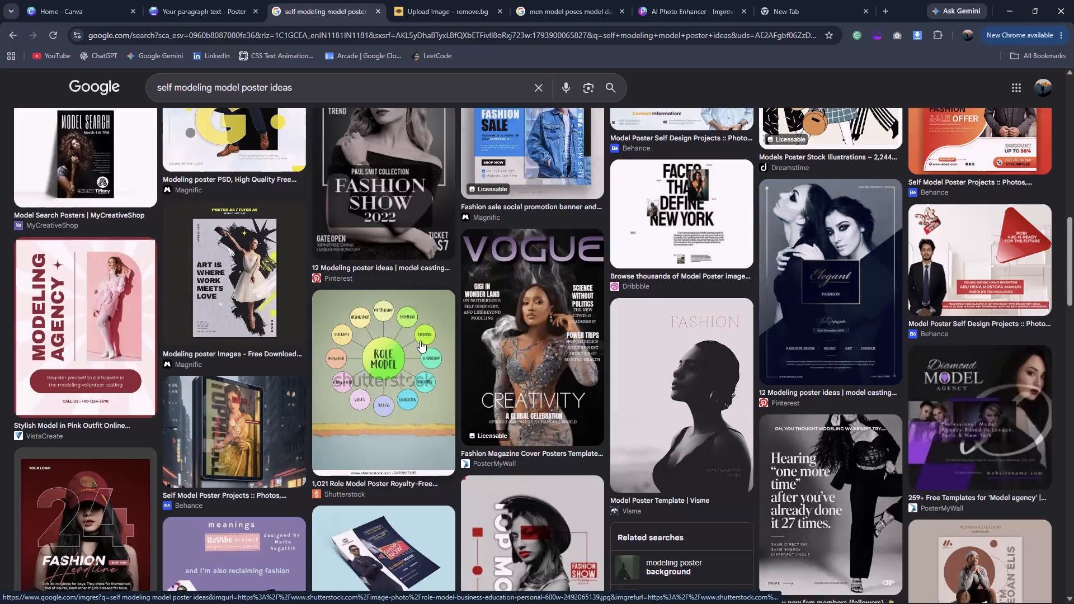
# Look through the self modeling poster ideas and narrow the image results to the Fashion category.
pyautogui.scroll(-4, 420, 341)
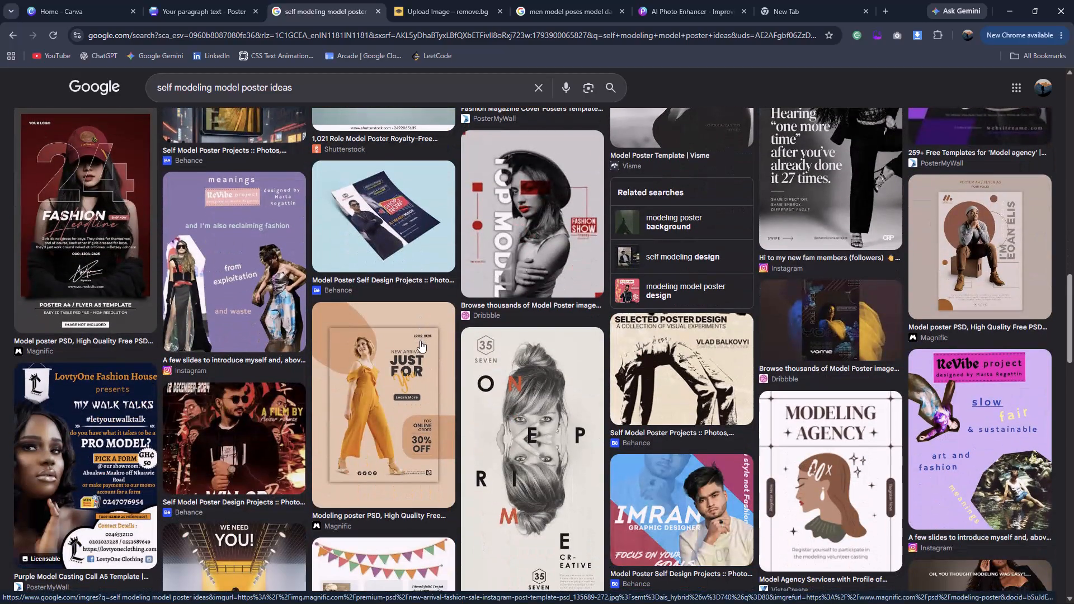
pyautogui.scroll(1, 459, 345)
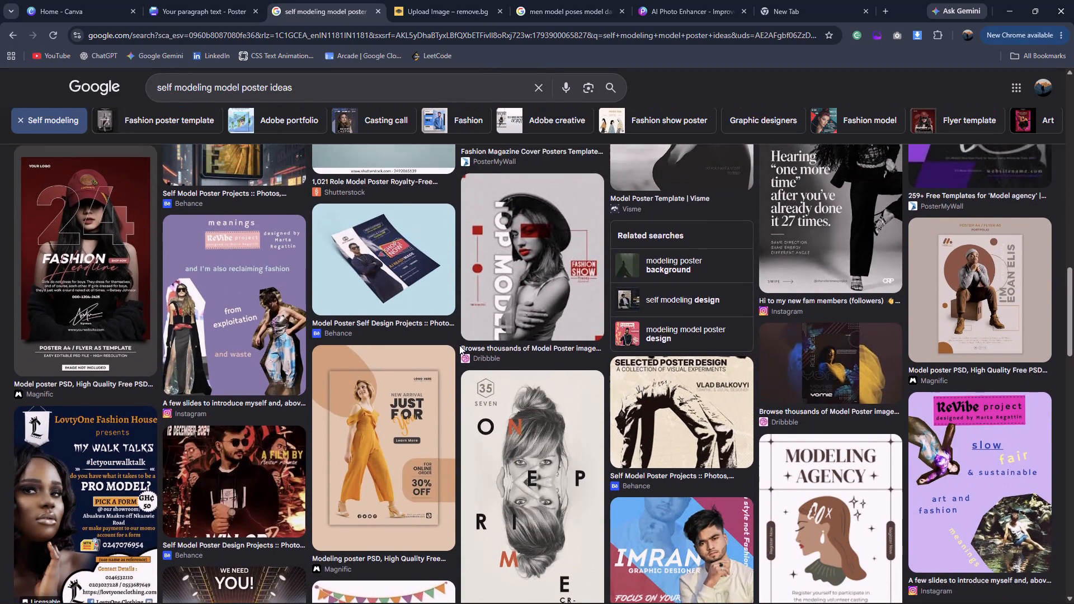
pyautogui.scroll(13, 514, 329)
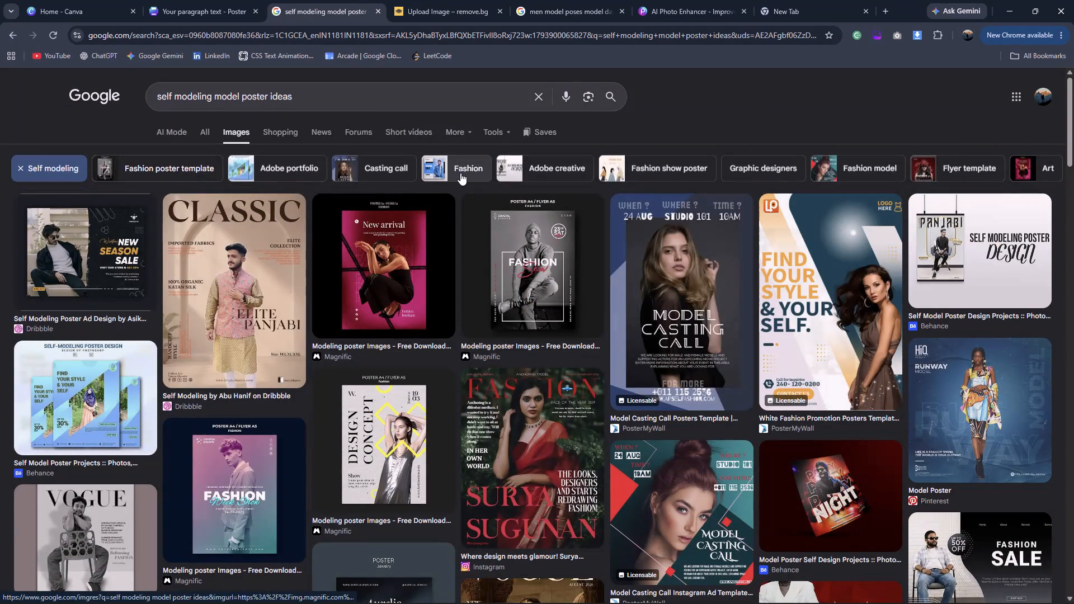
pyautogui.click(458, 169)
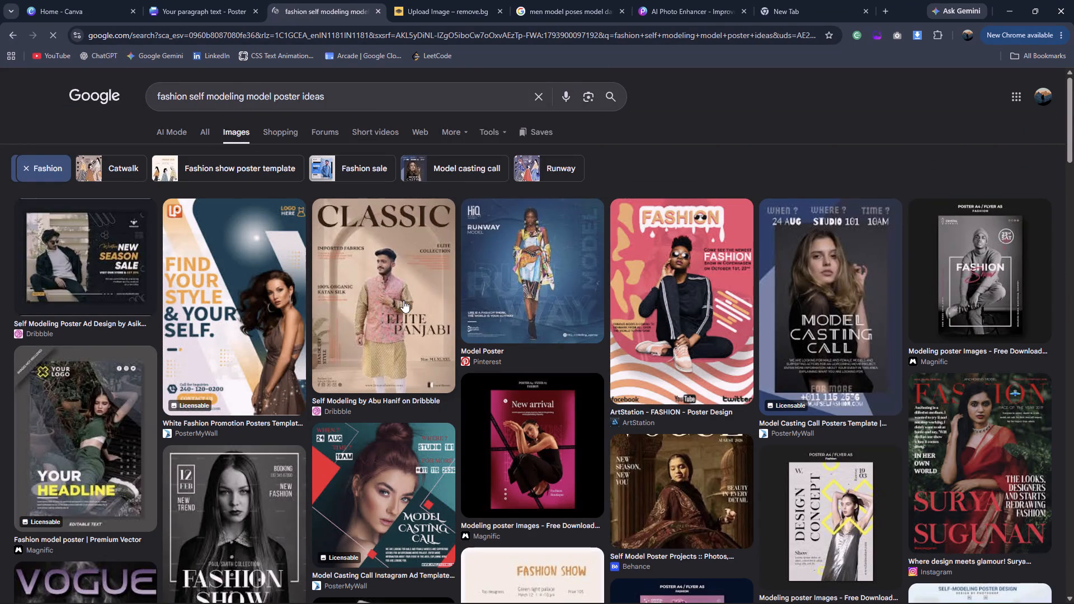
# Browse the fashion poster results and examine the dark Elegant Fashion poster with two women at close range.
pyautogui.scroll(-4, 403, 300)
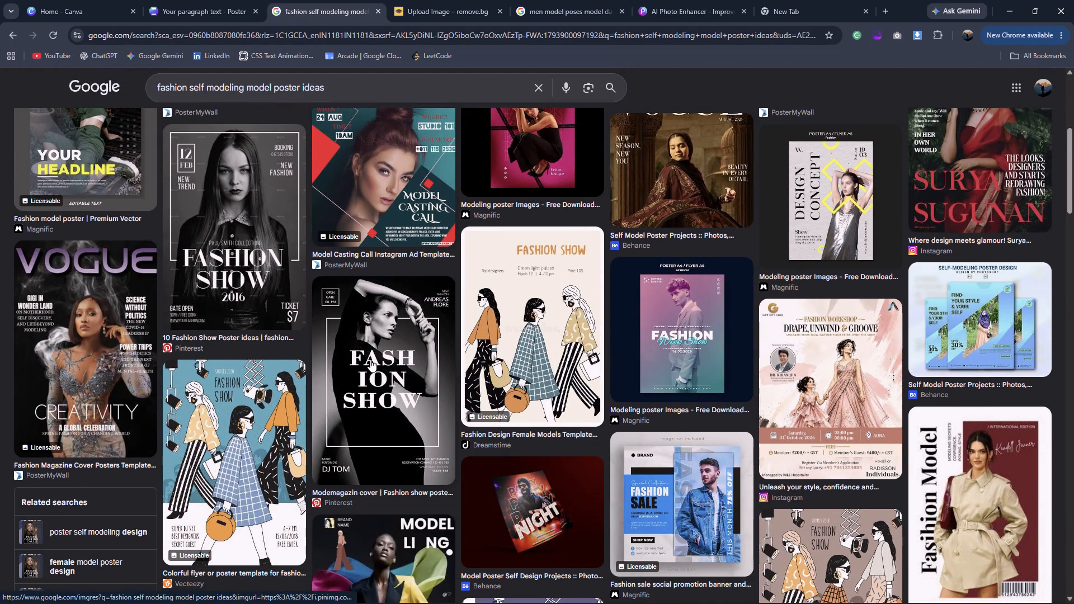
pyautogui.scroll(-2, 370, 360)
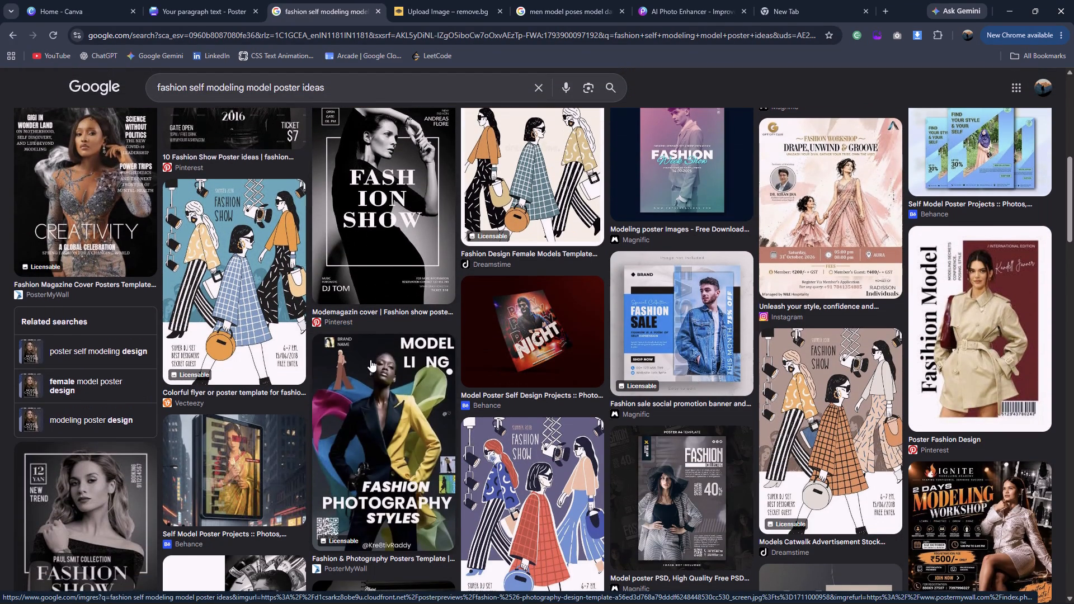
pyautogui.scroll(-4, 370, 360)
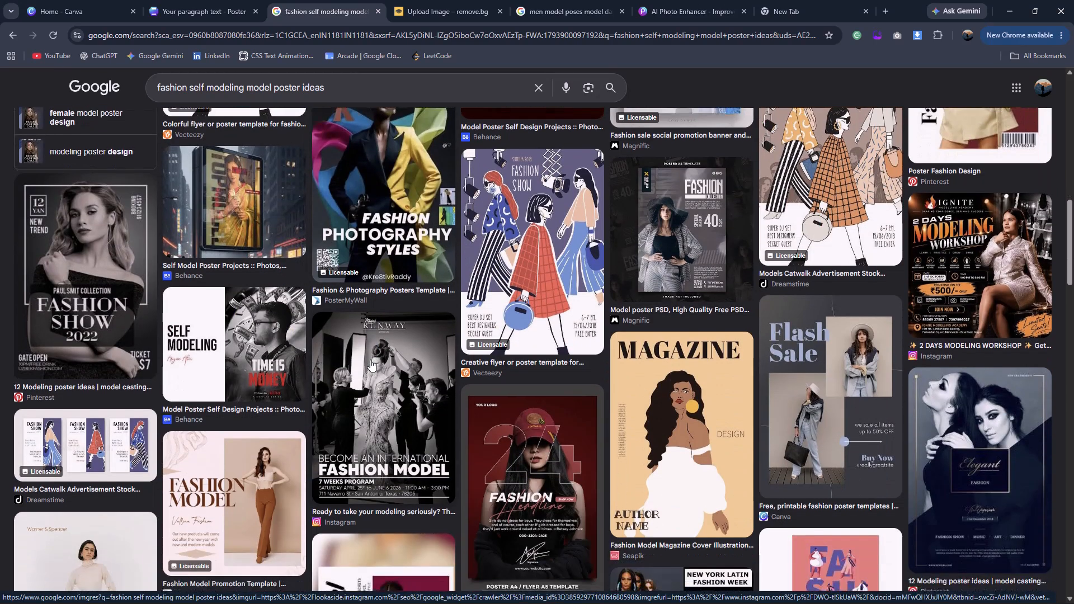
pyautogui.scroll(-2, 370, 360)
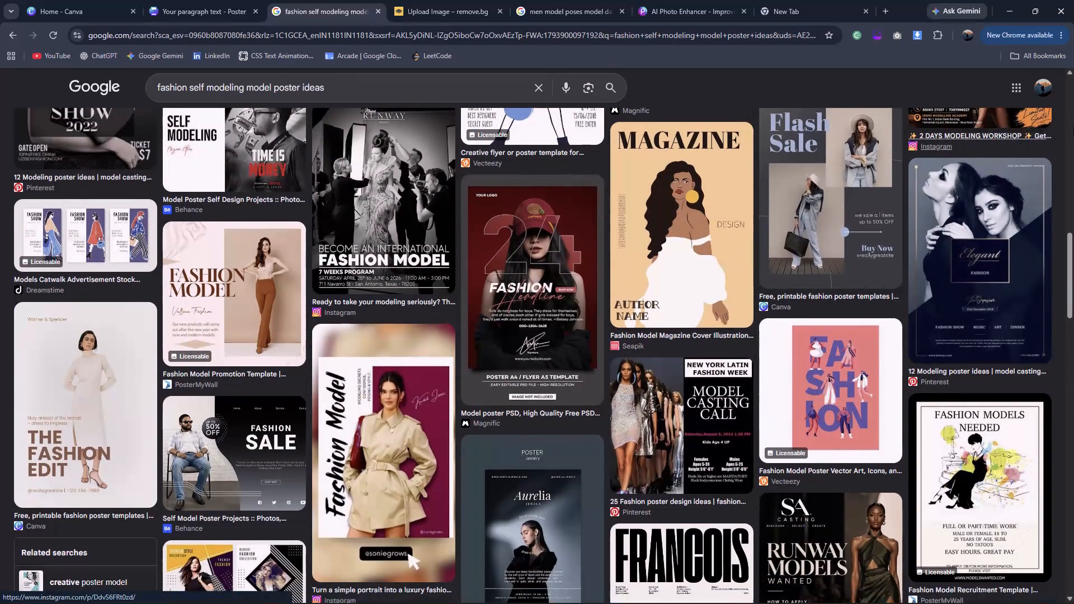
pyautogui.click(1004, 195)
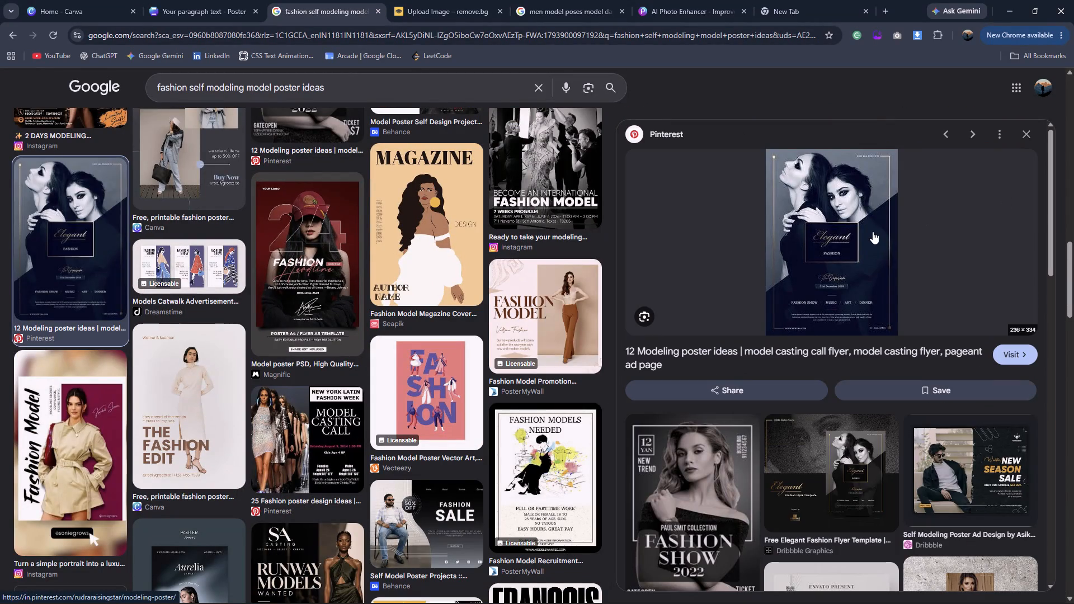
pyautogui.scroll(1, 873, 232)
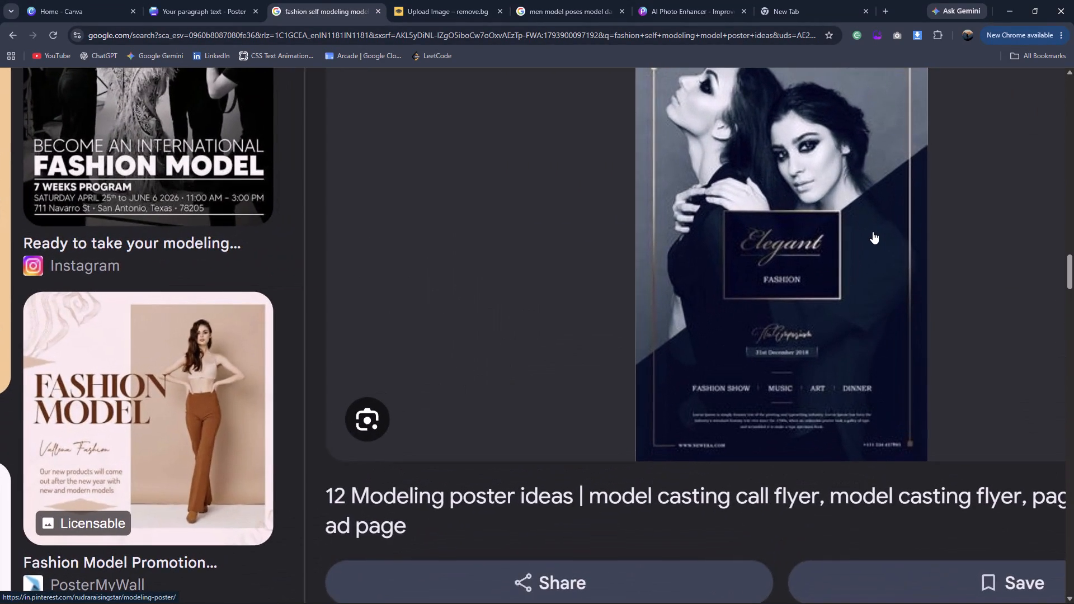
pyautogui.scroll(2, 873, 232)
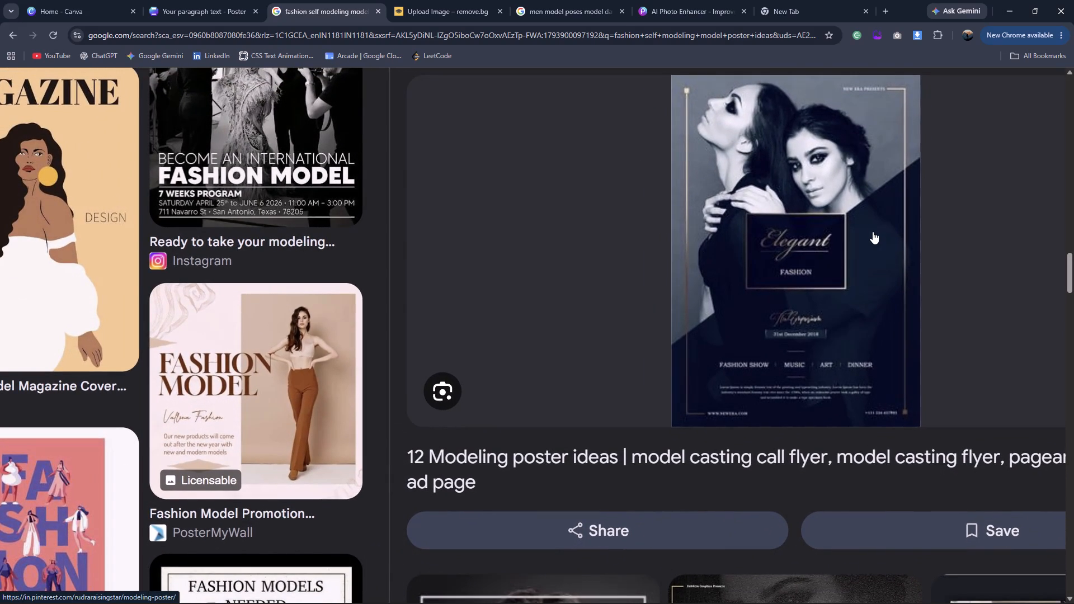
# In the open search for men's coat poses, change the query to "women model poses model dark in coat".
pyautogui.click(544, 0)
pyautogui.click(158, 86)
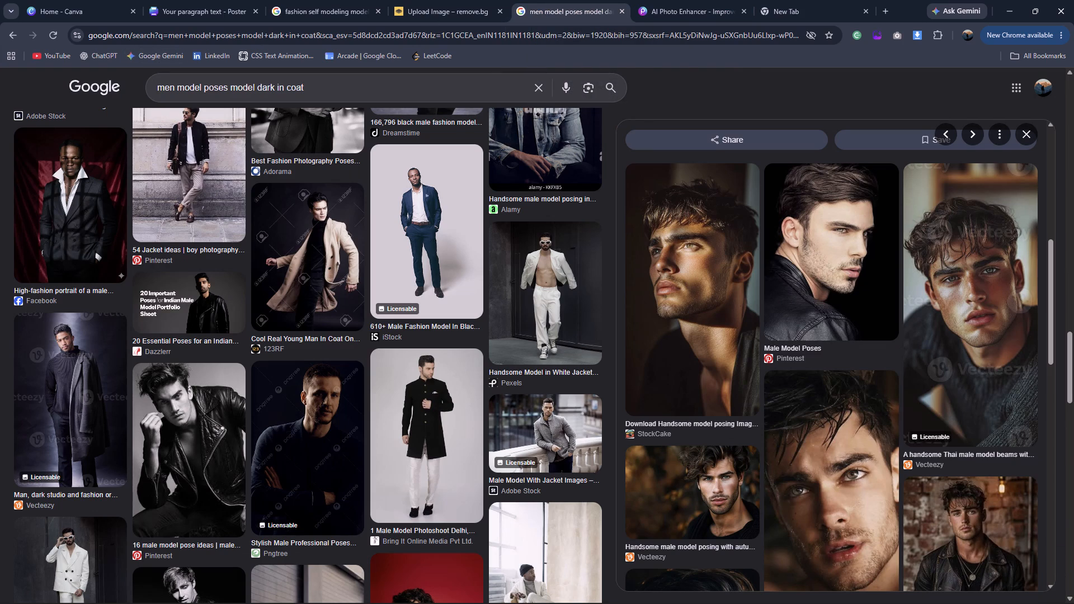
pyautogui.write('wo')
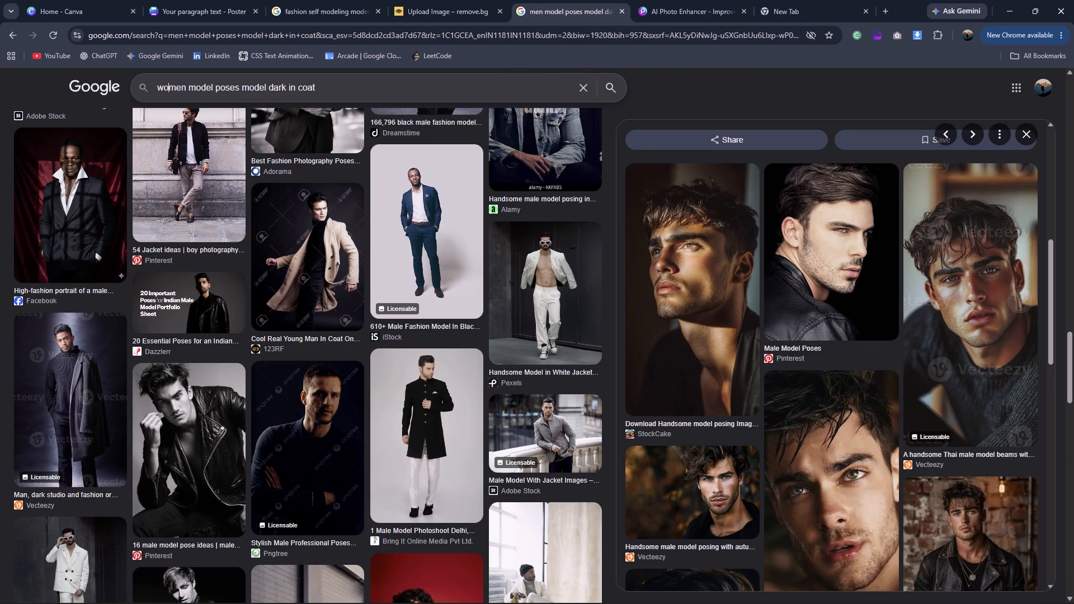
pyautogui.press('Return')
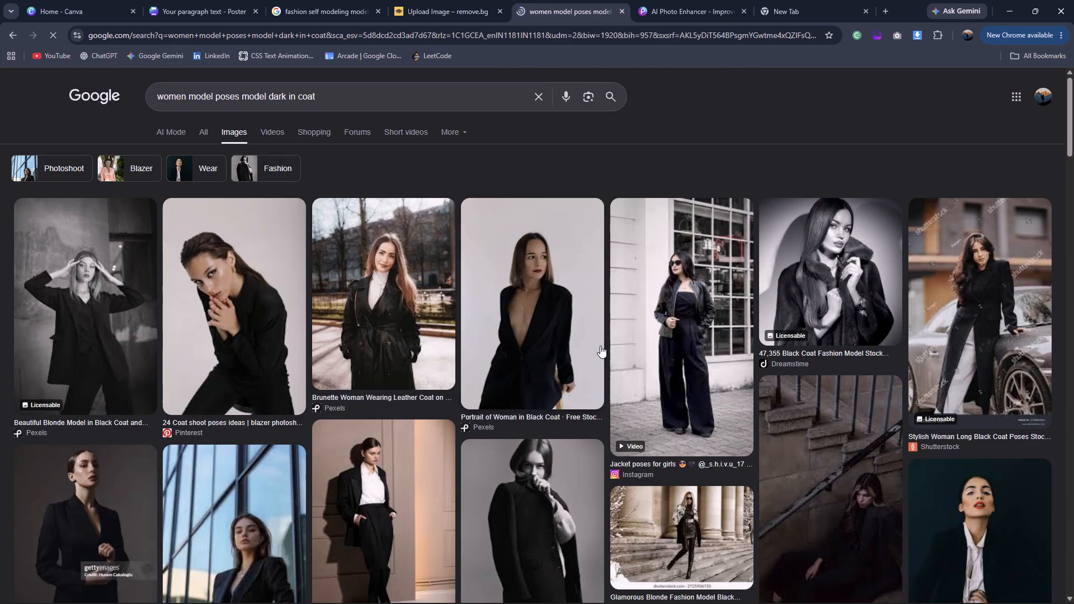
# Examine the women-in-coat photos, previewing the fur coat portrait and the seated black blazer pose with their related images.
pyautogui.click(823, 319)
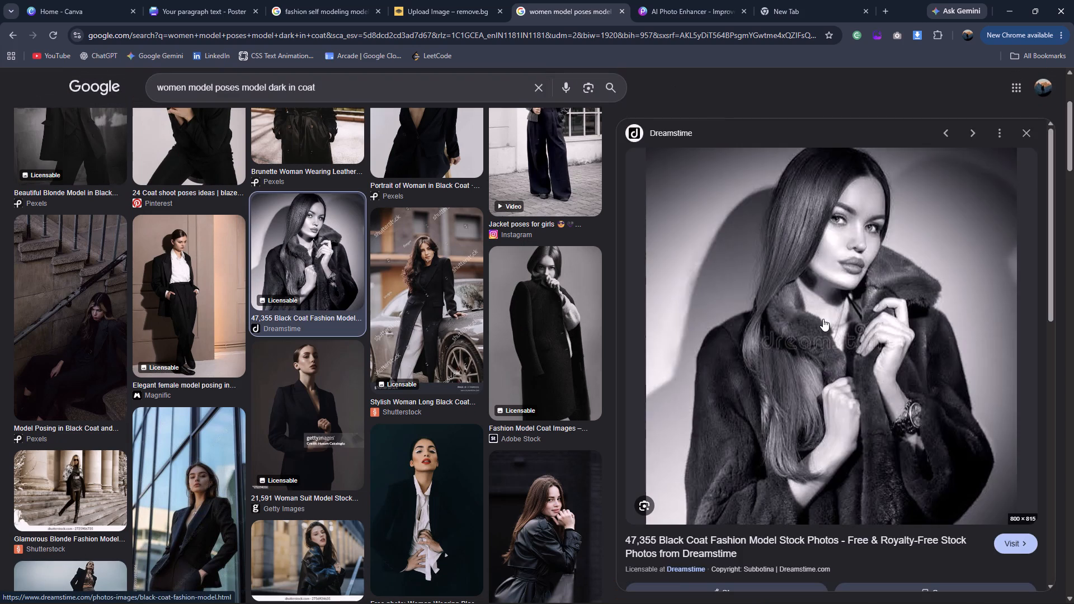
pyautogui.scroll(-6, 823, 319)
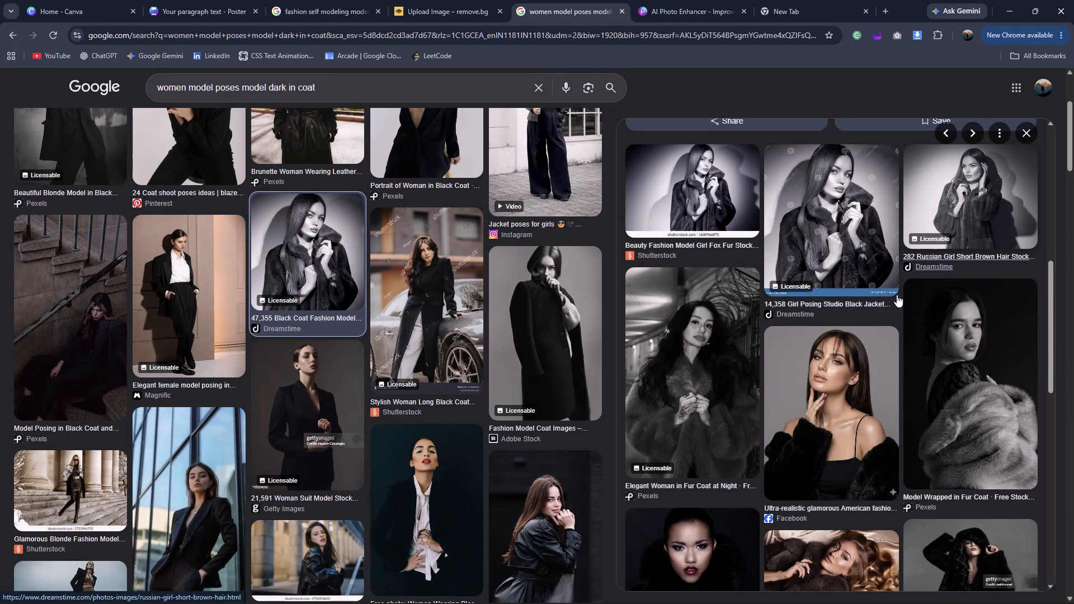
pyautogui.click(1028, 136)
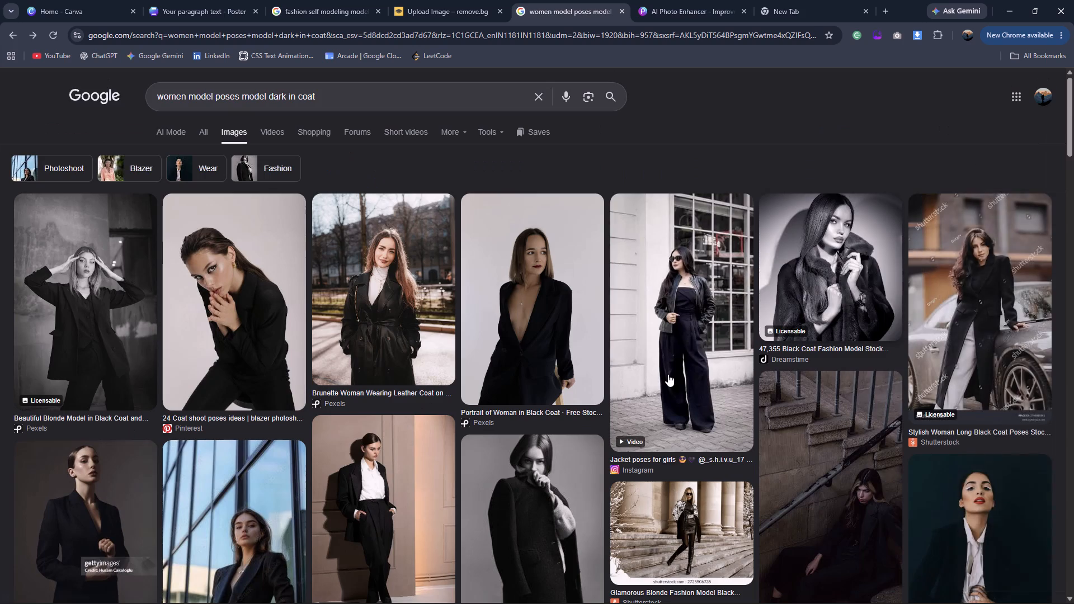
pyautogui.scroll(-5, 668, 374)
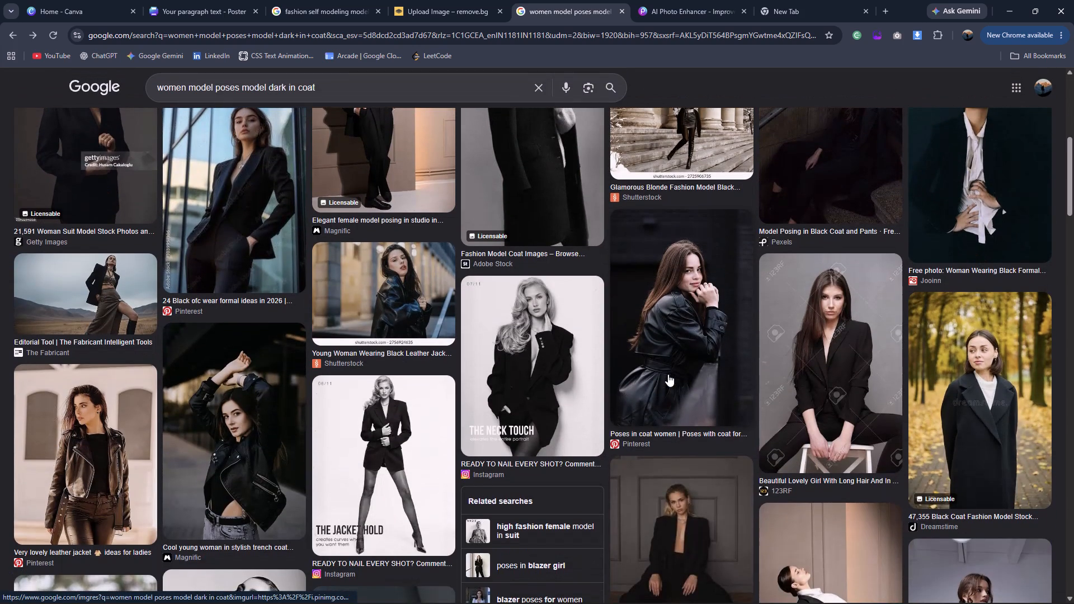
pyautogui.scroll(-6, 668, 374)
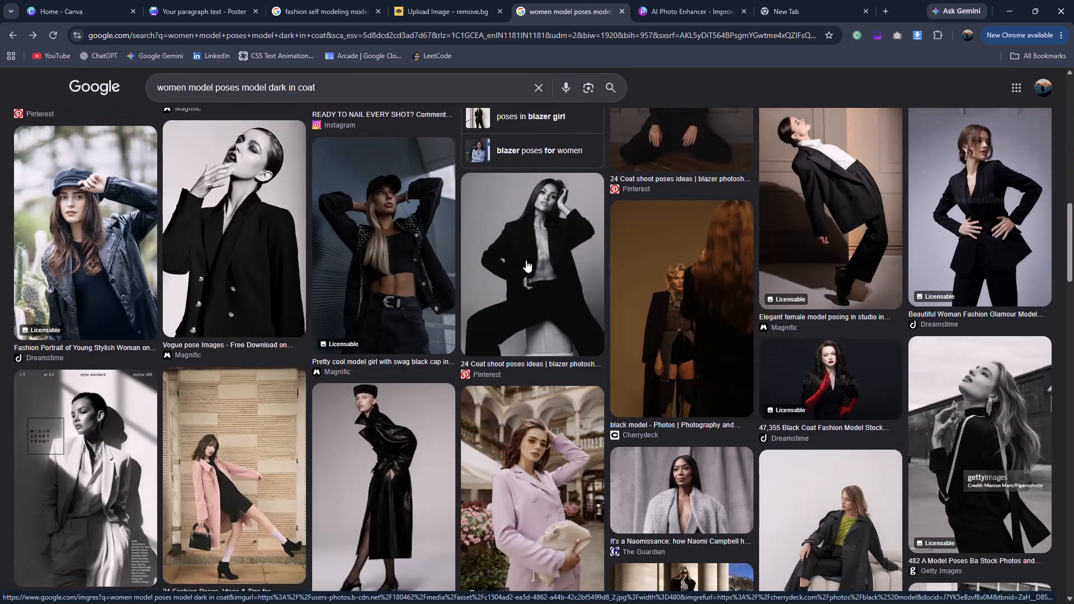
pyautogui.click(511, 246)
pyautogui.scroll(-2, 721, 365)
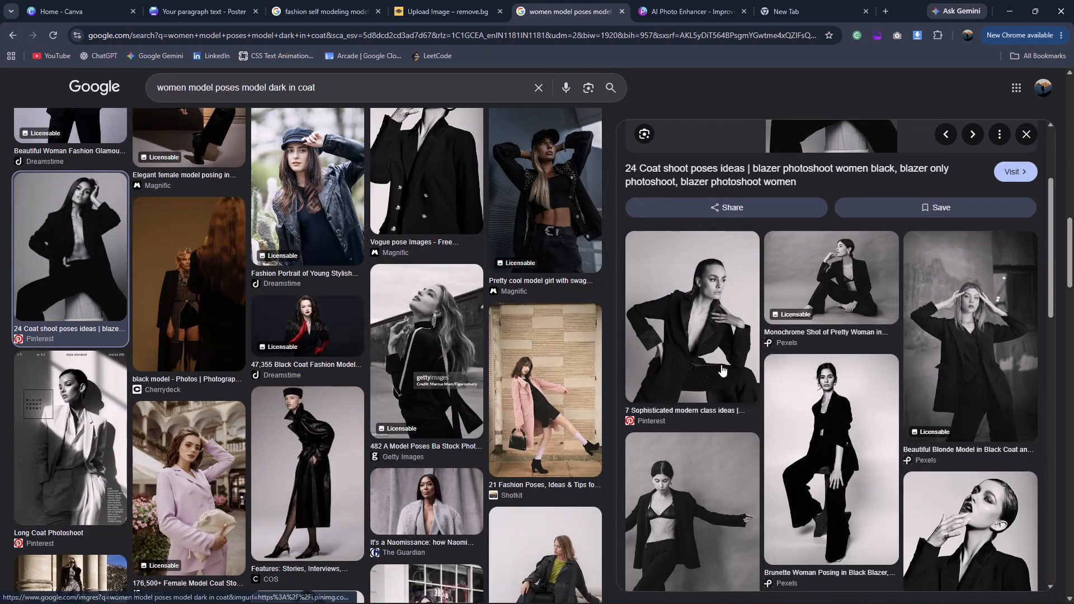
# Shorten the image search to "women model poses model dark".
pyautogui.doubleClick(305, 89)
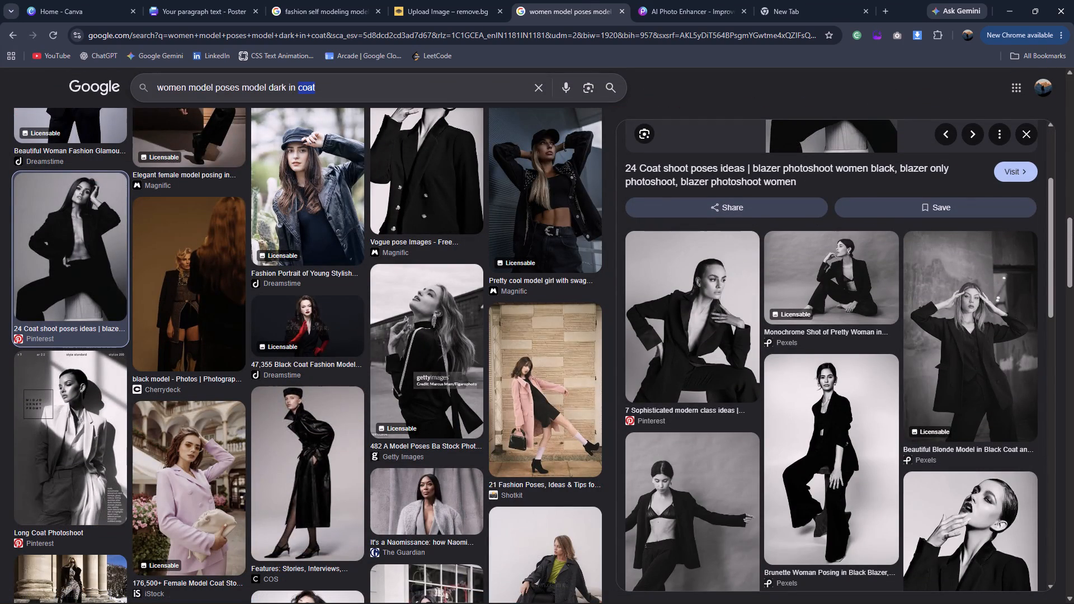
pyautogui.press('BackSpace')
pyautogui.press('BackSpace')
pyautogui.press('BackSpace')
pyautogui.press('BackSpace')
pyautogui.press('BackSpace')
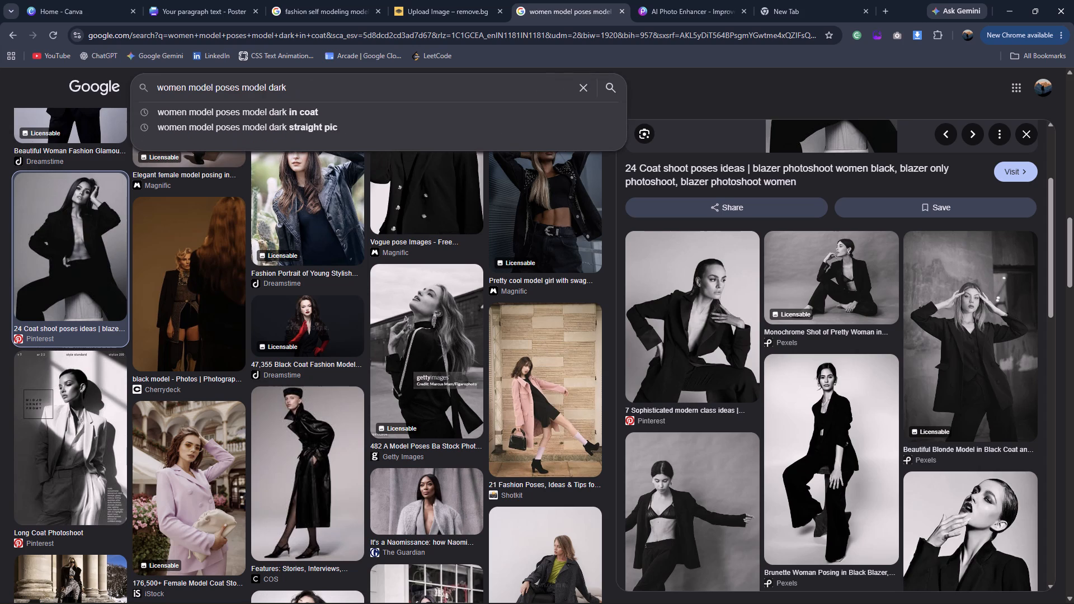
pyautogui.press('Return')
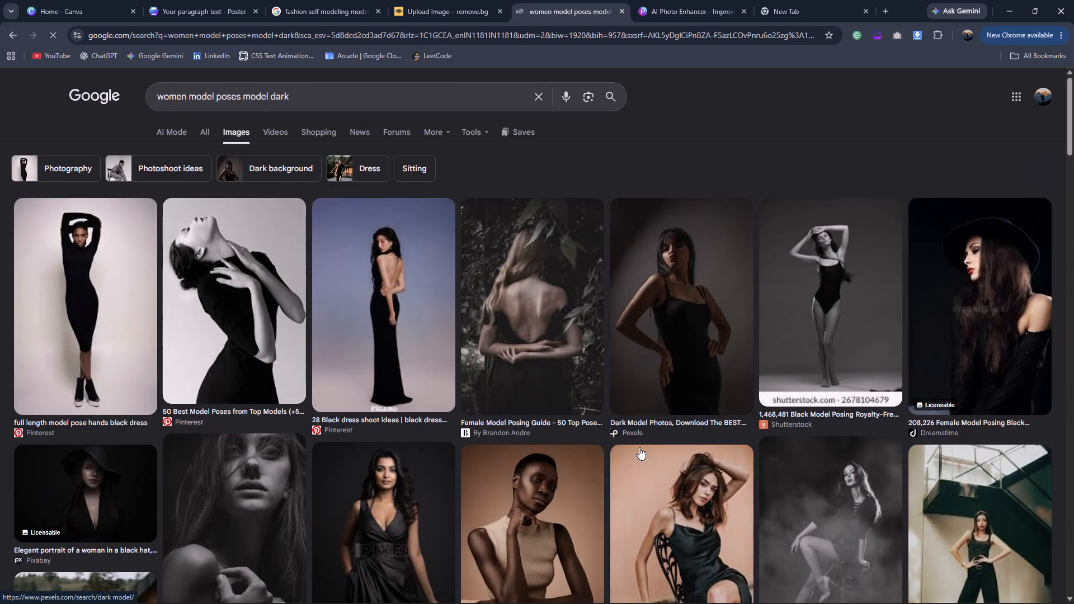
# Browse the dark model pose results, previewing the UK Models photo of a woman in a black hat and its related images.
pyautogui.scroll(-5, 639, 447)
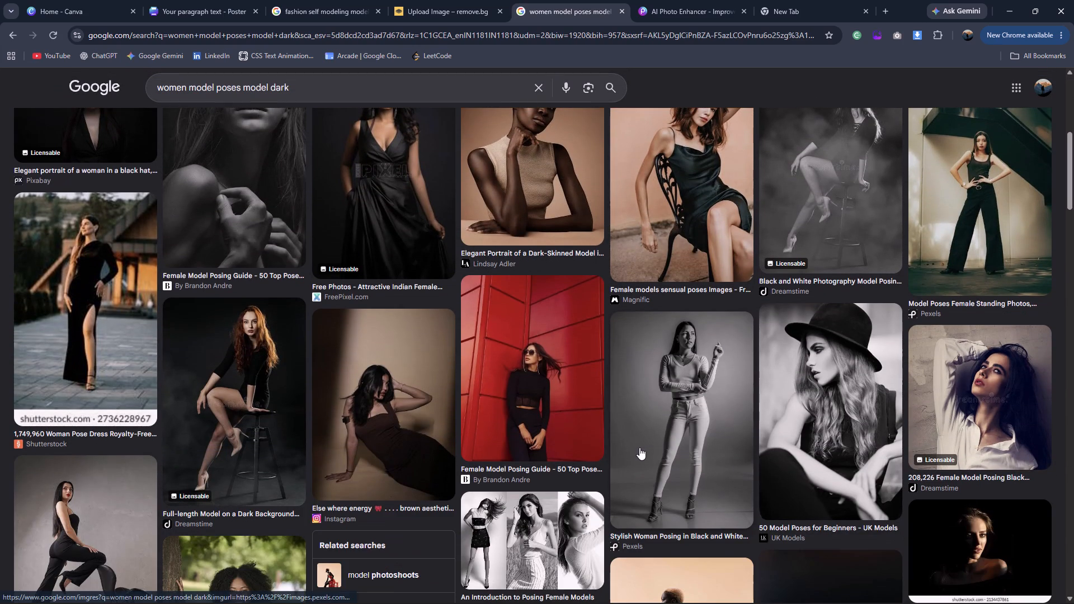
pyautogui.scroll(-1, 639, 447)
pyautogui.click(906, 375)
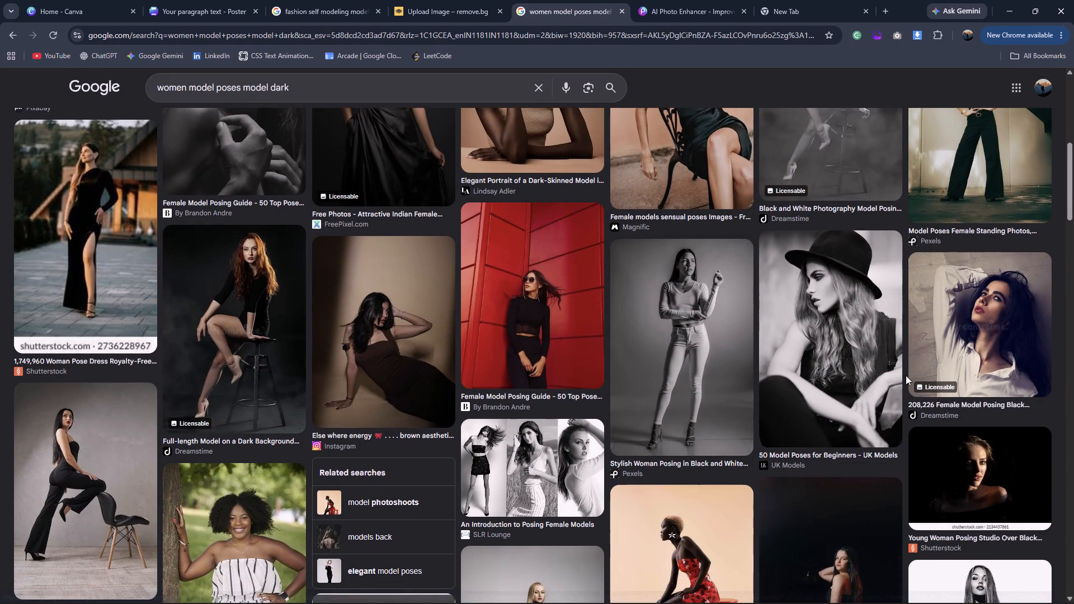
pyautogui.click(873, 383)
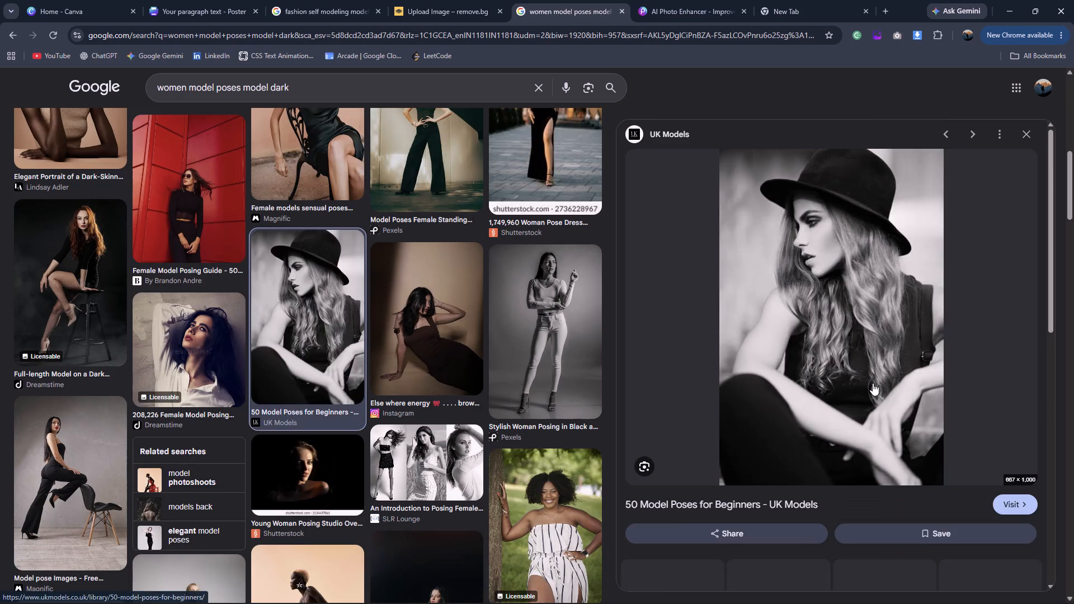
pyautogui.scroll(-3, 873, 383)
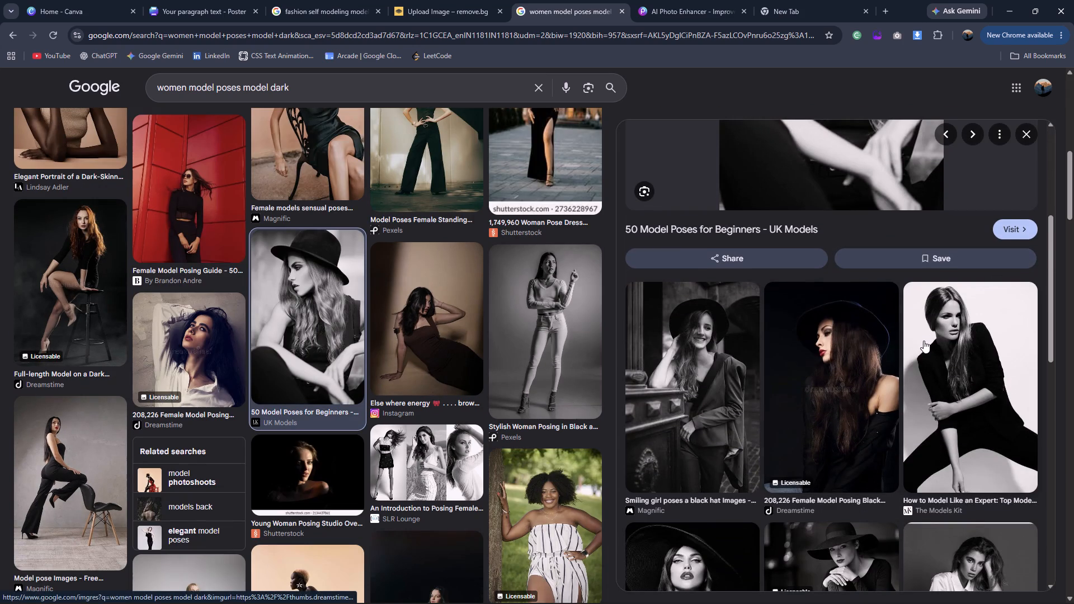
pyautogui.scroll(-3, 924, 341)
pyautogui.scroll(-3, 502, 349)
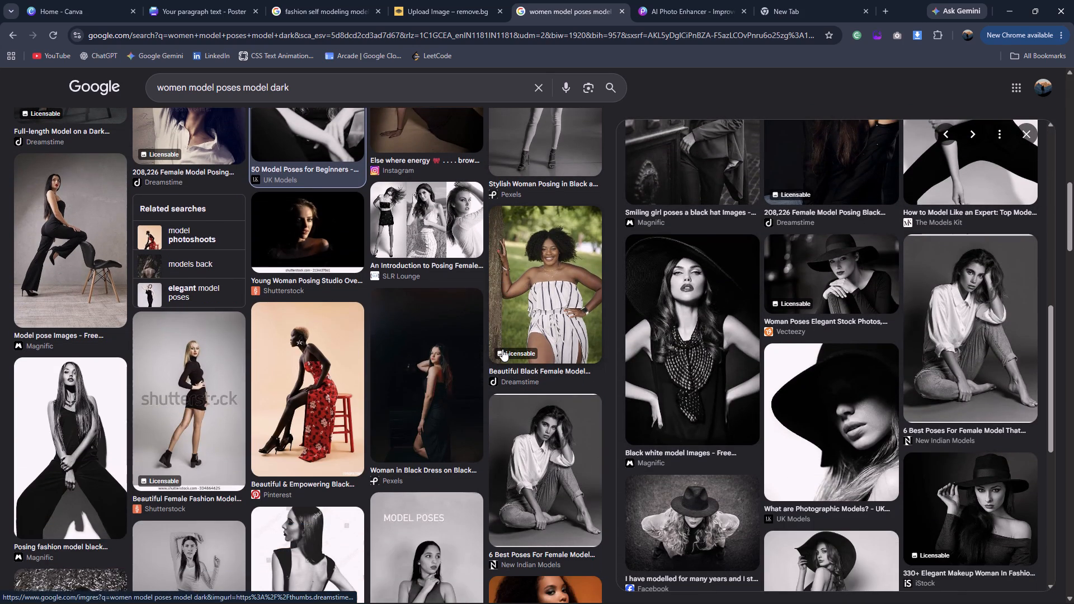
pyautogui.scroll(-4, 502, 349)
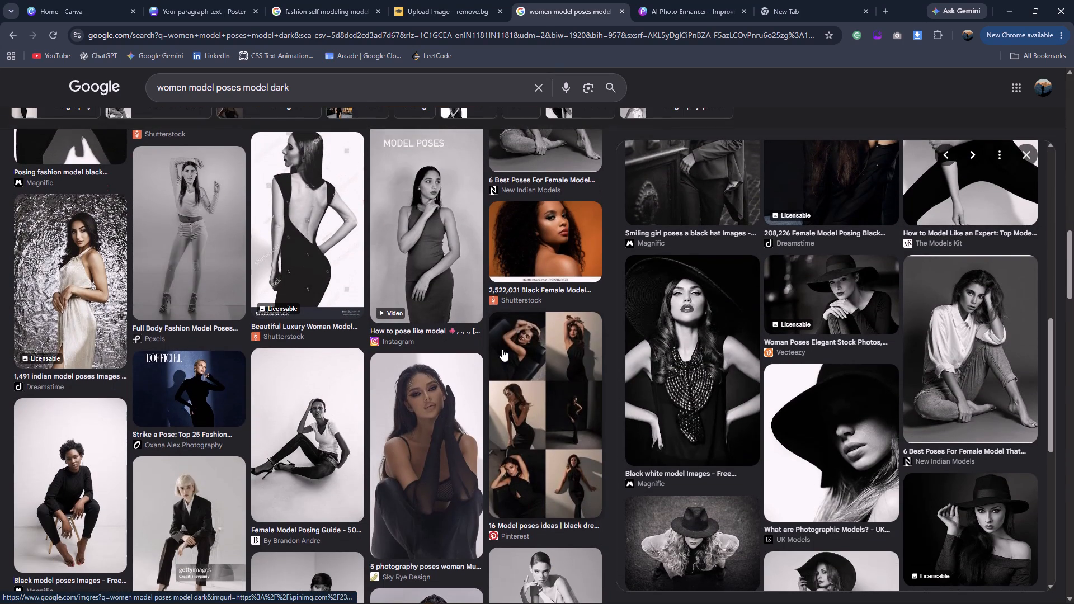
pyautogui.scroll(-4, 502, 349)
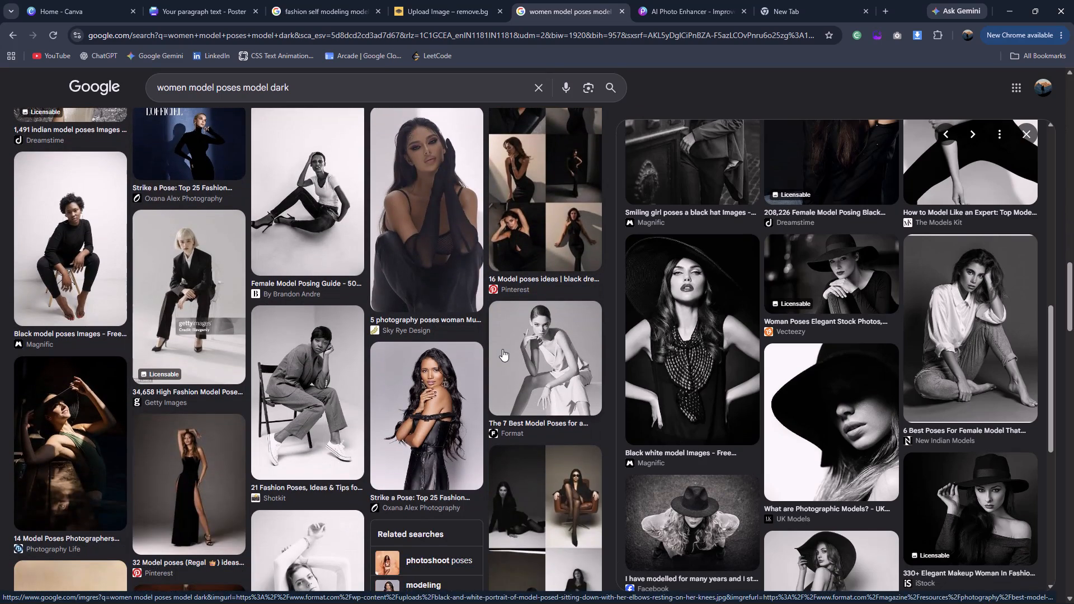
pyautogui.click(1029, 129)
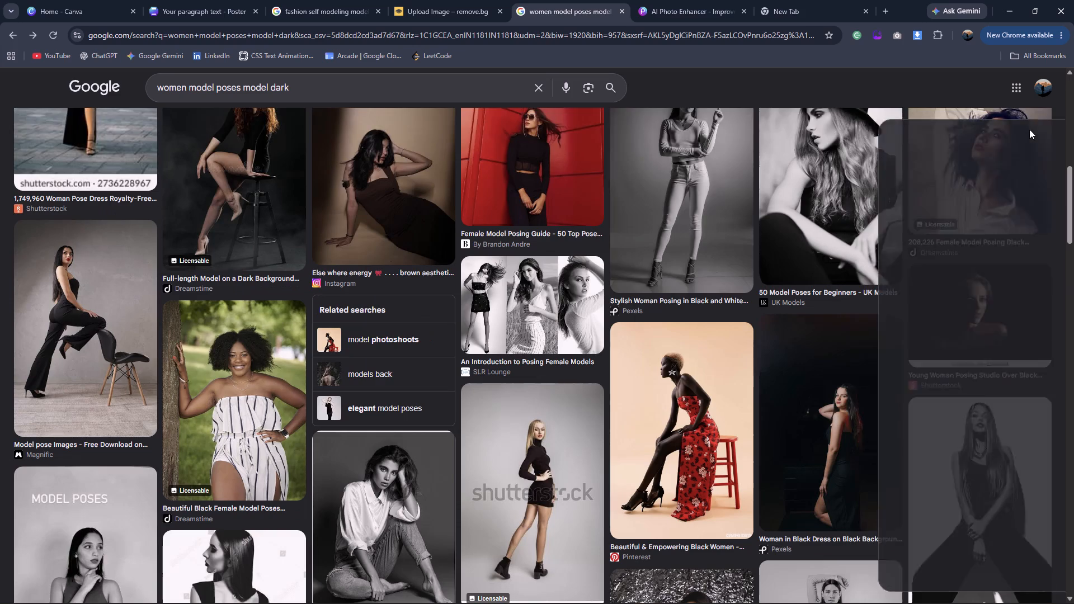
# Browse further through the "women model poses model dark" image results for a suitable dark fashion pose.
pyautogui.scroll(-7, 644, 361)
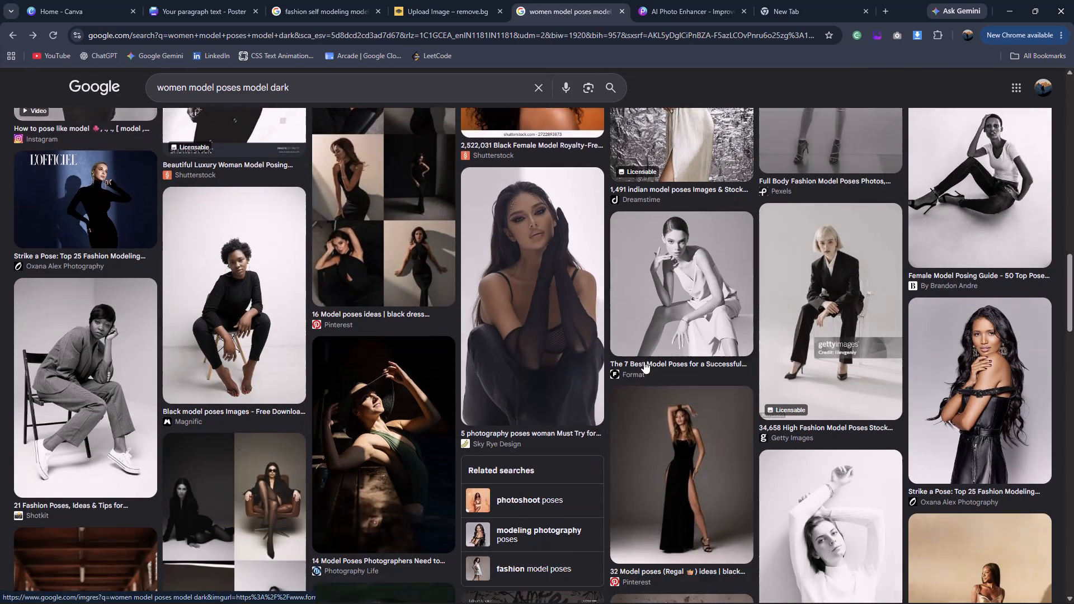
pyautogui.scroll(-5, 644, 361)
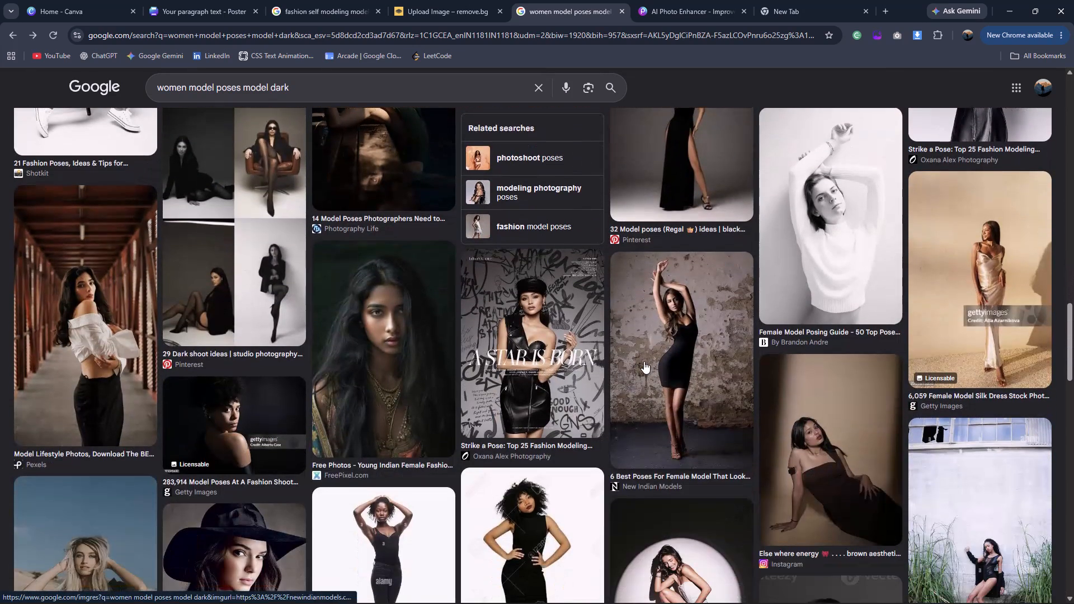
pyautogui.scroll(-4, 644, 361)
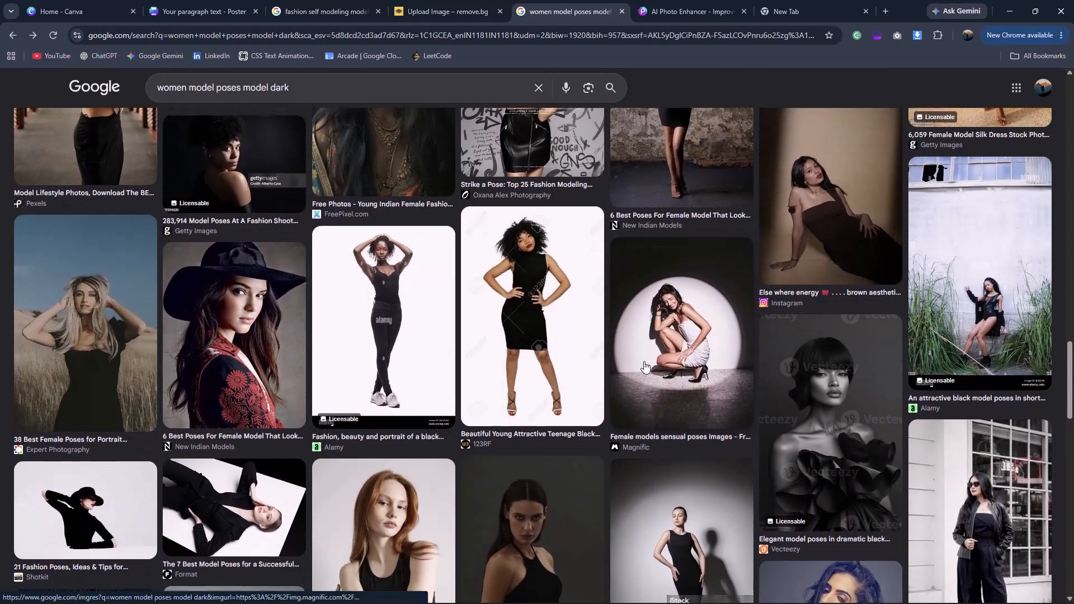
pyautogui.scroll(-6, 644, 361)
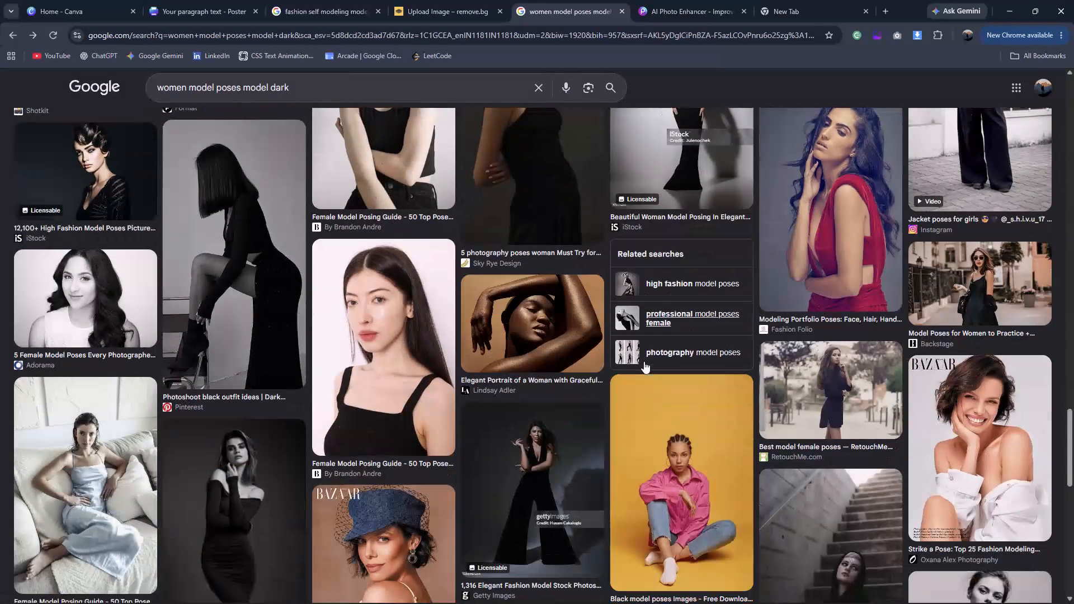
pyautogui.scroll(-3, 644, 361)
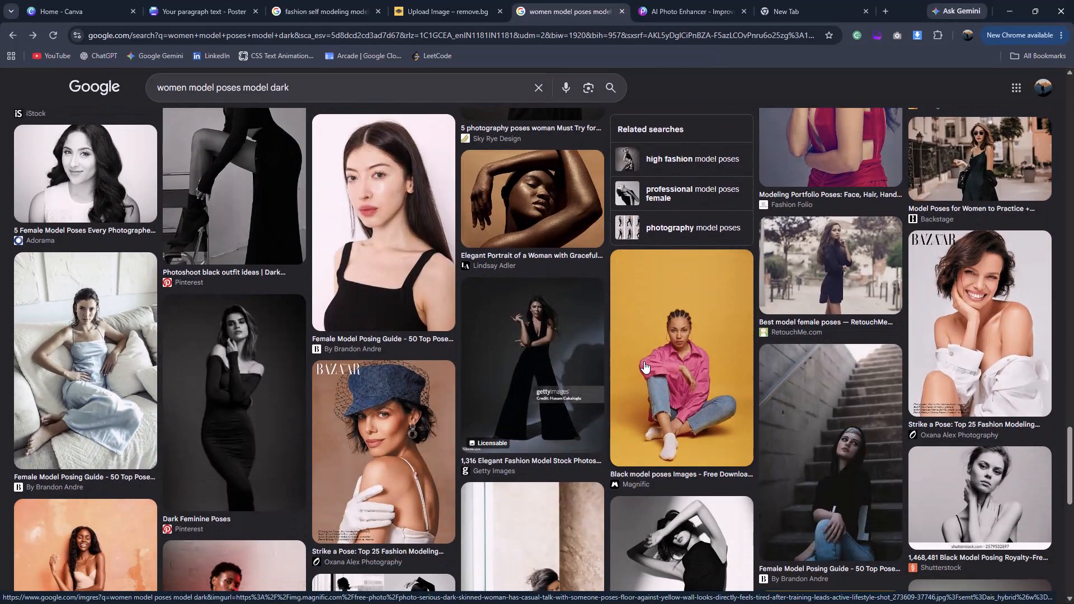
pyautogui.scroll(-3, 644, 361)
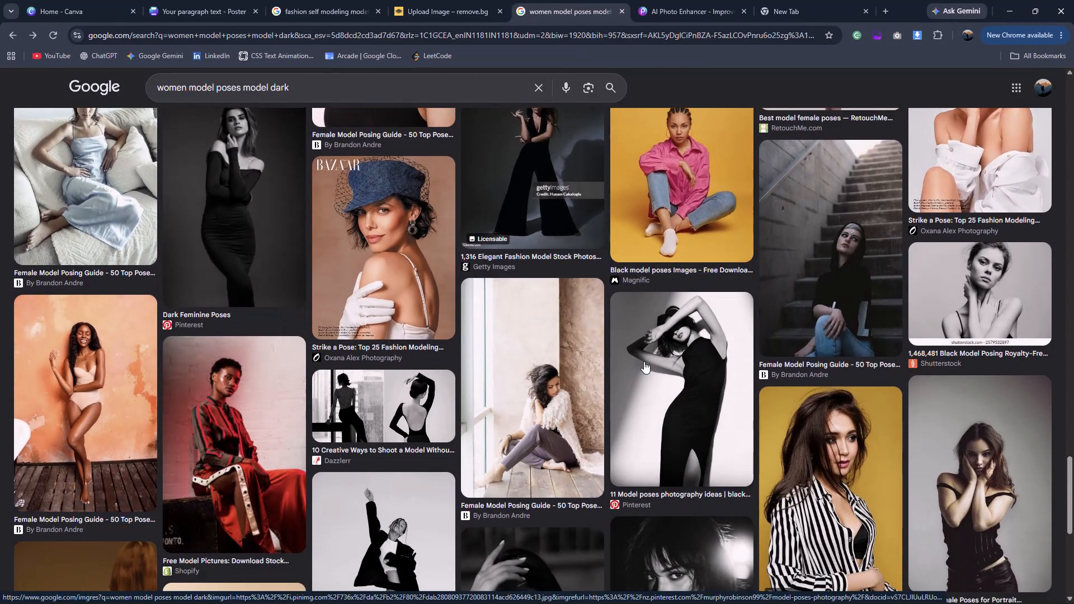
pyautogui.scroll(-4, 644, 361)
# Preview the Dark Model Photography image, the related seated portrait with a wristwatch, and the black-and-white scarf portrait, examining their related images.
pyautogui.click(644, 361)
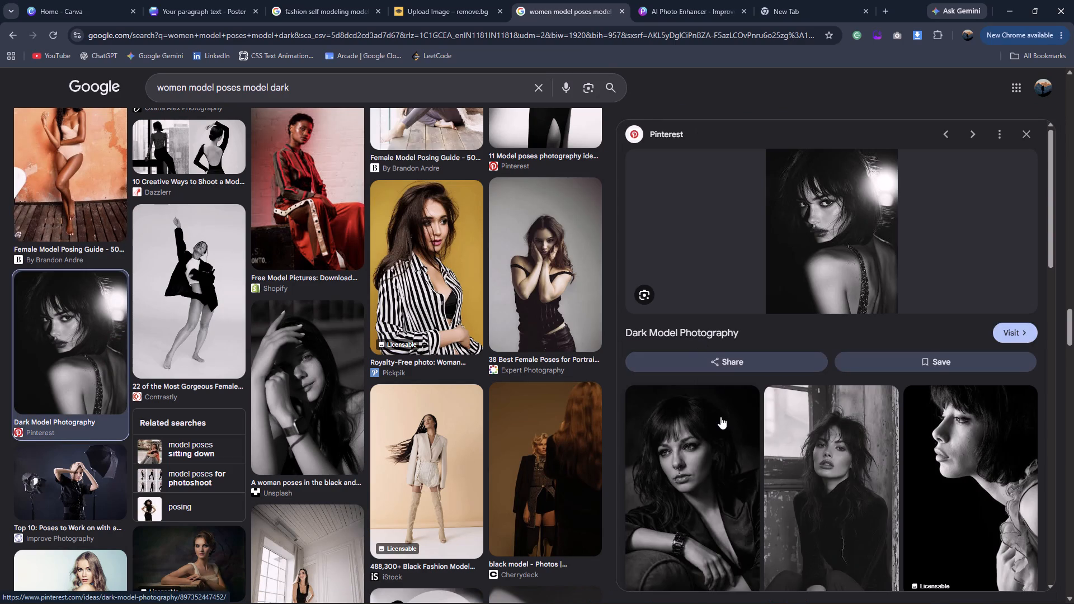
pyautogui.click(720, 417)
pyautogui.scroll(-1, 762, 378)
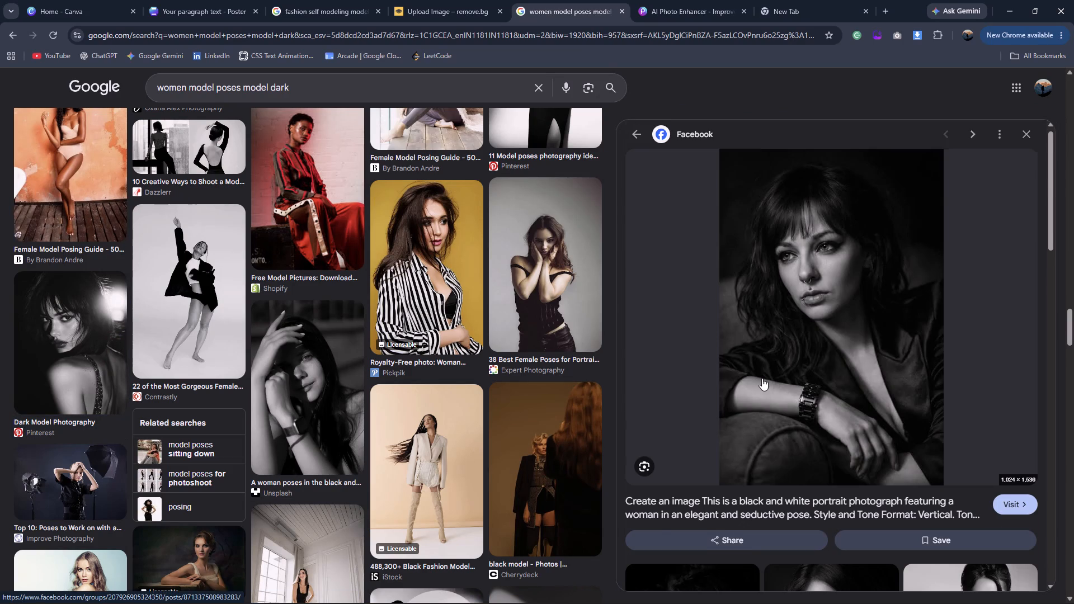
pyautogui.scroll(-3, 762, 378)
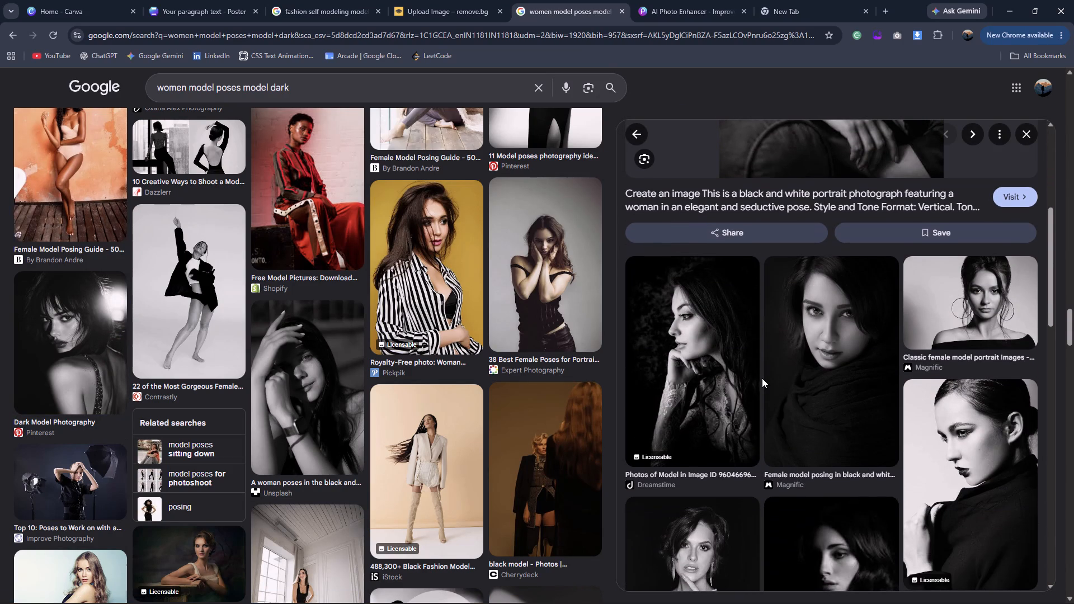
pyautogui.scroll(-1, 762, 378)
pyautogui.scroll(7, 762, 378)
pyautogui.scroll(-3, 762, 378)
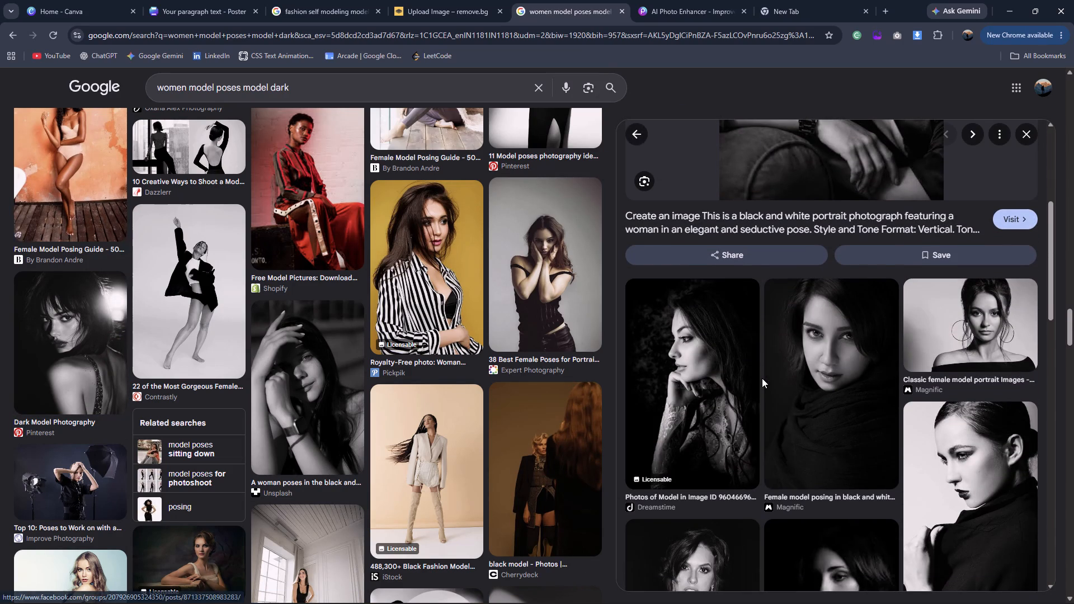
pyautogui.scroll(-1, 762, 378)
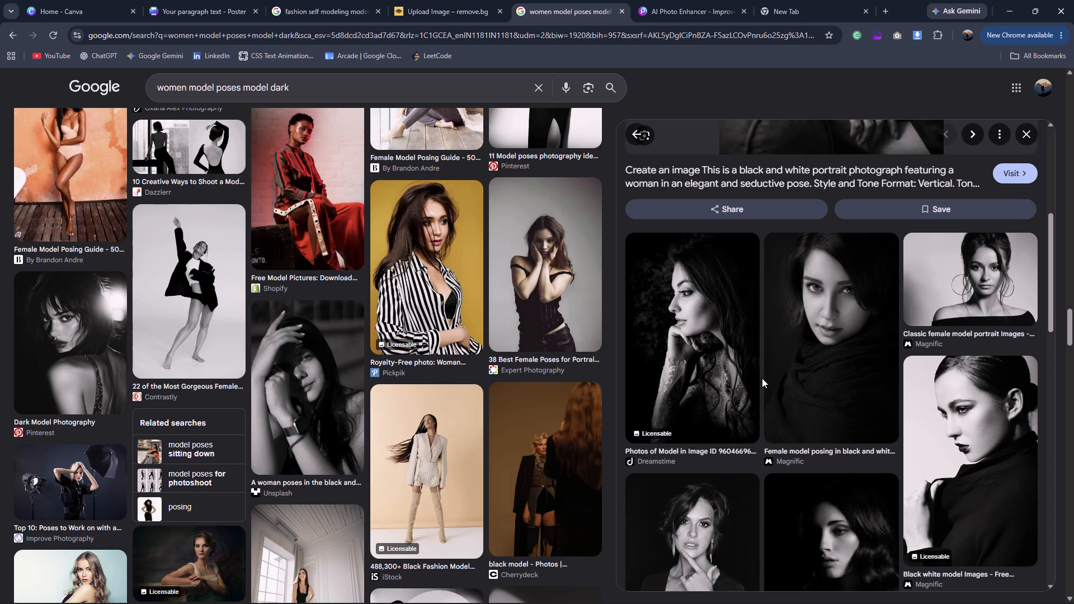
pyautogui.scroll(7, 762, 378)
pyautogui.scroll(-4, 762, 378)
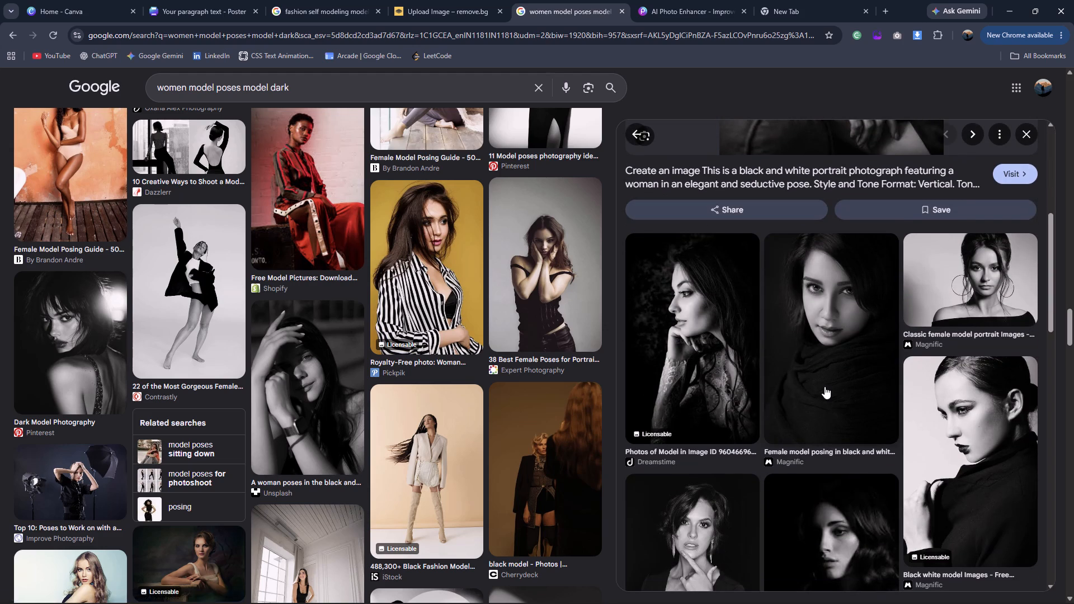
pyautogui.click(825, 386)
pyautogui.scroll(-3, 770, 421)
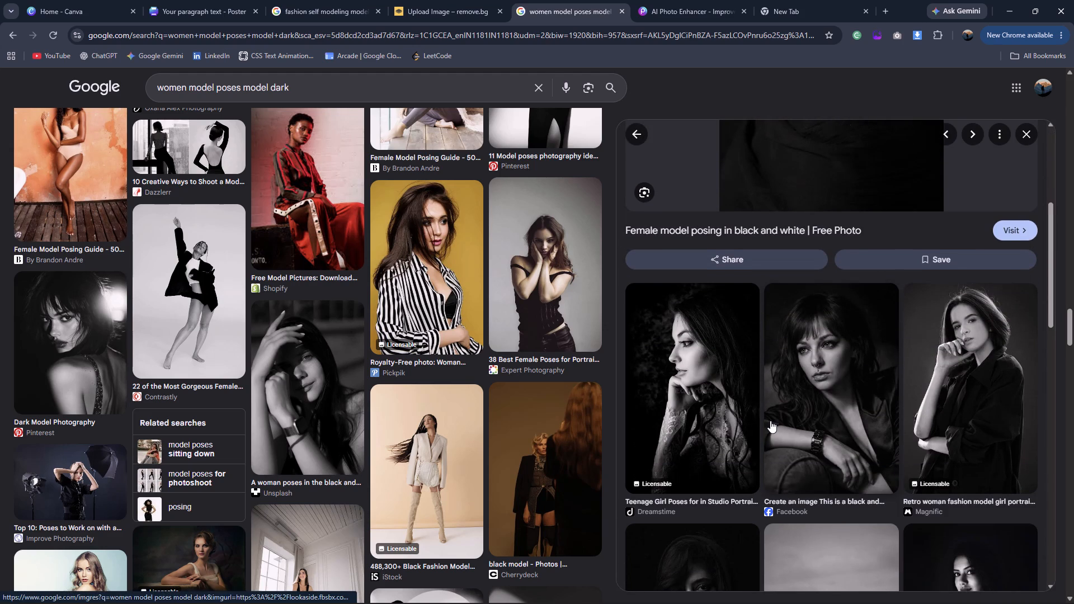
pyautogui.scroll(-2, 770, 421)
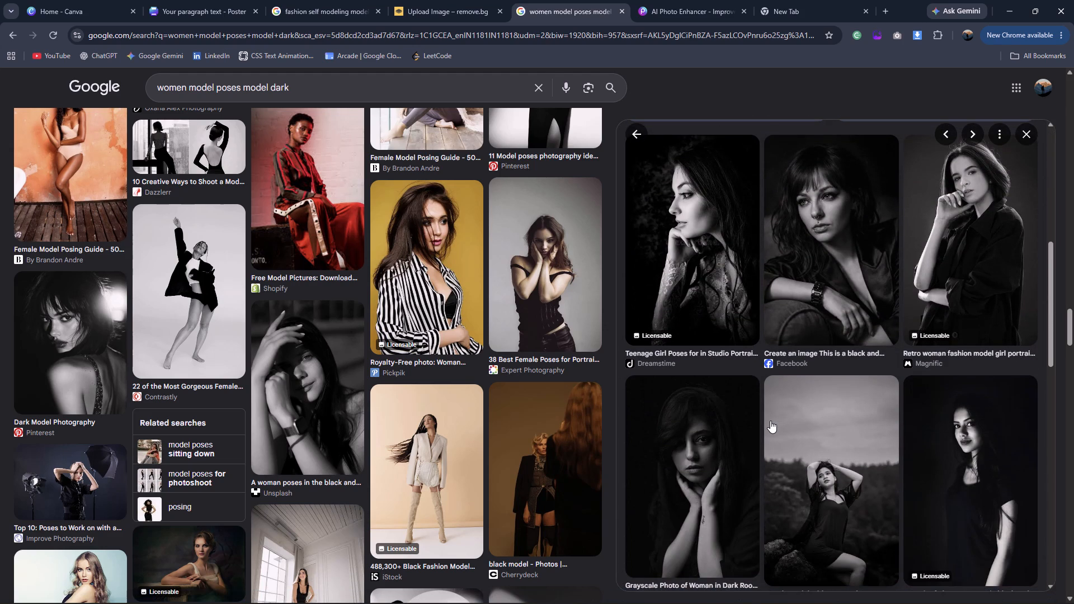
# Continue examining the main dark model pose results, keeping the black-and-white portrait's related images open.
pyautogui.scroll(-2, 433, 415)
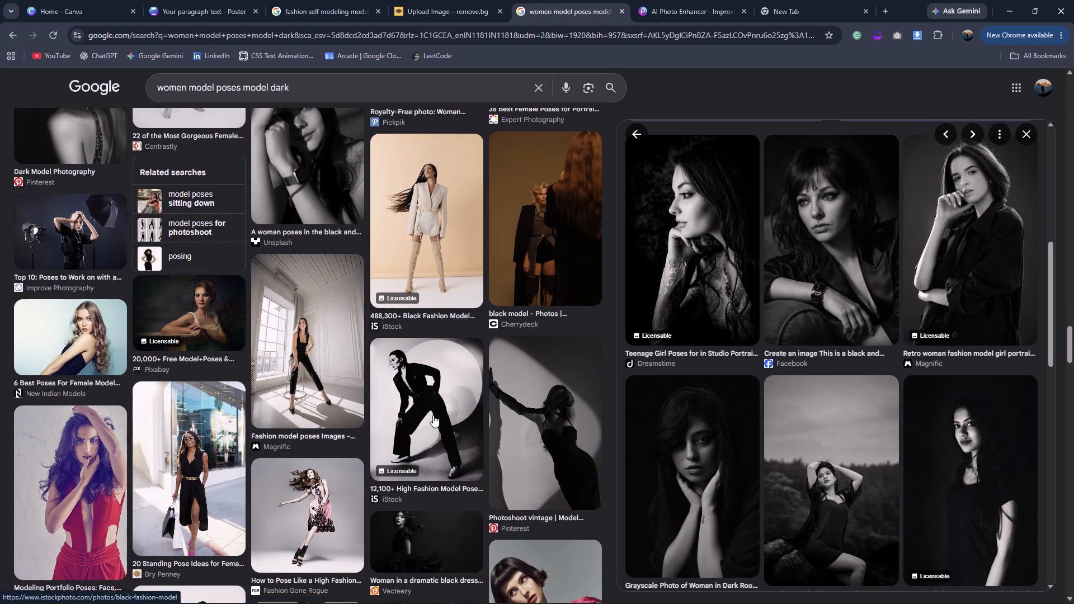
pyautogui.scroll(-11, 433, 415)
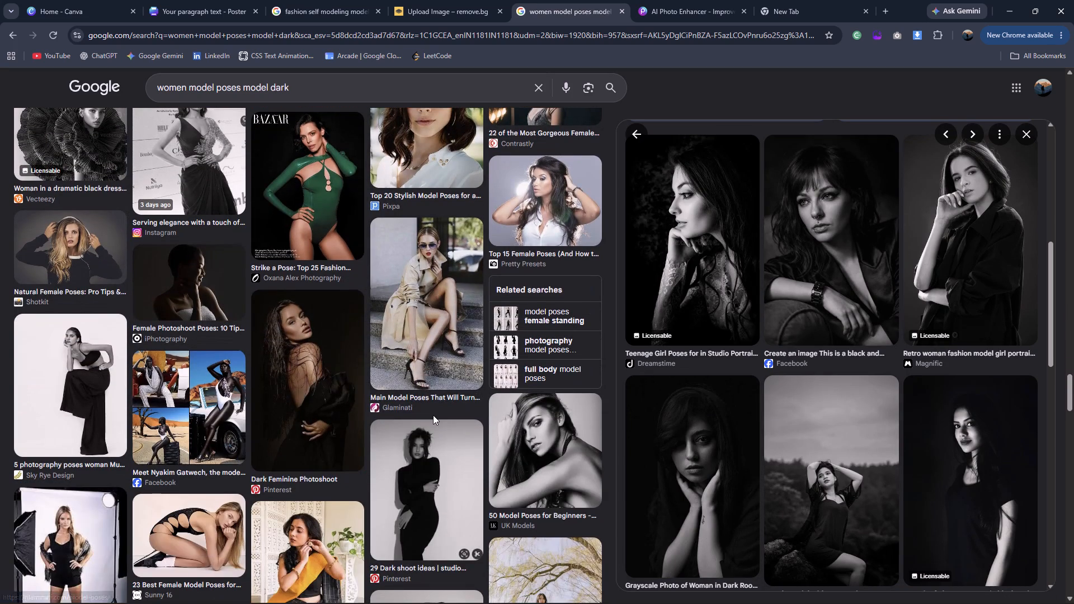
# Preview the Pinterest "Dark Feminine Photoshoot" photo of a long-haired woman in black and save it as a PNG.
pyautogui.click(312, 357)
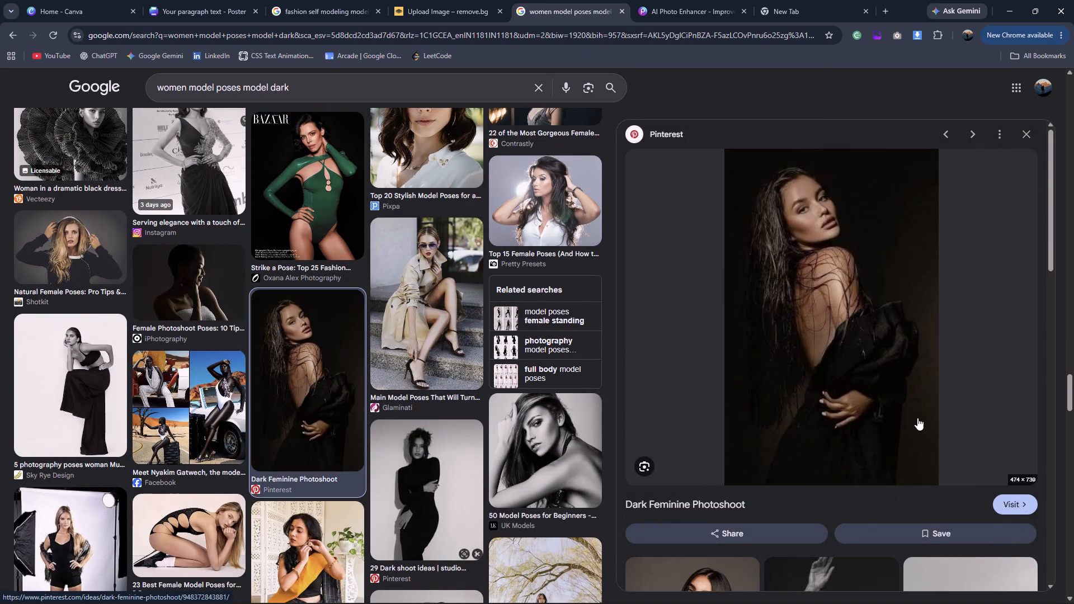
pyautogui.scroll(-3, 917, 418)
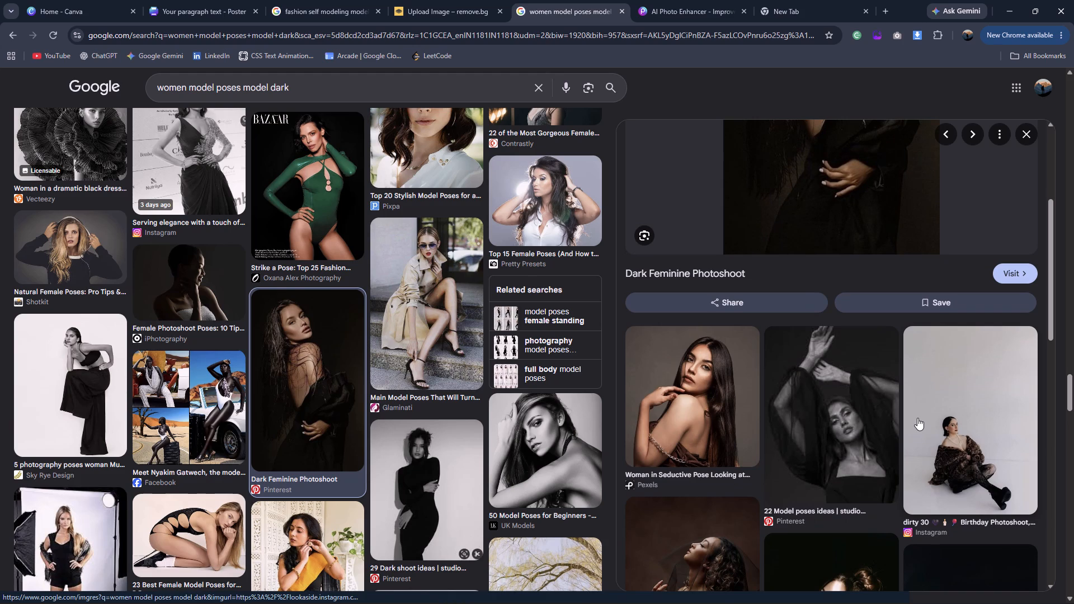
pyautogui.scroll(4, 917, 418)
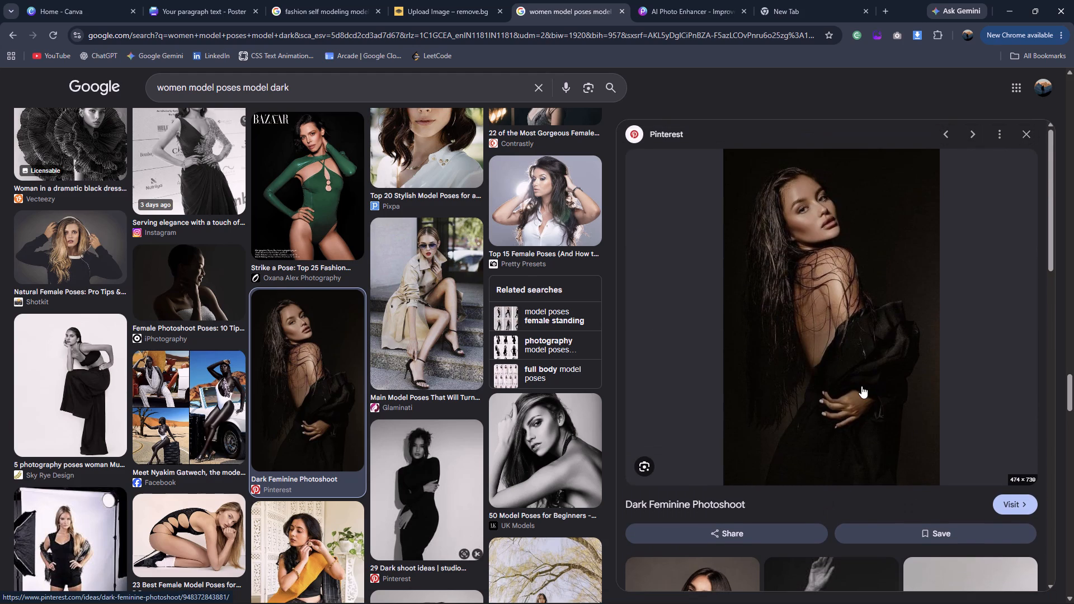
pyautogui.scroll(-4, 861, 386)
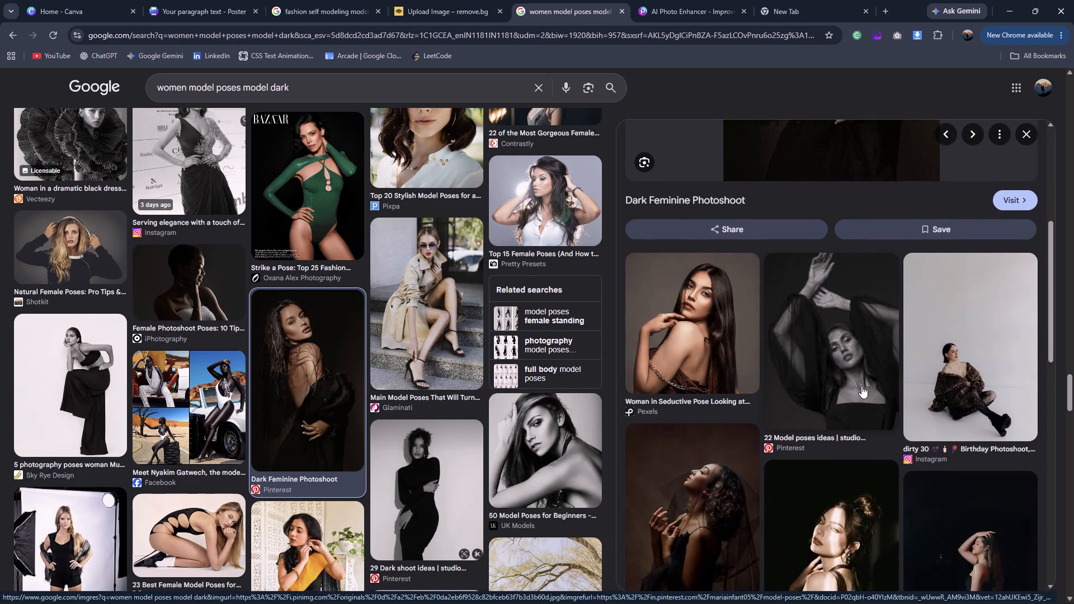
pyautogui.scroll(-4, 861, 386)
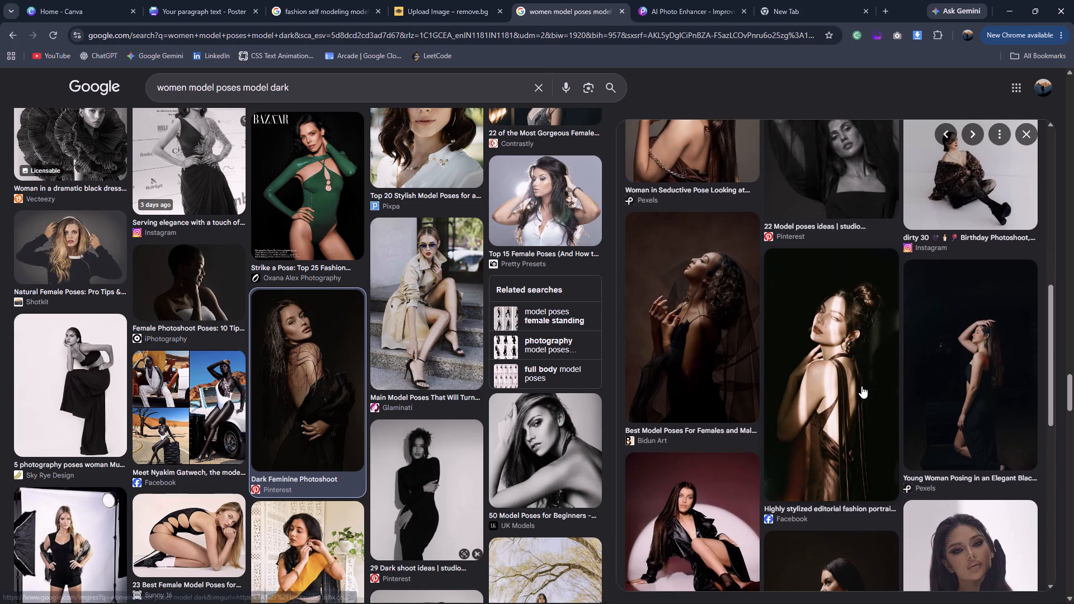
pyautogui.scroll(-2, 861, 386)
pyautogui.scroll(6, 861, 386)
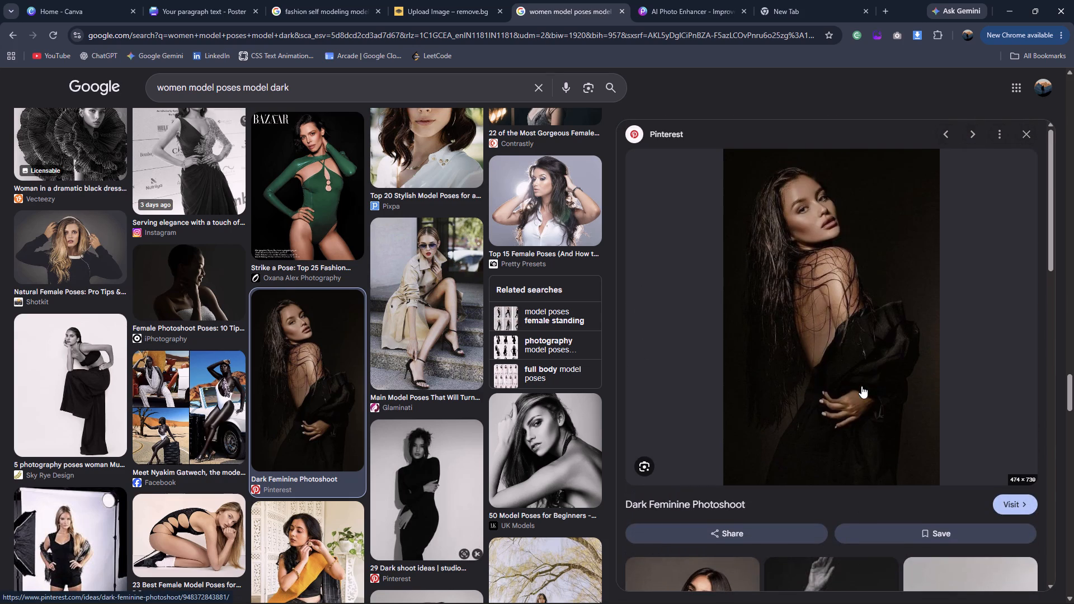
pyautogui.rightClick(861, 386)
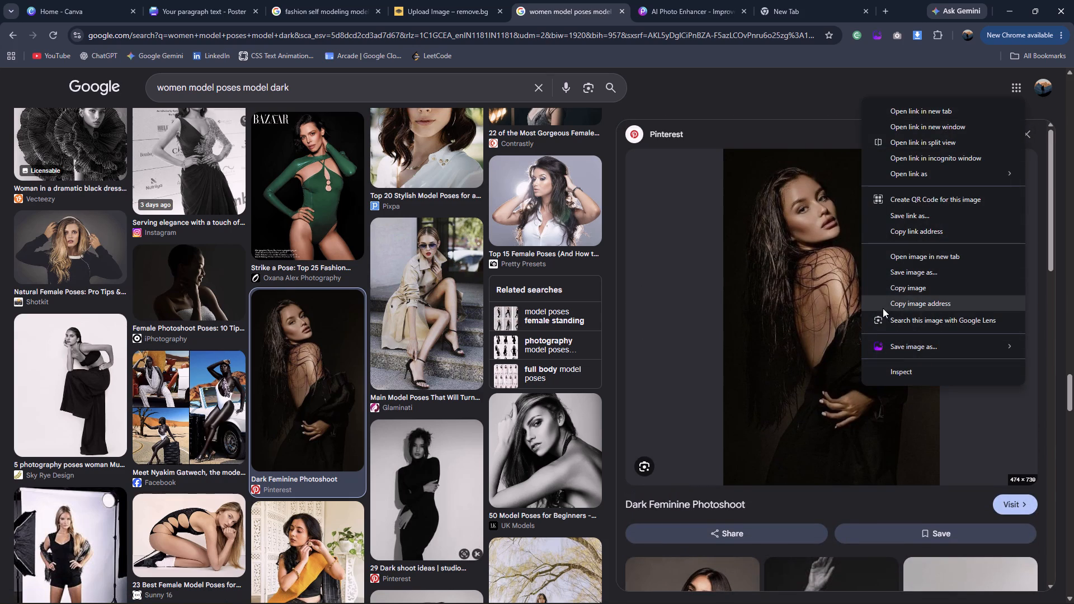
pyautogui.click(833, 358)
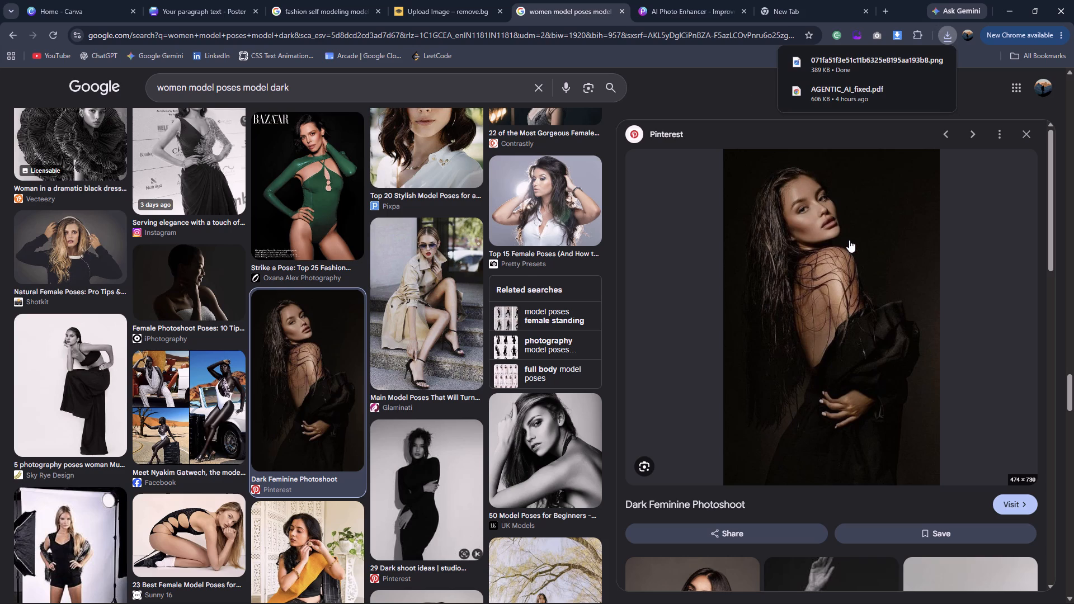
# Examine the images related to the Dark Feminine photo, plus the UK Models bare-shoulder portrait and its related images.
pyautogui.scroll(-3, 793, 328)
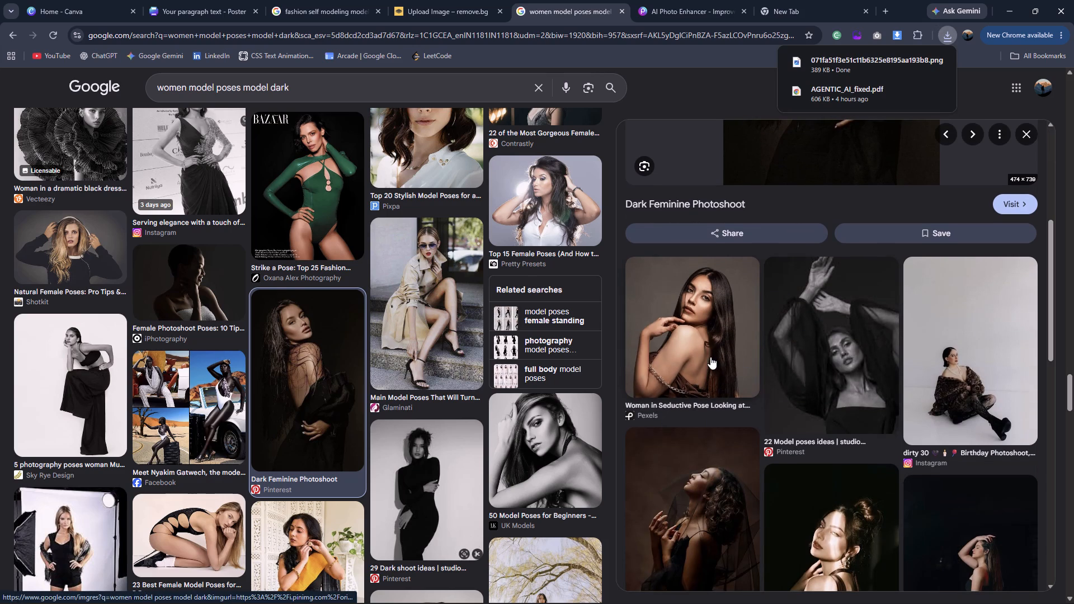
pyautogui.scroll(-2, 802, 419)
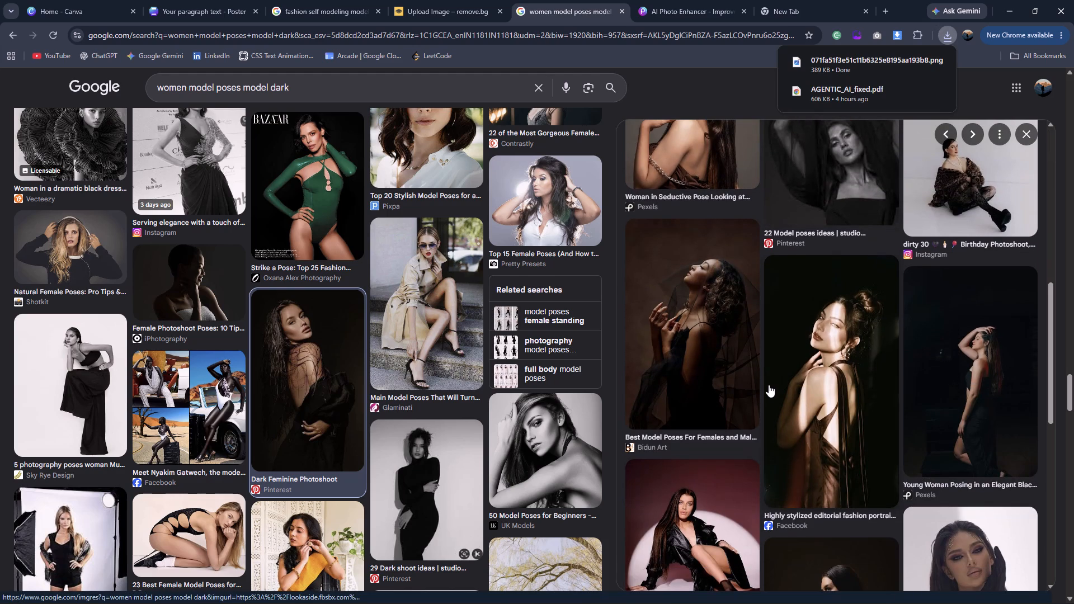
pyautogui.scroll(4, 675, 287)
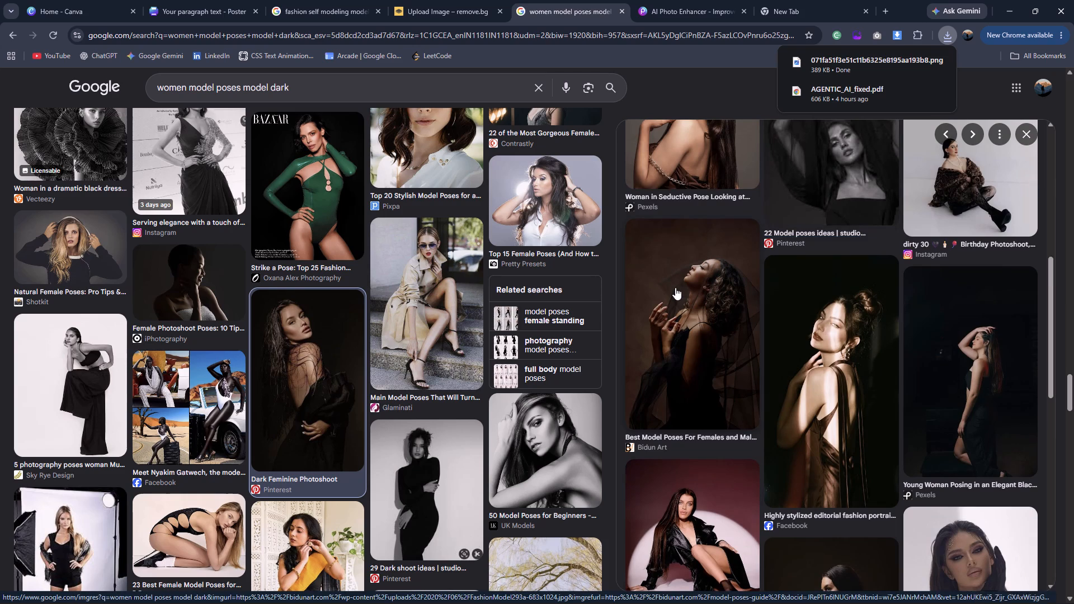
pyautogui.scroll(4, 675, 287)
pyautogui.scroll(-6, 675, 287)
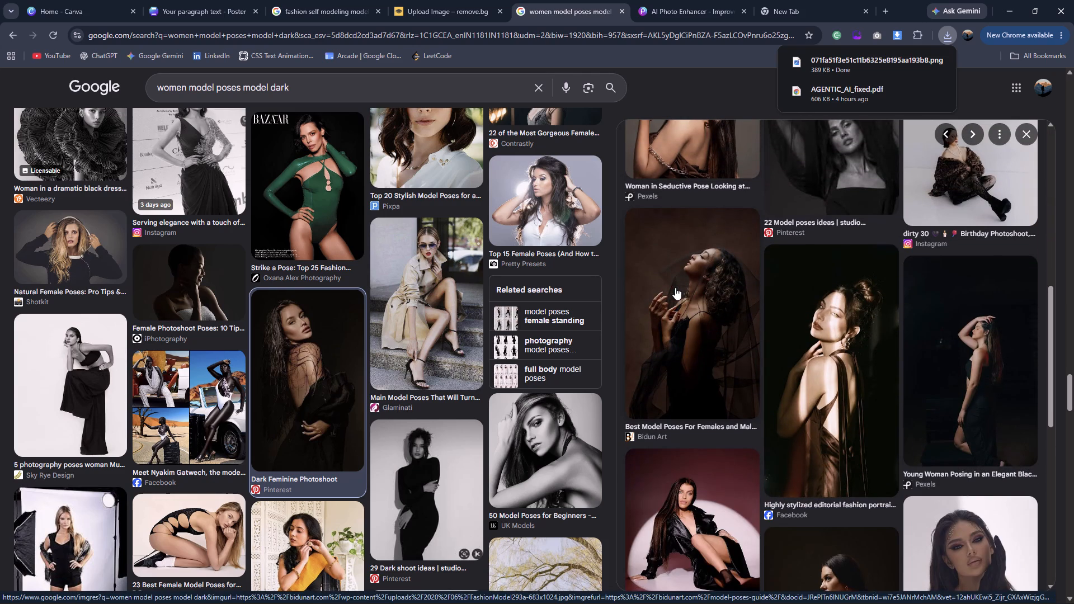
pyautogui.scroll(-1, 675, 287)
pyautogui.click(509, 455)
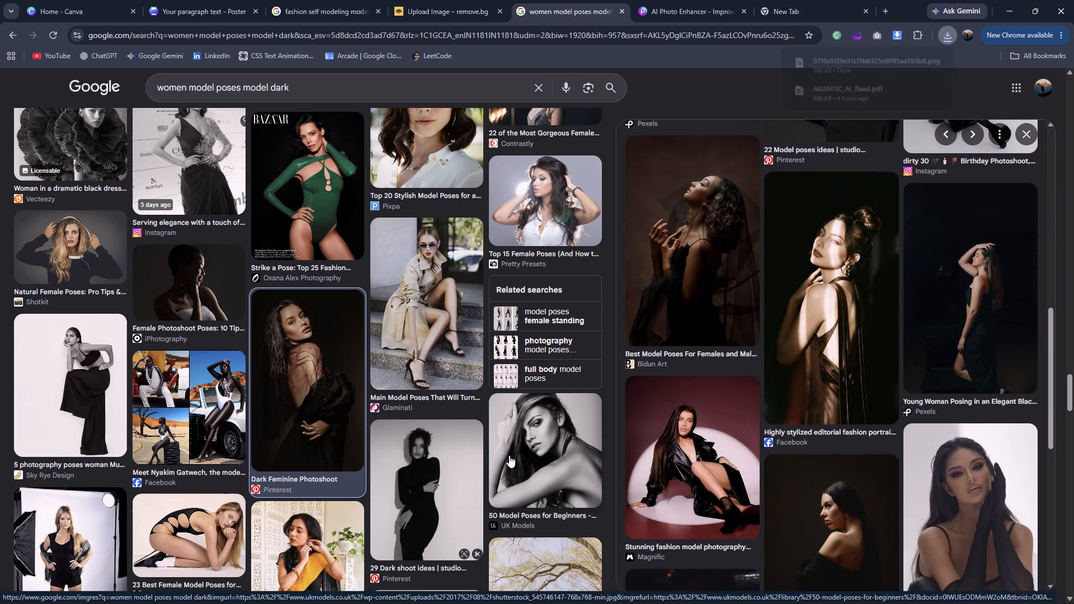
pyautogui.scroll(-3, 786, 443)
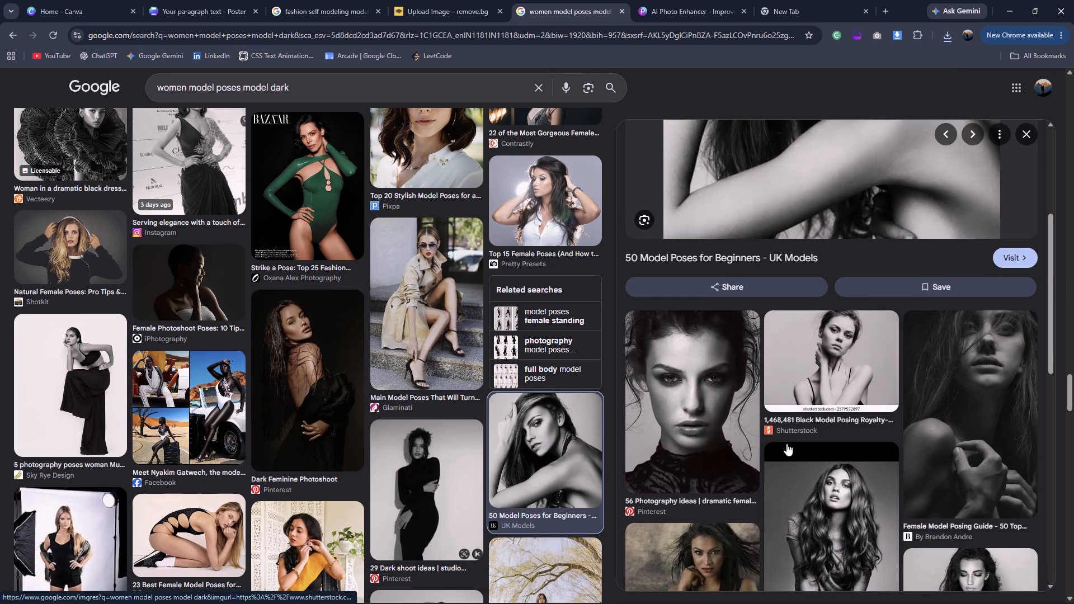
pyautogui.scroll(-3, 786, 443)
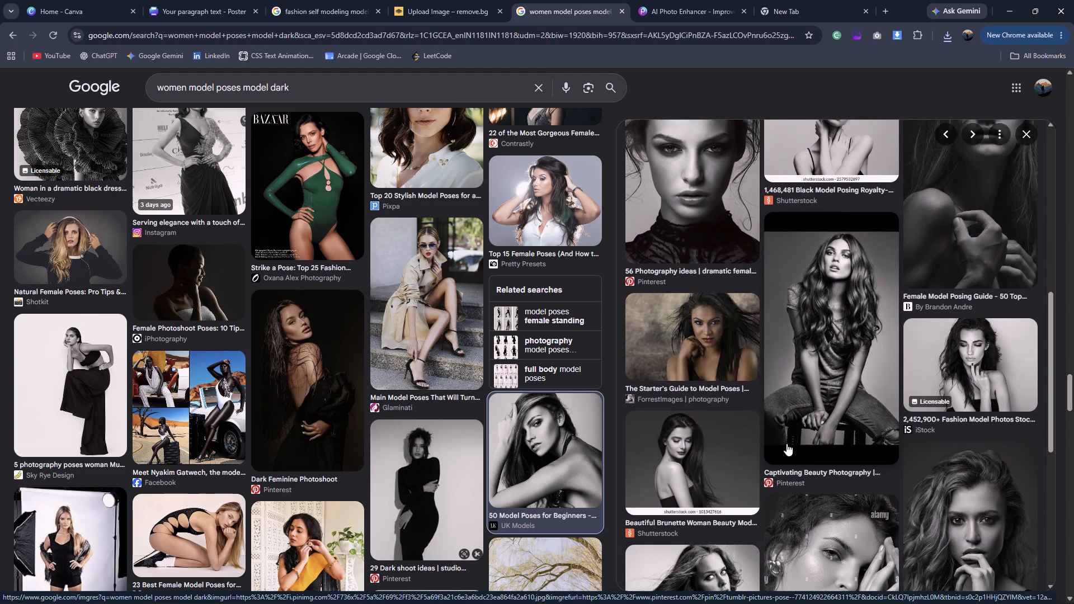
pyautogui.scroll(-3, 786, 443)
# Browse further through the "women model poses model dark" results for another dark female model photo.
pyautogui.scroll(-2, 540, 450)
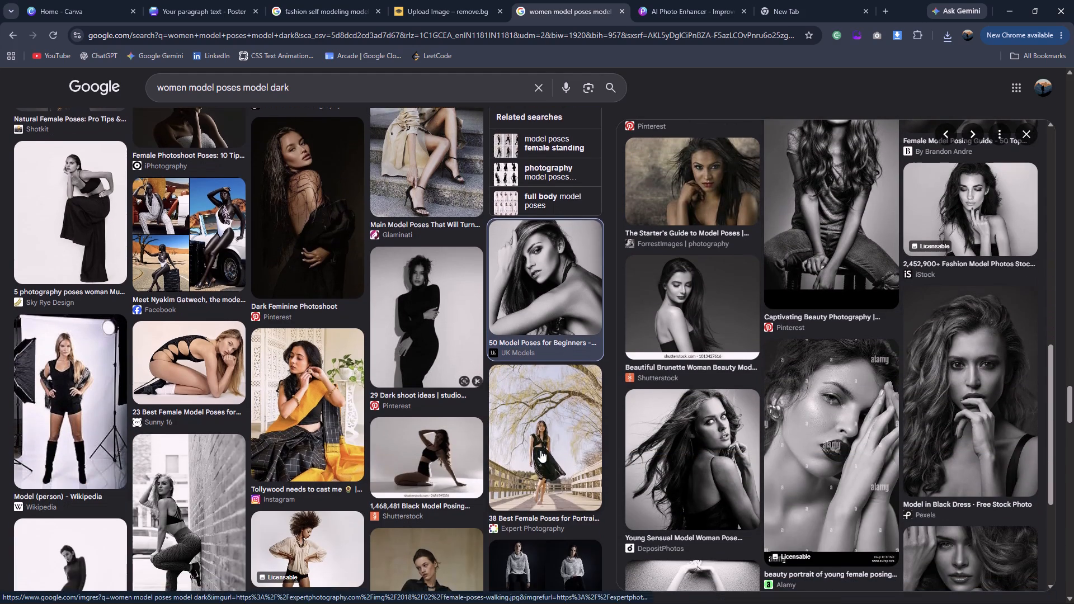
pyautogui.scroll(-7, 540, 450)
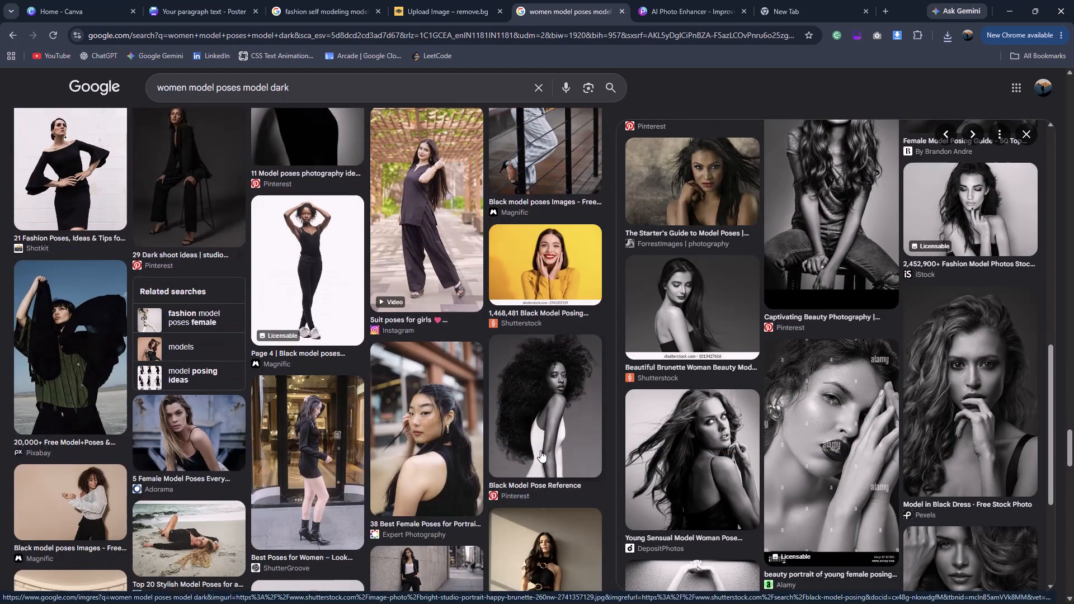
pyautogui.scroll(-5, 540, 450)
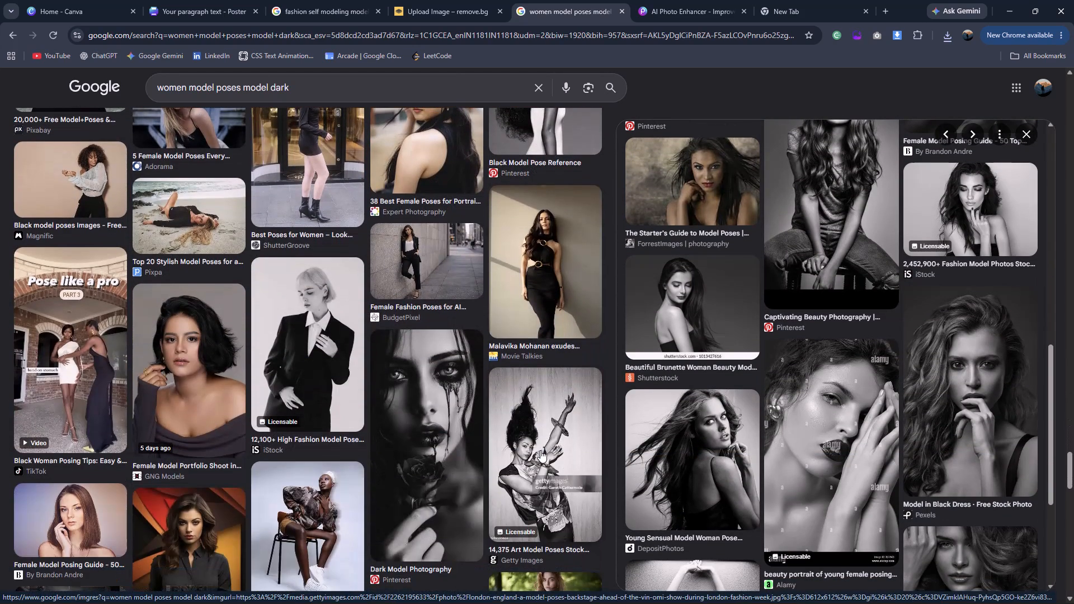
pyautogui.scroll(-1, 200, 382)
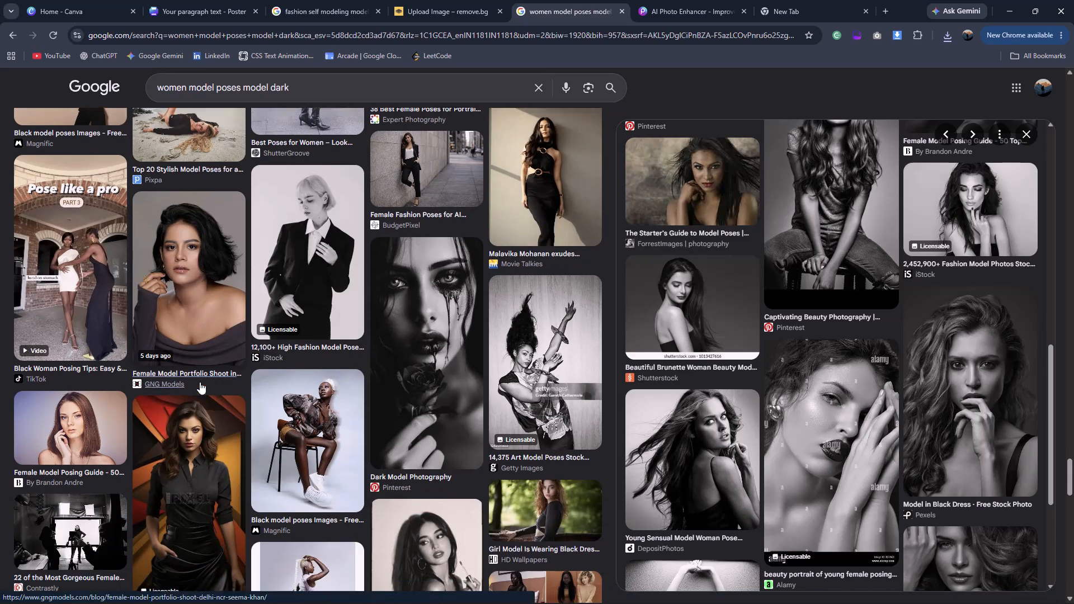
pyautogui.scroll(-1, 200, 382)
pyautogui.scroll(-3, 208, 309)
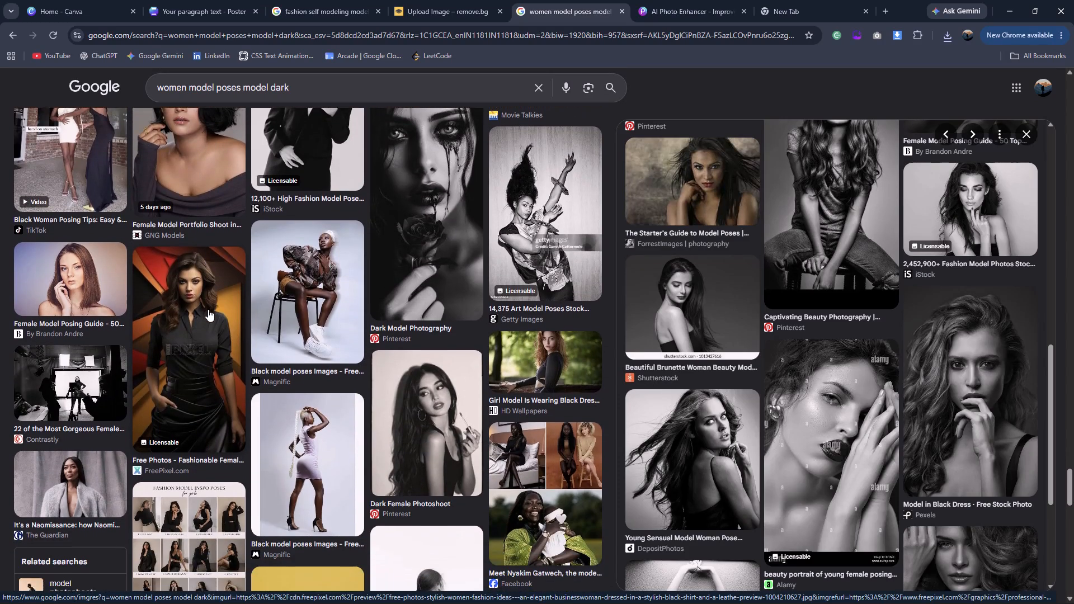
pyautogui.scroll(-9, 208, 309)
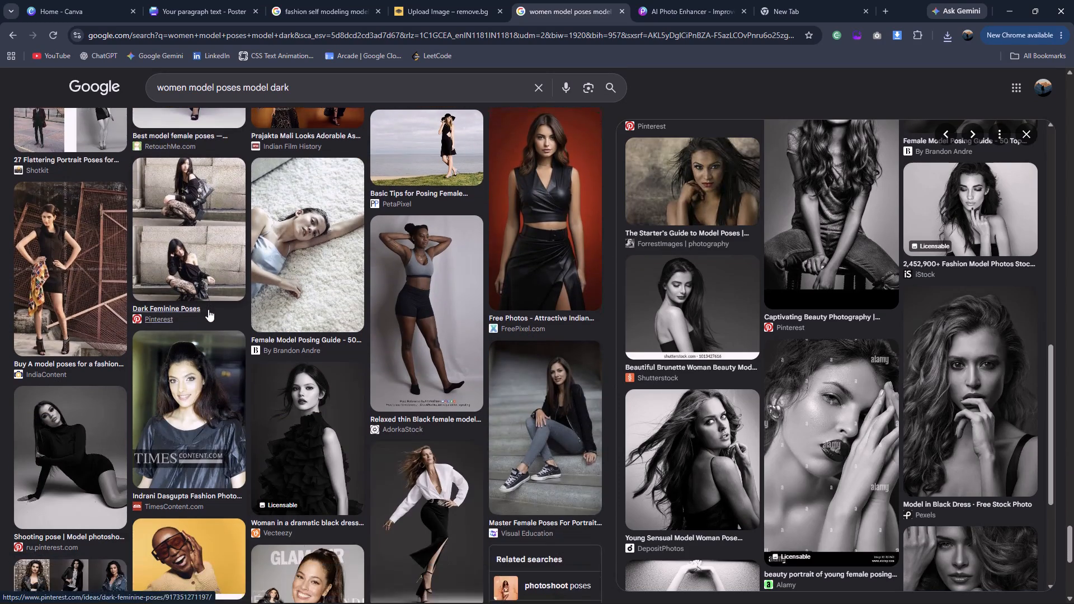
pyautogui.scroll(-2, 208, 309)
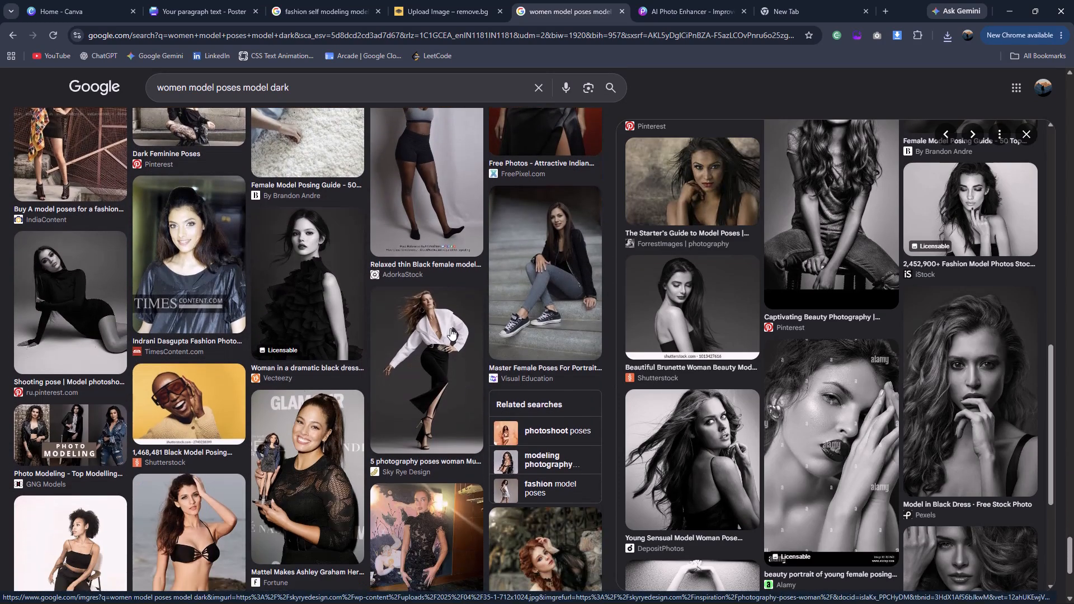
pyautogui.scroll(-6, 315, 489)
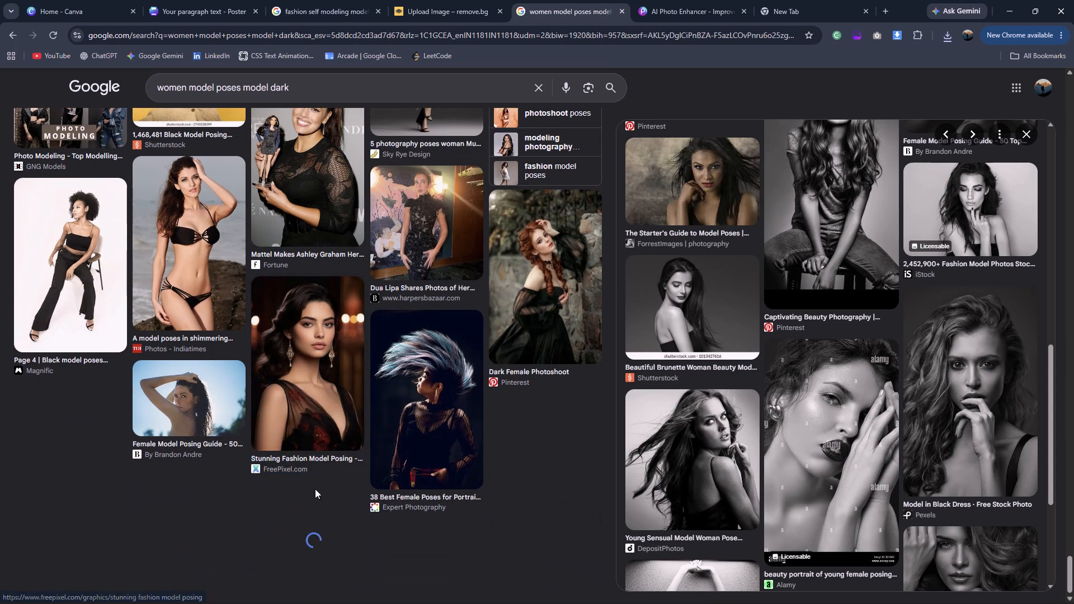
pyautogui.scroll(-3, 315, 489)
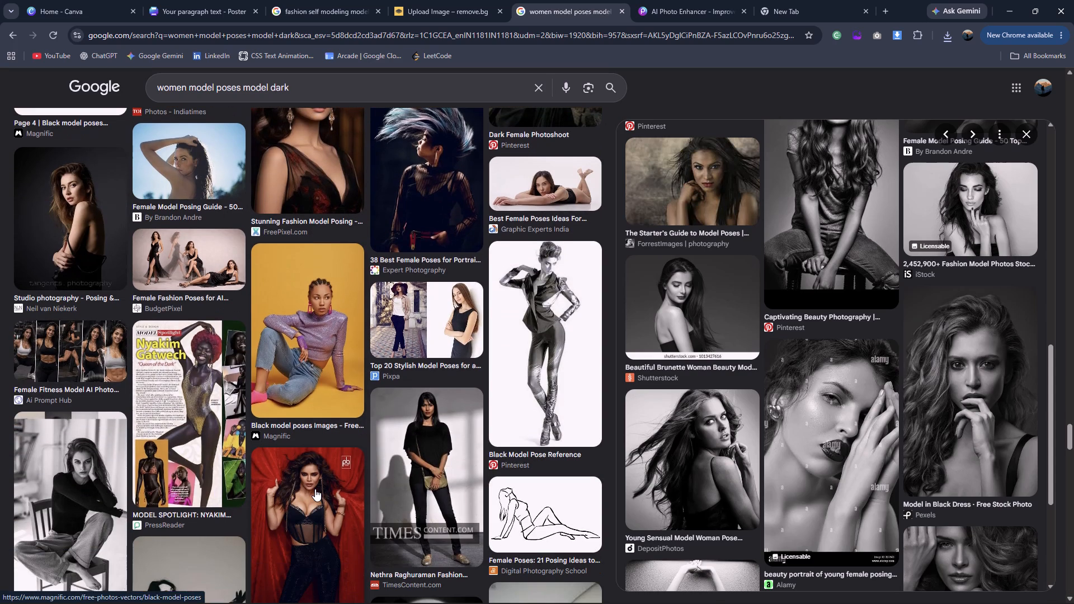
# Narrow the image results with the Photography filter.
pyautogui.scroll(20, 315, 489)
pyautogui.scroll(10, 315, 489)
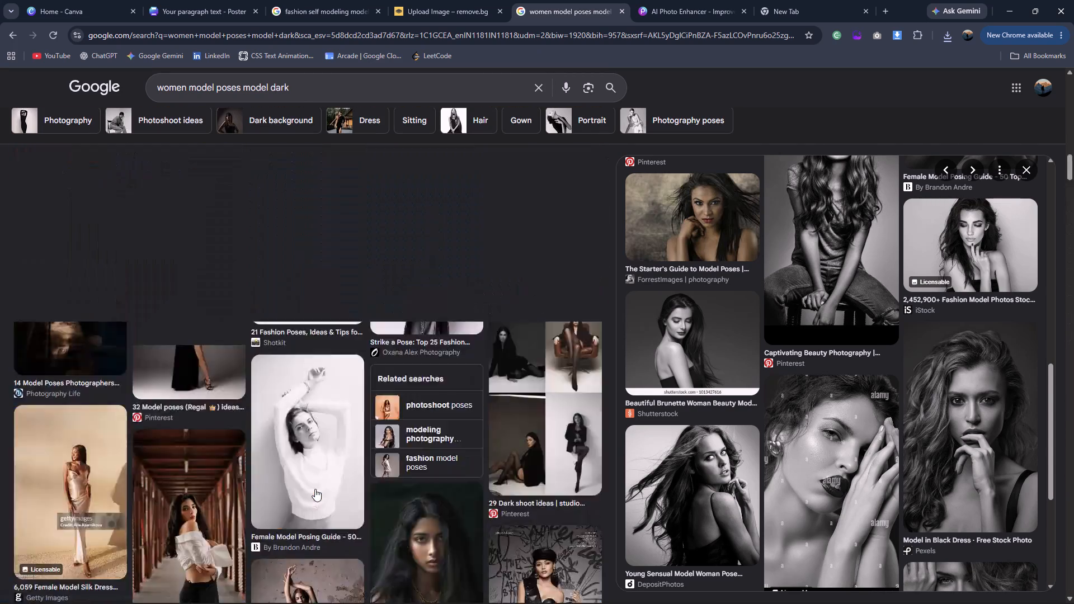
pyautogui.click(74, 159)
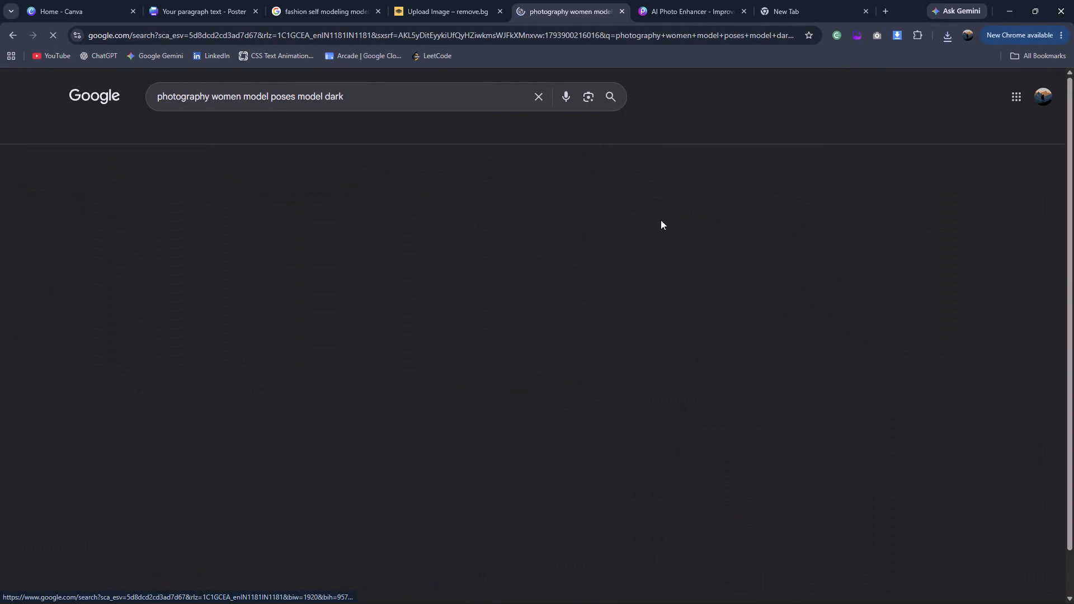
# Find the Kate Backdrop photo of a dark-dressed woman with windswept hair and glasses in the results and save it as a PNG.
pyautogui.scroll(-2, 593, 393)
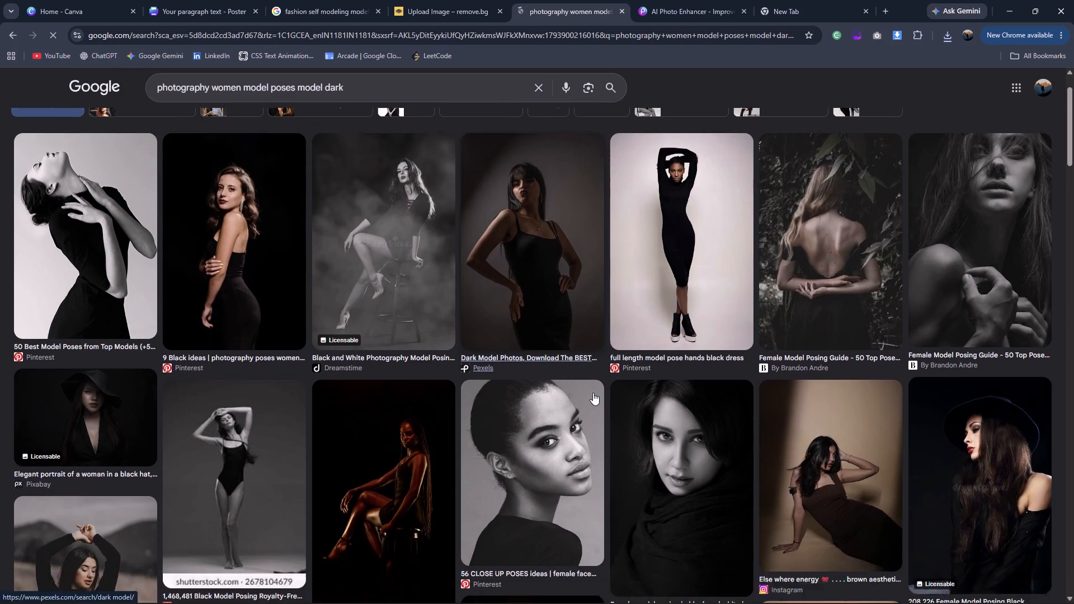
pyautogui.scroll(-1, 593, 393)
pyautogui.scroll(-1, 699, 400)
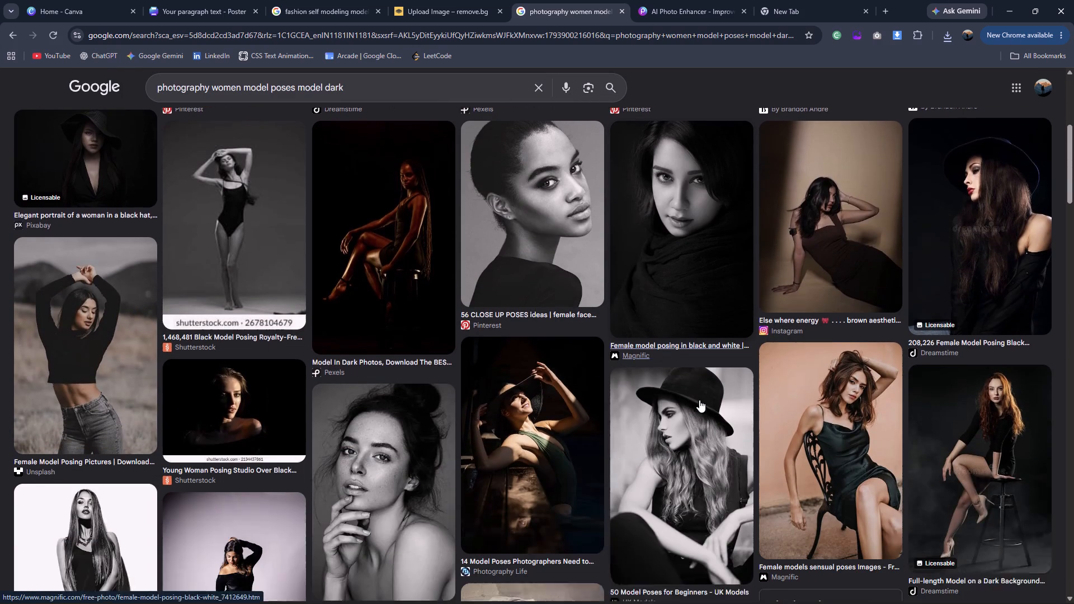
pyautogui.scroll(-5, 699, 400)
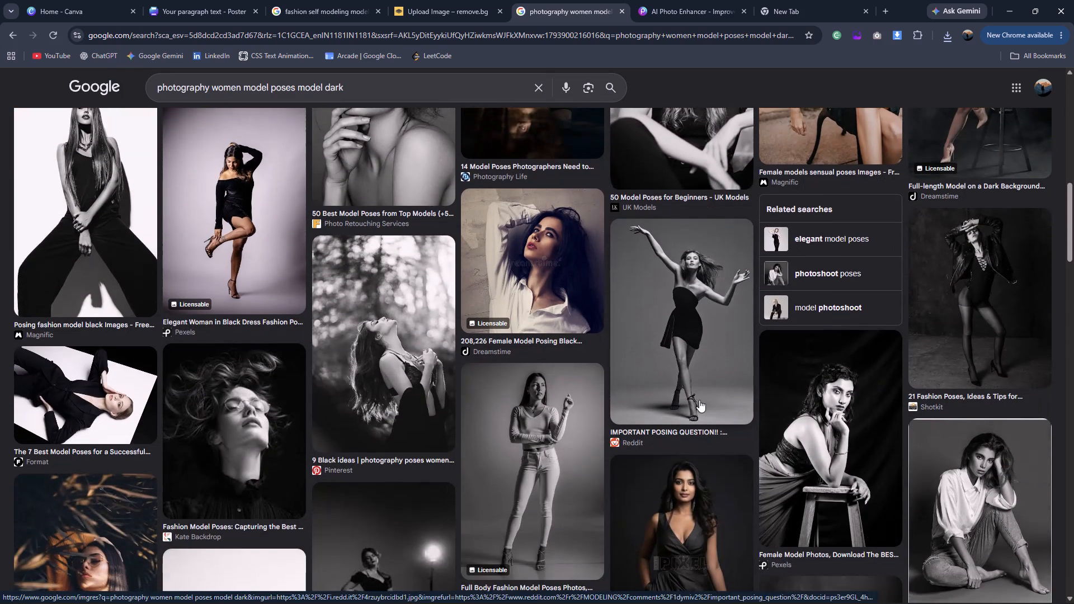
pyautogui.scroll(-1, 699, 400)
pyautogui.click(269, 349)
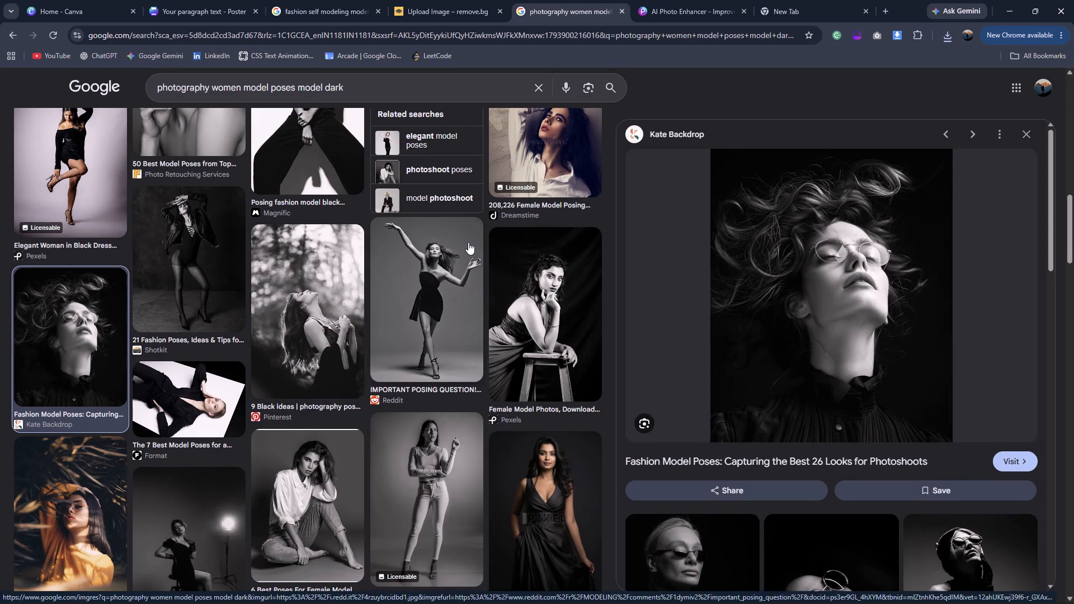
pyautogui.rightClick(766, 361)
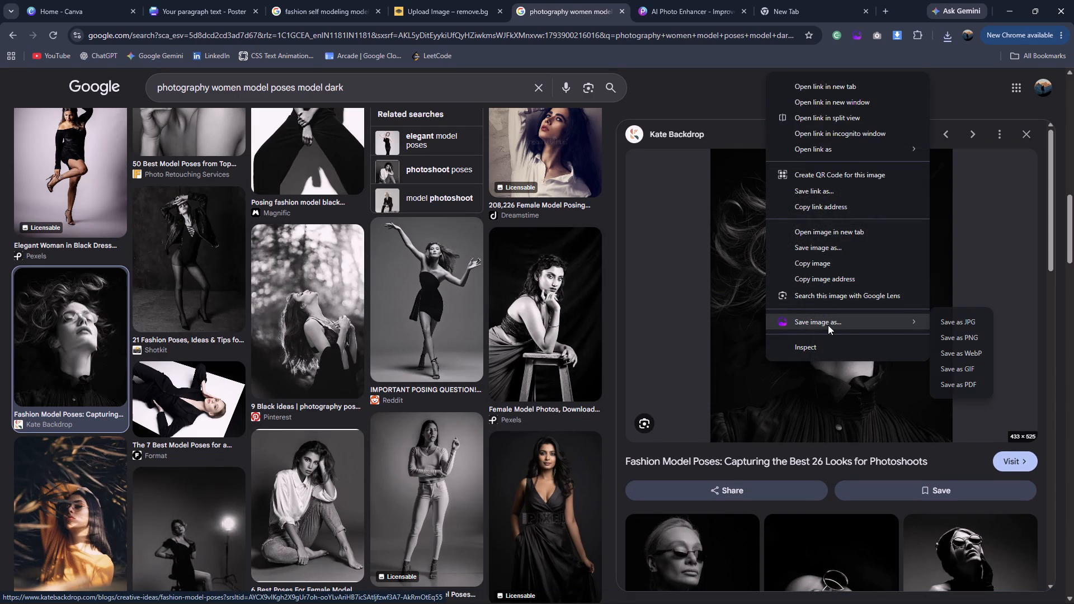
pyautogui.click(946, 333)
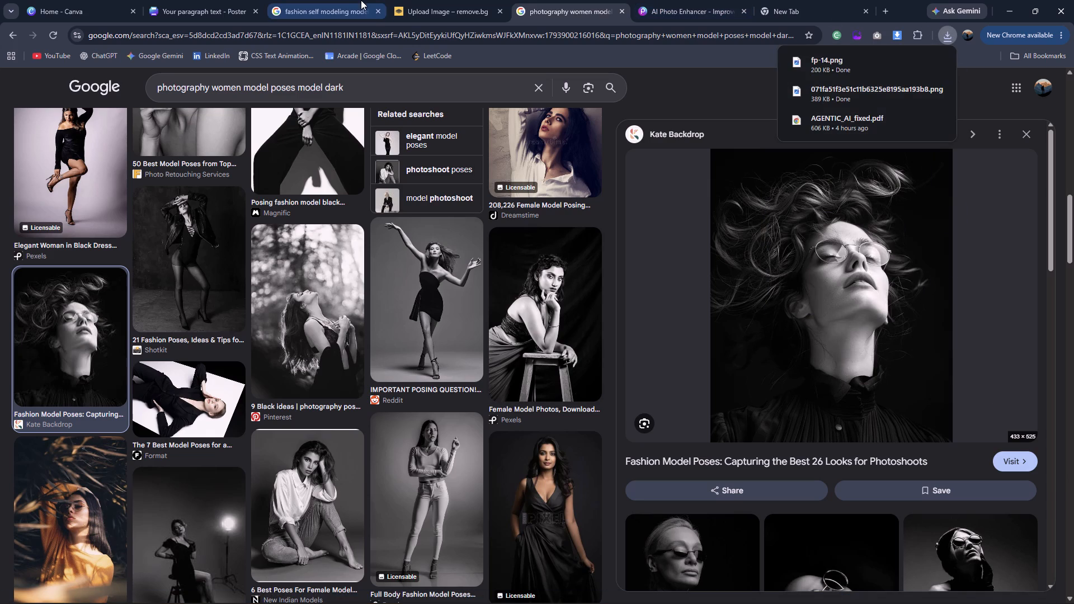
# Upload the fp-14 and 071fa51f3e51c11b6325e8195aa193b8 PNG images from Downloads to remove.bg for background removal.
pyautogui.click(425, 1)
pyautogui.click(529, 337)
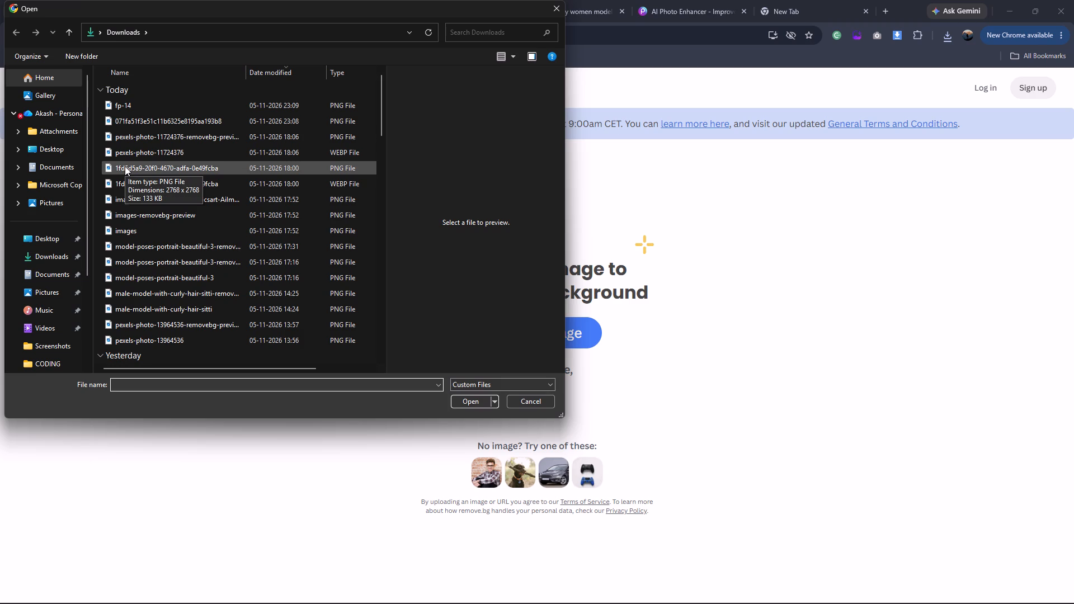
pyautogui.click(31, 258)
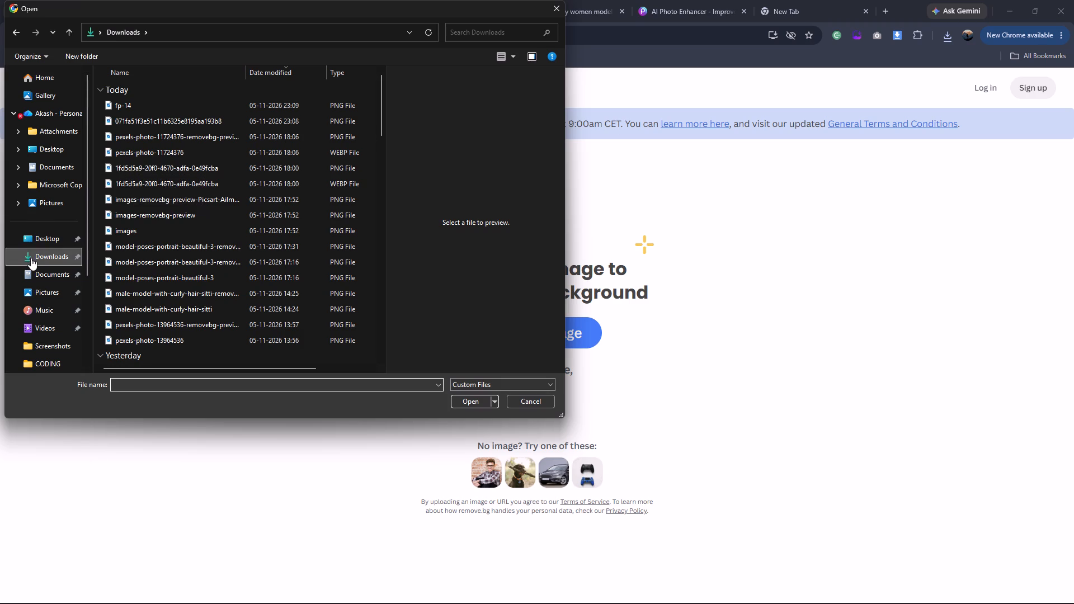
pyautogui.moveTo(207, 103); pyautogui.dragTo(574, 282)
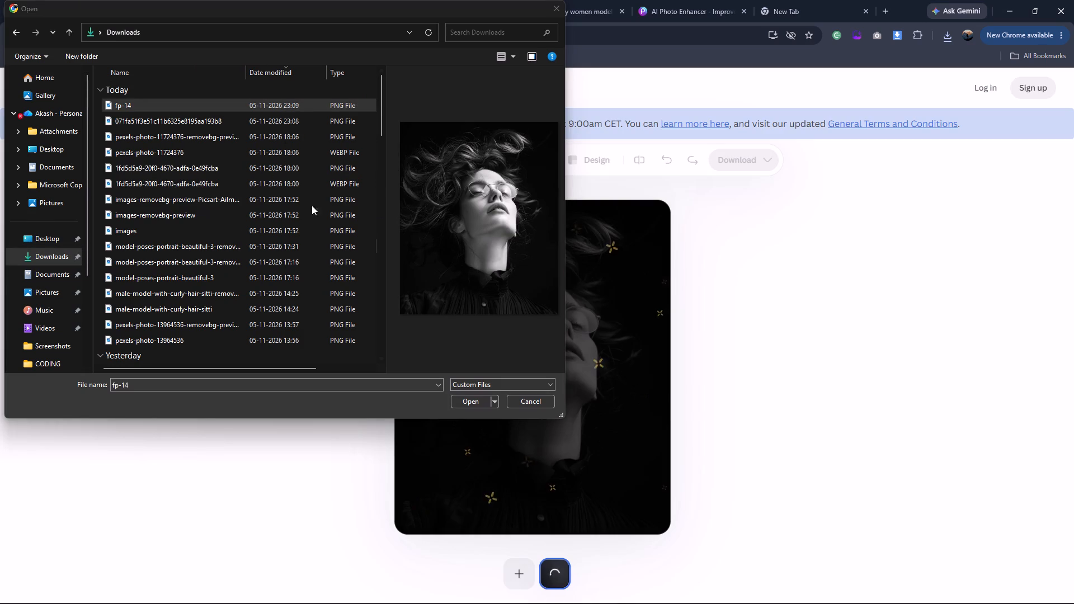
pyautogui.moveTo(253, 125); pyautogui.dragTo(688, 337)
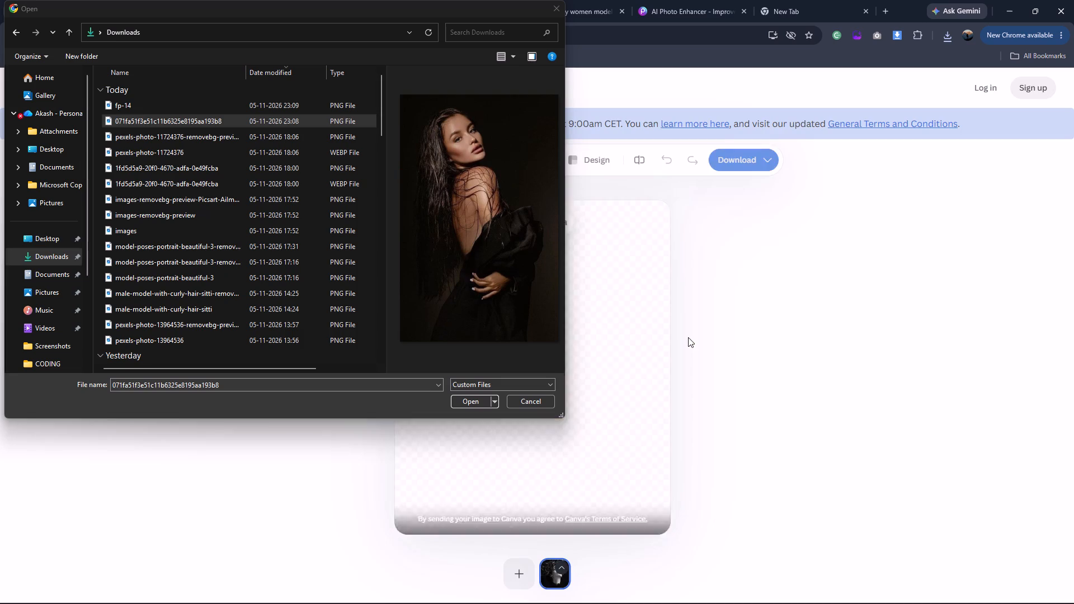
pyautogui.click(559, 1)
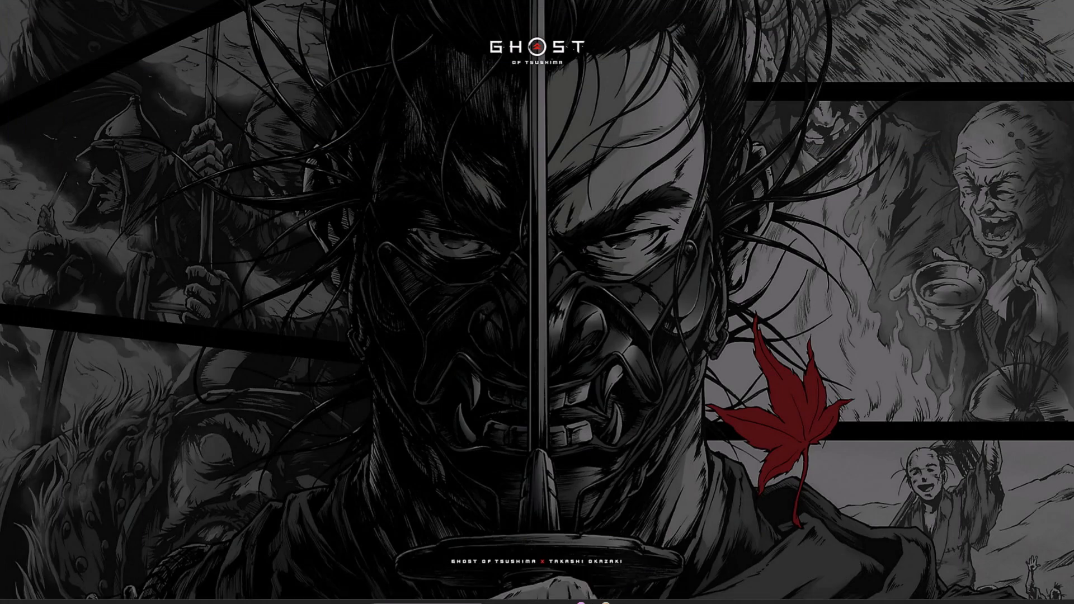
# Launch a Chrome window with the University profile and open the bookmarked Parul University e-learning portal in it, maximized.
pyautogui.click(435, 426)
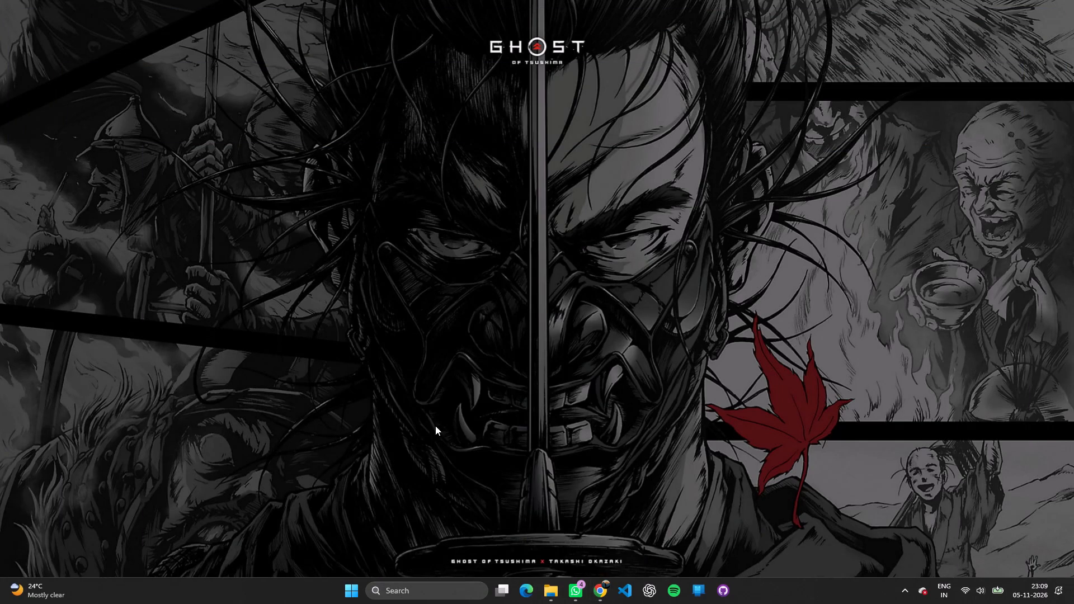
pyautogui.write('chr')
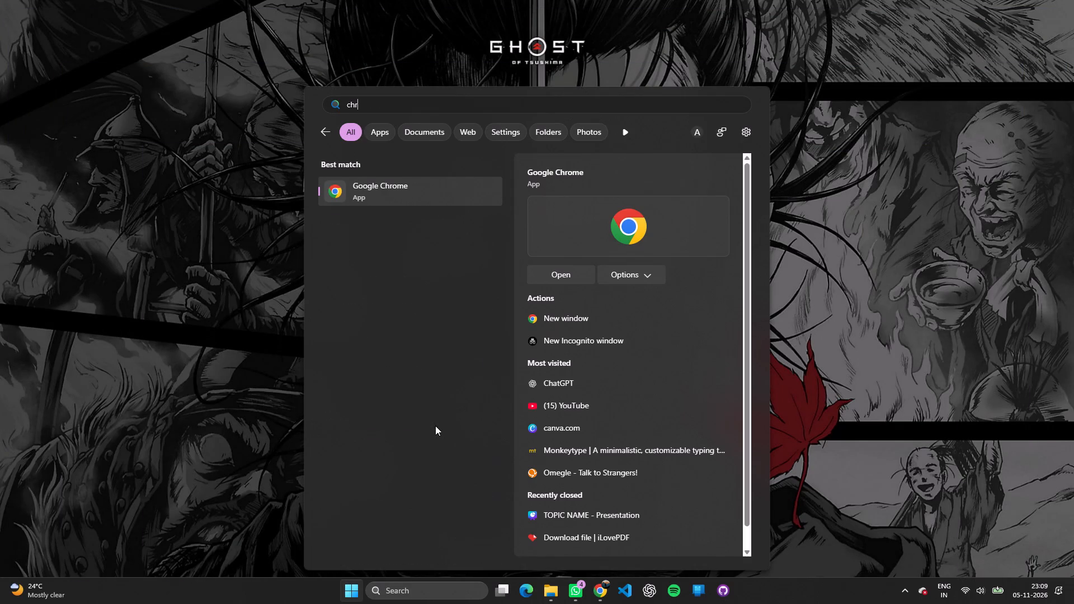
pyautogui.press('Return')
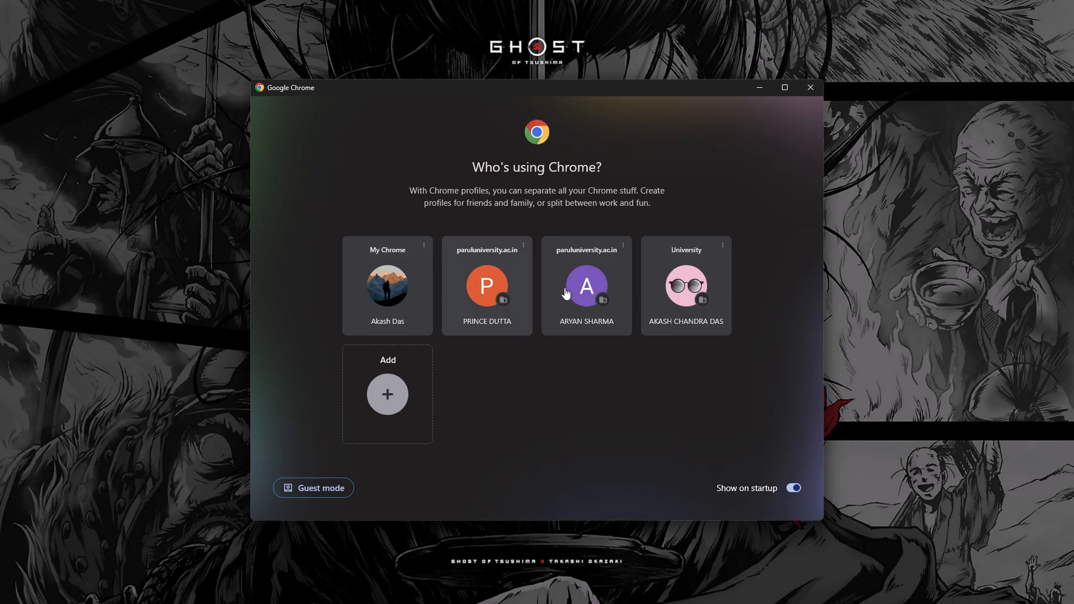
pyautogui.click(672, 308)
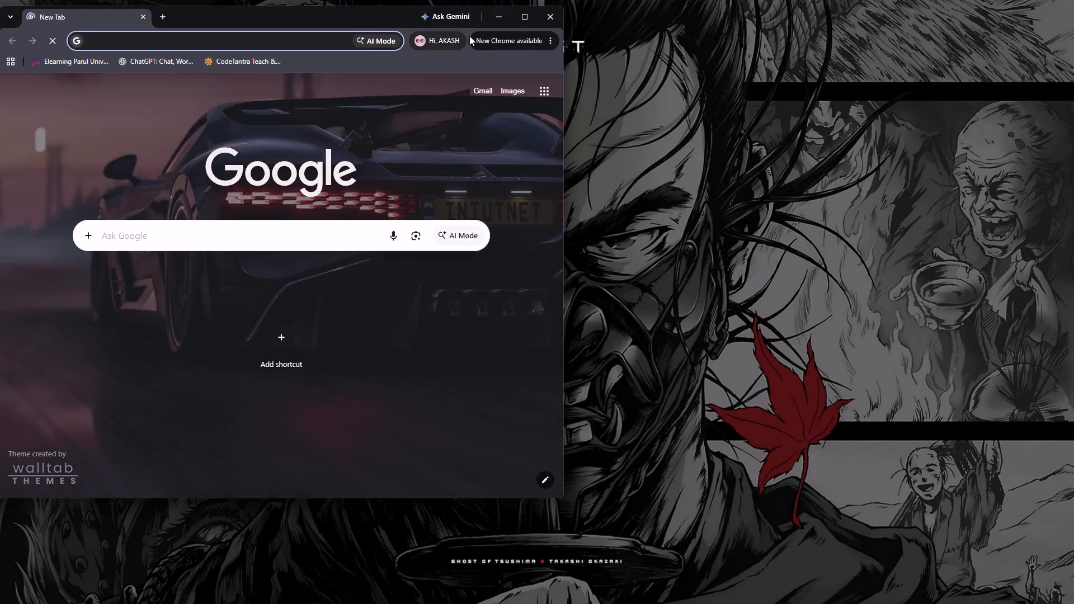
pyautogui.click(90, 63)
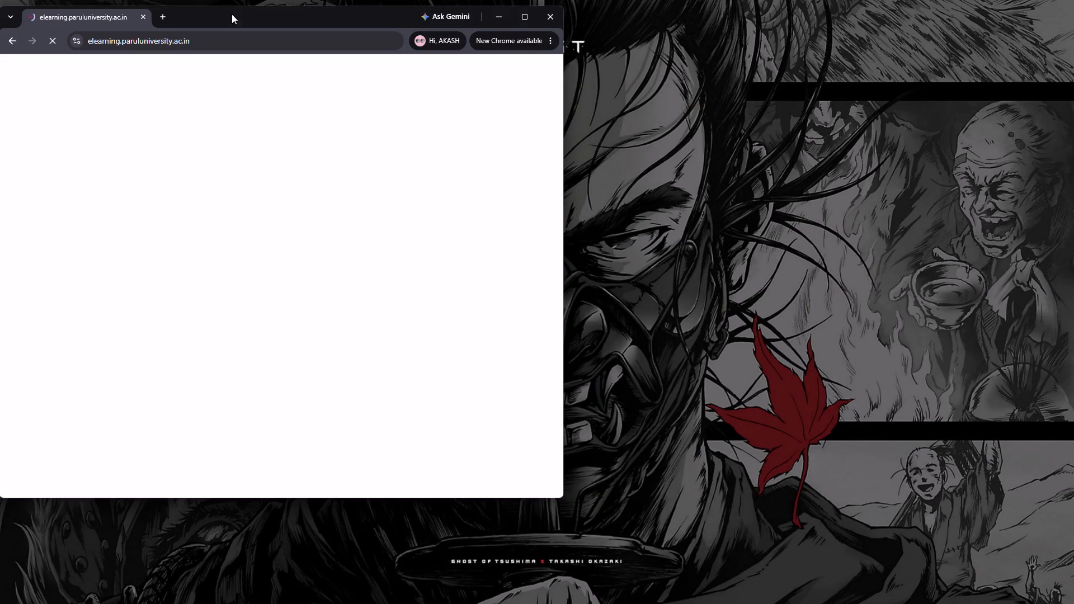
pyautogui.click(531, 12)
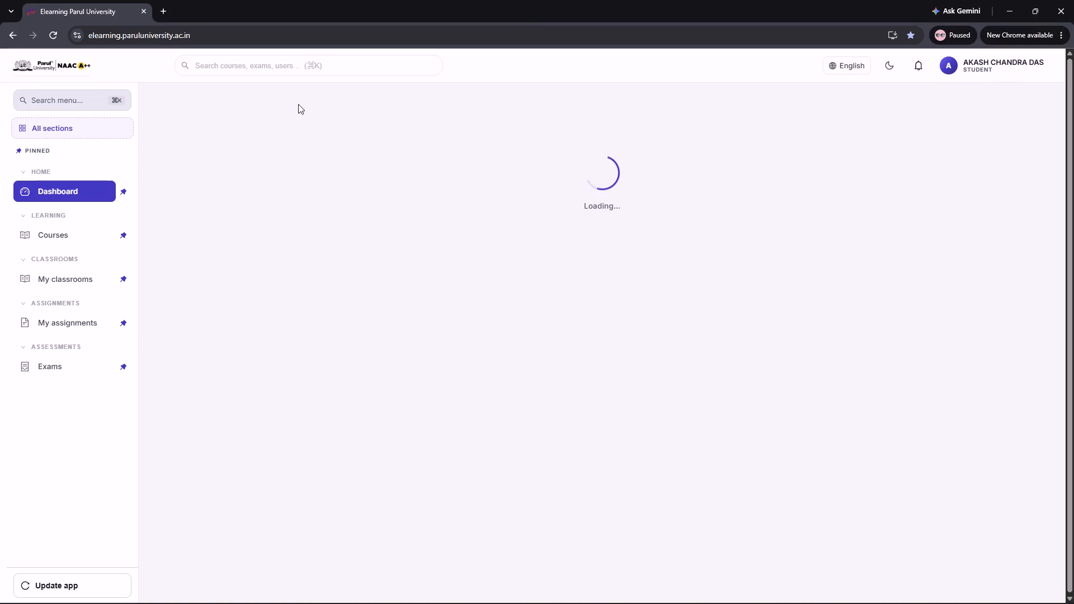
# Open the Chapter-7 PDF from the PPTs of Data Structure and Algorithms in the 3A5-CSE-PIT-2026-27 classroom.
pyautogui.click(69, 287)
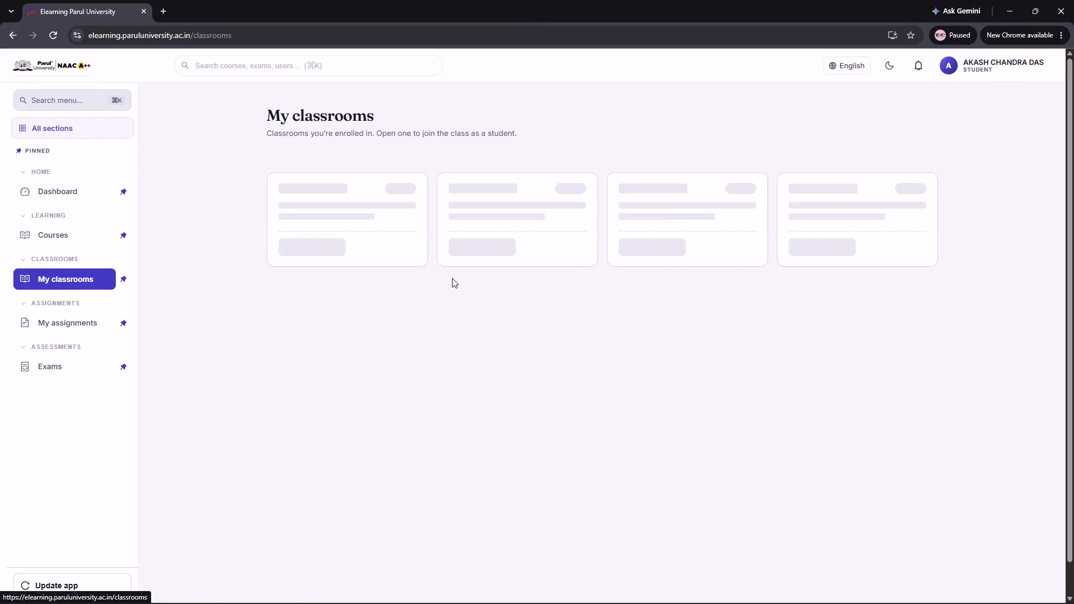
pyautogui.click(888, 241)
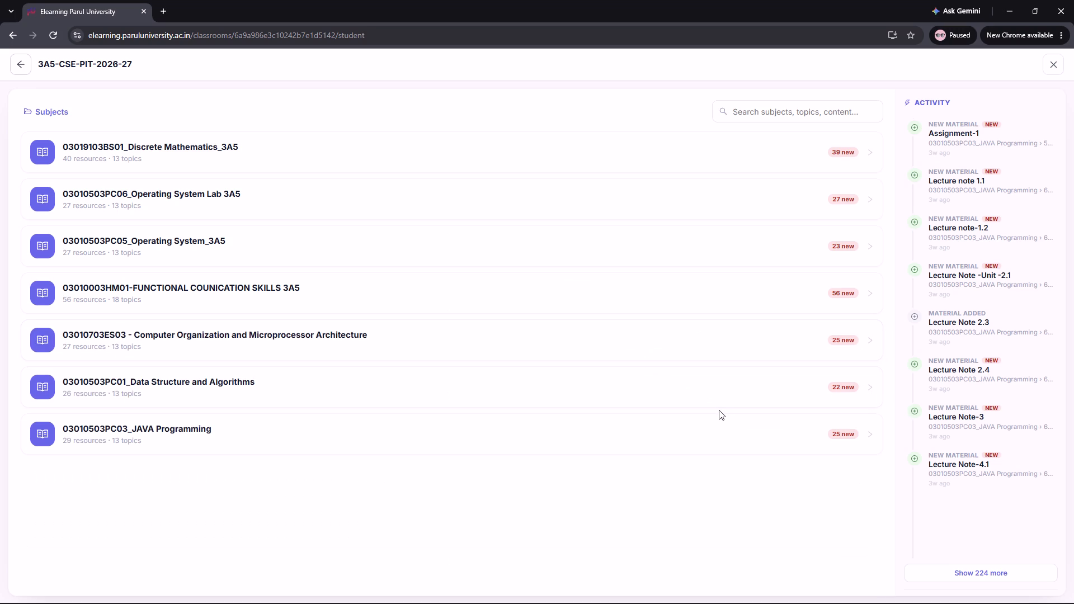
pyautogui.click(682, 403)
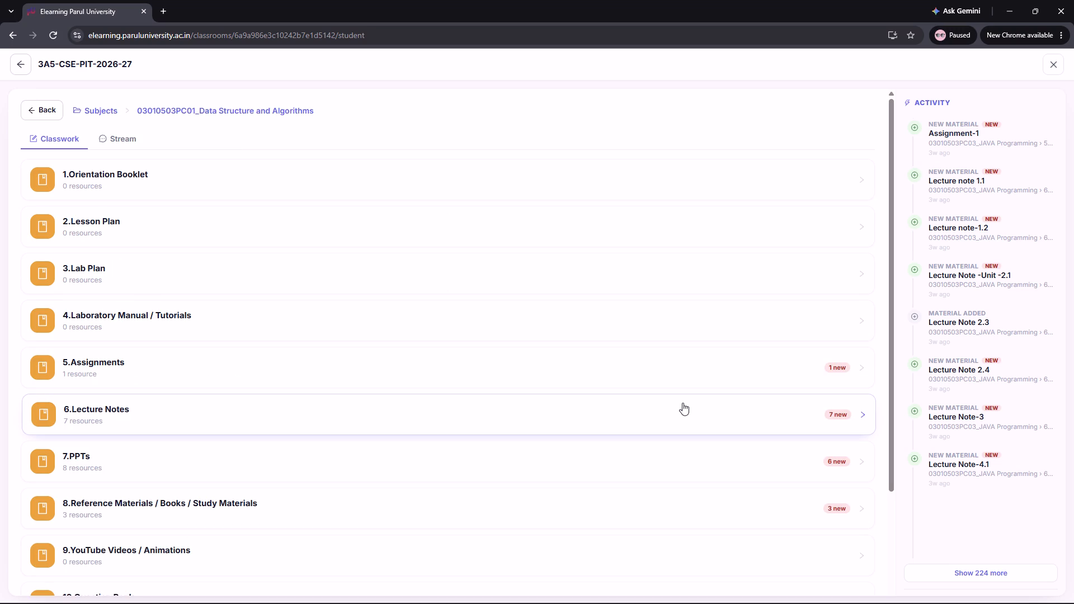
pyautogui.click(590, 461)
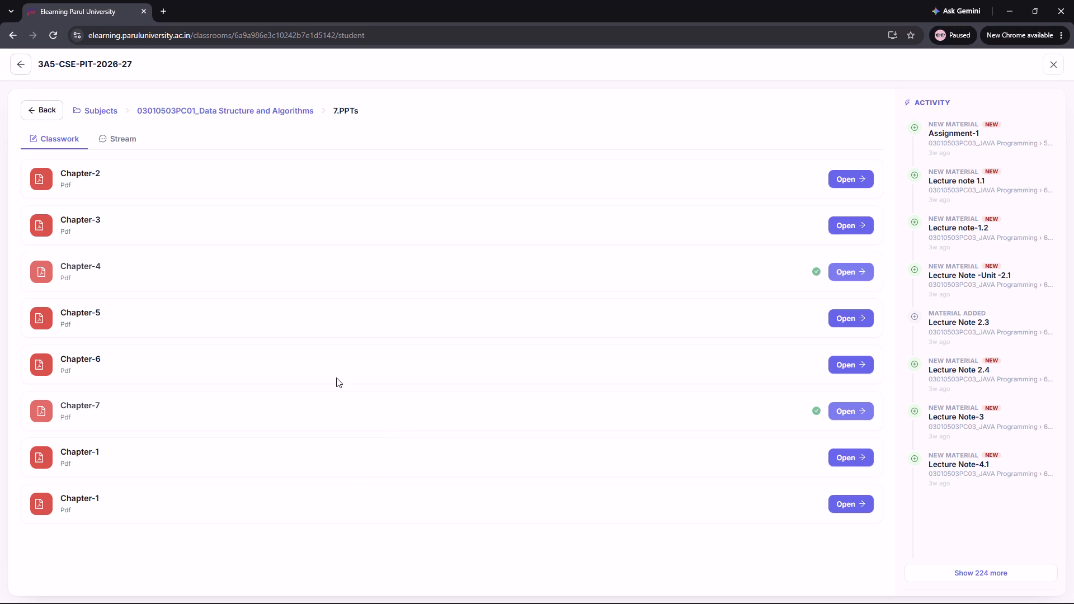
pyautogui.click(310, 412)
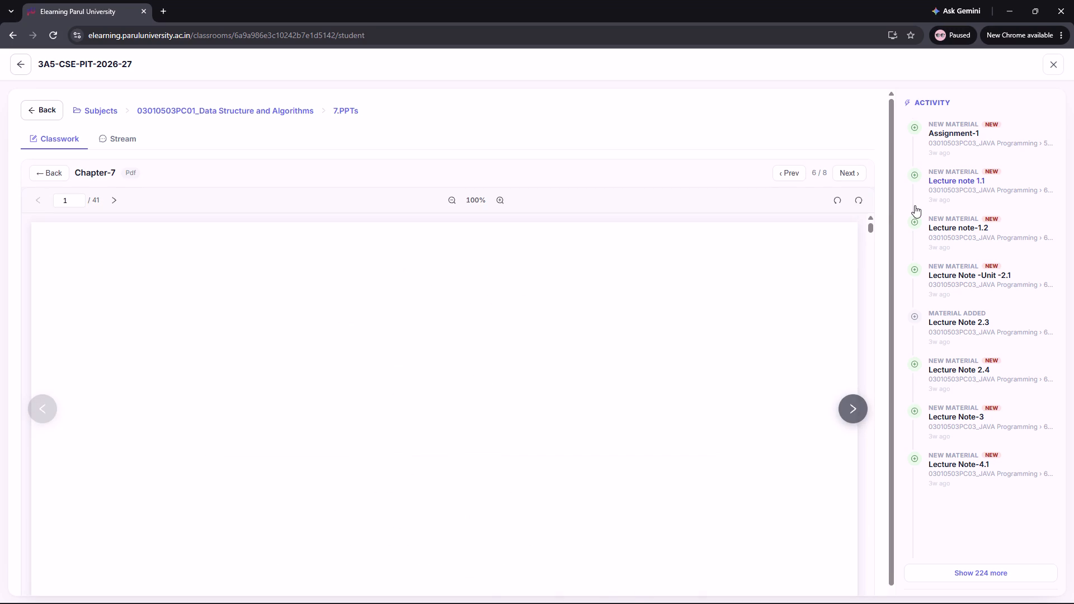
# Read the opening Chapter-7 slides on graph definitions, vertices and edges, adjacency, paths and basic operations.
pyautogui.scroll(-5, 935, 315)
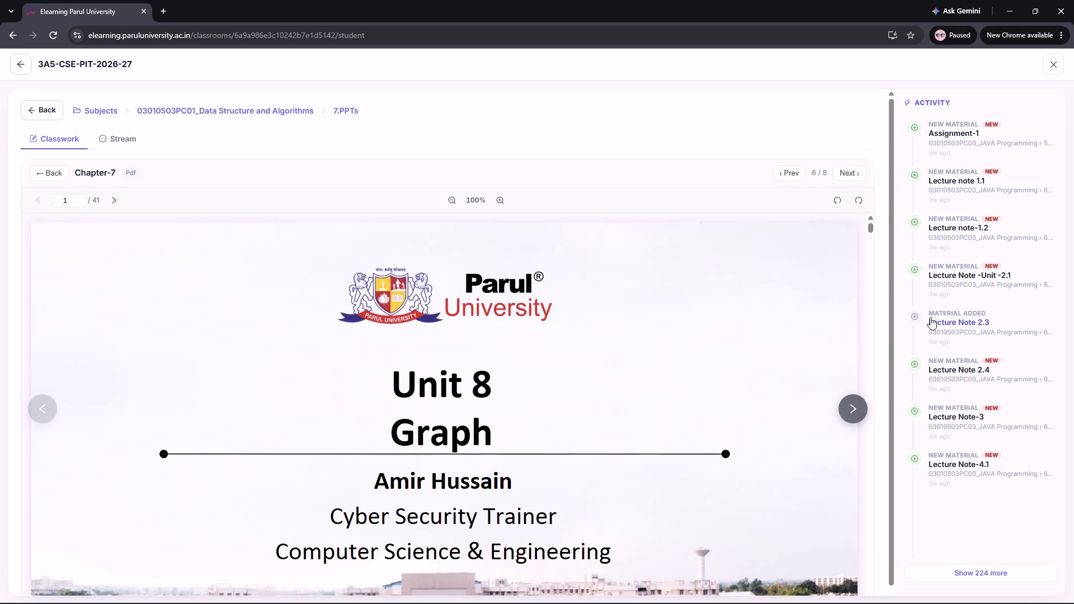
pyautogui.scroll(-8, 806, 406)
pyautogui.scroll(2, 806, 406)
pyautogui.scroll(-1, 806, 406)
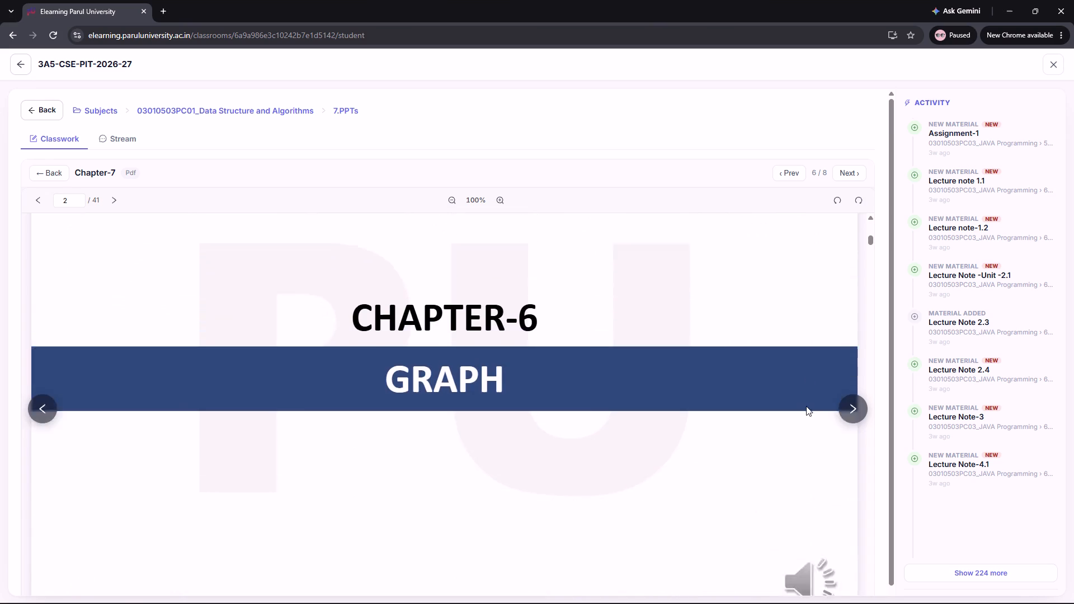
pyautogui.scroll(-2, 806, 406)
pyautogui.scroll(7, 806, 406)
pyautogui.scroll(-3, 806, 406)
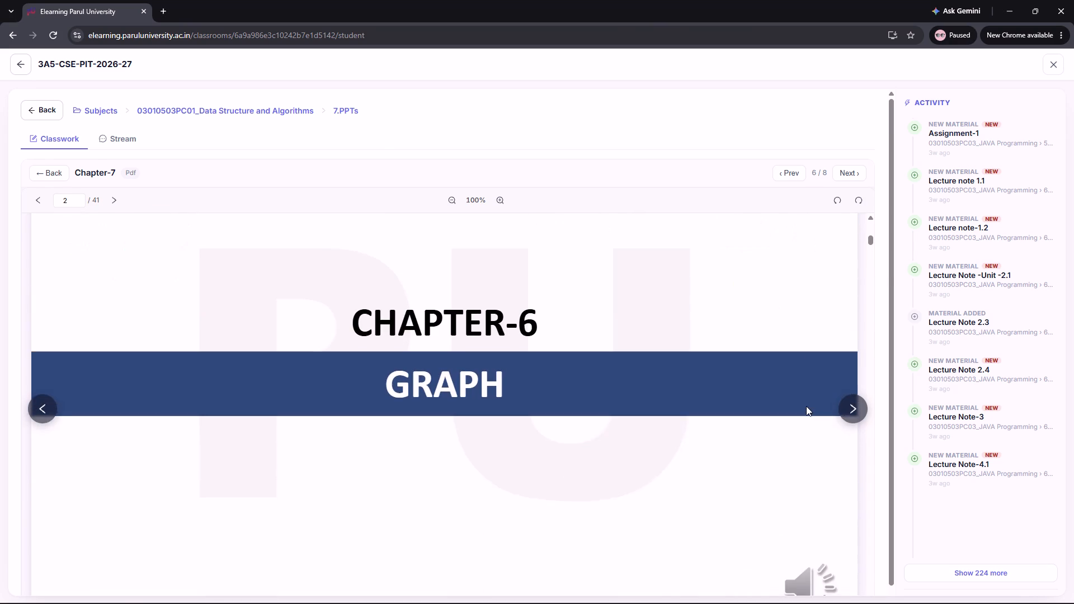
pyautogui.scroll(-9, 806, 406)
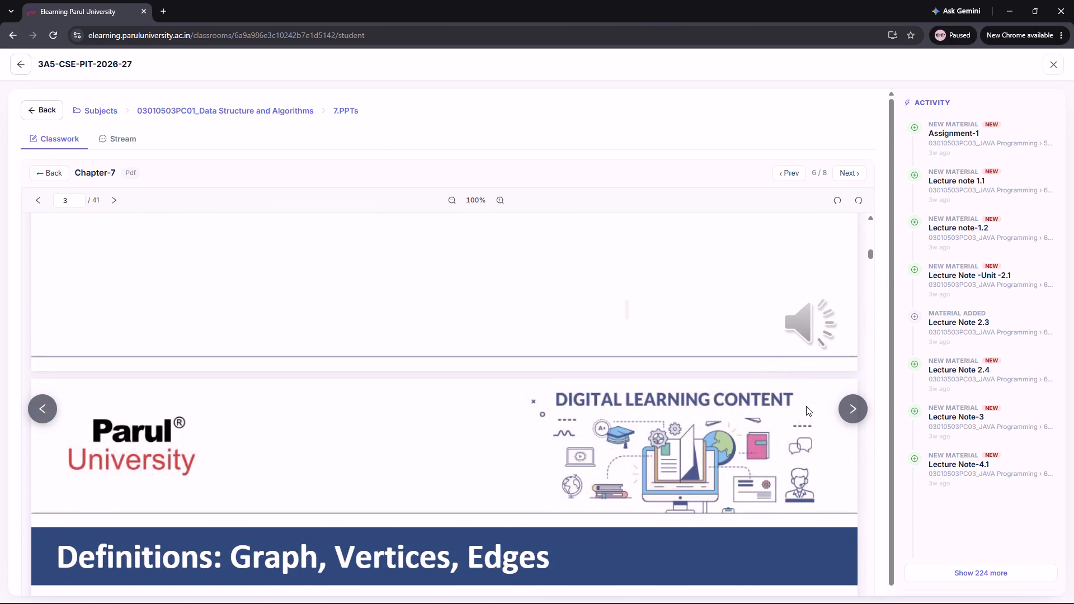
pyautogui.scroll(-8, 806, 406)
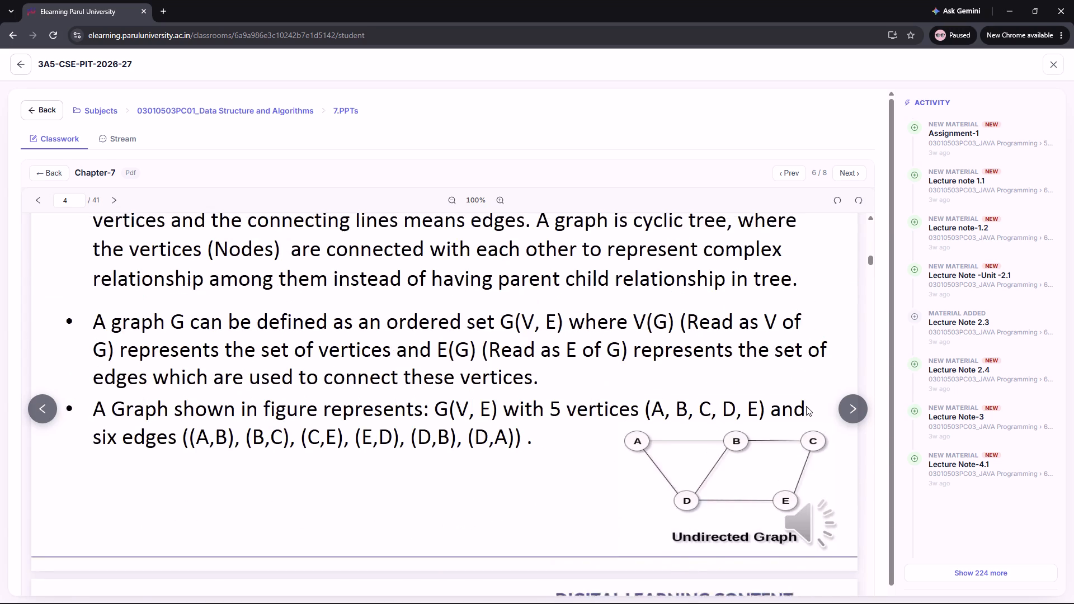
pyautogui.scroll(-3, 806, 406)
pyautogui.scroll(1, 806, 406)
pyautogui.scroll(-6, 806, 406)
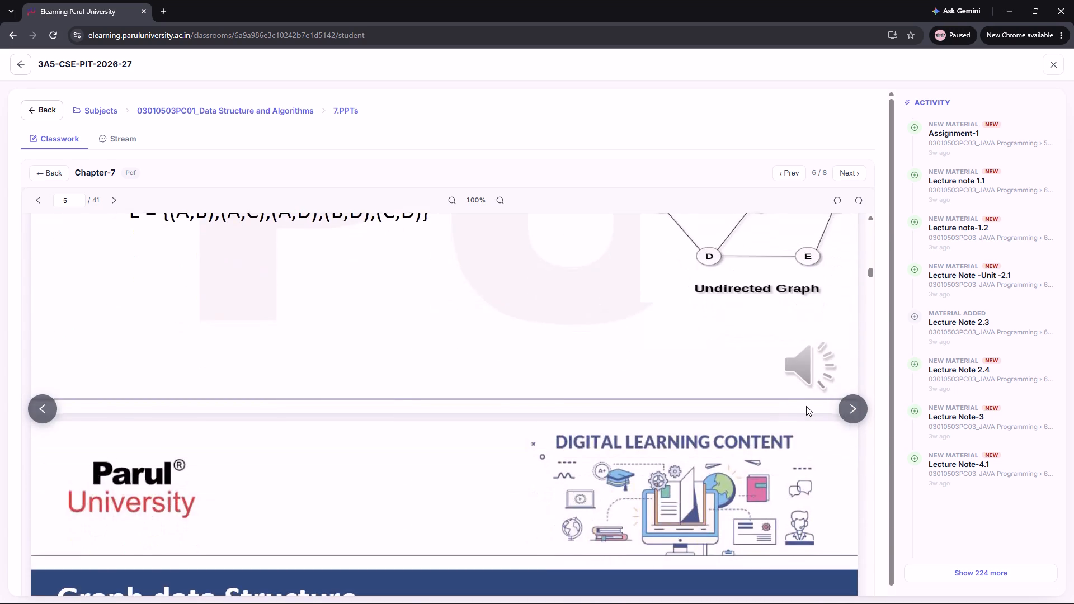
pyautogui.scroll(-8, 806, 406)
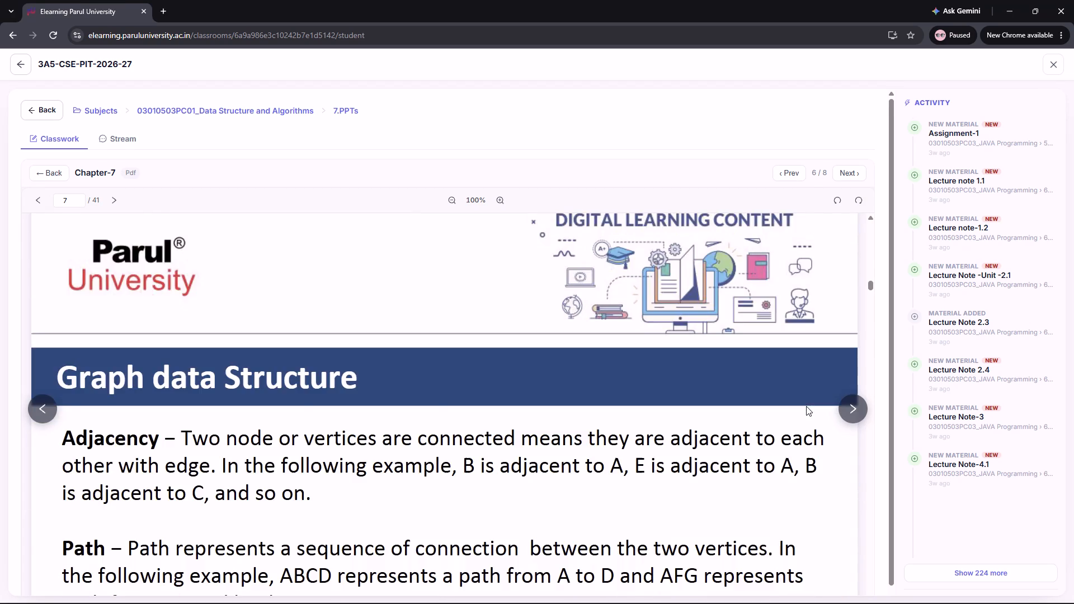
pyautogui.scroll(-5, 806, 406)
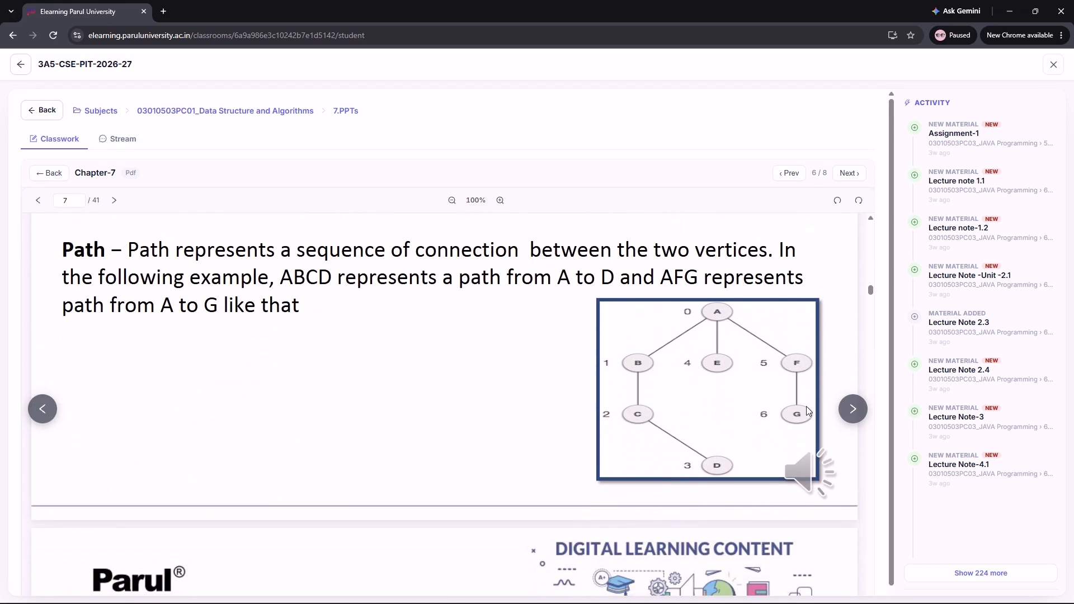
pyautogui.scroll(-5, 806, 406)
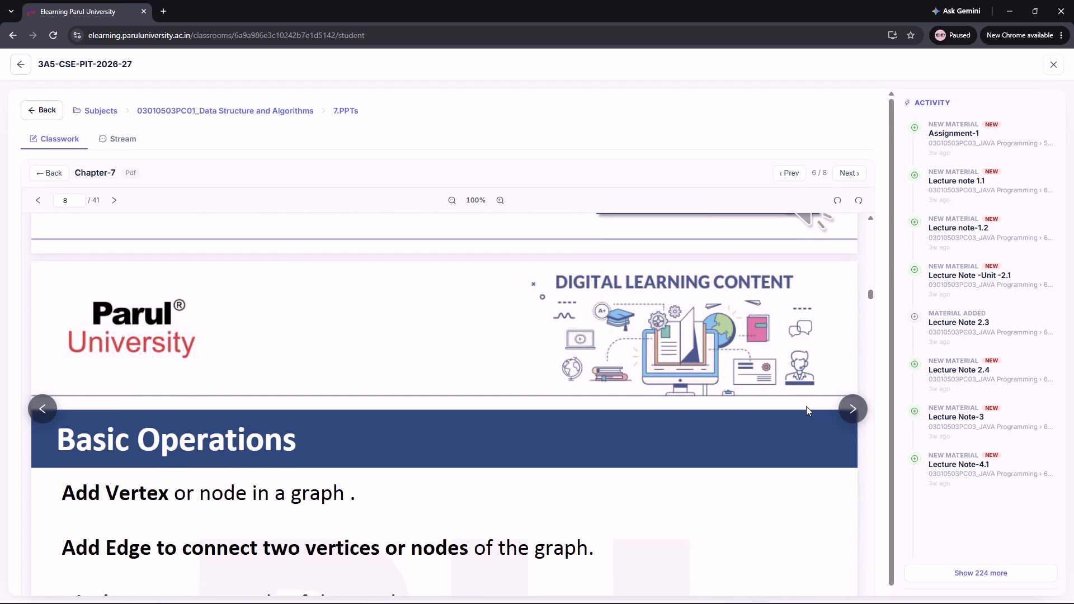
pyautogui.scroll(-2, 806, 406)
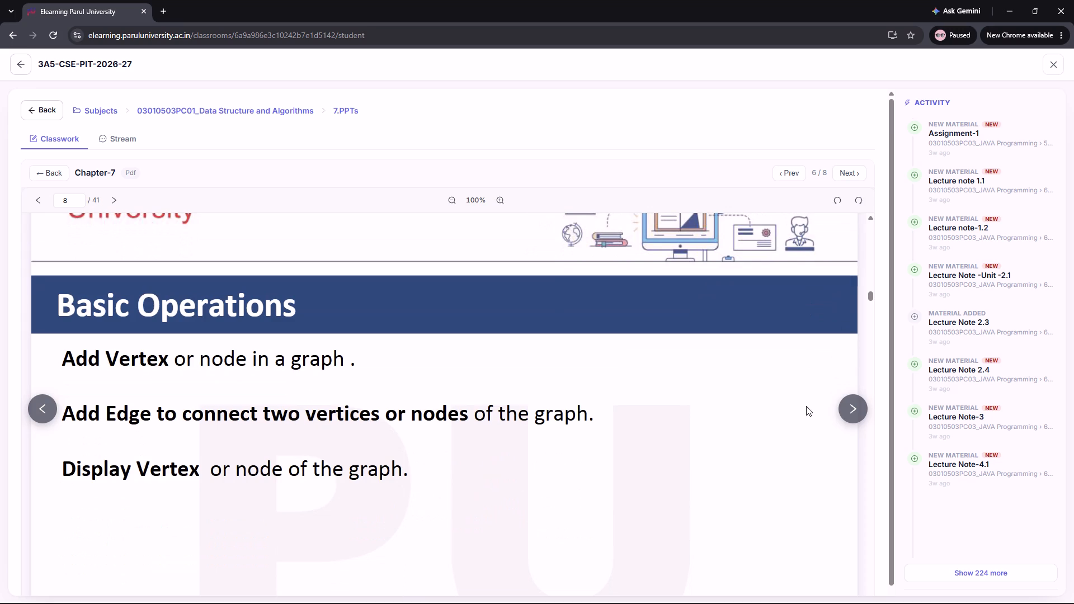
# Read the Chapter-7 slides on graph types, directed and undirected graphs, representing data structures and path terminology.
pyautogui.scroll(-8, 806, 406)
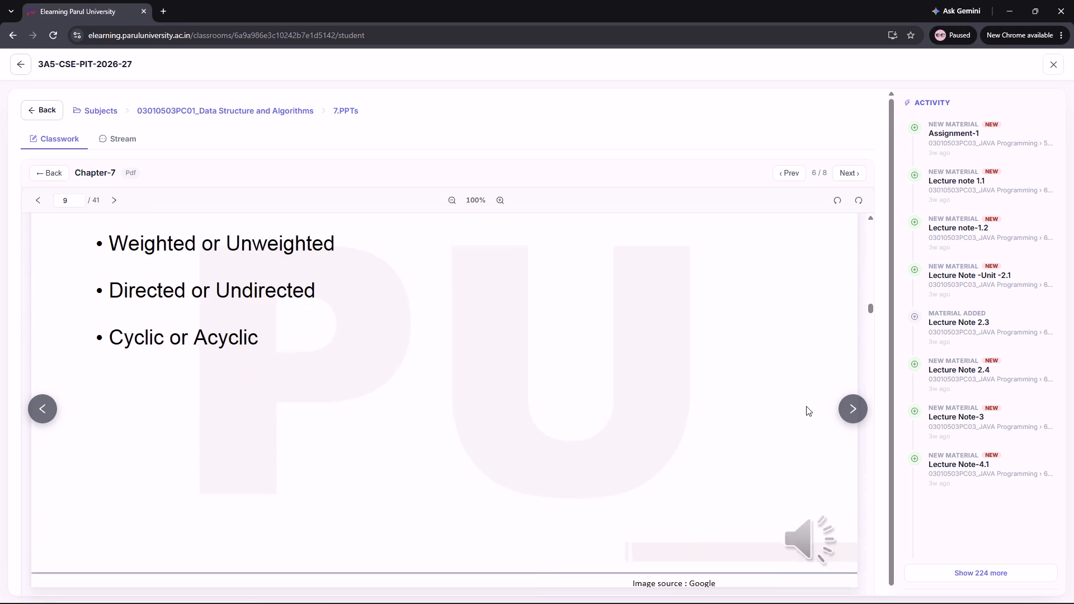
pyautogui.scroll(-8, 806, 406)
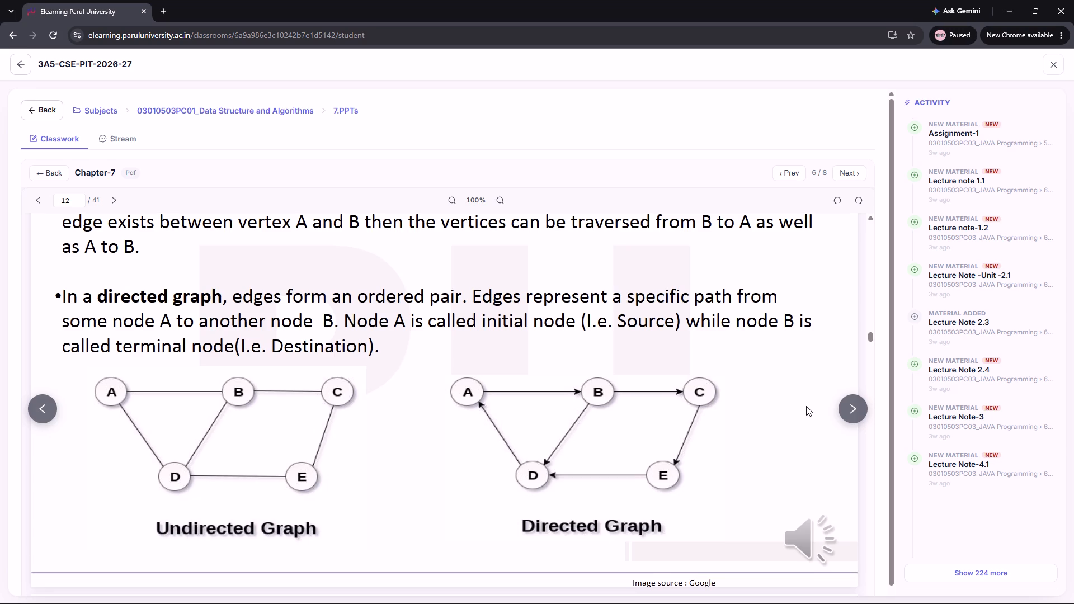
pyautogui.scroll(-9, 806, 406)
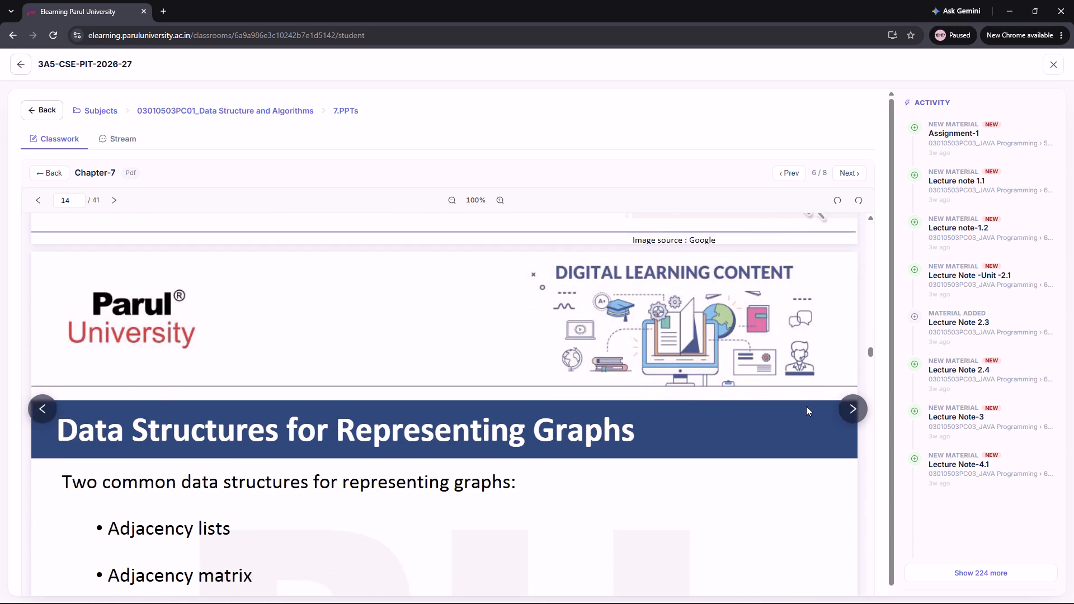
pyautogui.scroll(-9, 806, 406)
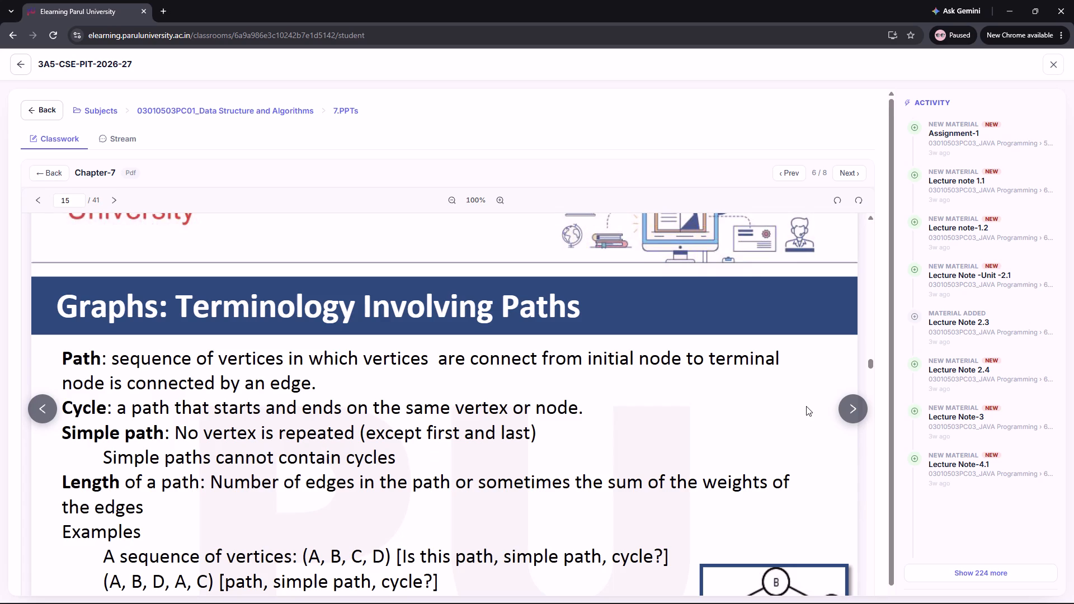
pyautogui.scroll(-9, 806, 406)
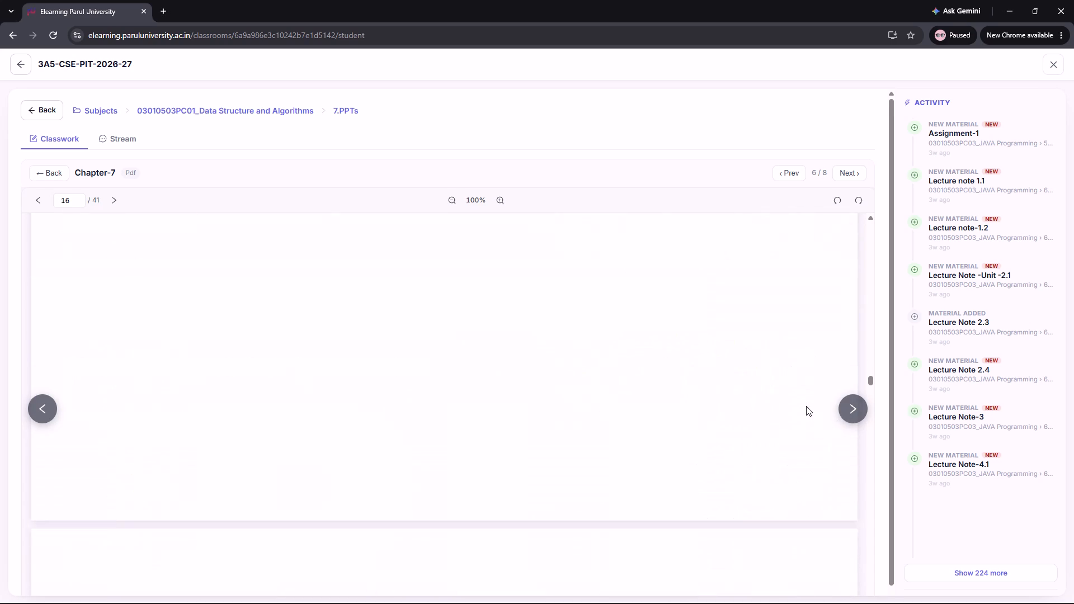
# Study the slides on adjacency list and adjacency matrix representation, going back over the list's space and time costs.
pyautogui.scroll(-6, 806, 406)
pyautogui.scroll(1, 806, 406)
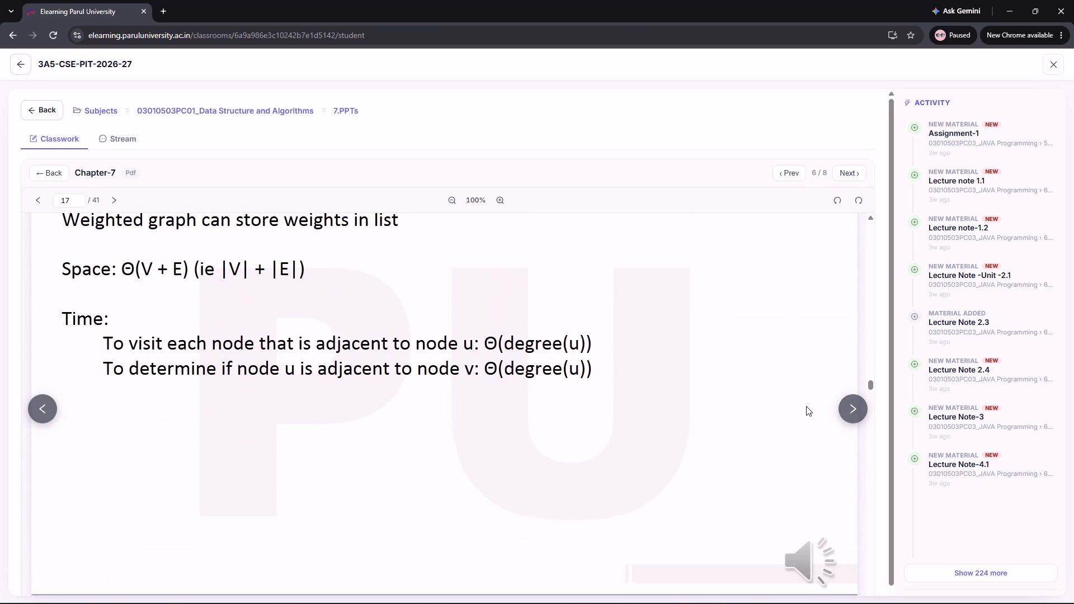
pyautogui.scroll(2, 806, 406)
pyautogui.scroll(-7, 806, 406)
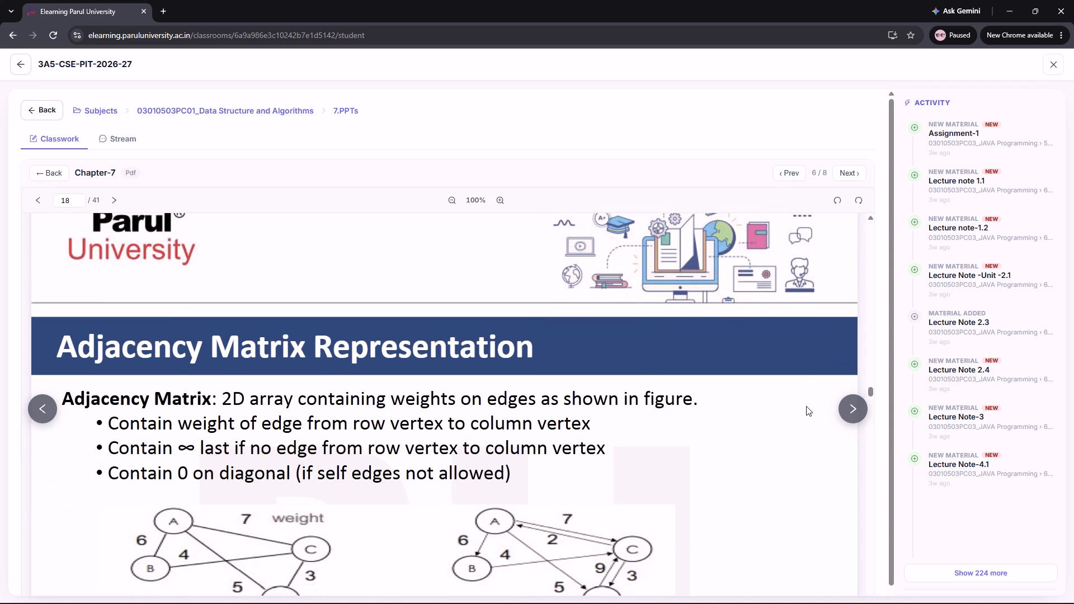
pyautogui.scroll(7, 806, 406)
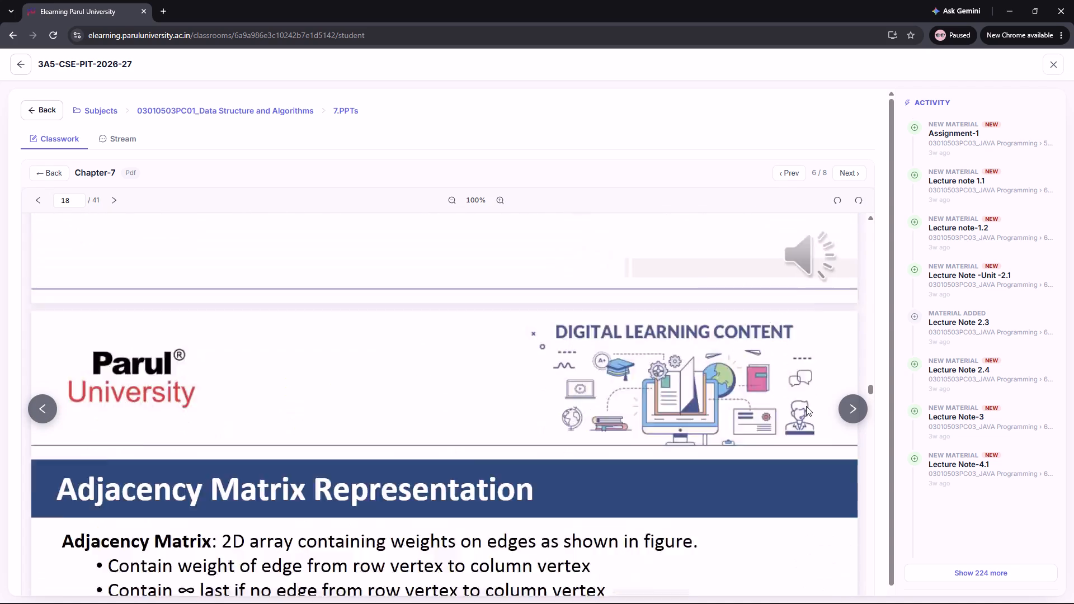
pyautogui.scroll(3, 806, 406)
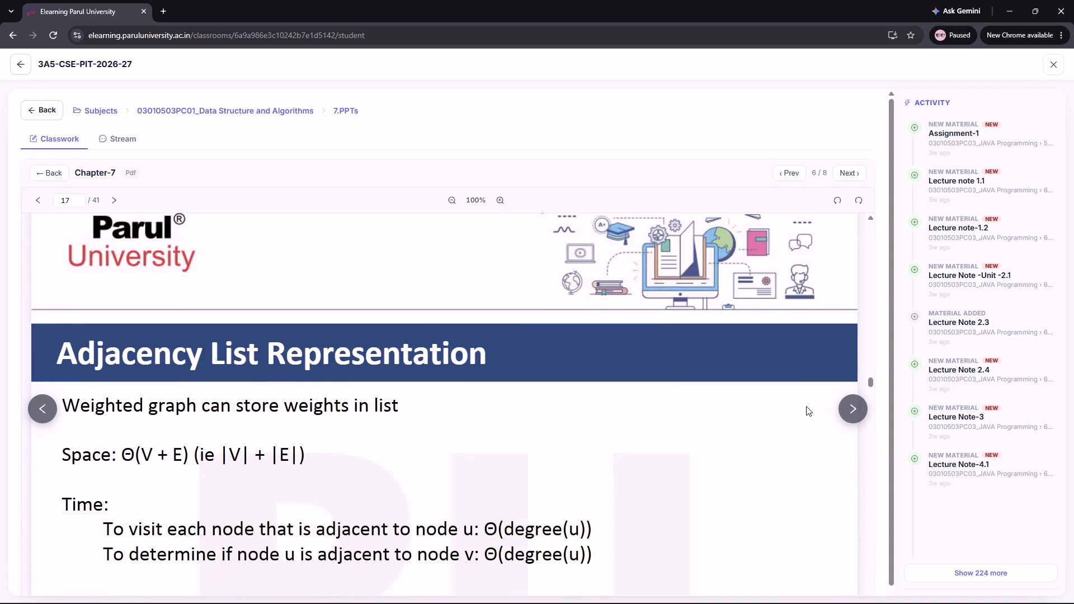
pyautogui.scroll(-1, 806, 406)
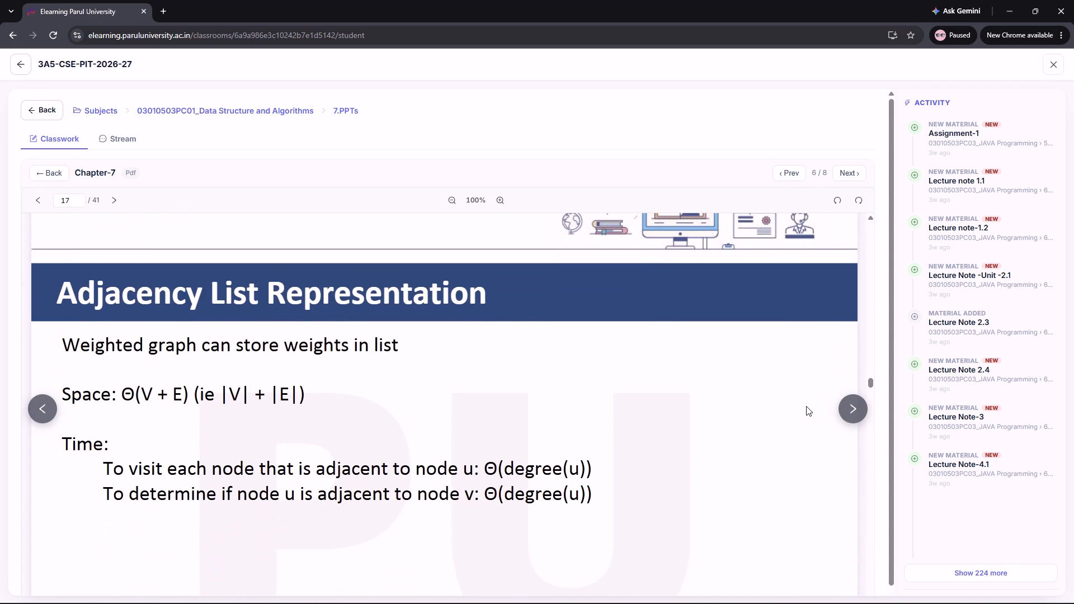
pyautogui.scroll(-8, 806, 406)
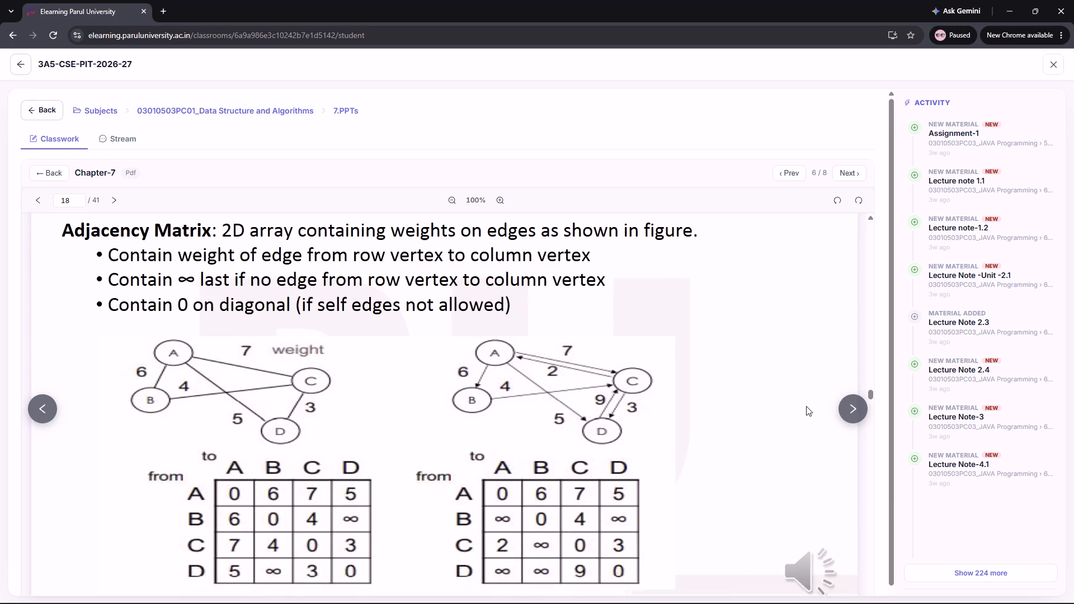
# Skim the slides on adding and removing vertices in list representation and on Depth First Search traversal.
pyautogui.scroll(-6, 806, 406)
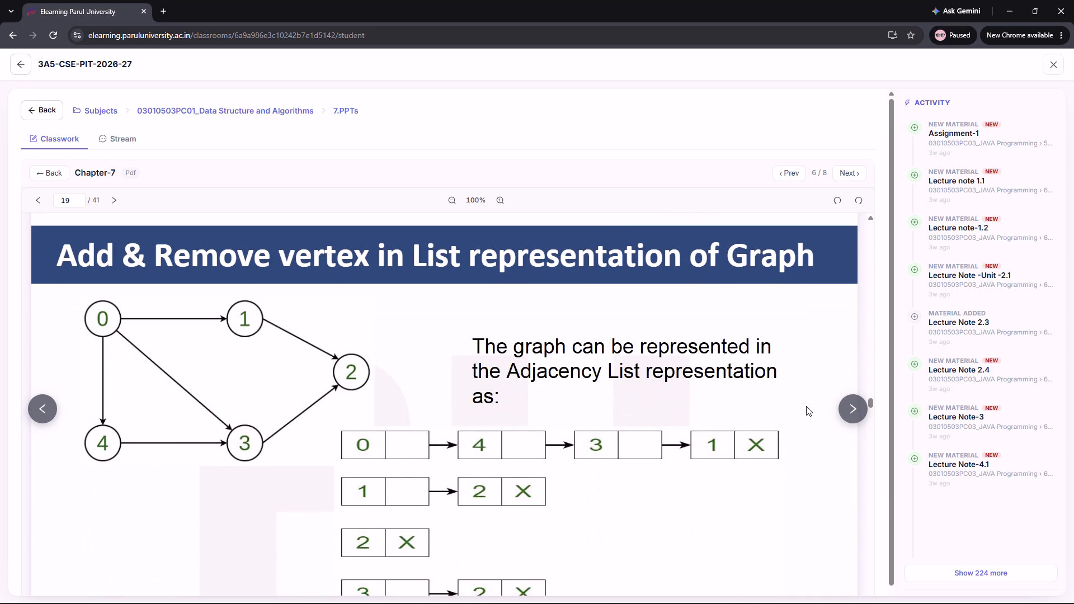
pyautogui.scroll(-16, 806, 406)
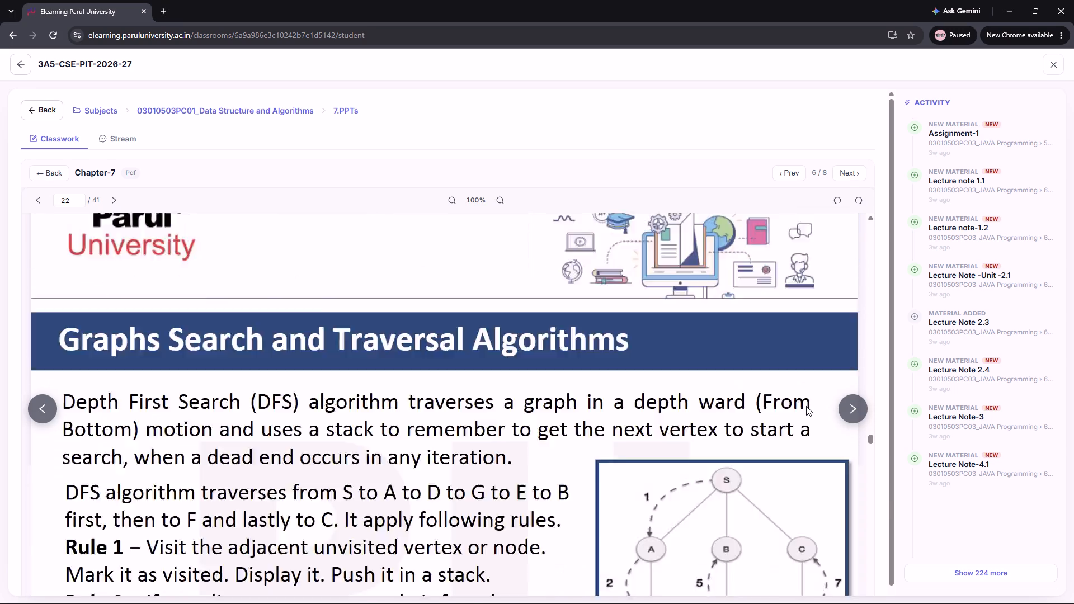
pyautogui.scroll(-5, 806, 406)
pyautogui.scroll(3, 806, 406)
pyautogui.scroll(-1, 806, 406)
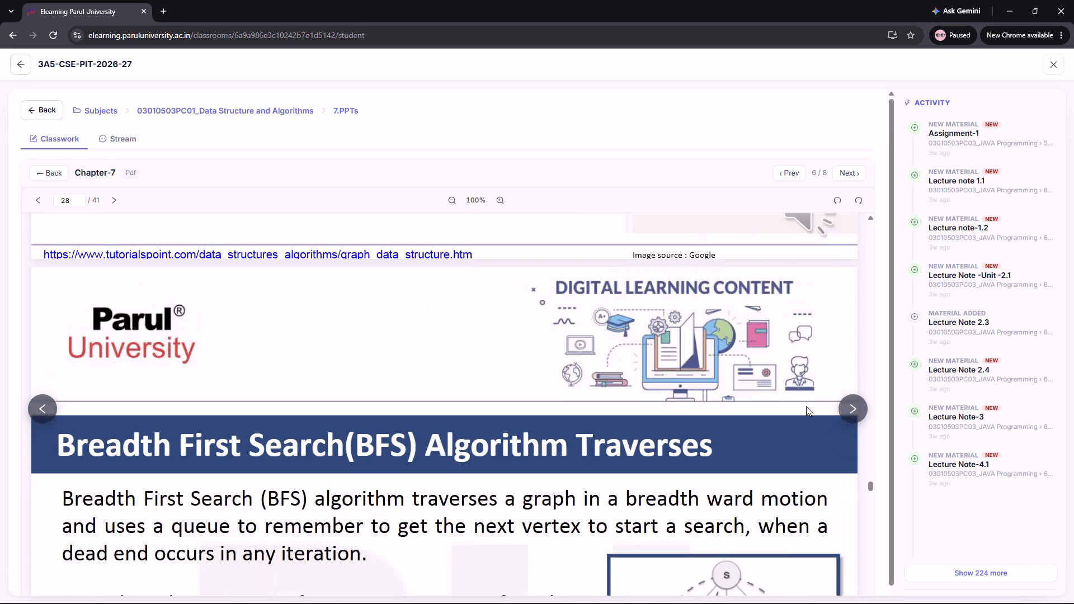
# Skim the Breadth First Search traversal and complexity slides through to the end of the Chapter-7 PDF.
pyautogui.scroll(-6, 806, 406)
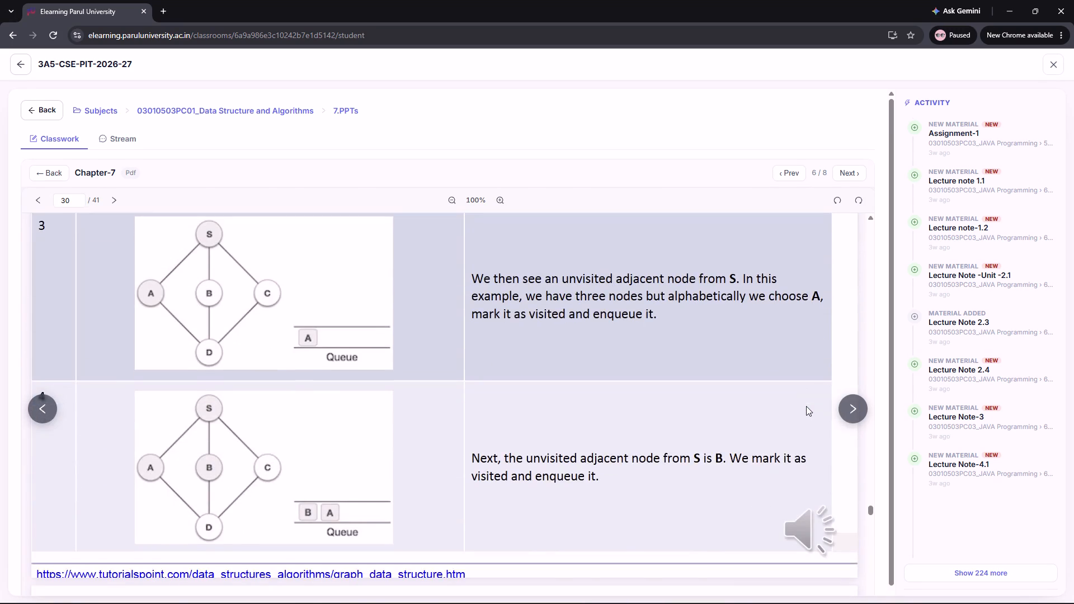
pyautogui.scroll(-10, 806, 406)
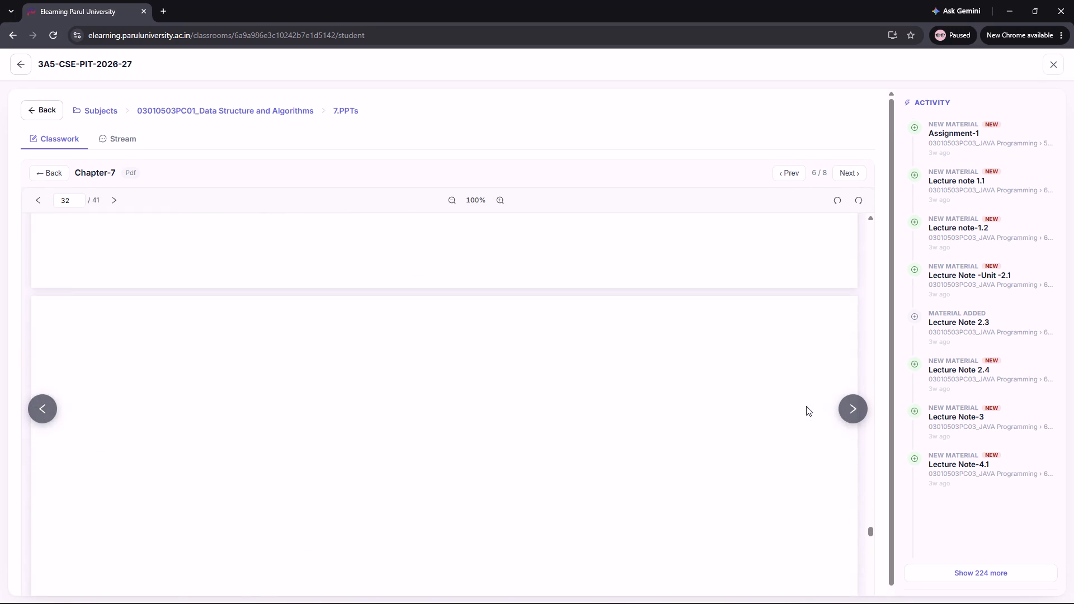
pyautogui.scroll(-6, 806, 406)
pyautogui.scroll(-5, 841, 459)
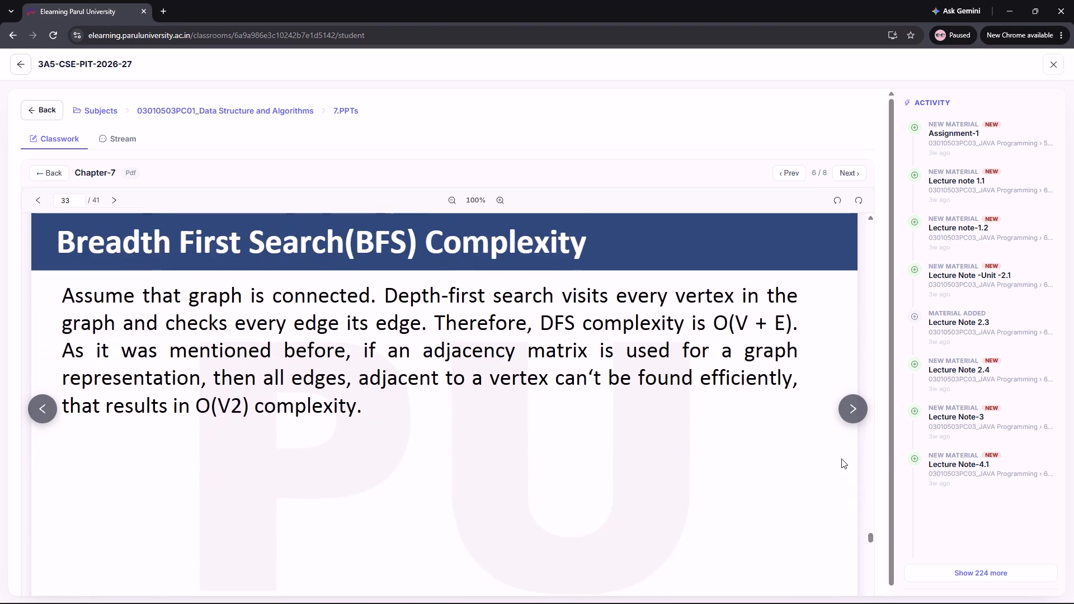
pyautogui.scroll(-20, 841, 459)
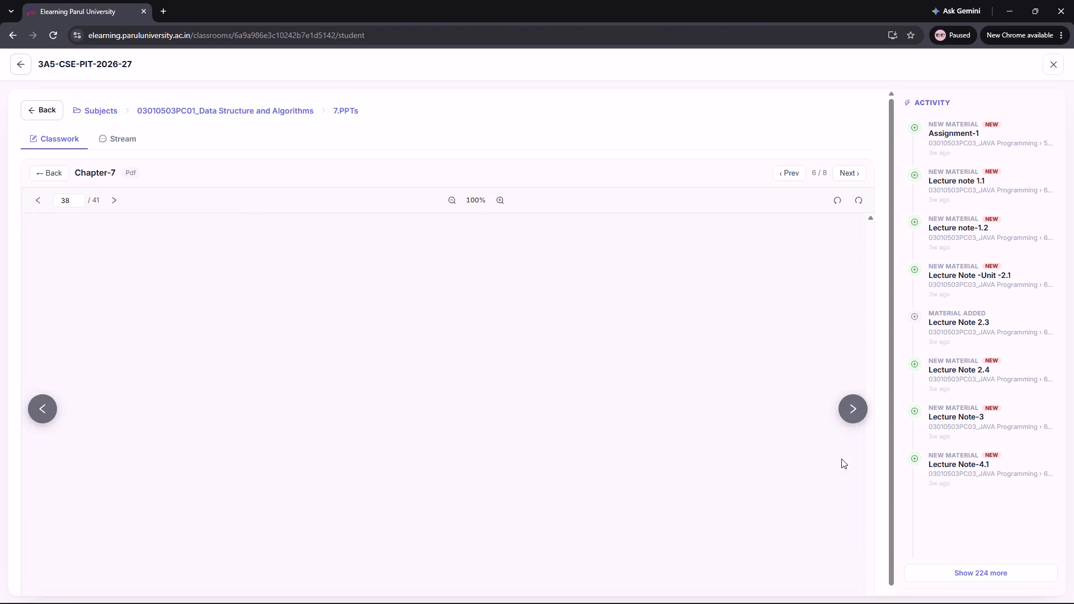
pyautogui.scroll(-11, 841, 459)
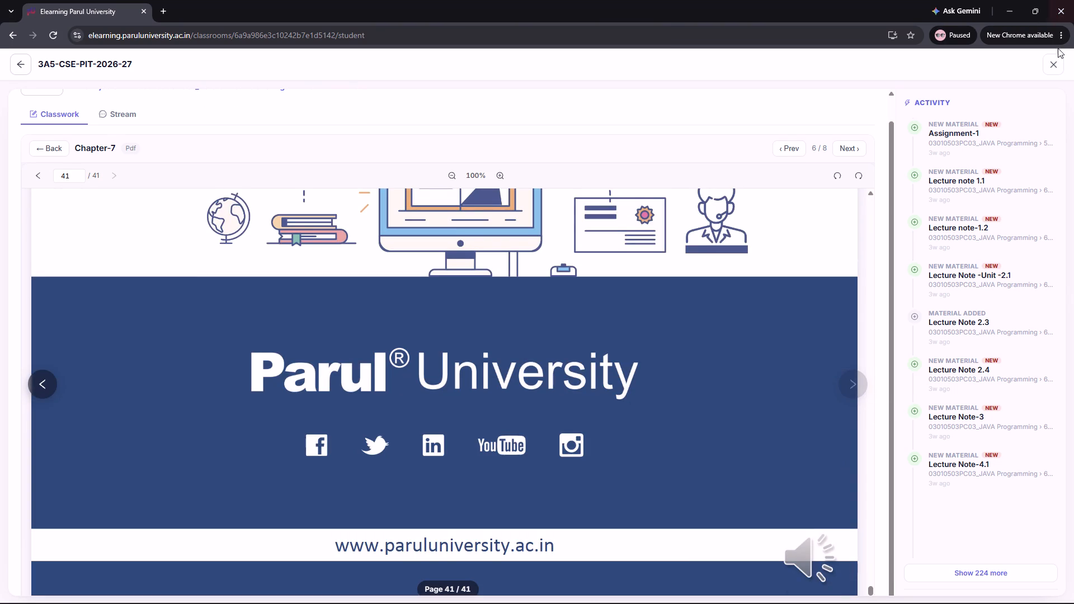
# Close the classroom and the Elearning Parul University window, and switch to the remove.bg Chrome window.
pyautogui.click(1056, 58)
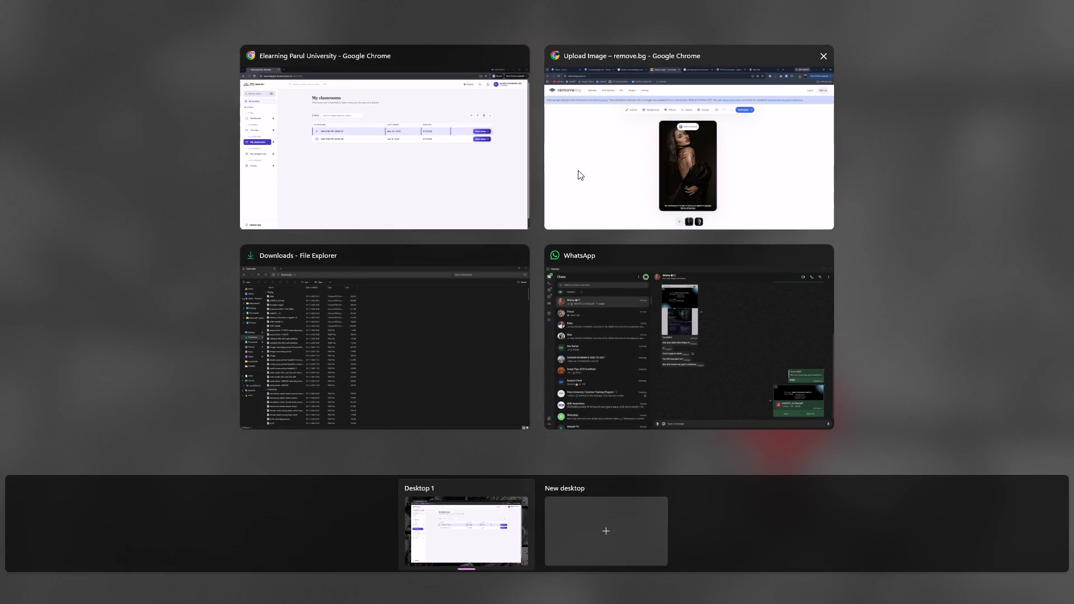
pyautogui.click(516, 48)
pyautogui.click(573, 129)
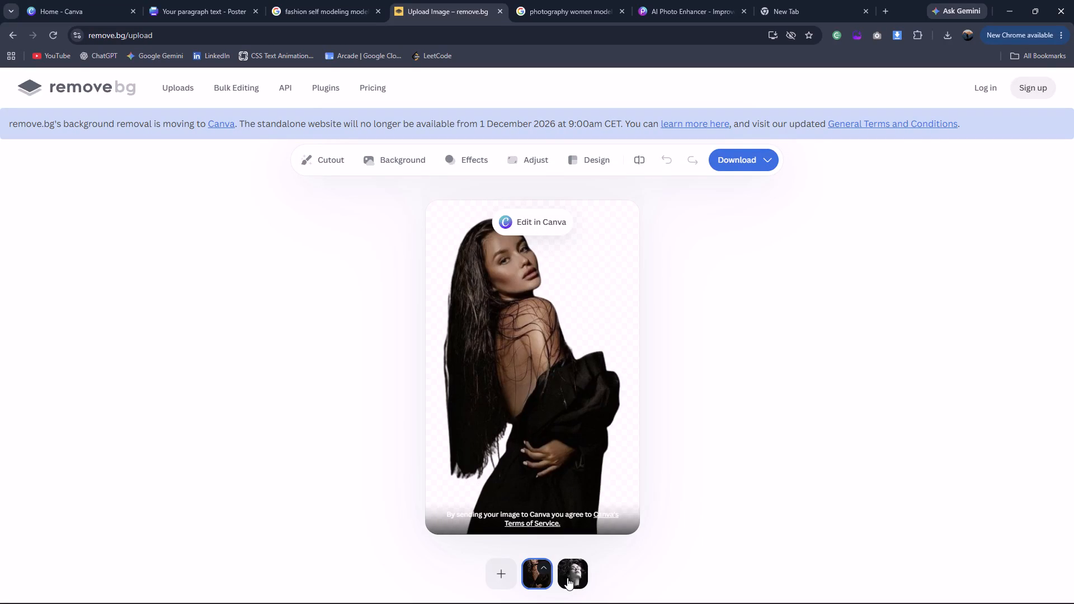
# Download the free Preview versions of both background-removed images, the black-and-white portrait first and the long-haired model second.
pyautogui.click(567, 578)
pyautogui.click(745, 164)
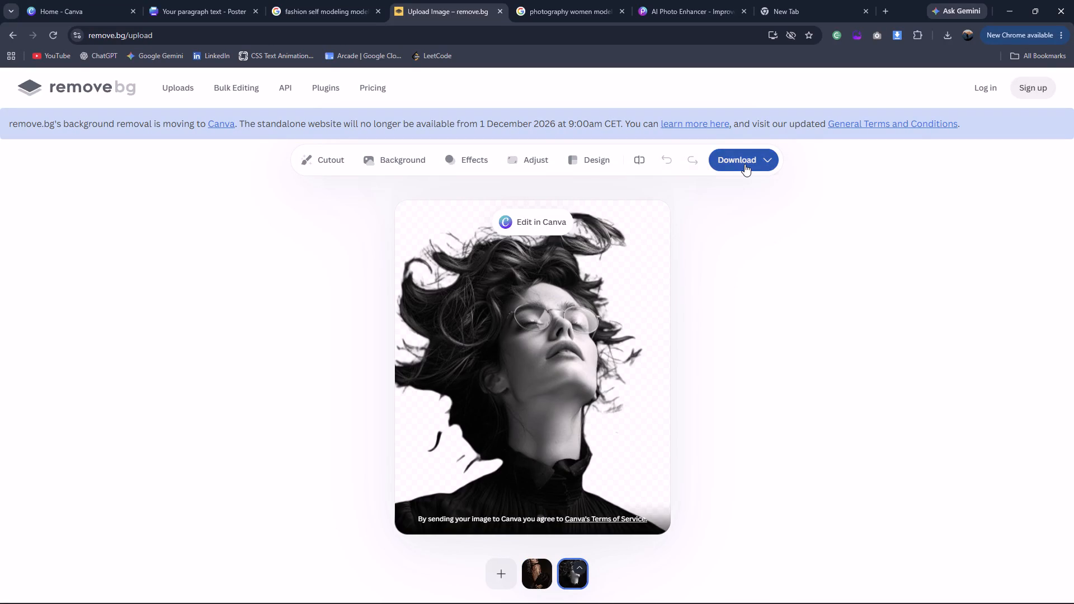
pyautogui.click(726, 191)
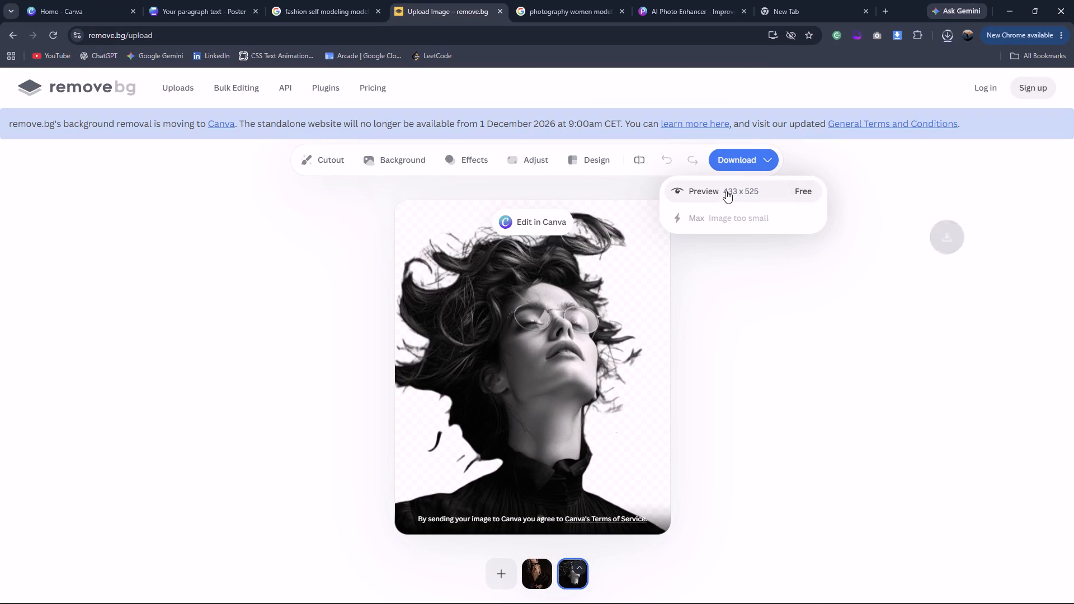
pyautogui.click(531, 579)
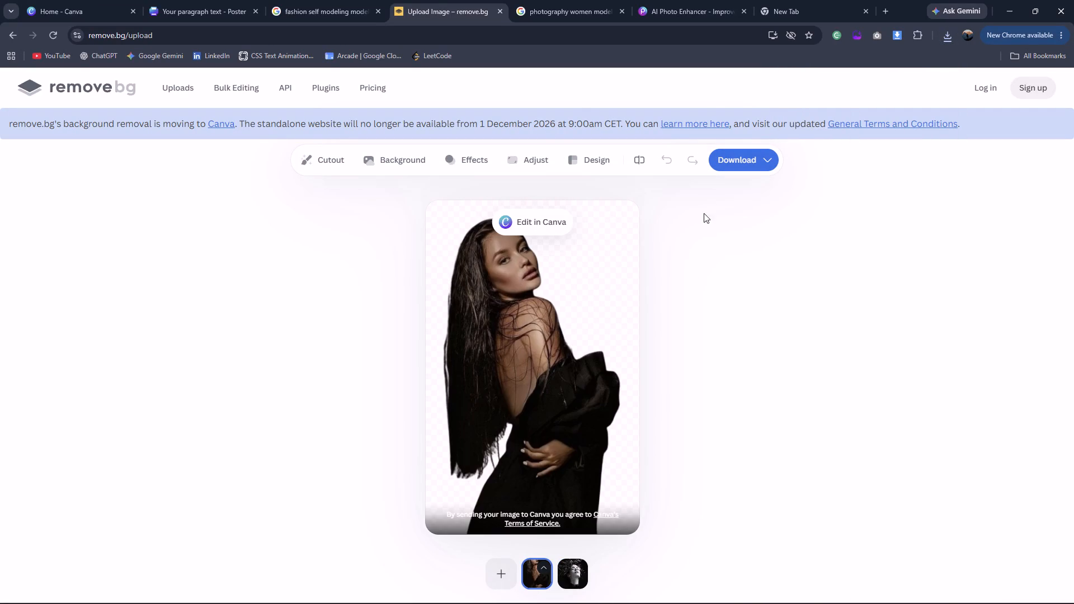
pyautogui.click(737, 158)
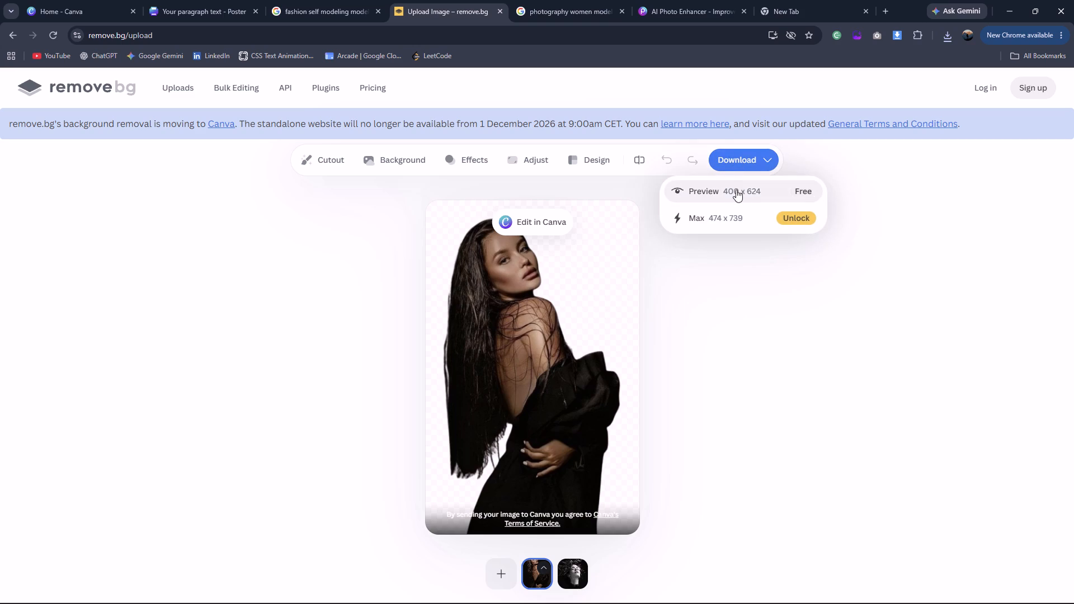
pyautogui.click(734, 192)
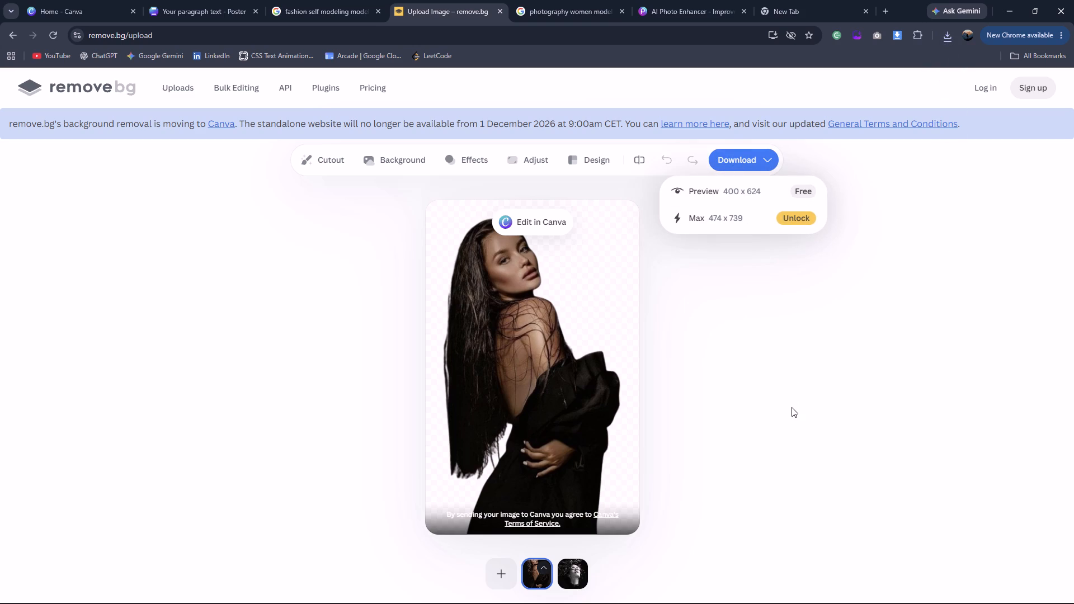
pyautogui.click(792, 407)
# Switch to the Canva poster design and add a new page after page 17.
pyautogui.click(243, 0)
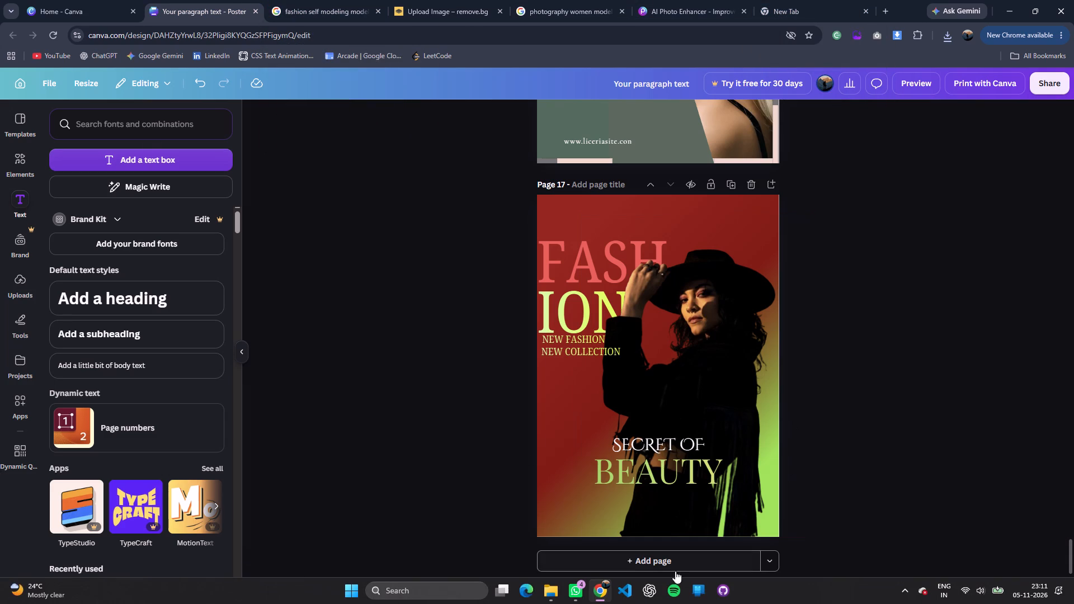
pyautogui.click(658, 568)
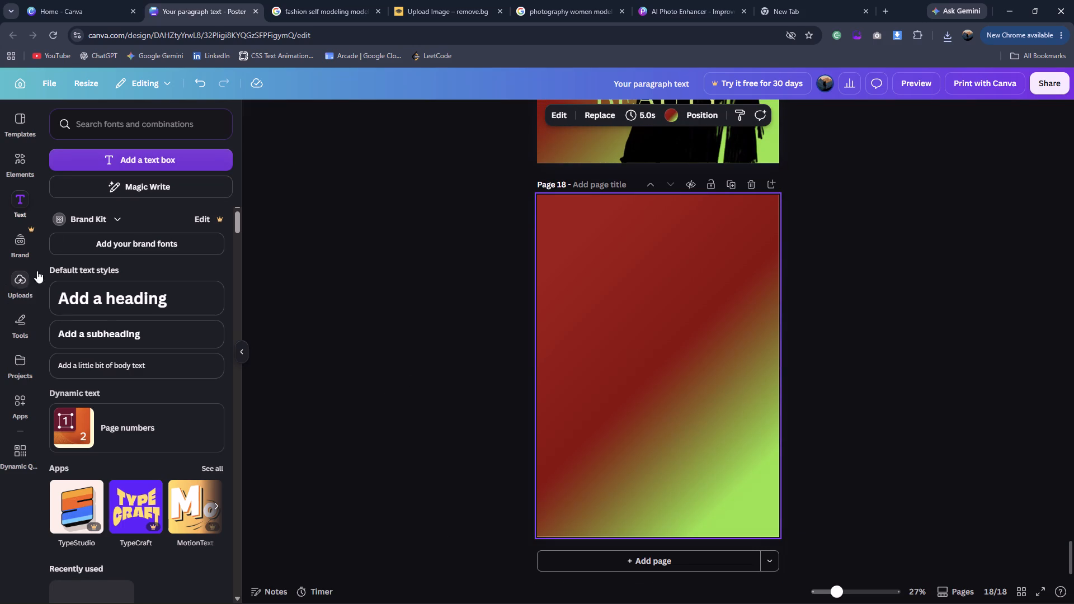
# Check the Elegant Fashion reference poster, and place the long-haired model and fp-14 removebg-preview images from Downloads on page 18.
pyautogui.click(351, 9)
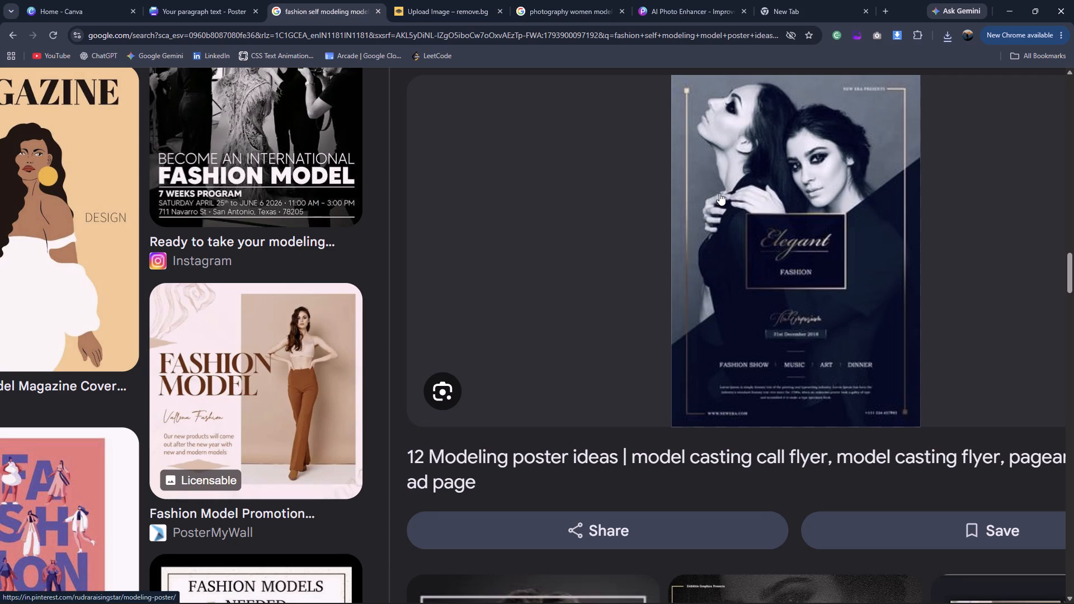
pyautogui.scroll(1, 855, 167)
pyautogui.click(215, 2)
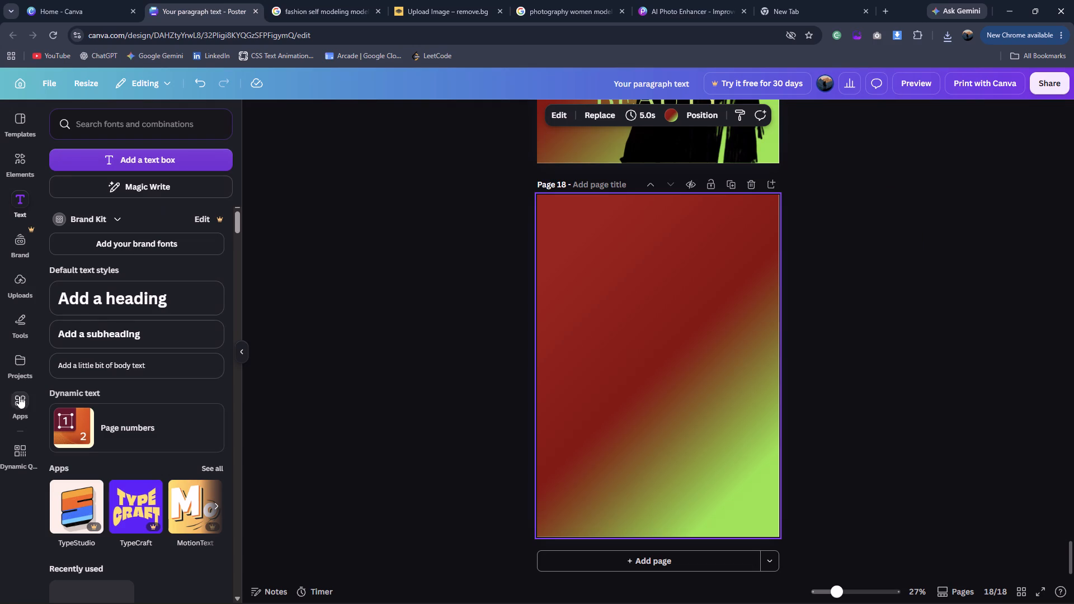
pyautogui.click(20, 288)
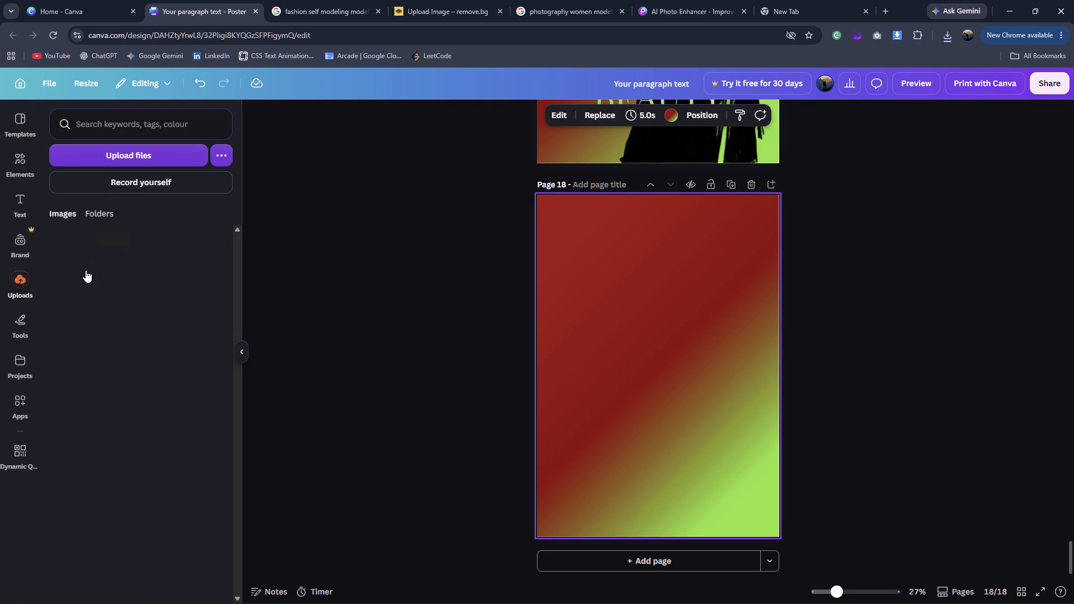
pyautogui.click(126, 162)
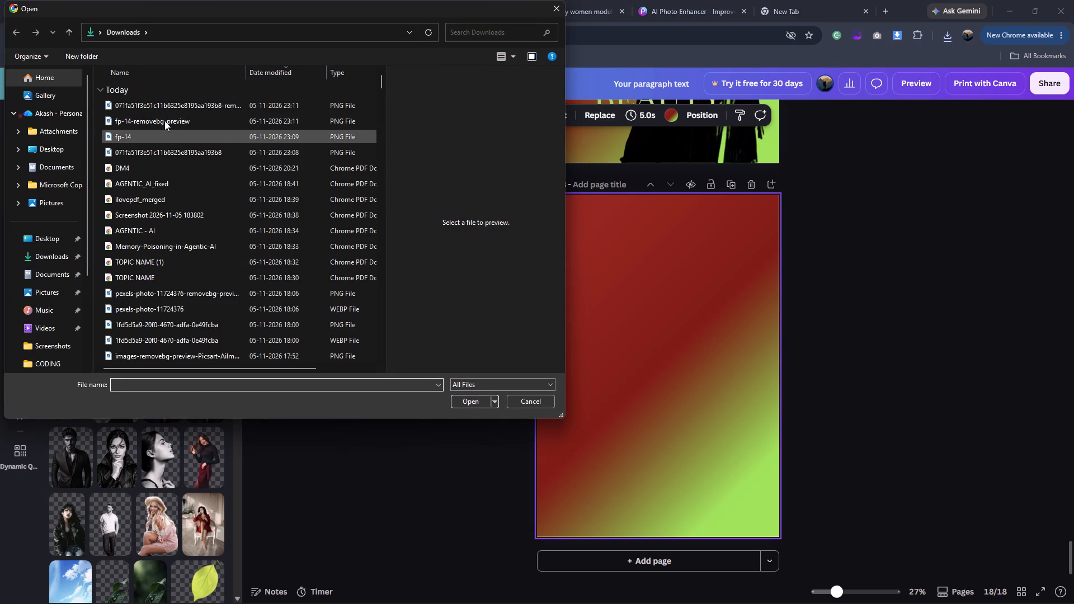
pyautogui.moveTo(166, 111); pyautogui.dragTo(267, 41)
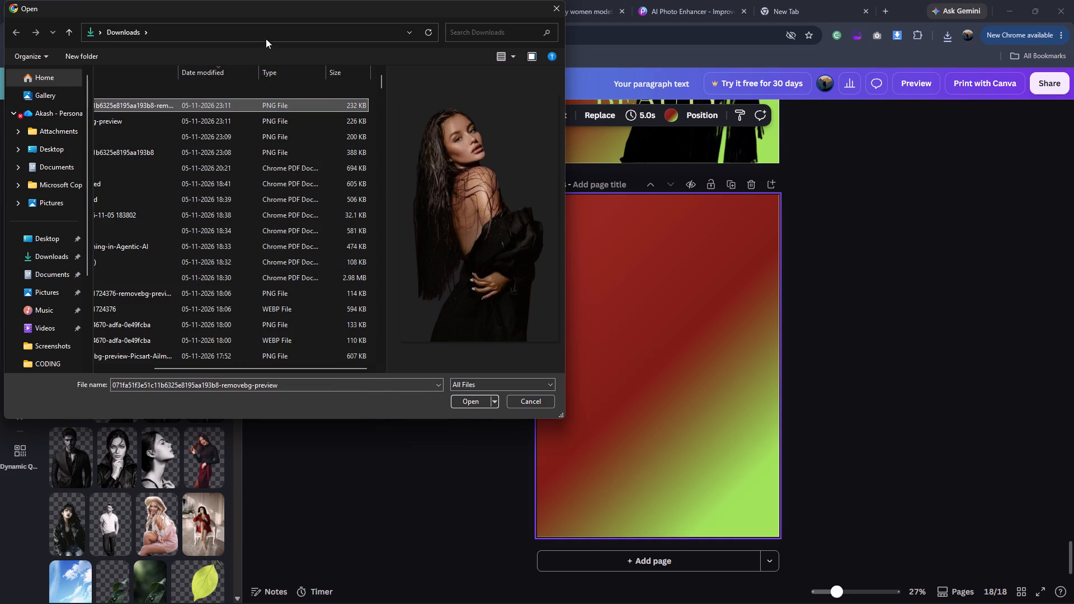
pyautogui.scroll(5, 277, 129)
pyautogui.moveTo(298, 367); pyautogui.dragTo(233, 372)
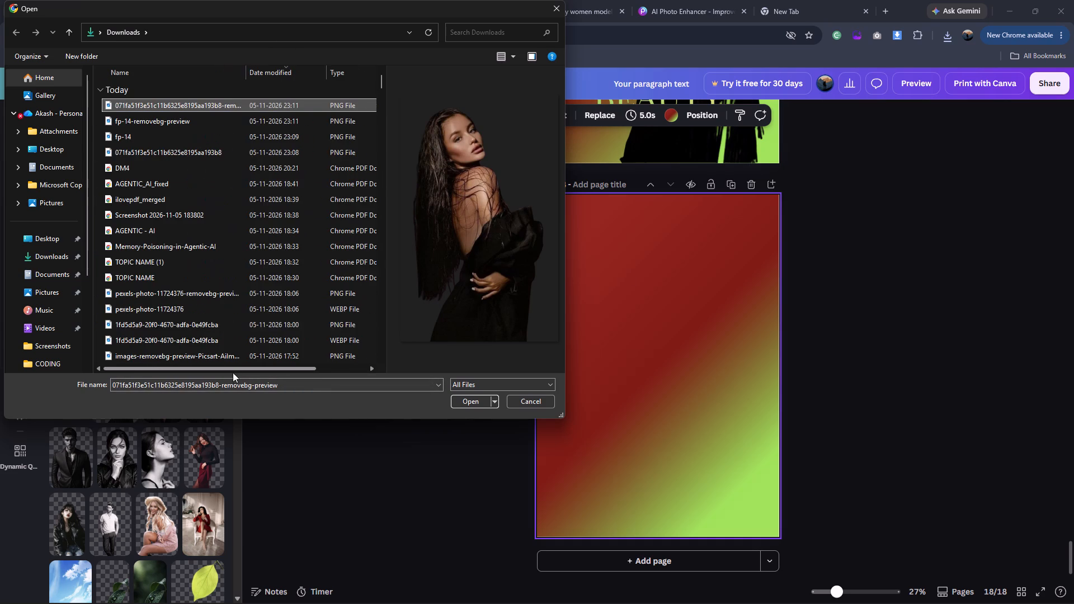
pyautogui.moveTo(233, 372); pyautogui.dragTo(227, 374)
pyautogui.moveTo(246, 107); pyautogui.dragTo(623, 298)
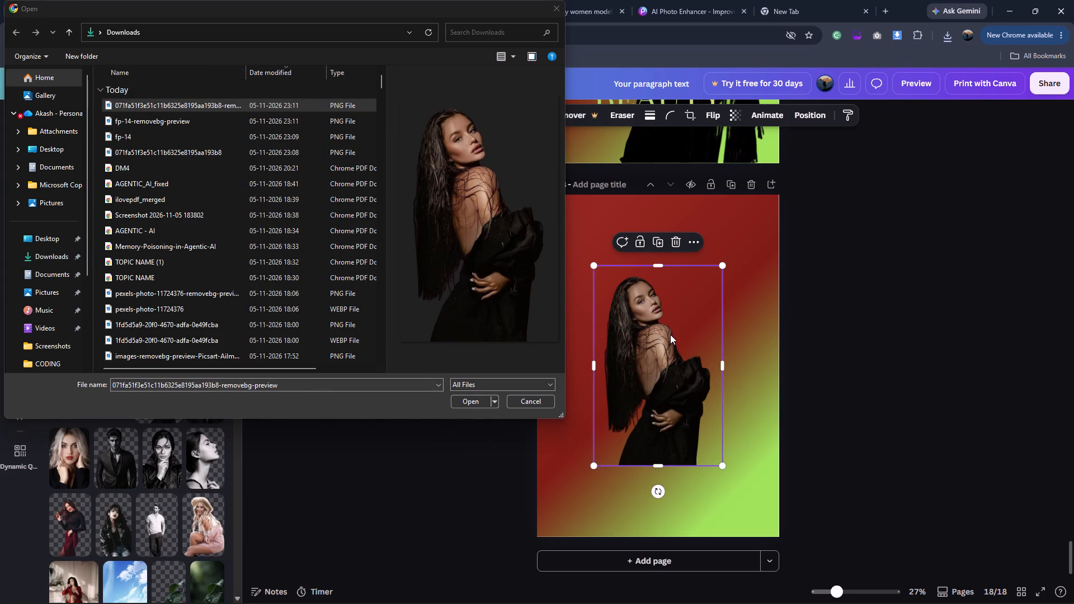
pyautogui.moveTo(670, 334); pyautogui.dragTo(651, 265)
pyautogui.moveTo(174, 124); pyautogui.dragTo(677, 303)
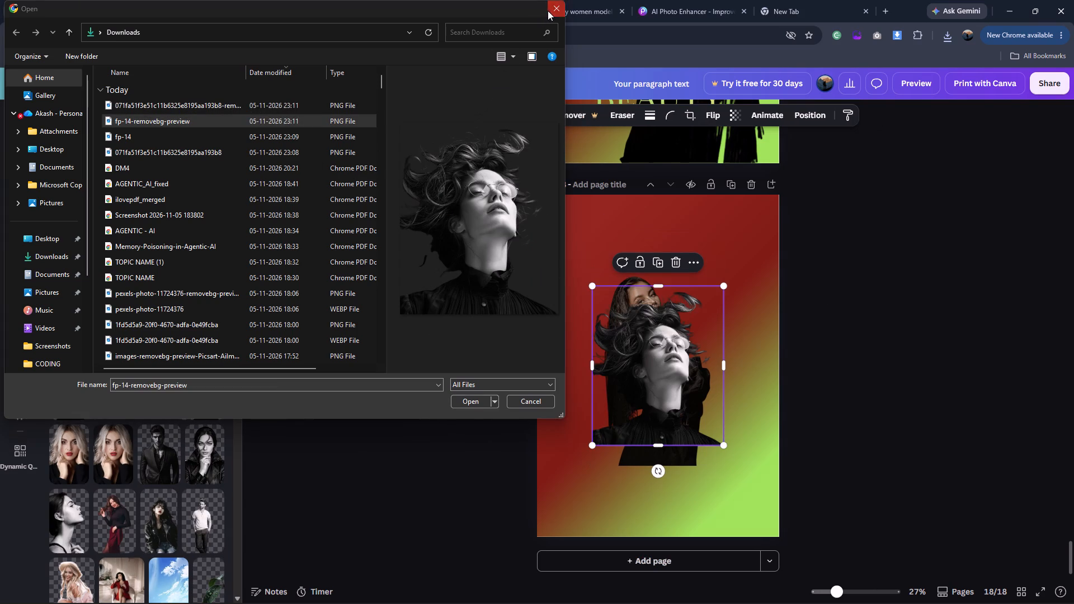
pyautogui.click(548, 11)
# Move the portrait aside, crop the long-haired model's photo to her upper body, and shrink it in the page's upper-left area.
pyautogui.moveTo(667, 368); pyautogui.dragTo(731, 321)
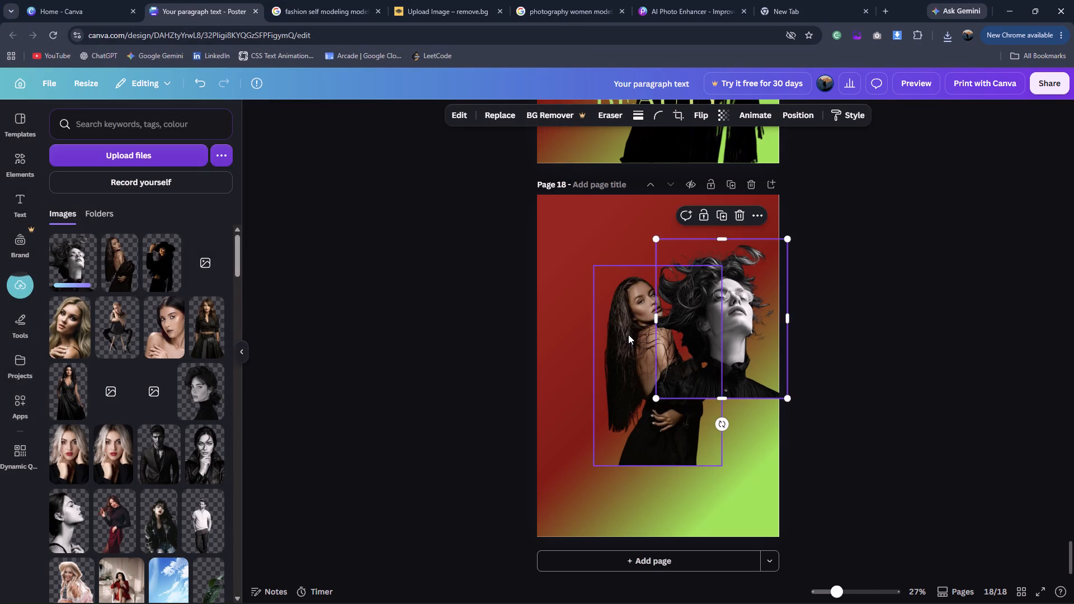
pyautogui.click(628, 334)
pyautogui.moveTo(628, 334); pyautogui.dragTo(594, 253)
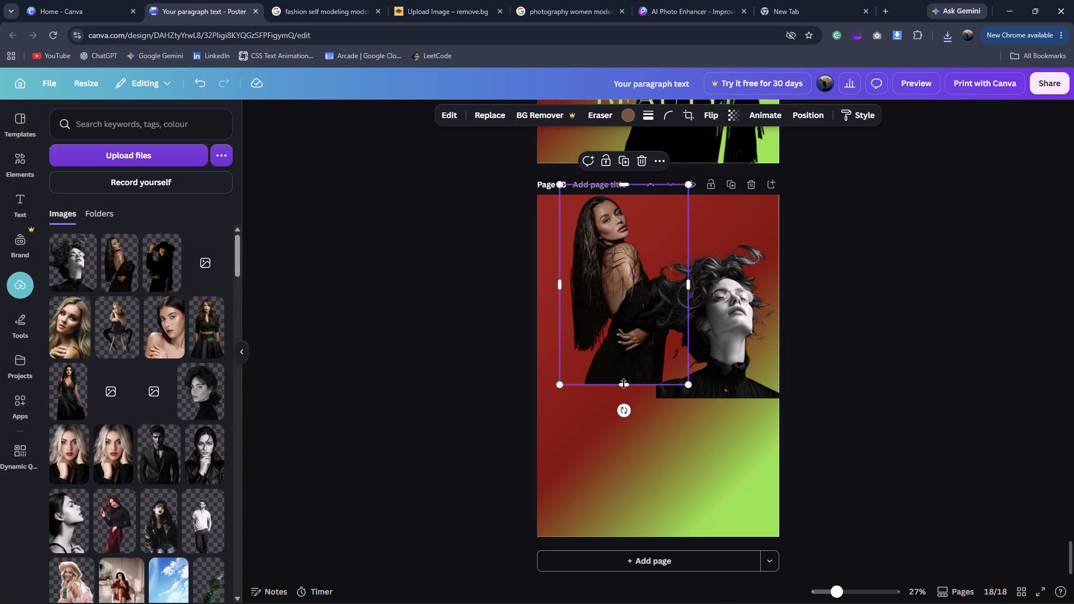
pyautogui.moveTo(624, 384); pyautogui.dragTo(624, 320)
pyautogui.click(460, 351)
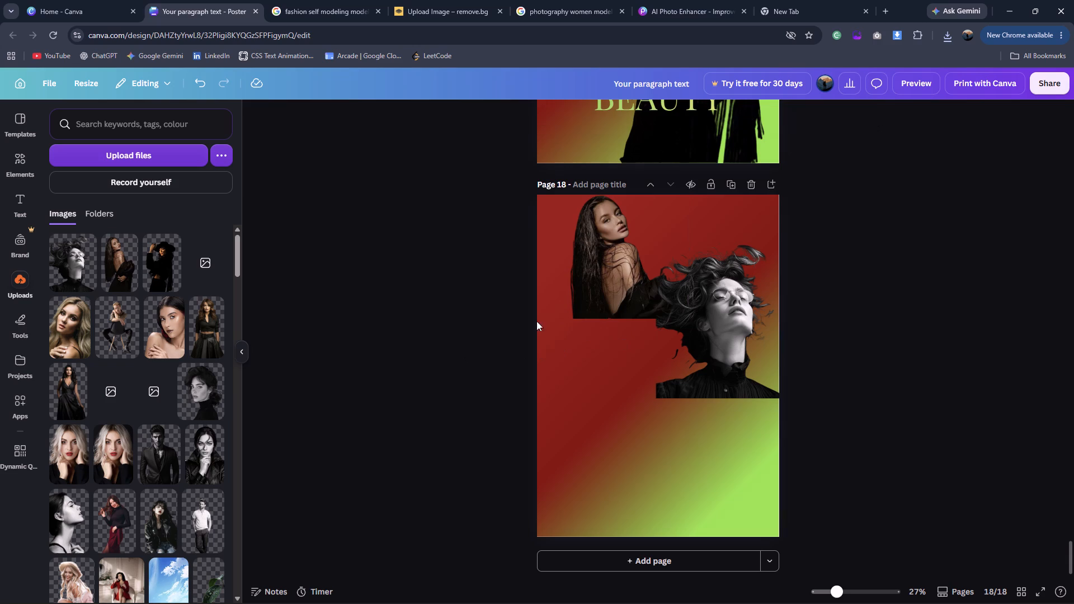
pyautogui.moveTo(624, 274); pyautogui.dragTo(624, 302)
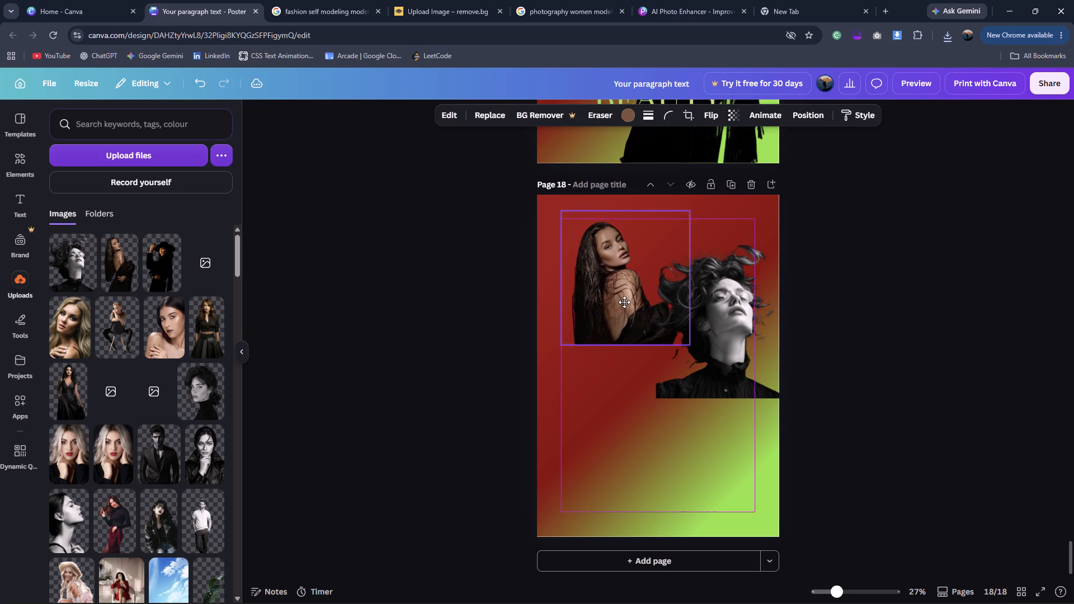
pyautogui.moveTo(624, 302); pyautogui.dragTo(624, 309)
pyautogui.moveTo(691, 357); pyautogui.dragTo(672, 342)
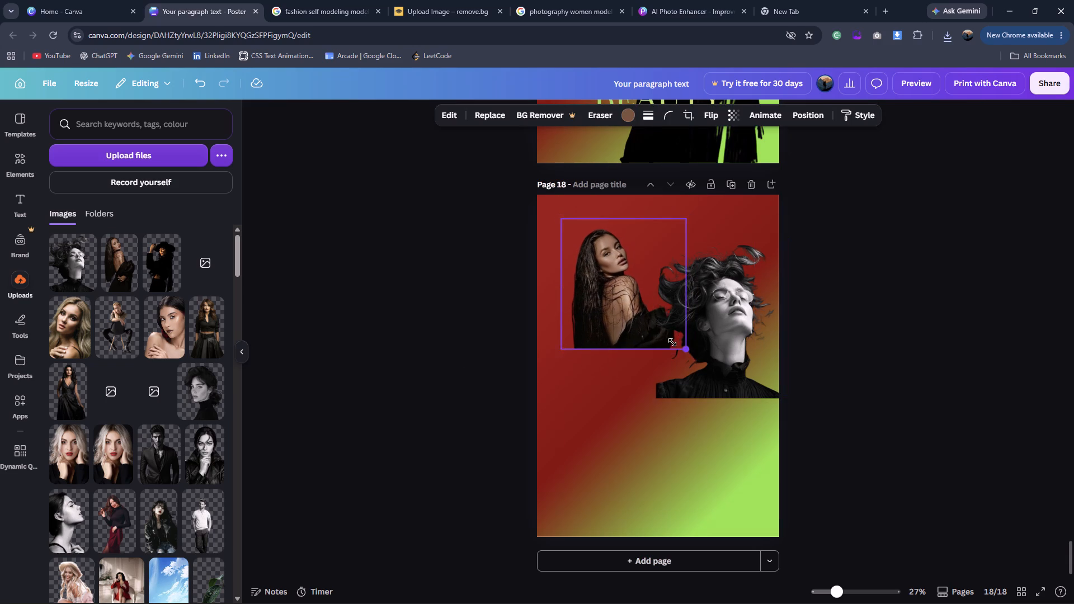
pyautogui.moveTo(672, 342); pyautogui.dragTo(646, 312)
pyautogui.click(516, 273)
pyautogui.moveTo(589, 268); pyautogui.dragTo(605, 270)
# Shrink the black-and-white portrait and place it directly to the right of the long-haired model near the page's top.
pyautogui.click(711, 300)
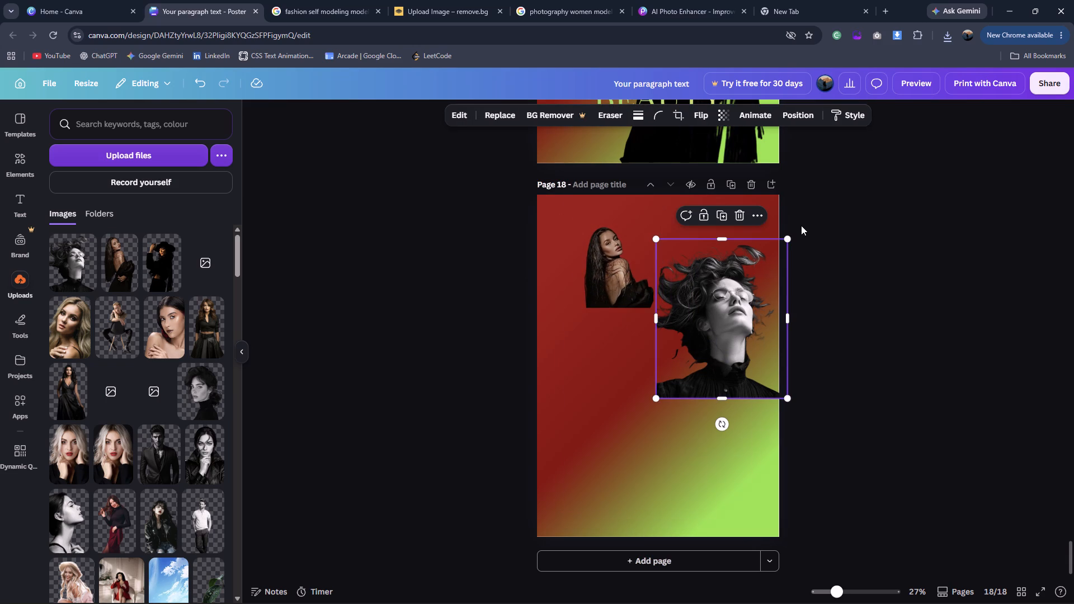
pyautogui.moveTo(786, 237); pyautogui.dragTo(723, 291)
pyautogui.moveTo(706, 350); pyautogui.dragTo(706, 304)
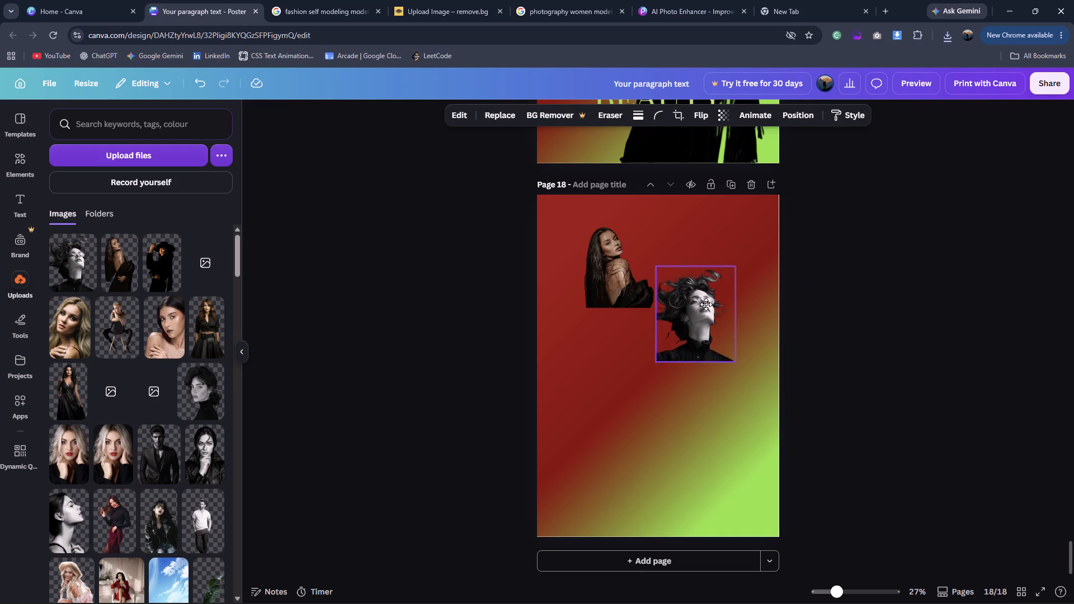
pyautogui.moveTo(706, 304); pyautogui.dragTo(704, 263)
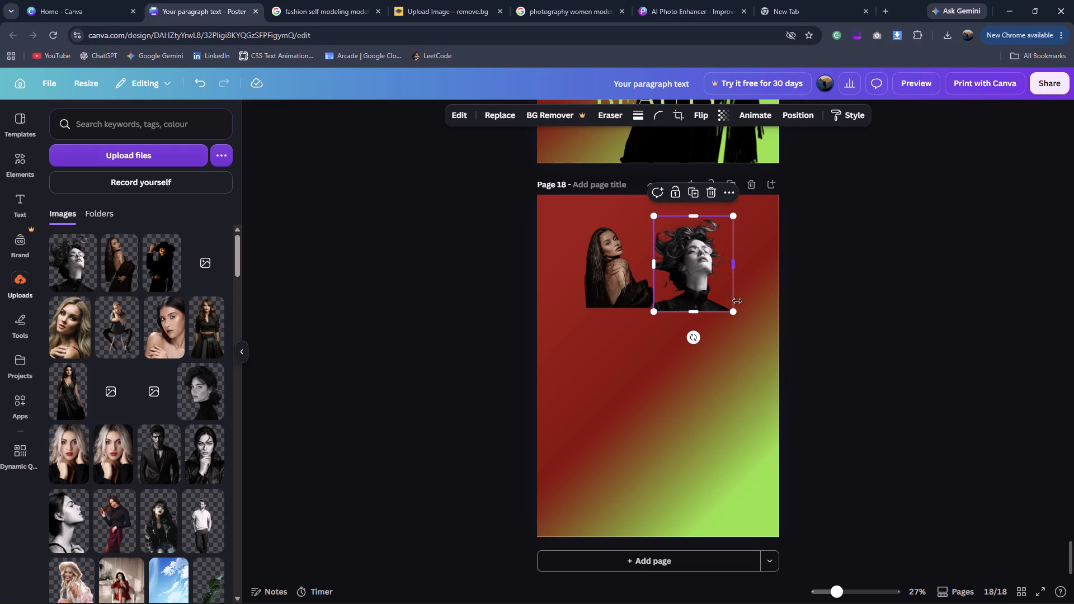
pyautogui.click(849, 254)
# Recheck the reference poster, extend the long-haired model's crop back to full figure, and move her to the portrait's right side.
pyautogui.click(348, 0)
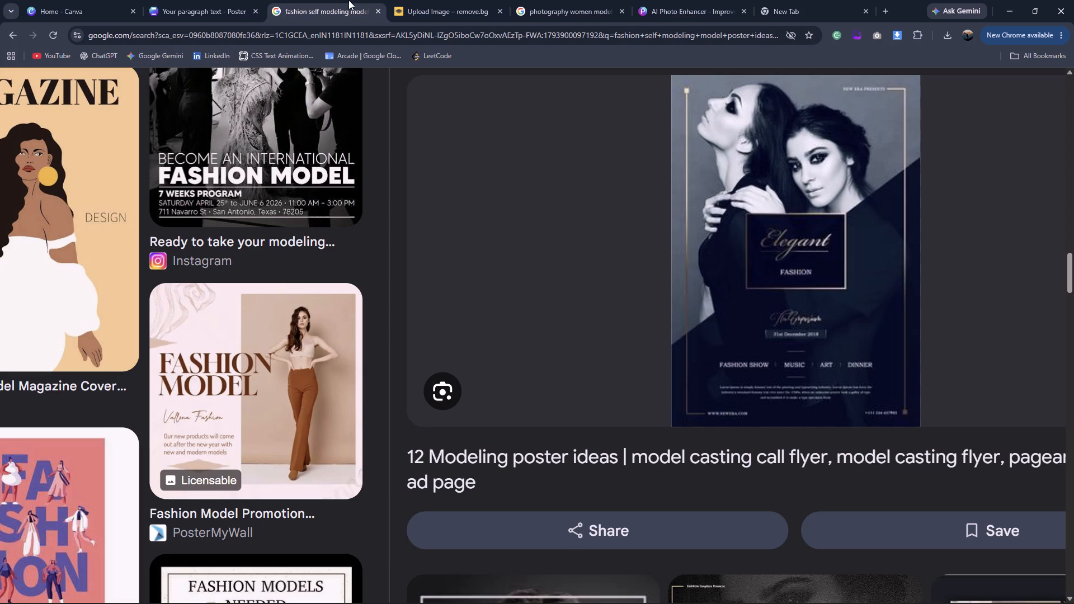
pyautogui.click(247, 2)
pyautogui.click(621, 292)
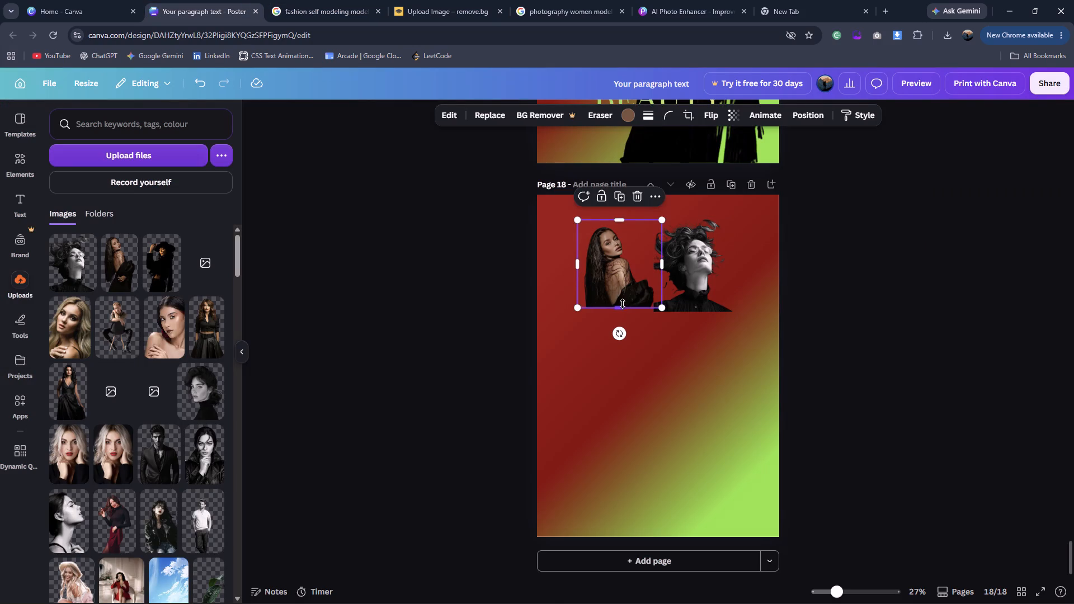
pyautogui.moveTo(623, 304); pyautogui.dragTo(627, 346)
pyautogui.moveTo(637, 308); pyautogui.dragTo(652, 308)
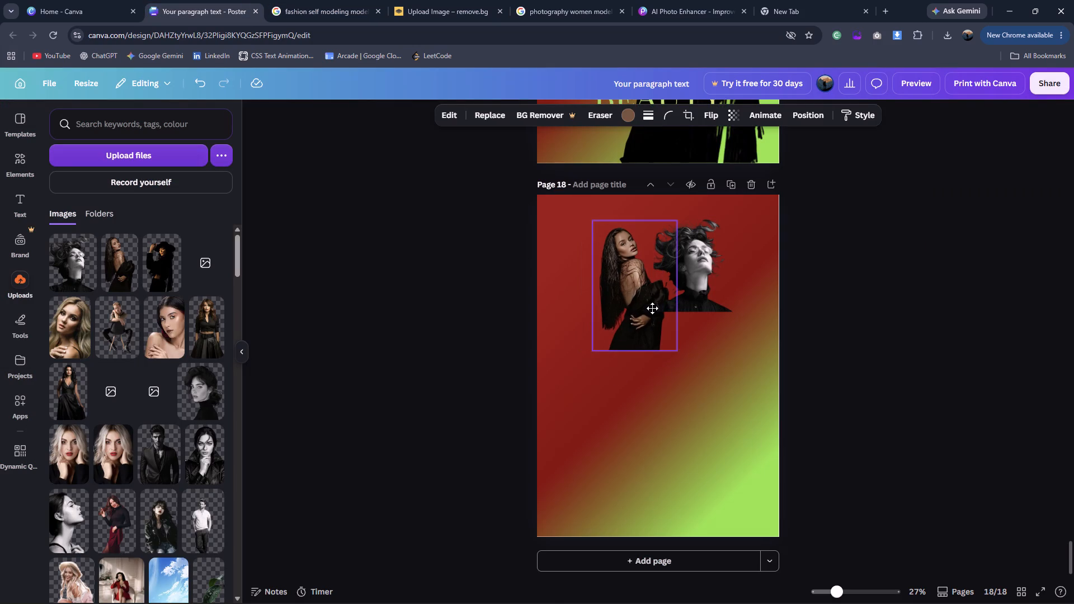
pyautogui.moveTo(652, 308); pyautogui.dragTo(696, 304)
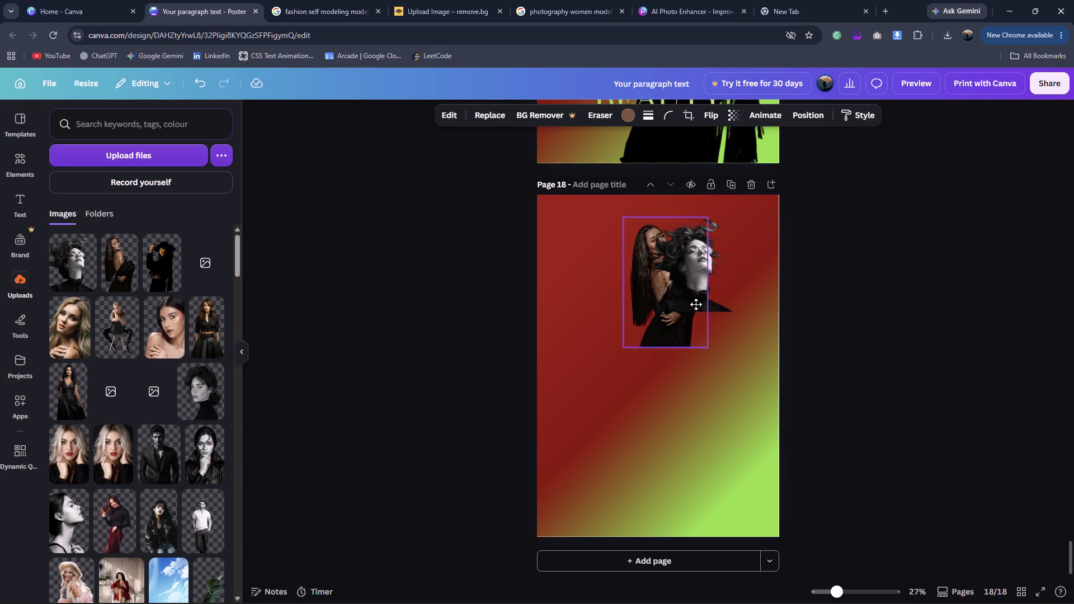
pyautogui.moveTo(696, 304); pyautogui.dragTo(709, 314)
pyautogui.moveTo(699, 279); pyautogui.dragTo(656, 280)
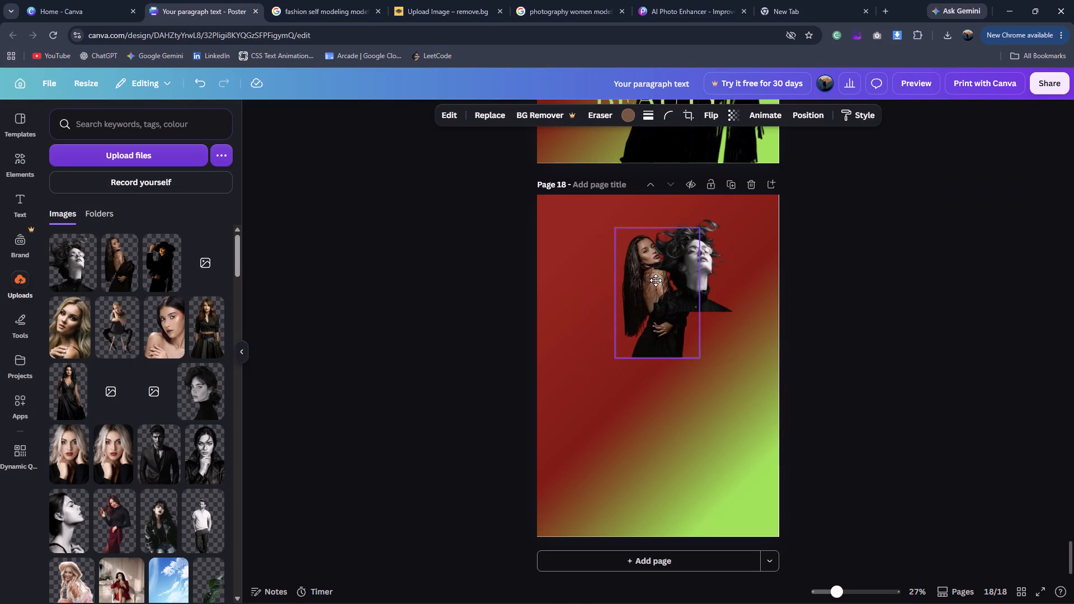
pyautogui.moveTo(656, 280); pyautogui.dragTo(738, 271)
# Move the black-and-white portrait to the page's upper-left area and enlarge it slightly.
pyautogui.moveTo(657, 262); pyautogui.dragTo(607, 279)
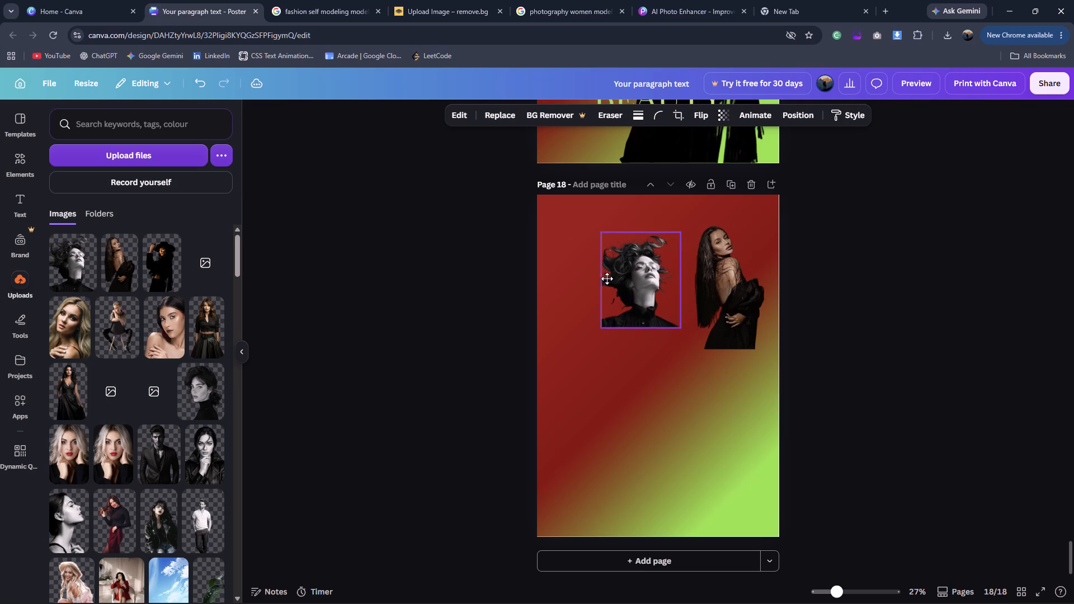
pyautogui.moveTo(607, 279); pyautogui.dragTo(573, 266)
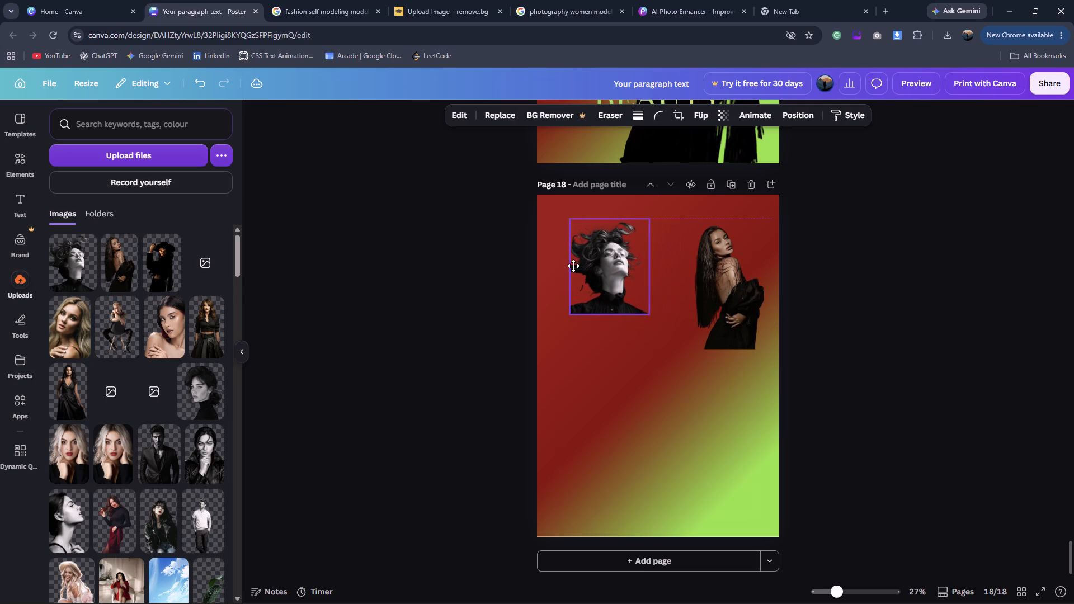
pyautogui.moveTo(573, 266); pyautogui.dragTo(575, 269)
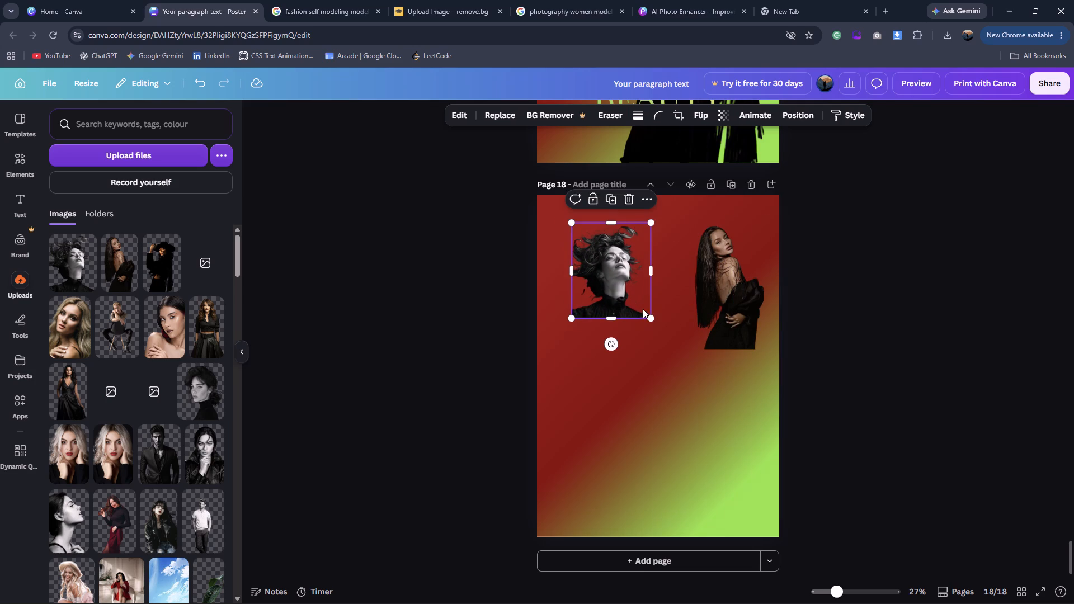
pyautogui.moveTo(650, 315); pyautogui.dragTo(663, 325)
# Move the long-haired model close beside the portrait and enlarge her photo to about 19.9 wide by 30.9 high.
pyautogui.click(715, 290)
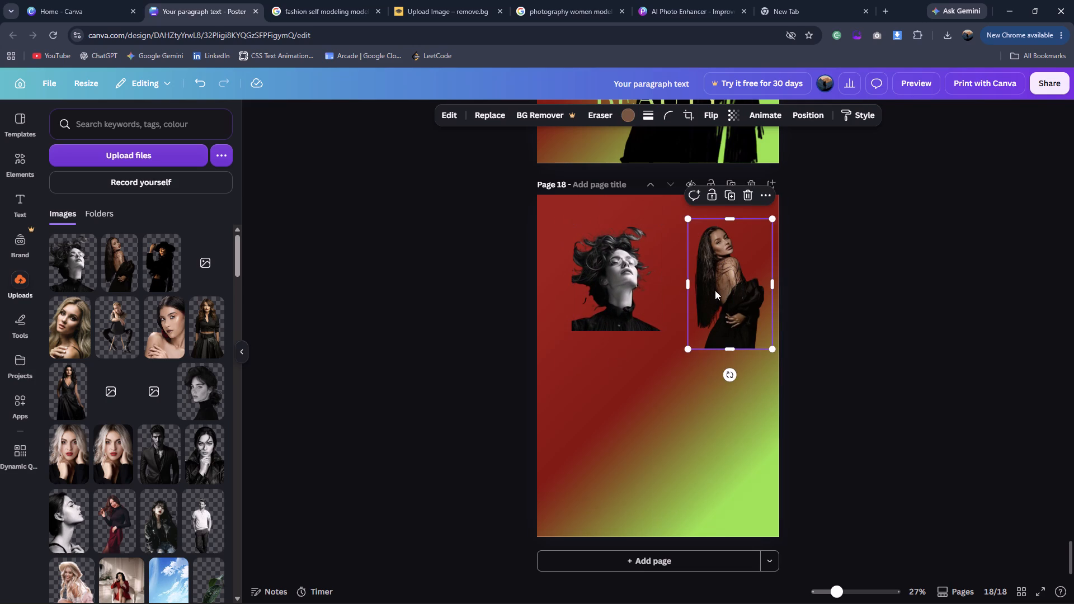
pyautogui.moveTo(715, 290); pyautogui.dragTo(676, 292)
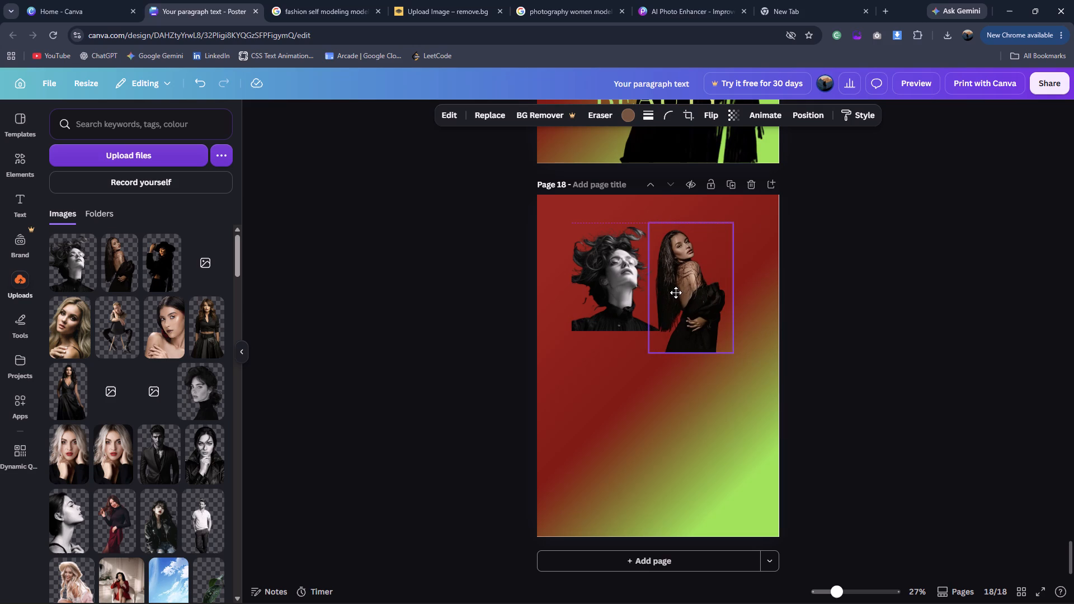
pyautogui.moveTo(676, 292); pyautogui.dragTo(676, 292)
pyautogui.click(835, 263)
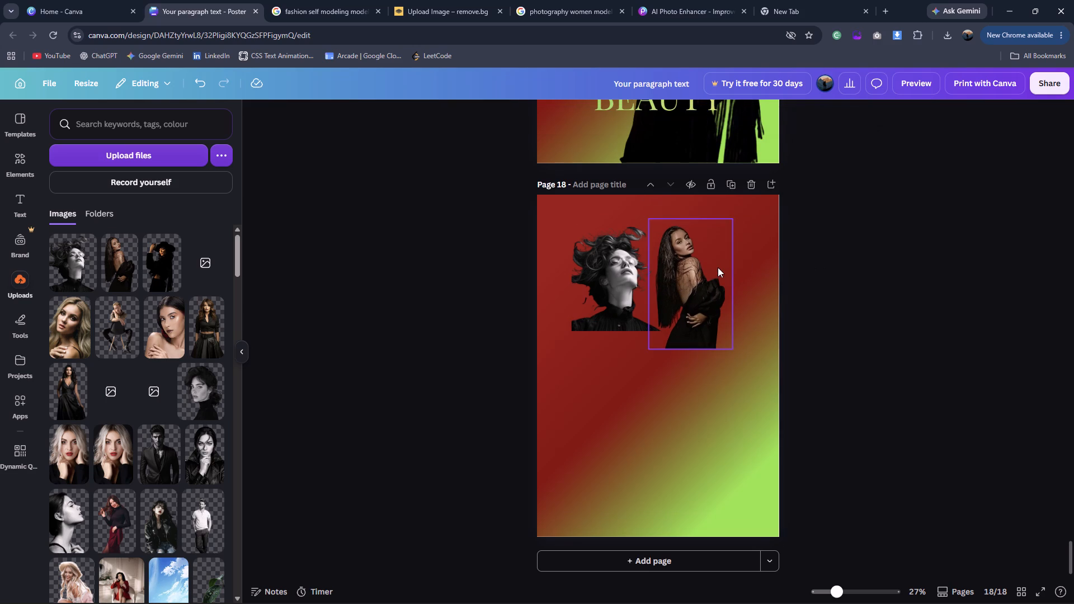
pyautogui.click(718, 267)
pyautogui.moveTo(734, 221); pyautogui.dragTo(773, 203)
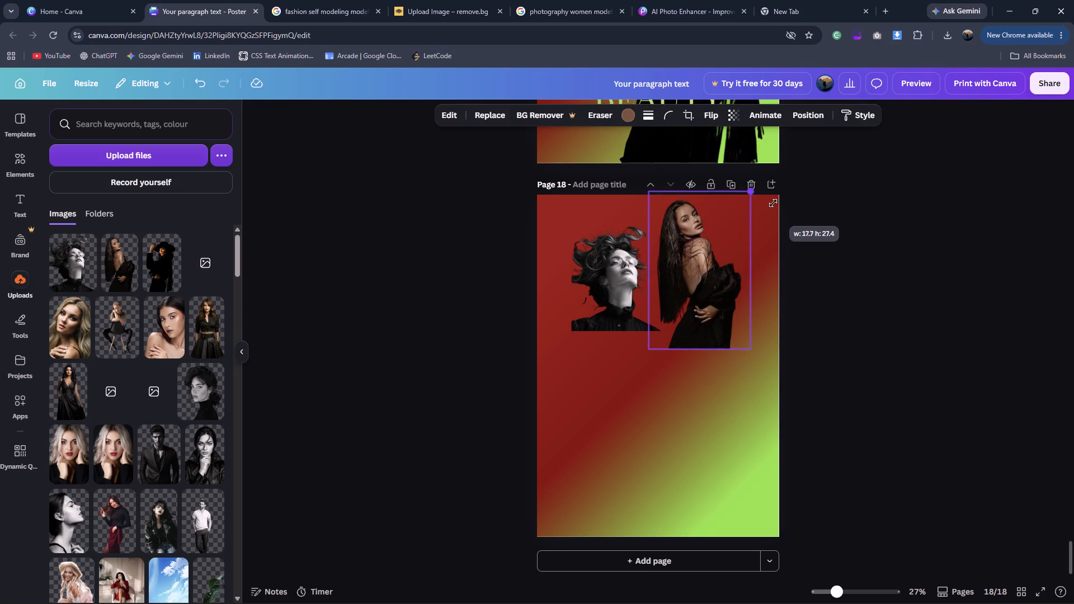
pyautogui.moveTo(773, 203); pyautogui.dragTo(780, 199)
pyautogui.moveTo(721, 259); pyautogui.dragTo(717, 282)
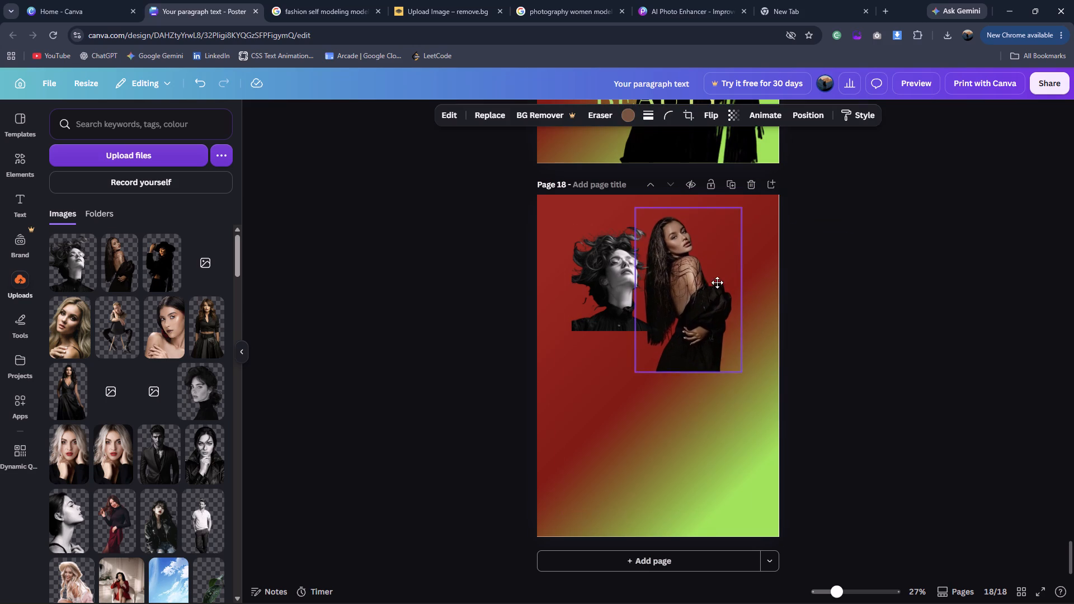
pyautogui.moveTo(717, 282); pyautogui.dragTo(721, 291)
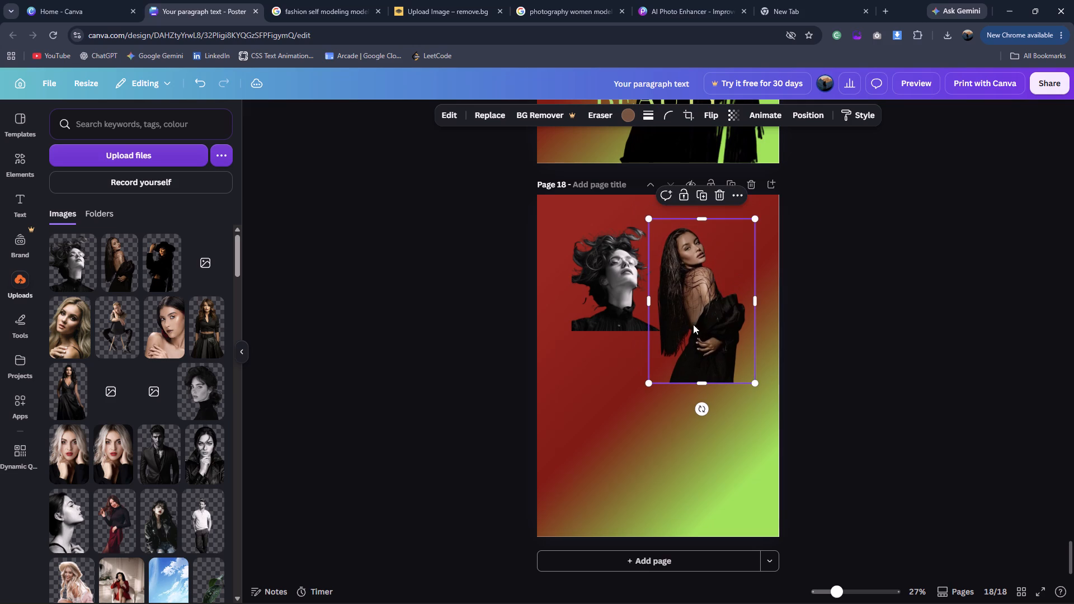
pyautogui.moveTo(653, 381); pyautogui.dragTo(643, 394)
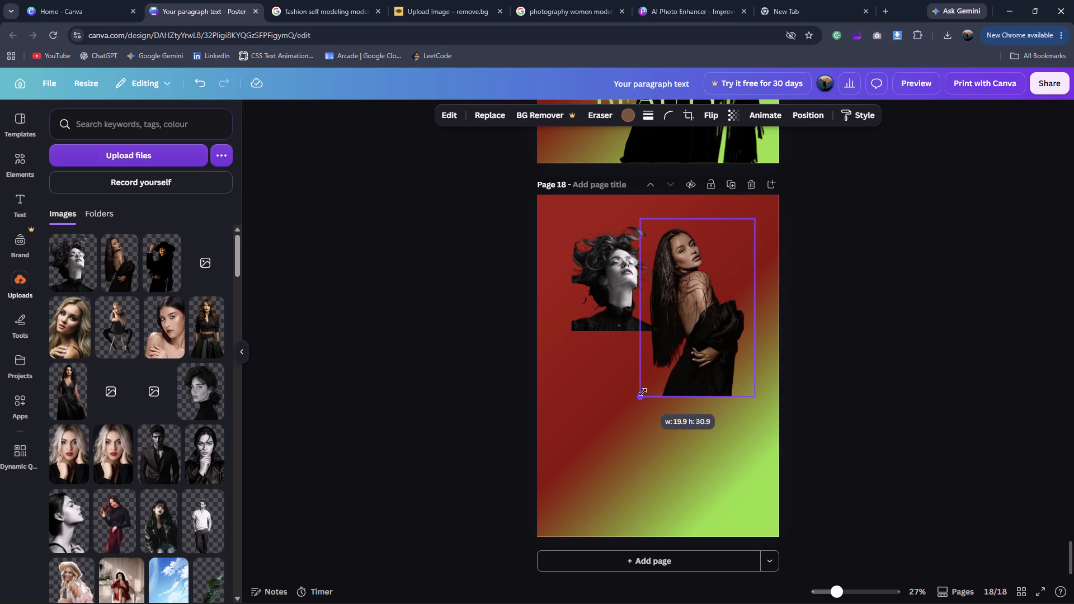
# Enlarge the black-and-white portrait toward the page's left edge, keeping it next to the long-haired model.
pyautogui.click(618, 309)
pyautogui.moveTo(576, 333); pyautogui.dragTo(565, 347)
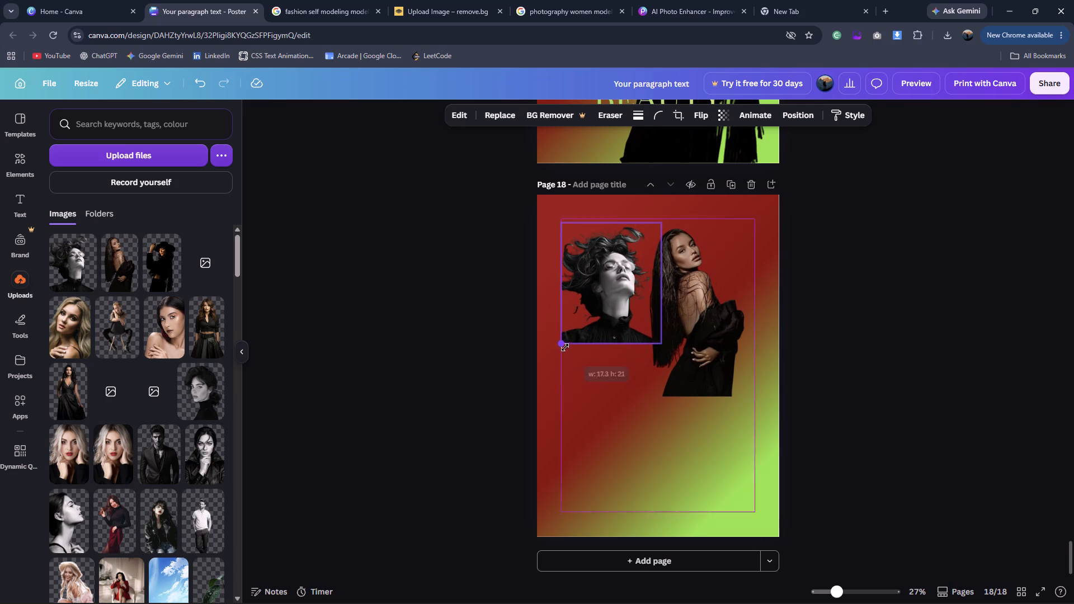
pyautogui.moveTo(565, 347); pyautogui.dragTo(550, 362)
pyautogui.click(670, 322)
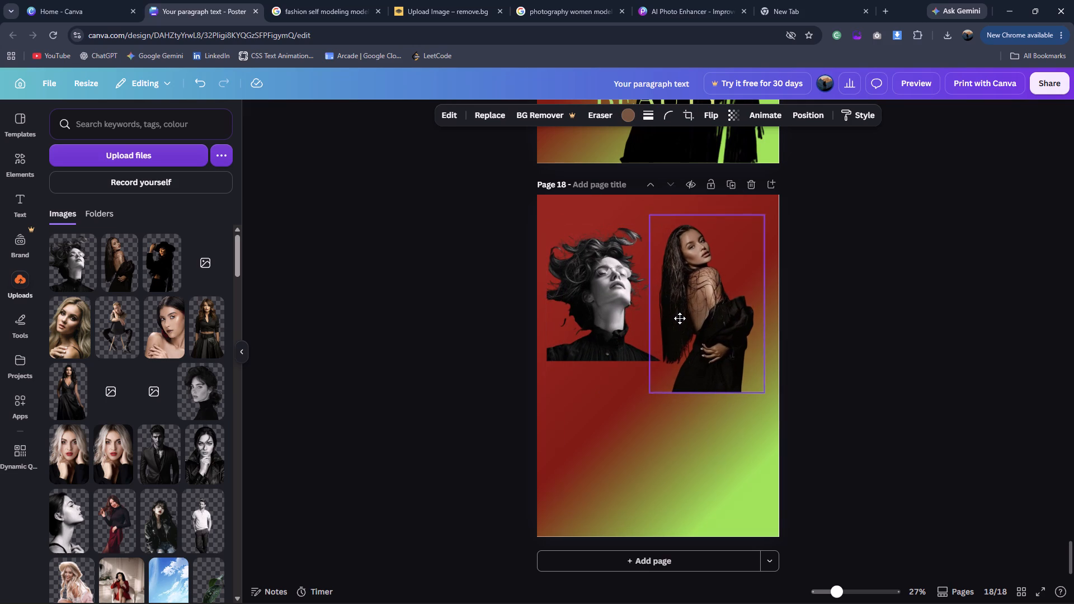
pyautogui.click(613, 310)
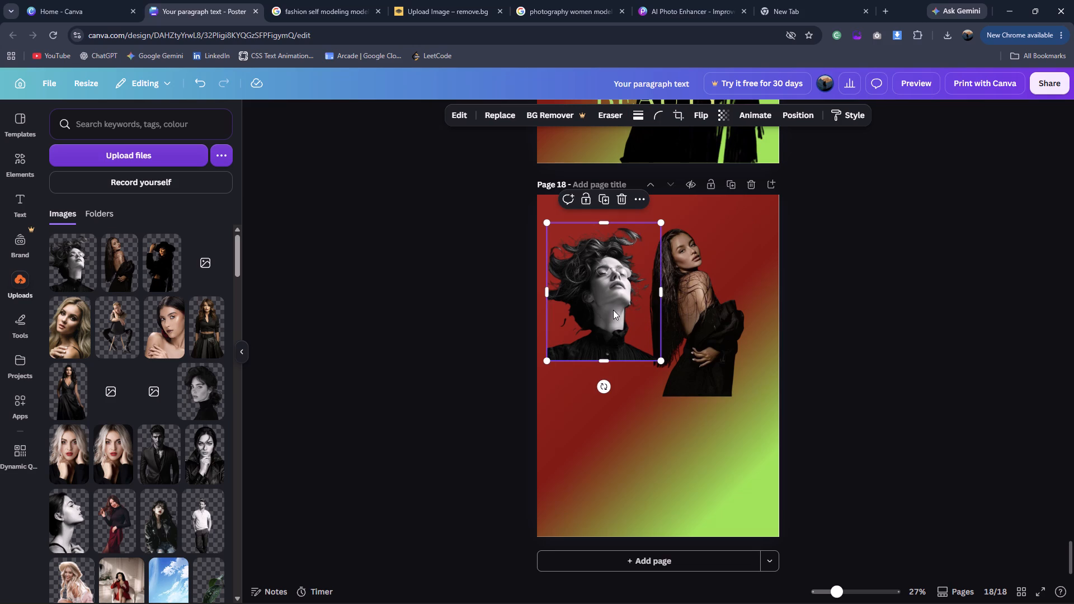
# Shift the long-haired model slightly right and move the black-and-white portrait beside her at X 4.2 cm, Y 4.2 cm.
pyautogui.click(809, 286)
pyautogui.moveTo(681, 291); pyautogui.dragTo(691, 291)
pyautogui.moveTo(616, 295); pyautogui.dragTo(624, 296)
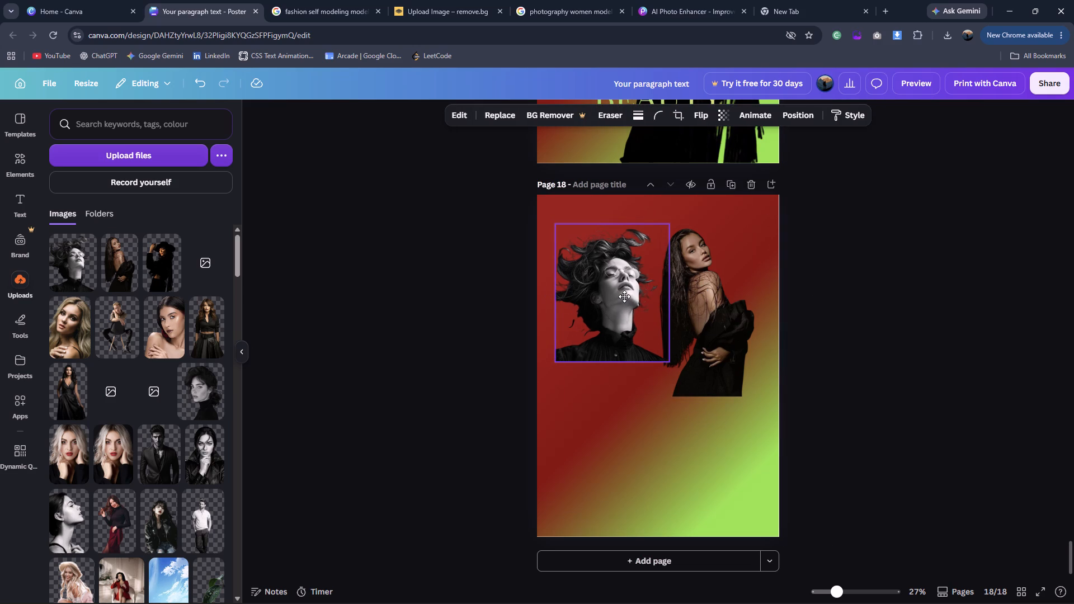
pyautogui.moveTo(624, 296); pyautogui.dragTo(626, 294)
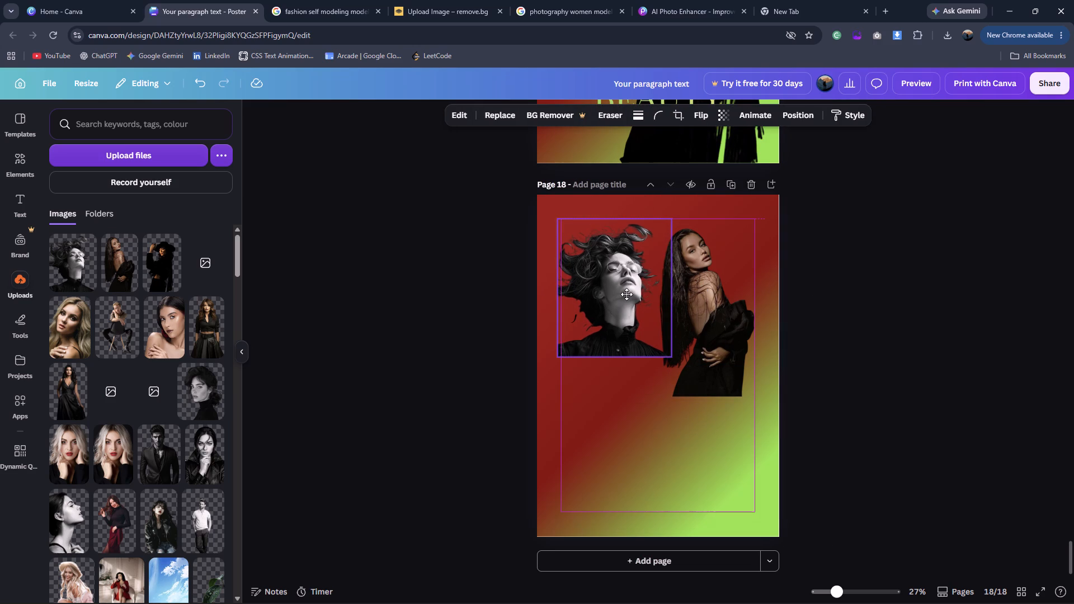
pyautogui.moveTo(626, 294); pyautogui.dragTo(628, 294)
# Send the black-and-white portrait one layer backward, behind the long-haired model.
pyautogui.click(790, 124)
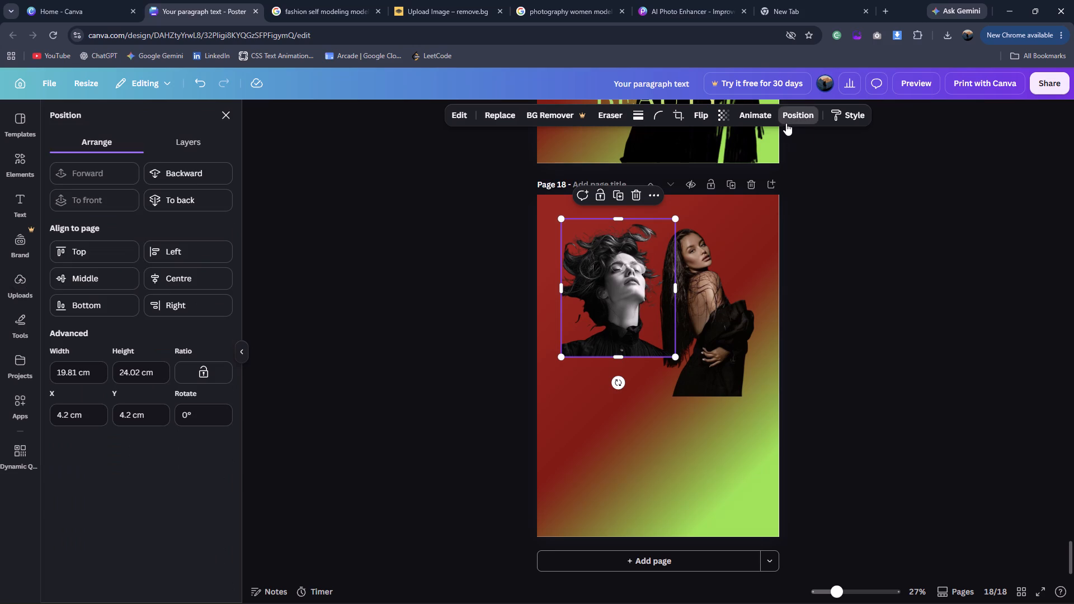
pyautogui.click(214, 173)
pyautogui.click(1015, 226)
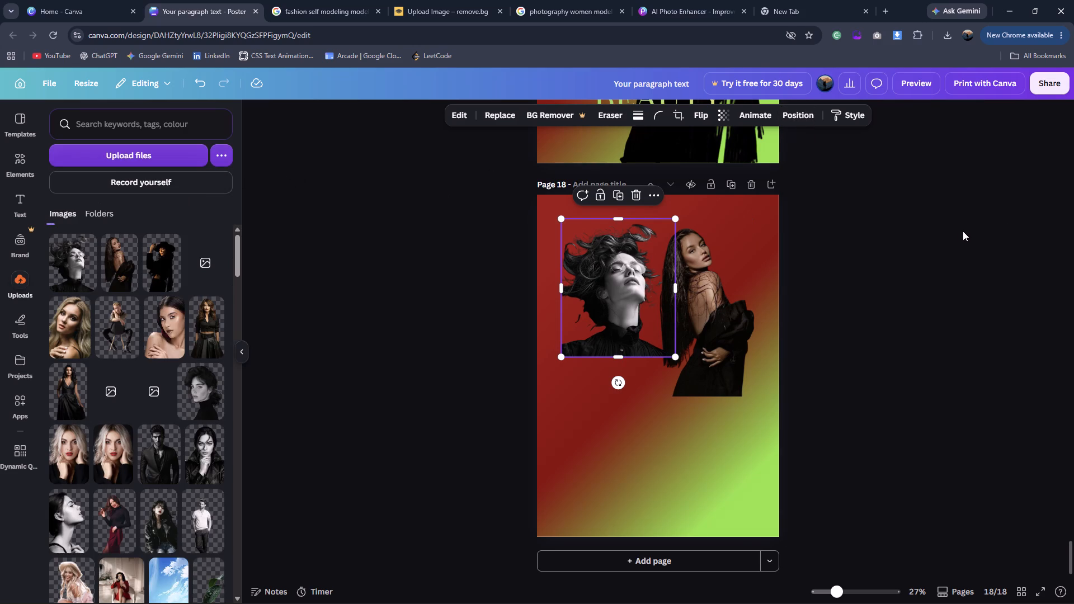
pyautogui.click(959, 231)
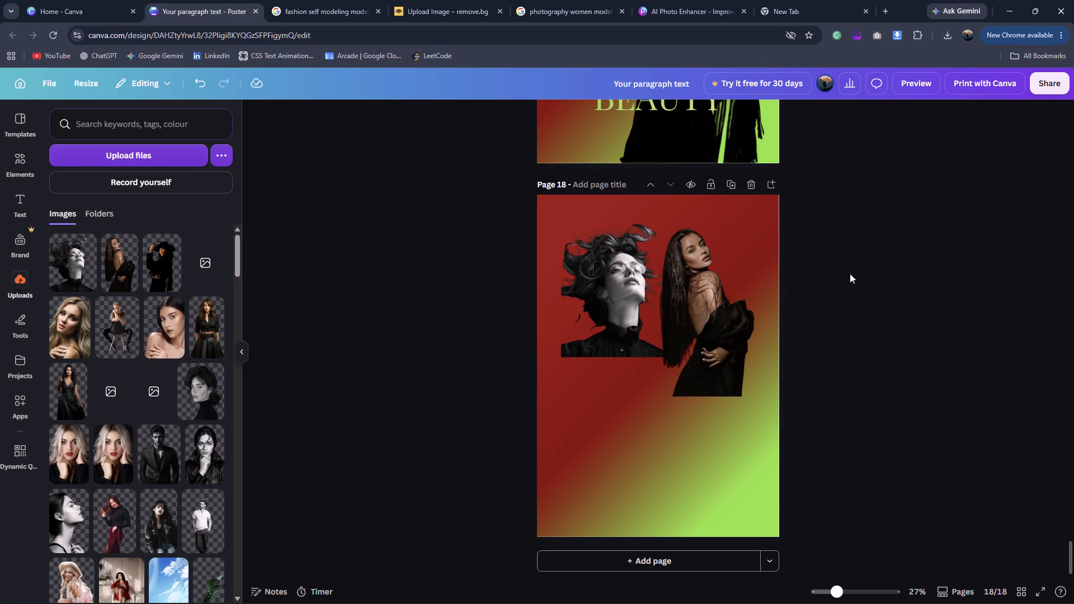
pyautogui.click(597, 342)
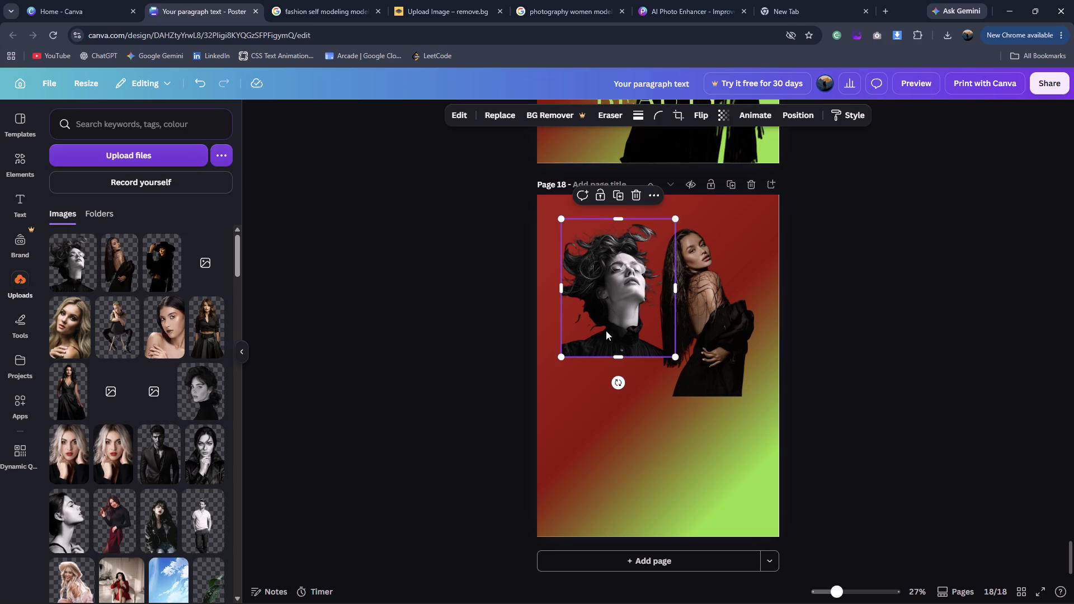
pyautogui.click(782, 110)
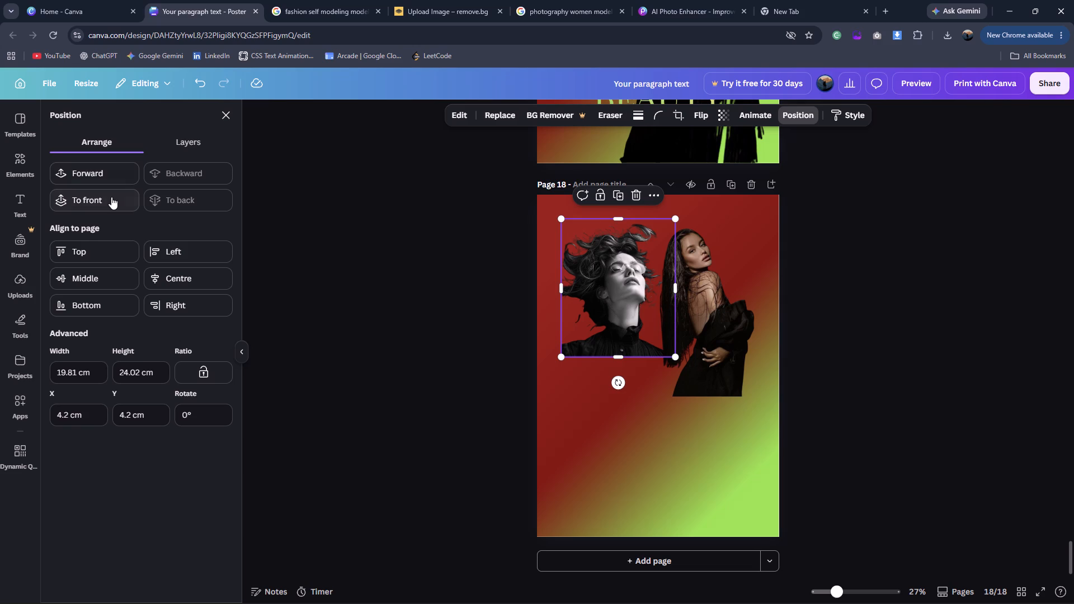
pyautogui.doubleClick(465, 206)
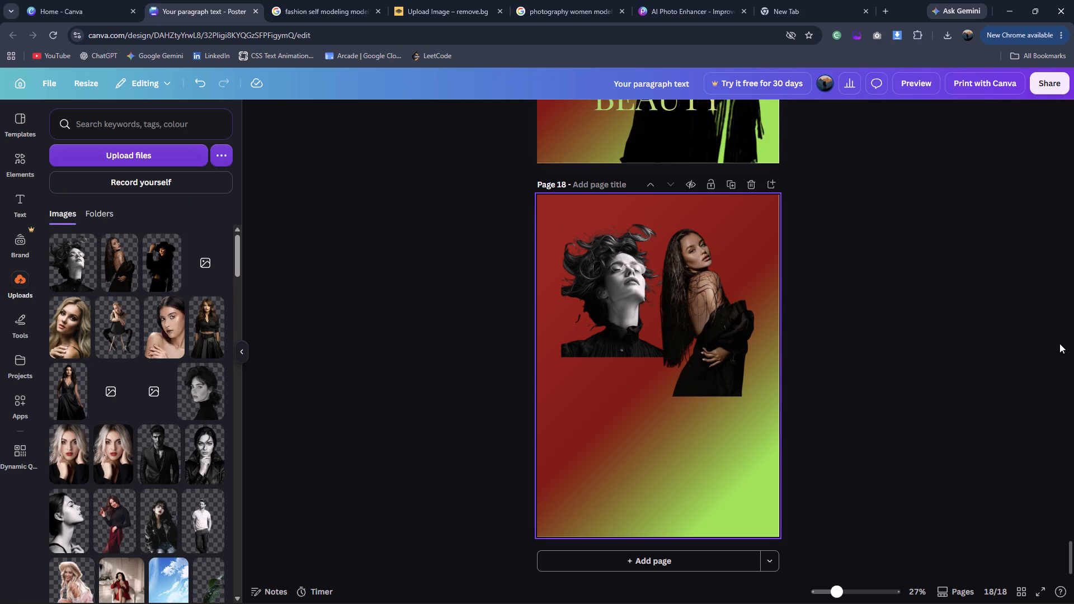
# Select the black-and-white portrait and the long-haired model together on page 18 and delete both photos.
pyautogui.click(282, 0)
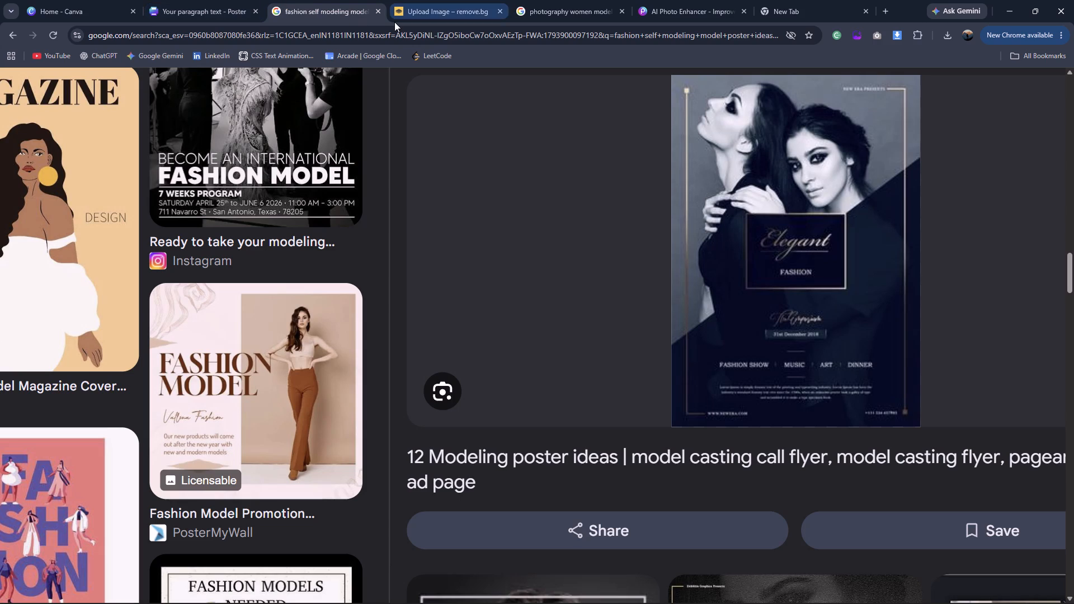
pyautogui.click(460, 6)
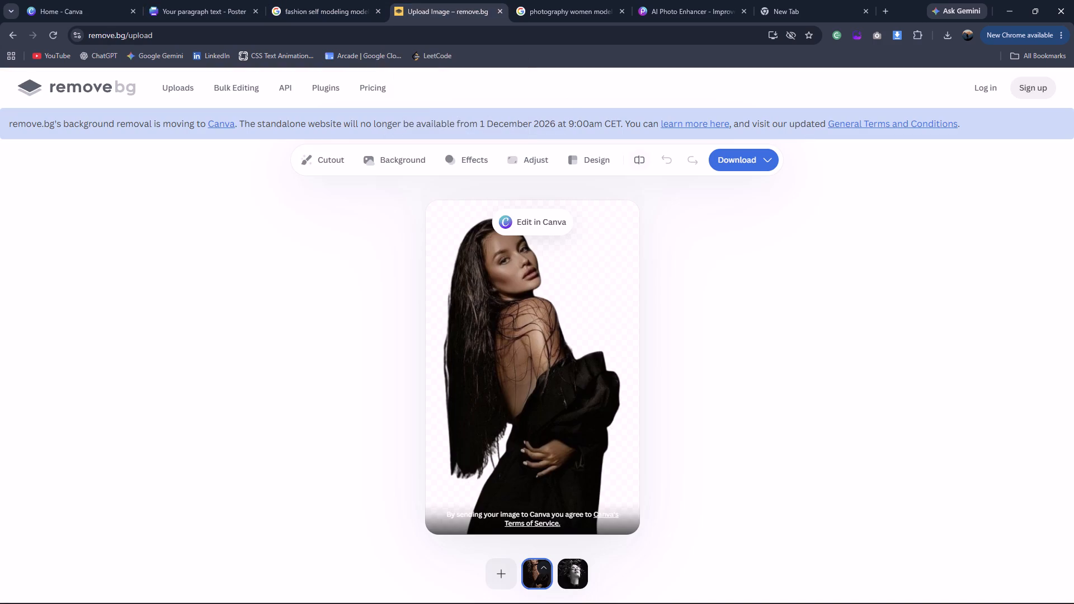
pyautogui.click(233, 1)
pyautogui.click(624, 262)
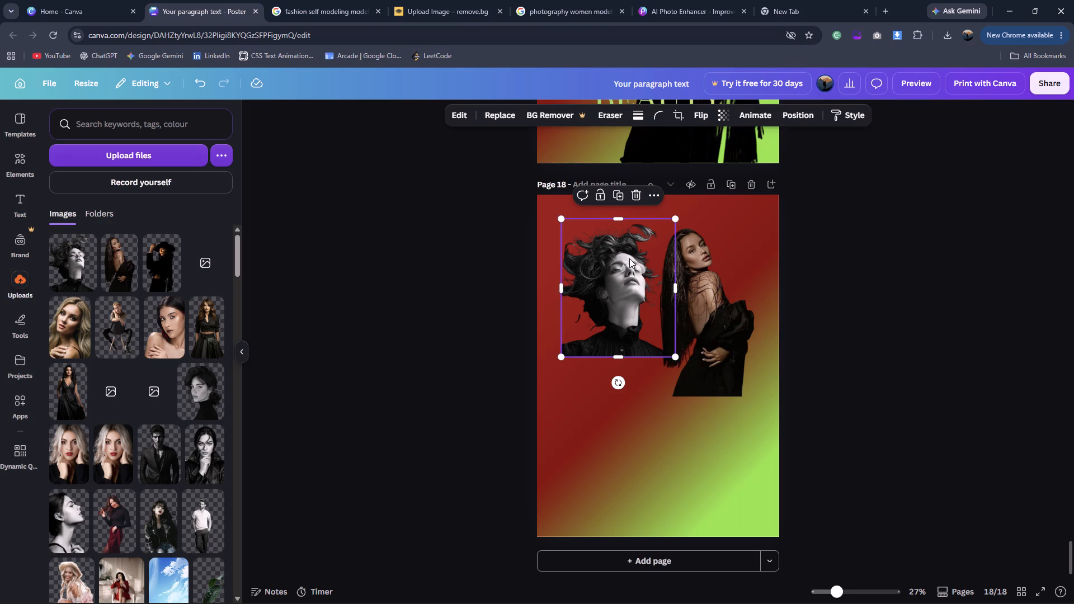
pyautogui.keyDown('shift'); pyautogui.click(681, 259); pyautogui.keyUp('shift')
pyautogui.click(688, 196)
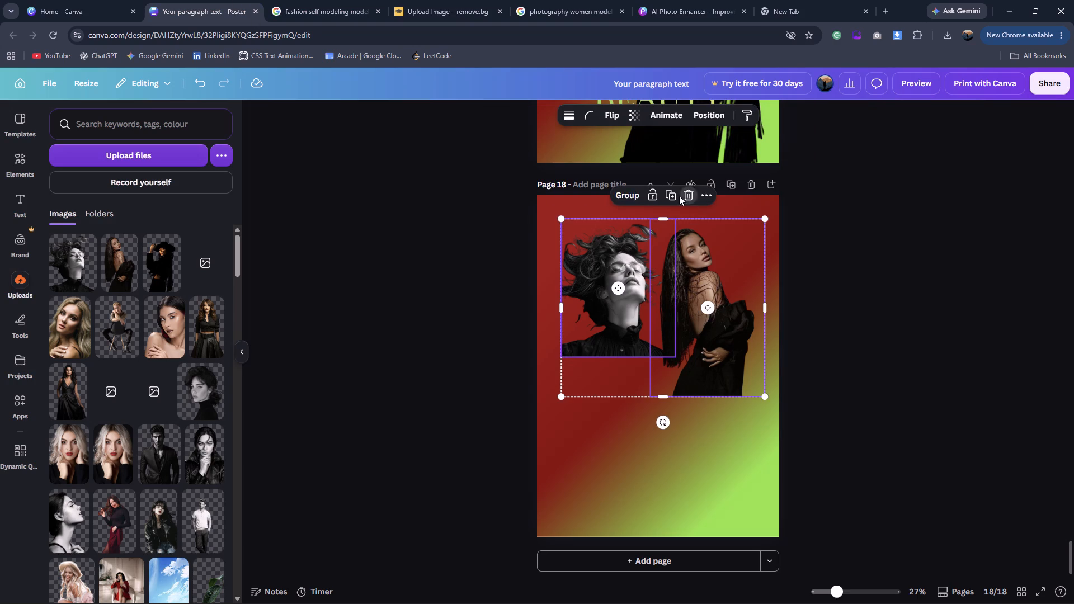
# Switch to the Google Images model-poses search and search for "two photography women model poses model dark".
pyautogui.click(312, 8)
pyautogui.click(538, 3)
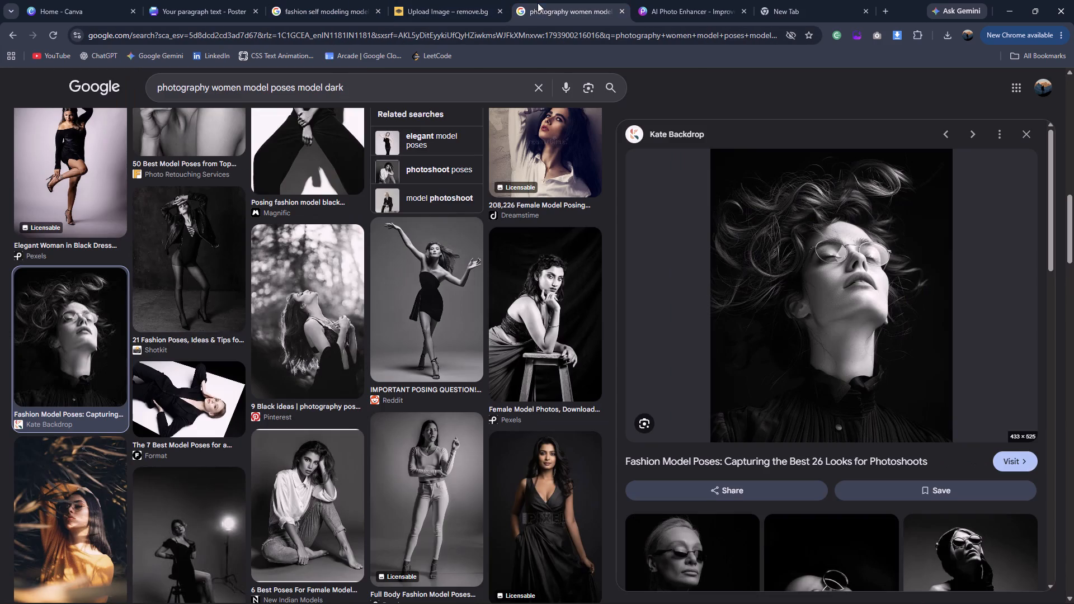
pyautogui.click(159, 89)
pyautogui.press('space')
pyautogui.write('two')
pyautogui.press('space')
pyautogui.press('Return')
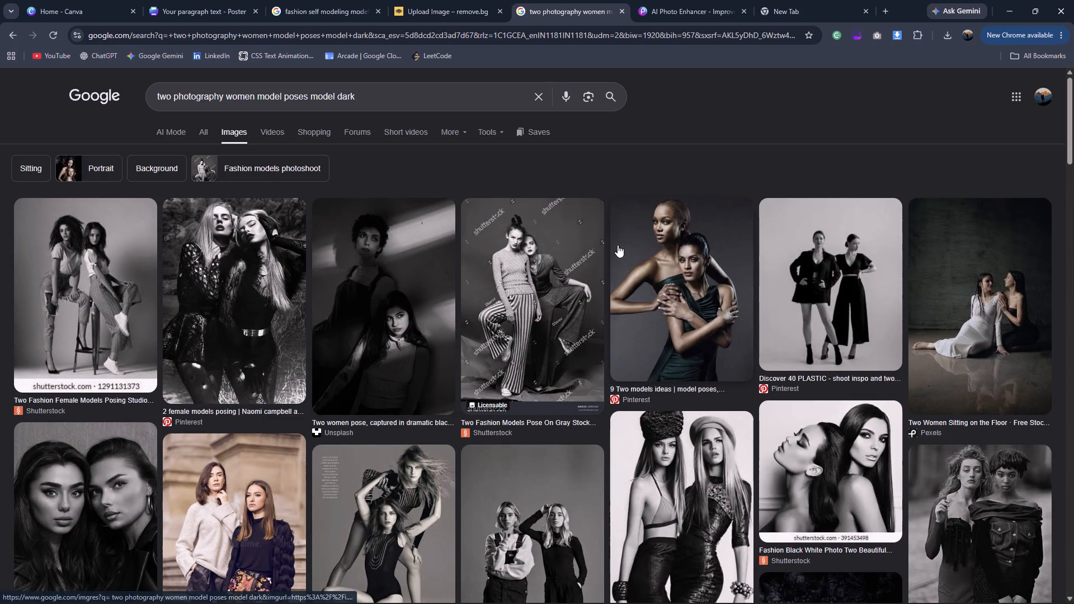
# Browse the image results for a dark-toned photo of two female models posing together that suits the poster.
pyautogui.scroll(-2, 823, 453)
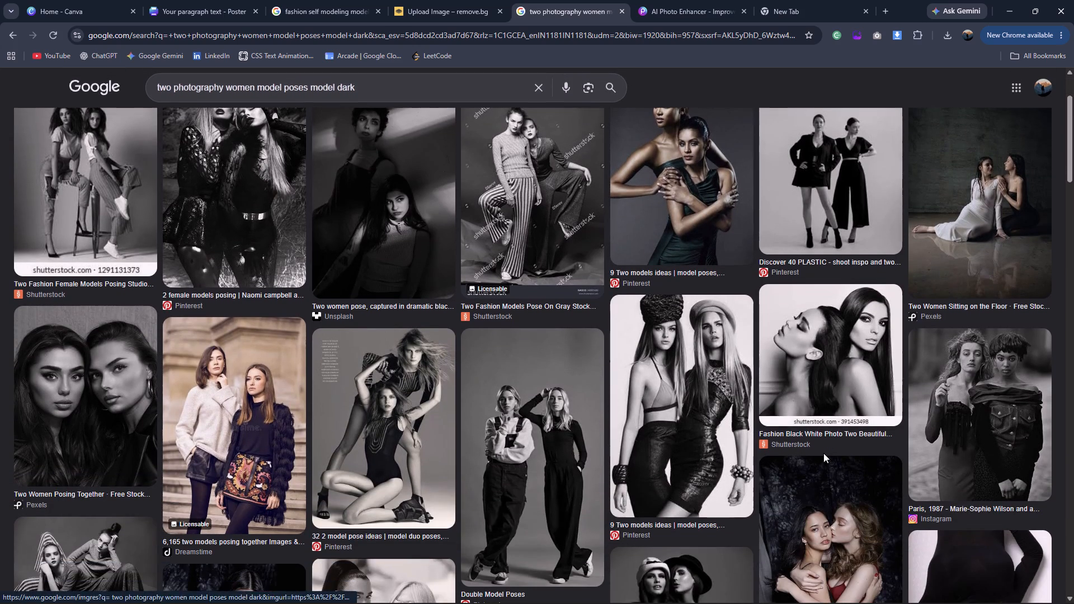
pyautogui.scroll(-2, 826, 448)
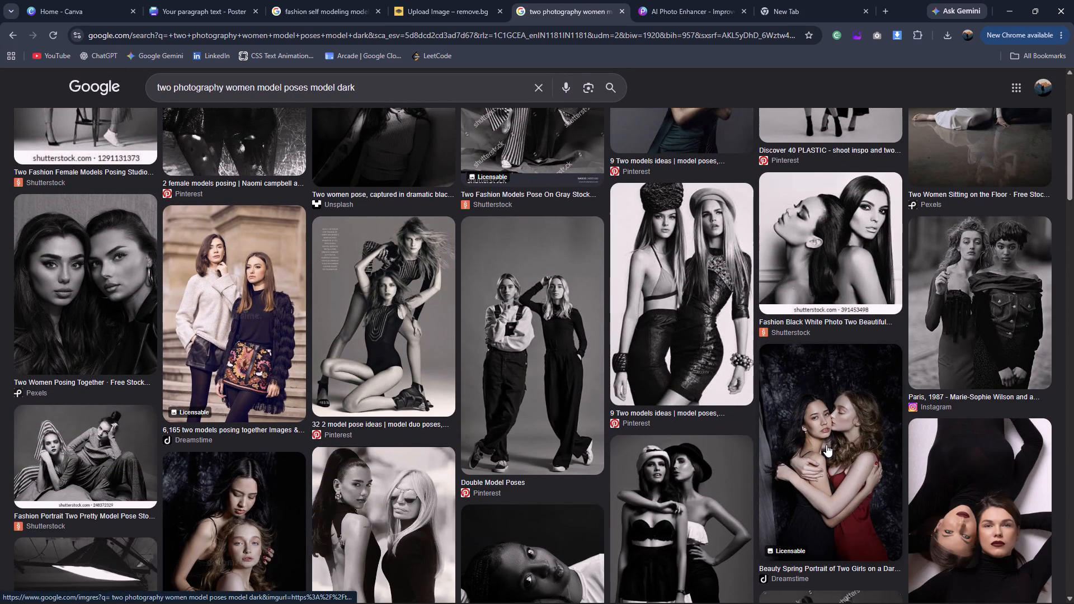
pyautogui.scroll(-1, 826, 445)
pyautogui.scroll(1, 826, 445)
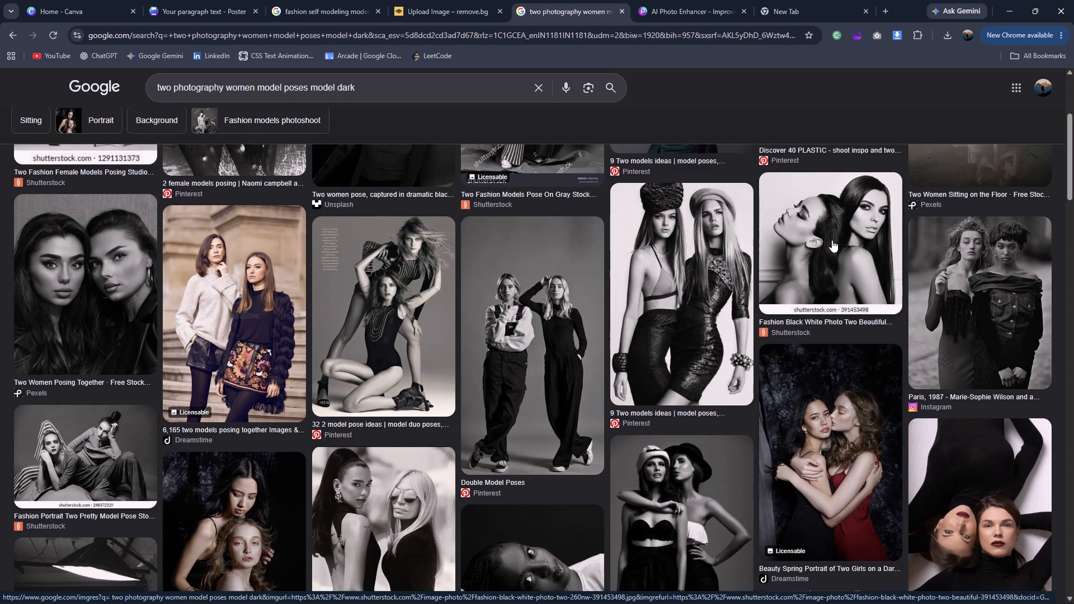
pyautogui.scroll(-1, 878, 315)
pyautogui.click(811, 224)
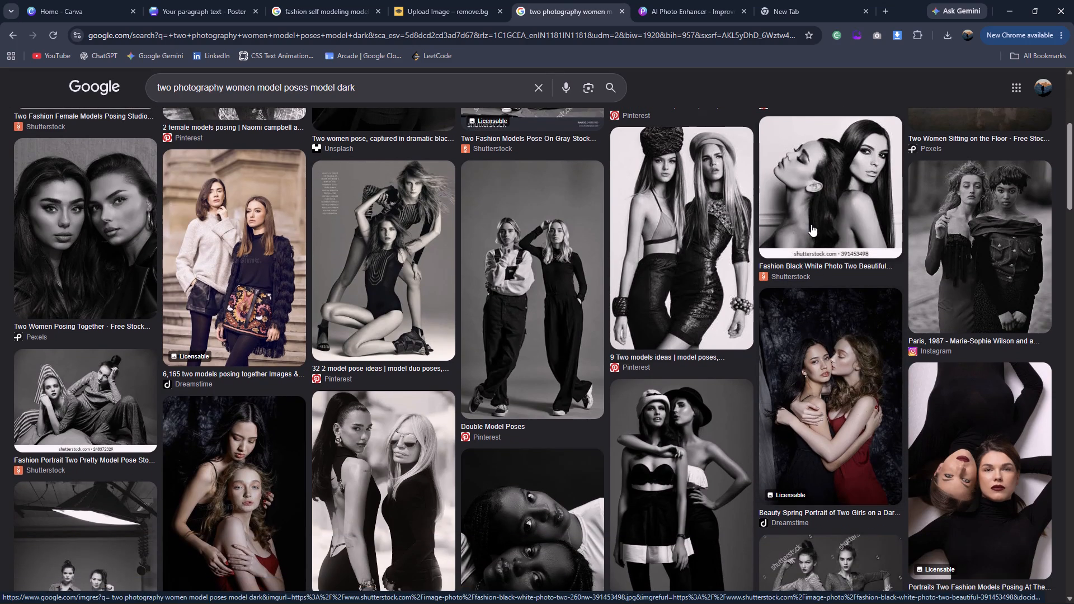
pyautogui.scroll(-1, 797, 272)
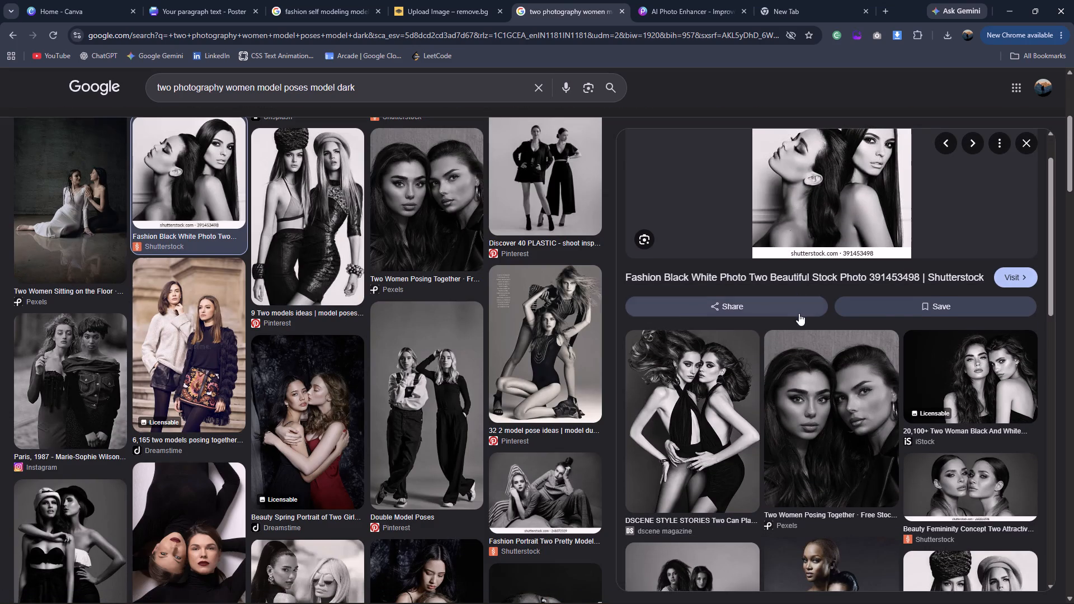
pyautogui.scroll(-8, 801, 327)
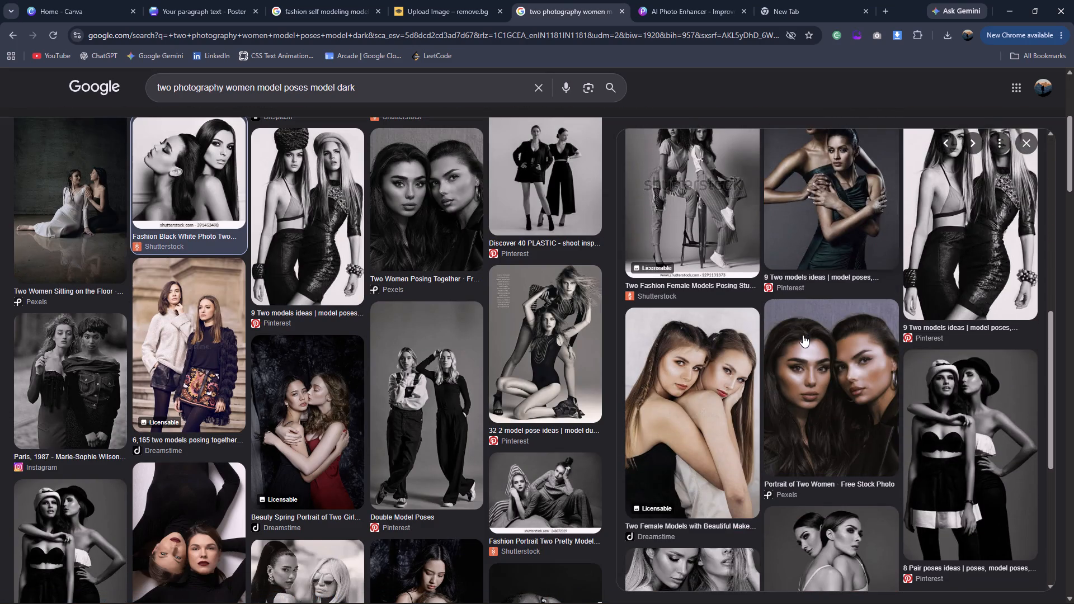
pyautogui.scroll(5, 803, 335)
pyautogui.click(1032, 142)
pyautogui.scroll(-4, 668, 319)
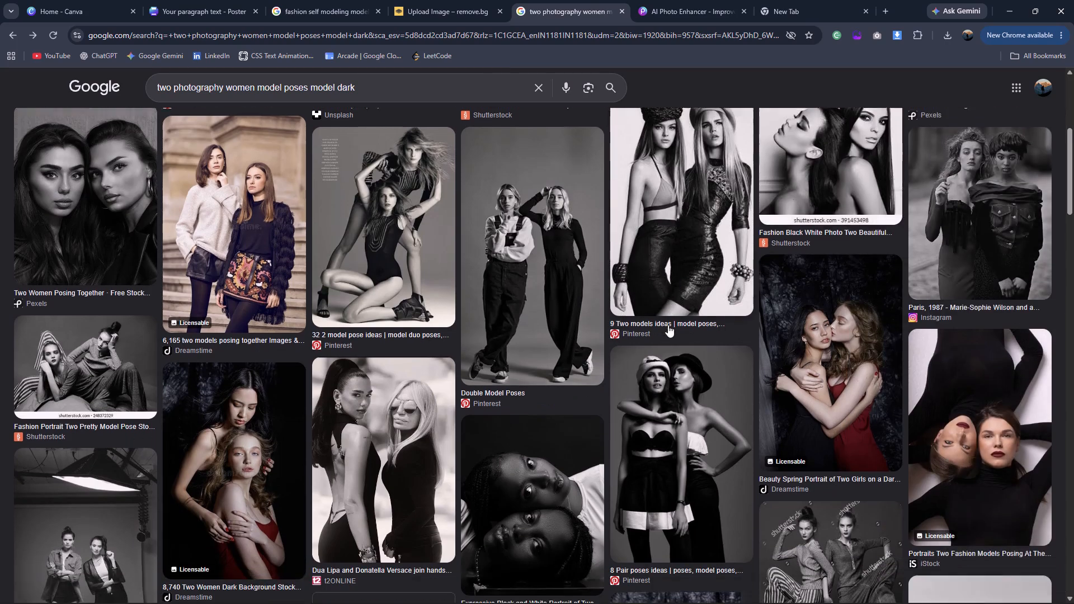
pyautogui.scroll(-7, 629, 343)
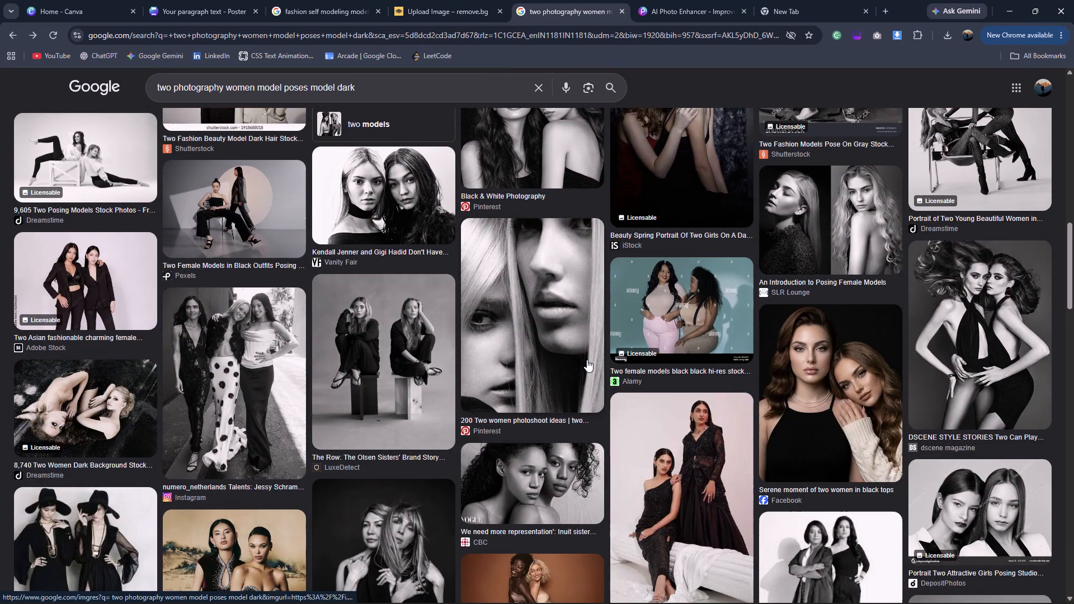
pyautogui.scroll(-3, 587, 360)
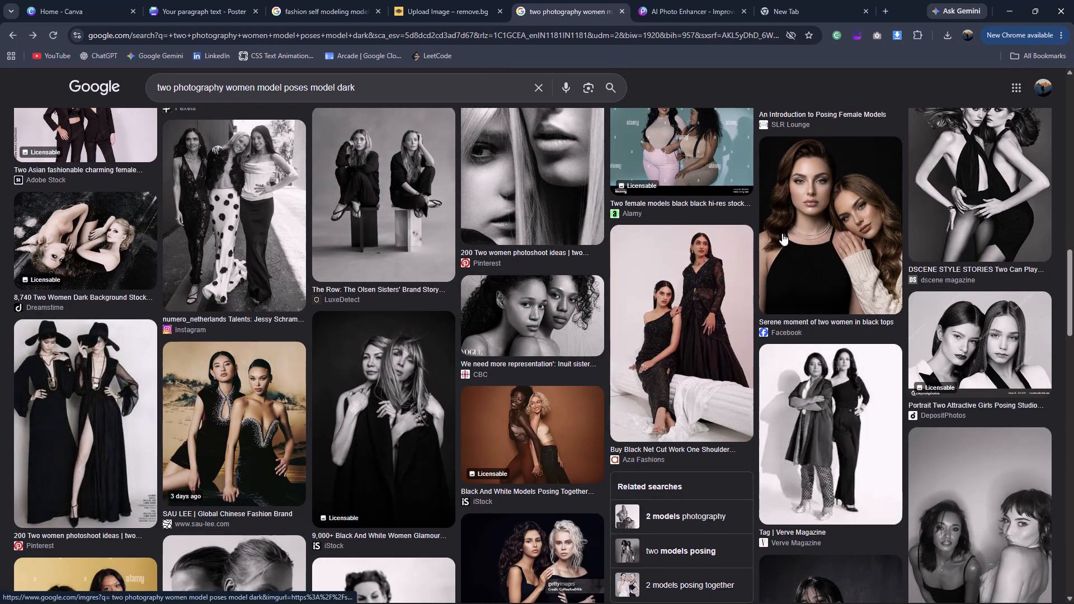
# Open the "Serene moment of two women in black tops" photo and compare it with the related images and other results.
pyautogui.click(819, 222)
pyautogui.scroll(-3, 819, 311)
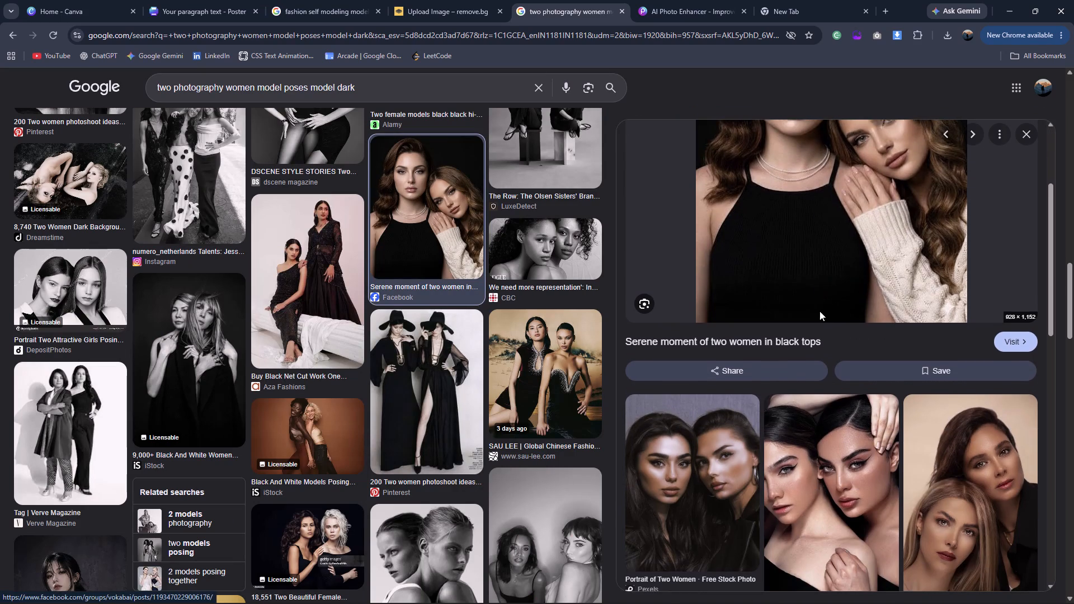
pyautogui.scroll(-3, 819, 311)
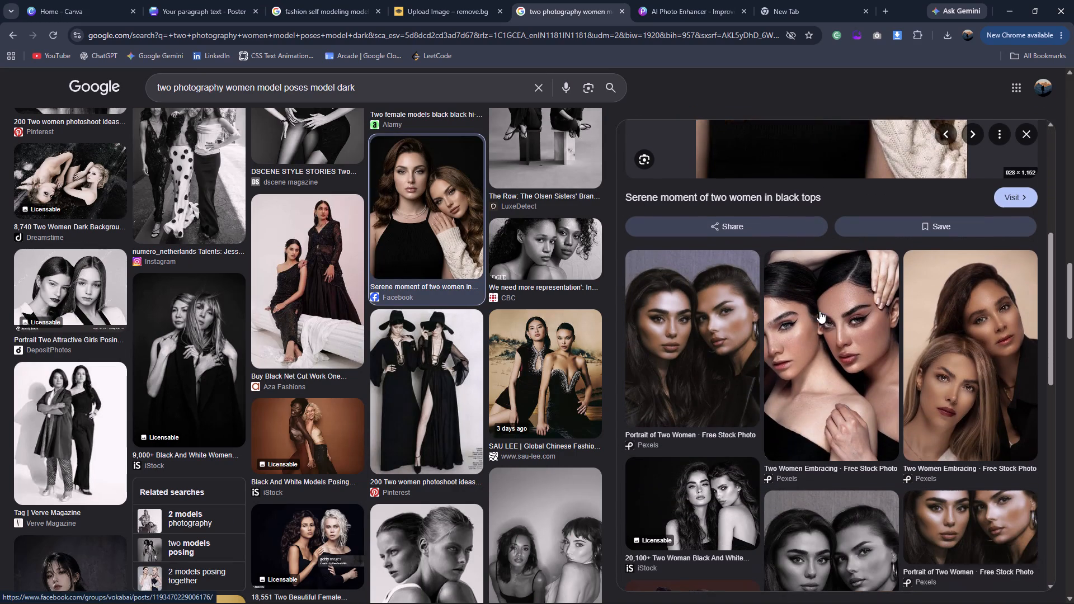
pyautogui.scroll(-3, 819, 311)
pyautogui.scroll(7, 819, 311)
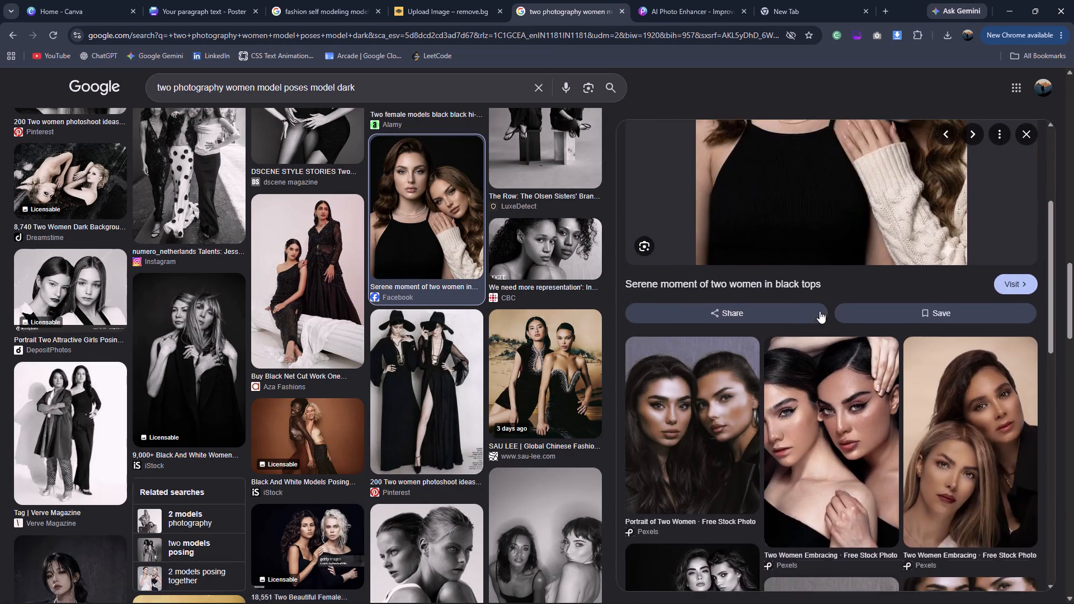
pyautogui.scroll(5, 819, 311)
pyautogui.scroll(-5, 394, 337)
pyautogui.scroll(-7, 467, 317)
pyautogui.scroll(1, 427, 313)
pyautogui.scroll(5, 849, 294)
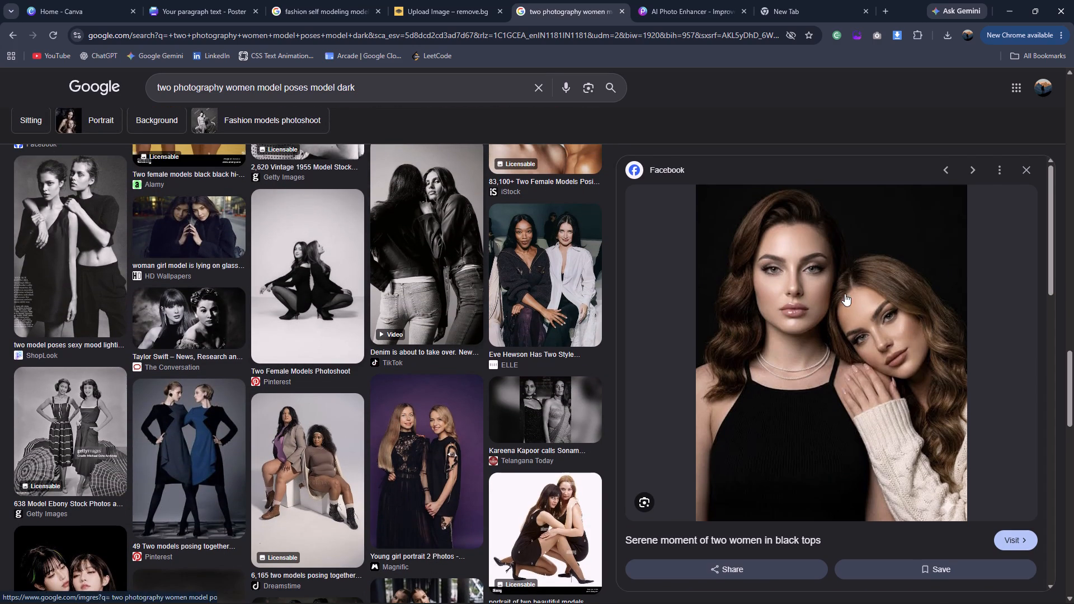
pyautogui.scroll(20, 279, 315)
pyautogui.scroll(3, 279, 315)
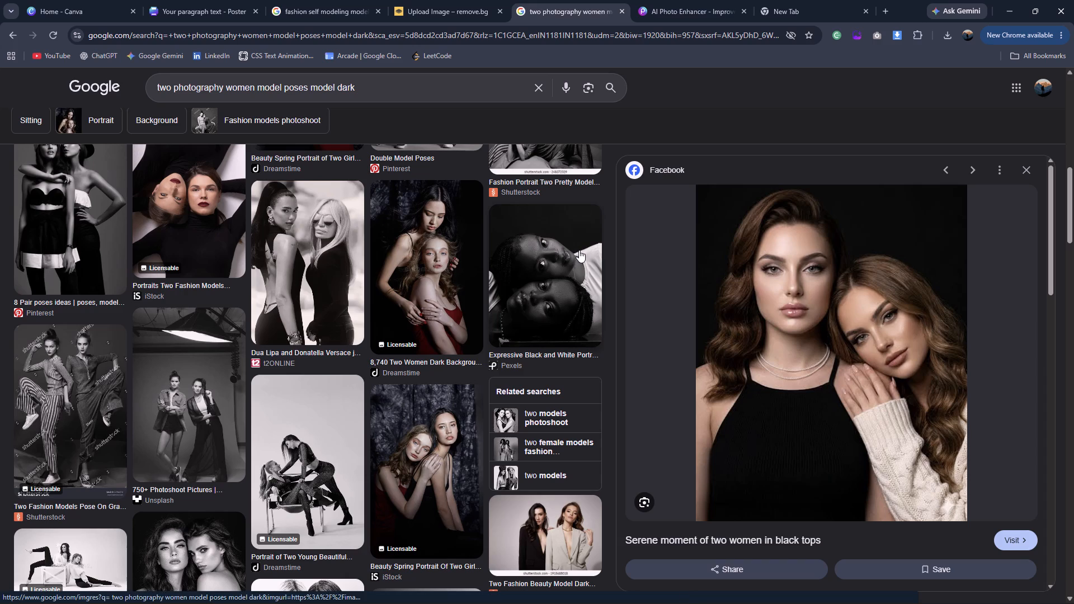
pyautogui.scroll(-5, 761, 281)
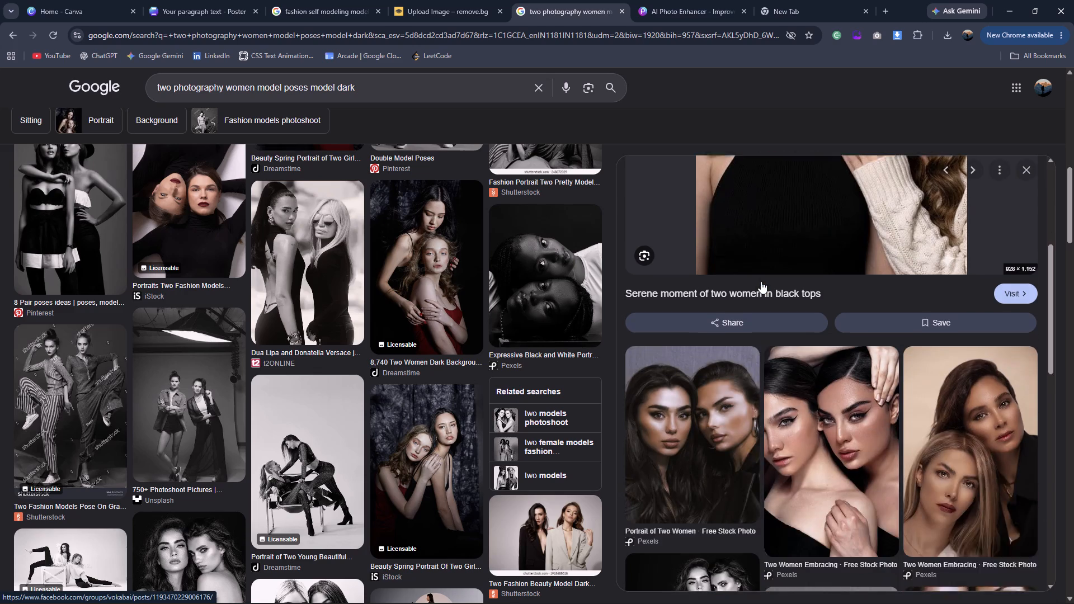
pyautogui.scroll(5, 761, 281)
# Save the "Serene moment of two women in black tops" photo as a PNG.
pyautogui.rightClick(761, 281)
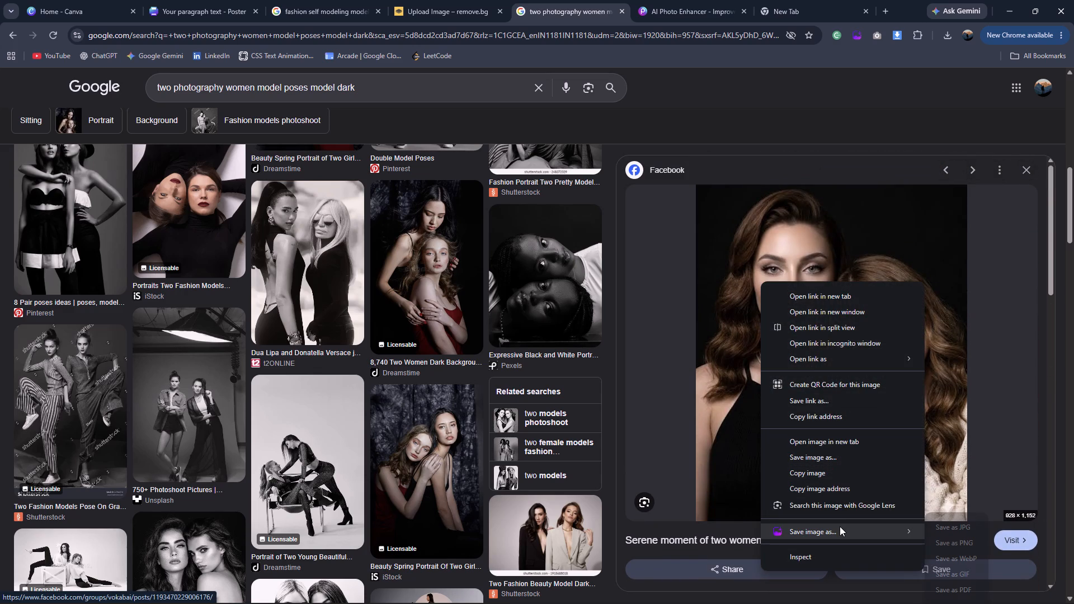
pyautogui.click(928, 535)
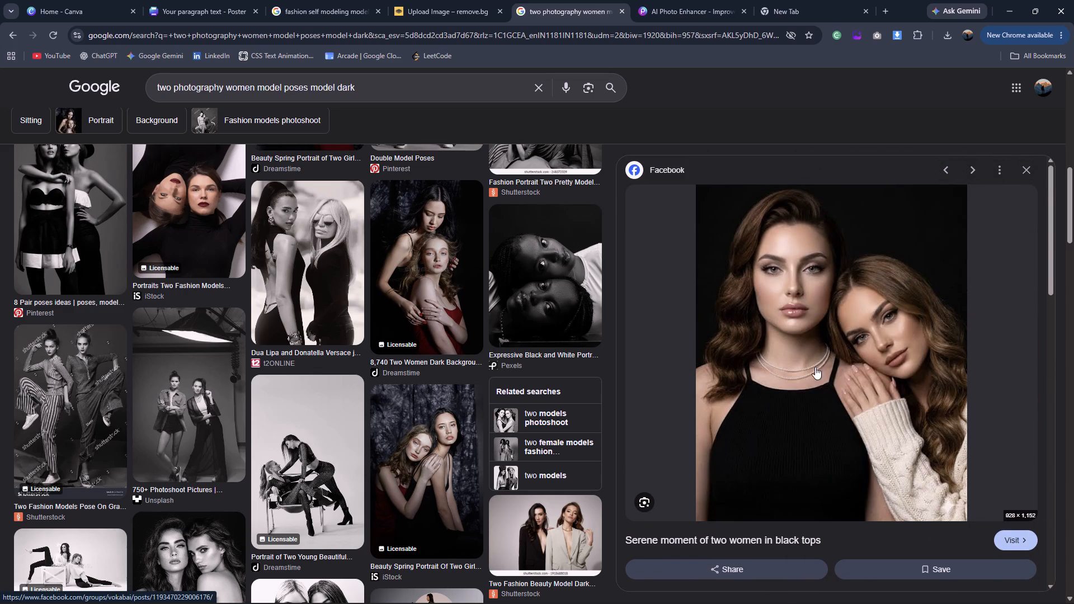
# Switch to remove.bg and upload the downloaded two-women photo, images (1), for background removal.
pyautogui.click(417, 0)
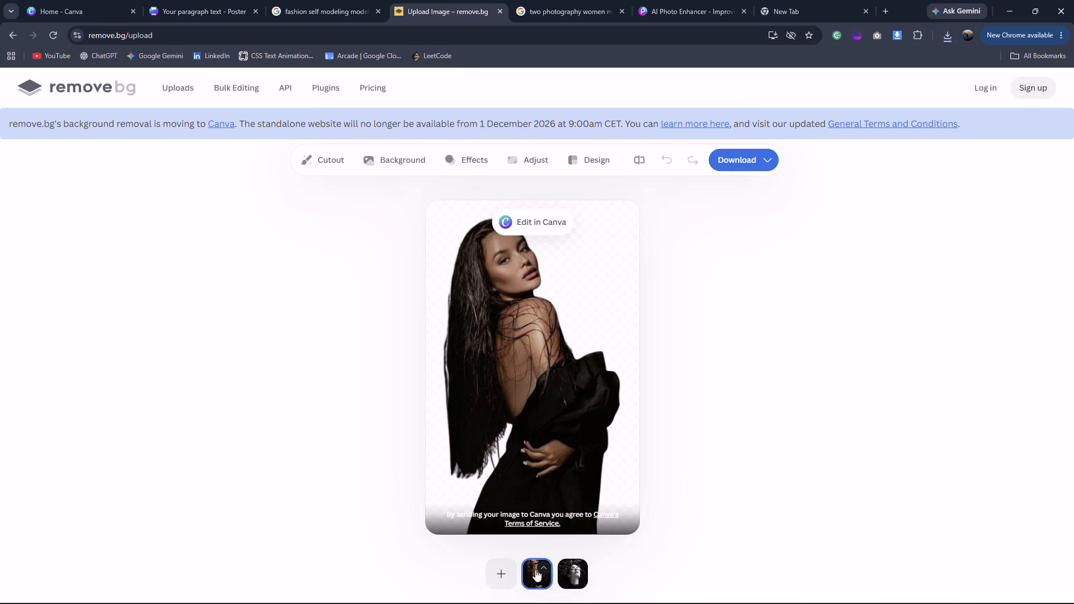
pyautogui.click(512, 569)
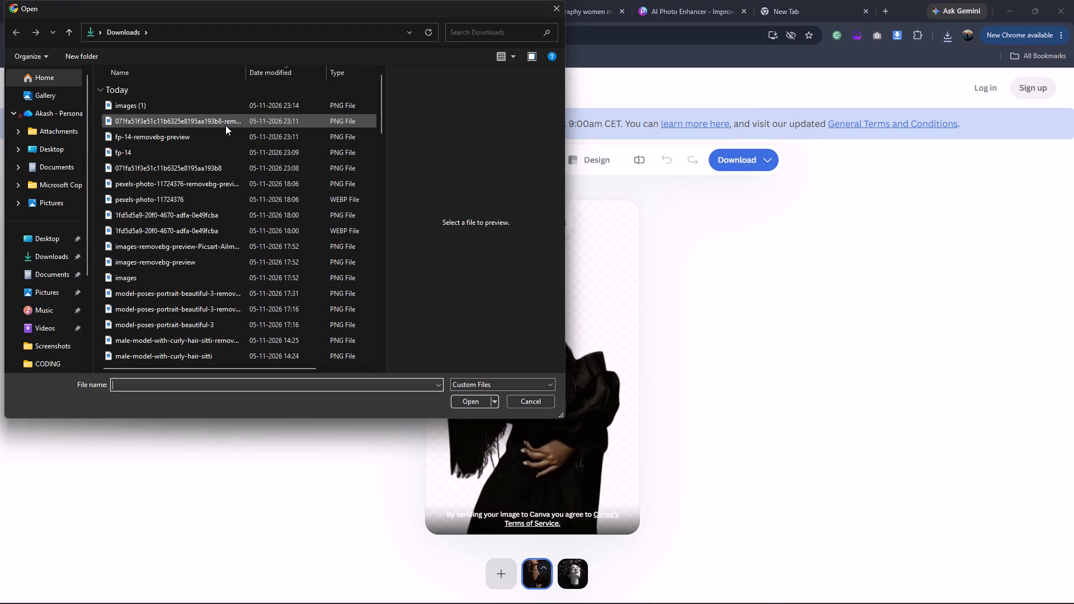
pyautogui.moveTo(211, 105); pyautogui.dragTo(739, 288)
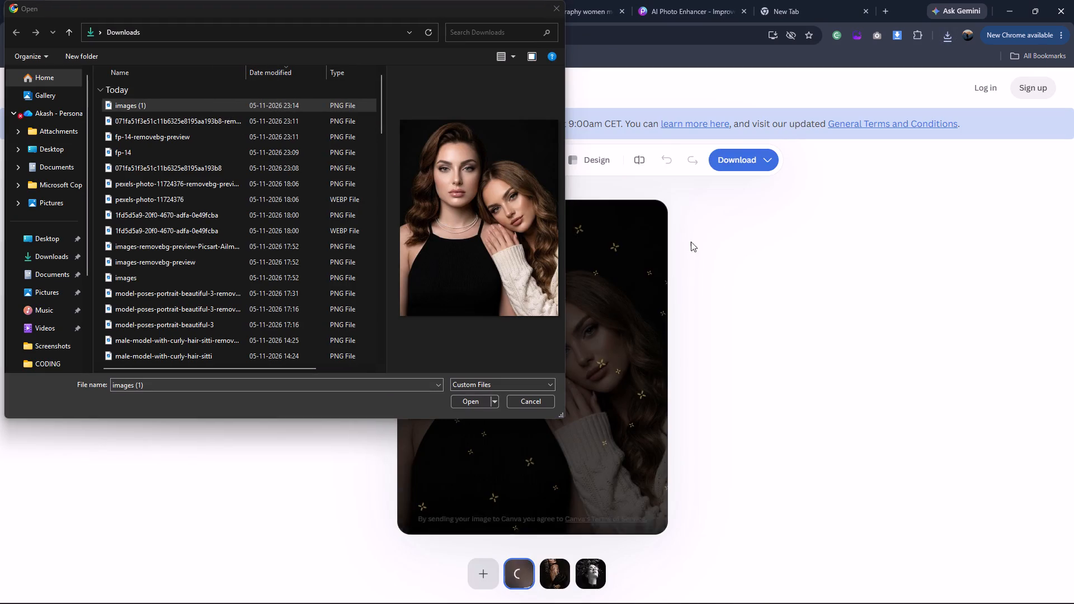
pyautogui.click(552, 12)
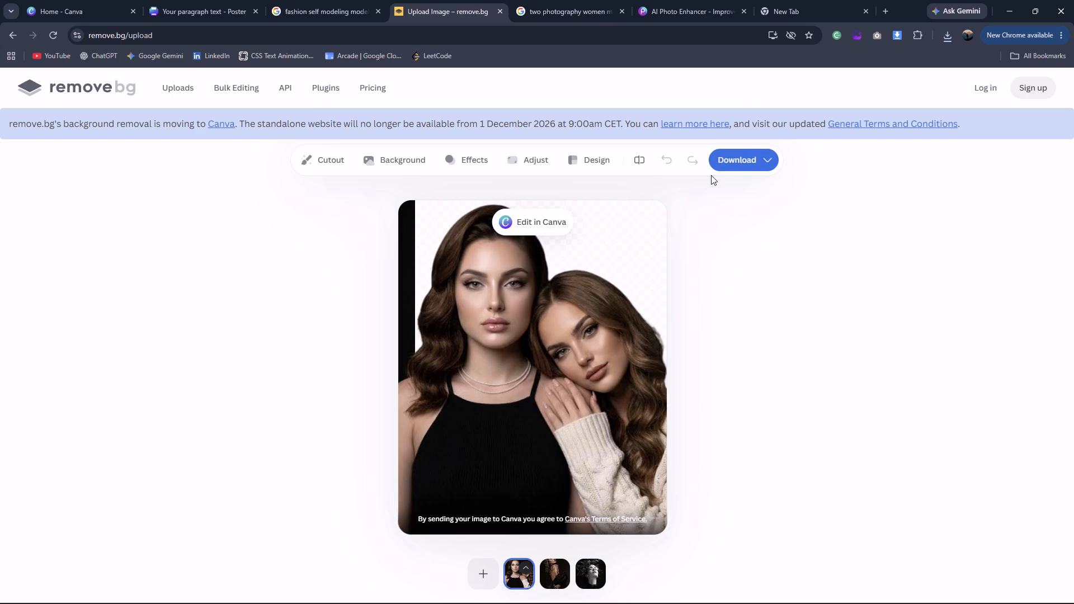
# Download the free 448 x 557 preview of the two-women cutout.
pyautogui.click(754, 152)
pyautogui.click(725, 204)
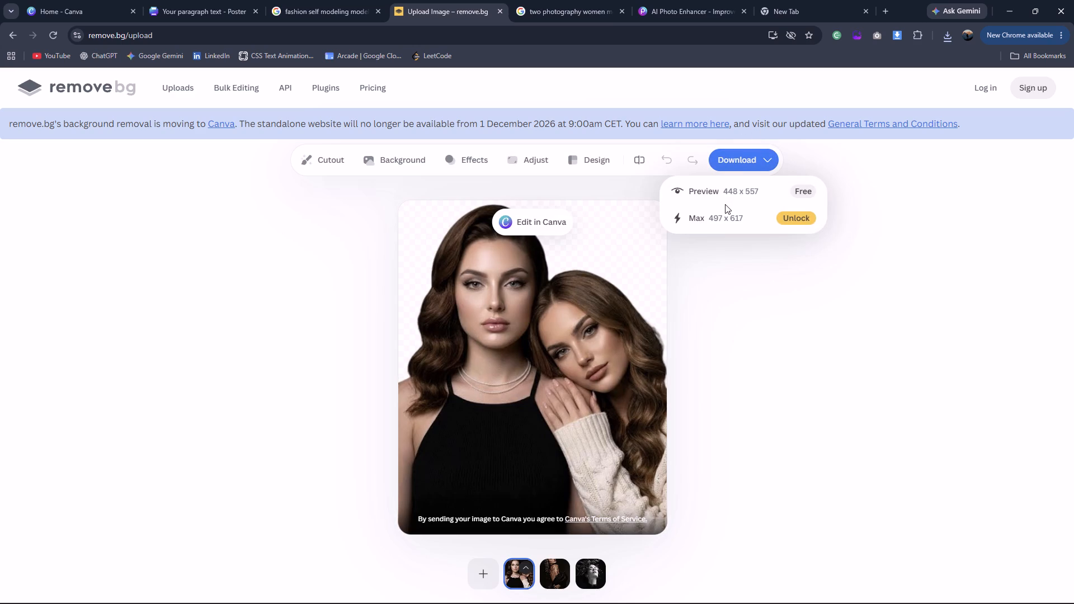
pyautogui.click(725, 204)
pyautogui.click(727, 197)
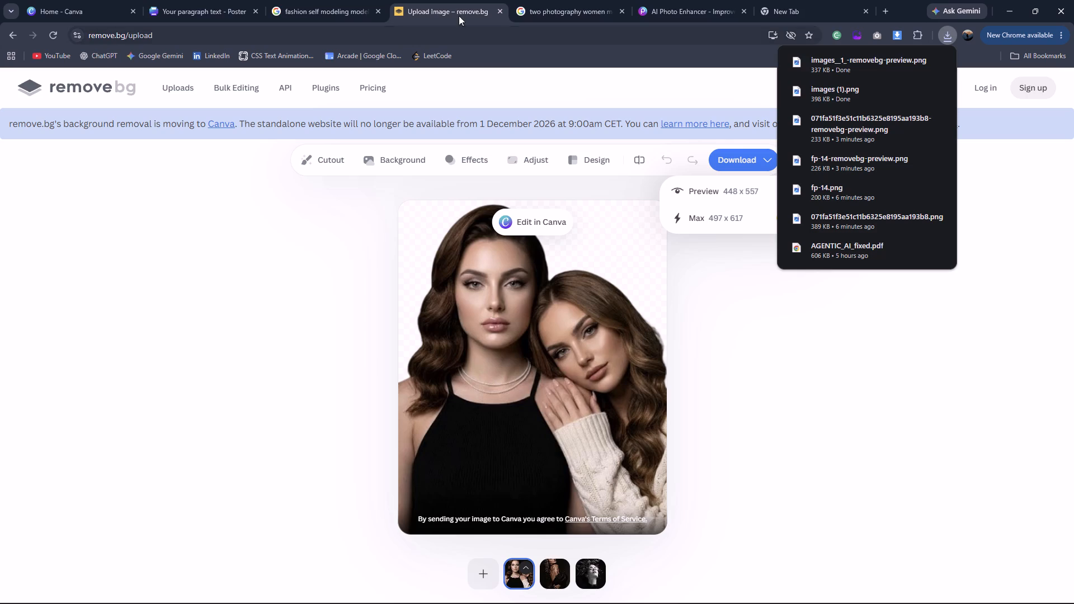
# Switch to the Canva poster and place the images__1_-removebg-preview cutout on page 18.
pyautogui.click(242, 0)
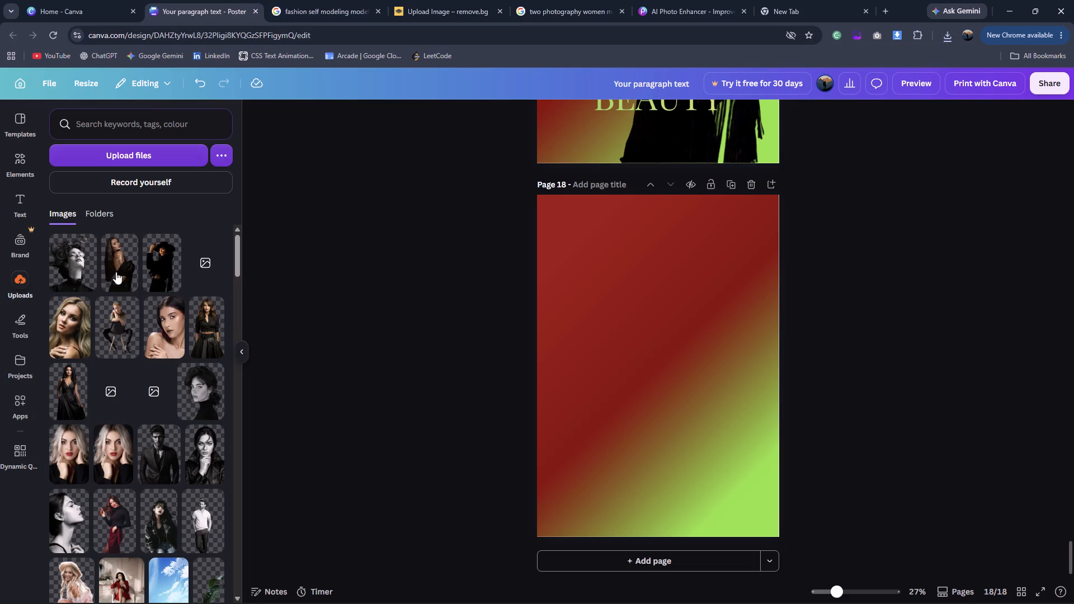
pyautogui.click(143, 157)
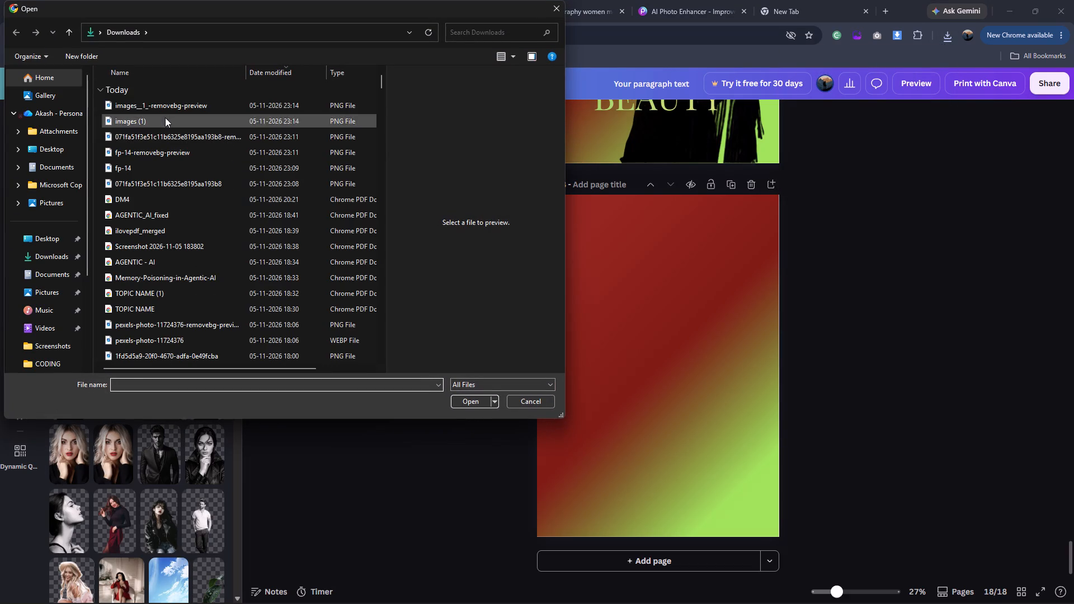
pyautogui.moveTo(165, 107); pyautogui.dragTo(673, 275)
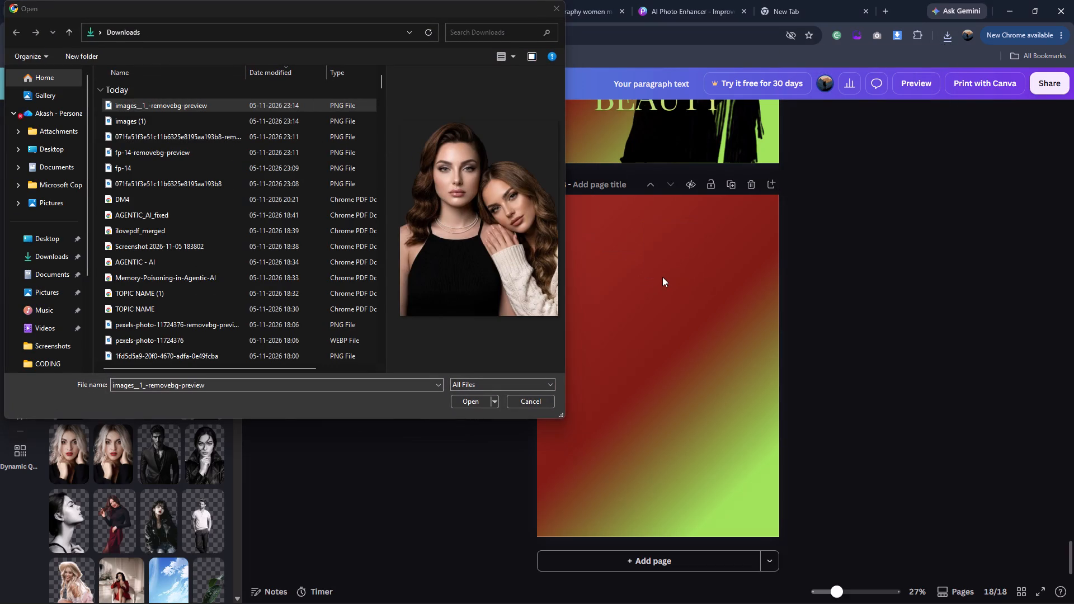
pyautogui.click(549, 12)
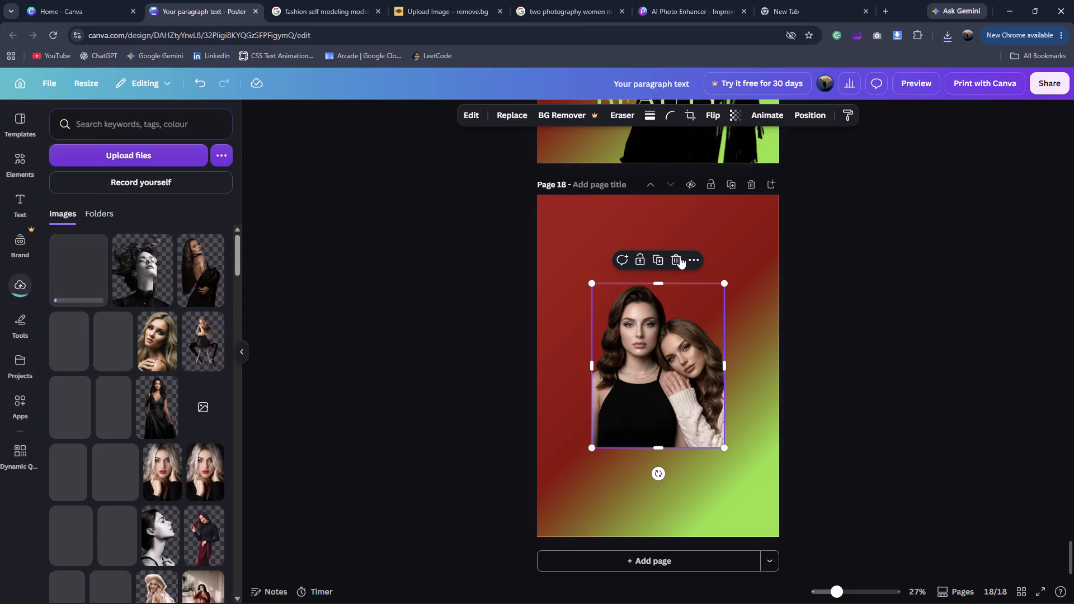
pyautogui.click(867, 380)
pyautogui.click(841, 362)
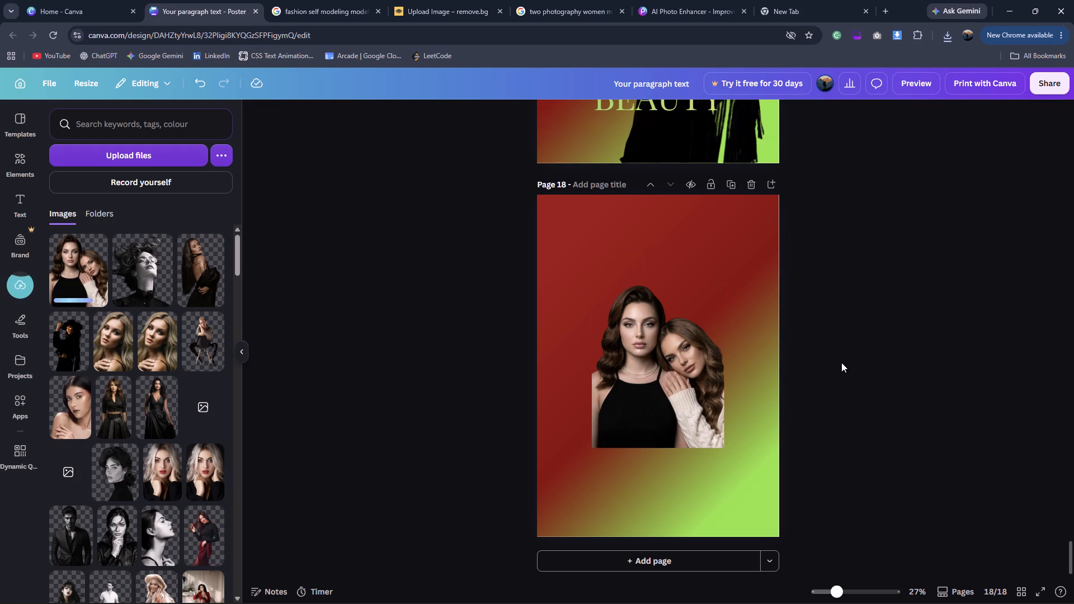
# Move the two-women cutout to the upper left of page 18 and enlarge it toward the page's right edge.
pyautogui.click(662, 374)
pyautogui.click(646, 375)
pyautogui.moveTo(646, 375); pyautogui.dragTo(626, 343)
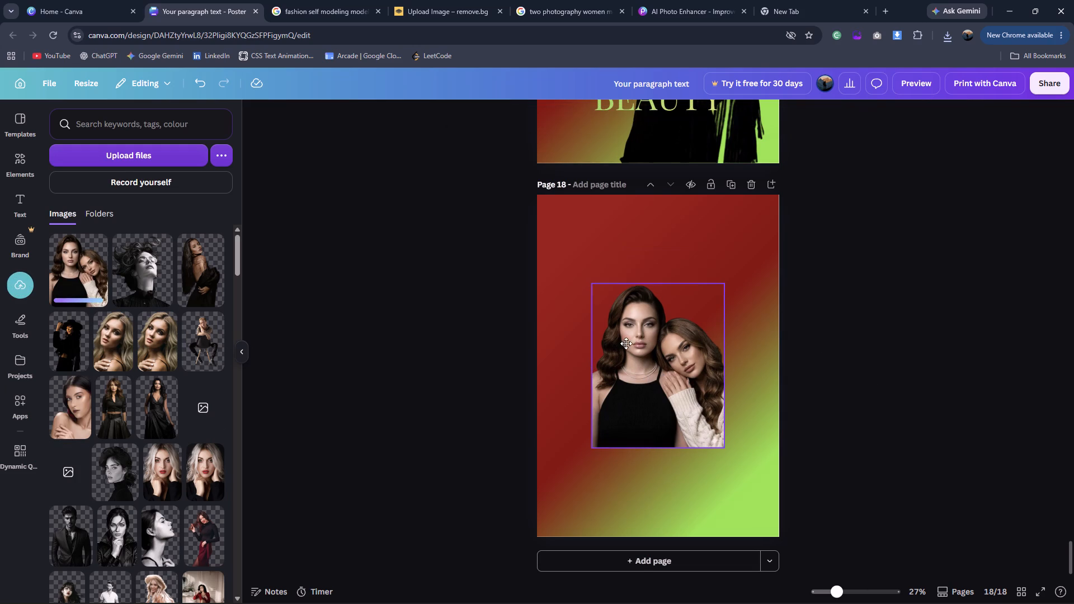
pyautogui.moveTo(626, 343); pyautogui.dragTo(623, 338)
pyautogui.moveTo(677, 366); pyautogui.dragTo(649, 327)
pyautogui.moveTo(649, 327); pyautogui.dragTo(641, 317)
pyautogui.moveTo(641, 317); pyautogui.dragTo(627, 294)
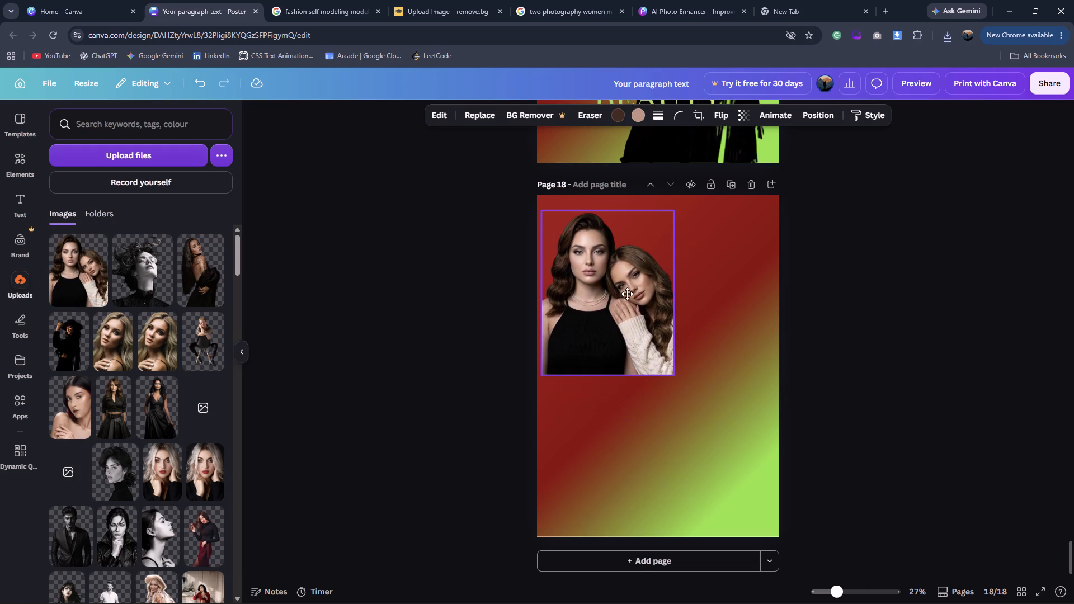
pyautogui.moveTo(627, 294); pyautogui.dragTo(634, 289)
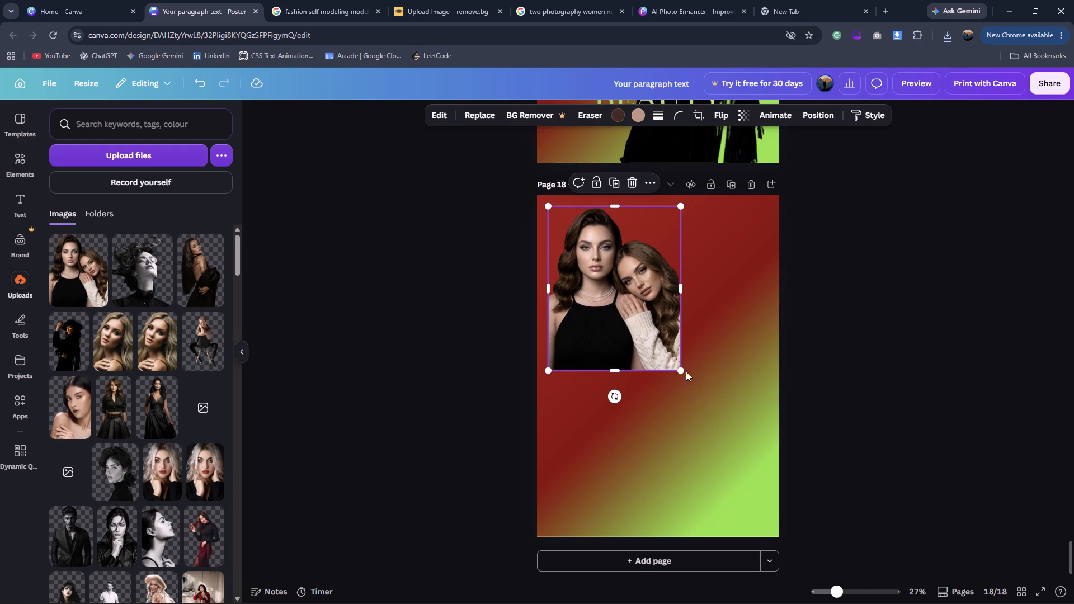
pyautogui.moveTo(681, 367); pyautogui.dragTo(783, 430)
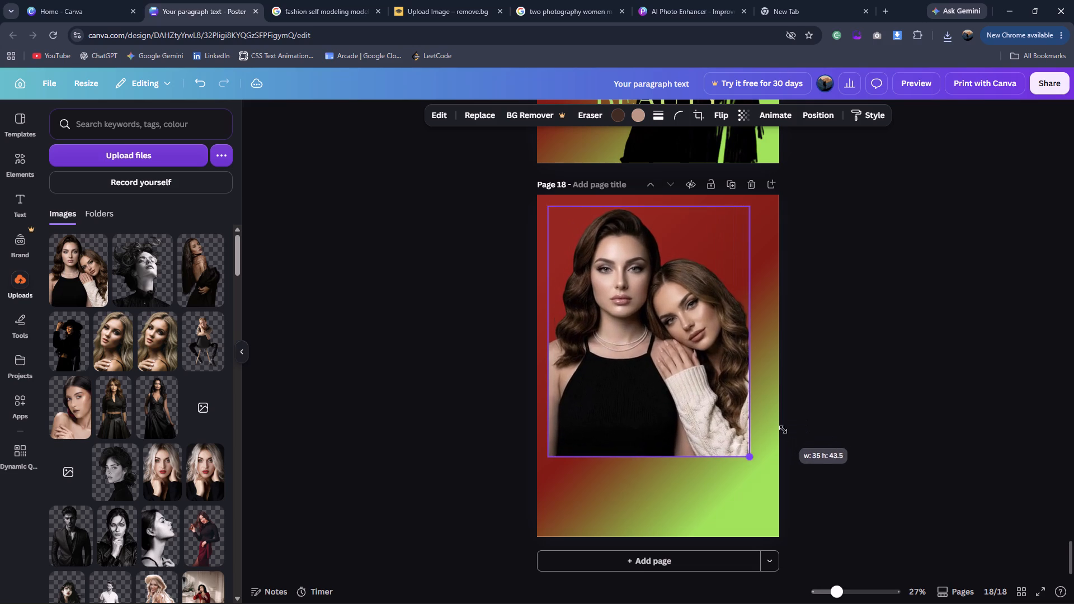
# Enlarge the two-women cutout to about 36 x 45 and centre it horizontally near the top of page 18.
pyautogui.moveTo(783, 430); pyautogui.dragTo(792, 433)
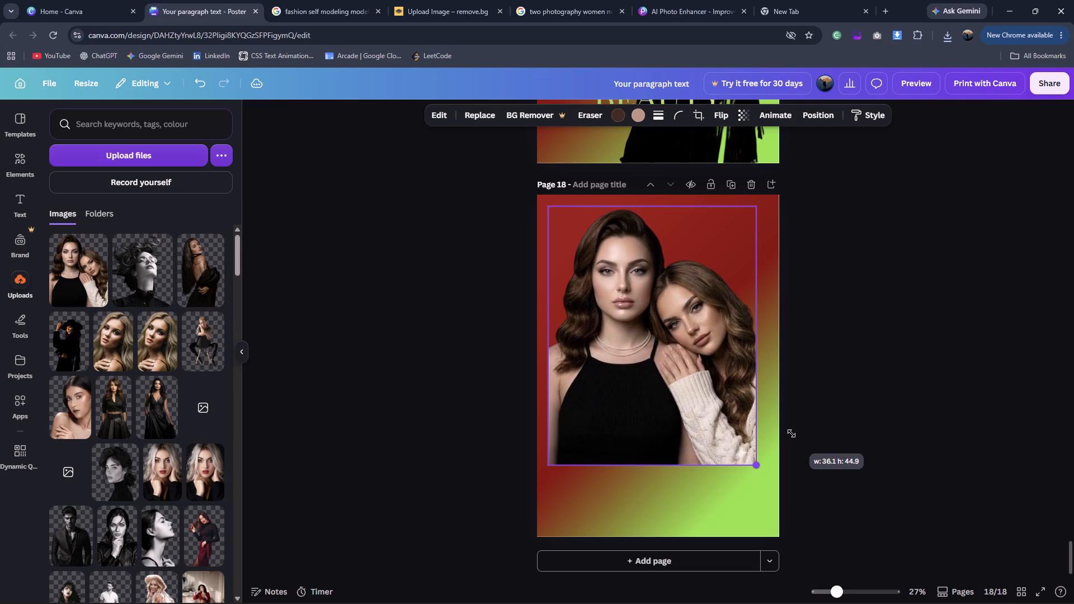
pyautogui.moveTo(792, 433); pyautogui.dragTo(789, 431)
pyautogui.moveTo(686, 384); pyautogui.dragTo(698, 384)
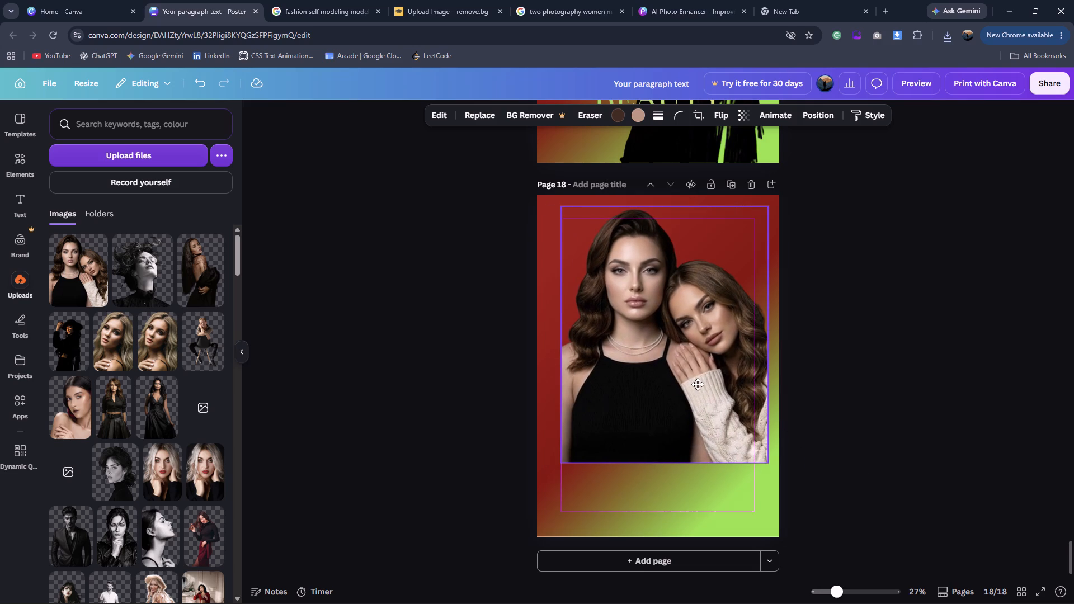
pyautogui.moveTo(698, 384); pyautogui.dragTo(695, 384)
# Delete the two-women cutout from page 18, keeping the red-to-green gradient background.
pyautogui.click(260, 0)
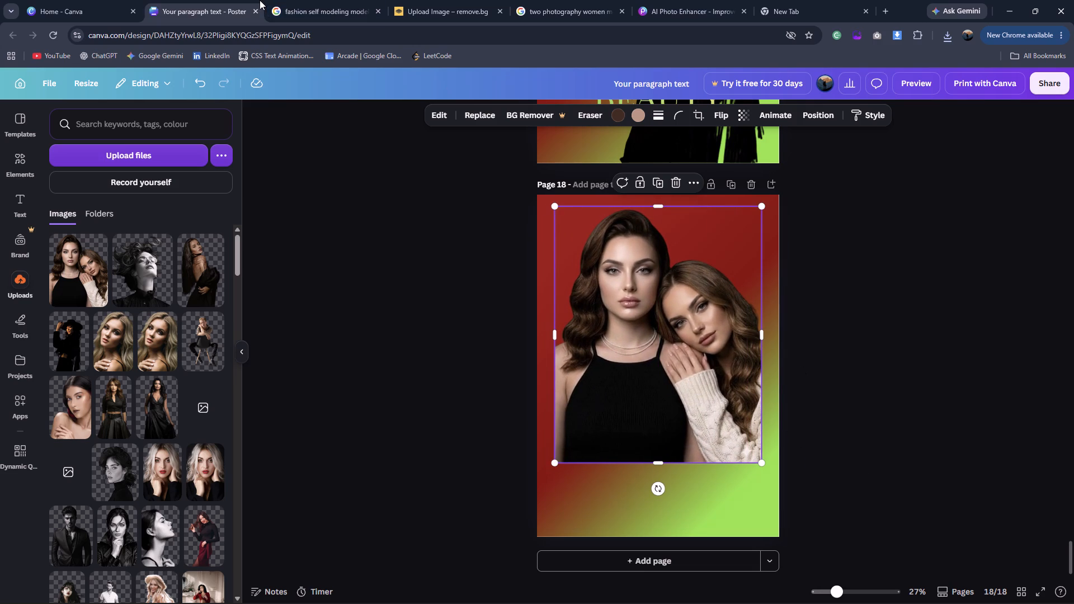
pyautogui.click(279, 1)
pyautogui.click(251, 2)
pyautogui.click(668, 271)
pyautogui.click(687, 257)
pyautogui.click(676, 186)
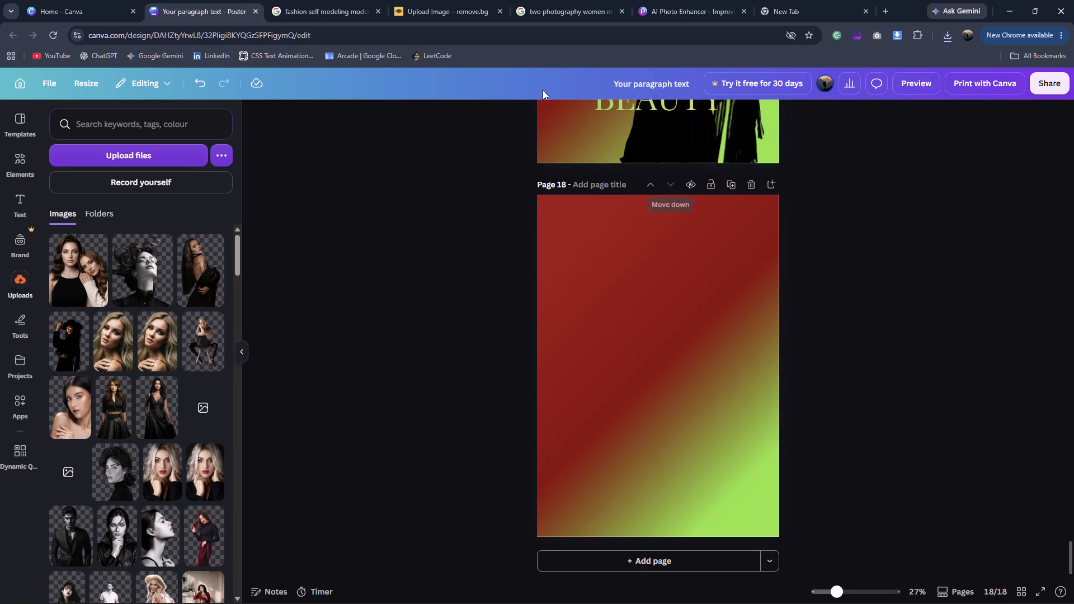
# Switch to the Google image results for two dark-styled women models, close the open preview and look through the photos for a replacement.
pyautogui.click(574, 2)
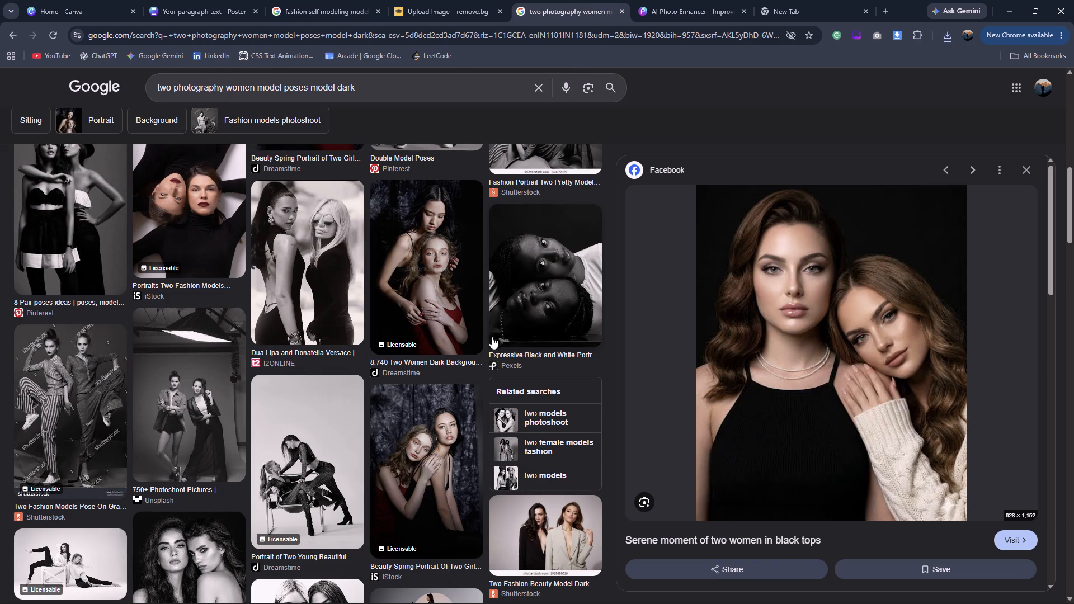
pyautogui.click(1032, 173)
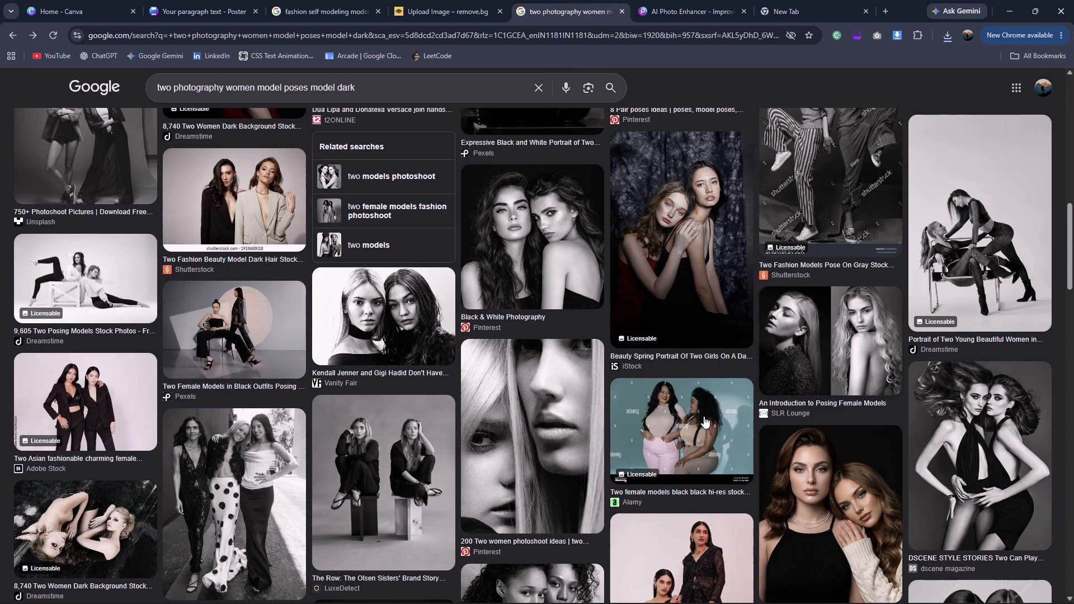
pyautogui.scroll(-3, 698, 420)
pyautogui.scroll(2, 698, 420)
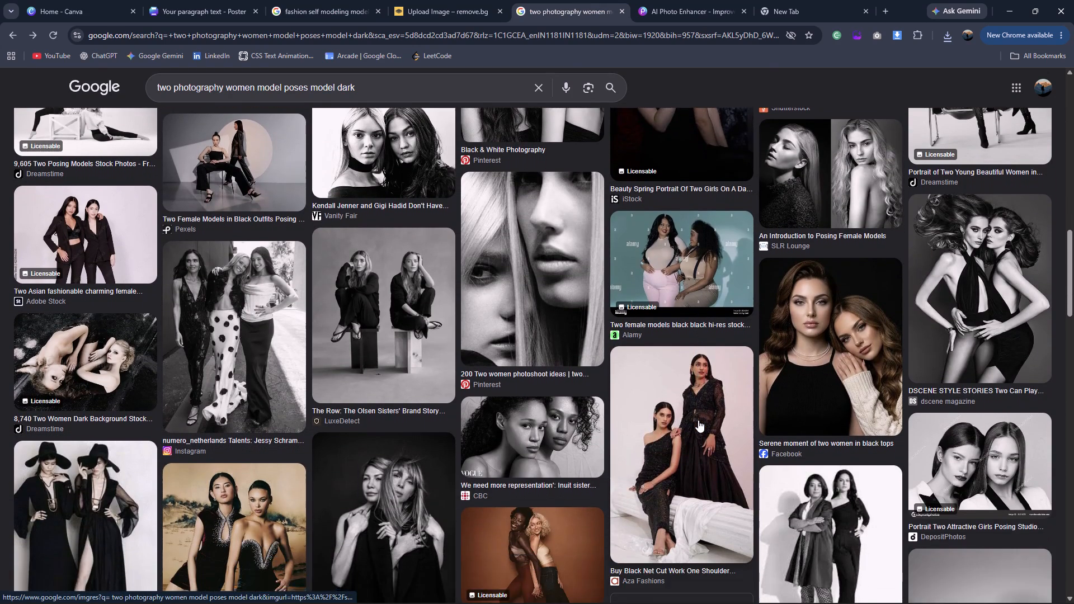
pyautogui.scroll(9, 698, 420)
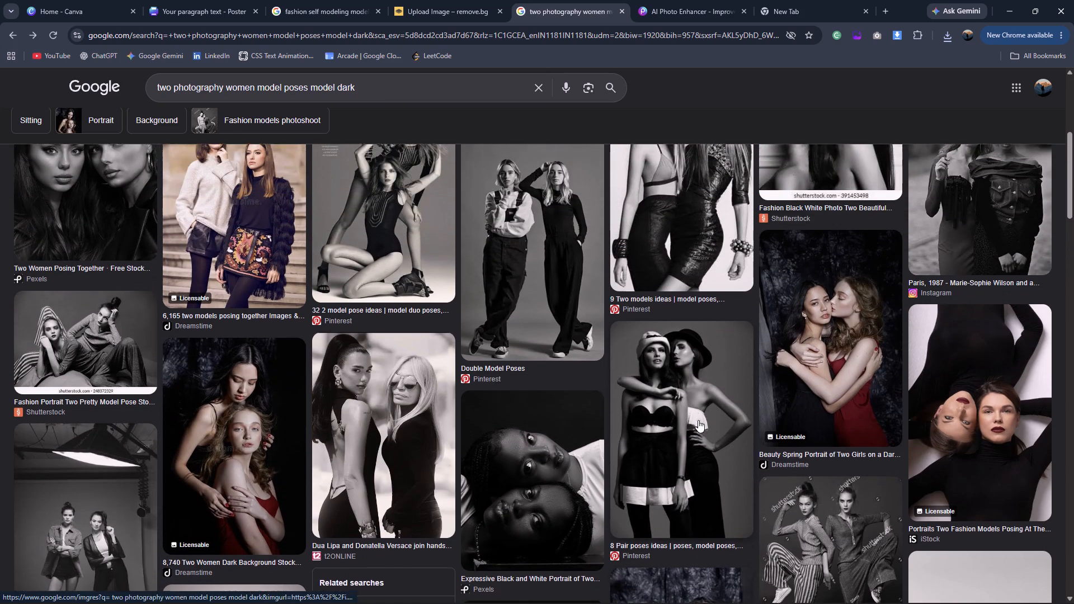
pyautogui.scroll(2, 698, 420)
pyautogui.scroll(-3, 698, 420)
pyautogui.scroll(10, 698, 420)
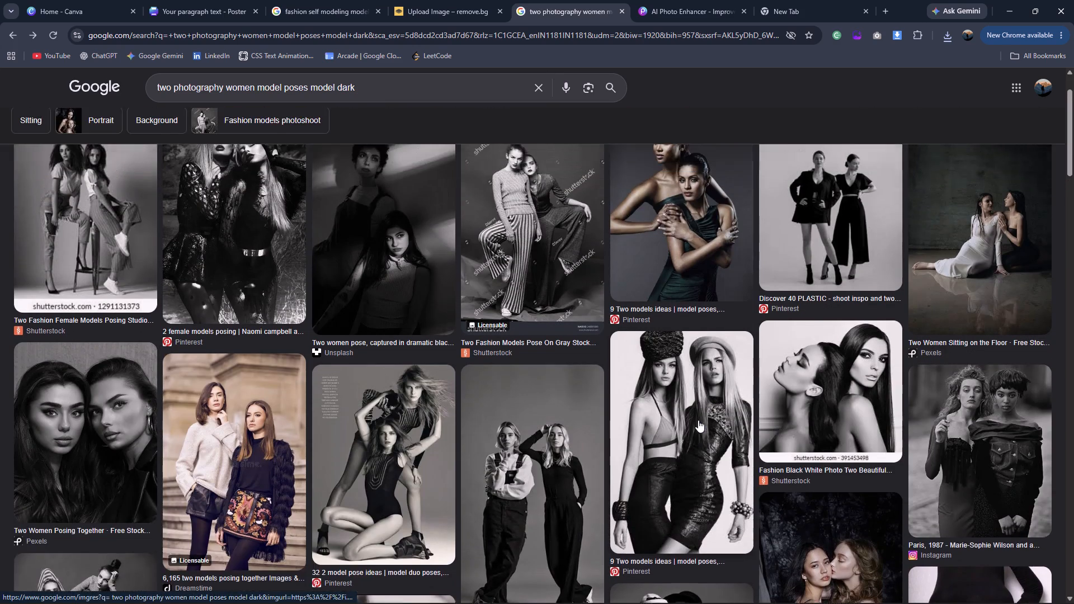
pyautogui.scroll(-9, 506, 420)
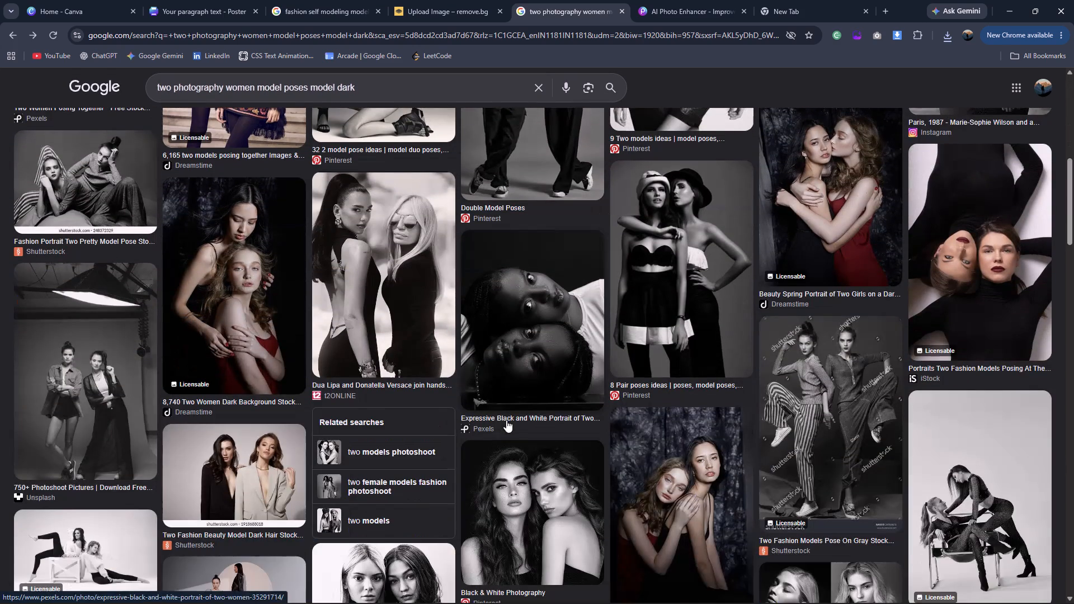
pyautogui.scroll(-9, 506, 420)
pyautogui.scroll(5, 506, 420)
# Open the Black & White Photography image of two long-haired women and examine its related photos.
pyautogui.click(565, 317)
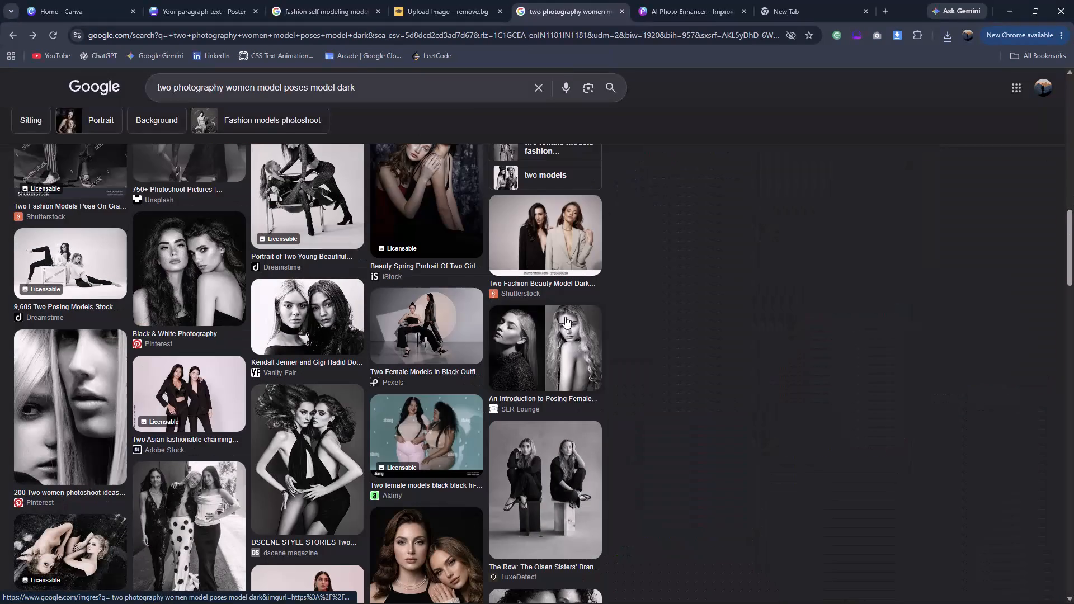
pyautogui.scroll(-4, 811, 305)
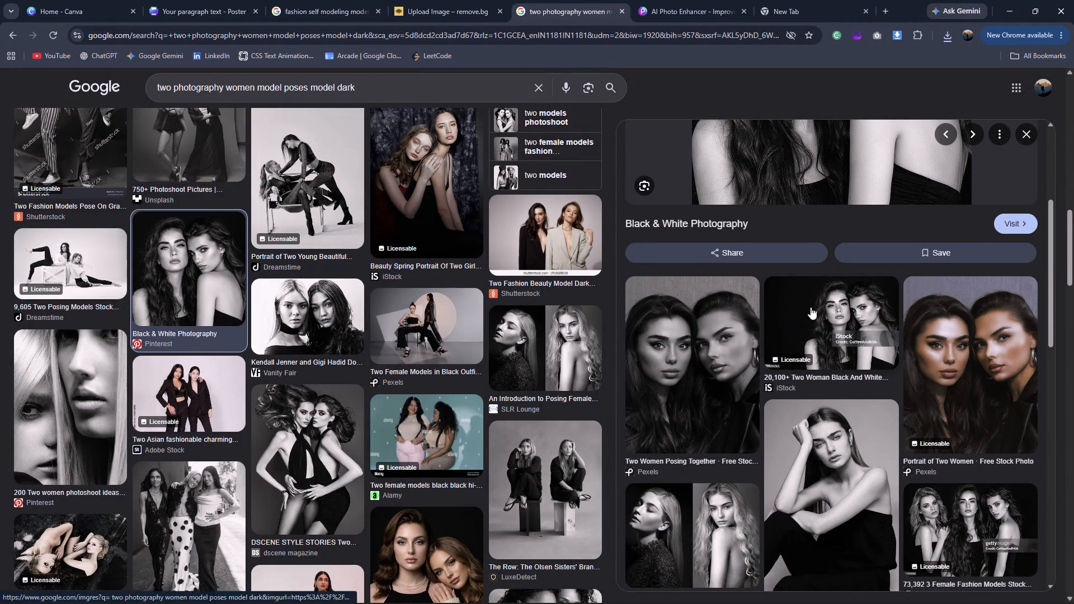
# Browse the related images and search results for an alternative dark photo of two female models posing together.
pyautogui.scroll(-4, 811, 307)
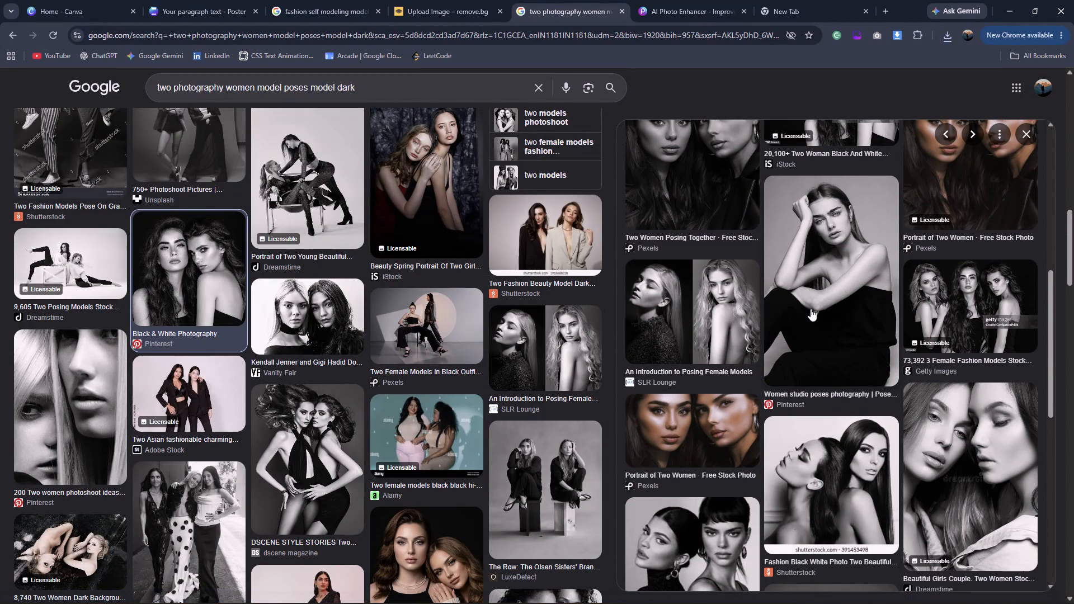
pyautogui.scroll(-5, 774, 347)
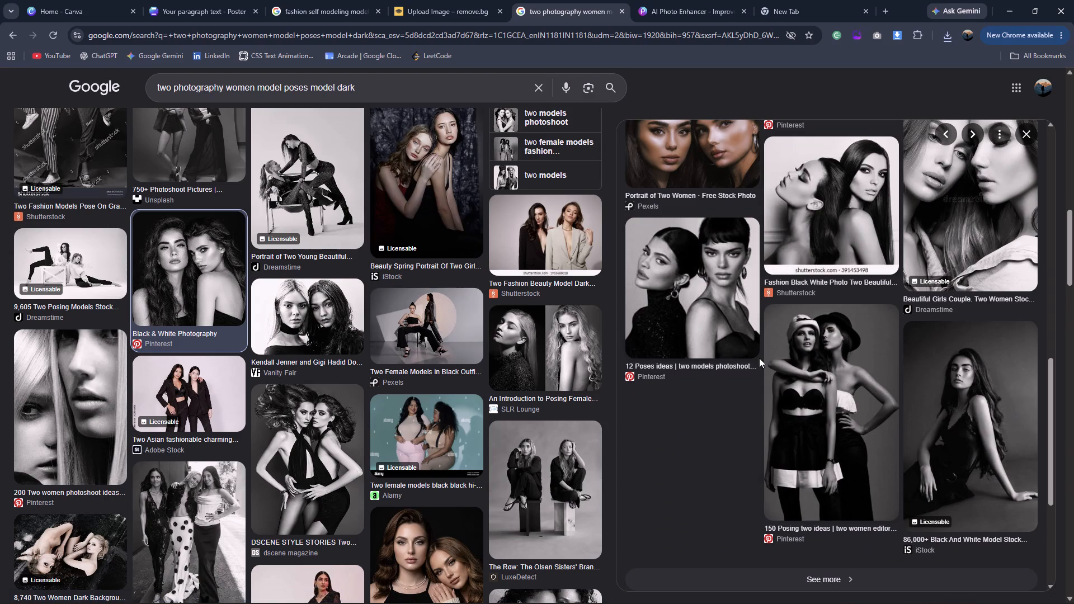
pyautogui.scroll(-8, 570, 452)
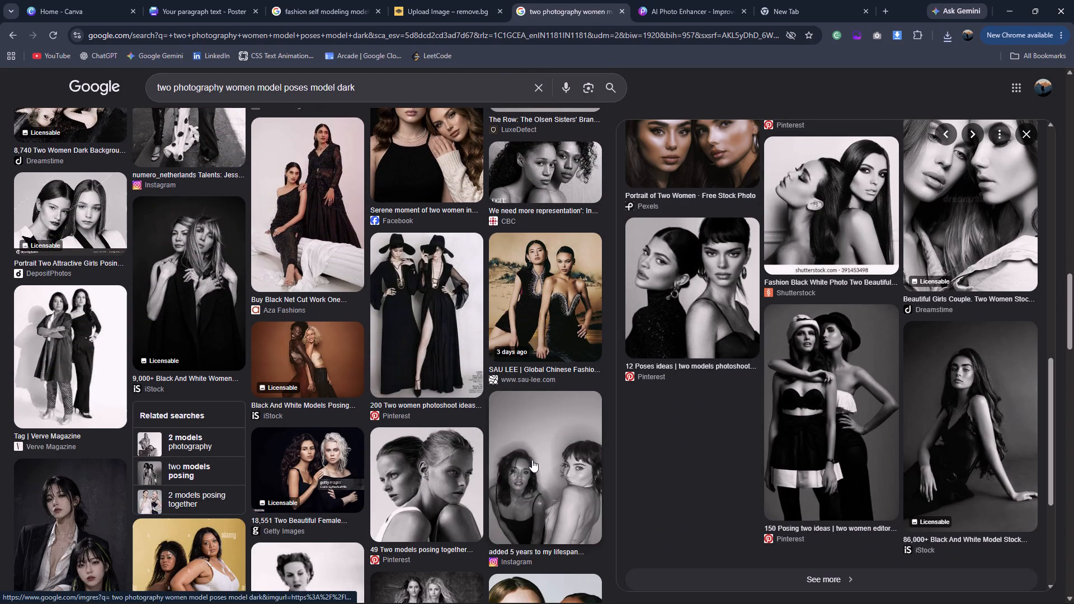
pyautogui.scroll(-8, 532, 460)
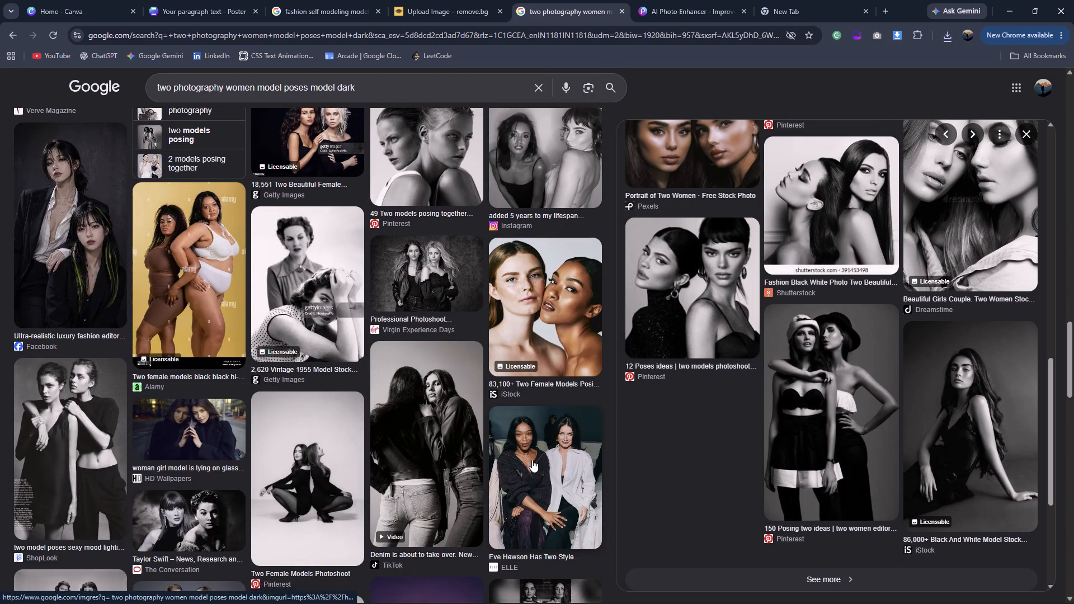
pyautogui.scroll(-3, 531, 460)
pyautogui.scroll(6, 533, 460)
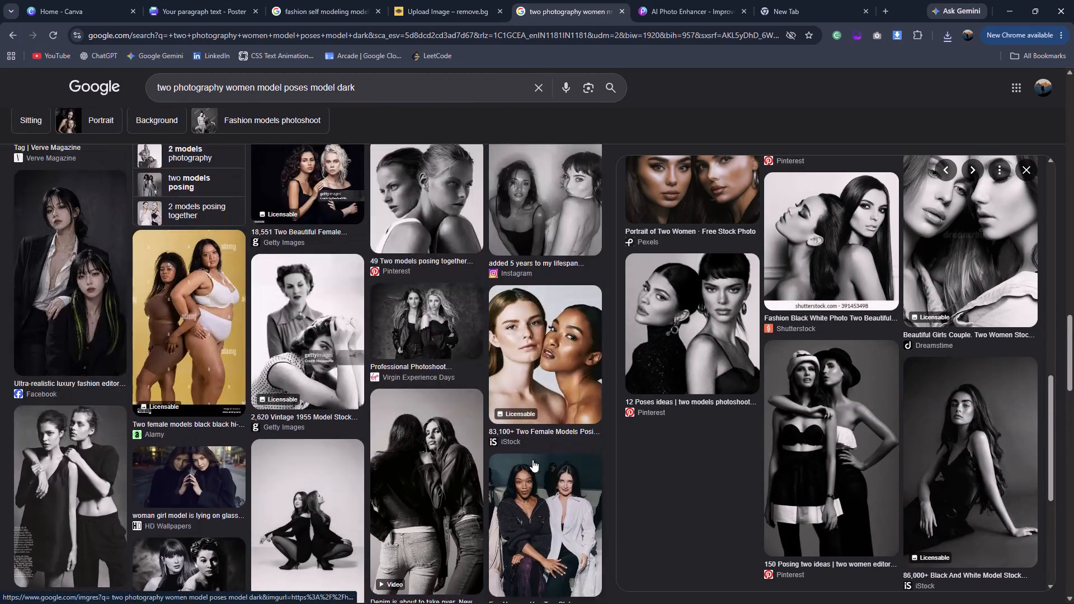
pyautogui.scroll(-10, 533, 460)
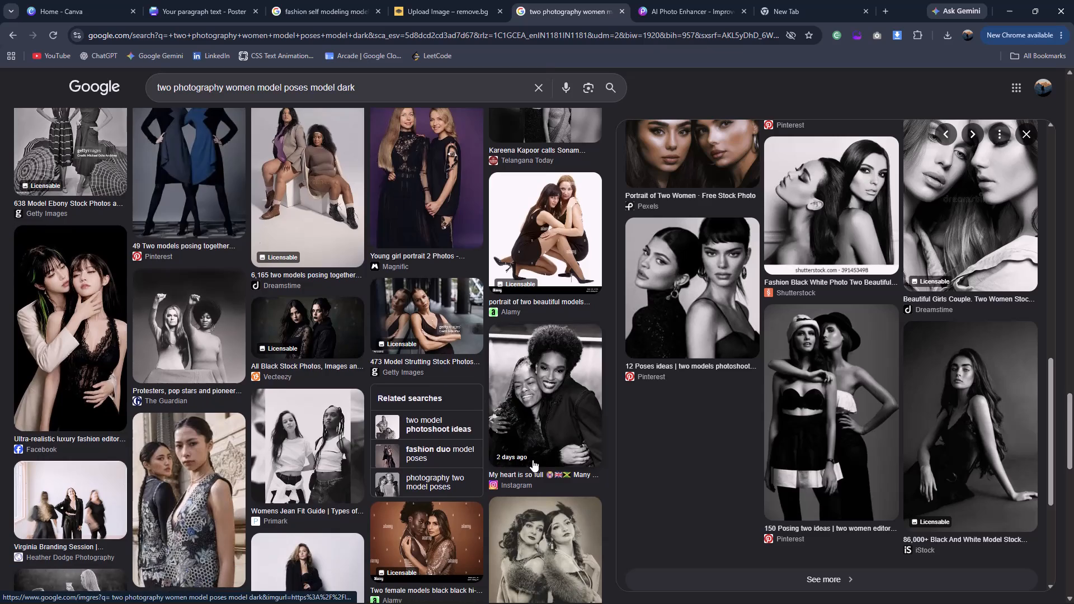
pyautogui.scroll(-6, 533, 460)
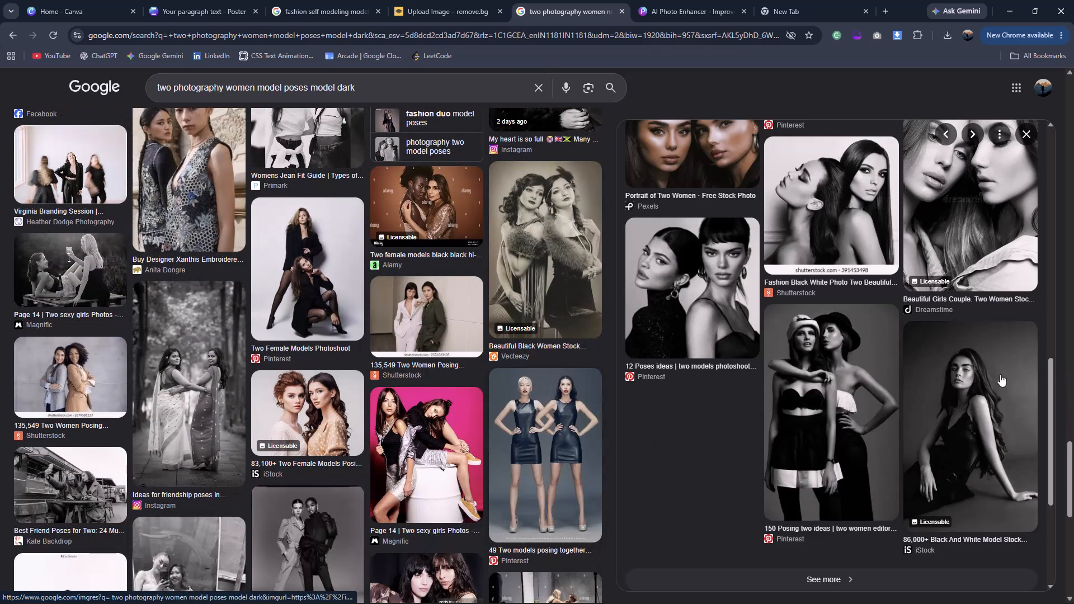
# Save the "Black & White Photography" photo of two women as a PNG.
pyautogui.scroll(20, 848, 374)
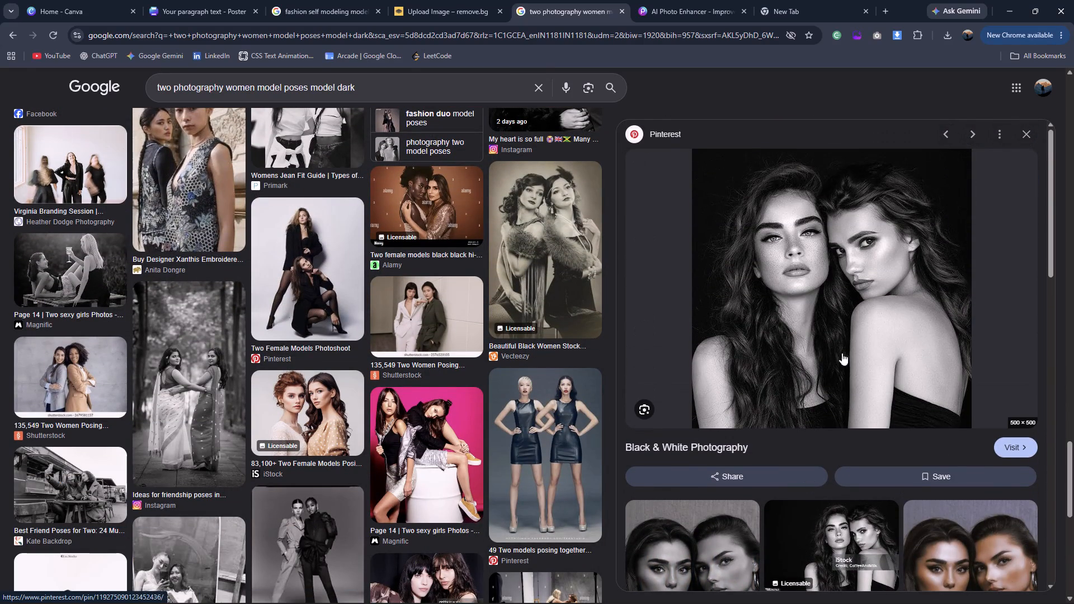
pyautogui.rightClick(851, 347)
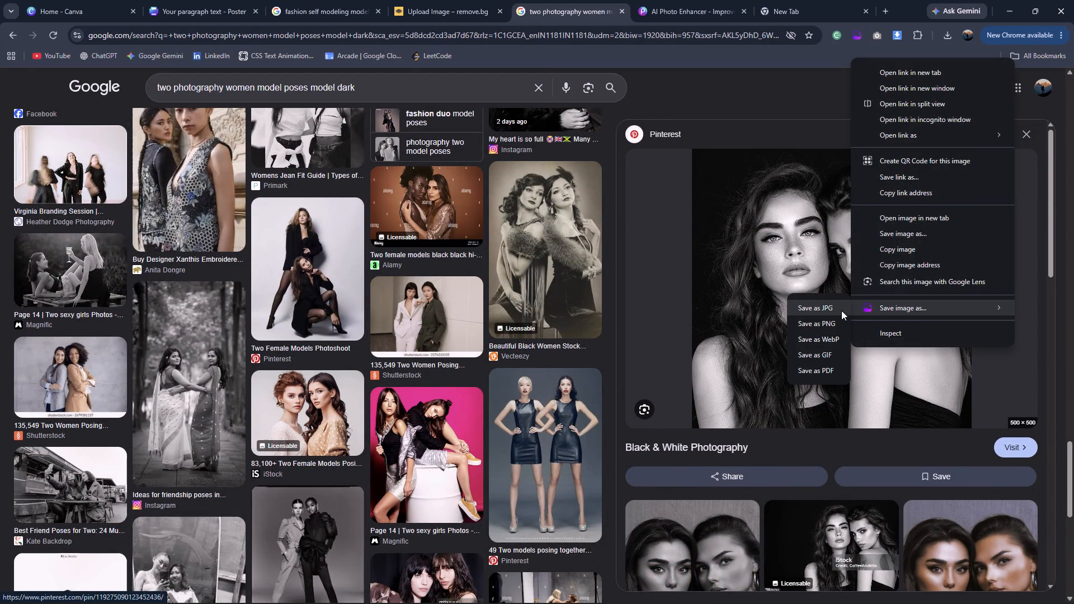
pyautogui.click(835, 318)
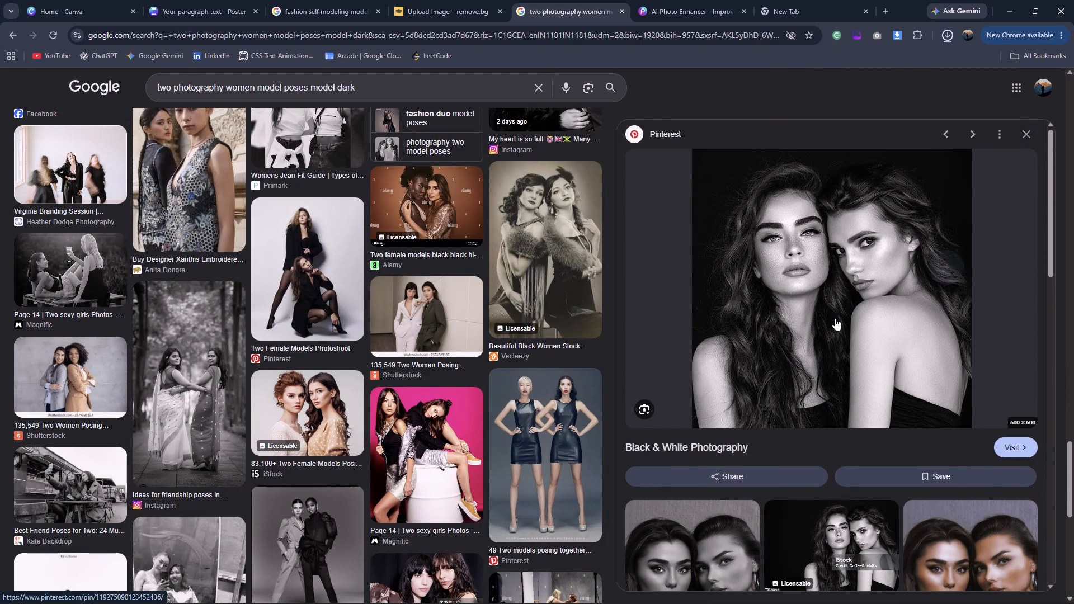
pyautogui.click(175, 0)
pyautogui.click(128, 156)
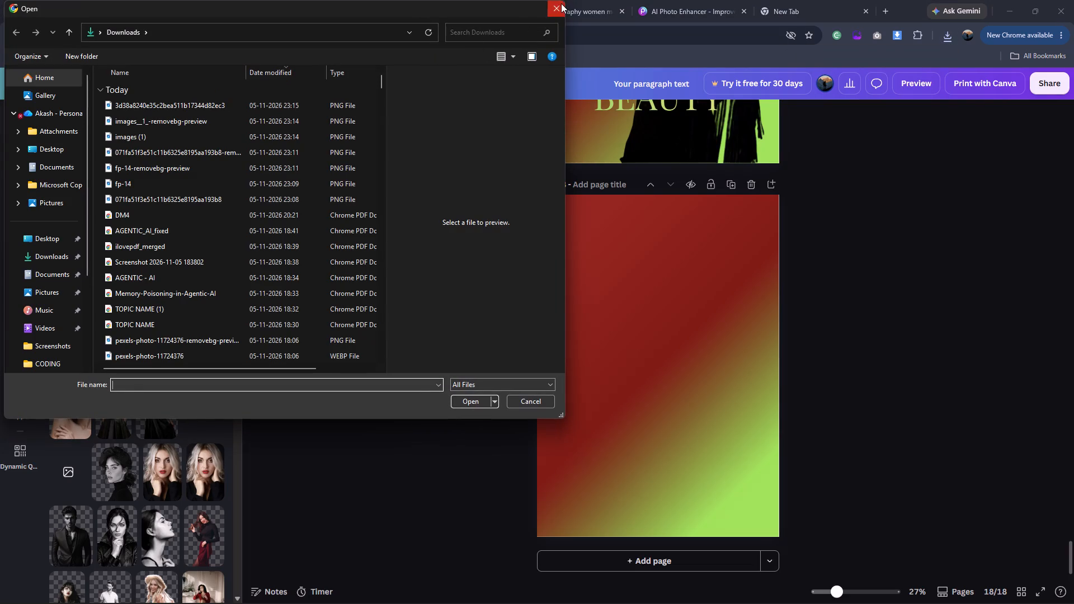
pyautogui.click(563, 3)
# Remove the background from the downloaded black-and-white two-women photo in remove.bg and download the free 500 x 500 preview.
pyautogui.click(459, 15)
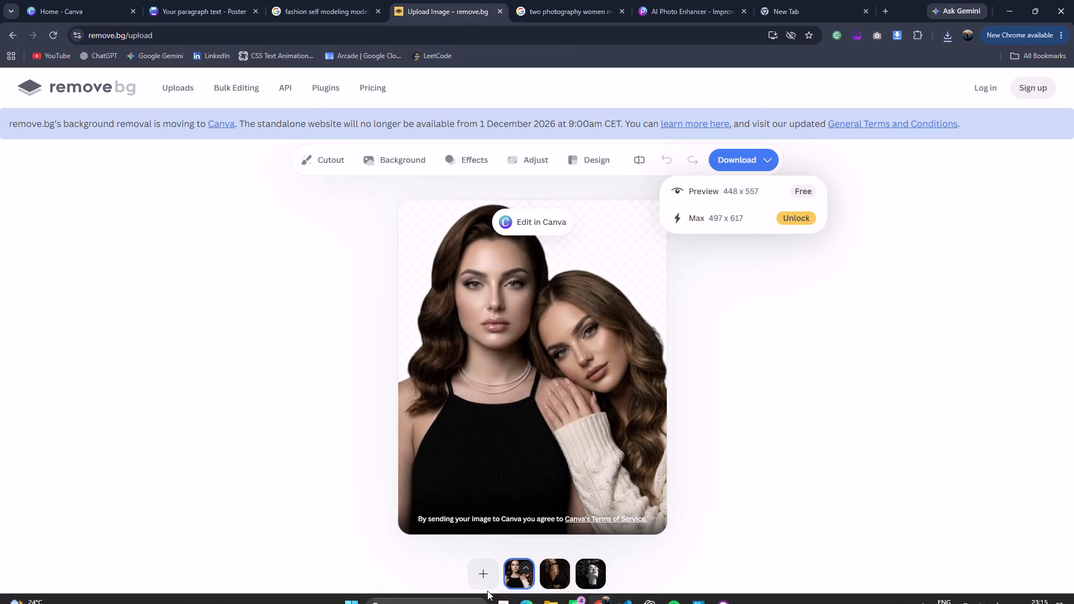
pyautogui.click(479, 559)
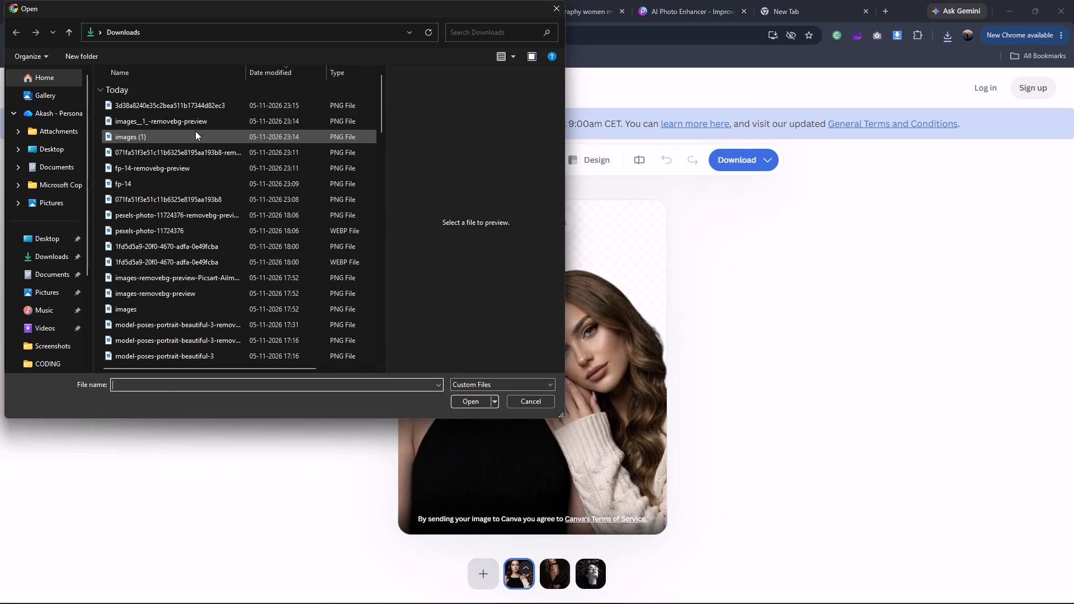
pyautogui.click(185, 108)
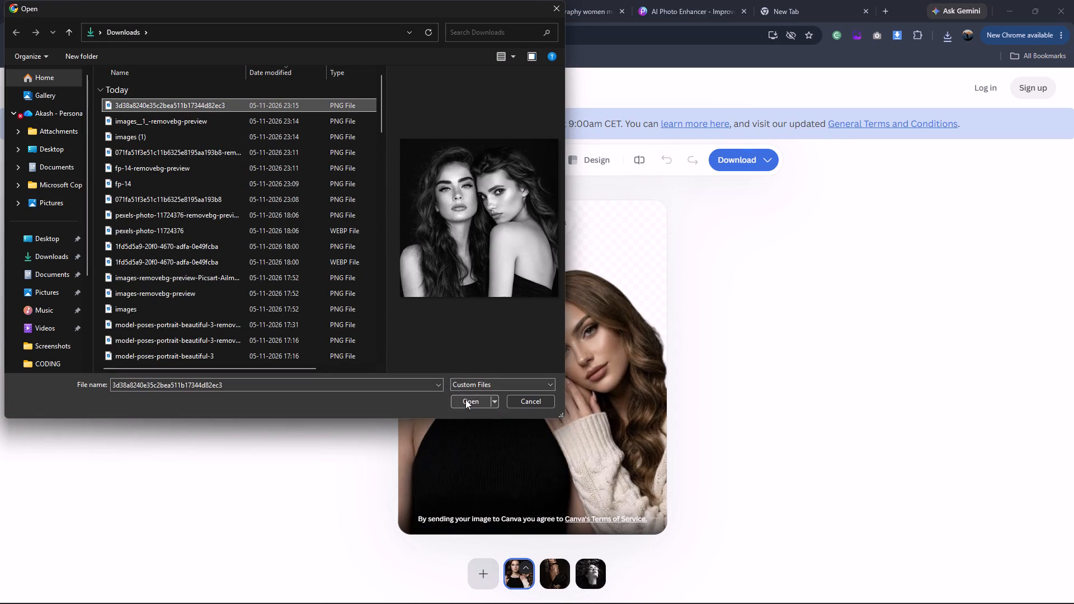
pyautogui.click(465, 399)
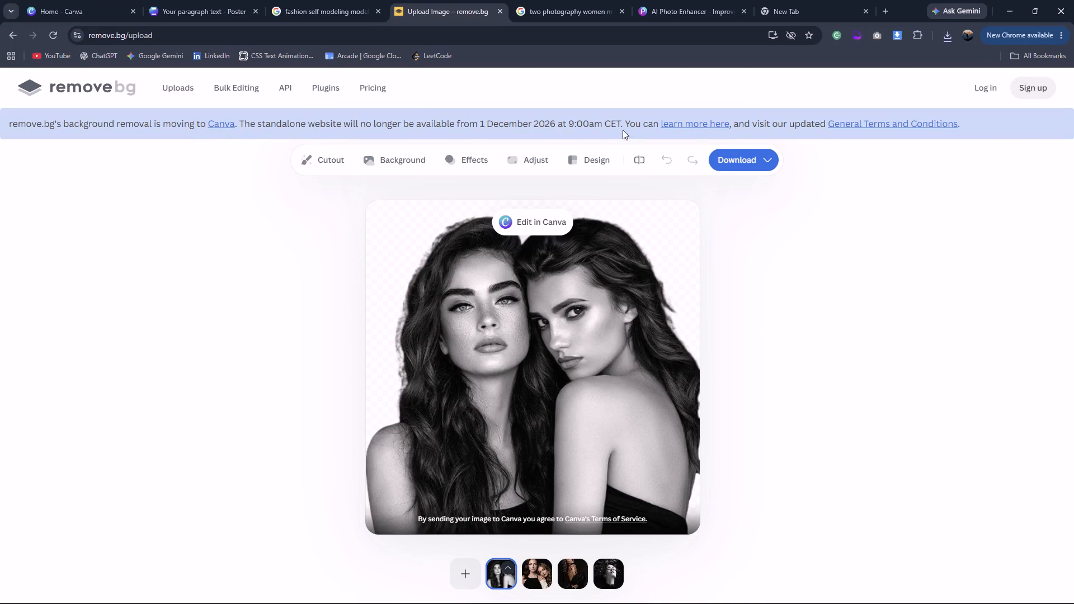
pyautogui.click(731, 154)
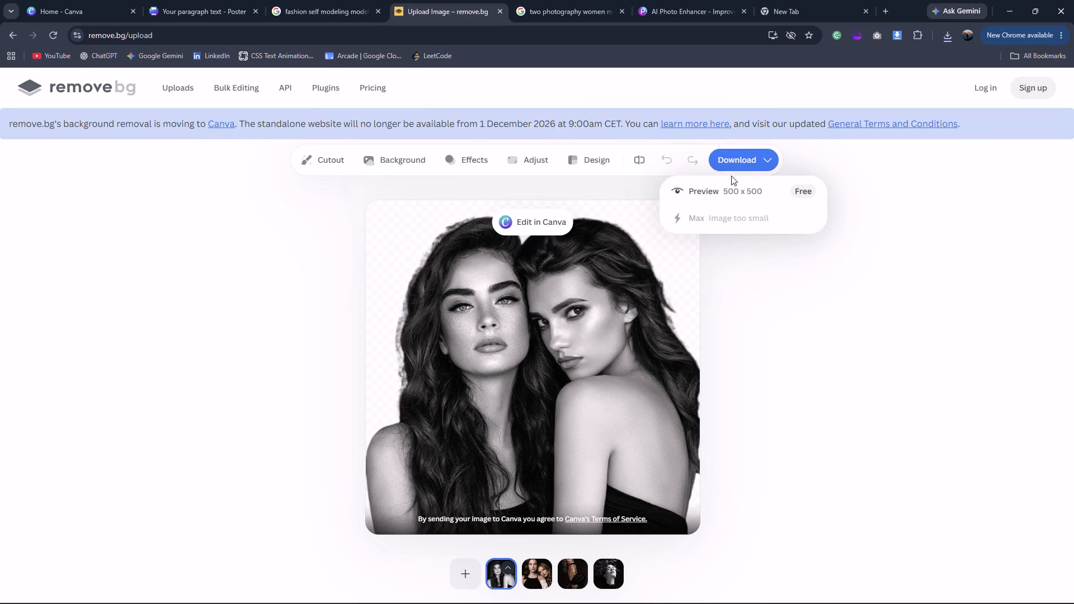
pyautogui.click(730, 188)
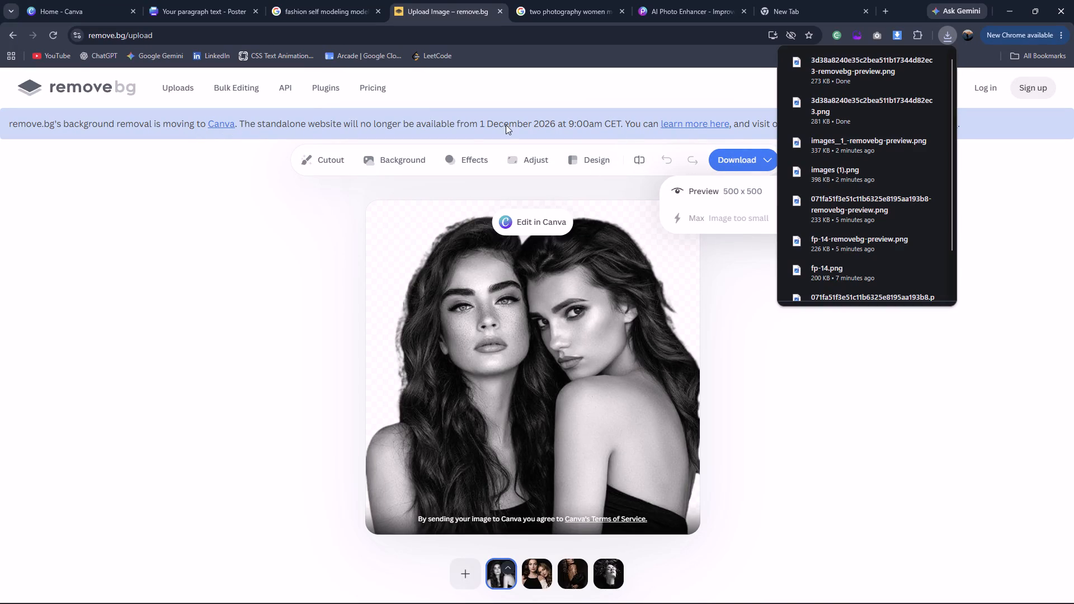
# Switch to the Canva poster and place the background-removed black-and-white two-women photo on page 18.
pyautogui.click(215, 13)
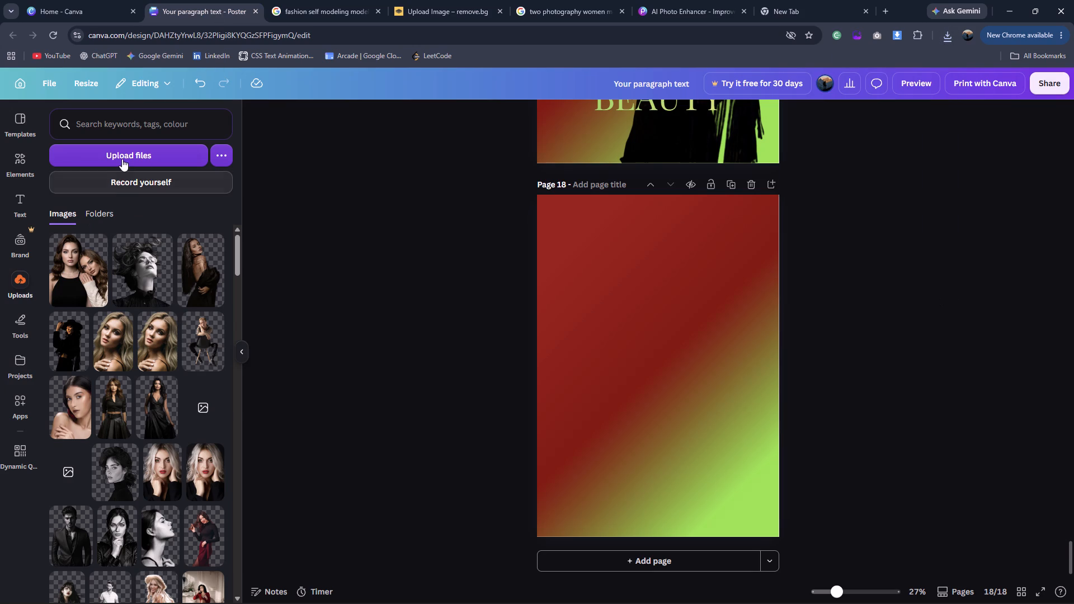
pyautogui.click(122, 159)
pyautogui.moveTo(156, 109); pyautogui.dragTo(284, 144)
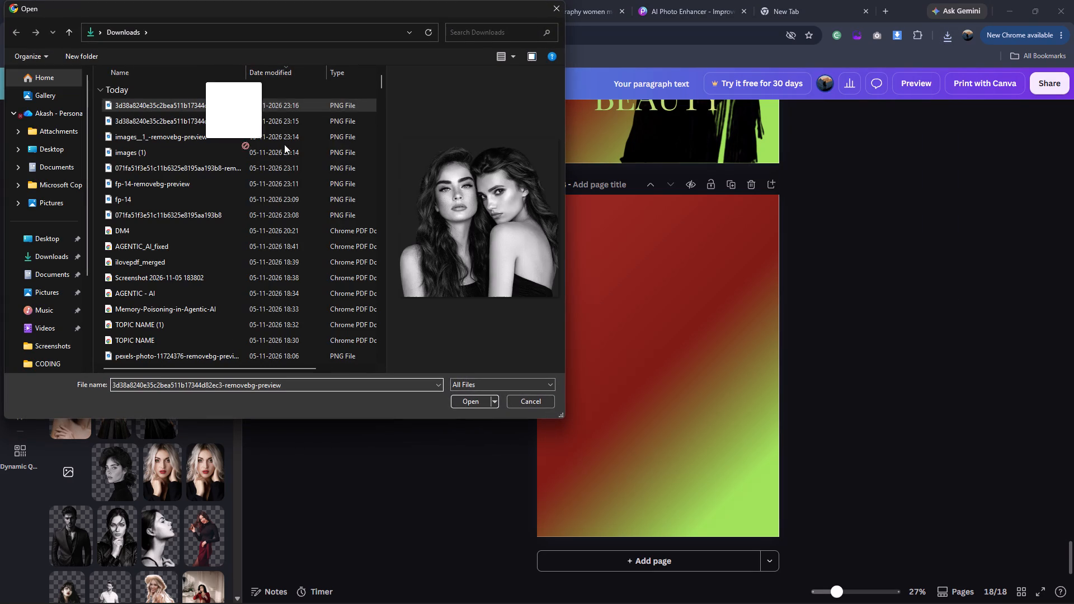
pyautogui.moveTo(284, 144); pyautogui.dragTo(624, 286)
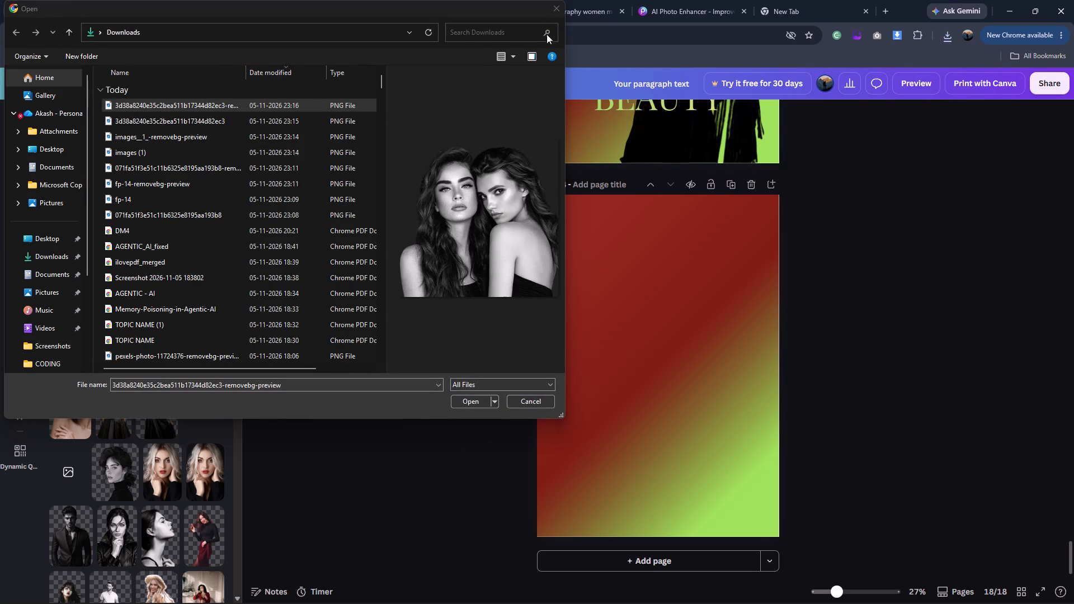
pyautogui.click(557, 7)
pyautogui.click(813, 353)
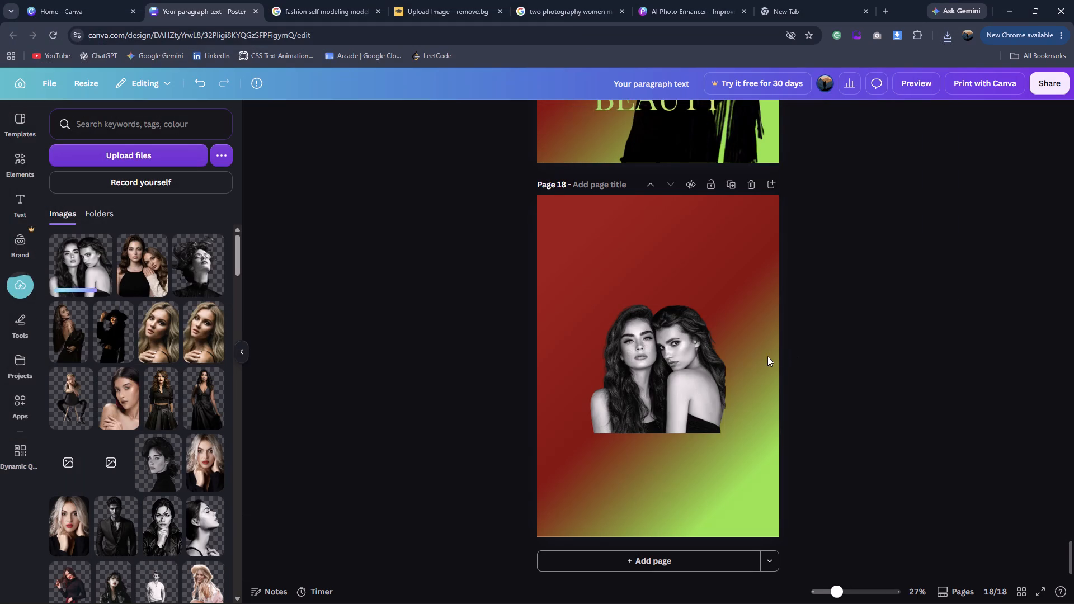
# Enlarge the black-and-white two-women cutout to nearly the full page width and centre it horizontally, slightly above mid-page.
pyautogui.moveTo(687, 358); pyautogui.dragTo(650, 293)
pyautogui.moveTo(688, 364); pyautogui.dragTo(766, 442)
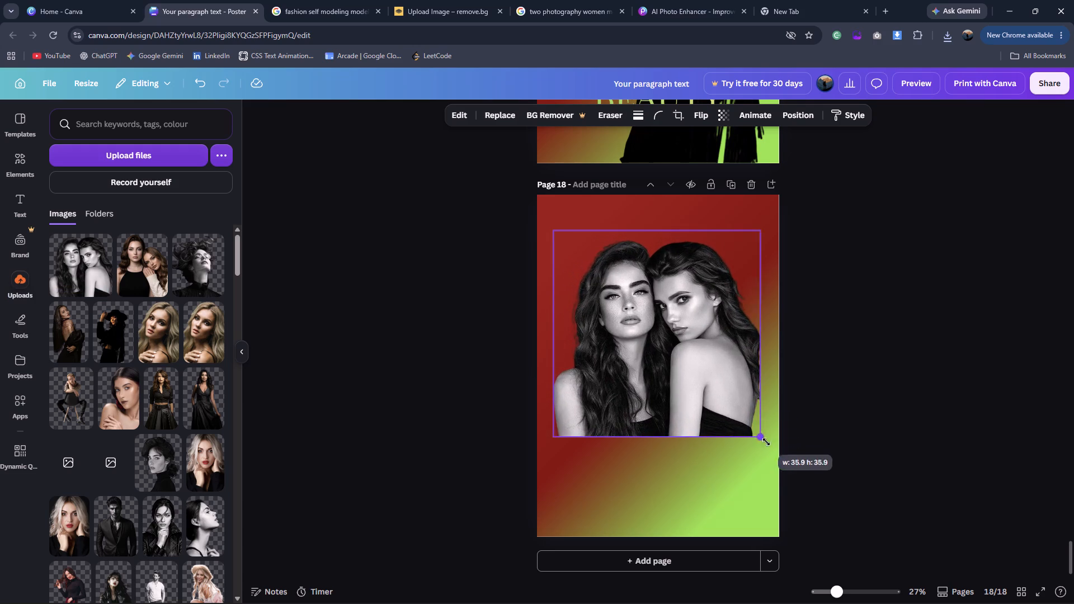
pyautogui.moveTo(766, 442); pyautogui.dragTo(773, 452)
pyautogui.moveTo(715, 389); pyautogui.dragTo(703, 390)
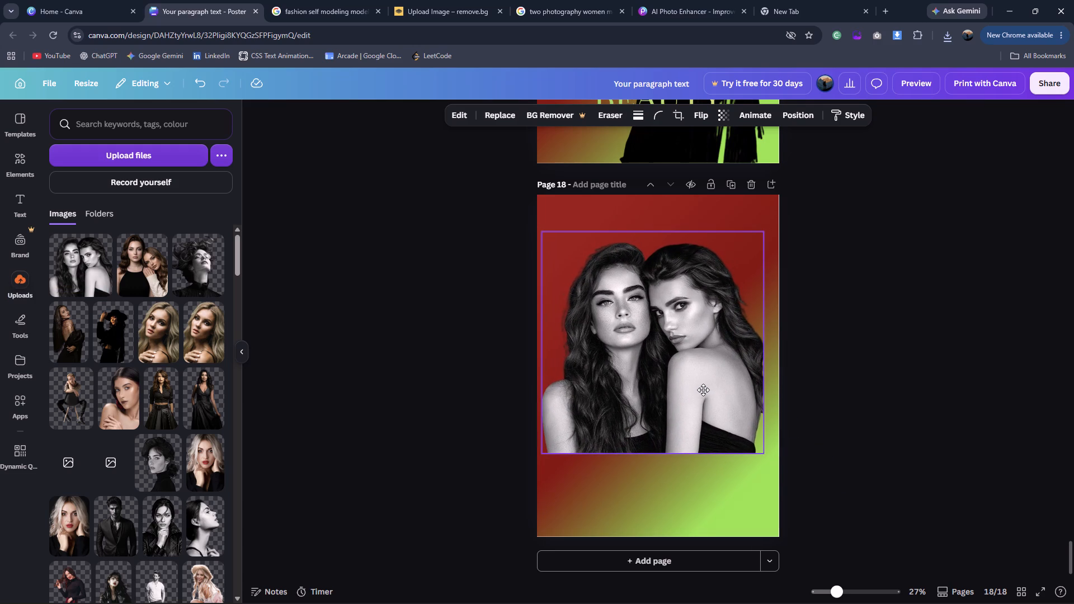
pyautogui.moveTo(703, 390); pyautogui.dragTo(706, 394)
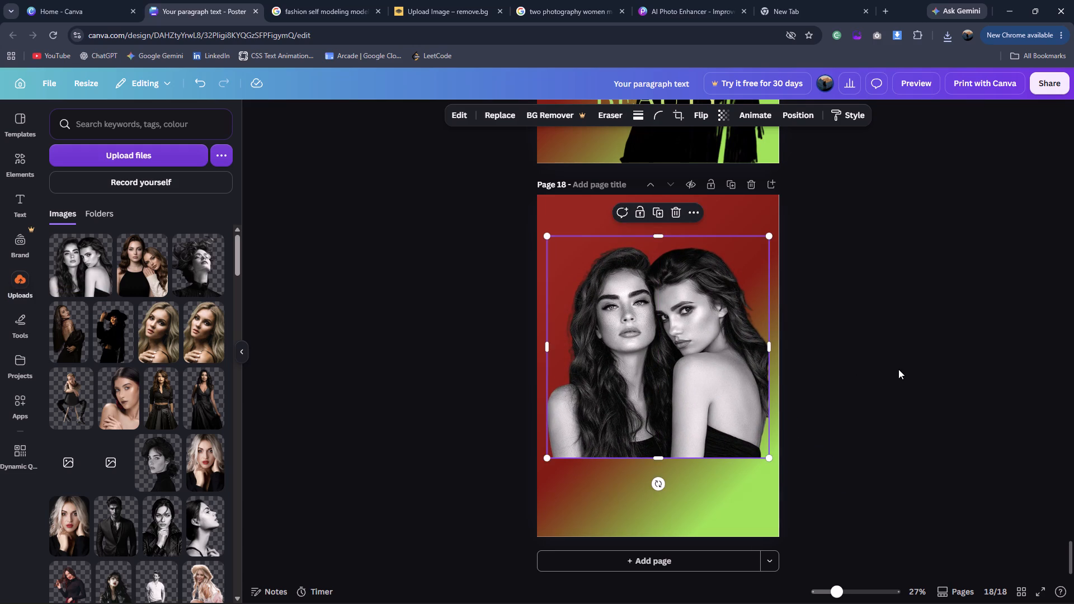
# Move the black-and-white two-women cutout up near the top of page 18, centred horizontally, following the Elegant Fashion reference.
pyautogui.click(898, 369)
pyautogui.click(270, 0)
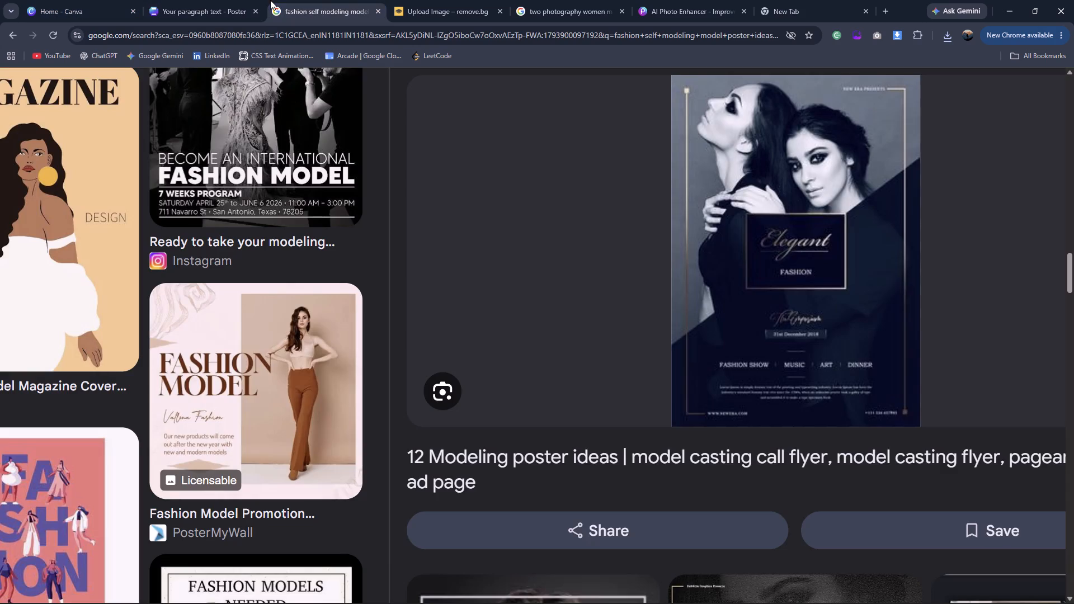
pyautogui.click(233, 3)
pyautogui.moveTo(661, 380); pyautogui.dragTo(640, 357)
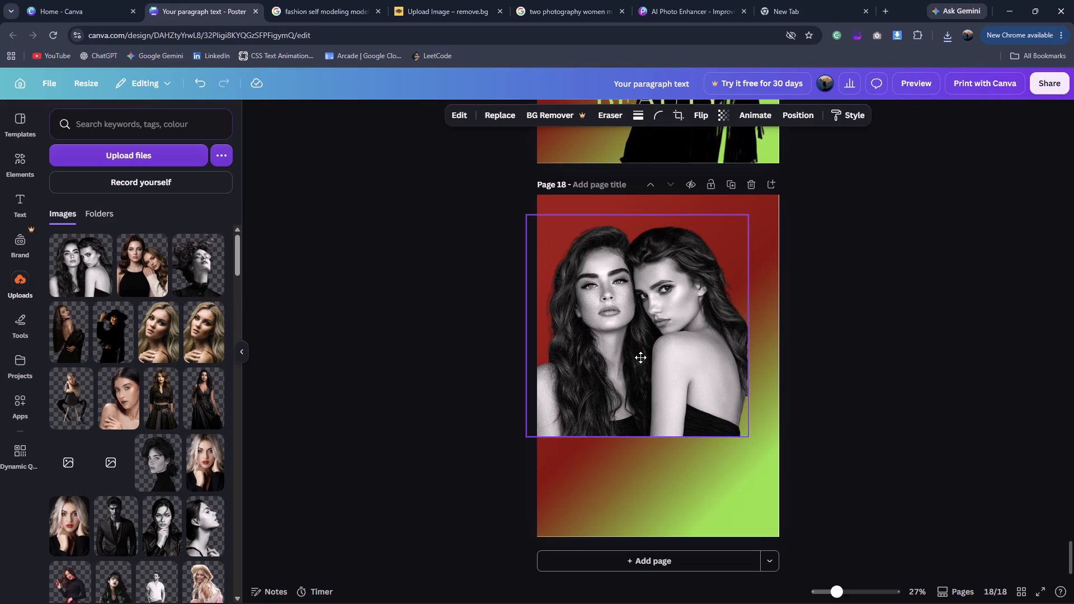
pyautogui.moveTo(640, 357); pyautogui.dragTo(656, 350)
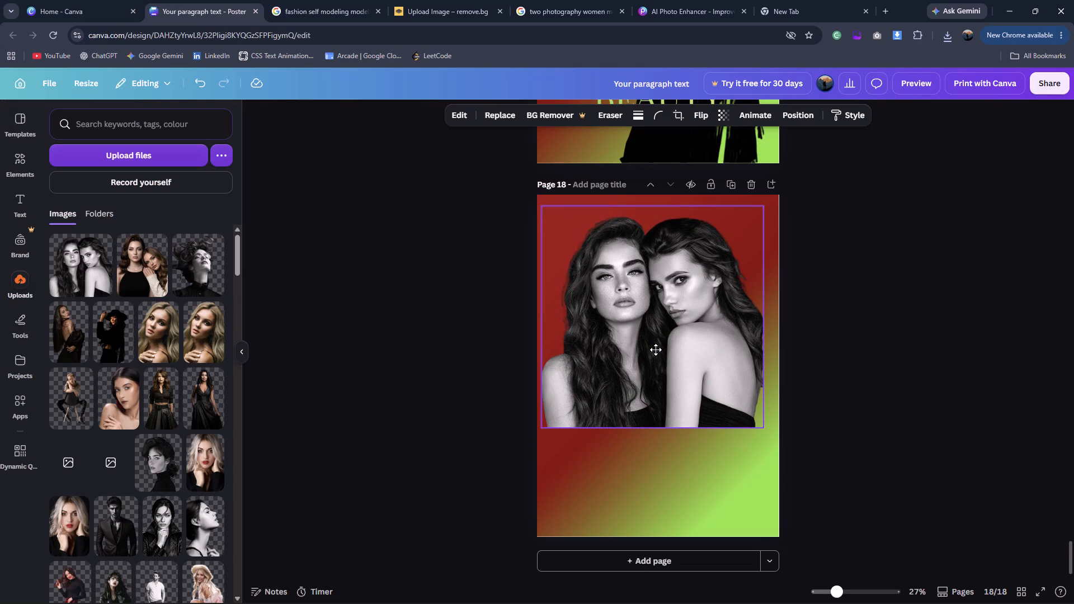
pyautogui.moveTo(656, 350); pyautogui.dragTo(658, 350)
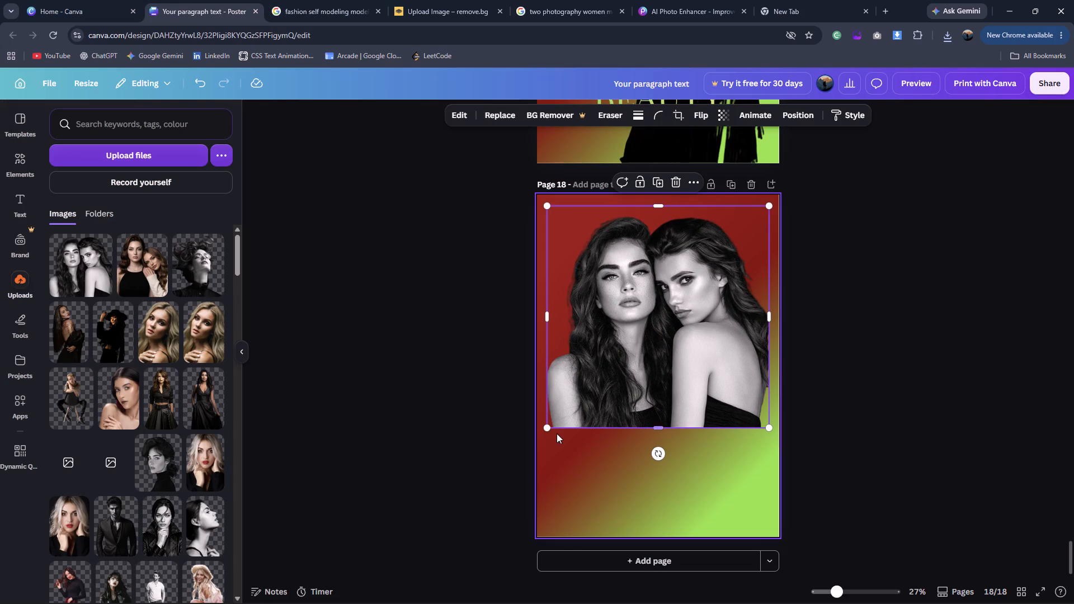
# Enlarge the two-women cutout proportionally until it spans the full width of page 18.
pyautogui.click(547, 429)
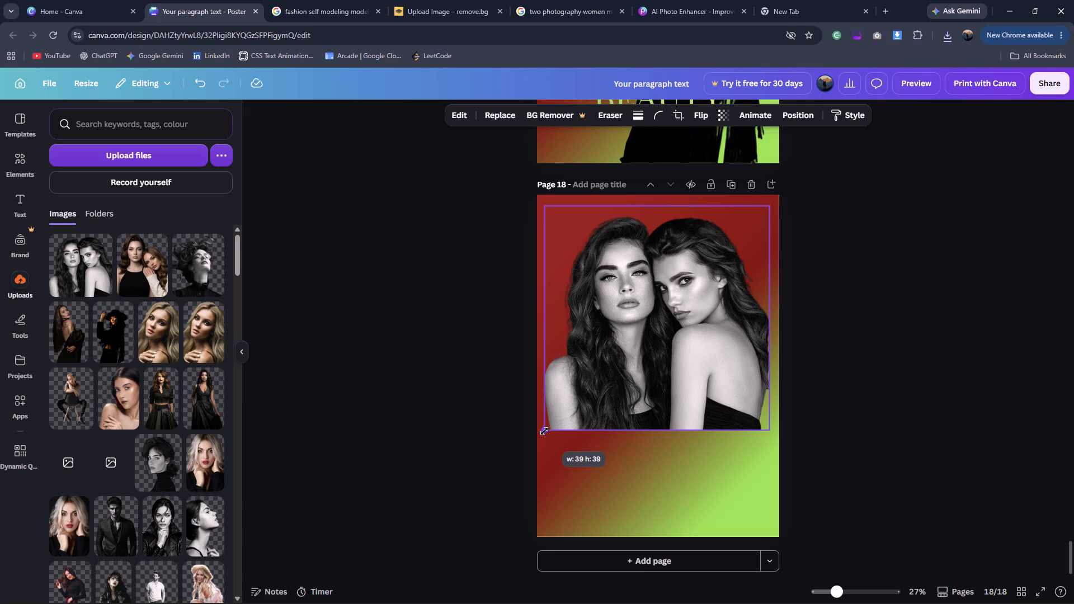
pyautogui.click(810, 357)
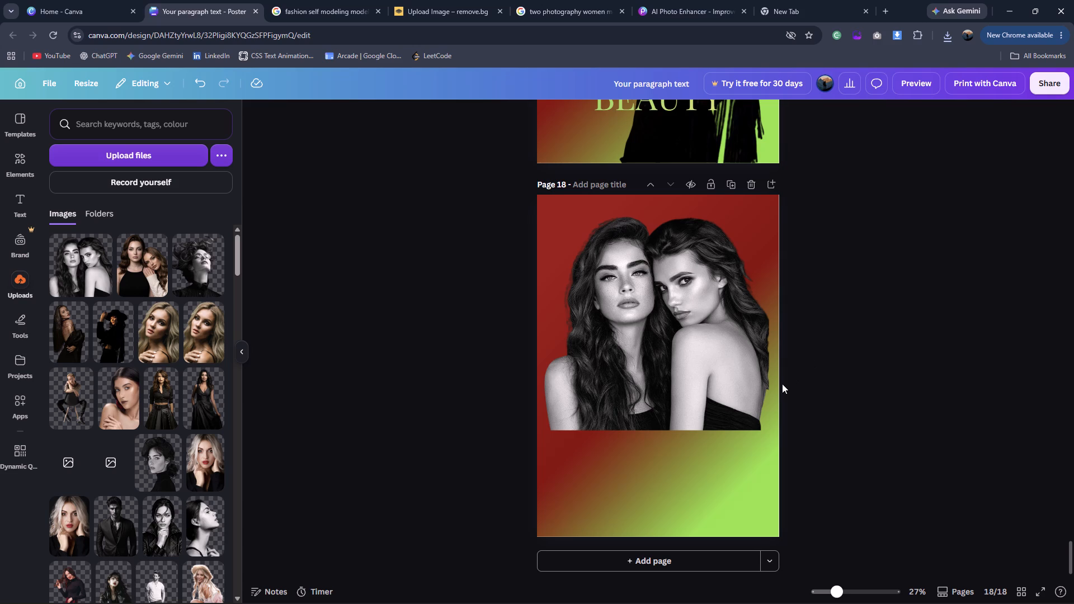
pyautogui.click(726, 385)
pyautogui.moveTo(770, 432); pyautogui.dragTo(775, 435)
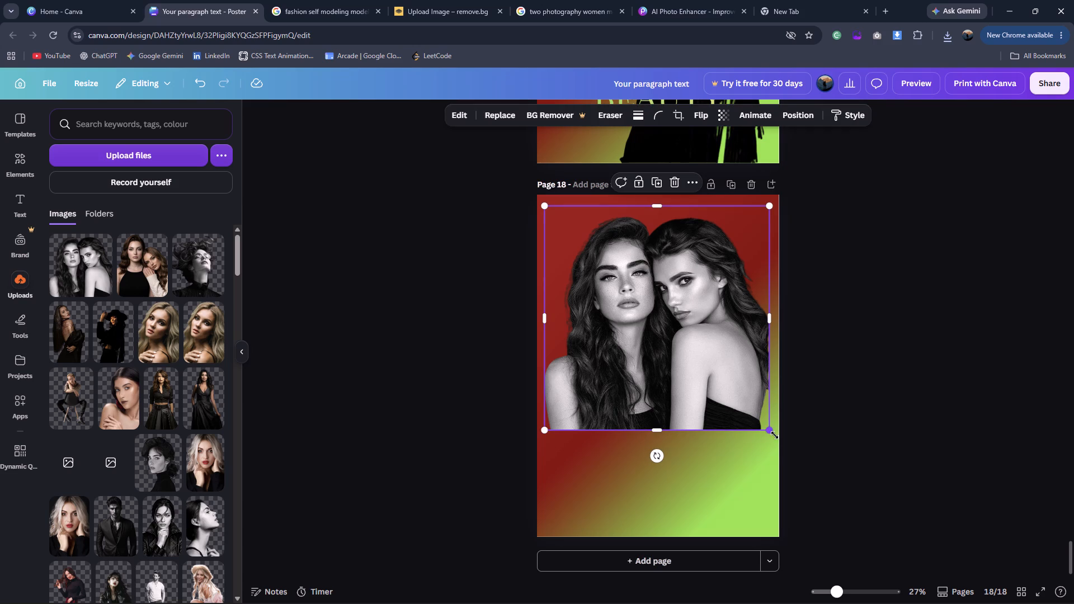
pyautogui.moveTo(775, 435); pyautogui.dragTo(779, 441)
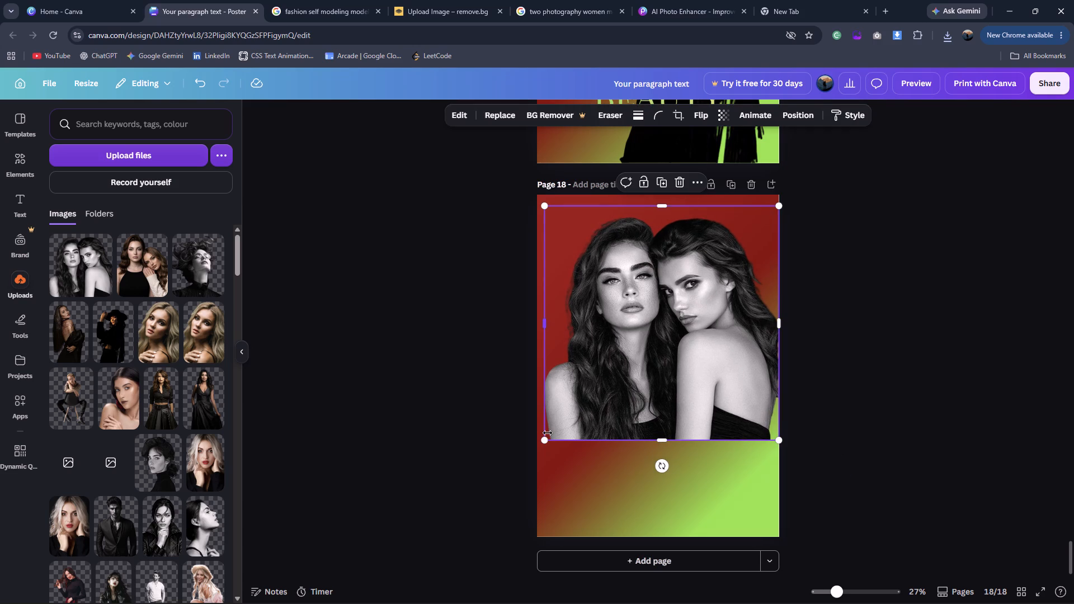
pyautogui.moveTo(547, 442); pyautogui.dragTo(539, 448)
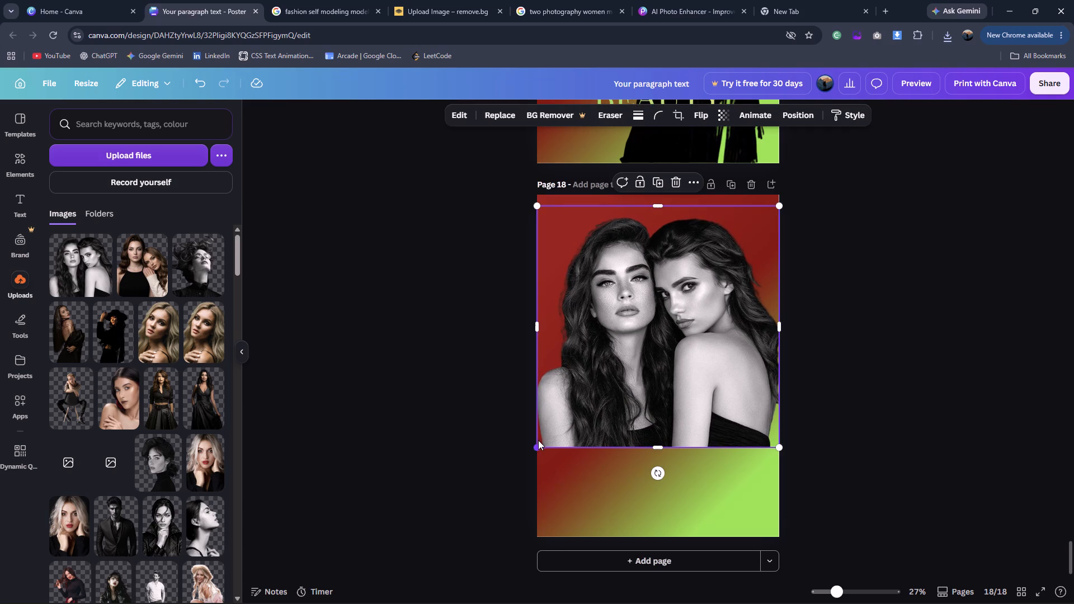
# Compare the layout with the Elegant Fashion reference and move the two-women cutout flush against page 18's top edge.
pyautogui.click(354, 0)
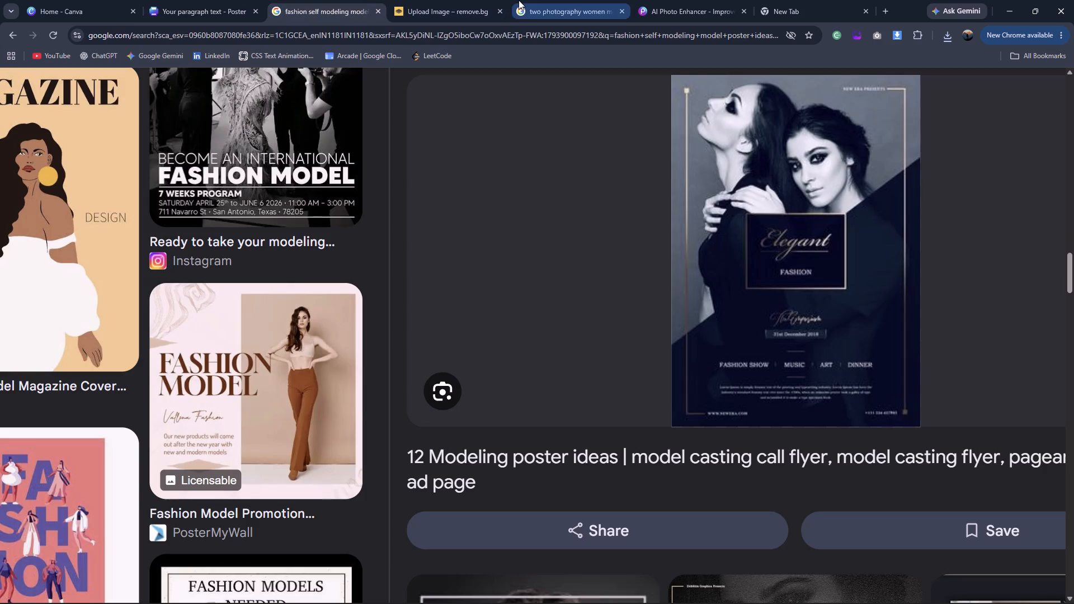
pyautogui.click(519, 0)
pyautogui.click(388, 0)
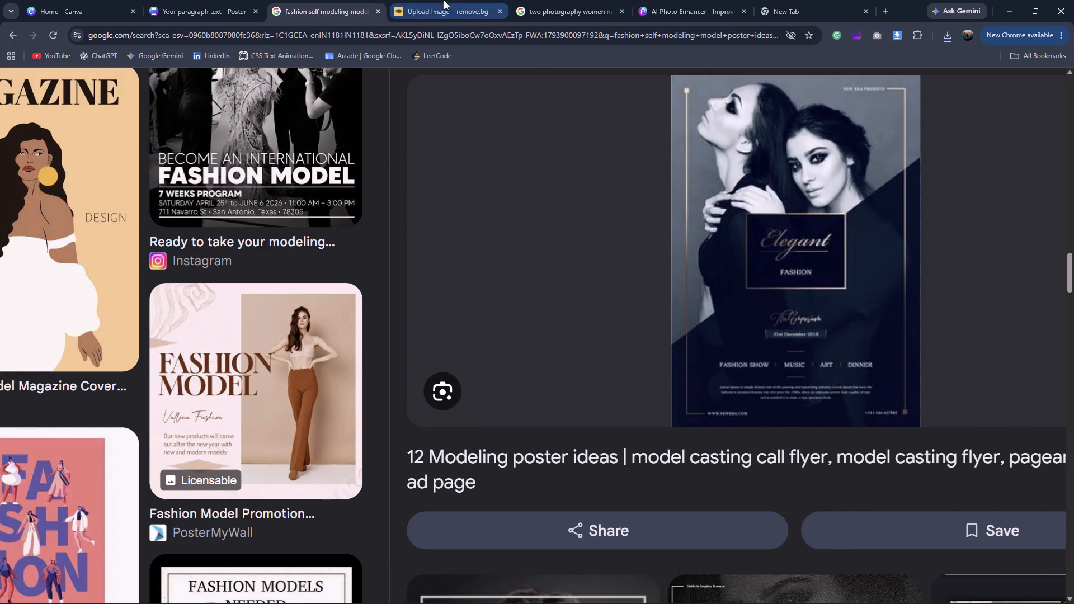
pyautogui.click(192, 2)
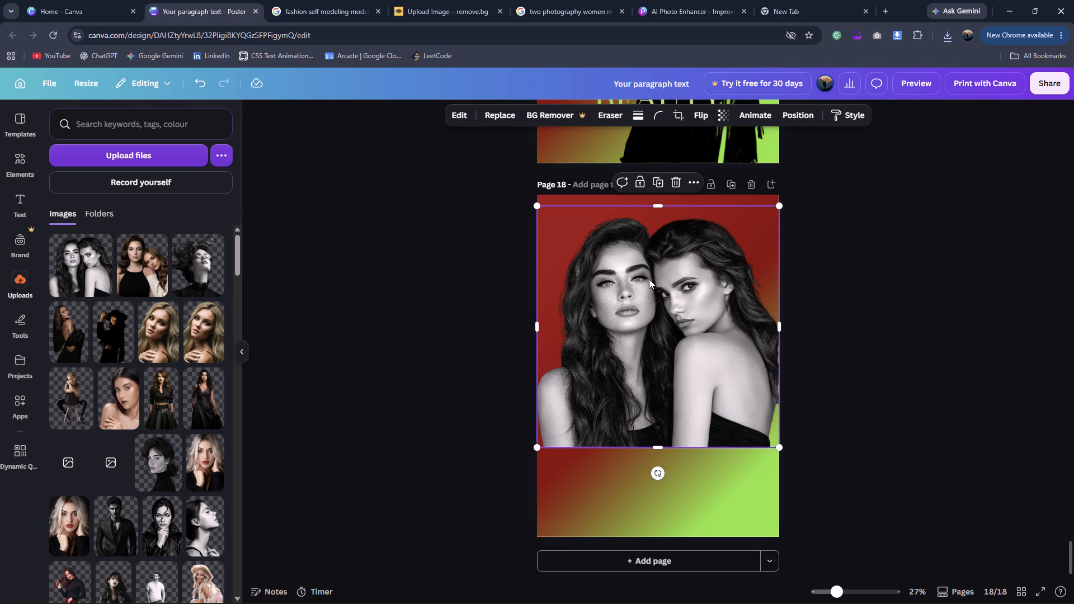
pyautogui.click(341, 8)
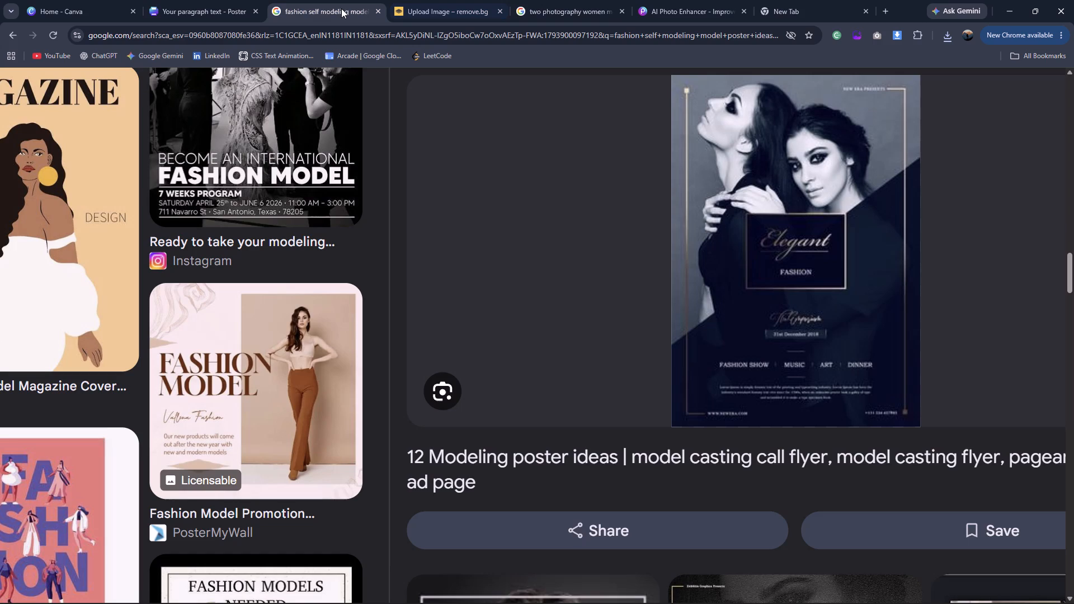
pyautogui.click(244, 12)
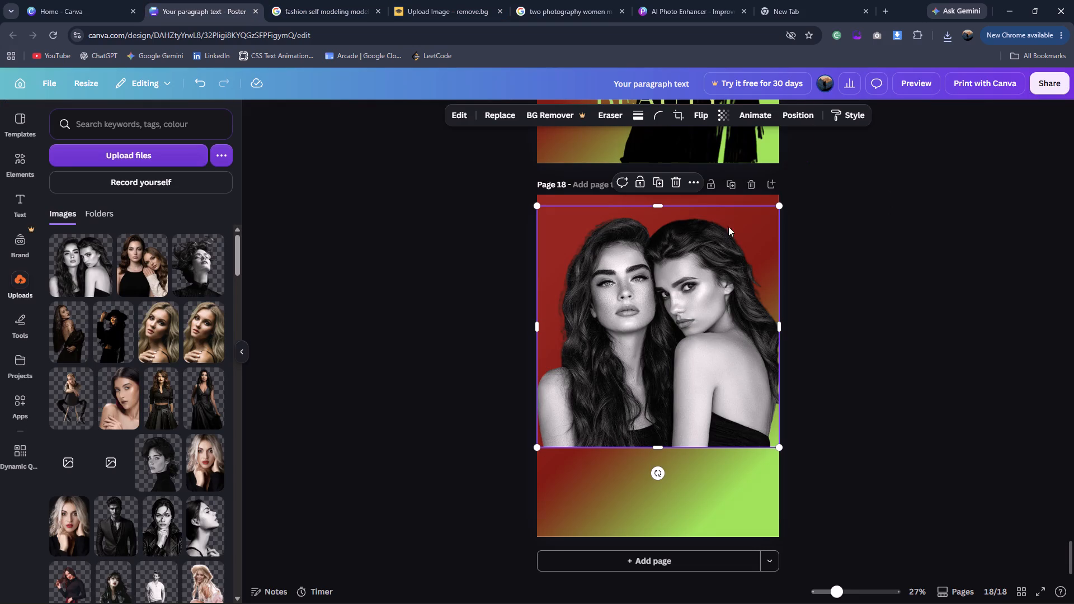
pyautogui.moveTo(681, 322); pyautogui.dragTo(680, 312)
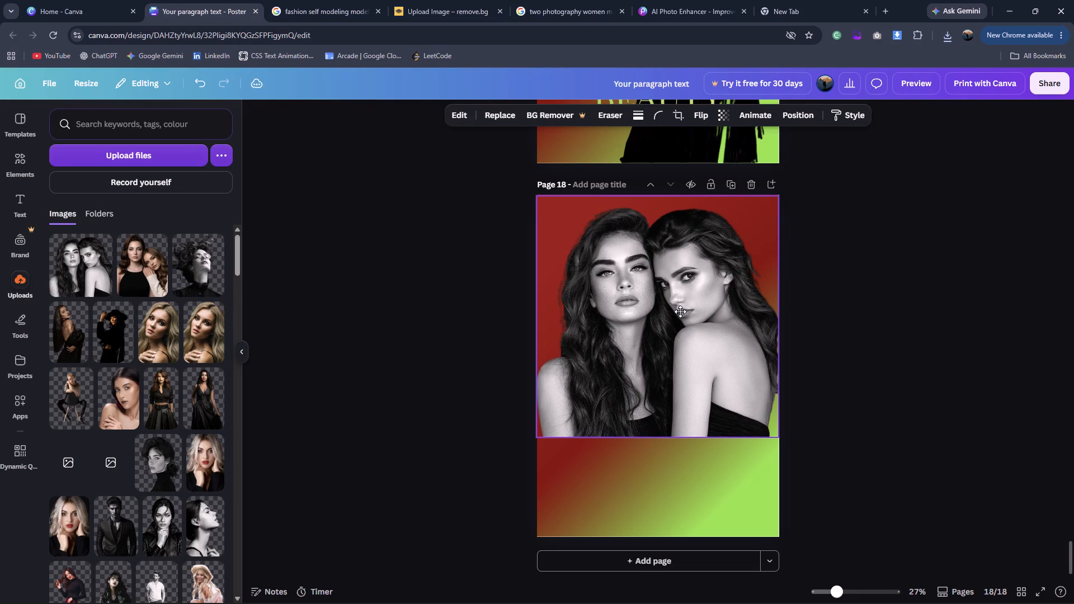
pyautogui.moveTo(680, 312); pyautogui.dragTo(681, 313)
pyautogui.click(832, 330)
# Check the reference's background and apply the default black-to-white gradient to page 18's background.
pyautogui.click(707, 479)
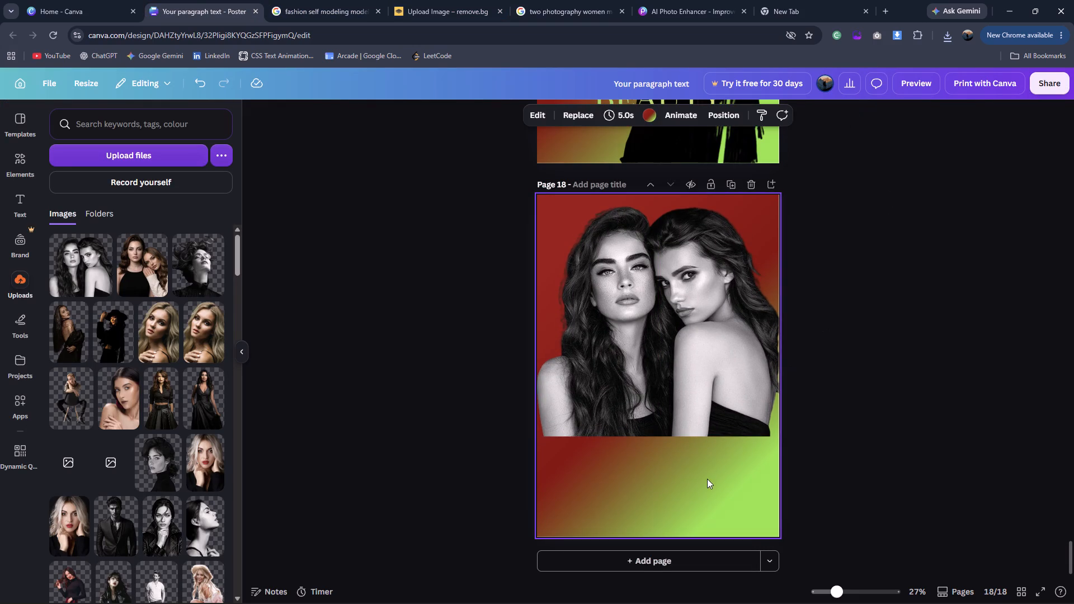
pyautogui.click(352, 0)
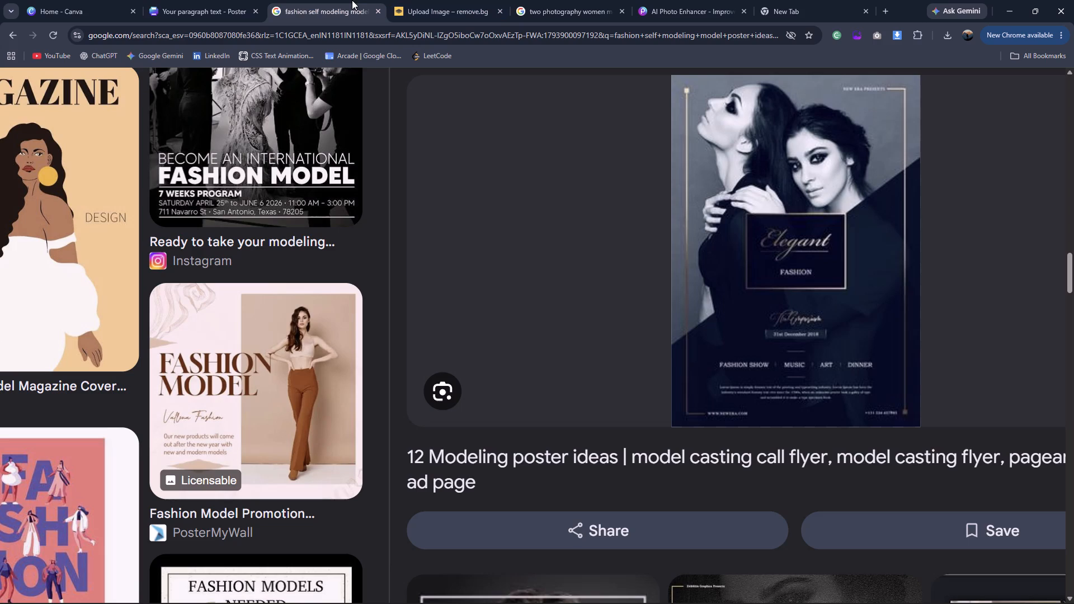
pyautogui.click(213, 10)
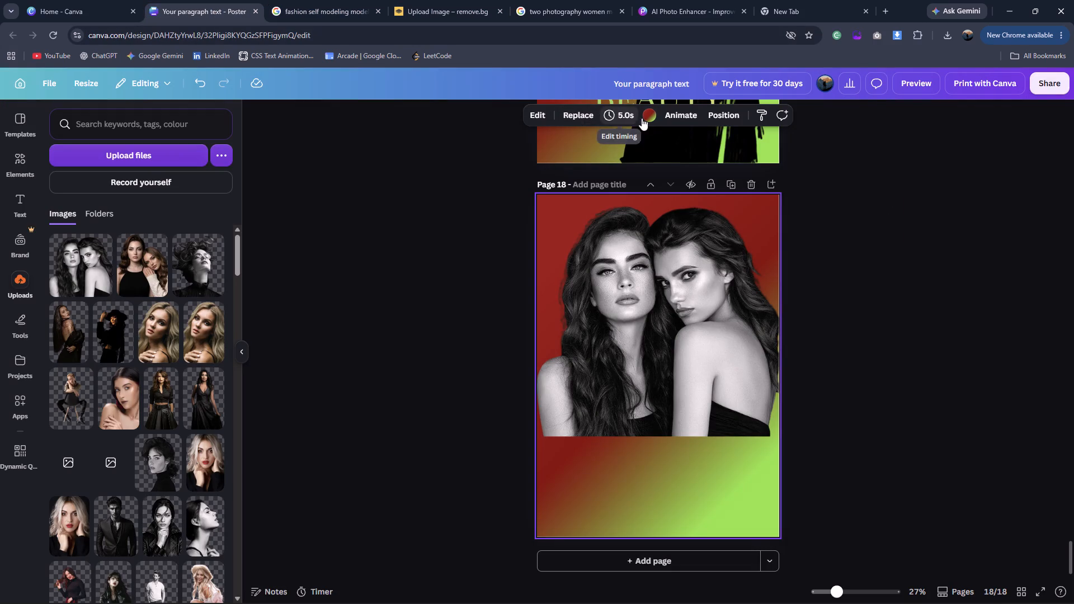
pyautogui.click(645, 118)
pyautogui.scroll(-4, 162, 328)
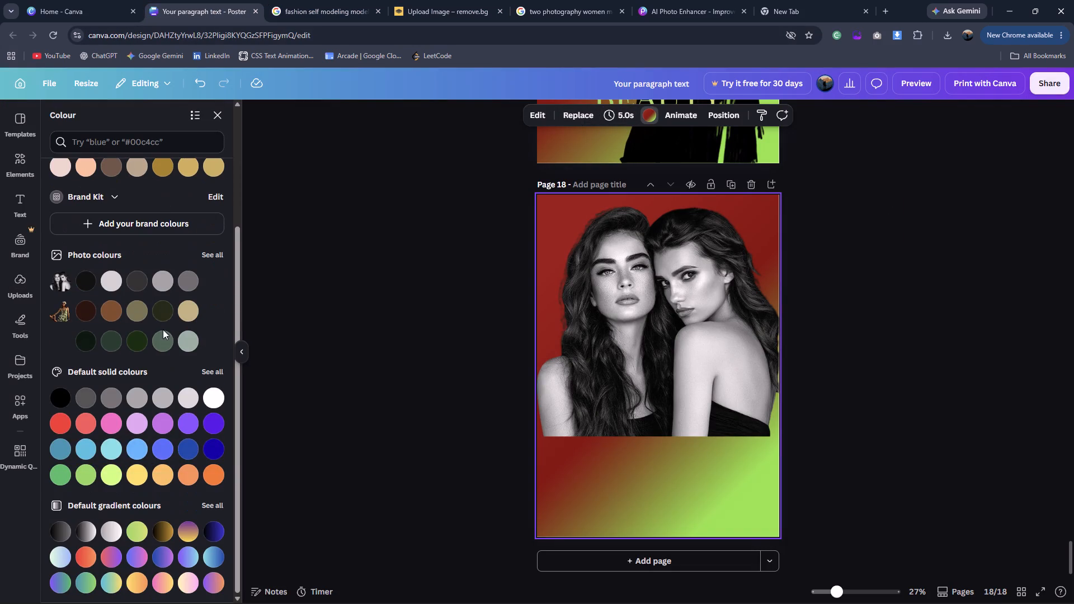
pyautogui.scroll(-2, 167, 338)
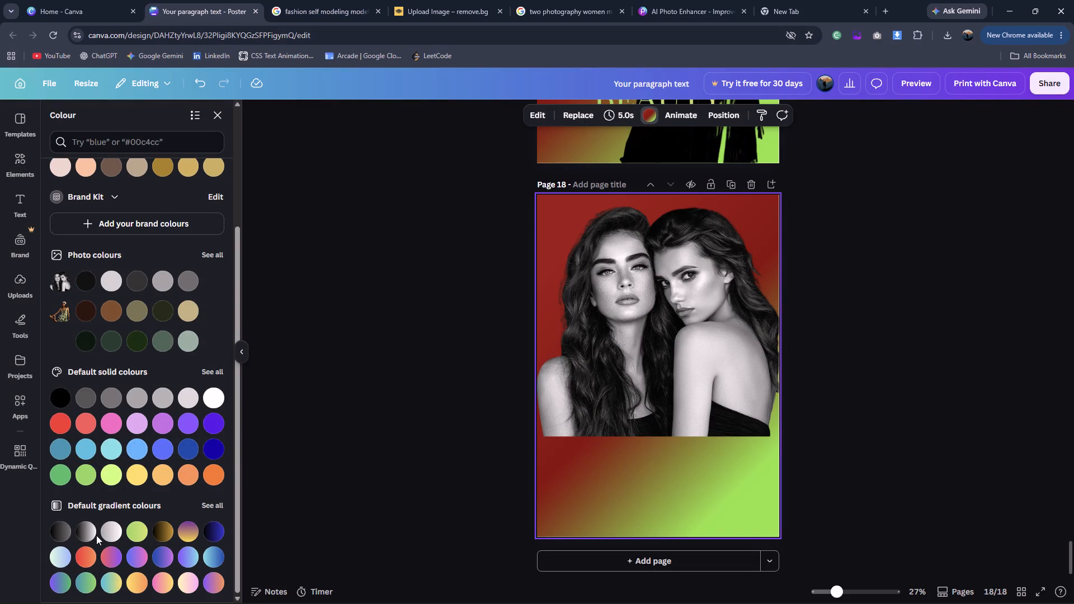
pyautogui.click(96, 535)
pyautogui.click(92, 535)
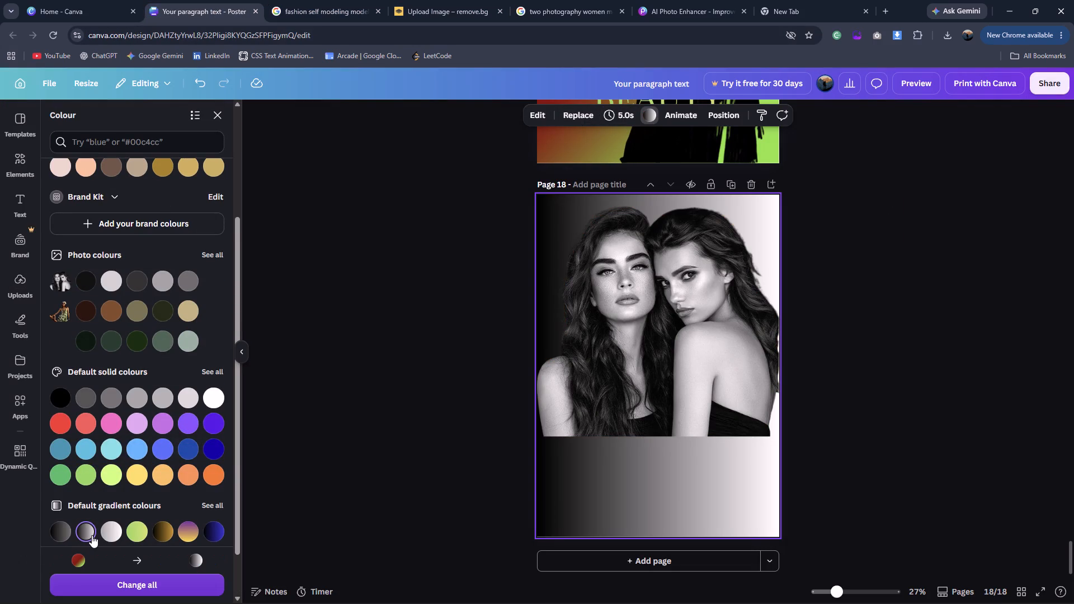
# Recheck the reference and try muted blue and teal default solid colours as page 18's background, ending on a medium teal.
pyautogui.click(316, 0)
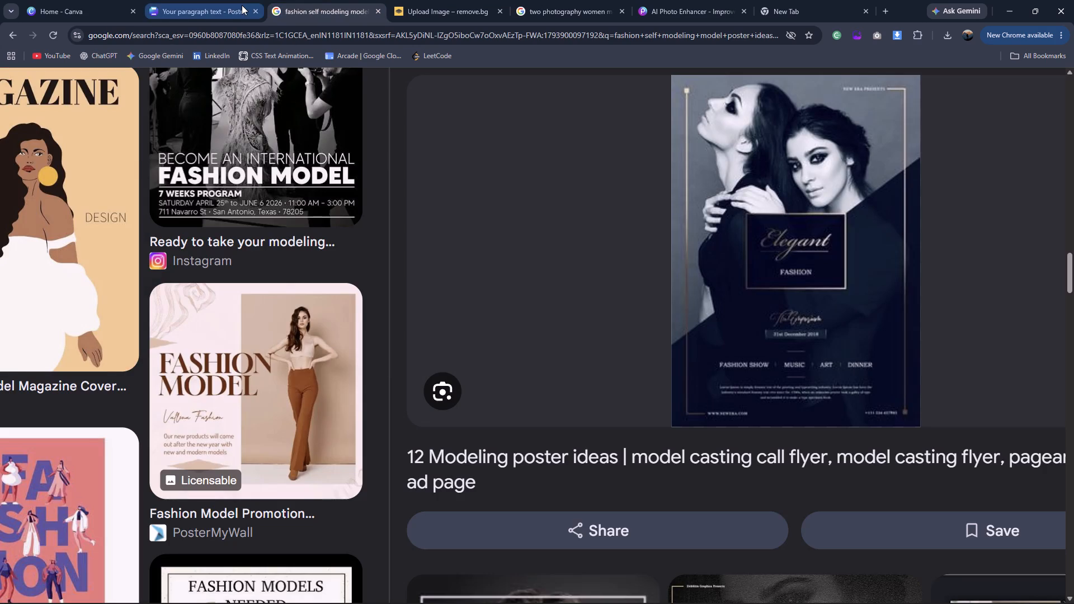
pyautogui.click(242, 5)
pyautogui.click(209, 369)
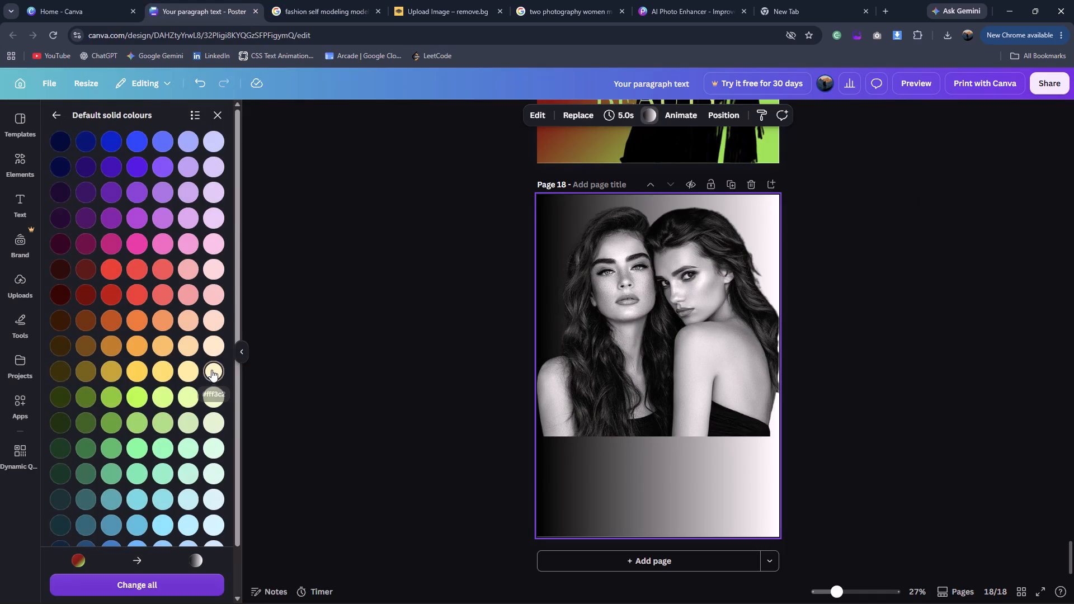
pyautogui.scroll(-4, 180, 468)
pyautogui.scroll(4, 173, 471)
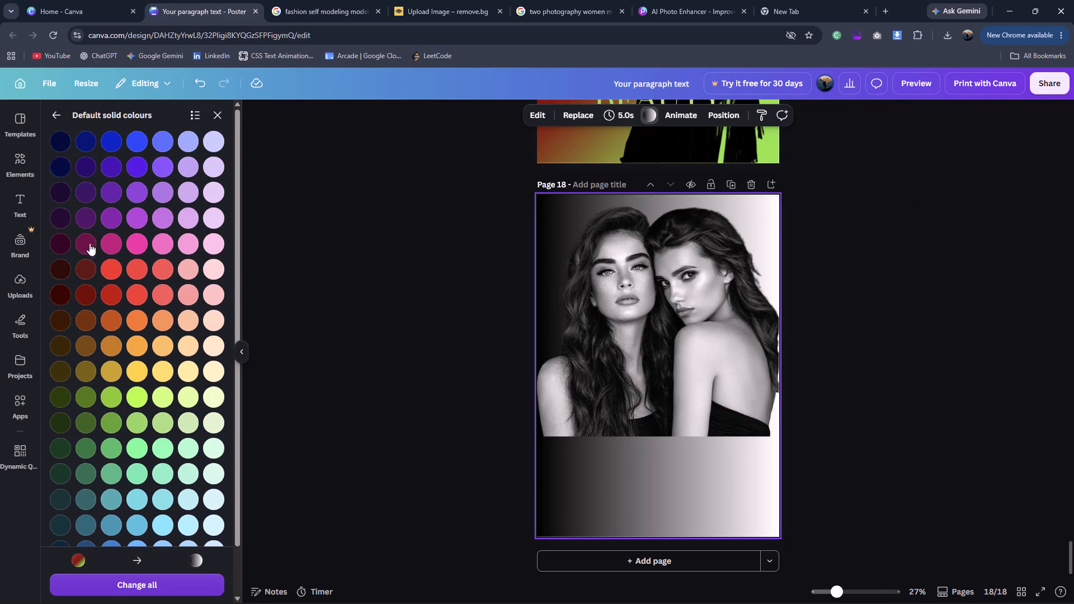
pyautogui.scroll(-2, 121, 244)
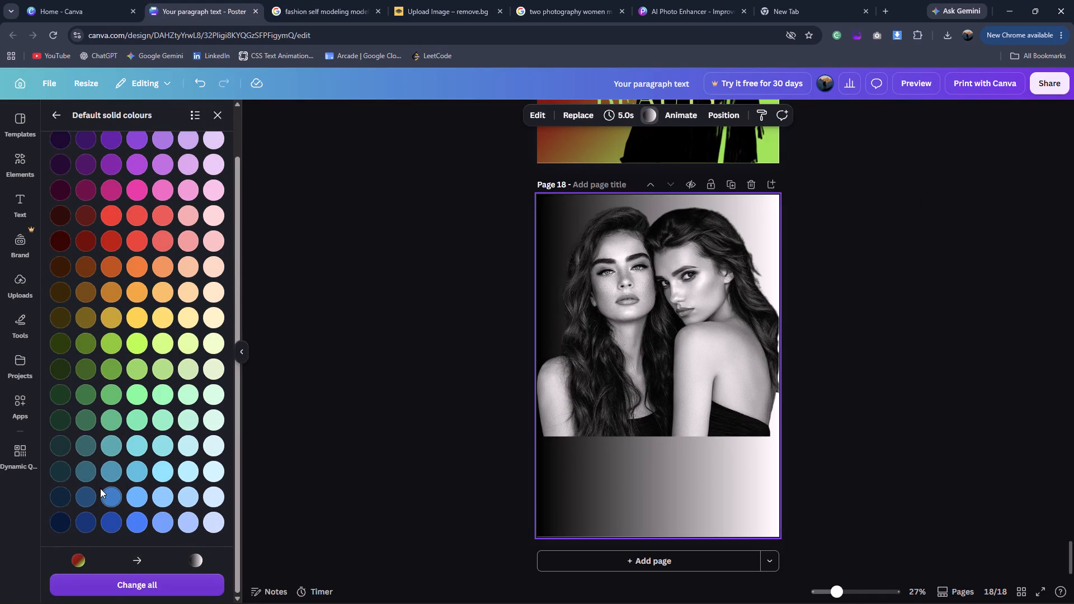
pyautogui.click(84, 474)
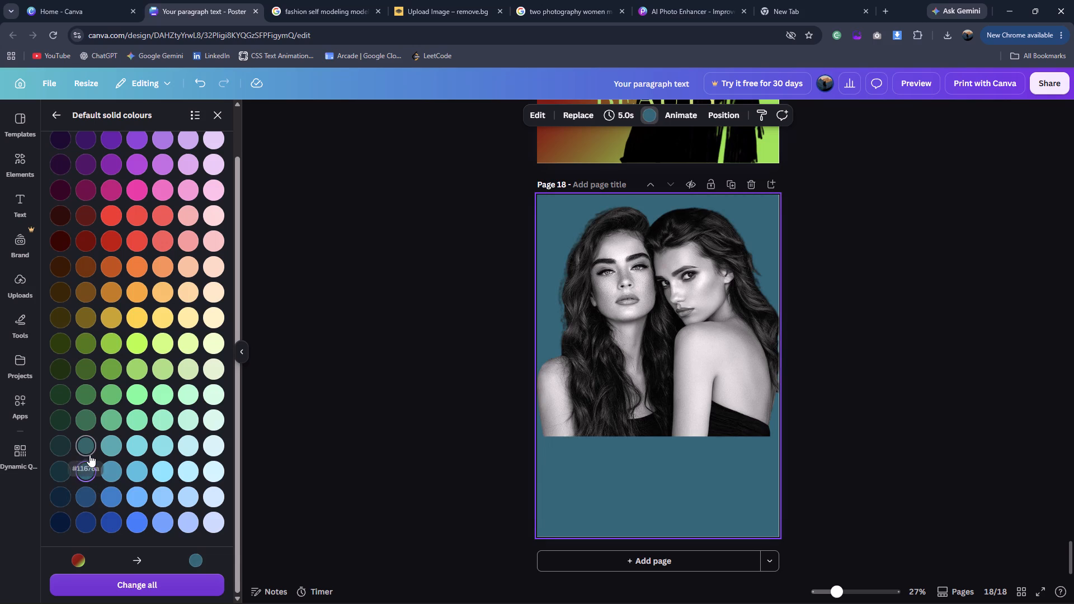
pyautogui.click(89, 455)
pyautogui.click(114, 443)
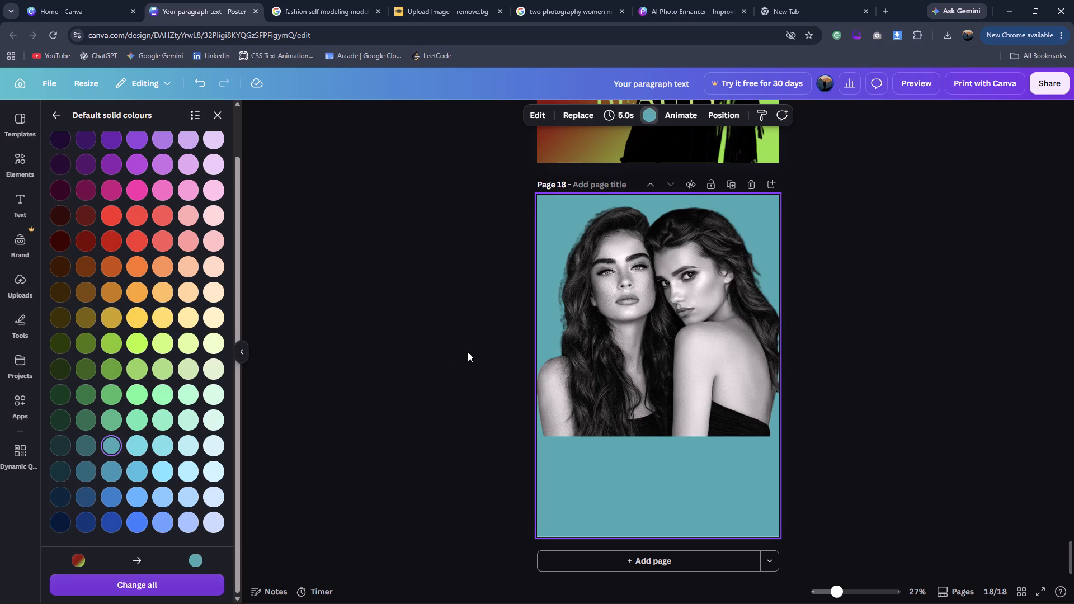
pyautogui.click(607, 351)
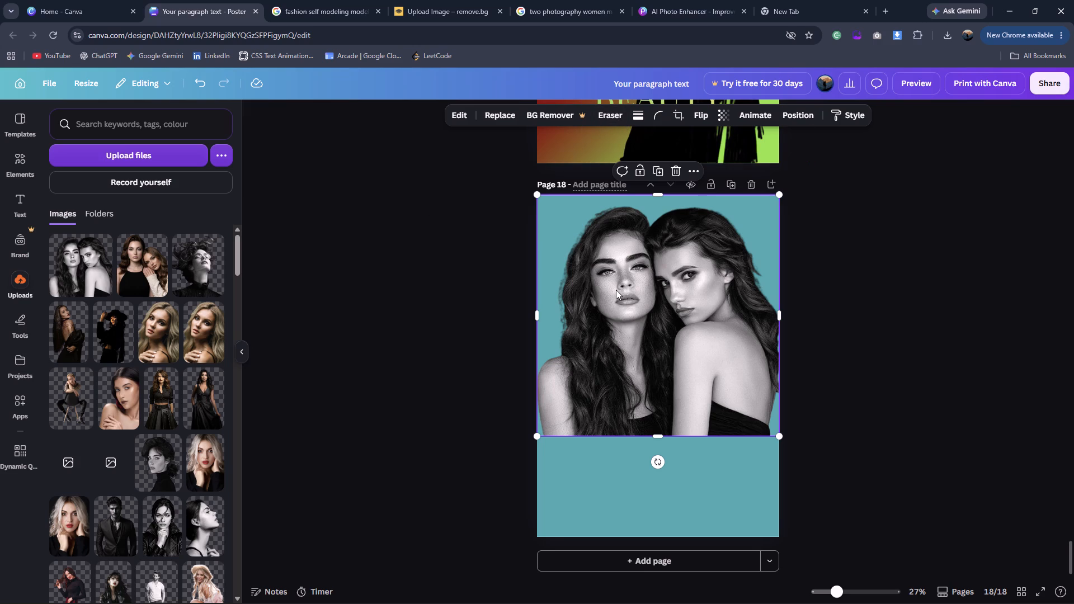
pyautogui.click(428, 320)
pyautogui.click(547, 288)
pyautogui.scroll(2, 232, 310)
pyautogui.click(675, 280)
# Set page 18's background to the default black-to-white gradient, after checking the reference and trying the light grey-to-white gradient.
pyautogui.click(682, 501)
pyautogui.click(648, 117)
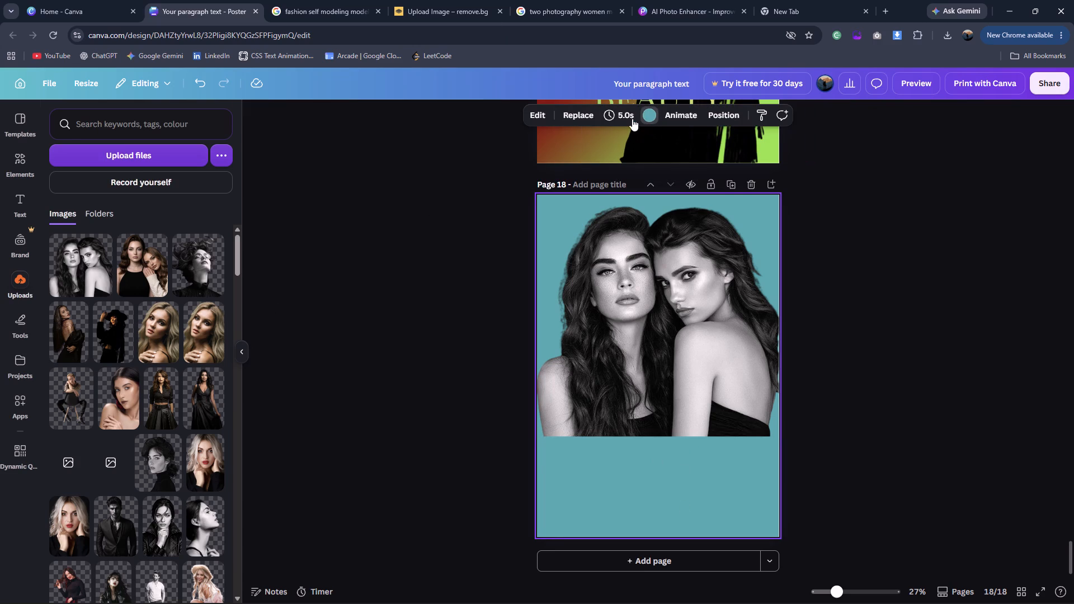
pyautogui.click(359, 3)
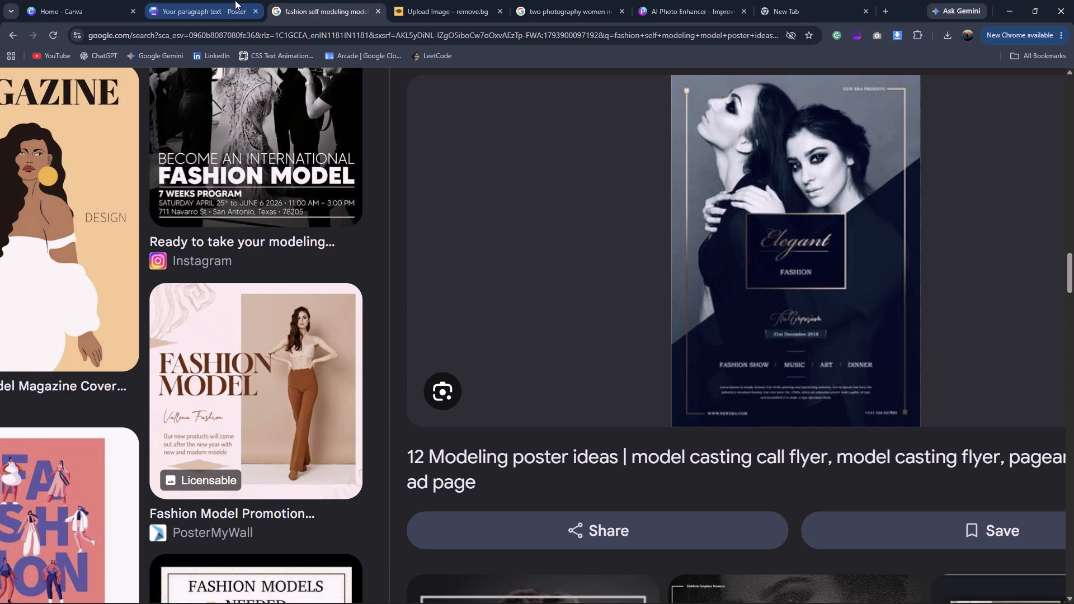
pyautogui.click(235, 0)
pyautogui.scroll(-4, 193, 333)
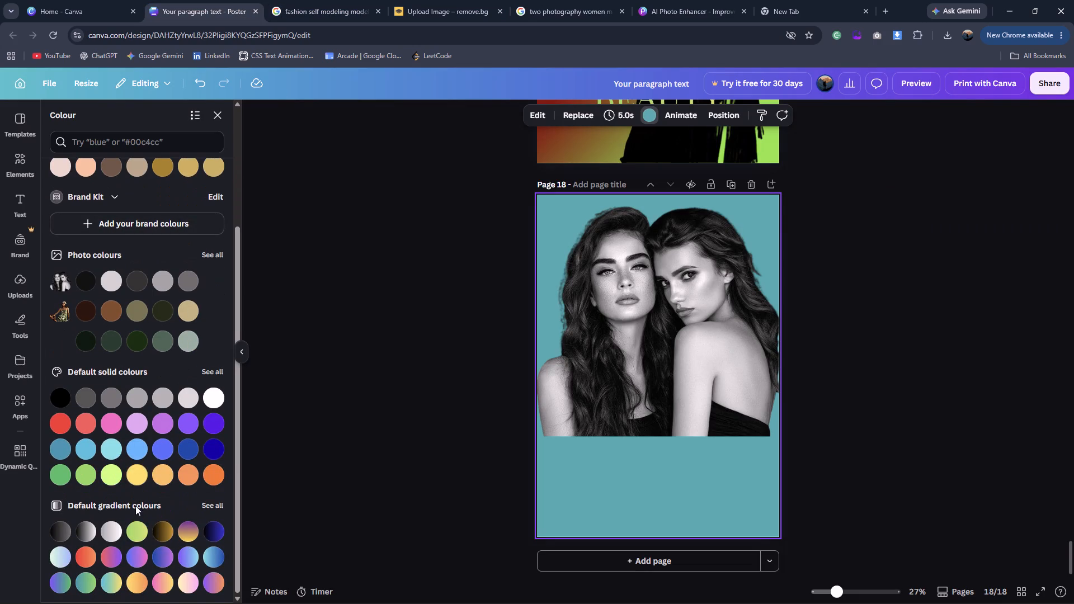
pyautogui.click(119, 525)
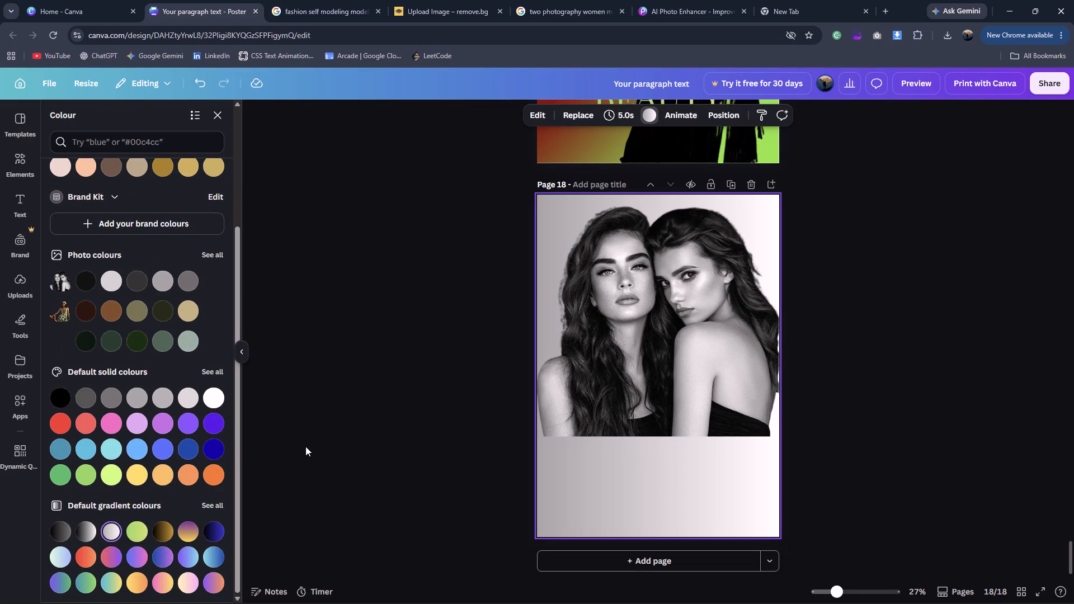
pyautogui.click(93, 525)
pyautogui.scroll(5, 122, 220)
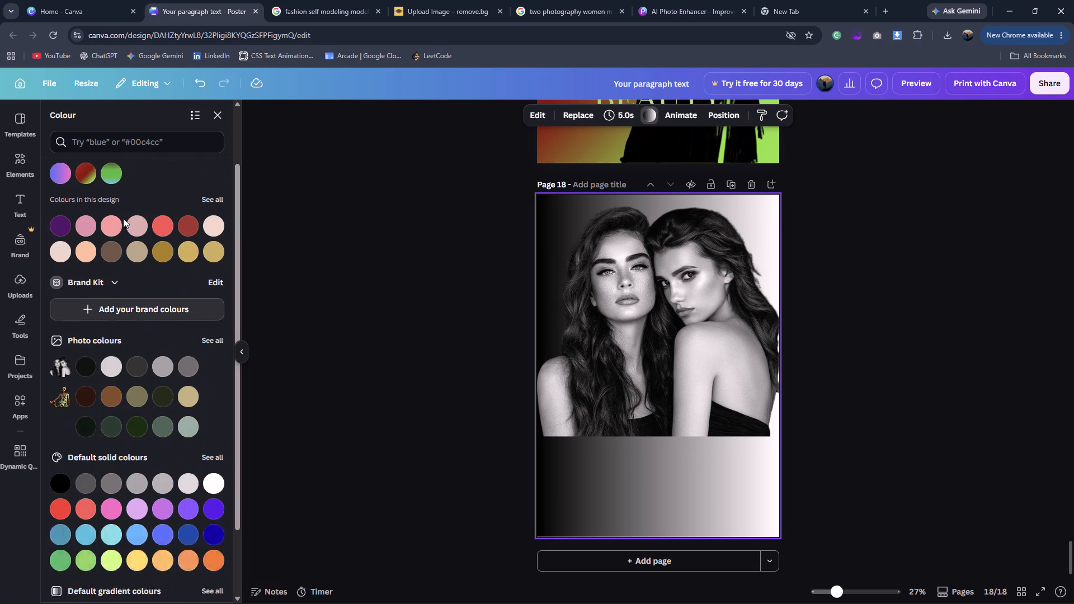
# Change page 18's black-to-white background gradient to the diagonal style running from the page's top-left corner to its bottom-right corner.
pyautogui.click(63, 199)
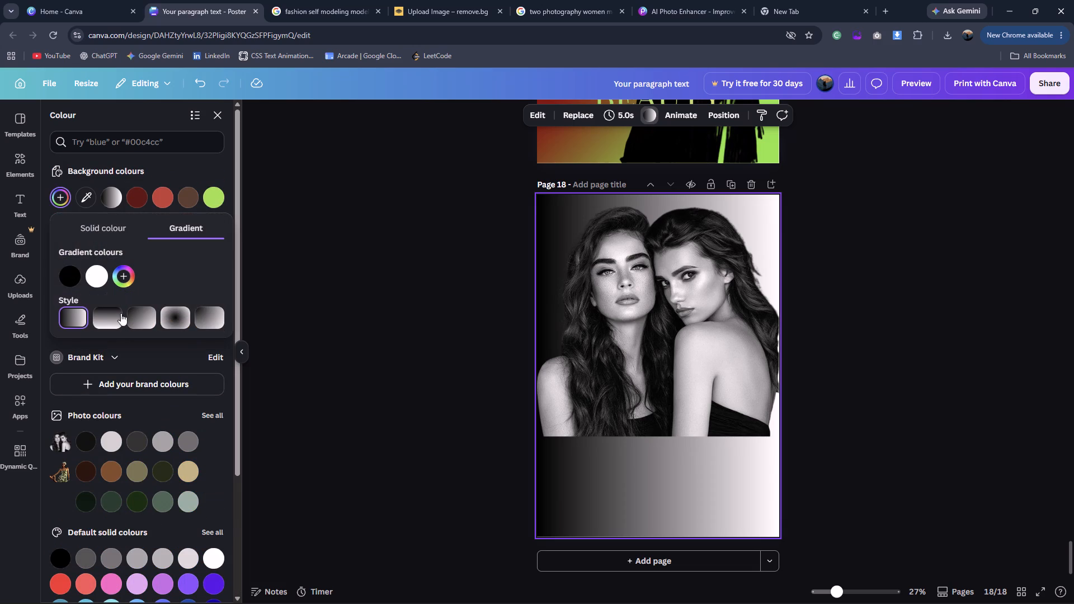
pyautogui.click(139, 322)
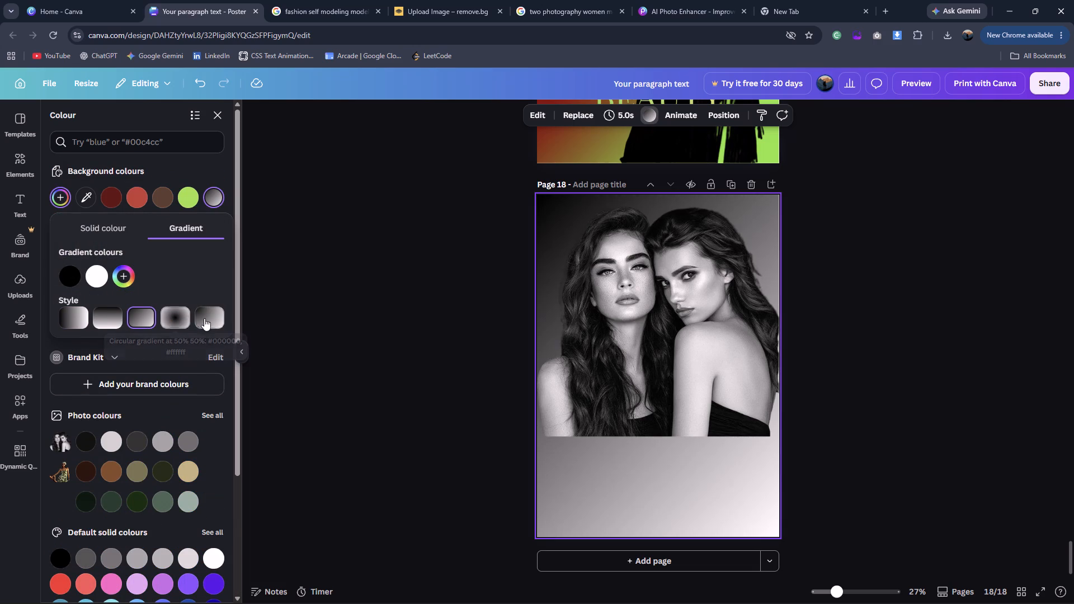
pyautogui.click(204, 318)
pyautogui.click(147, 315)
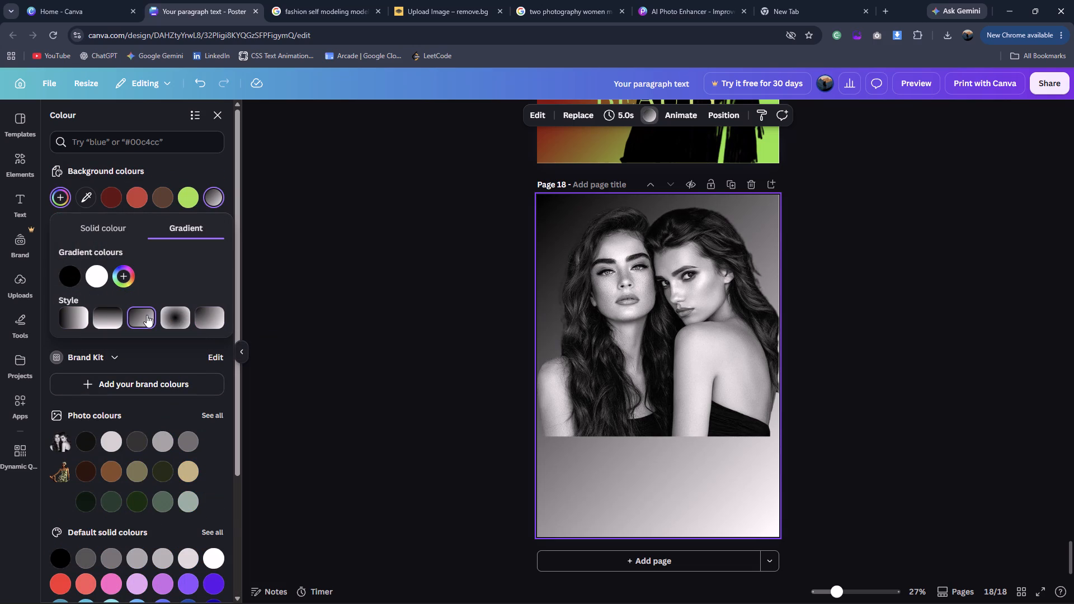
pyautogui.click(658, 327)
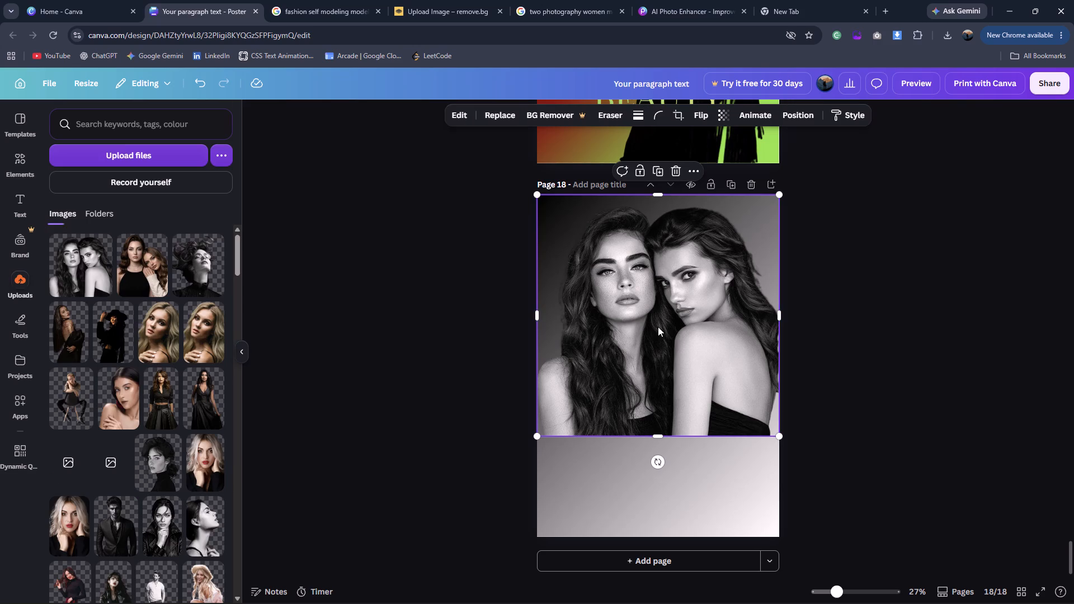
pyautogui.click(412, 243)
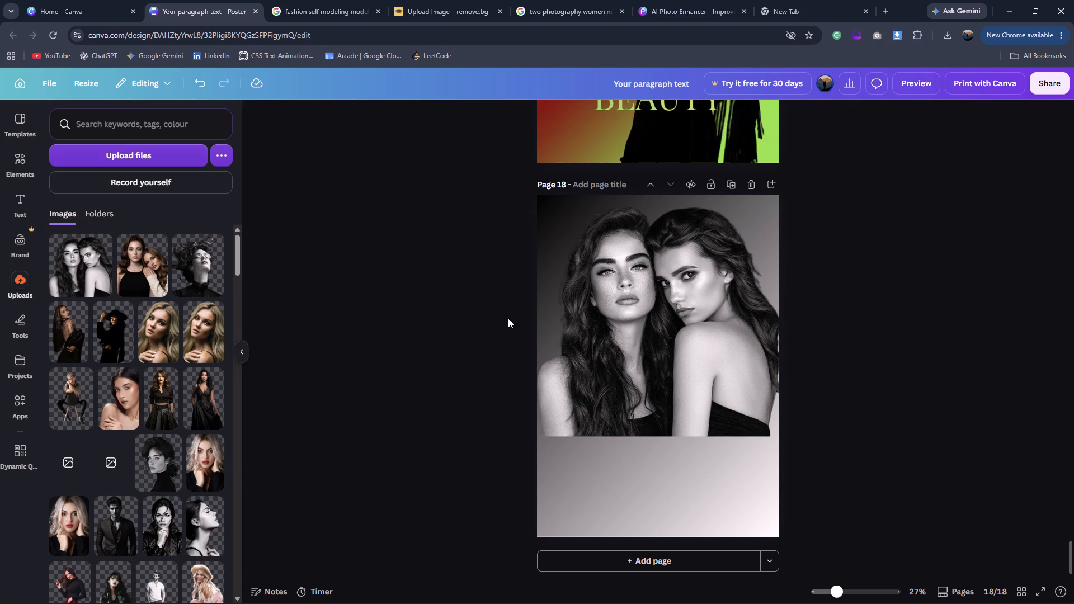
# Recheck the Elegant Fashion reference, add a square from the basic shapes, and place it in page 18's bottom-left corner.
pyautogui.click(360, 0)
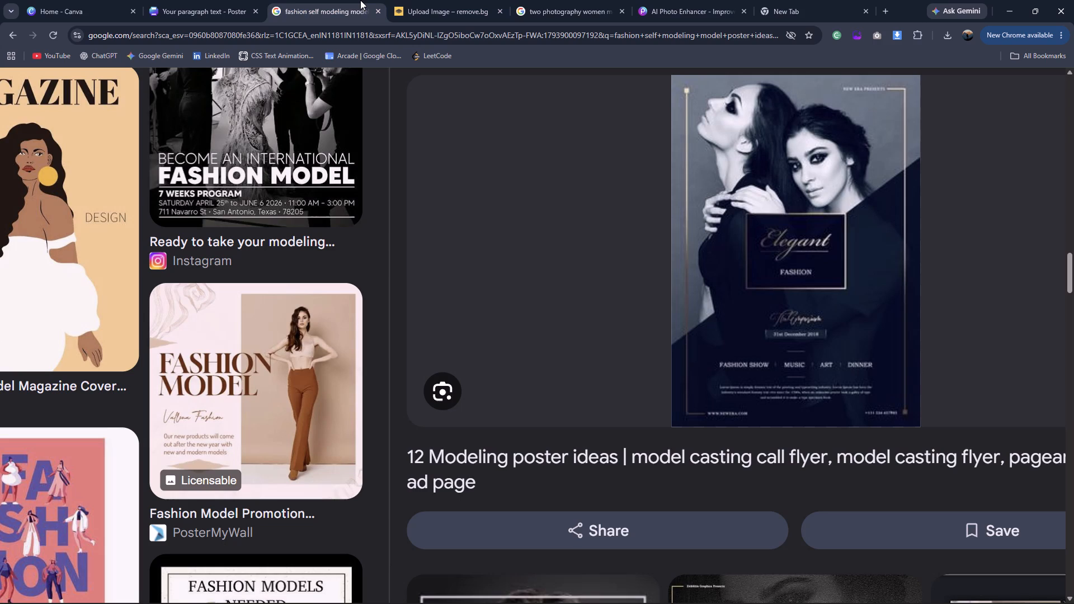
pyautogui.click(176, 9)
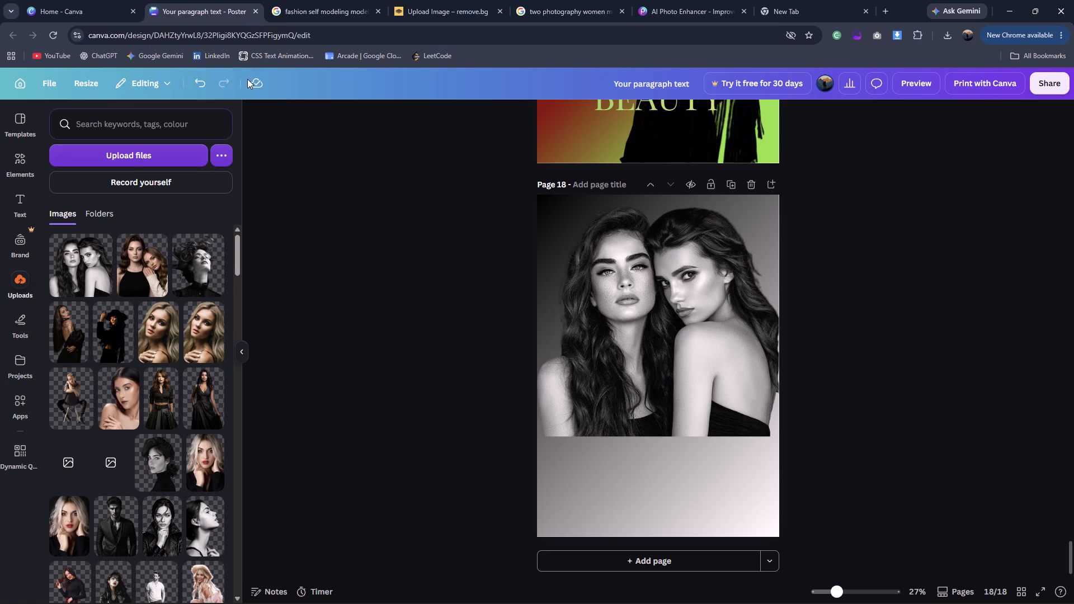
pyautogui.click(276, 0)
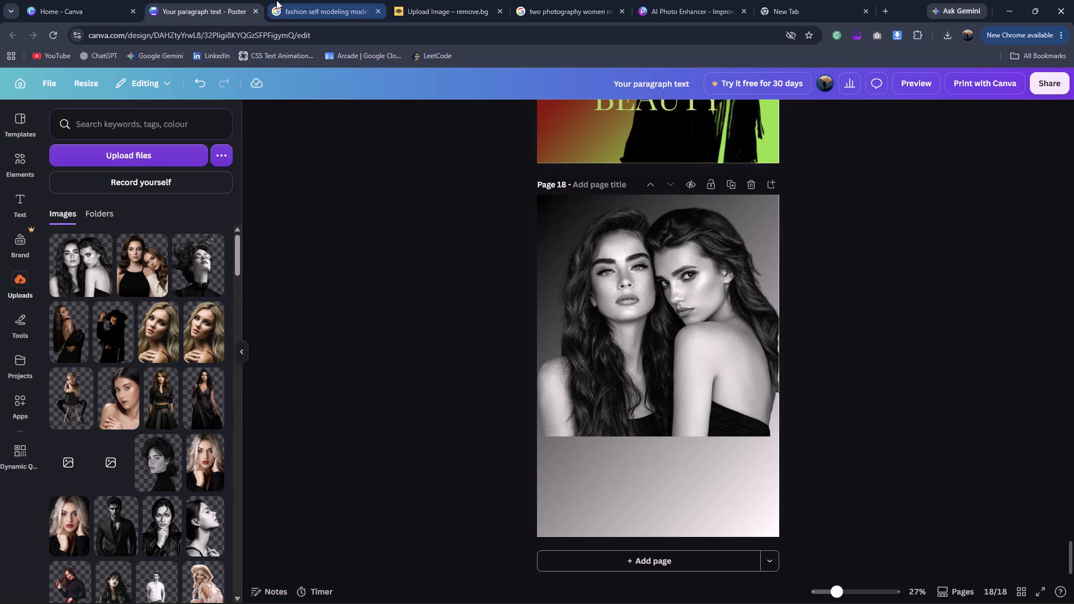
pyautogui.click(230, 5)
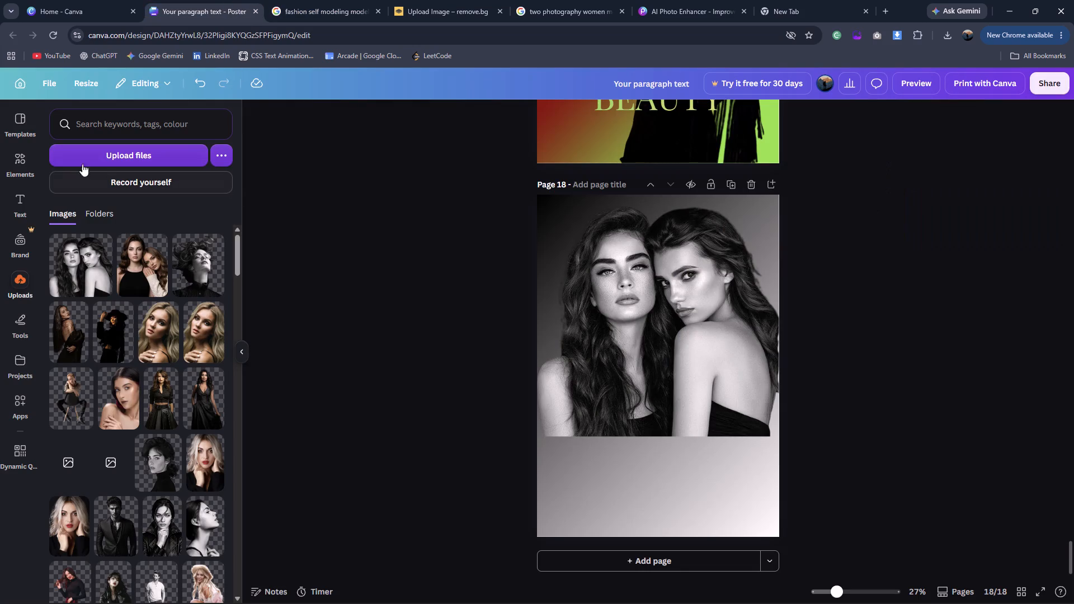
pyautogui.click(25, 155)
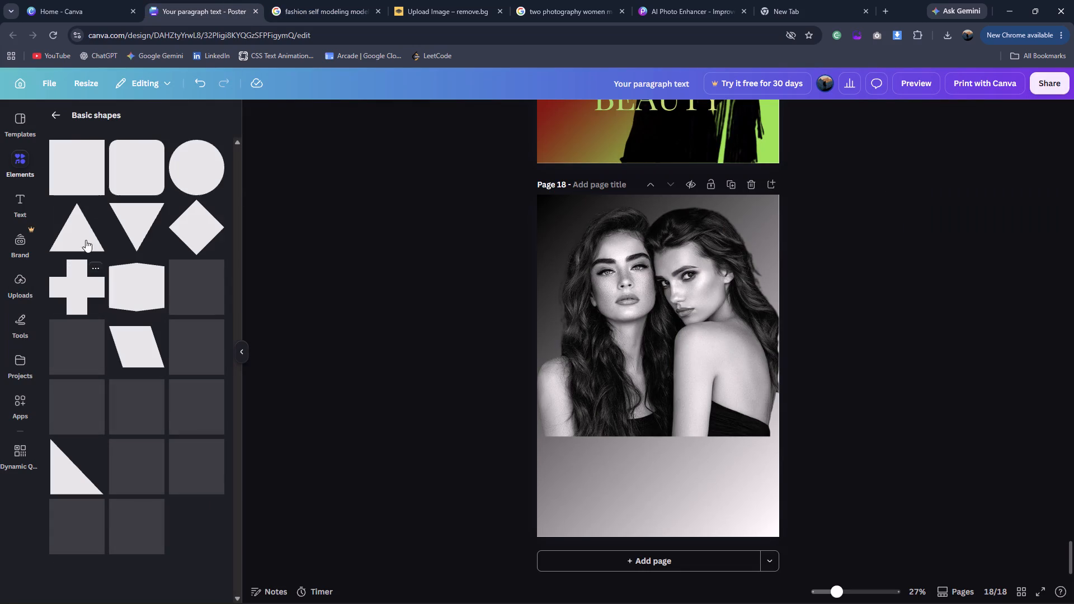
pyautogui.click(89, 173)
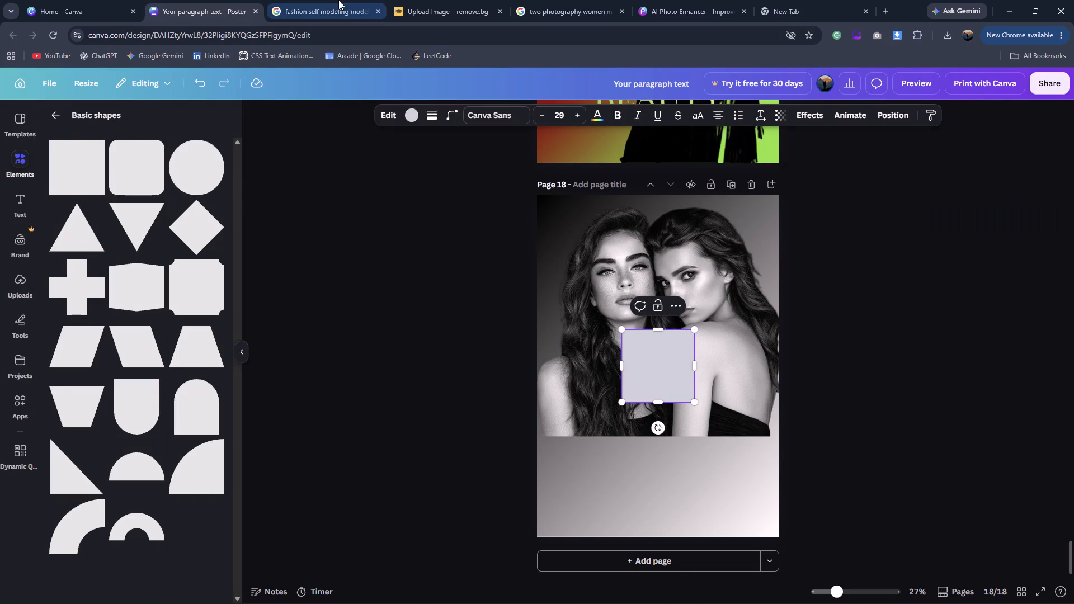
pyautogui.click(332, 0)
pyautogui.click(218, 18)
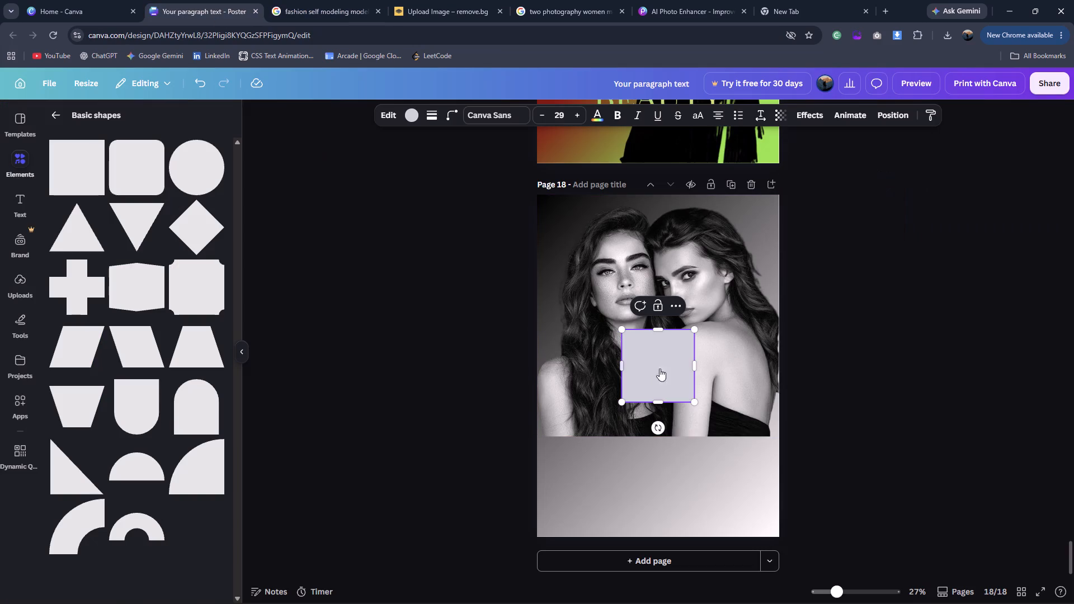
pyautogui.click(859, 404)
pyautogui.moveTo(642, 361); pyautogui.dragTo(562, 484)
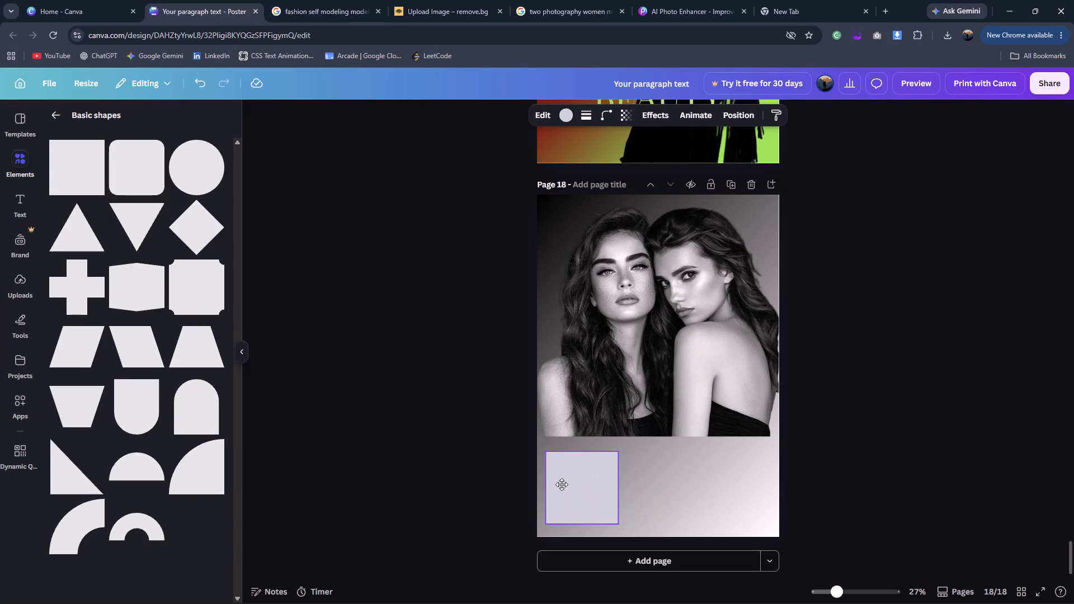
pyautogui.moveTo(562, 484); pyautogui.dragTo(554, 496)
# Stretch the grey square to the full page width and extend its top edge over the cutout's base, checking against the reference.
pyautogui.moveTo(612, 494); pyautogui.dragTo(657, 494)
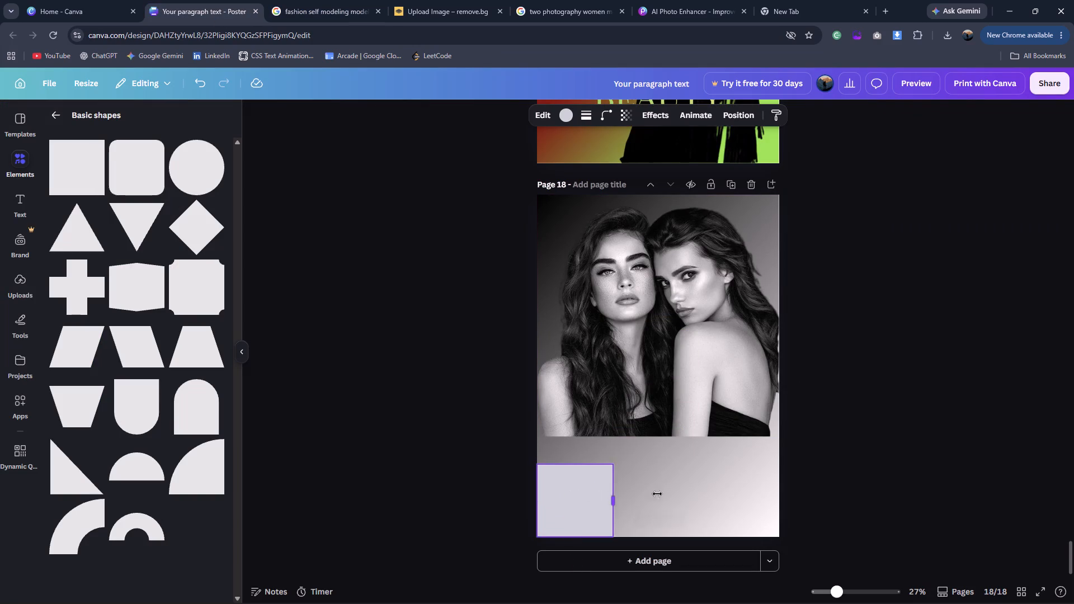
pyautogui.moveTo(657, 494); pyautogui.dragTo(782, 498)
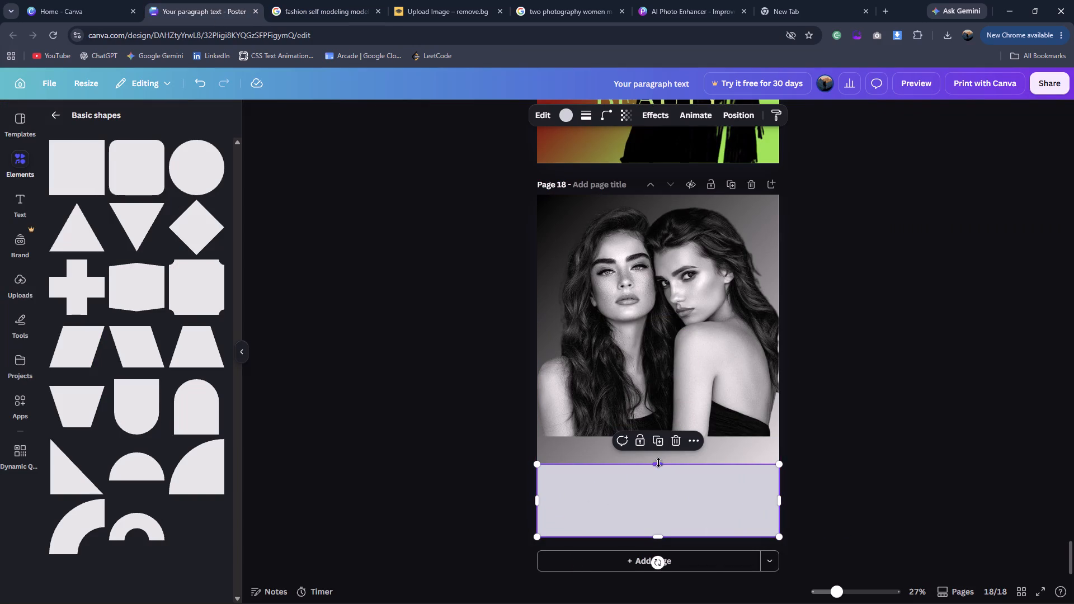
pyautogui.moveTo(658, 463); pyautogui.dragTo(657, 401)
pyautogui.click(314, 0)
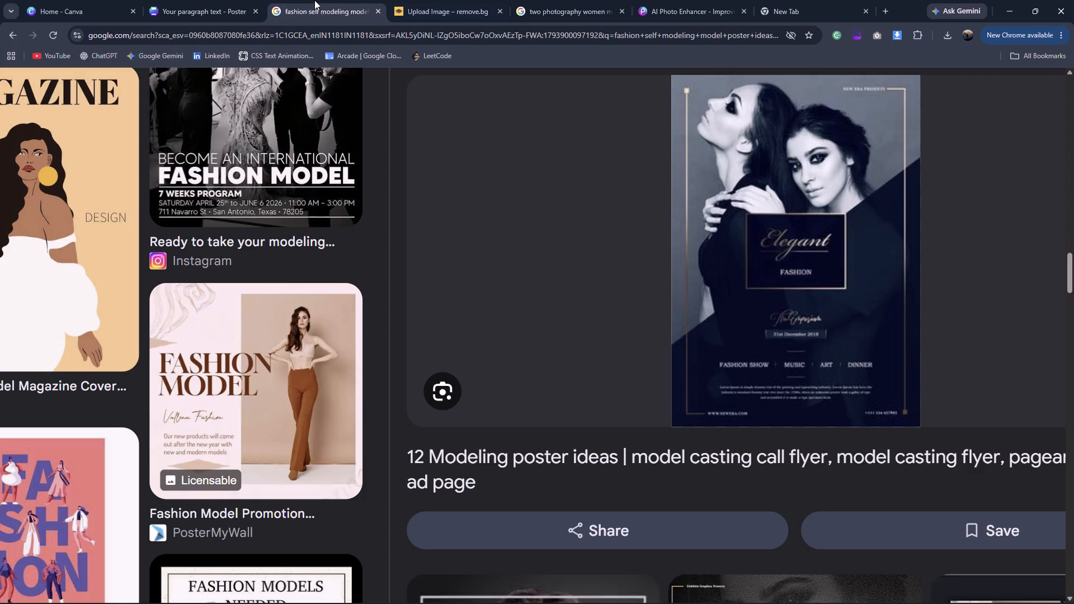
pyautogui.click(225, 2)
pyautogui.moveTo(656, 405); pyautogui.dragTo(656, 418)
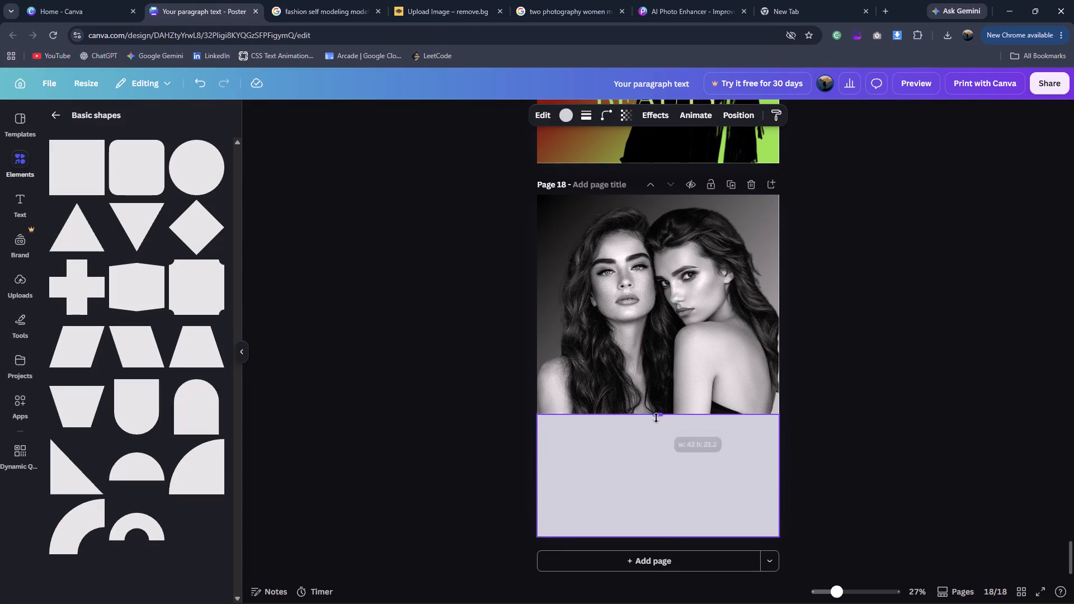
pyautogui.moveTo(656, 418); pyautogui.dragTo(656, 427)
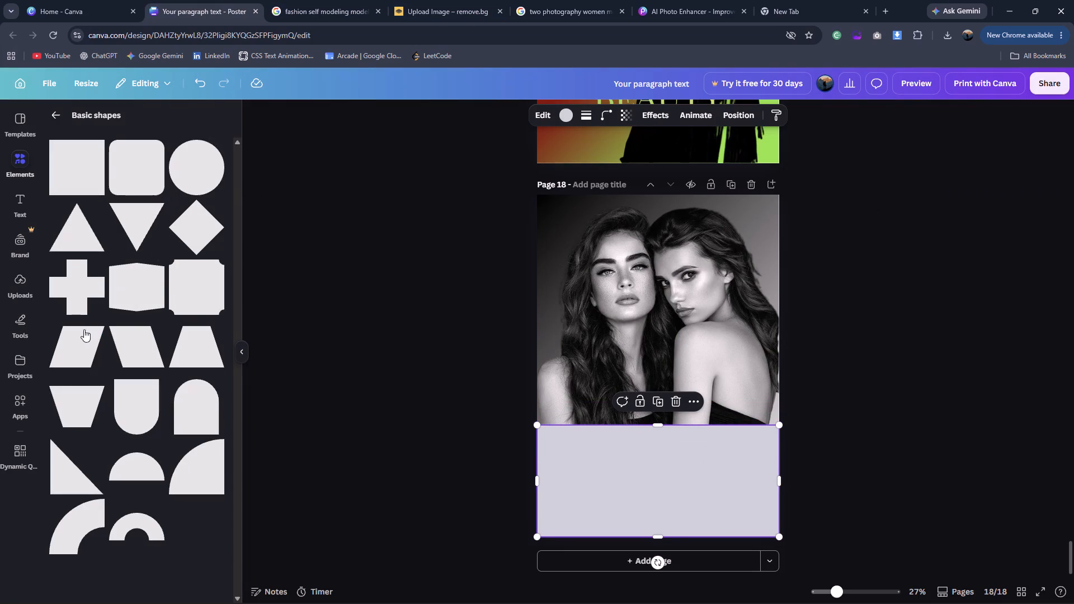
# Add a right triangle, rotate it to about -90° with its right angle at lower right, and move it to the page's left edge.
pyautogui.click(65, 465)
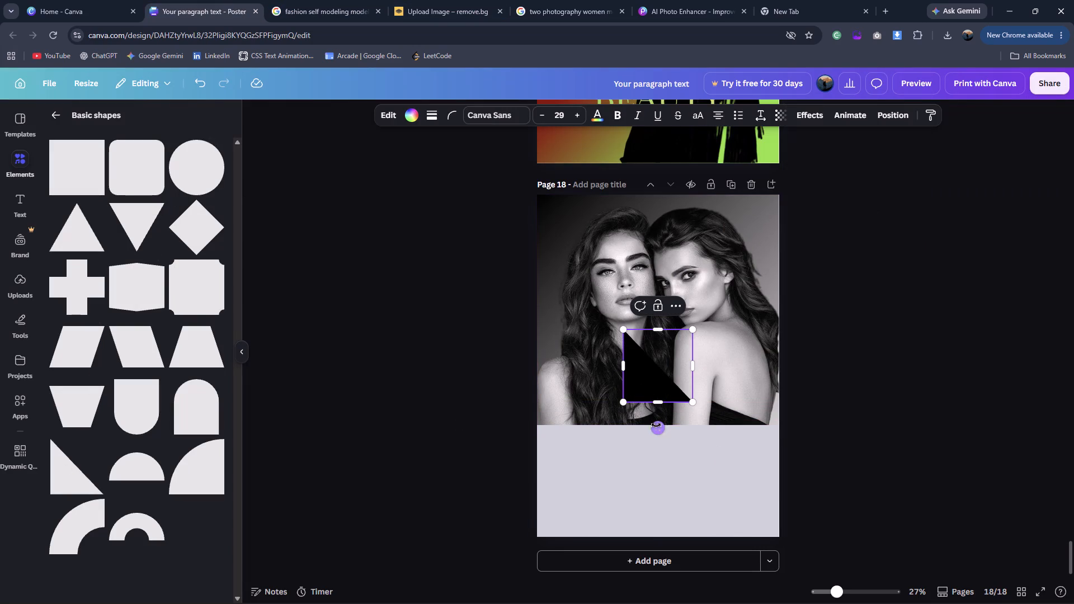
pyautogui.moveTo(656, 428); pyautogui.dragTo(703, 258)
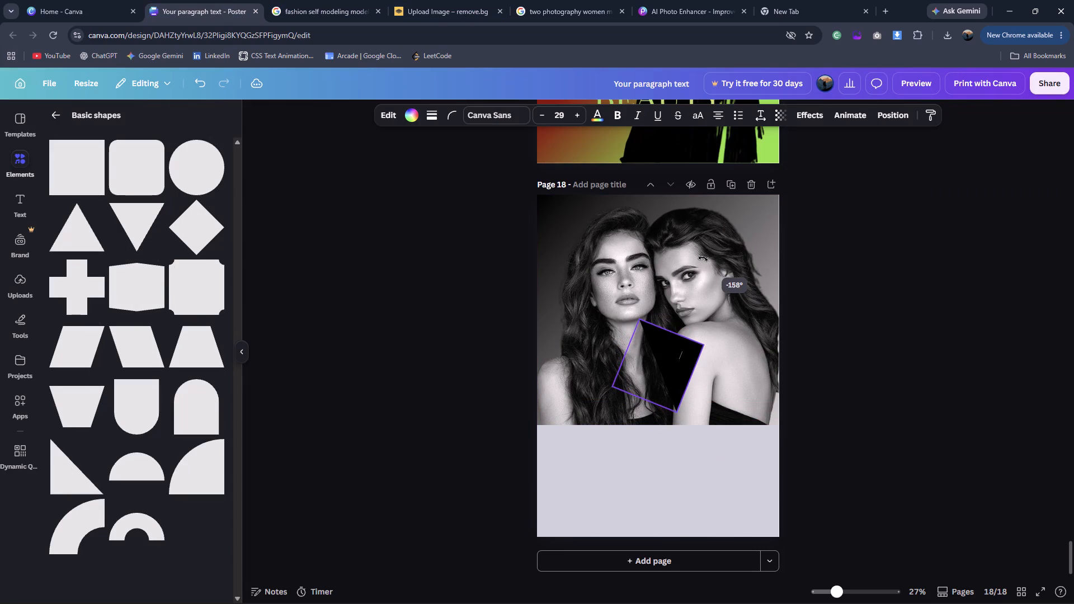
pyautogui.moveTo(703, 258); pyautogui.dragTo(753, 379)
pyautogui.click(309, 0)
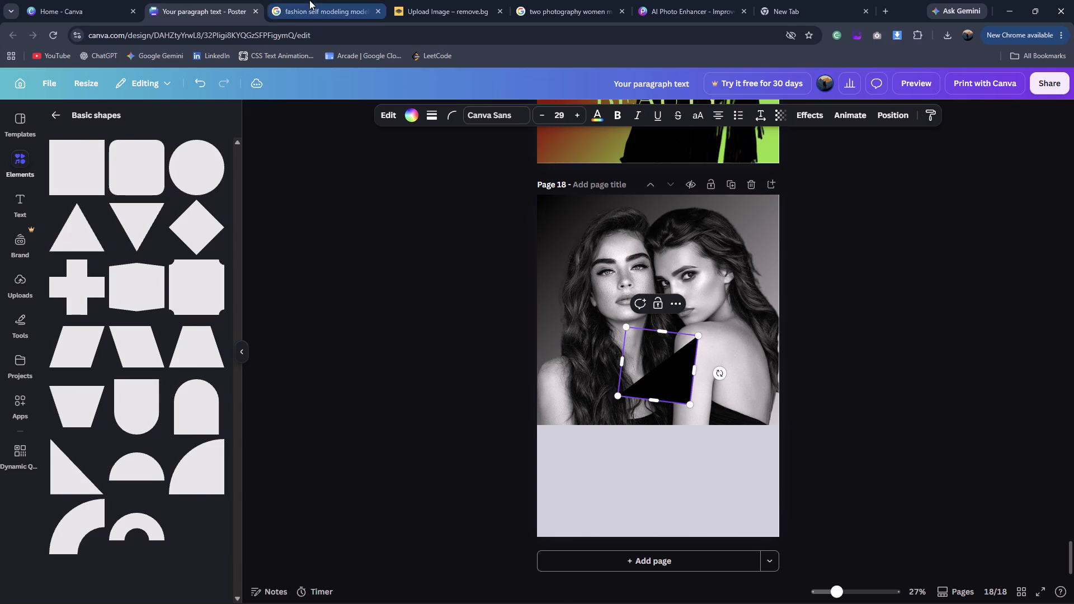
pyautogui.click(209, 0)
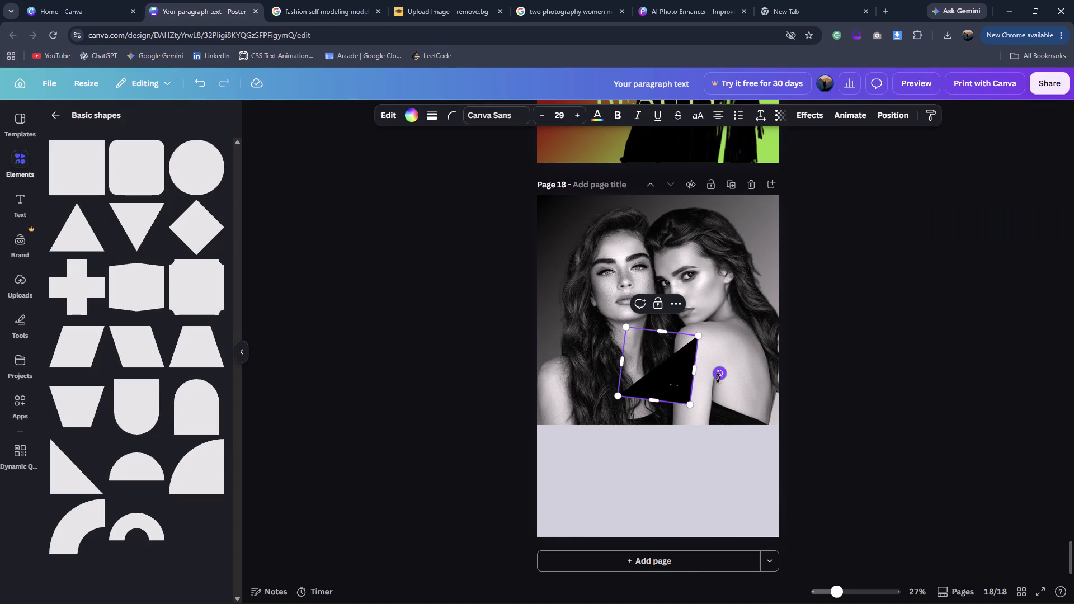
pyautogui.moveTo(718, 378); pyautogui.dragTo(722, 368)
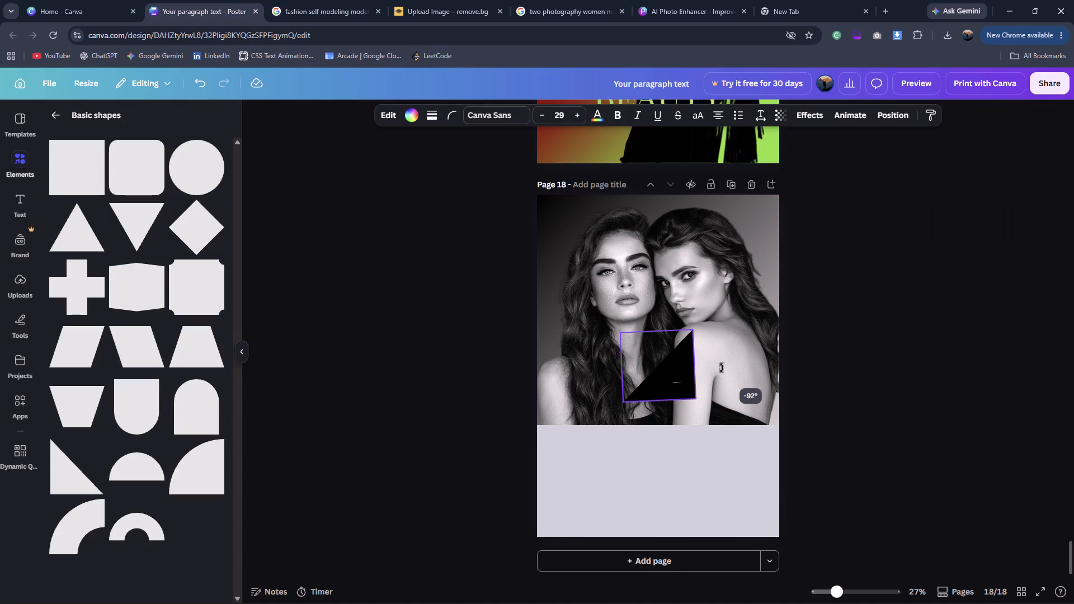
pyautogui.moveTo(722, 368); pyautogui.dragTo(722, 370)
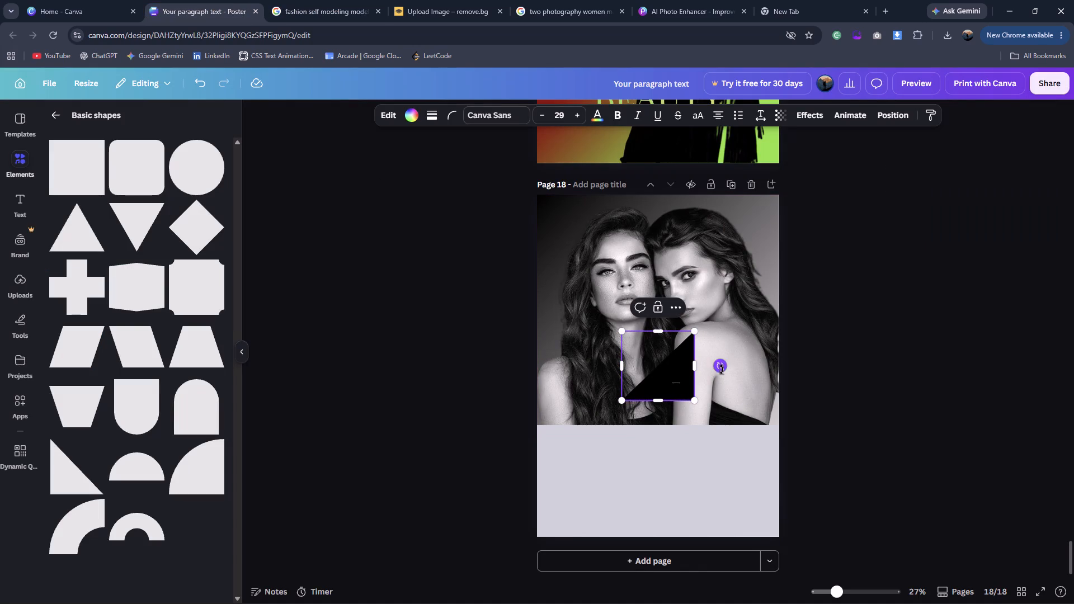
pyautogui.click(863, 347)
pyautogui.moveTo(658, 378); pyautogui.dragTo(571, 417)
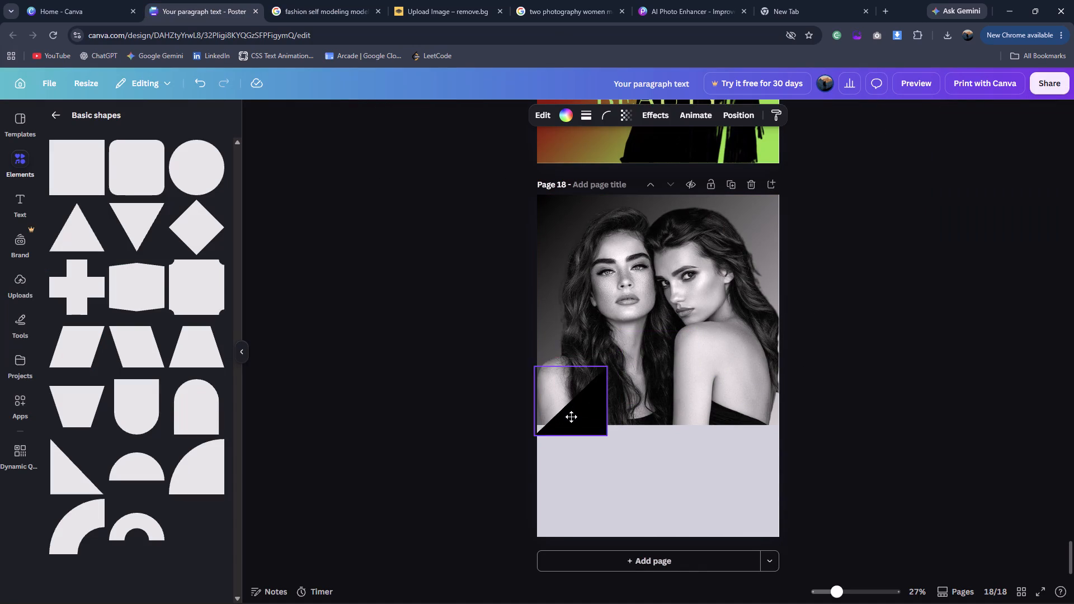
pyautogui.moveTo(571, 417); pyautogui.dragTo(574, 396)
# Adjust the grey rectangle's top edge so that it just covers the bottom edge of the two-women cutout.
pyautogui.click(592, 434)
pyautogui.moveTo(651, 424); pyautogui.dragTo(653, 440)
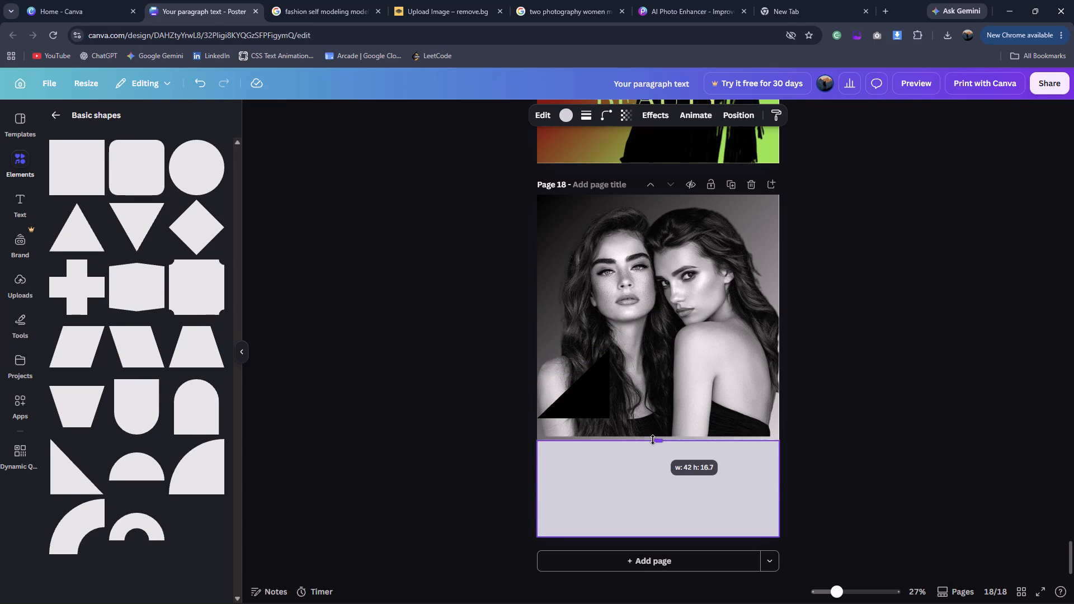
pyautogui.moveTo(653, 440); pyautogui.dragTo(654, 435)
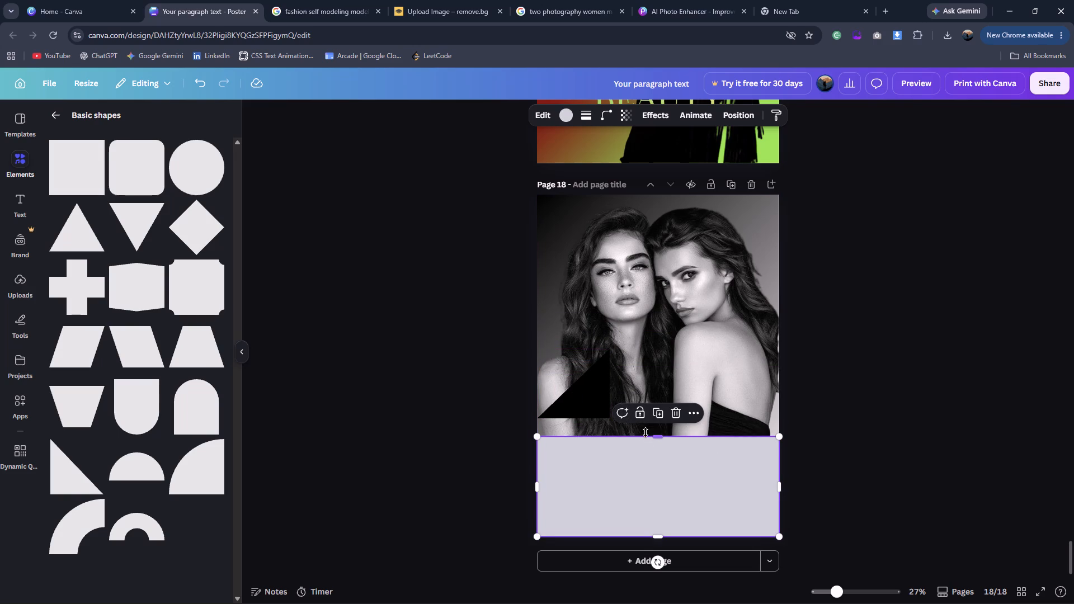
pyautogui.click(651, 432)
# Rest the black triangle on the grey rectangle's top edge, stretch it to the full 42 page width, and make it about 16 tall.
pyautogui.moveTo(595, 394); pyautogui.dragTo(594, 402)
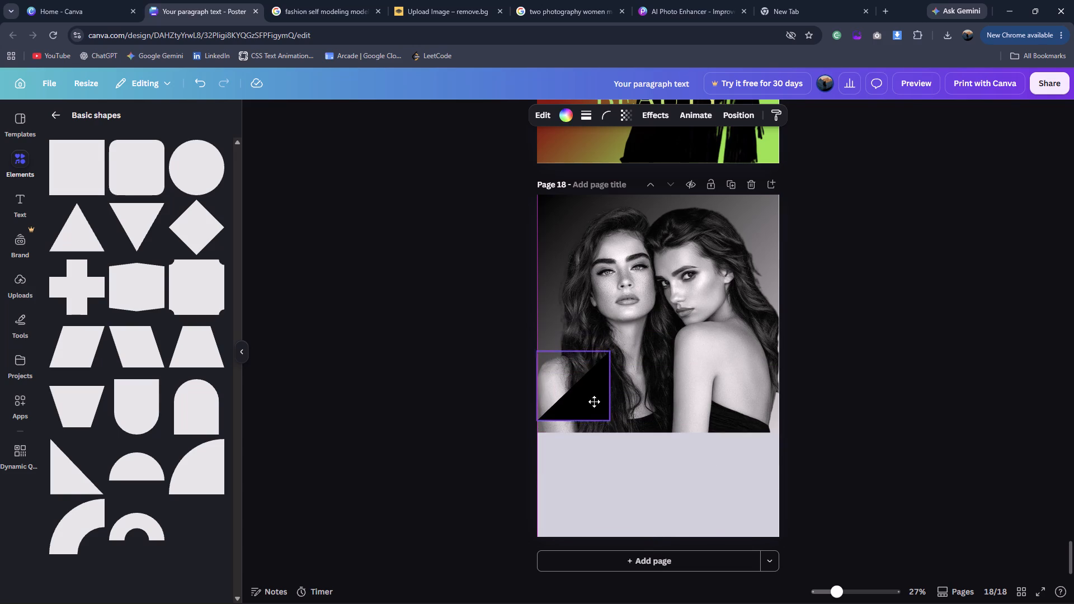
pyautogui.moveTo(594, 402); pyautogui.dragTo(595, 409)
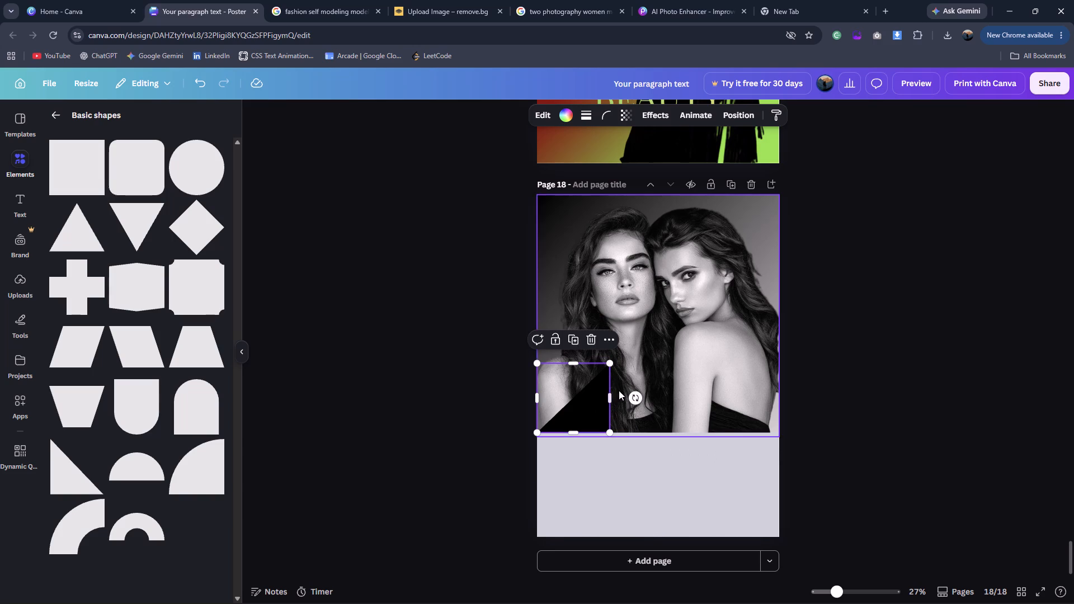
pyautogui.moveTo(611, 395); pyautogui.dragTo(769, 397)
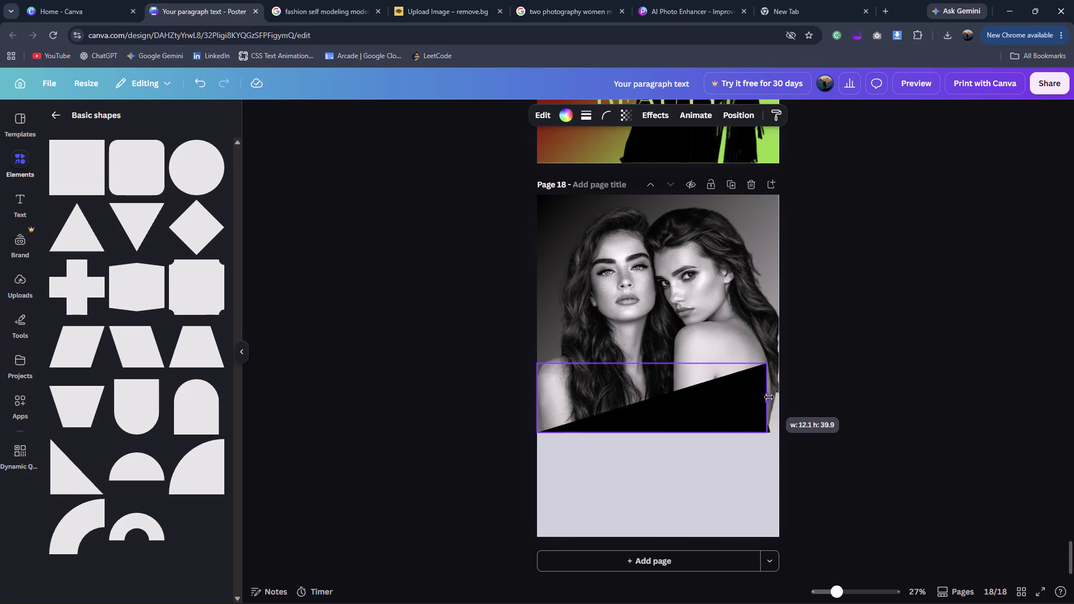
pyautogui.moveTo(769, 397); pyautogui.dragTo(783, 397)
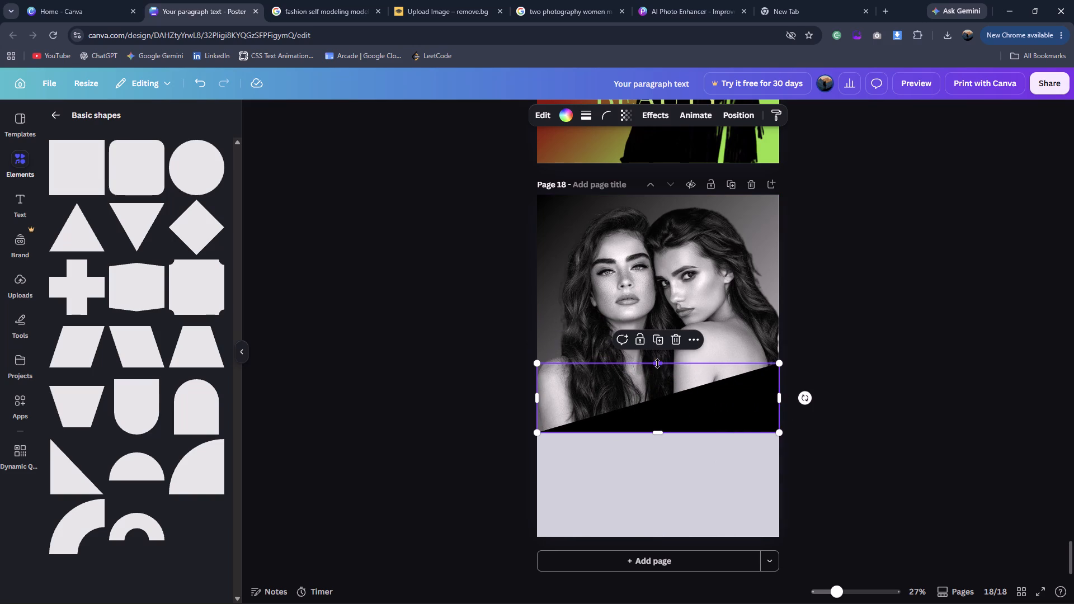
pyautogui.moveTo(657, 364); pyautogui.dragTo(663, 341)
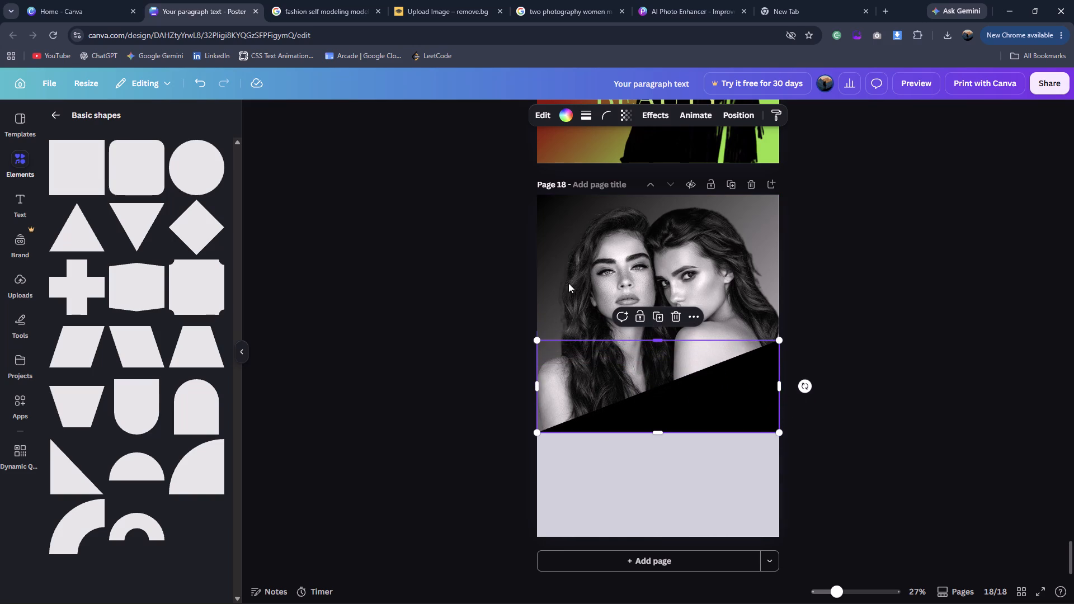
# Raise the black triangle's top edge to steepen the diagonal, keeping the 42 page width and checking against the Elegant Fashion reference.
pyautogui.click(341, 0)
pyautogui.click(195, 0)
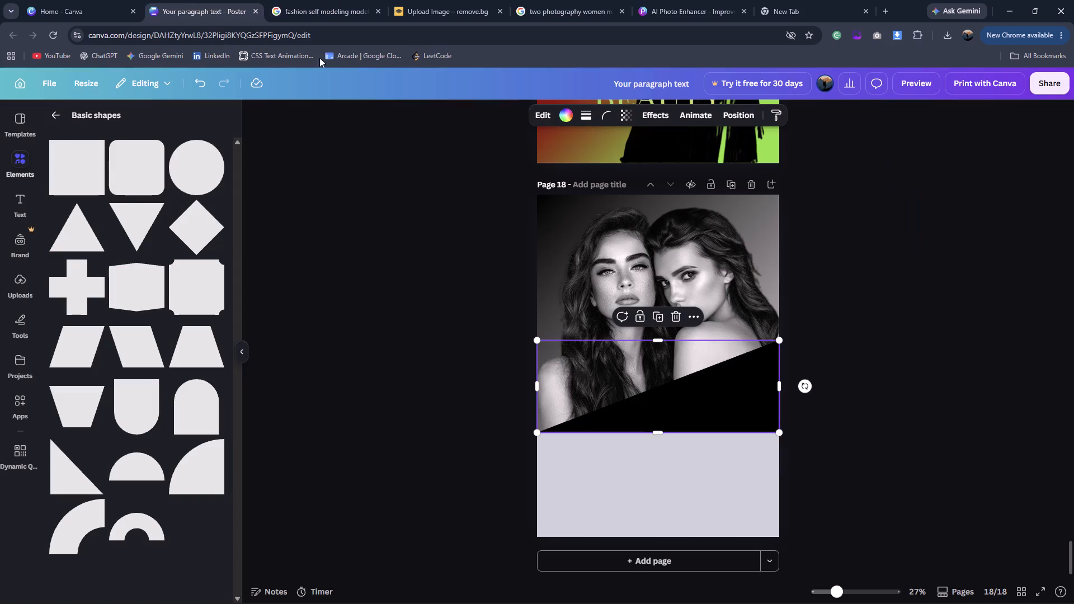
pyautogui.moveTo(783, 338); pyautogui.dragTo(781, 305)
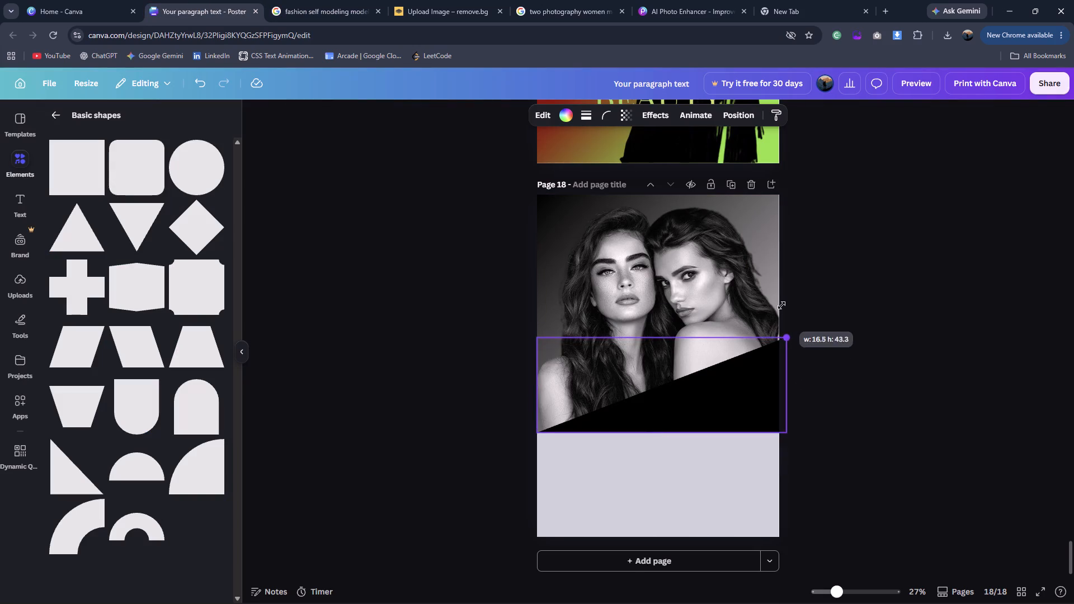
pyautogui.moveTo(781, 305); pyautogui.dragTo(771, 304)
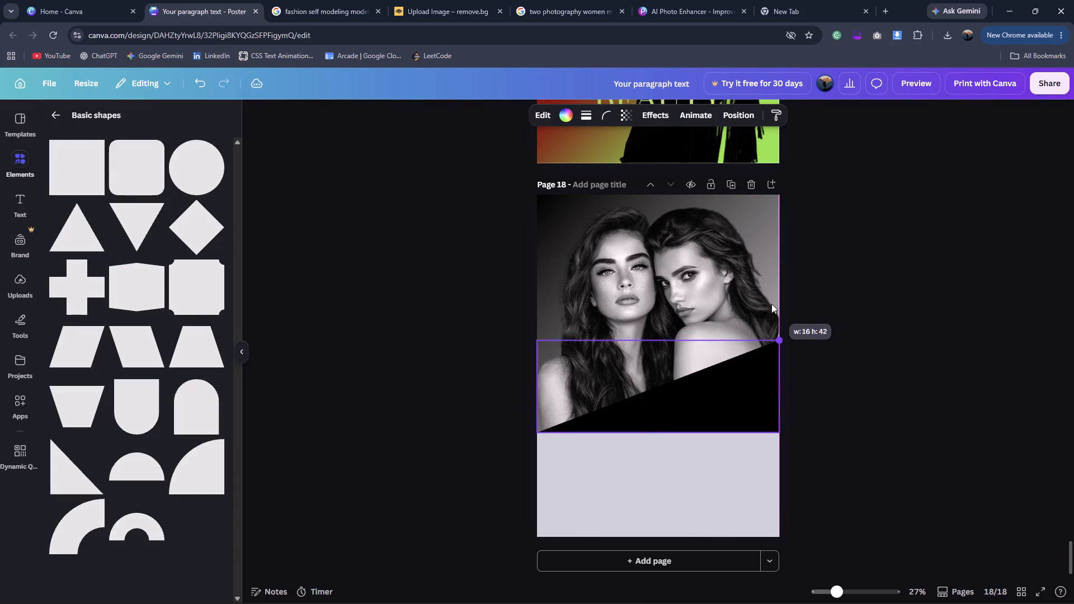
pyautogui.moveTo(661, 341); pyautogui.dragTo(658, 278)
pyautogui.click(332, 0)
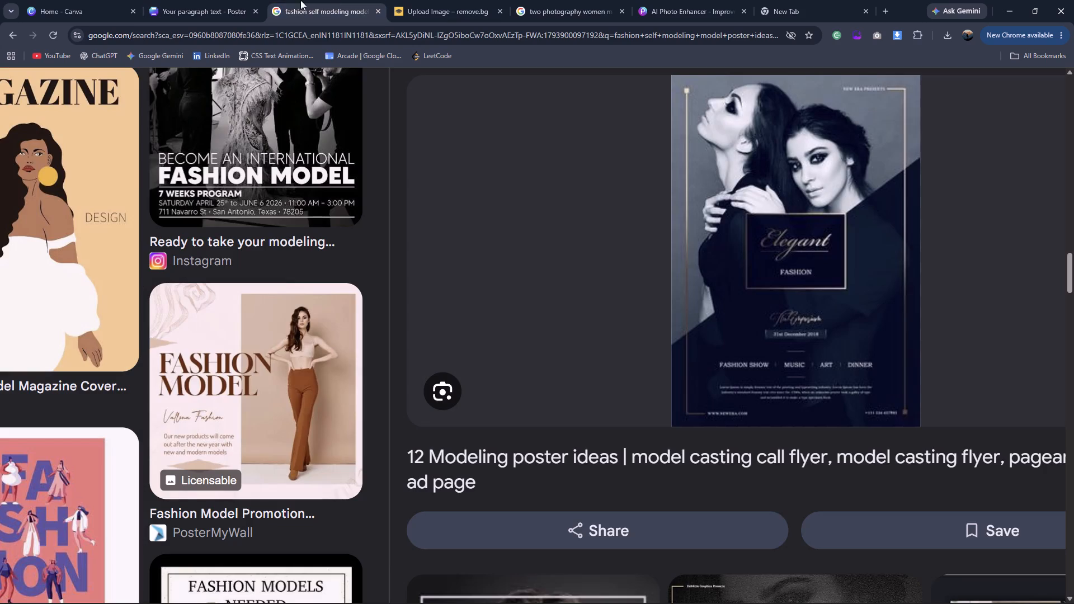
pyautogui.click(211, 0)
pyautogui.click(825, 275)
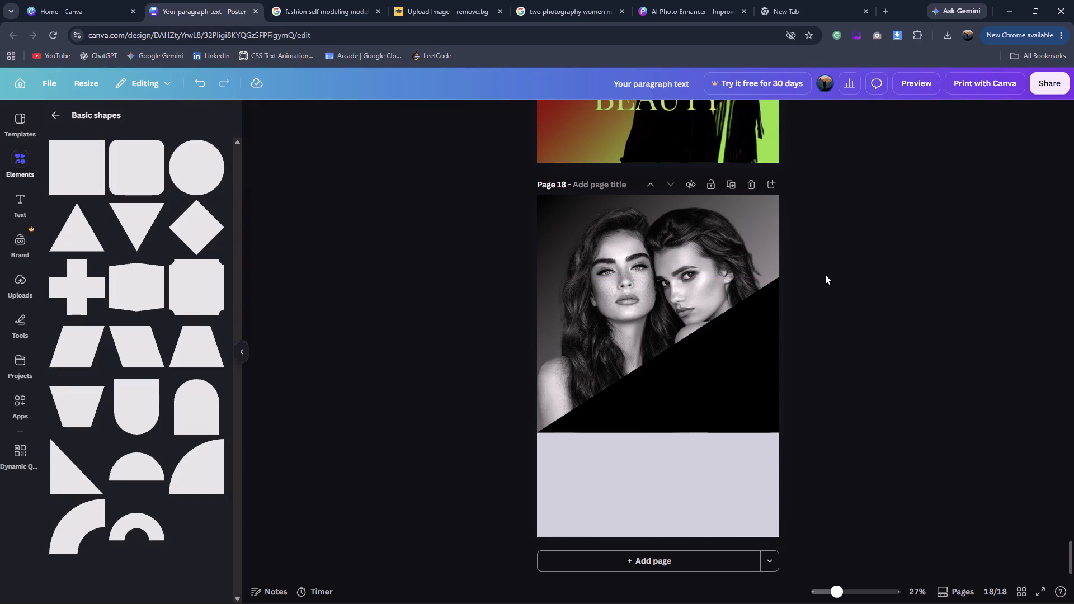
# Nudge the black triangle slightly right and extend its left side back to the page edge, making it about 42.1 wide.
pyautogui.click(736, 332)
pyautogui.press('Right')
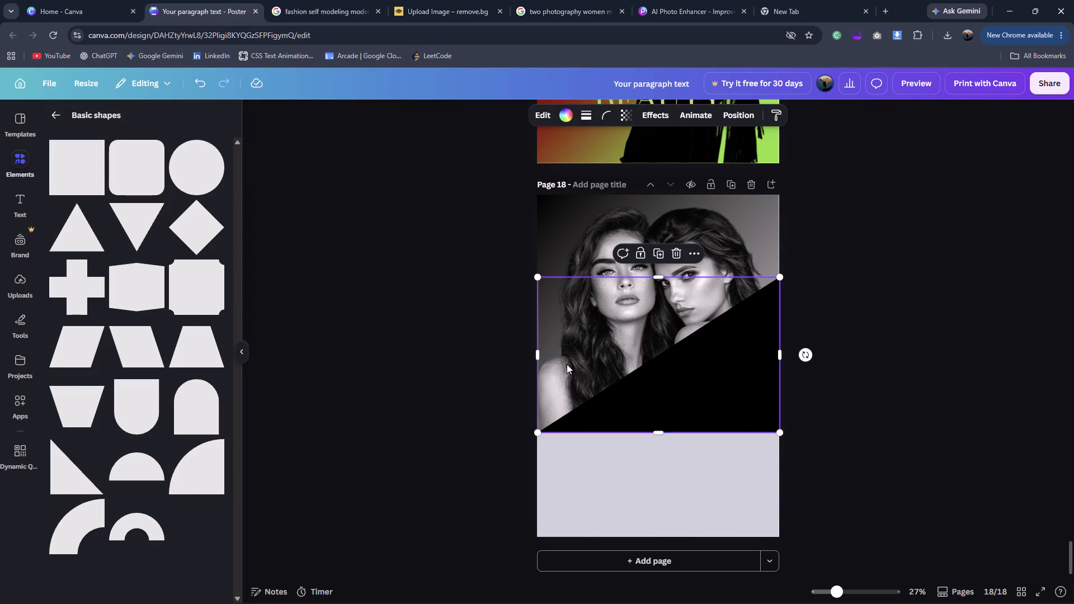
pyautogui.click(539, 356)
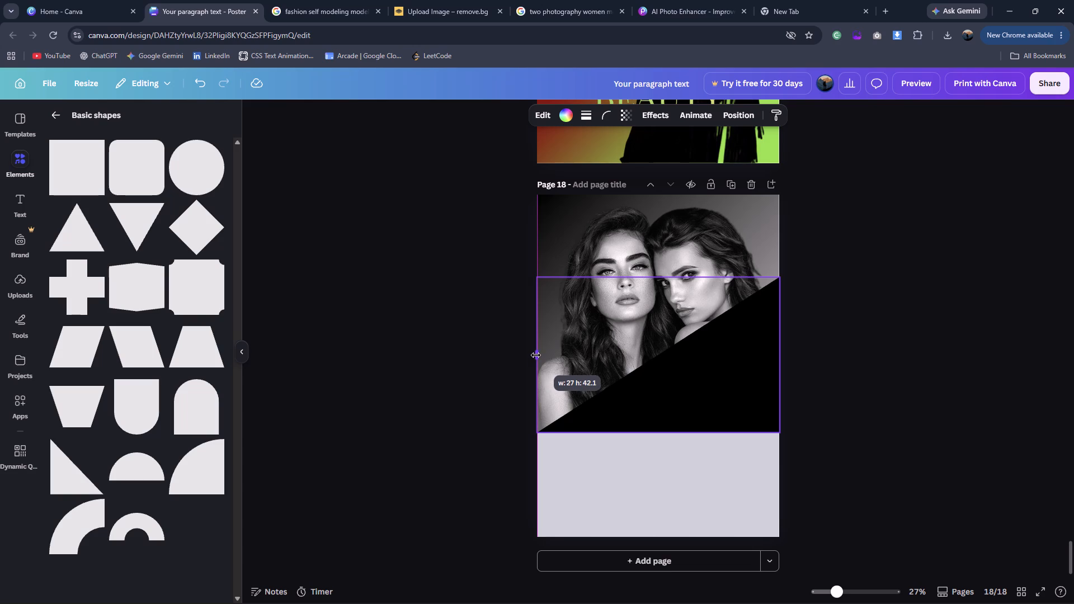
pyautogui.click(474, 367)
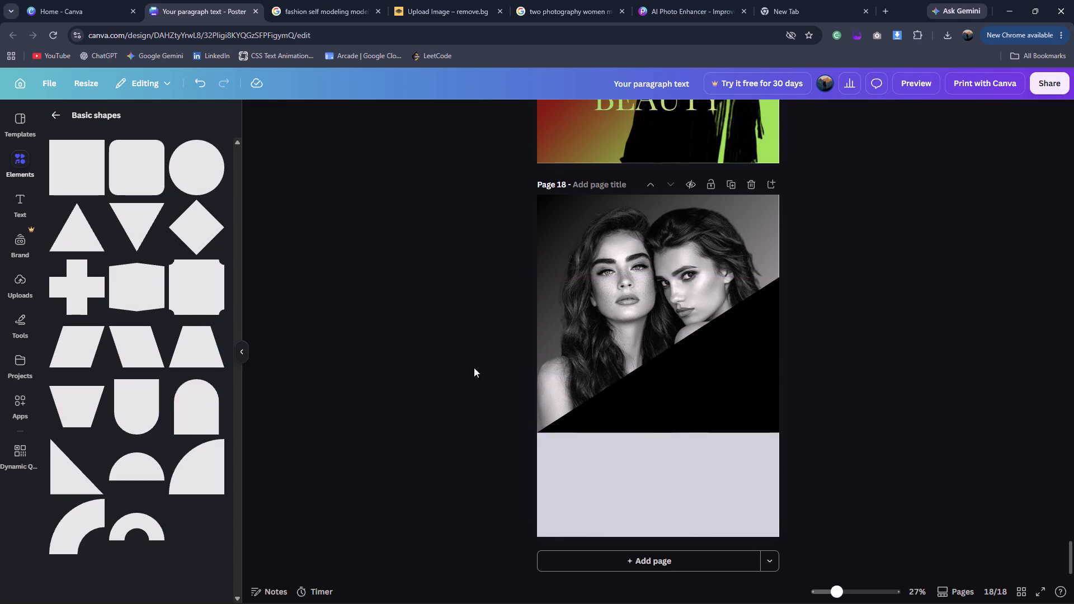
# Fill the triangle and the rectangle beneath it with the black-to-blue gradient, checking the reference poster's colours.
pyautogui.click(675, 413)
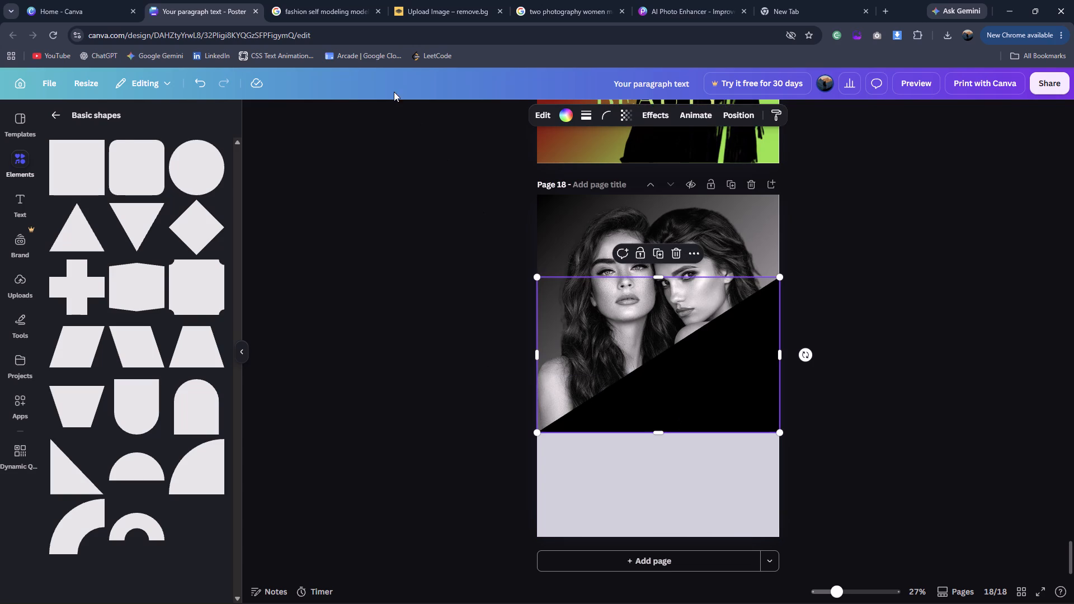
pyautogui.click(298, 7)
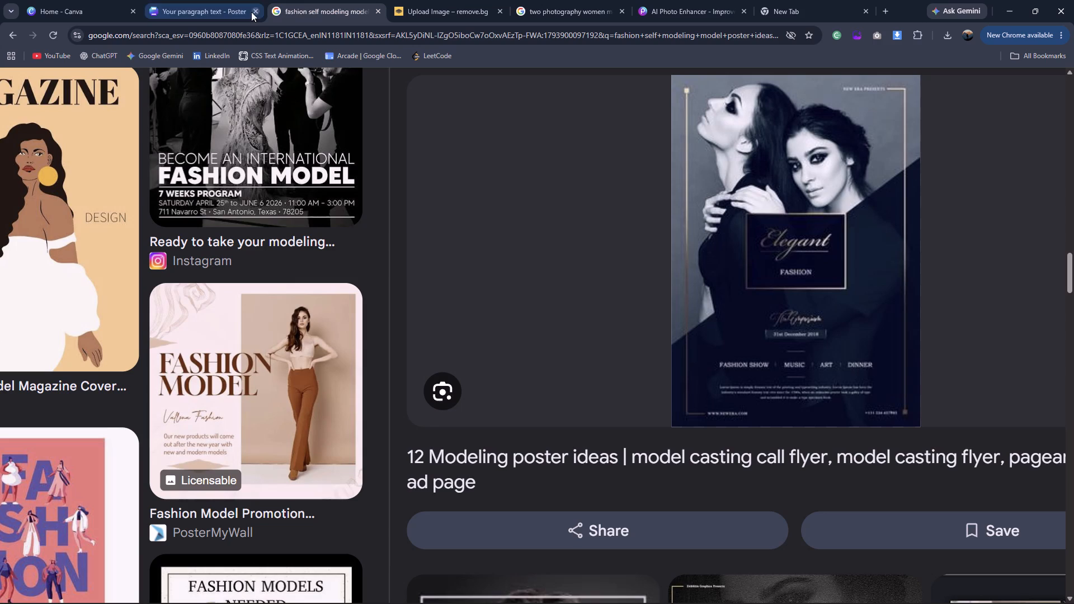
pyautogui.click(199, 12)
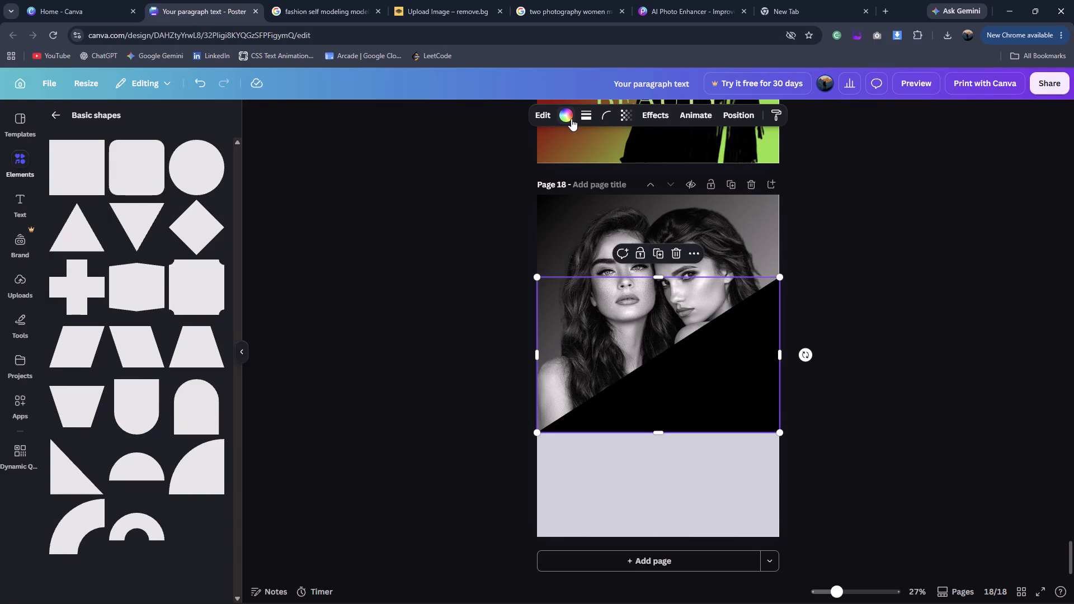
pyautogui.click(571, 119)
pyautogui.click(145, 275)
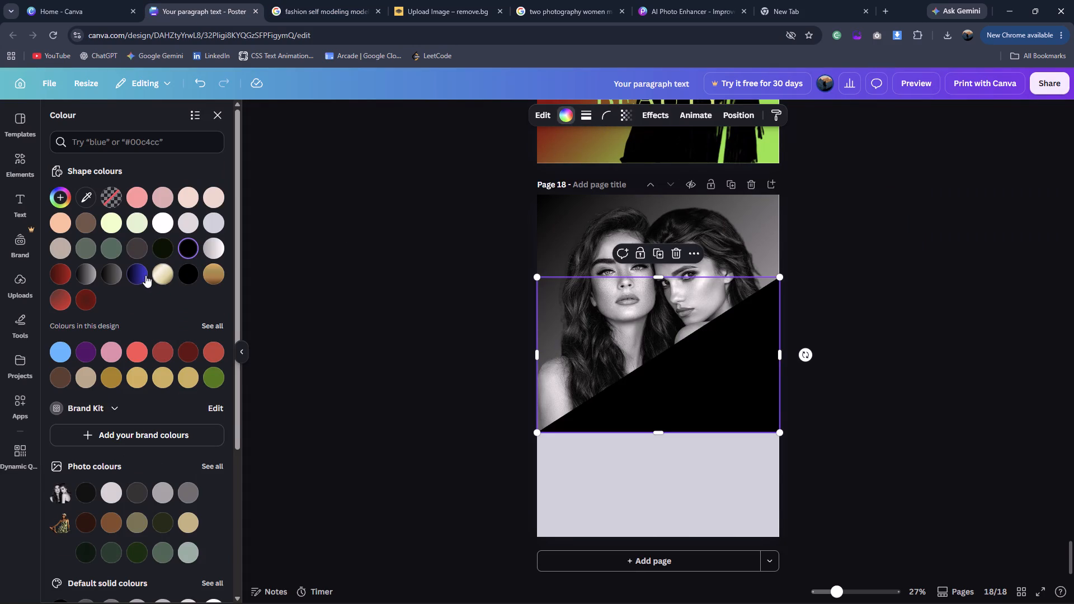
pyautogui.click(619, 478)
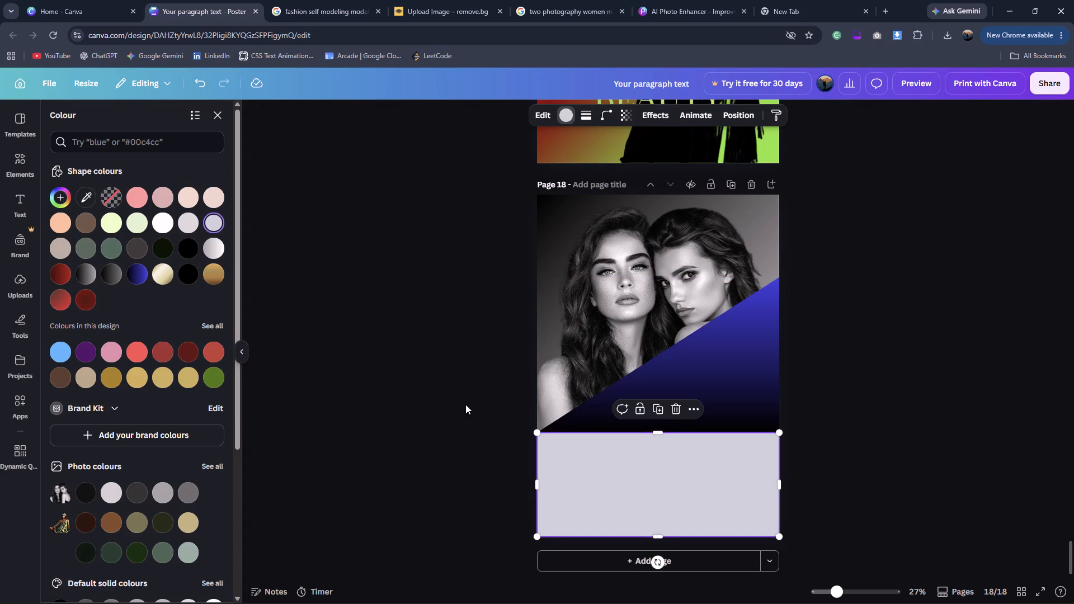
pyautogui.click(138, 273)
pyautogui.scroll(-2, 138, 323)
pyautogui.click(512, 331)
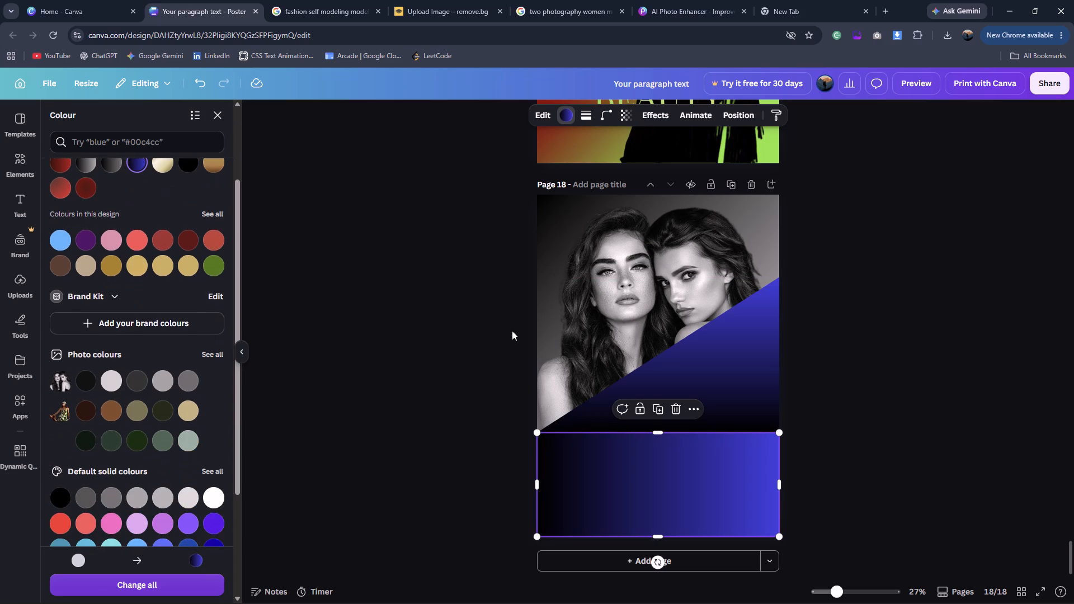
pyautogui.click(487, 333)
# Nudge the triangle down slightly so that its base meets the rectangle without a gap.
pyautogui.click(719, 381)
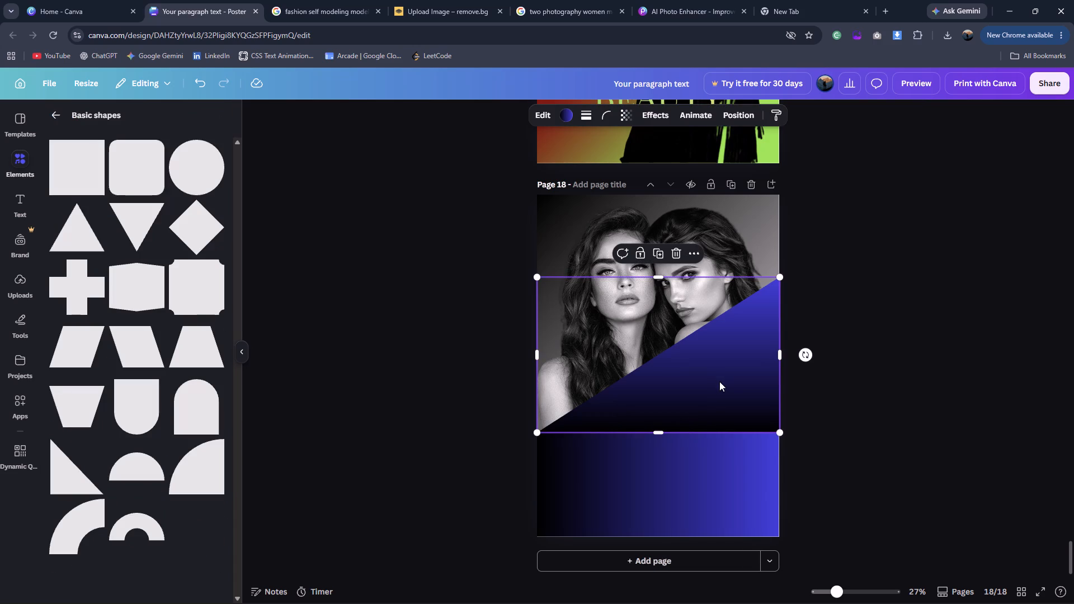
pyautogui.press('Down')
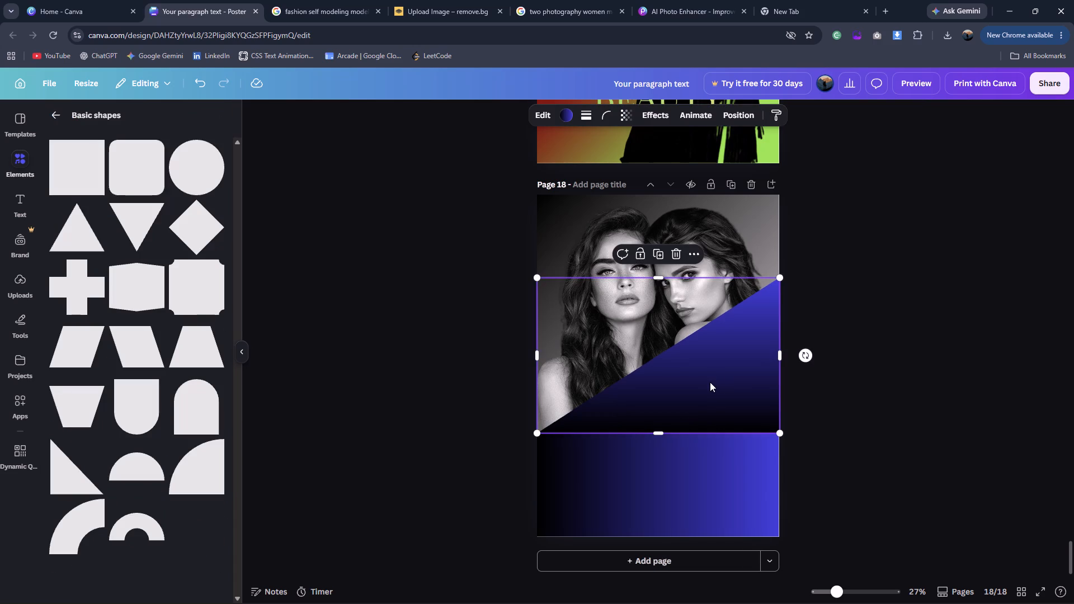
pyautogui.click(828, 356)
# Recolour the triangle a solid very dark navy from the default solid colours, matching the reference poster's lower block.
pyautogui.click(745, 380)
pyautogui.click(572, 111)
pyautogui.click(318, 0)
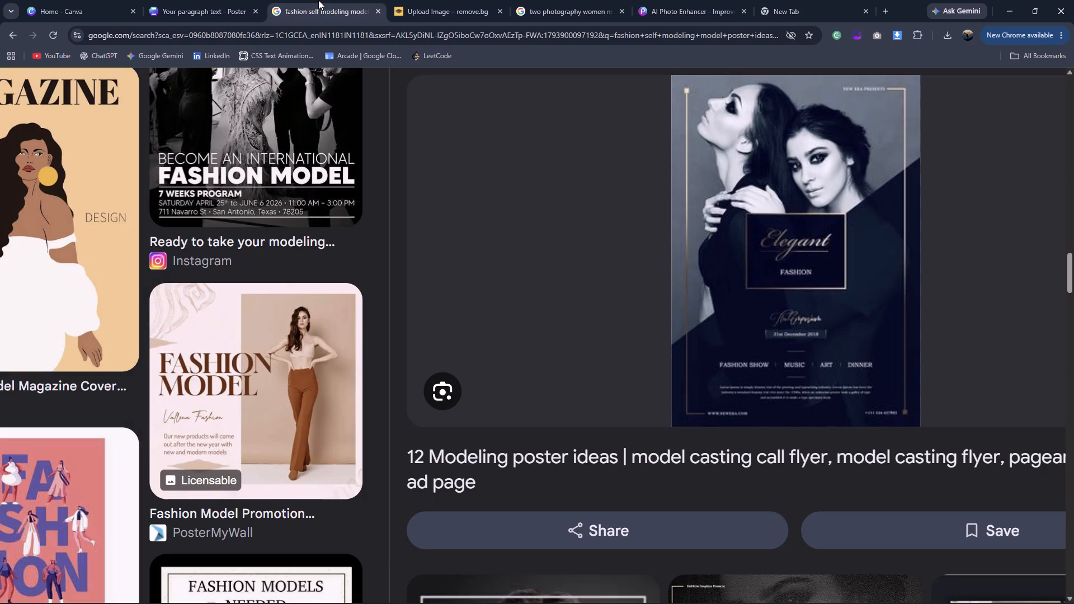
pyautogui.click(216, 1)
pyautogui.scroll(-10, 112, 403)
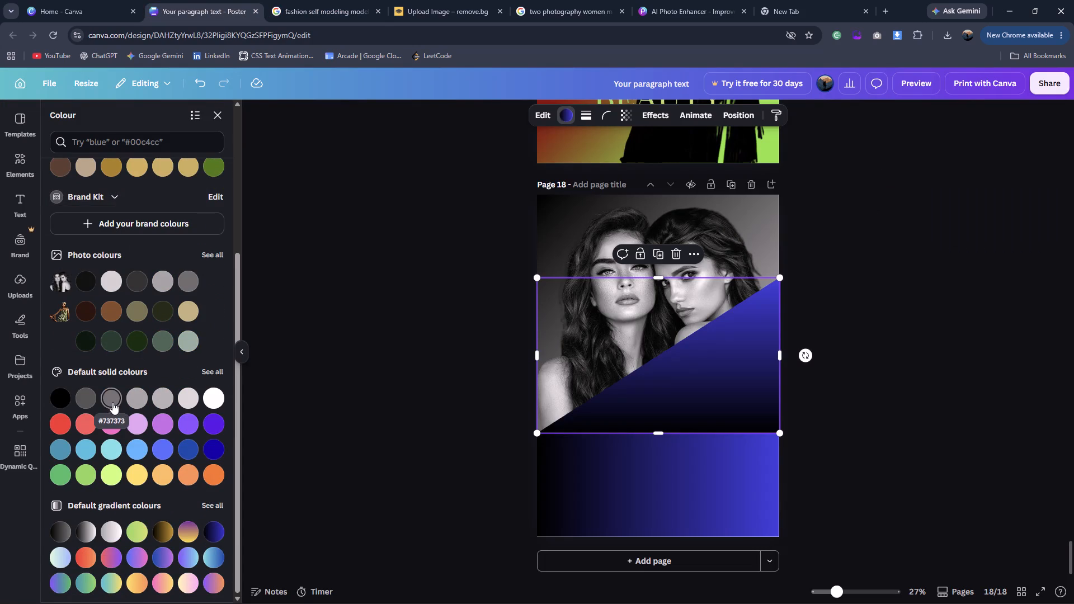
pyautogui.click(211, 451)
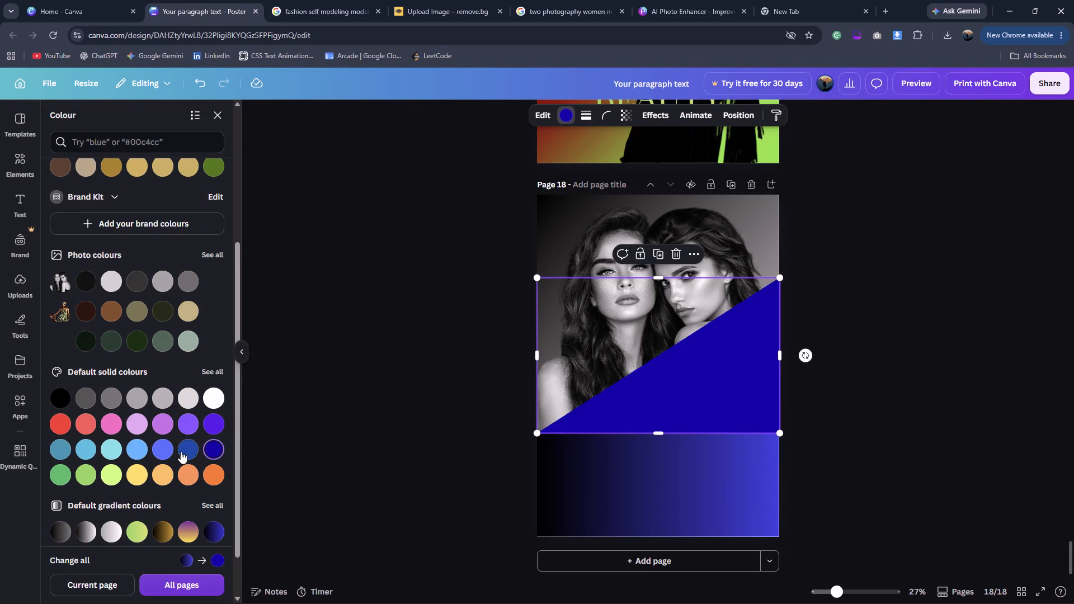
pyautogui.click(218, 372)
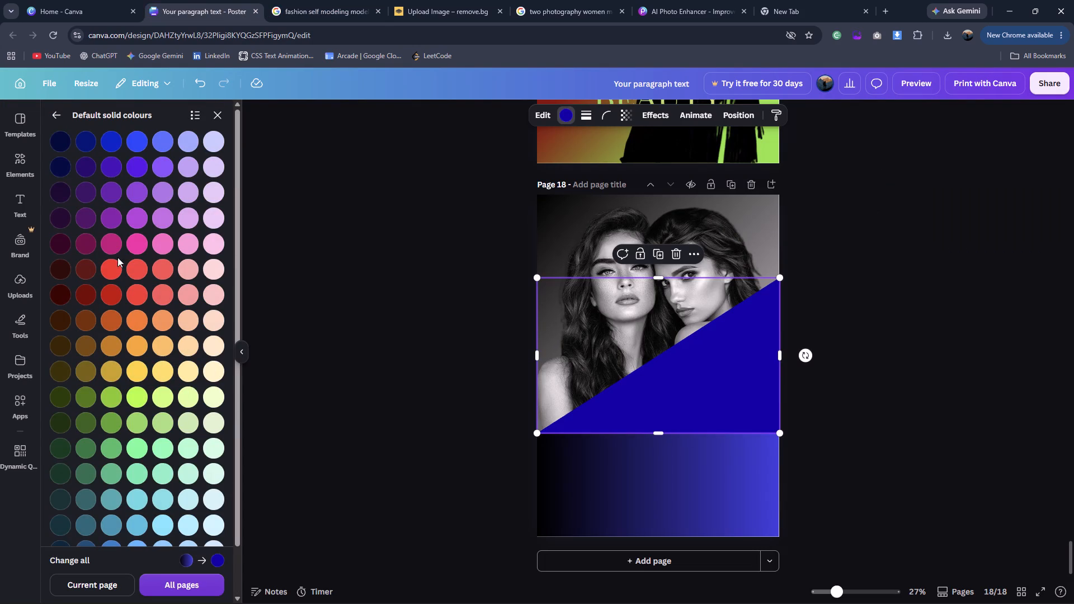
pyautogui.click(84, 174)
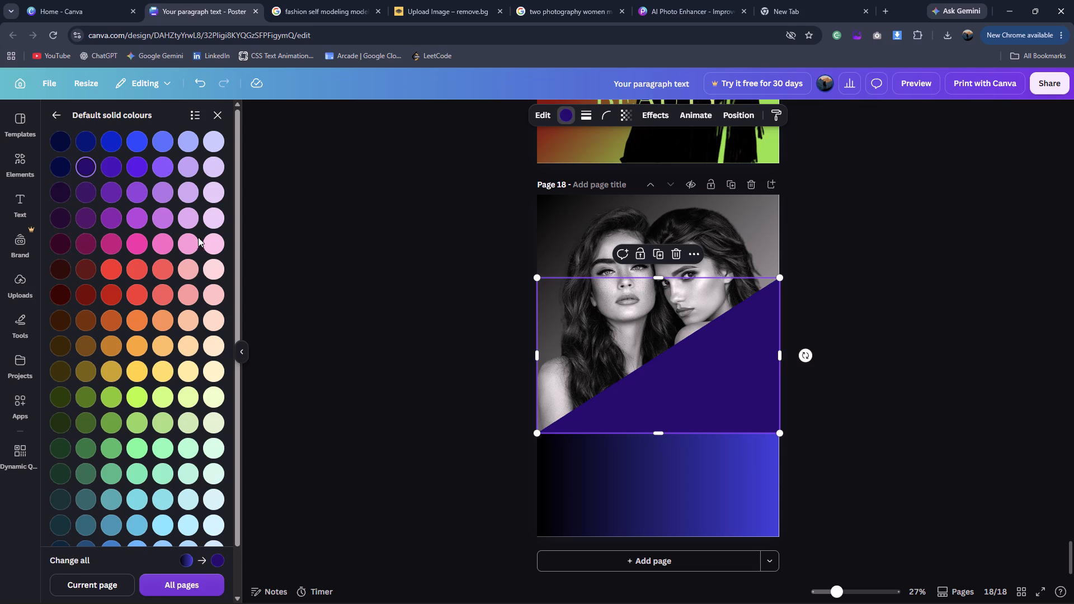
pyautogui.click(64, 147)
pyautogui.click(64, 172)
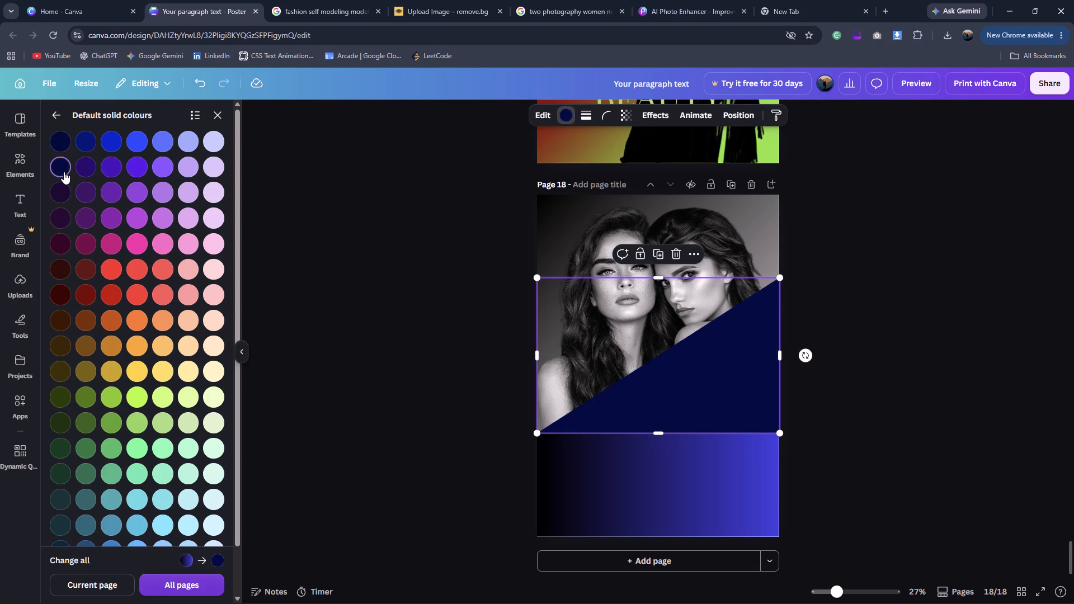
# Fill the lower rectangle with the same solid dark navy as the triangle.
pyautogui.click(616, 484)
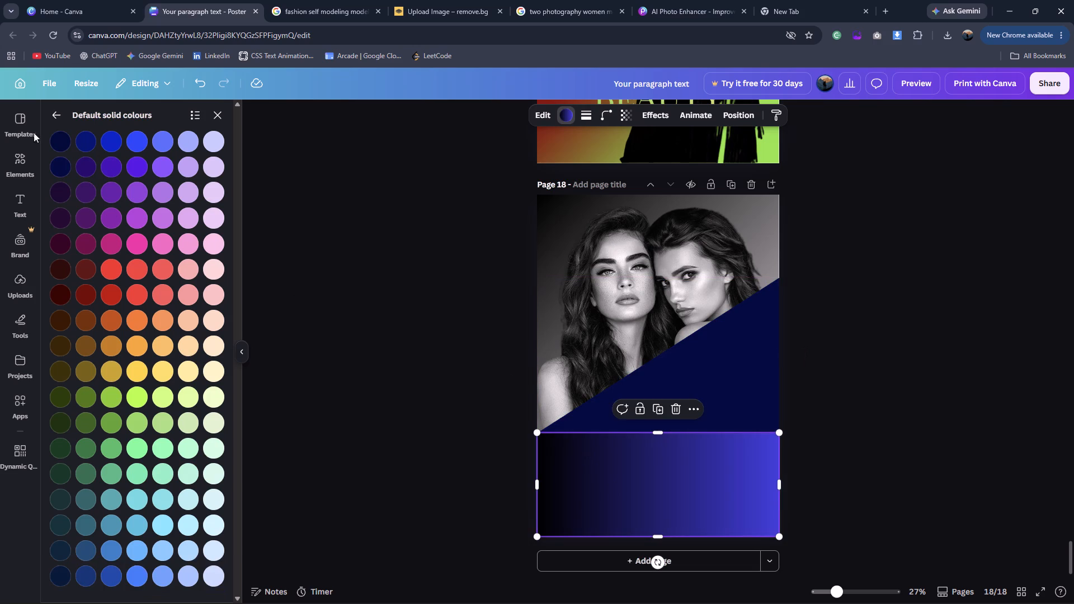
pyautogui.click(60, 164)
pyautogui.doubleClick(319, 197)
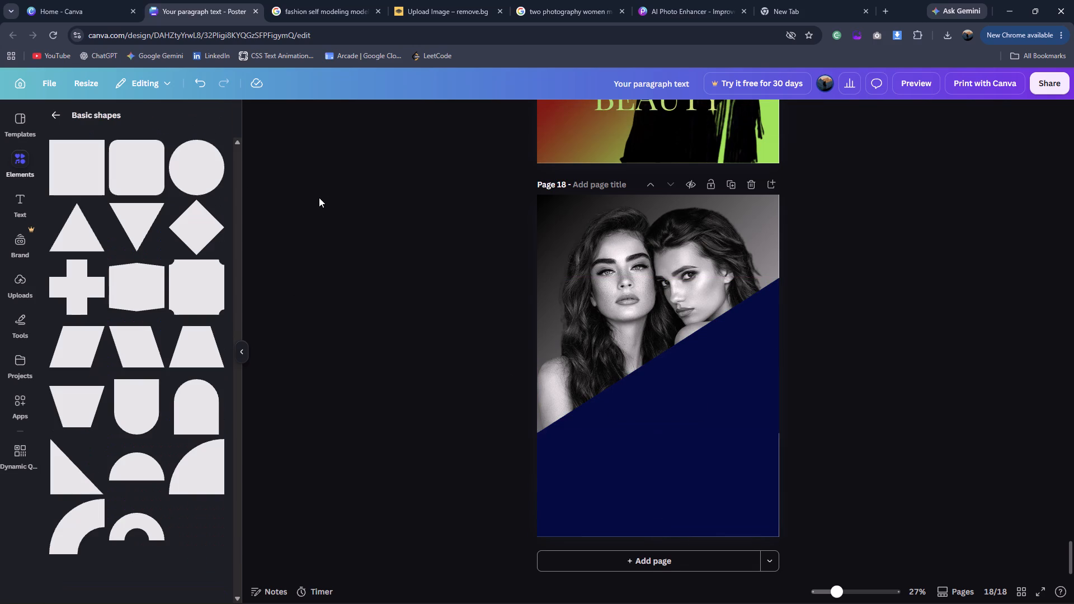
# Nudge the navy rectangle slightly right and extend its left side to the page edge, making it about 42.1 wide.
pyautogui.click(742, 452)
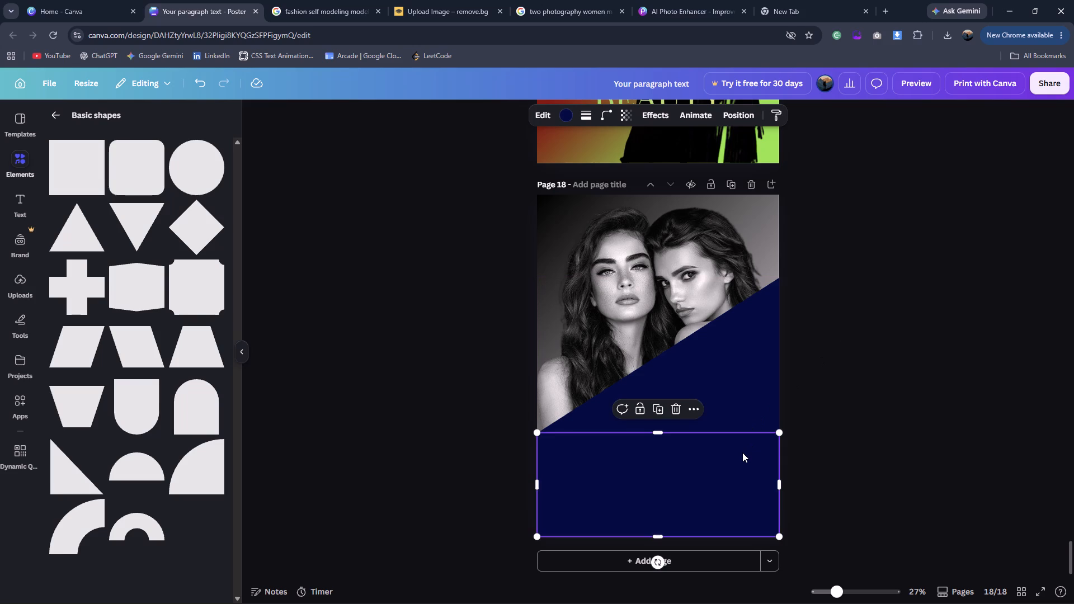
pyautogui.press('Right')
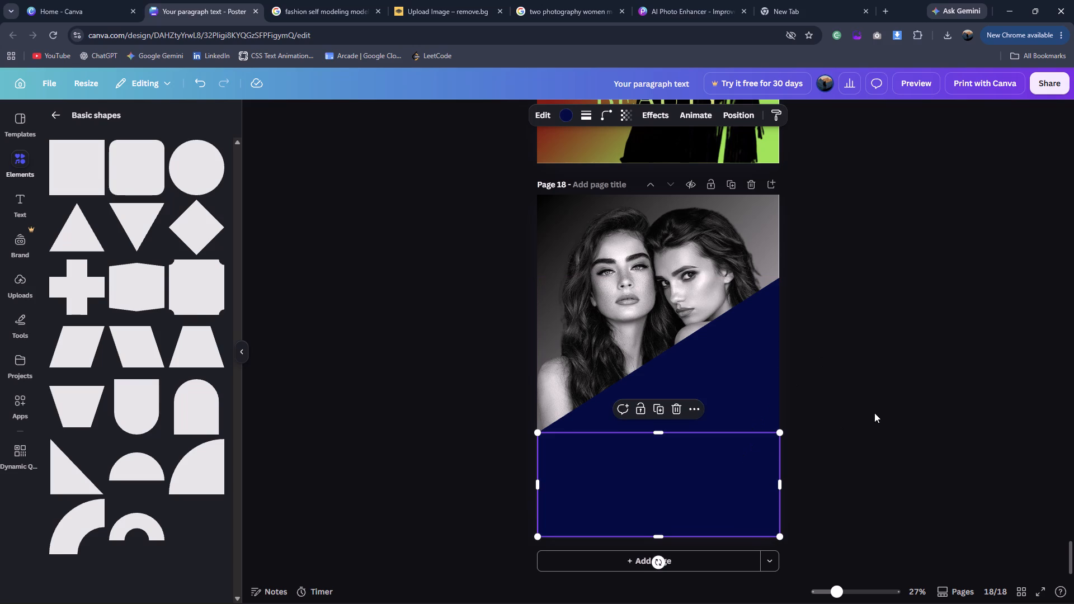
pyautogui.click(874, 413)
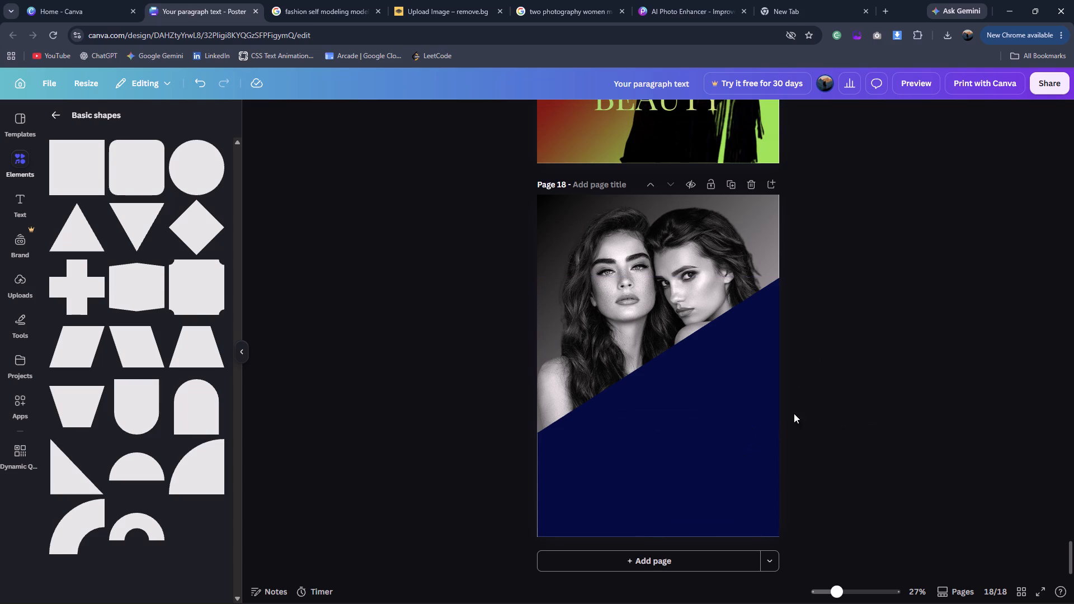
pyautogui.click(607, 464)
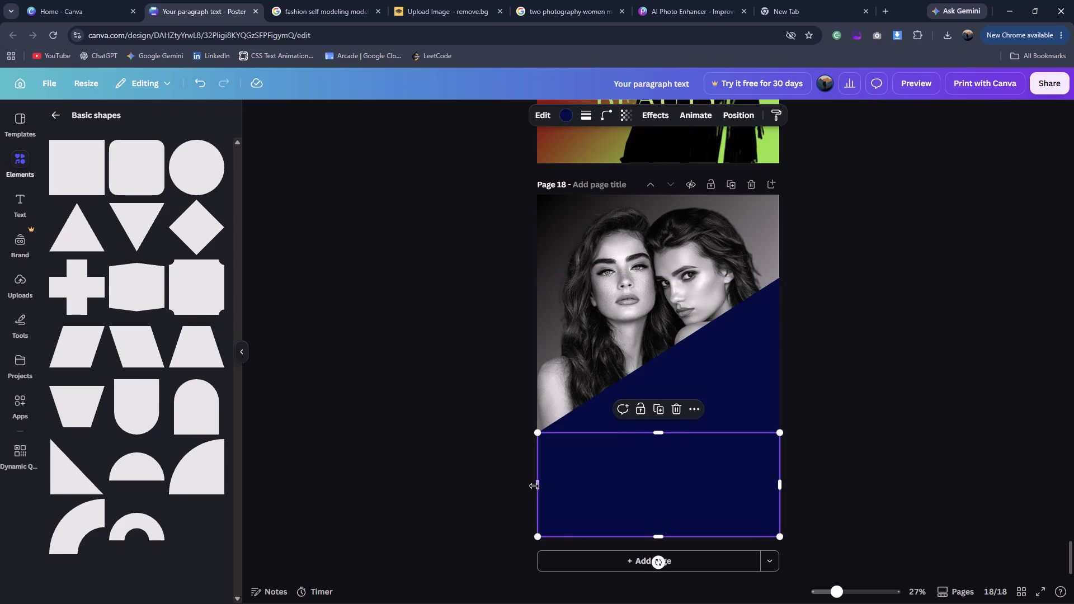
pyautogui.click(534, 486)
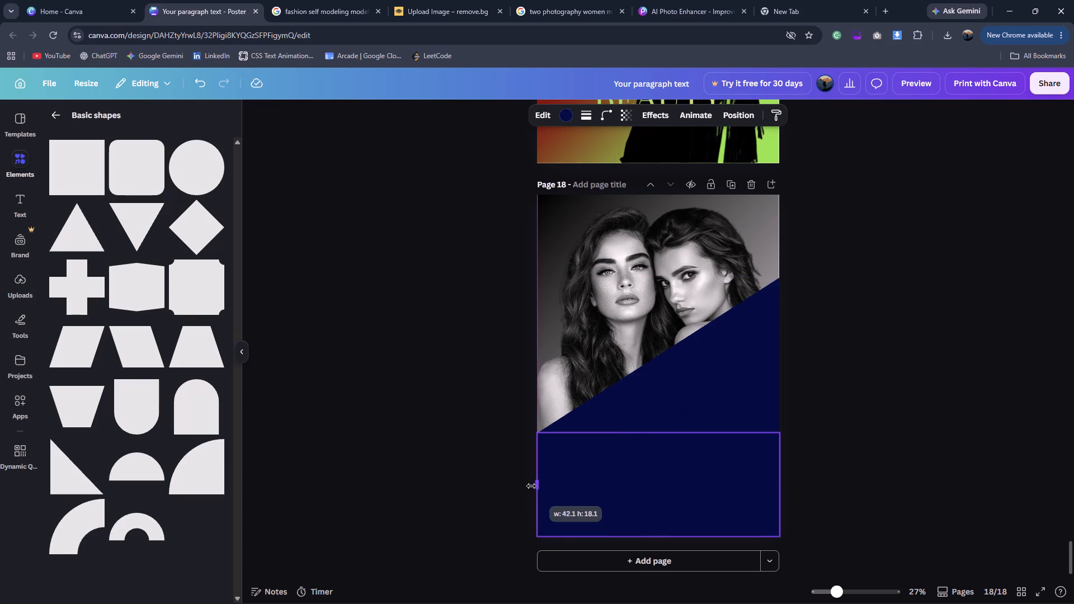
pyautogui.click(610, 417)
pyautogui.click(536, 432)
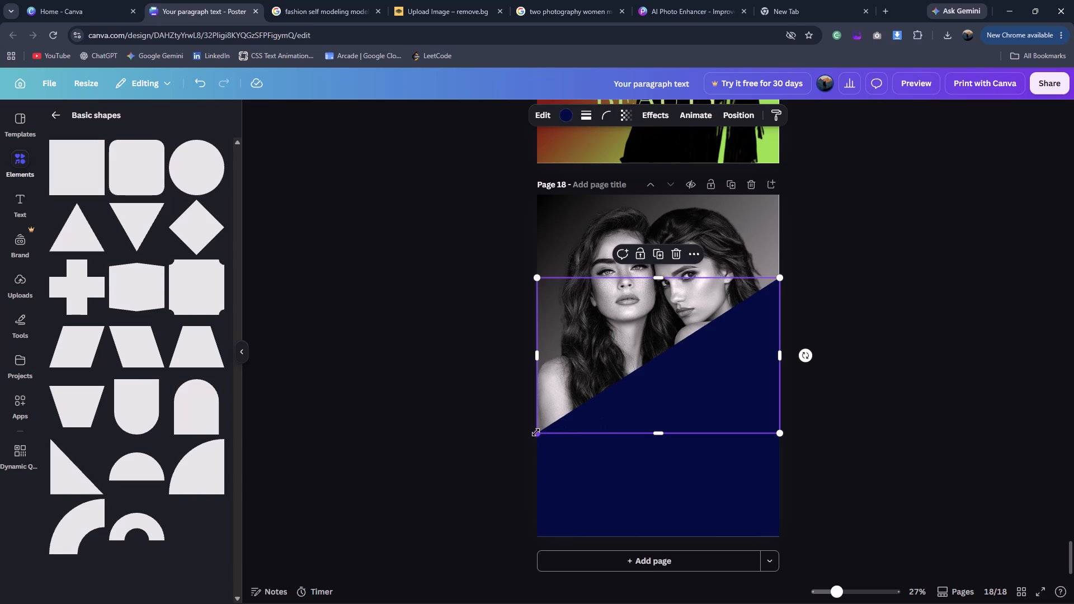
pyautogui.click(1019, 430)
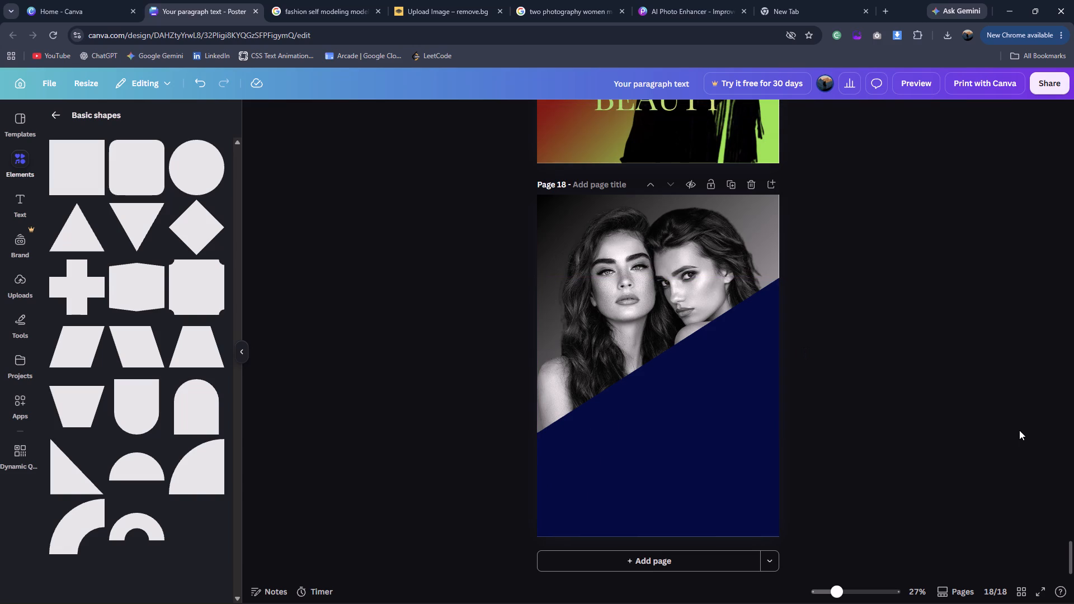
# Check the Elegant Fashion reference, stretch the two-women cutout's bottom edge down towards the page bottom to enlarge it, and shift it up slightly.
pyautogui.click(366, 0)
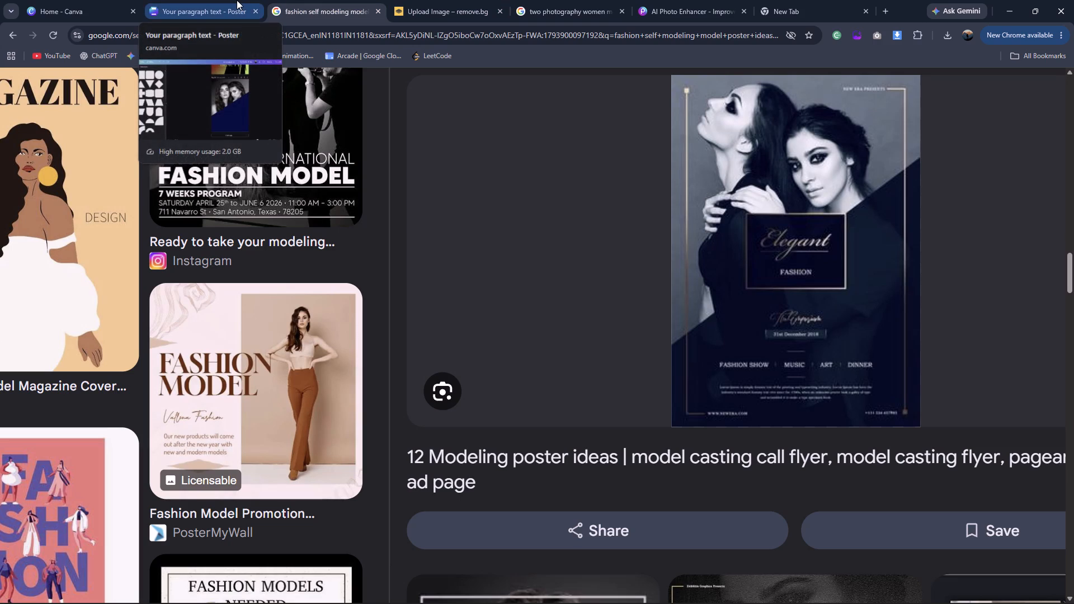
pyautogui.click(296, 0)
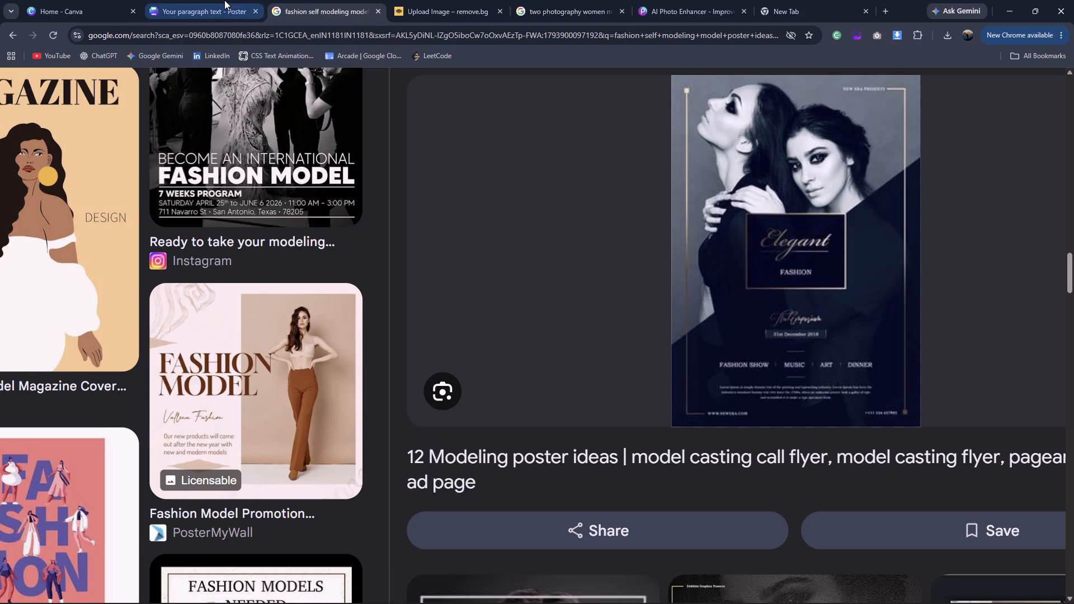
pyautogui.click(224, 0)
pyautogui.click(694, 285)
pyautogui.click(586, 352)
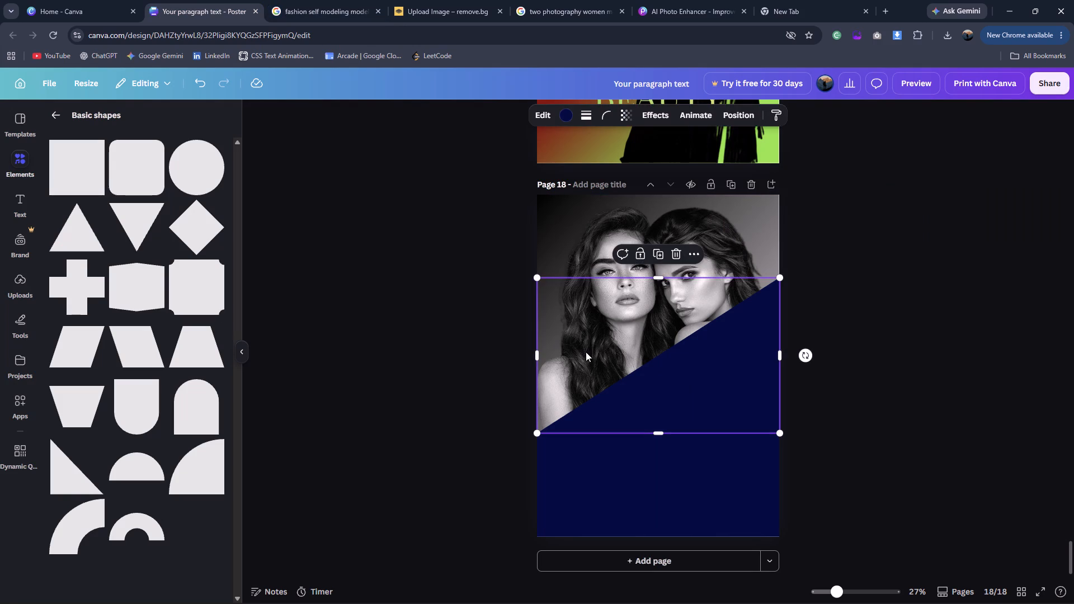
pyautogui.click(588, 251)
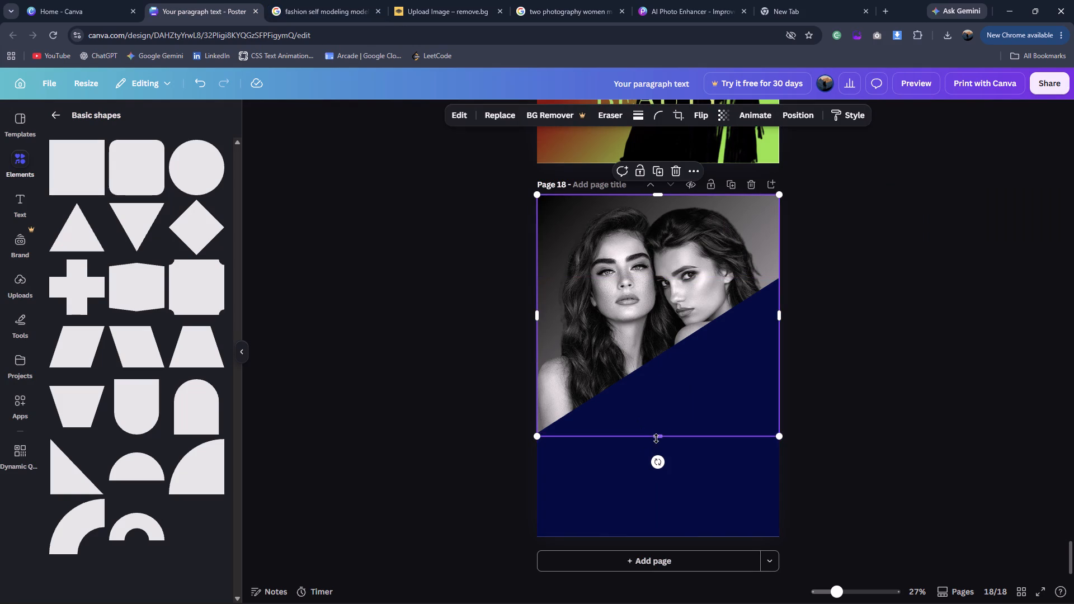
pyautogui.moveTo(656, 438); pyautogui.dragTo(660, 496)
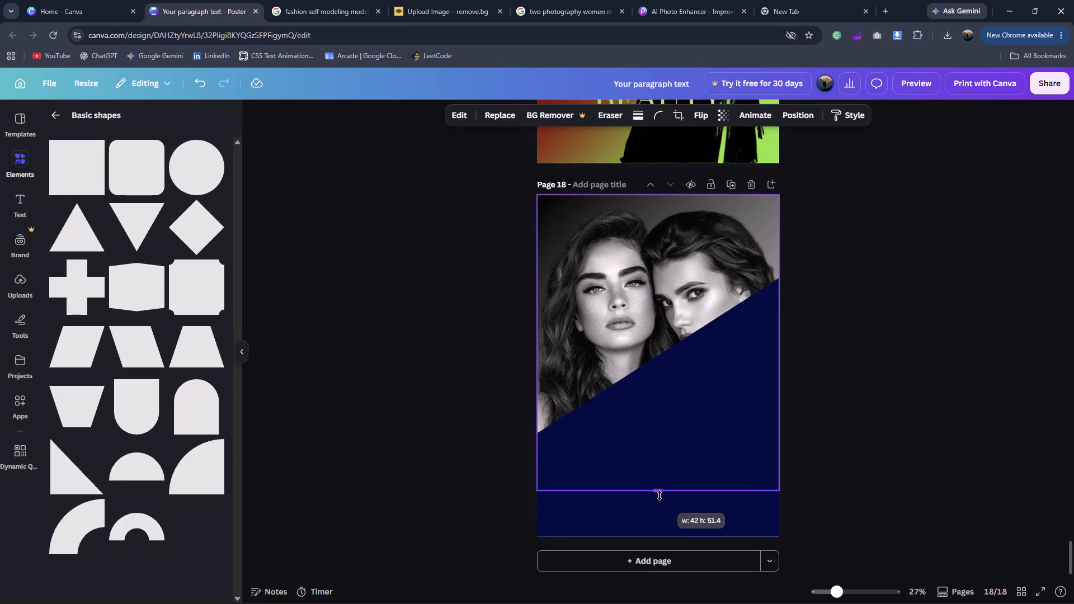
pyautogui.moveTo(660, 496); pyautogui.dragTo(662, 517)
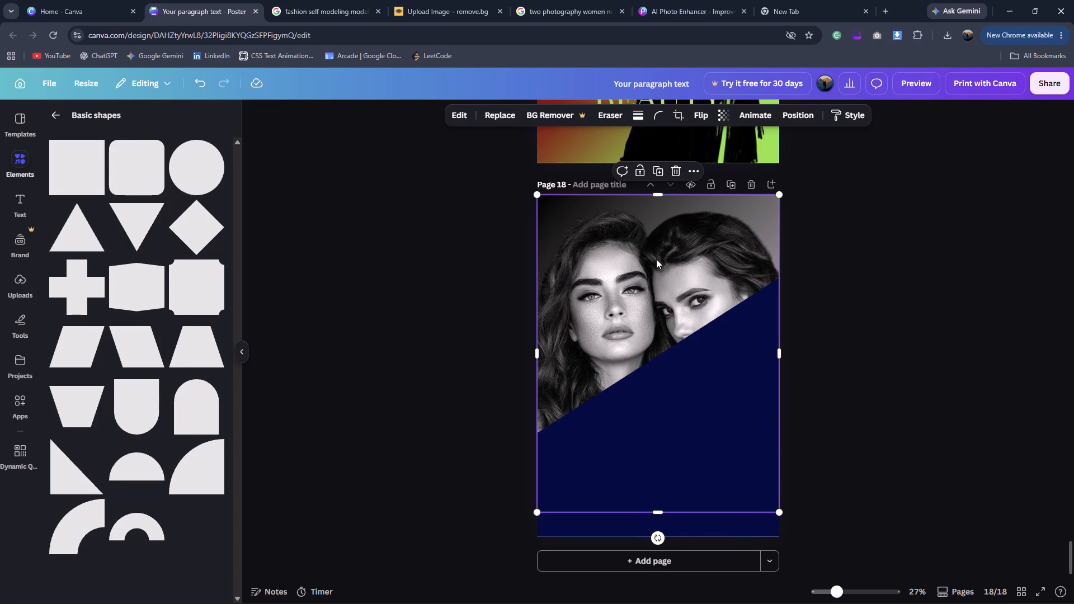
pyautogui.moveTo(656, 259); pyautogui.dragTo(657, 245)
pyautogui.click(742, 255)
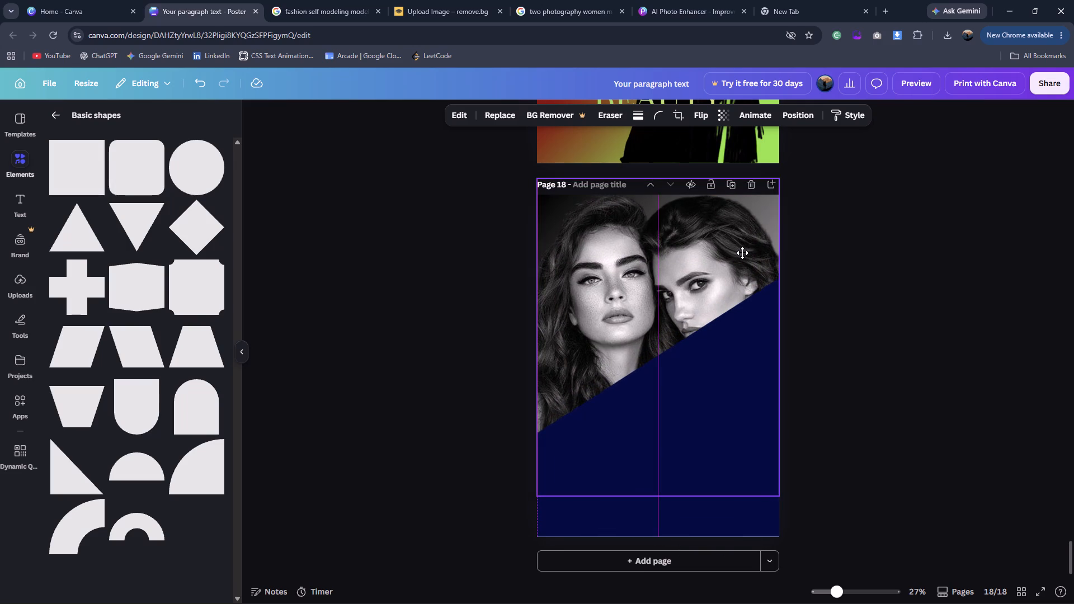
pyautogui.click(847, 252)
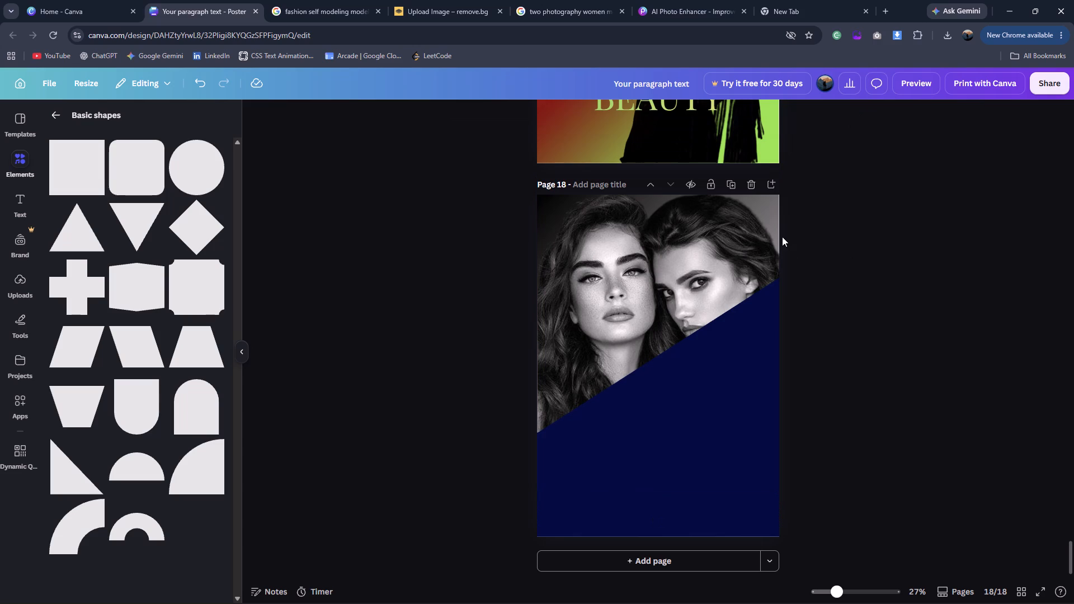
# Compare with the reference poster, scale the two-women cutout down proportionally from its bottom corner, and recentre it horizontally on the page.
pyautogui.click(338, 0)
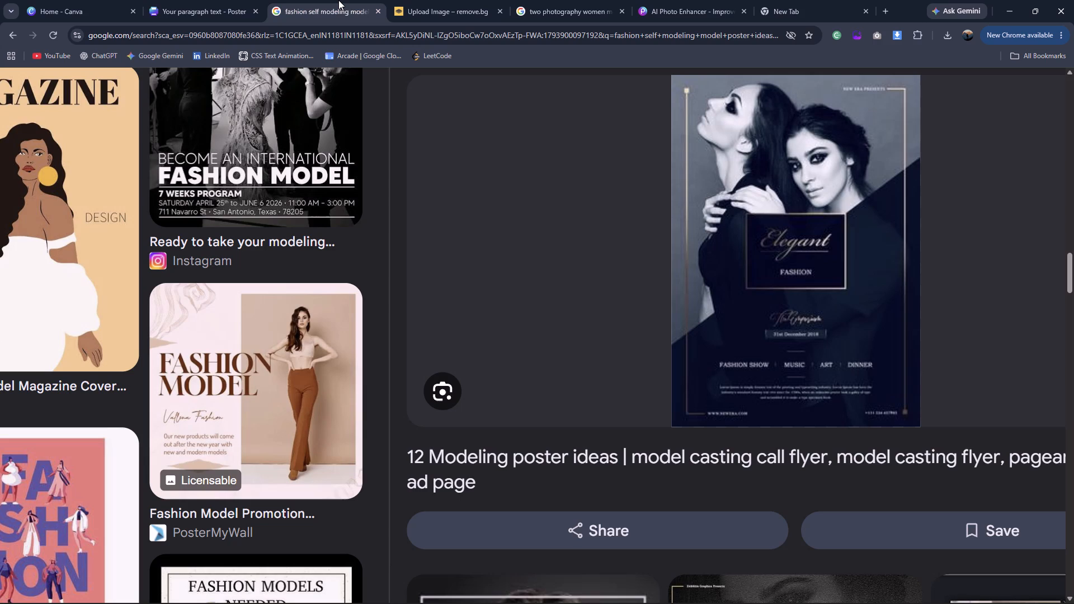
pyautogui.click(213, 0)
pyautogui.click(677, 251)
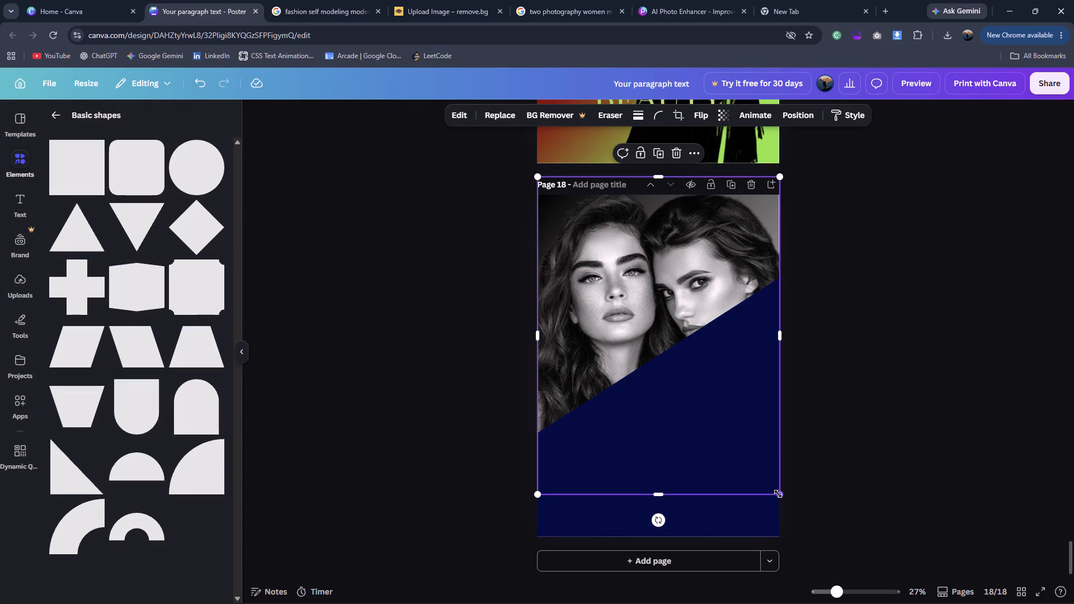
pyautogui.moveTo(778, 494); pyautogui.dragTo(749, 470)
pyautogui.click(647, 279)
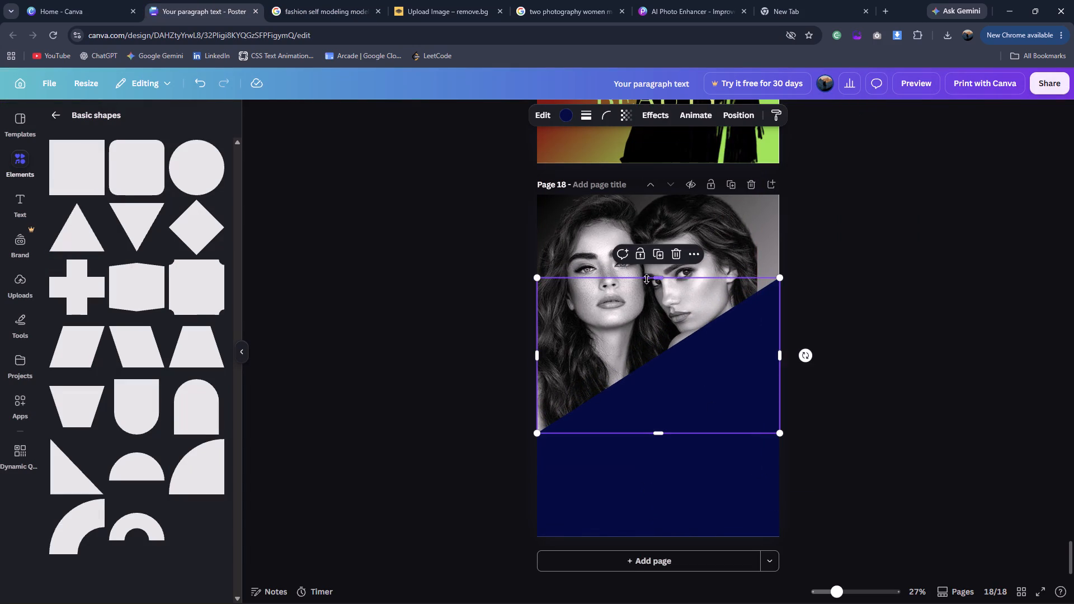
pyautogui.click(629, 224)
pyautogui.moveTo(629, 224); pyautogui.dragTo(638, 230)
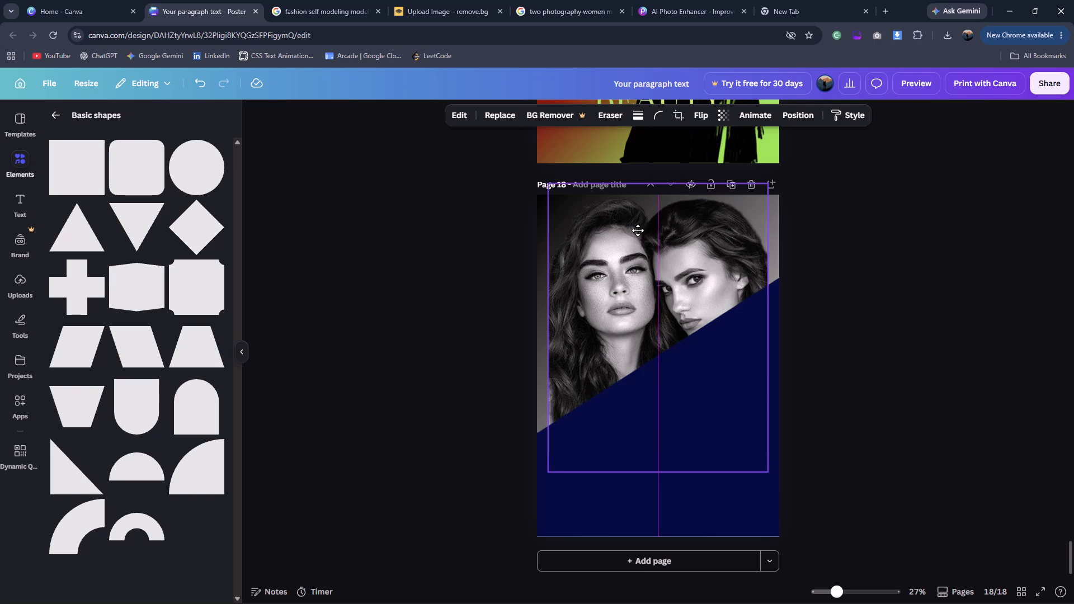
pyautogui.moveTo(638, 230); pyautogui.dragTo(638, 229)
pyautogui.click(870, 262)
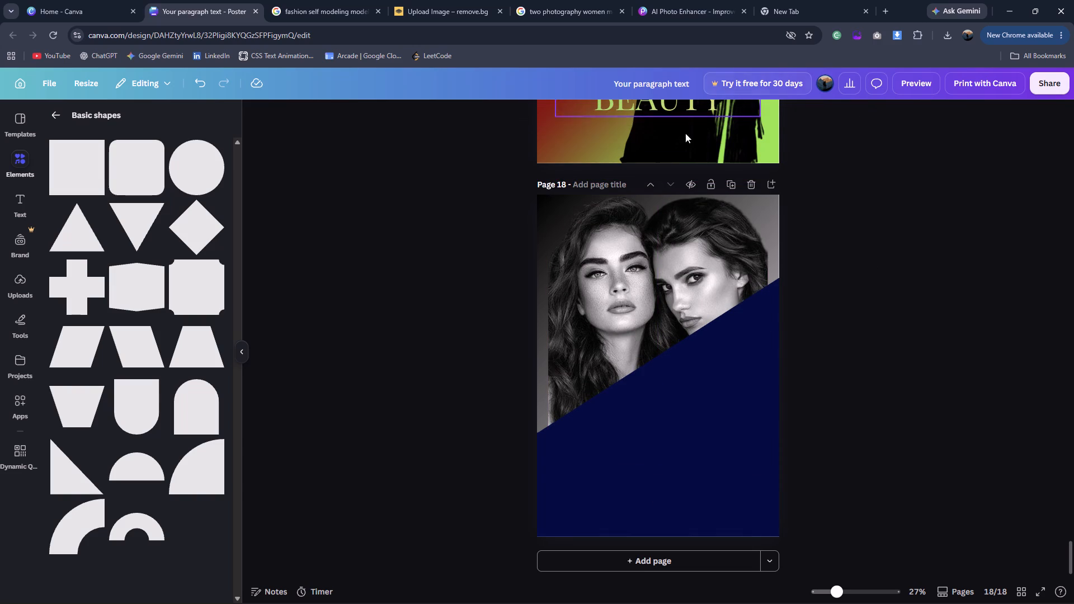
# Check the reference and nudge the two-women cutout down slightly, keeping it horizontally centred on the page.
pyautogui.click(335, 0)
pyautogui.click(216, 2)
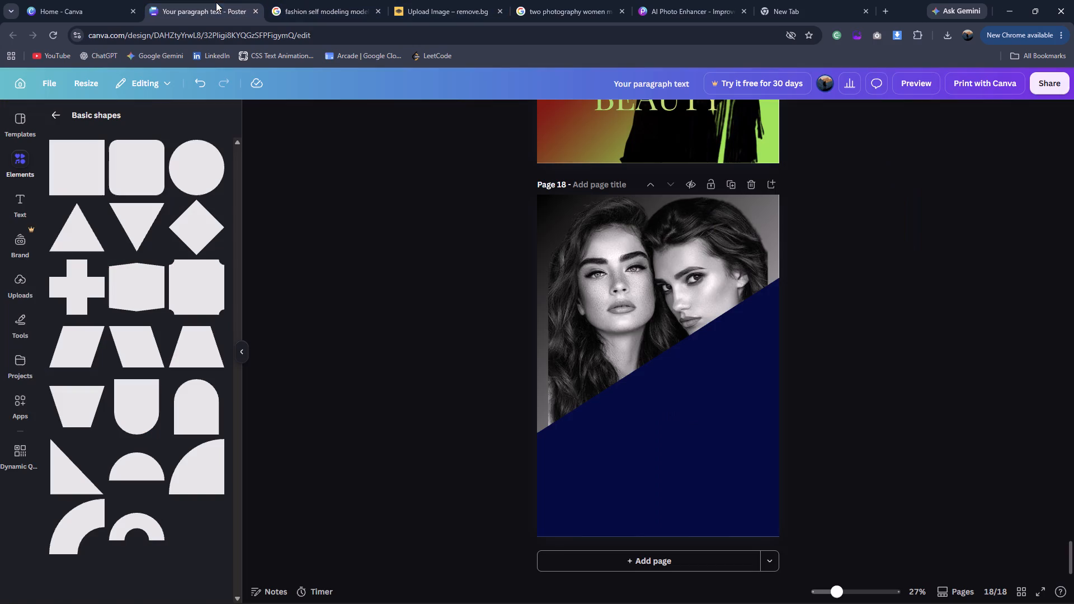
pyautogui.moveTo(705, 245); pyautogui.dragTo(705, 253)
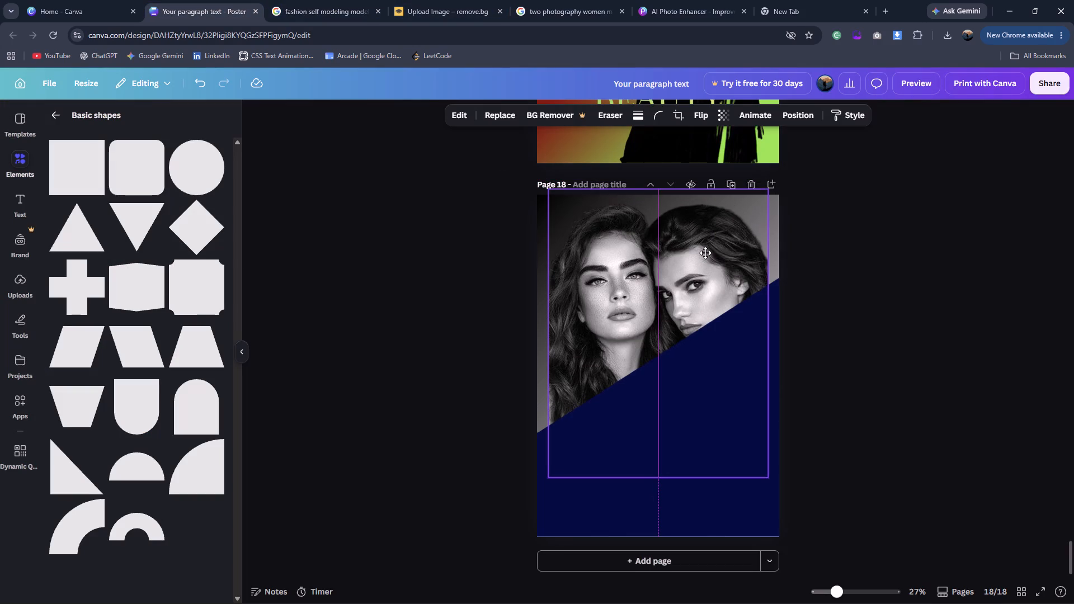
pyautogui.moveTo(705, 253); pyautogui.dragTo(705, 254)
pyautogui.click(899, 263)
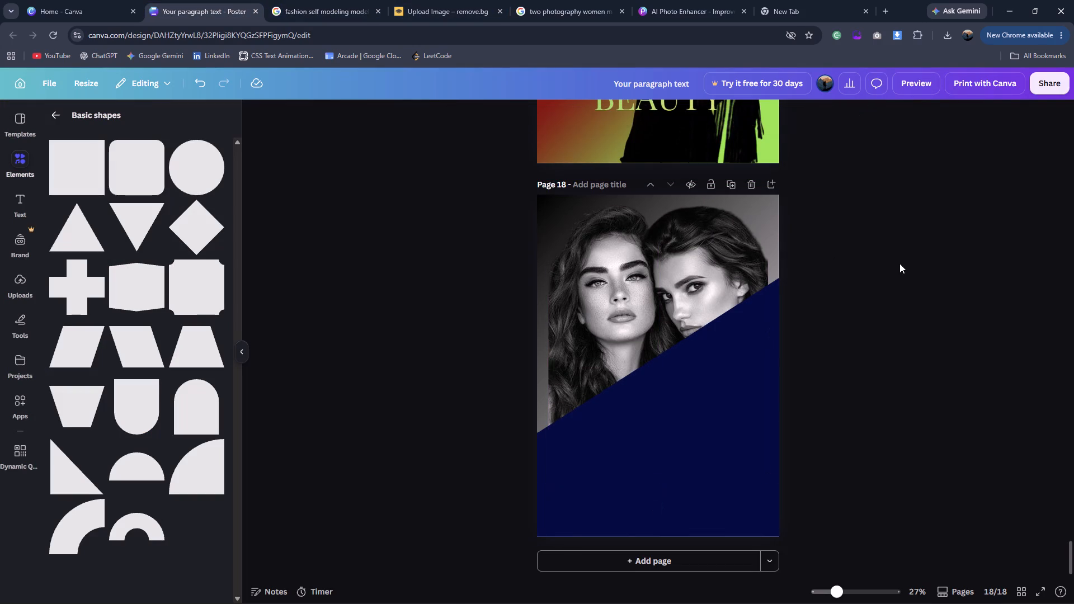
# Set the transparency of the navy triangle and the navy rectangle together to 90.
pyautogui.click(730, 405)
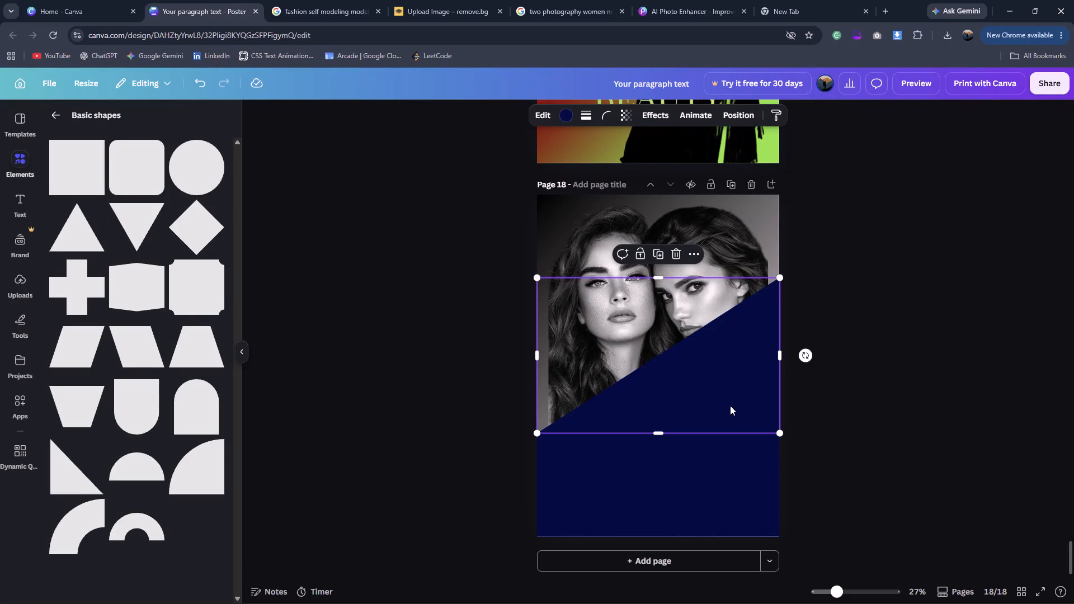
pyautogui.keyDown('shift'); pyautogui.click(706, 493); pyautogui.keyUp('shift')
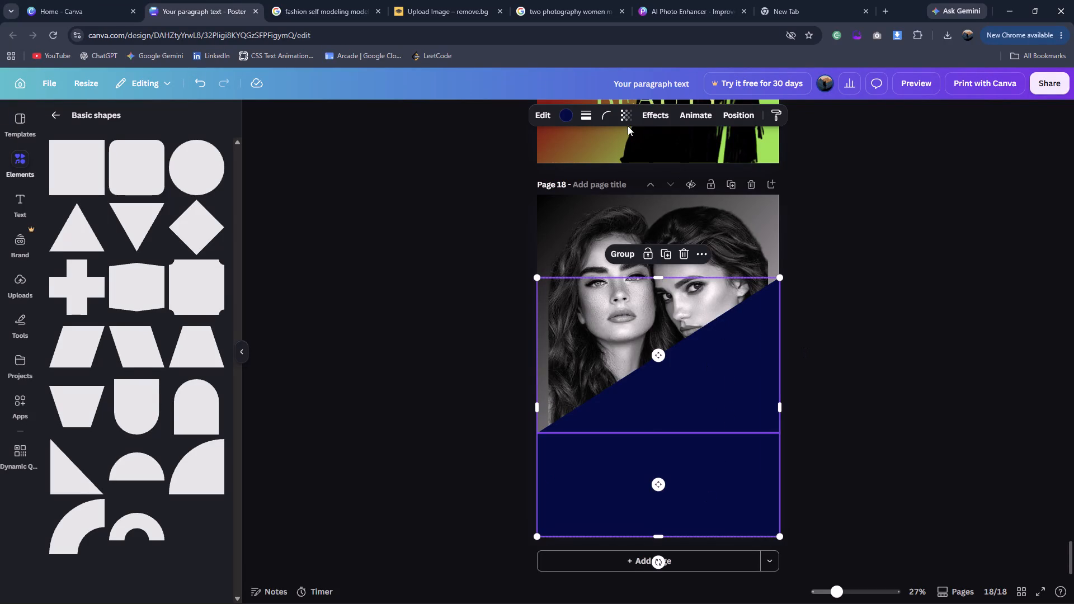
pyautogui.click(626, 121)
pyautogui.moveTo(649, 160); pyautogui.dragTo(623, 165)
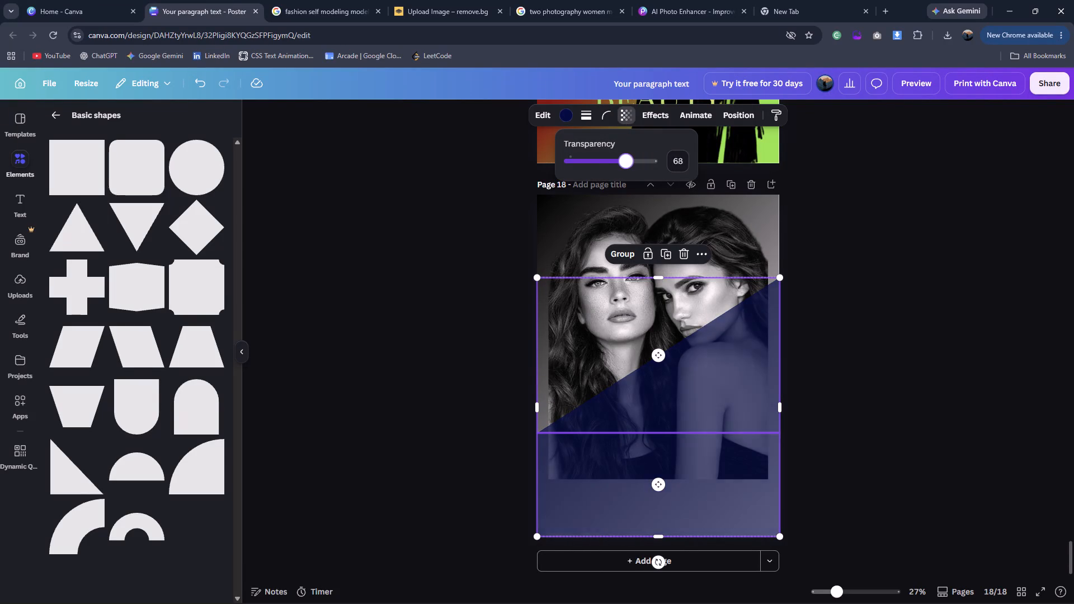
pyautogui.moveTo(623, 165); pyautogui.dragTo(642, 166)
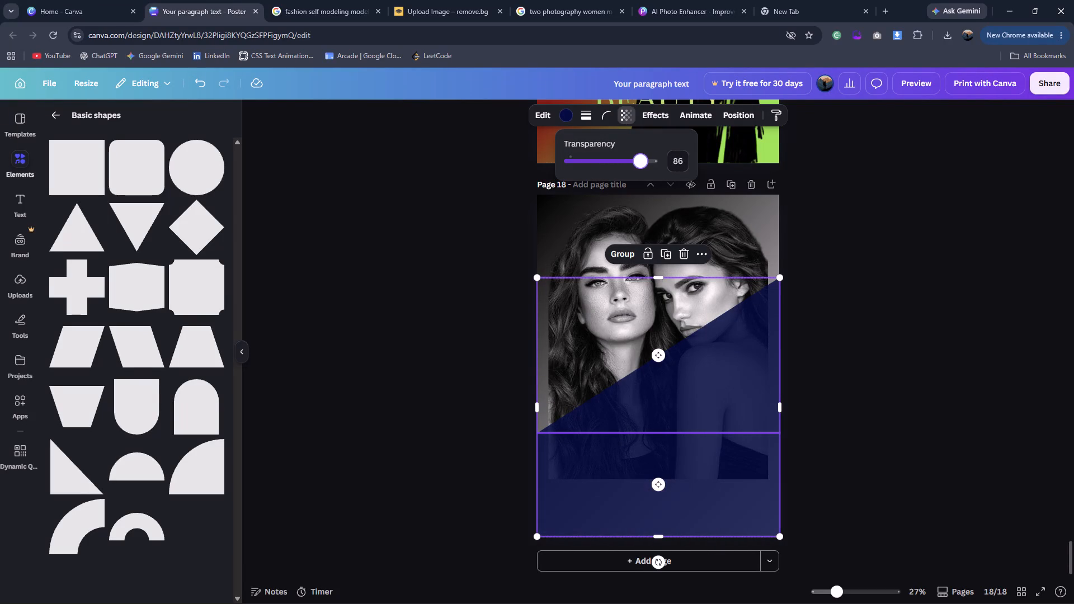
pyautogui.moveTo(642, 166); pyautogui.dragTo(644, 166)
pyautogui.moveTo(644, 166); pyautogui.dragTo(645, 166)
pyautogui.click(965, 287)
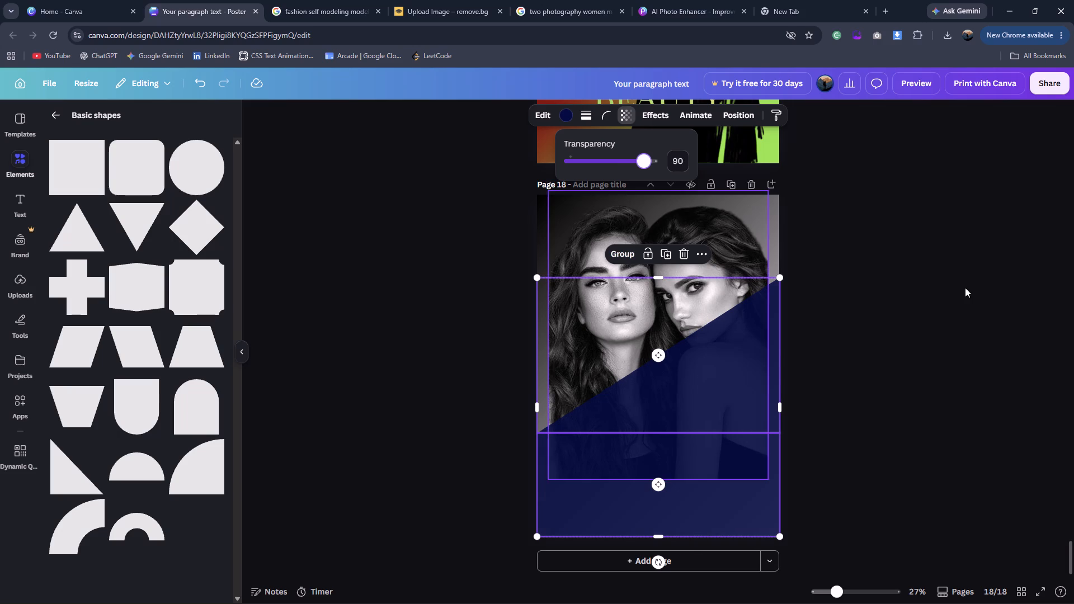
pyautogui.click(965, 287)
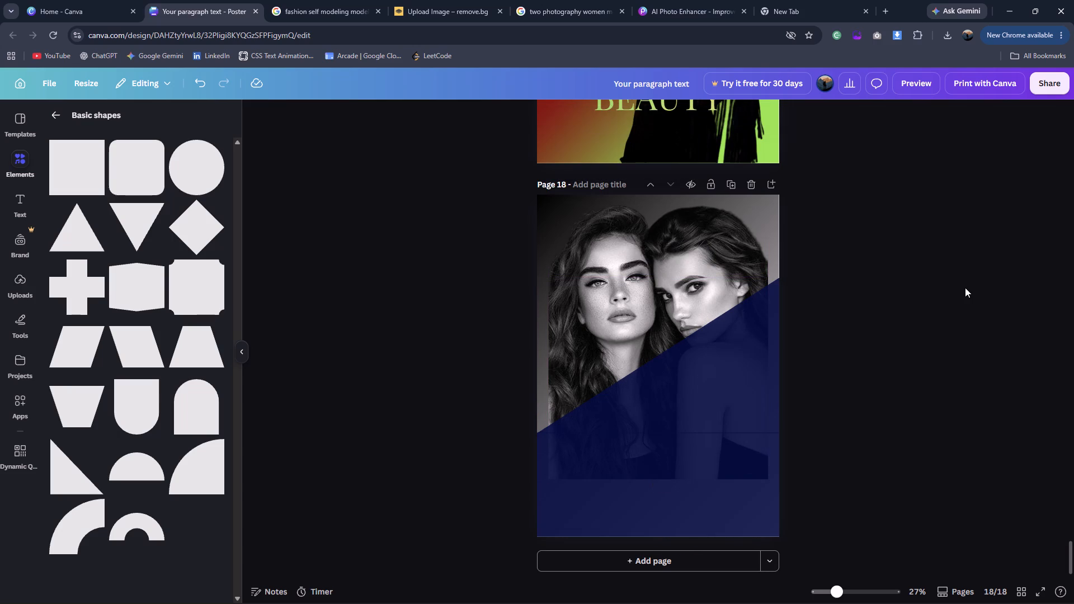
# Set the transparency of the navy triangle and the navy rectangle together to 92.
pyautogui.click(689, 385)
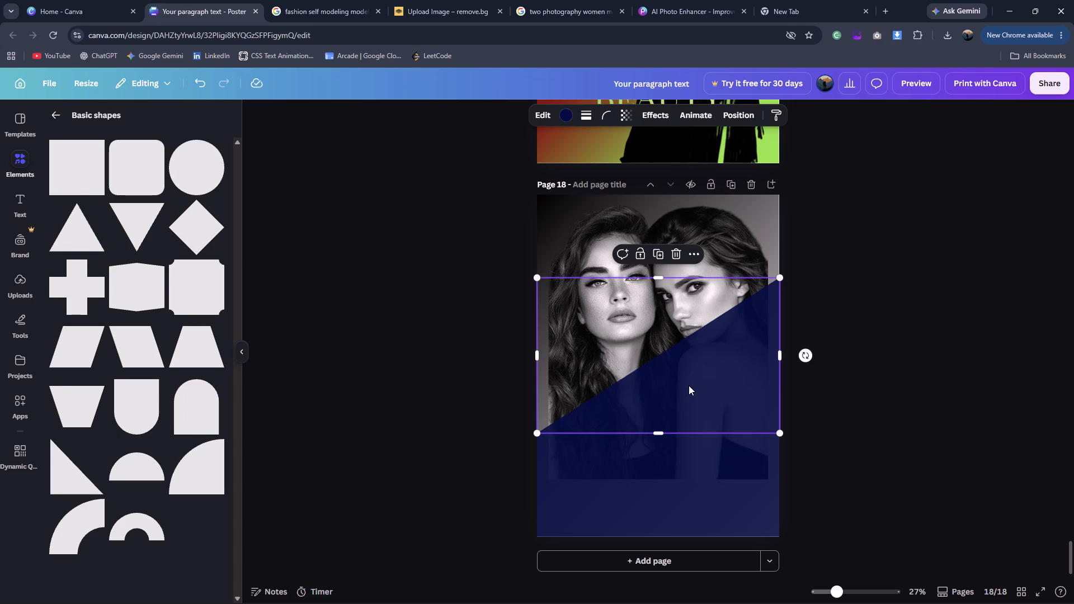
pyautogui.keyDown('shift'); pyautogui.click(703, 478); pyautogui.keyUp('shift')
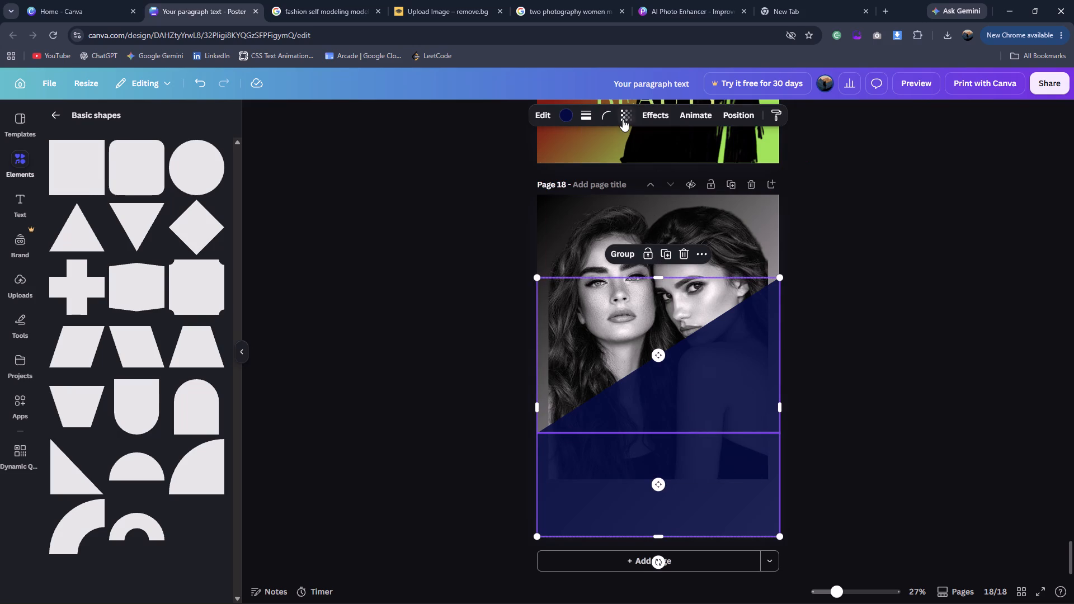
pyautogui.click(623, 119)
pyautogui.click(648, 161)
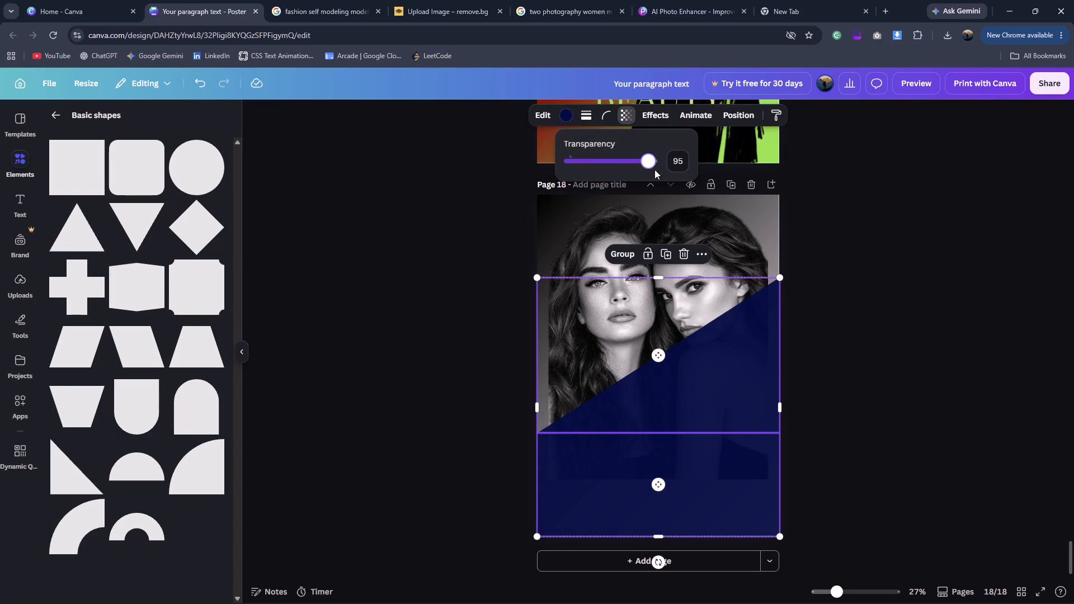
pyautogui.click(647, 161)
pyautogui.doubleClick(835, 247)
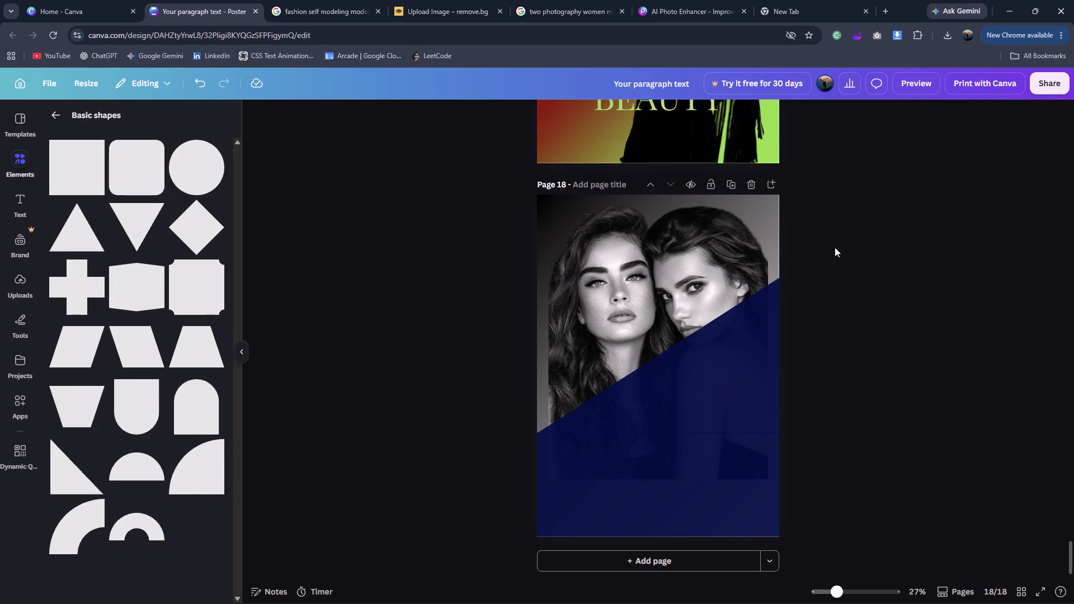
# Check the reference poster, add a solid line to page 18, lengthen it slightly and rotate it to vertical.
pyautogui.click(323, 0)
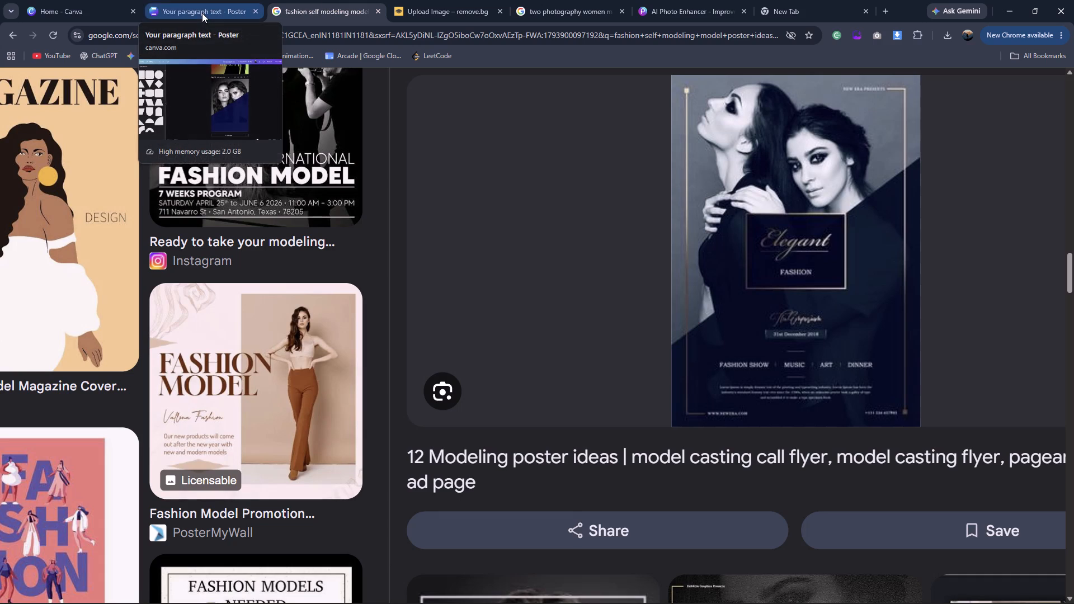
pyautogui.click(202, 13)
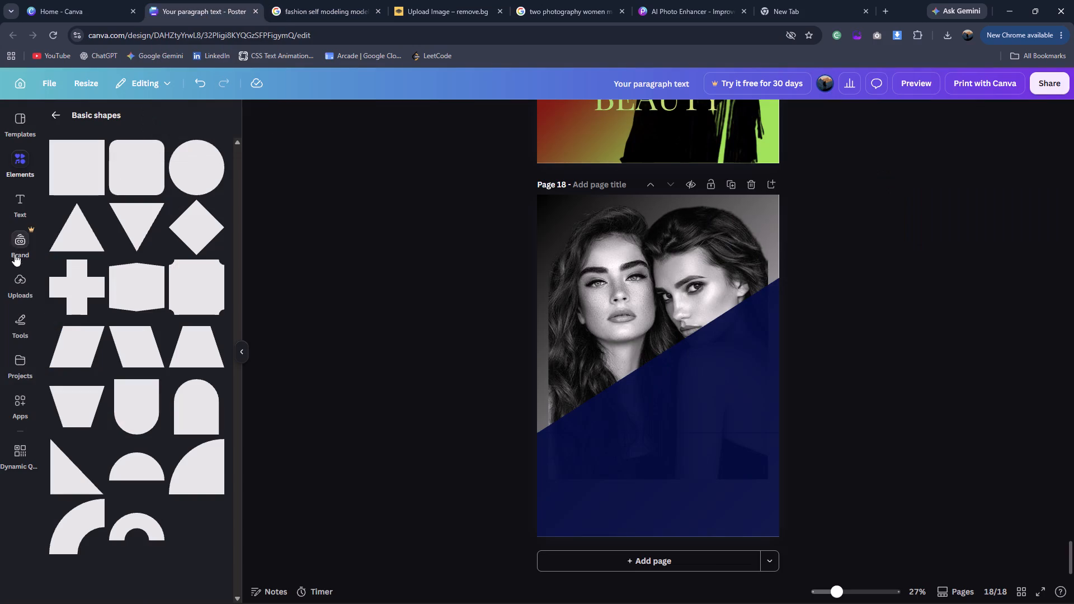
pyautogui.click(22, 171)
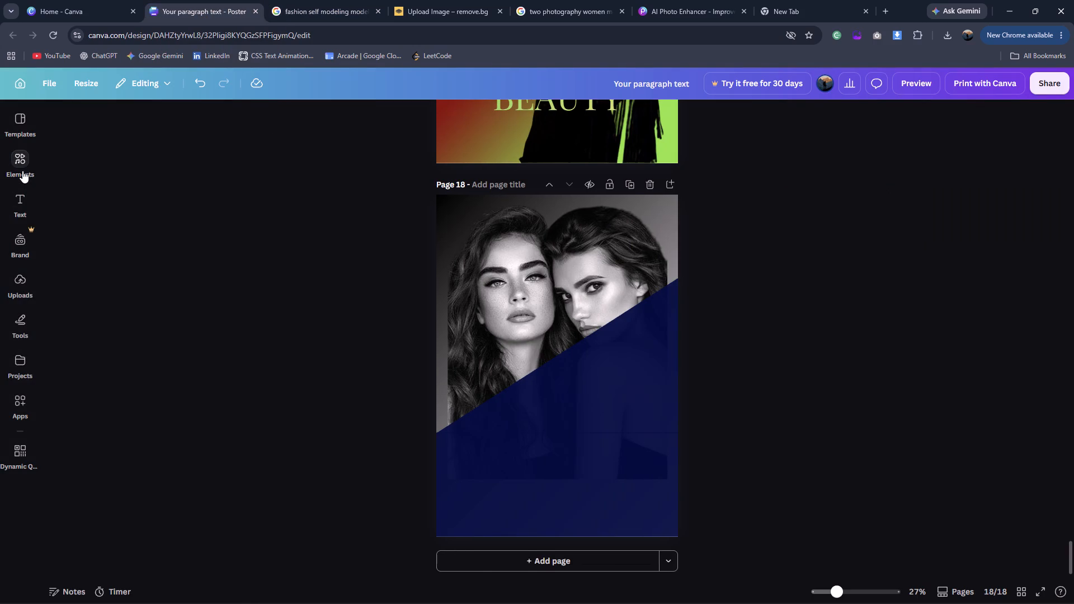
pyautogui.click(22, 171)
pyautogui.click(56, 117)
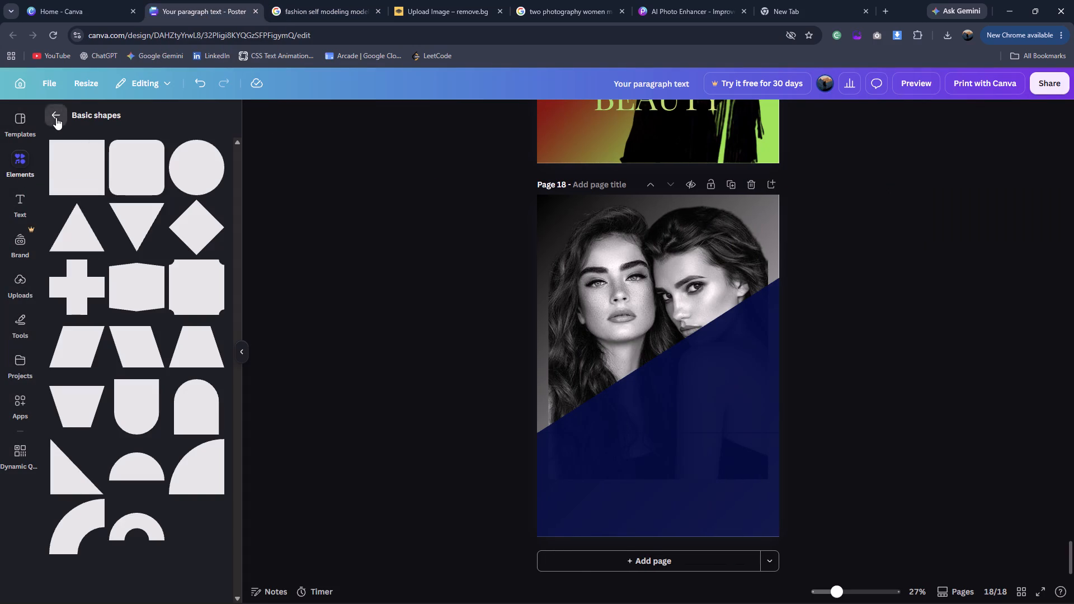
pyautogui.click(74, 267)
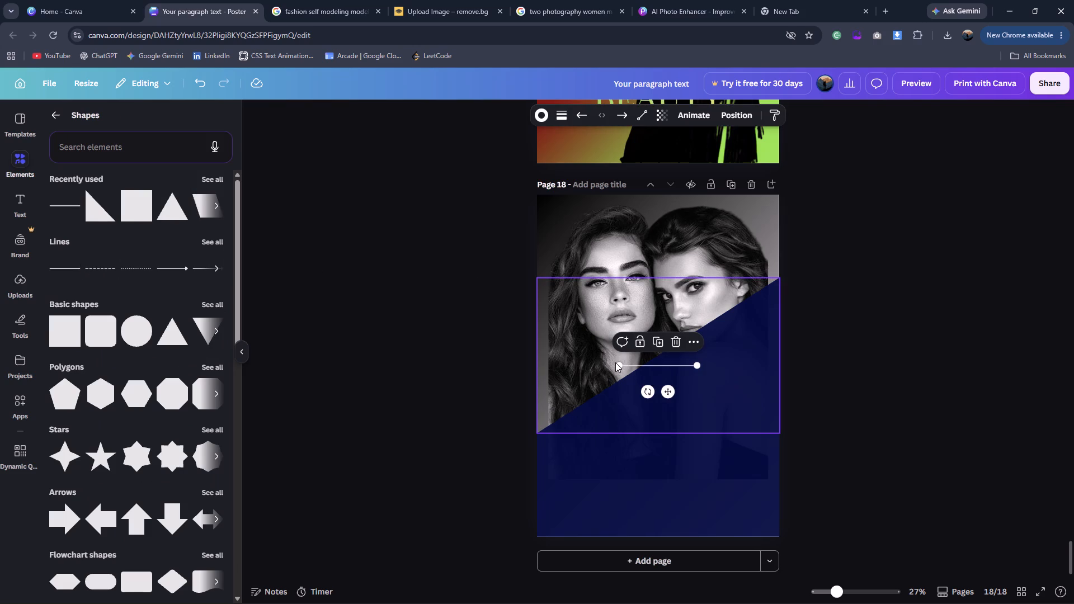
pyautogui.moveTo(620, 364); pyautogui.dragTo(584, 362)
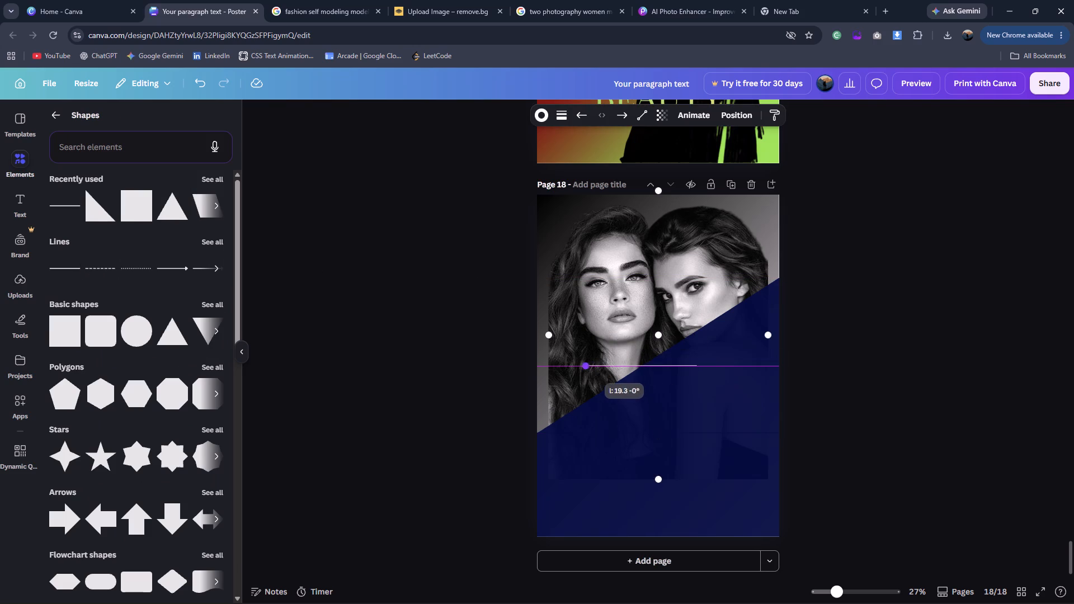
pyautogui.moveTo(584, 362); pyautogui.dragTo(576, 360)
pyautogui.moveTo(629, 393); pyautogui.dragTo(663, 393)
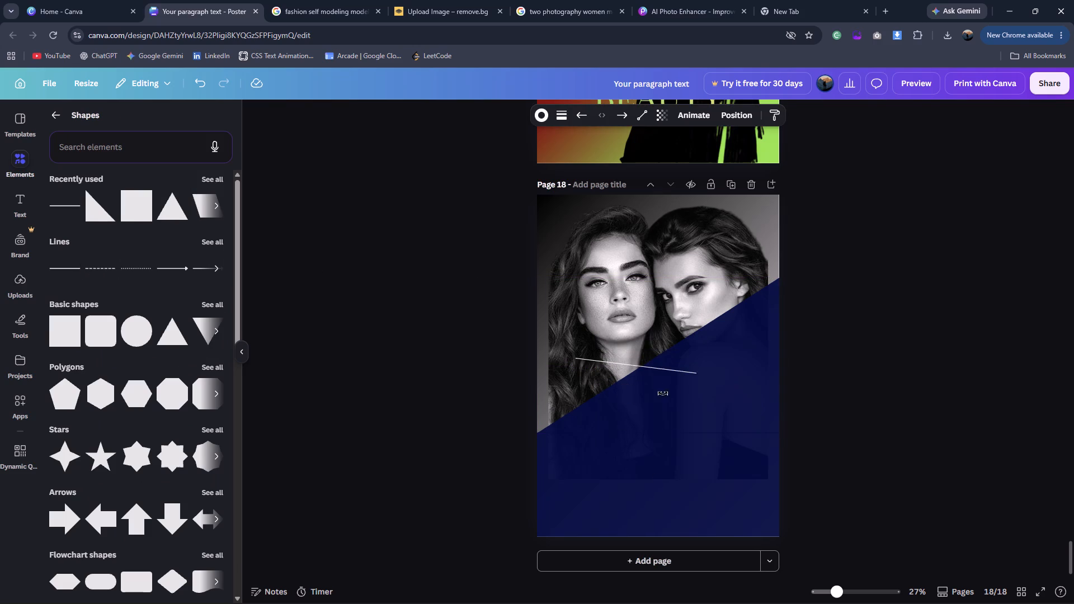
pyautogui.moveTo(663, 393); pyautogui.dragTo(686, 372)
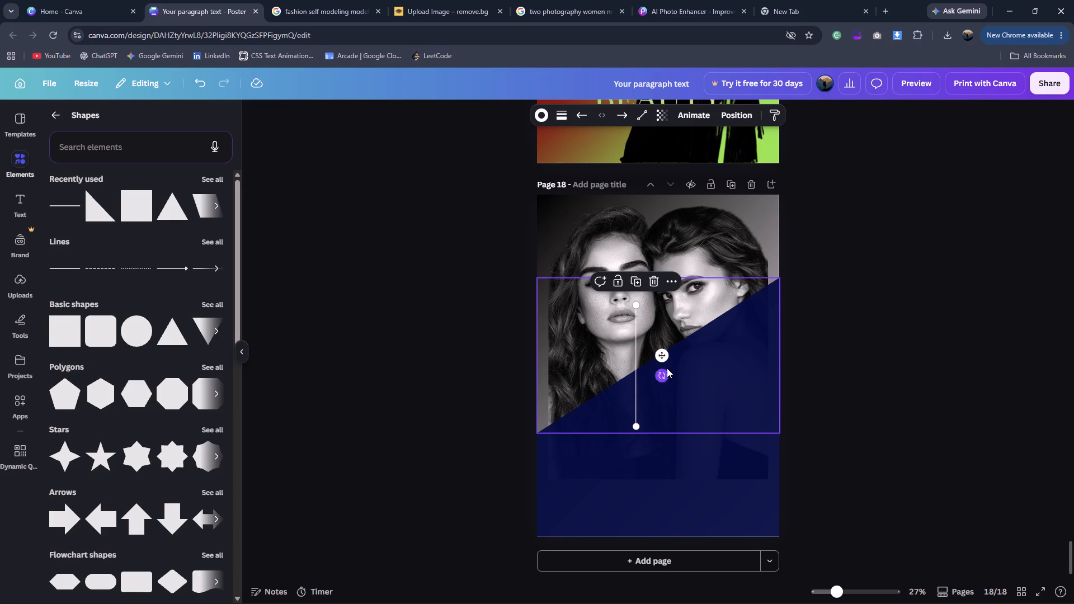
# Place the vertical line along the page's left margin and stretch it from near the top edge to near the bottom.
pyautogui.moveTo(665, 357); pyautogui.dragTo(574, 282)
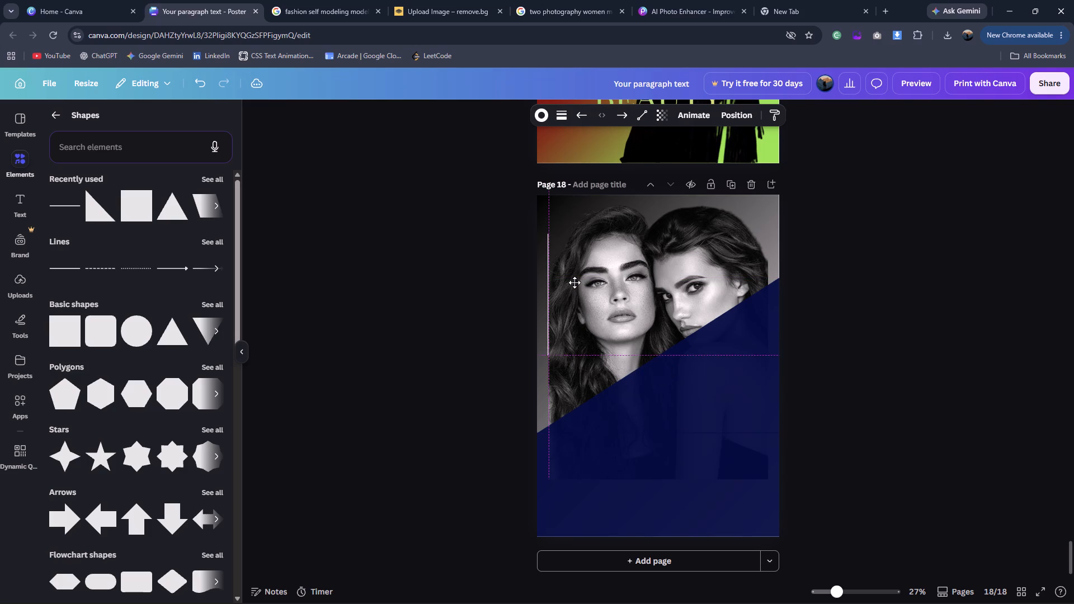
pyautogui.moveTo(574, 282); pyautogui.dragTo(573, 260)
pyautogui.moveTo(573, 260); pyautogui.dragTo(573, 263)
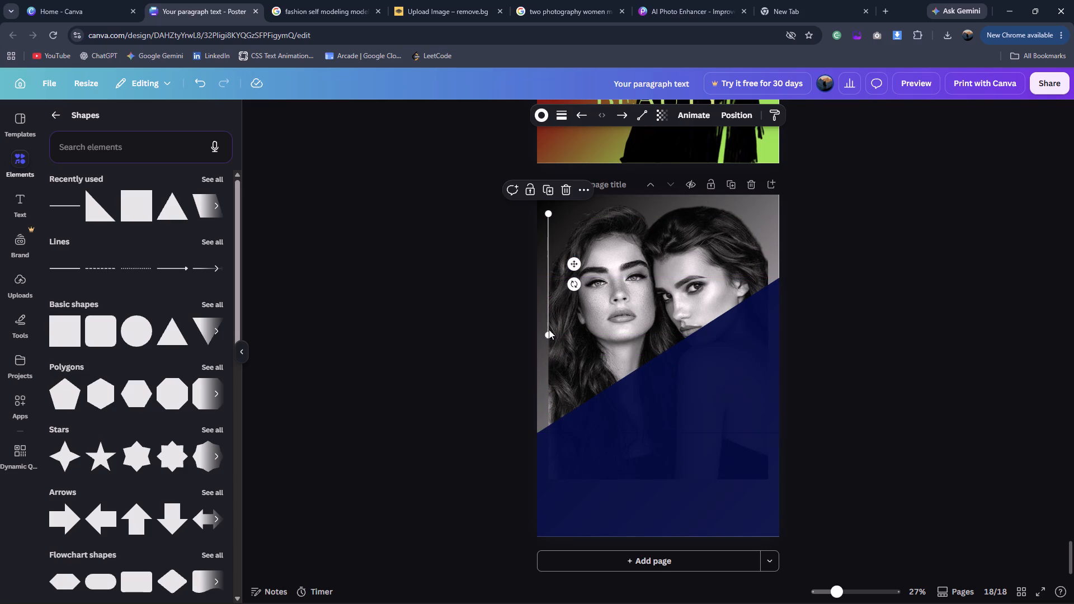
pyautogui.moveTo(548, 333); pyautogui.dragTo(543, 468)
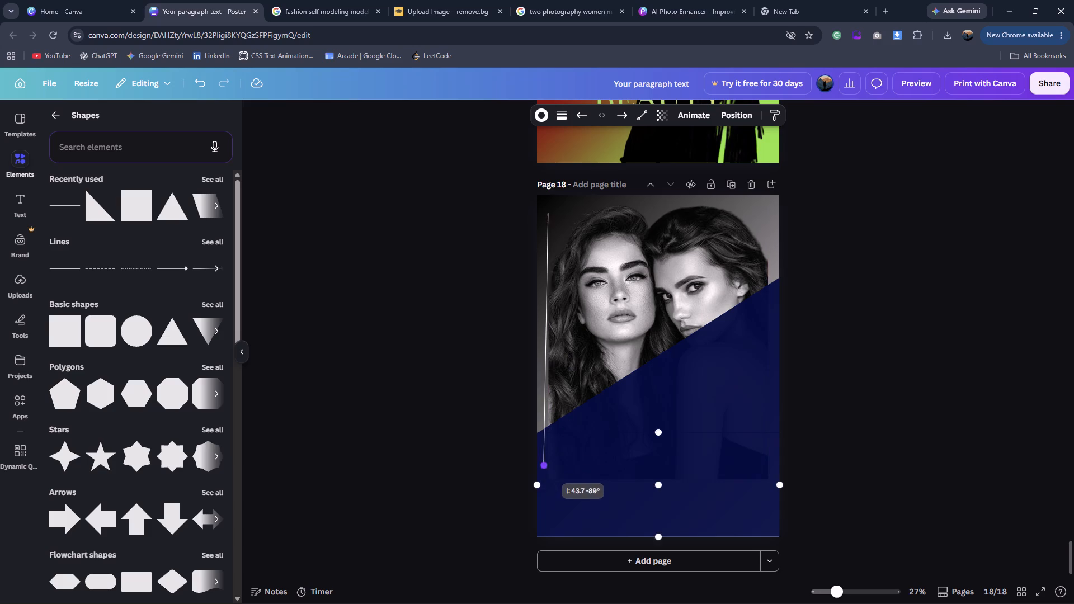
pyautogui.moveTo(543, 468); pyautogui.dragTo(548, 506)
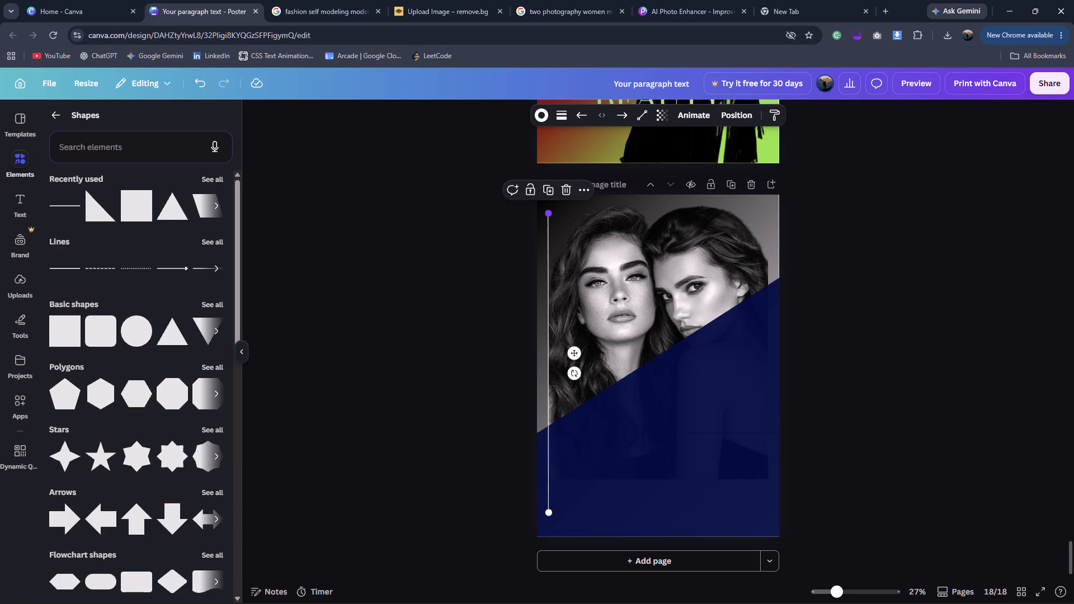
pyautogui.moveTo(549, 218); pyautogui.dragTo(553, 205)
pyautogui.click(477, 310)
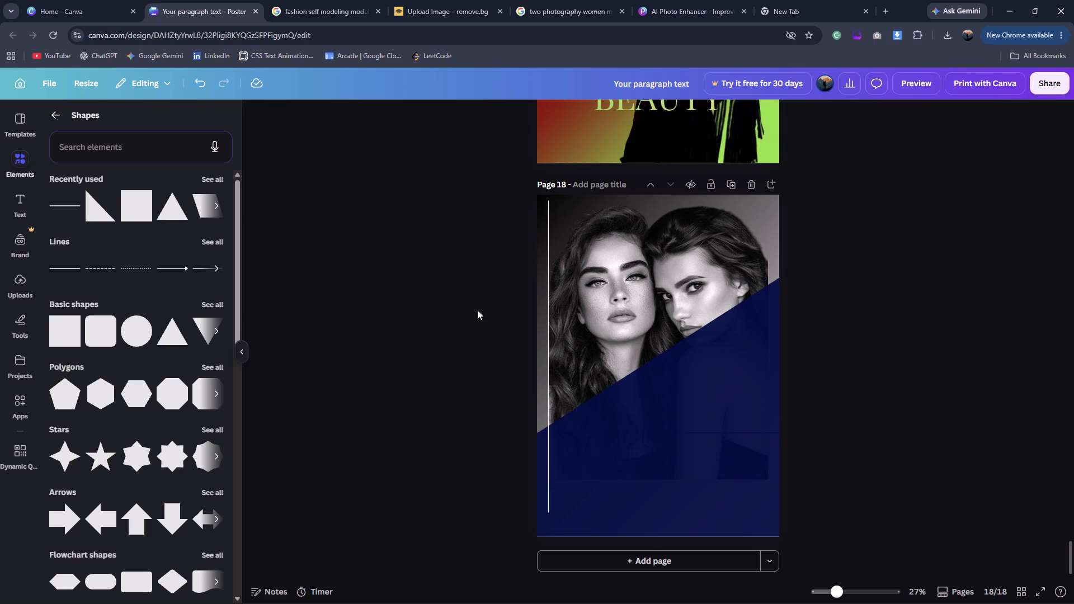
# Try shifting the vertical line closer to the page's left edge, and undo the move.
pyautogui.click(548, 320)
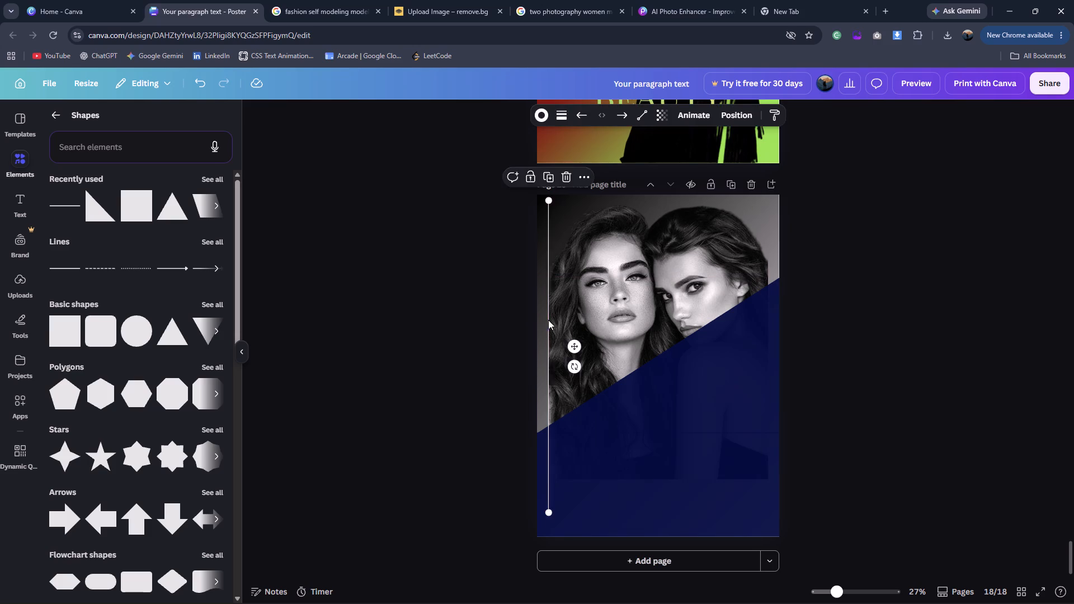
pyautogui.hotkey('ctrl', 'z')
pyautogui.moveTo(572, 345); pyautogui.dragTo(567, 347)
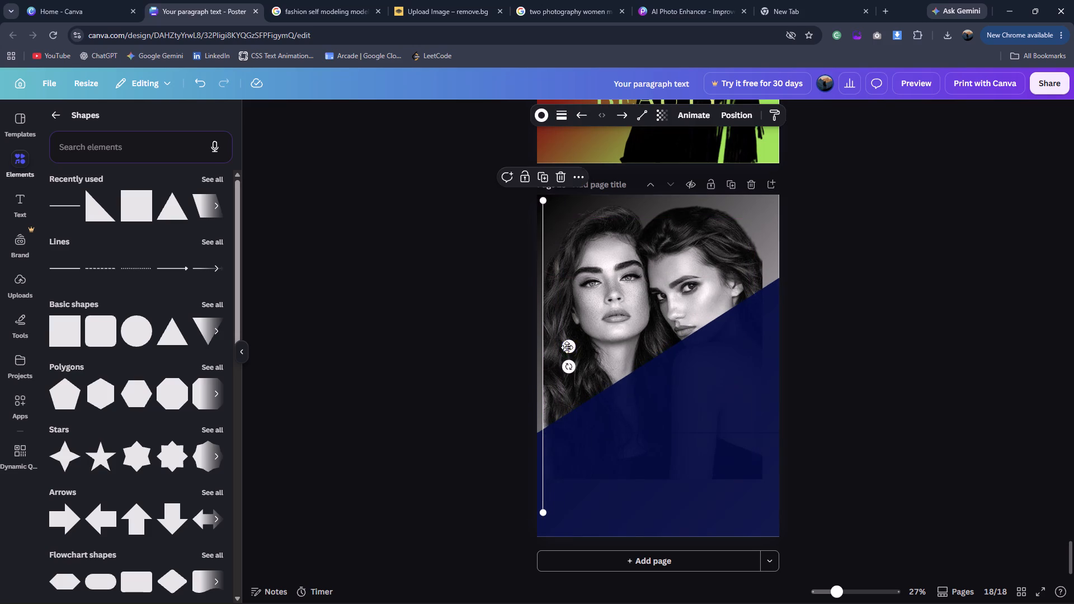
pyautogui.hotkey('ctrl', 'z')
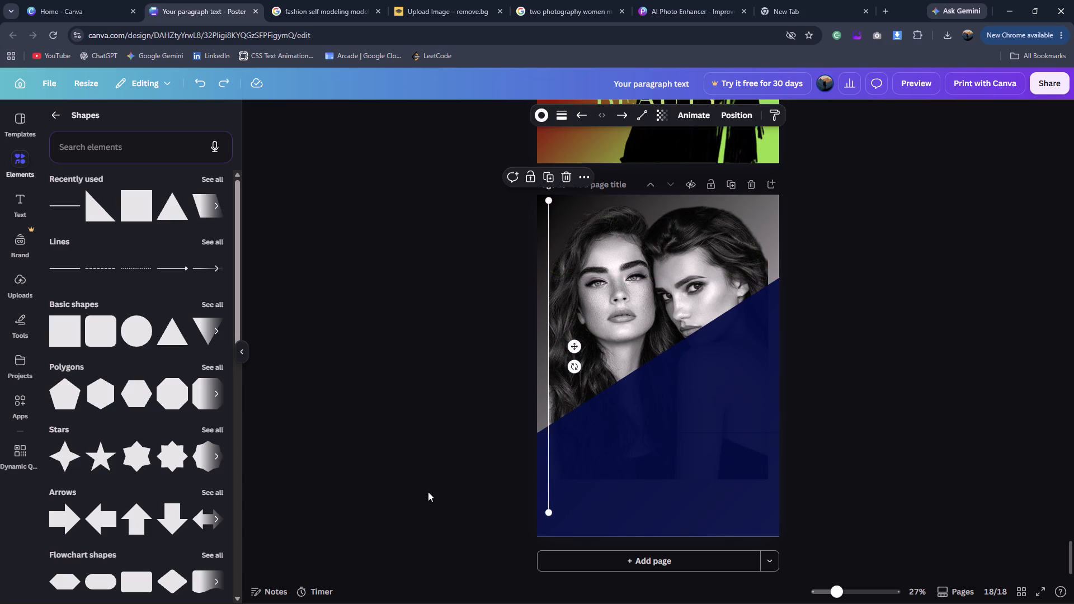
# Check the reference and add a horizontal solid line starting at the lower end of the vertical line.
pyautogui.click(326, 0)
pyautogui.click(238, 0)
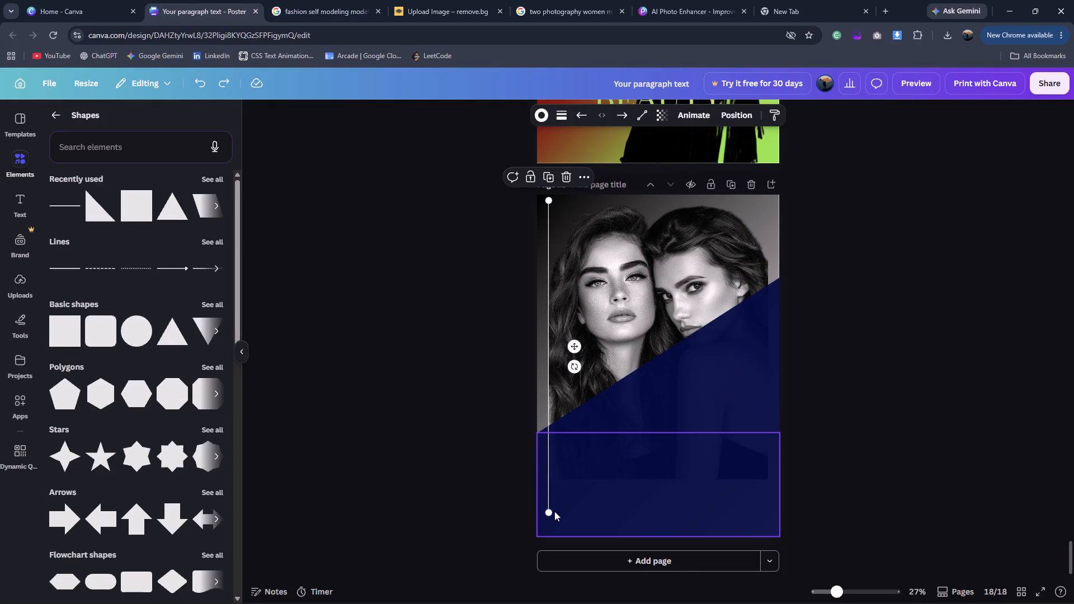
pyautogui.click(463, 492)
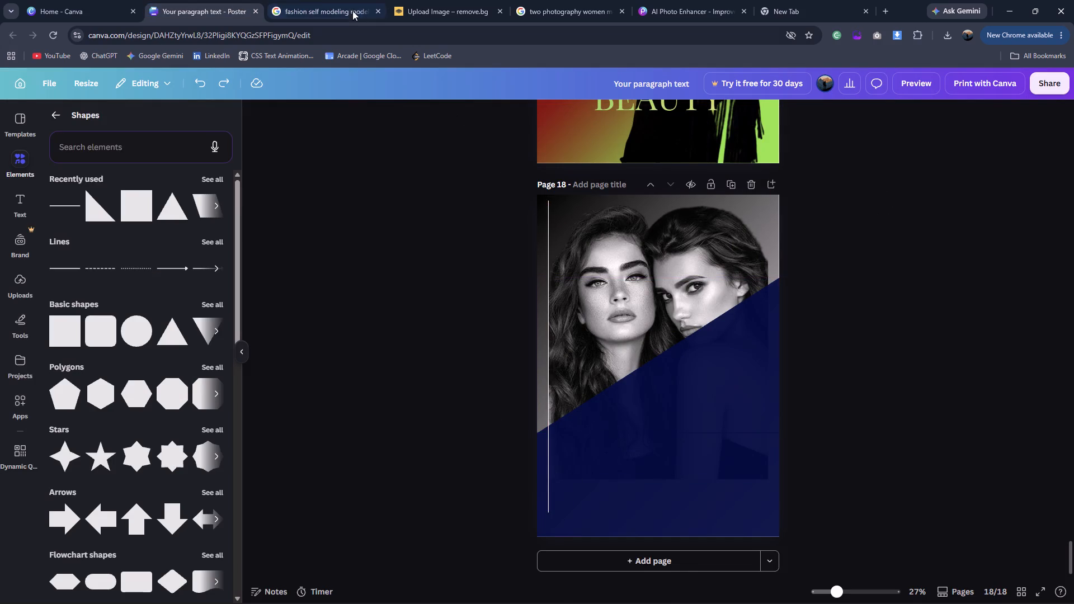
pyautogui.click(322, 0)
pyautogui.click(228, 0)
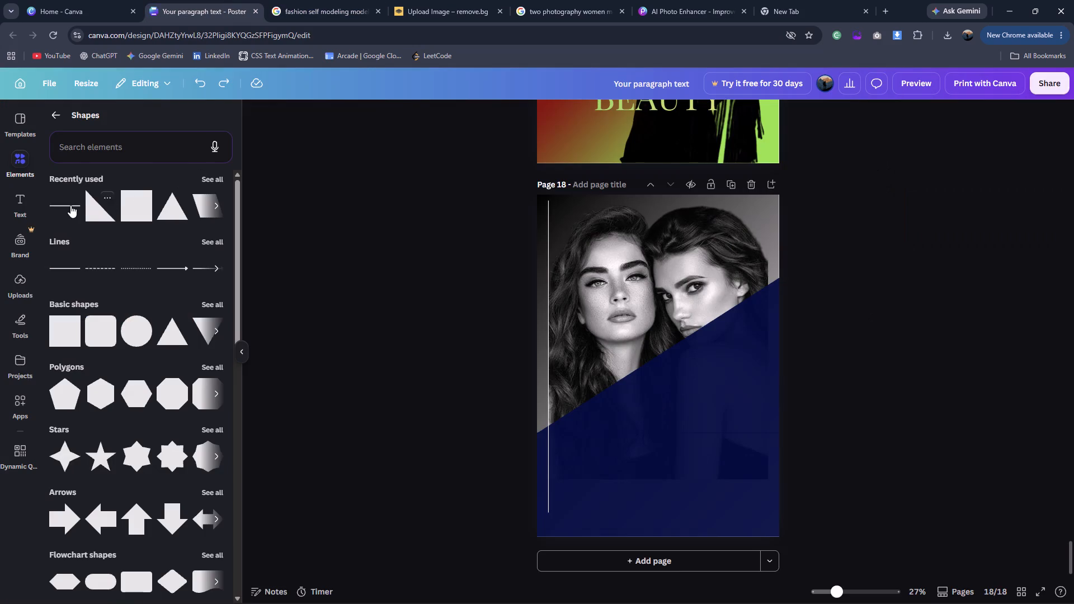
pyautogui.click(69, 205)
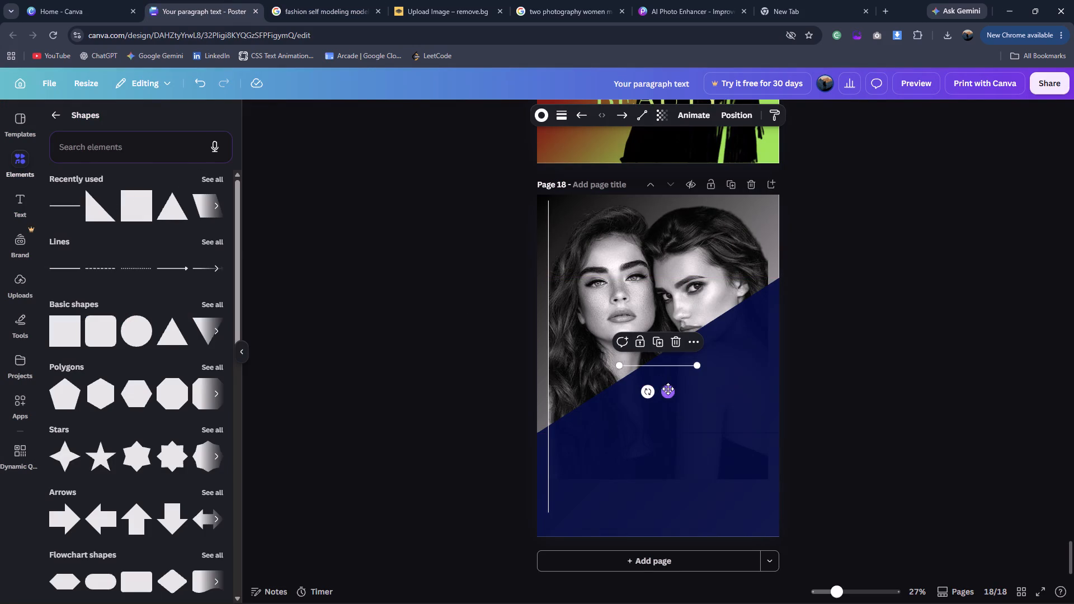
pyautogui.moveTo(668, 389); pyautogui.dragTo(601, 533)
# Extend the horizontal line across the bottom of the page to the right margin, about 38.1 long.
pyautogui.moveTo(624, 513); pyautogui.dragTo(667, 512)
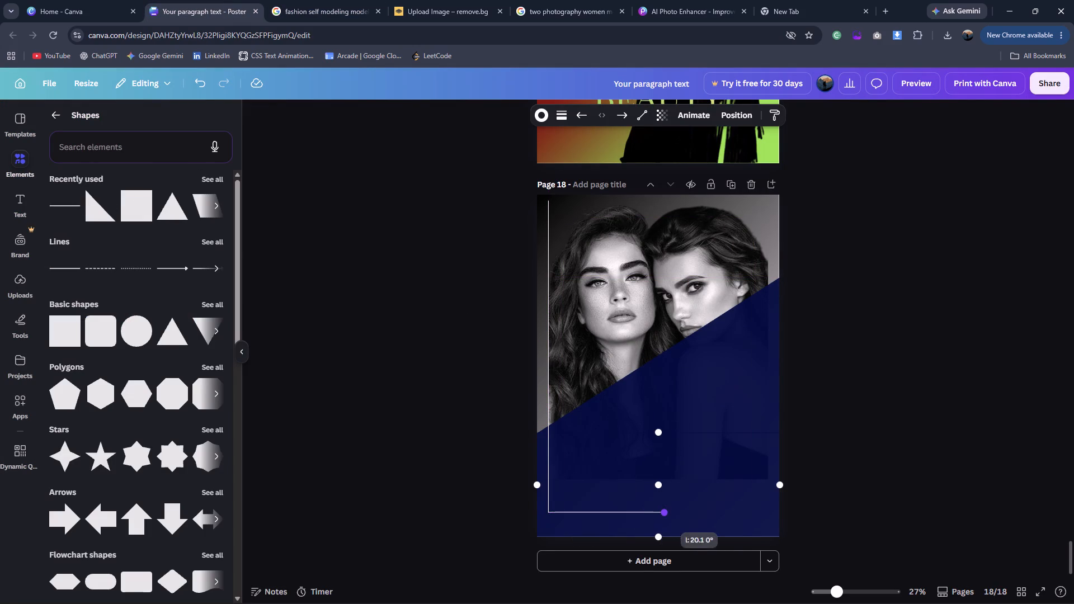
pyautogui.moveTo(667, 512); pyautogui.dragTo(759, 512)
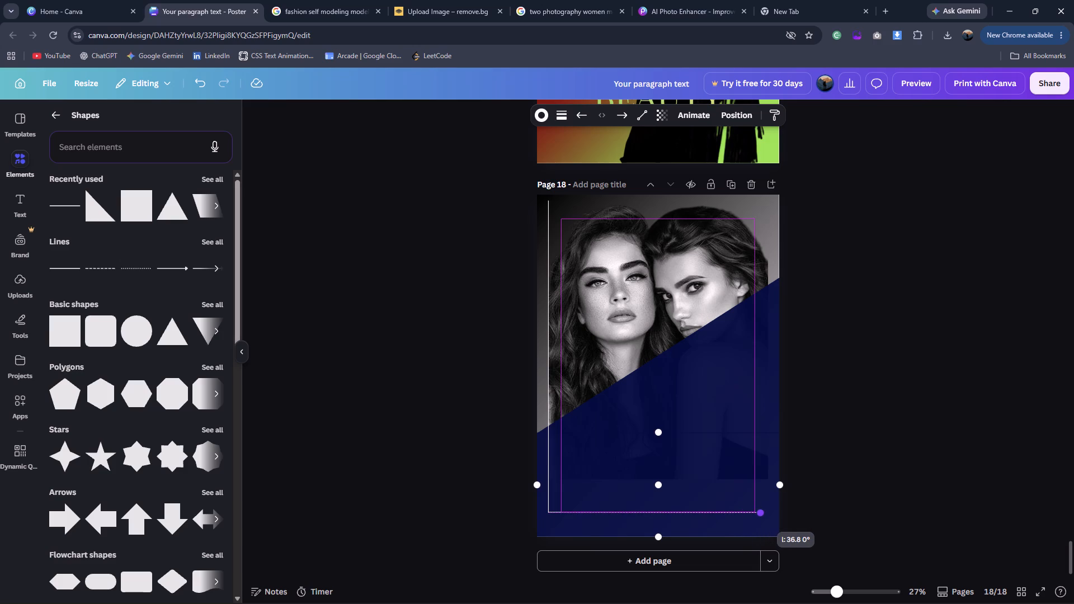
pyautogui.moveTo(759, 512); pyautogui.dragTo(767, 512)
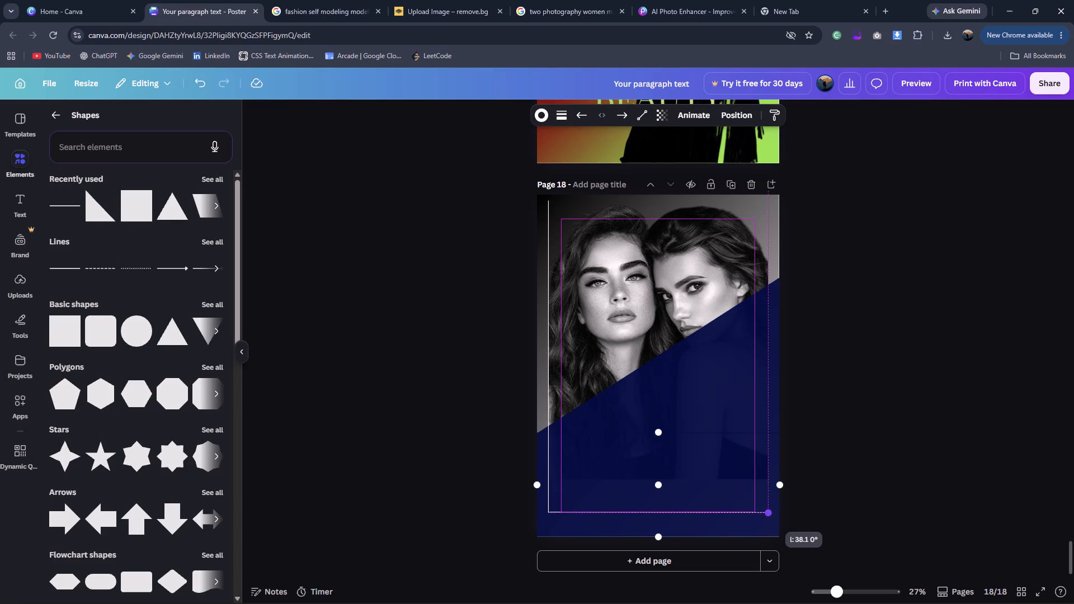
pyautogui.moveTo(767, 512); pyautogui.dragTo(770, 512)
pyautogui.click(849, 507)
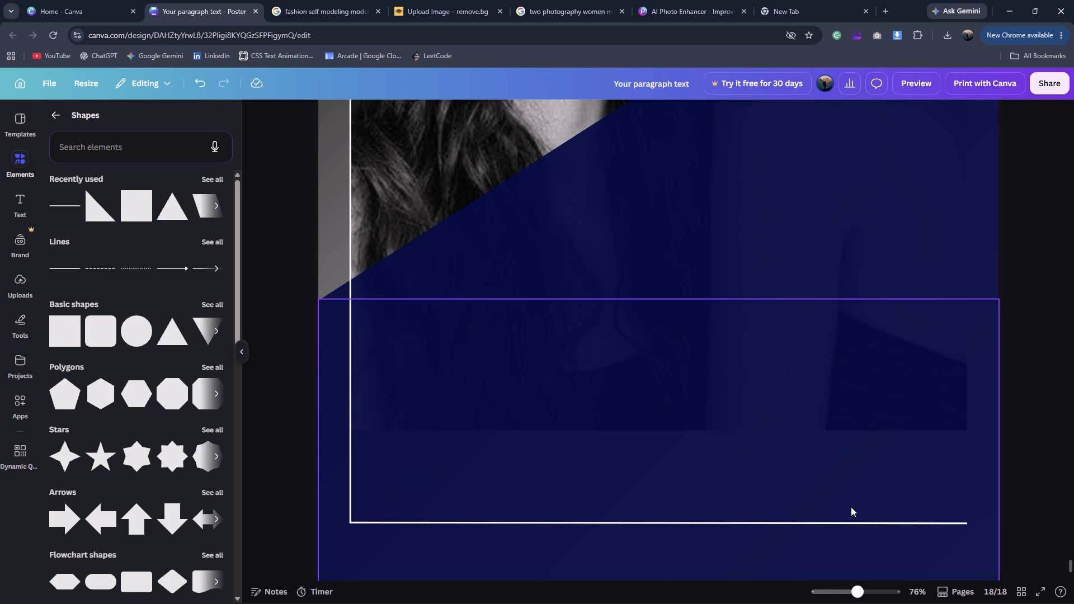
# Recheck the reference's border and shorten the bottom horizontal line to about 4.6, keeping it joined to the vertical line's lower end.
pyautogui.click(358, 0)
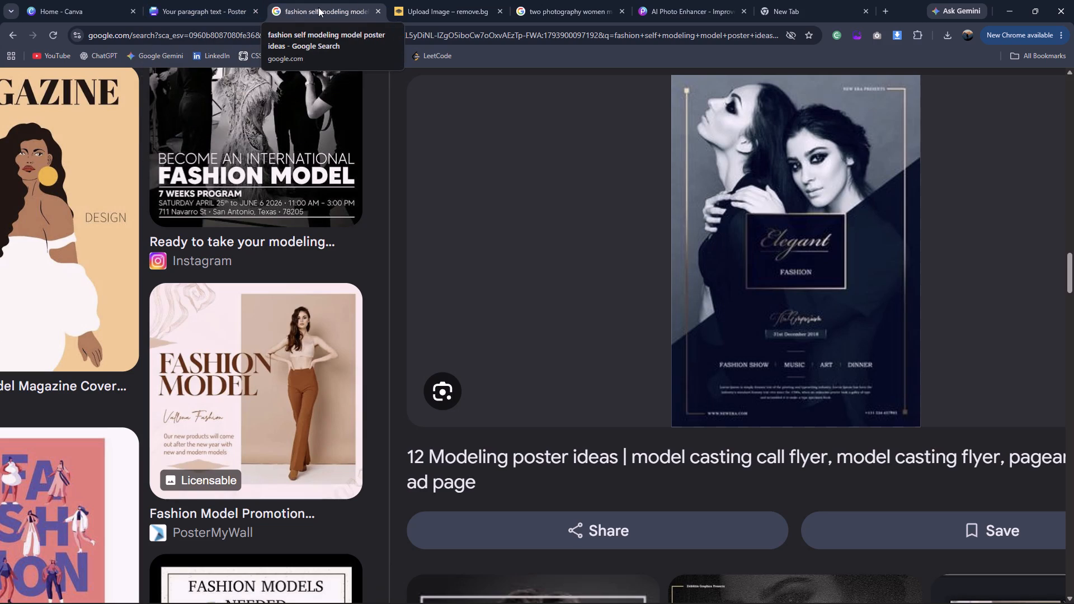
pyautogui.click(216, 7)
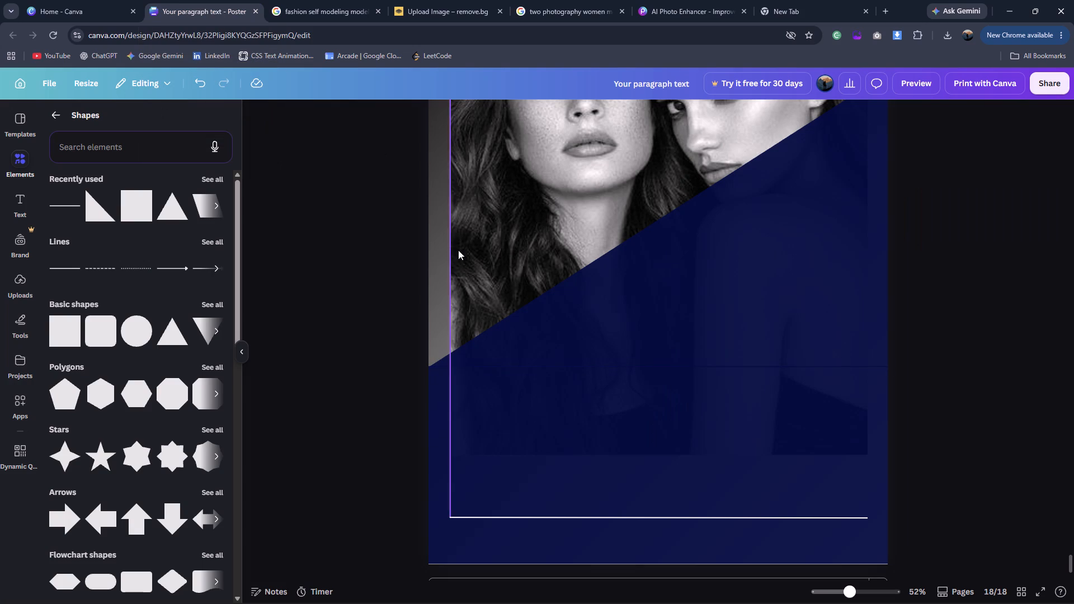
pyautogui.click(324, 21)
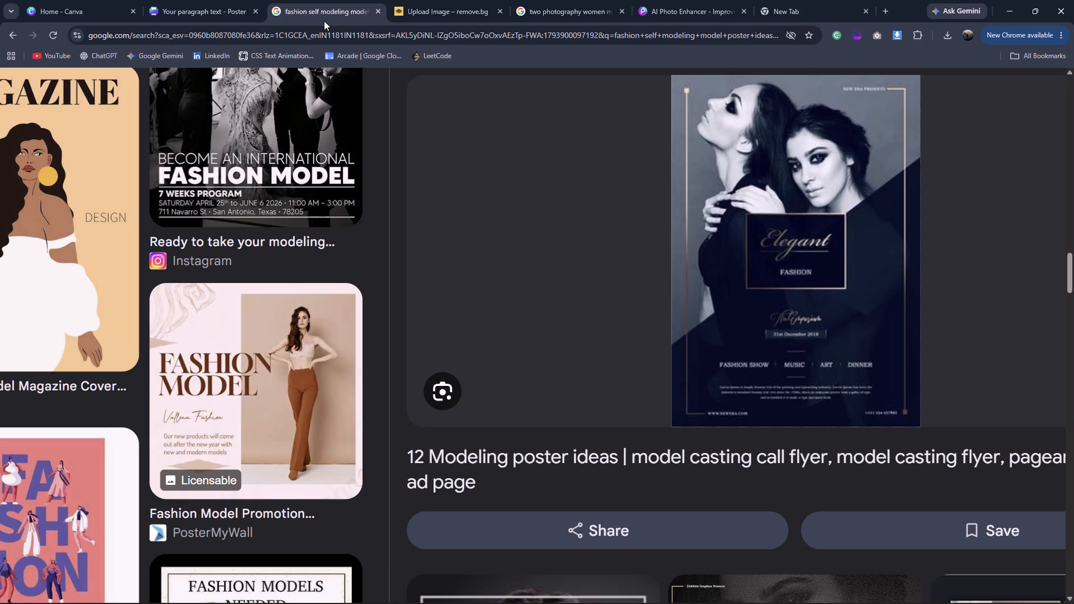
pyautogui.click(189, 0)
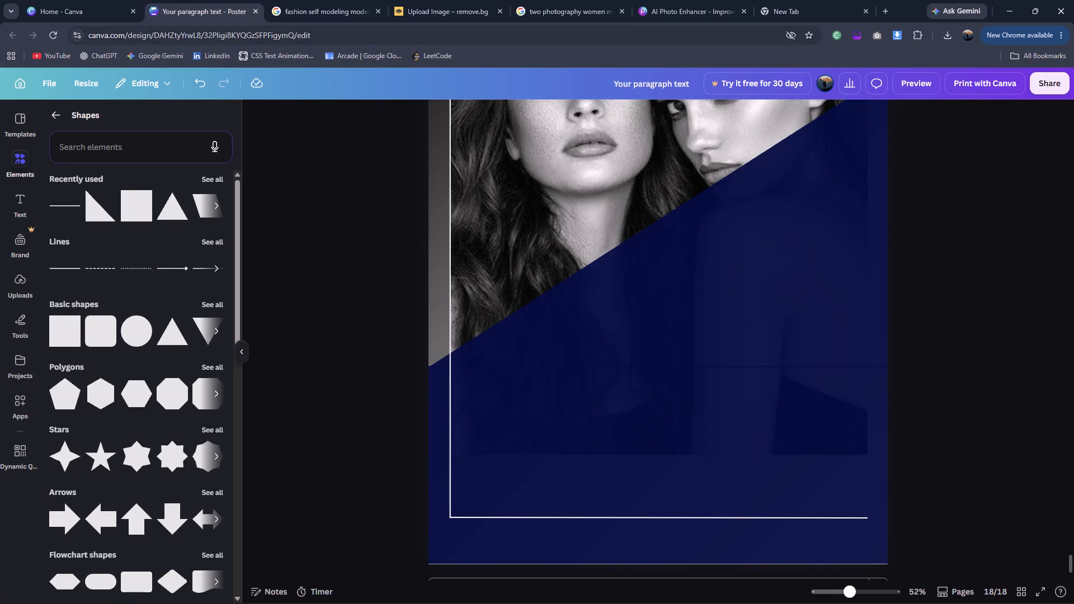
pyautogui.click(609, 516)
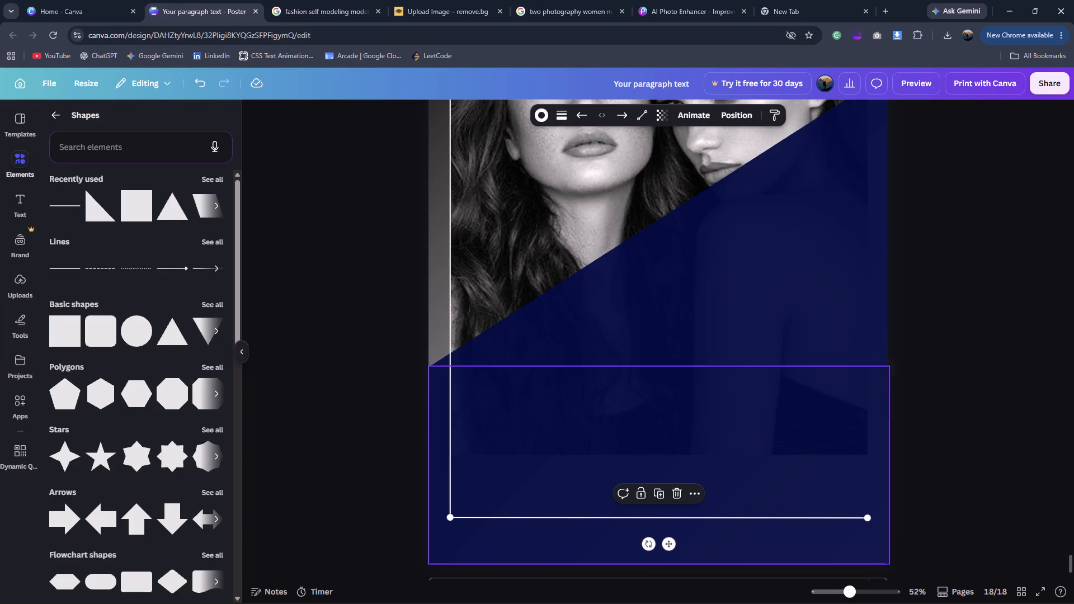
pyautogui.moveTo(868, 518); pyautogui.dragTo(514, 517)
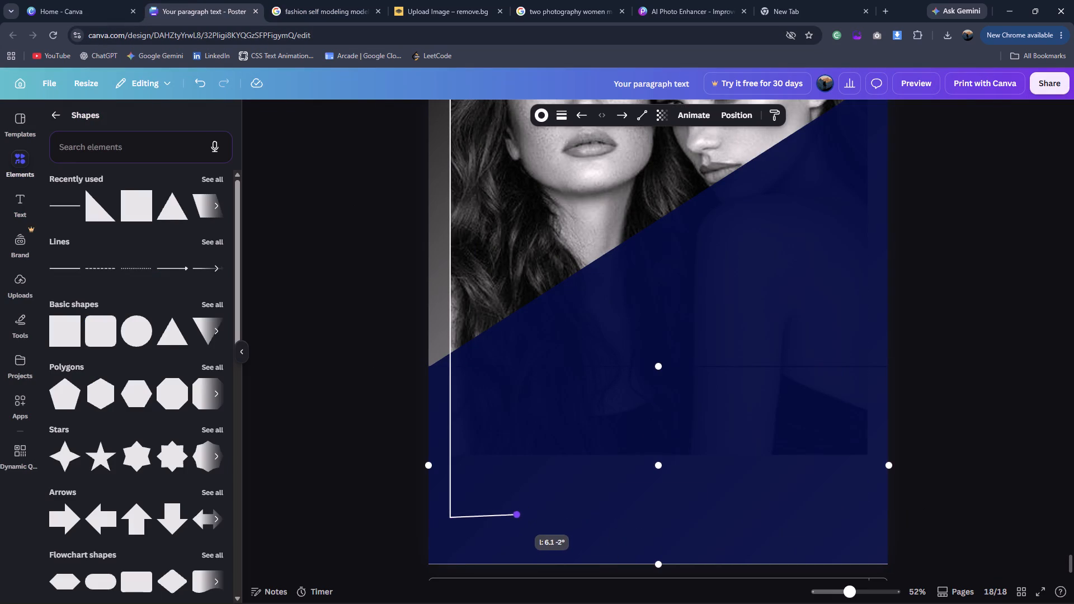
pyautogui.moveTo(514, 517); pyautogui.dragTo(503, 517)
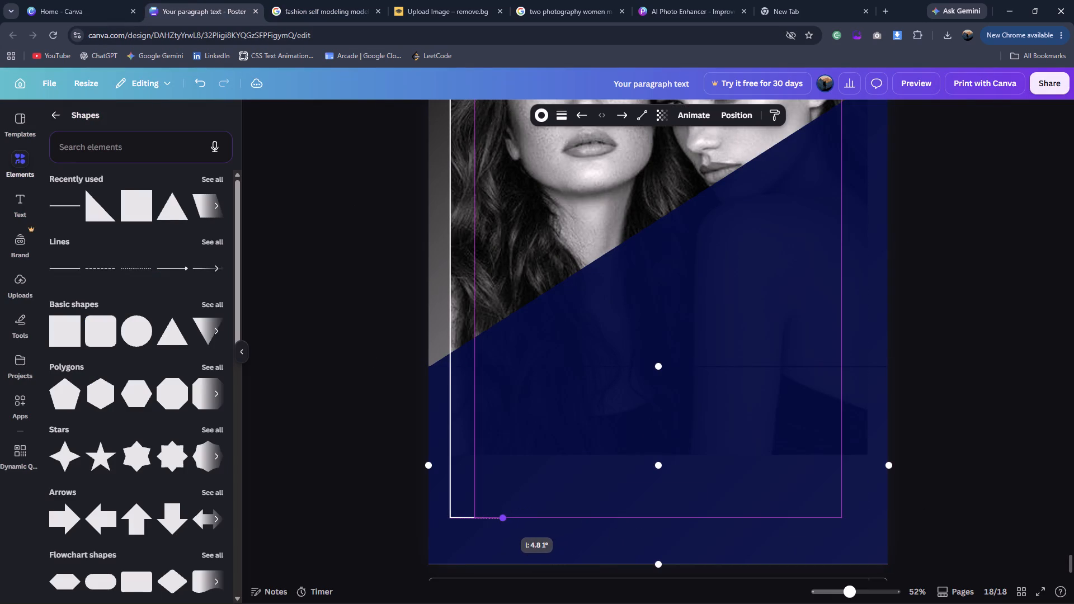
pyautogui.moveTo(503, 517); pyautogui.dragTo(501, 516)
pyautogui.moveTo(501, 516); pyautogui.dragTo(500, 516)
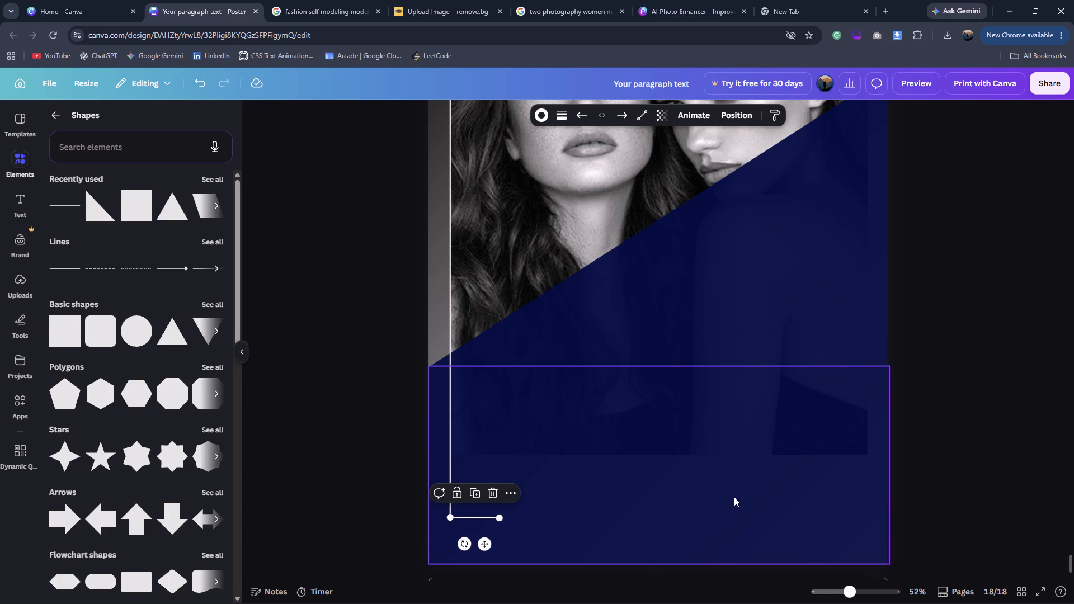
# Rotate the short bottom line until it is exactly horizontal, meeting the lower end of the left vertical line.
pyautogui.moveTo(464, 542); pyautogui.dragTo(473, 538)
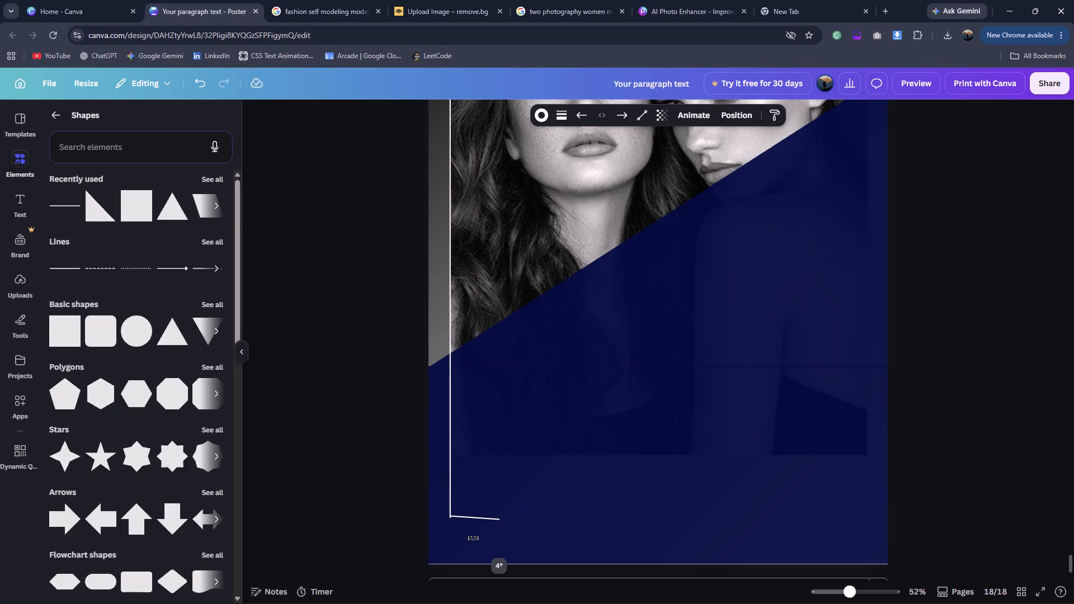
pyautogui.moveTo(473, 538); pyautogui.dragTo(475, 526)
pyautogui.moveTo(475, 526); pyautogui.dragTo(475, 529)
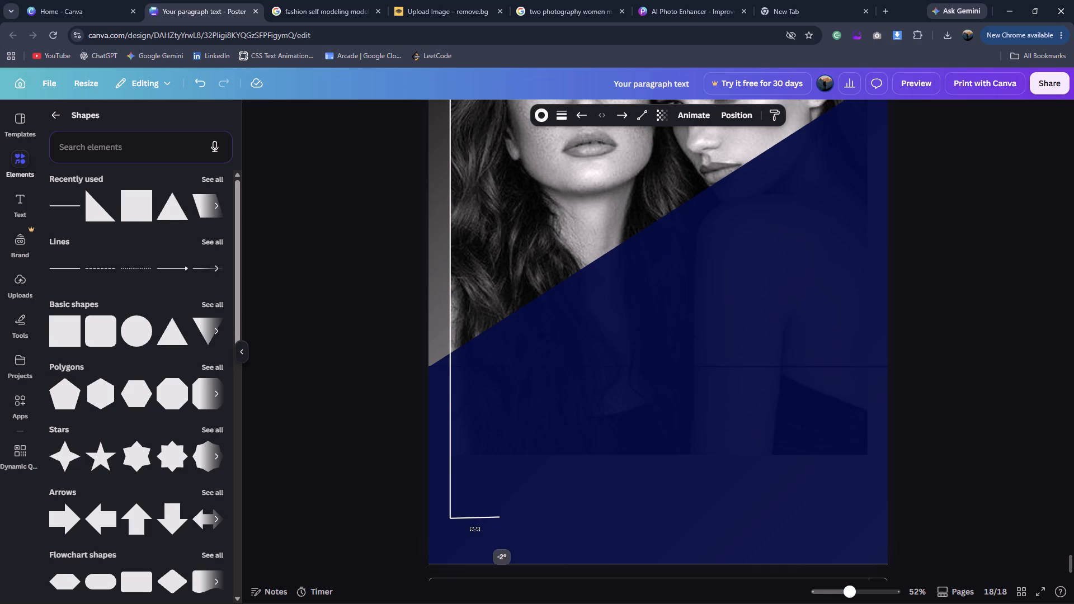
pyautogui.moveTo(475, 529); pyautogui.dragTo(474, 546)
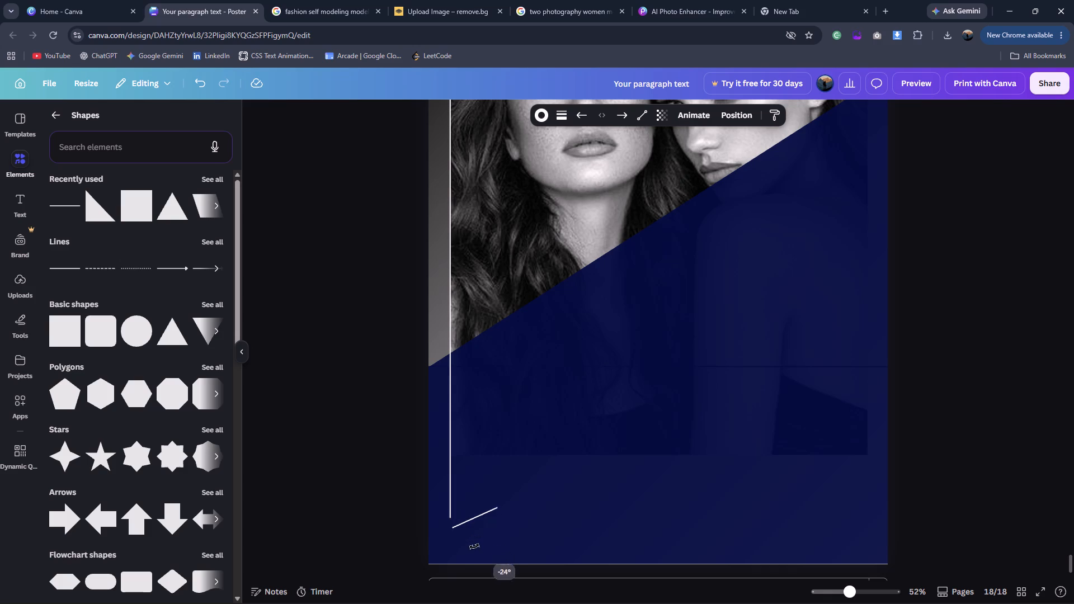
pyautogui.moveTo(474, 546); pyautogui.dragTo(477, 533)
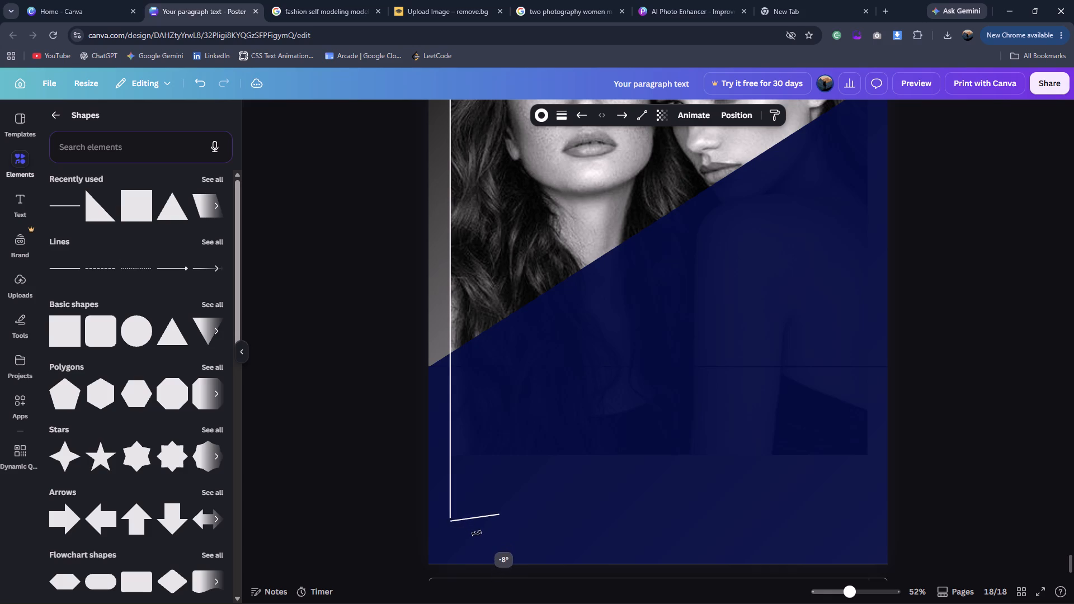
pyautogui.moveTo(477, 533); pyautogui.dragTo(432, 479)
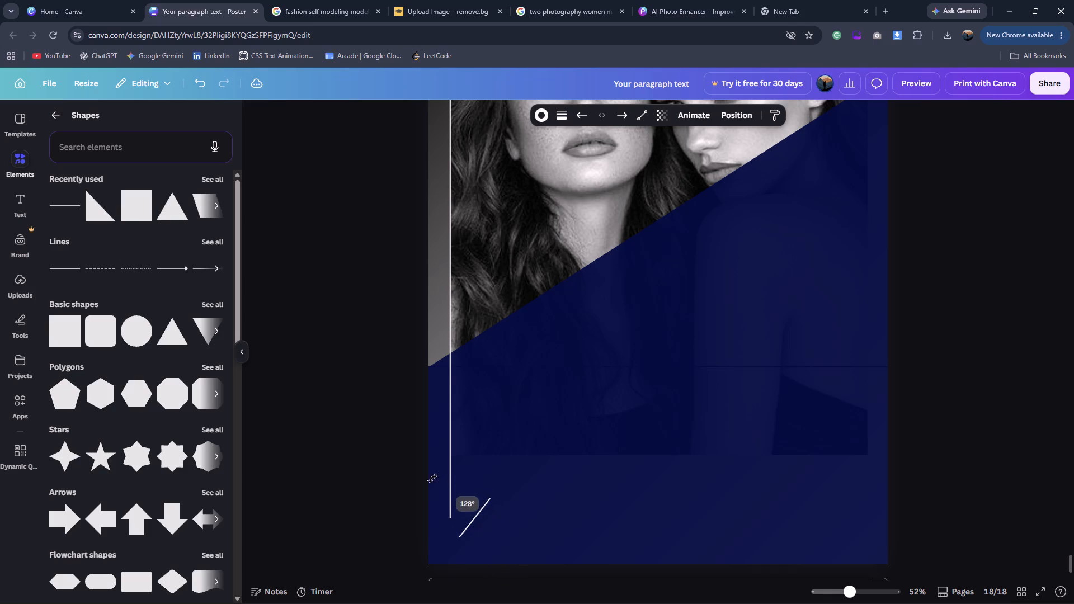
pyautogui.moveTo(432, 479); pyautogui.dragTo(462, 603)
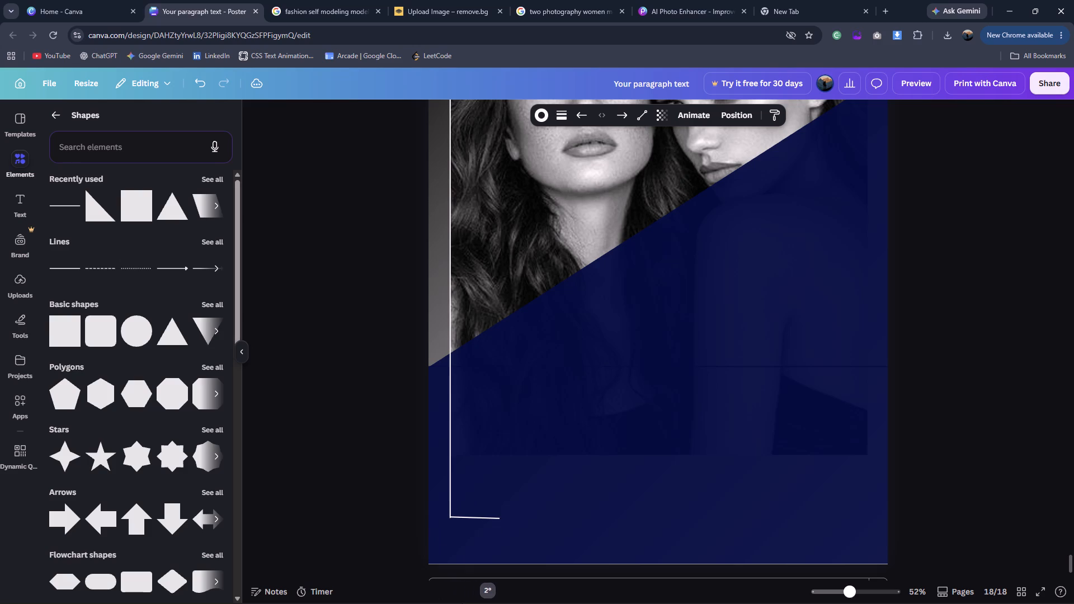
pyautogui.moveTo(462, 603); pyautogui.dragTo(466, 603)
pyautogui.click(290, 467)
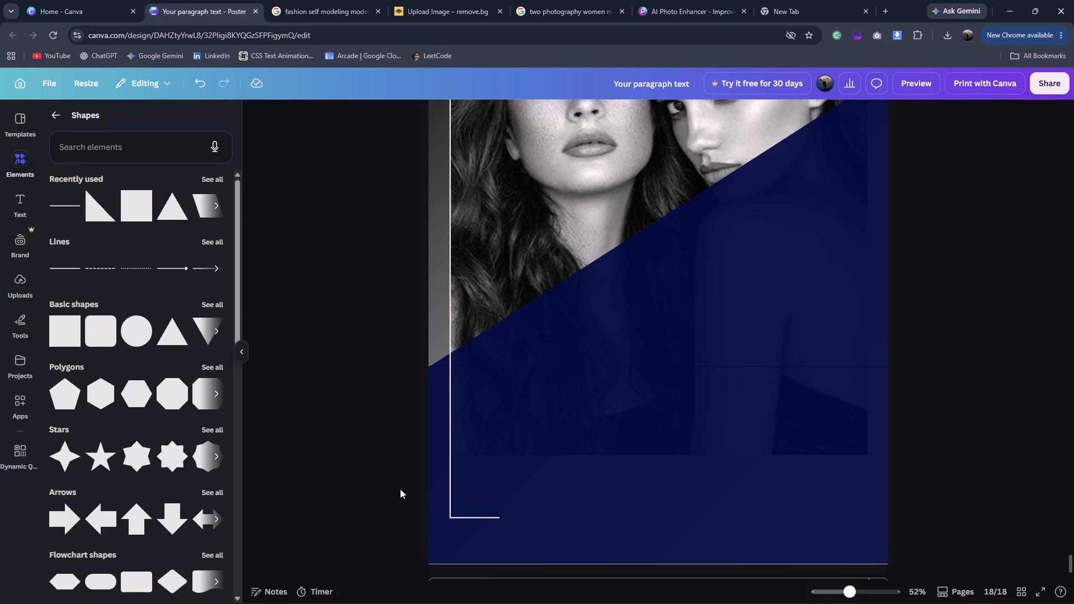
# Check the reference's border, add another solid line to page 18 and rotate it to vertical at -90°.
pyautogui.click(309, 20)
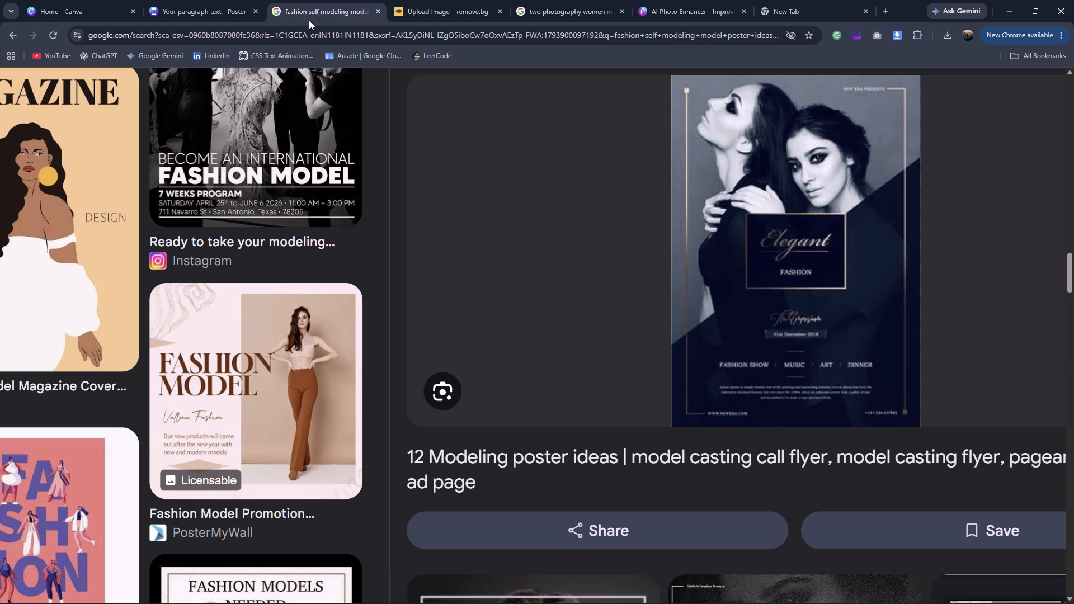
pyautogui.click(216, 2)
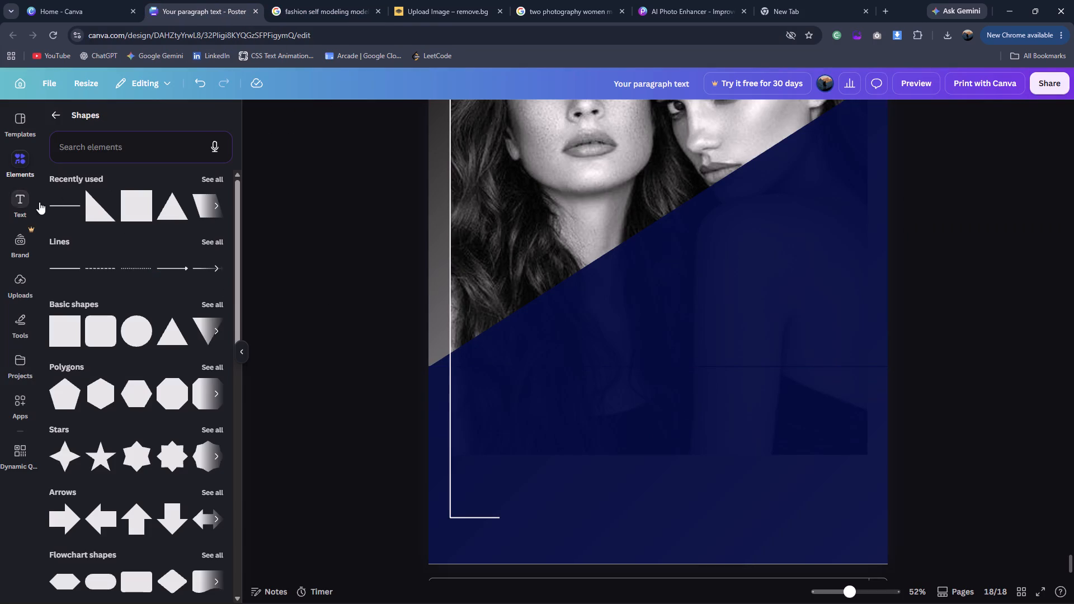
pyautogui.scroll(2, 414, 233)
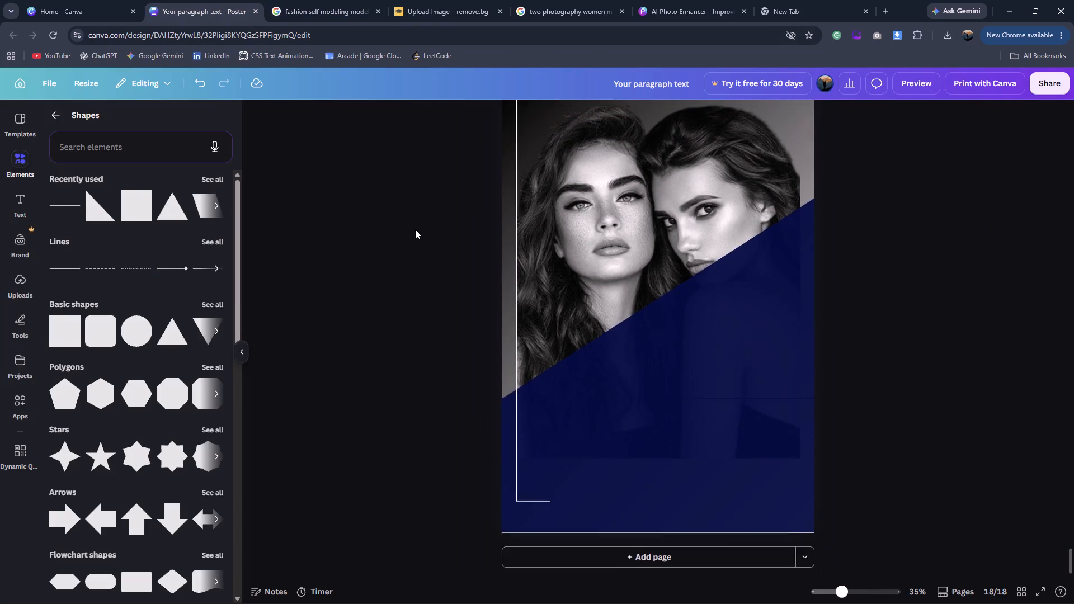
pyautogui.click(67, 205)
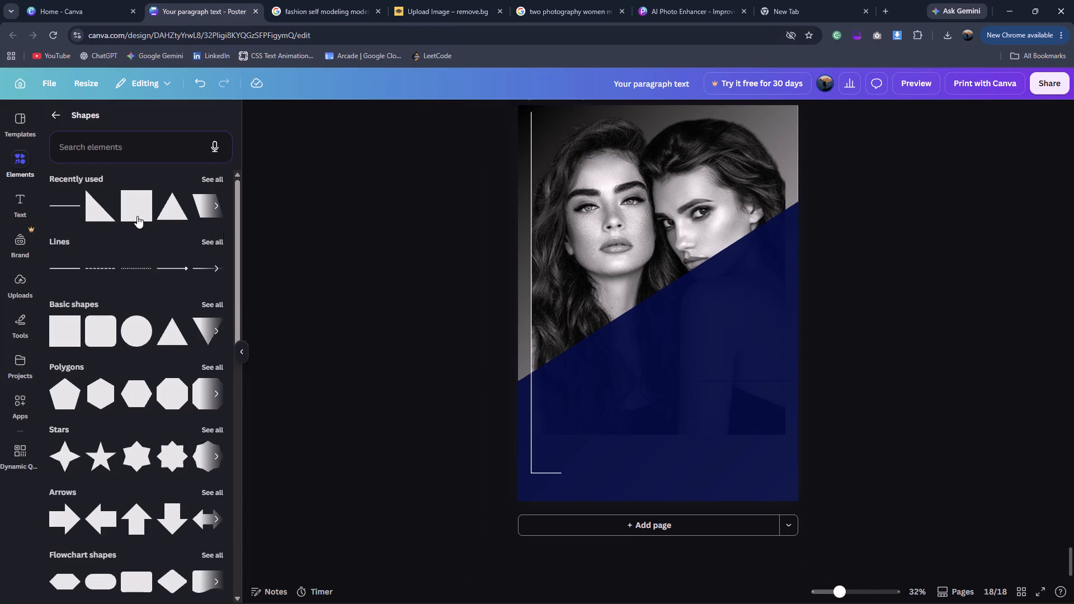
pyautogui.moveTo(642, 368); pyautogui.dragTo(662, 387)
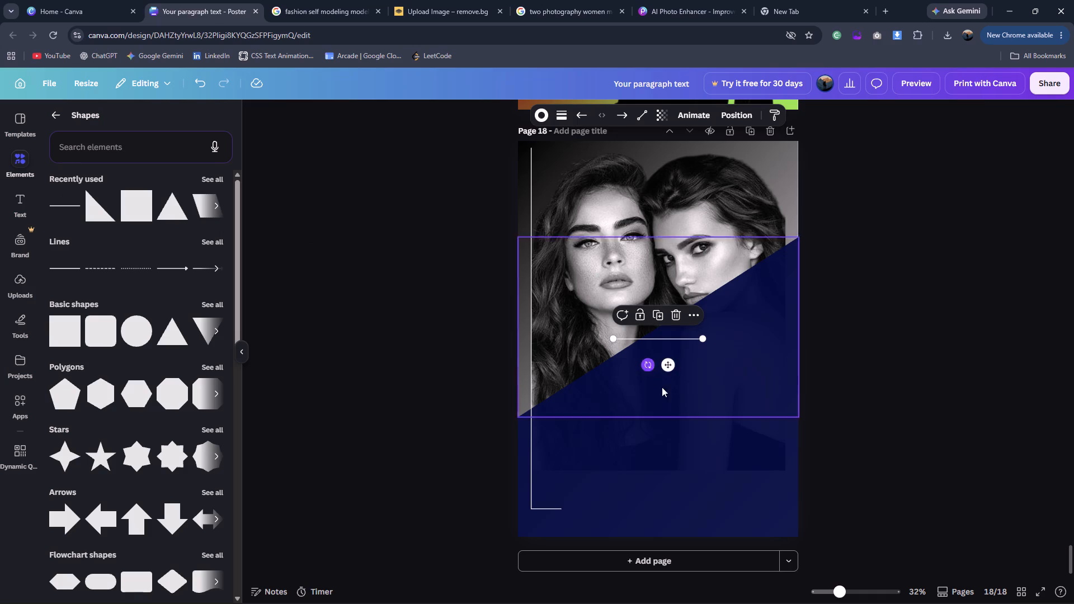
pyautogui.moveTo(662, 387); pyautogui.dragTo(773, 359)
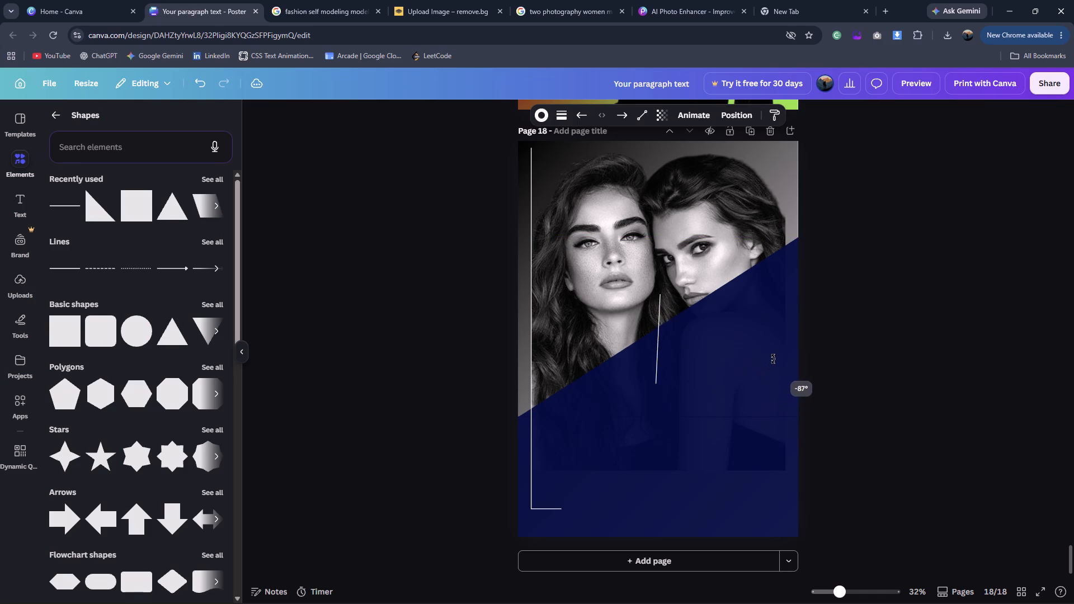
pyautogui.moveTo(773, 359); pyautogui.dragTo(774, 357)
# Move the new vertical line to the page's right margin, with its lower end level with the bottom horizontal line.
pyautogui.moveTo(684, 328); pyautogui.dragTo(739, 304)
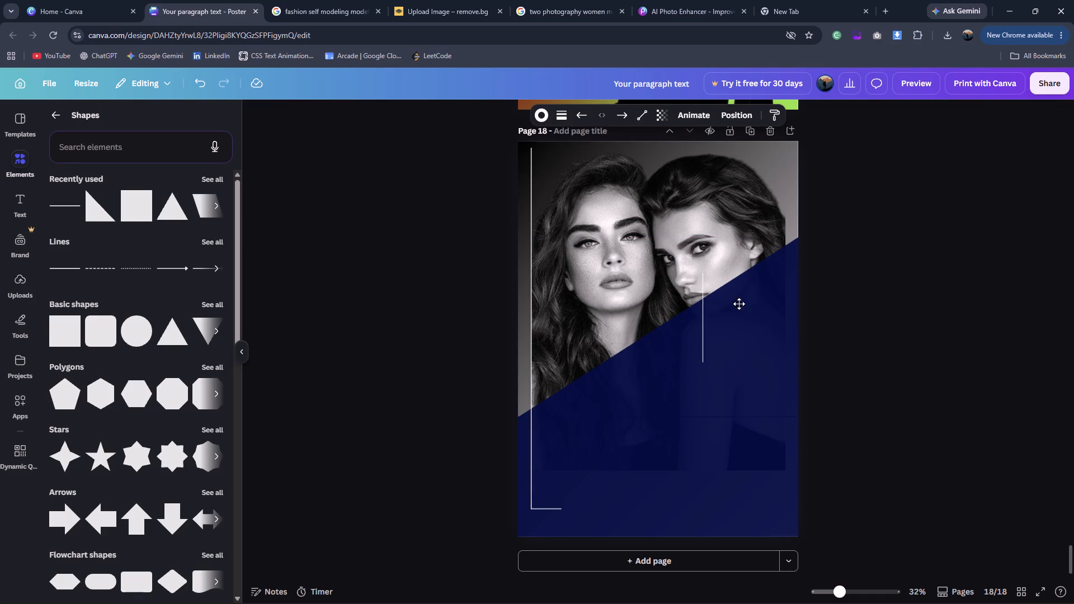
pyautogui.moveTo(739, 304); pyautogui.dragTo(812, 199)
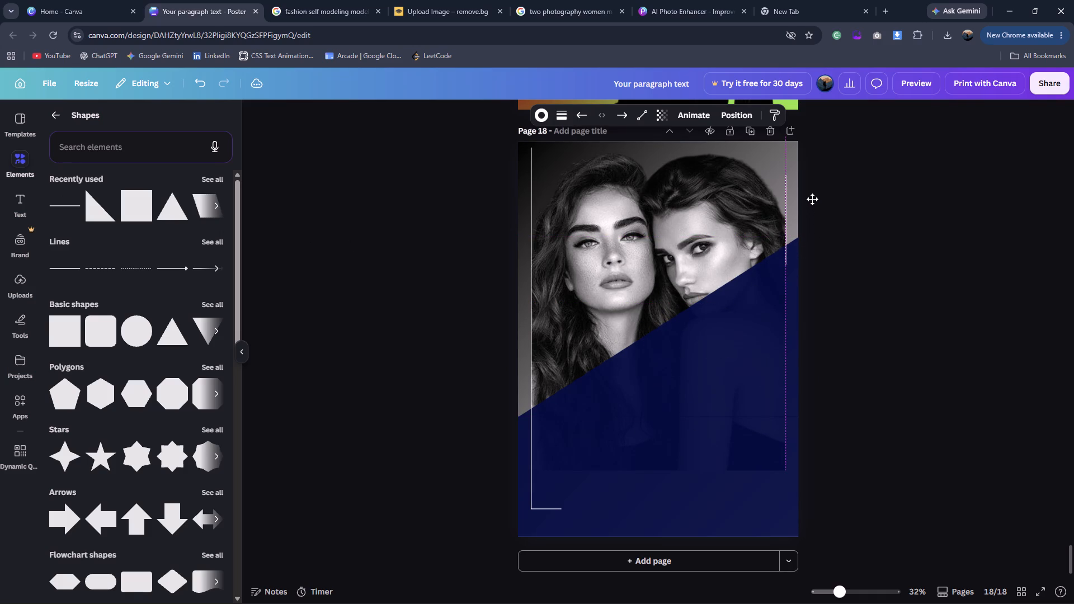
pyautogui.moveTo(812, 199); pyautogui.dragTo(816, 398)
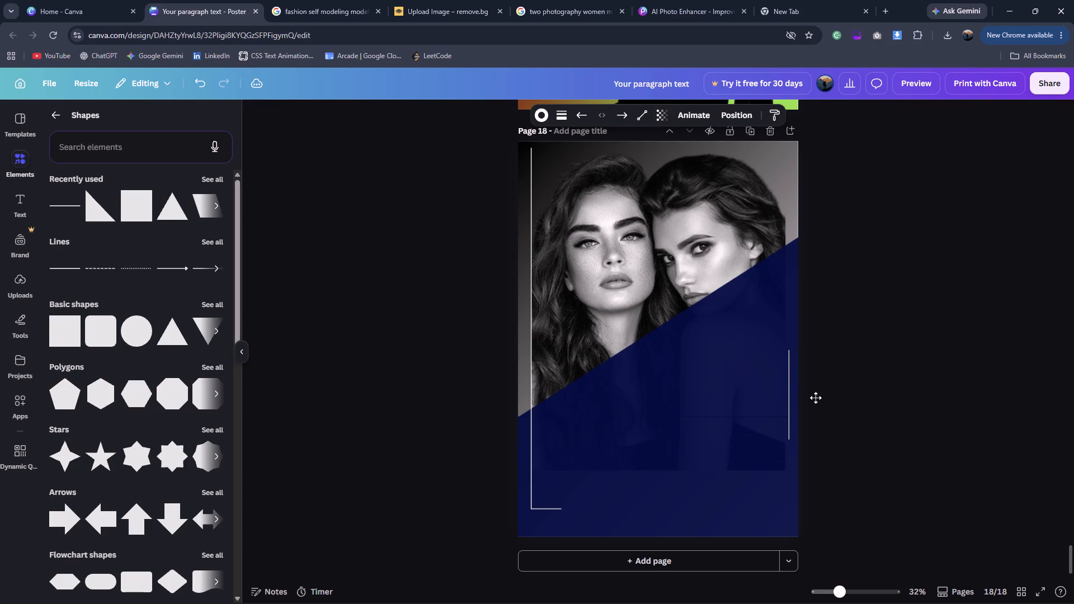
pyautogui.moveTo(816, 398); pyautogui.dragTo(807, 450)
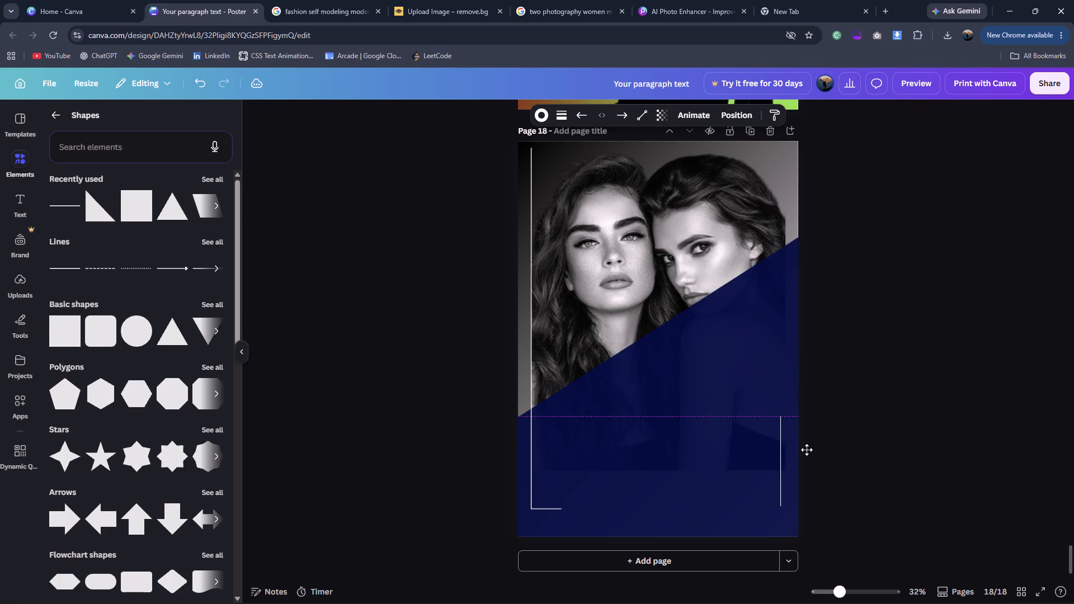
pyautogui.moveTo(807, 450); pyautogui.dragTo(806, 451)
pyautogui.moveTo(806, 451); pyautogui.dragTo(809, 456)
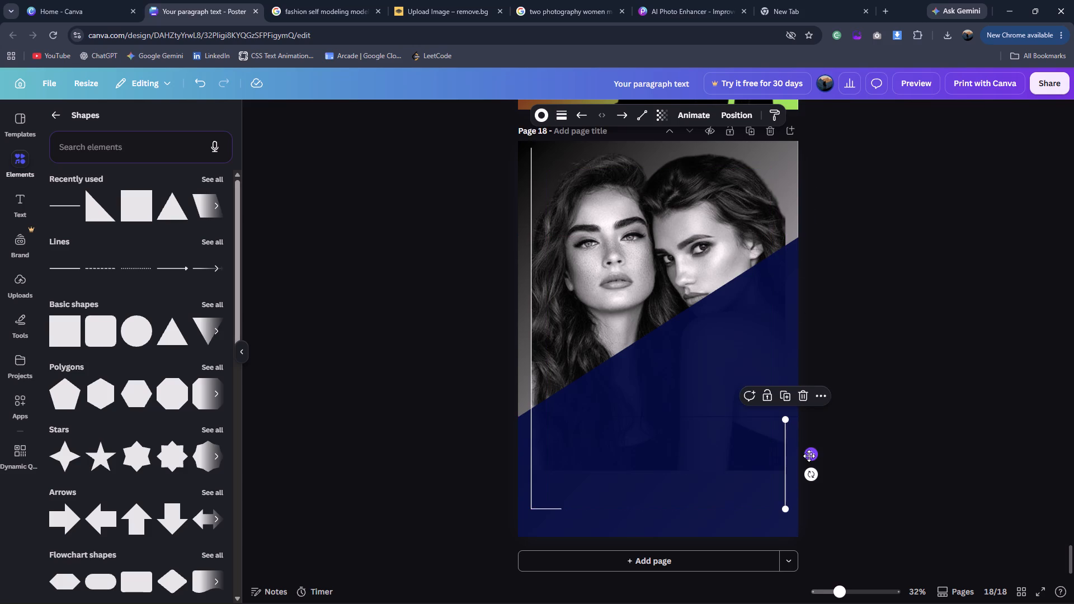
# Compare with the reference and extend the right vertical line upward to about 54 long, nearly level with the left line's top.
pyautogui.click(285, 0)
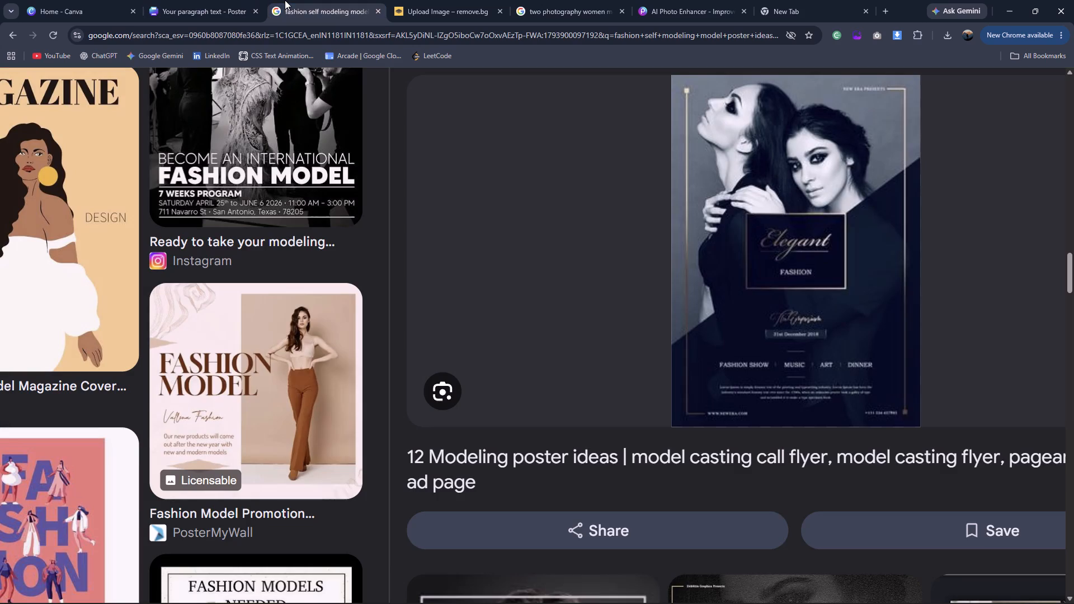
pyautogui.click(195, 0)
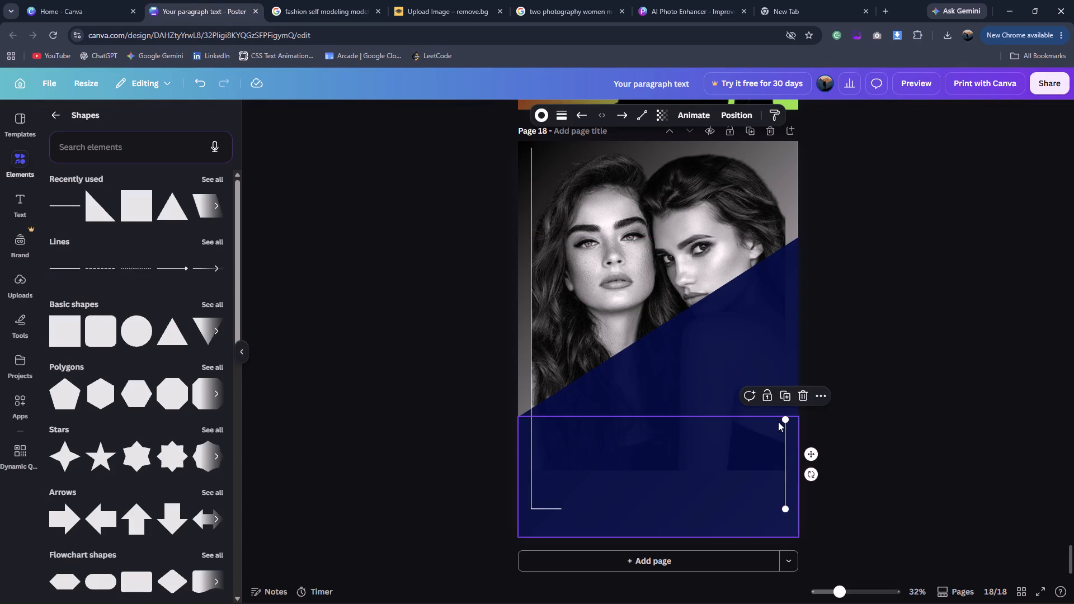
pyautogui.moveTo(785, 419); pyautogui.dragTo(784, 352)
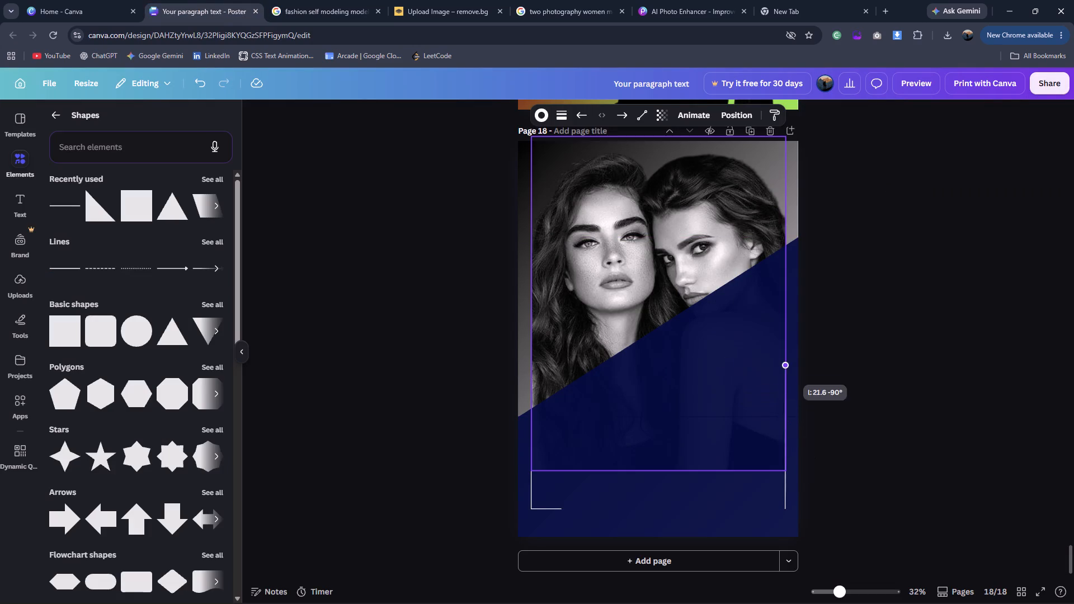
pyautogui.moveTo(784, 352); pyautogui.dragTo(786, 181)
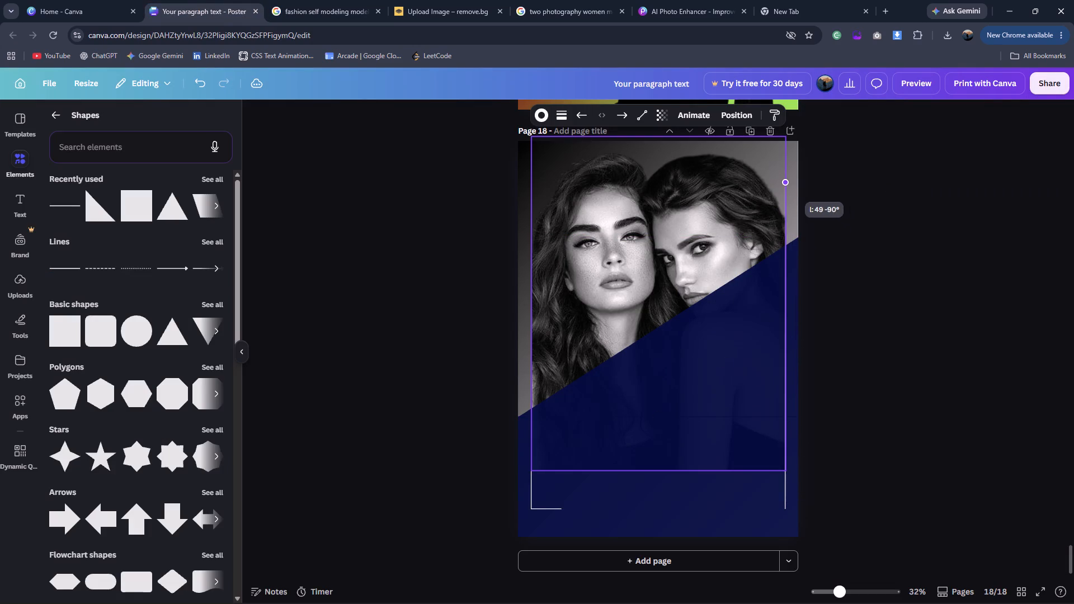
pyautogui.moveTo(786, 181); pyautogui.dragTo(785, 154)
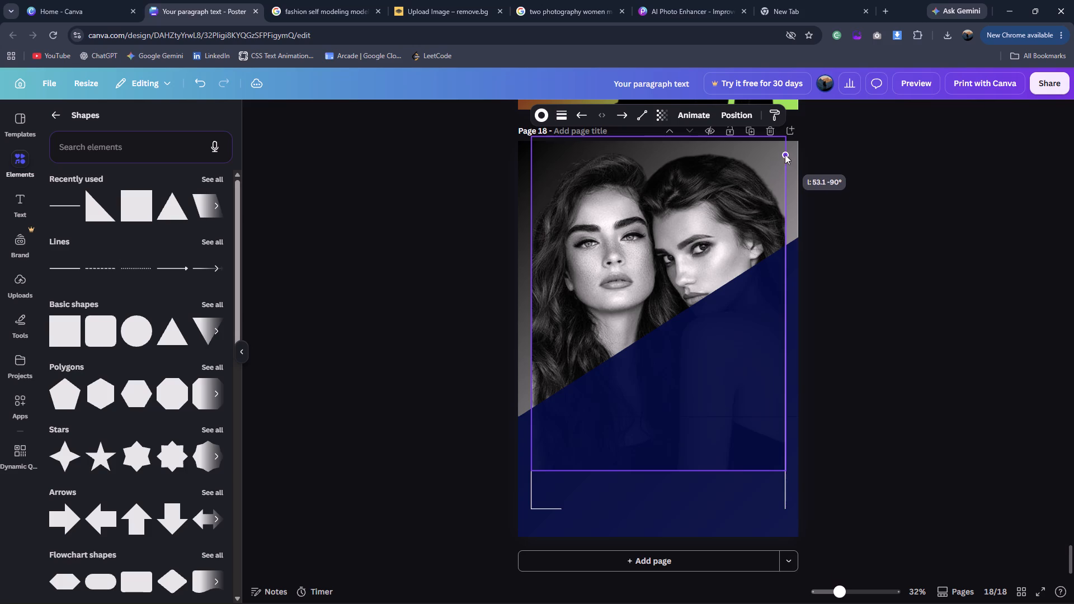
pyautogui.moveTo(785, 154); pyautogui.dragTo(785, 154)
pyautogui.click(313, 1)
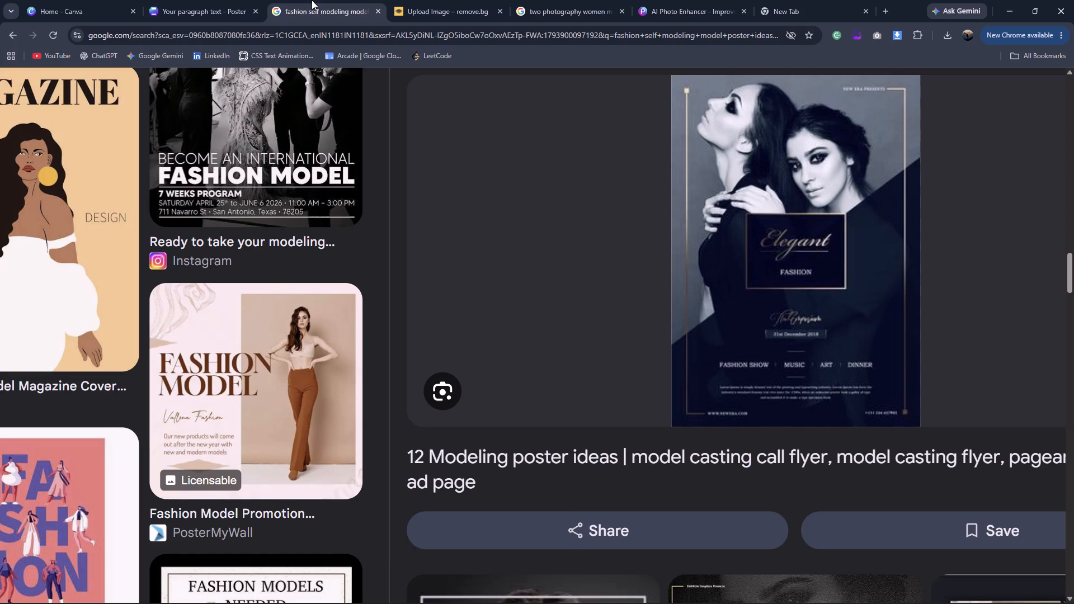
pyautogui.click(181, 0)
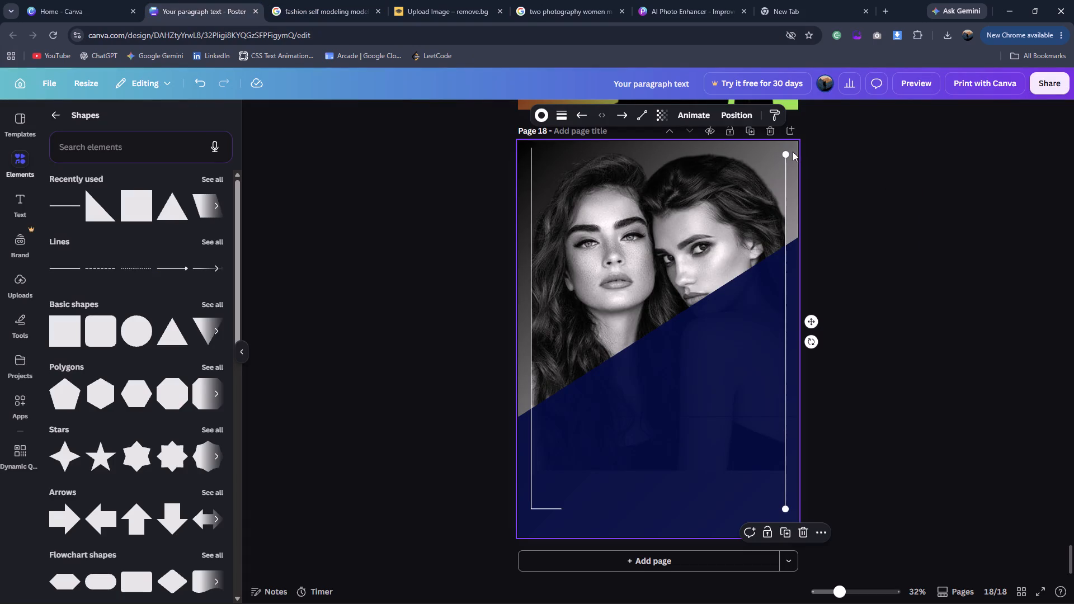
pyautogui.moveTo(787, 155); pyautogui.dragTo(789, 149)
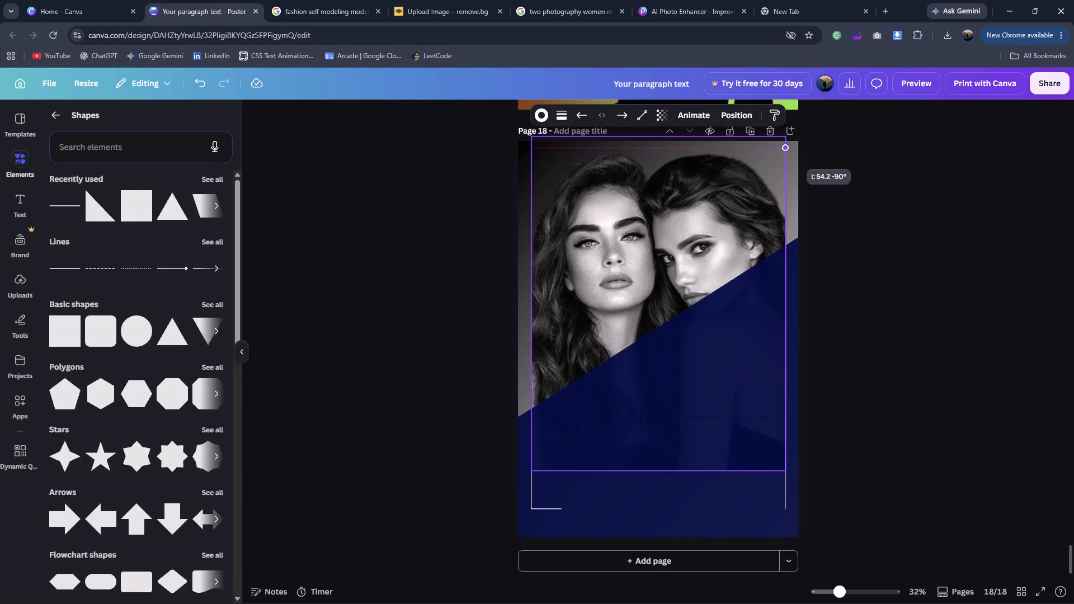
pyautogui.moveTo(789, 149); pyautogui.dragTo(785, 152)
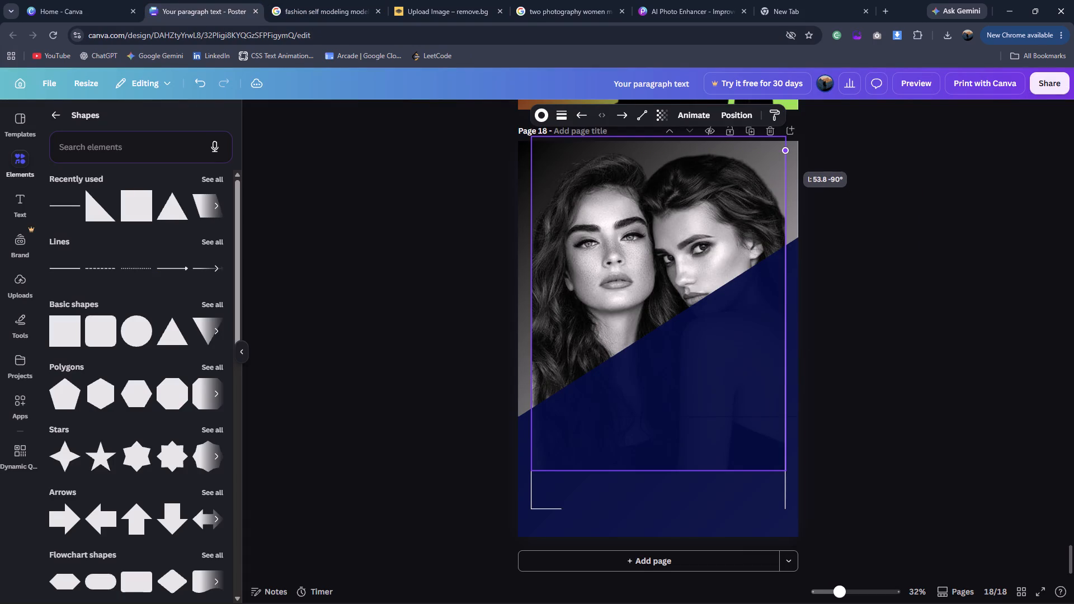
pyautogui.moveTo(785, 152); pyautogui.dragTo(783, 150)
pyautogui.moveTo(783, 150); pyautogui.dragTo(783, 149)
pyautogui.click(884, 201)
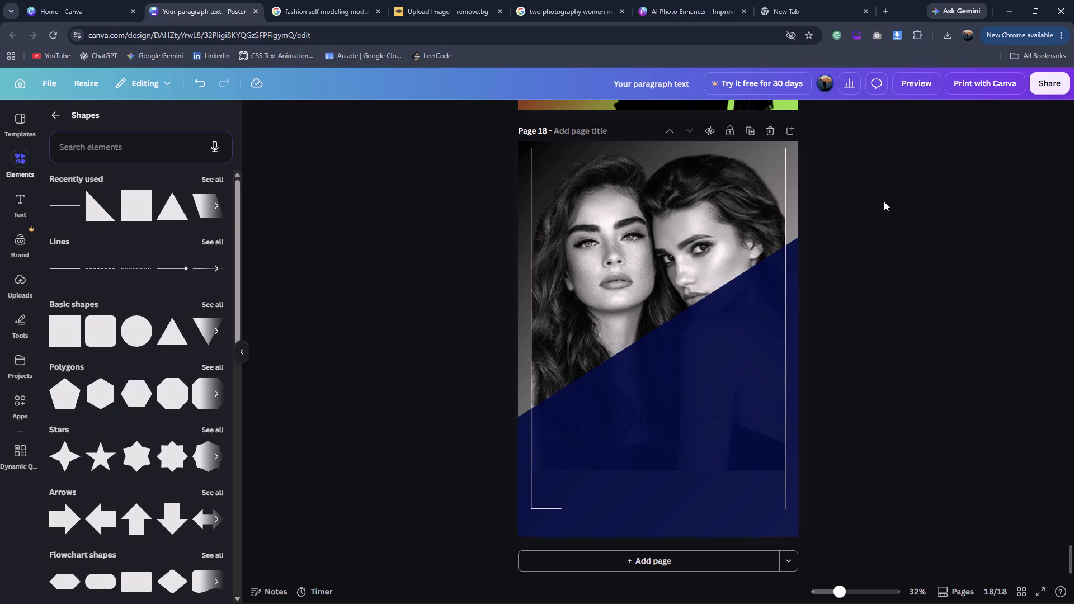
# Check the reference's border, duplicate the short bottom horizontal line and place the copy at the upper end of the right vertical line.
pyautogui.click(286, 8)
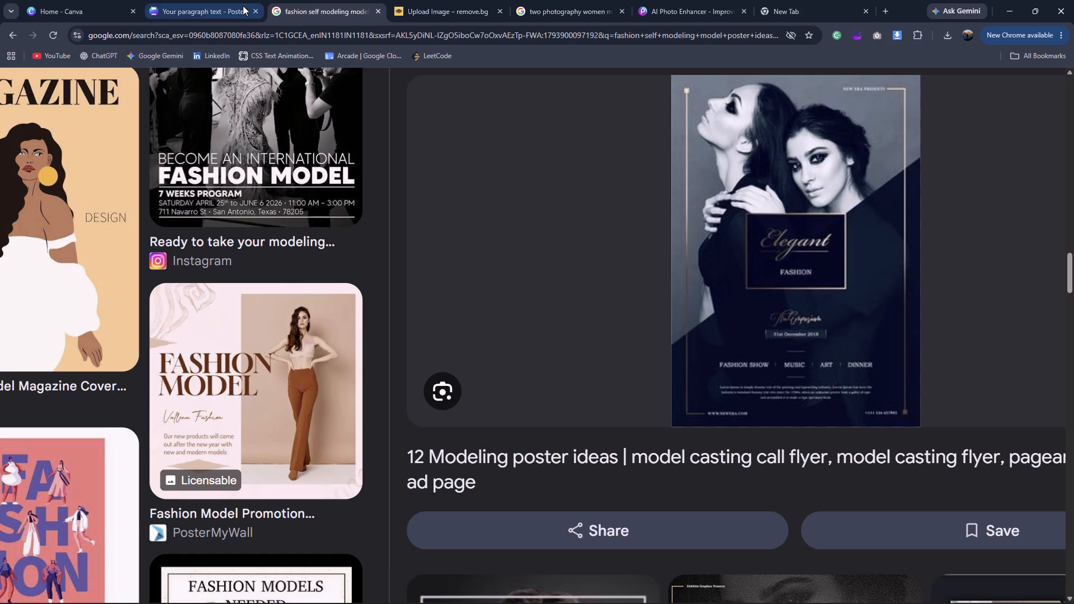
pyautogui.click(243, 6)
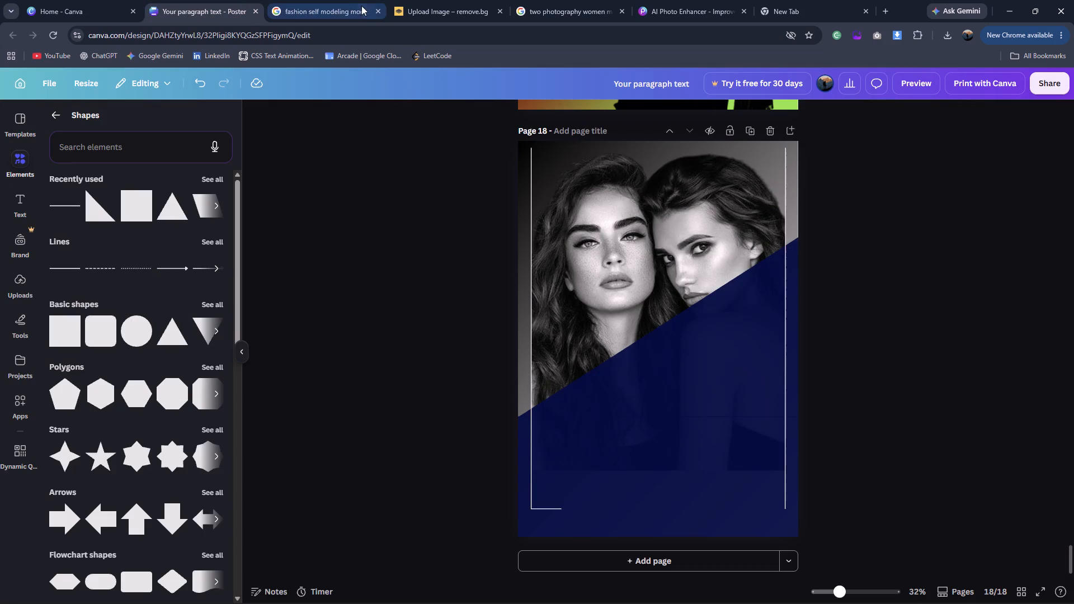
pyautogui.click(548, 507)
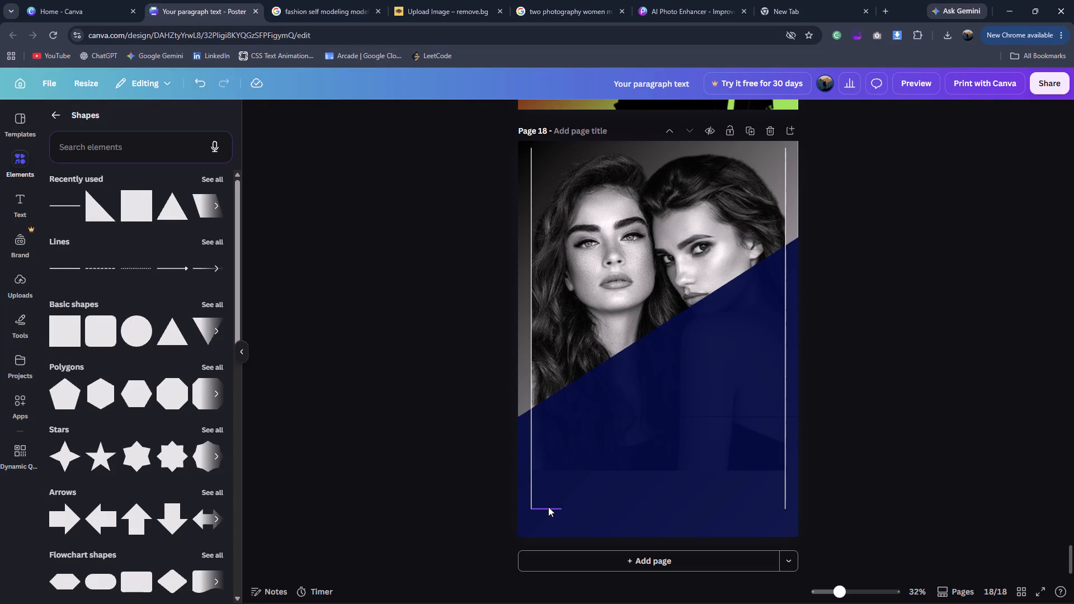
pyautogui.hotkey('ctrl', 'd')
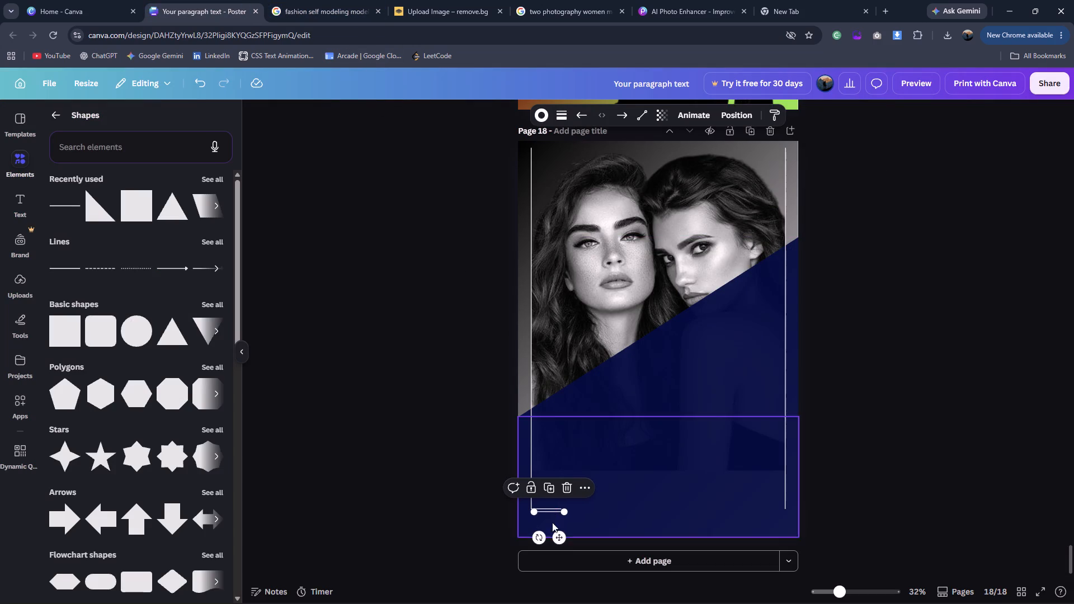
pyautogui.moveTo(559, 539); pyautogui.dragTo(752, 178)
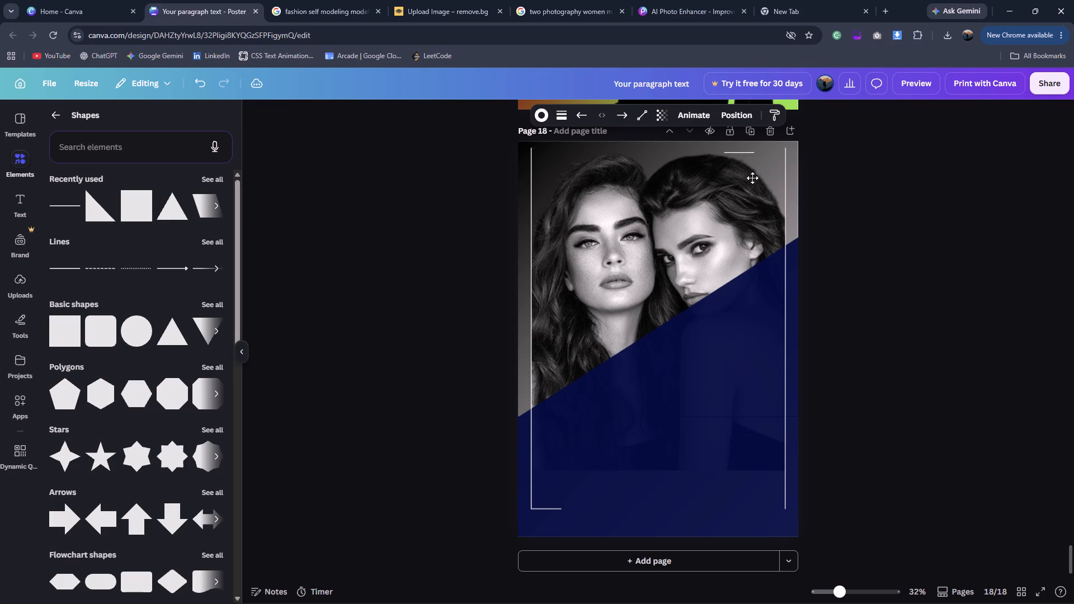
pyautogui.moveTo(752, 178); pyautogui.dragTo(780, 178)
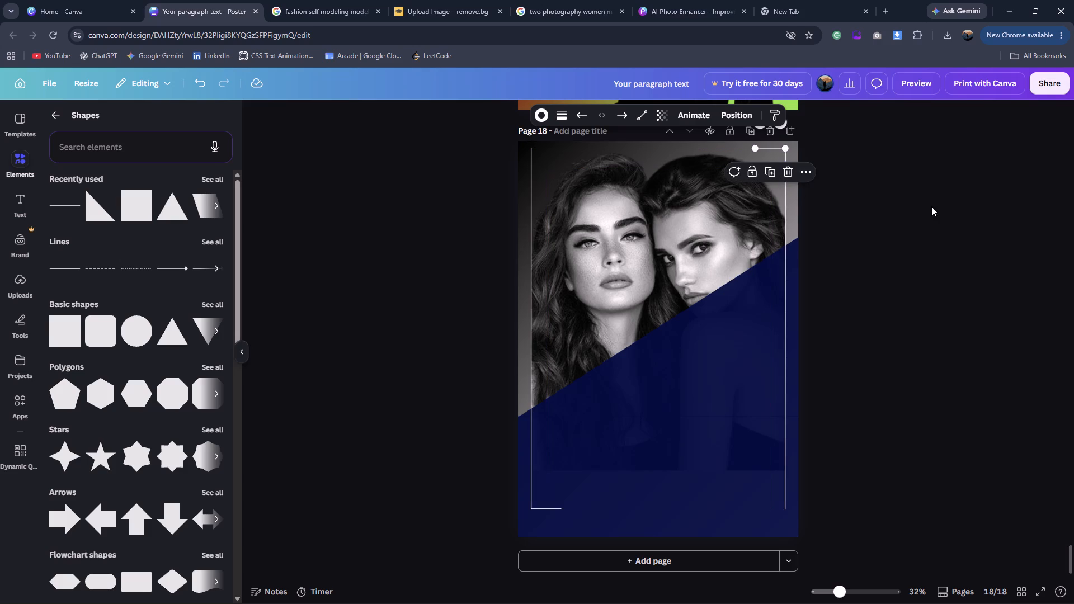
pyautogui.click(967, 208)
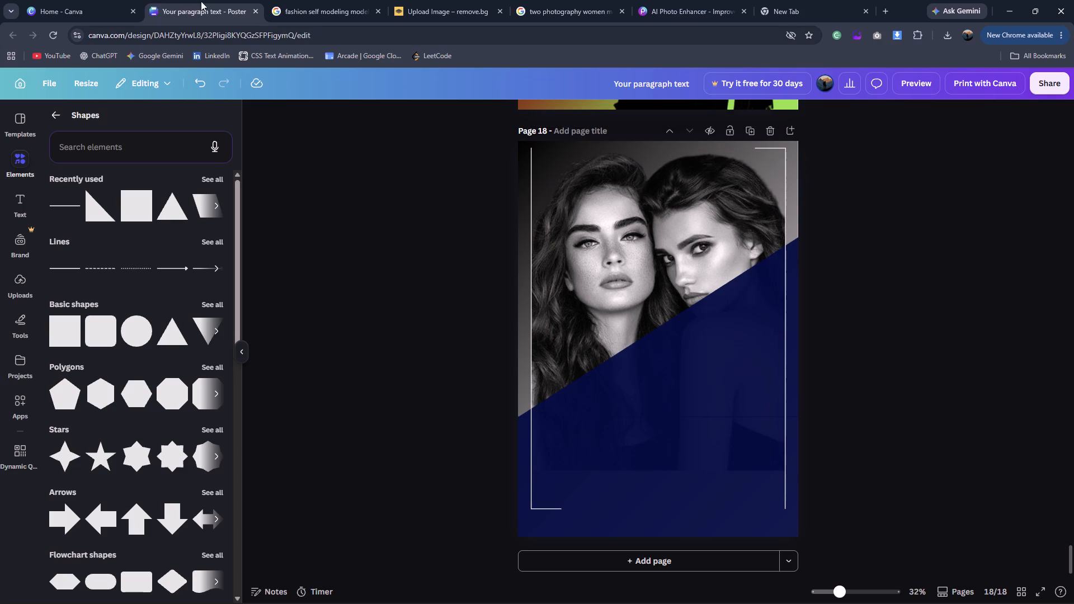
# Compare page 18's border with the Elegant Fashion reference, examining the corners and the ends of its border lines.
pyautogui.click(327, 0)
pyautogui.click(233, 2)
pyautogui.click(403, 0)
pyautogui.click(347, 0)
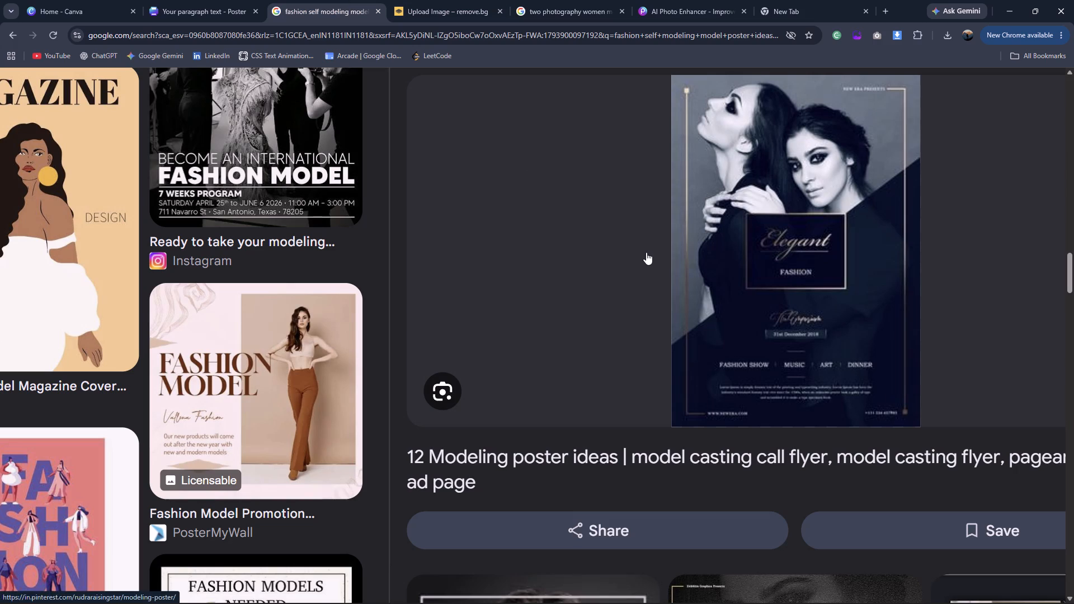
pyautogui.scroll(5, 646, 252)
pyautogui.moveTo(667, 239); pyautogui.dragTo(667, 275)
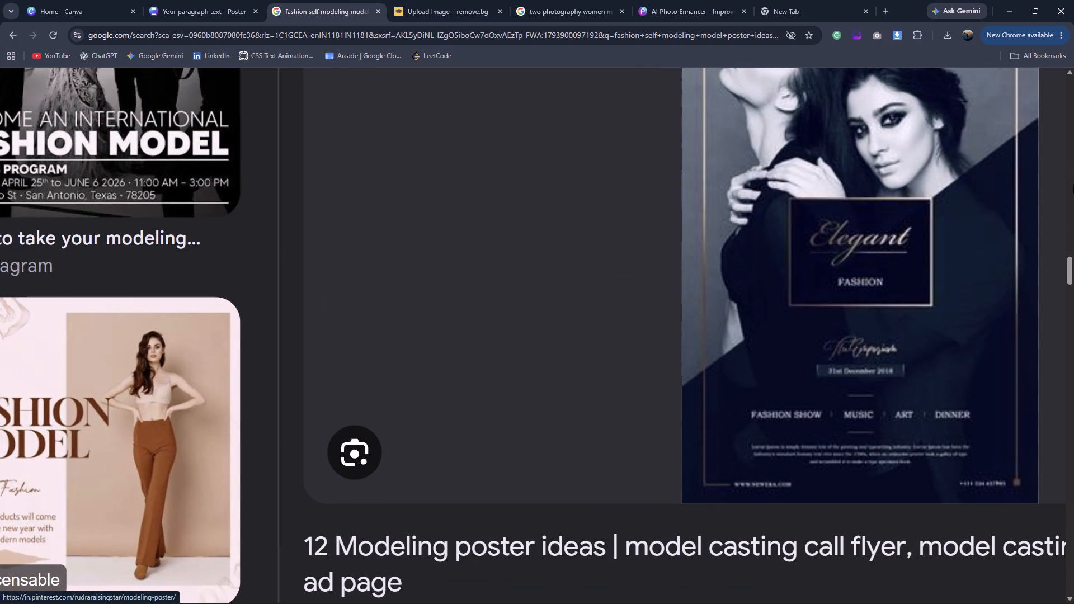
pyautogui.scroll(3, 1061, 249)
pyautogui.moveTo(1067, 262); pyautogui.dragTo(1068, 246)
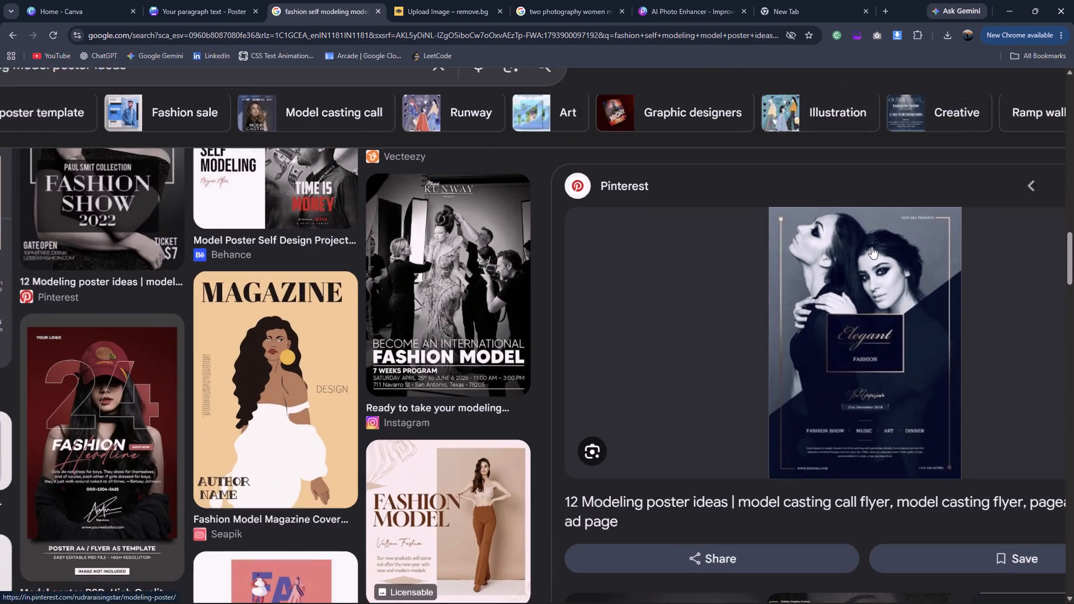
pyautogui.hscroll(-1, 872, 247)
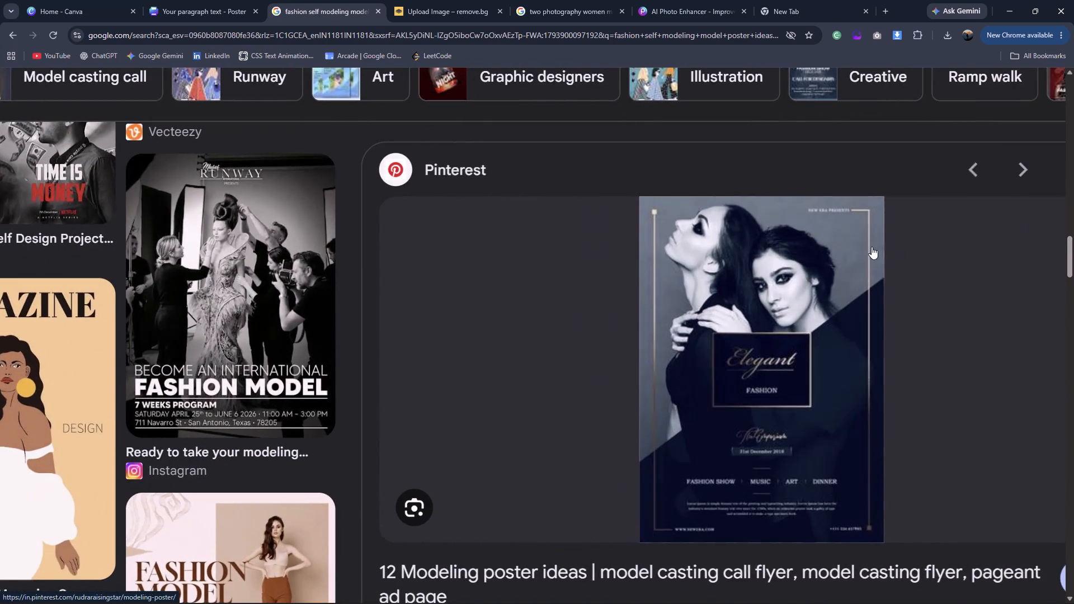
pyautogui.hscroll(-1, 872, 247)
pyautogui.click(199, 0)
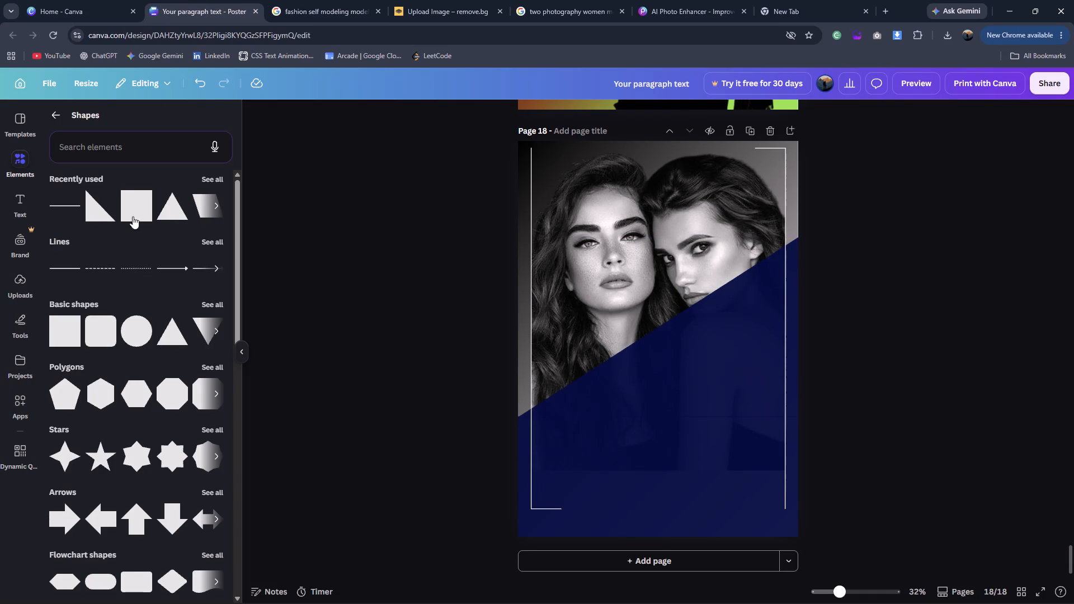
# Add a square shape to page 18.
pyautogui.click(130, 209)
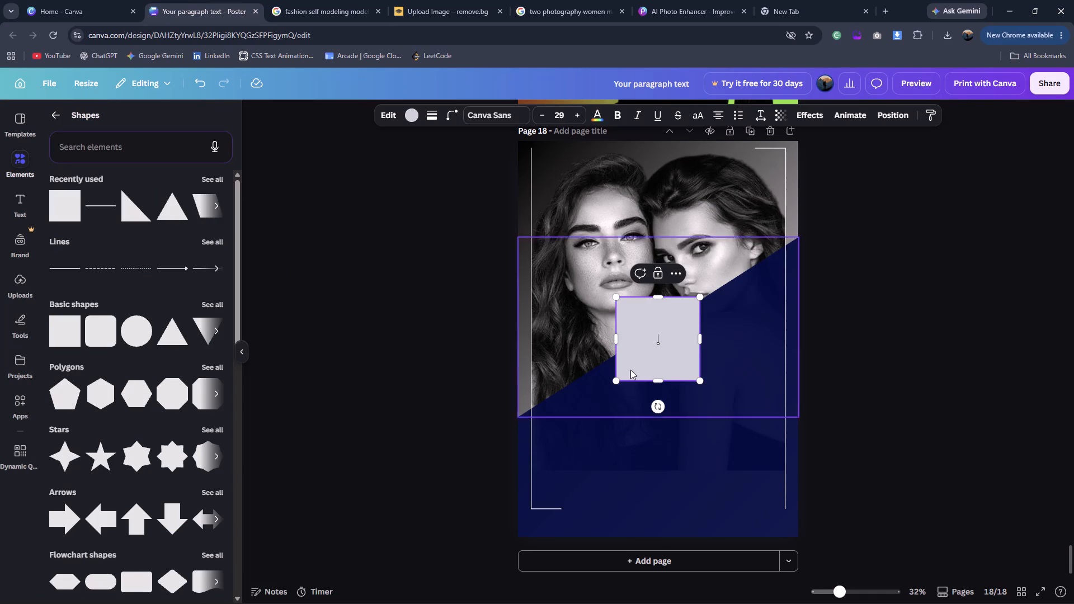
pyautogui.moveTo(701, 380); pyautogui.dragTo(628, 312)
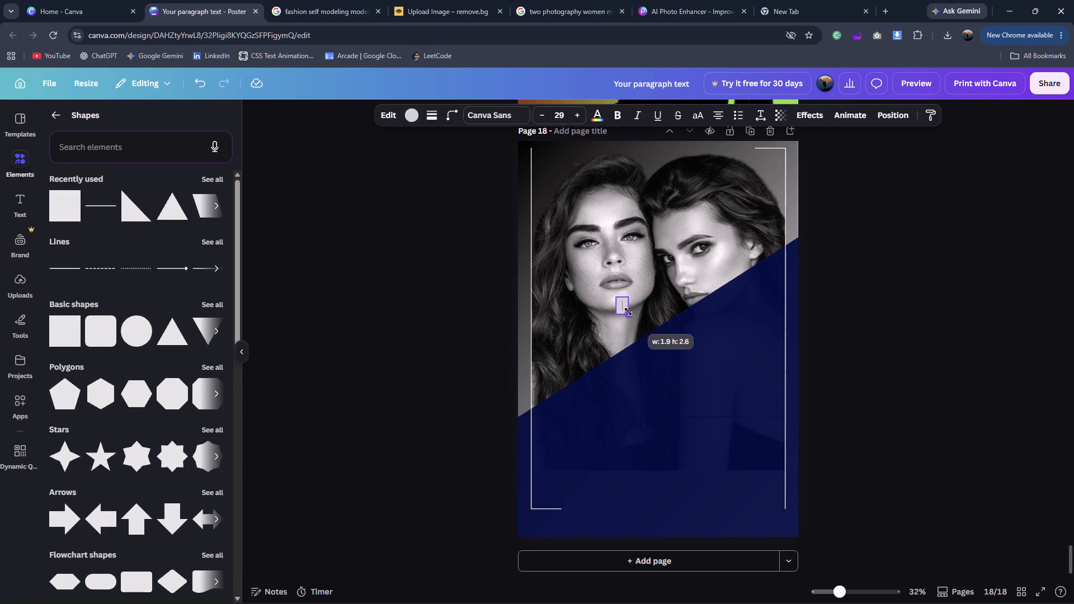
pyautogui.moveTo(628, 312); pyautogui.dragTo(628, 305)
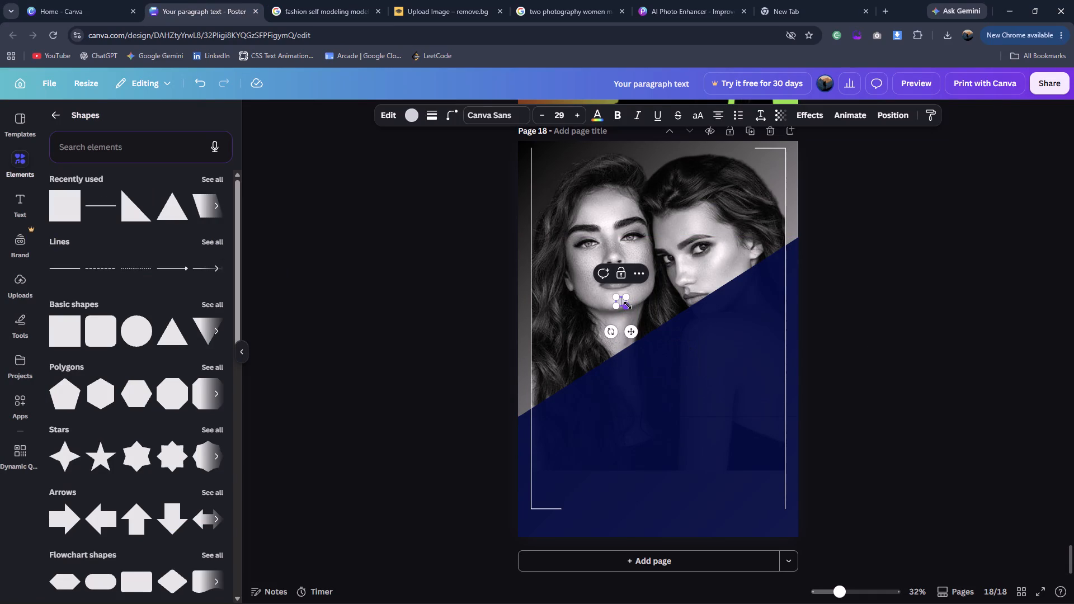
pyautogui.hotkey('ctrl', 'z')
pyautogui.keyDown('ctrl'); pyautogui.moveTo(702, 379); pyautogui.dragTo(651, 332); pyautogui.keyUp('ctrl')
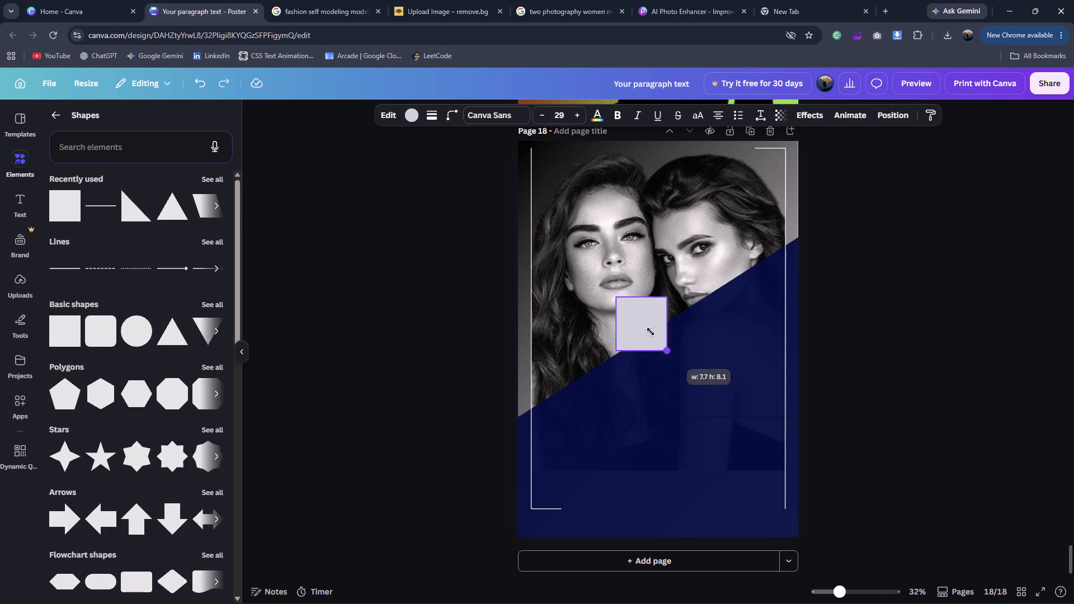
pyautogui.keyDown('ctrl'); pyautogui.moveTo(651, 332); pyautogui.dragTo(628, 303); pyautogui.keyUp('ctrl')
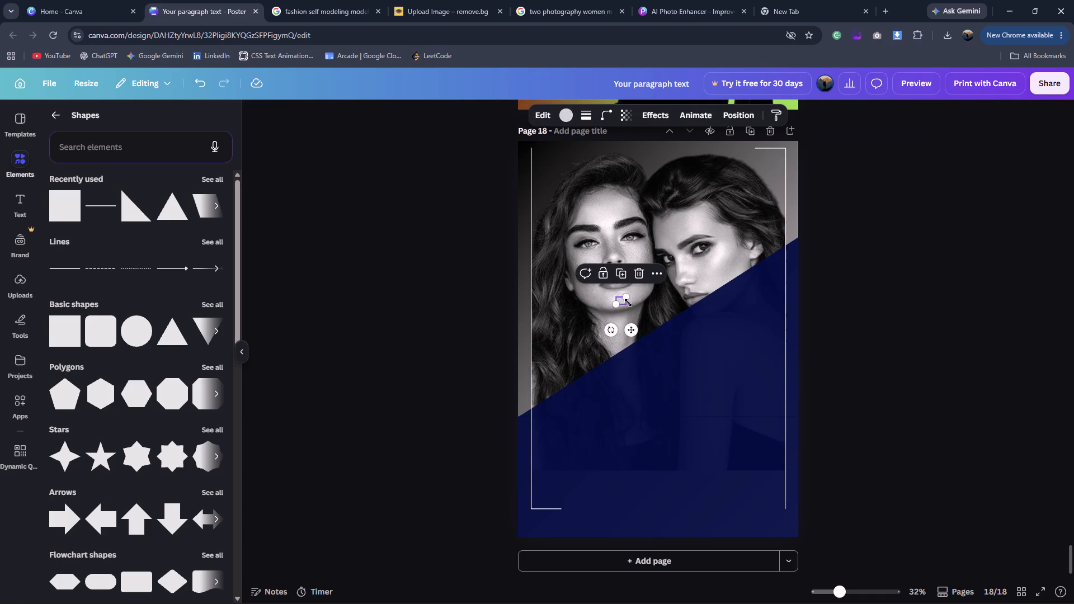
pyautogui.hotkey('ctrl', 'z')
# Shrink the new square proportionally to a small marker.
pyautogui.keyDown('shift'); pyautogui.moveTo(699, 376); pyautogui.dragTo(668, 330); pyautogui.keyUp('shift')
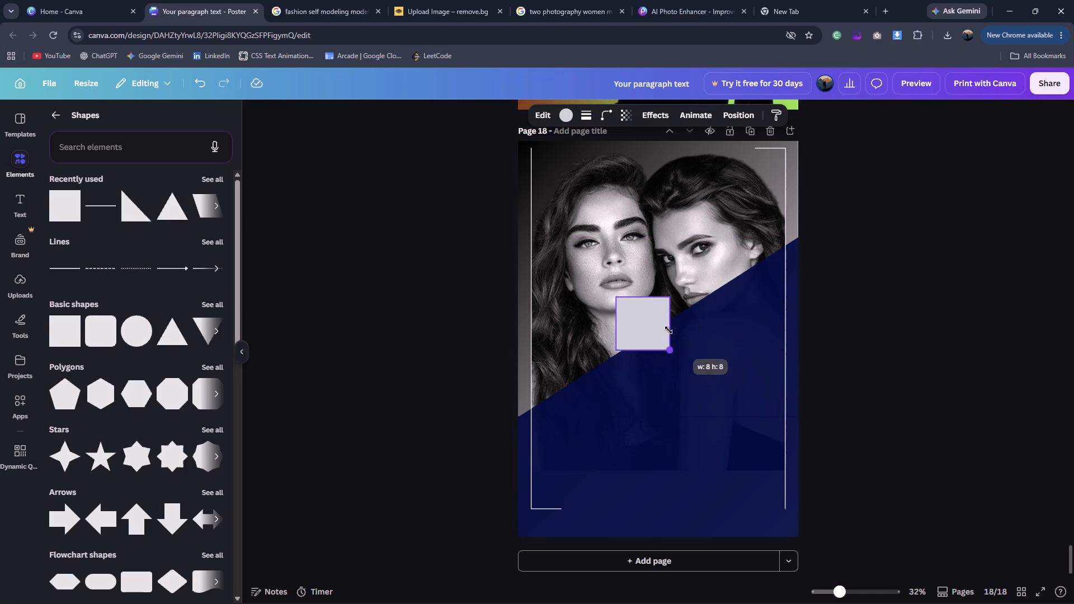
pyautogui.keyDown('shift'); pyautogui.moveTo(668, 330); pyautogui.dragTo(633, 293); pyautogui.keyUp('shift')
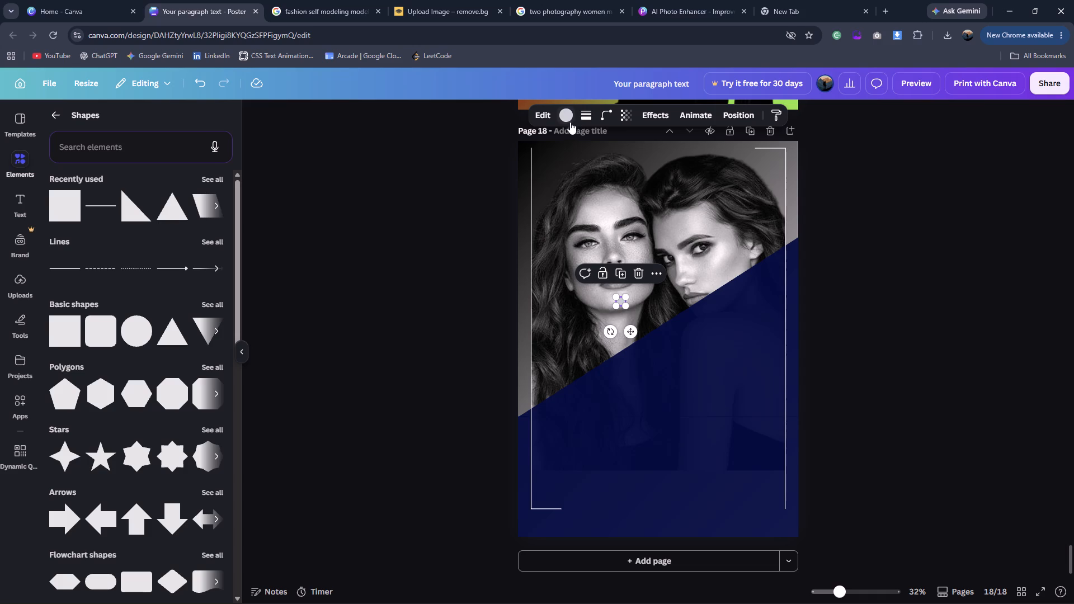
# Fill the small square with solid white.
pyautogui.click(568, 118)
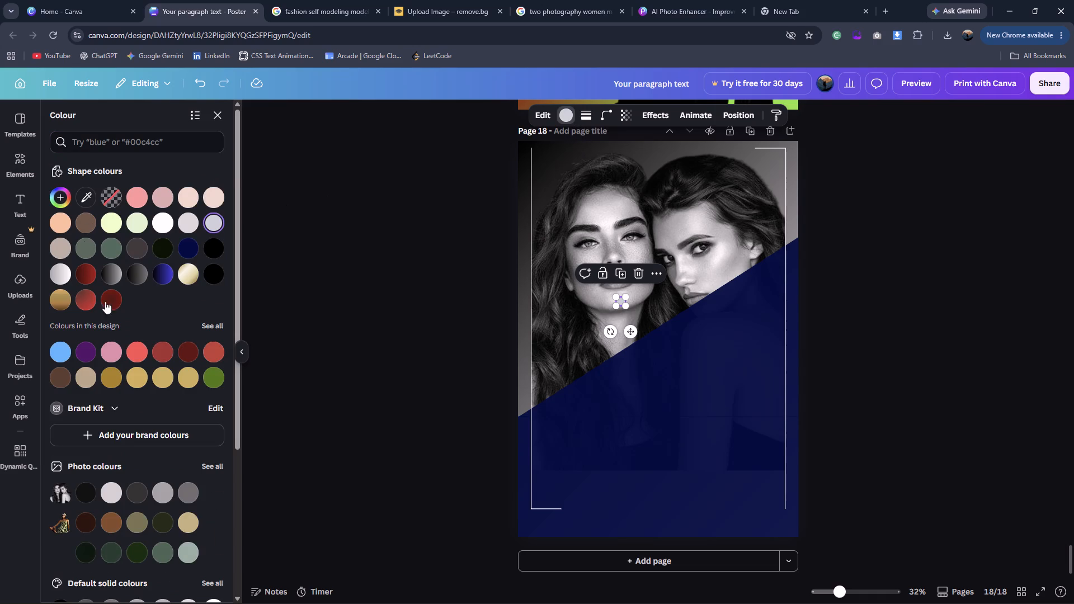
pyautogui.scroll(-3, 98, 393)
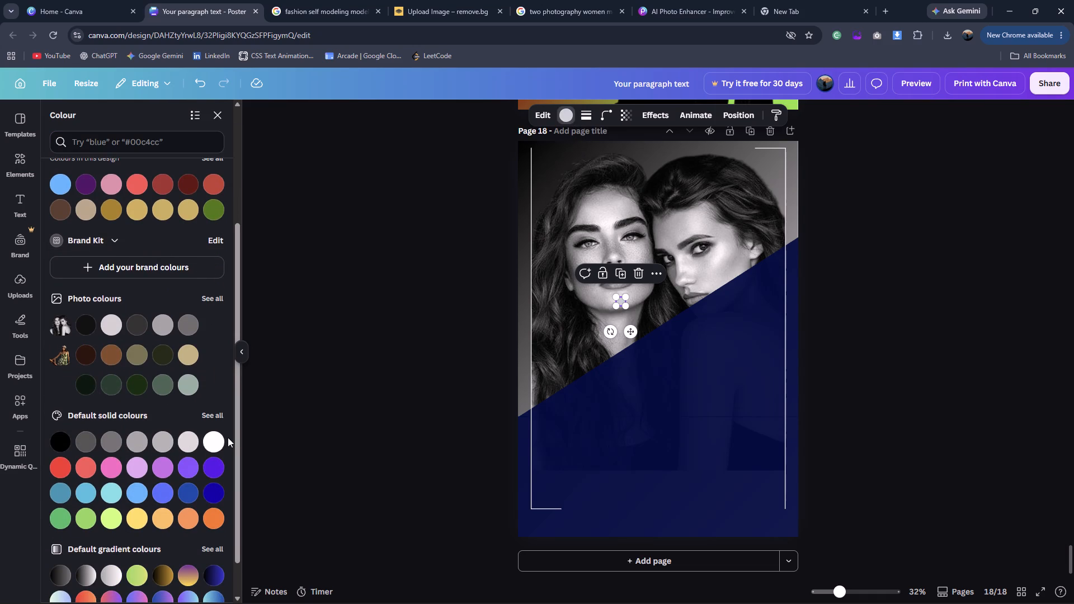
pyautogui.click(222, 441)
pyautogui.click(453, 387)
pyautogui.click(453, 387)
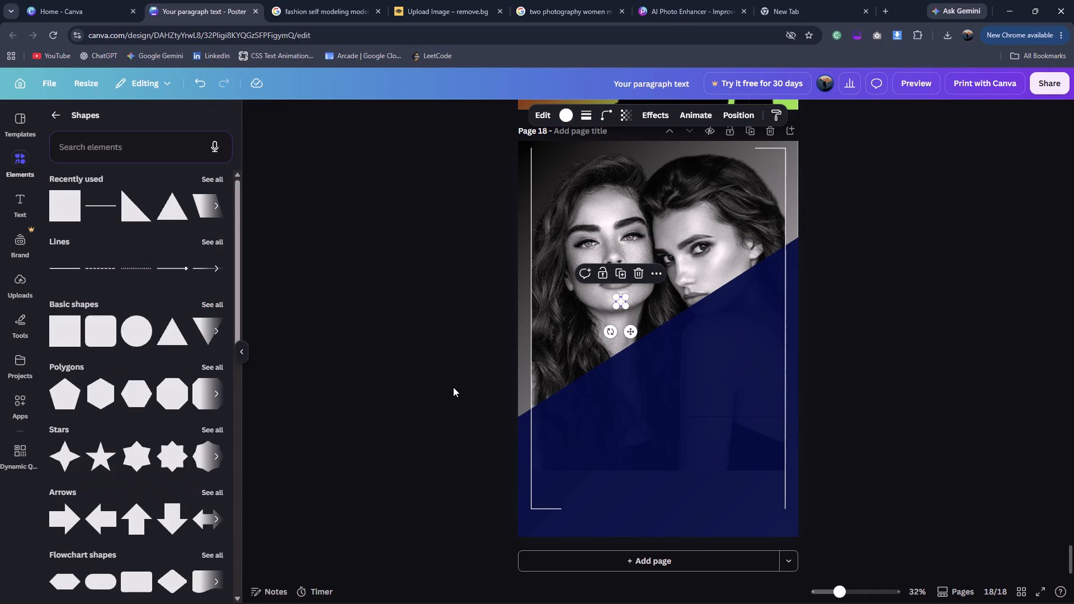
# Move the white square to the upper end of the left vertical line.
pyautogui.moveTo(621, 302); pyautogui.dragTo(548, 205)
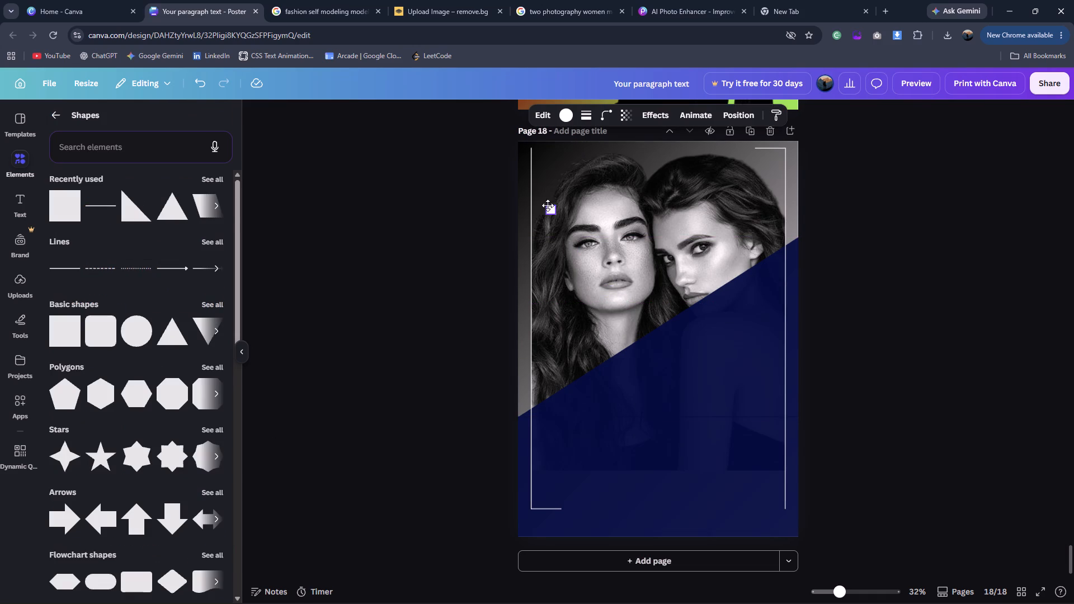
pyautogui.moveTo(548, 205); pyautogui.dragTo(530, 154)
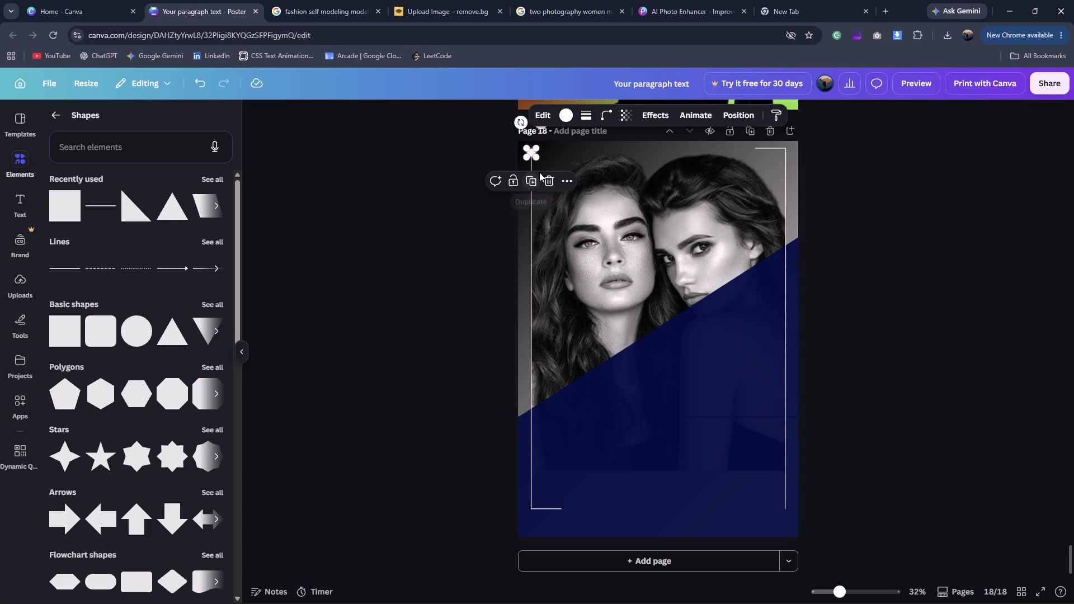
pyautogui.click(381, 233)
# Move the white square onto the empty navy area and shrink it to about 0.7 by 0.7.
pyautogui.moveTo(531, 150); pyautogui.dragTo(683, 453)
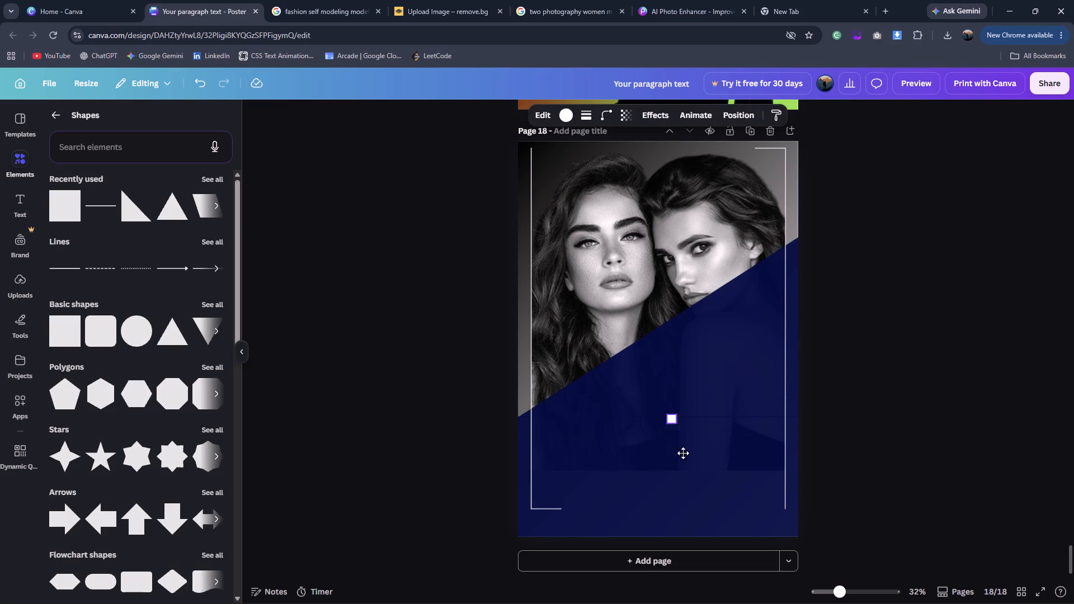
pyautogui.moveTo(683, 453); pyautogui.dragTo(684, 457)
pyautogui.keyDown('shift'); pyautogui.moveTo(689, 462); pyautogui.dragTo(681, 456); pyautogui.keyUp('shift')
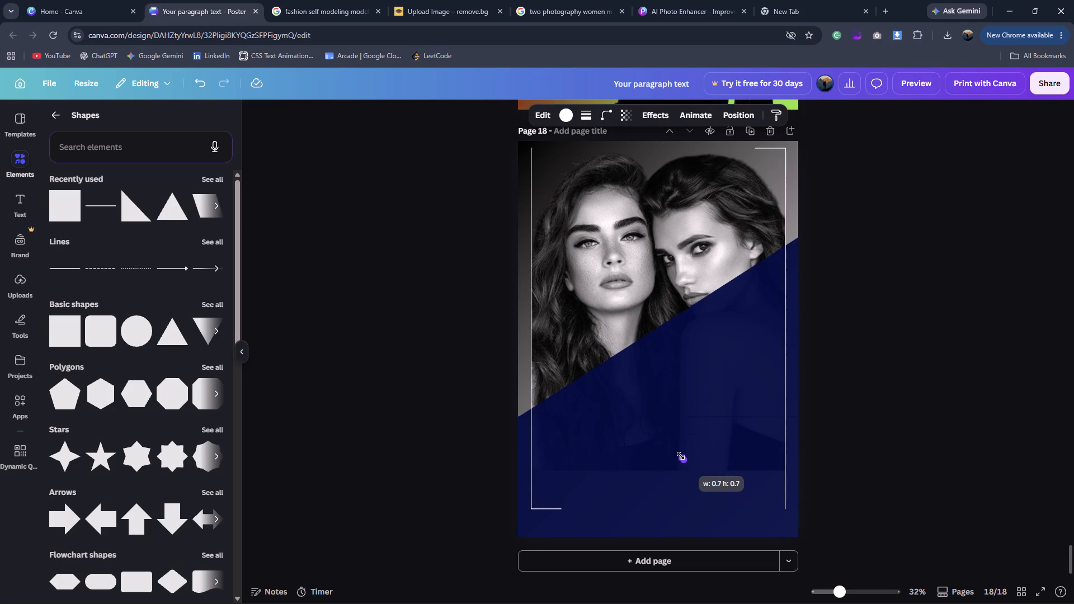
pyautogui.keyDown('shift'); pyautogui.moveTo(681, 456); pyautogui.dragTo(684, 458); pyautogui.keyUp('shift')
pyautogui.click(806, 463)
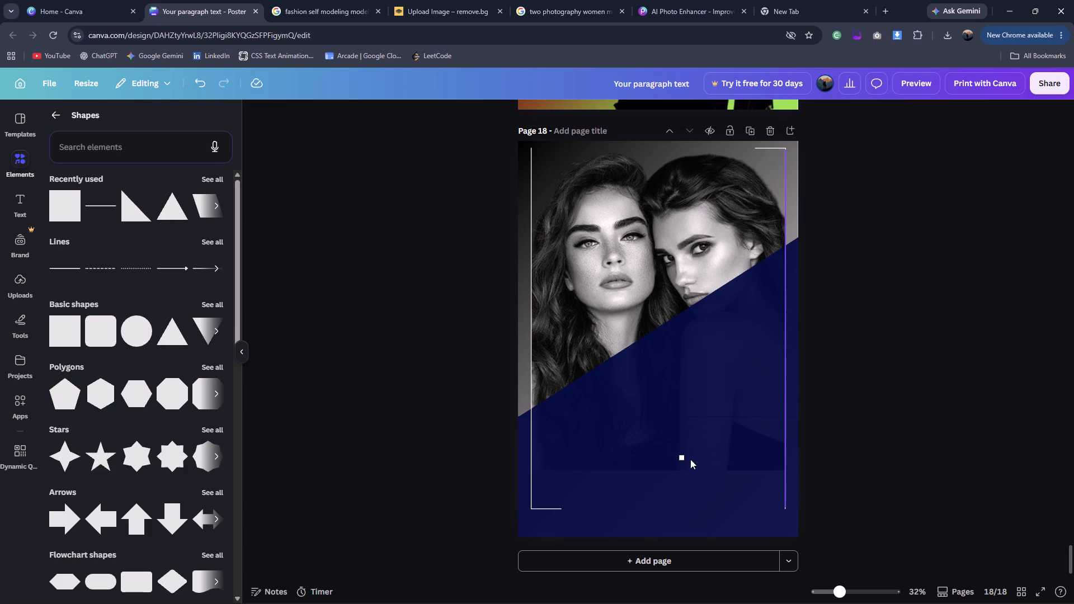
# Move the tiny white square to the upper end of the left vertical line, centred on the line.
pyautogui.click(681, 457)
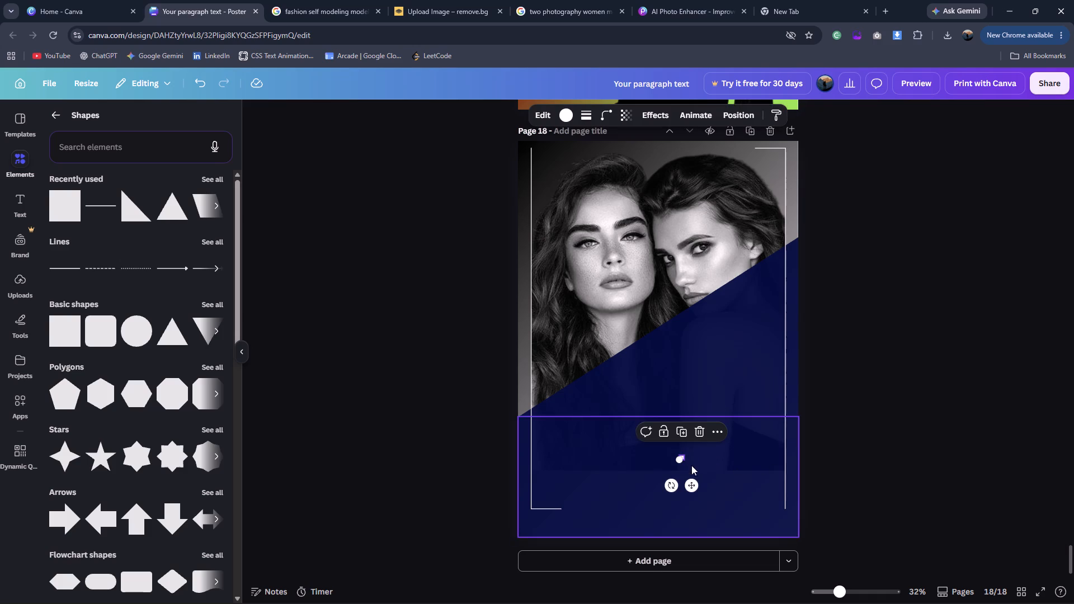
pyautogui.moveTo(693, 482); pyautogui.dragTo(529, 190)
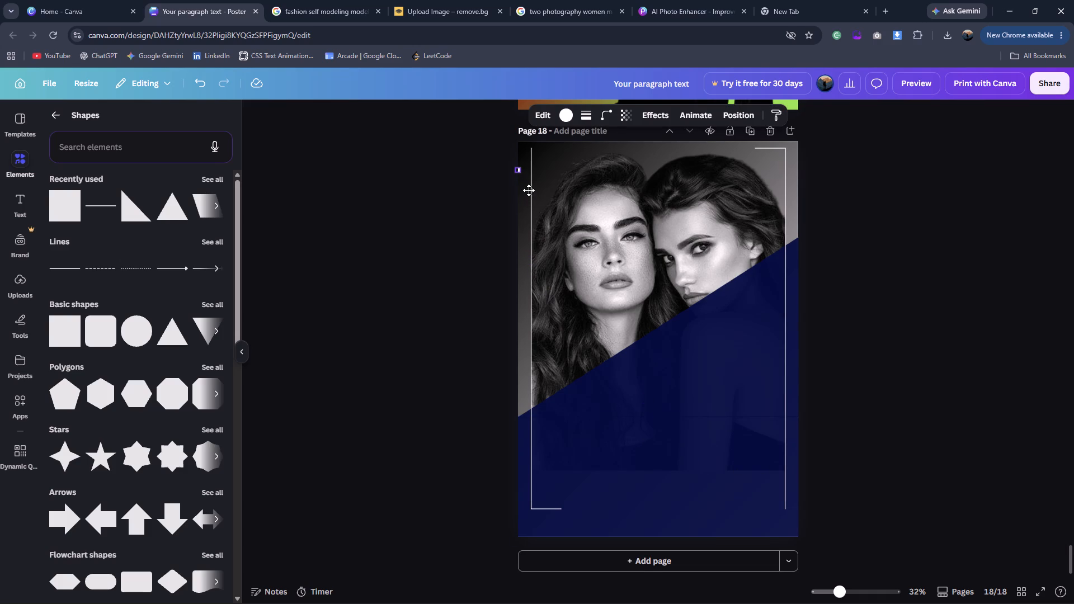
pyautogui.moveTo(529, 190); pyautogui.dragTo(543, 173)
pyautogui.click(475, 205)
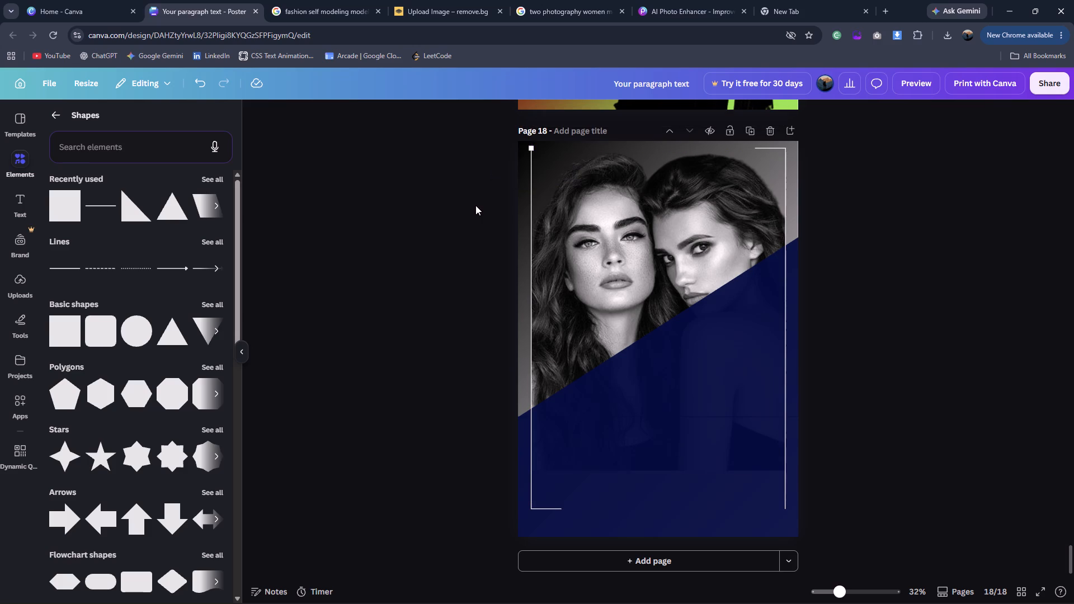
# Compare the square marker with the enlarged reference poster and open the reference's source board on Pinterest.
pyautogui.click(340, 0)
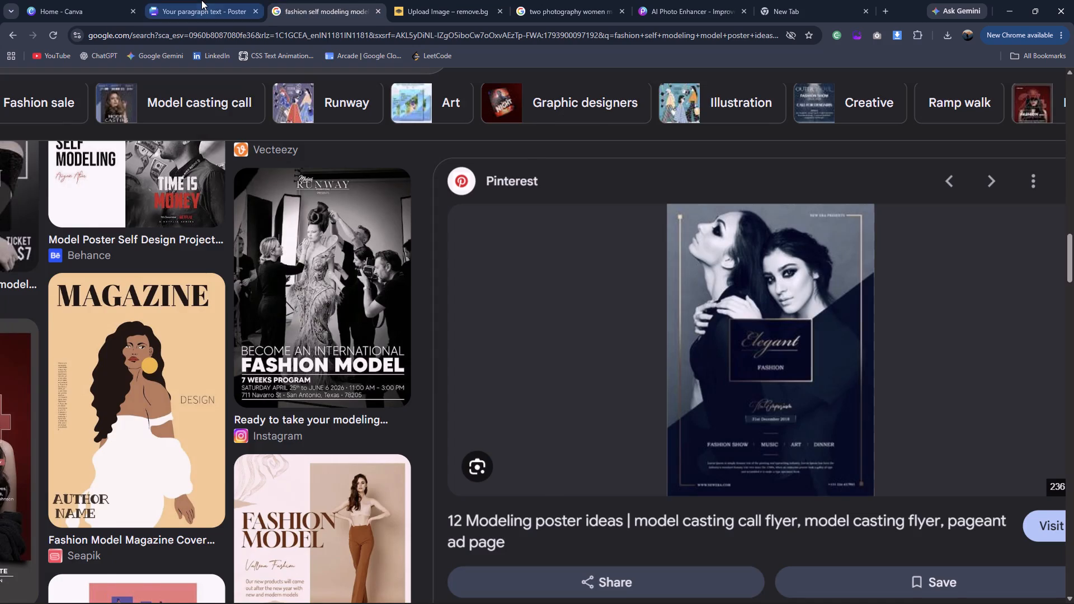
pyautogui.click(201, 0)
pyautogui.click(344, 4)
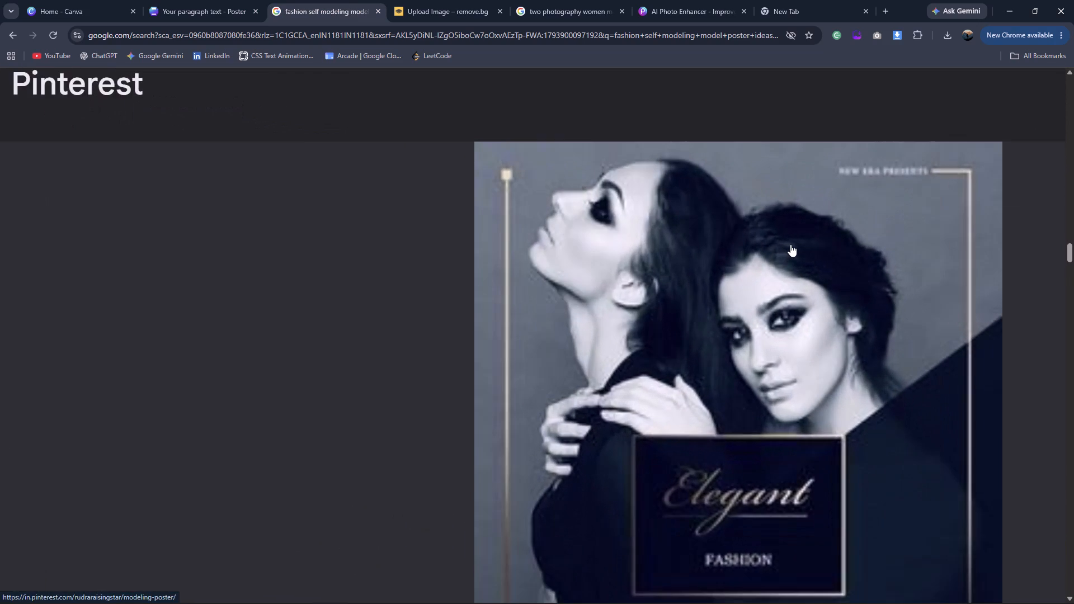
pyautogui.click(790, 244)
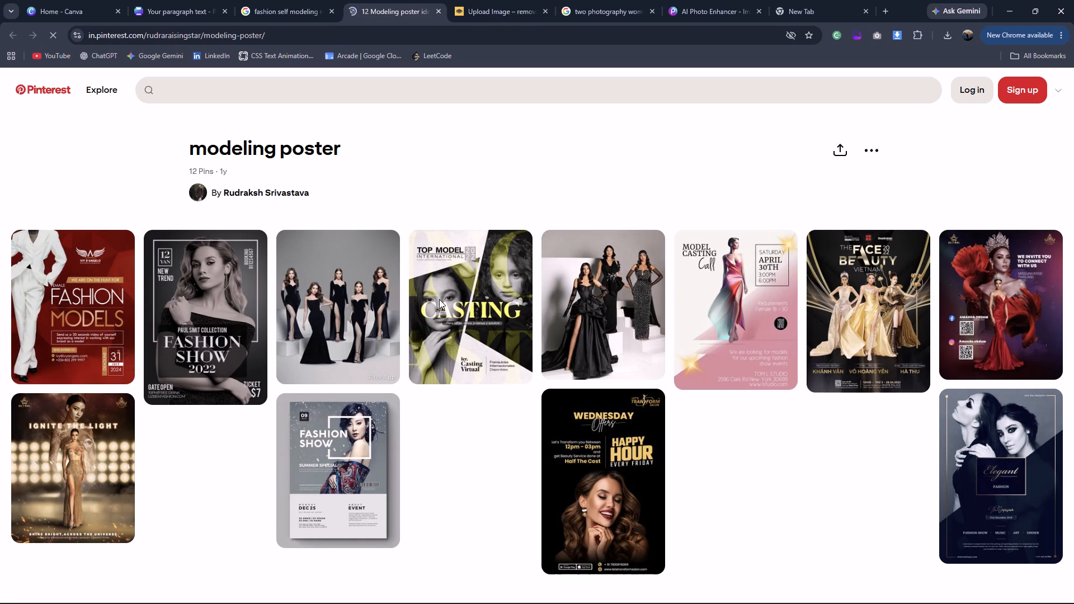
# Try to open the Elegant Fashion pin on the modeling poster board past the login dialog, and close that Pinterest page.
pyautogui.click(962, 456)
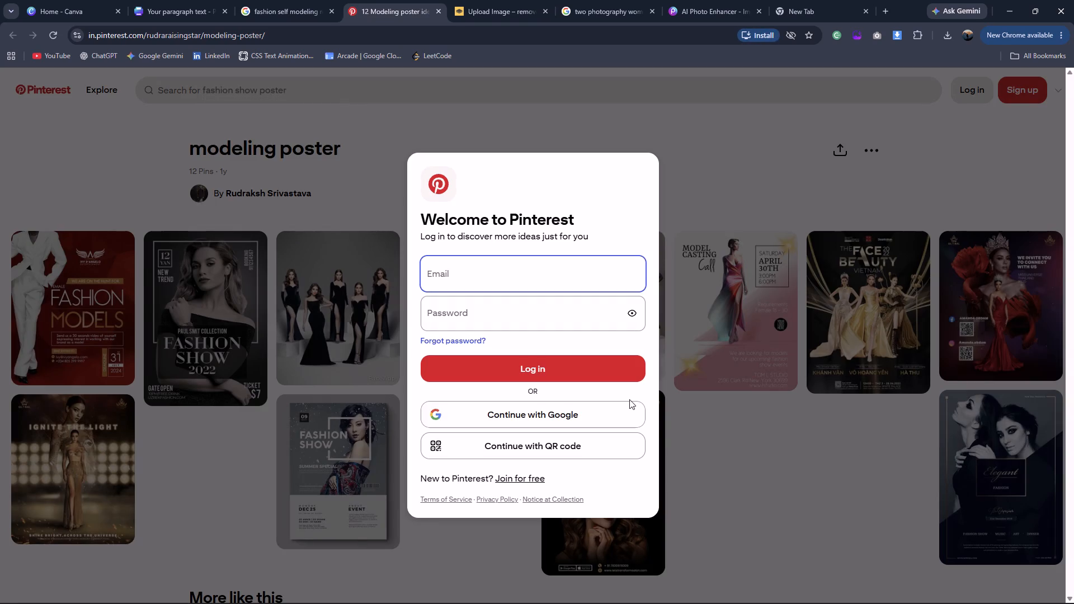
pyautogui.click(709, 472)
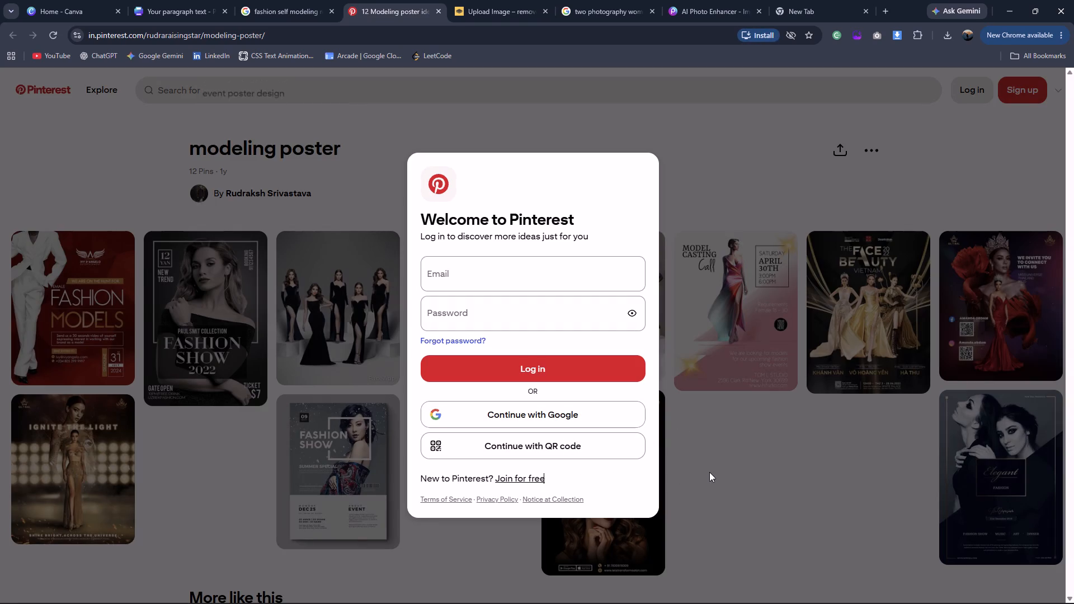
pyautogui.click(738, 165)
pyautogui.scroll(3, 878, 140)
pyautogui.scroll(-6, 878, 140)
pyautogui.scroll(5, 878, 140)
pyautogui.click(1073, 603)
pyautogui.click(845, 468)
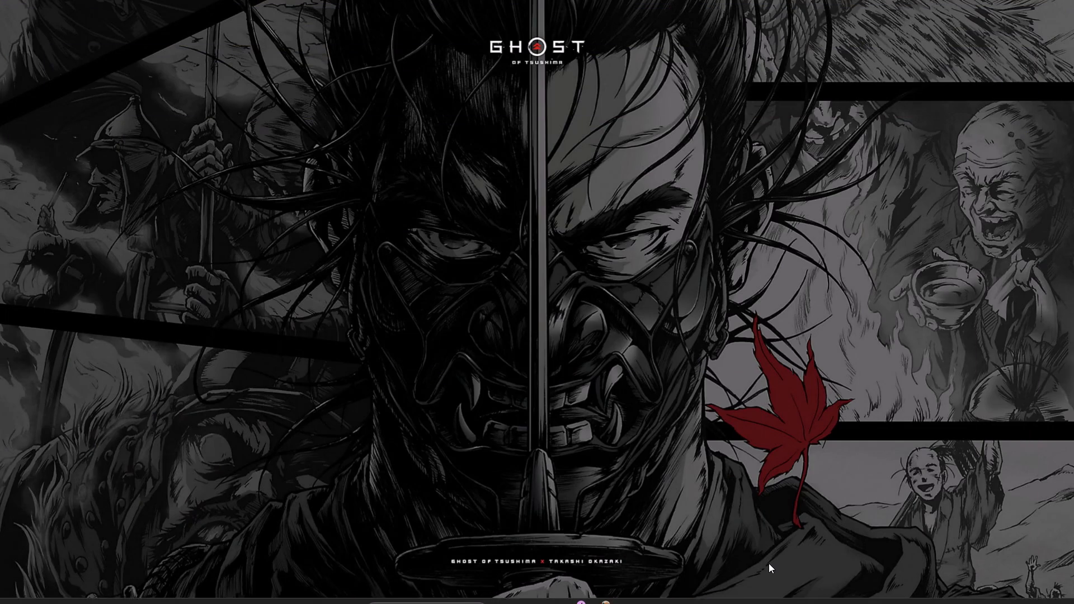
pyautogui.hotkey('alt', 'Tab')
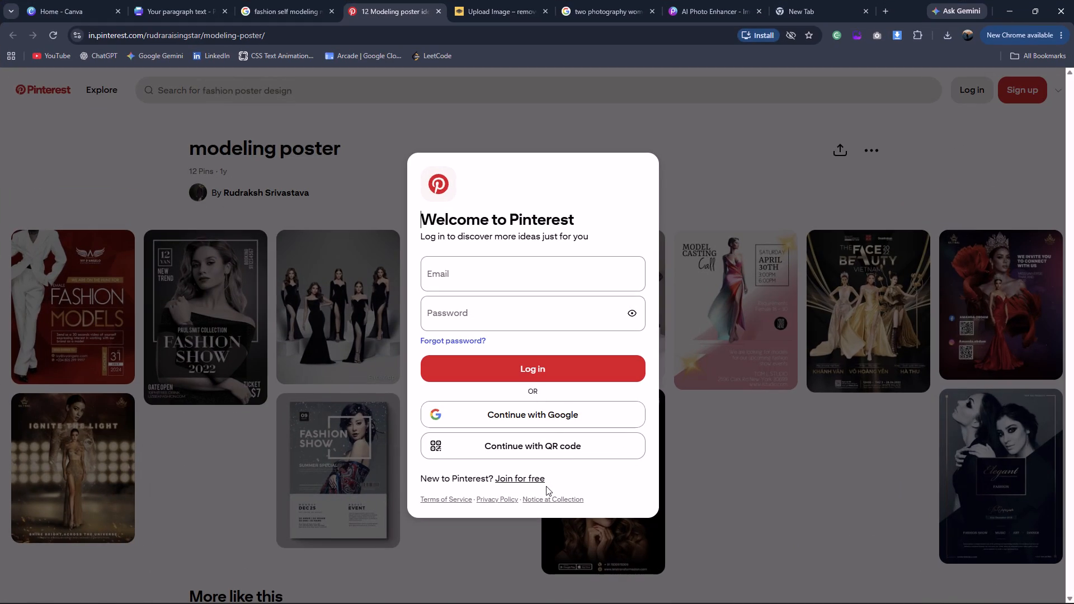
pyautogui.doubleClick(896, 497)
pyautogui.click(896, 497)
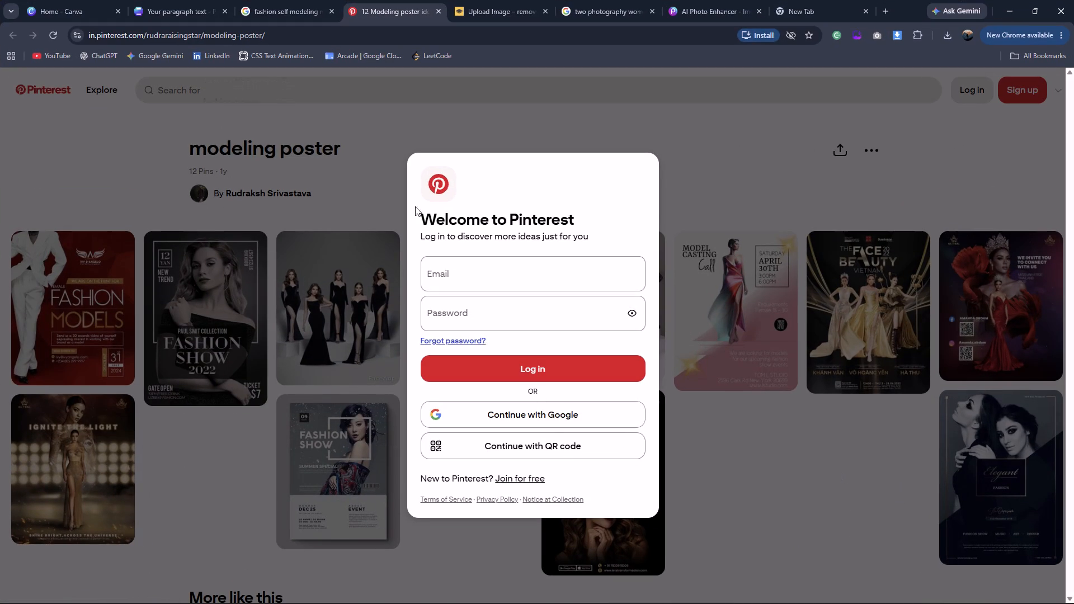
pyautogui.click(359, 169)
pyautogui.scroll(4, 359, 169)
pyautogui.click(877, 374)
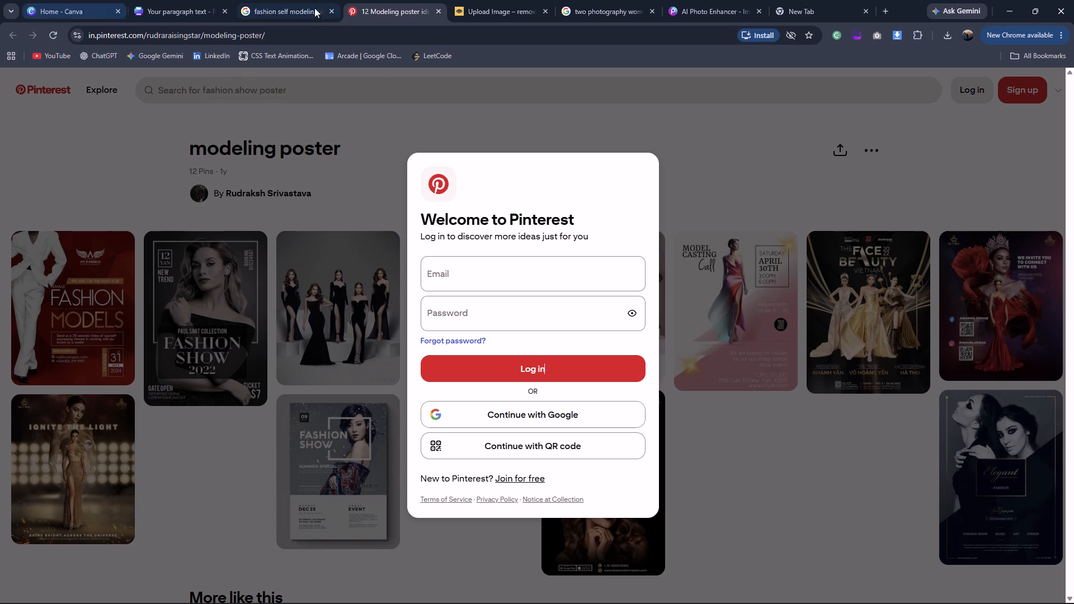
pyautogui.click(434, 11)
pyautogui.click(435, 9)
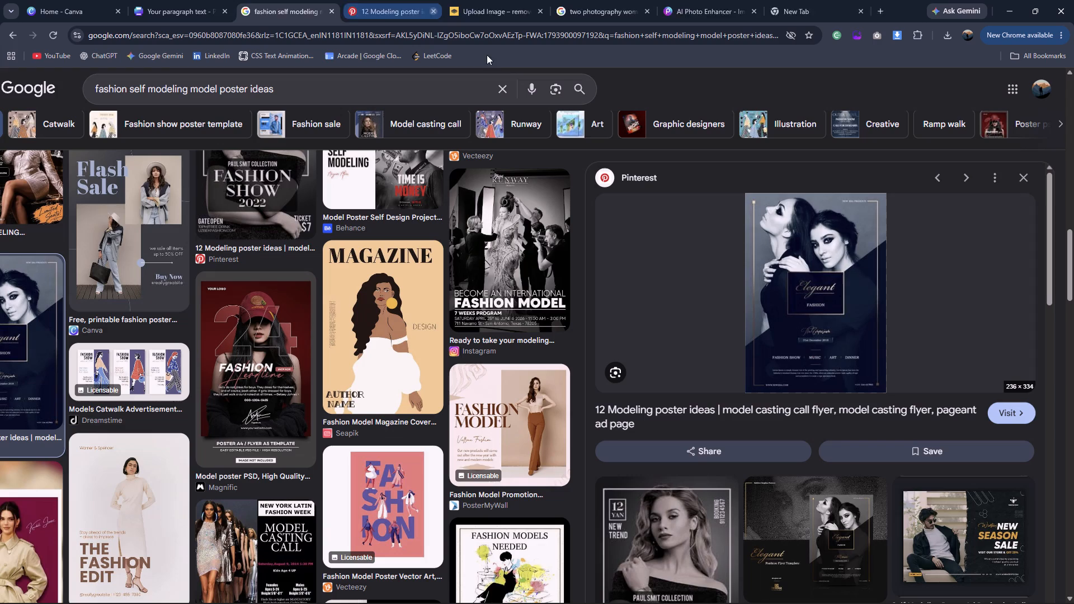
# Reopen the reference's source board on Pinterest, examine the Elegant poster's upper border lines and heading enlarged, and return to the Canva design.
pyautogui.click(750, 267)
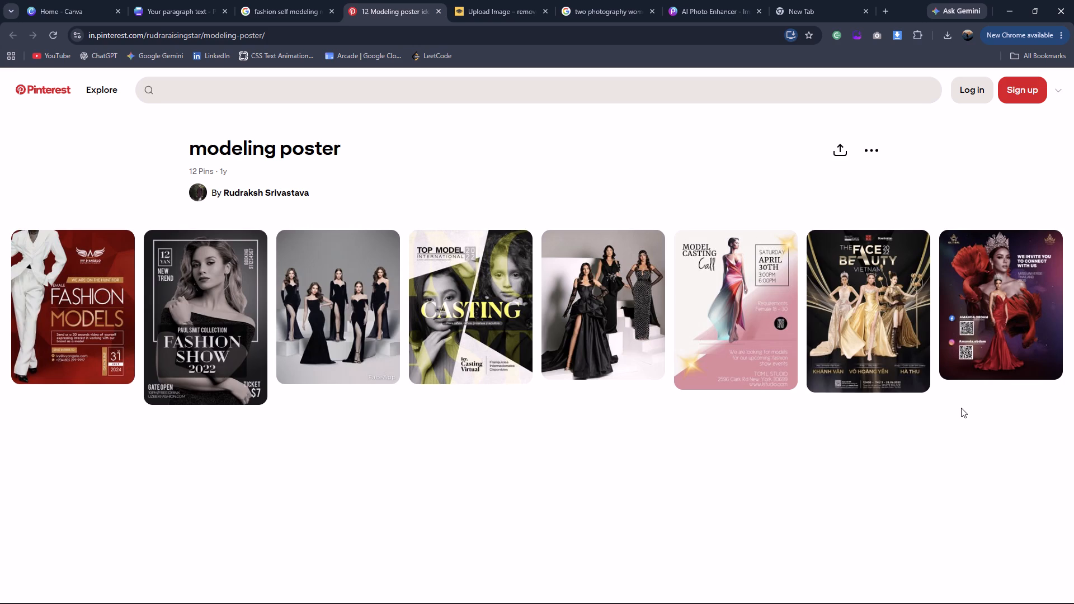
pyautogui.hscroll(-6, 961, 408)
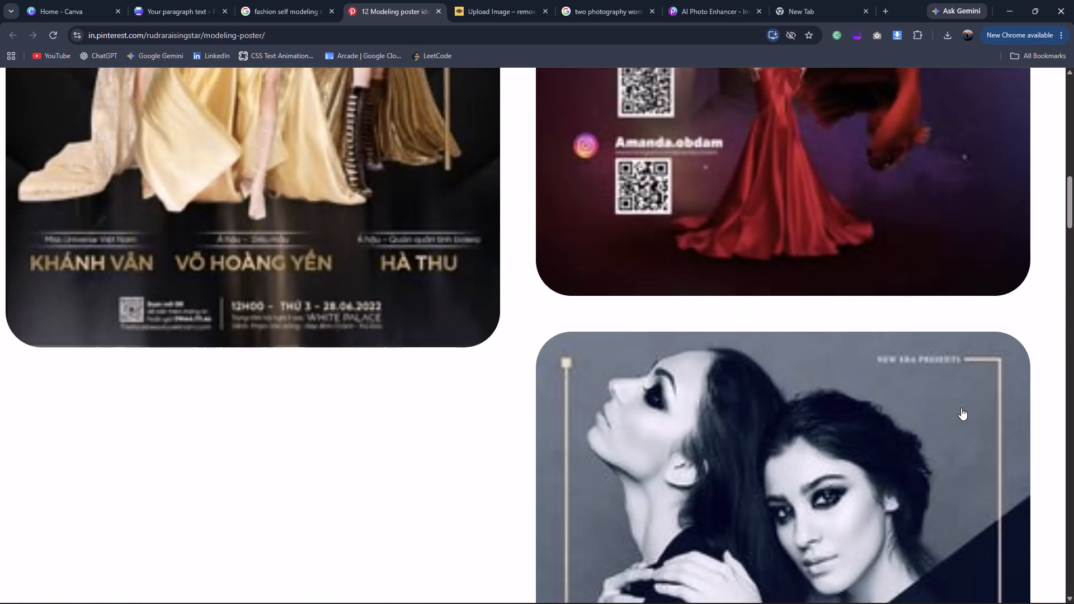
pyautogui.hscroll(-3, 961, 408)
pyautogui.scroll(-1, 961, 408)
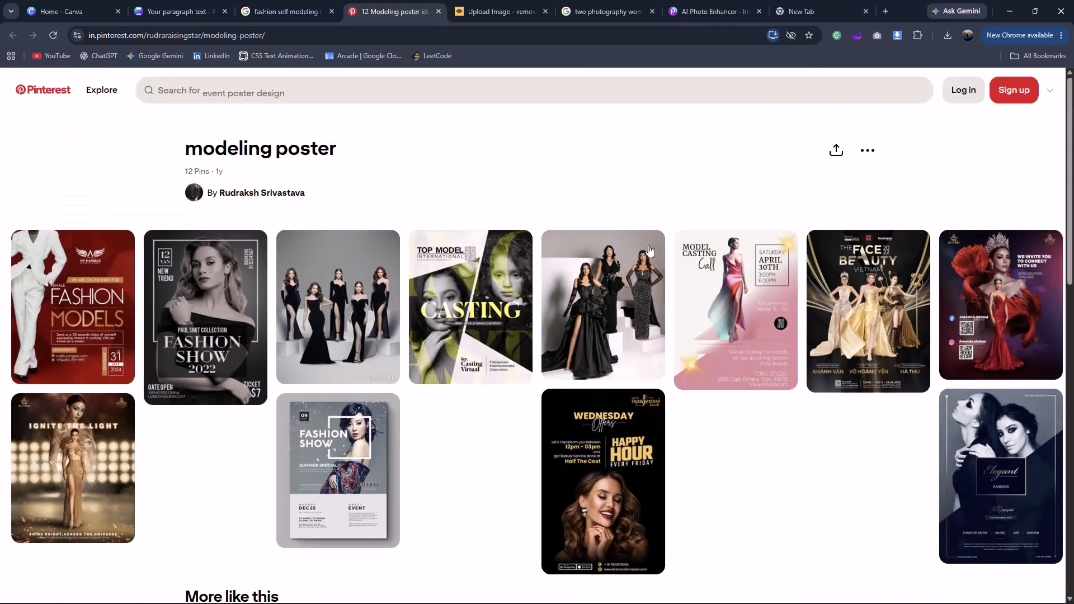
pyautogui.click(298, 0)
pyautogui.click(159, 8)
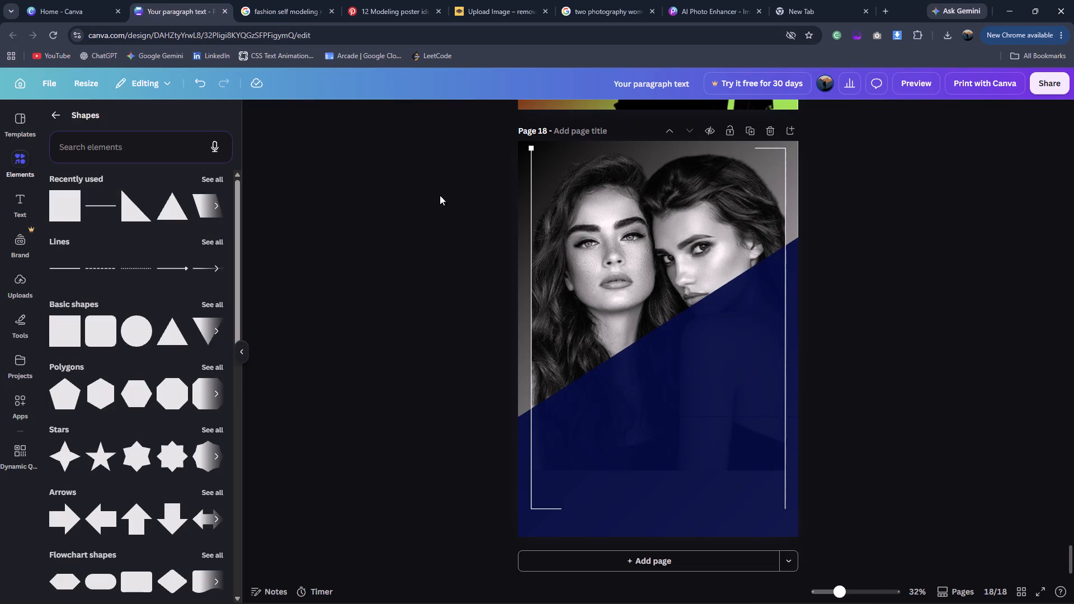
# Move the two-women cutout slightly down and sideways so its upper edge meets the page's upper edge.
pyautogui.click(662, 216)
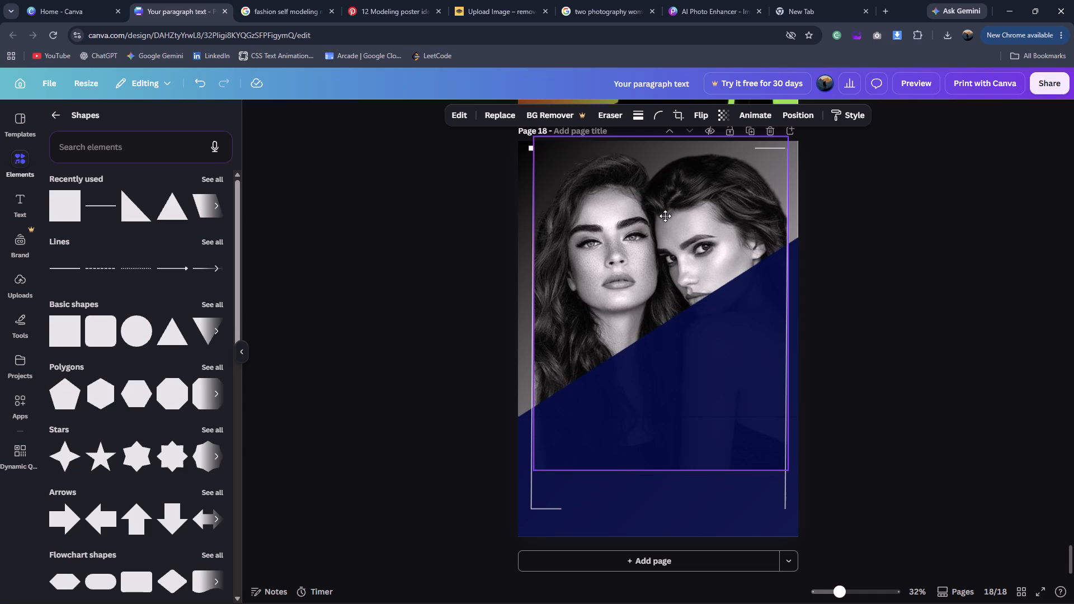
pyautogui.click(847, 221)
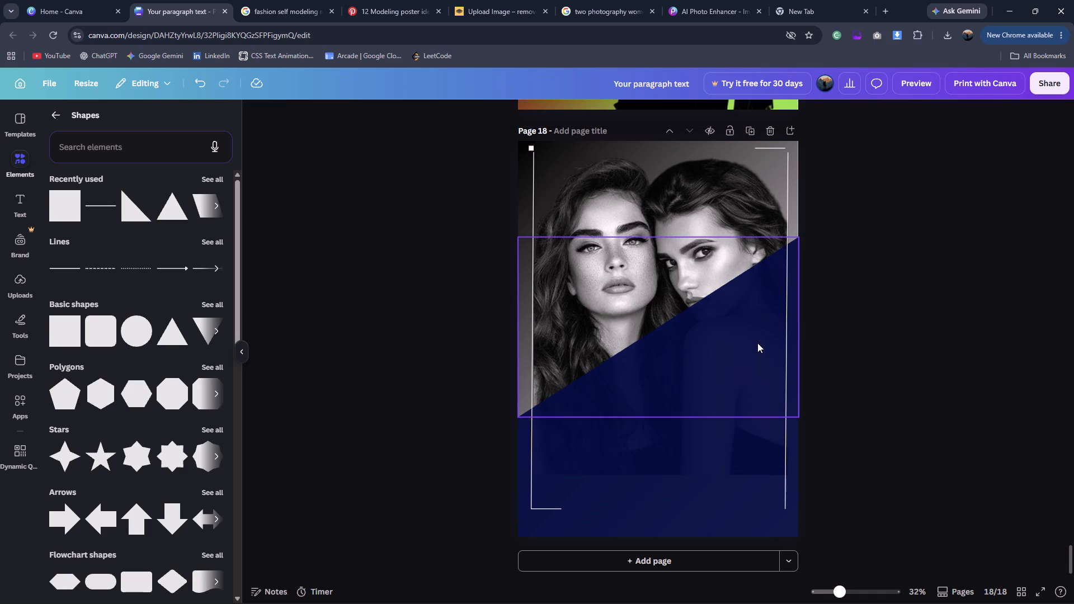
pyautogui.click(663, 214)
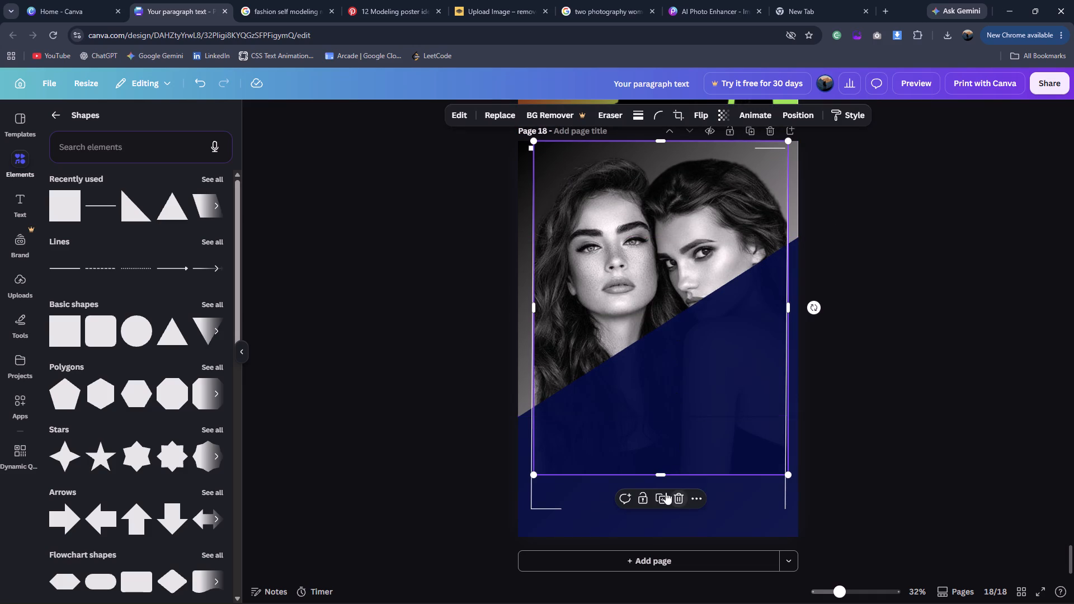
pyautogui.click(663, 475)
pyautogui.click(992, 391)
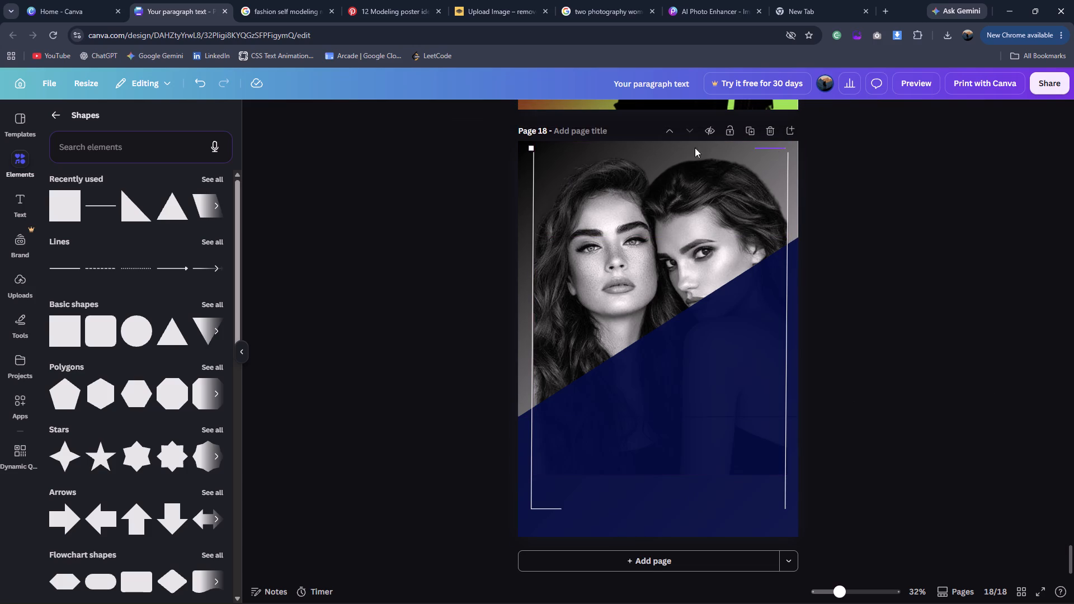
# Nudge the tiny white square down and right onto the upper end of the left vertical line.
pyautogui.click(530, 146)
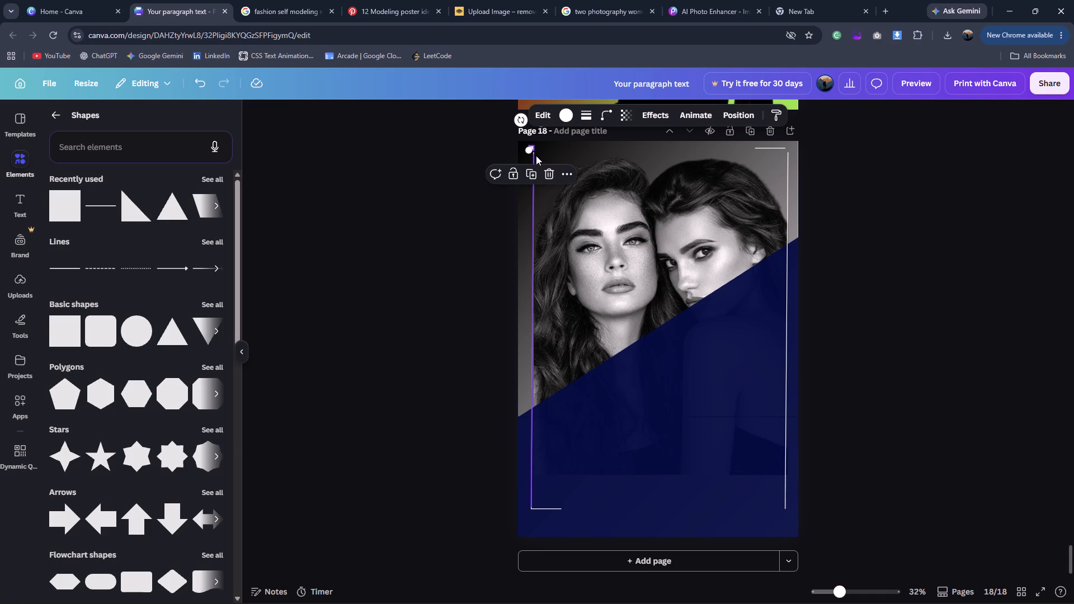
pyautogui.press('Down')
pyautogui.press('Down')
pyautogui.press('Down')
pyautogui.press('Down')
pyautogui.press('Down')
pyautogui.press('Down')
pyautogui.press('Right')
pyautogui.press('Right')
pyautogui.press('Right')
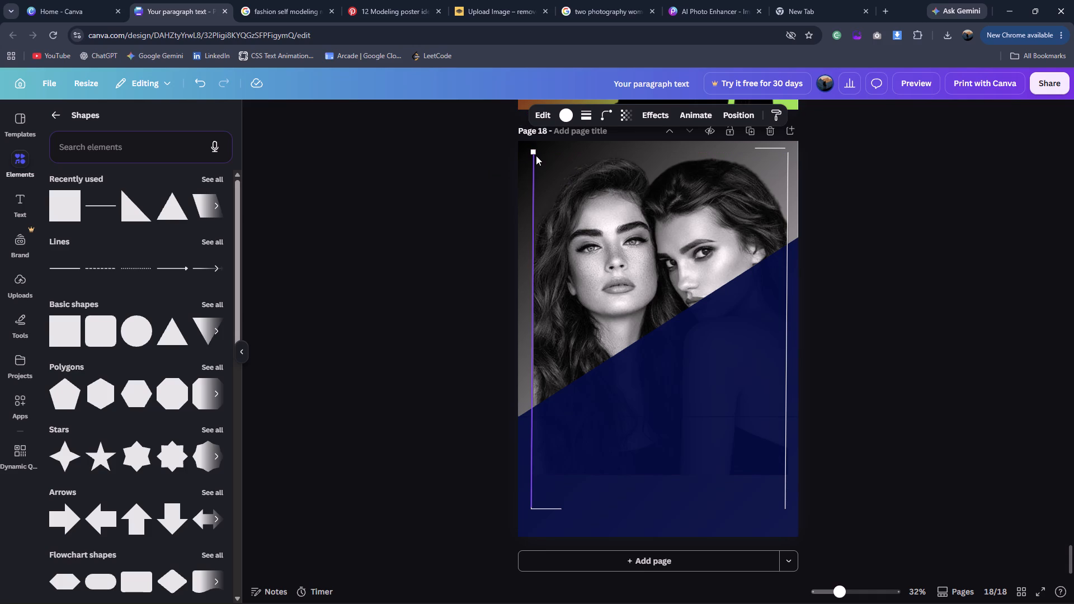
pyautogui.press('Down')
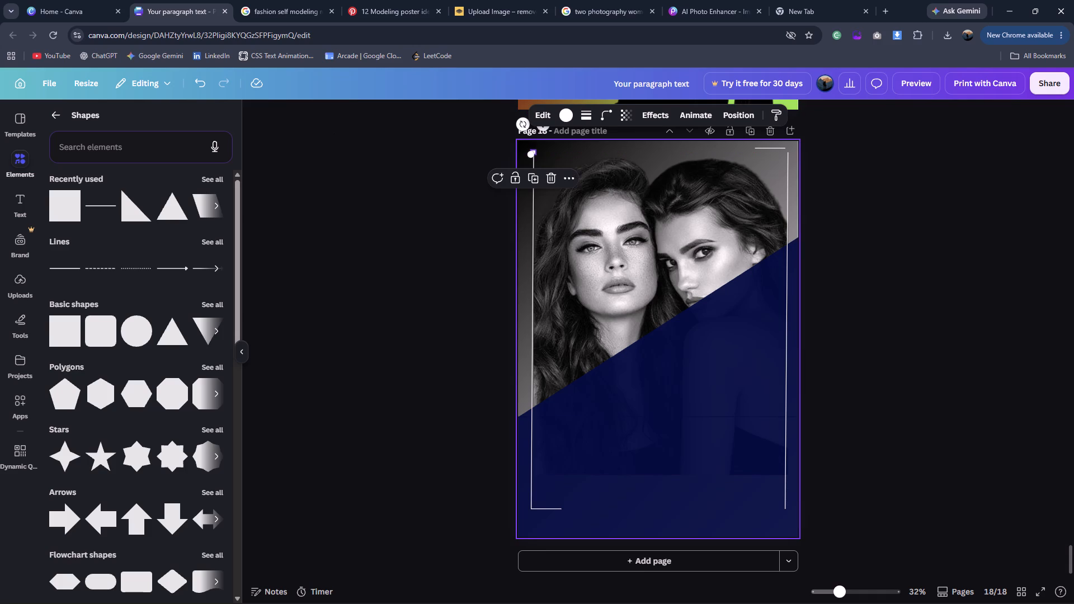
# Move the short upper horizontal line down and right to meet the upper end of the right vertical line.
pyautogui.moveTo(771, 145); pyautogui.dragTo(773, 148)
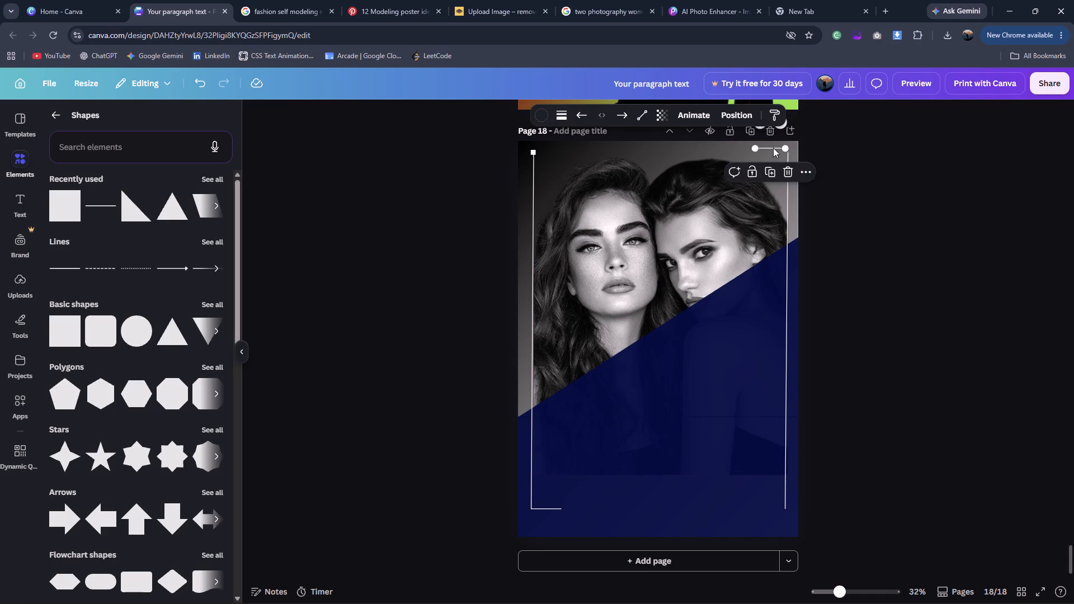
pyautogui.moveTo(773, 148); pyautogui.dragTo(774, 150)
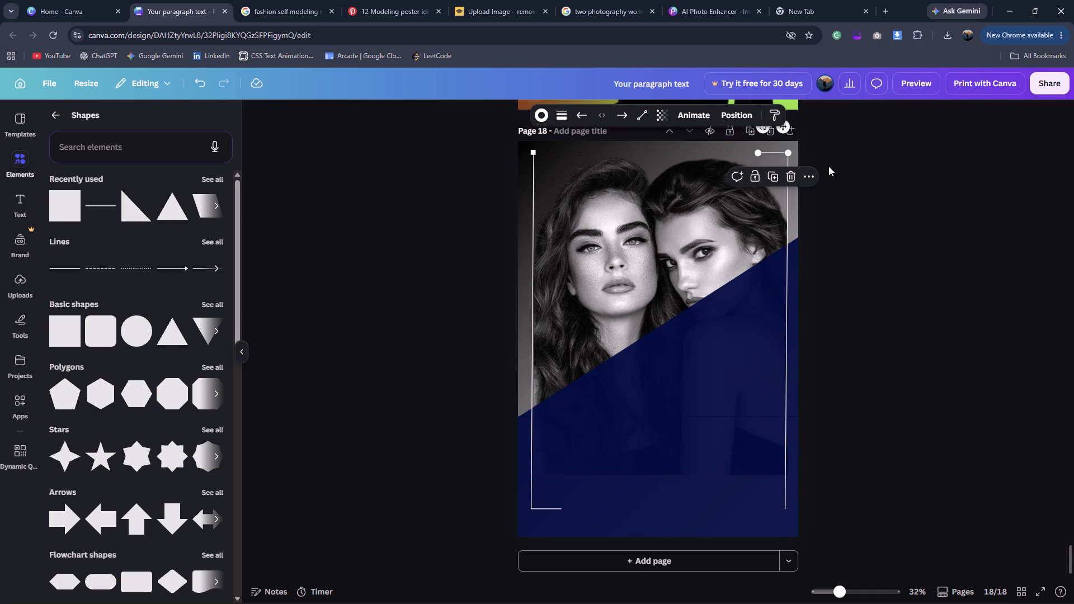
pyautogui.click(868, 172)
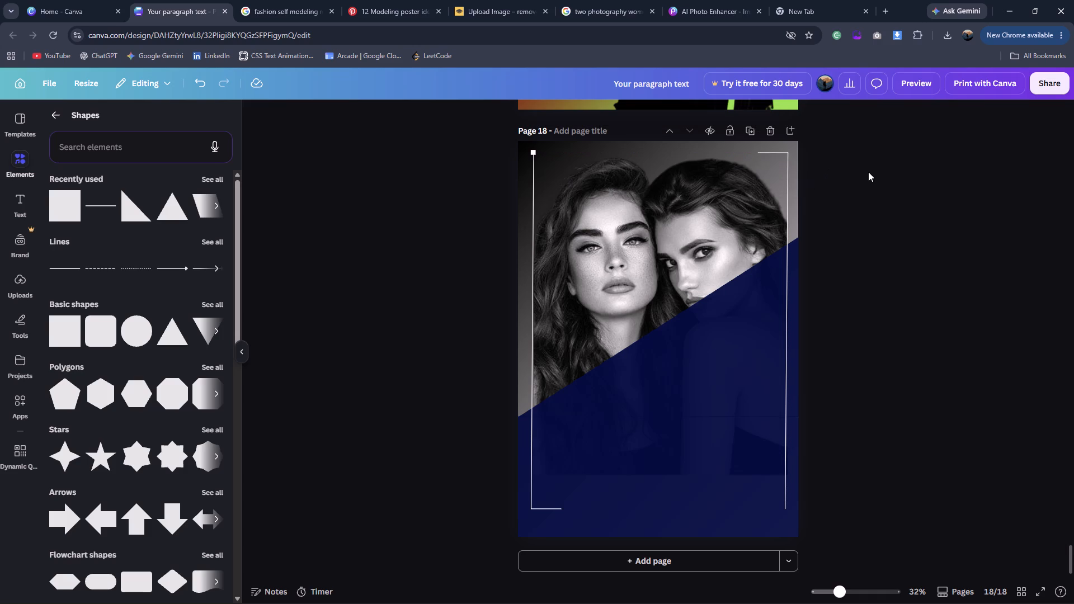
# Add a text box over the middle of the poster and enlarge its text to about size 40.9.
pyautogui.click(54, 115)
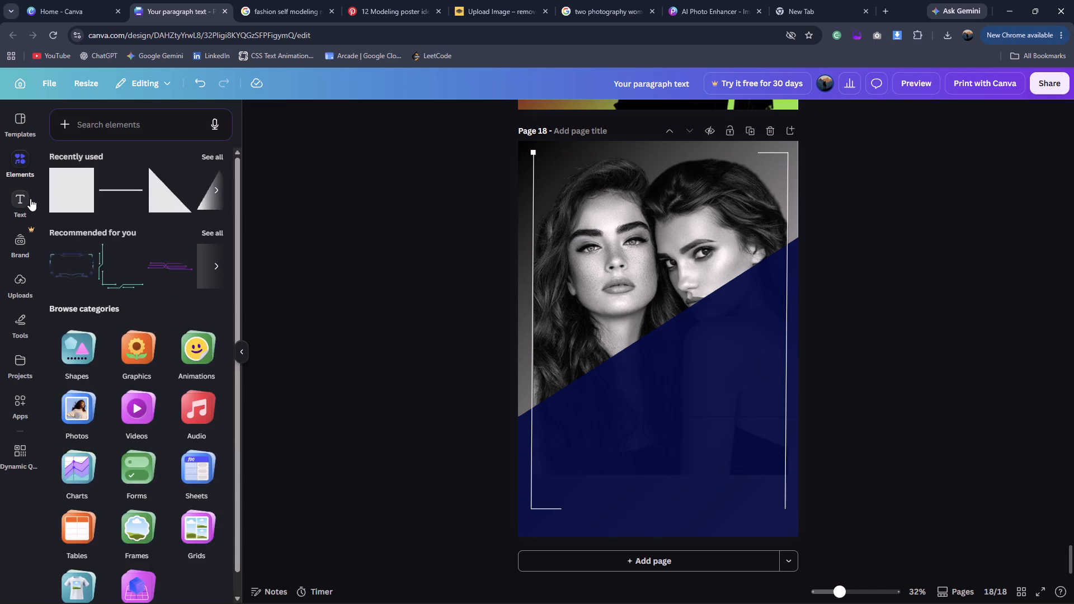
pyautogui.click(30, 199)
pyautogui.click(133, 164)
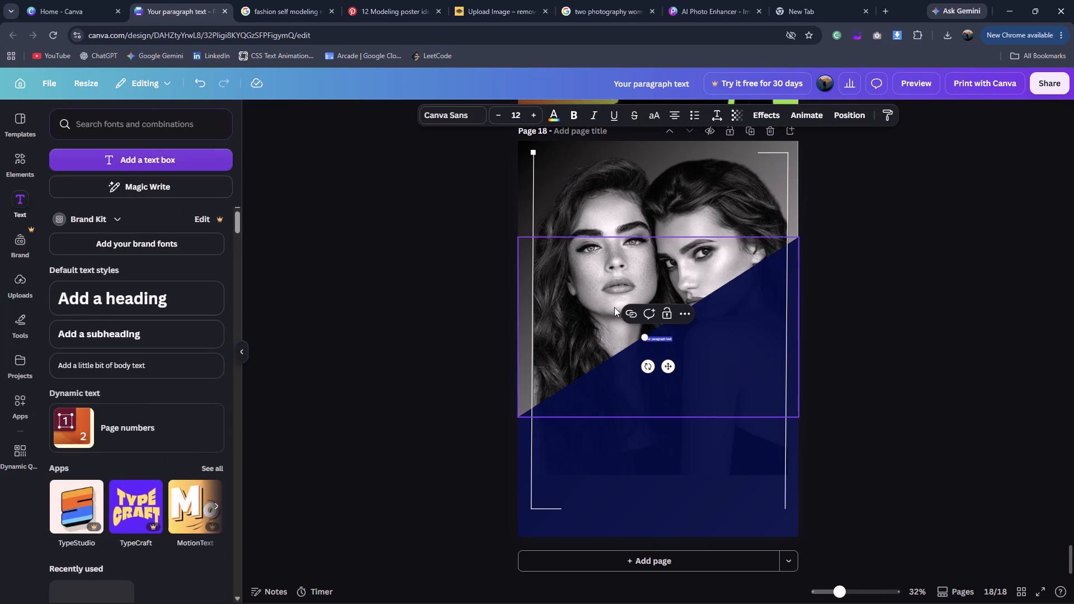
pyautogui.moveTo(643, 337); pyautogui.dragTo(583, 295)
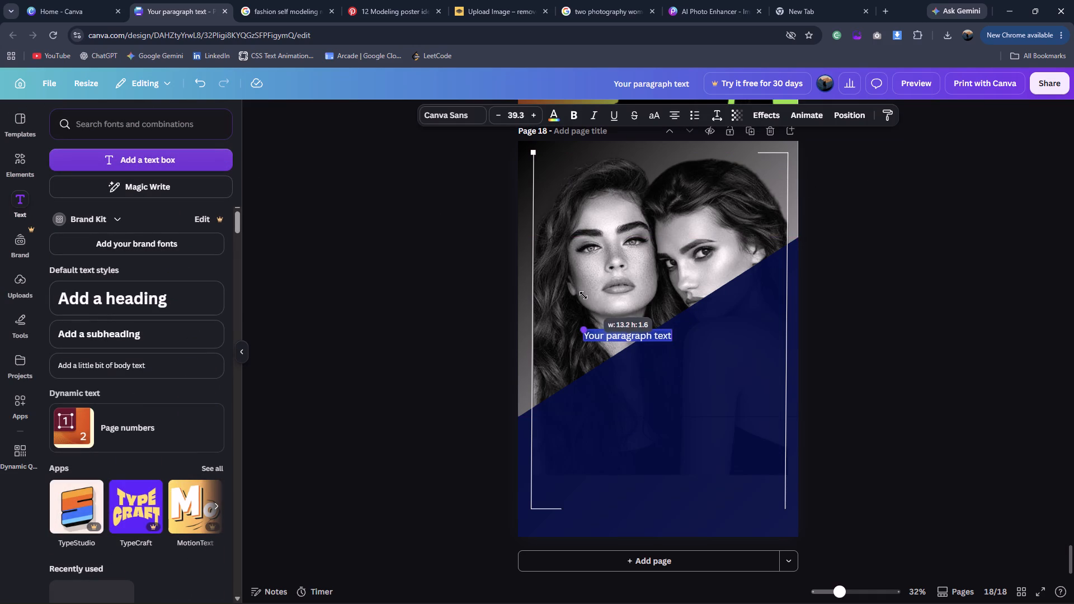
pyautogui.moveTo(583, 295); pyautogui.dragTo(582, 295)
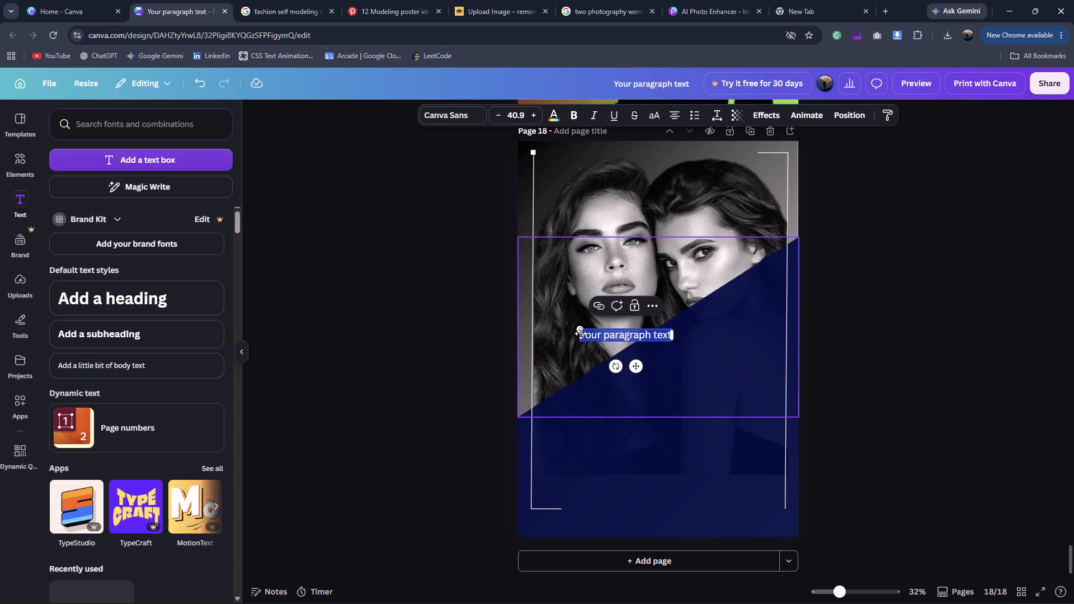
# Check the reference poster's heading and replace the text box's placeholder with "NEW ERA".
pyautogui.click(260, 0)
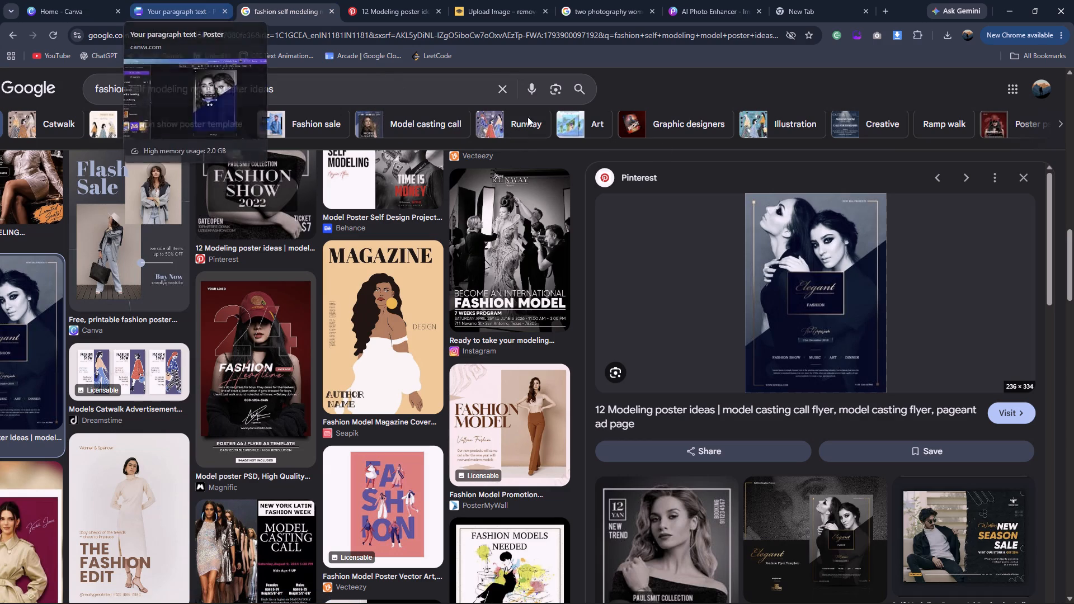
pyautogui.click(185, 8)
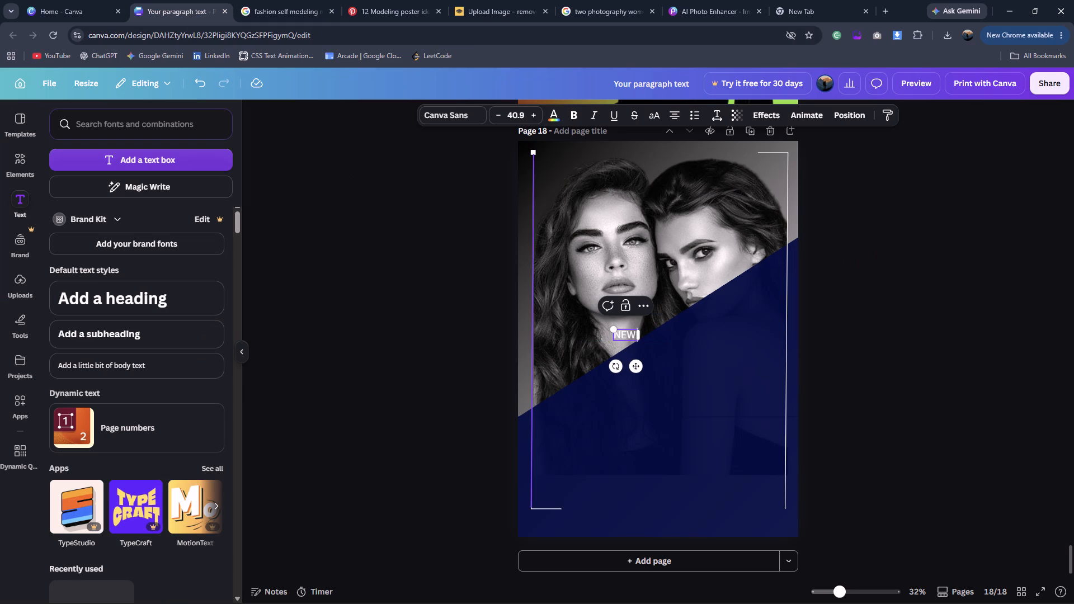
pyautogui.write('ERA')
pyautogui.press('space')
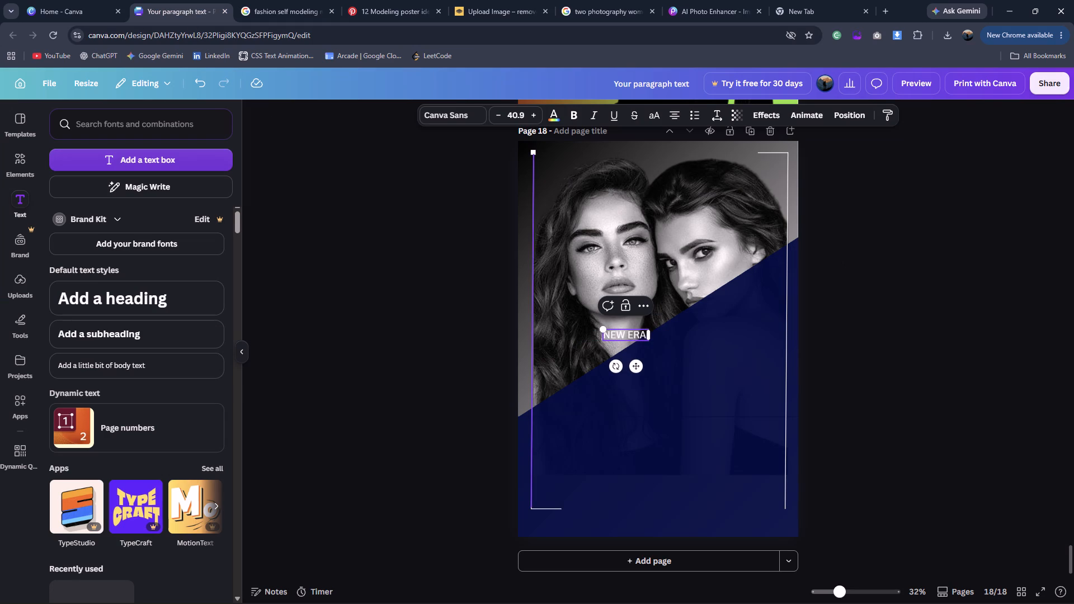
# Check the line beside the reference poster's upper border and extend the text to read "NEW ERA PRESENT".
pyautogui.hotkey('ctrl', 'Tab')
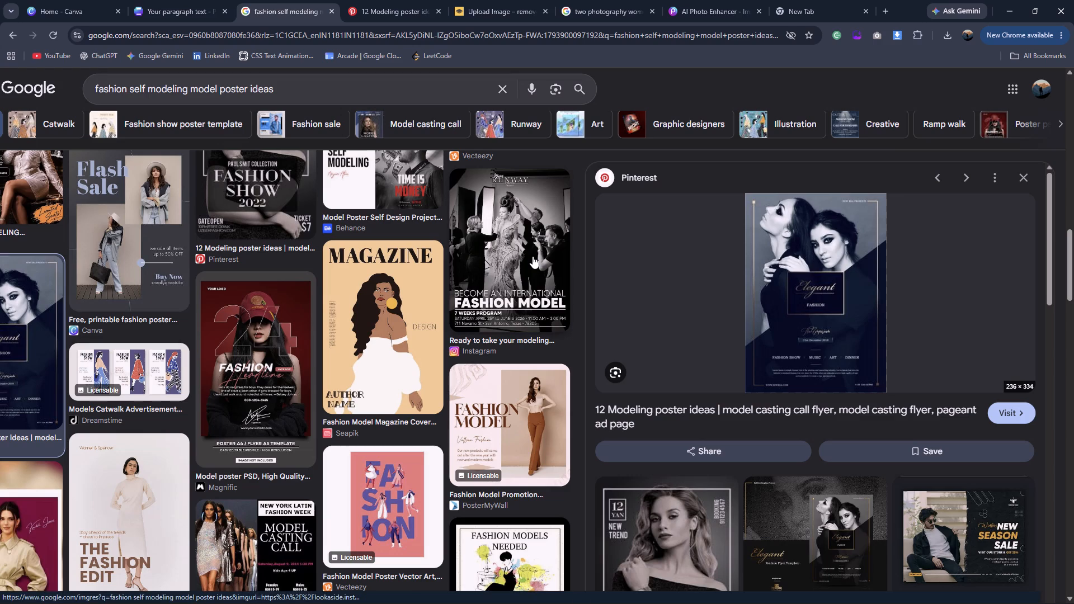
pyautogui.hotkey('ctrl', 'shift', 'Tab')
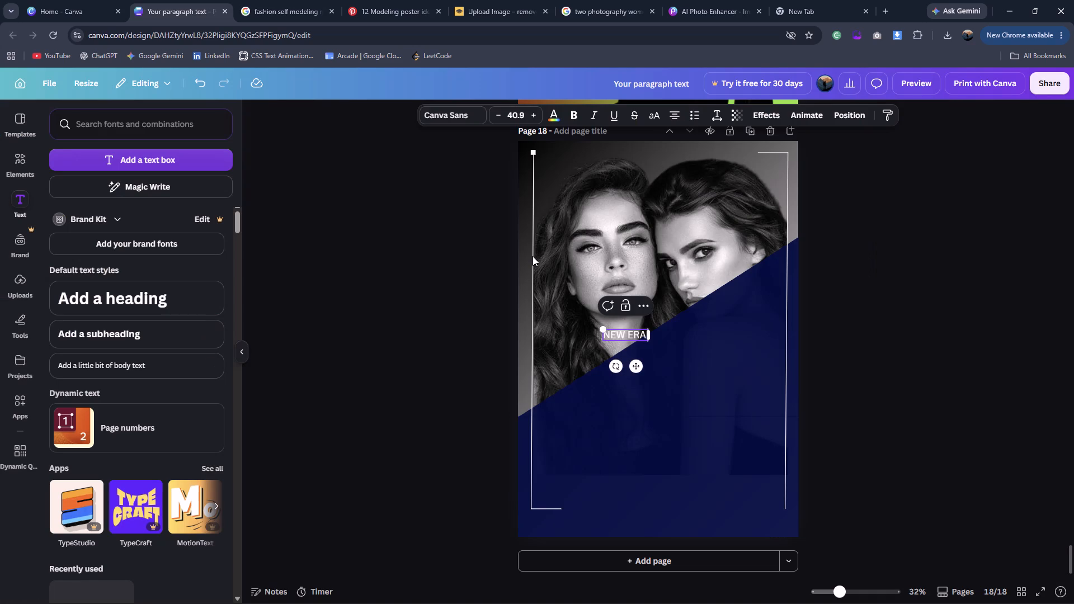
pyautogui.hotkey('ctrl', 'Tab')
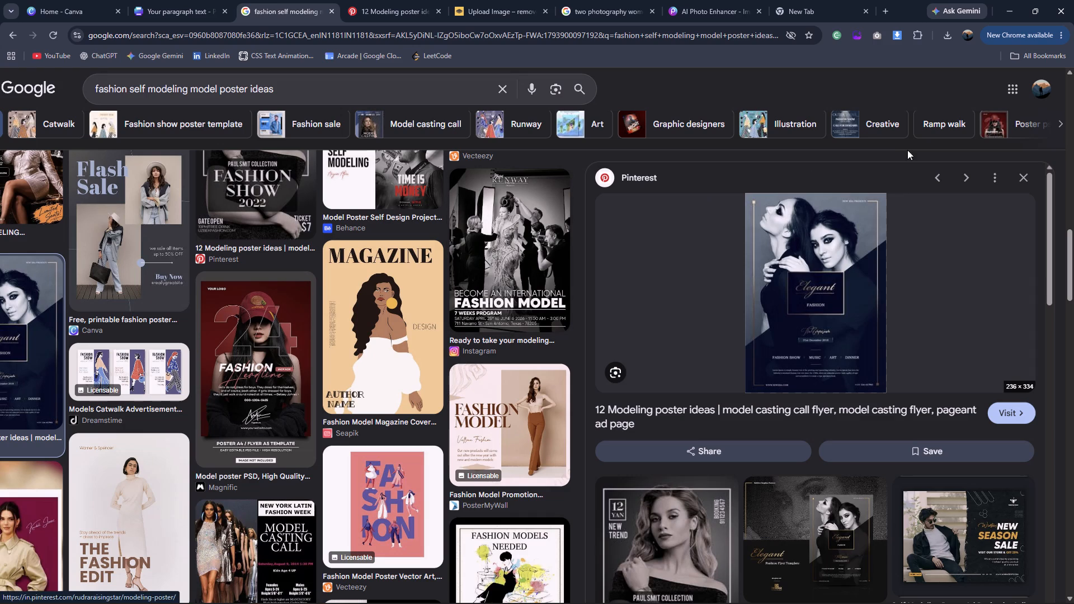
pyautogui.scroll(1, 897, 271)
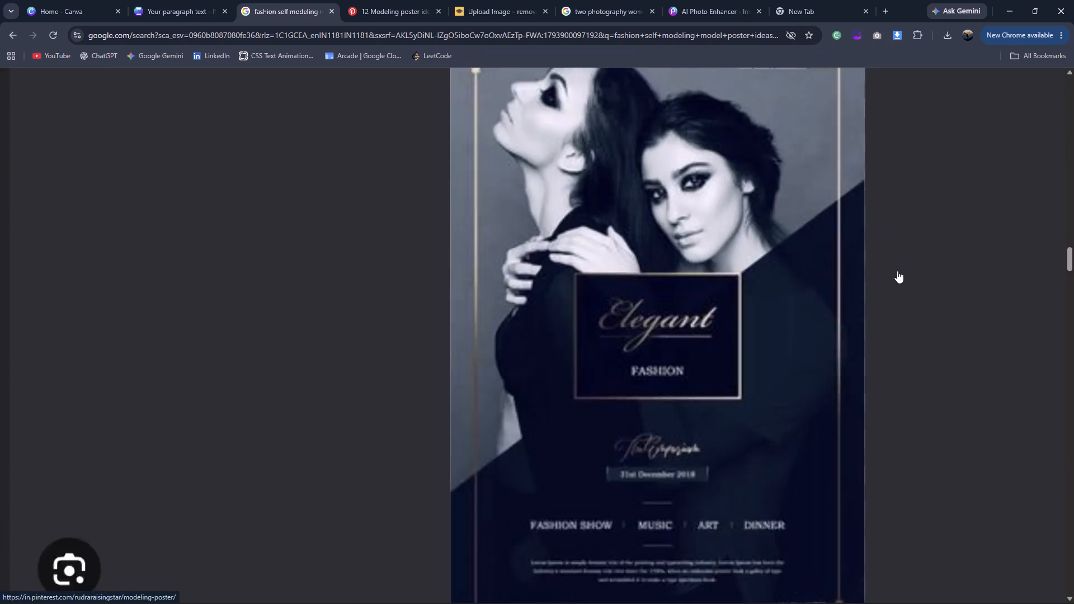
pyautogui.scroll(2, 897, 271)
pyautogui.scroll(-1, 897, 271)
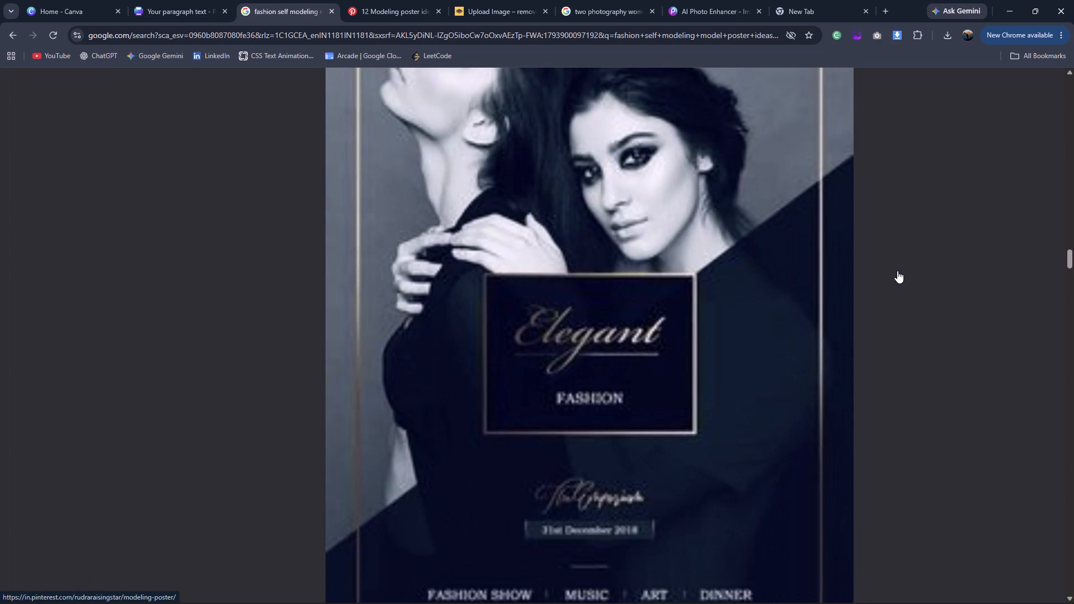
pyautogui.scroll(2, 897, 271)
pyautogui.moveTo(1070, 257); pyautogui.dragTo(1070, 245)
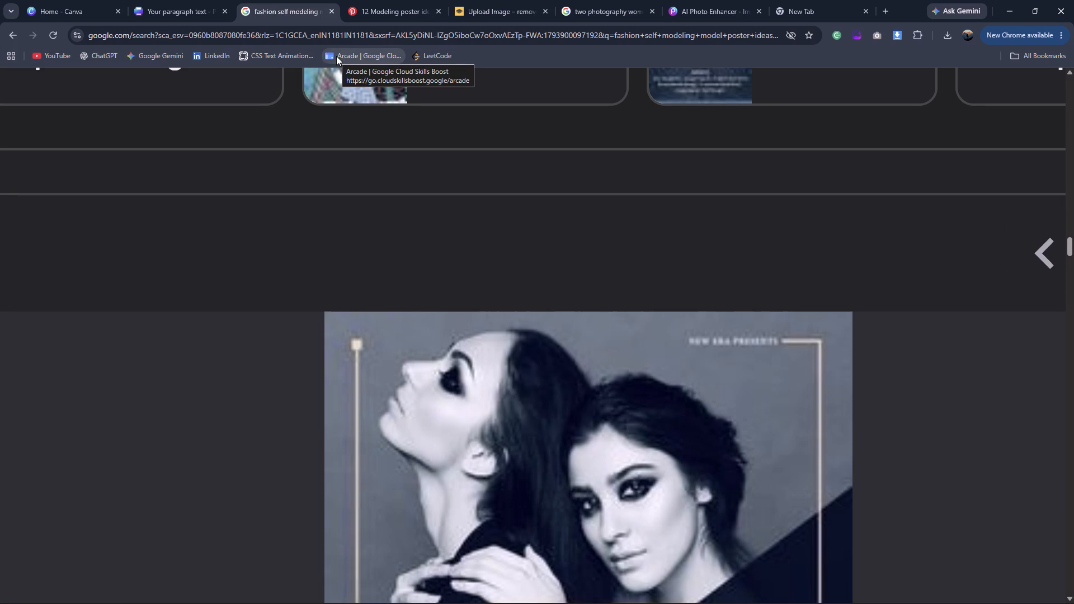
pyautogui.click(128, 0)
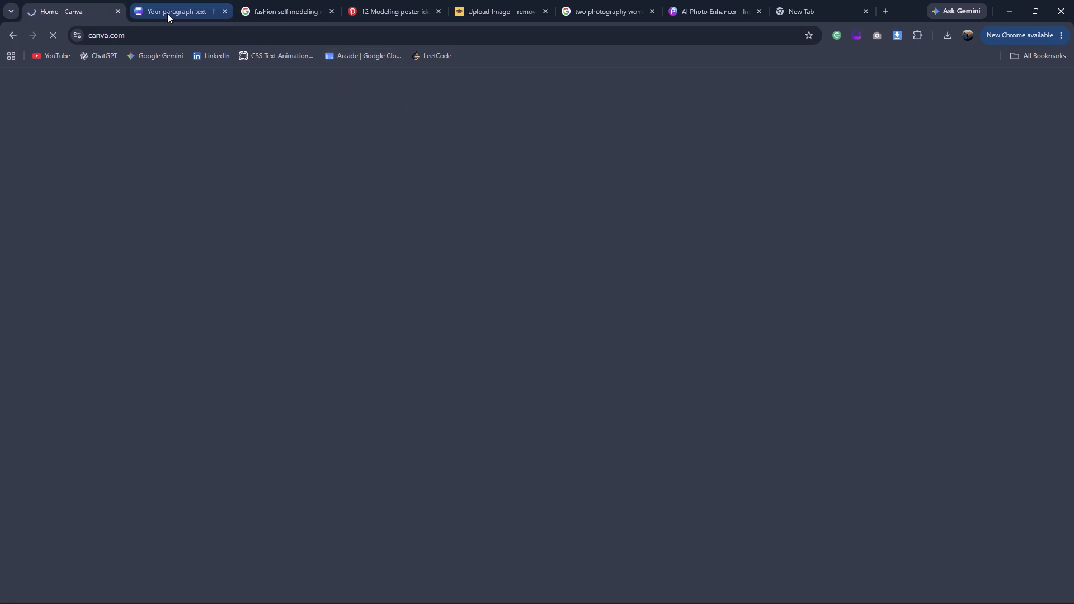
pyautogui.click(167, 13)
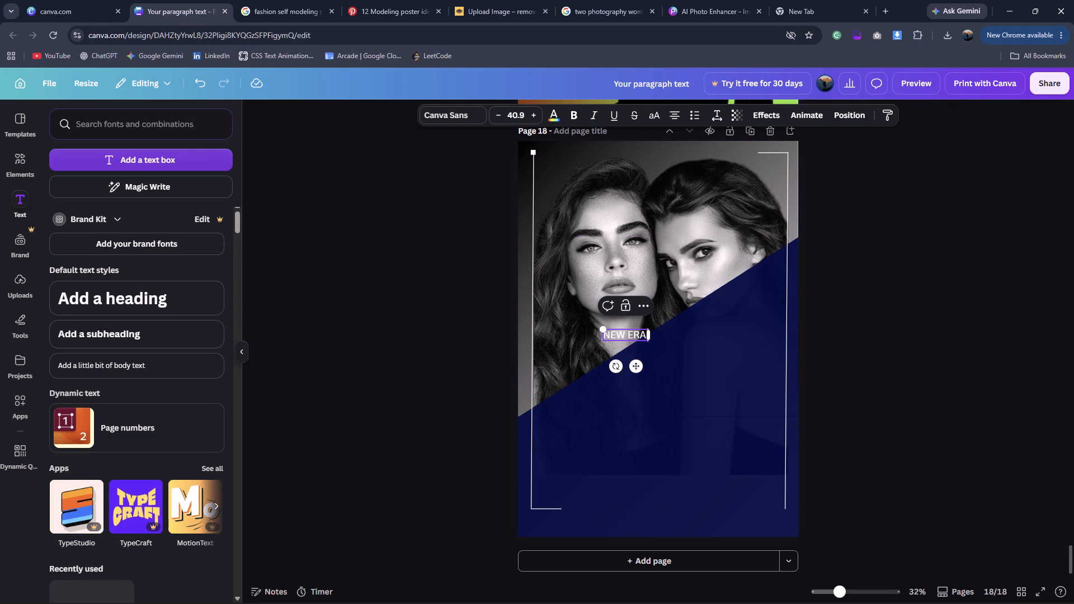
pyautogui.press('space')
pyautogui.write('PRESENT')
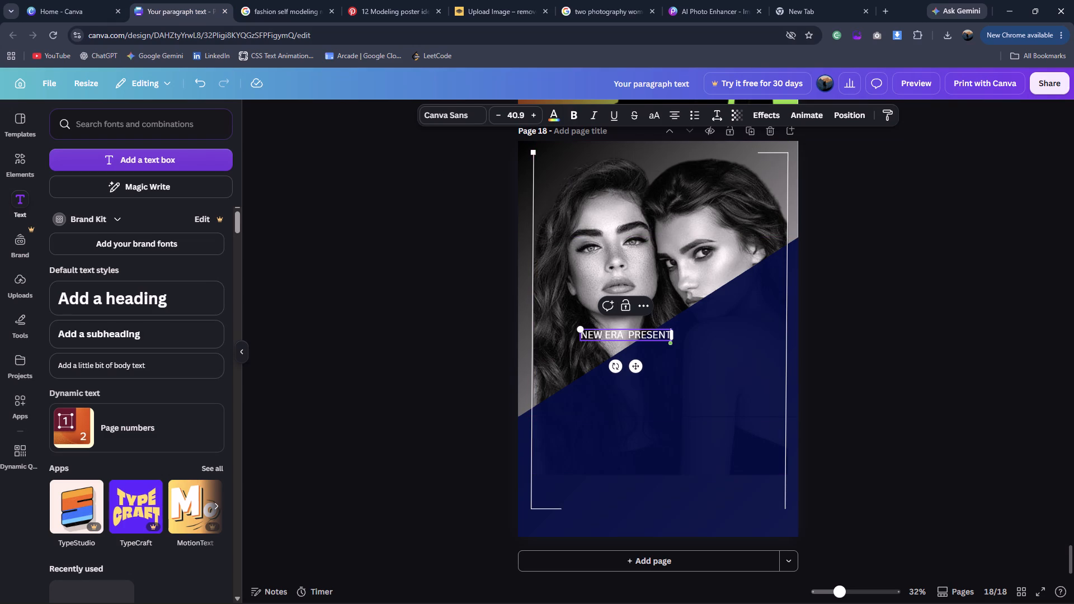
# Set the font of the whole "NEW ERA PRESENT" text to Cormorant Garamond.
pyautogui.tripleClick(615, 337)
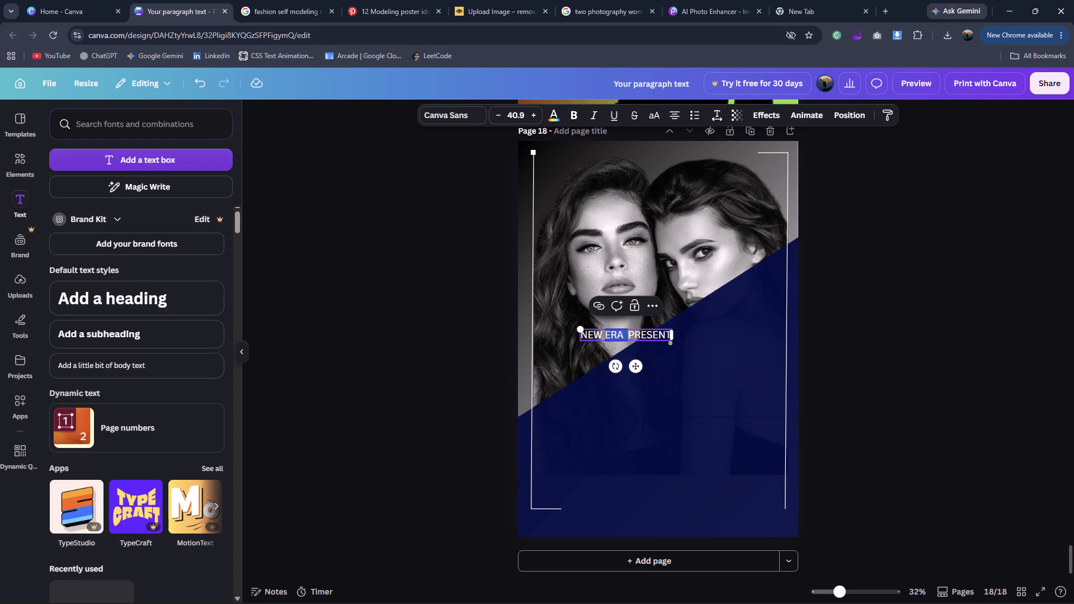
pyautogui.click(467, 120)
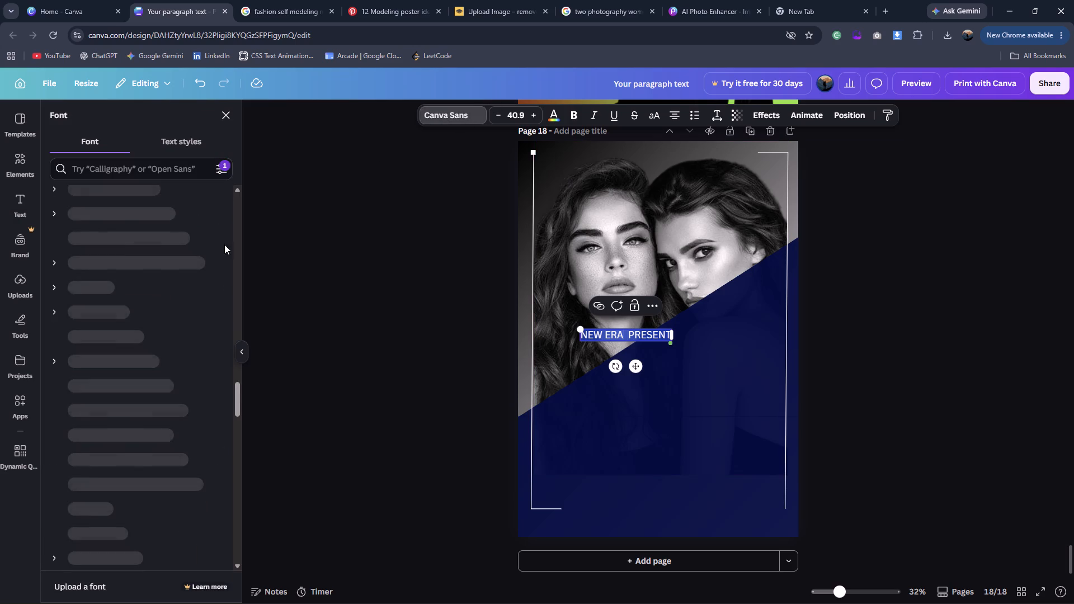
pyautogui.click(109, 369)
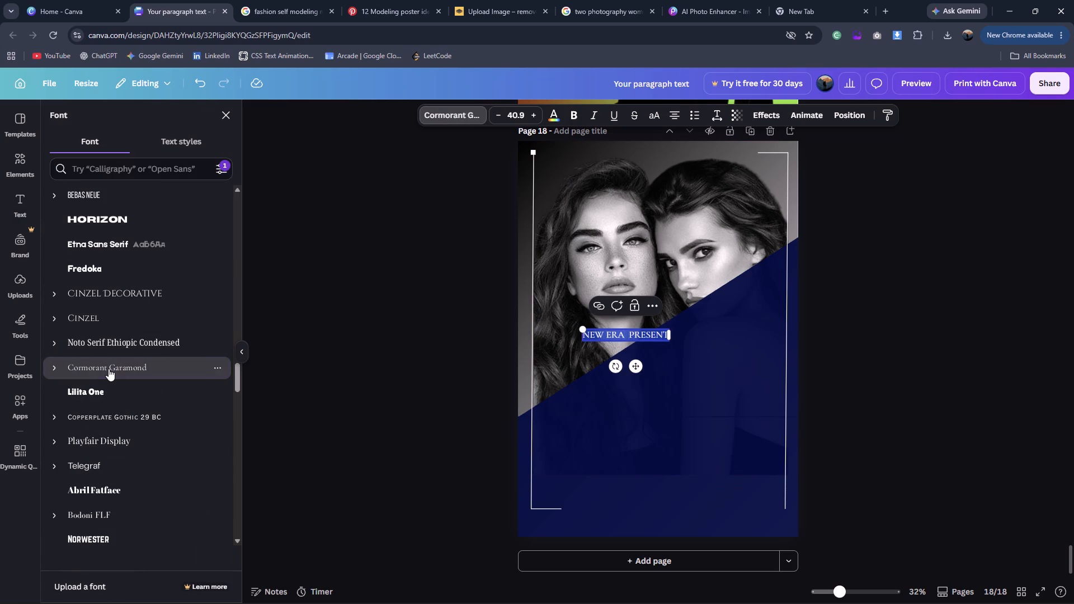
pyautogui.doubleClick(373, 360)
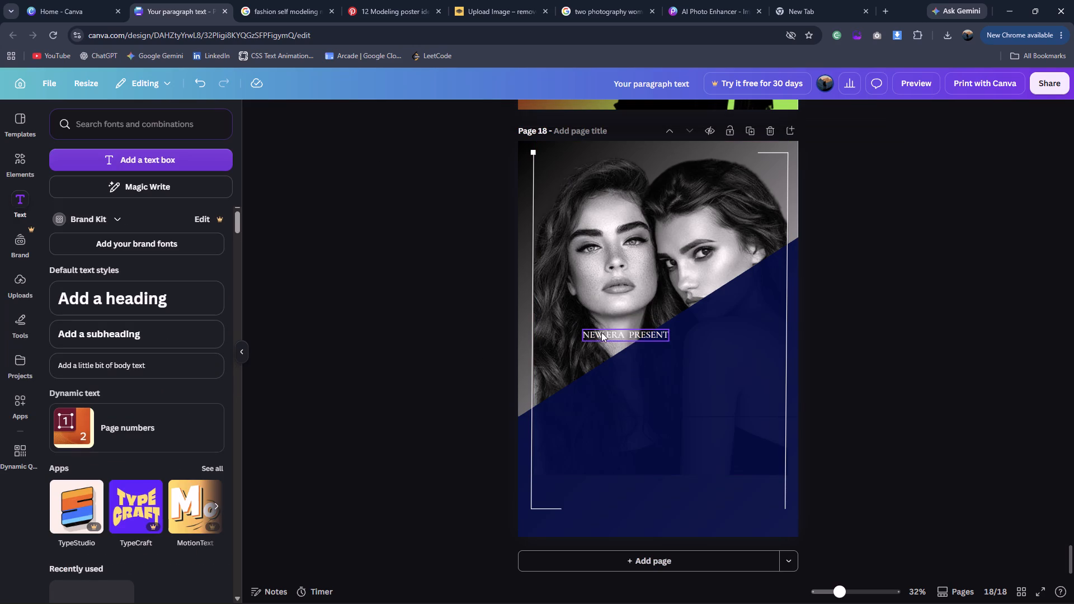
# Move the "NEW ERA PRESENT" text to the poster's upper edge, just left of the short horizontal line.
pyautogui.click(615, 334)
pyautogui.moveTo(636, 364); pyautogui.dragTo(720, 185)
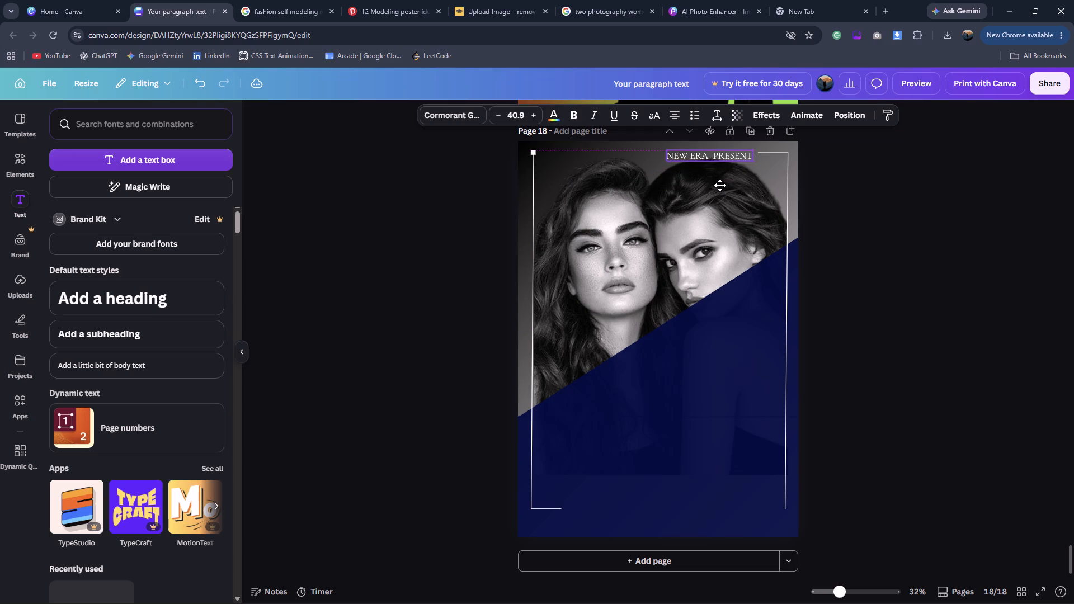
pyautogui.moveTo(720, 185); pyautogui.dragTo(718, 183)
# Shrink the "NEW ERA PRESENT" text to about size 23.9 and align it level with the short upper line.
pyautogui.moveTo(666, 143); pyautogui.dragTo(666, 144)
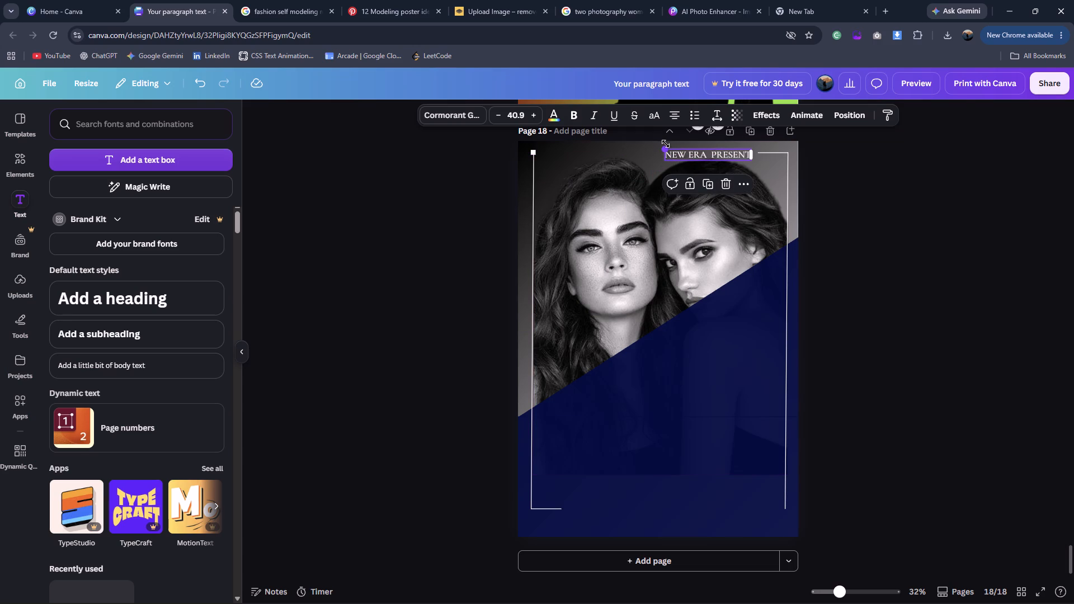
pyautogui.moveTo(666, 144); pyautogui.dragTo(695, 154)
pyautogui.click(897, 168)
pyautogui.click(743, 153)
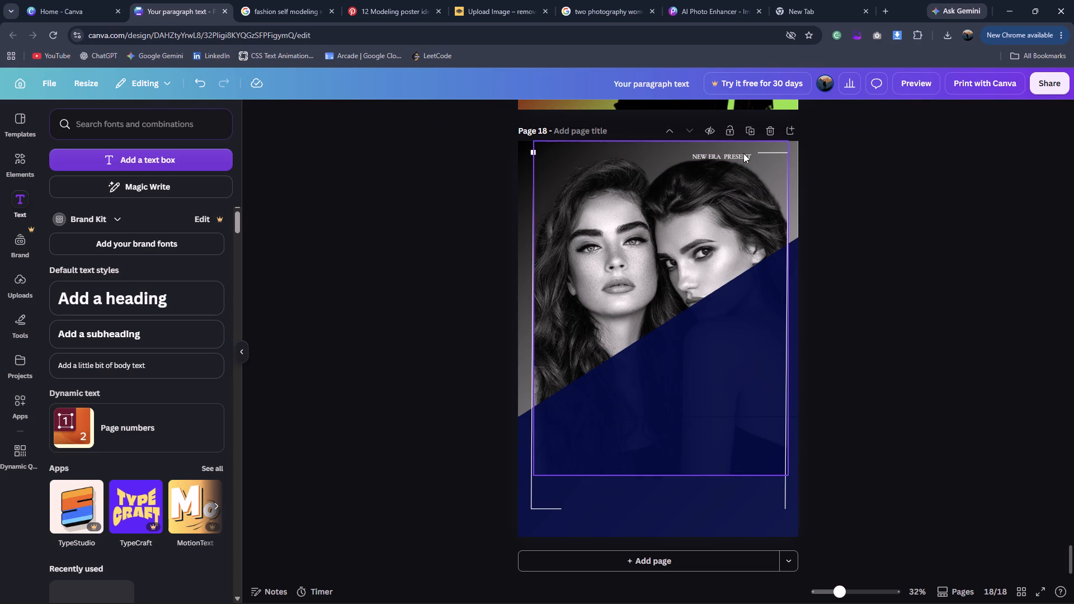
pyautogui.click(733, 128)
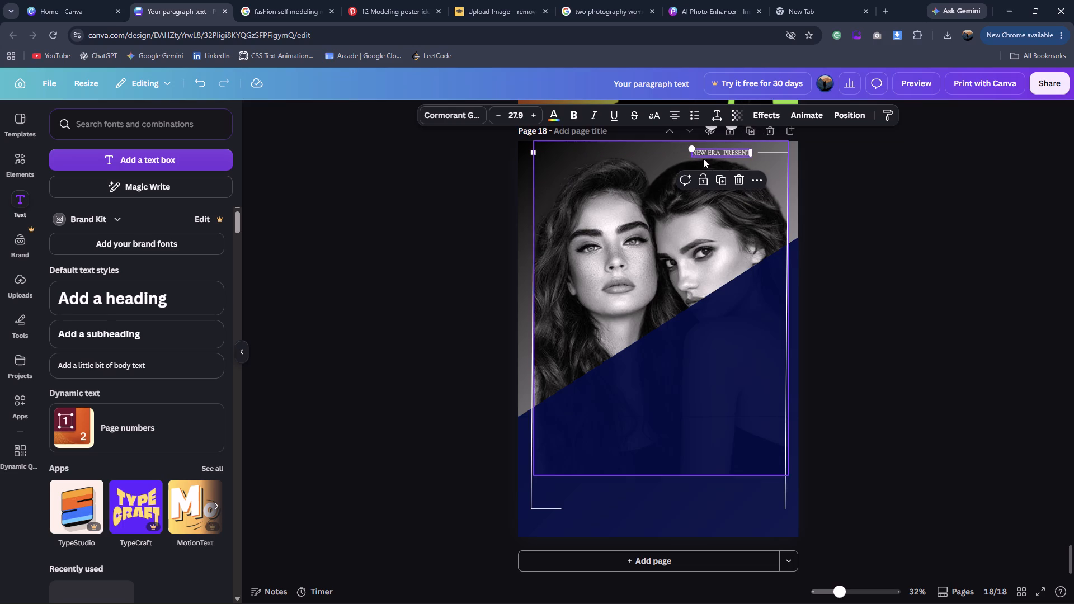
pyautogui.moveTo(692, 148); pyautogui.dragTo(700, 148)
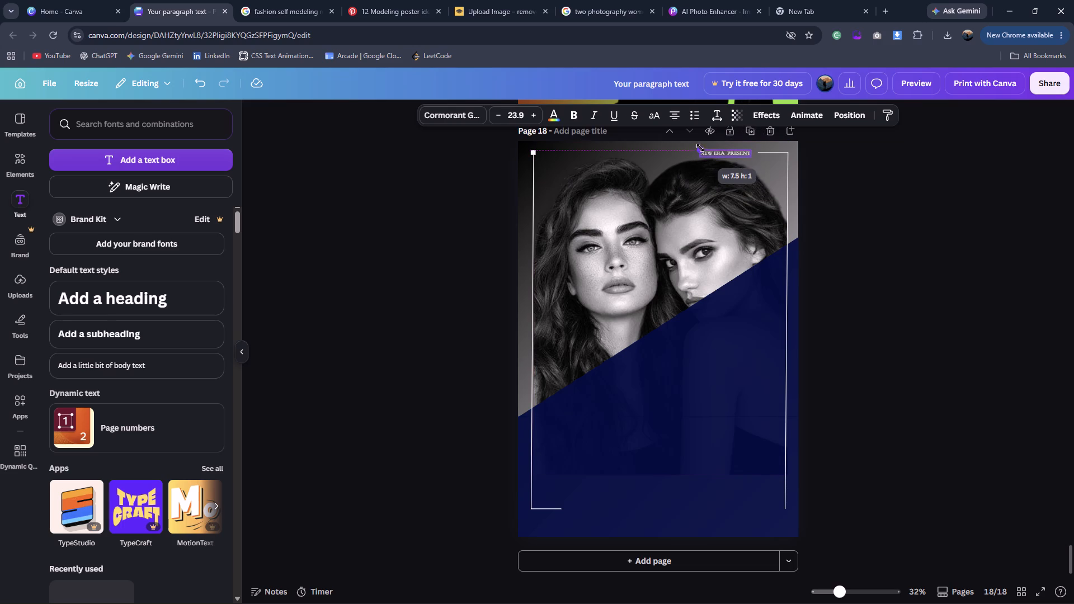
pyautogui.click(739, 127)
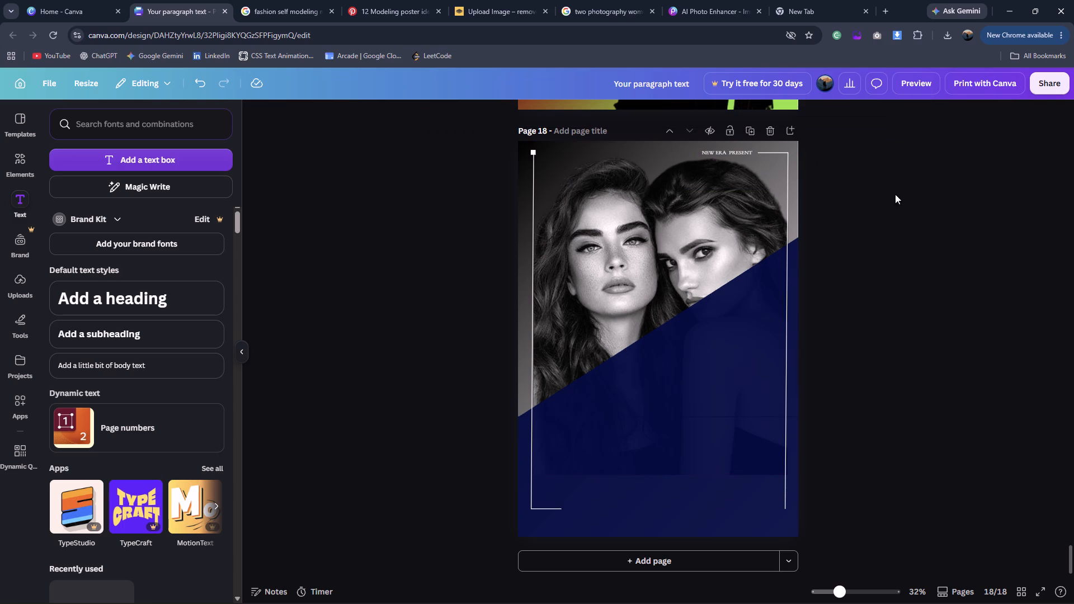
pyautogui.click(911, 205)
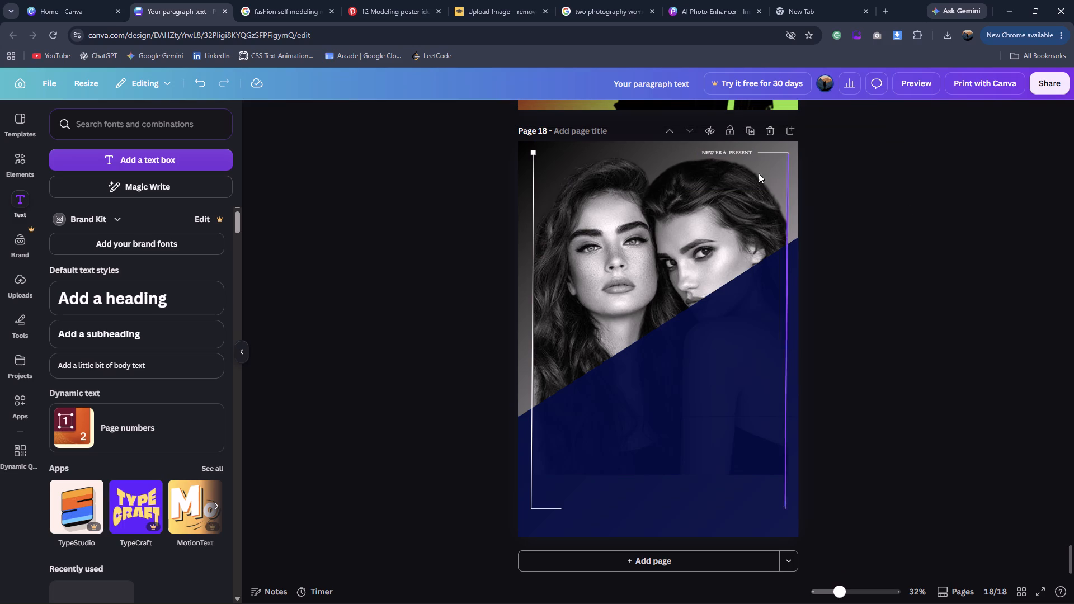
# Nudge the "NEW ERA PRESENT" text slightly right so it sits close to the start of the short upper line.
pyautogui.click(738, 150)
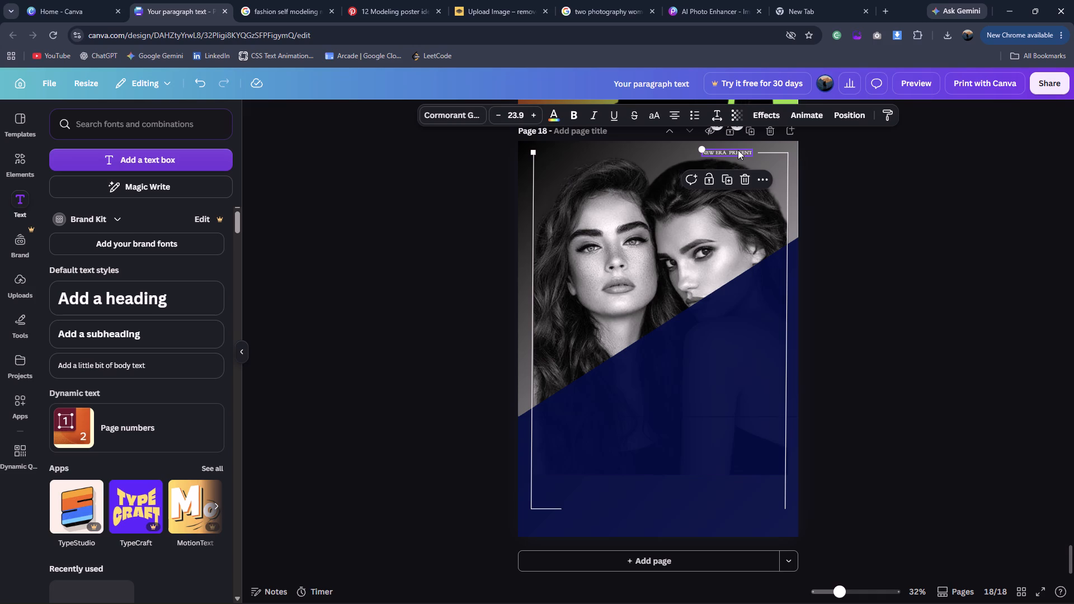
pyautogui.press('Right')
pyautogui.press('Right')
pyautogui.press('Right')
pyautogui.press('Right')
pyautogui.press('Right')
pyautogui.press('Right')
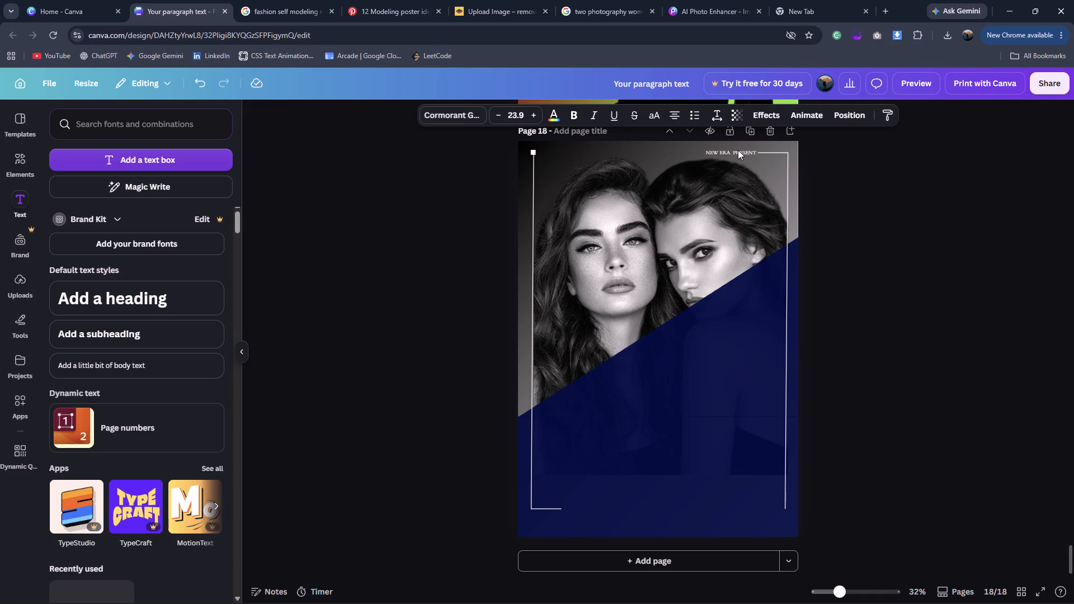
pyautogui.press('Left')
pyautogui.press('Left')
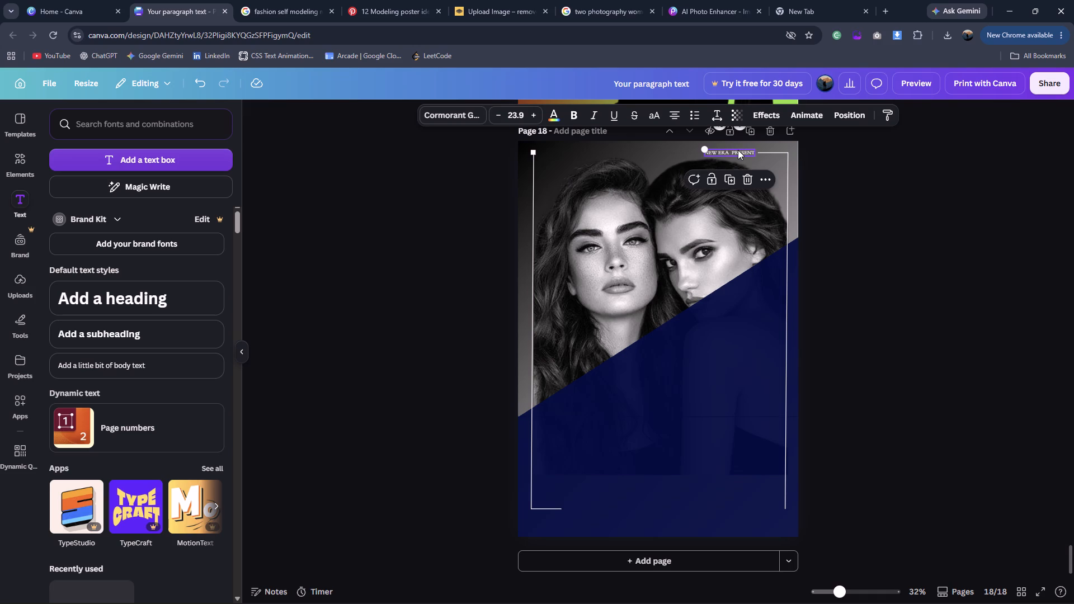
pyautogui.click(880, 198)
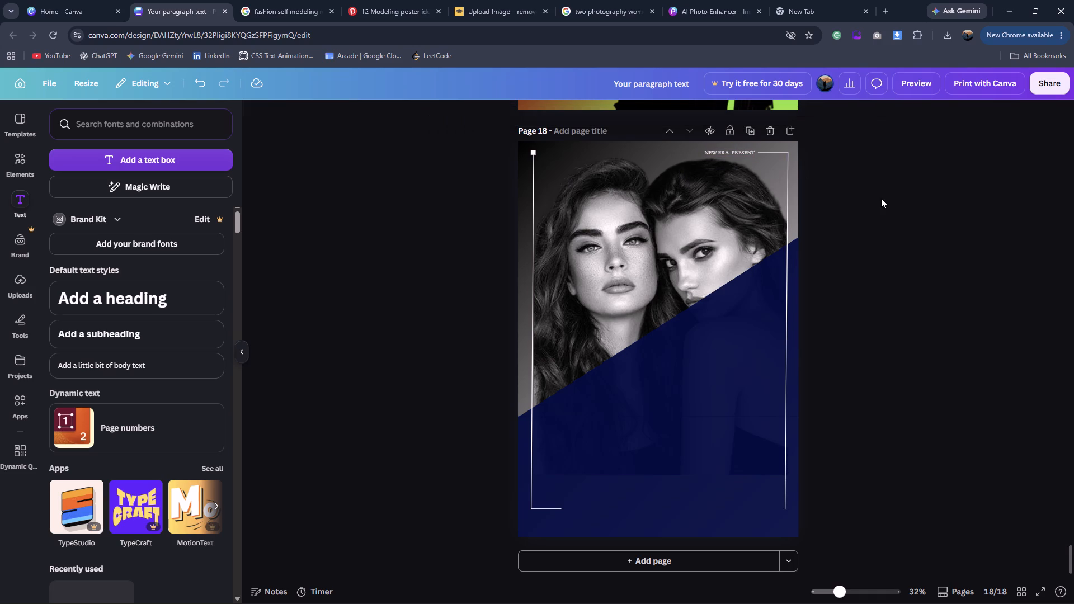
# Examine the reference poster's framed title box, date, event line and footer against the poster design.
pyautogui.click(251, 0)
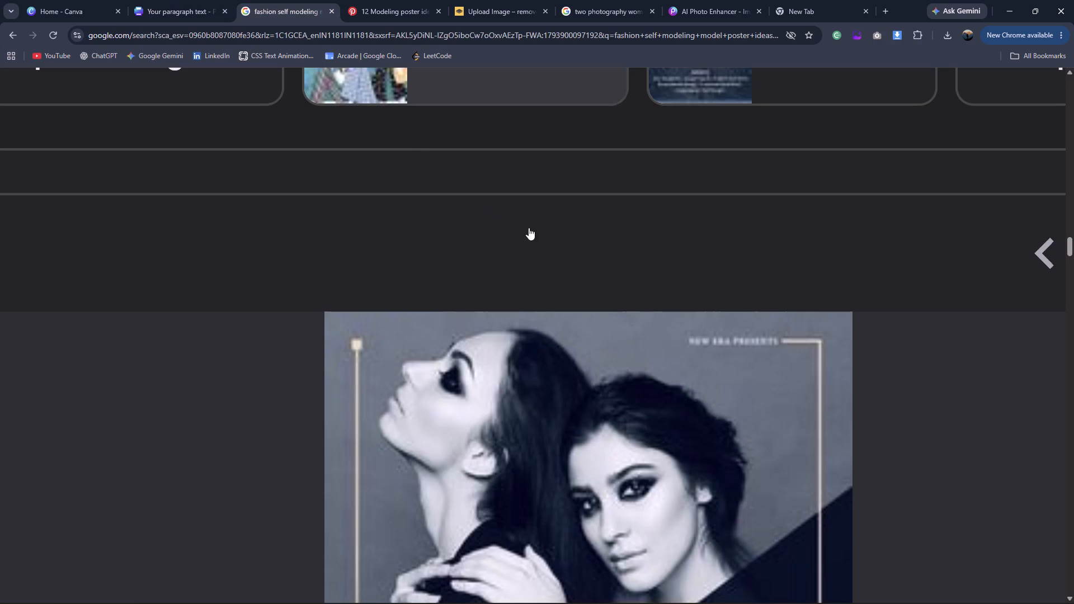
pyautogui.scroll(-7, 541, 273)
pyautogui.scroll(1, 569, 294)
pyautogui.scroll(-3, 569, 294)
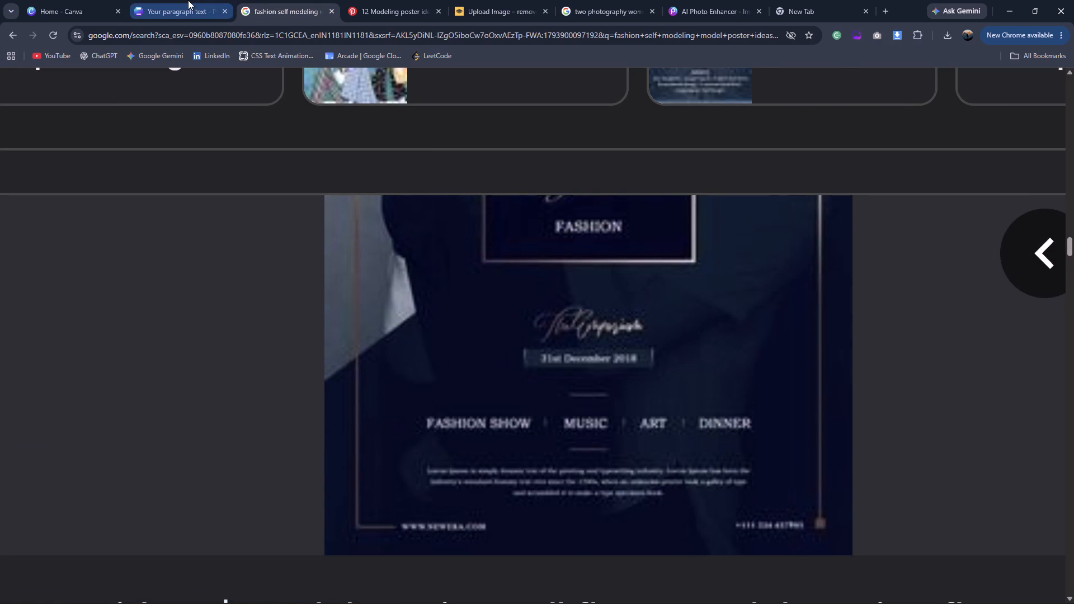
pyautogui.scroll(1, 361, 209)
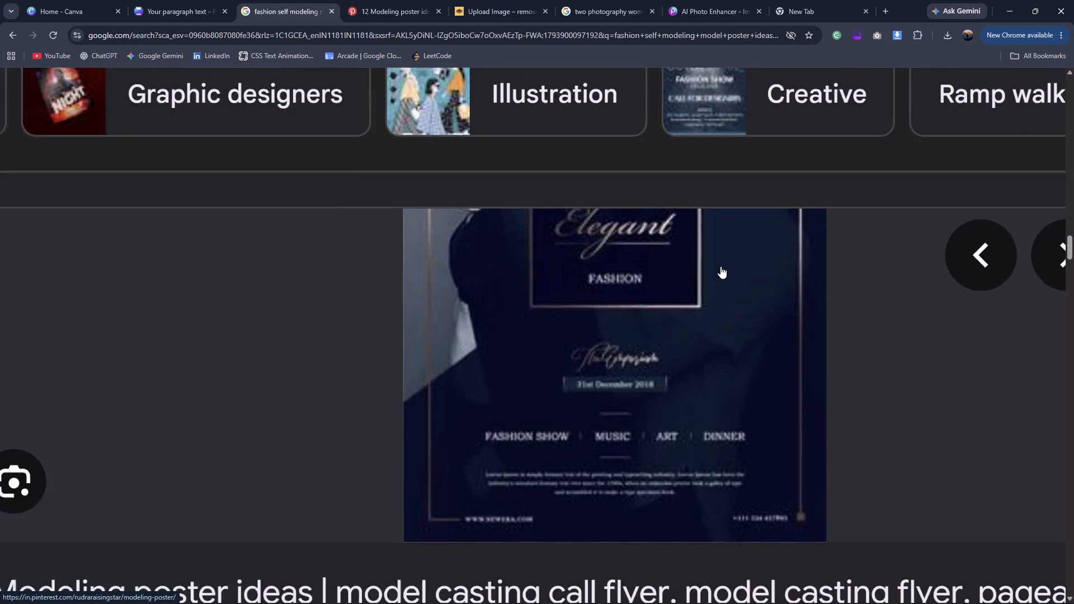
pyautogui.scroll(1, 720, 266)
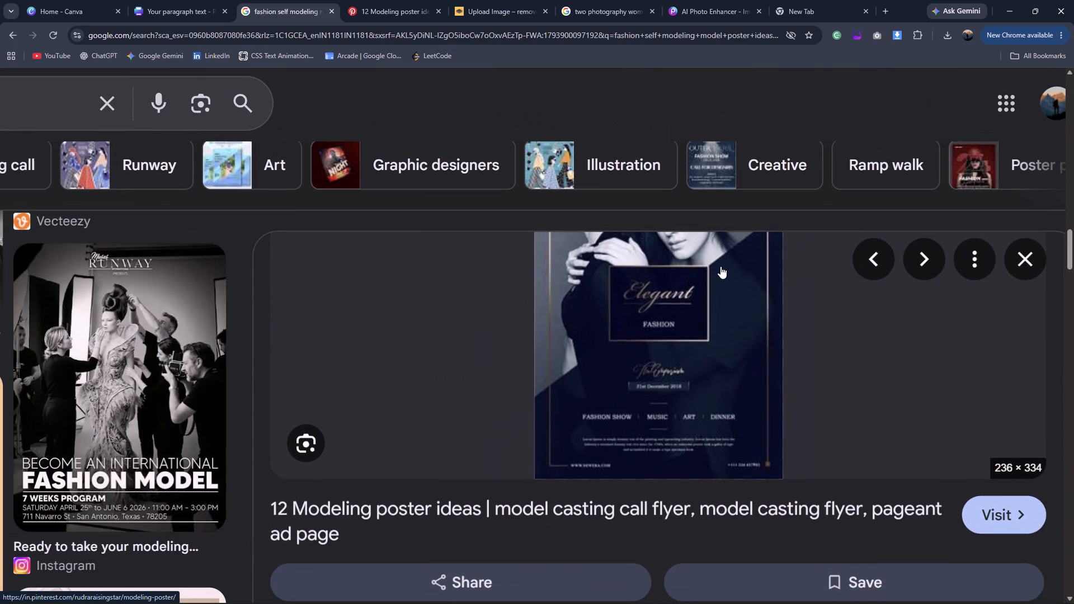
pyautogui.scroll(2, 720, 266)
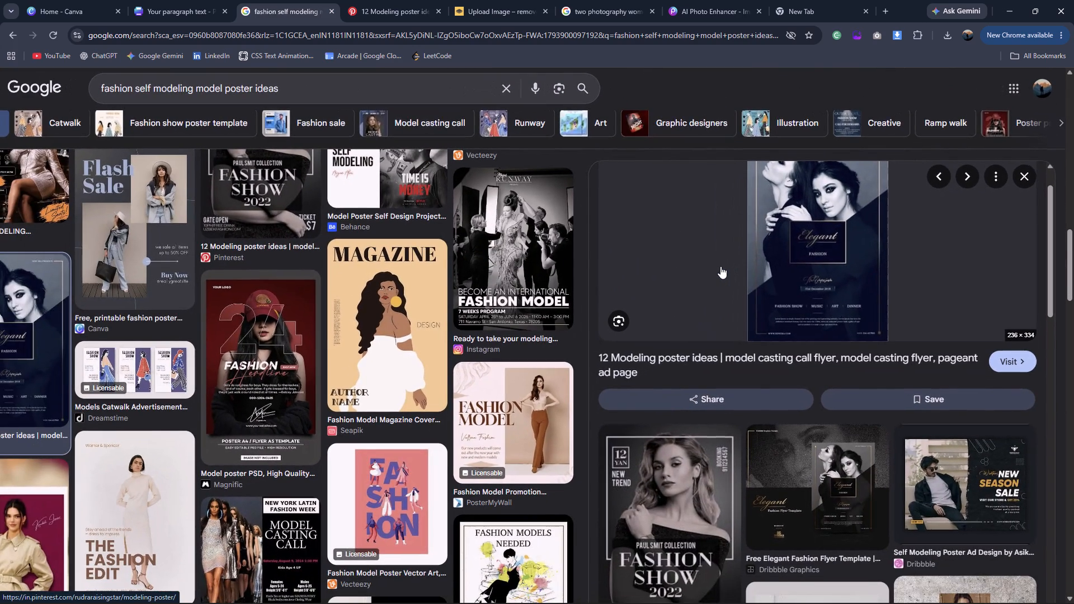
pyautogui.hscroll(-1, 720, 266)
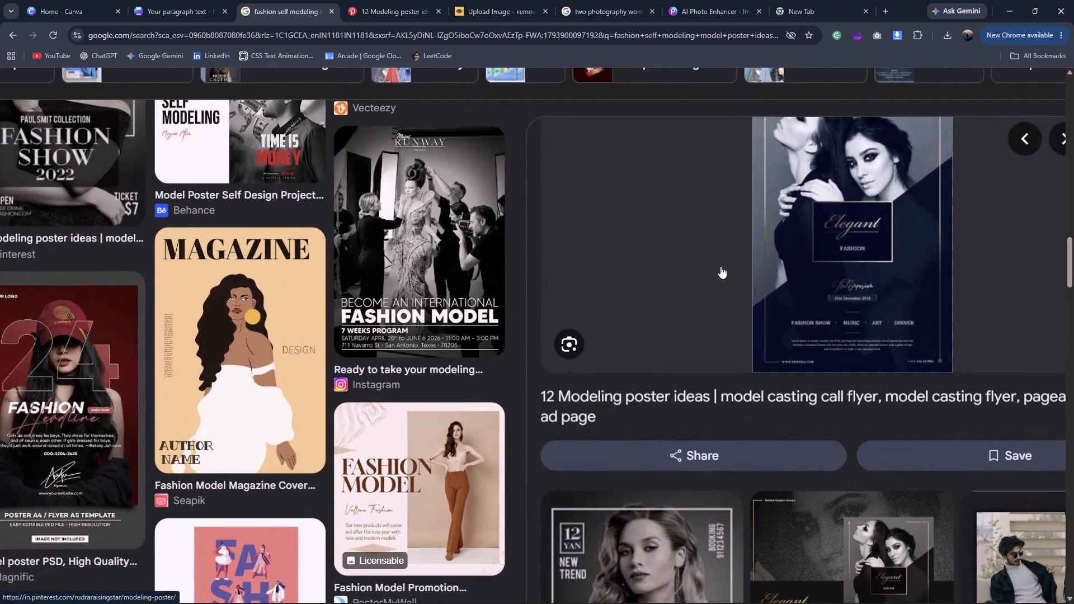
pyautogui.hscroll(-1, 720, 266)
pyautogui.scroll(1, 720, 266)
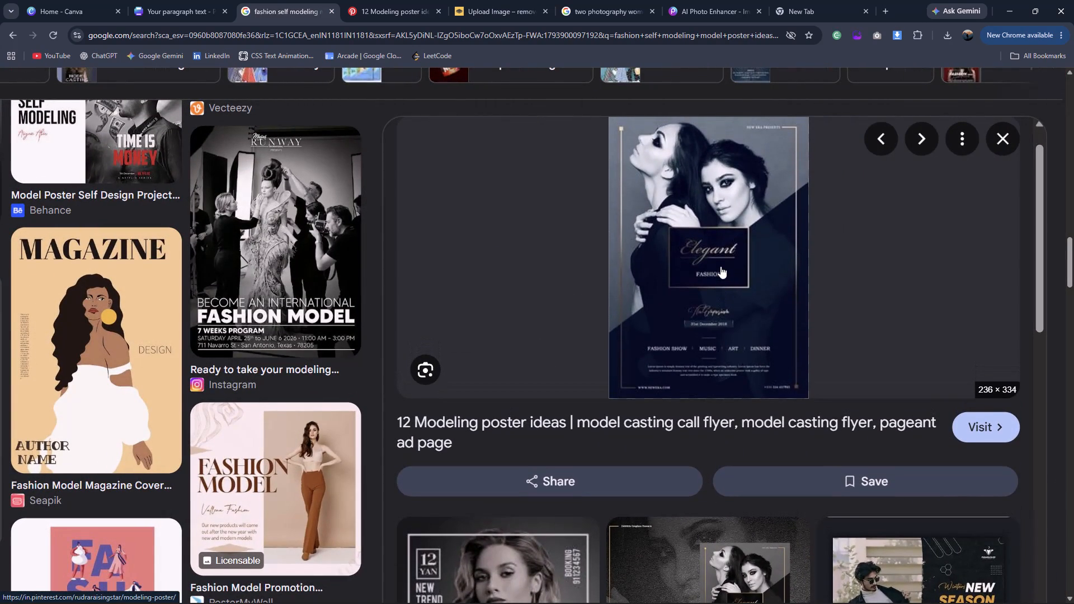
pyautogui.click(168, 0)
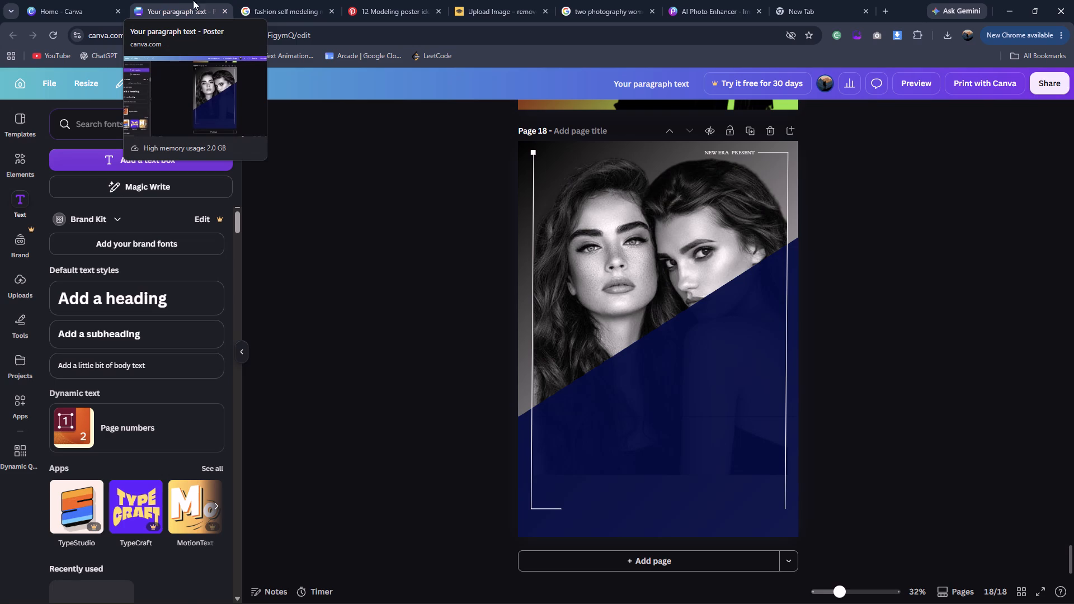
pyautogui.click(254, 1)
pyautogui.click(167, 0)
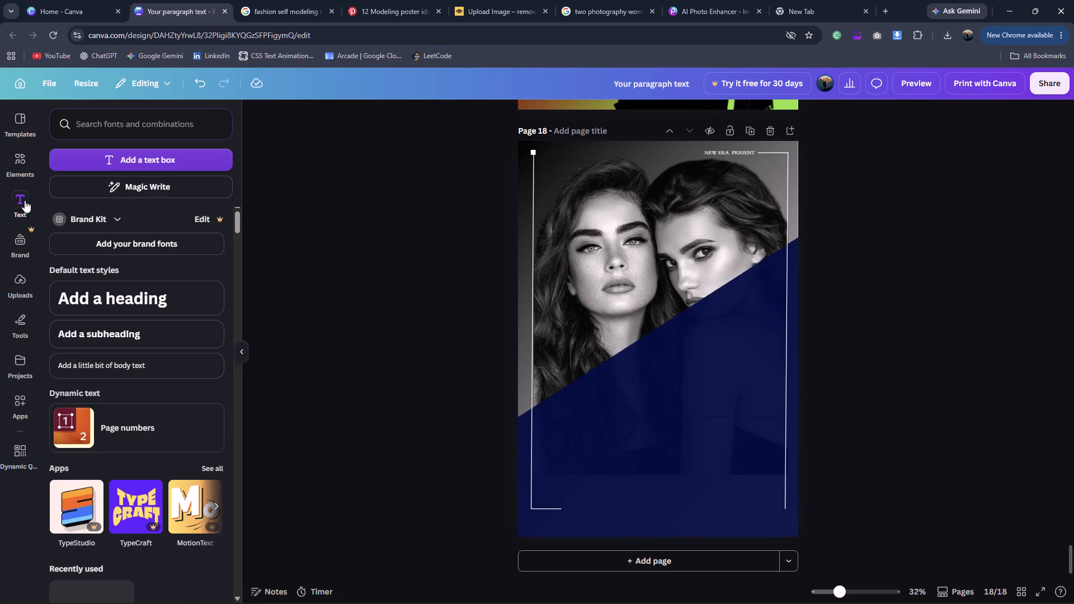
# Add a square shape to the poster and place it just below the left woman's face, overlapping the diagonal edge.
pyautogui.click(9, 148)
pyautogui.click(64, 190)
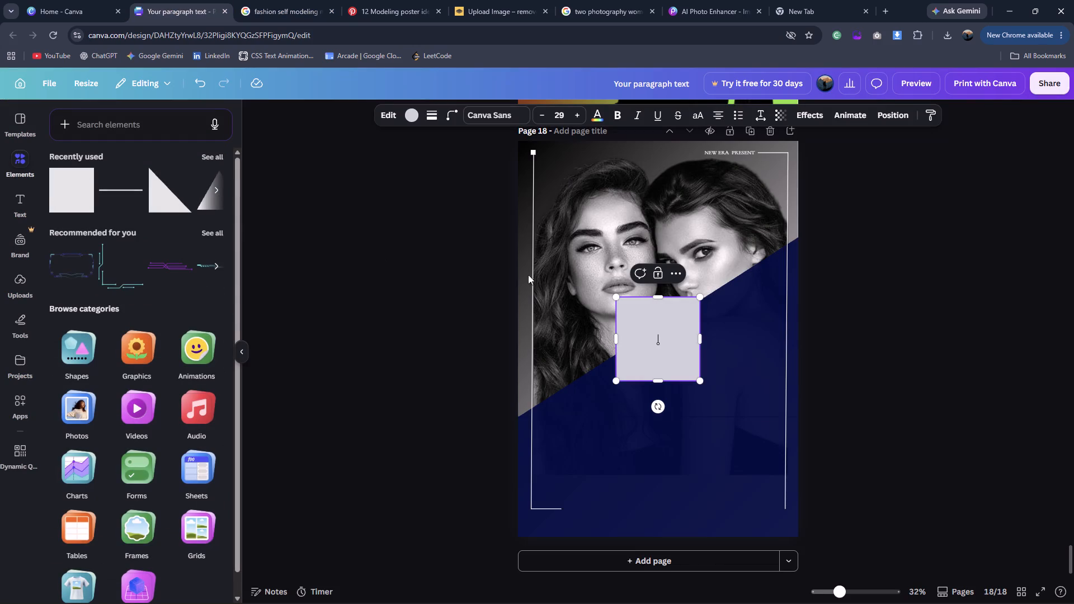
pyautogui.click(302, 7)
pyautogui.click(195, 0)
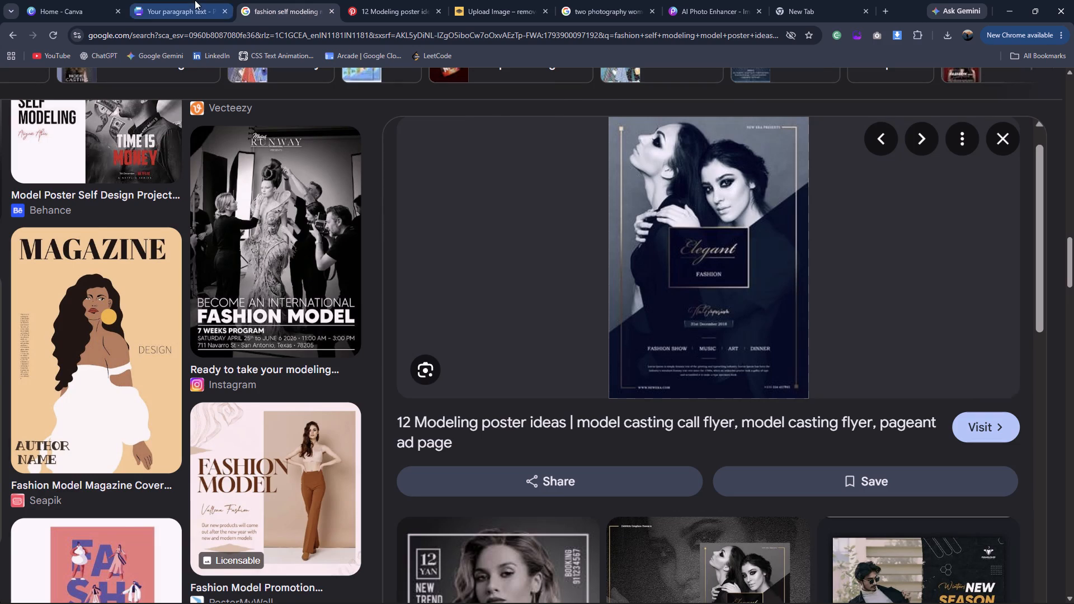
pyautogui.click(410, 334)
pyautogui.moveTo(662, 318); pyautogui.dragTo(656, 318)
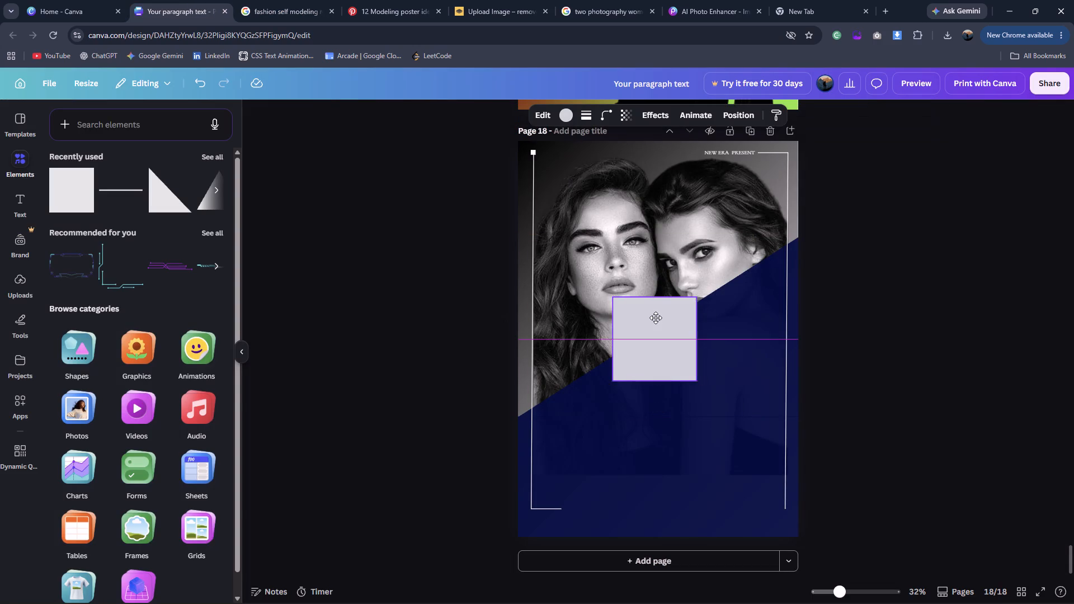
pyautogui.moveTo(656, 318); pyautogui.dragTo(636, 318)
pyautogui.click(288, 0)
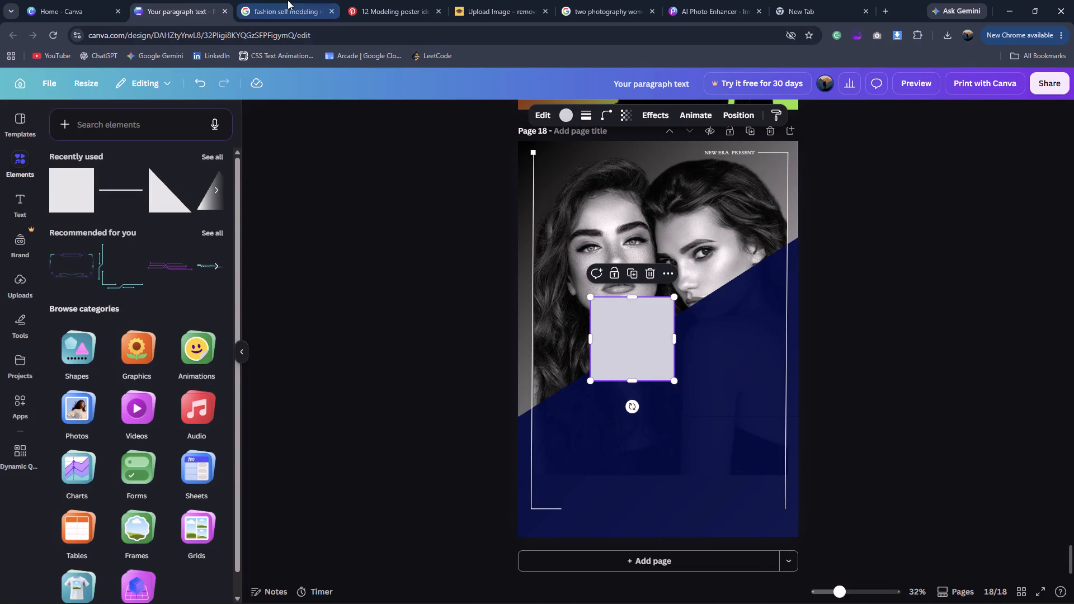
pyautogui.click(194, 0)
pyautogui.moveTo(607, 320); pyautogui.dragTo(613, 332)
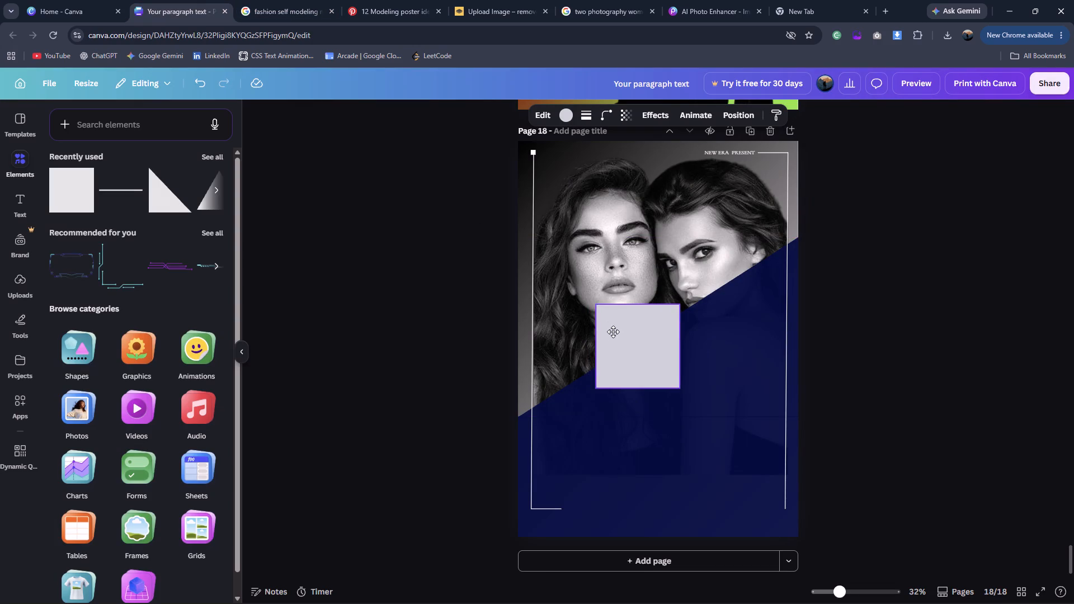
pyautogui.moveTo(613, 332); pyautogui.dragTo(604, 334)
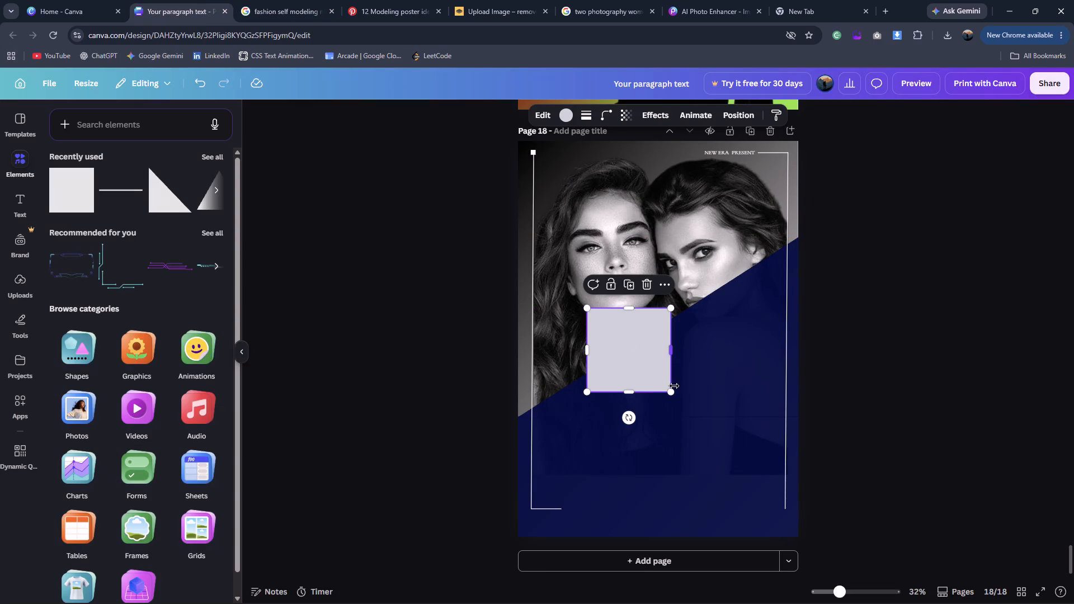
# Stretch the square into a wide rectangle near the poster's horizontal centre, matching the reference title box.
pyautogui.moveTo(673, 359); pyautogui.dragTo(726, 355)
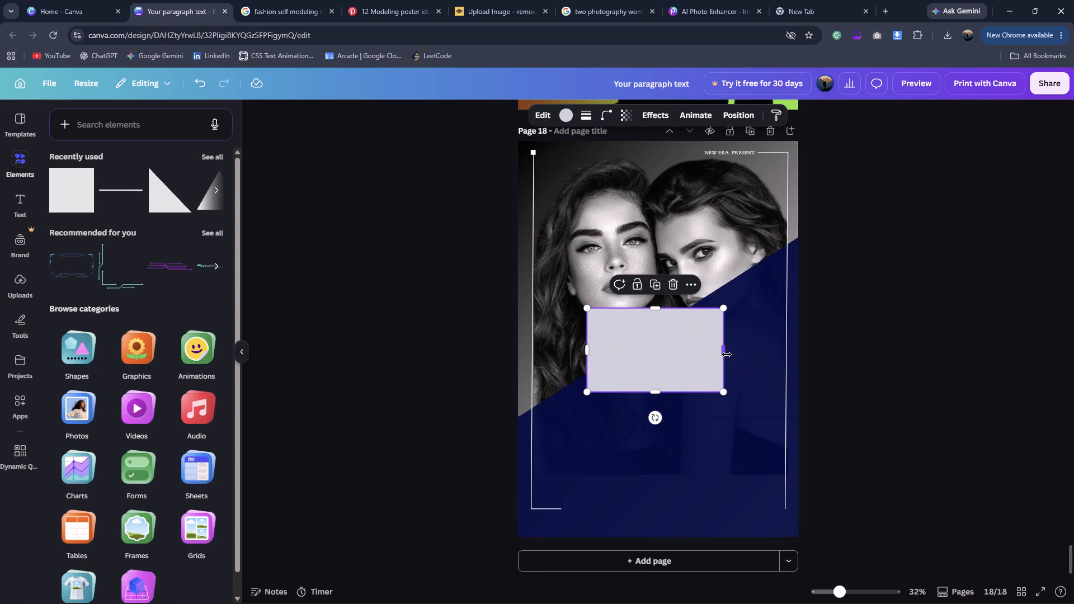
pyautogui.click(883, 237)
pyautogui.click(657, 356)
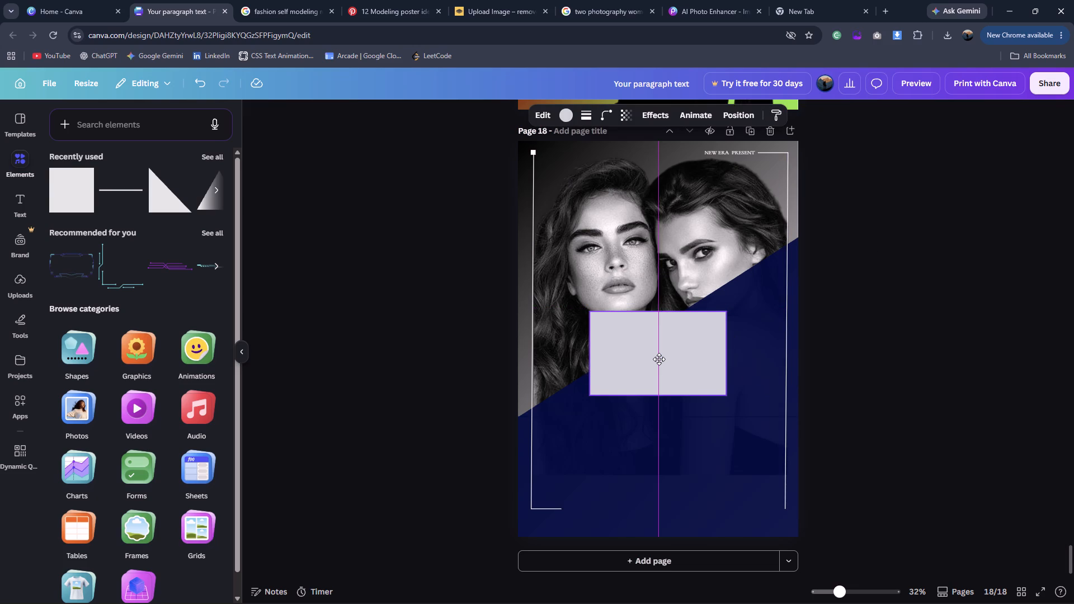
pyautogui.click(285, 0)
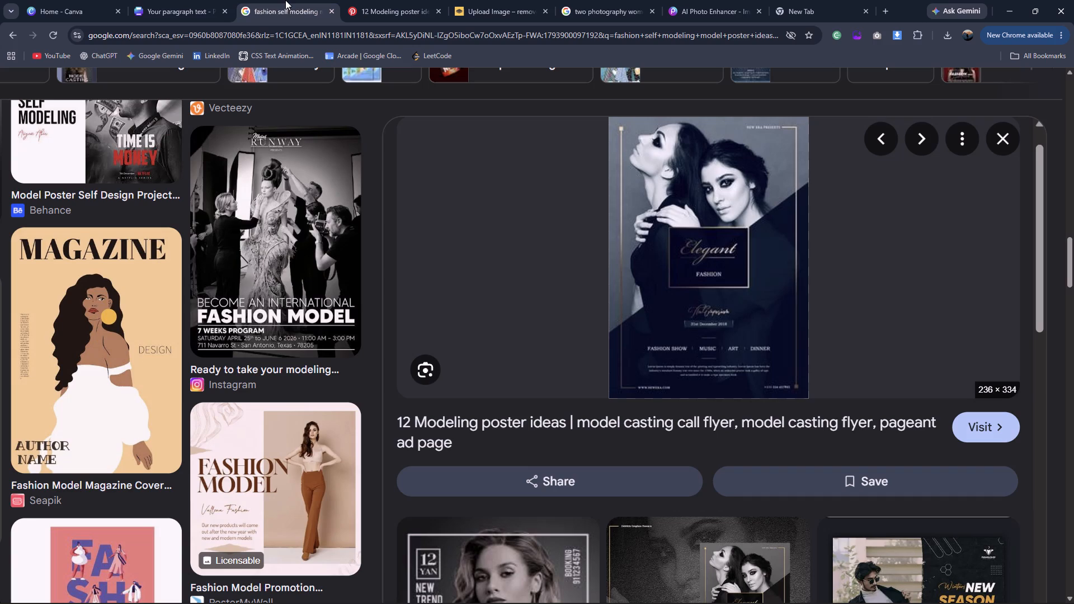
pyautogui.click(199, 0)
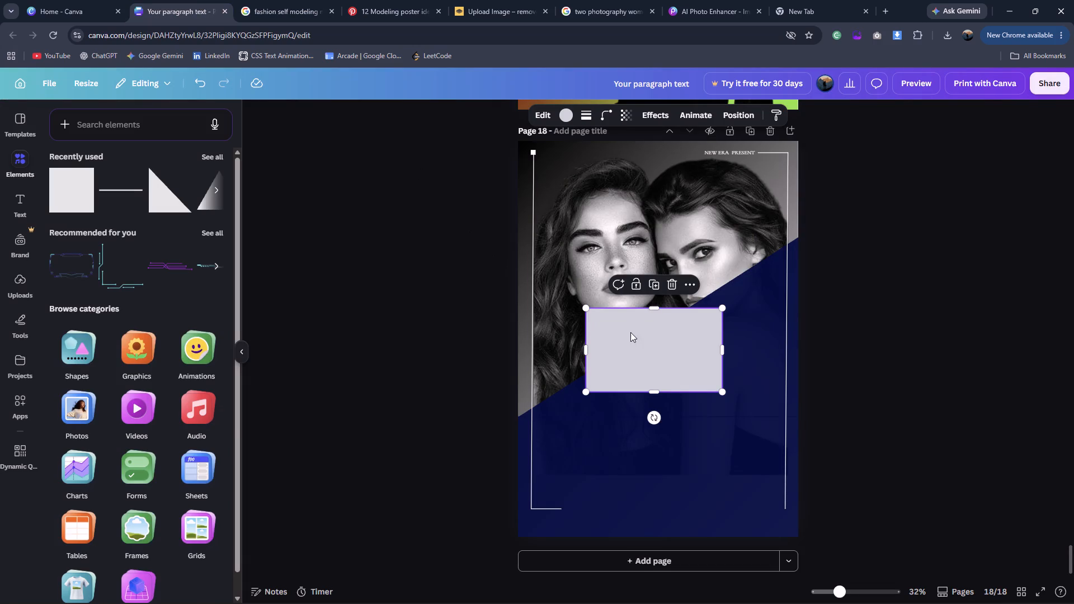
pyautogui.click(280, 0)
pyautogui.click(193, 0)
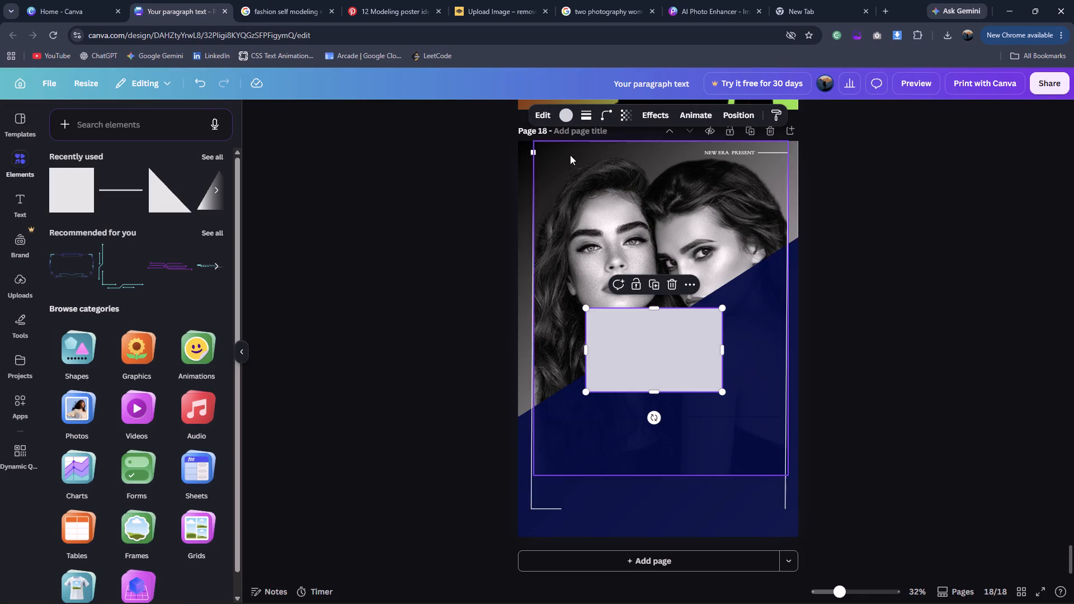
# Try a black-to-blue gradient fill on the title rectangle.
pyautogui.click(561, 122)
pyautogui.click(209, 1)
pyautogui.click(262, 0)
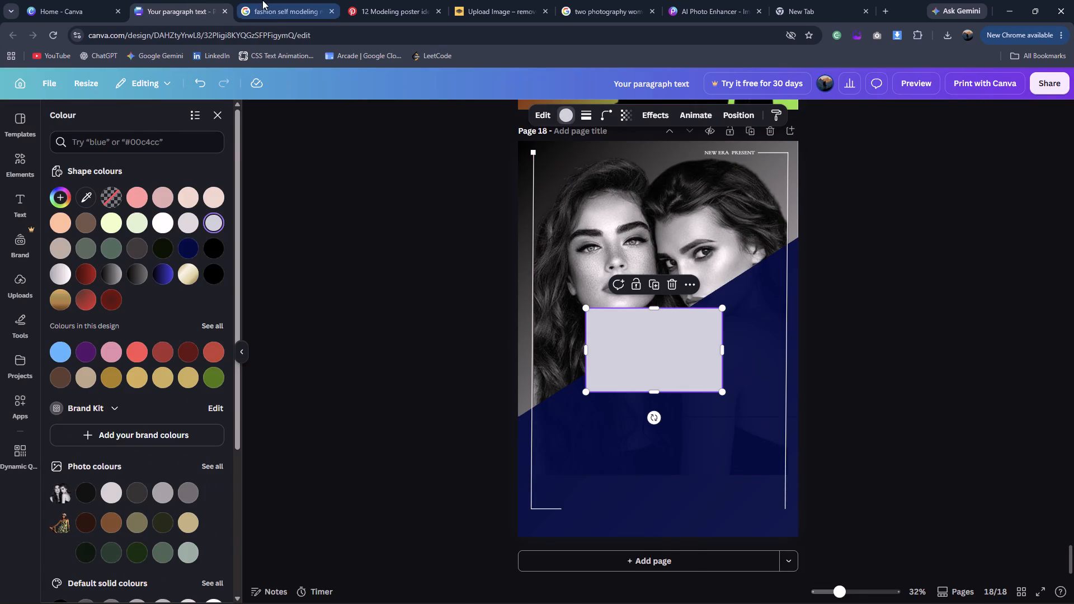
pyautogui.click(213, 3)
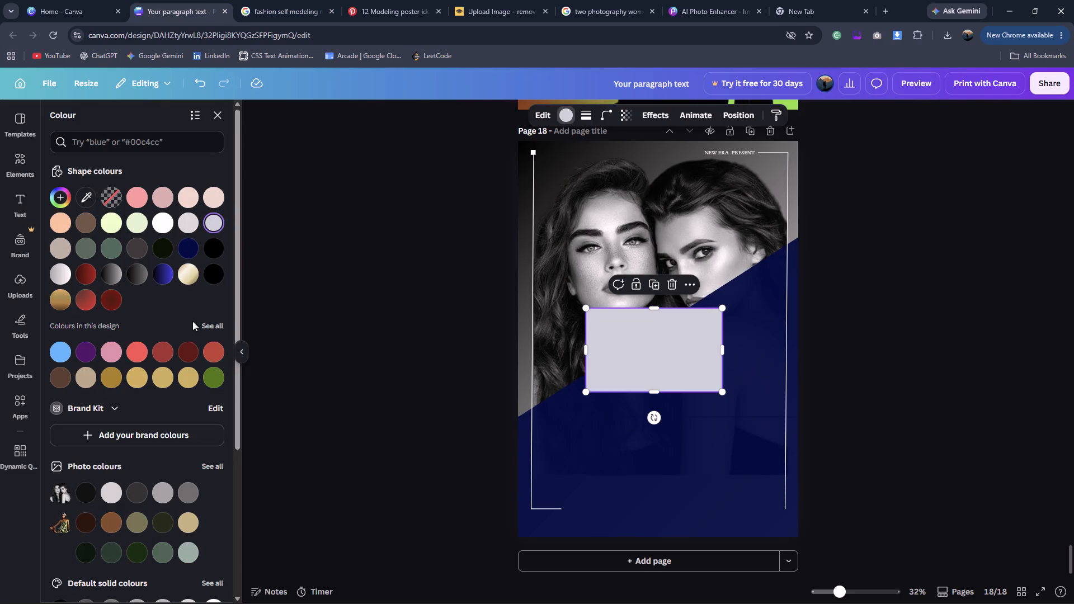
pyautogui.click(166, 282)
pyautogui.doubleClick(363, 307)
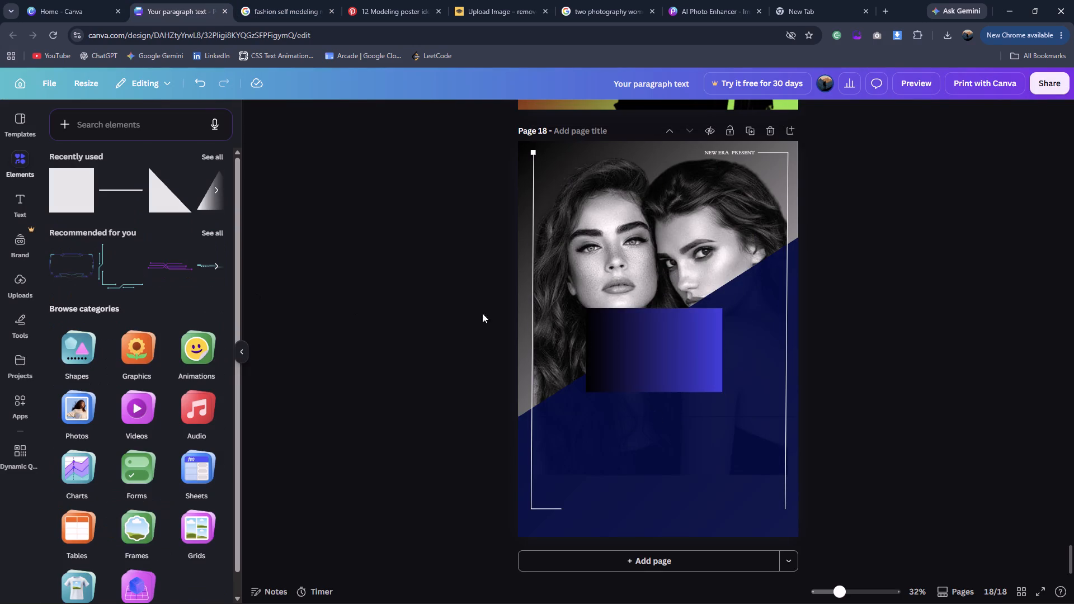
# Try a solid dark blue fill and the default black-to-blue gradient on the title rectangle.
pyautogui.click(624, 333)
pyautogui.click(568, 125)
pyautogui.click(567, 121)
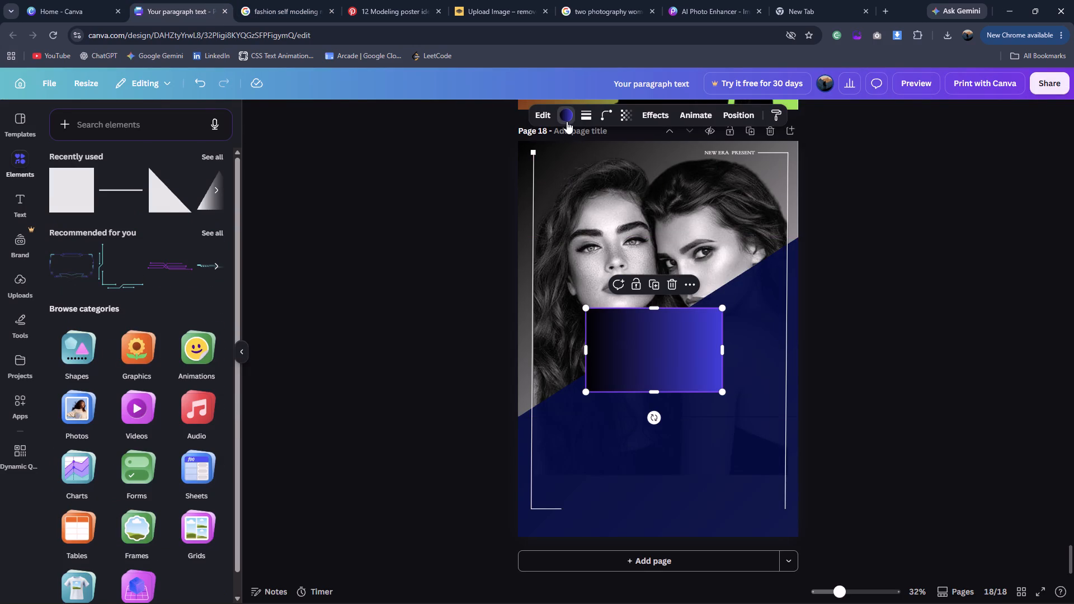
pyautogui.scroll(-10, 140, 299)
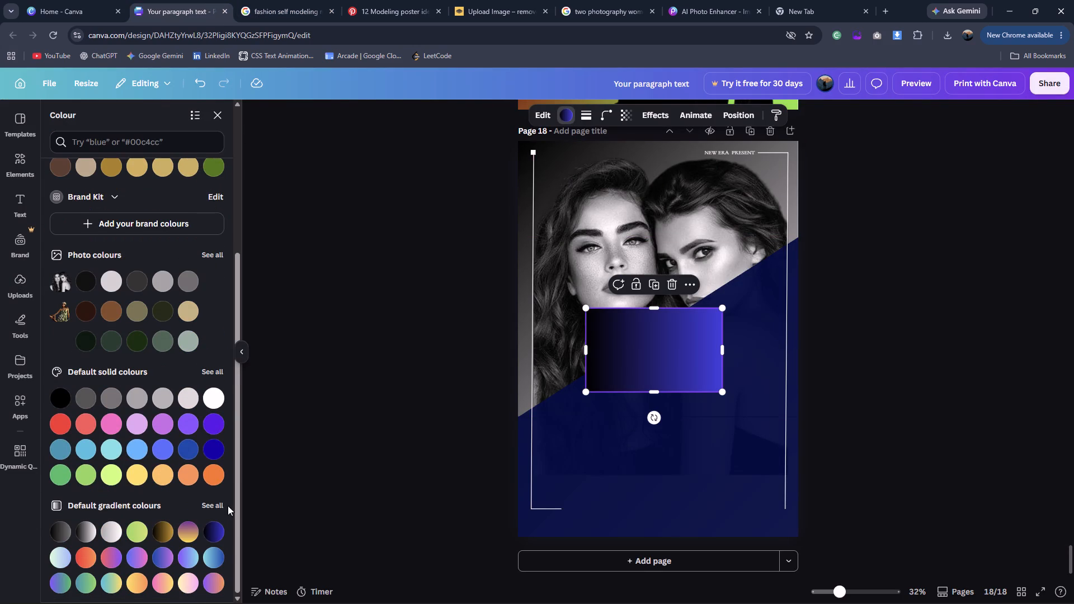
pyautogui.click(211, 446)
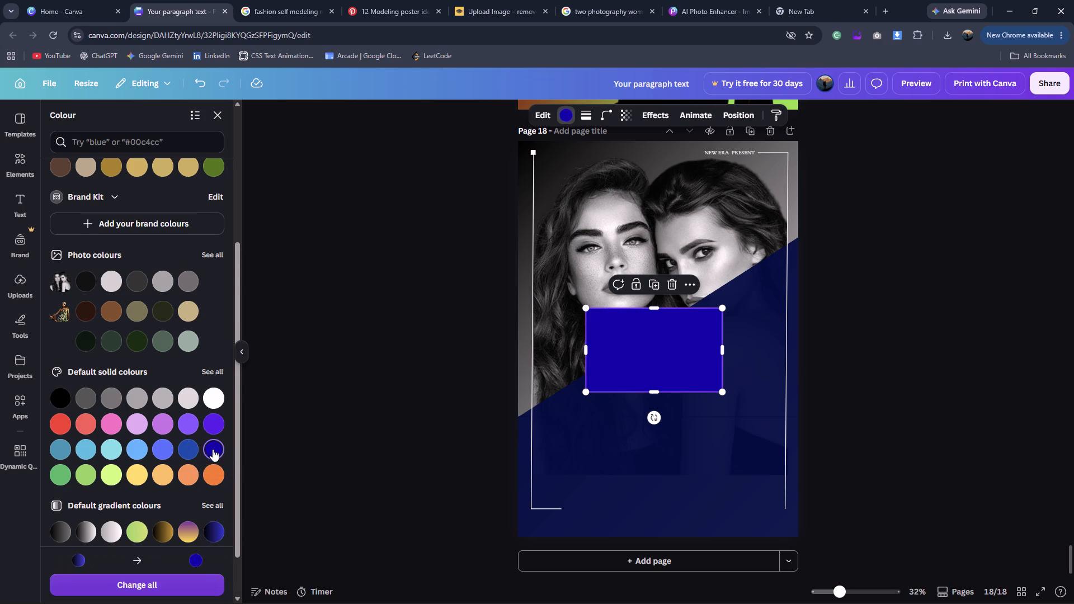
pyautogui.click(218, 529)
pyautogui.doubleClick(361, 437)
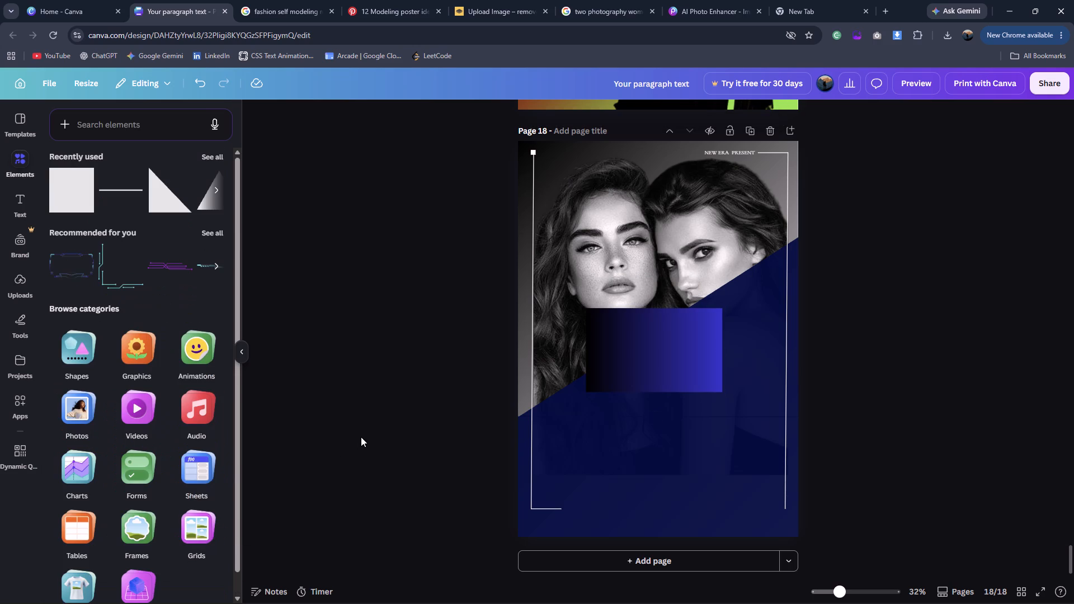
# Fill the title rectangle with a very dark navy from the full set of default solid colours.
pyautogui.click(283, 0)
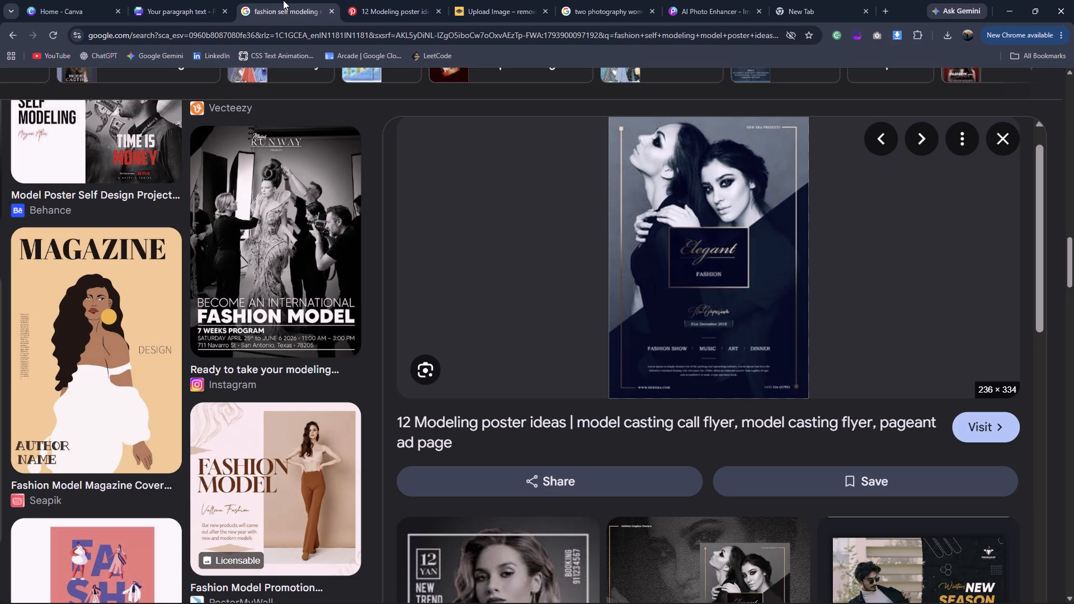
pyautogui.click(208, 0)
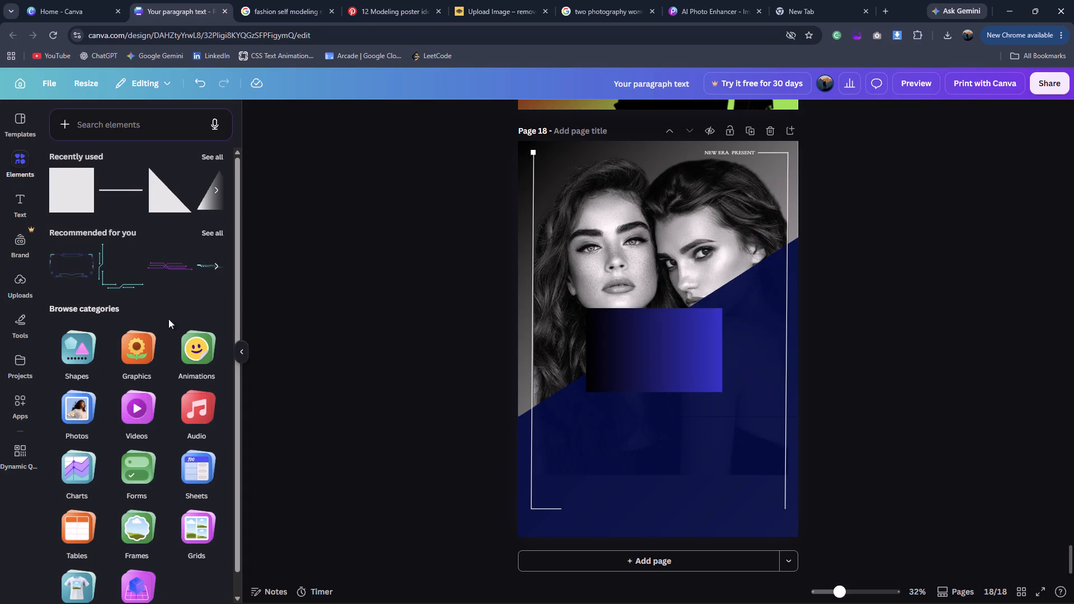
pyautogui.click(606, 334)
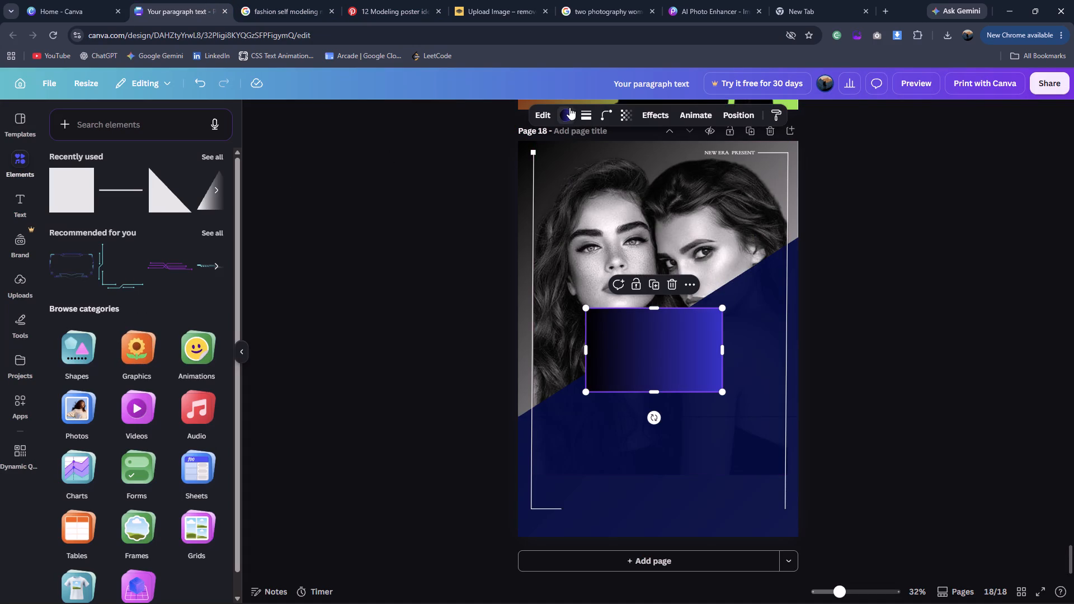
pyautogui.click(569, 107)
pyautogui.scroll(-2, 194, 372)
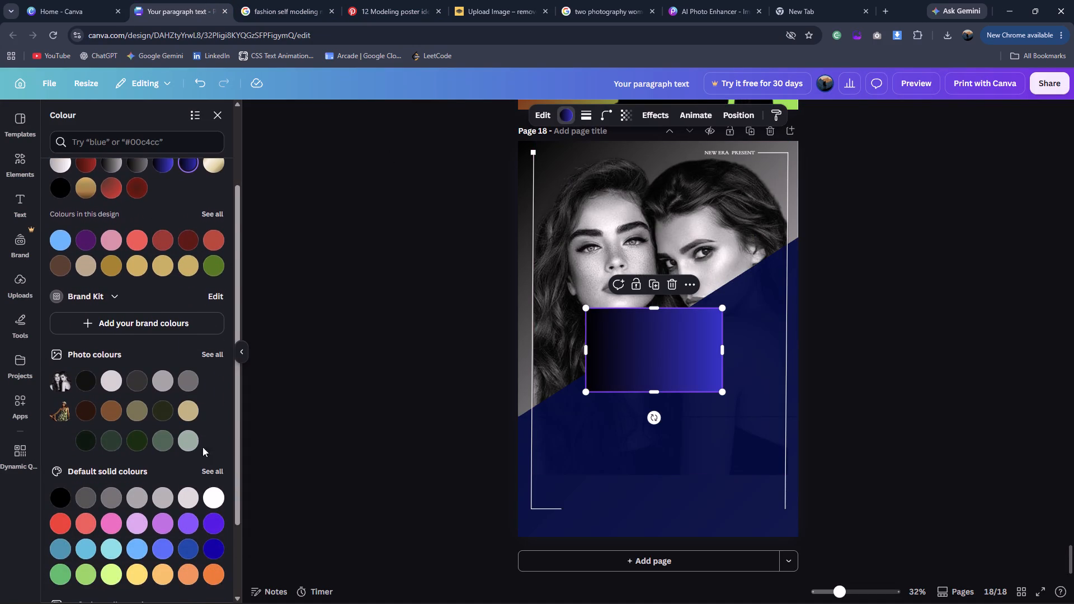
pyautogui.scroll(-2, 194, 462)
pyautogui.click(211, 369)
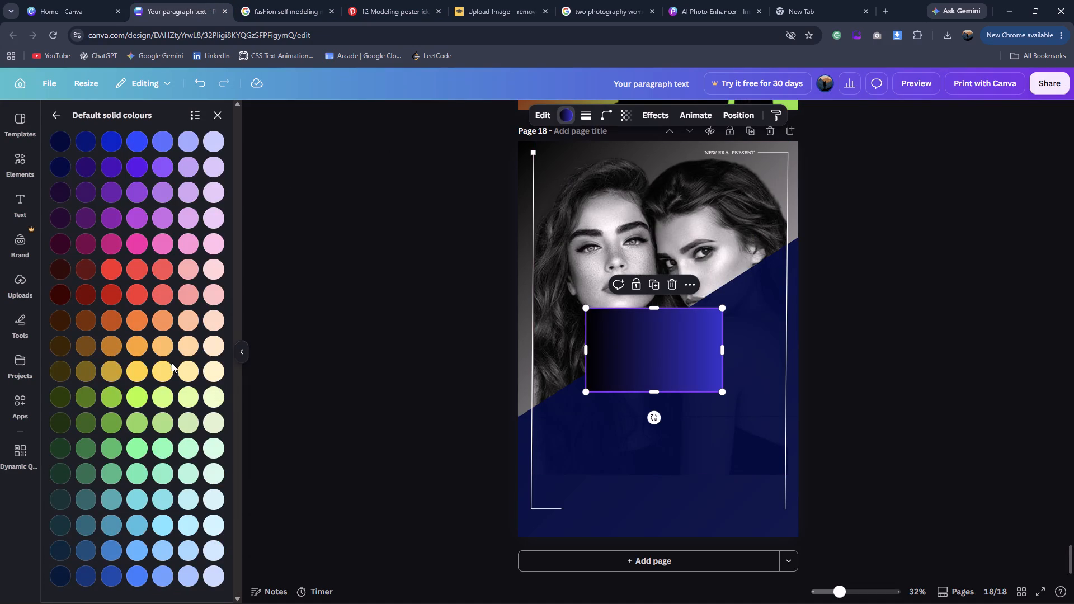
pyautogui.click(58, 171)
pyautogui.doubleClick(358, 169)
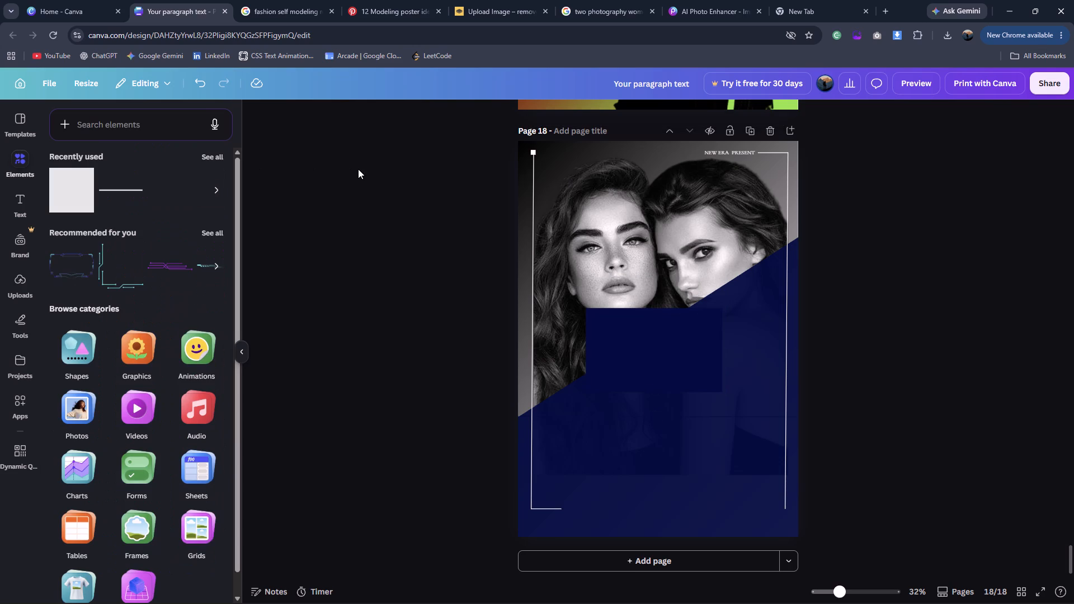
# Set the navy title rectangle's transparency to 94.
pyautogui.click(691, 353)
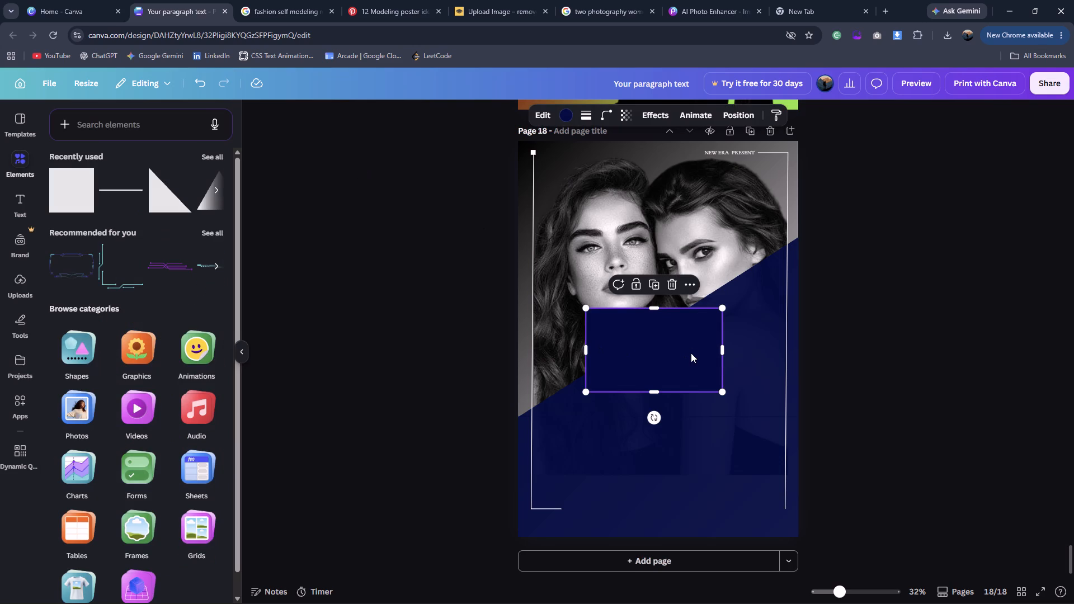
pyautogui.click(624, 116)
pyautogui.click(647, 162)
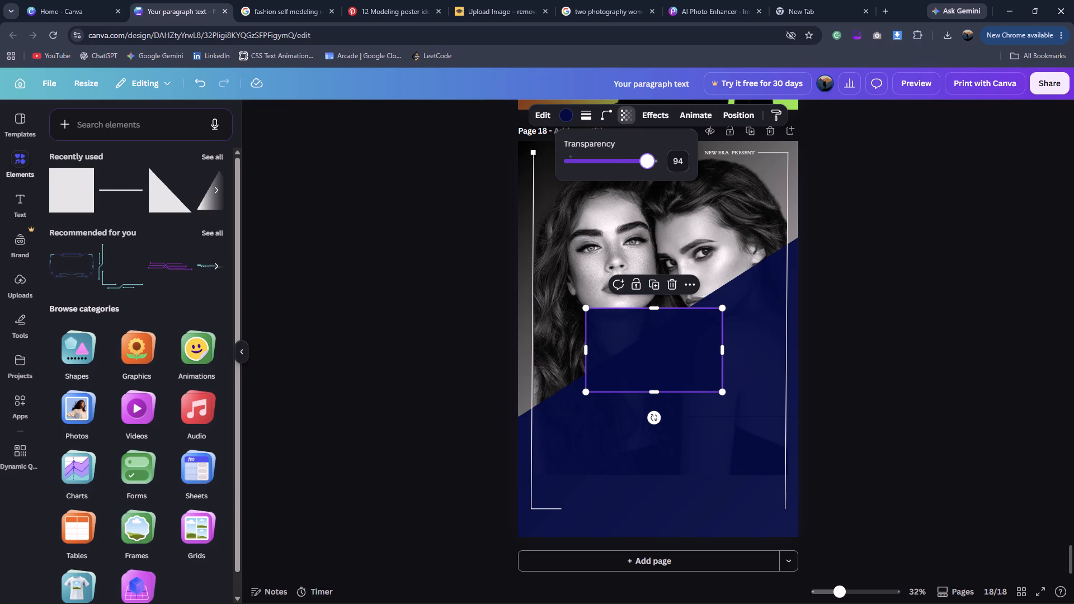
pyautogui.doubleClick(844, 226)
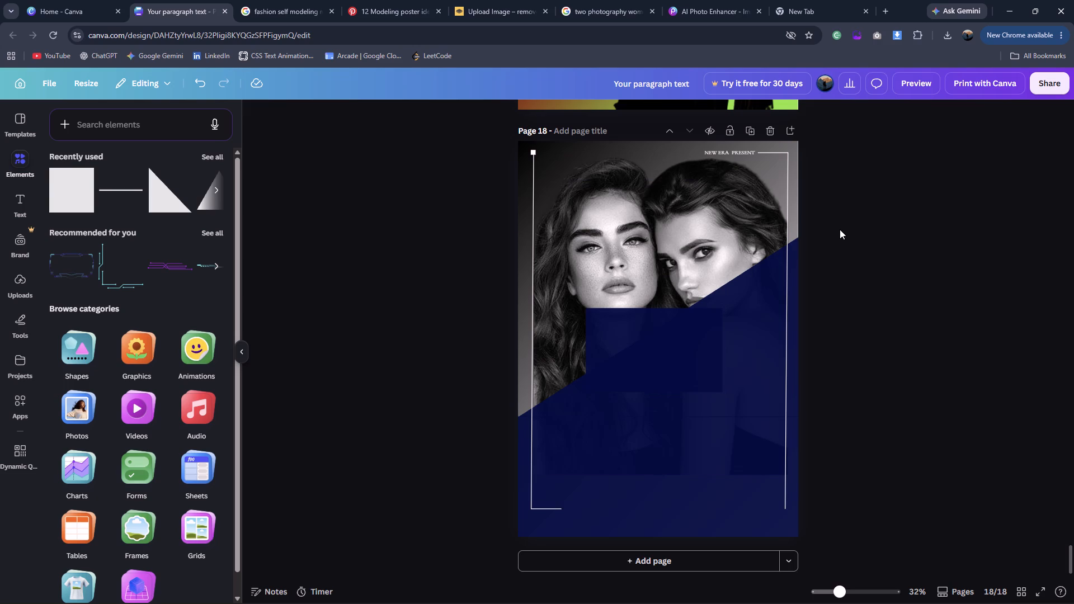
# Nudge the navy title rectangle slightly down and a touch left, so it sits just below the left woman's chin.
pyautogui.click(646, 358)
pyautogui.press('Down')
pyautogui.press('Down')
pyautogui.press('Down')
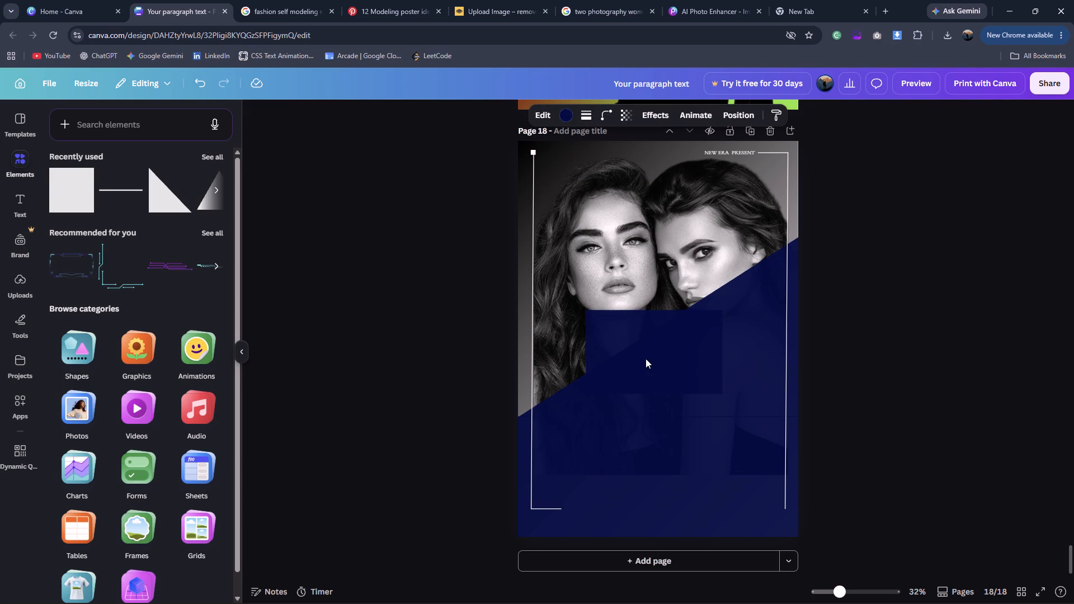
pyautogui.press('Down')
pyautogui.press('Down')
pyautogui.press('Down')
pyautogui.press('Down')
pyautogui.press('Down')
pyautogui.press('Down')
pyautogui.press('Down')
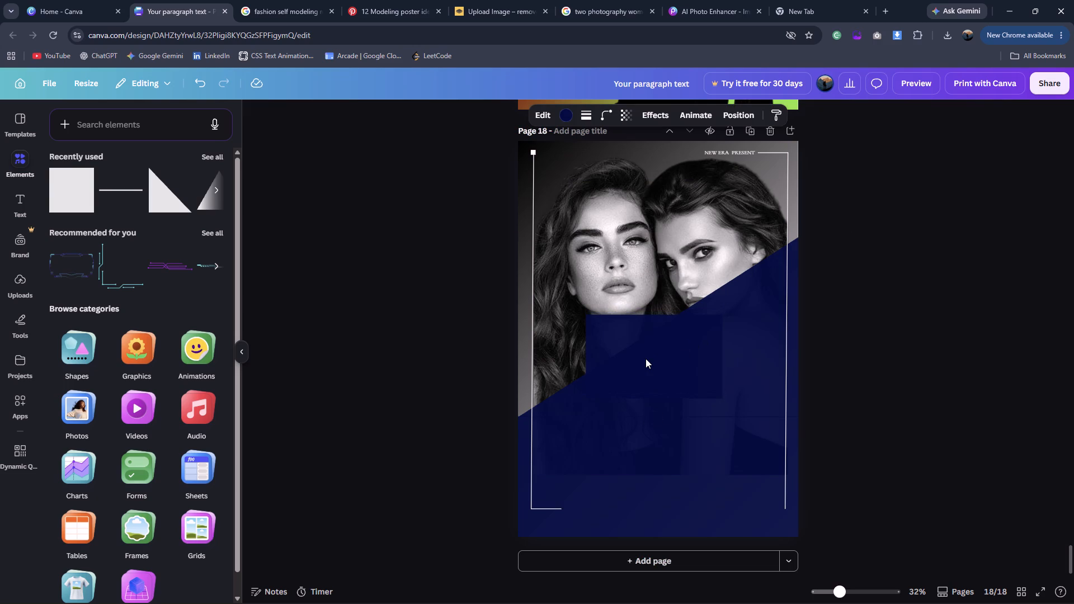
pyautogui.press('Up')
pyautogui.press('Up')
pyautogui.press('Left')
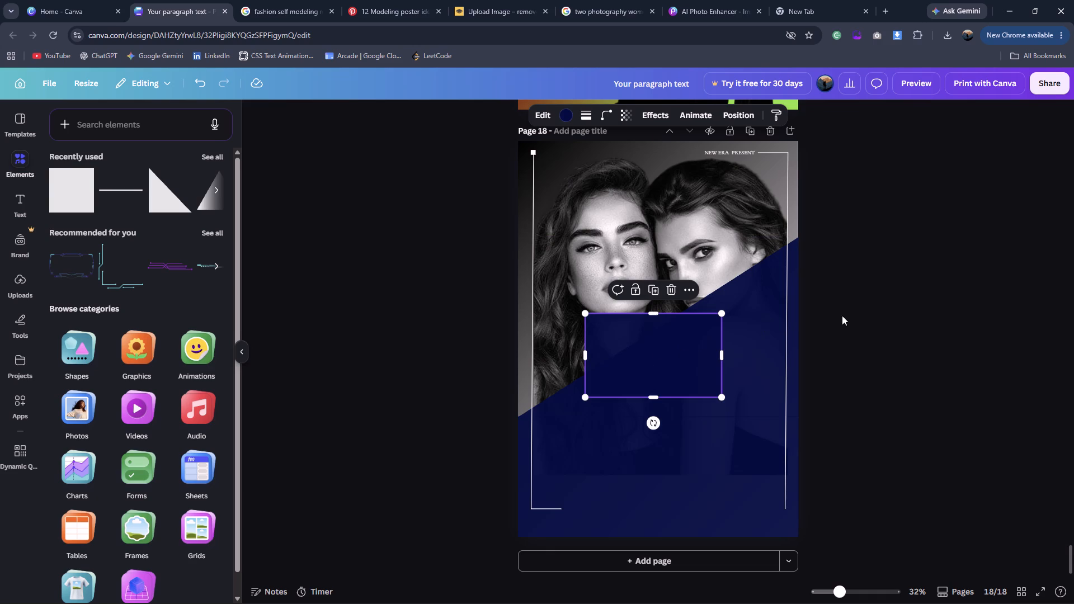
pyautogui.click(848, 313)
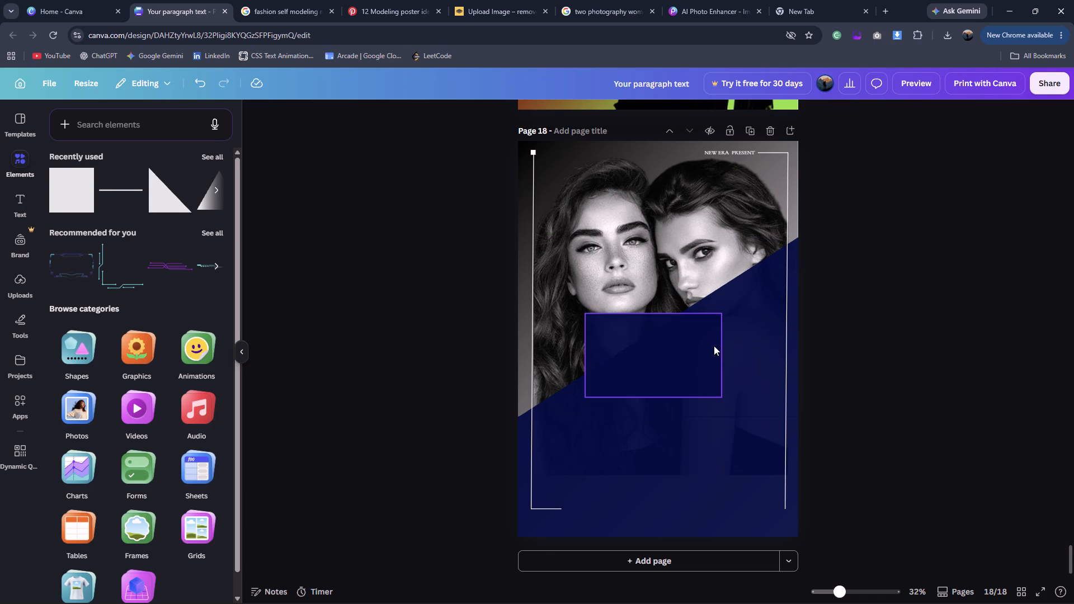
# Give the navy title rectangle a solid white border with a stroke weight of 7, following the Elegant Fashion reference.
pyautogui.click(291, 3)
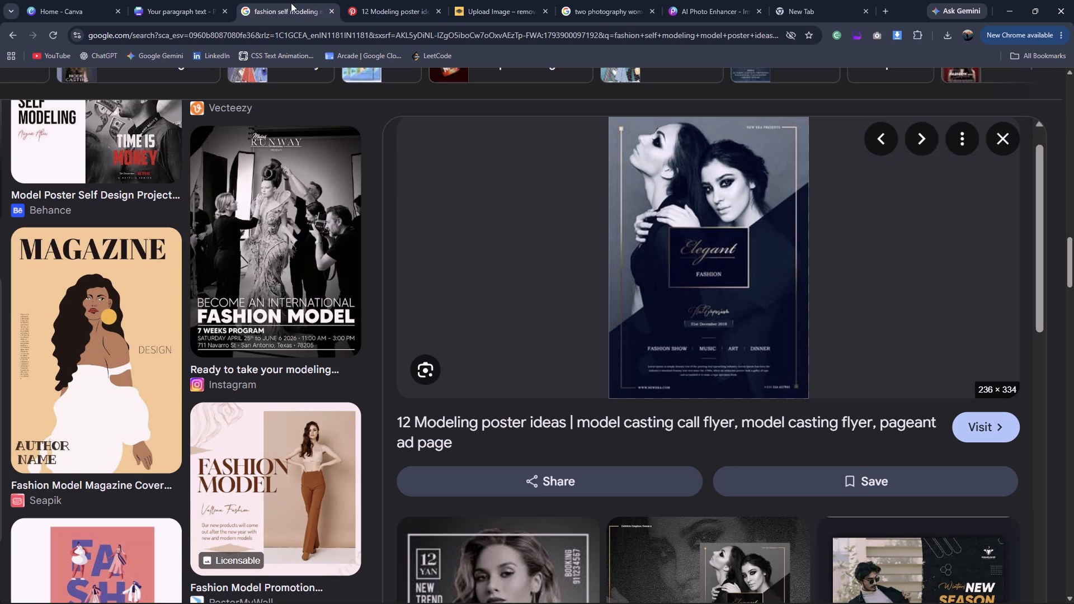
pyautogui.click(178, 0)
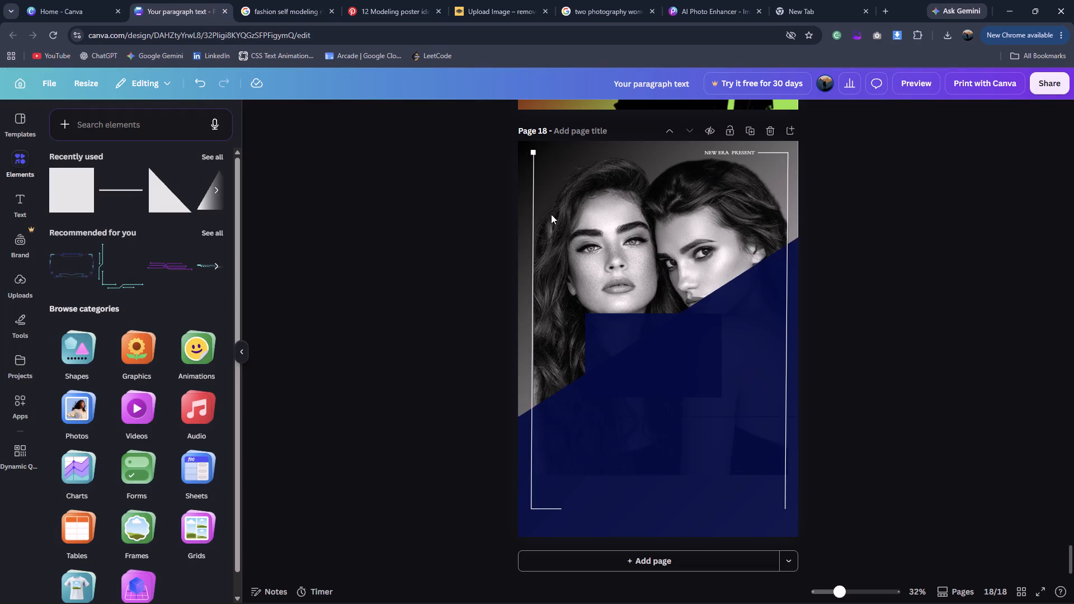
pyautogui.click(676, 371)
pyautogui.click(587, 115)
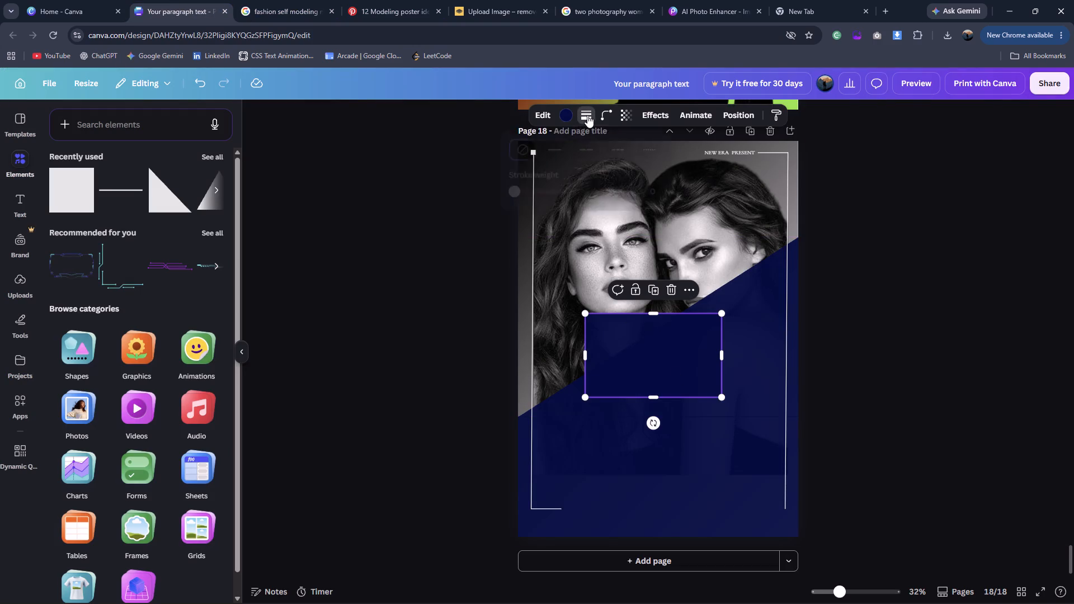
pyautogui.click(550, 158)
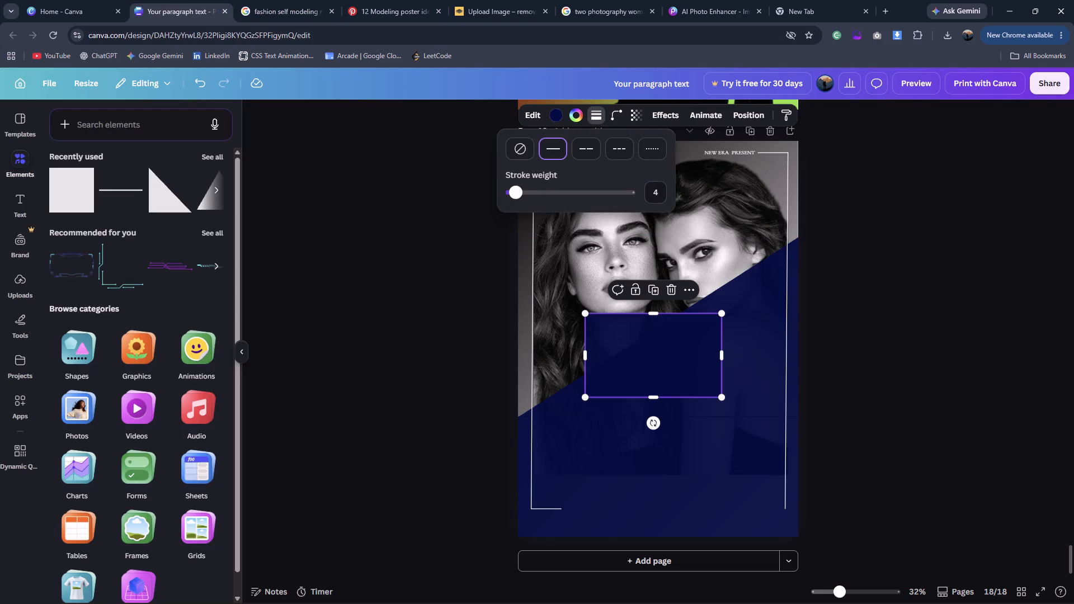
pyautogui.click(520, 195)
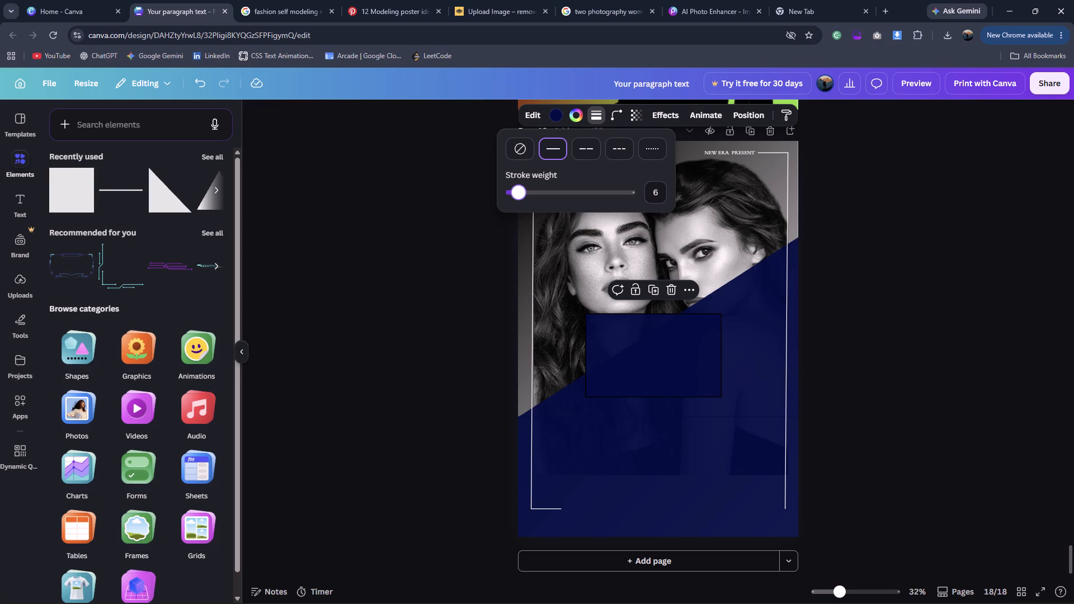
pyautogui.click(582, 117)
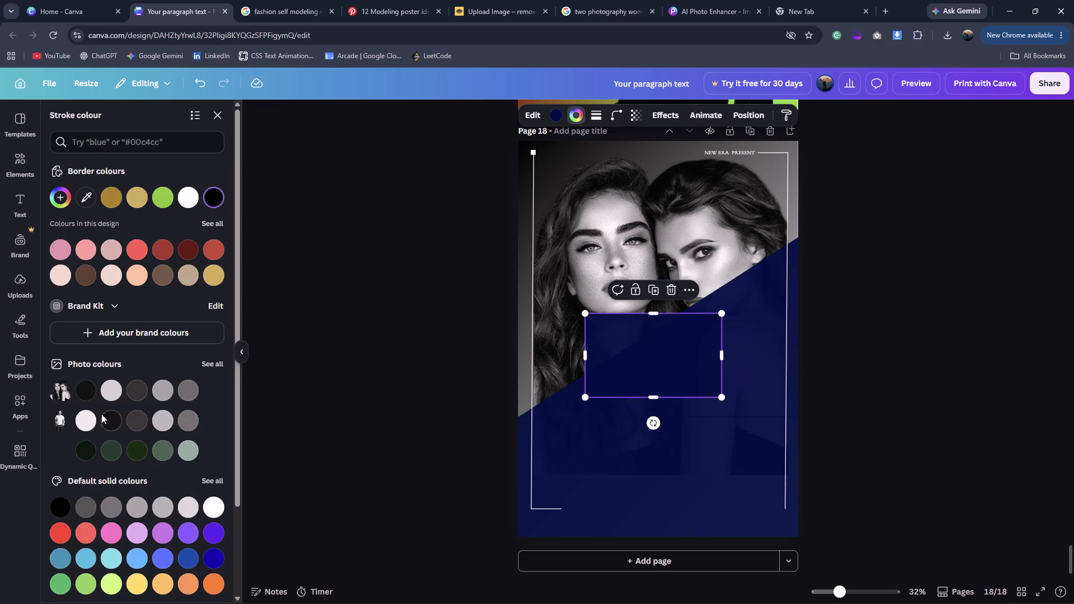
pyautogui.click(208, 503)
pyautogui.doubleClick(329, 455)
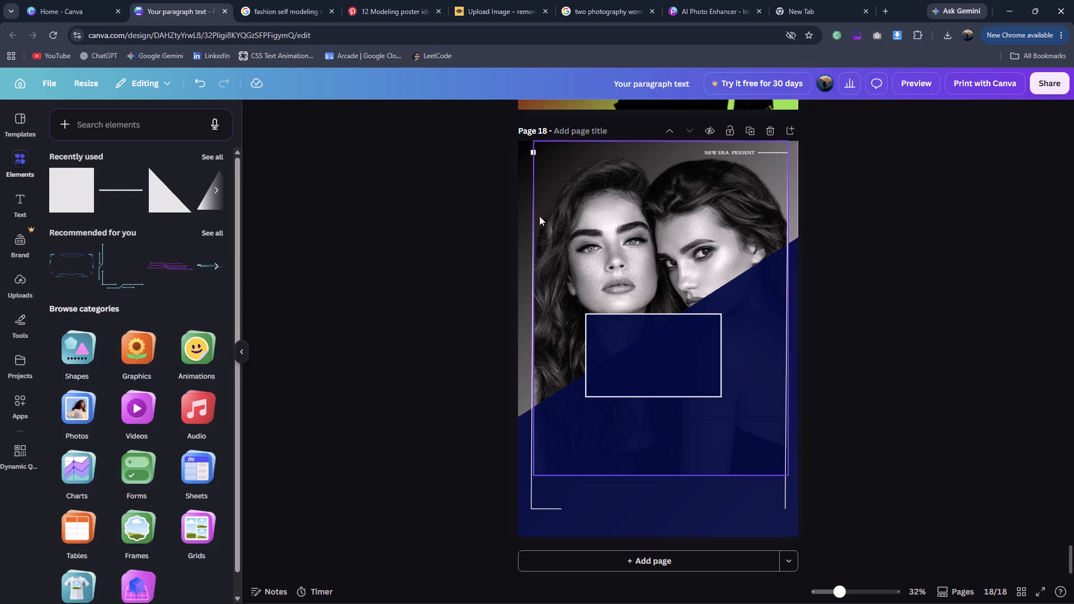
# Add a text box reading "Elegant" in the upper part of the framed title box, enlarged to font size 74.
pyautogui.click(16, 206)
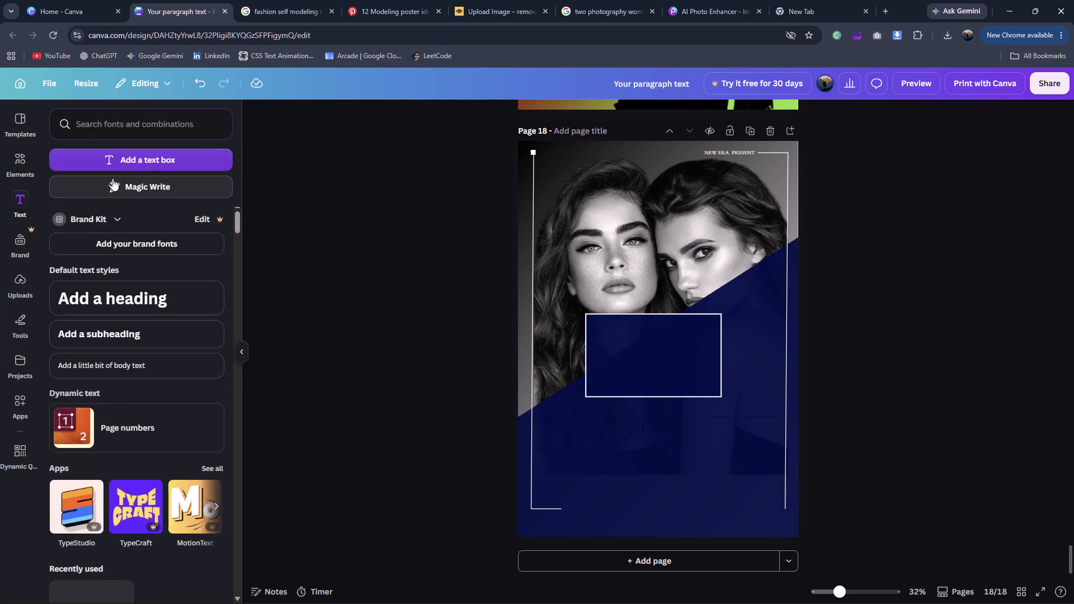
pyautogui.click(126, 155)
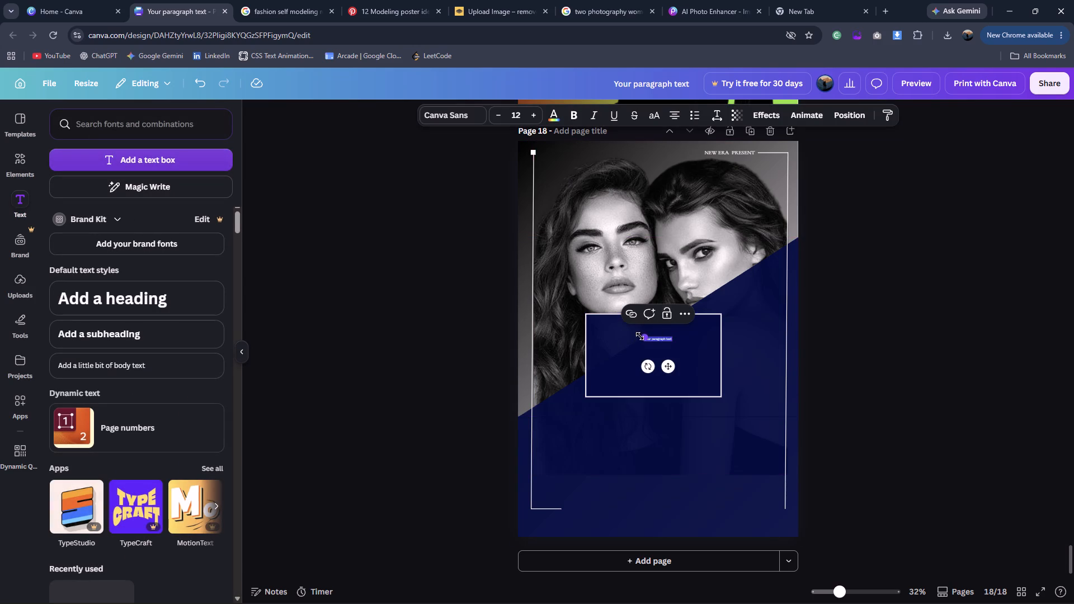
pyautogui.moveTo(640, 336); pyautogui.dragTo(583, 315)
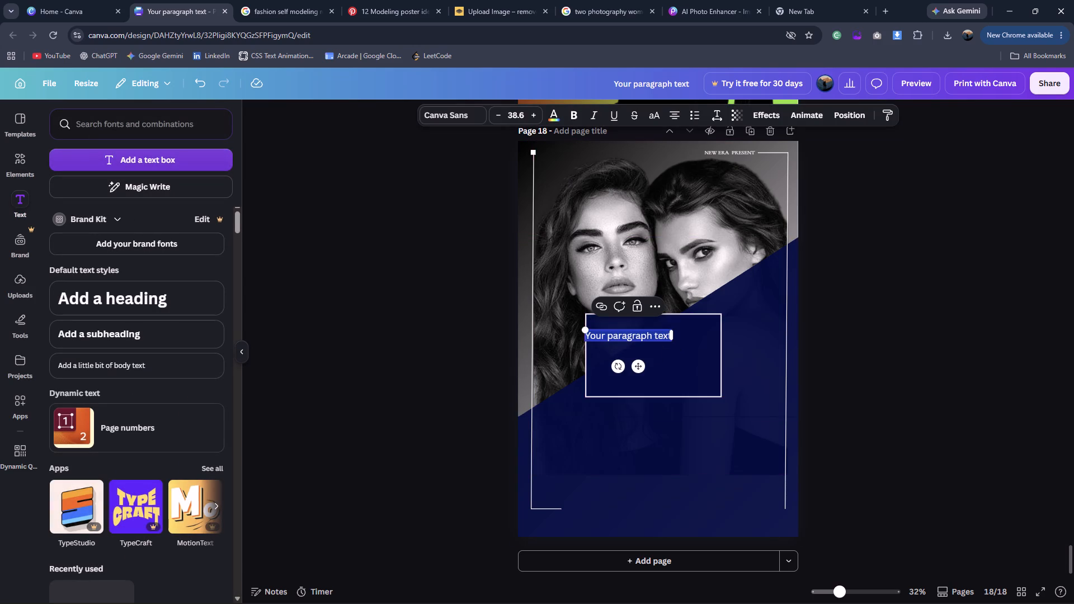
pyautogui.moveTo(638, 364); pyautogui.dragTo(653, 374)
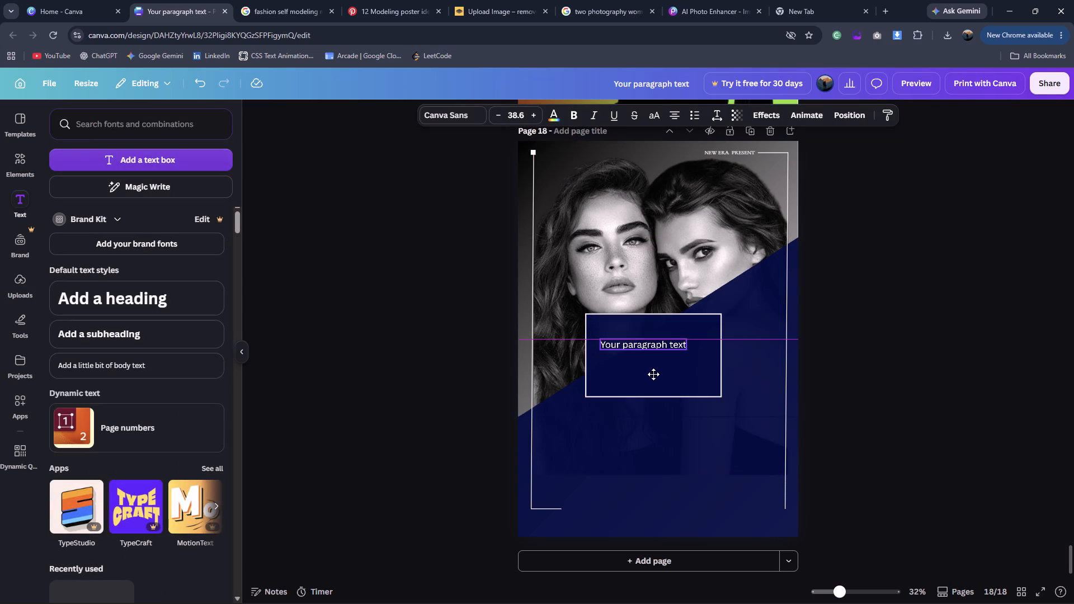
pyautogui.moveTo(653, 374); pyautogui.dragTo(660, 376)
pyautogui.doubleClick(660, 353)
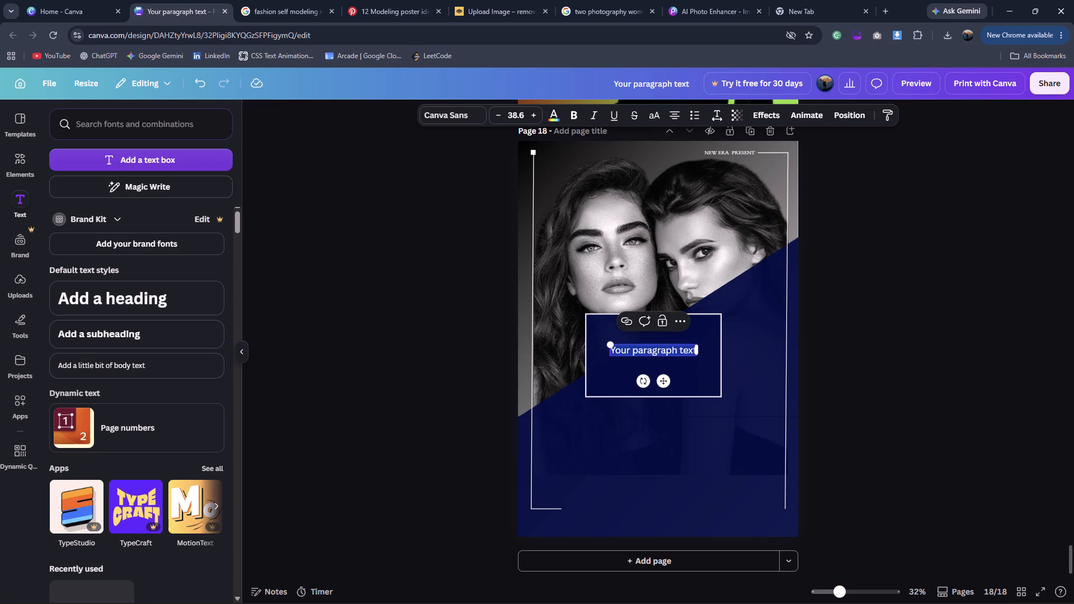
pyautogui.write('Elege')
pyautogui.press('BackSpace')
pyautogui.write('an')
pyautogui.press('t')
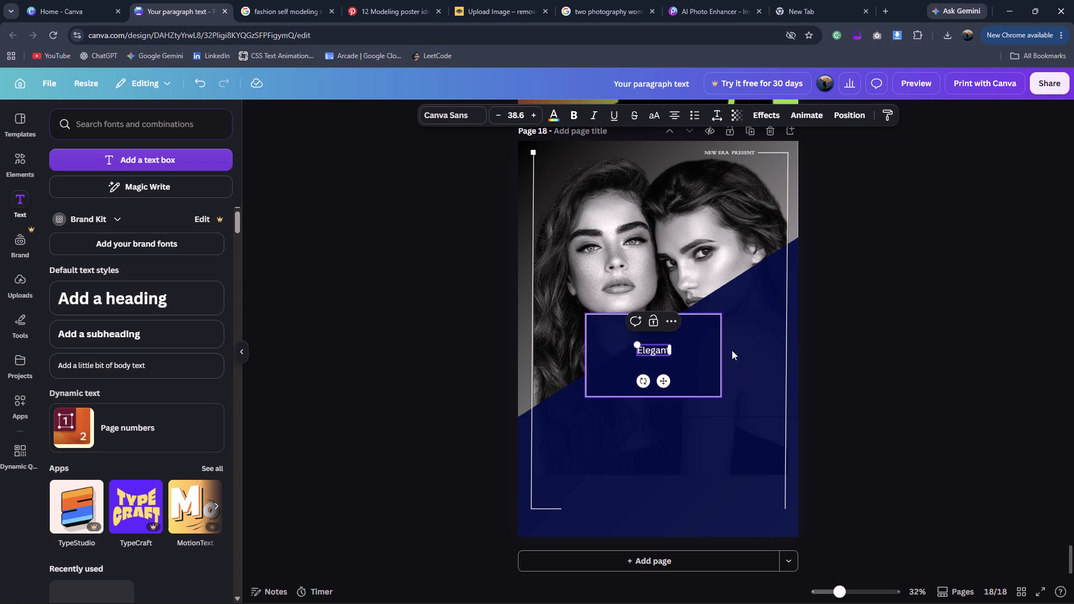
pyautogui.moveTo(638, 345); pyautogui.dragTo(611, 331)
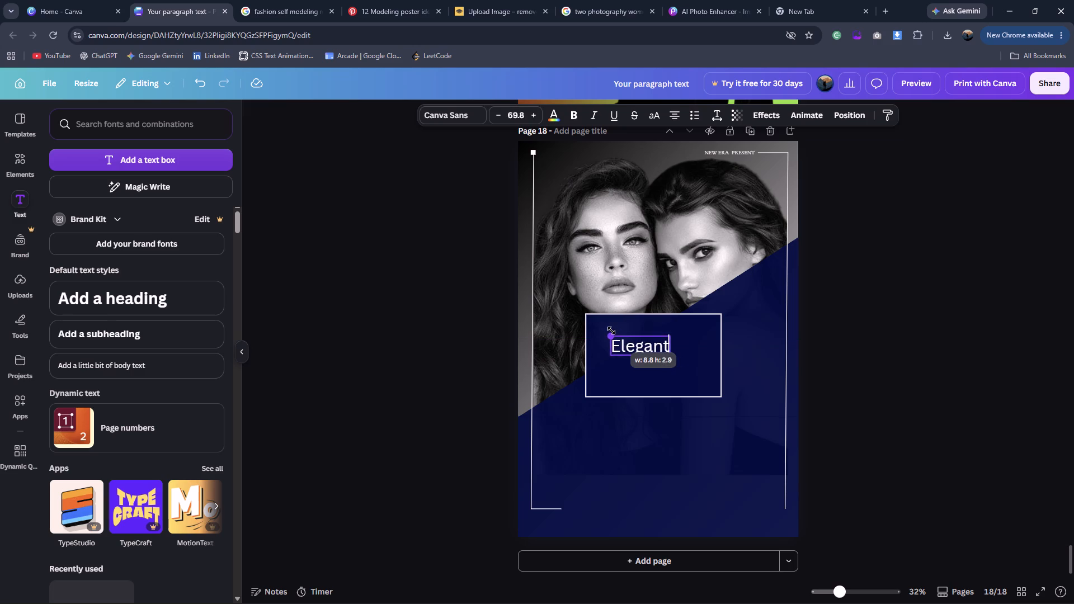
pyautogui.moveTo(611, 331); pyautogui.dragTo(609, 331)
# Set the "Elegant" title in the Alex Brush script font, matching the reference, and enlarge it to about size 123.
pyautogui.click(294, 3)
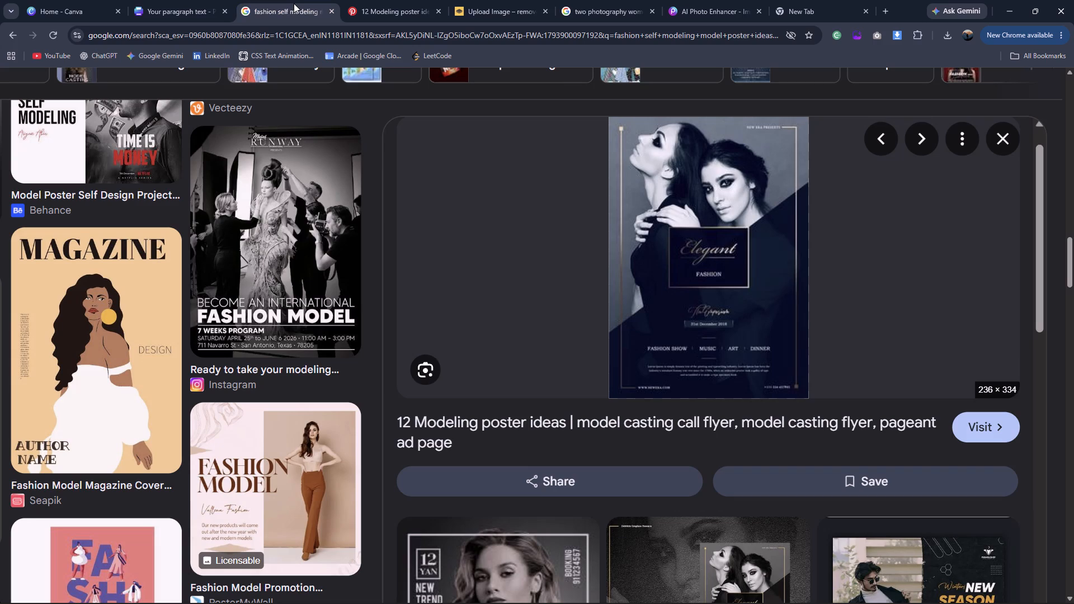
pyautogui.click(197, 0)
pyautogui.click(445, 120)
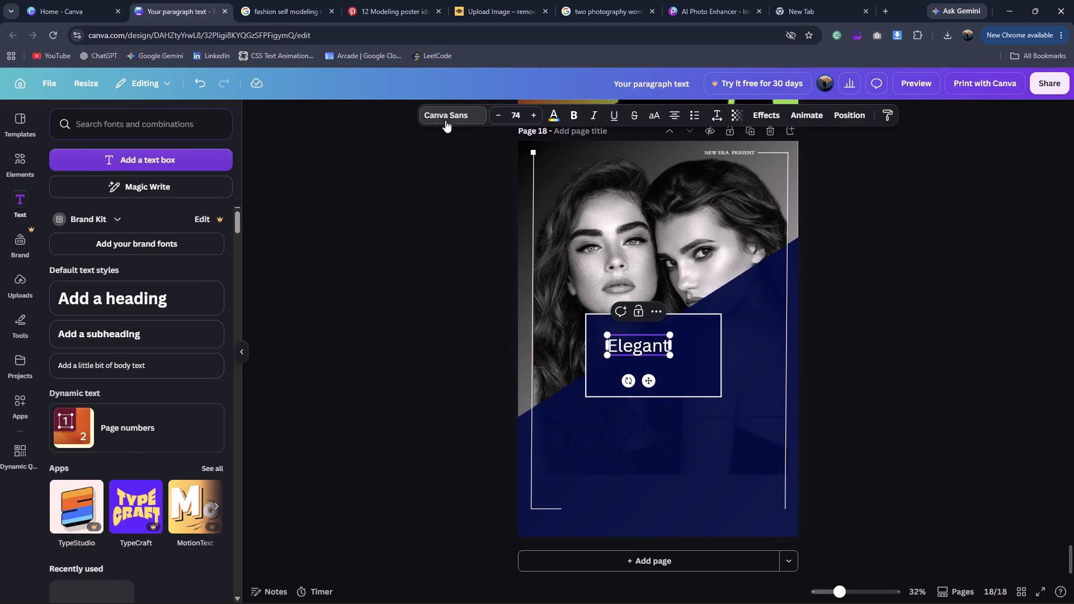
pyautogui.scroll(-1, 121, 419)
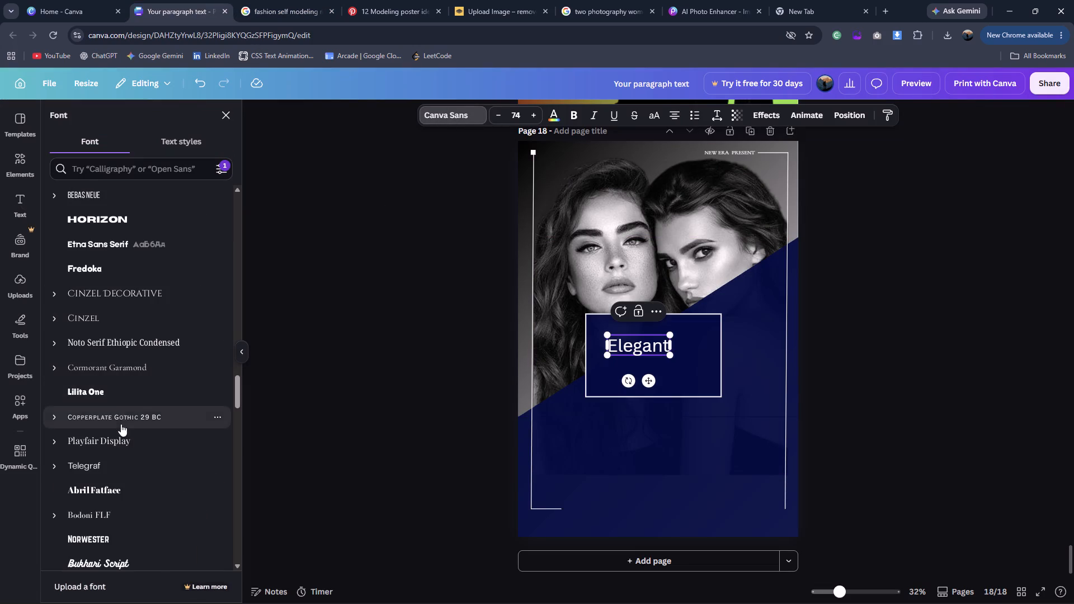
pyautogui.scroll(-2, 121, 424)
pyautogui.click(98, 494)
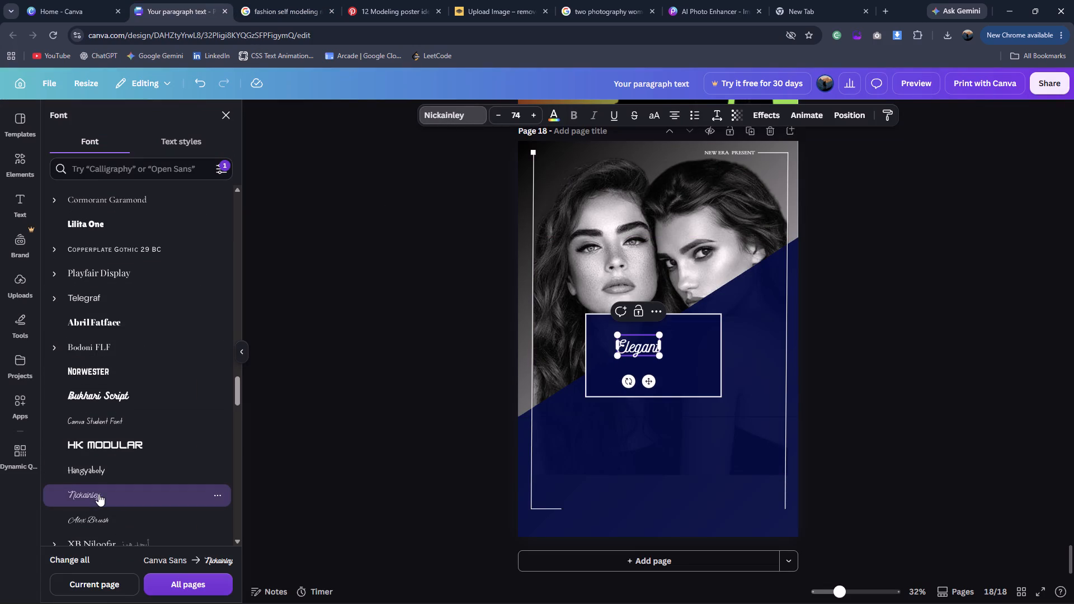
pyautogui.click(105, 516)
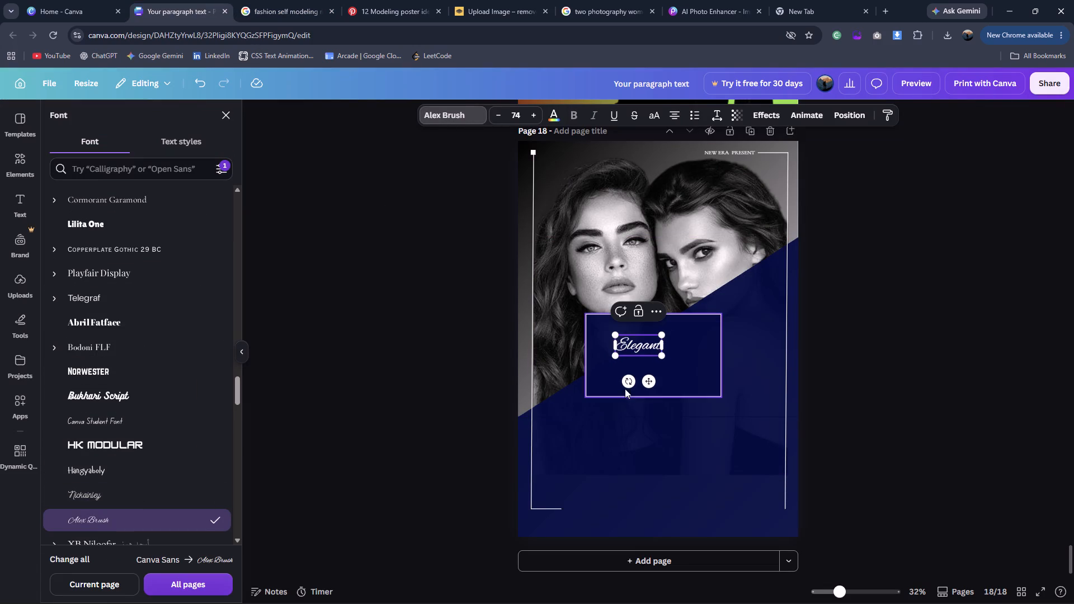
pyautogui.moveTo(666, 358); pyautogui.dragTo(696, 372)
pyautogui.click(831, 375)
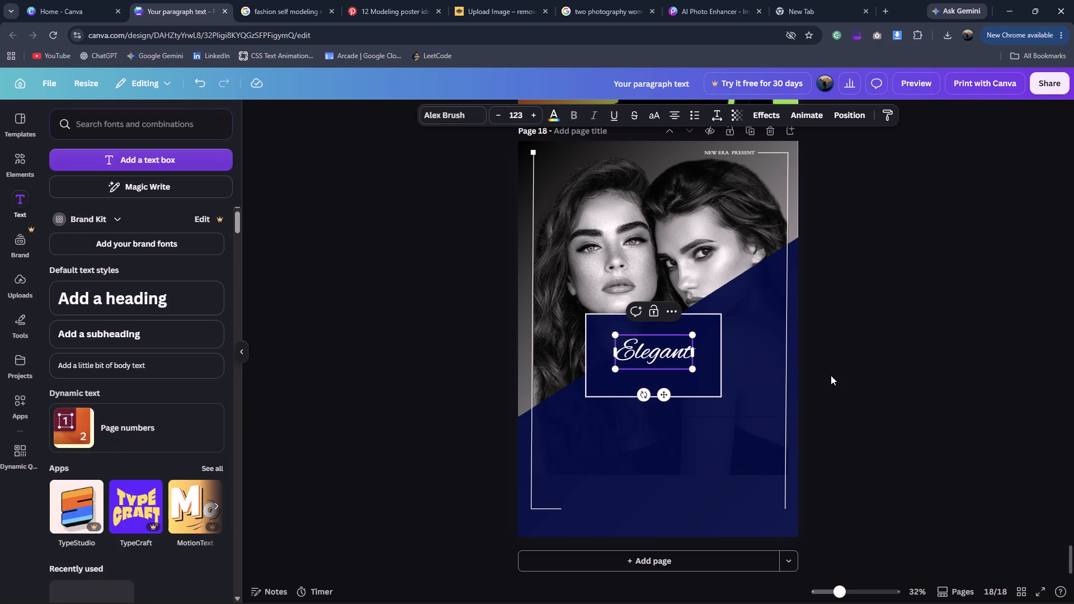
# Find and launch the Kuro app.
pyautogui.write('kuro')
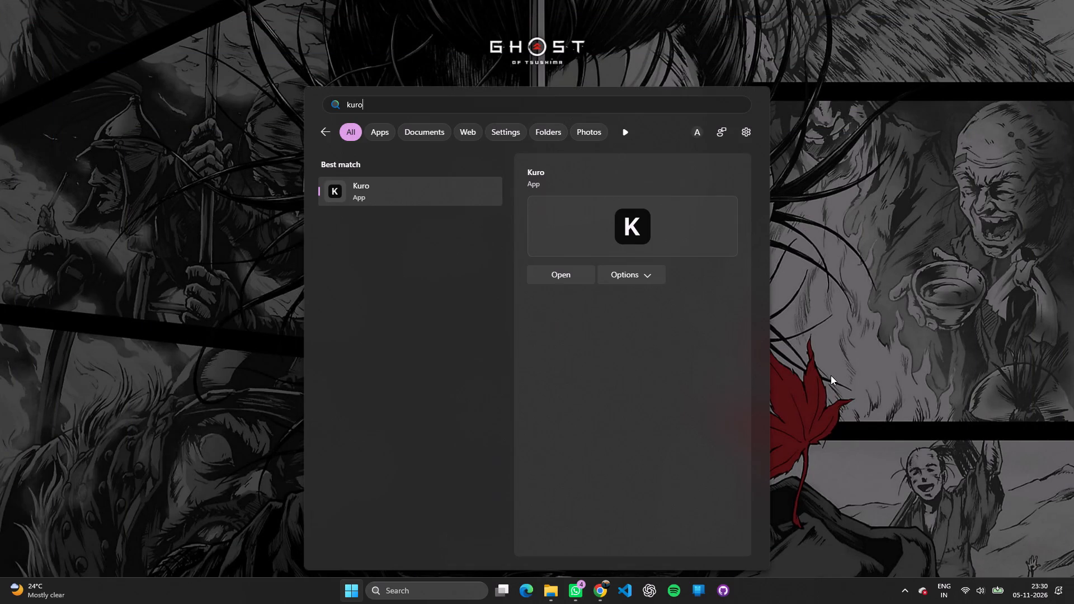
pyautogui.press('Return')
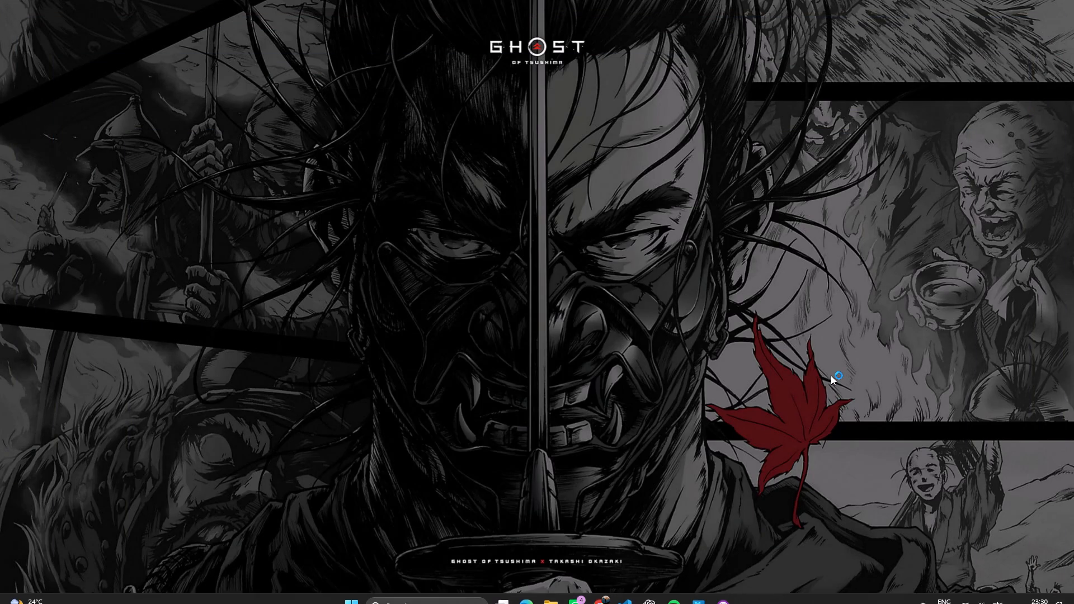
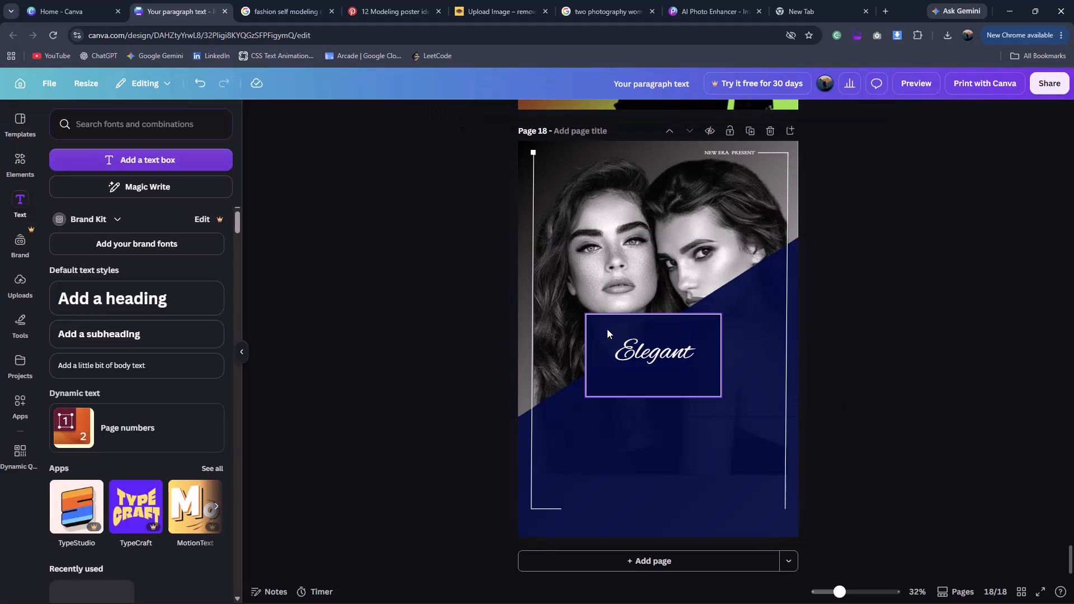
# Reposition the "Elegant" title, horizontally centred in the upper part of the white-bordered box, checking it against the Elegant Fashion reference.
pyautogui.click(665, 352)
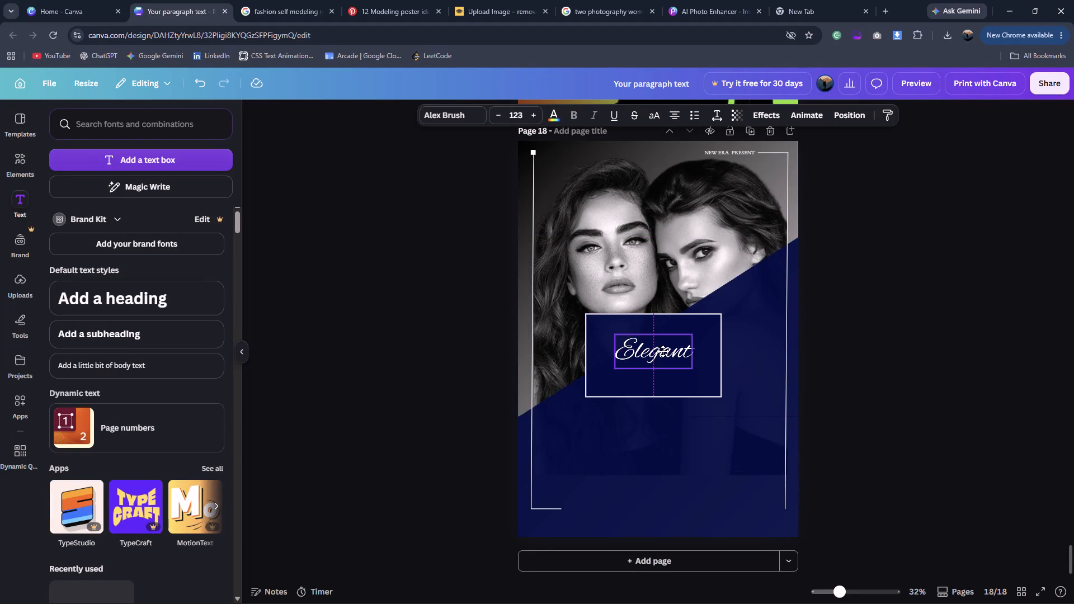
pyautogui.click(284, 16)
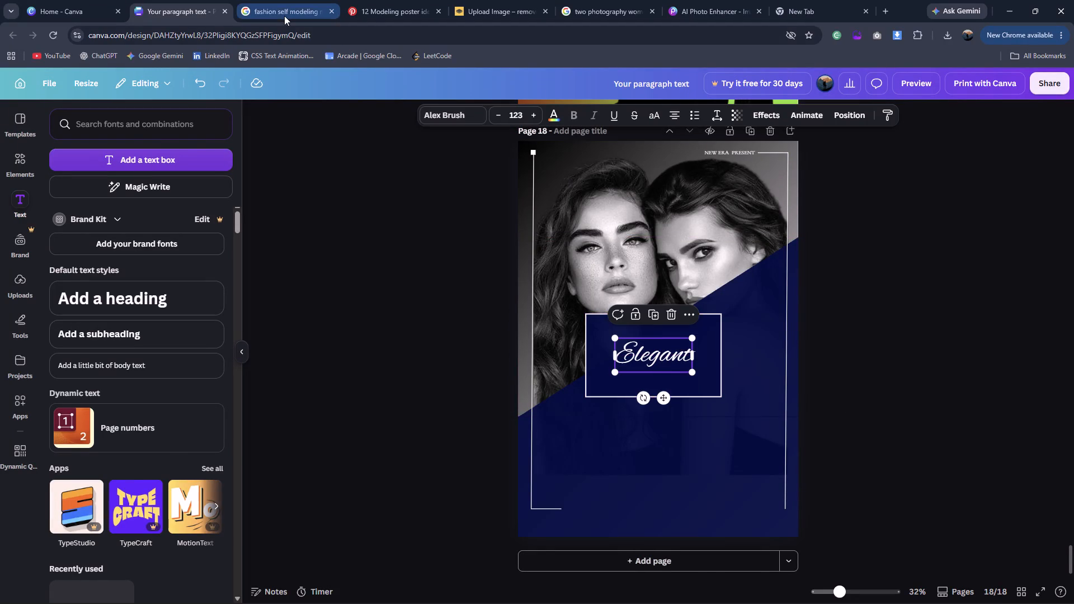
pyautogui.click(214, 2)
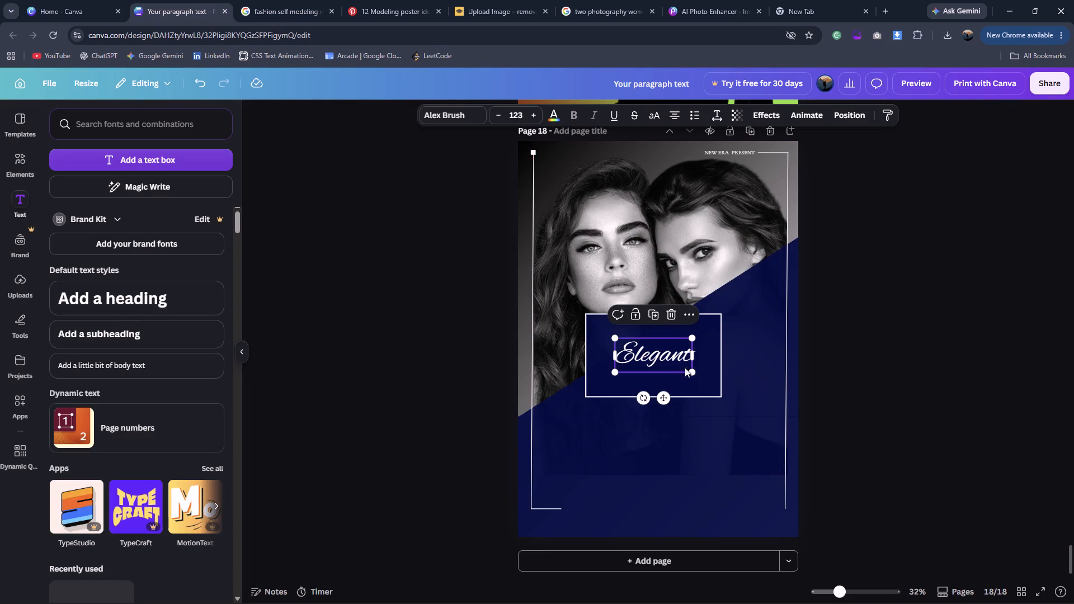
pyautogui.moveTo(664, 361); pyautogui.dragTo(662, 352)
pyautogui.click(800, 376)
pyautogui.click(691, 347)
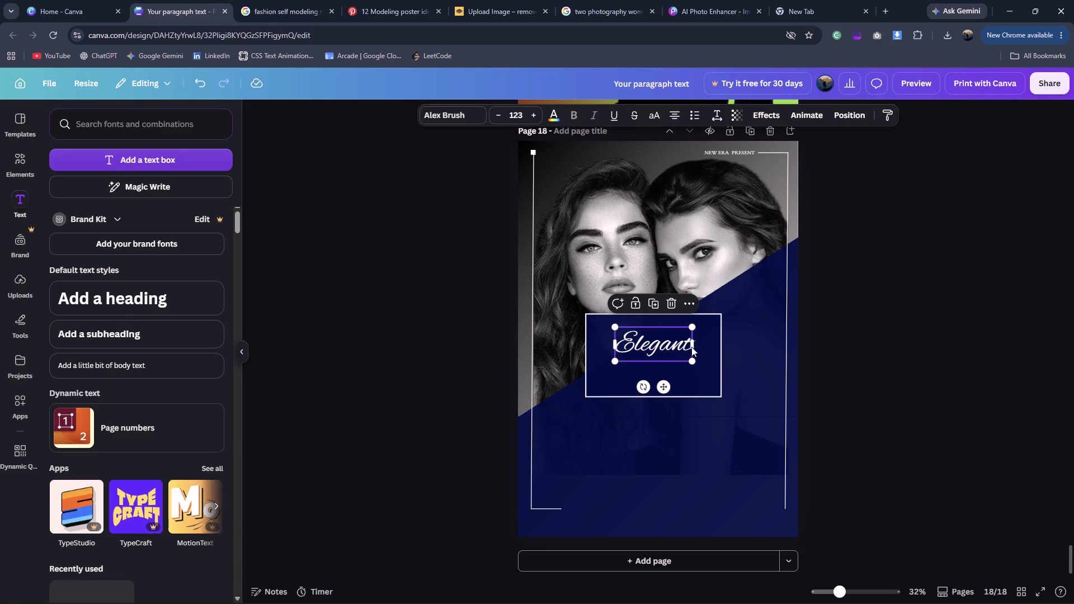
# Add a recently used straight line, shorten it, and place it horizontally along the lower edge of "Elegant" at the box's mid-height.
pyautogui.click(25, 154)
pyautogui.click(114, 194)
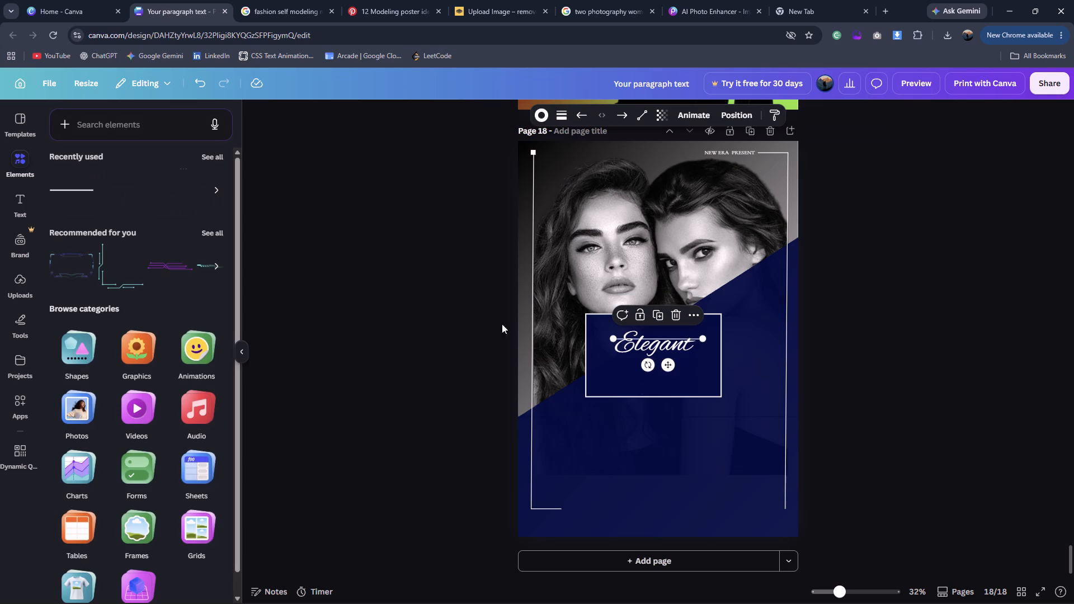
pyautogui.moveTo(673, 364); pyautogui.dragTo(690, 385)
pyautogui.moveTo(722, 361); pyautogui.dragTo(708, 361)
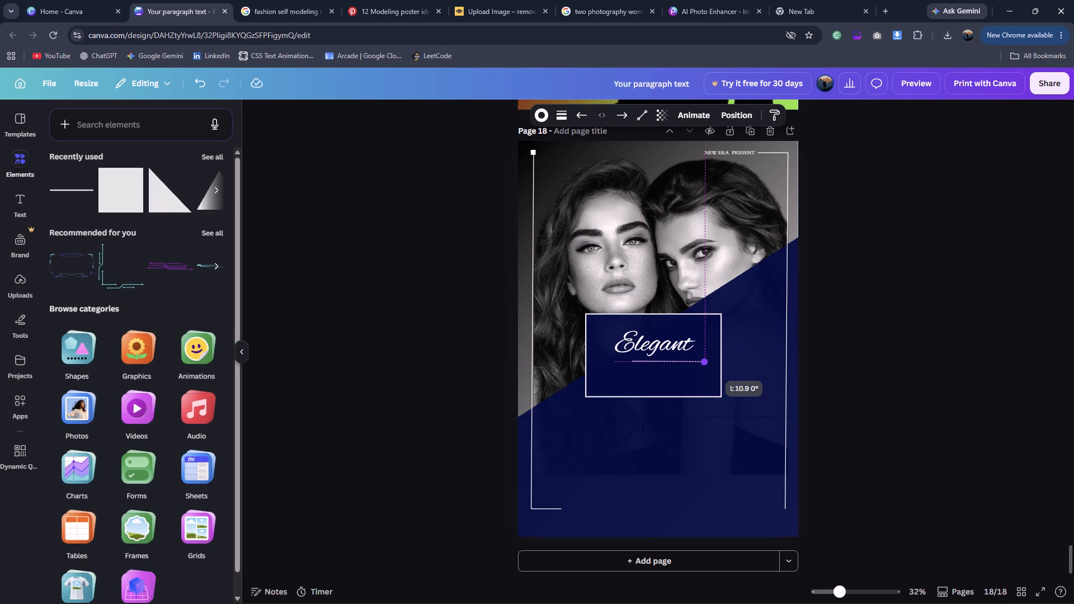
pyautogui.moveTo(708, 361); pyautogui.dragTo(698, 361)
pyautogui.moveTo(677, 386); pyautogui.dragTo(695, 384)
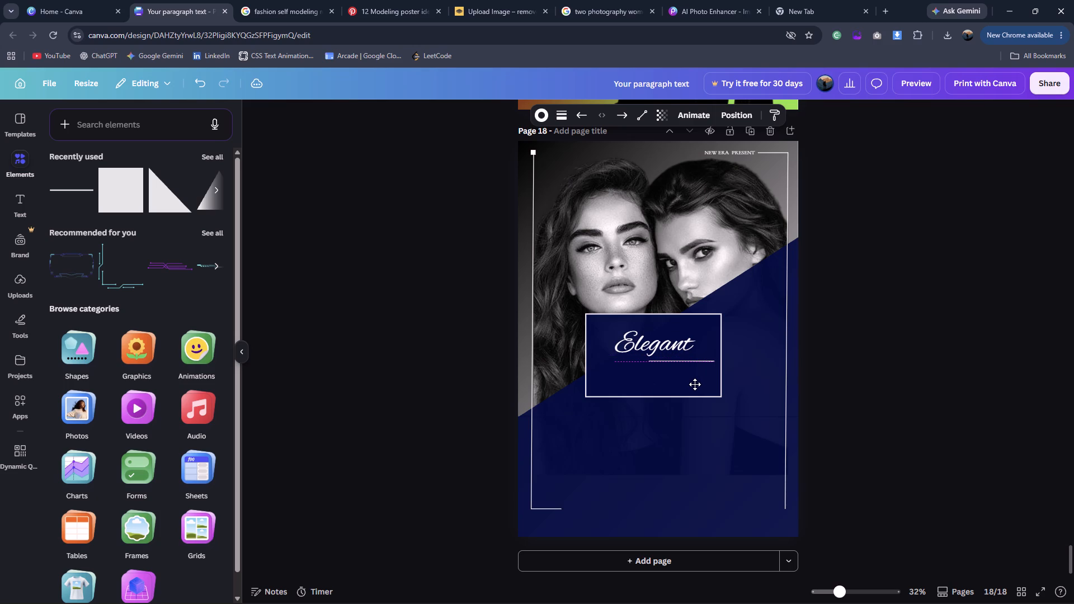
pyautogui.moveTo(695, 384); pyautogui.dragTo(691, 384)
pyautogui.moveTo(691, 384); pyautogui.dragTo(691, 385)
pyautogui.moveTo(691, 385); pyautogui.dragTo(691, 383)
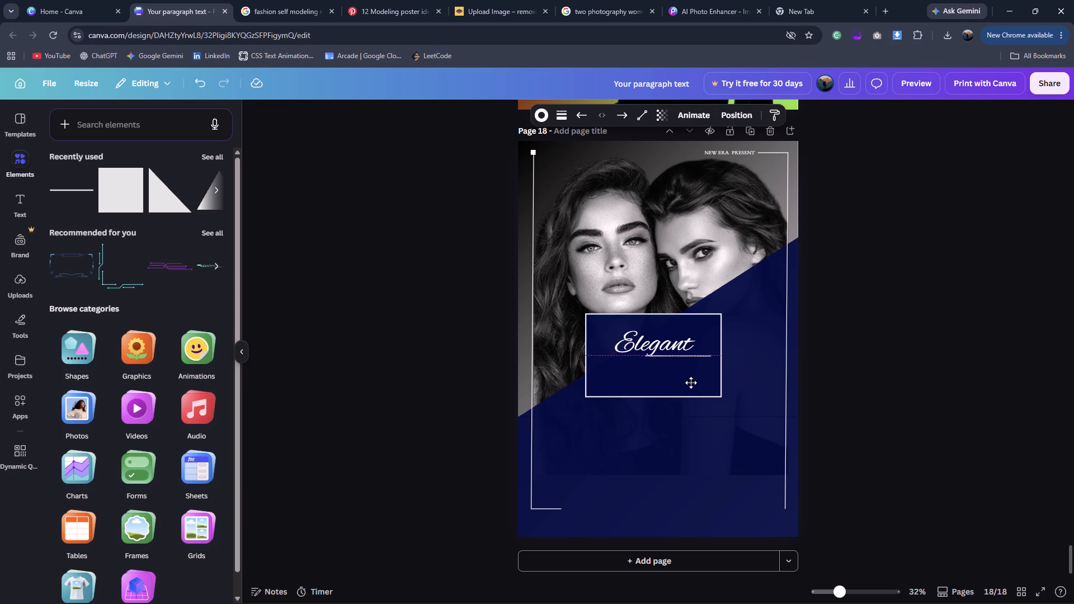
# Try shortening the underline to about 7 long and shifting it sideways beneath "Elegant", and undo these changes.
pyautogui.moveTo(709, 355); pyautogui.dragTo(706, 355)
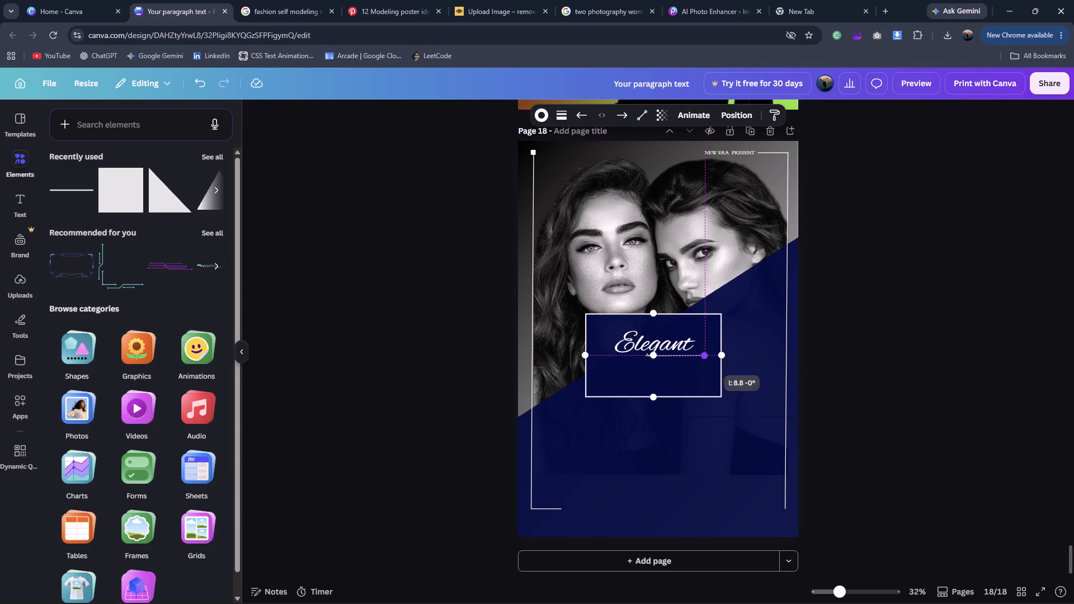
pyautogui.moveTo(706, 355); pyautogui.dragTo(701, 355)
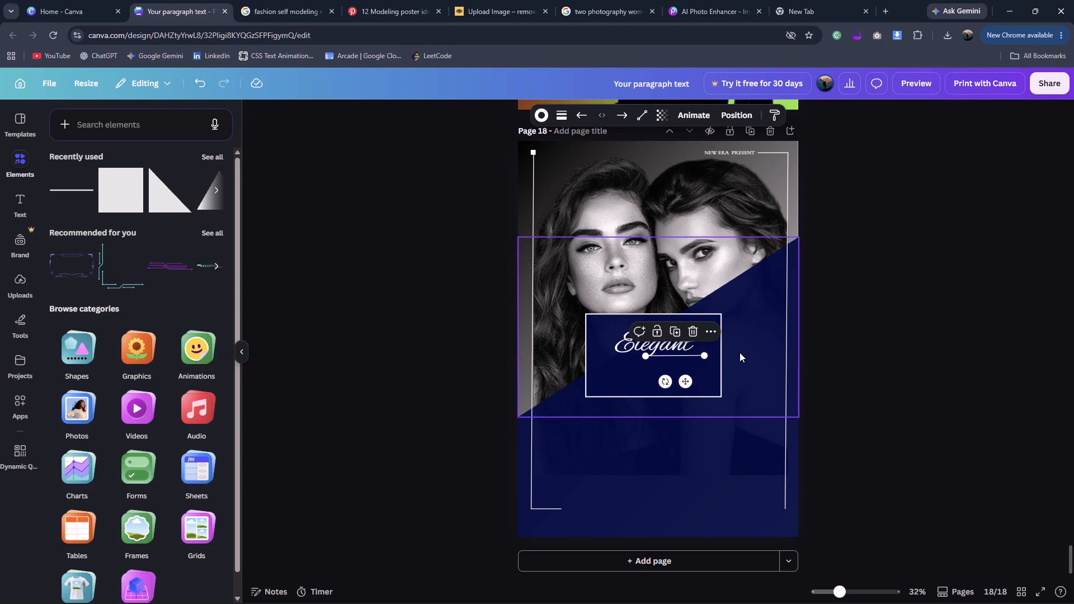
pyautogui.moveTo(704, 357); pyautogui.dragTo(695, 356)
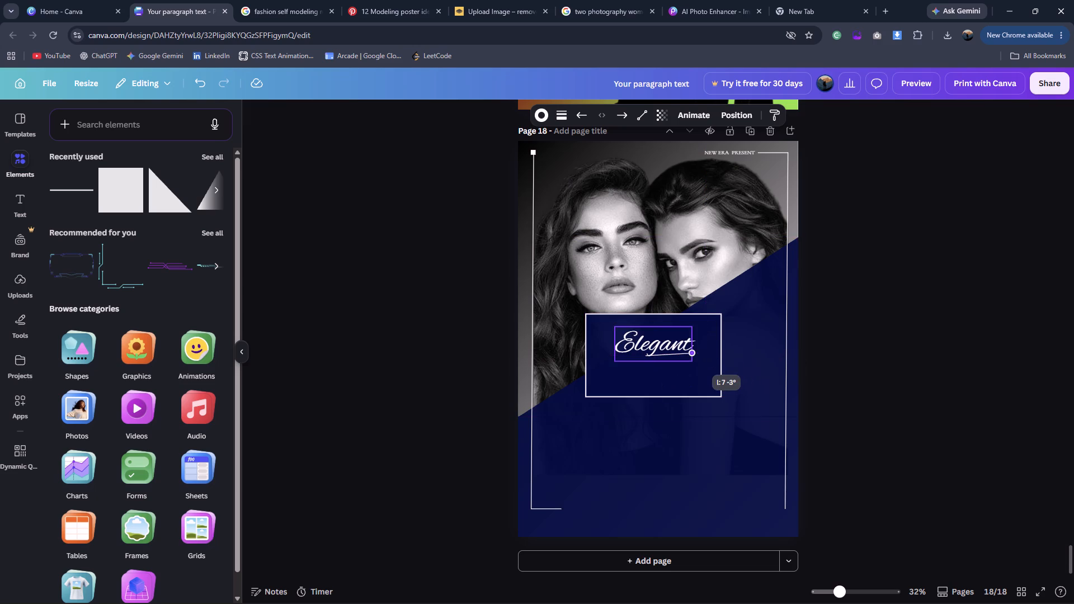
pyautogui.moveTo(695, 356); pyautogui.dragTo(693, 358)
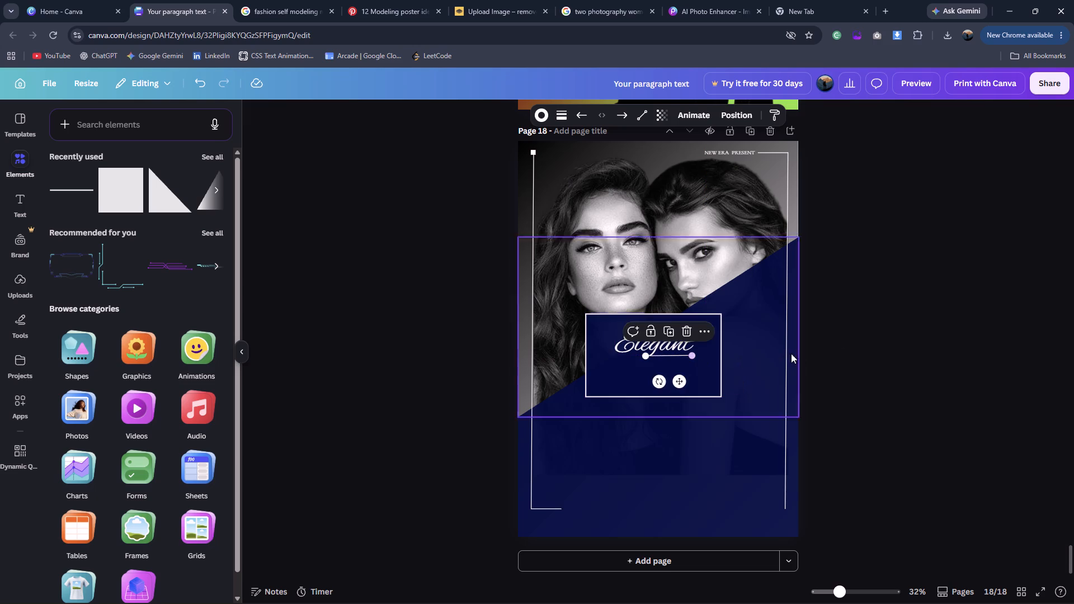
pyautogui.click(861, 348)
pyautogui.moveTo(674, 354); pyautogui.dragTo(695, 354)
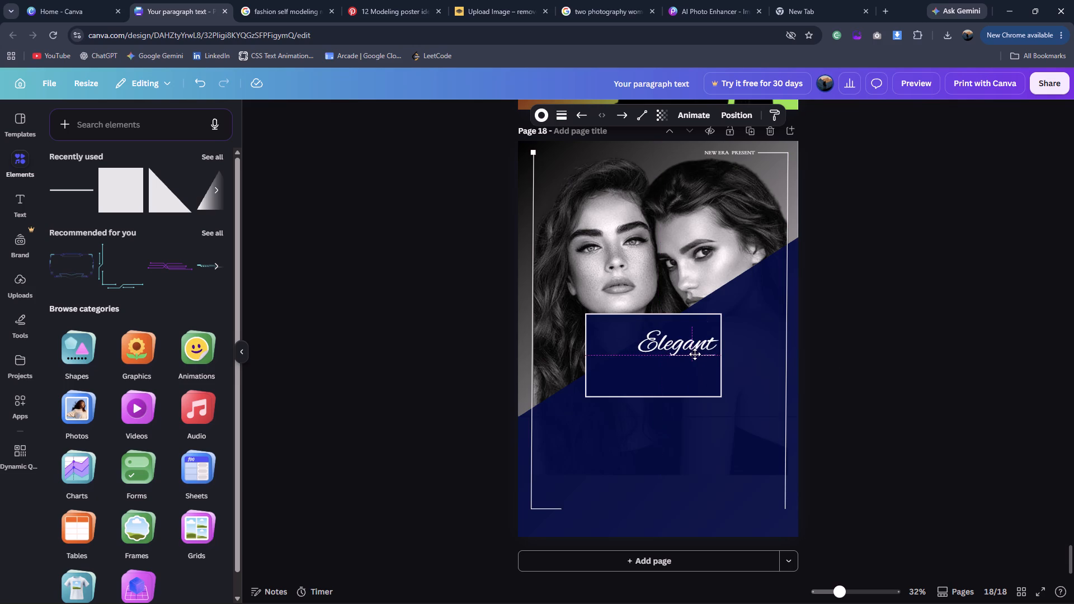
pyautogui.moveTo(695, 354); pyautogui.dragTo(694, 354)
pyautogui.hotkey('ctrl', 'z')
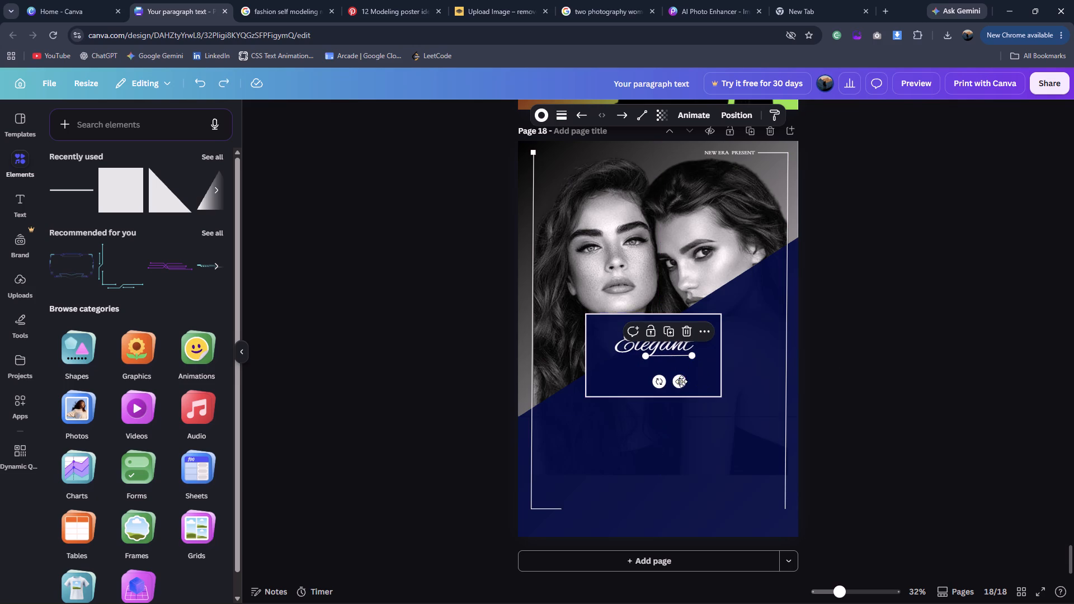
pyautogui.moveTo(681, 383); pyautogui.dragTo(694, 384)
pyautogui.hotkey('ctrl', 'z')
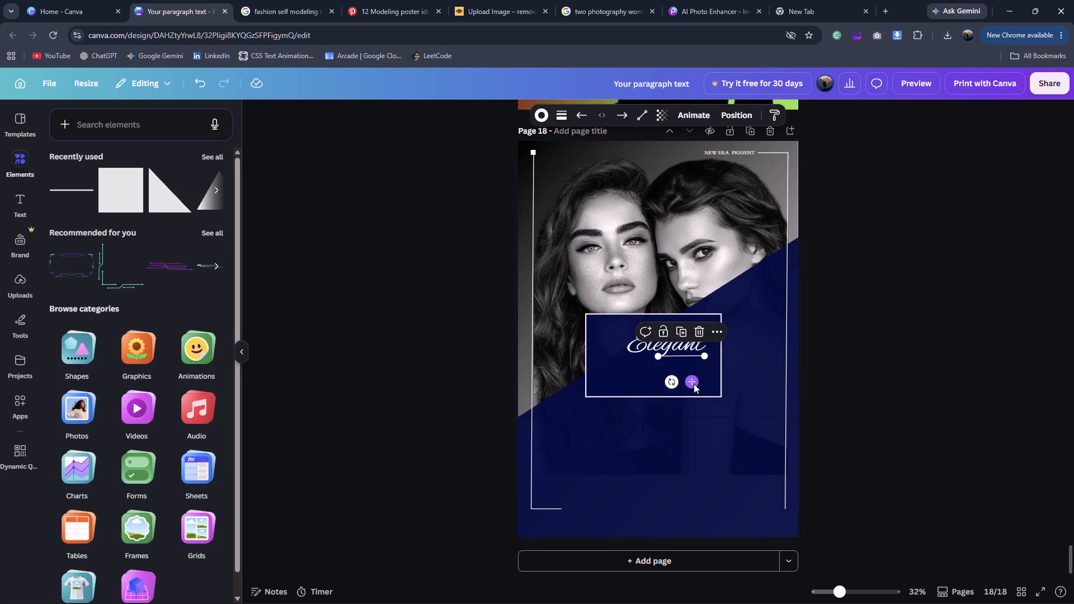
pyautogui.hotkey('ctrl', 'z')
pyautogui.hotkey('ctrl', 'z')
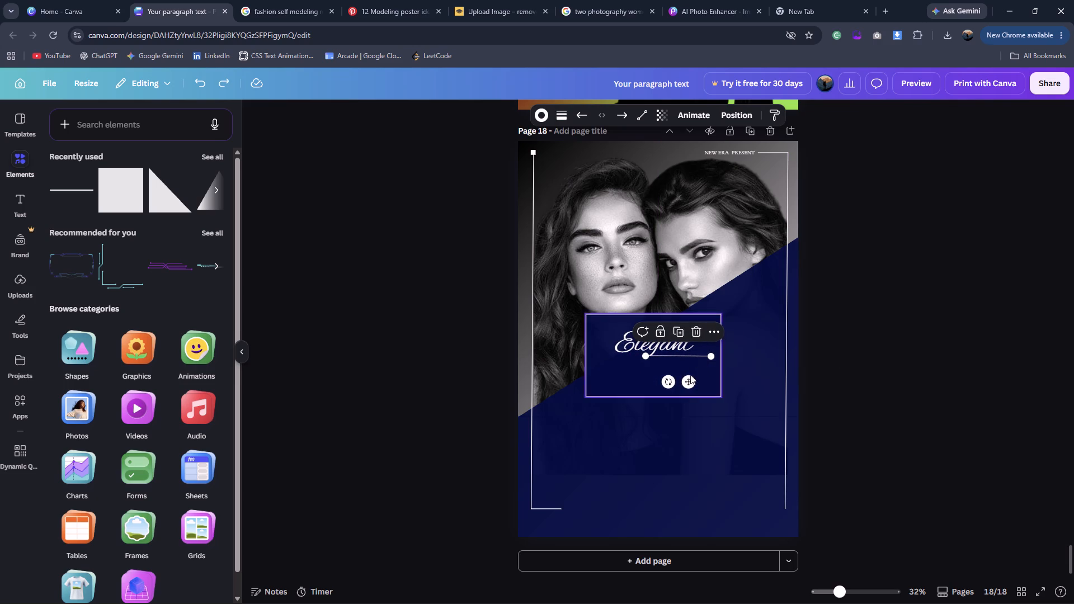
# Shift the underline toward the end of "Elegant" and shorten it from its right end to about 7.7 long, keeping it horizontal.
pyautogui.moveTo(687, 383); pyautogui.dragTo(693, 385)
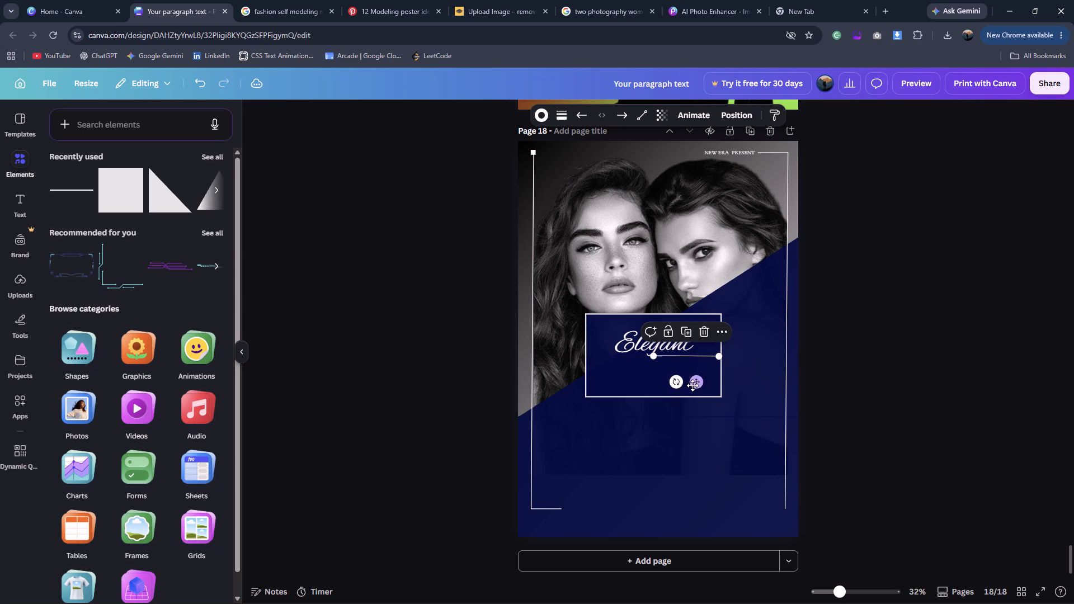
pyautogui.moveTo(719, 358); pyautogui.dragTo(706, 359)
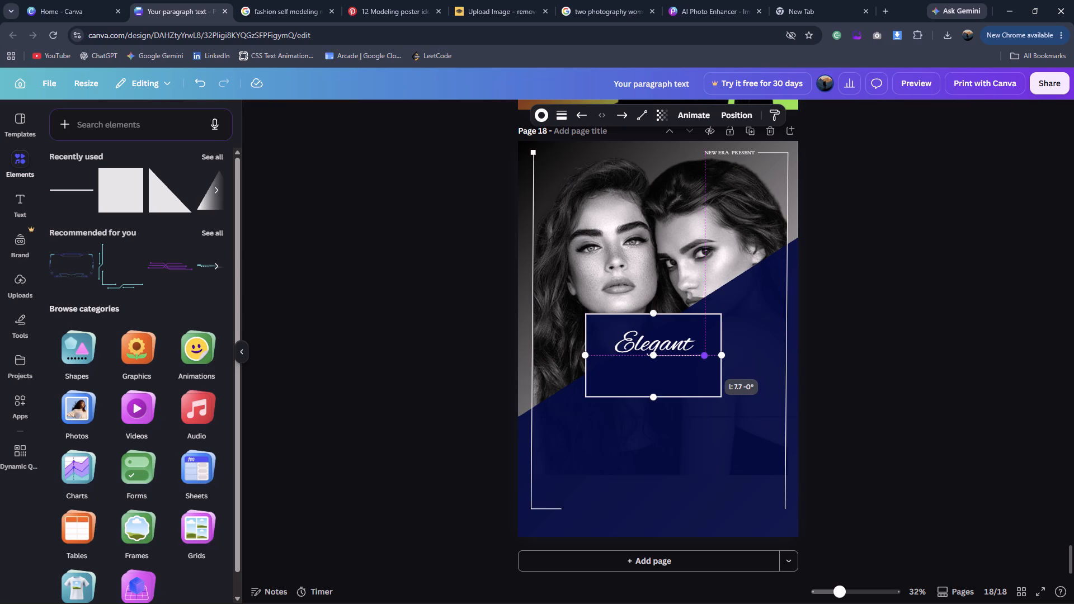
pyautogui.moveTo(706, 359); pyautogui.dragTo(705, 359)
pyautogui.moveTo(705, 359); pyautogui.dragTo(702, 358)
pyautogui.click(847, 353)
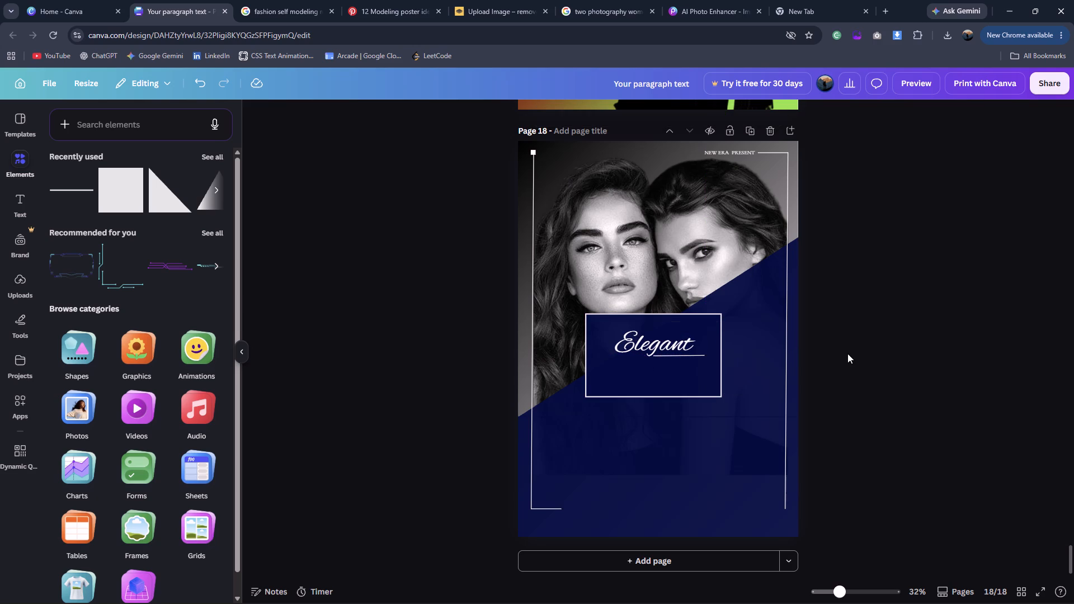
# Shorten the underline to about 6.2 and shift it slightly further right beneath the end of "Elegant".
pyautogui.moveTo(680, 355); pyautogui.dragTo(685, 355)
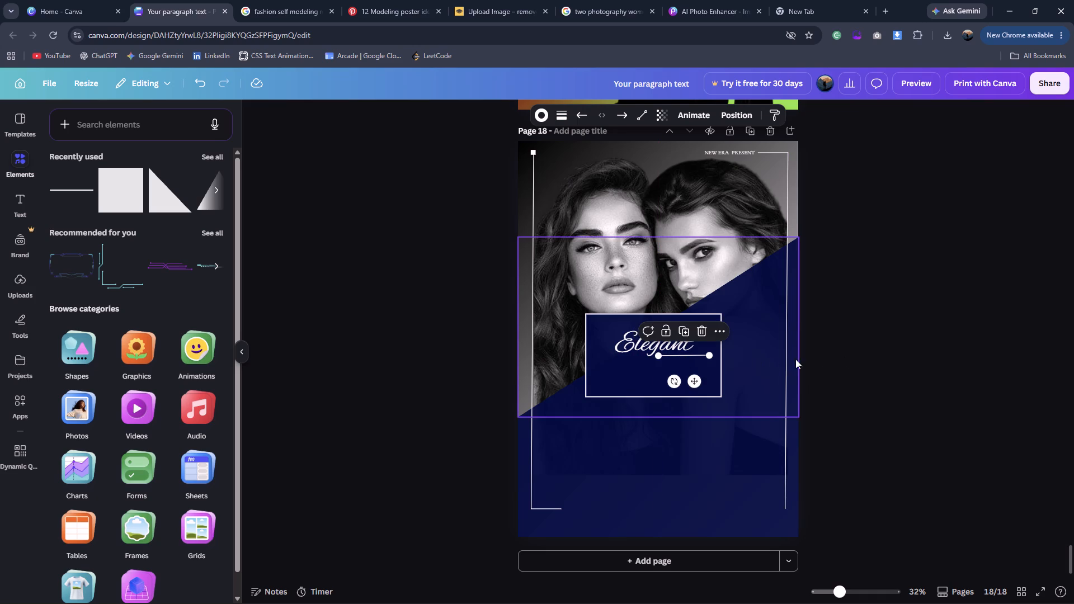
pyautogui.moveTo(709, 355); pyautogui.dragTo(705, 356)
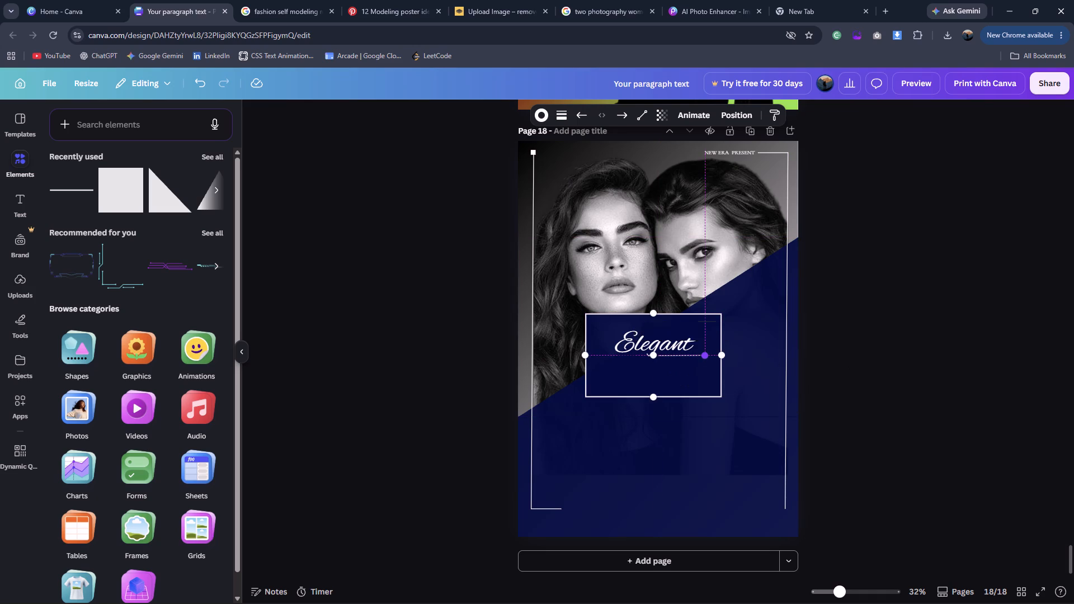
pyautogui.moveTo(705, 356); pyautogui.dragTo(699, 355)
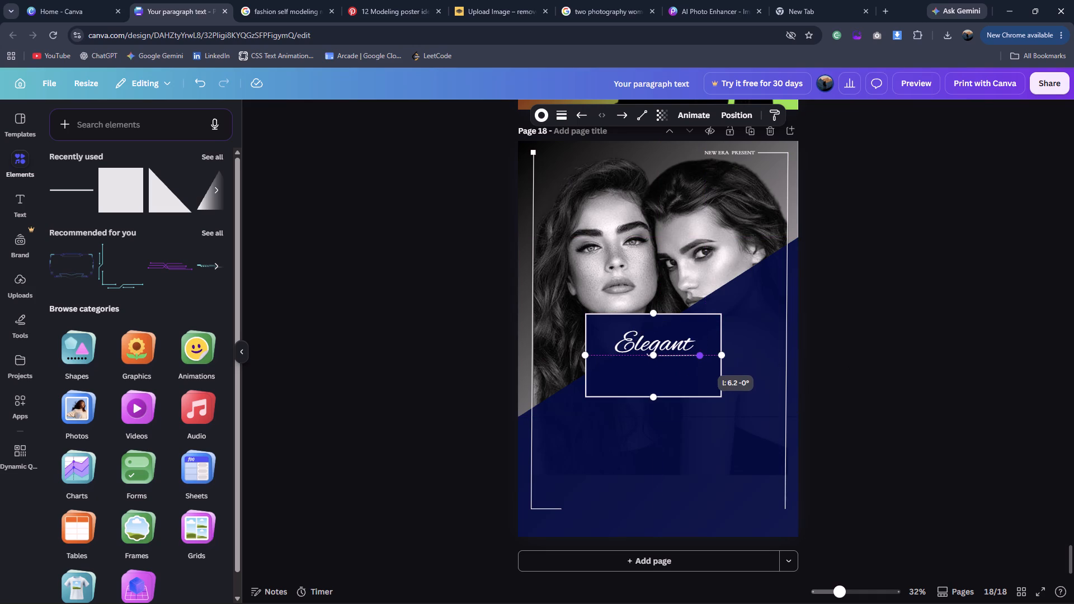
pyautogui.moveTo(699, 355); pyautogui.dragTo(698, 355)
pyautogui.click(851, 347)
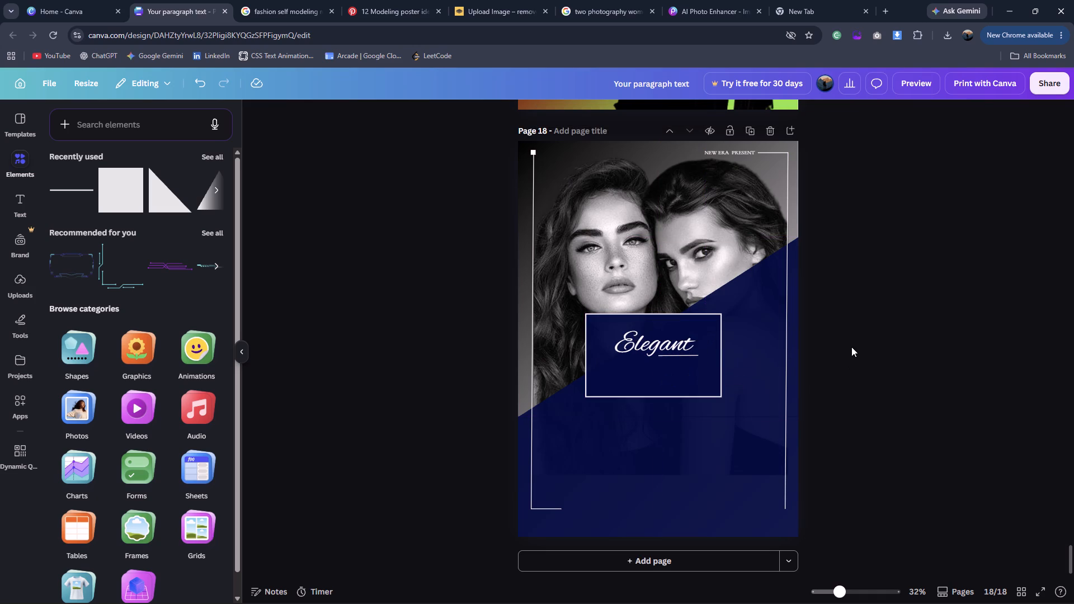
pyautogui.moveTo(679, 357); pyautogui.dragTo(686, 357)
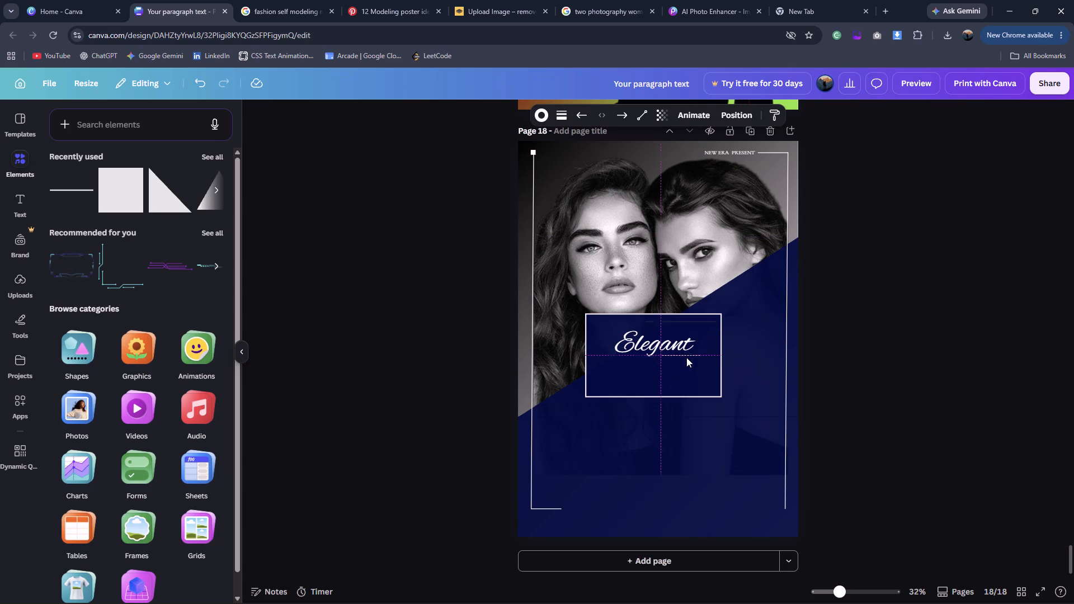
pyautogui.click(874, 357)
# Compare with the Elegant Fashion reference and extend the underline's left end so the line is about 7.7 long.
pyautogui.click(275, 7)
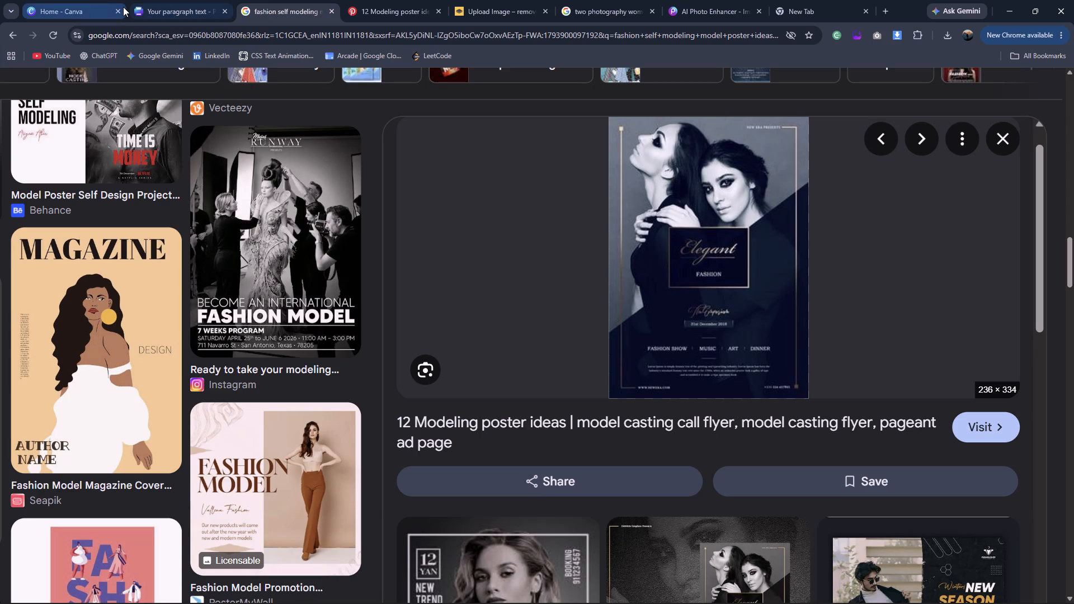
pyautogui.click(123, 7)
pyautogui.click(195, 1)
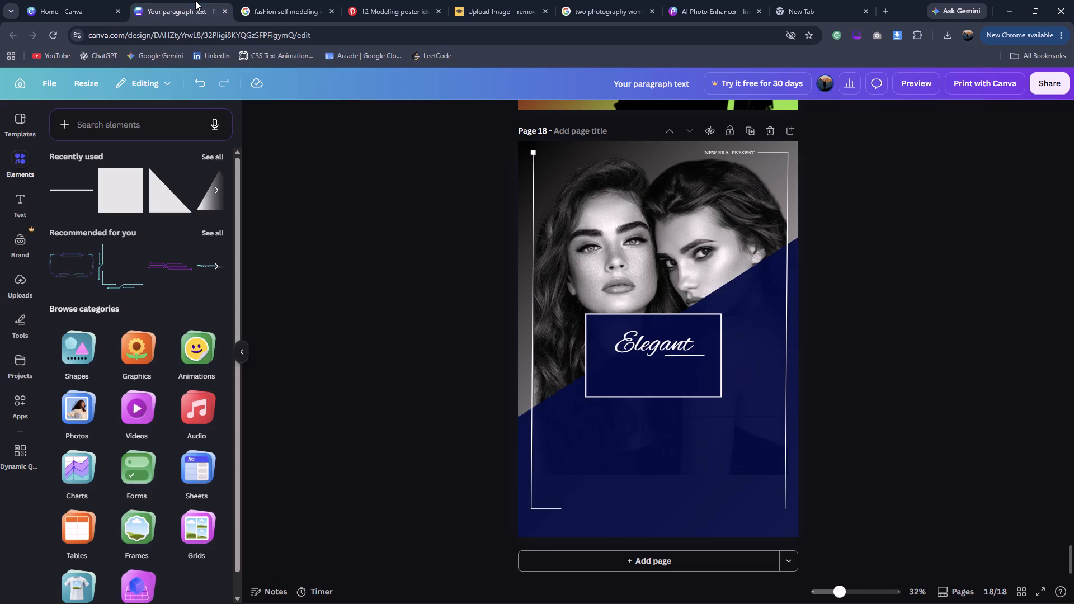
pyautogui.click(679, 357)
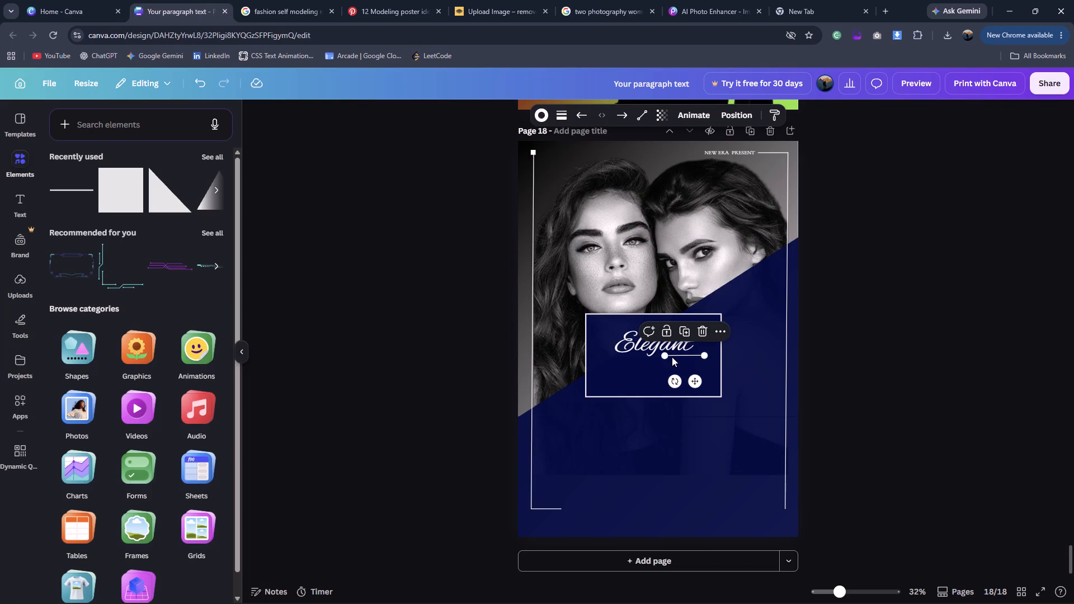
pyautogui.moveTo(667, 357); pyautogui.dragTo(656, 357)
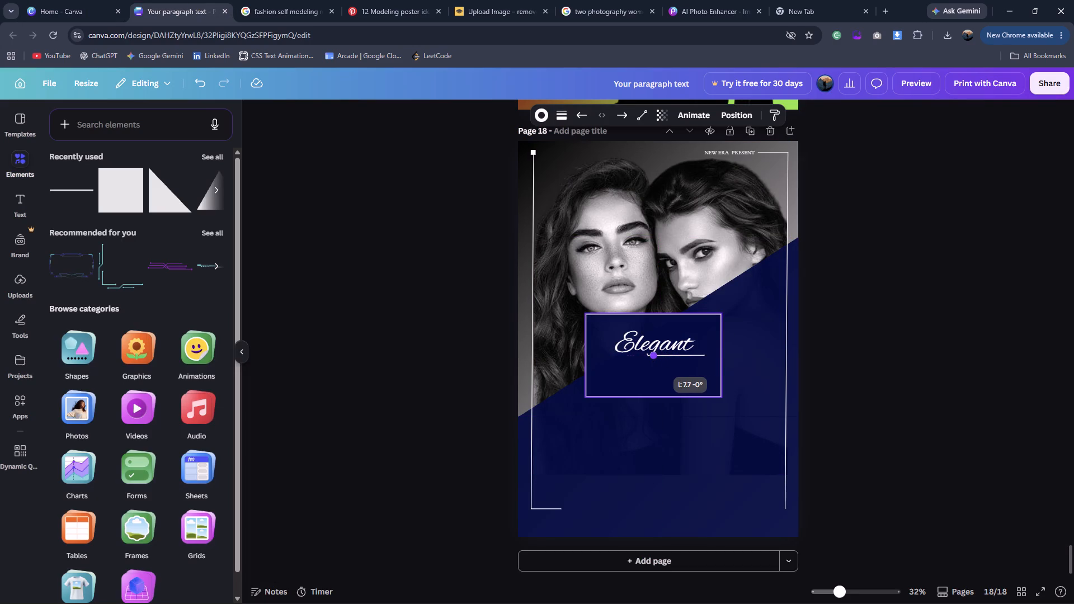
pyautogui.moveTo(656, 357); pyautogui.dragTo(654, 357)
pyautogui.click(899, 347)
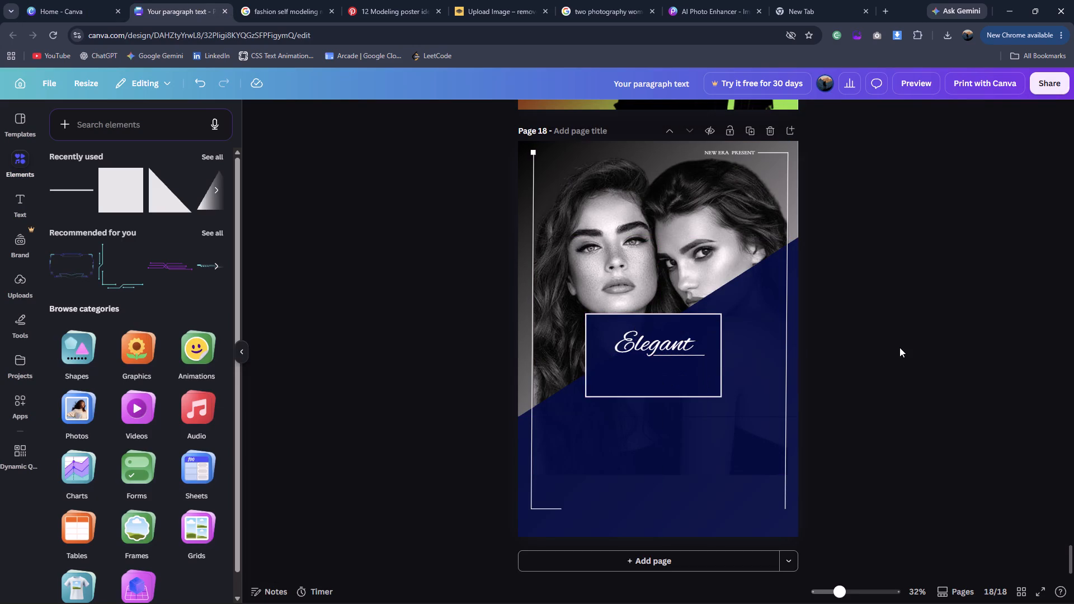
# Make the underline beneath "Elegant" partly transparent by lowering its opacity.
pyautogui.click(666, 352)
pyautogui.click(658, 120)
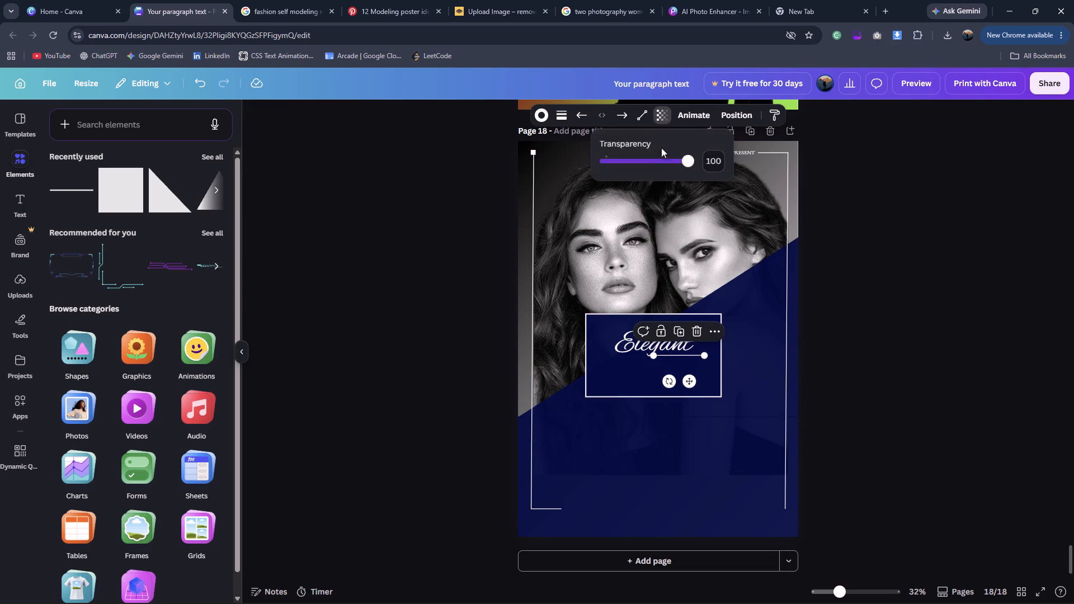
pyautogui.moveTo(687, 159); pyautogui.dragTo(680, 161)
pyautogui.moveTo(680, 161); pyautogui.dragTo(654, 169)
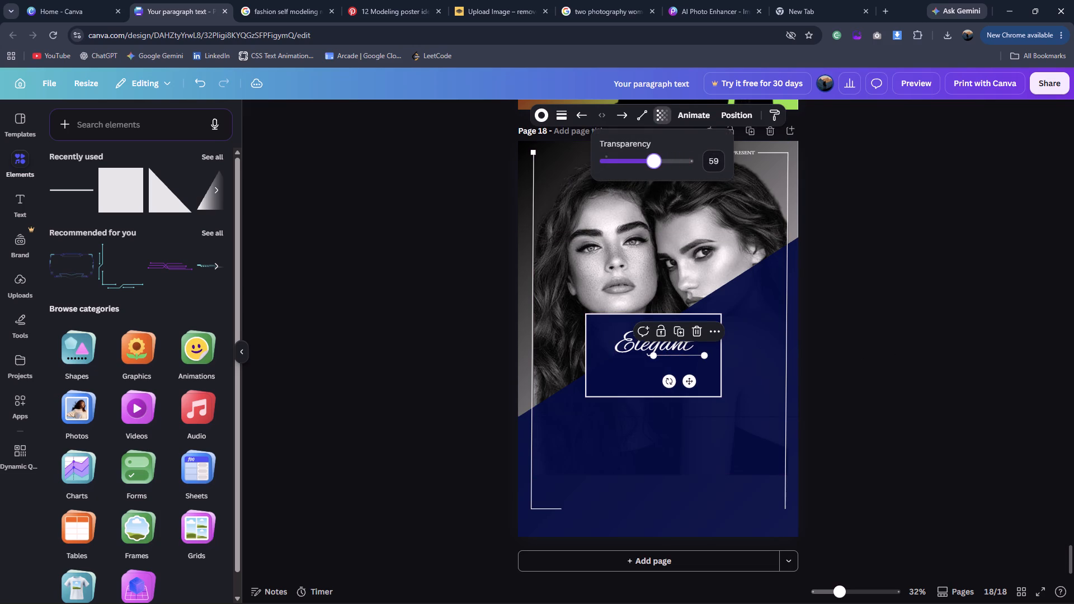
pyautogui.moveTo(654, 169); pyautogui.dragTo(666, 169)
pyautogui.doubleClick(987, 256)
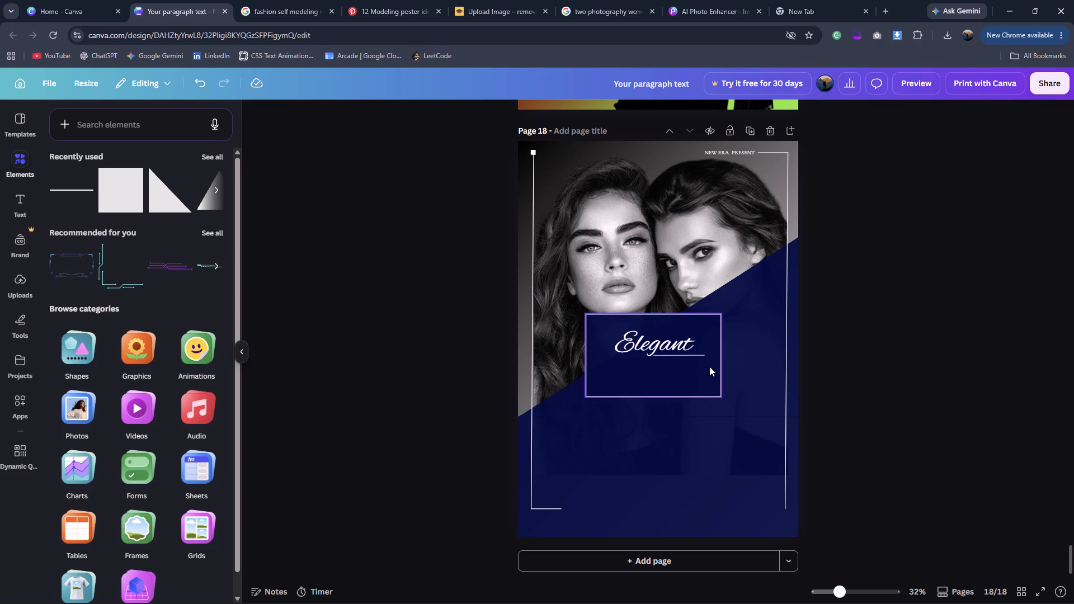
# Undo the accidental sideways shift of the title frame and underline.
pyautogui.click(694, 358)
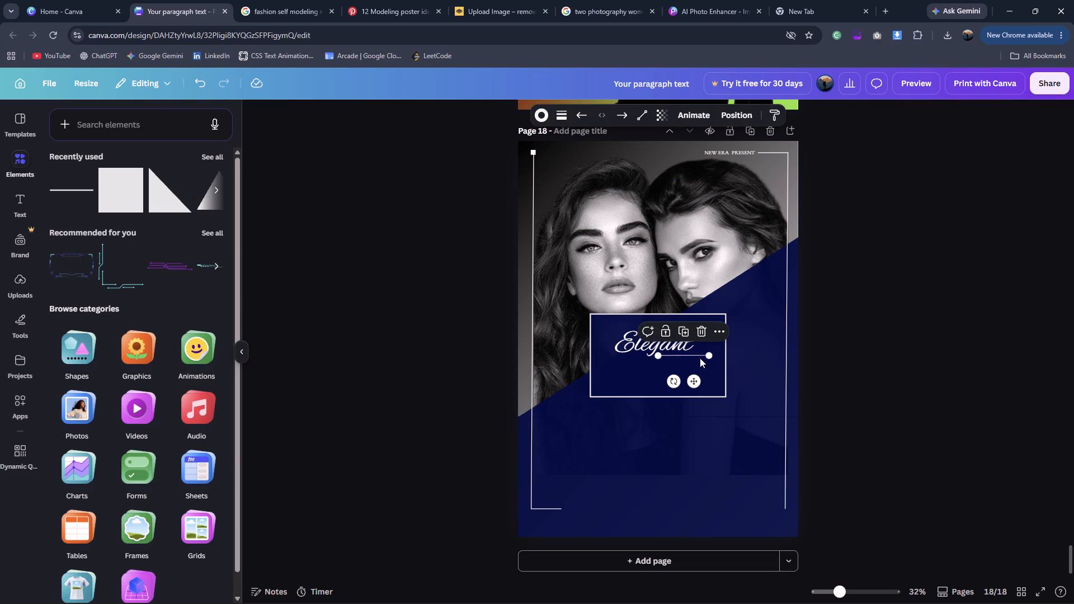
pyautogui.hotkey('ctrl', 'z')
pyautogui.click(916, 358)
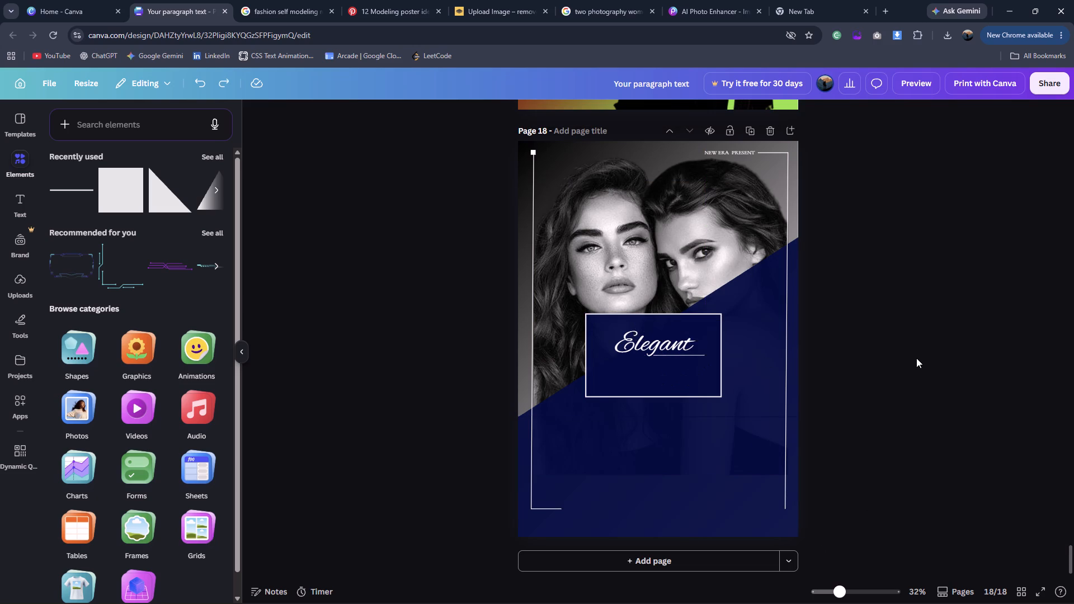
# Check the Elegant Fashion reference and add the text "FASHION" at size 24.9 inside the frame, beneath "Elegant".
pyautogui.click(289, 0)
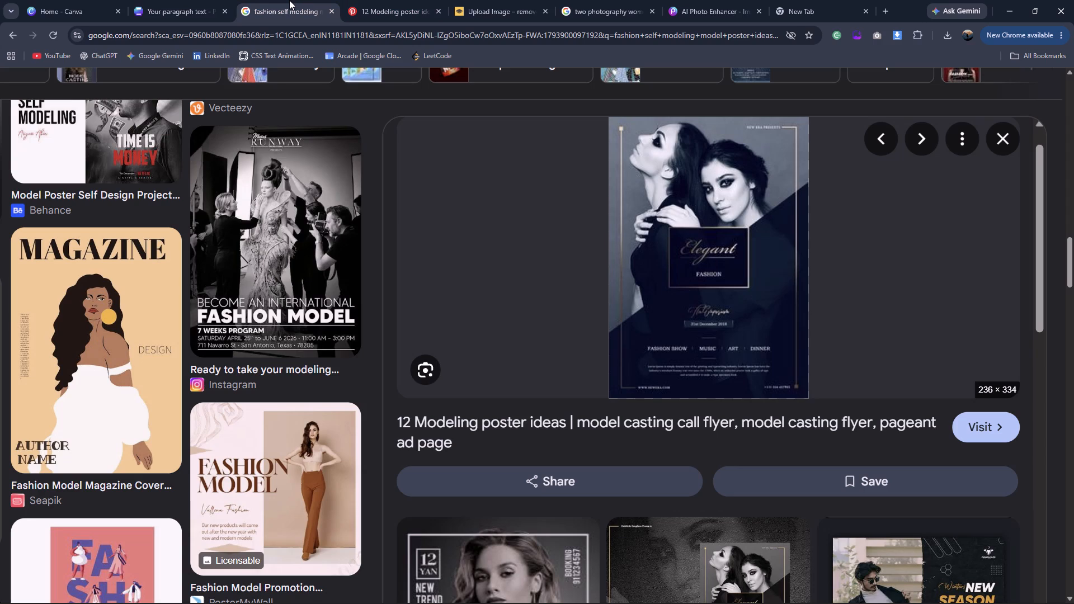
pyautogui.click(210, 7)
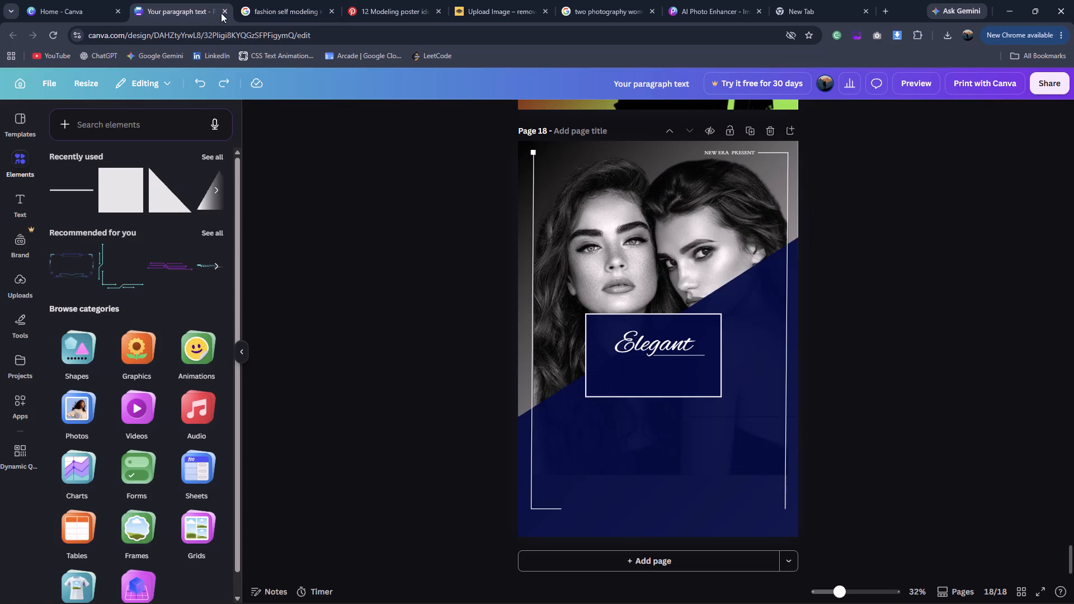
pyautogui.click(651, 350)
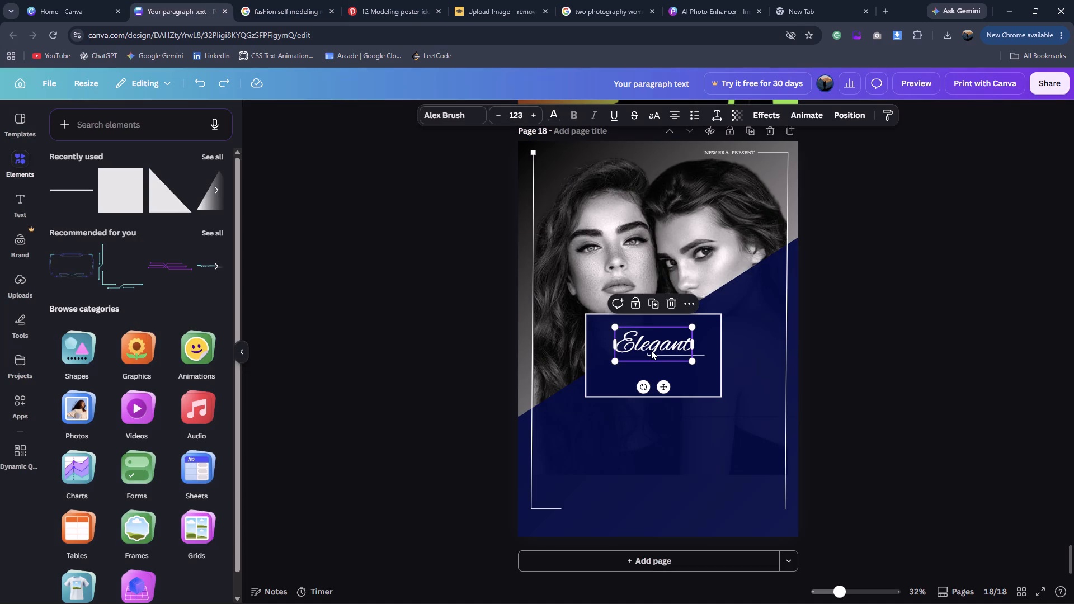
pyautogui.click(335, 290)
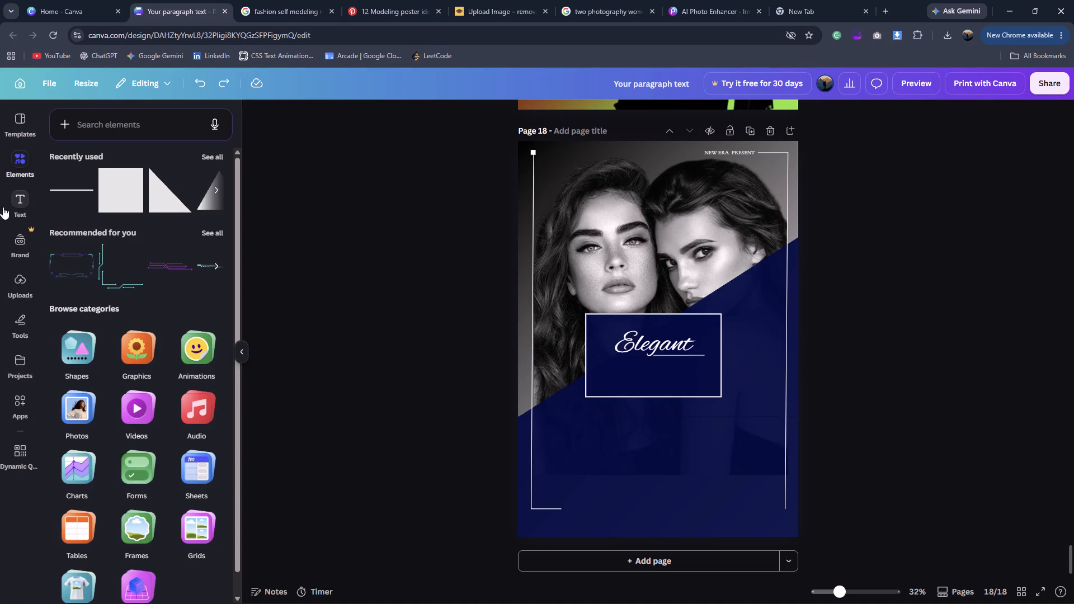
pyautogui.click(15, 205)
pyautogui.click(101, 162)
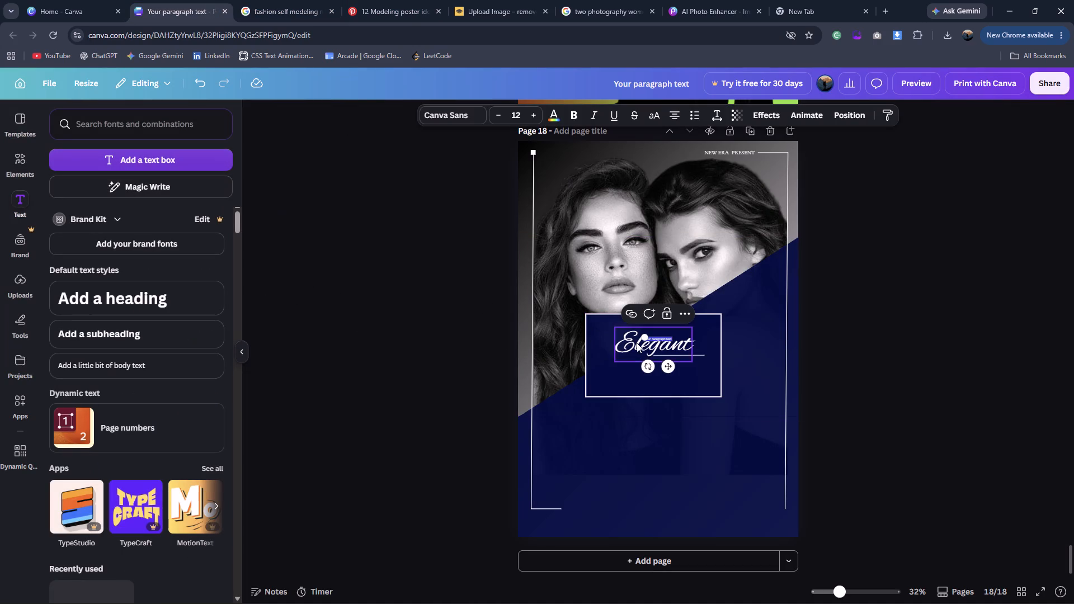
pyautogui.moveTo(667, 364); pyautogui.dragTo(664, 401)
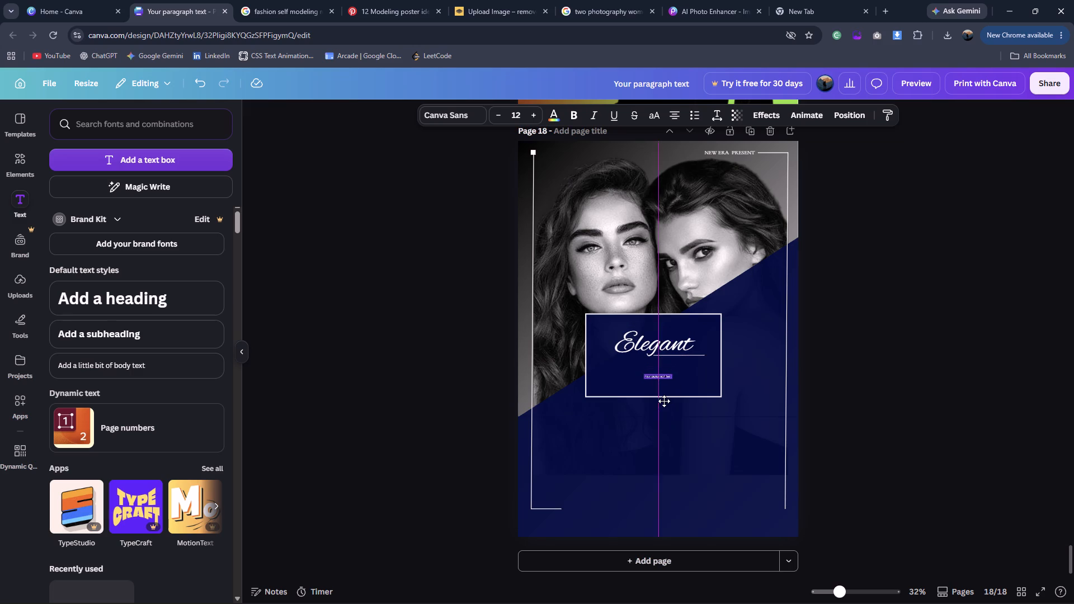
pyautogui.moveTo(664, 401); pyautogui.dragTo(663, 401)
pyautogui.moveTo(638, 374); pyautogui.dragTo(634, 369)
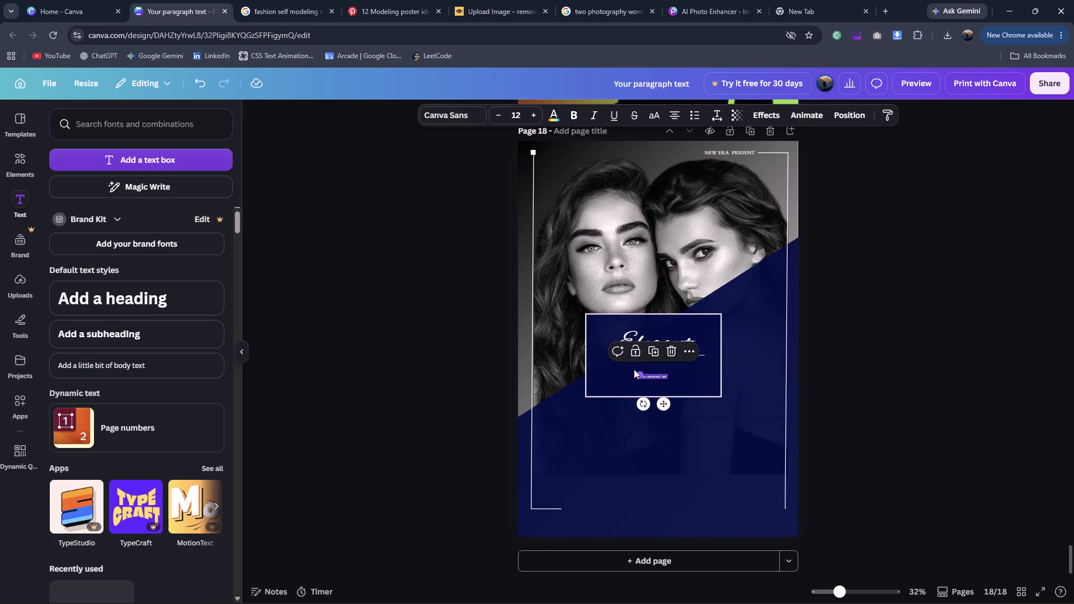
pyautogui.moveTo(634, 369); pyautogui.dragTo(610, 358)
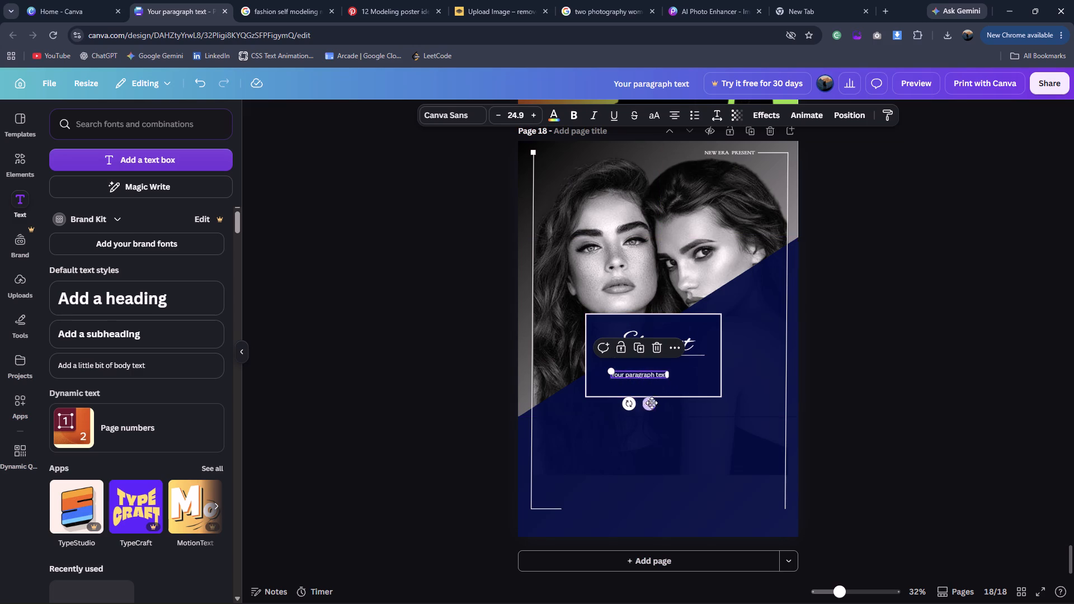
pyautogui.moveTo(648, 403); pyautogui.dragTo(662, 408)
pyautogui.doubleClick(660, 380)
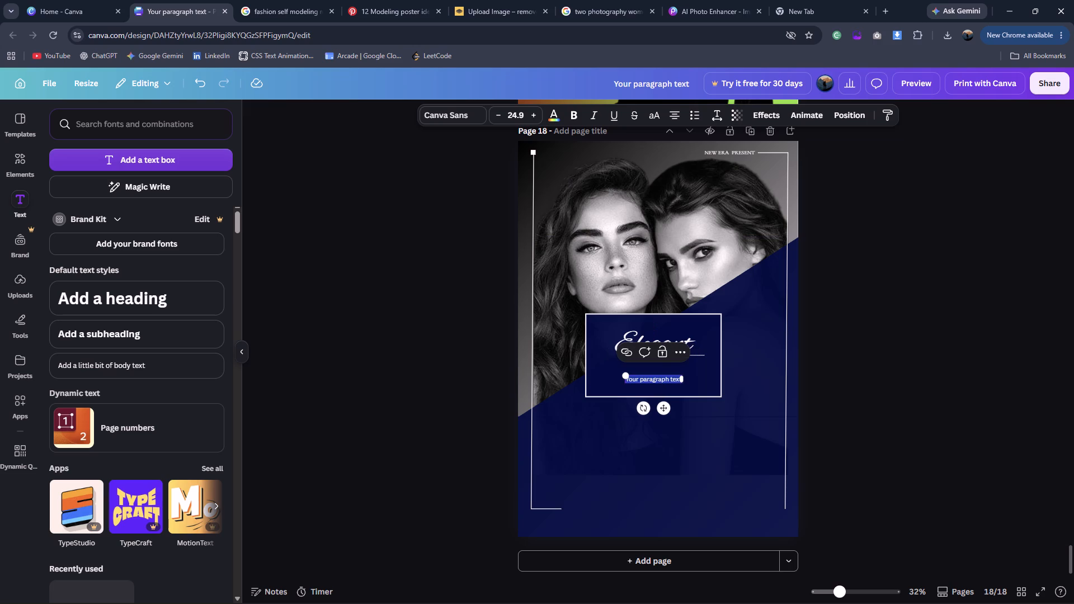
pyautogui.write('FASHION')
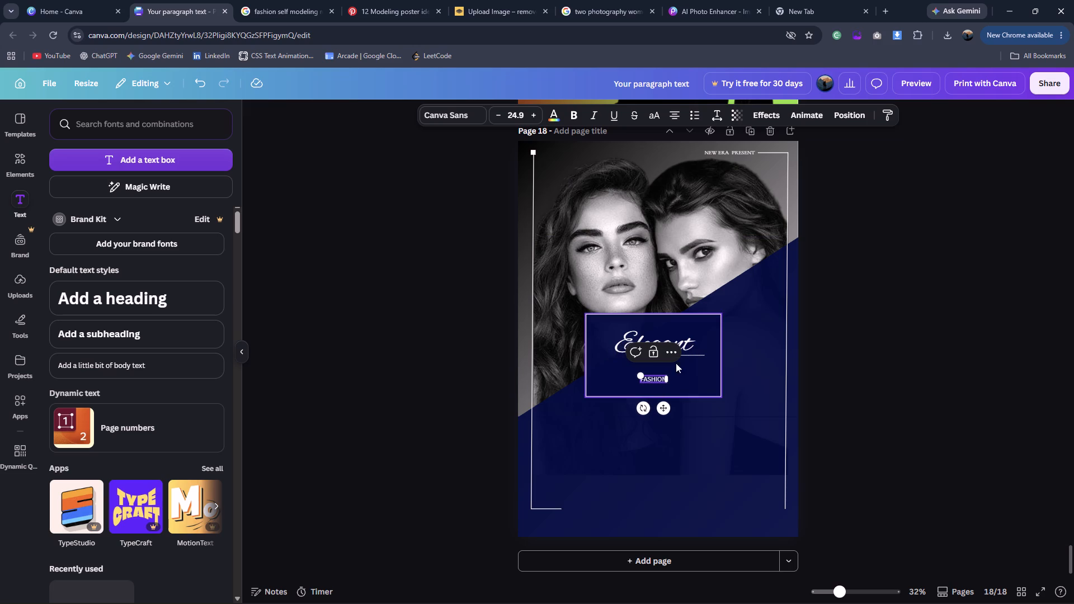
# Enlarge "FASHION" to size 40.7 and recentre it beneath "Elegant" in the frame.
pyautogui.moveTo(641, 376); pyautogui.dragTo(626, 373)
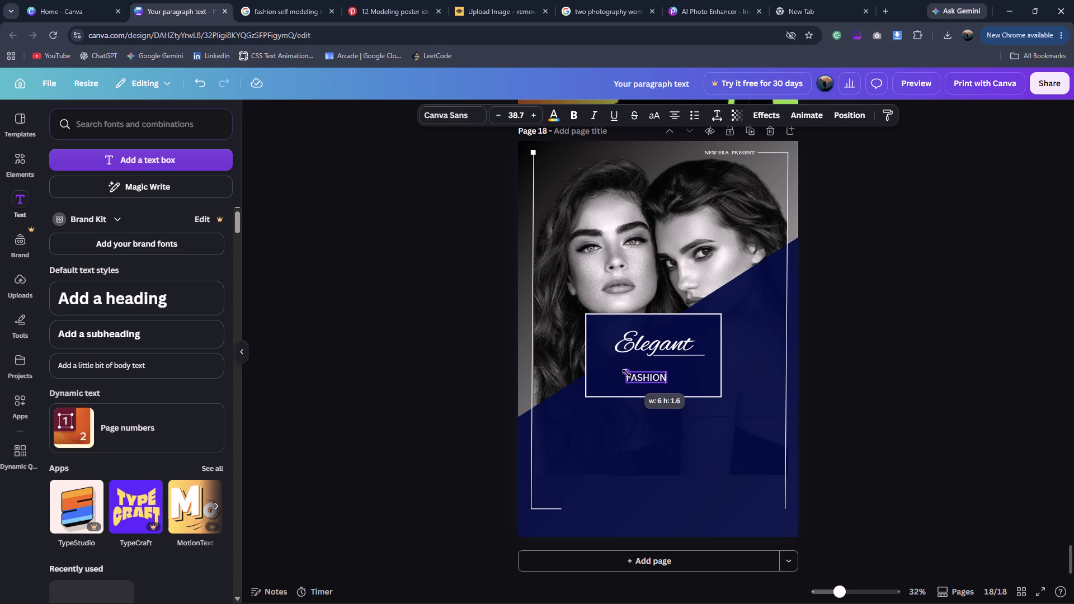
pyautogui.moveTo(626, 373); pyautogui.dragTo(624, 373)
pyautogui.moveTo(657, 410); pyautogui.dragTo(664, 411)
# Change the font of "FASHION" to Cormorant Garamond.
pyautogui.doubleClick(657, 377)
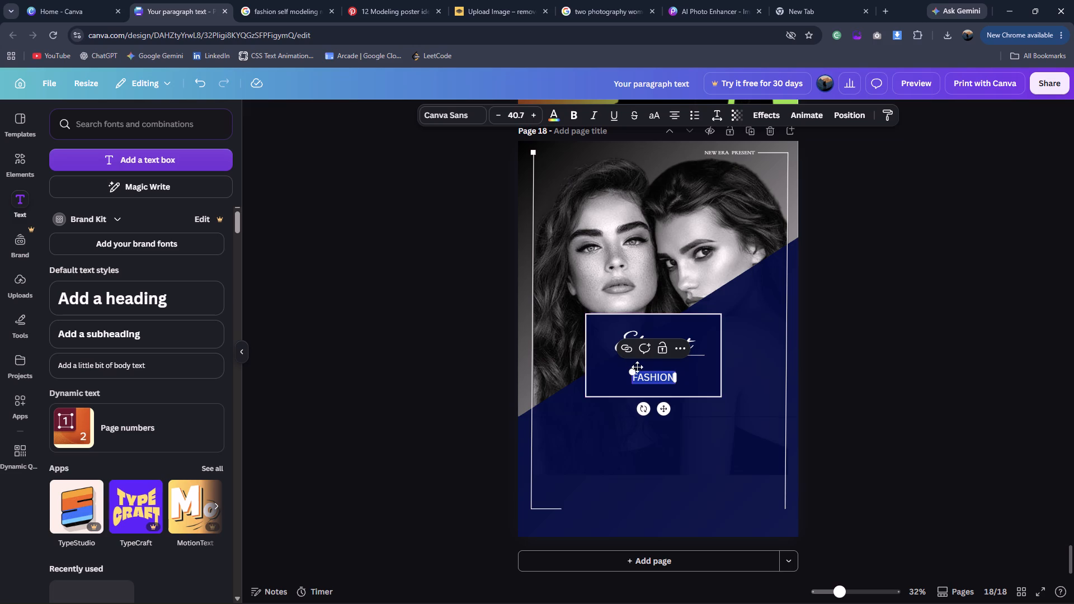
pyautogui.click(666, 407)
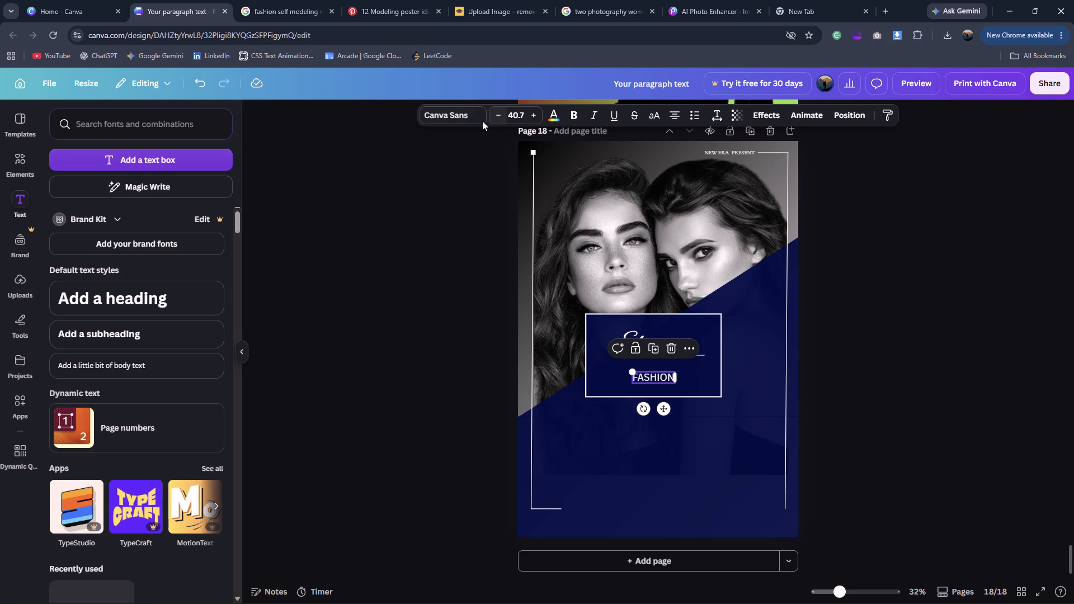
pyautogui.click(466, 96)
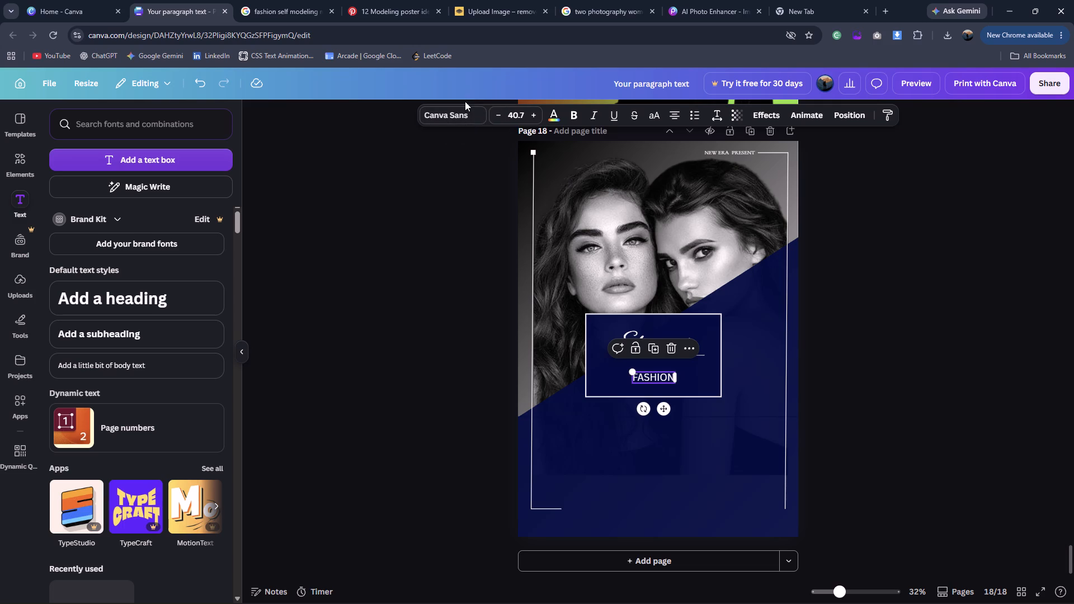
pyautogui.click(465, 112)
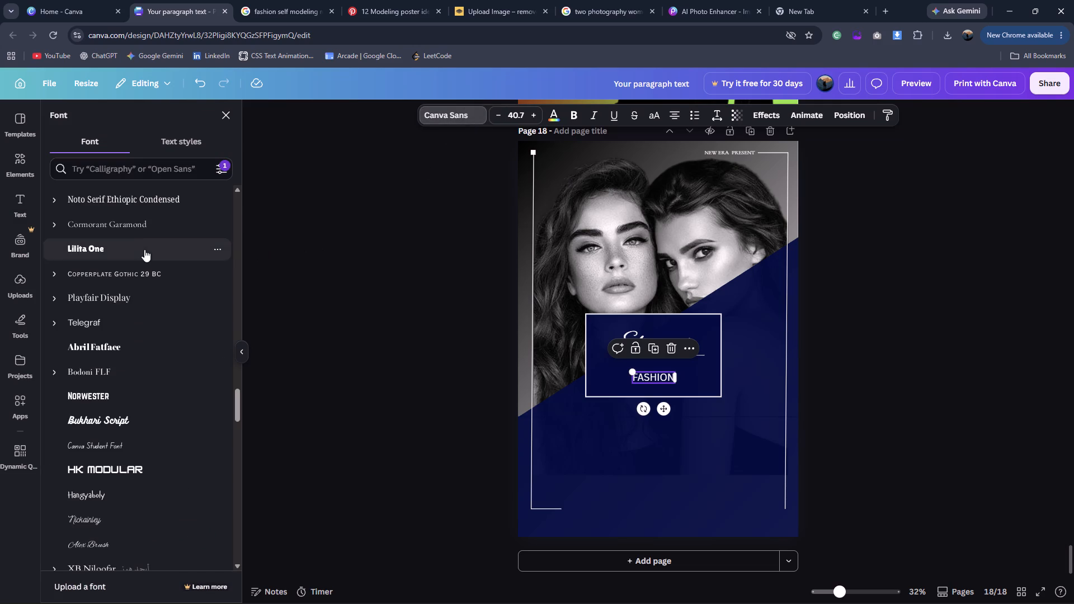
pyautogui.click(139, 228)
pyautogui.click(1073, 368)
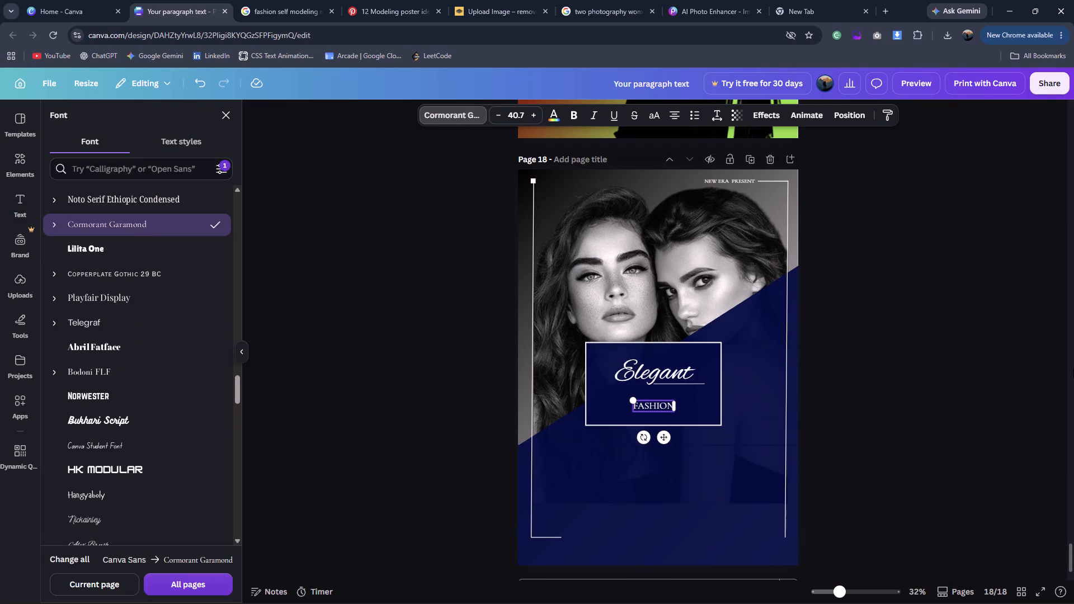
pyautogui.click(988, 378)
pyautogui.click(884, 431)
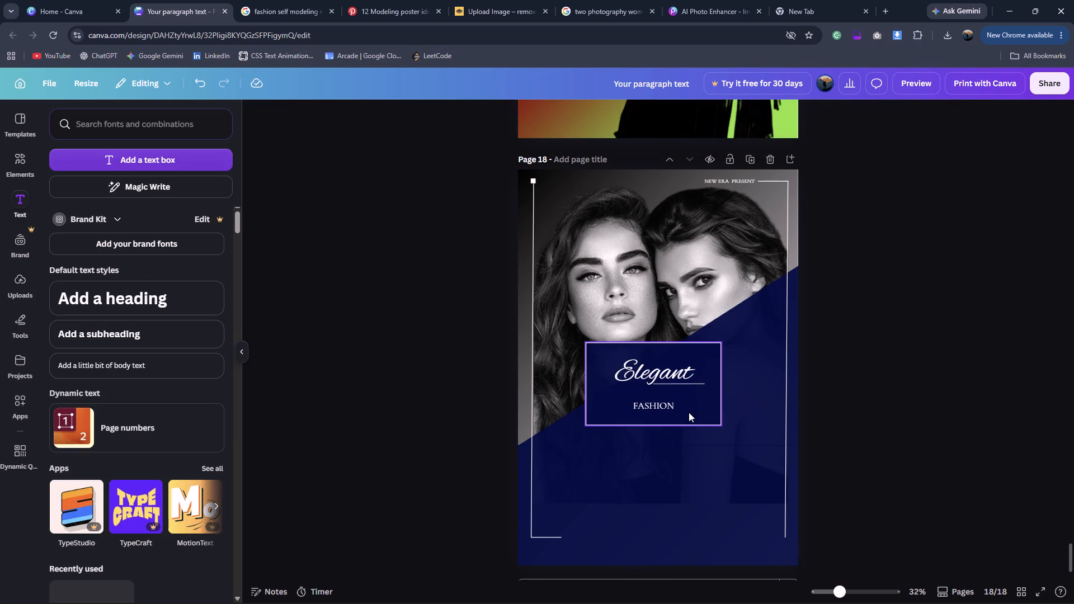
# Consult the reference's lower text and add a text box at size 42.3, centred on the navy area below the frame.
pyautogui.scroll(-1, 847, 404)
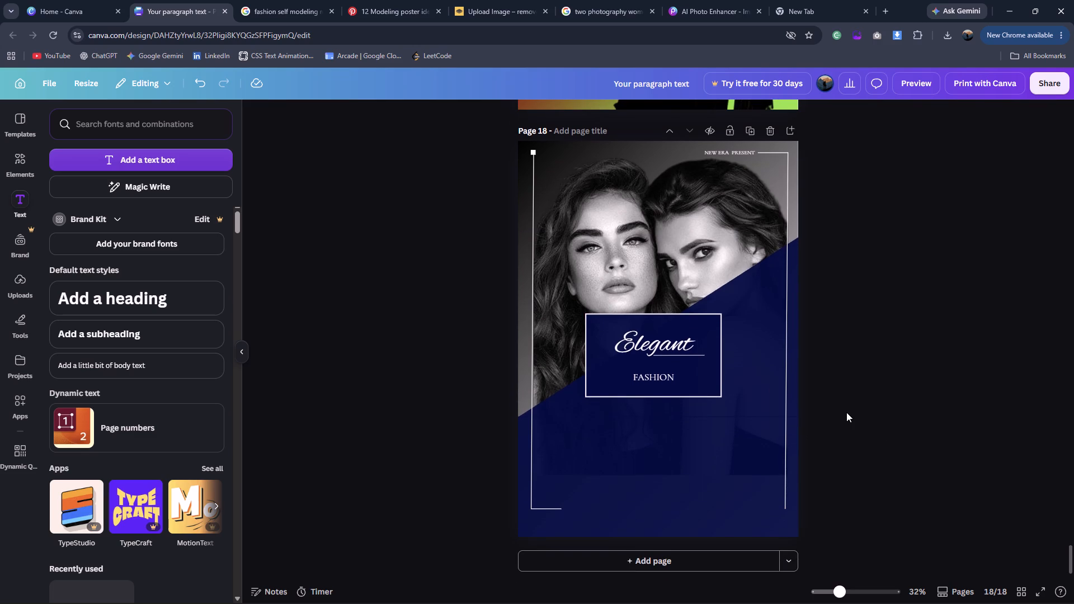
pyautogui.click(251, 0)
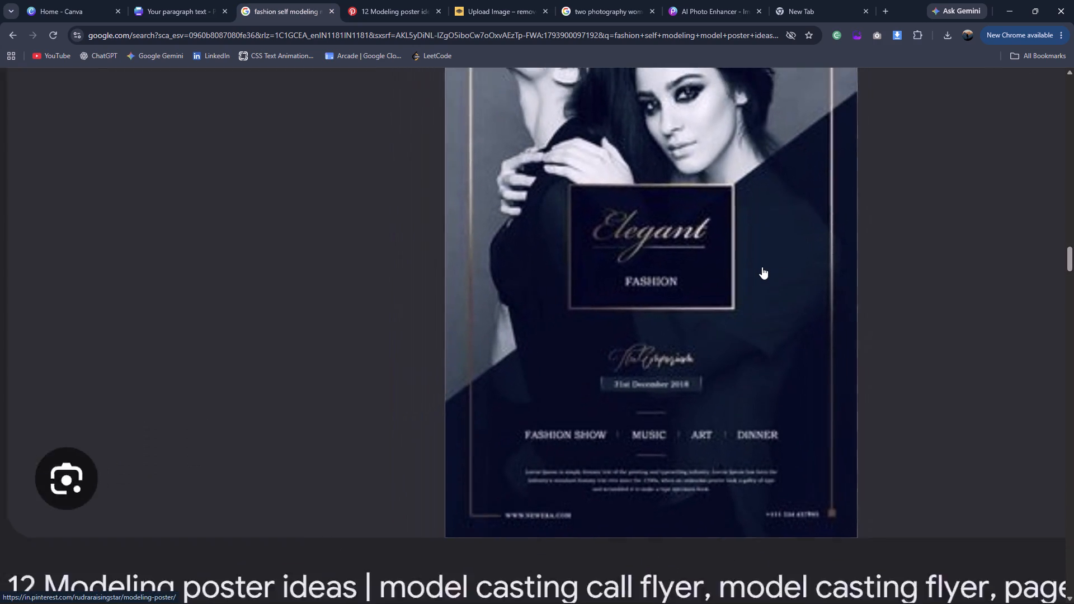
pyautogui.click(185, 0)
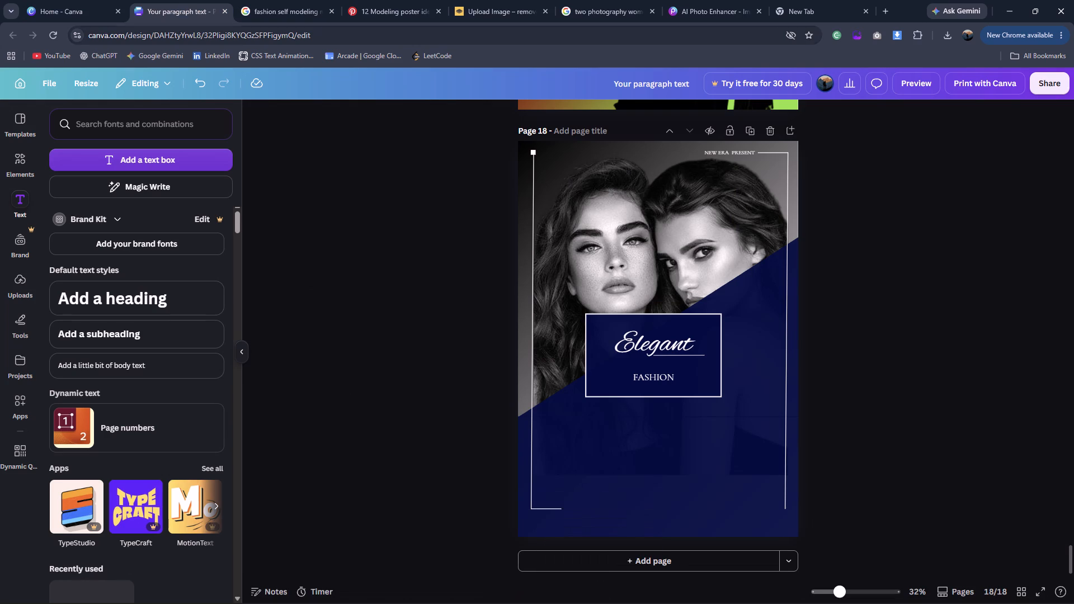
pyautogui.click(156, 153)
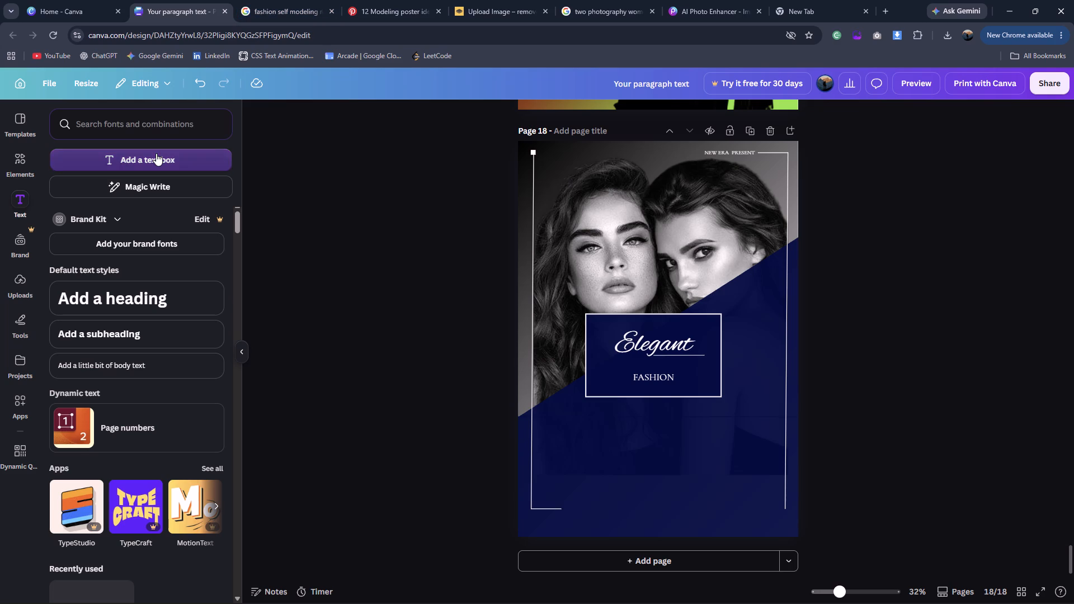
pyautogui.moveTo(643, 336); pyautogui.dragTo(580, 295)
pyautogui.moveTo(632, 367); pyautogui.dragTo(635, 374)
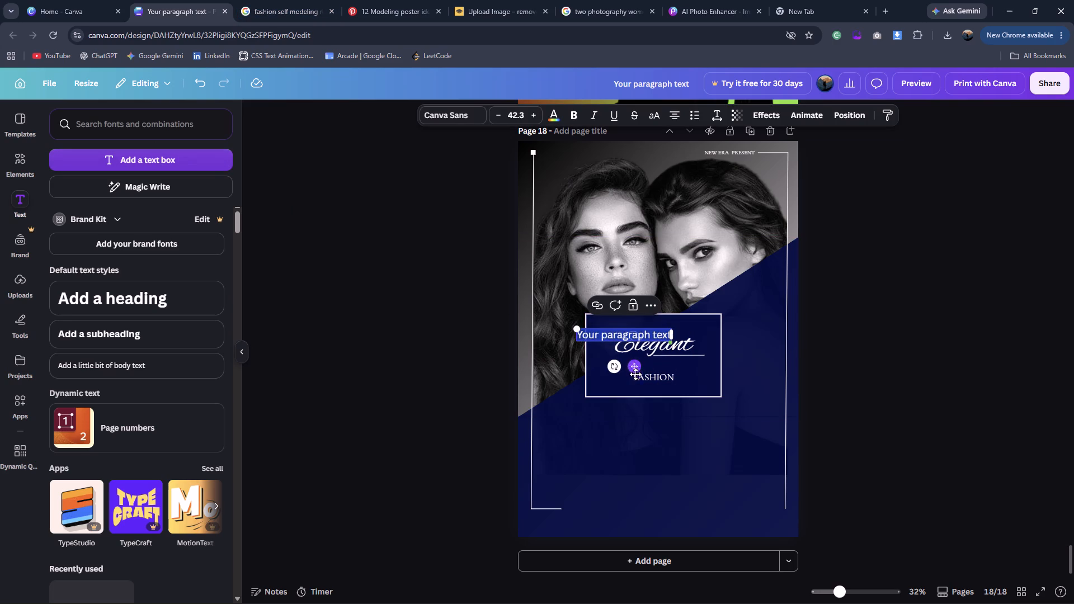
pyautogui.moveTo(635, 374); pyautogui.dragTo(658, 488)
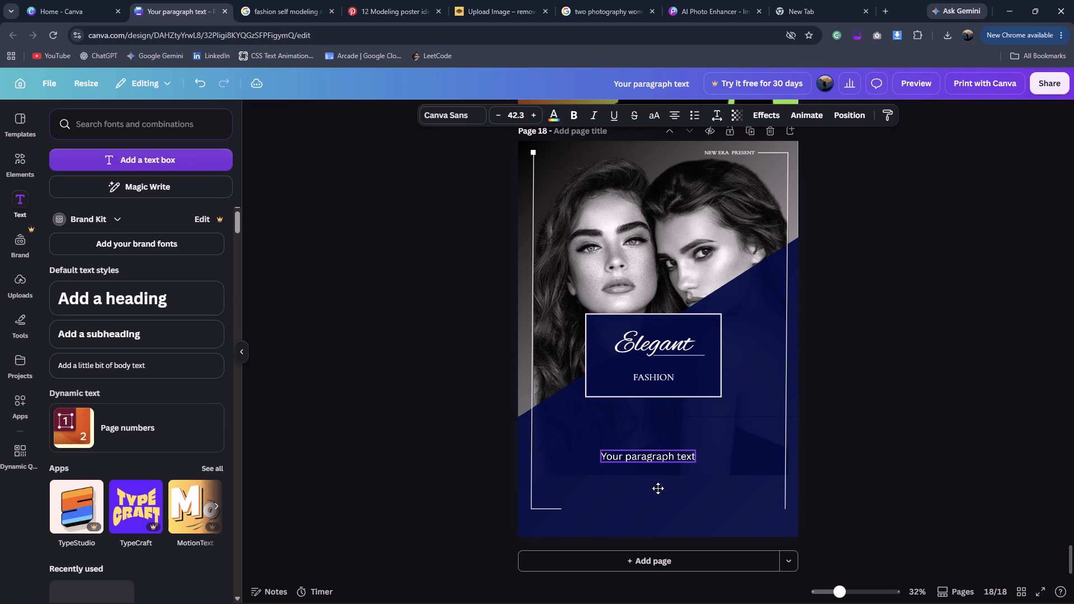
pyautogui.moveTo(658, 488); pyautogui.dragTo(660, 488)
# Replace the new text box's placeholder with "Beauty".
pyautogui.doubleClick(659, 463)
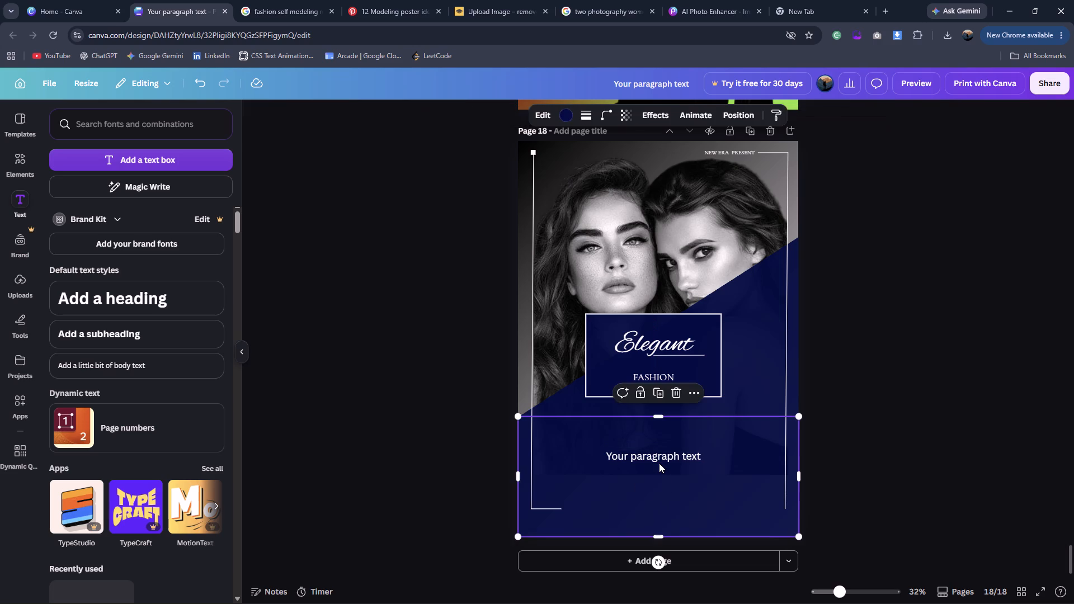
pyautogui.doubleClick(659, 456)
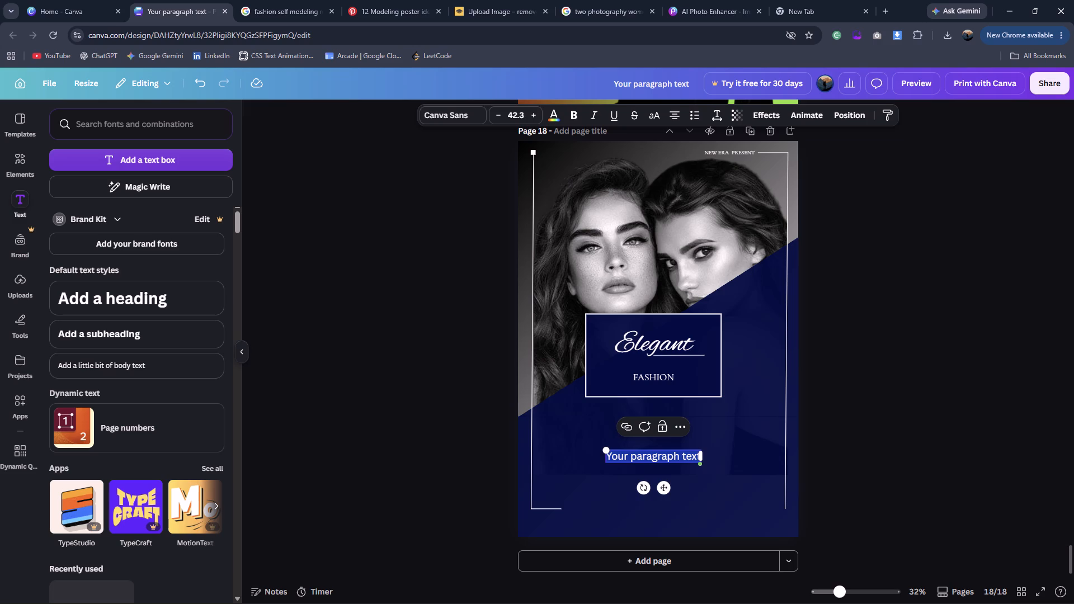
pyautogui.write('Beai+')
pyautogui.press('BackSpace')
pyautogui.press('BackSpace')
pyautogui.press('y')
pyautogui.press('BackSpace')
pyautogui.write('uty')
pyautogui.press('space')
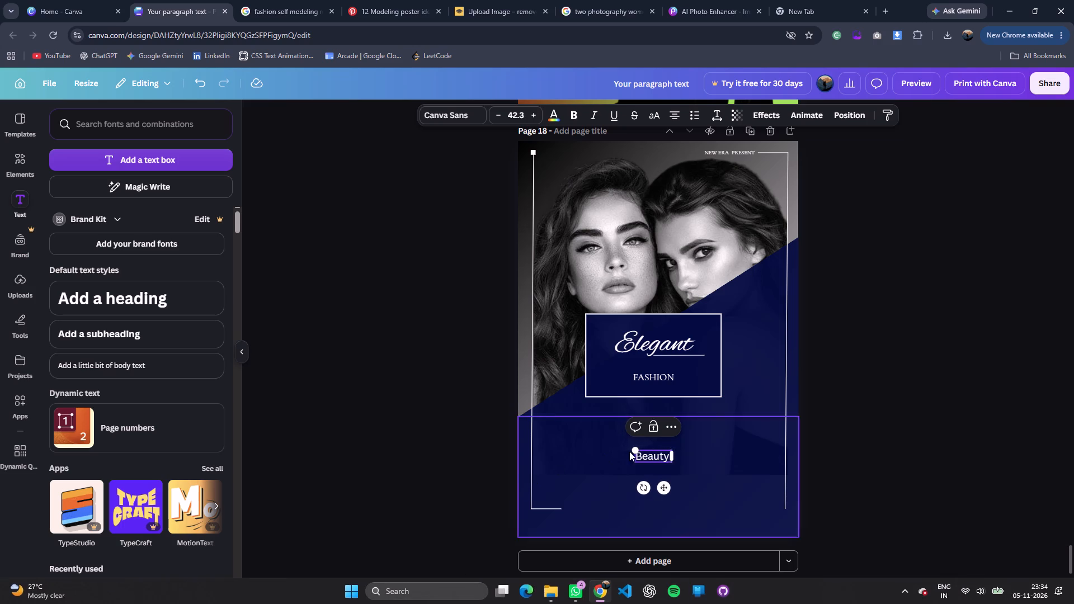
# Enlarge the "Beauty" text to size 116.
pyautogui.moveTo(634, 450); pyautogui.dragTo(600, 423)
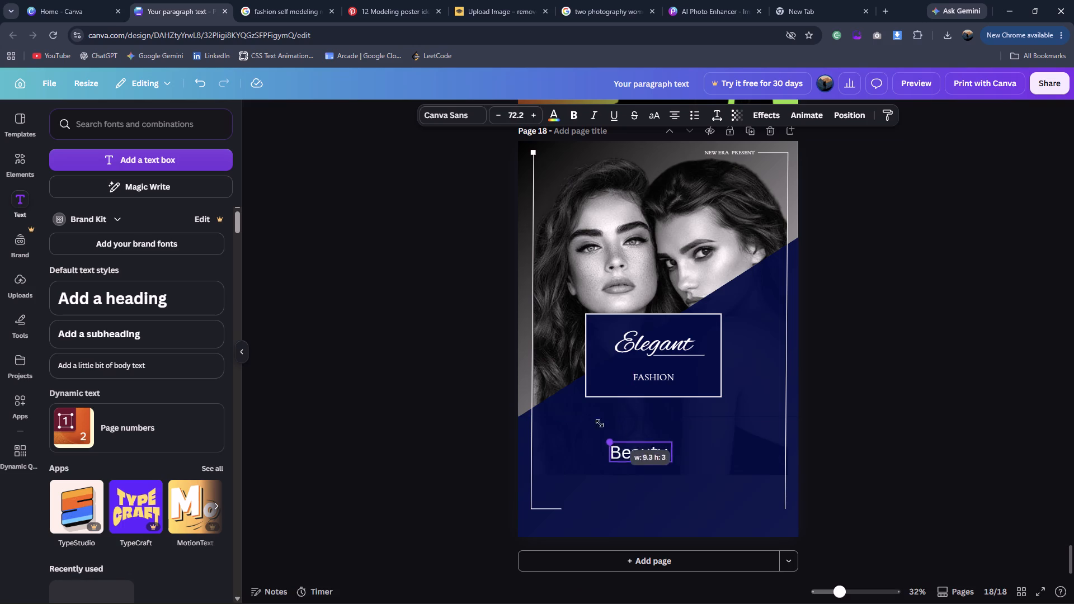
pyautogui.moveTo(600, 423); pyautogui.dragTo(576, 412)
# Change the font of "Beauty" to Jonathan, after trying Alex Brush on it.
pyautogui.doubleClick(639, 448)
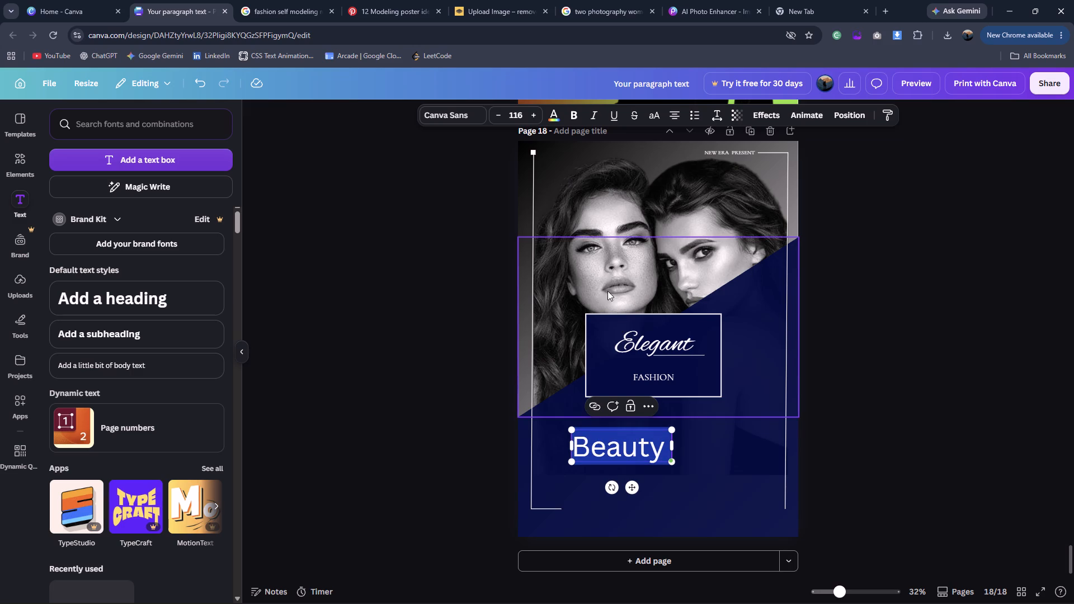
pyautogui.click(454, 119)
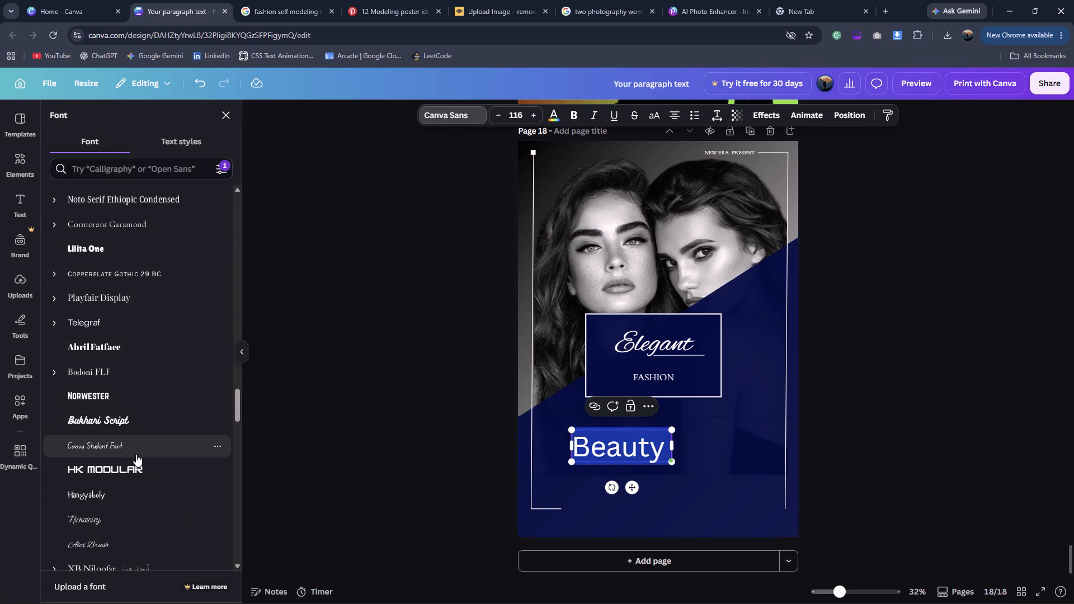
pyautogui.scroll(-1, 136, 454)
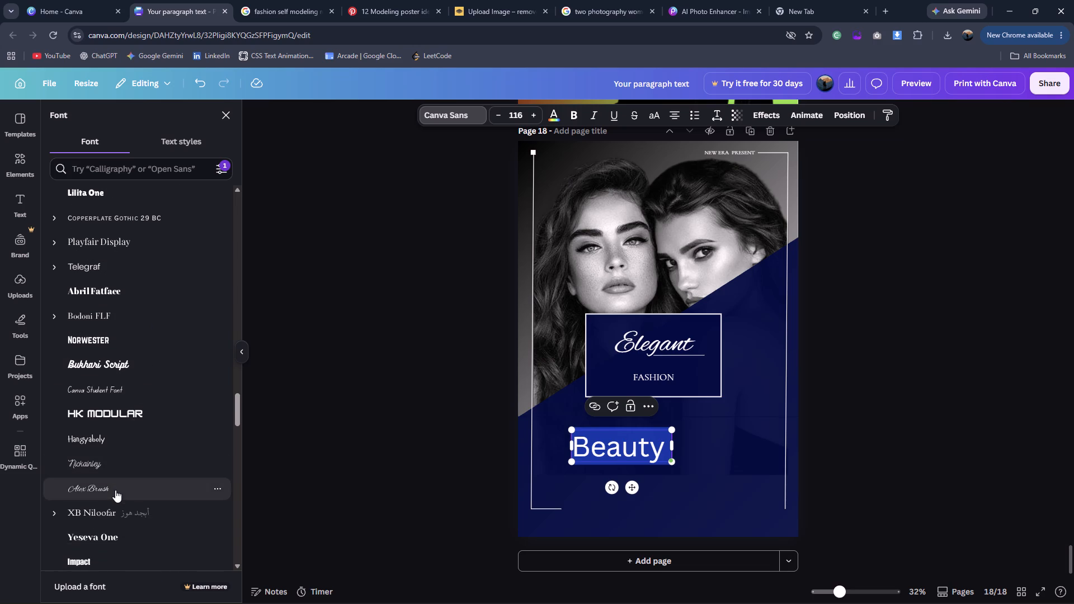
pyautogui.click(115, 490)
pyautogui.scroll(-4, 115, 490)
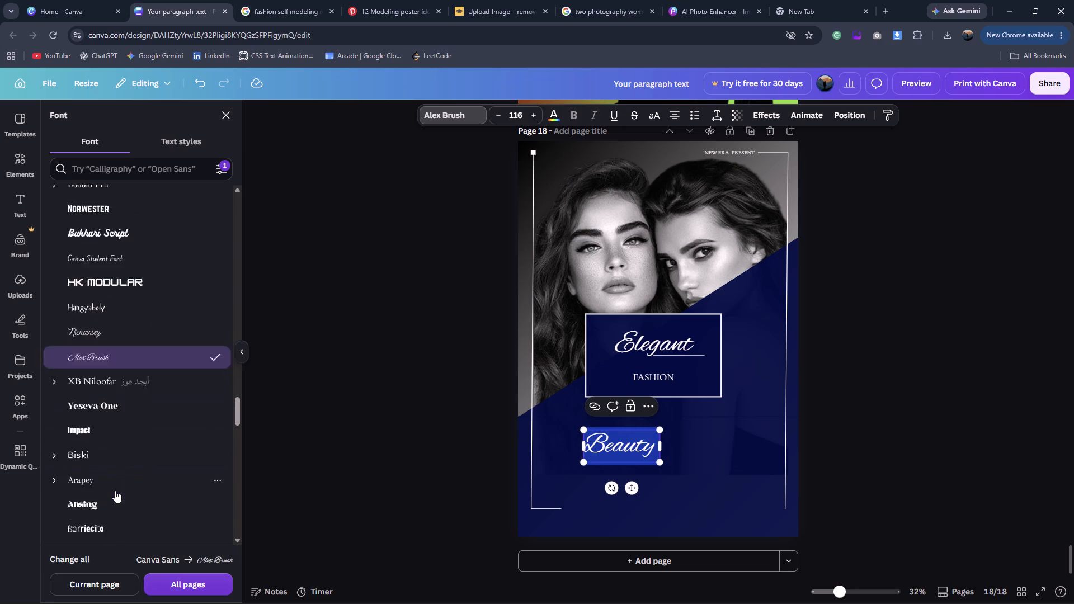
pyautogui.scroll(-4, 170, 310)
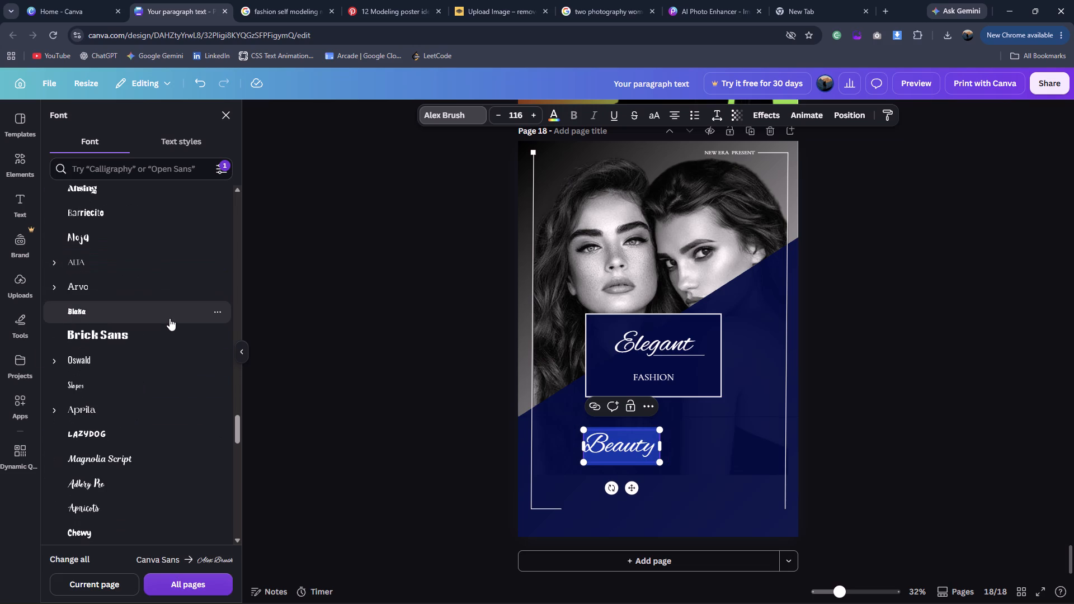
pyautogui.scroll(-2, 140, 385)
pyautogui.scroll(-2, 141, 438)
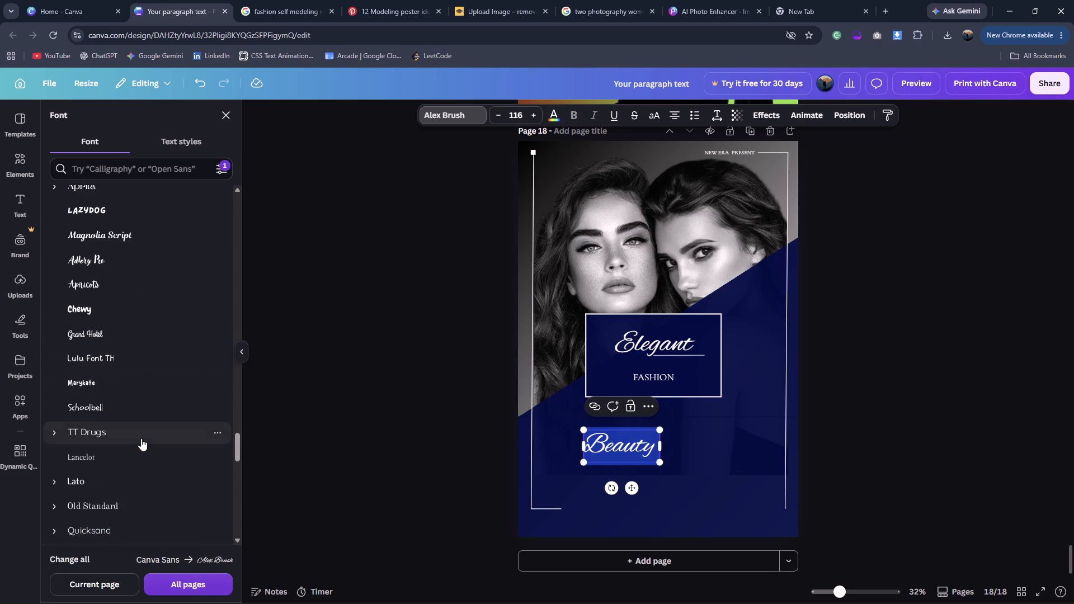
pyautogui.scroll(-8, 141, 438)
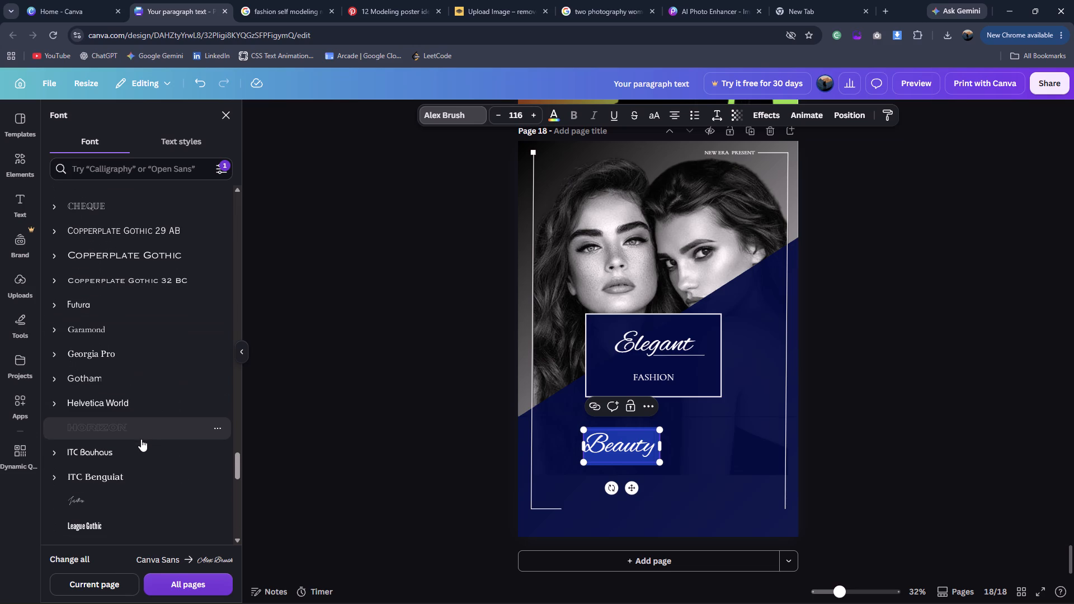
pyautogui.click(131, 500)
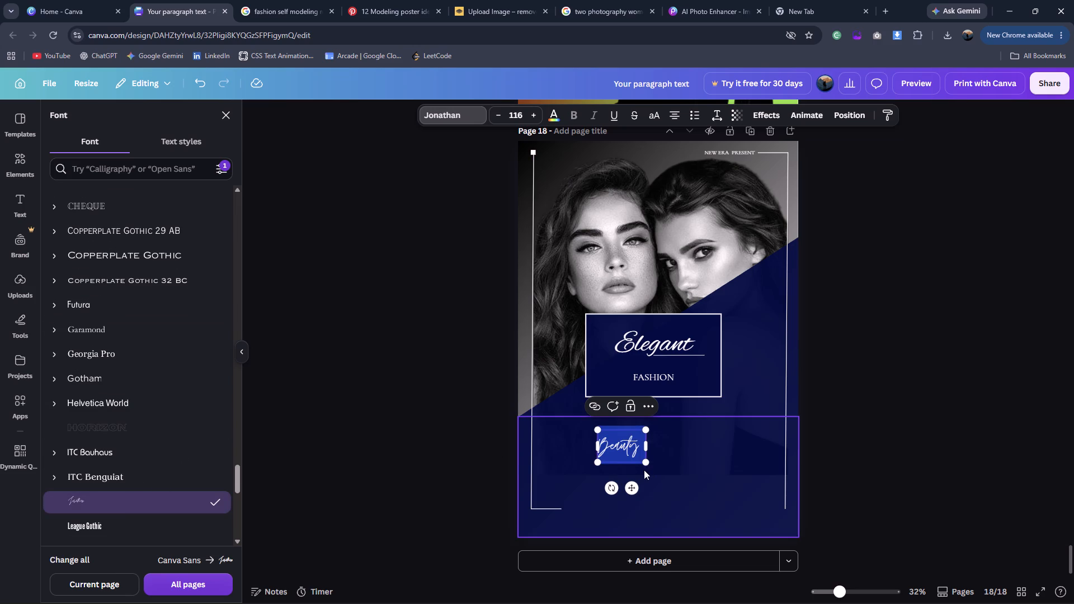
# Enlarge the "Beauty" text to size 166 and centre it just below the title frame.
pyautogui.moveTo(643, 464); pyautogui.dragTo(685, 482)
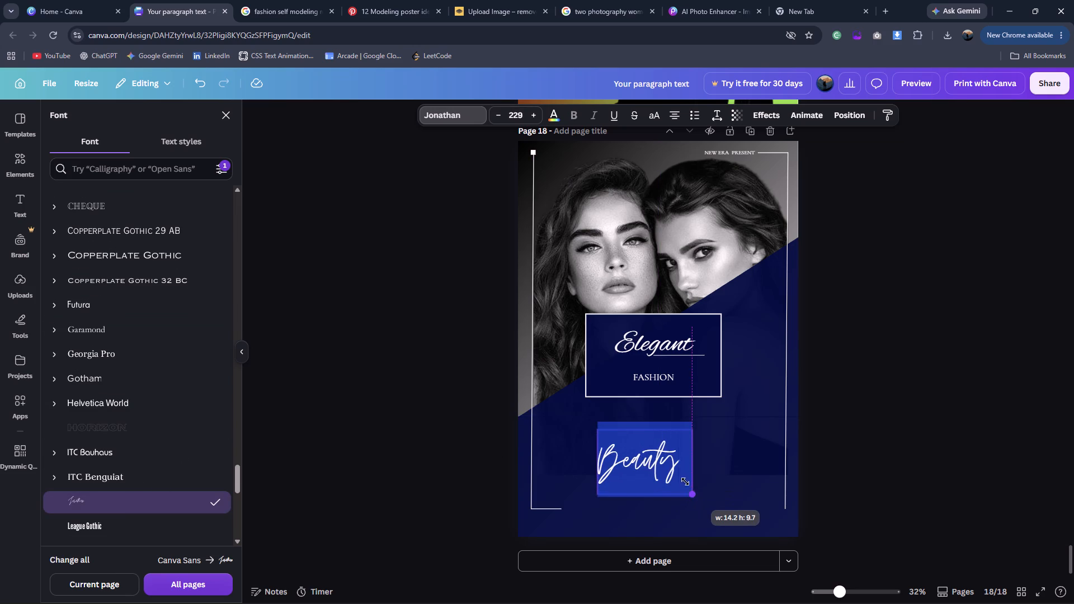
pyautogui.moveTo(685, 482); pyautogui.dragTo(671, 471)
pyautogui.click(910, 438)
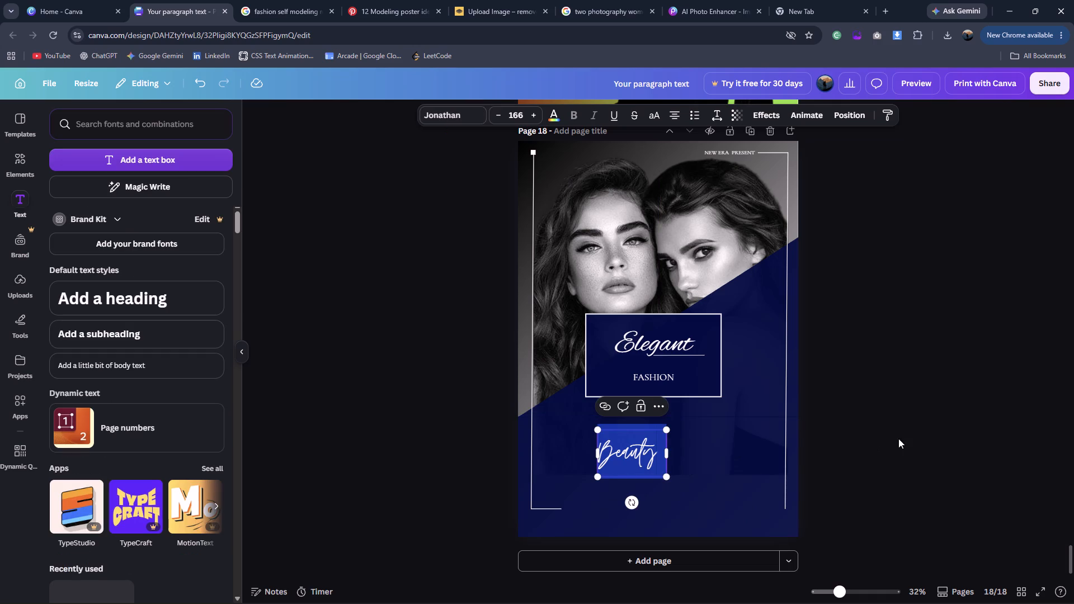
pyautogui.click(898, 438)
pyautogui.moveTo(630, 458); pyautogui.dragTo(654, 444)
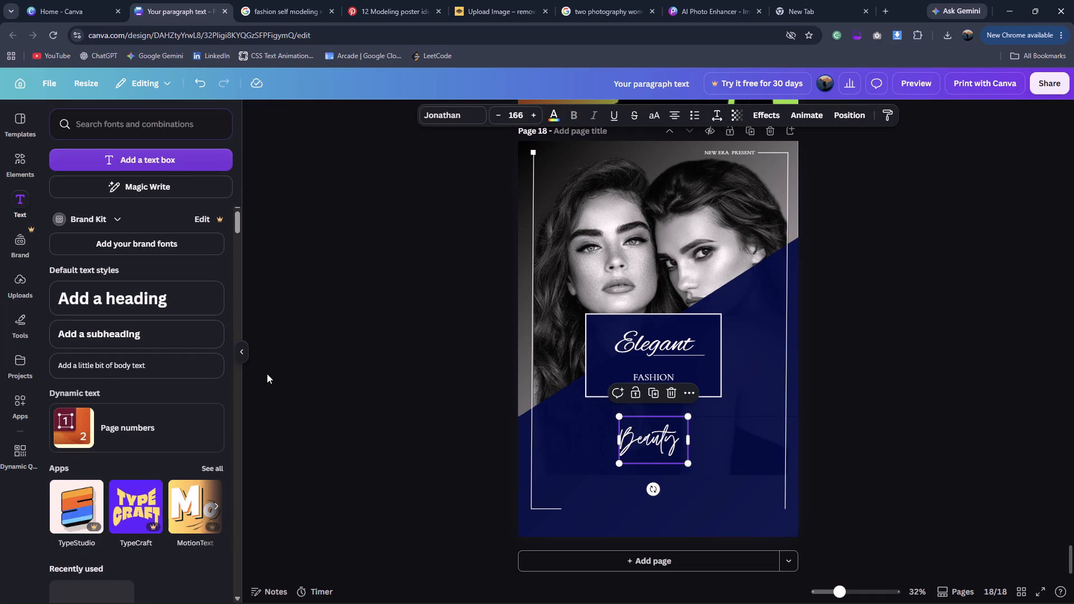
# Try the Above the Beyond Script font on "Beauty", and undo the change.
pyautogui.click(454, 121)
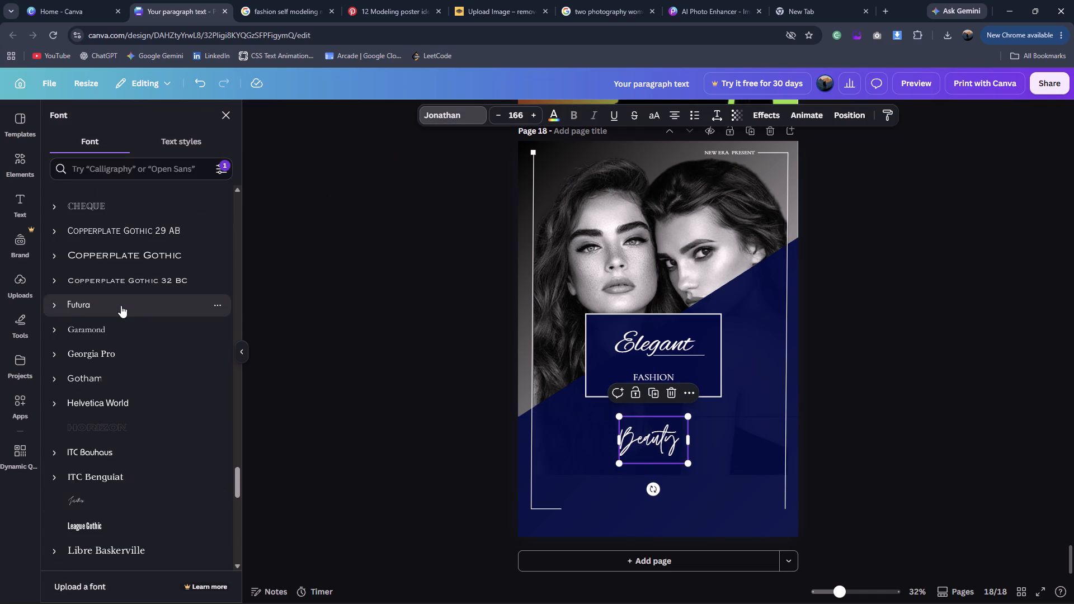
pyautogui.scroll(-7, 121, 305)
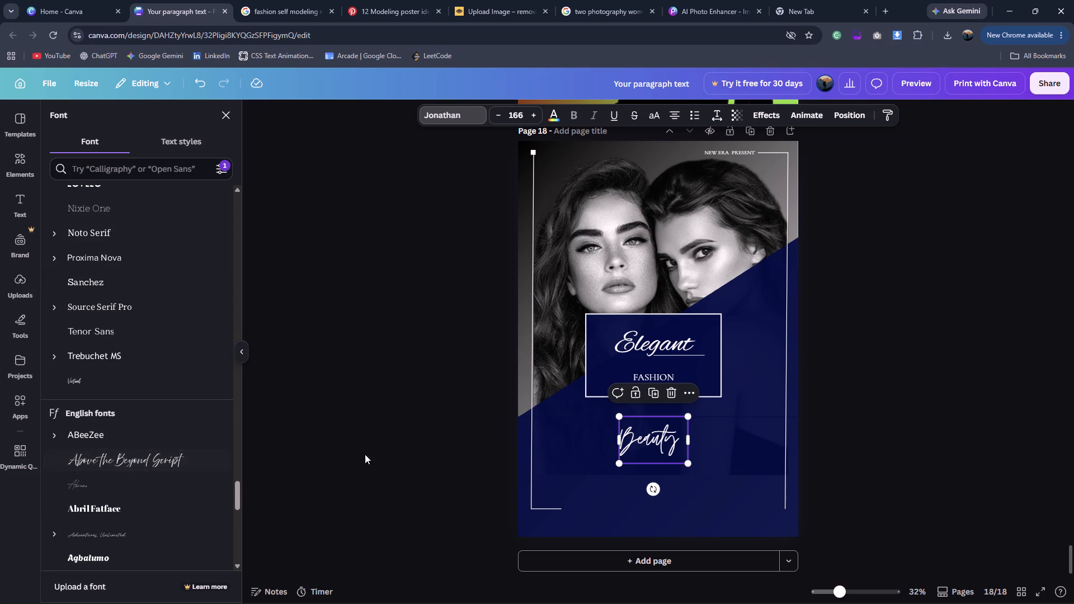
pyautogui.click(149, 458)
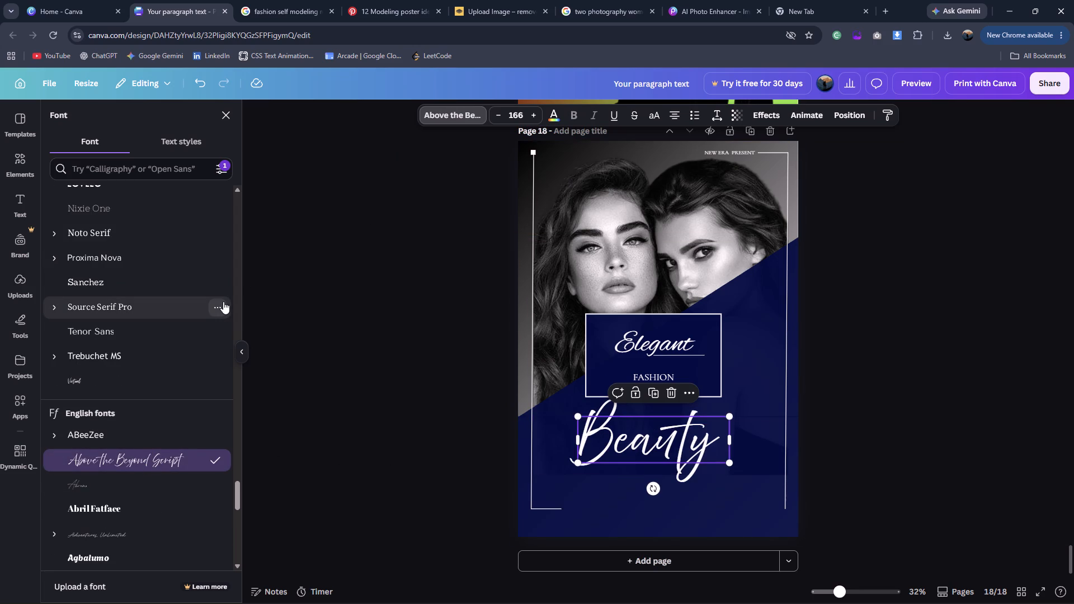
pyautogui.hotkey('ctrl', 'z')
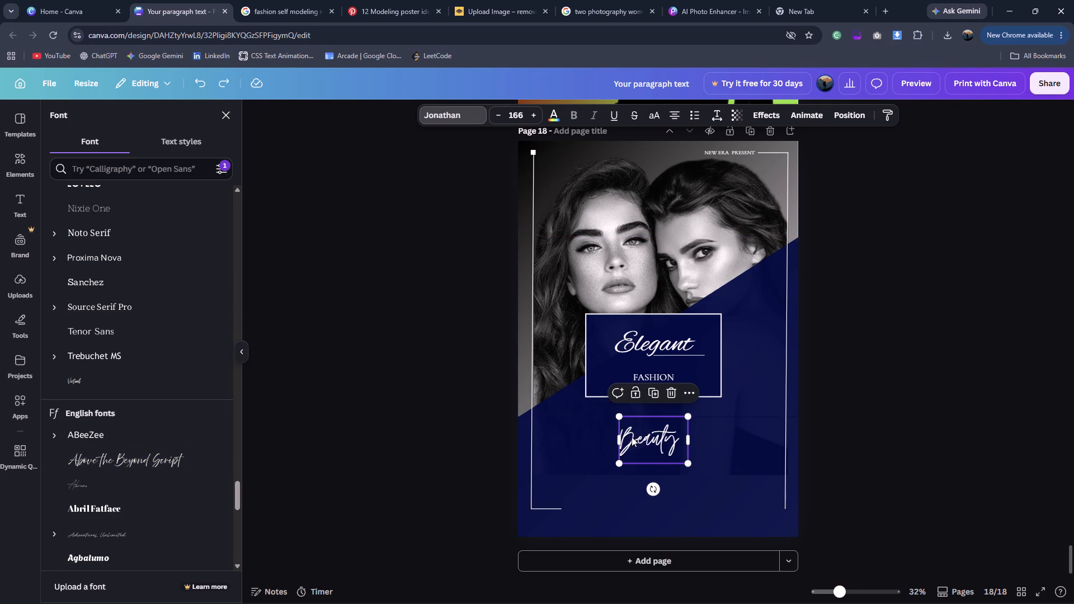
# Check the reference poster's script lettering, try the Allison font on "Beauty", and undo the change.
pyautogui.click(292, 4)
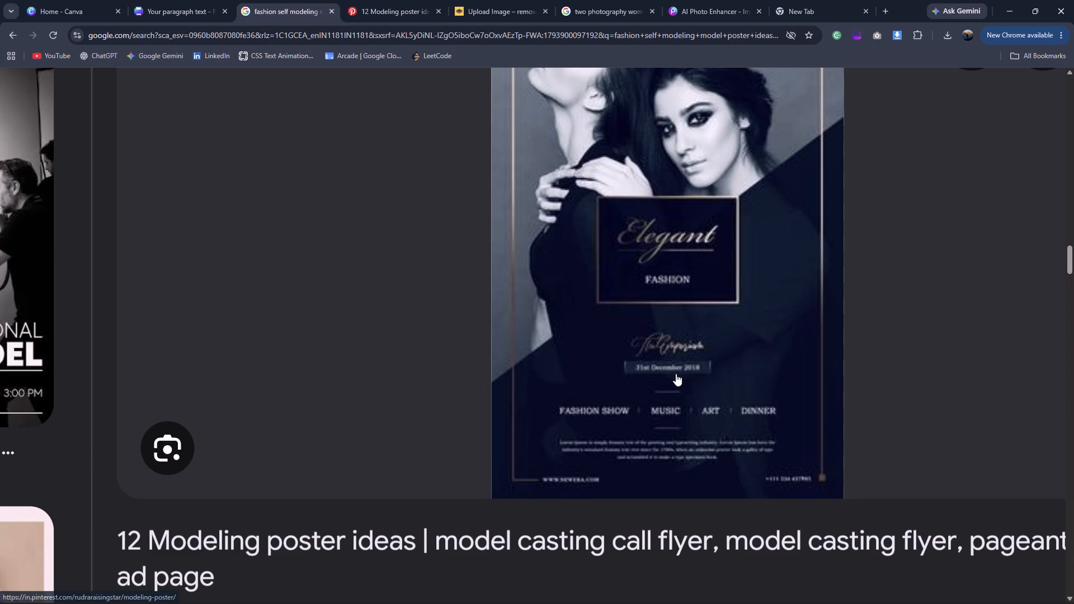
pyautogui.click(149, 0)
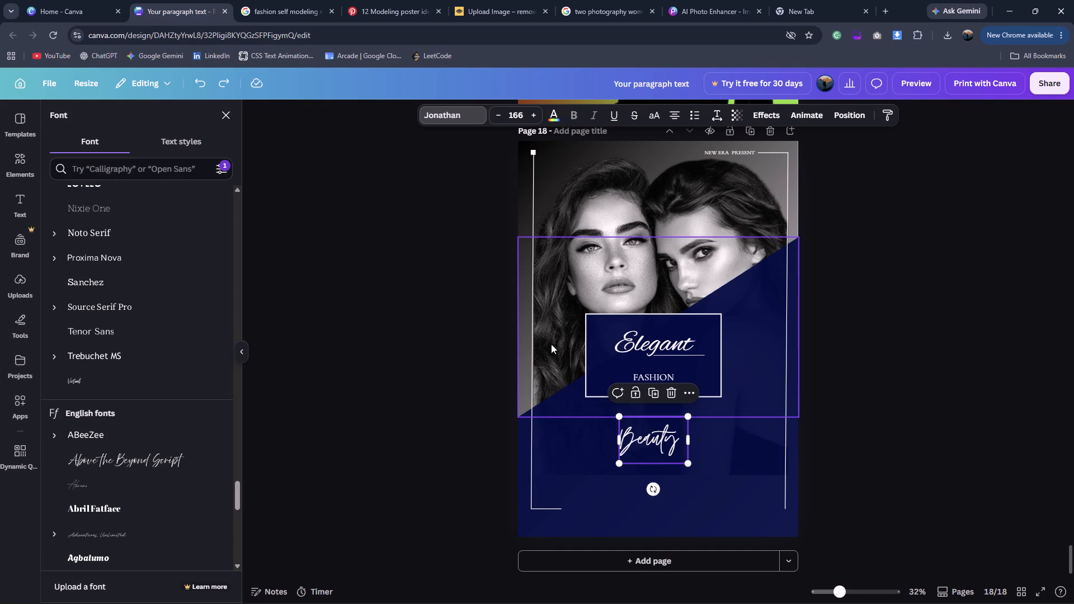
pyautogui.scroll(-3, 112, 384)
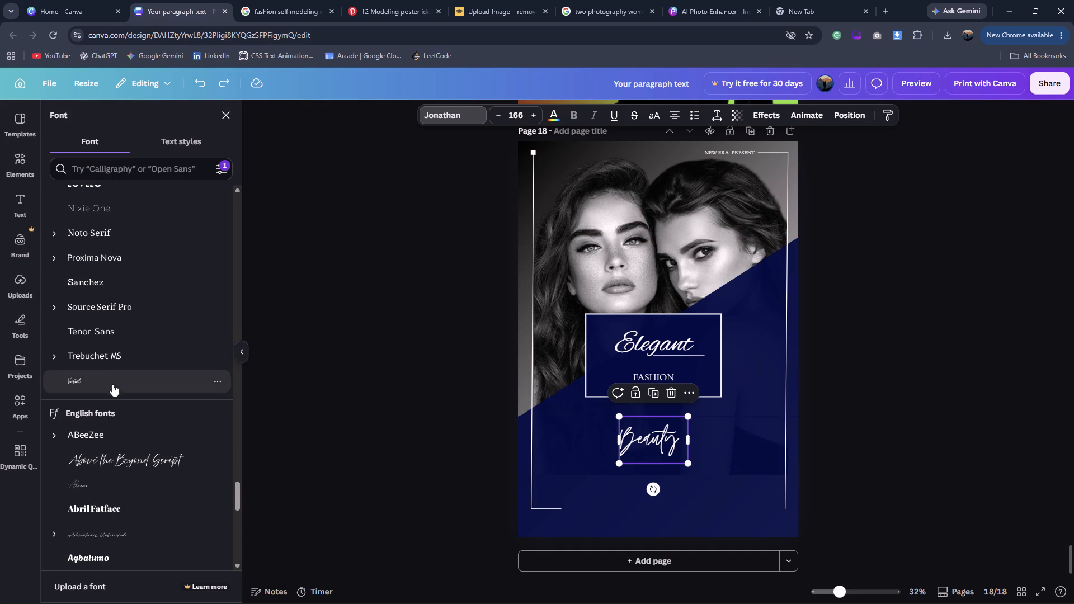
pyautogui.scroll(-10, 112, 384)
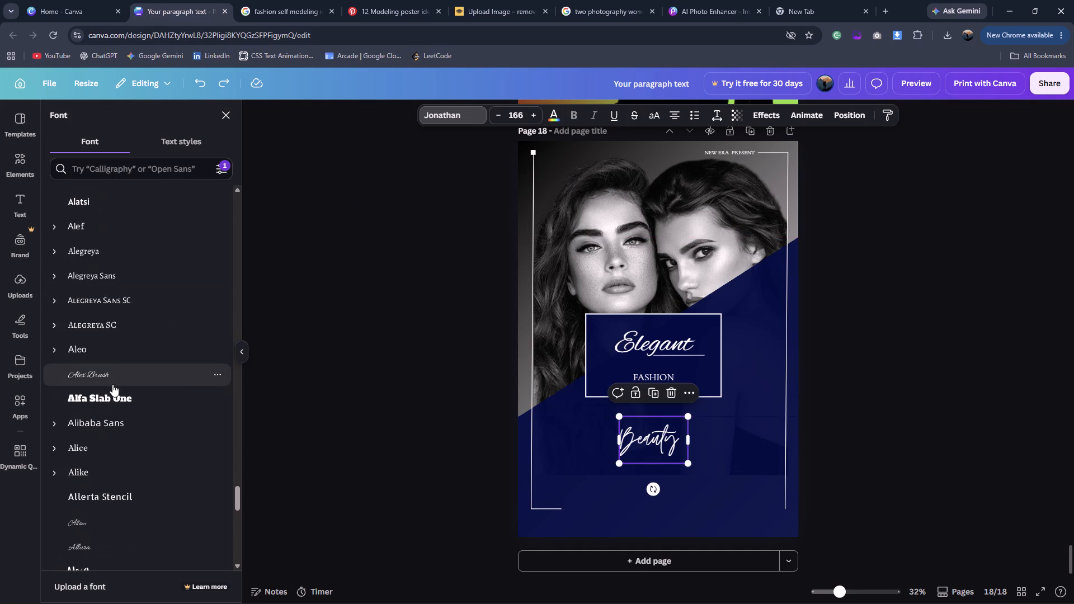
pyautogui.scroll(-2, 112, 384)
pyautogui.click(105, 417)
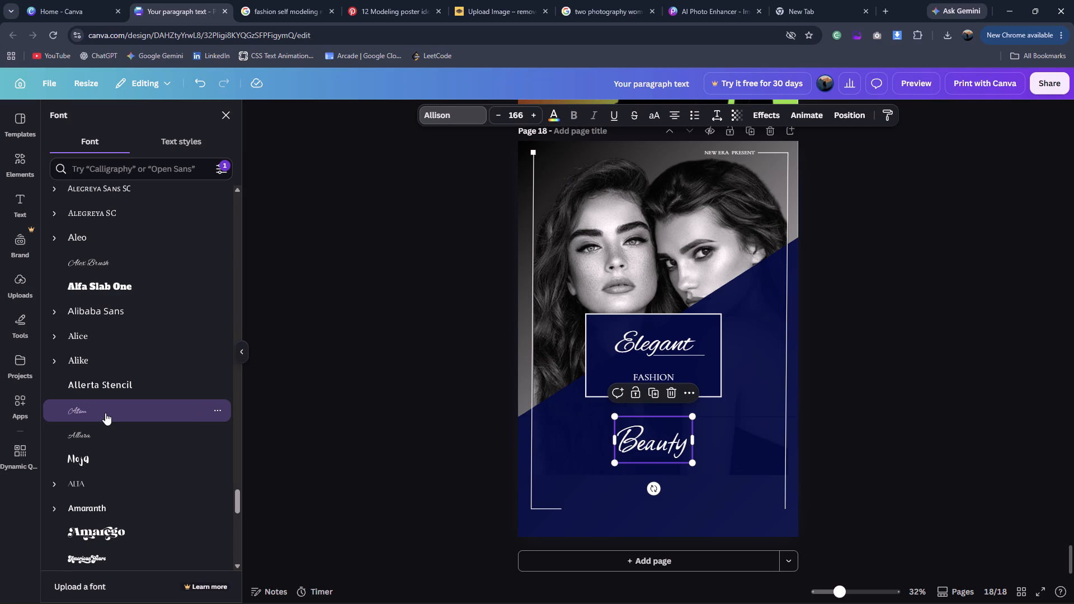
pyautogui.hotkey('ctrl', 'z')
# Consult the reference's script line again and reword "Beauty" as "The Beauties".
pyautogui.click(291, 11)
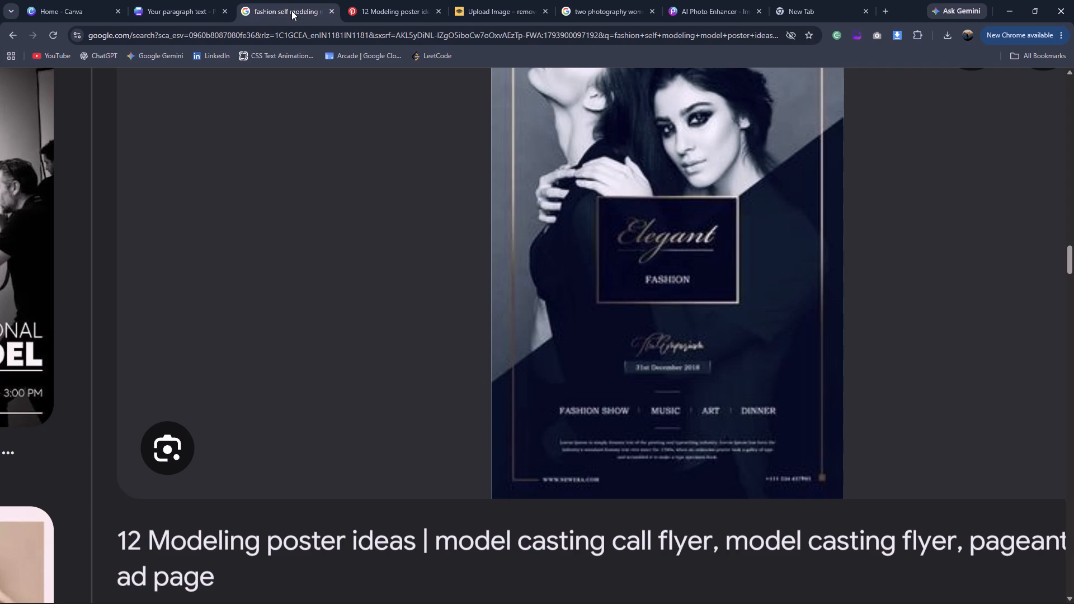
pyautogui.click(206, 0)
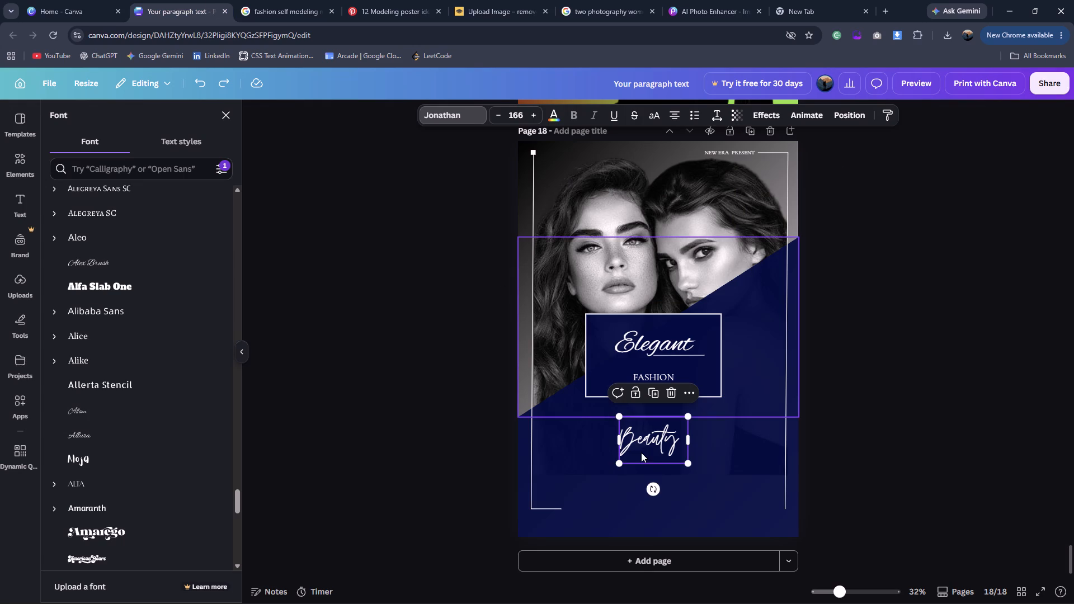
pyautogui.doubleClick(642, 448)
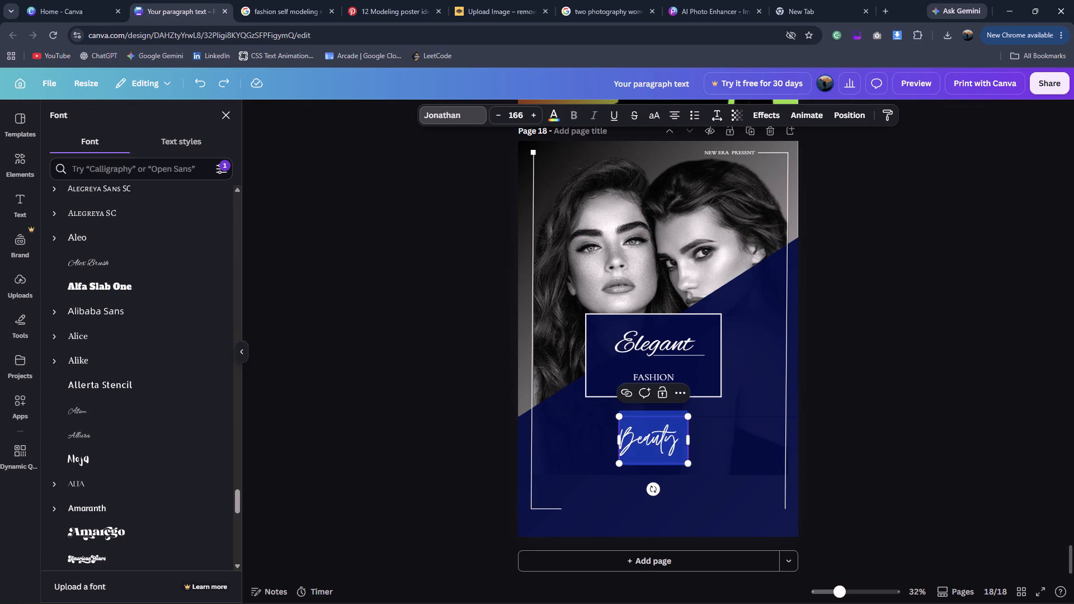
pyautogui.write('The')
pyautogui.press('space')
pyautogui.write('Beauty')
pyautogui.press('BackSpace')
pyautogui.press('BackSpace')
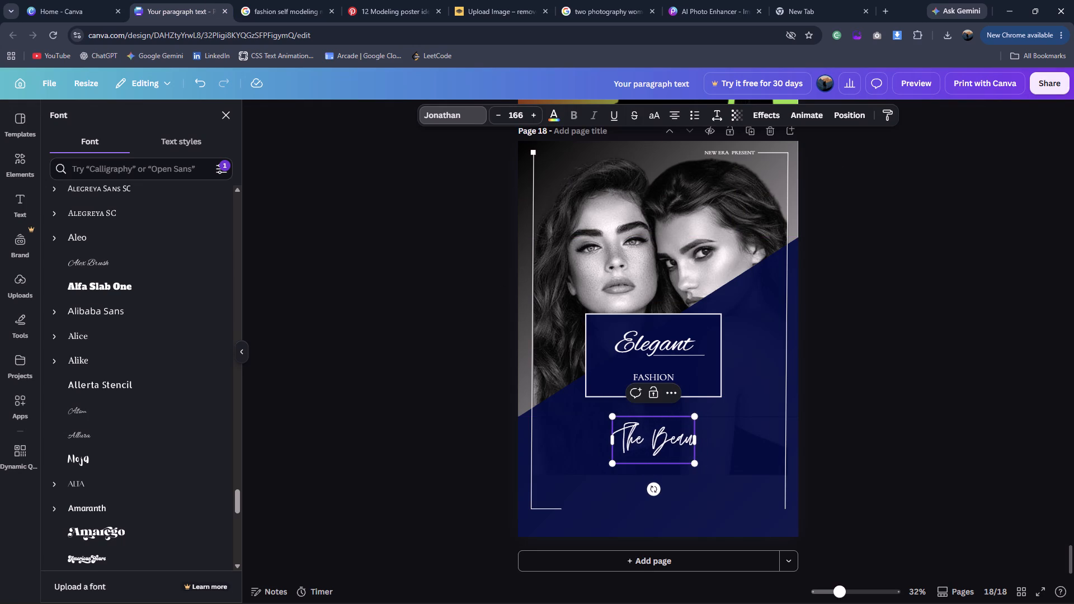
pyautogui.write('ties')
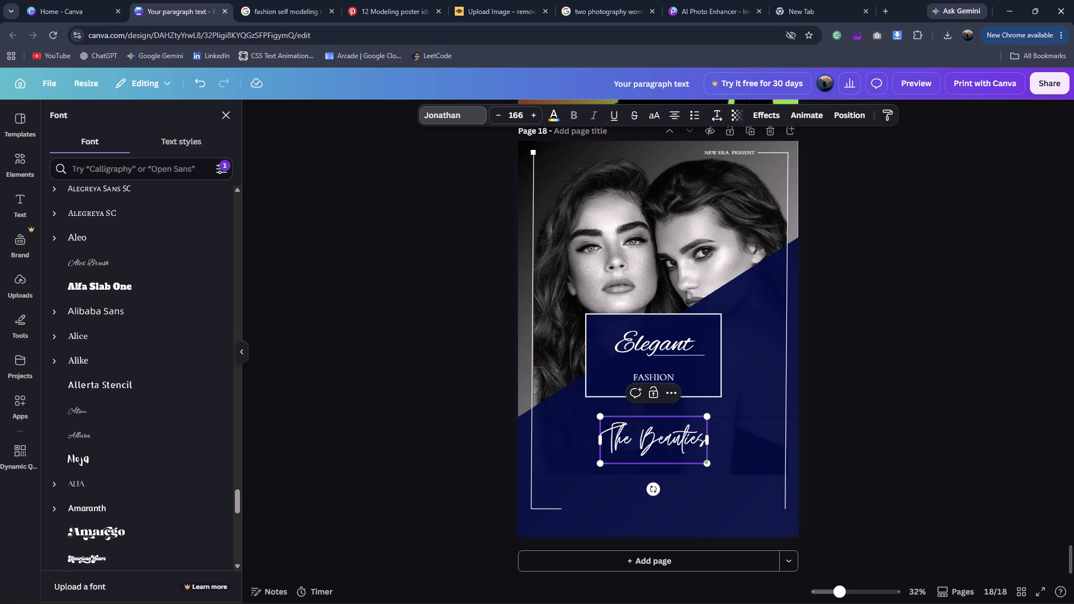
pyautogui.click(955, 466)
pyautogui.click(861, 440)
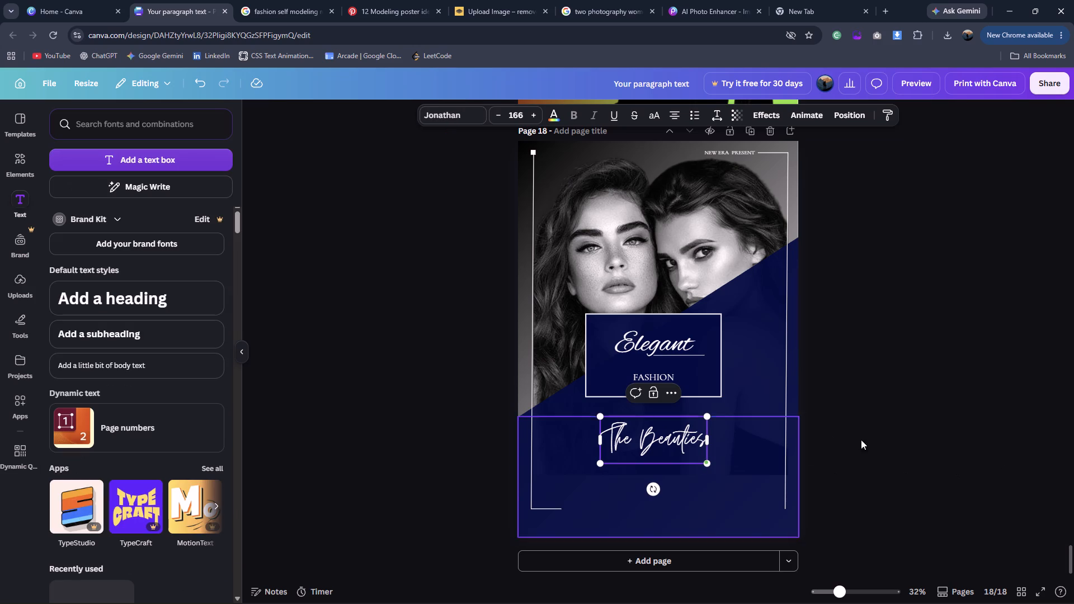
# Compare with the reference and make the "The Beauties" text slightly transparent.
pyautogui.click(248, 0)
pyautogui.click(172, 0)
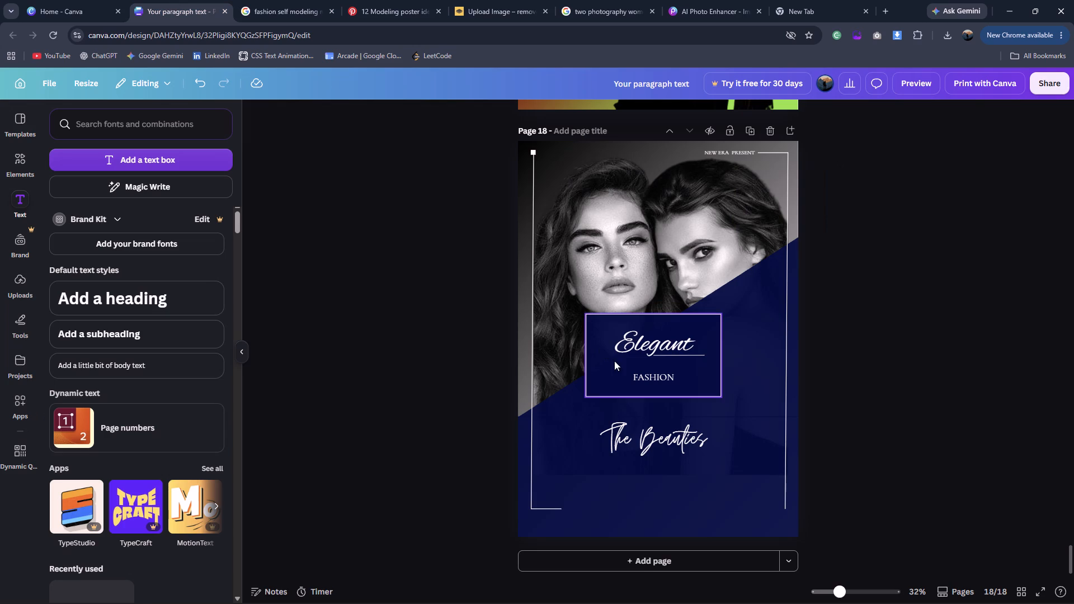
pyautogui.click(632, 440)
pyautogui.click(731, 110)
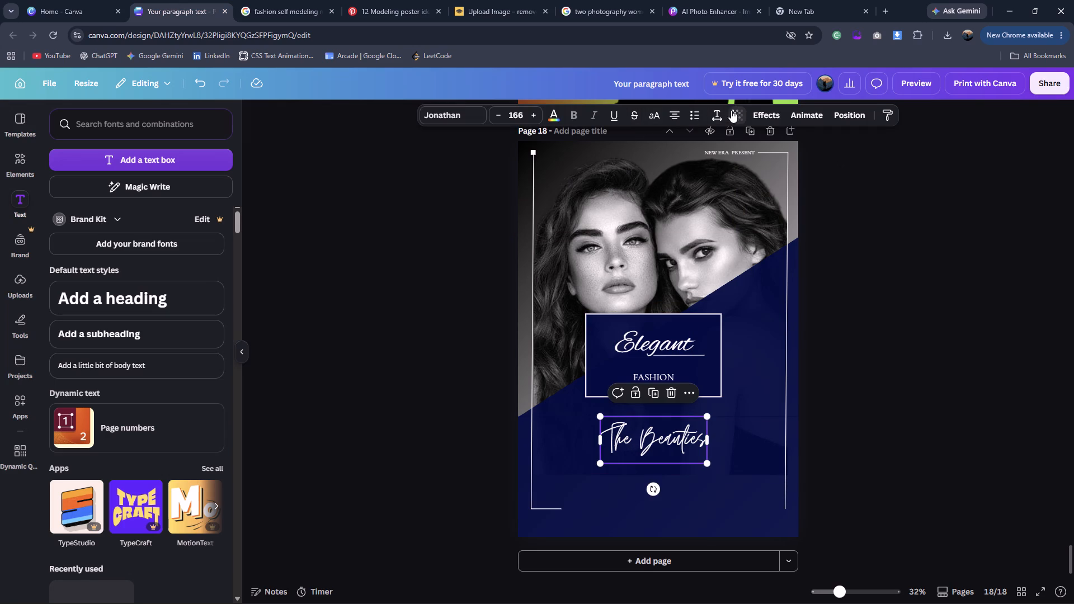
pyautogui.moveTo(765, 162); pyautogui.dragTo(757, 166)
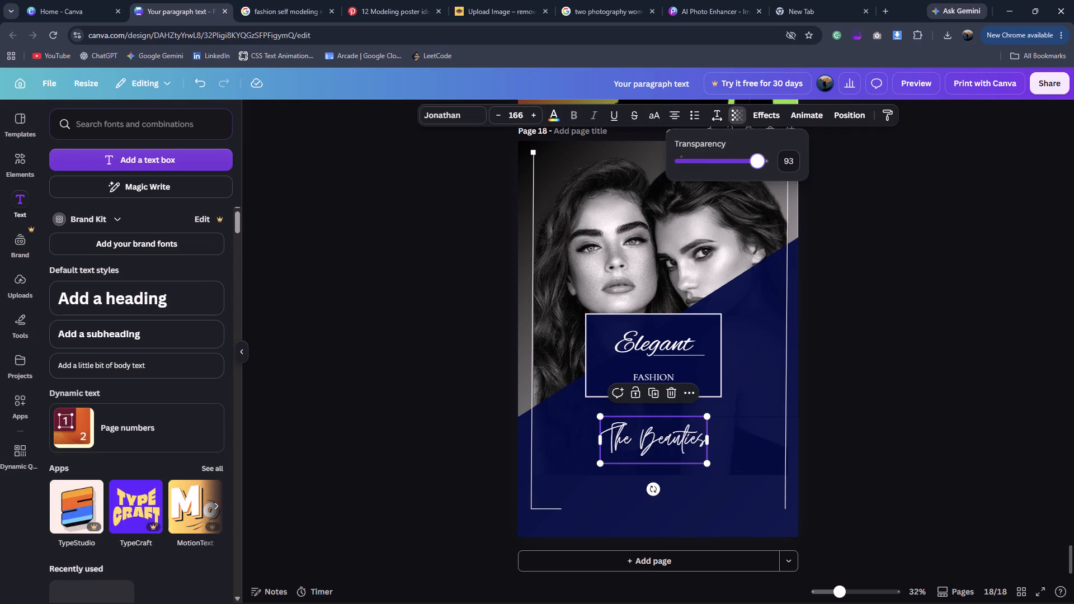
pyautogui.moveTo(757, 166); pyautogui.dragTo(744, 183)
pyautogui.doubleClick(967, 299)
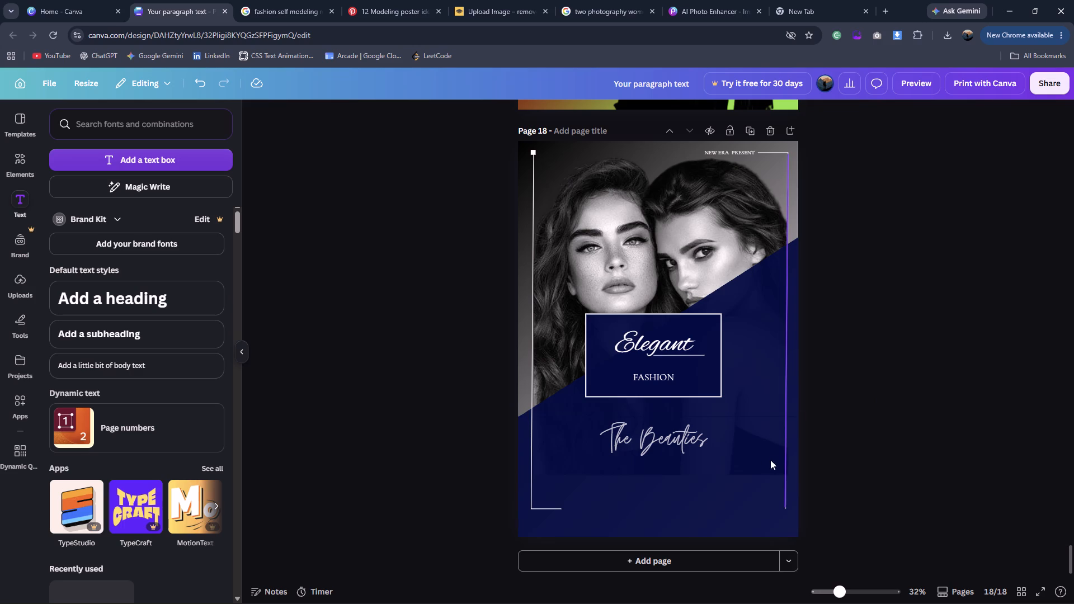
# Consult the reference's date line and add a text box at size 36.6, placed directly below "The Beauties".
pyautogui.click(96, 164)
pyautogui.click(289, 4)
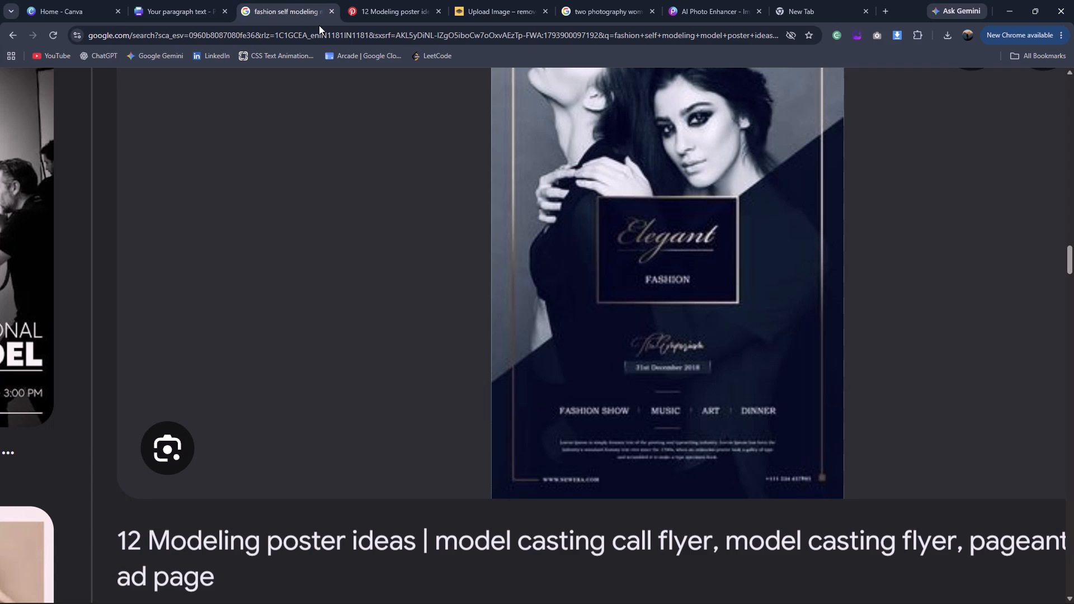
pyautogui.click(205, 0)
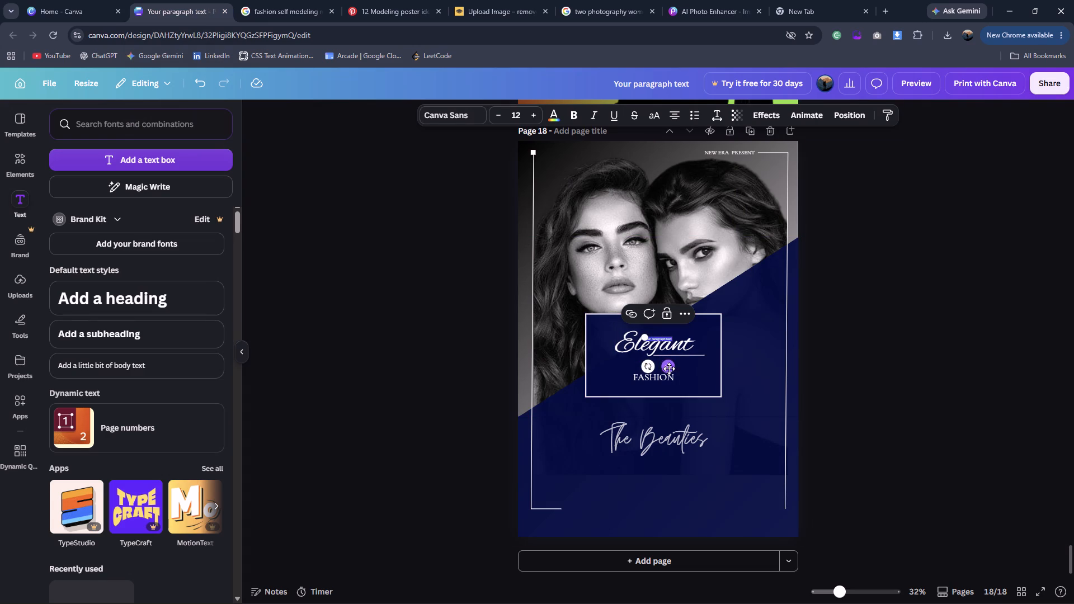
pyautogui.moveTo(669, 369); pyautogui.dragTo(666, 493)
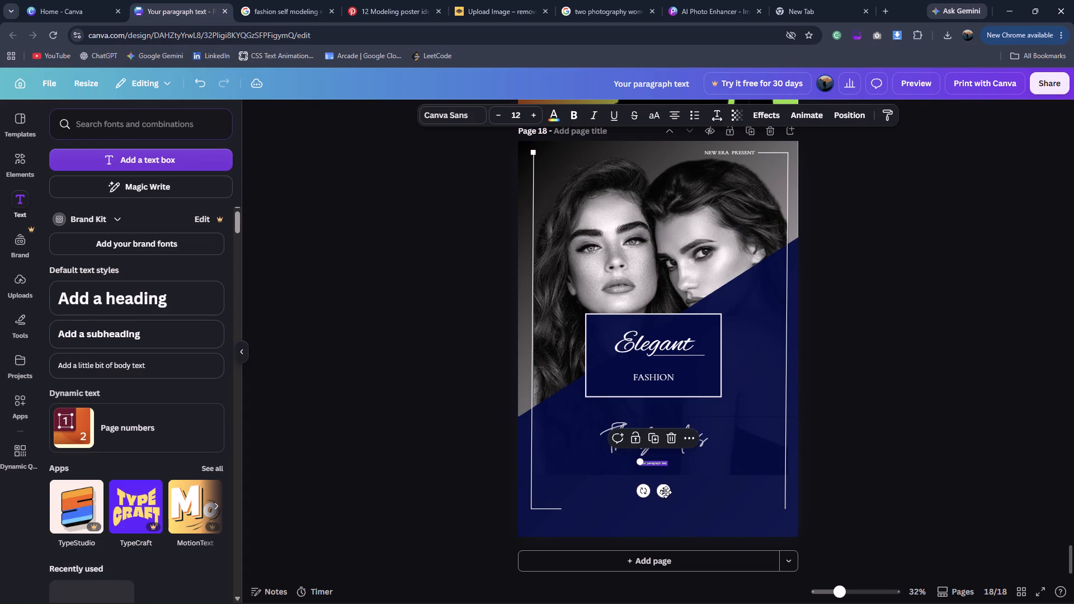
pyautogui.moveTo(641, 459); pyautogui.dragTo(590, 445)
pyautogui.moveTo(637, 494); pyautogui.dragTo(660, 500)
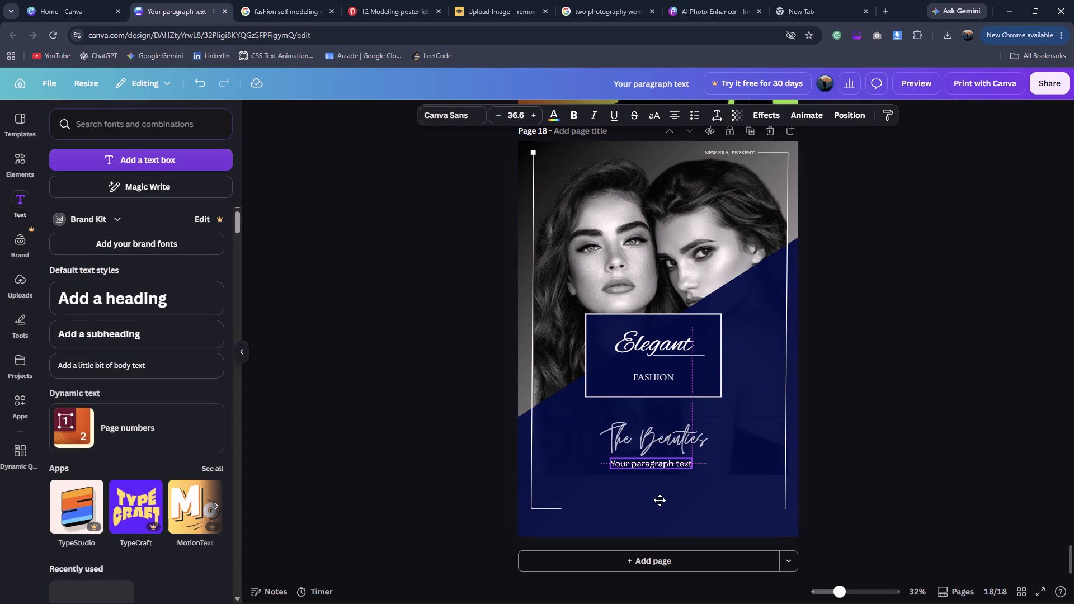
pyautogui.moveTo(660, 500); pyautogui.dragTo(667, 502)
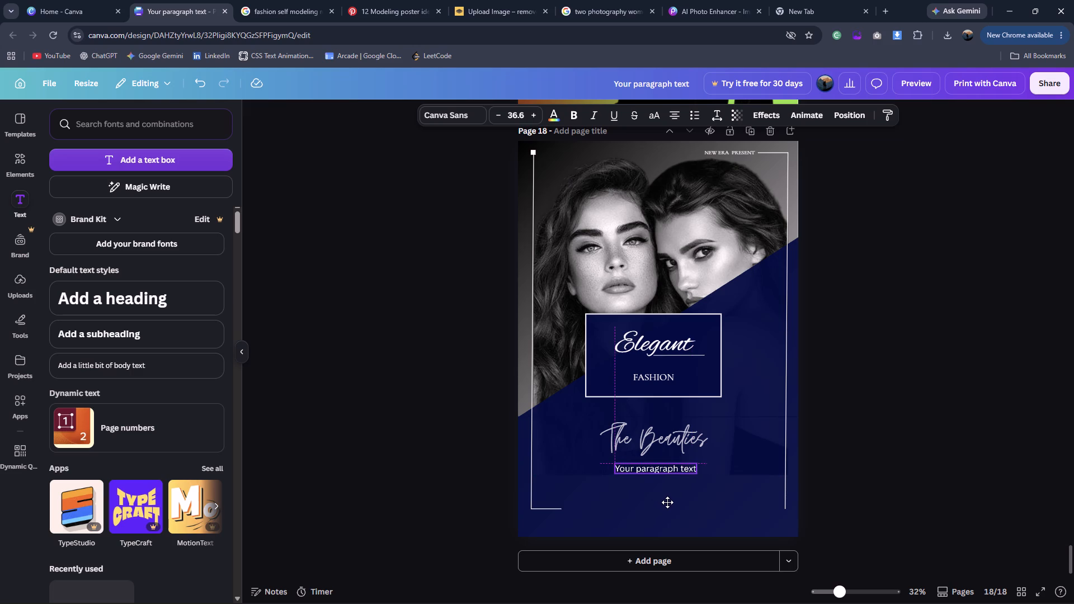
# Replace the placeholder text below "The Beauties" with "31st December 2016", consulting the reference poster's date line.
pyautogui.moveTo(667, 502); pyautogui.dragTo(663, 505)
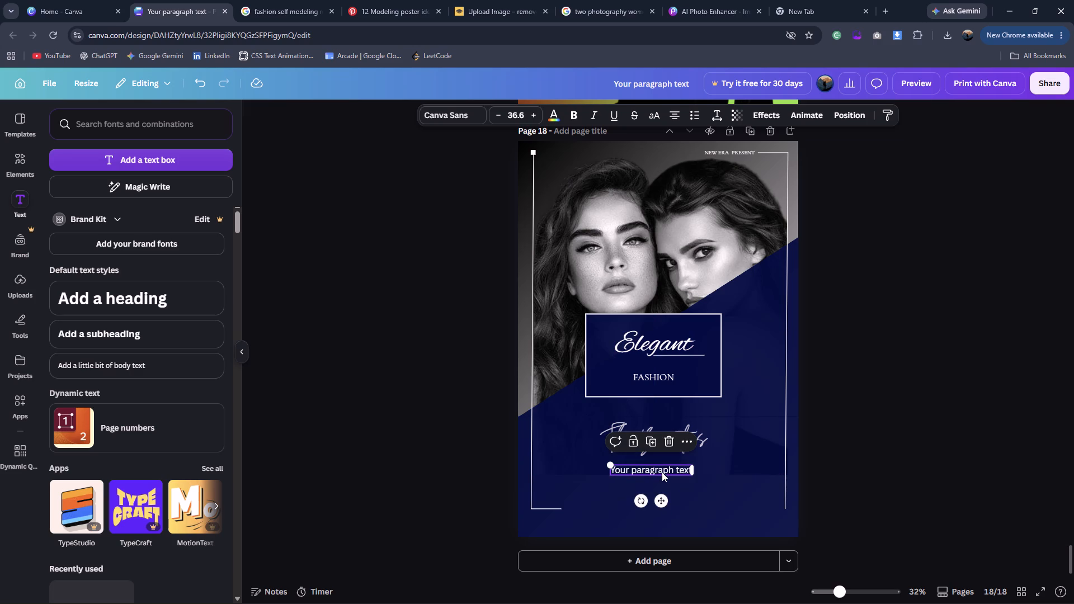
pyautogui.doubleClick(661, 468)
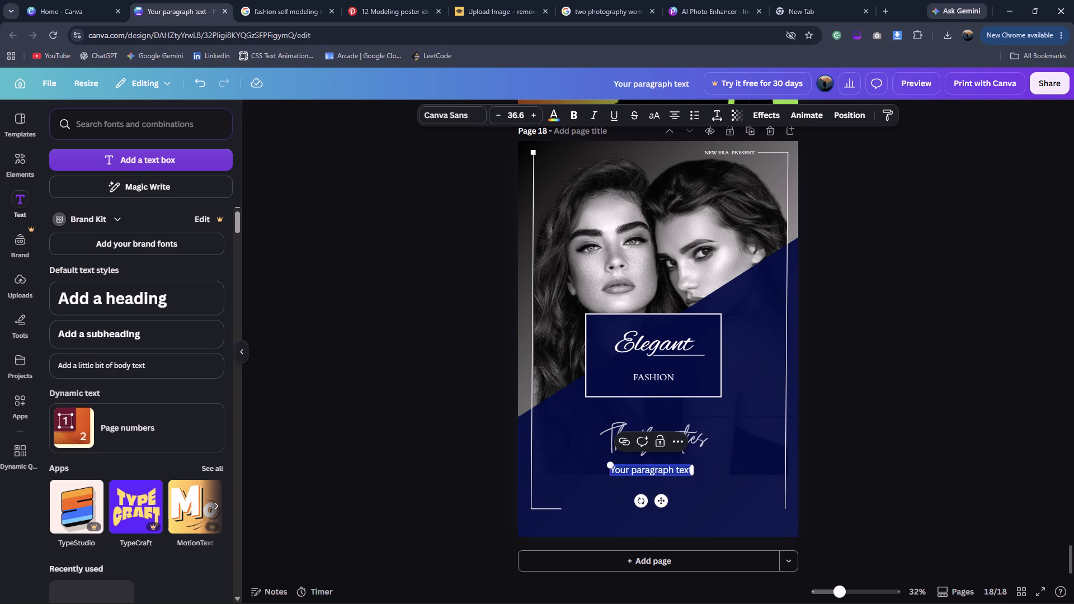
pyautogui.write('31')
pyautogui.write('st')
pyautogui.press('space')
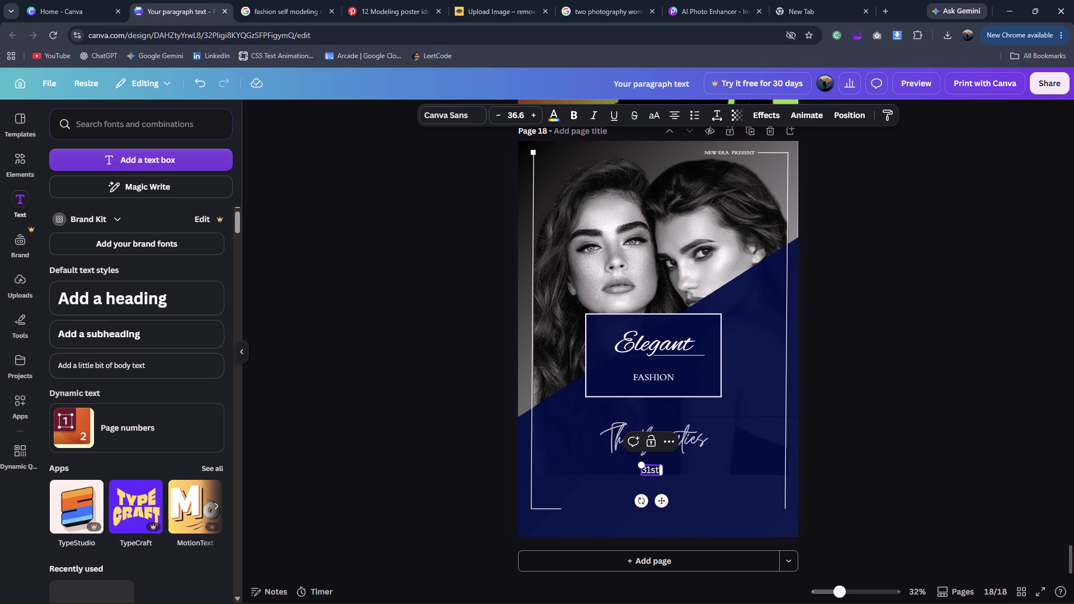
pyautogui.write('December')
pyautogui.press('space')
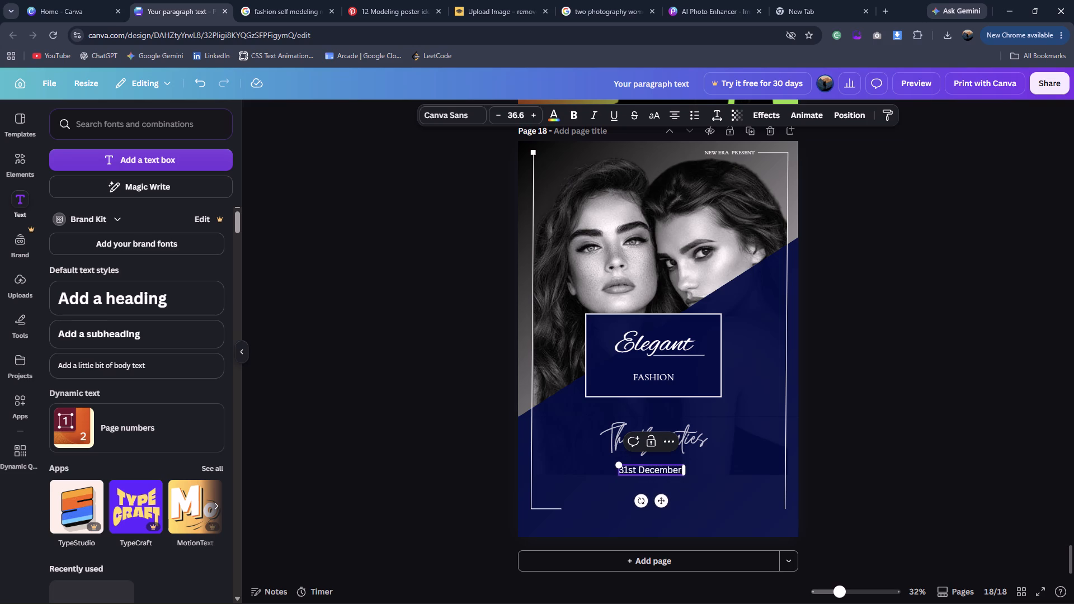
pyautogui.click(271, 0)
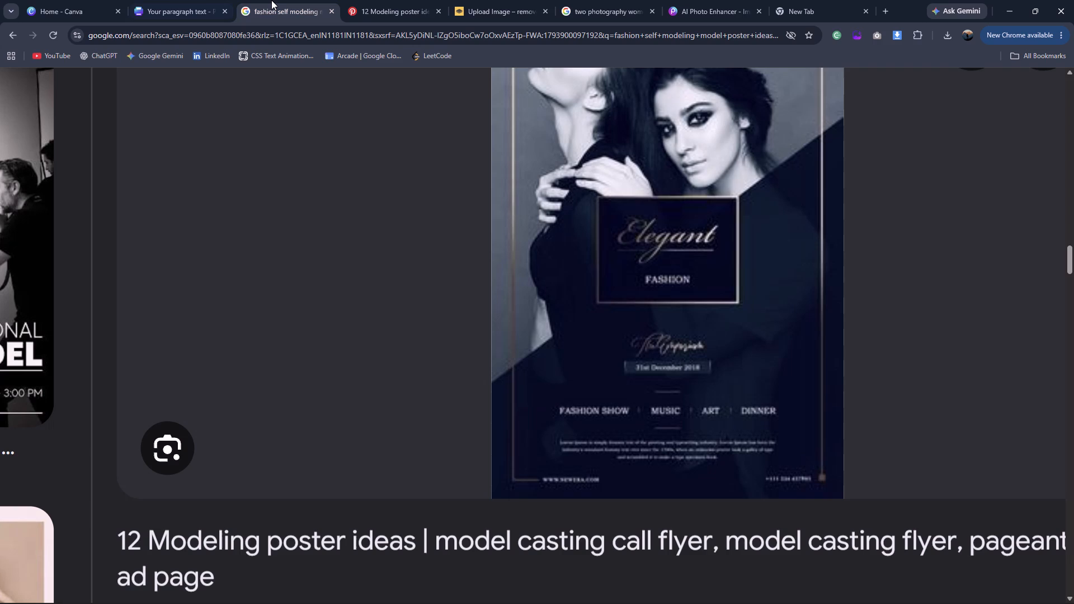
pyautogui.click(161, 0)
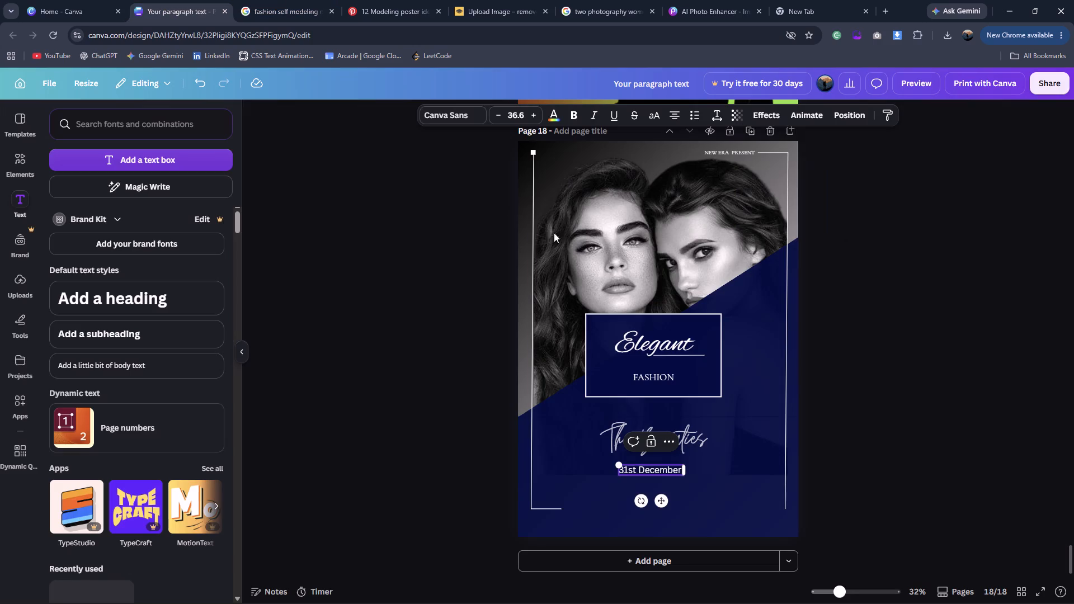
pyautogui.write('2016')
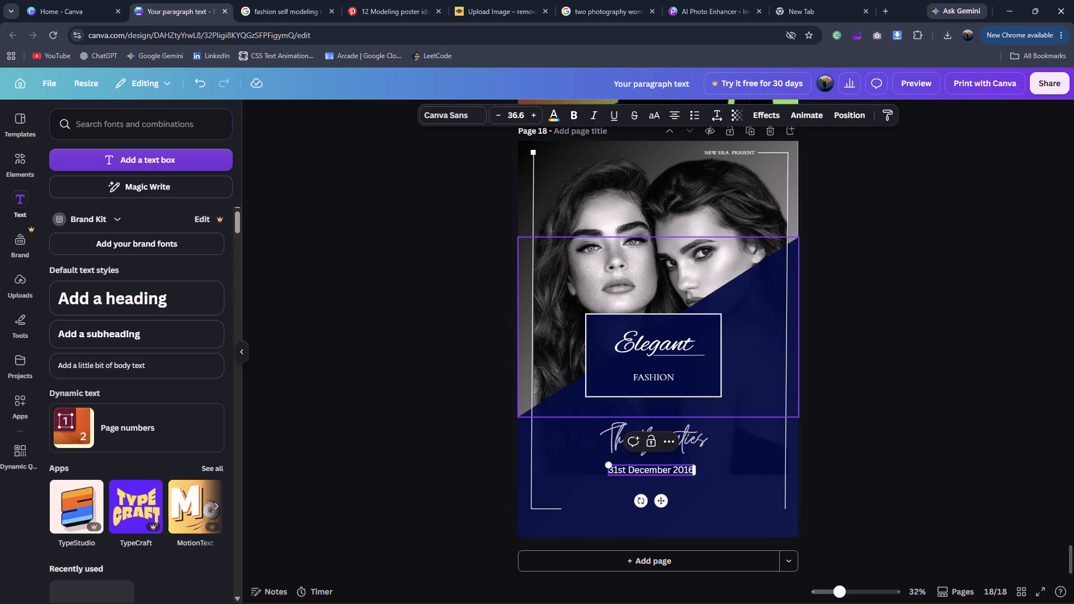
pyautogui.click(956, 318)
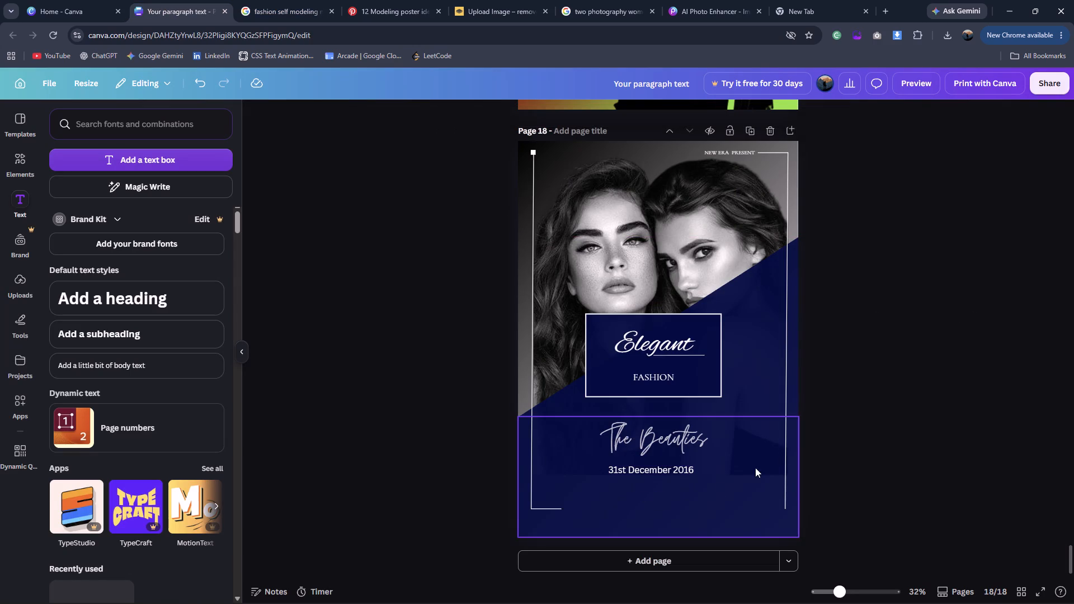
# Set the date line's font to Alegreya SC.
pyautogui.click(673, 468)
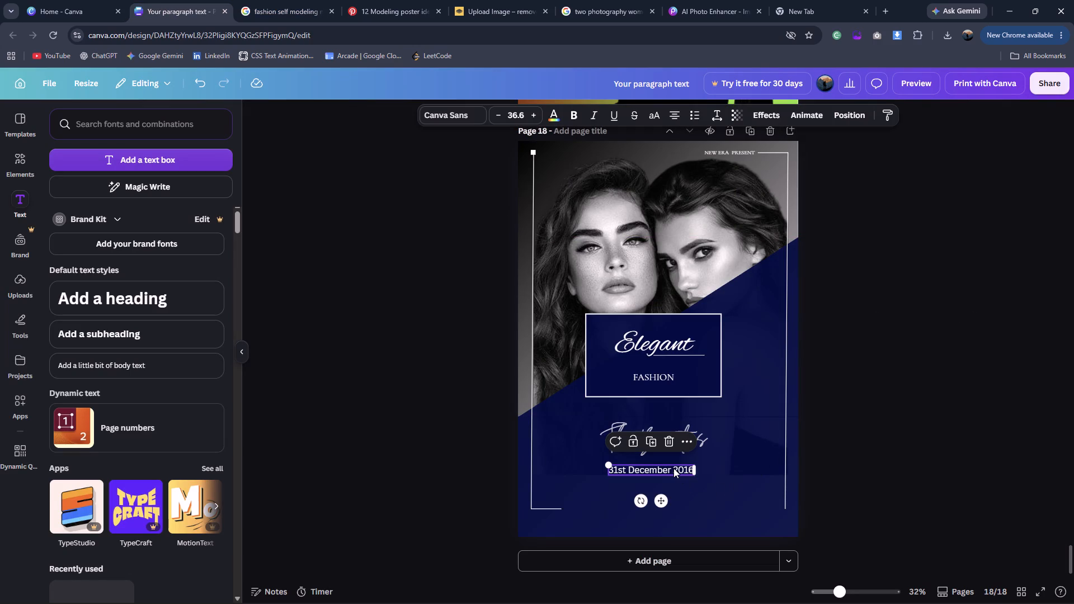
pyautogui.click(673, 468)
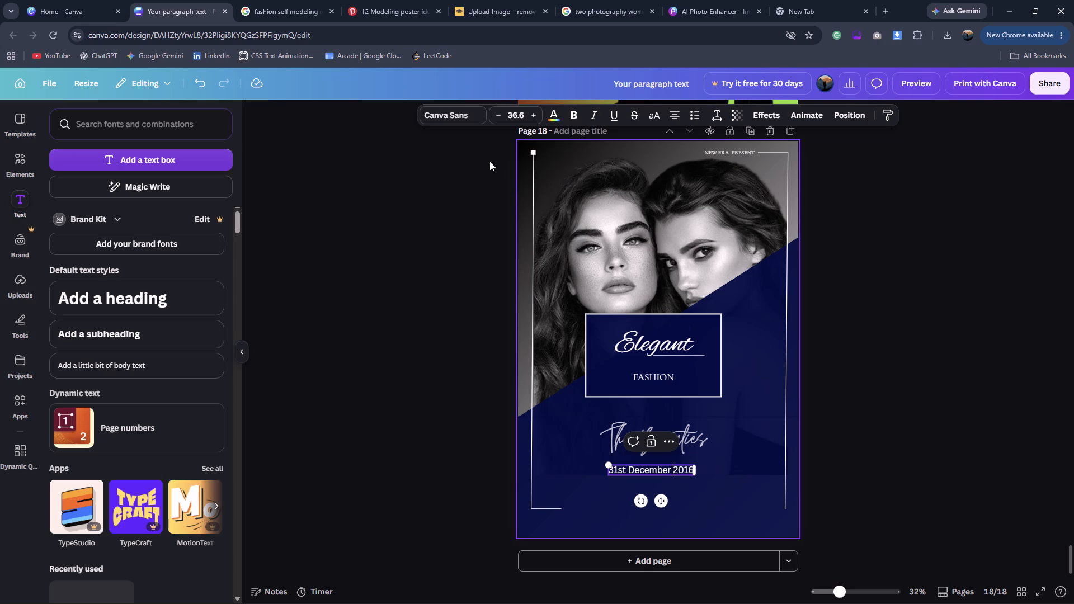
pyautogui.click(462, 119)
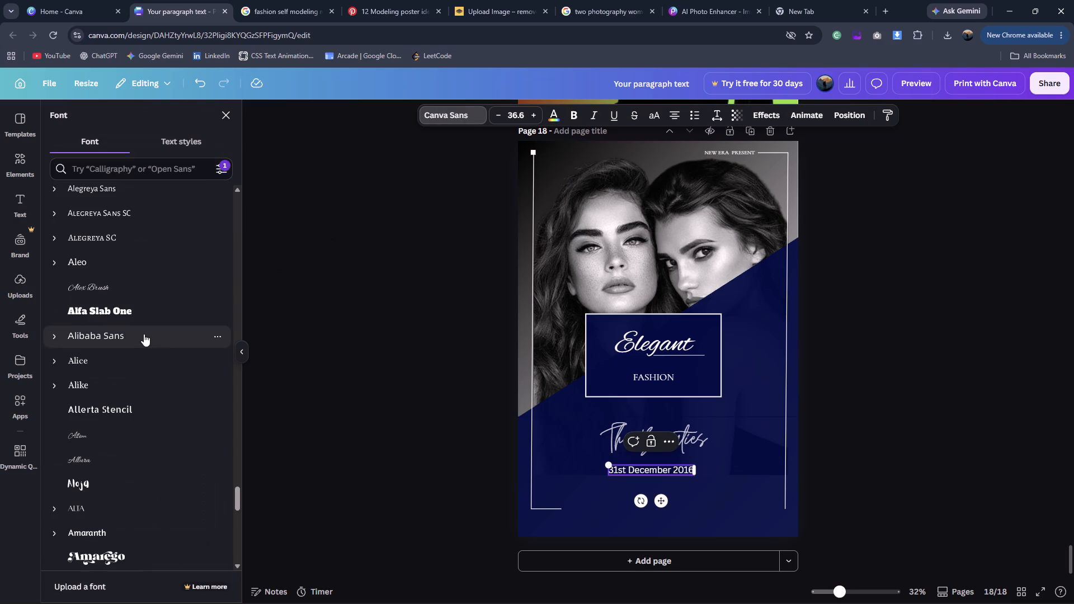
pyautogui.click(124, 235)
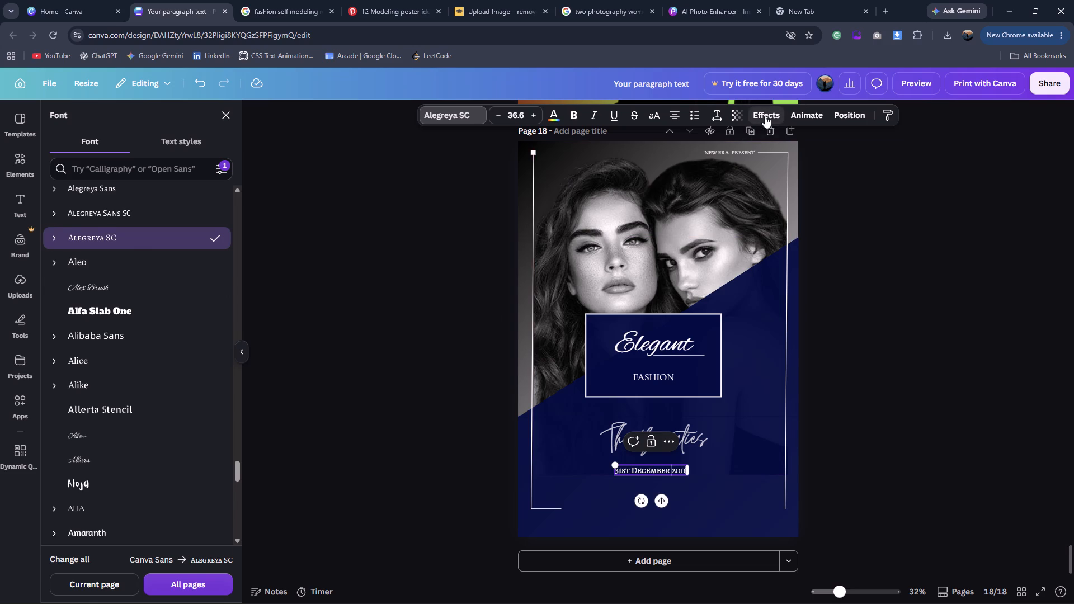
# Apply the Background text effect to the date line in a default dark grey.
pyautogui.click(765, 116)
pyautogui.click(132, 241)
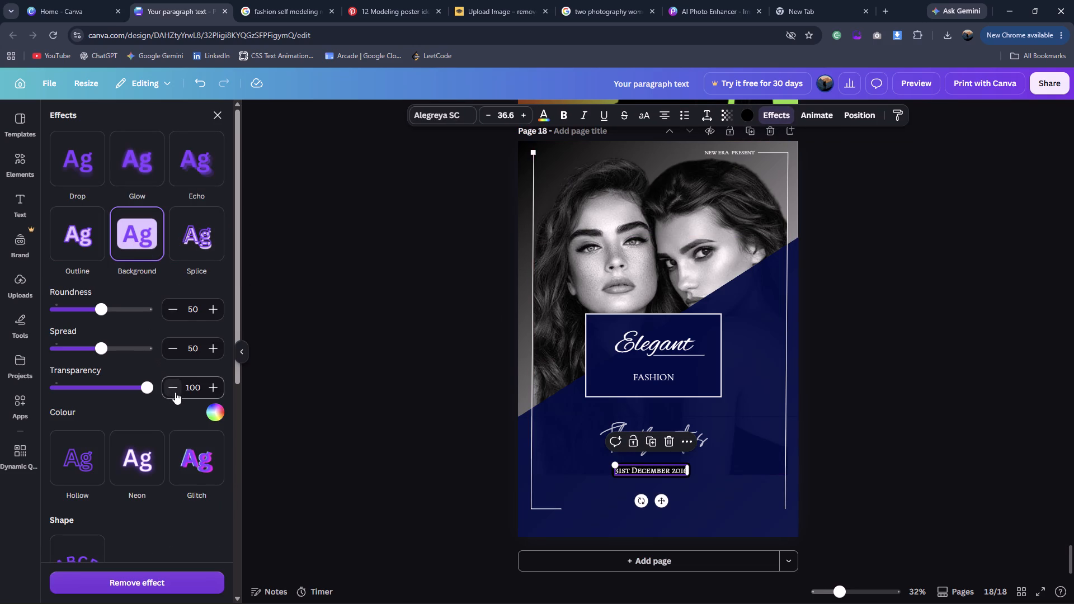
pyautogui.click(212, 413)
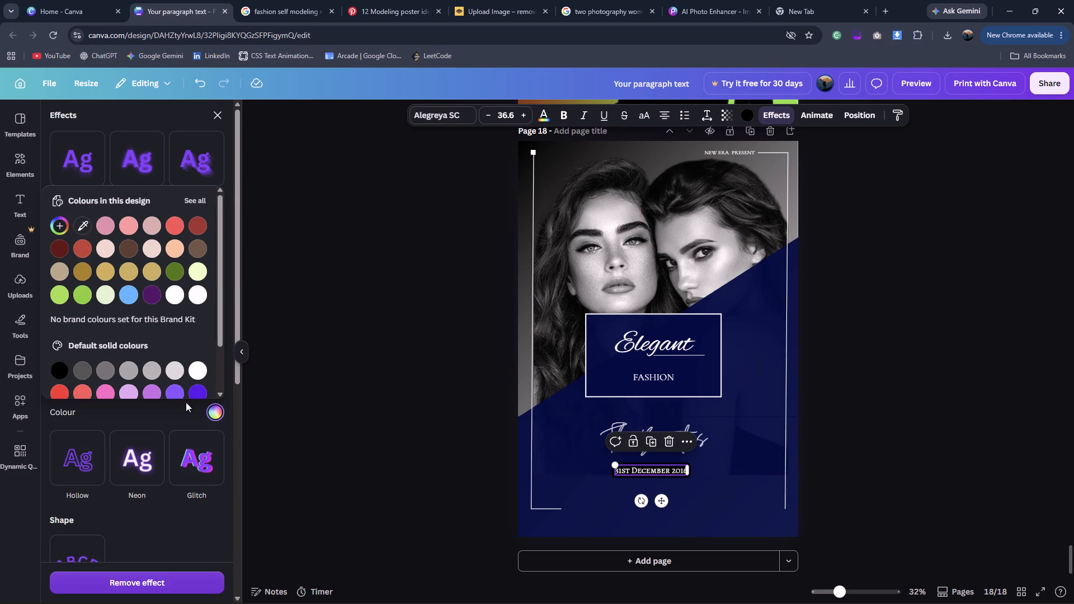
pyautogui.click(88, 376)
pyautogui.doubleClick(327, 357)
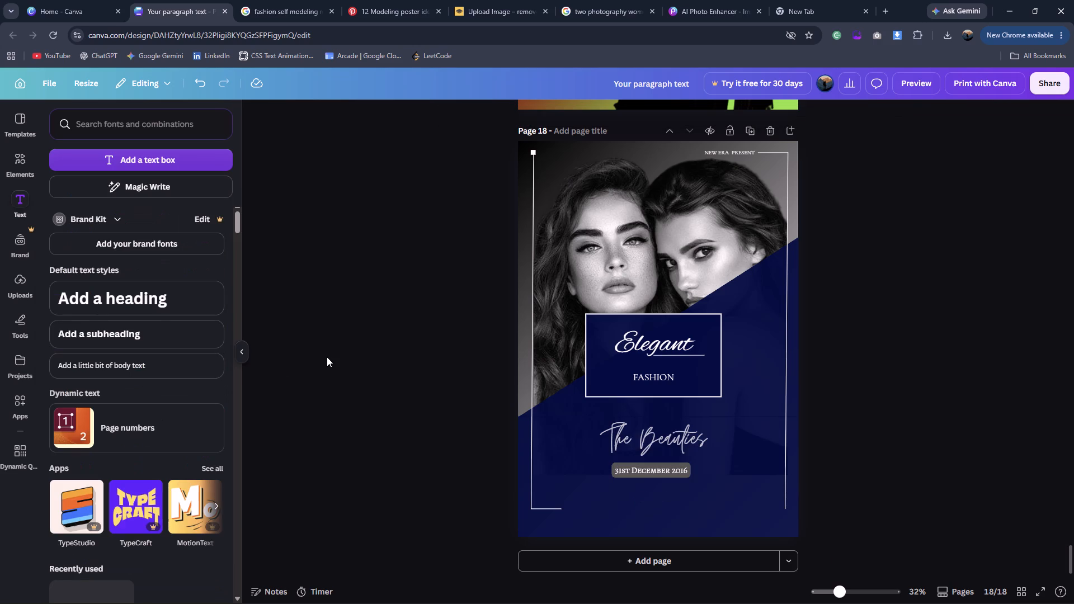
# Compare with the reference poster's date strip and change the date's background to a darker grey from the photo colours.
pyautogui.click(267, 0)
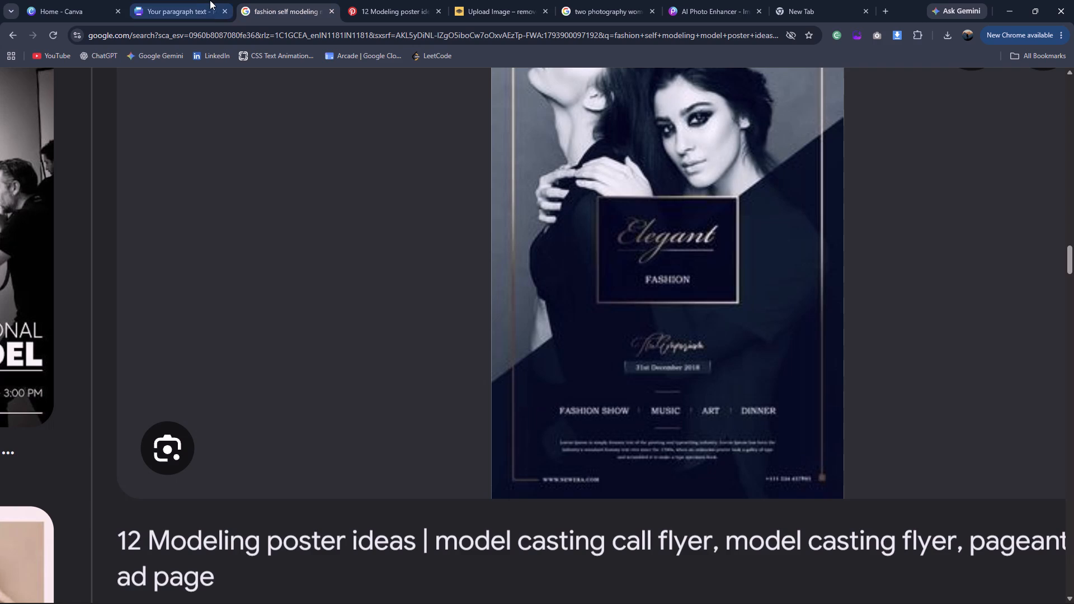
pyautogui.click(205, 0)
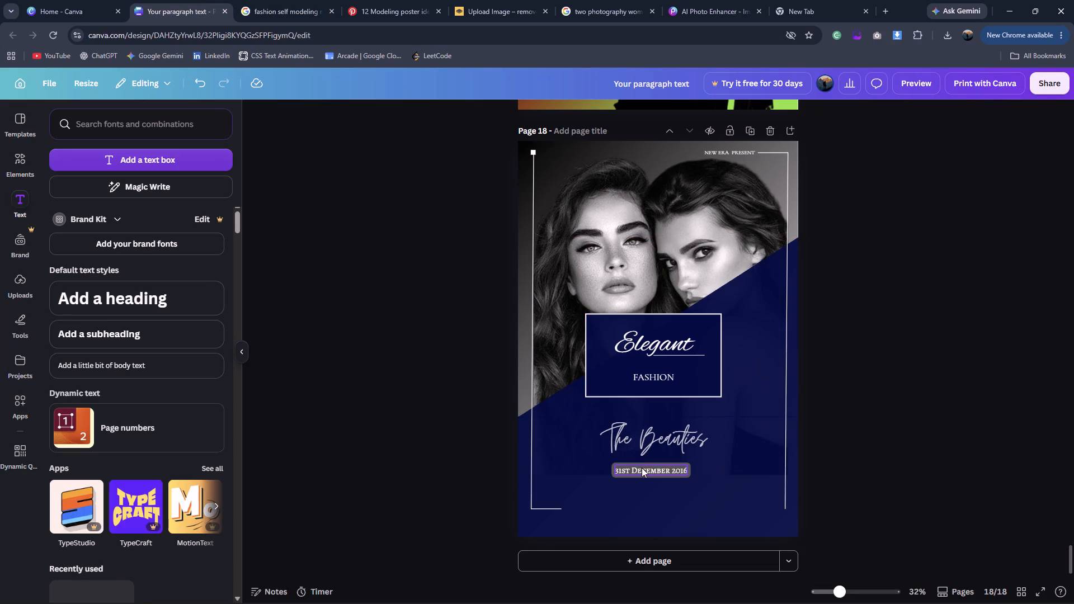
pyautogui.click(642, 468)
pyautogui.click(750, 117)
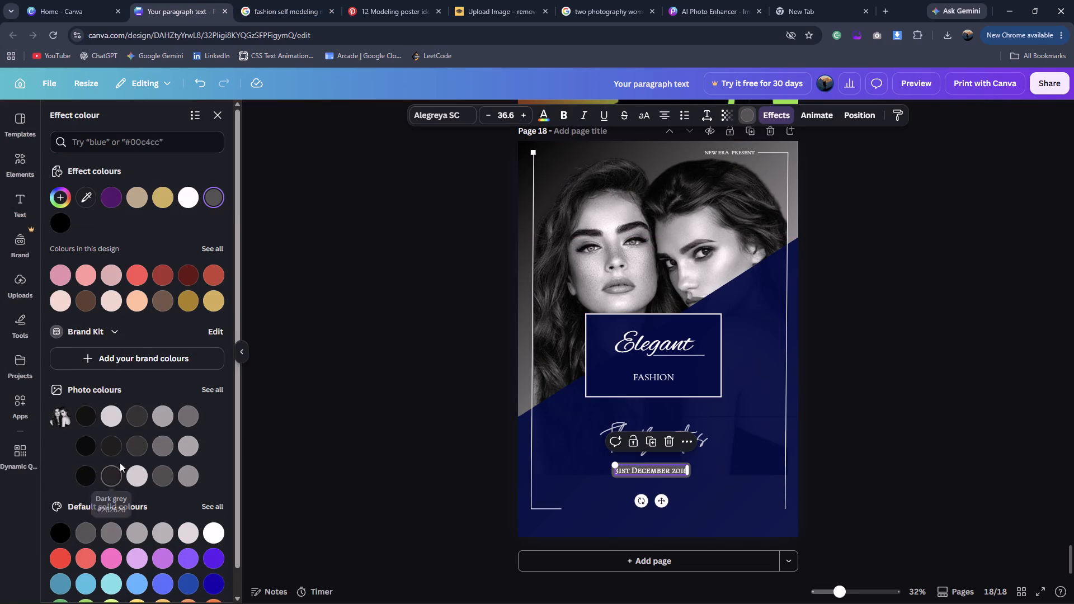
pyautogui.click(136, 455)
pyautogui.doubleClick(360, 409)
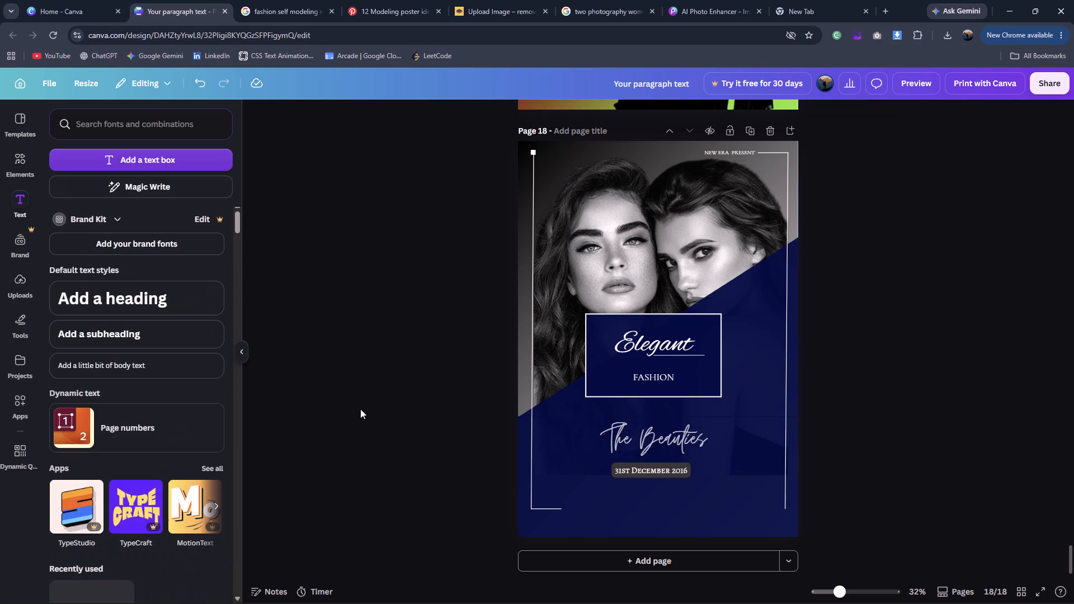
# Recolour the date's background effect to blue #004aad, trying the neighbouring darker blue as well.
pyautogui.click(652, 469)
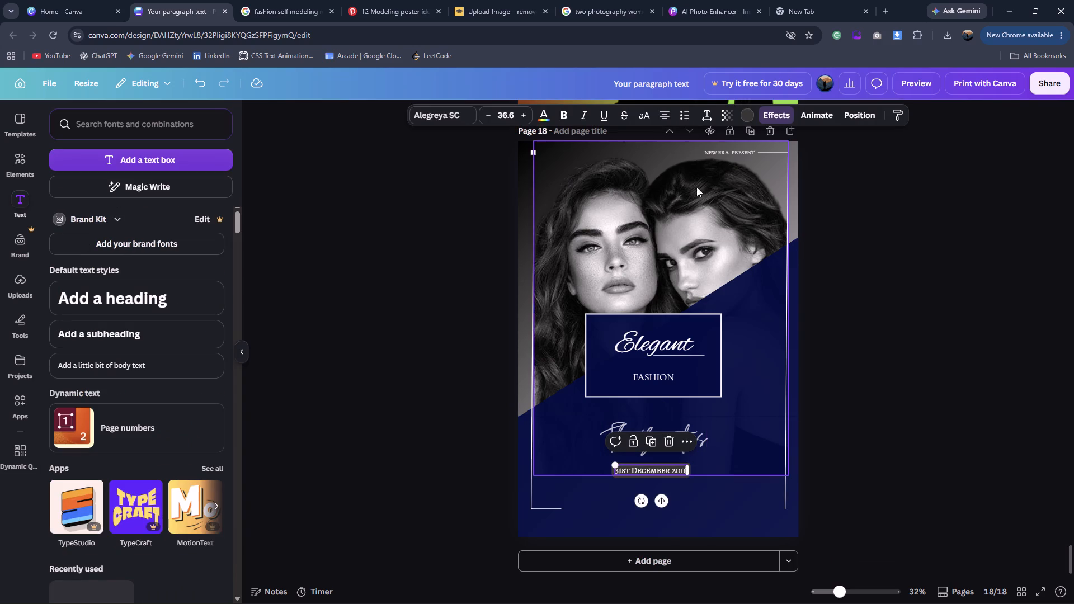
pyautogui.click(741, 112)
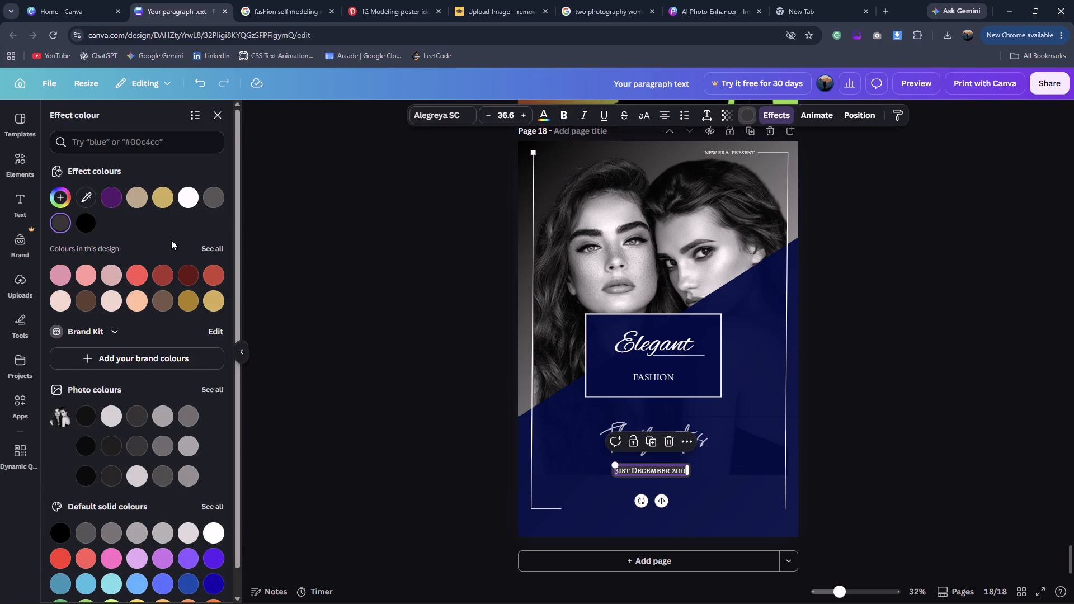
pyautogui.scroll(-2, 147, 330)
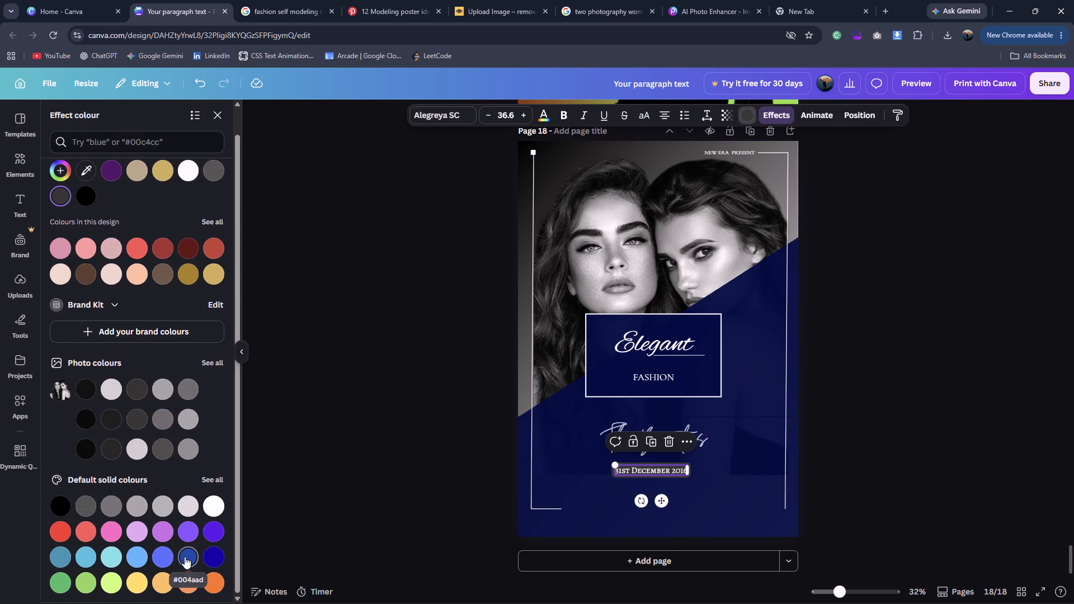
pyautogui.click(181, 560)
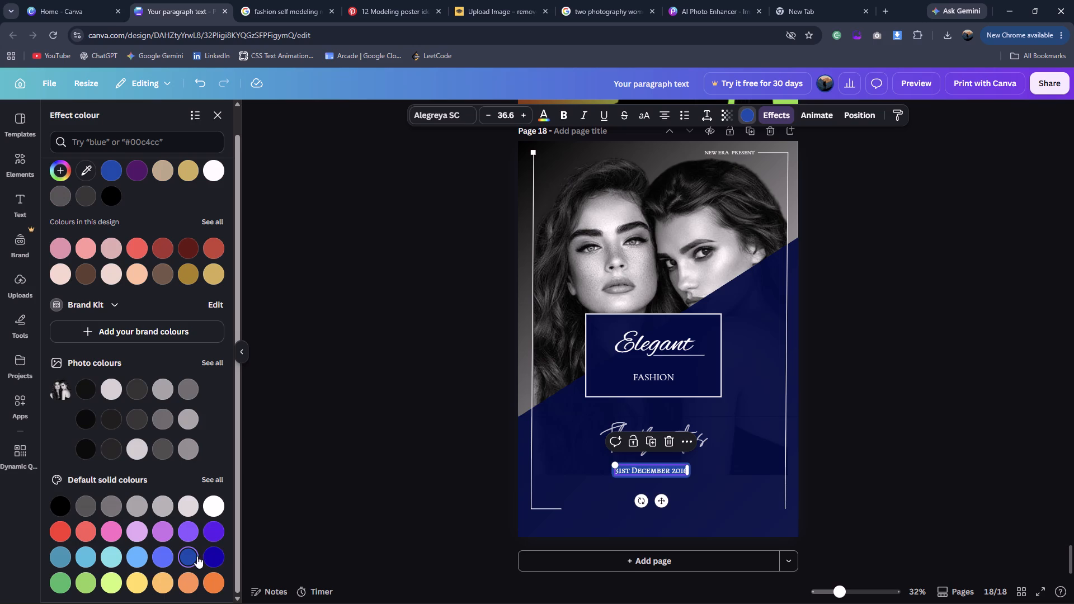
pyautogui.click(212, 556)
pyautogui.click(188, 559)
pyautogui.doubleClick(294, 515)
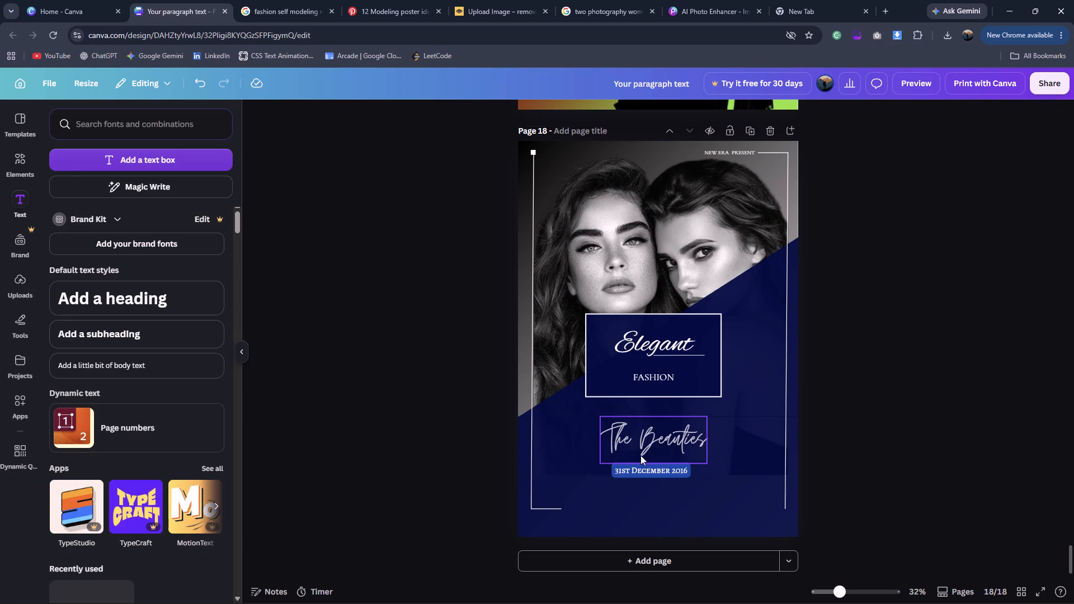
# Nudge the date label so it is centred under "The Beauties".
pyautogui.click(644, 466)
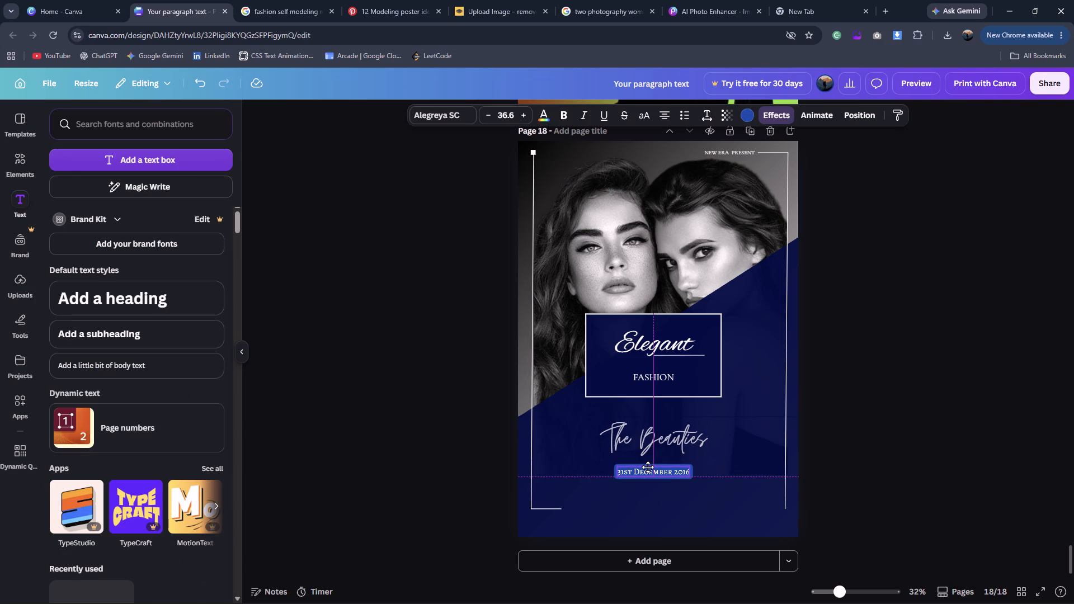
pyautogui.click(878, 440)
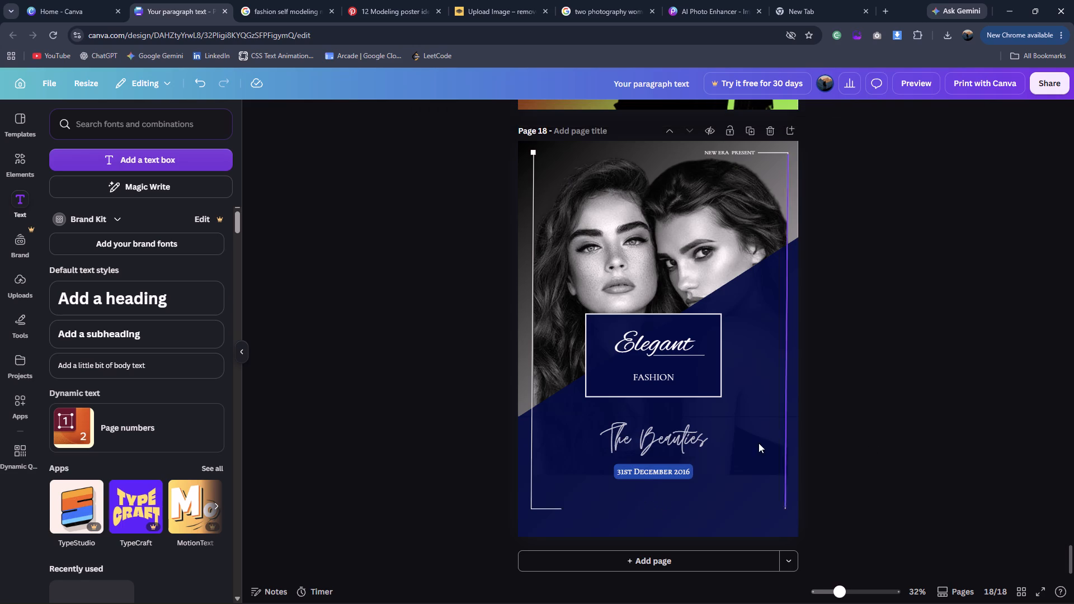
# Enlarge "The Beauties" to size 176 and recentre it between the title frame and the date label.
pyautogui.click(665, 445)
pyautogui.moveTo(601, 417); pyautogui.dragTo(599, 417)
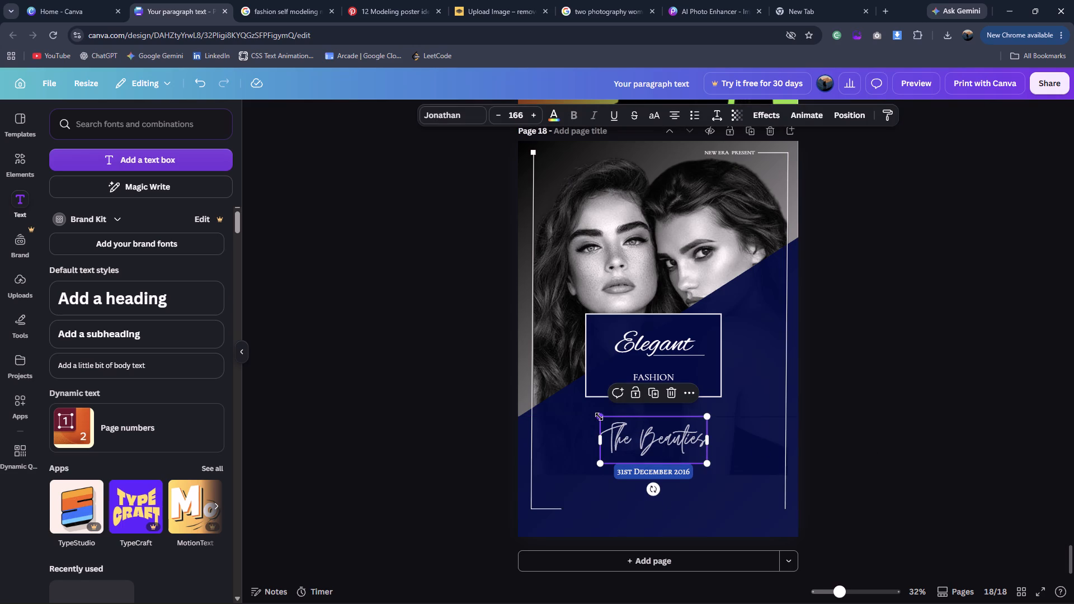
pyautogui.moveTo(599, 417); pyautogui.dragTo(593, 416)
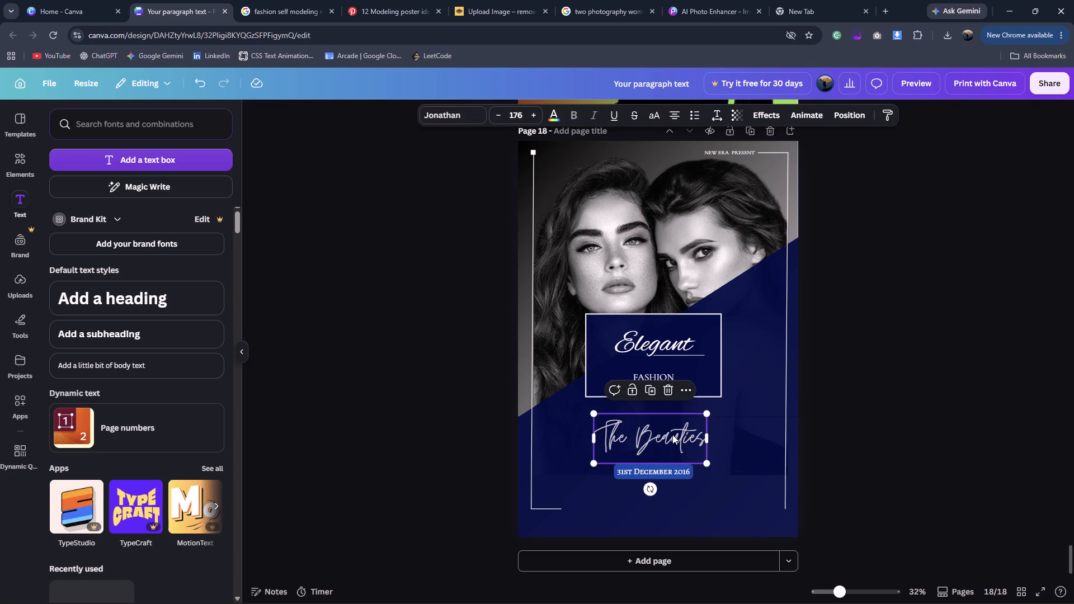
pyautogui.moveTo(672, 435); pyautogui.dragTo(677, 435)
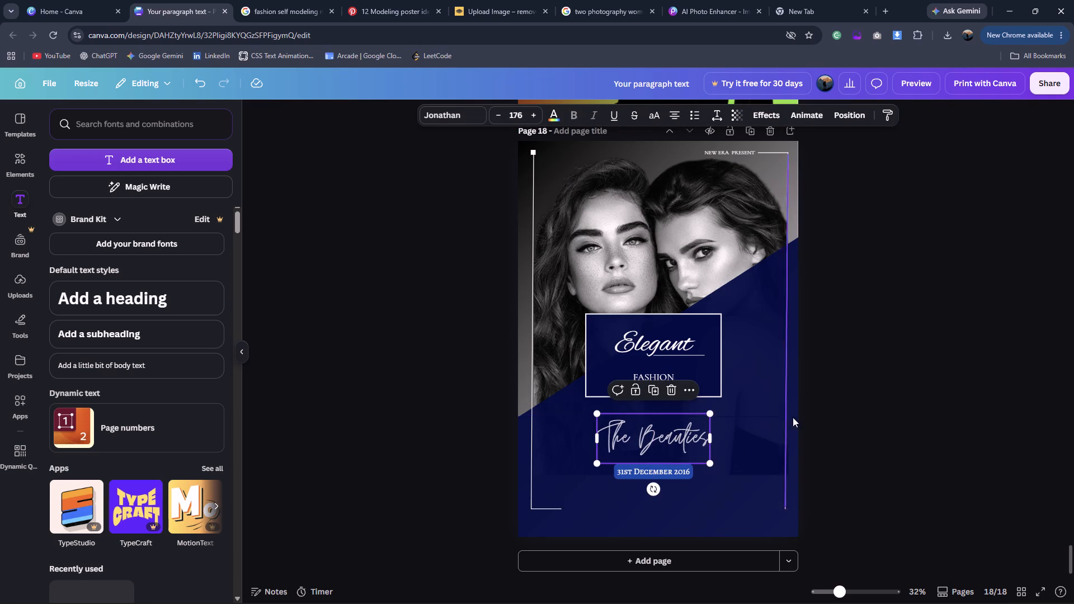
pyautogui.click(828, 416)
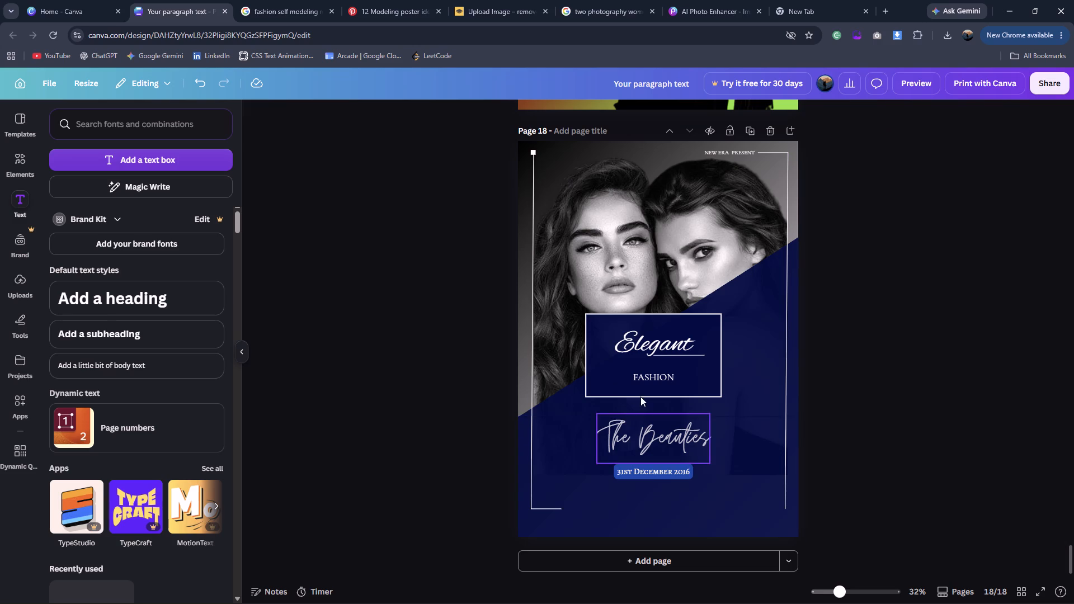
# Check the reference's spacing and move "The Beauties" and the date label slightly up, closer to the title frame.
pyautogui.click(290, 12)
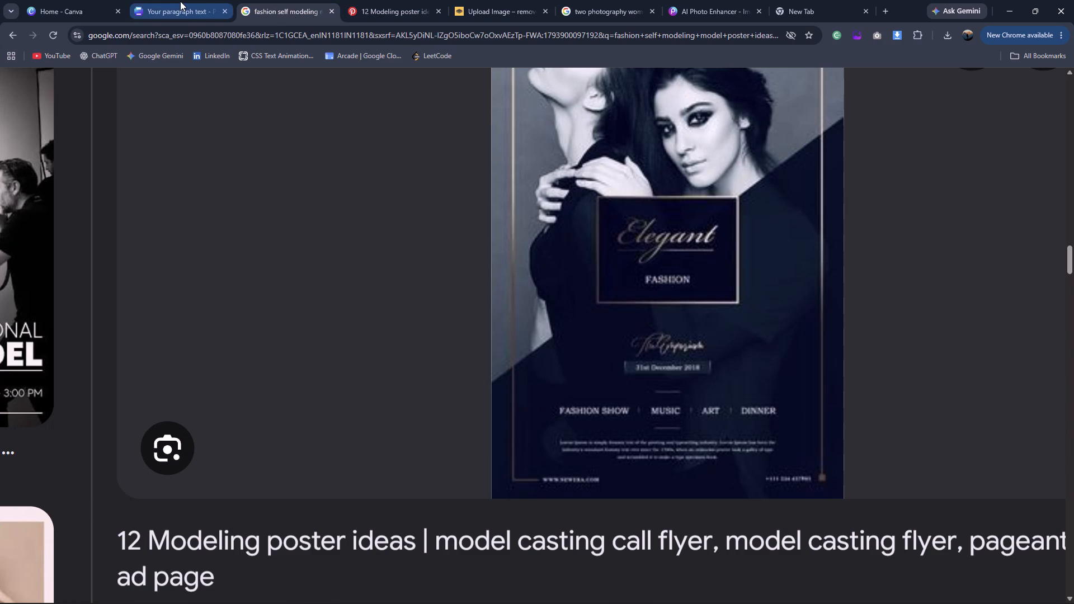
pyautogui.click(180, 1)
pyautogui.moveTo(637, 431); pyautogui.dragTo(637, 424)
pyautogui.moveTo(638, 469); pyautogui.dragTo(638, 465)
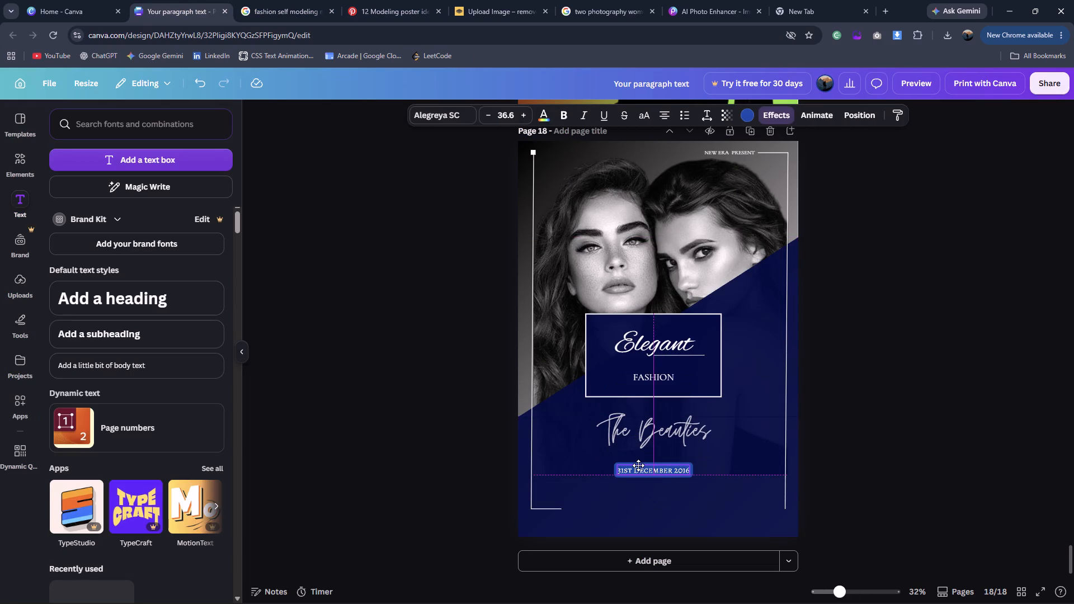
pyautogui.moveTo(638, 465); pyautogui.dragTo(638, 461)
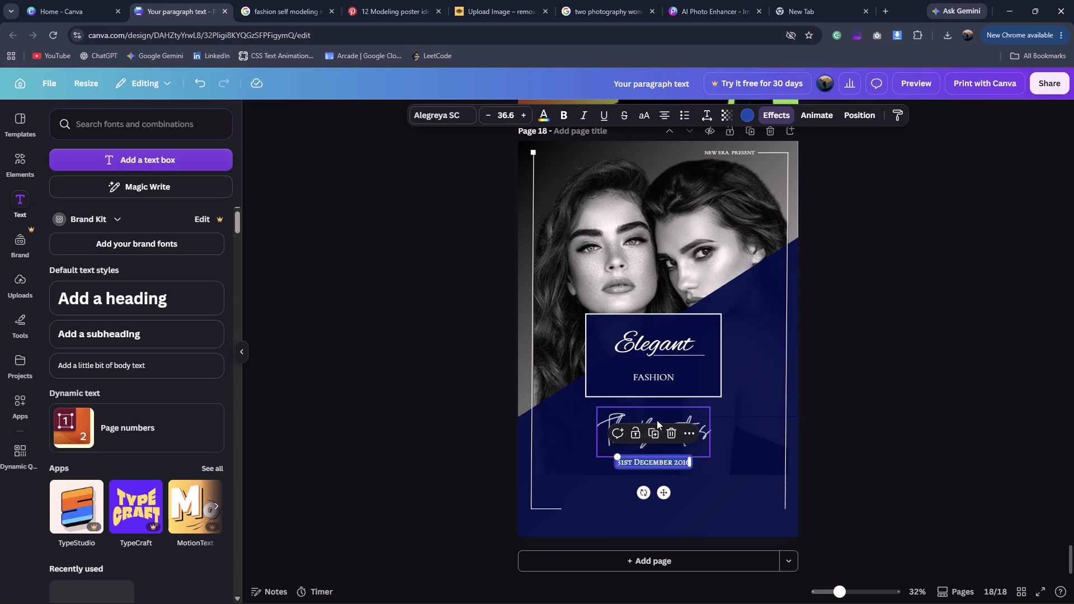
# Move "The Beauties" up to just below the title frame, keeping it centred, and raise the date label slightly beneath it.
pyautogui.click(657, 418)
pyautogui.moveTo(657, 418); pyautogui.dragTo(656, 408)
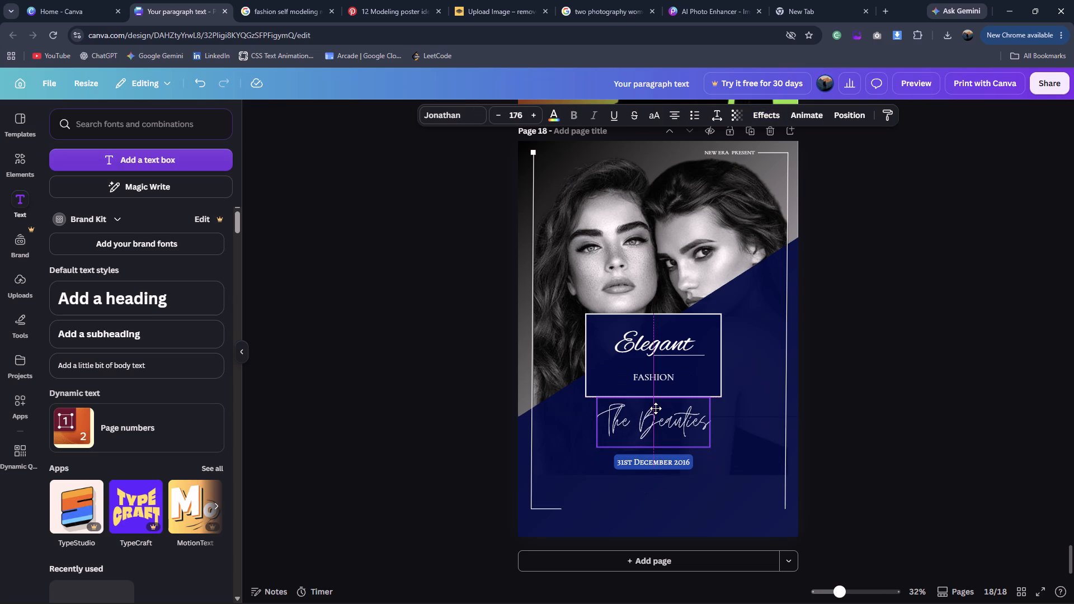
pyautogui.moveTo(656, 408); pyautogui.dragTo(654, 411)
pyautogui.click(890, 408)
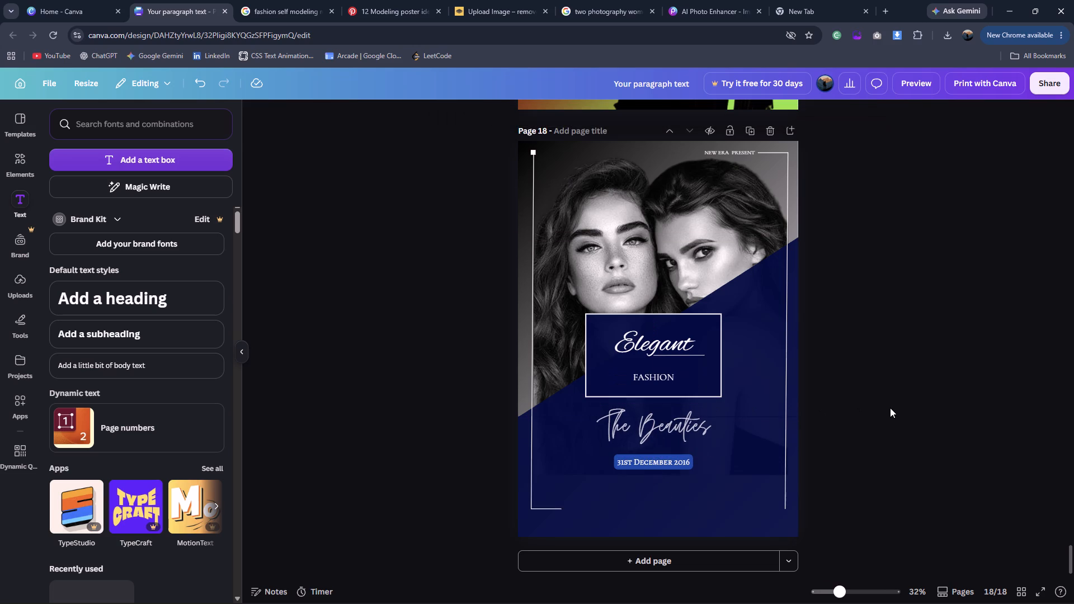
pyautogui.click(698, 427)
pyautogui.moveTo(672, 429); pyautogui.dragTo(670, 413)
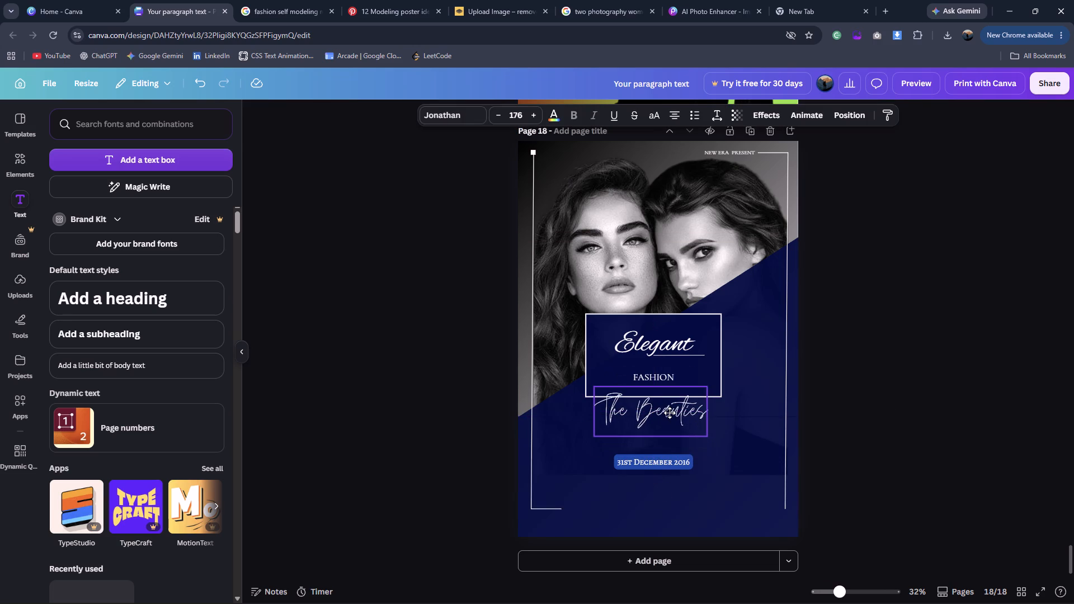
pyautogui.moveTo(670, 413); pyautogui.dragTo(673, 422)
pyautogui.click(873, 449)
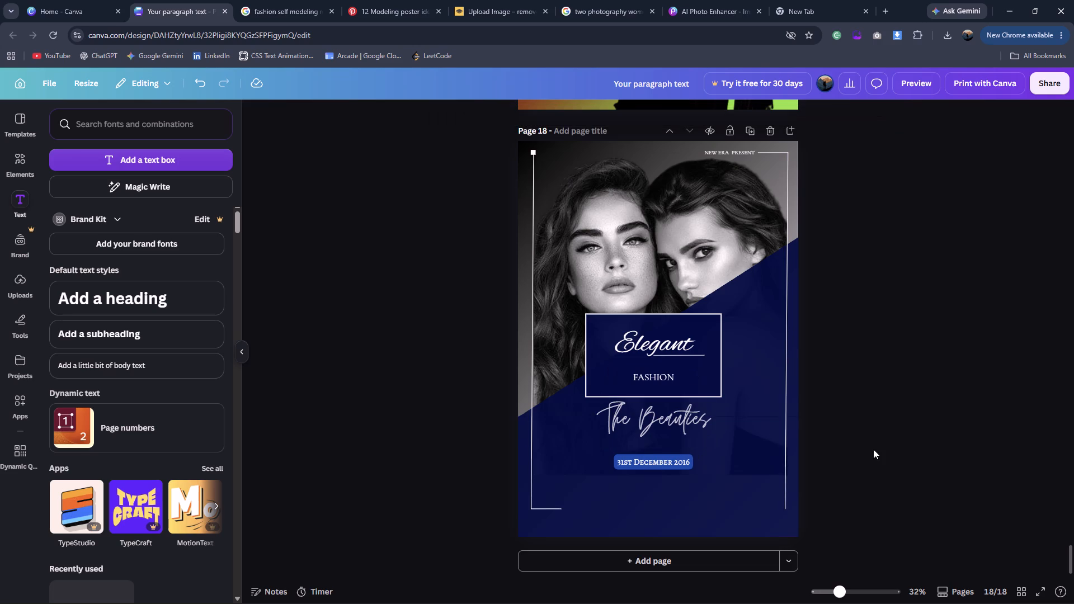
pyautogui.click(665, 424)
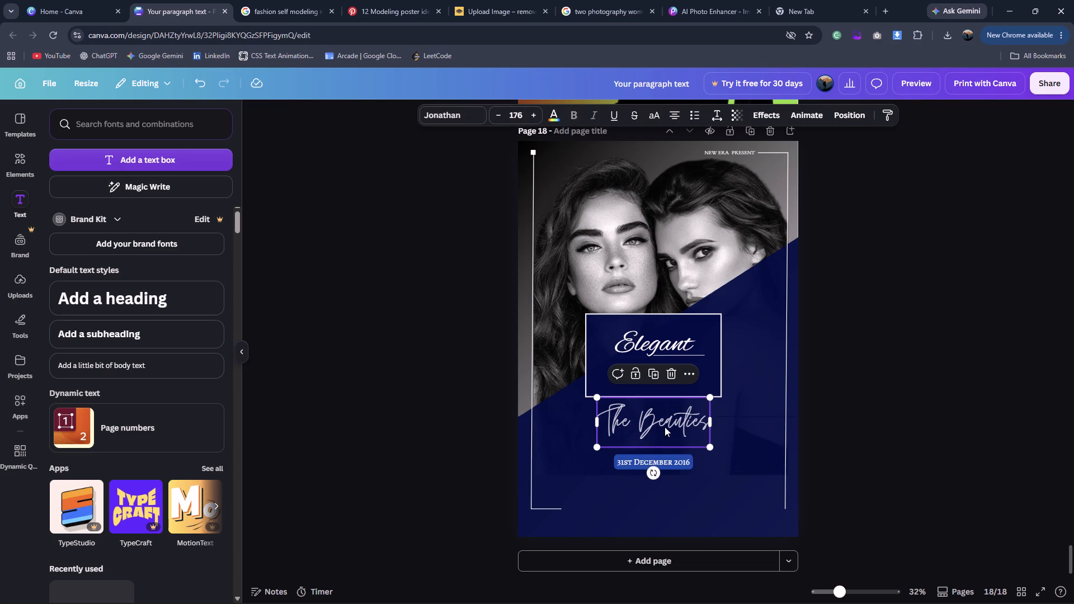
pyautogui.click(668, 461)
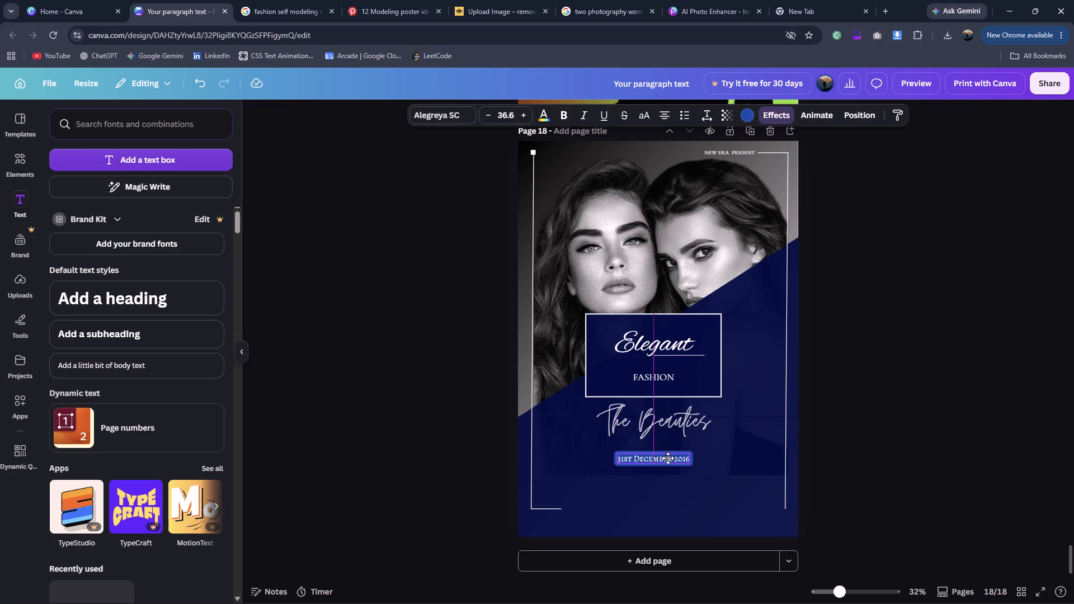
pyautogui.click(907, 404)
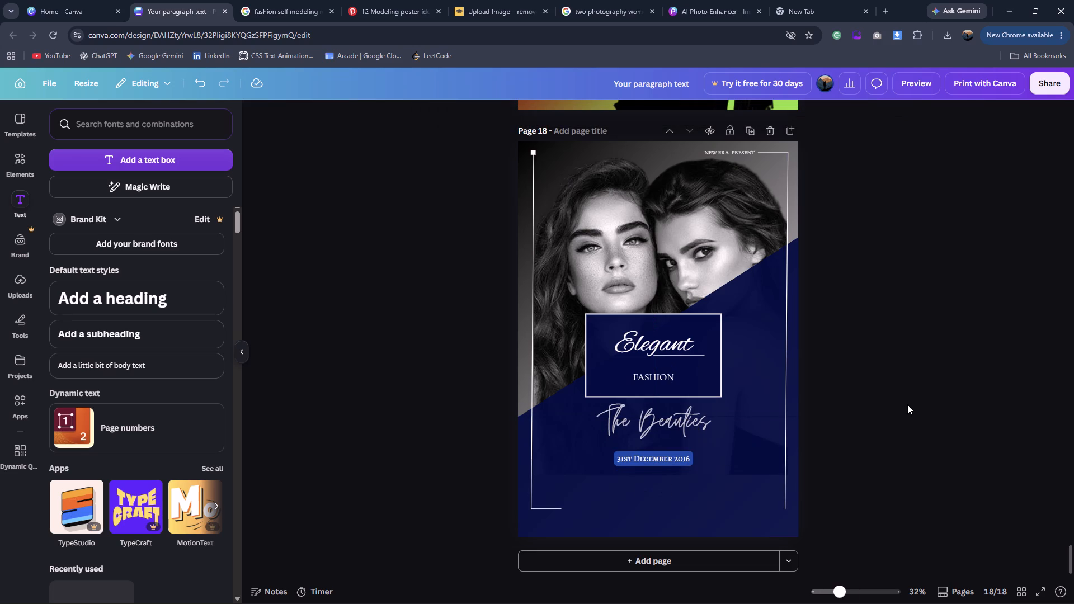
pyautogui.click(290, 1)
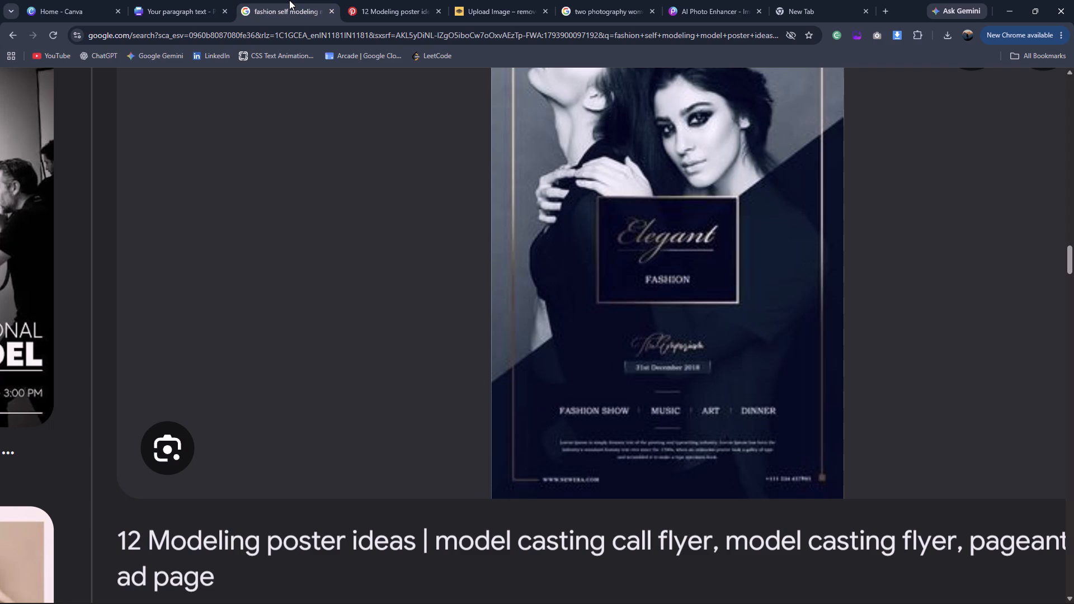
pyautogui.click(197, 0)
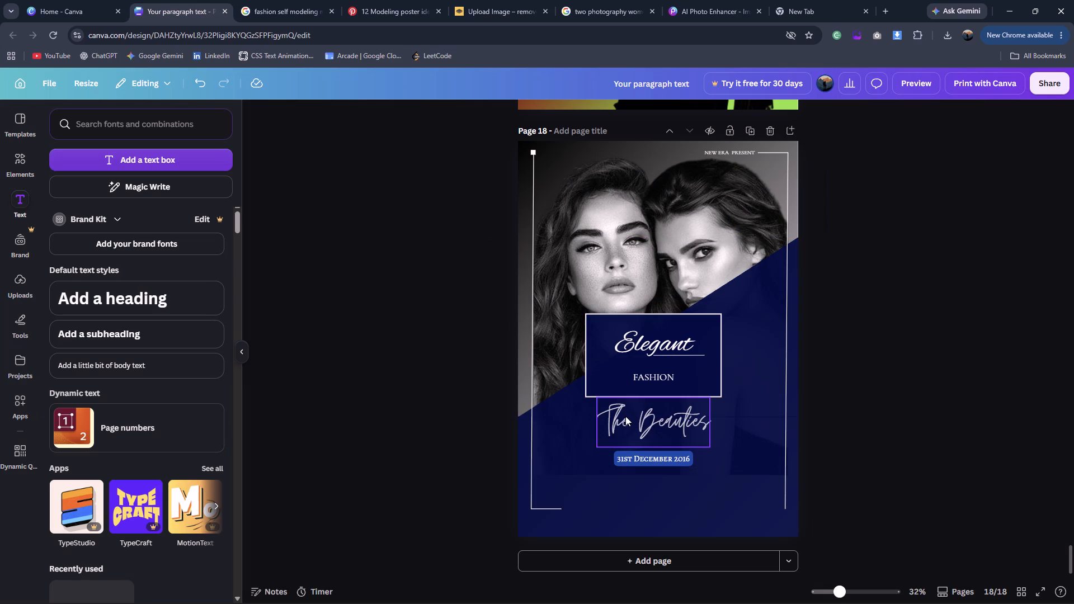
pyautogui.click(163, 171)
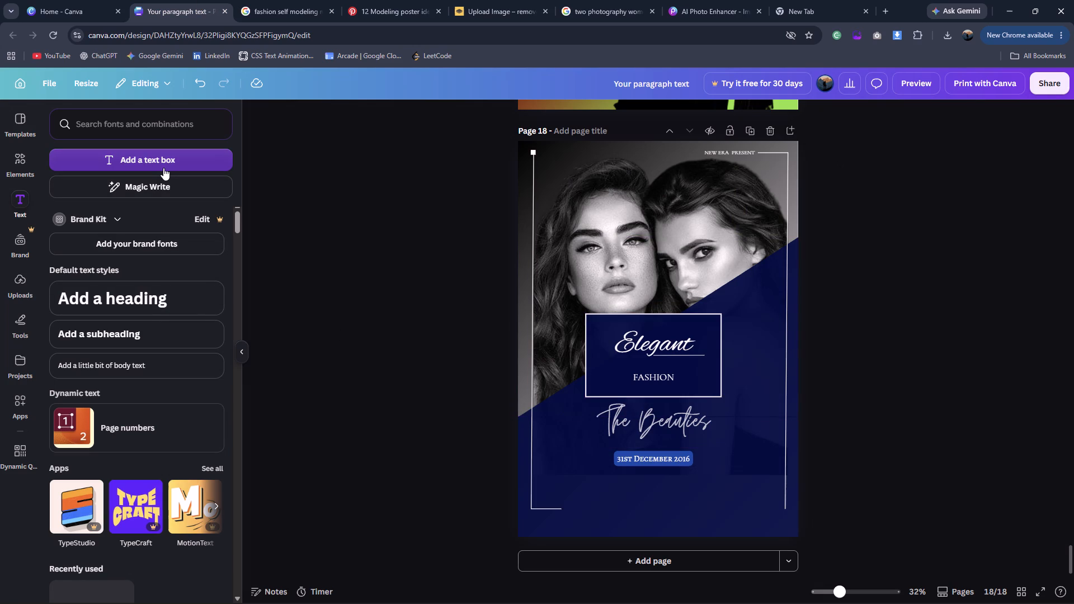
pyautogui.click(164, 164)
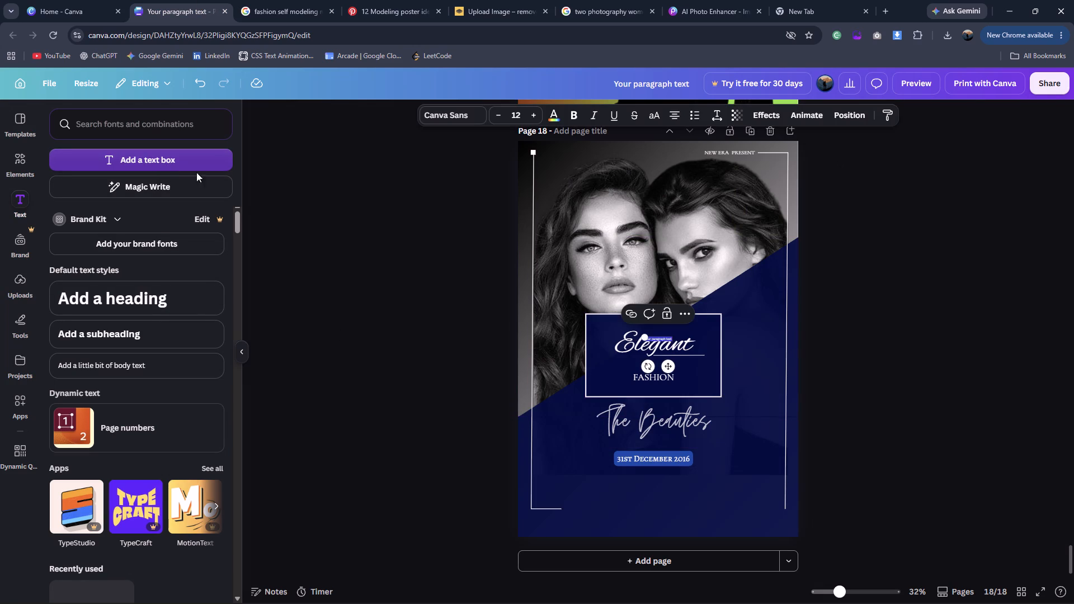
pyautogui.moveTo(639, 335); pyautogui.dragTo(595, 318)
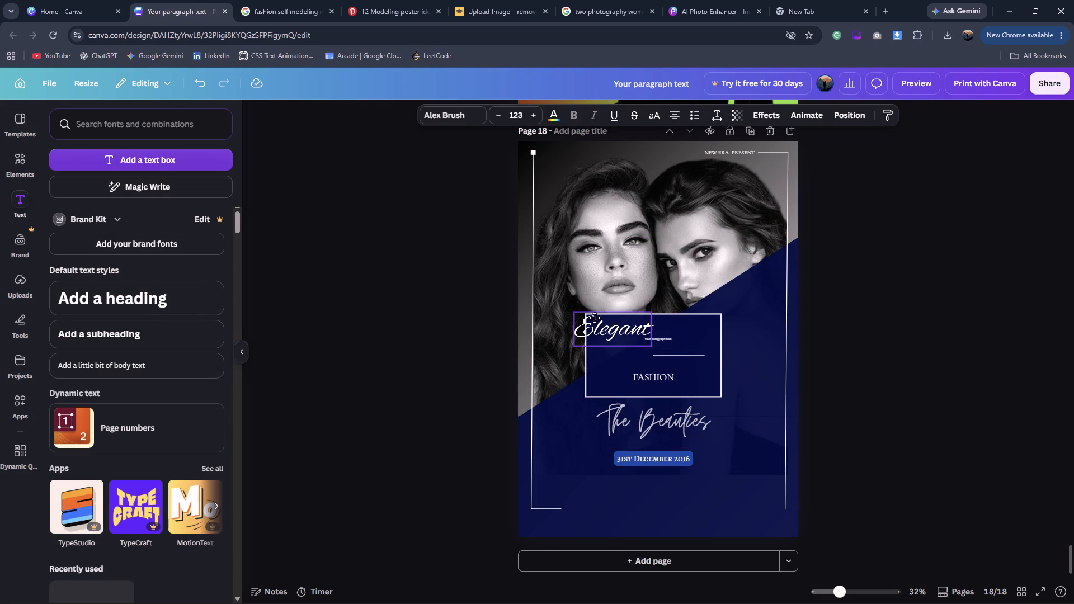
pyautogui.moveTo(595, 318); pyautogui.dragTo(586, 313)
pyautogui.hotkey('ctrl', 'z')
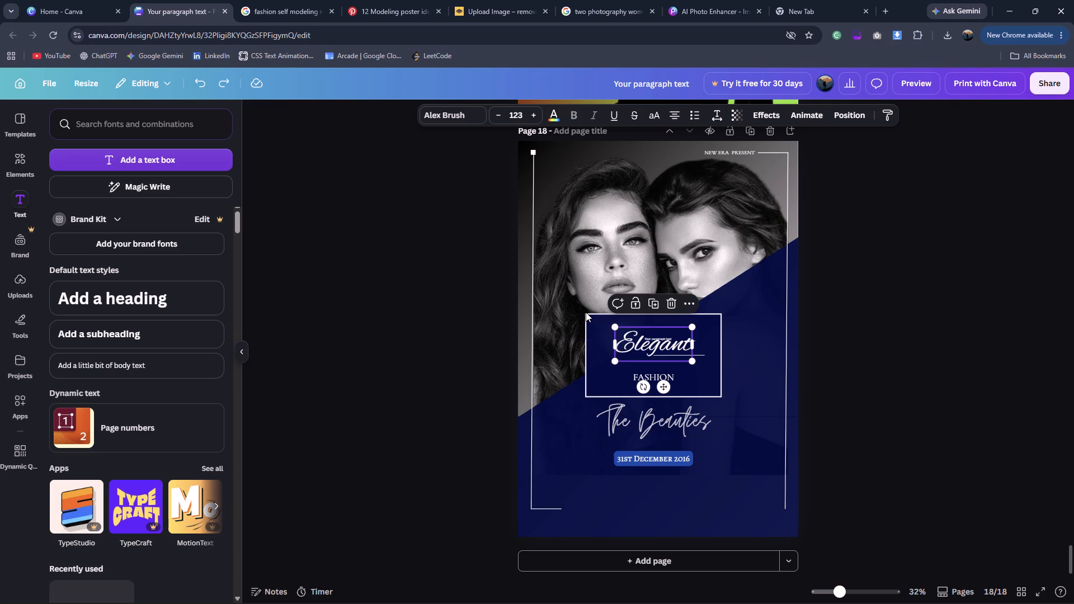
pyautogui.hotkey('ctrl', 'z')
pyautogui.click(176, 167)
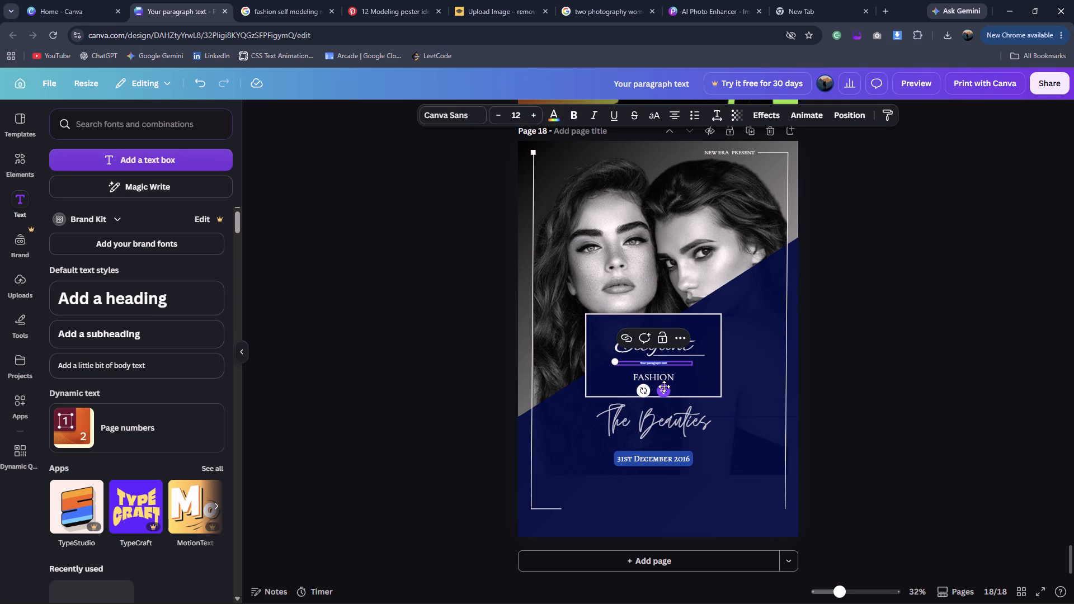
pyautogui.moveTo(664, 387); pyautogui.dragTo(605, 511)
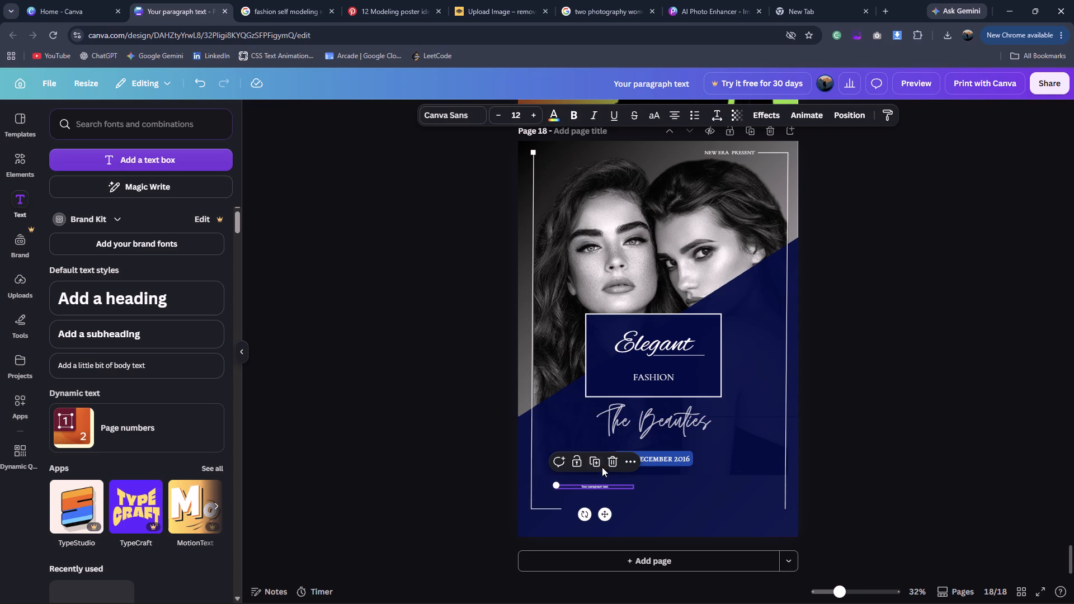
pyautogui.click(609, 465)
# Add a text box below and left of the date label, enlarge it to about size 36.7, and enter "FASHION".
pyautogui.click(108, 158)
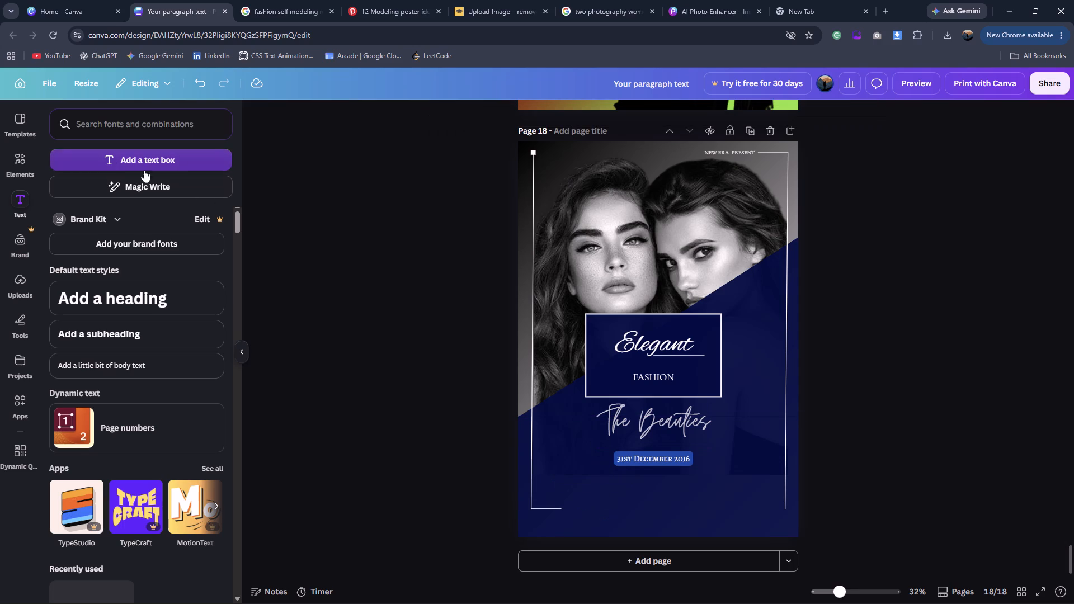
pyautogui.moveTo(666, 363); pyautogui.dragTo(636, 461)
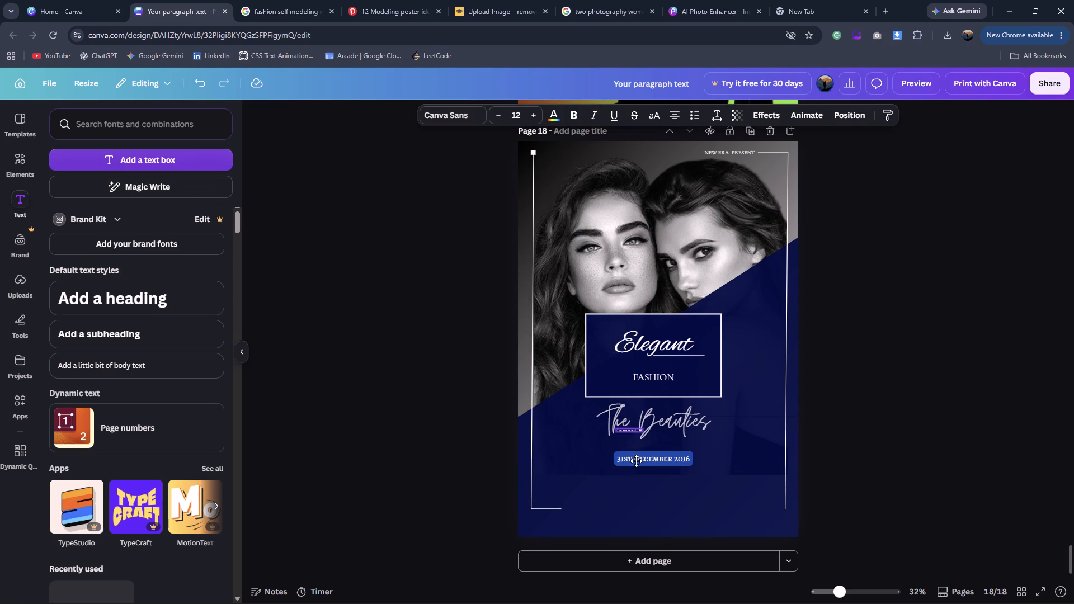
pyautogui.moveTo(636, 461); pyautogui.dragTo(620, 514)
pyautogui.moveTo(593, 484); pyautogui.dragTo(552, 445)
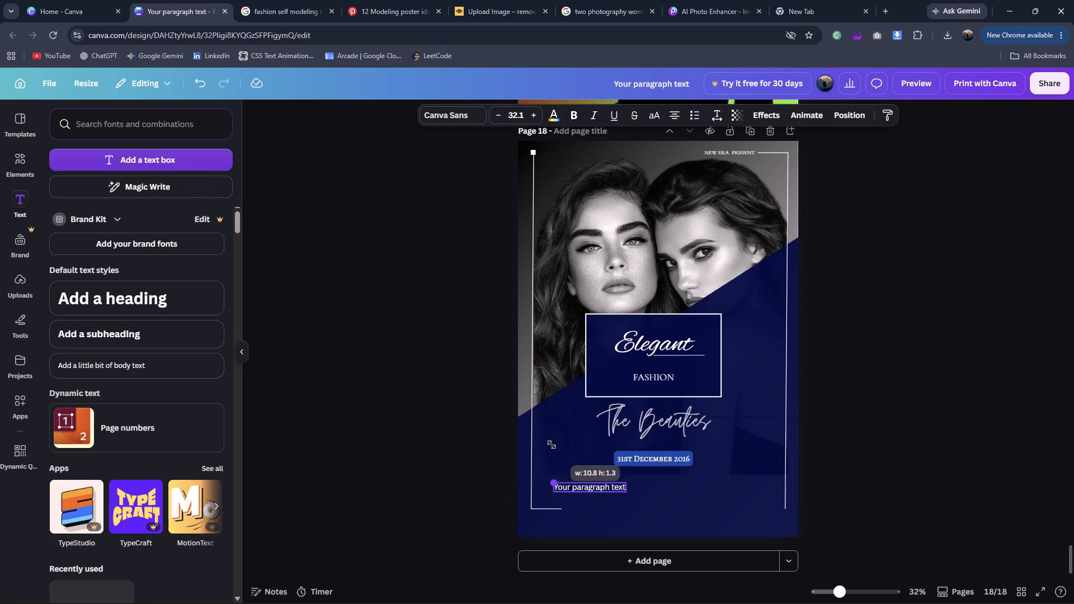
pyautogui.moveTo(552, 445); pyautogui.dragTo(543, 437)
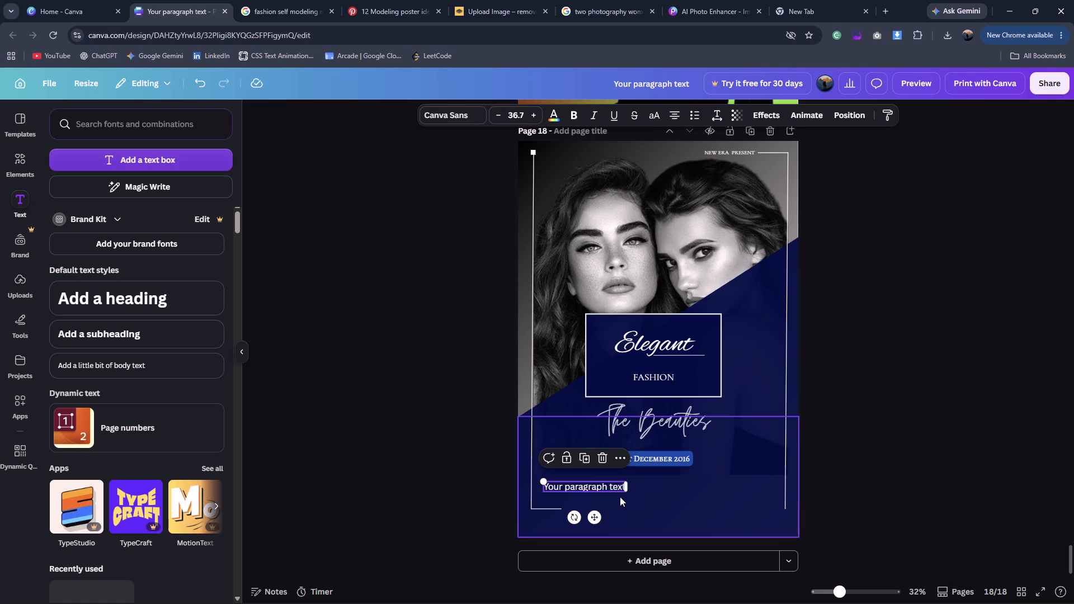
pyautogui.click(894, 484)
pyautogui.click(894, 484)
pyautogui.doubleClick(607, 486)
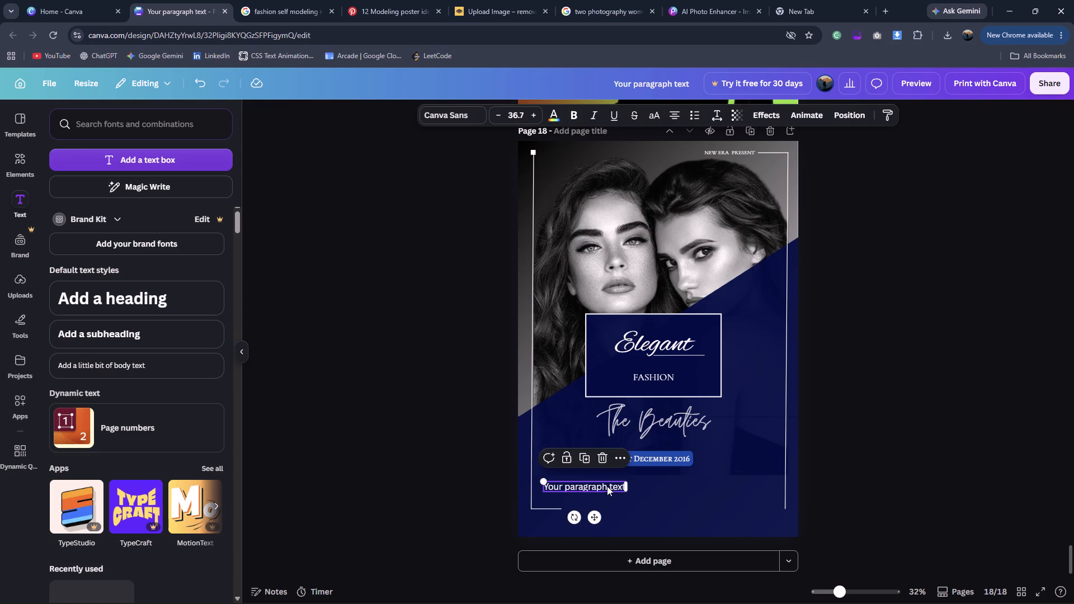
pyautogui.write('FASHION')
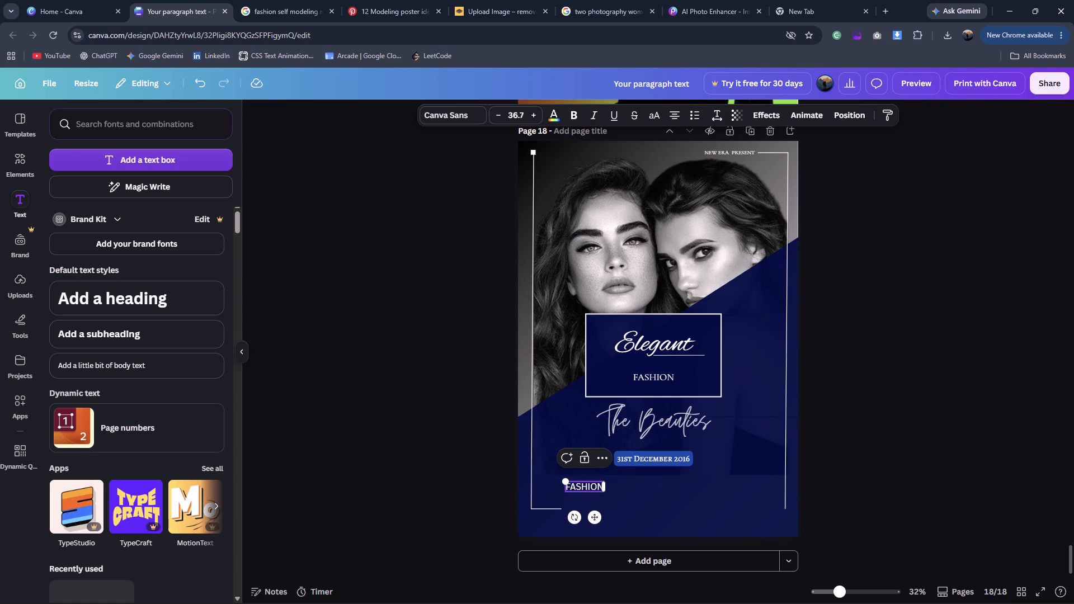
pyautogui.click(984, 404)
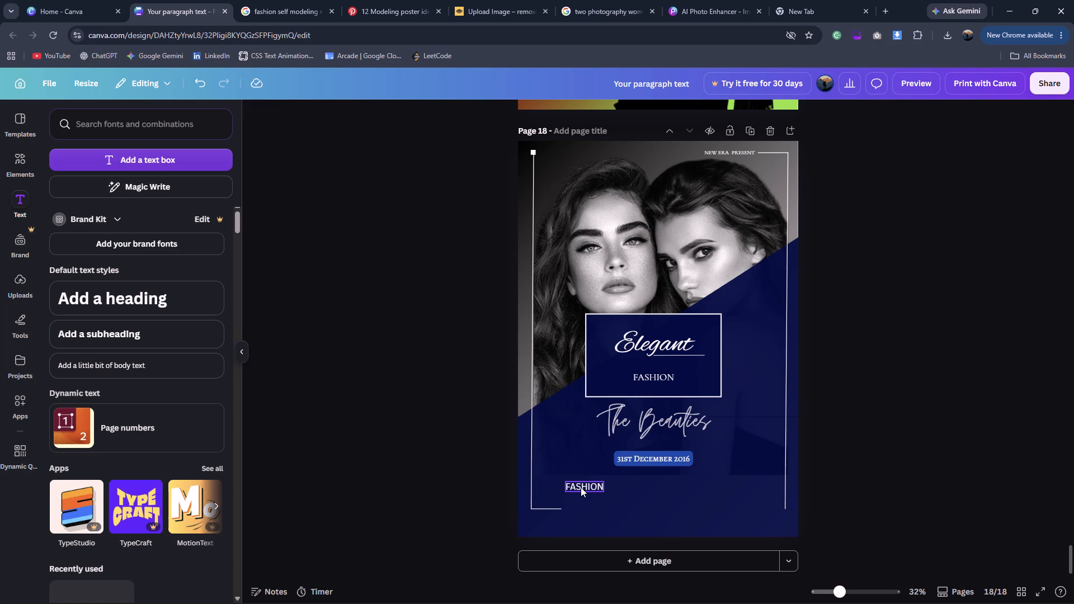
# Set the font of the new "FASHION" text below the date label to Alegreya SC.
pyautogui.click(581, 487)
pyautogui.click(447, 118)
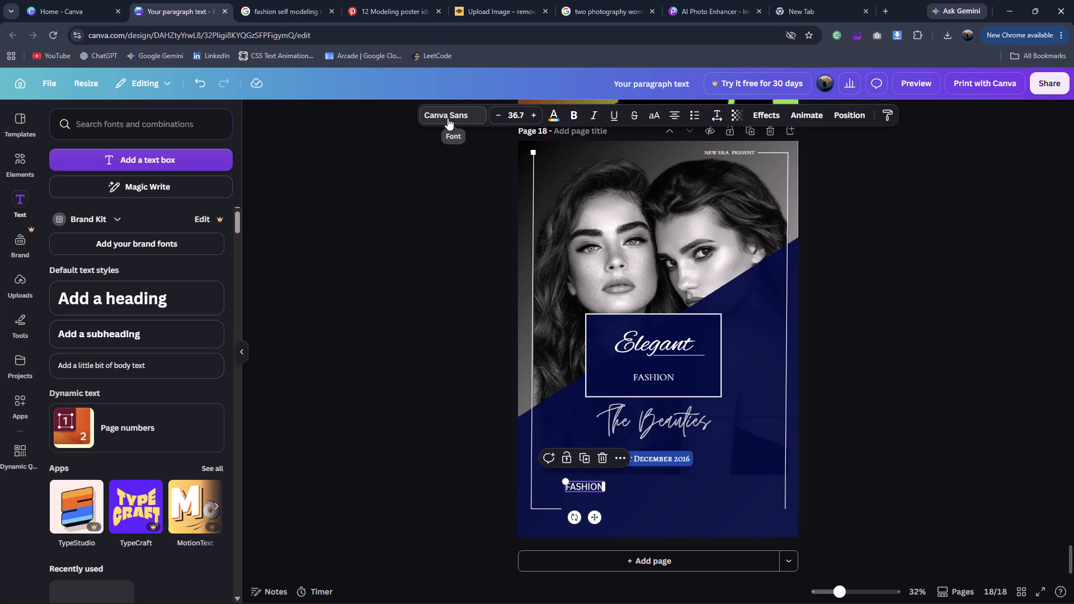
pyautogui.click(161, 260)
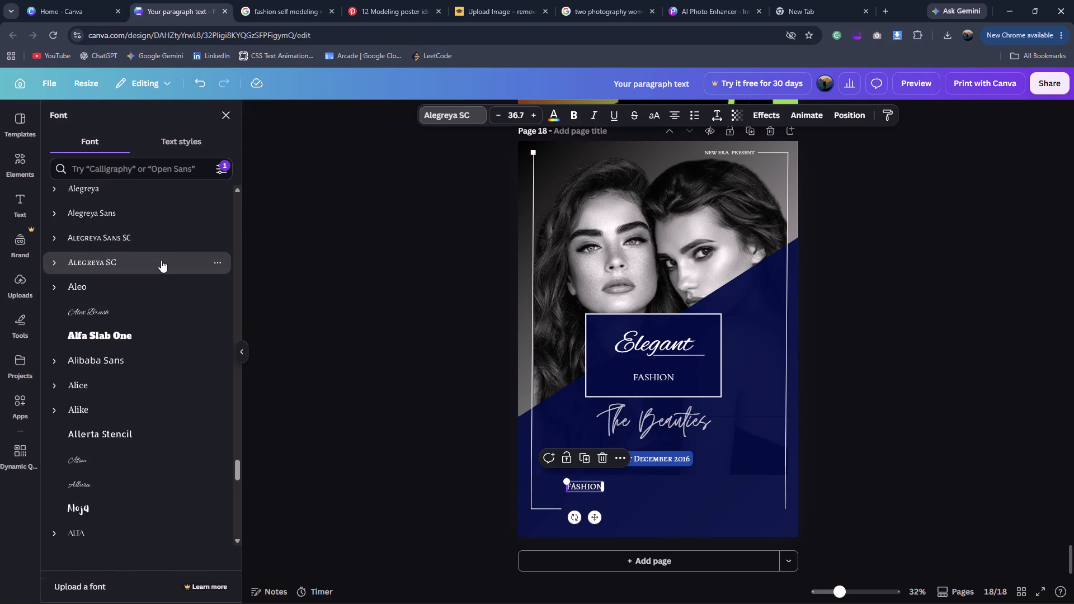
pyautogui.click(406, 376)
pyautogui.click(407, 376)
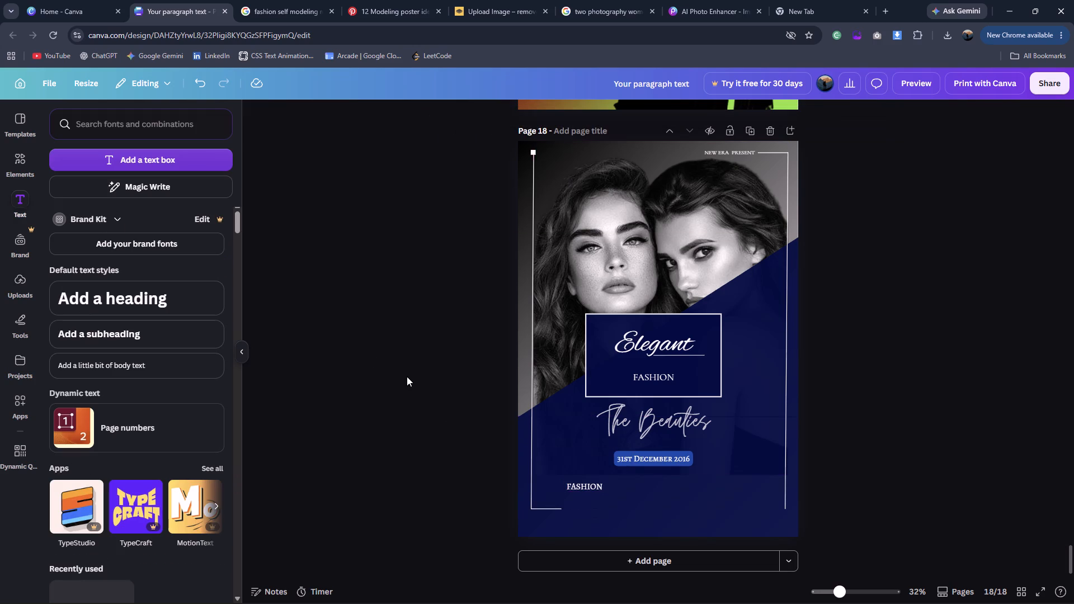
# Enlarge the lower "FASHION" text to about size 41.8 and place it just above the border's lower-left corner.
pyautogui.click(583, 491)
pyautogui.moveTo(563, 479); pyautogui.dragTo(560, 478)
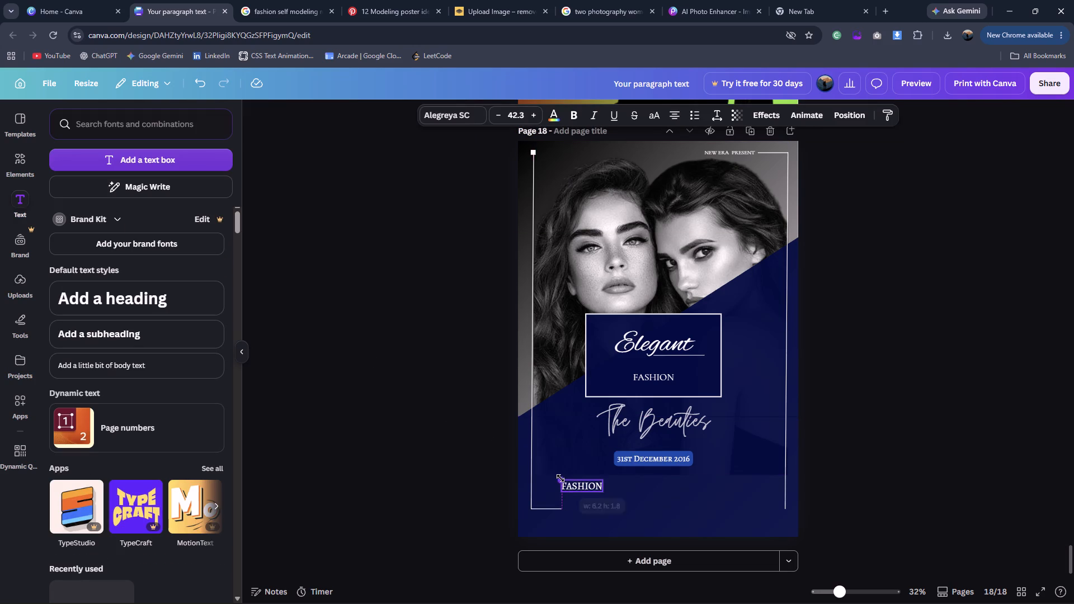
pyautogui.moveTo(560, 478); pyautogui.dragTo(557, 478)
pyautogui.click(557, 478)
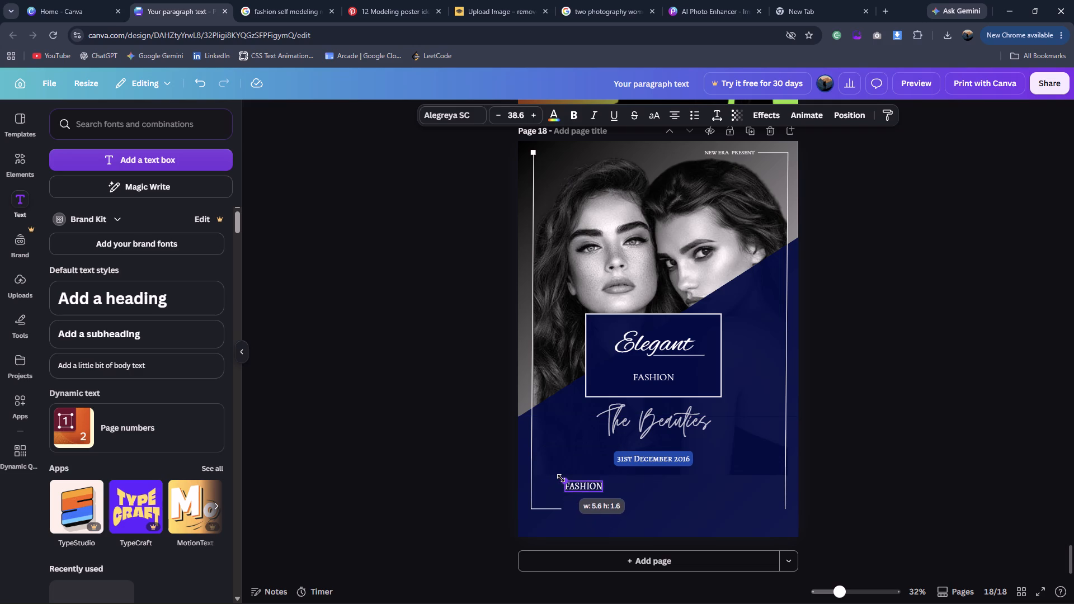
pyautogui.click(854, 474)
pyautogui.moveTo(584, 482); pyautogui.dragTo(573, 483)
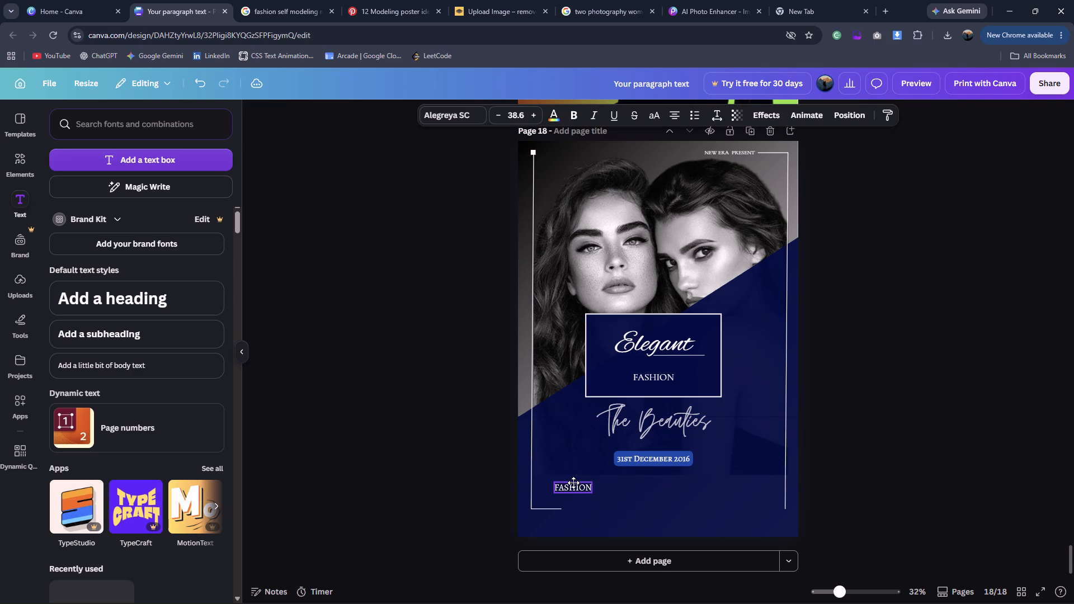
pyautogui.moveTo(573, 483); pyautogui.dragTo(573, 484)
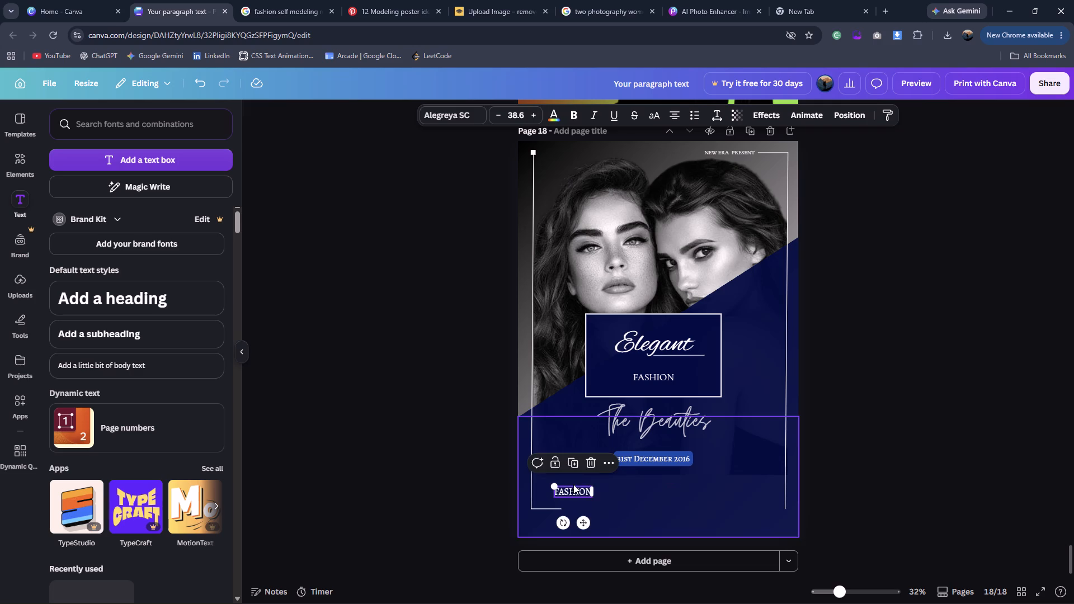
pyautogui.click(552, 484)
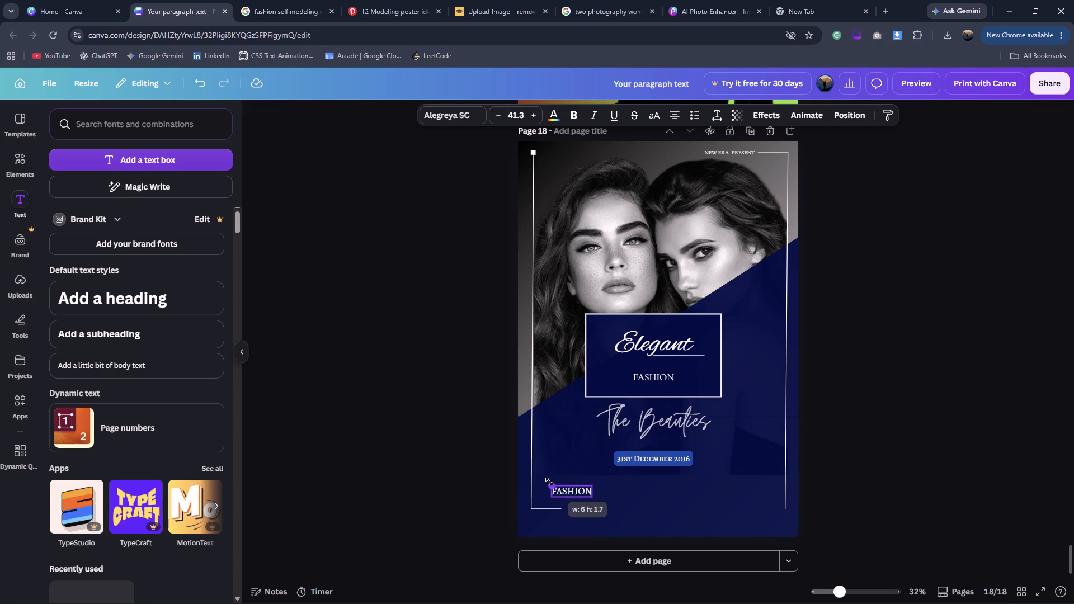
pyautogui.click(494, 494)
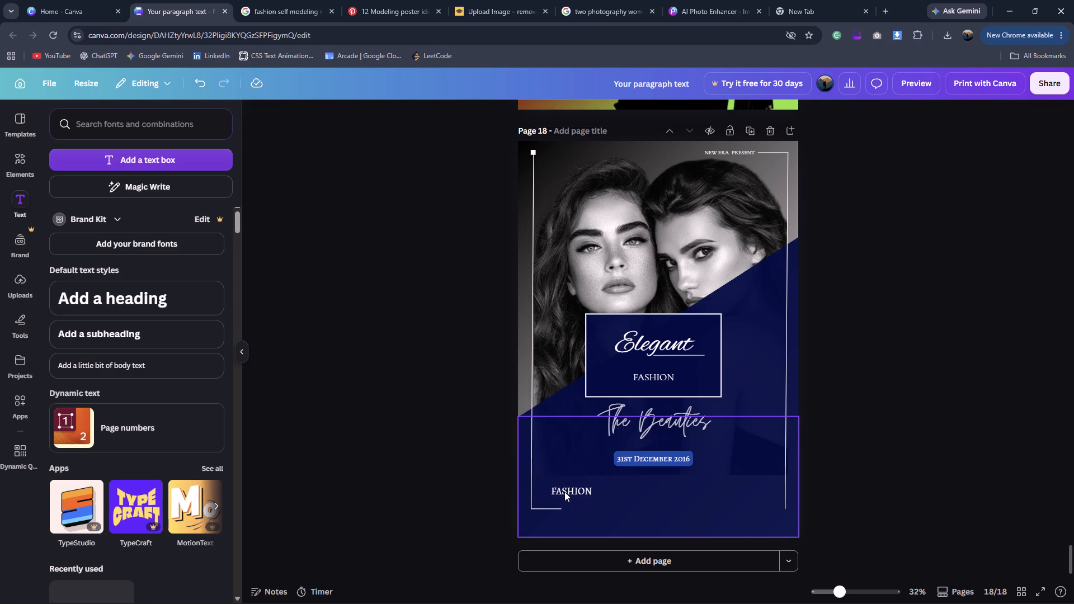
pyautogui.click(568, 489)
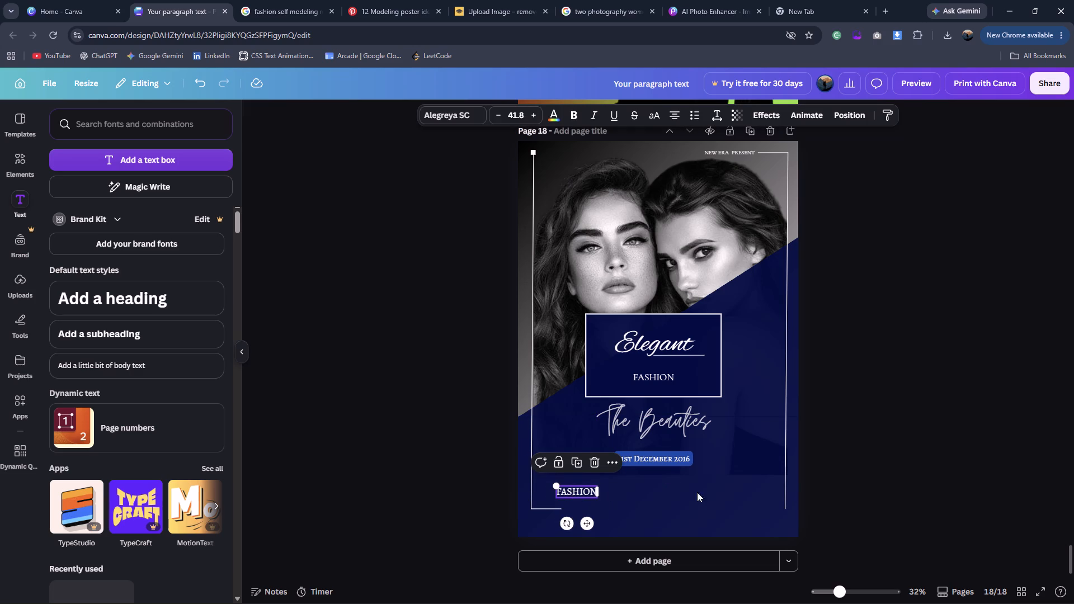
# Check the reference poster's event line and extend the lower "FASHION" text to read "FASHION SHOW".
pyautogui.click(293, 4)
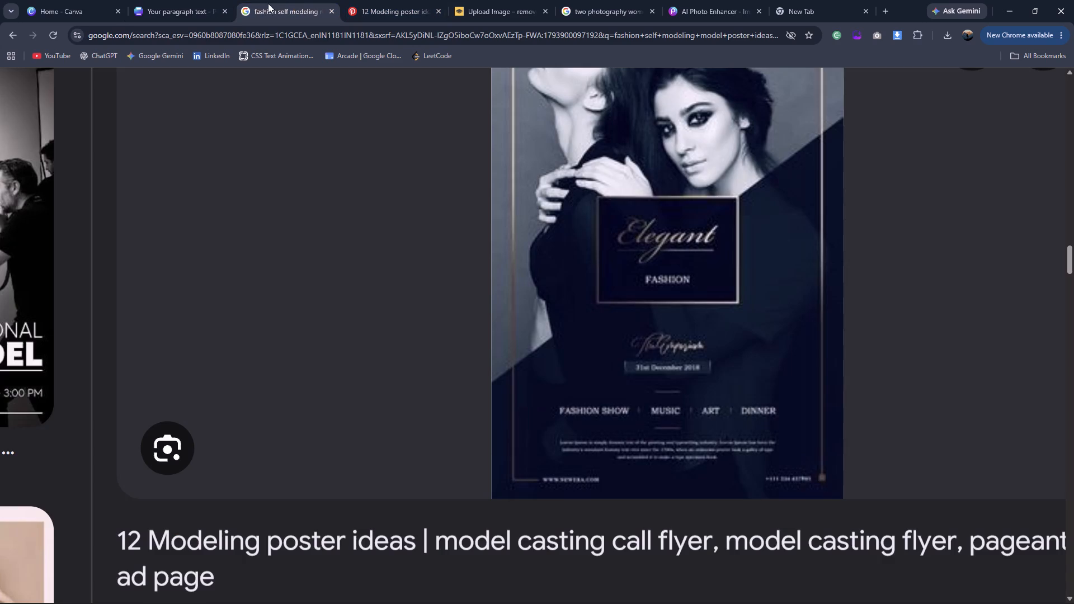
pyautogui.click(157, 0)
pyautogui.doubleClick(578, 492)
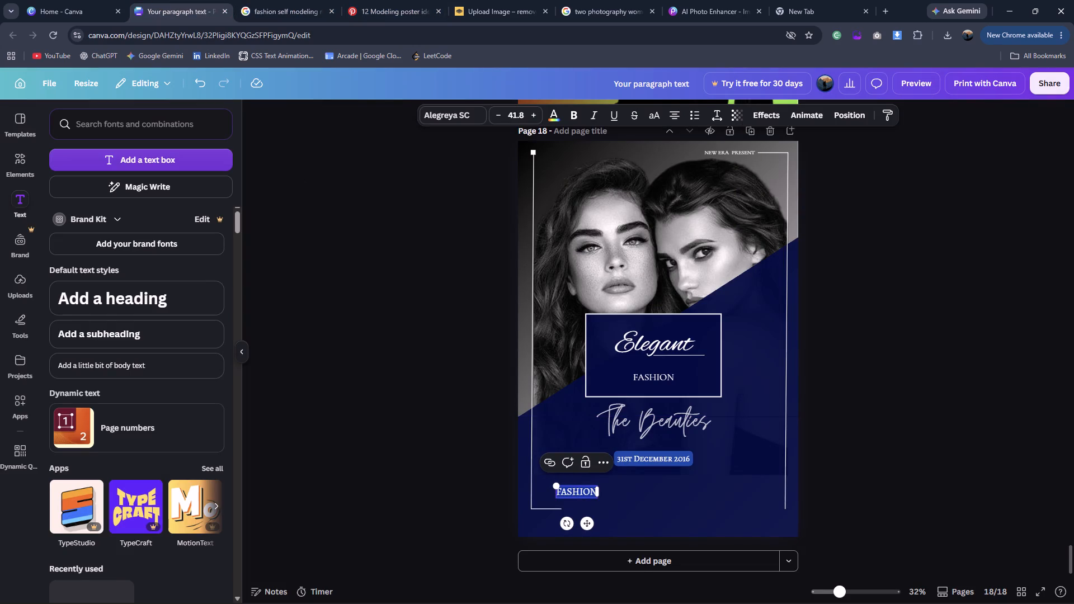
pyautogui.press('Right')
pyautogui.press('Right')
pyautogui.press('Right')
pyautogui.press('Right')
pyautogui.press('Right')
pyautogui.press('Right')
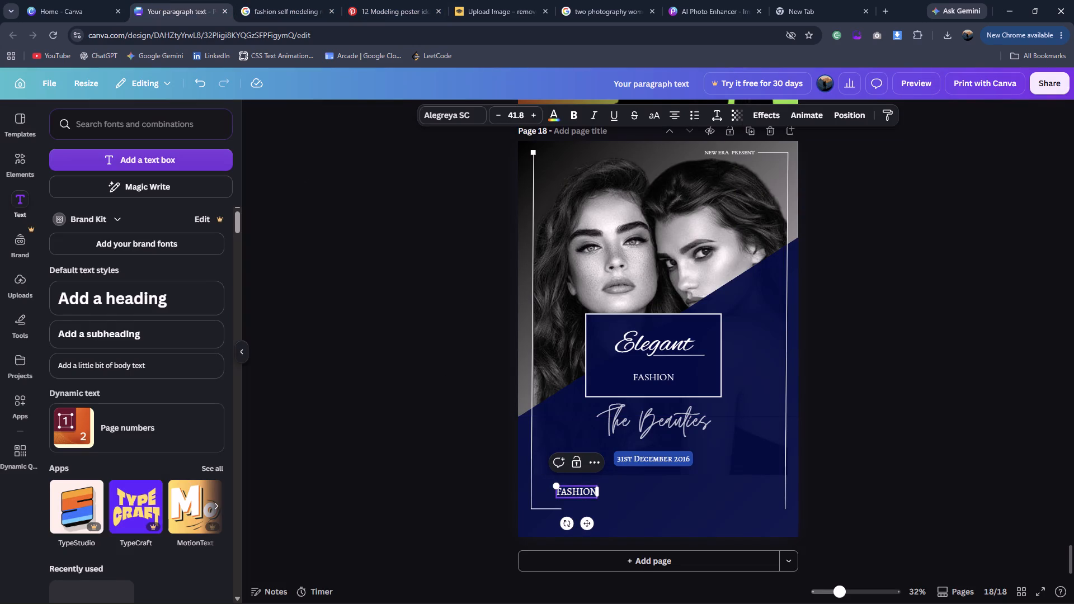
pyautogui.press('space')
pyautogui.write('SHOW')
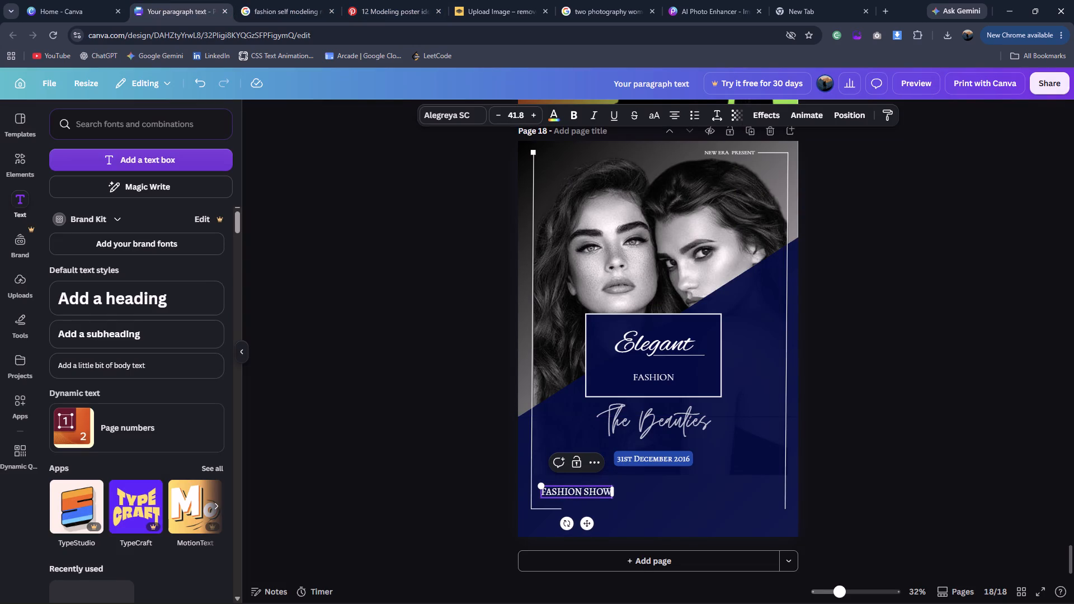
pyautogui.click(953, 446)
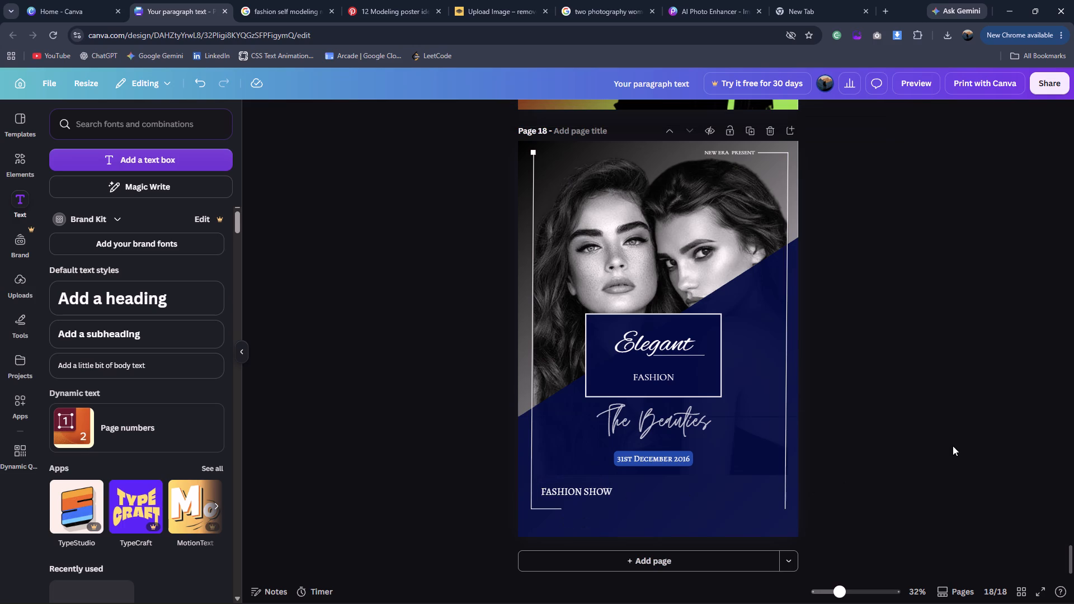
# Shift "FASHION SHOW" slightly right and down inside the border's lower-left corner, comparing its placement with the reference poster.
pyautogui.moveTo(590, 493); pyautogui.dragTo(598, 494)
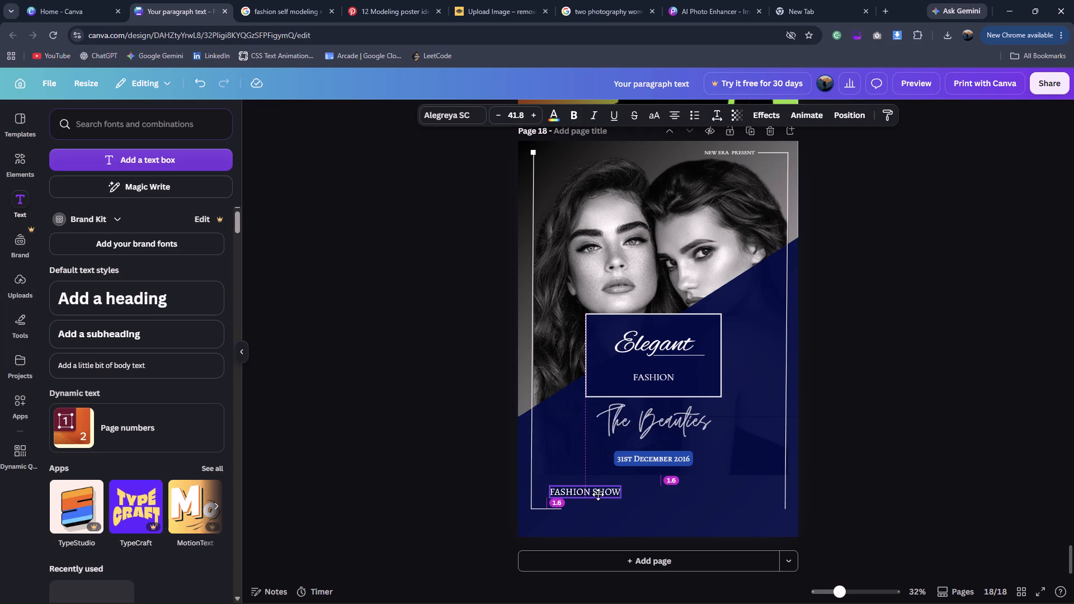
pyautogui.moveTo(598, 494); pyautogui.dragTo(595, 496)
pyautogui.click(910, 474)
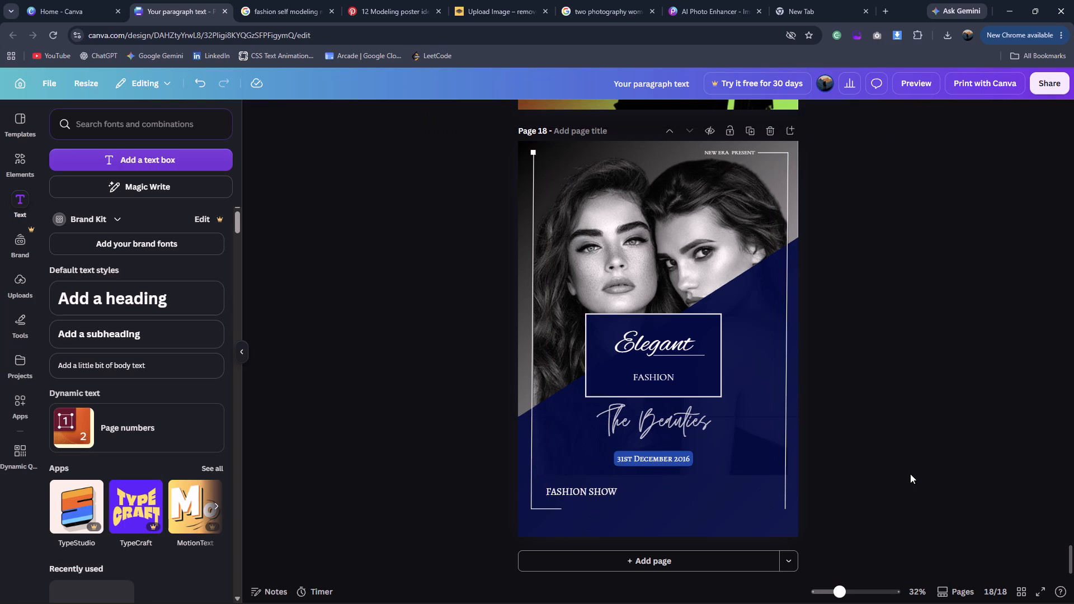
pyautogui.click(306, 0)
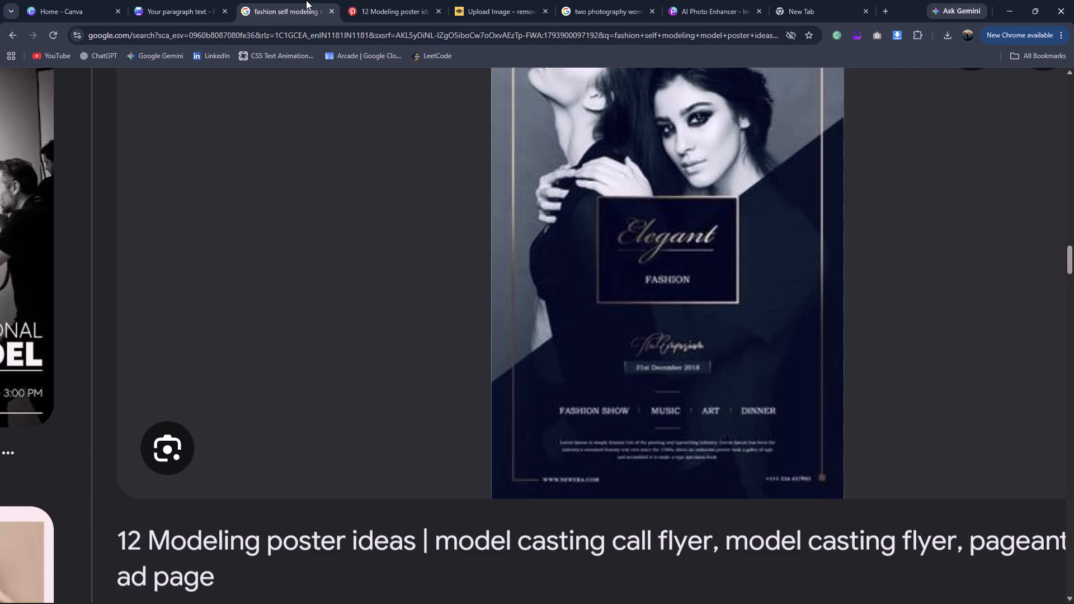
pyautogui.click(188, 0)
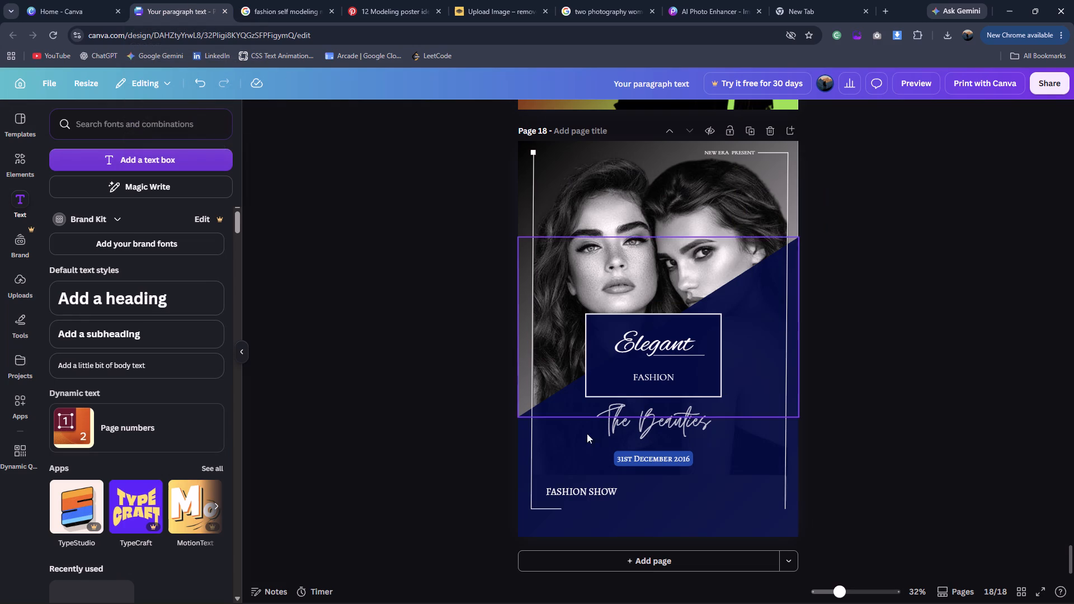
pyautogui.click(591, 493)
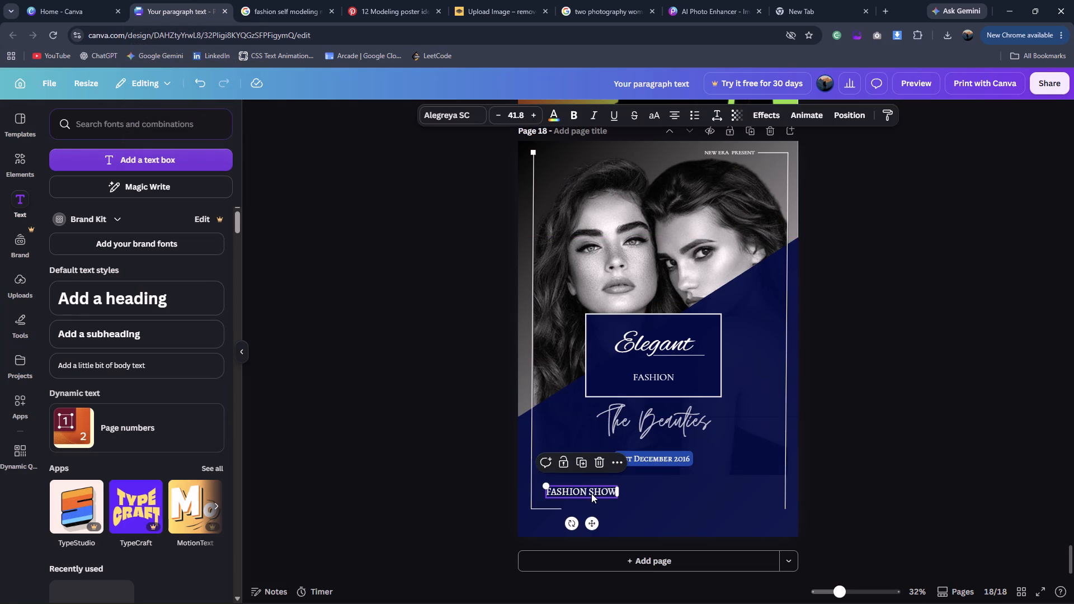
pyautogui.press('Down')
pyautogui.press('Down')
pyautogui.press('Down')
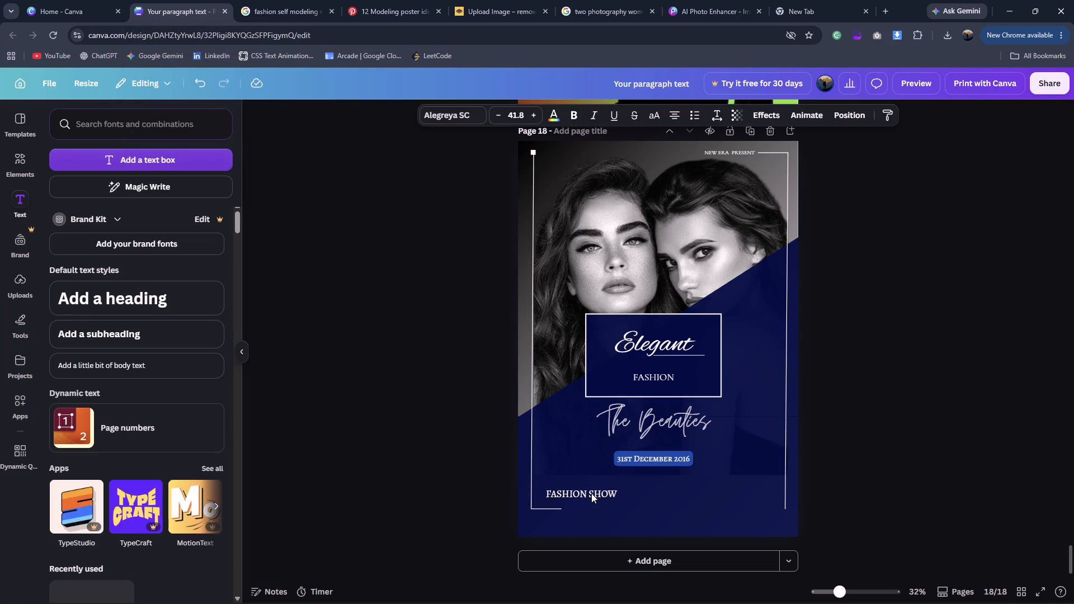
pyautogui.click(237, 0)
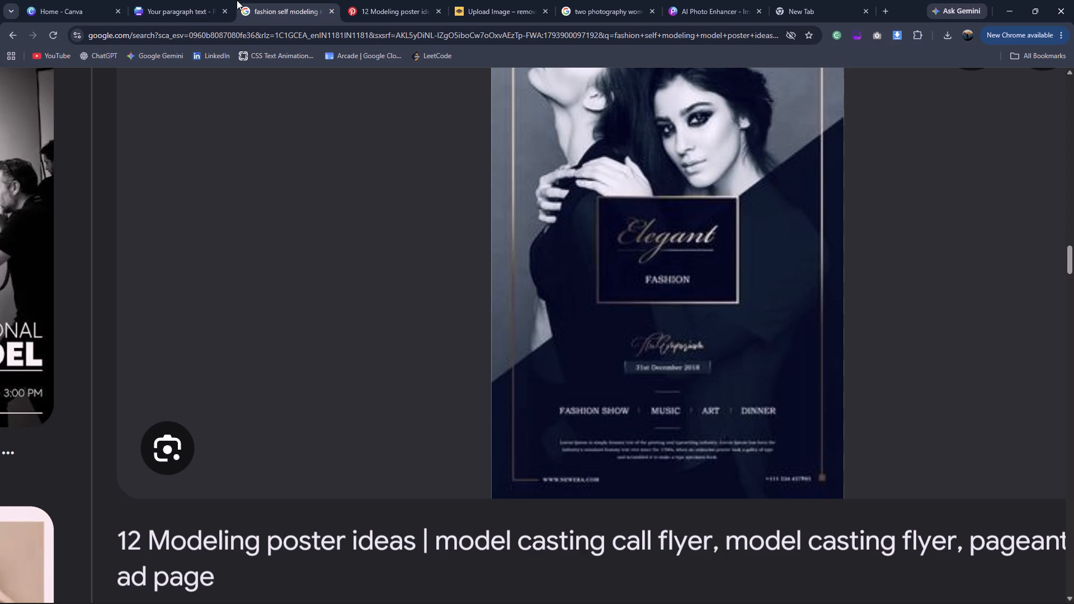
pyautogui.click(180, 0)
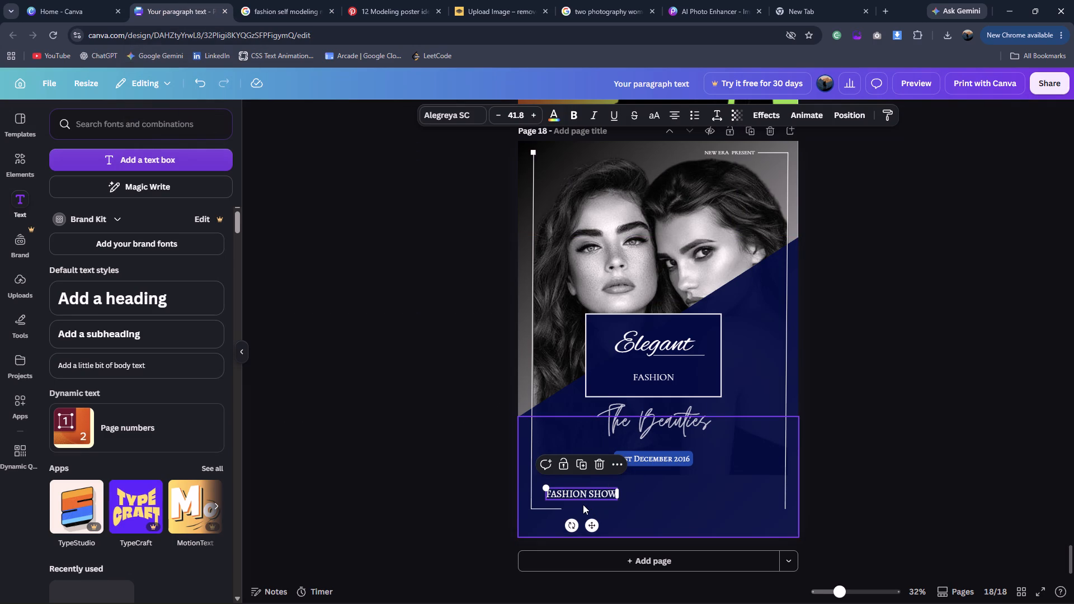
pyautogui.press('Up')
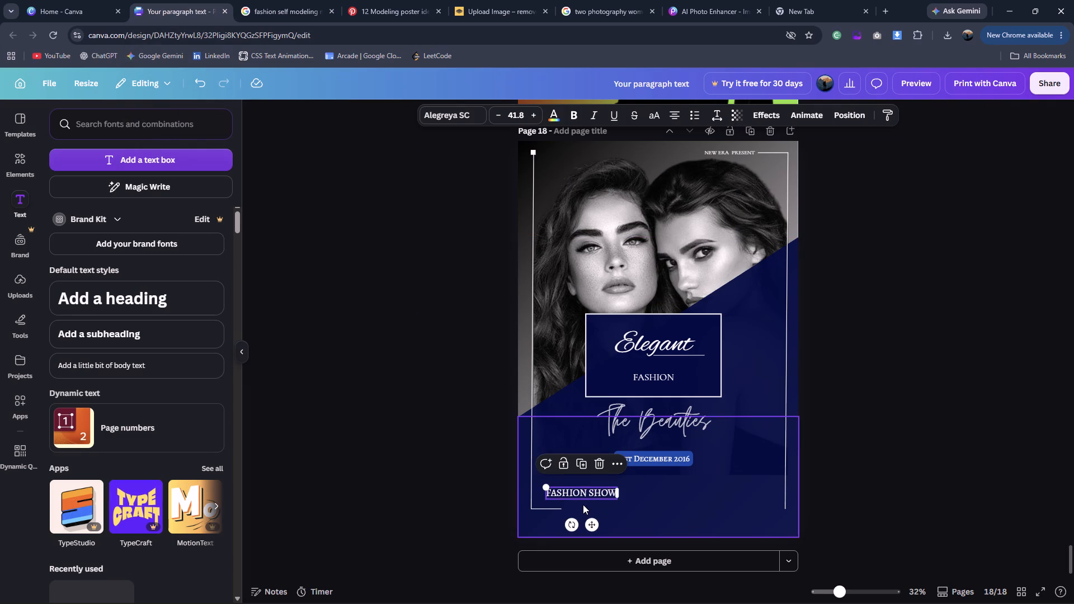
# Duplicate "FASHION SHOW" twice to form an evenly spaced row of three, and shift the first two texts slightly left.
pyautogui.hotkey('ctrl', 'd')
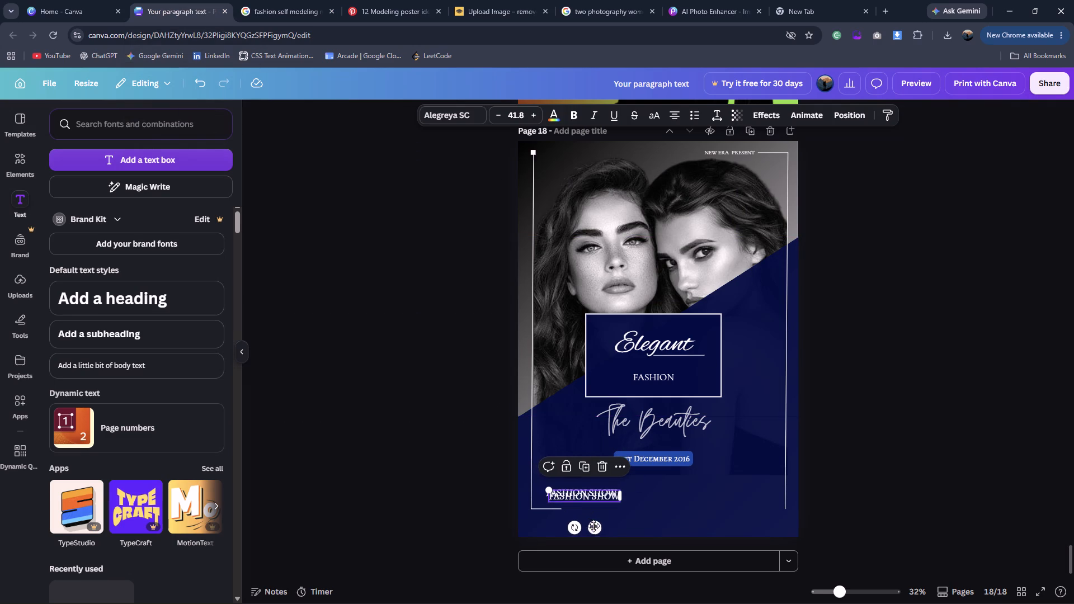
pyautogui.moveTo(596, 528); pyautogui.dragTo(685, 528)
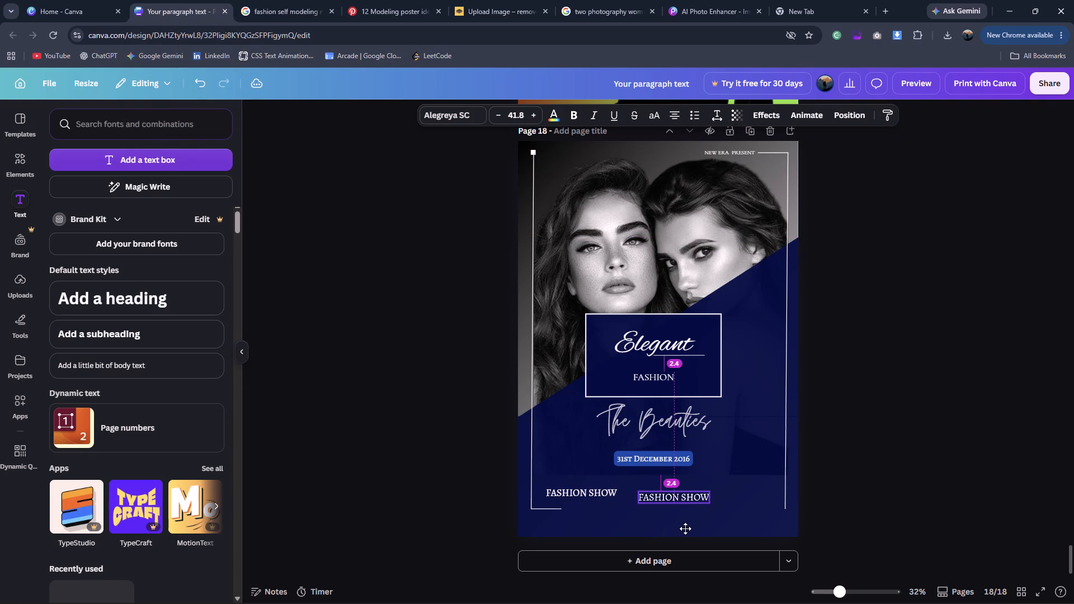
pyautogui.moveTo(685, 528); pyautogui.dragTo(686, 526)
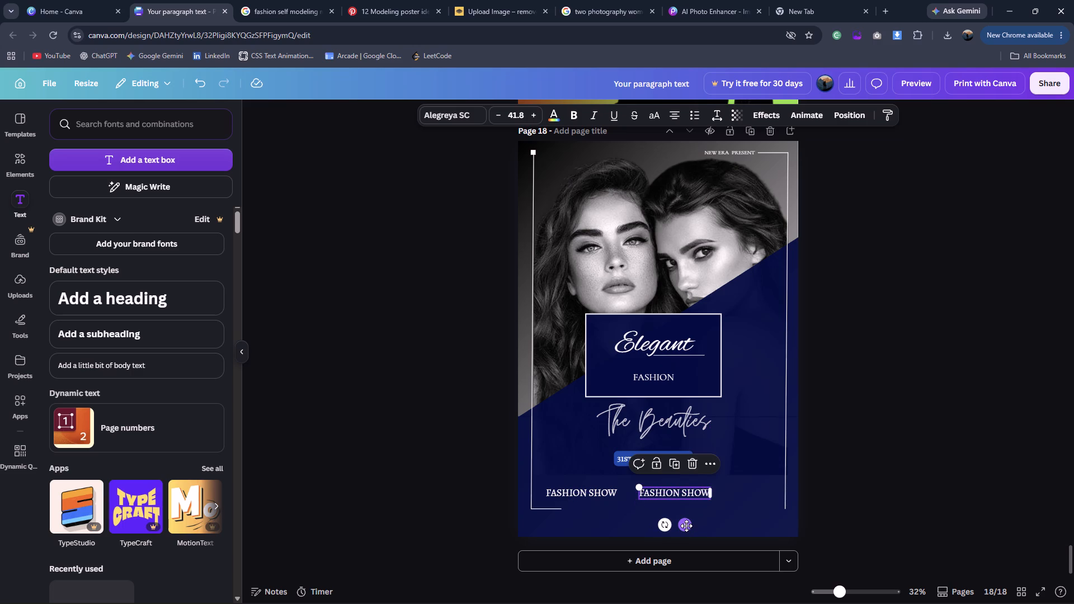
pyautogui.hotkey('ctrl', 'd')
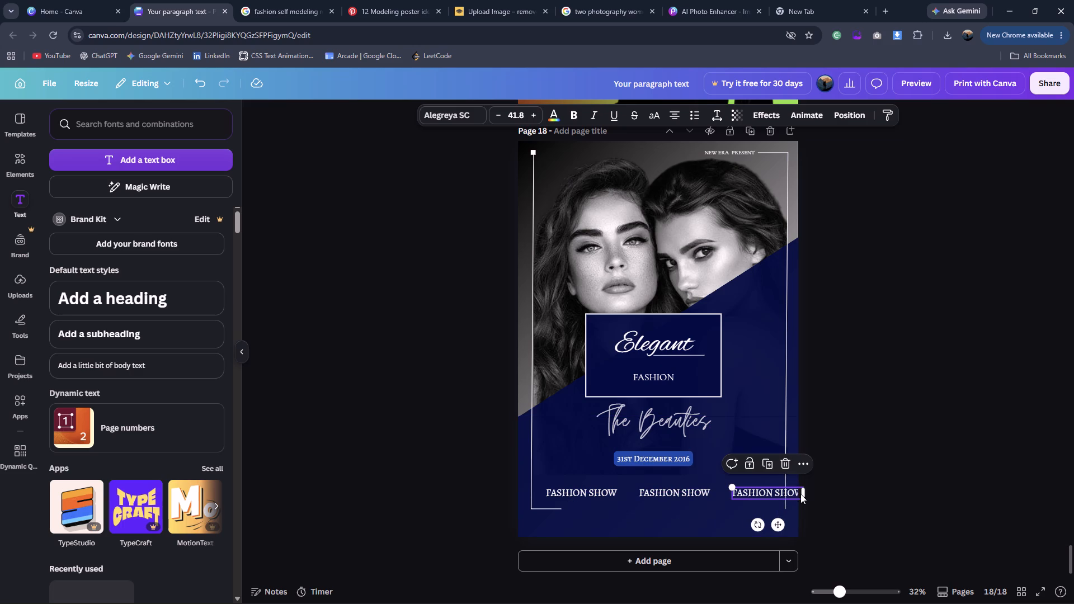
pyautogui.moveTo(602, 490); pyautogui.dragTo(601, 490)
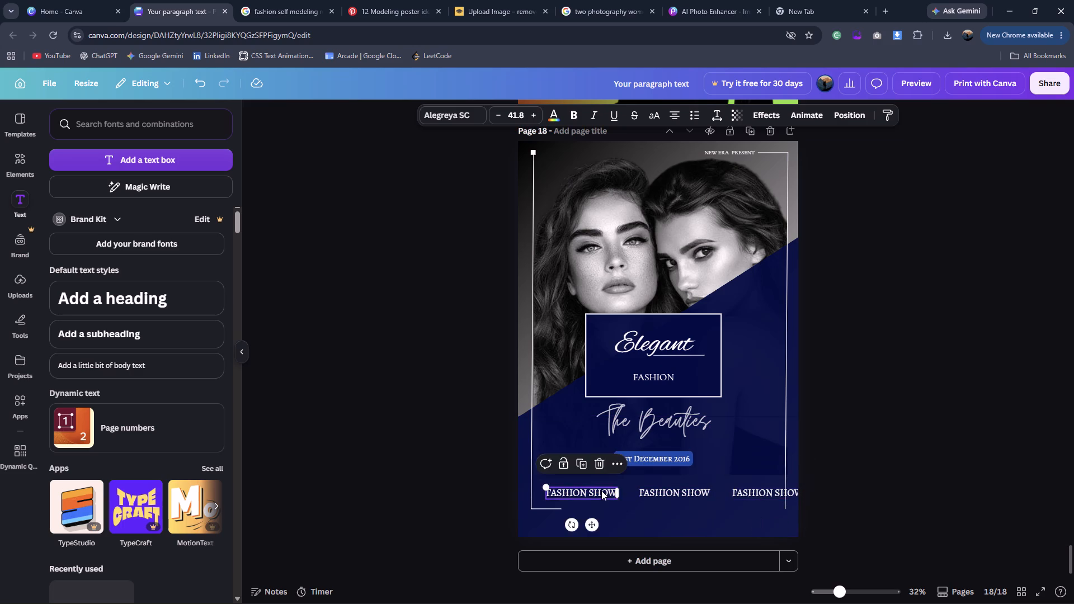
pyautogui.moveTo(601, 490); pyautogui.dragTo(597, 490)
pyautogui.click(682, 496)
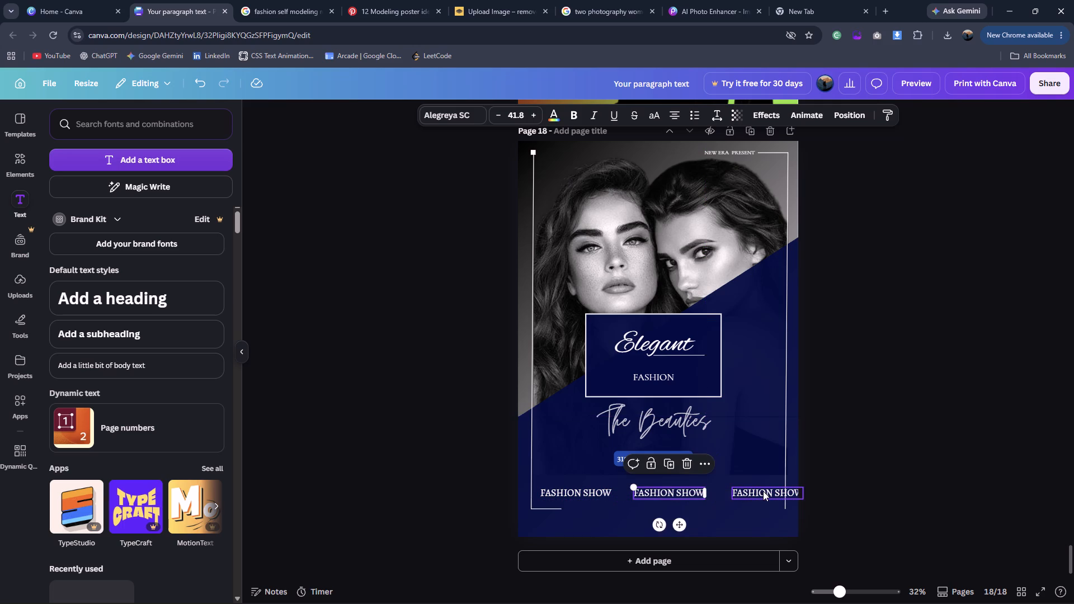
# Following the reference, change the middle "FASHION SHOW" to "MUSIC" and move it closer to the first text, level with the row.
pyautogui.click(266, 6)
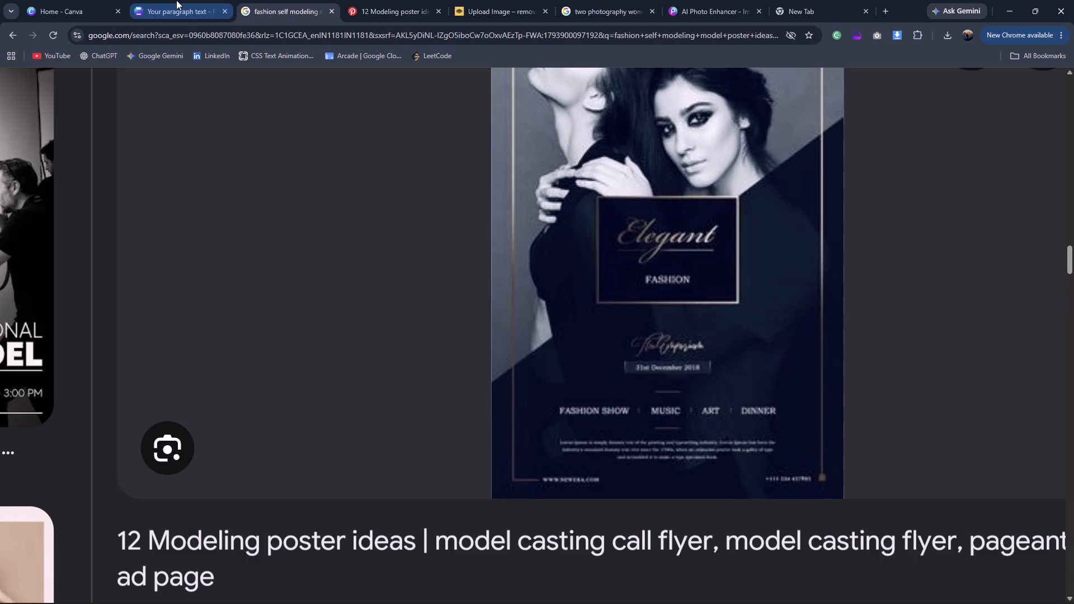
pyautogui.click(176, 0)
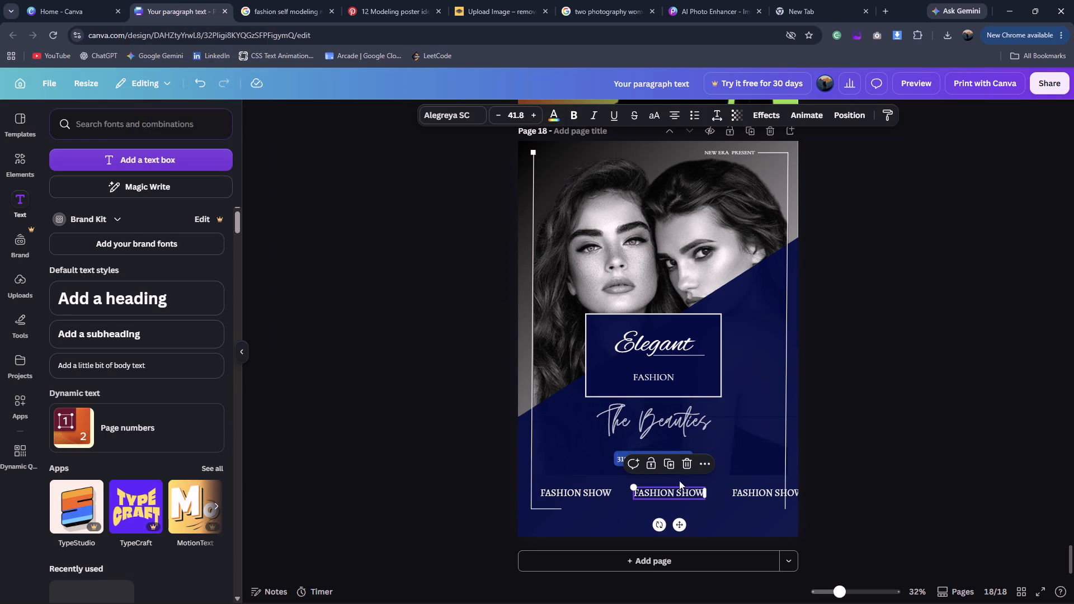
pyautogui.doubleClick(679, 494)
pyautogui.write('MUSIC')
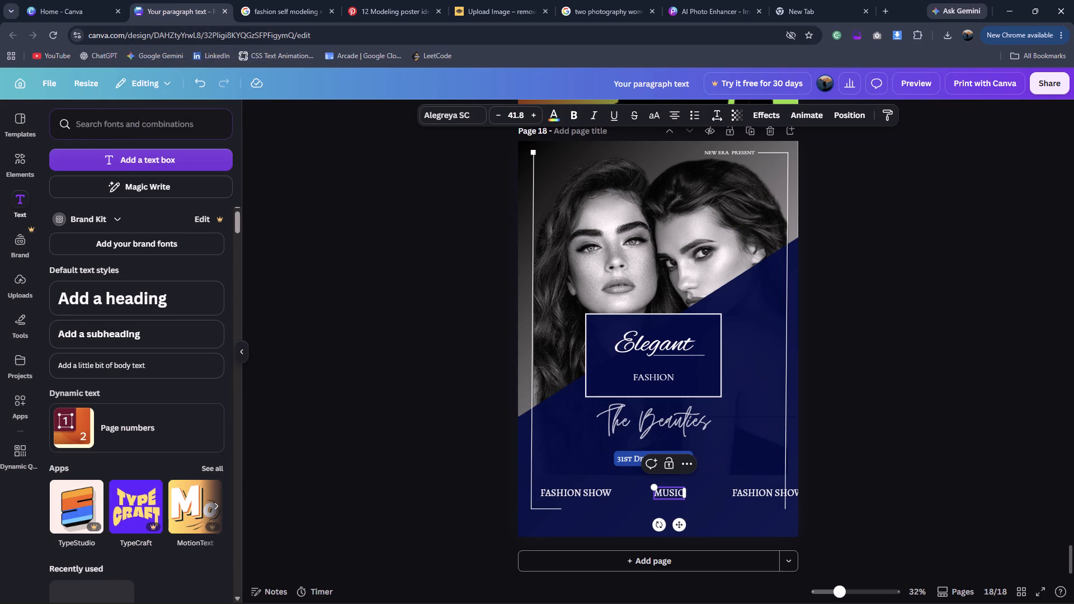
pyautogui.moveTo(680, 525); pyautogui.dragTo(658, 521)
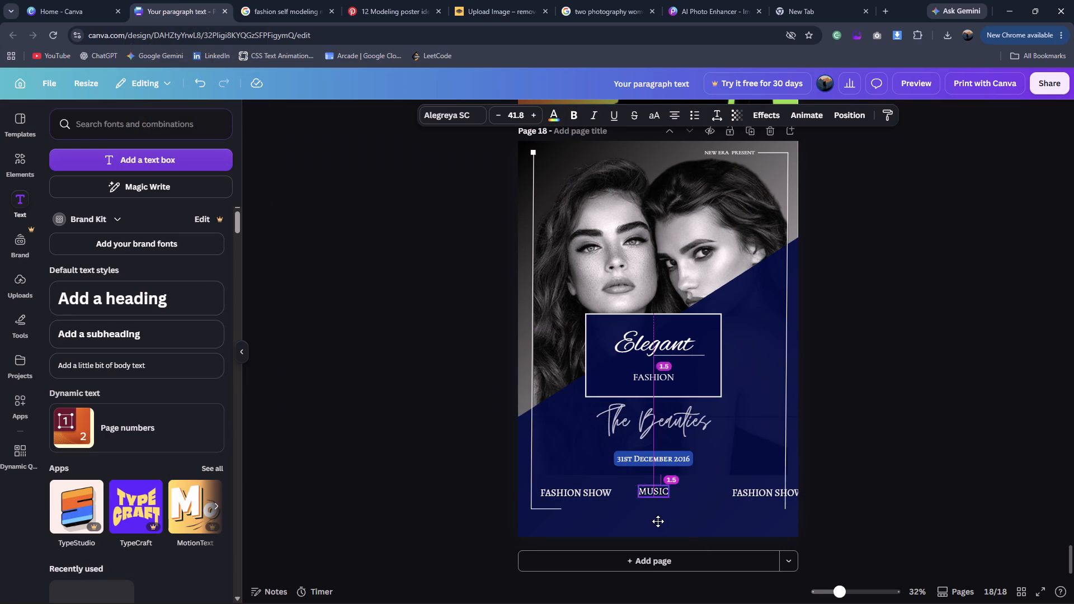
pyautogui.moveTo(658, 521); pyautogui.dragTo(658, 527)
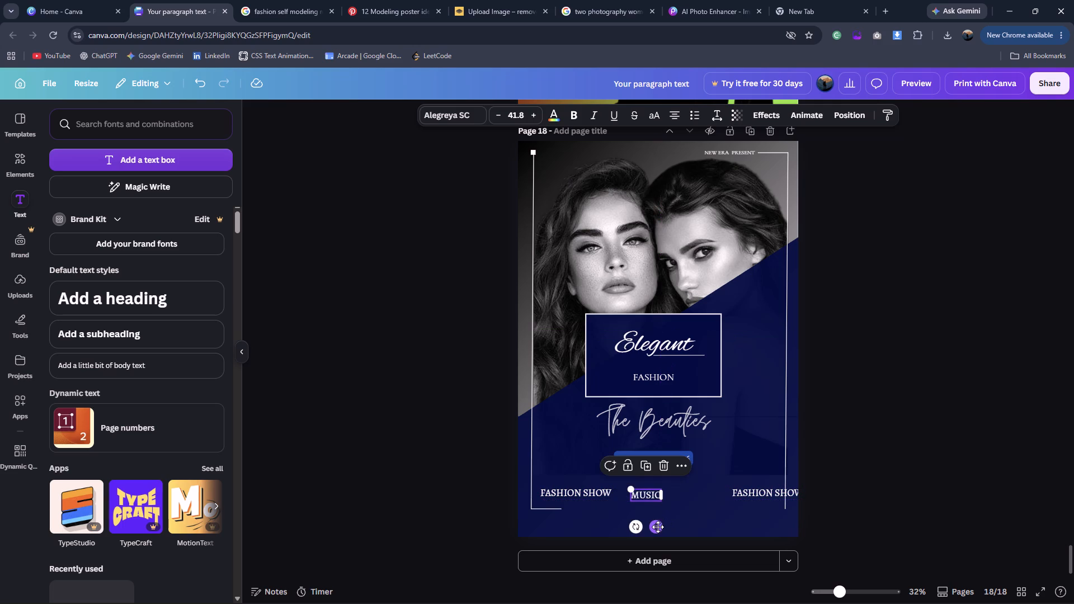
pyautogui.click(658, 526)
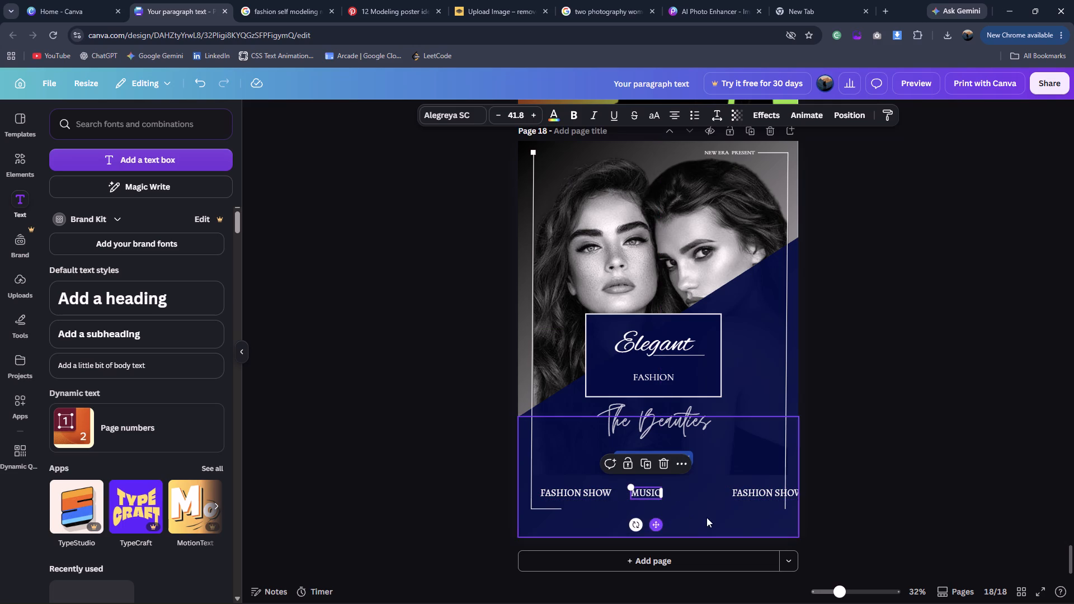
# Duplicate "MUSIC" and place the copy in the same row, between "MUSIC" and the last "FASHION SHOW".
pyautogui.hotkey('ctrl', 'd')
pyautogui.moveTo(658, 526); pyautogui.dragTo(688, 521)
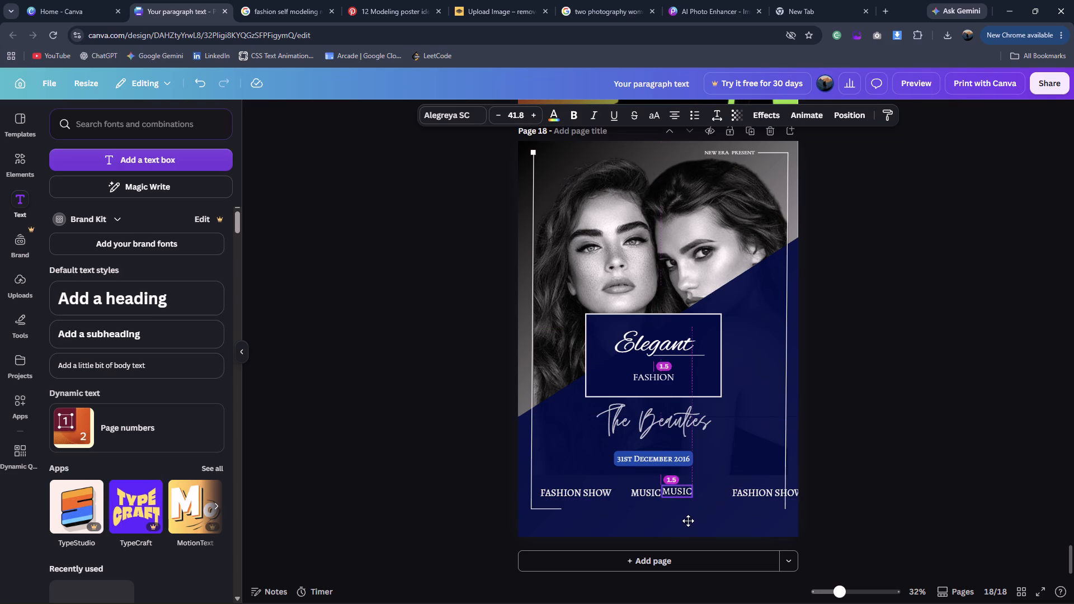
pyautogui.moveTo(688, 521); pyautogui.dragTo(703, 521)
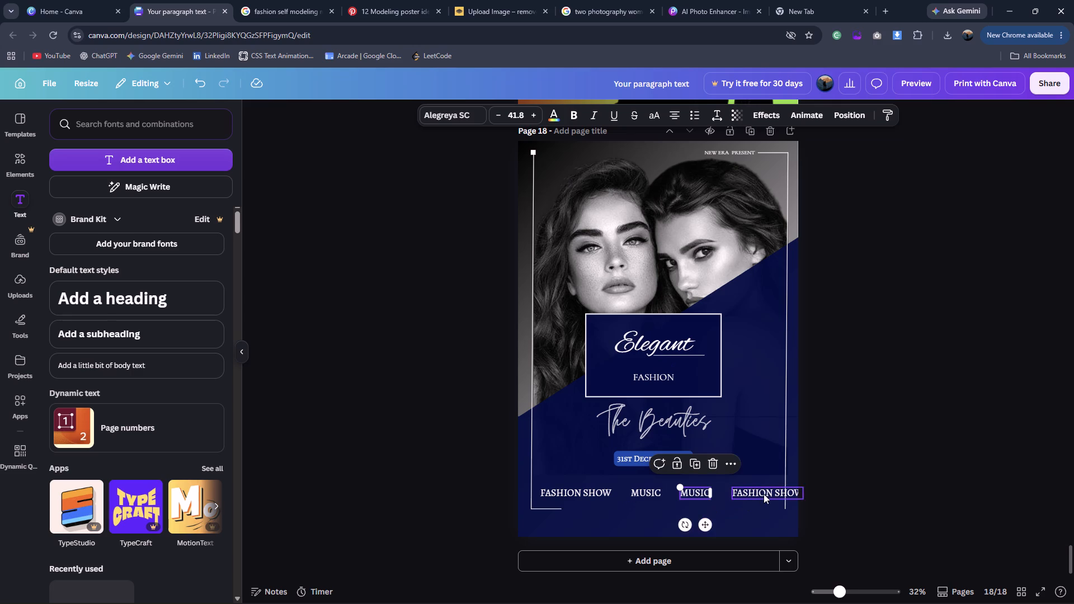
# Change the last "FASHION SHOW" in the row to "DINNER" and move it left, inside the border's right edge.
pyautogui.doubleClick(764, 494)
pyautogui.write('DINNER')
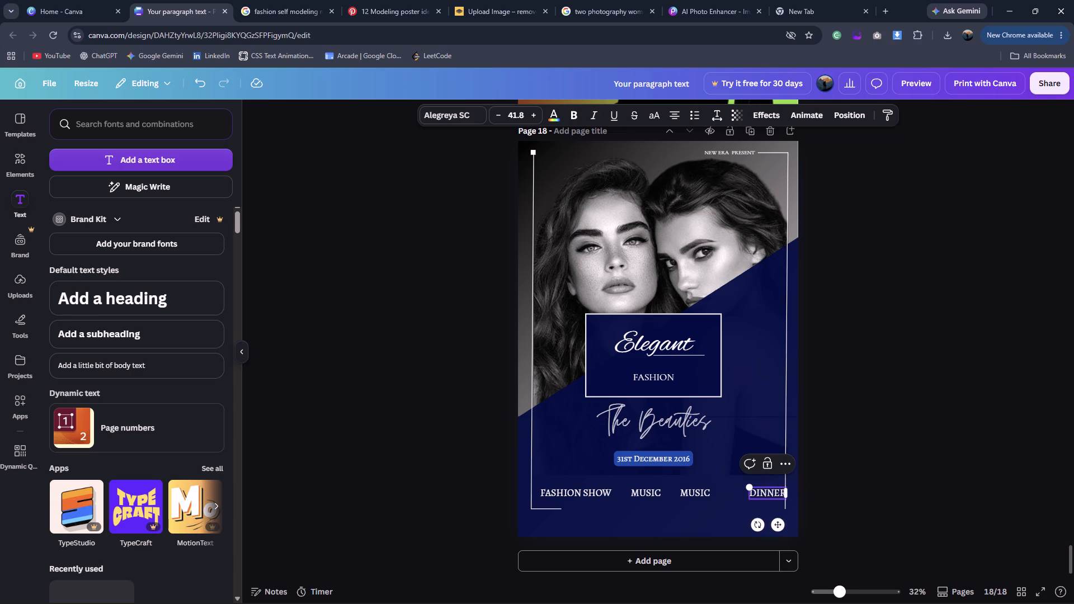
pyautogui.click(286, 0)
pyautogui.click(185, 0)
pyautogui.moveTo(781, 526); pyautogui.dragTo(773, 526)
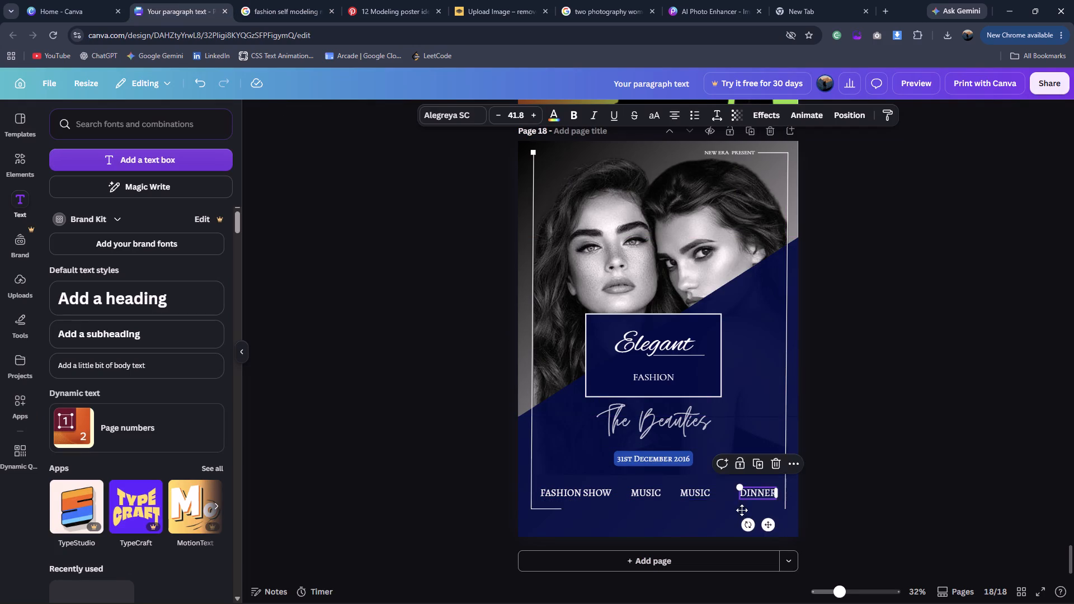
# Shift both "MUSIC" texts slightly right within the row to even out the gaps between "FASHION SHOW" and "DINNER".
pyautogui.moveTo(694, 493); pyautogui.dragTo(698, 493)
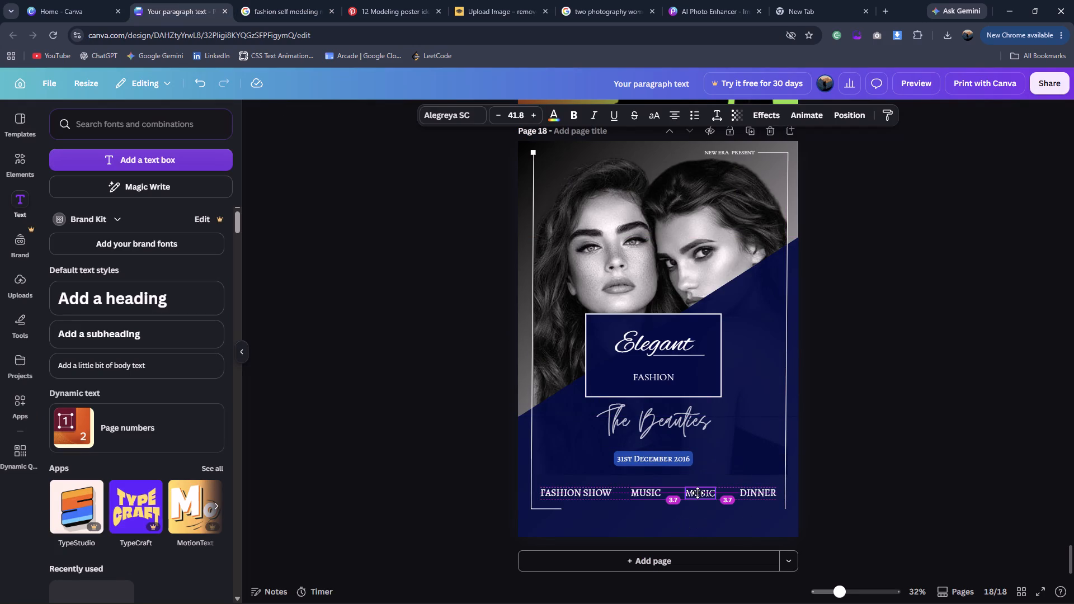
pyautogui.moveTo(698, 493); pyautogui.dragTo(705, 493)
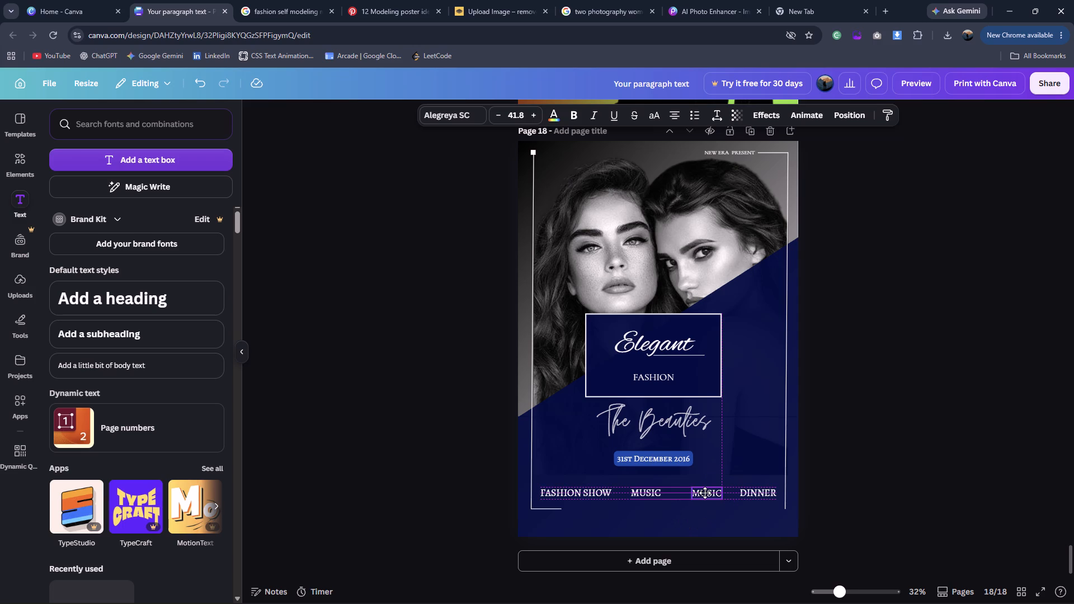
pyautogui.moveTo(705, 493); pyautogui.dragTo(704, 493)
pyautogui.moveTo(656, 492); pyautogui.dragTo(658, 494)
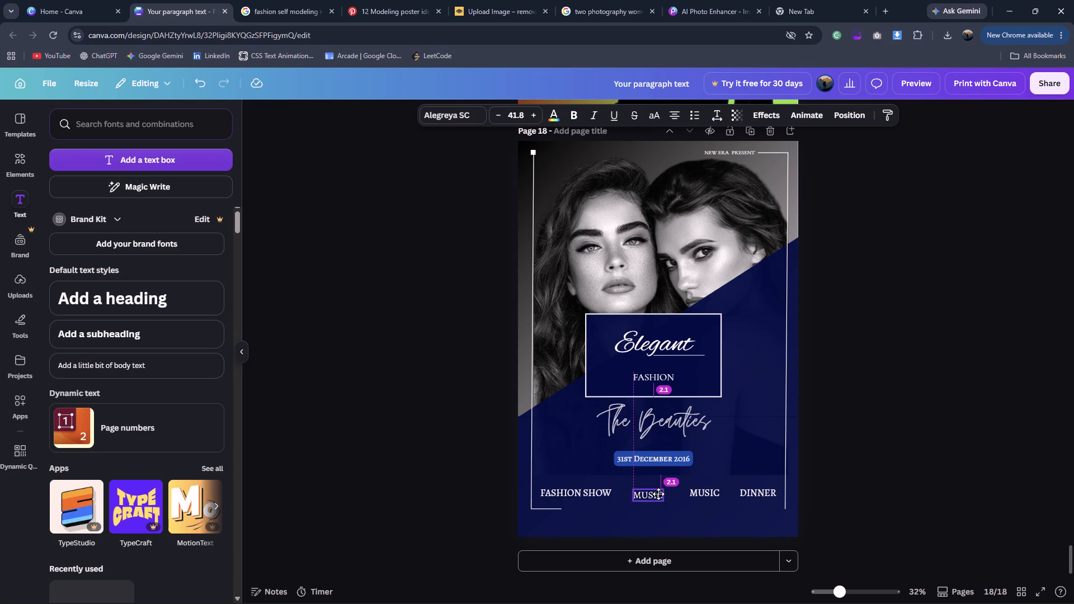
pyautogui.moveTo(658, 494); pyautogui.dragTo(661, 492)
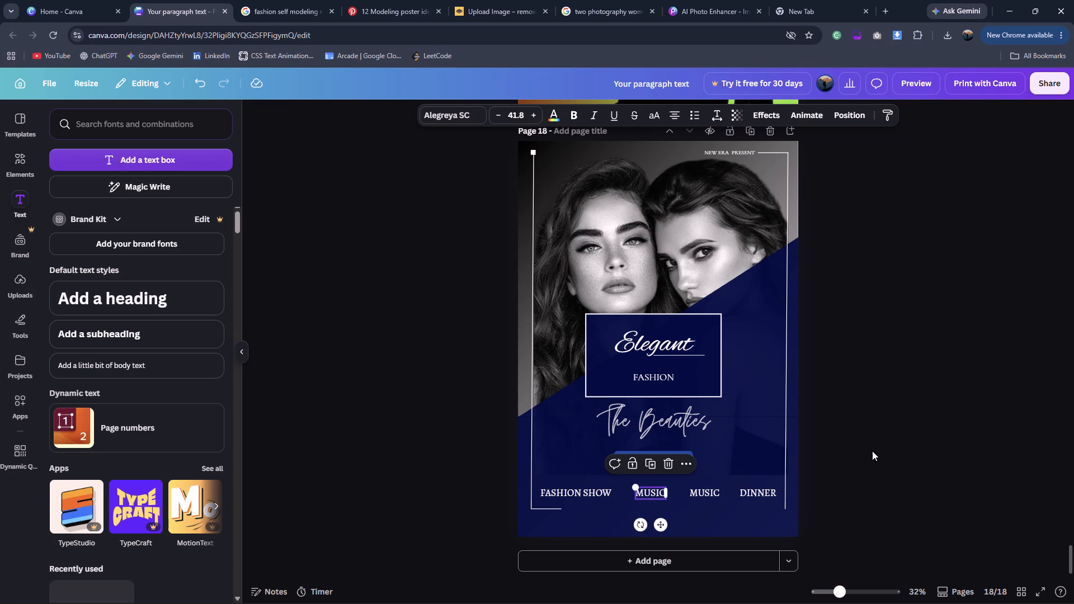
pyautogui.click(872, 451)
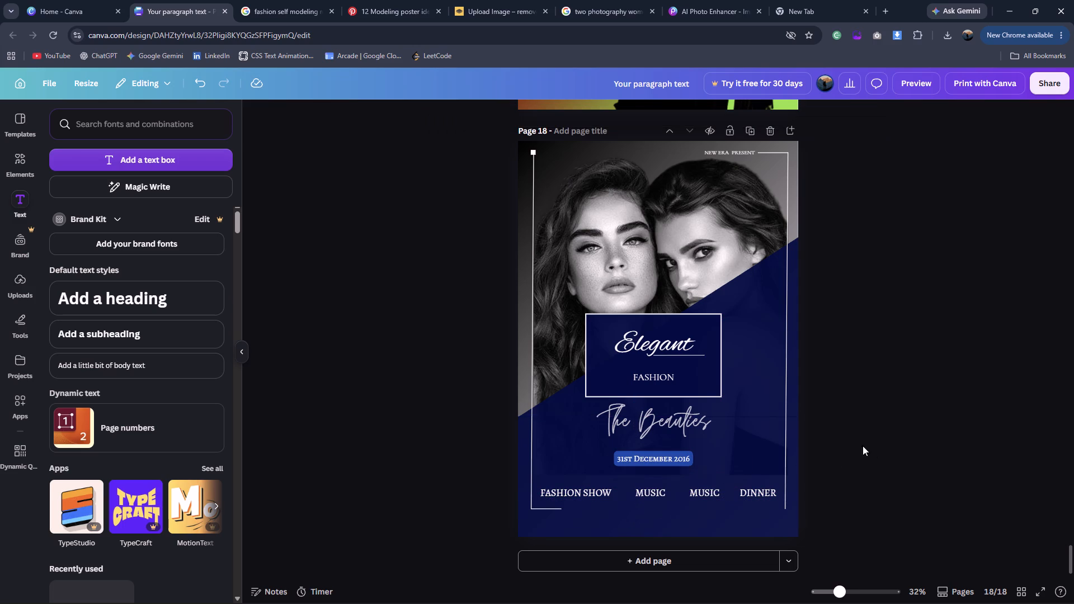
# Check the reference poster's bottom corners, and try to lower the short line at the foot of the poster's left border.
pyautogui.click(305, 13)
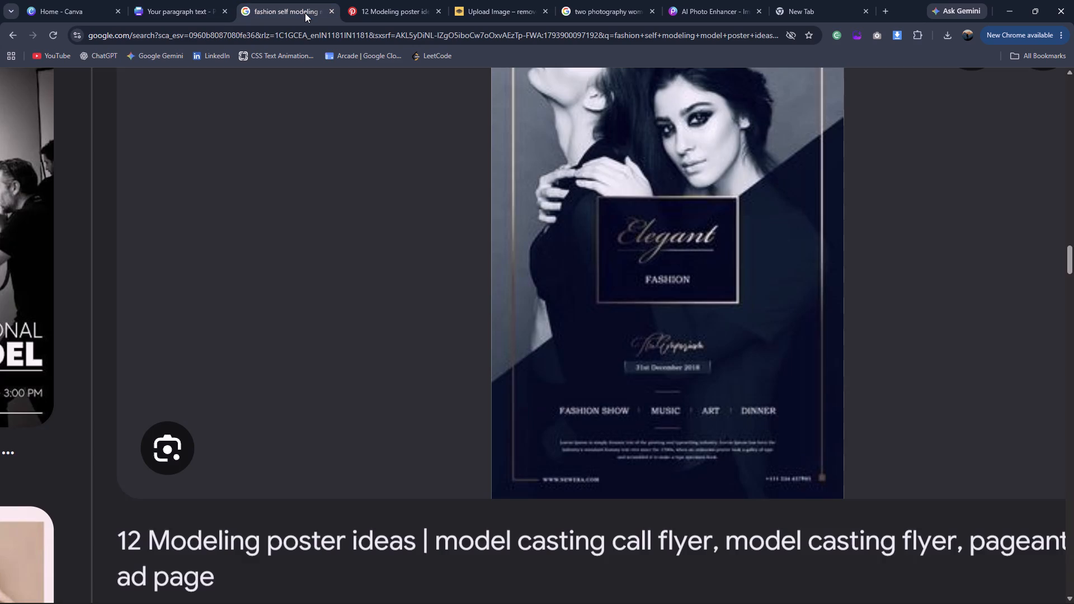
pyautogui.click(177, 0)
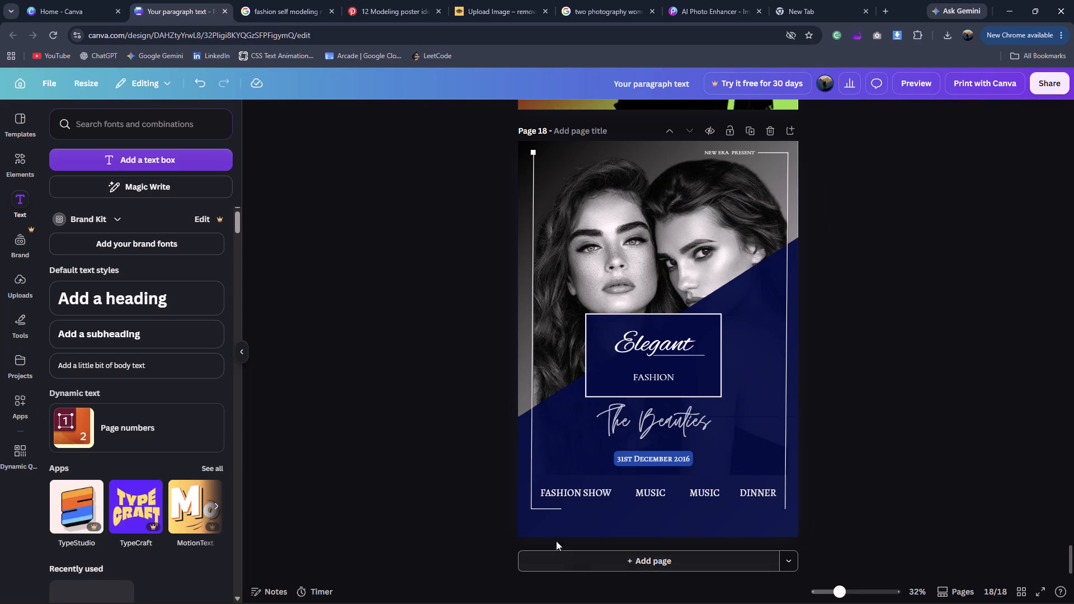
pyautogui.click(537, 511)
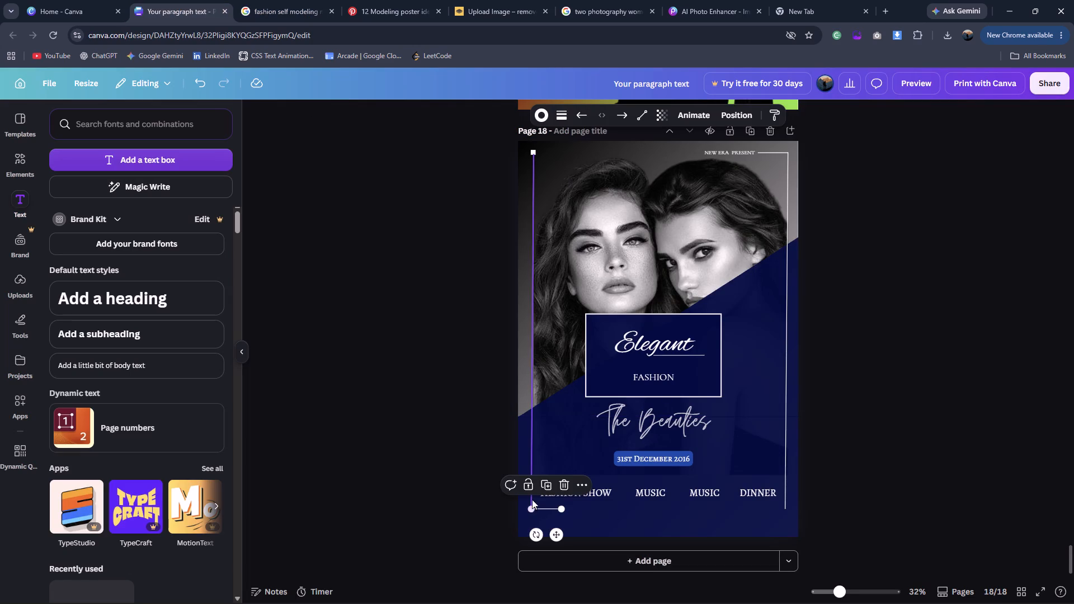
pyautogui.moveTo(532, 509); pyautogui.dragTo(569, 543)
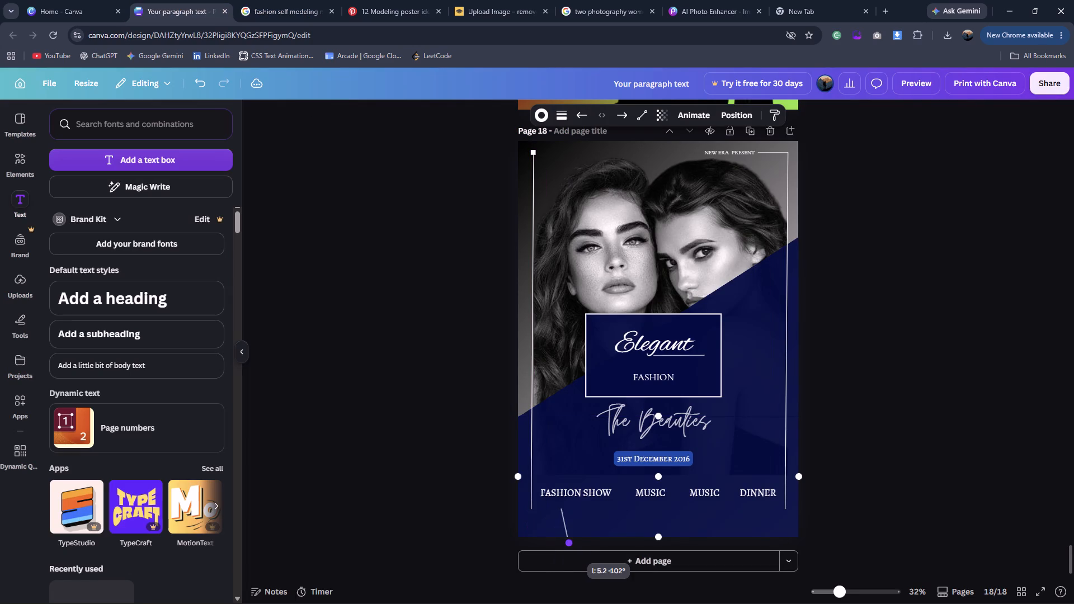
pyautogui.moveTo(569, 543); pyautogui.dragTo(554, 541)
# Extend the poster's left border line straight down to the page's bottom edge, keeping it vertical.
pyautogui.click(530, 504)
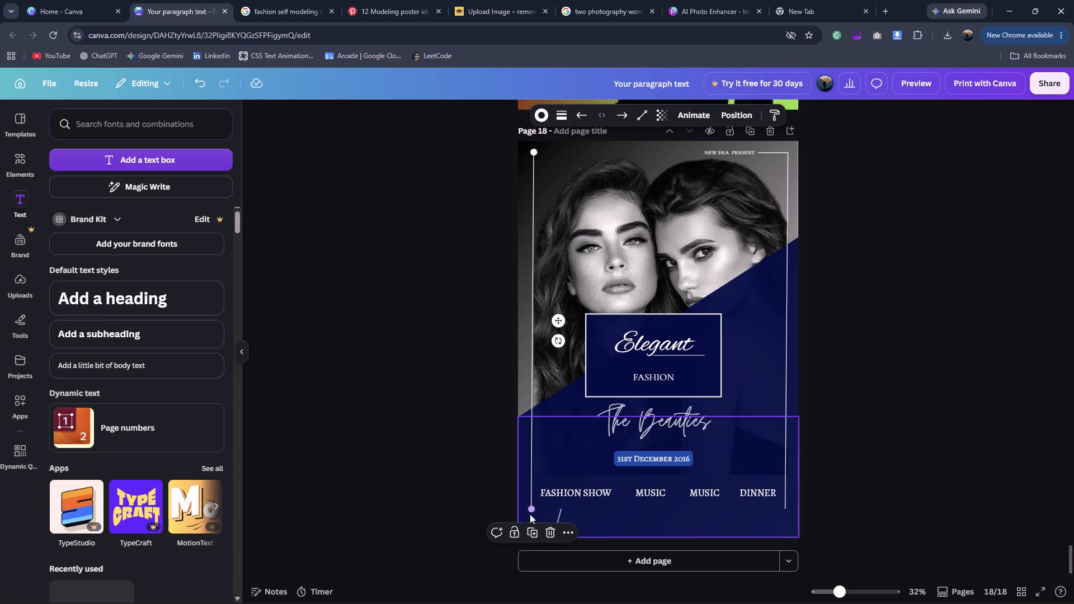
pyautogui.moveTo(531, 509); pyautogui.dragTo(529, 534)
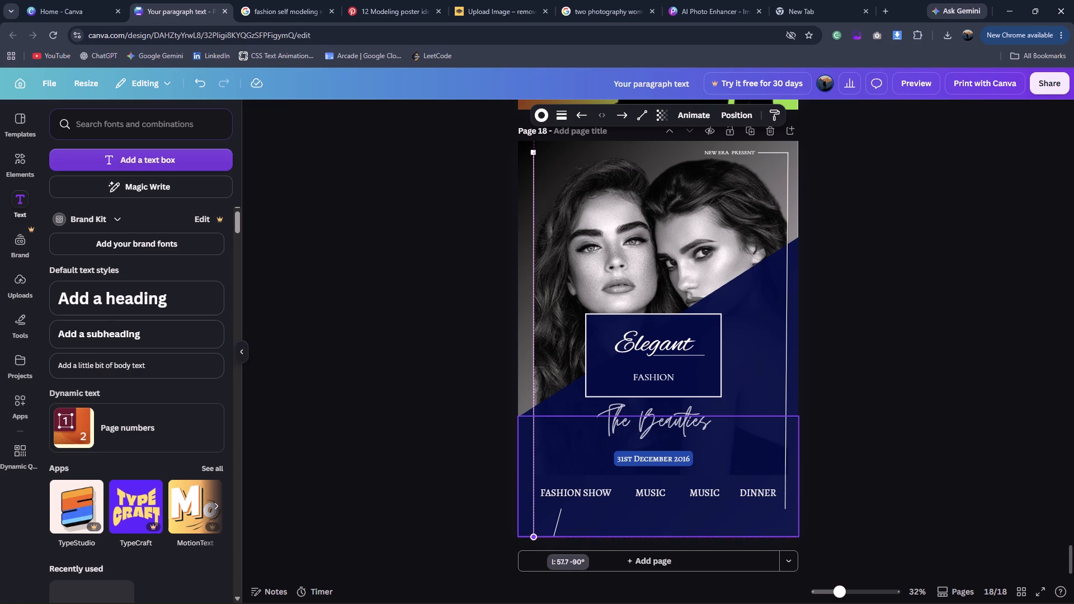
pyautogui.moveTo(529, 534); pyautogui.dragTo(529, 537)
# Delete the short tilted line beside the lower end of the left border line.
pyautogui.click(555, 523)
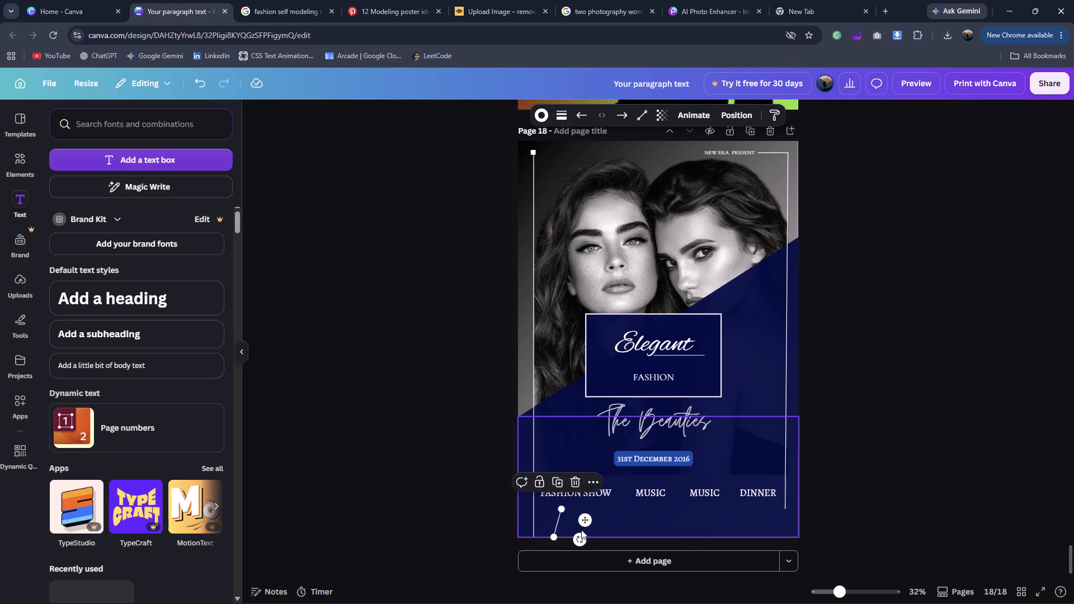
pyautogui.moveTo(579, 542); pyautogui.dragTo(563, 539)
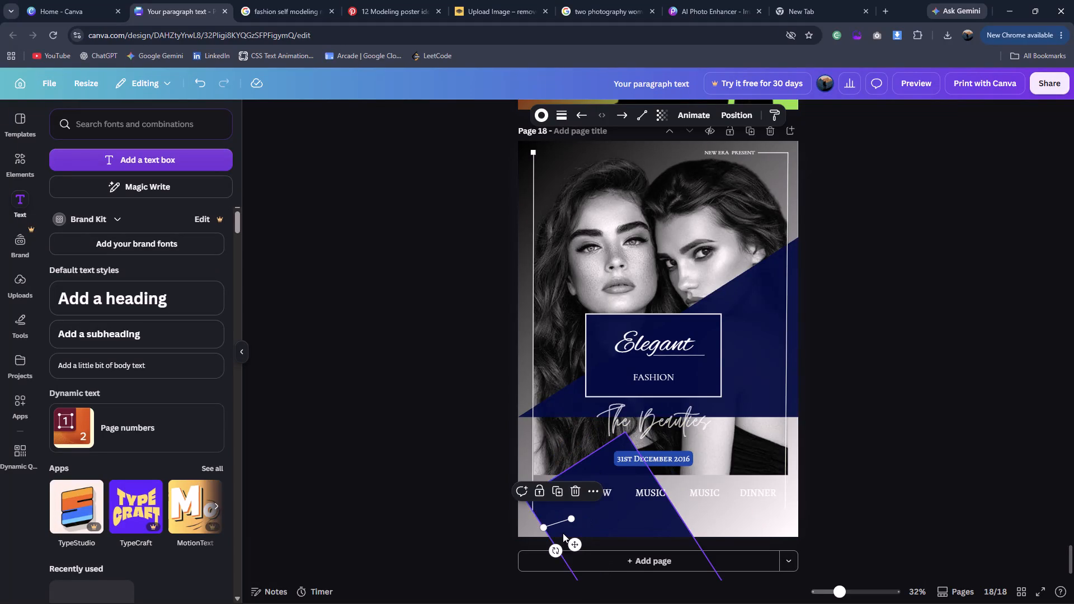
pyautogui.hotkey('ctrl', 'z')
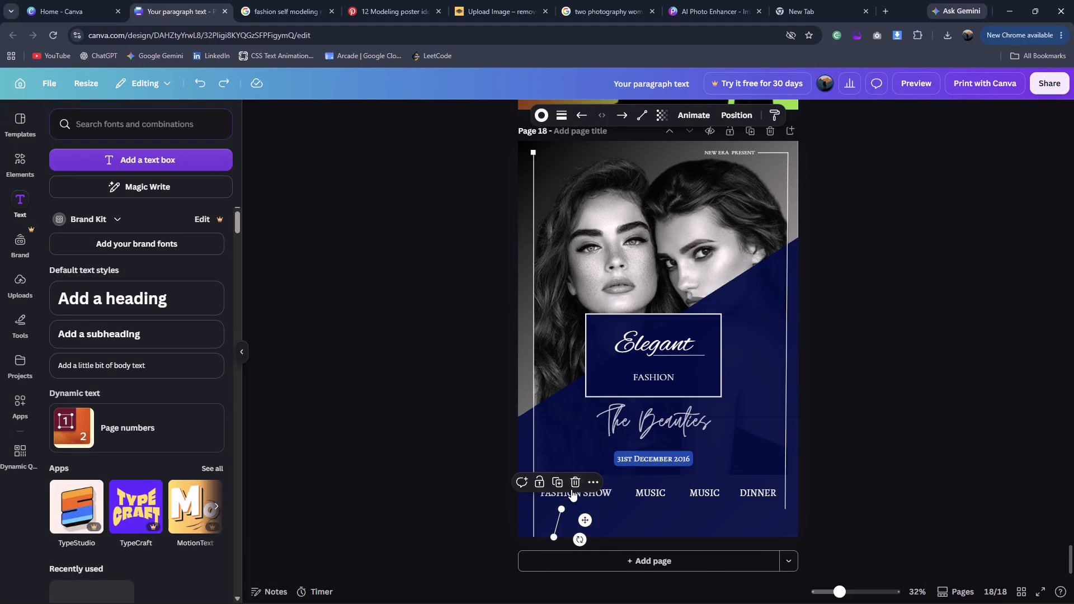
pyautogui.click(571, 485)
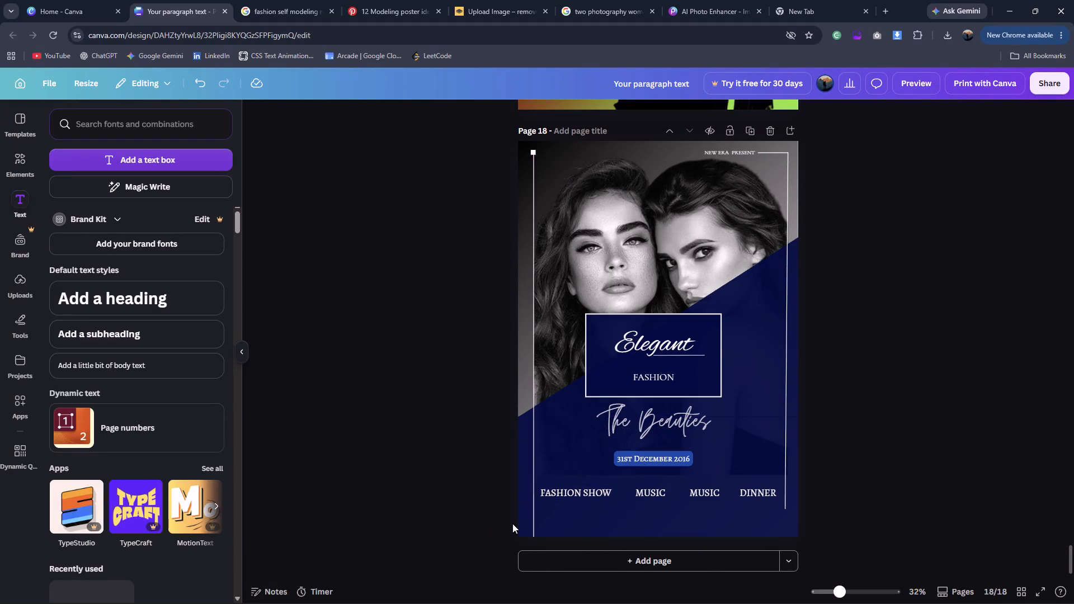
# Trim the left border line to end just above the page's bottom edge, and extend the right border line vertically to the same level.
pyautogui.click(533, 521)
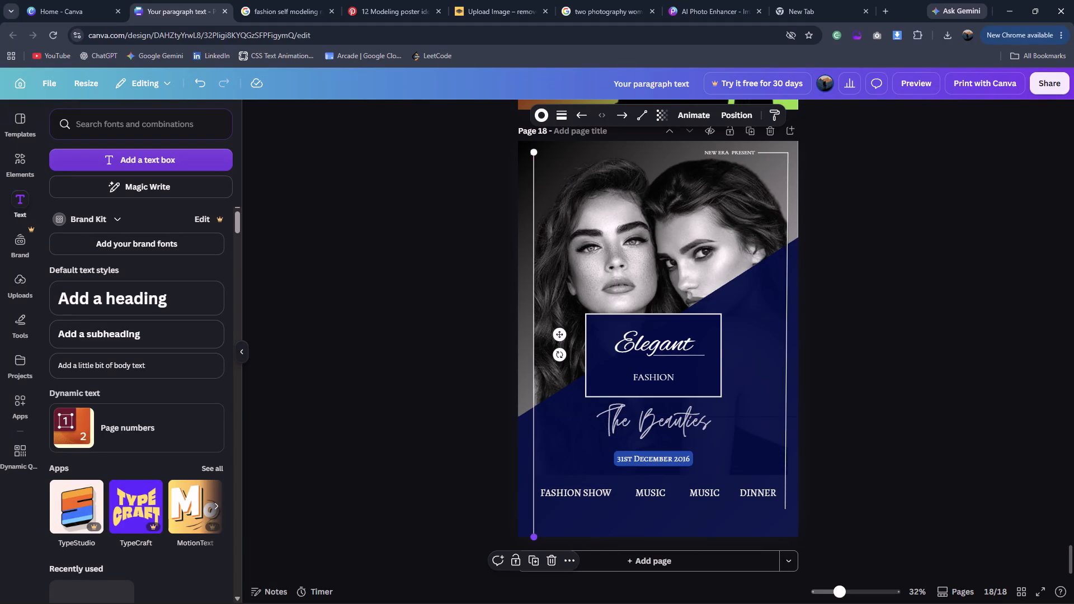
pyautogui.moveTo(535, 540); pyautogui.dragTo(533, 532)
pyautogui.click(783, 500)
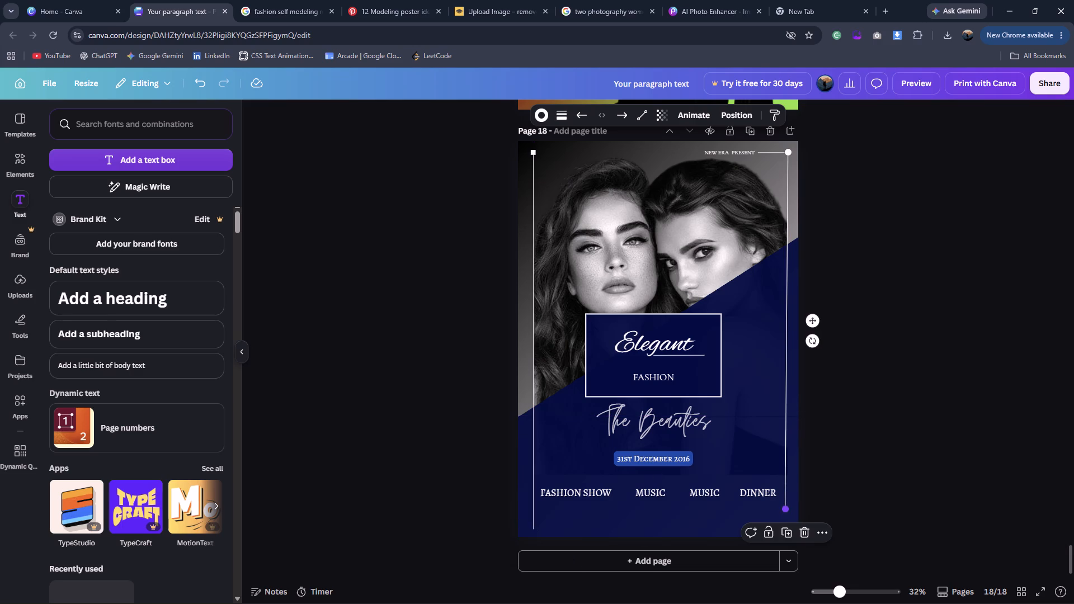
pyautogui.moveTo(783, 509); pyautogui.dragTo(780, 528)
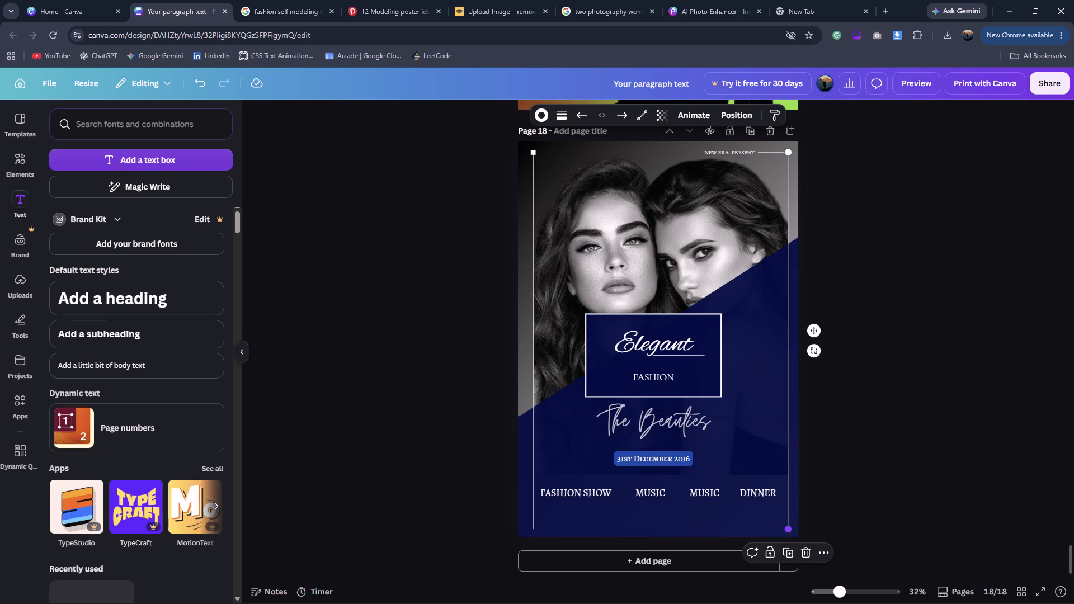
pyautogui.click(788, 531)
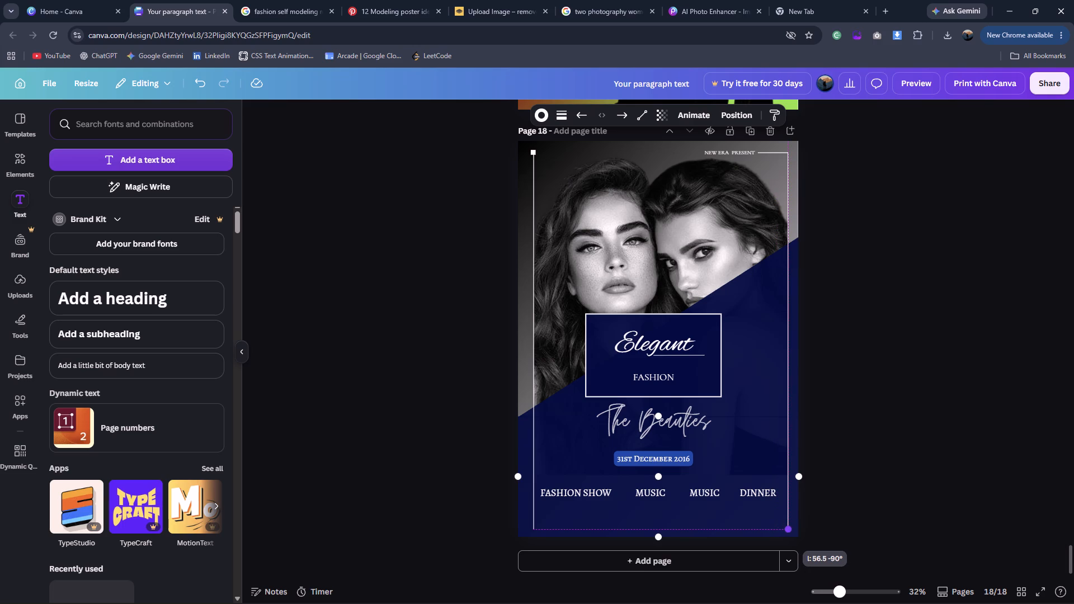
pyautogui.click(892, 510)
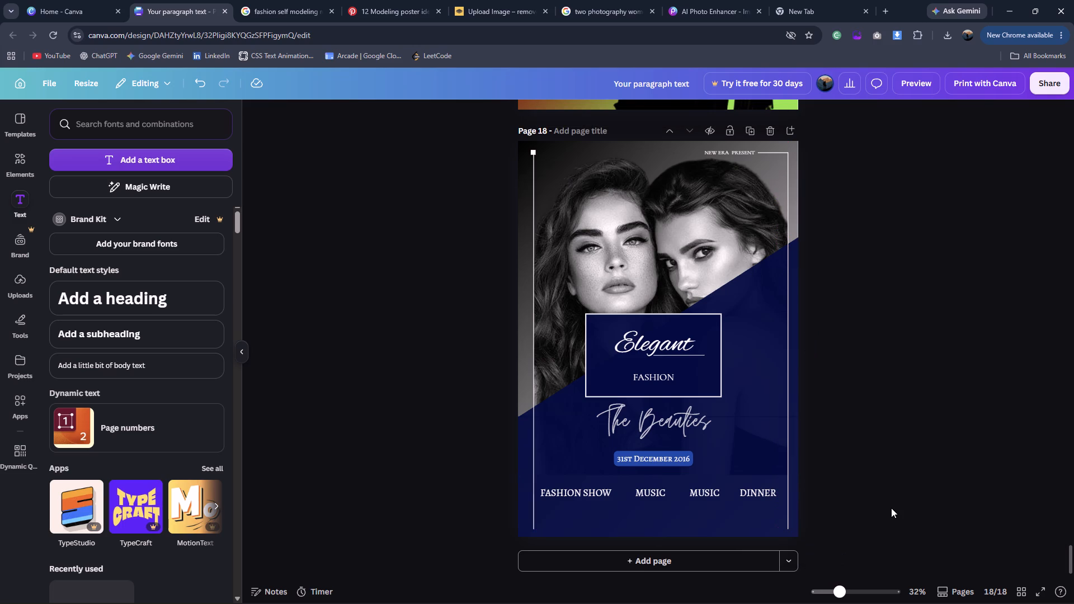
# Add a new line, shorten it, and place it horizontally at the lower end of the left border line to form a corner.
pyautogui.click(27, 170)
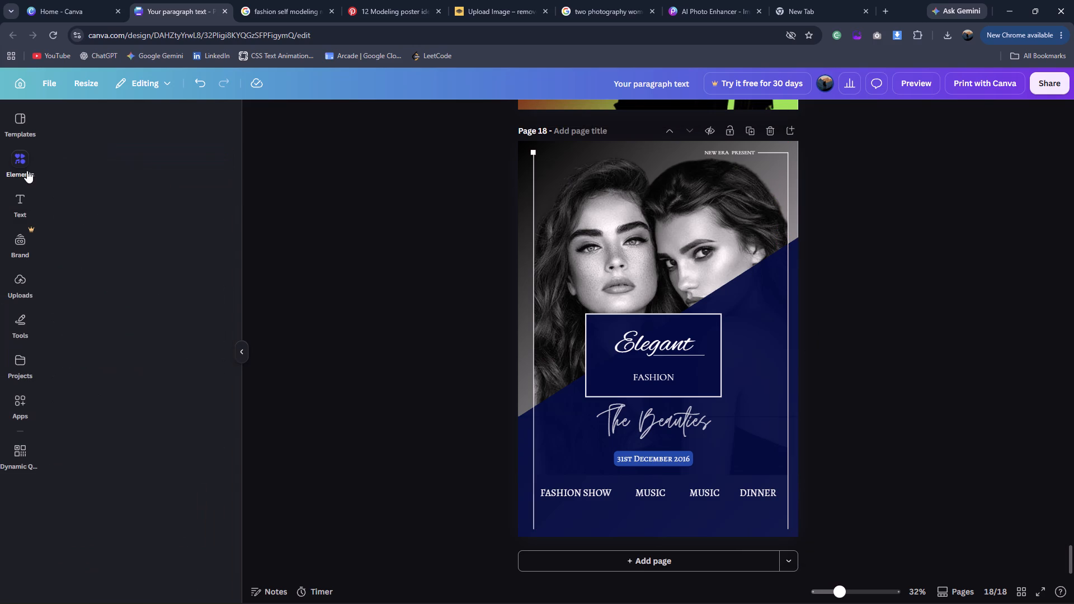
pyautogui.click(69, 190)
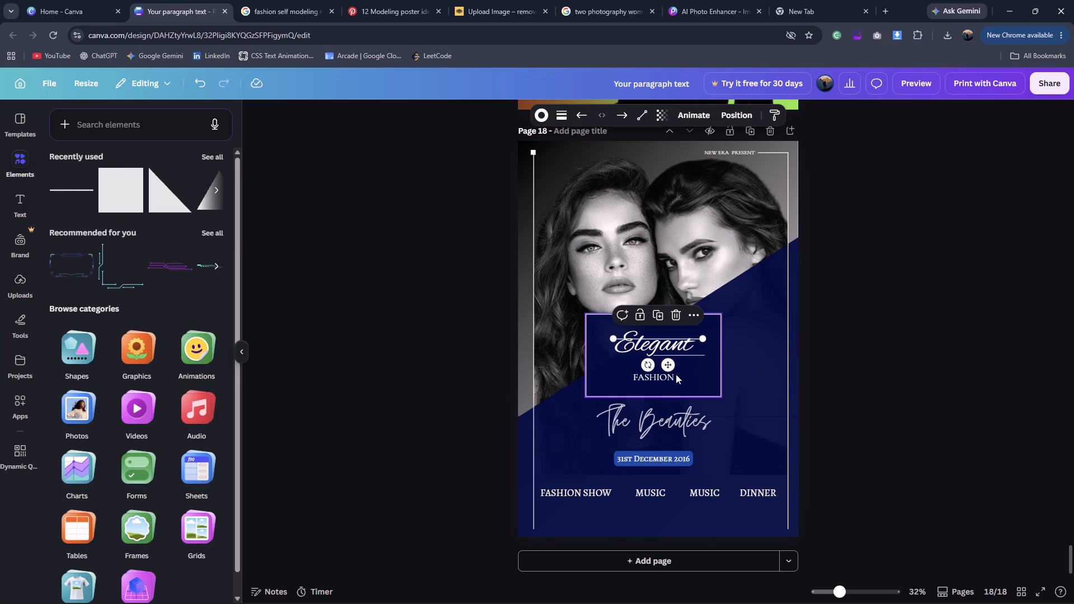
pyautogui.moveTo(703, 337); pyautogui.dragTo(686, 342)
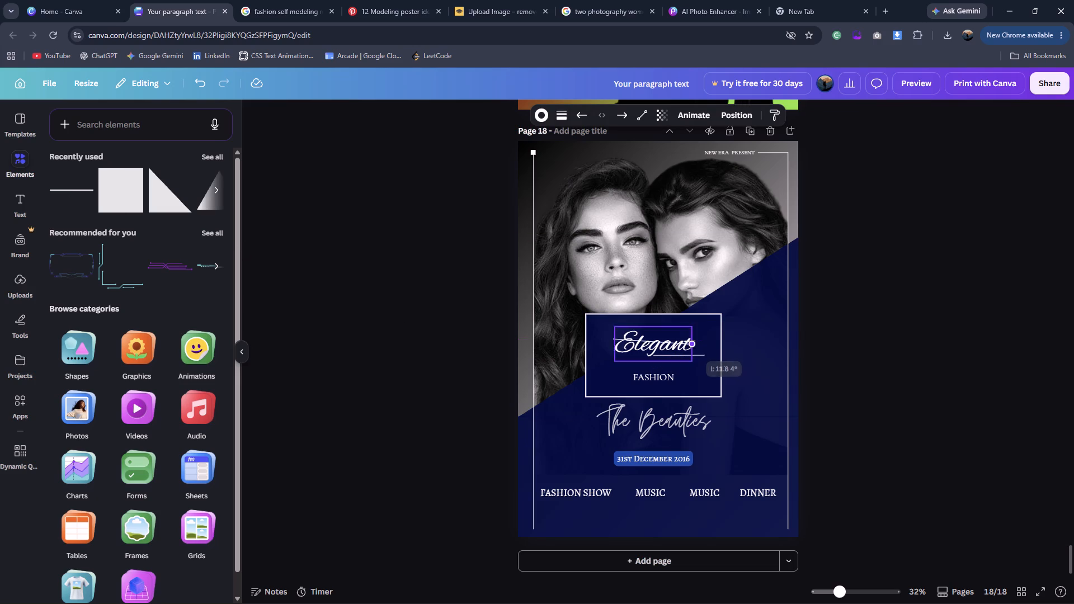
pyautogui.moveTo(686, 342); pyautogui.dragTo(652, 337)
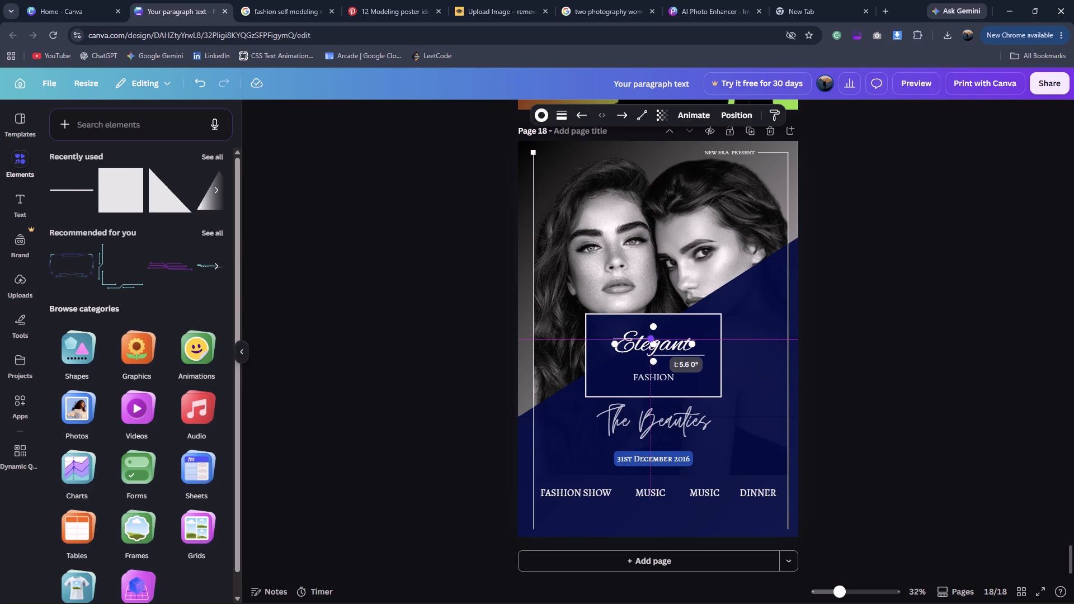
pyautogui.moveTo(652, 337); pyautogui.dragTo(652, 337)
pyautogui.moveTo(644, 365); pyautogui.dragTo(566, 549)
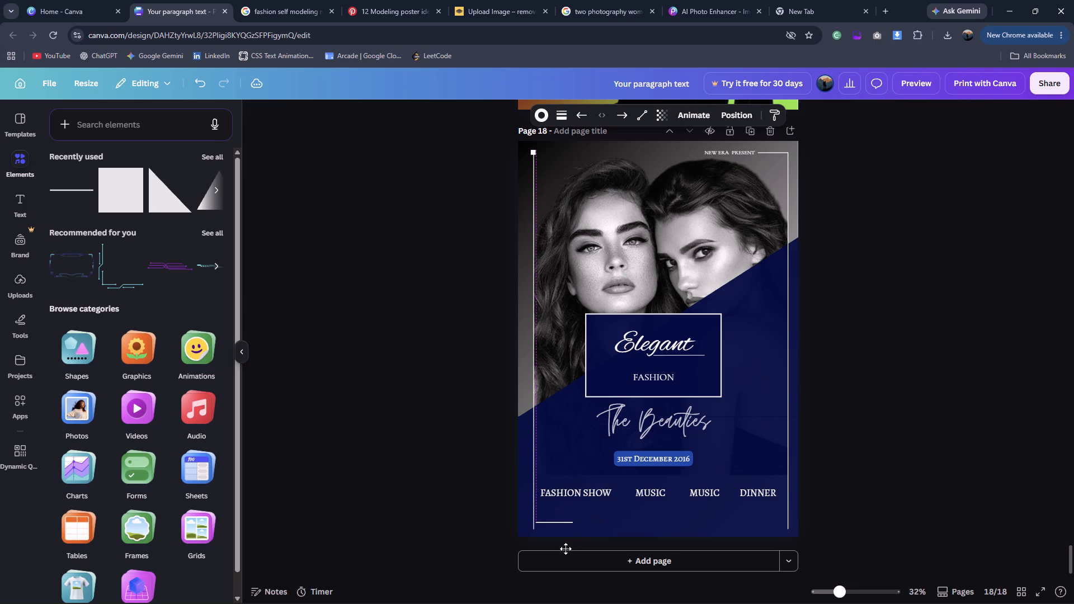
pyautogui.moveTo(566, 549); pyautogui.dragTo(563, 551)
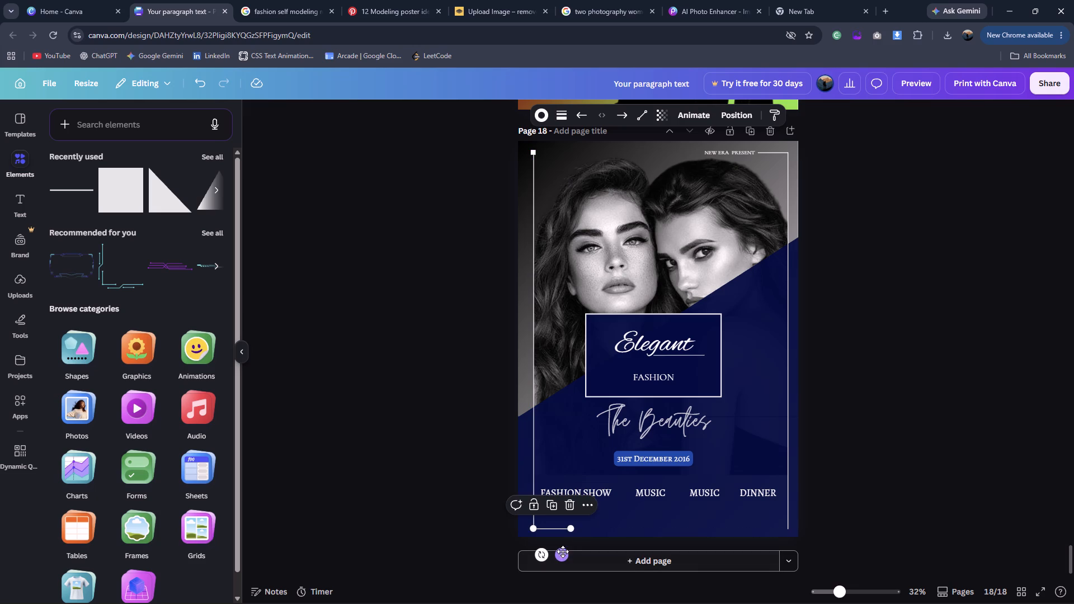
pyautogui.moveTo(570, 527); pyautogui.dragTo(567, 529)
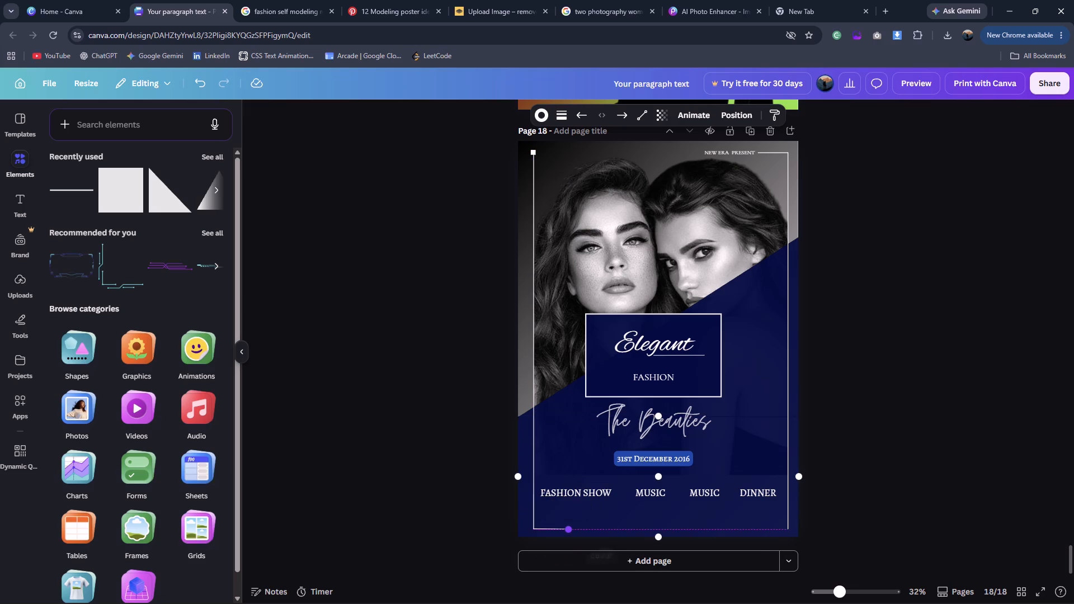
pyautogui.moveTo(567, 529); pyautogui.dragTo(563, 529)
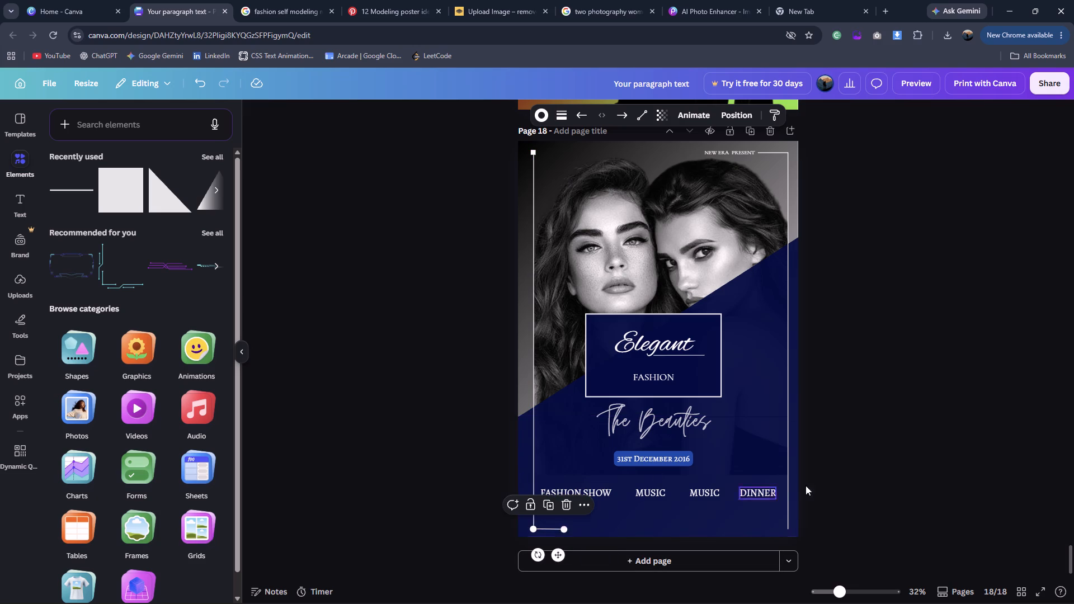
pyautogui.click(887, 471)
# Shorten the horizontal corner line at the lower end of the left border line and rotate it back to level.
pyautogui.click(554, 528)
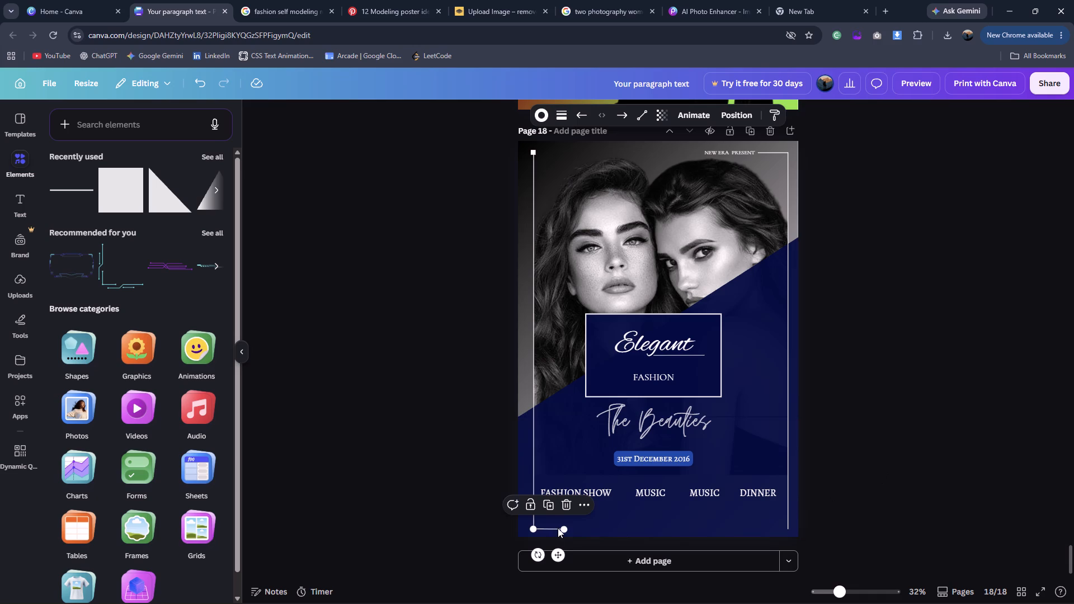
pyautogui.moveTo(563, 529); pyautogui.dragTo(563, 525)
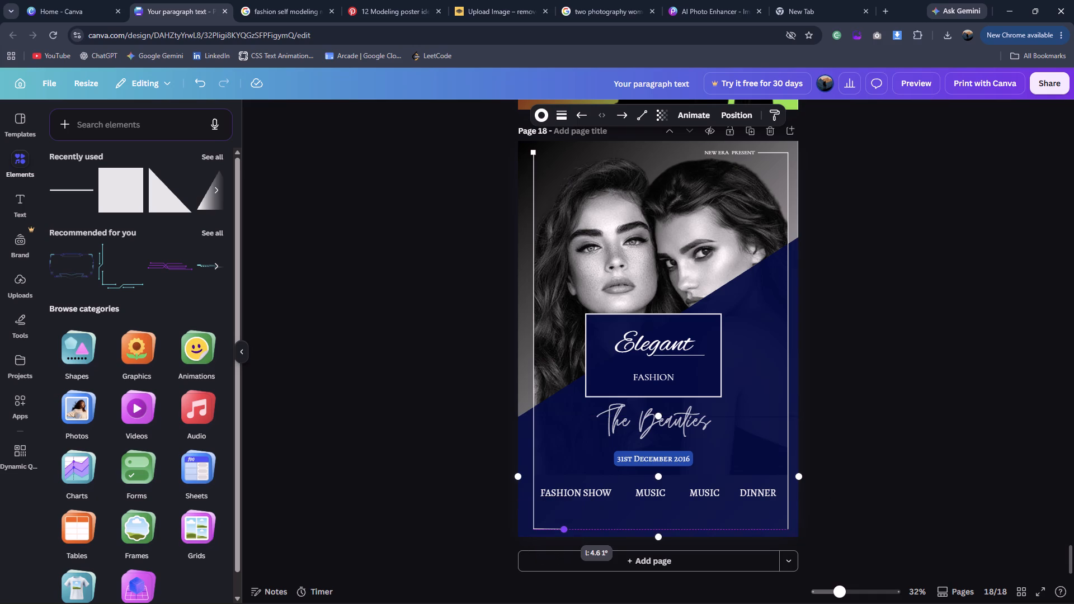
pyautogui.moveTo(563, 525); pyautogui.dragTo(564, 528)
pyautogui.moveTo(564, 528); pyautogui.dragTo(557, 526)
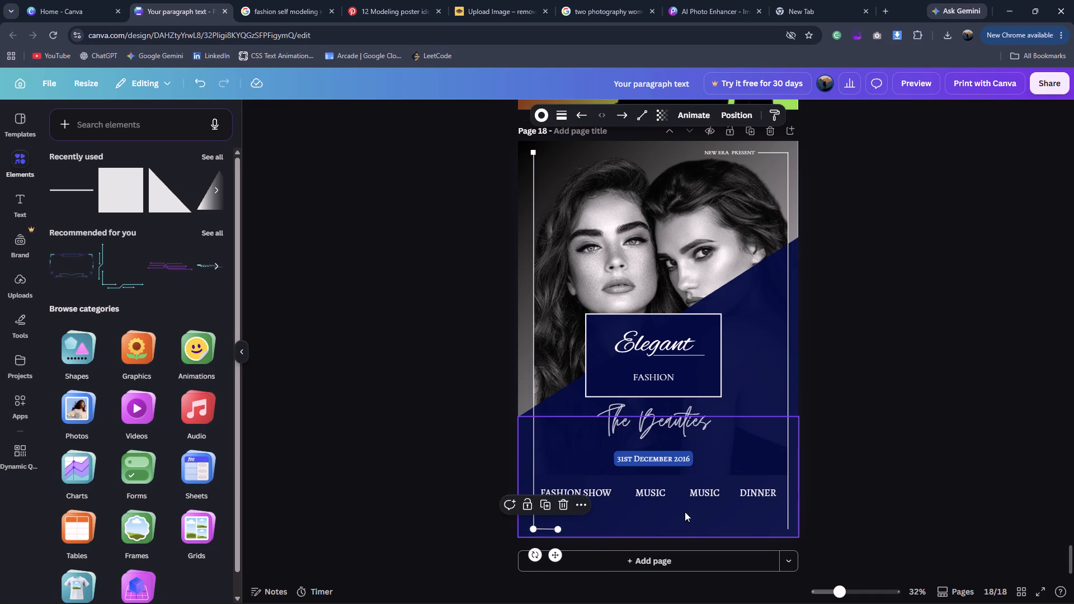
pyautogui.moveTo(535, 553); pyautogui.dragTo(536, 550)
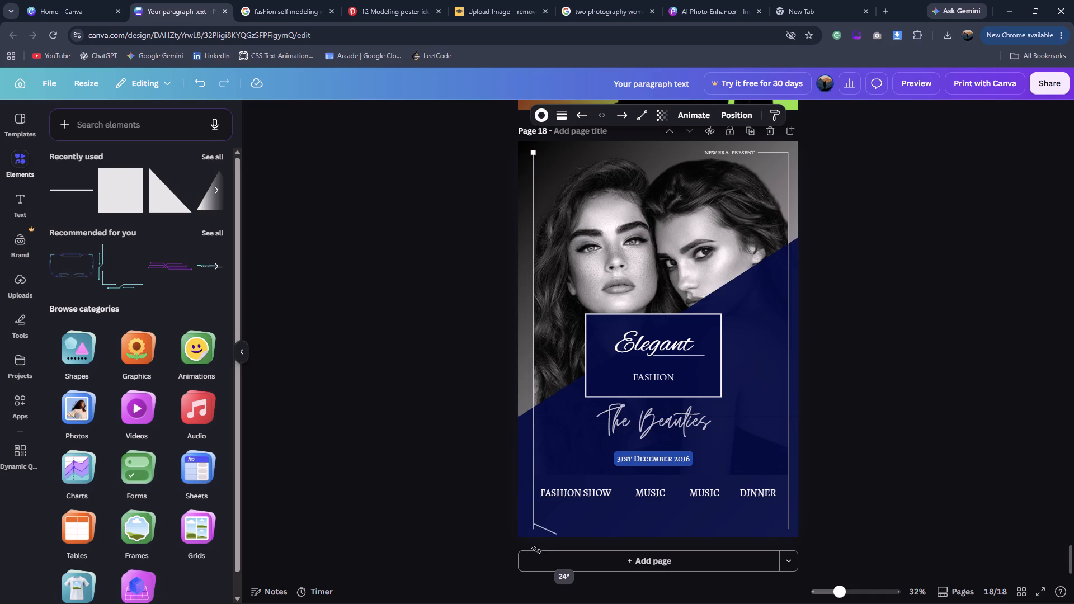
pyautogui.moveTo(536, 550); pyautogui.dragTo(529, 559)
pyautogui.moveTo(529, 559); pyautogui.dragTo(538, 566)
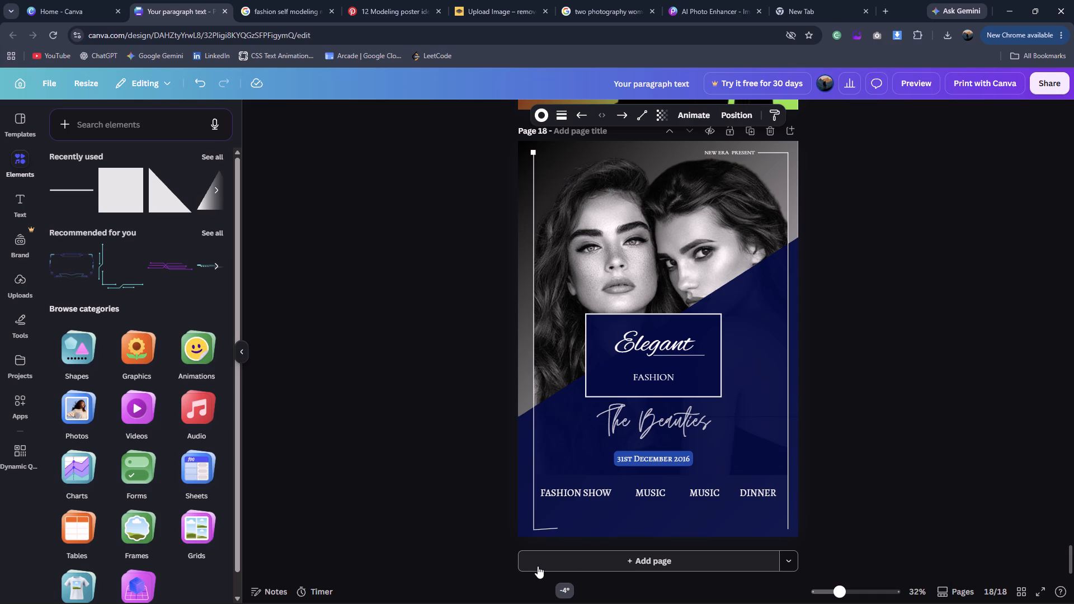
pyautogui.moveTo(538, 566); pyautogui.dragTo(535, 565)
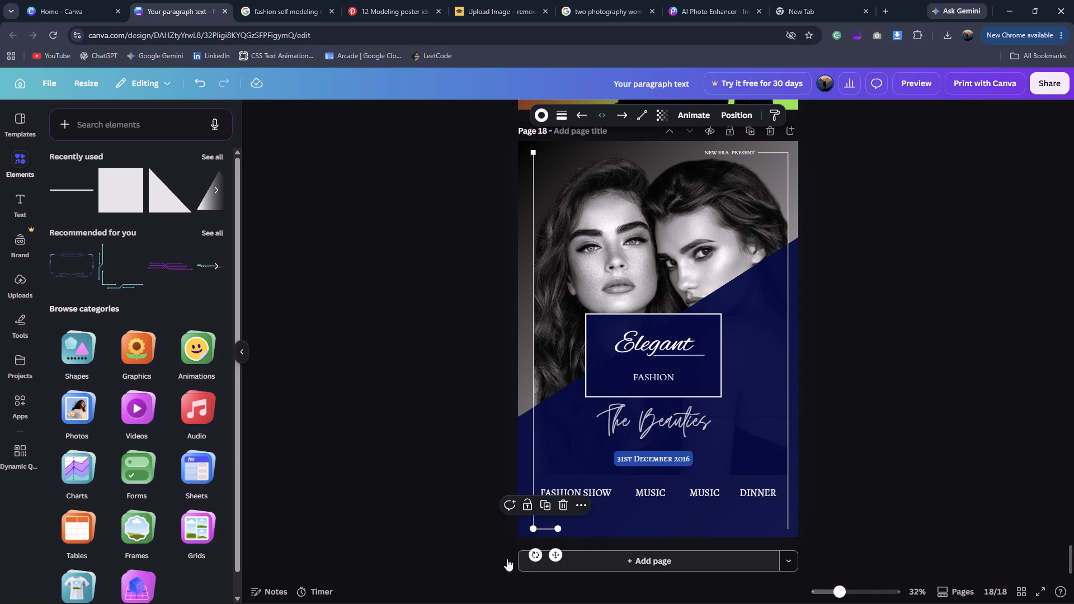
pyautogui.click(477, 549)
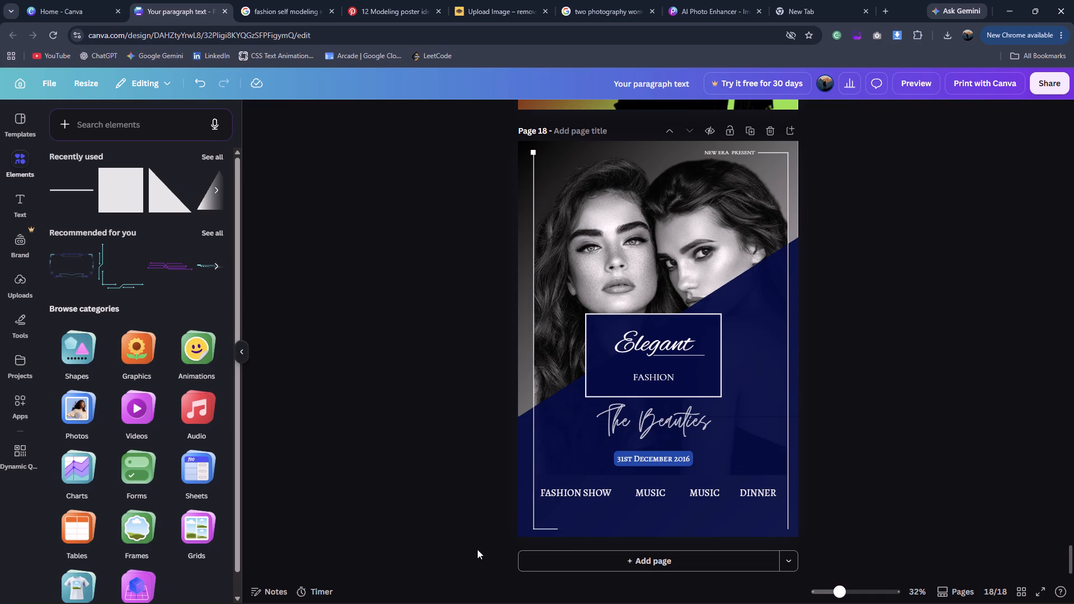
# Check the Elegant Fashion reference, duplicate the short corner line, and place the copy centred between the date and the event-item row.
pyautogui.click(291, 9)
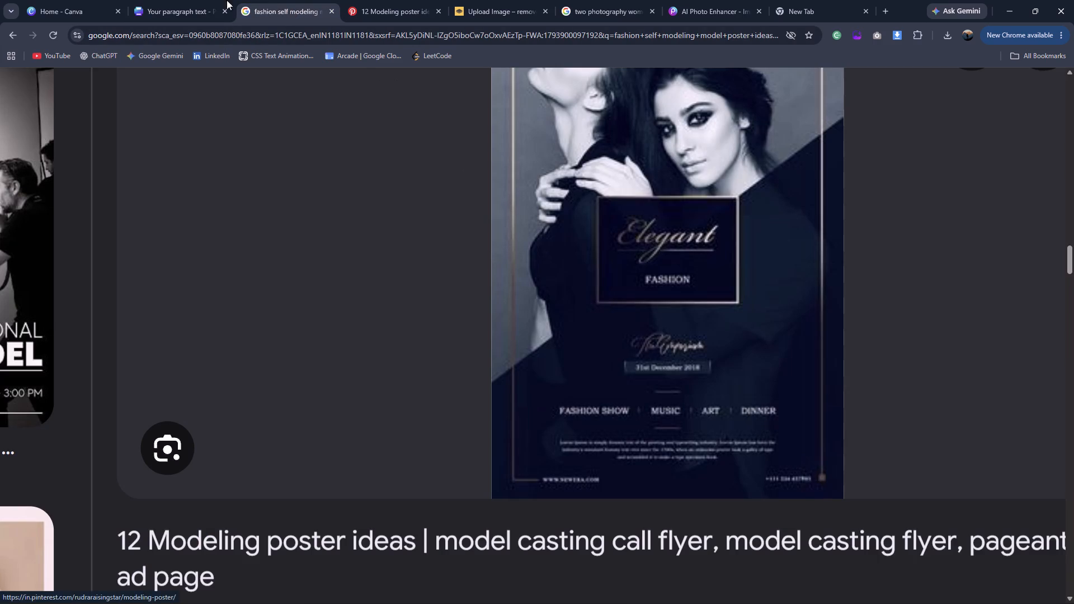
pyautogui.click(205, 0)
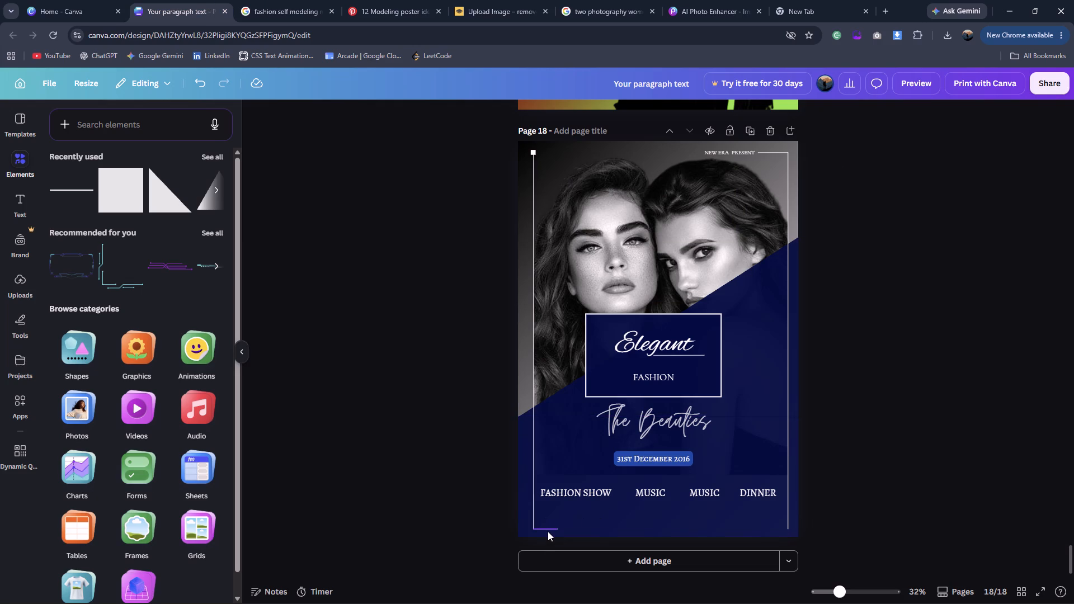
pyautogui.click(548, 531)
pyautogui.hotkey('ctrl', 'd')
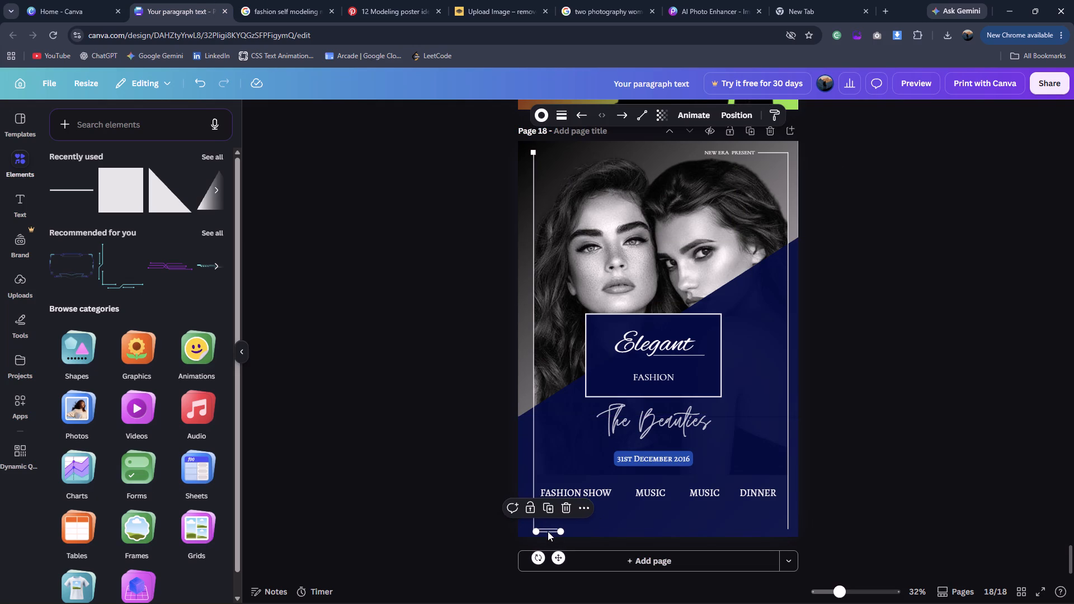
pyautogui.moveTo(558, 560); pyautogui.dragTo(641, 503)
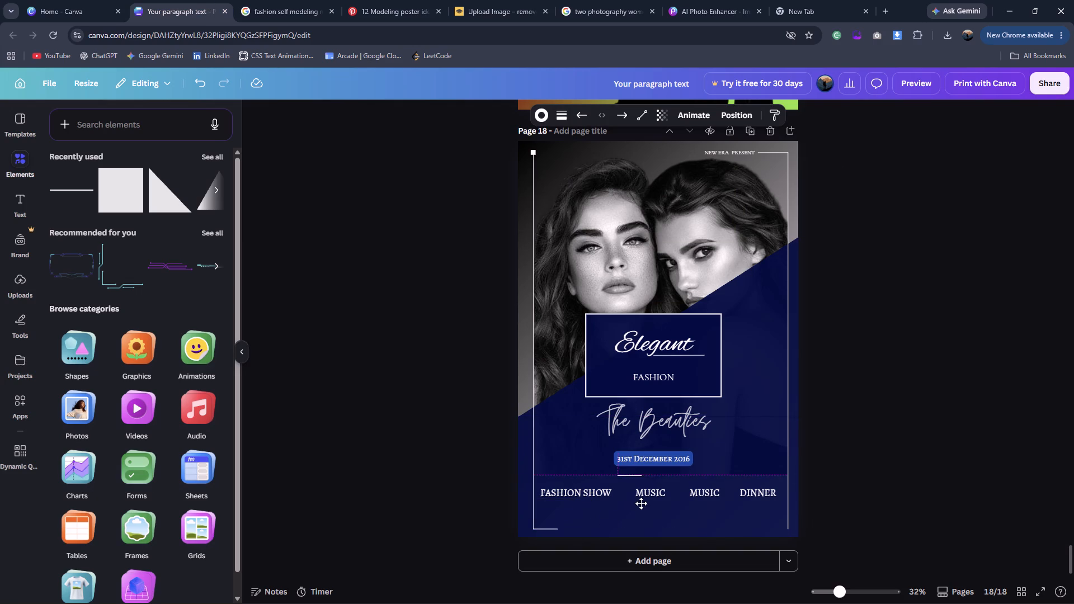
pyautogui.moveTo(641, 503); pyautogui.dragTo(665, 503)
pyautogui.moveTo(665, 503); pyautogui.dragTo(670, 503)
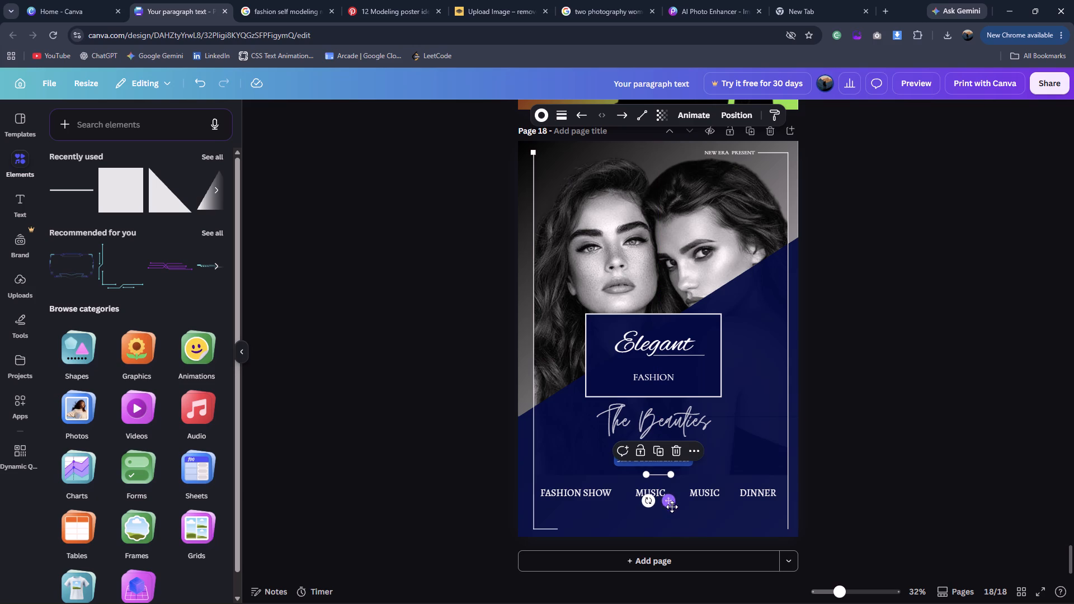
pyautogui.click(923, 467)
# Duplicate the short line above the event-item row and place the copy below the row, vertically aligned with the first.
pyautogui.click(671, 476)
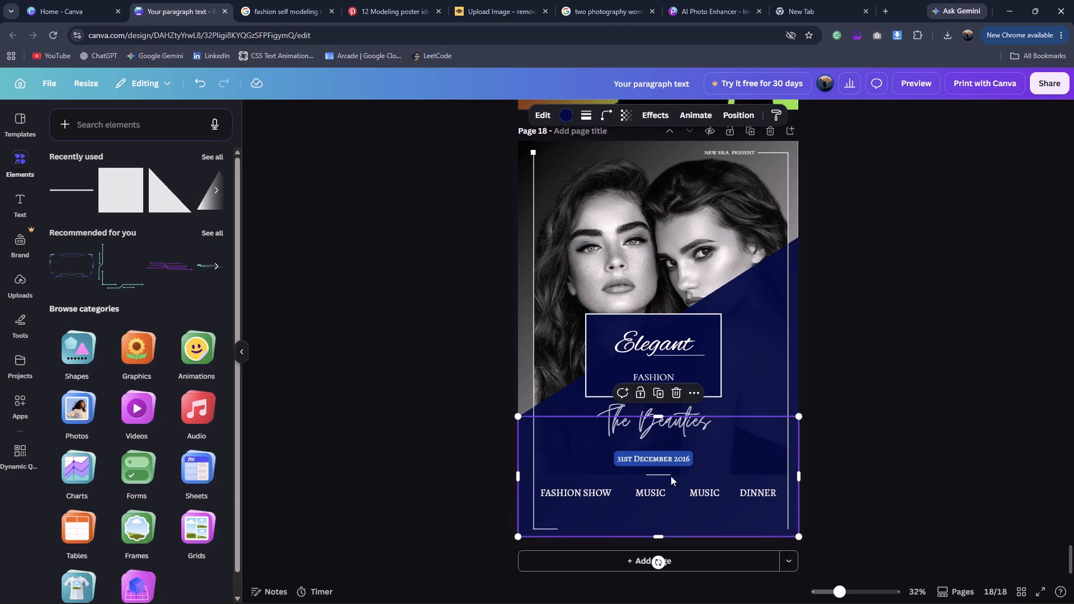
pyautogui.click(666, 474)
pyautogui.hotkey('ctrl', 'd')
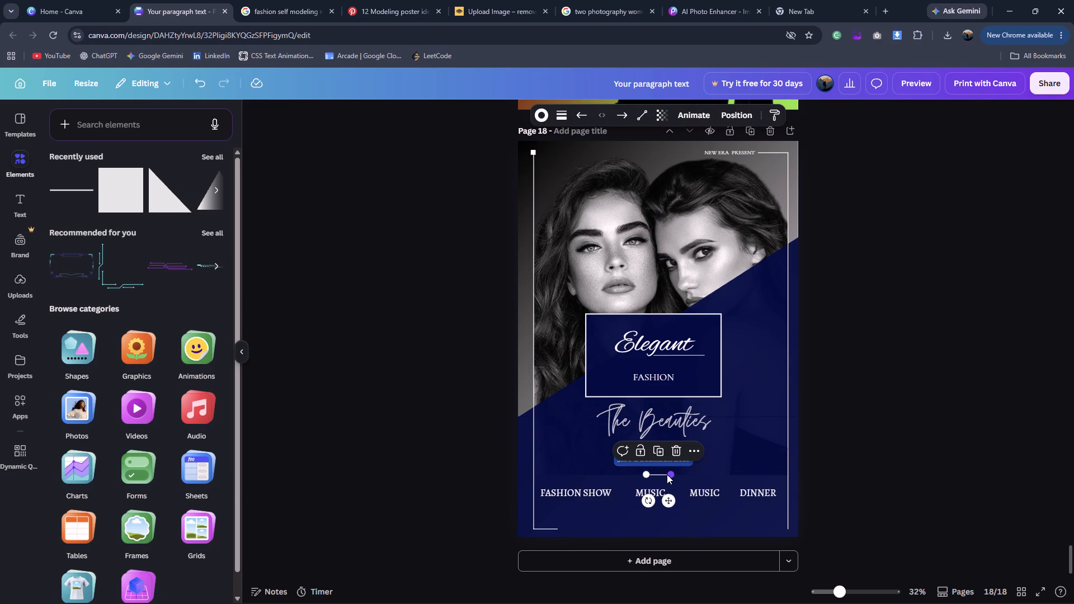
pyautogui.moveTo(782, 446); pyautogui.dragTo(723, 509)
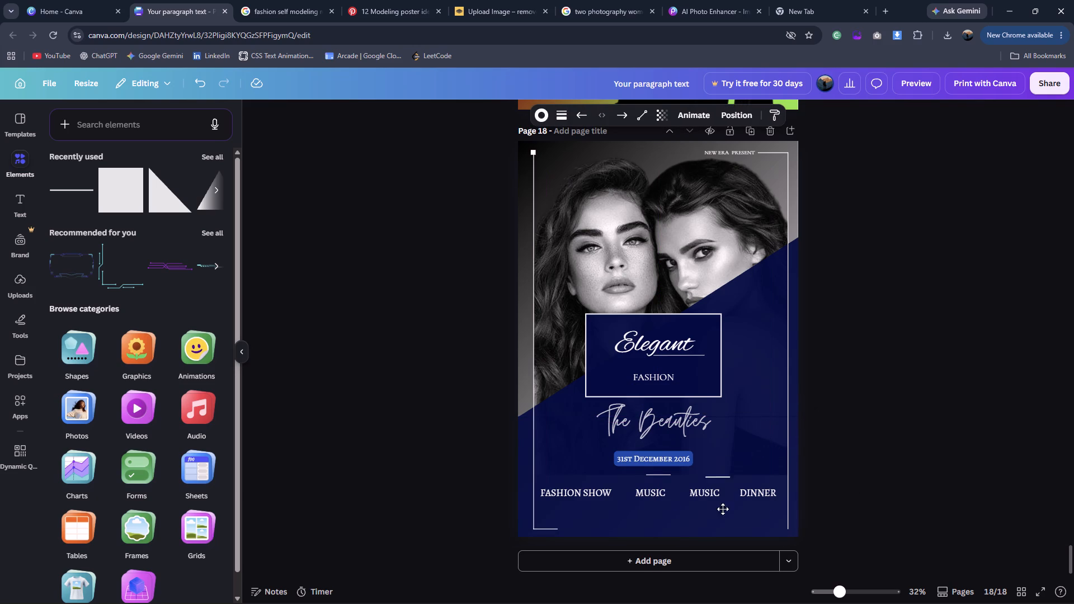
pyautogui.moveTo(723, 509); pyautogui.dragTo(669, 537)
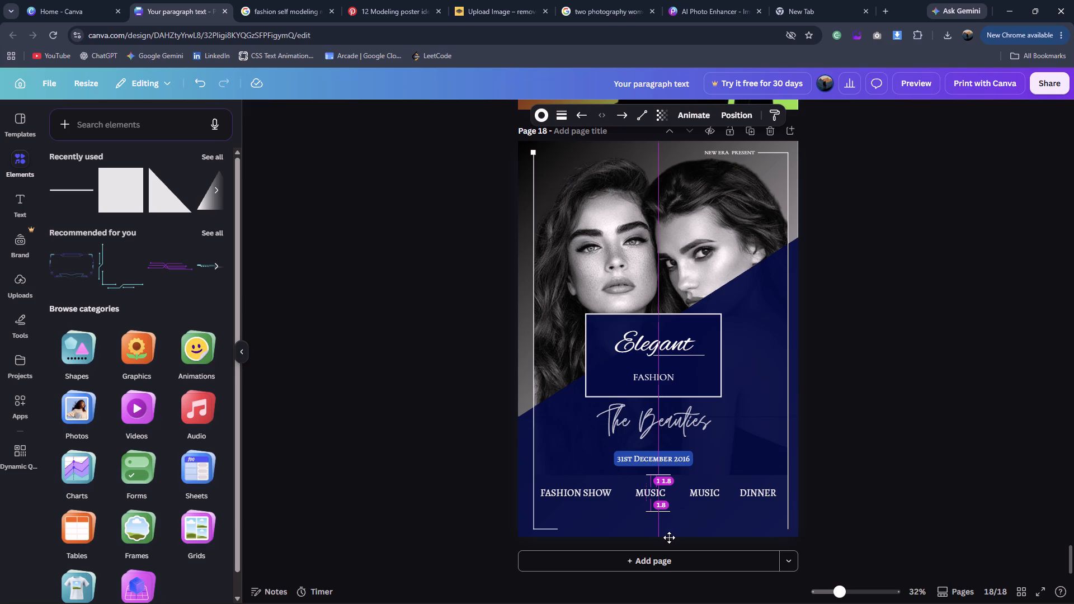
pyautogui.moveTo(669, 537); pyautogui.dragTo(668, 537)
pyautogui.click(891, 440)
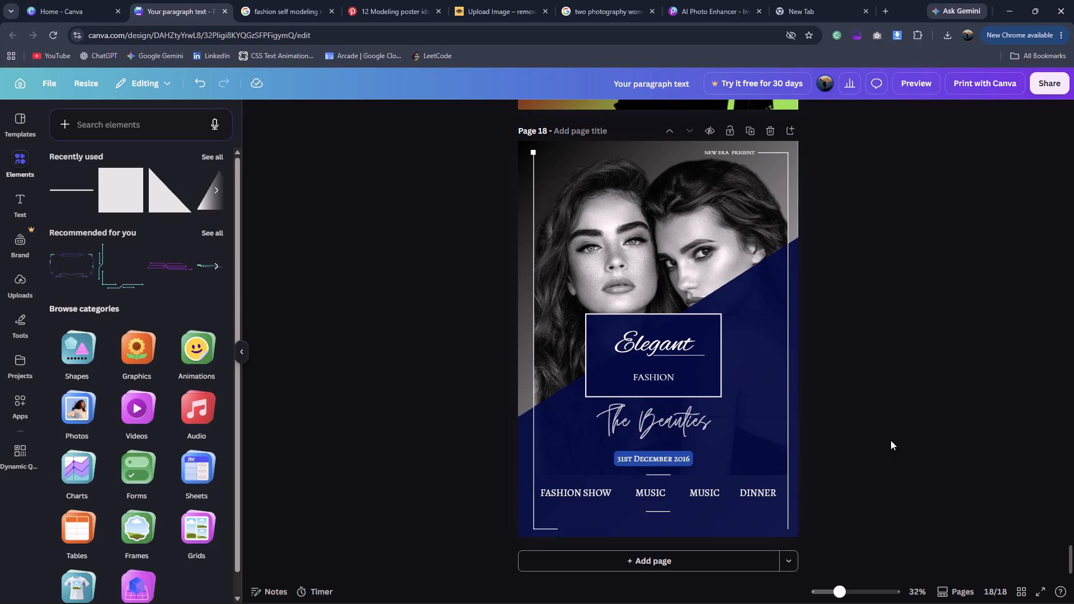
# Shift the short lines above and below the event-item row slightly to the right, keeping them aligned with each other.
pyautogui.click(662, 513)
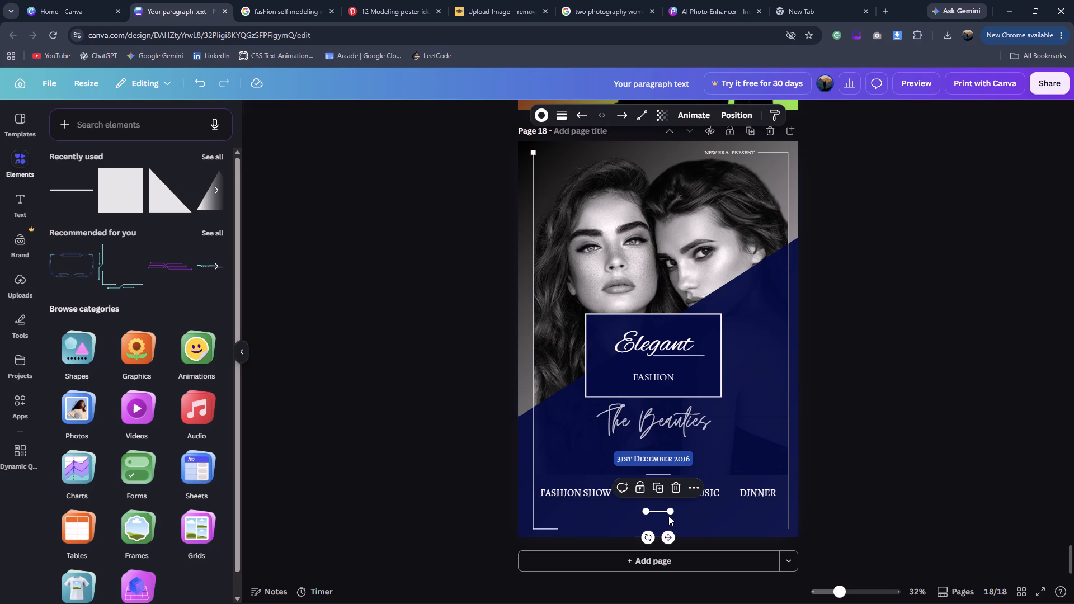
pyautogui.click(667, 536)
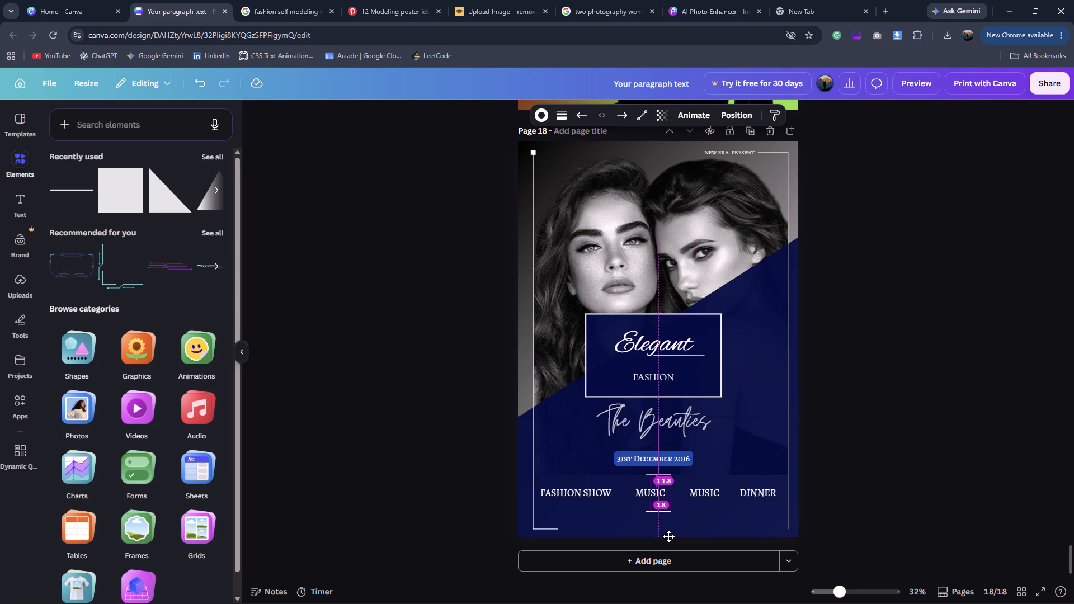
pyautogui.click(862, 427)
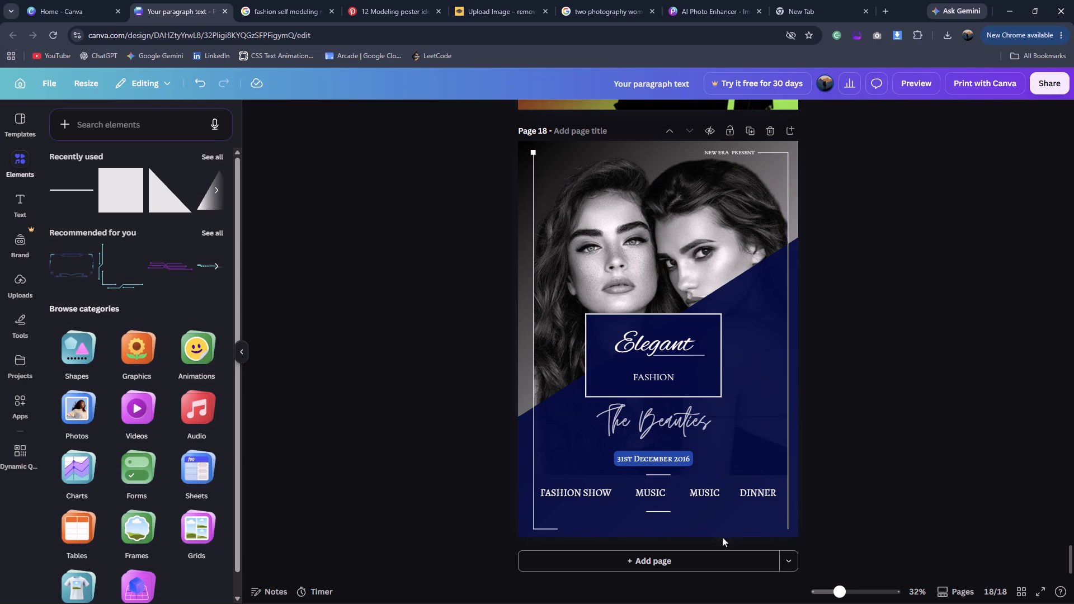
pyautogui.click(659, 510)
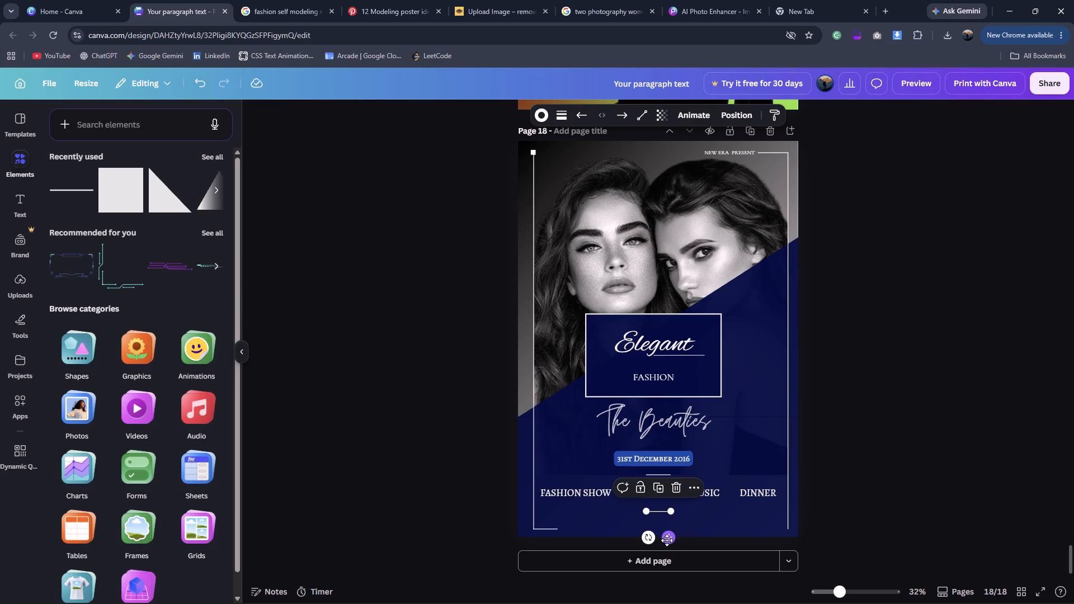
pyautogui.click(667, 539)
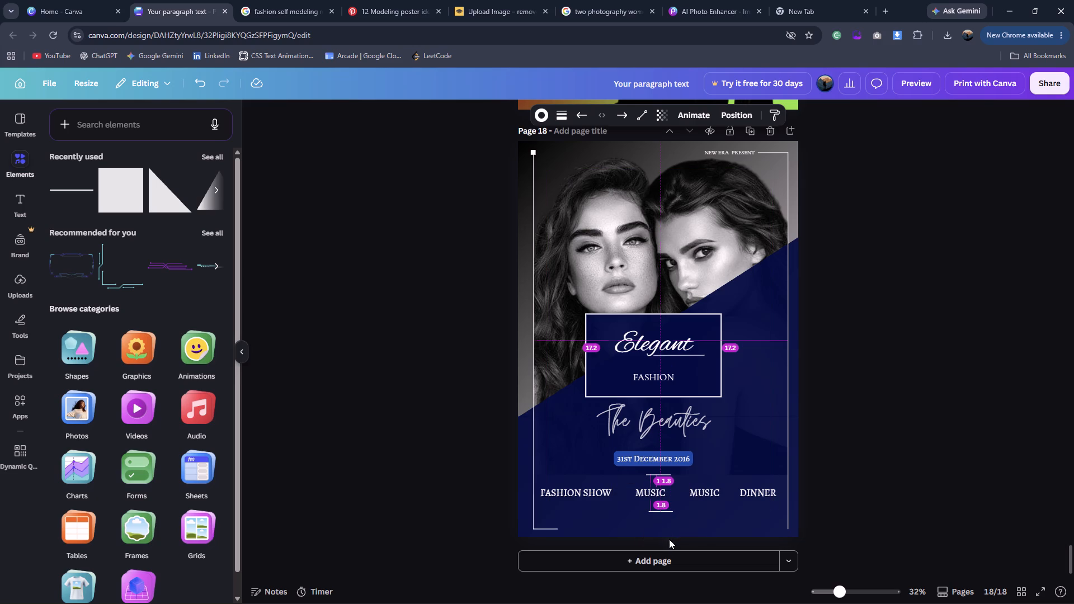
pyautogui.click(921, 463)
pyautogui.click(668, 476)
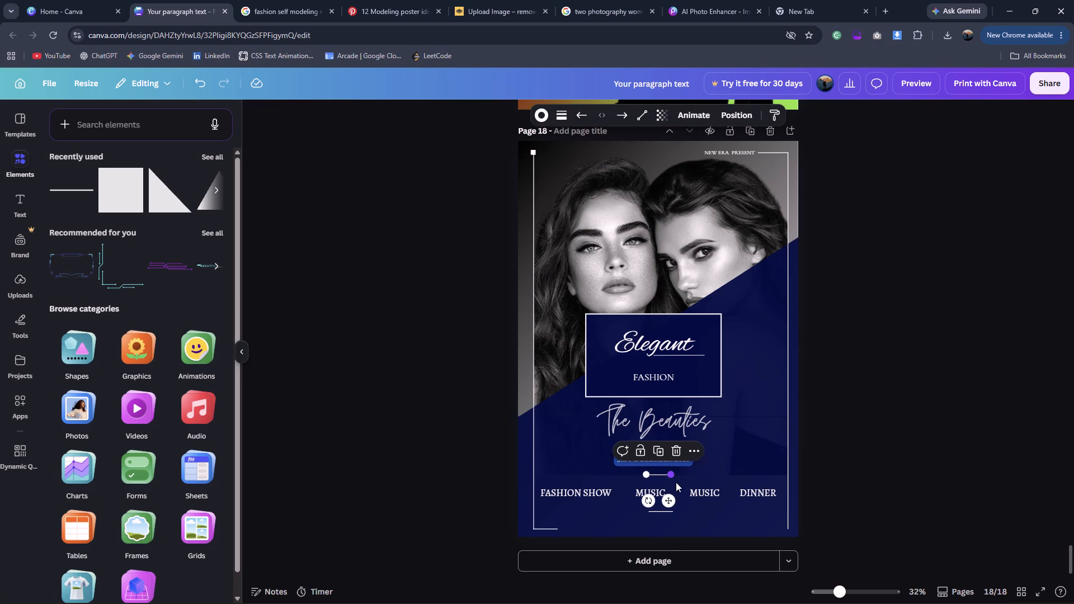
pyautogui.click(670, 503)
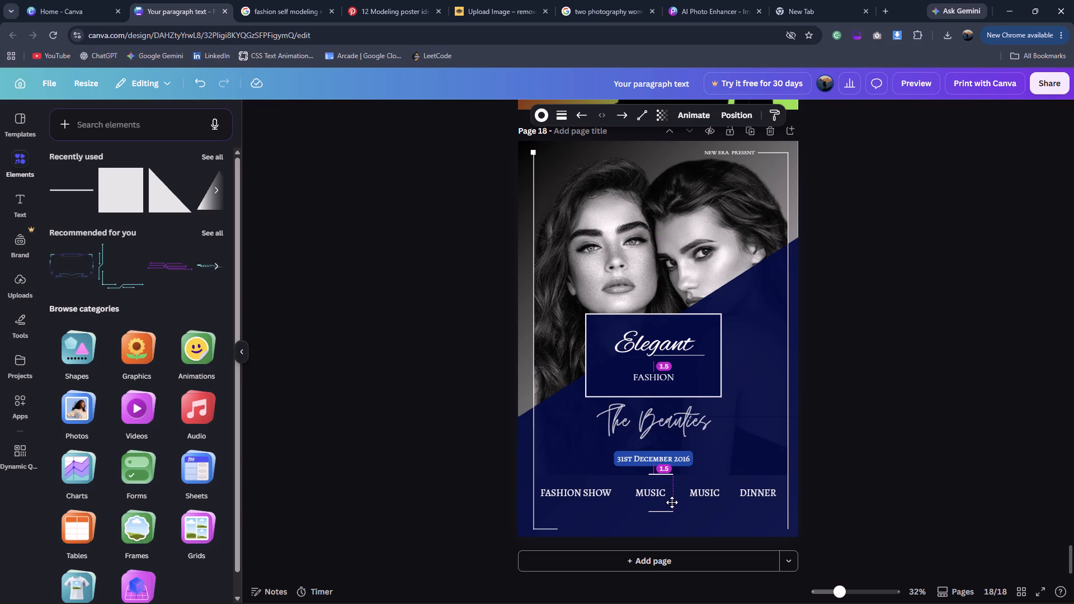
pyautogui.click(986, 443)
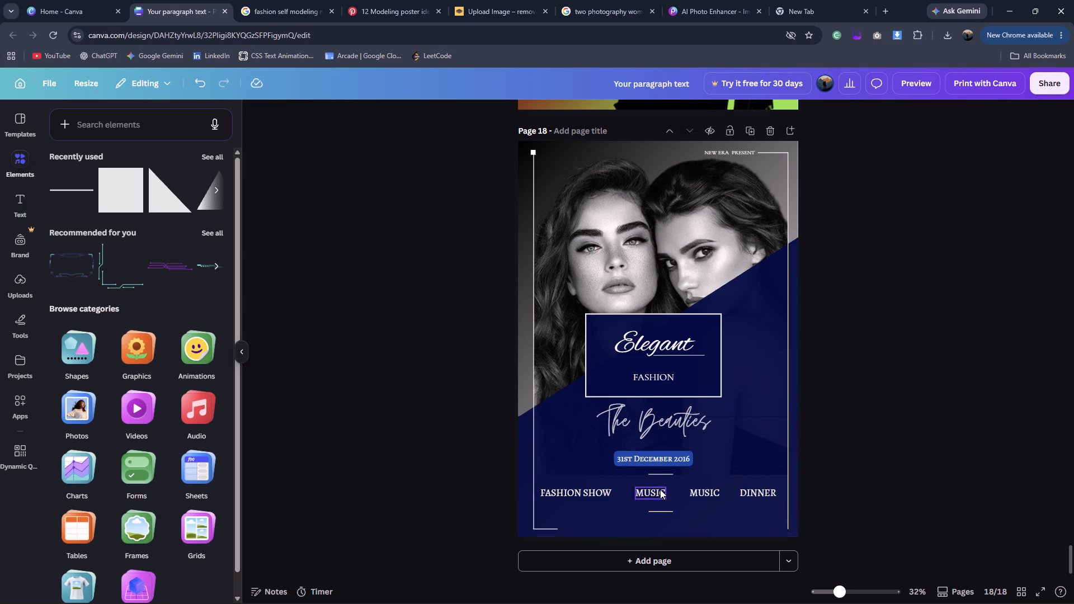
# Move the short line above the event-item row closer to the row, centred on the page.
pyautogui.moveTo(667, 477); pyautogui.dragTo(662, 480)
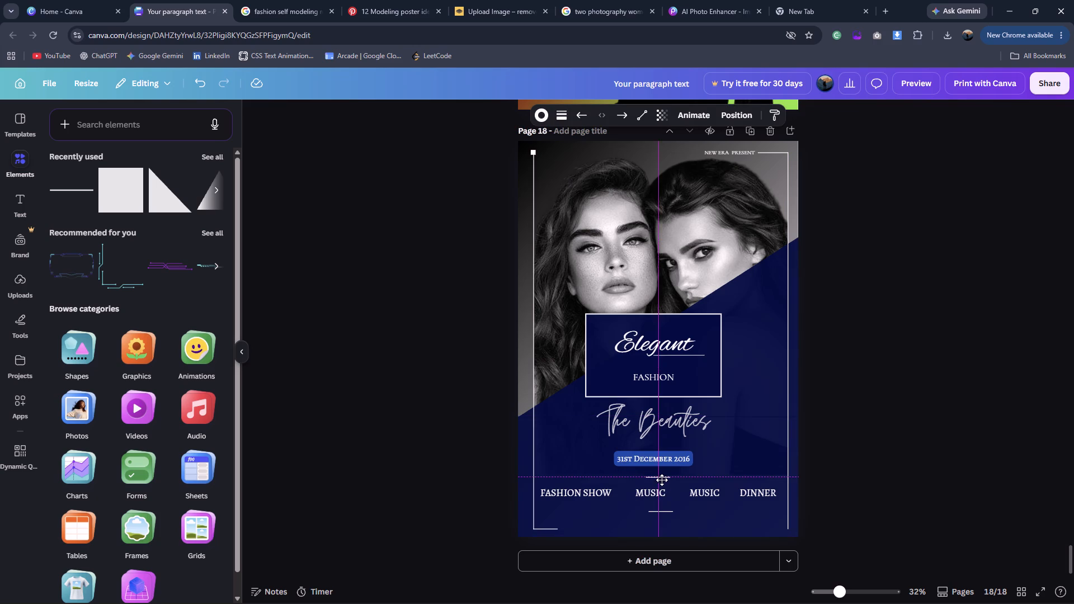
pyautogui.moveTo(662, 480); pyautogui.dragTo(665, 483)
pyautogui.click(815, 471)
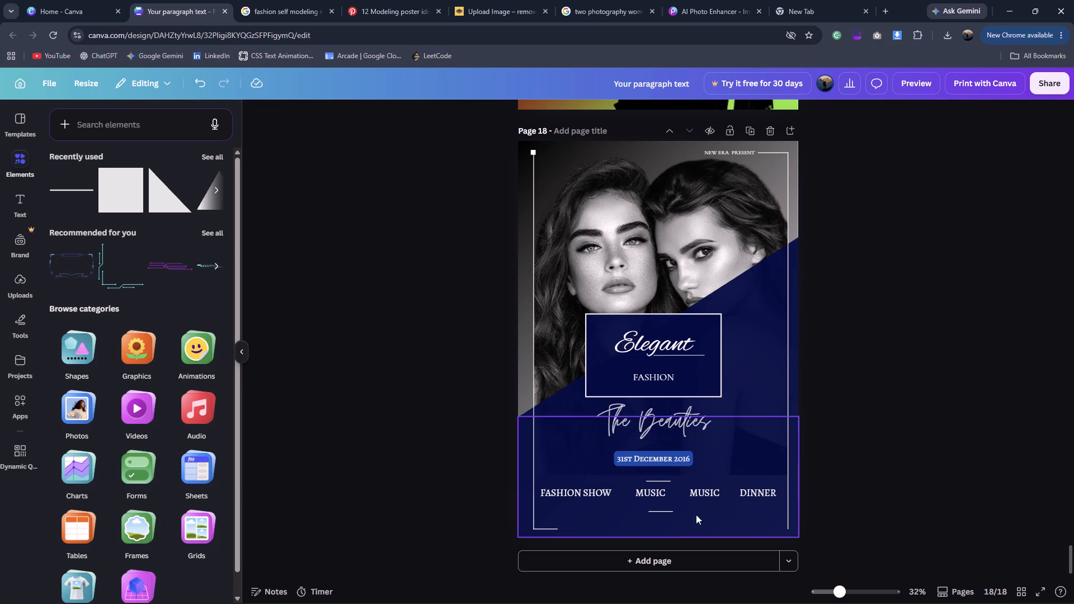
# Centre the short line below the event-item row on the page and nudge the upper line horizontally to match it.
pyautogui.click(669, 511)
pyautogui.click(669, 539)
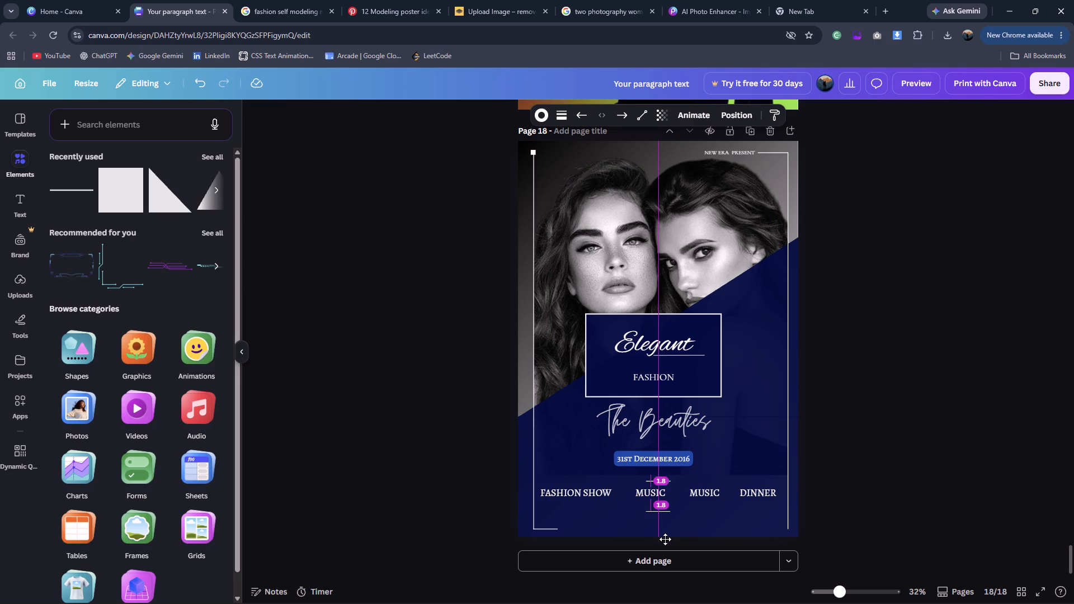
pyautogui.click(904, 433)
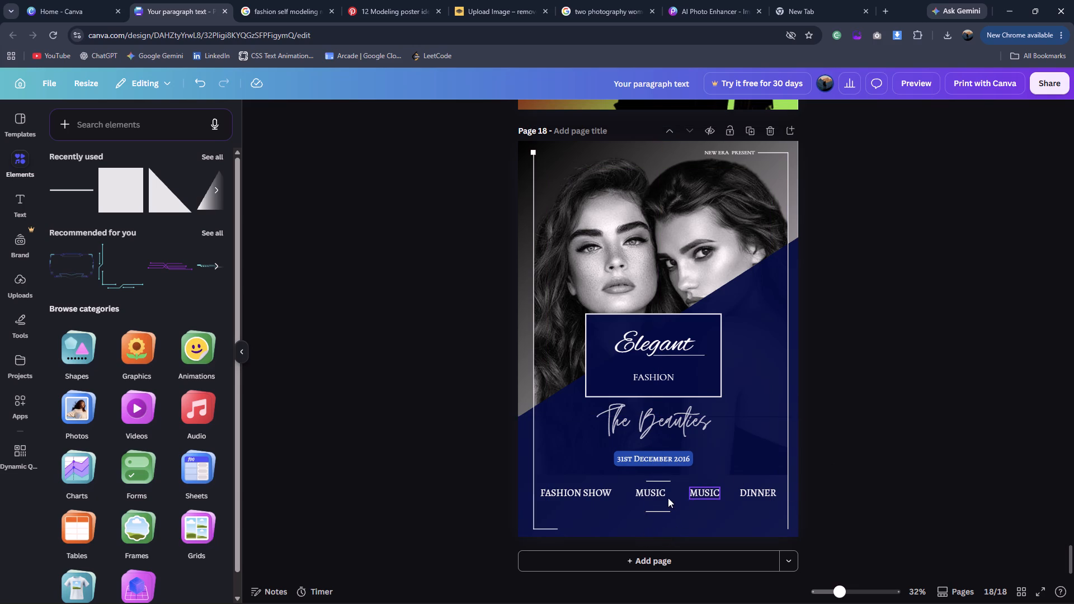
pyautogui.click(658, 482)
pyautogui.press('Left')
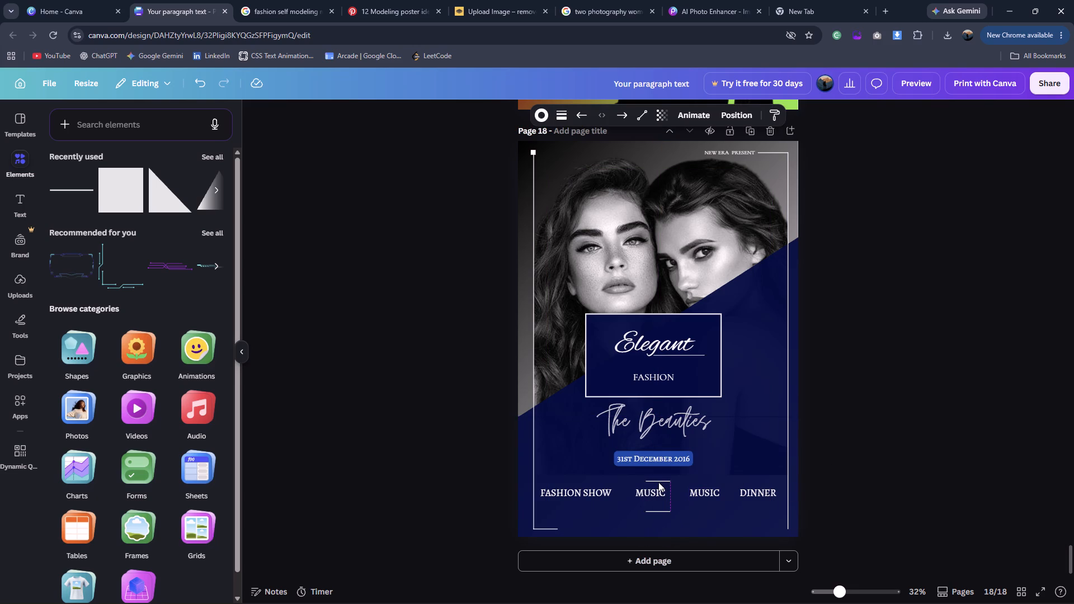
pyautogui.press('Left')
pyautogui.press('Right')
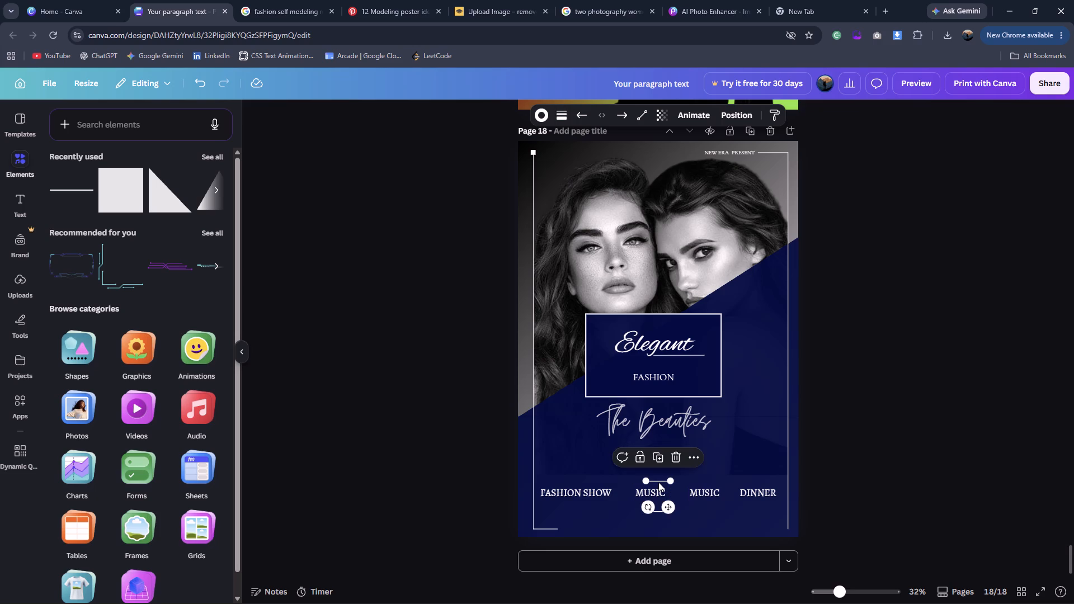
pyautogui.click(869, 445)
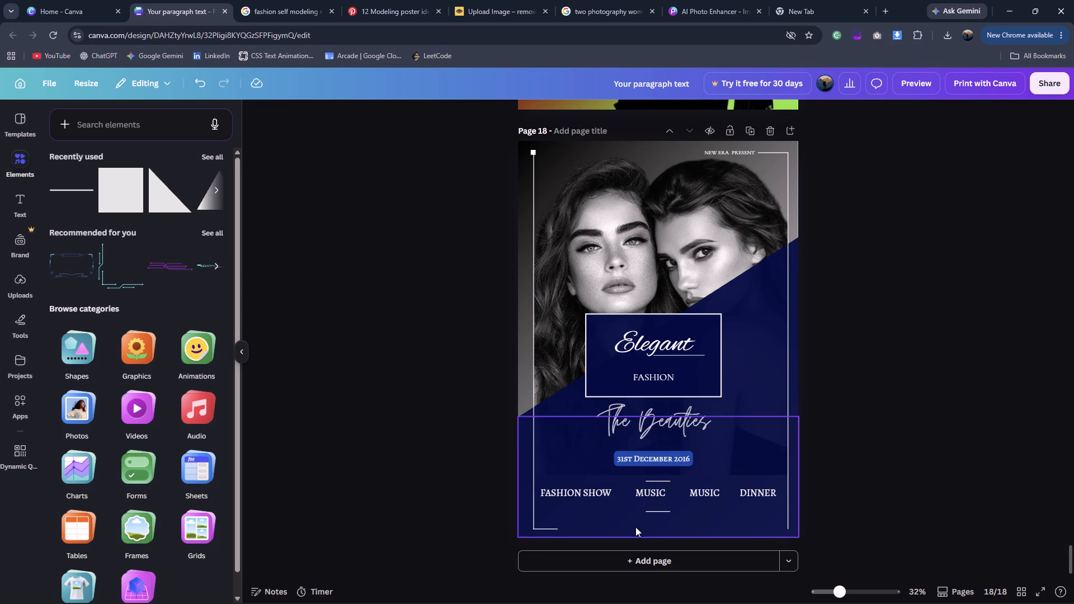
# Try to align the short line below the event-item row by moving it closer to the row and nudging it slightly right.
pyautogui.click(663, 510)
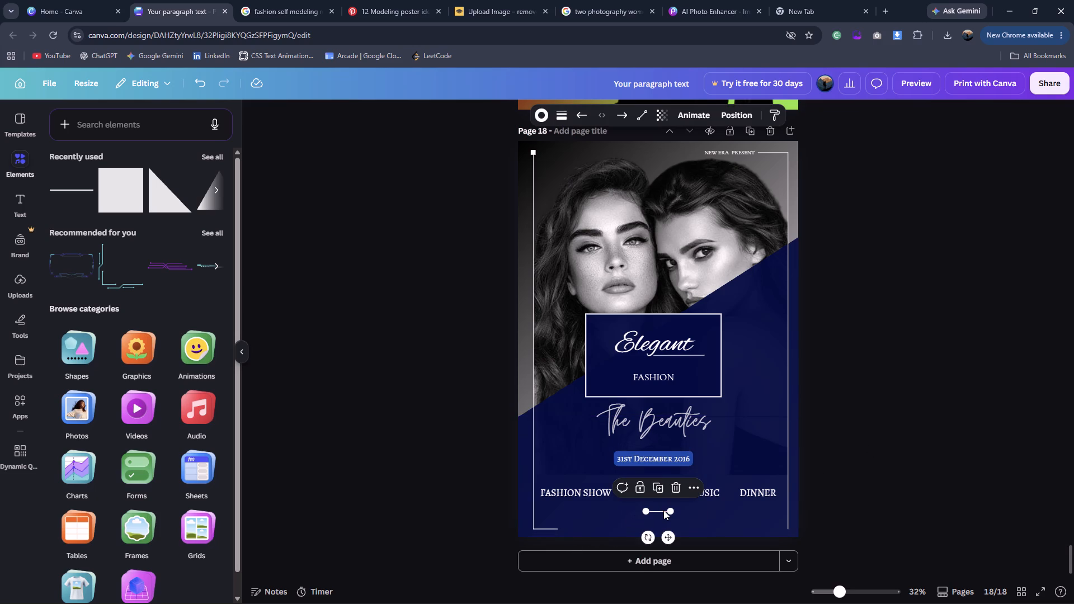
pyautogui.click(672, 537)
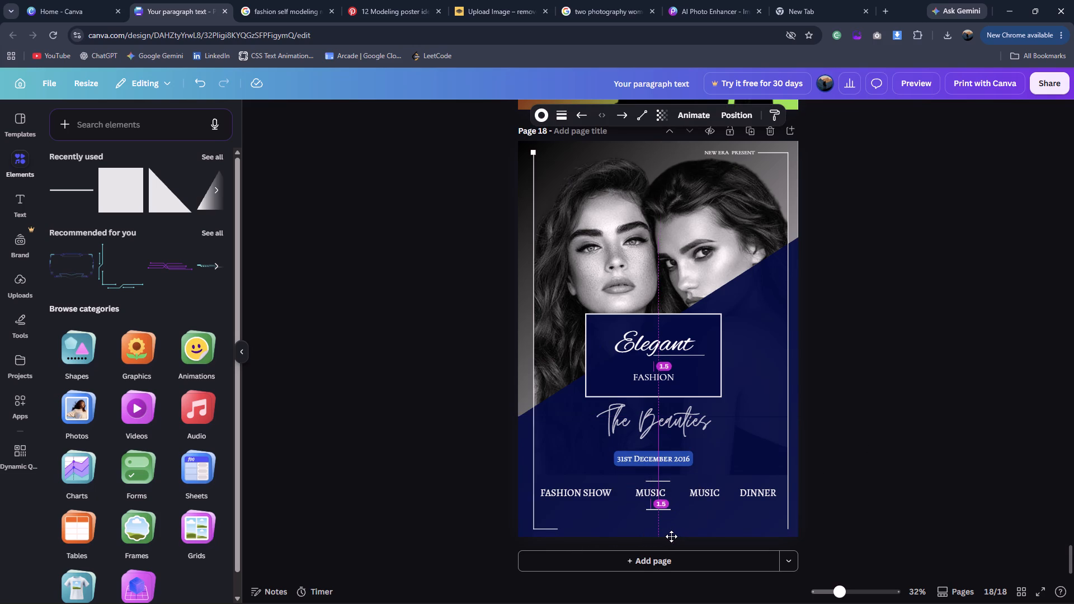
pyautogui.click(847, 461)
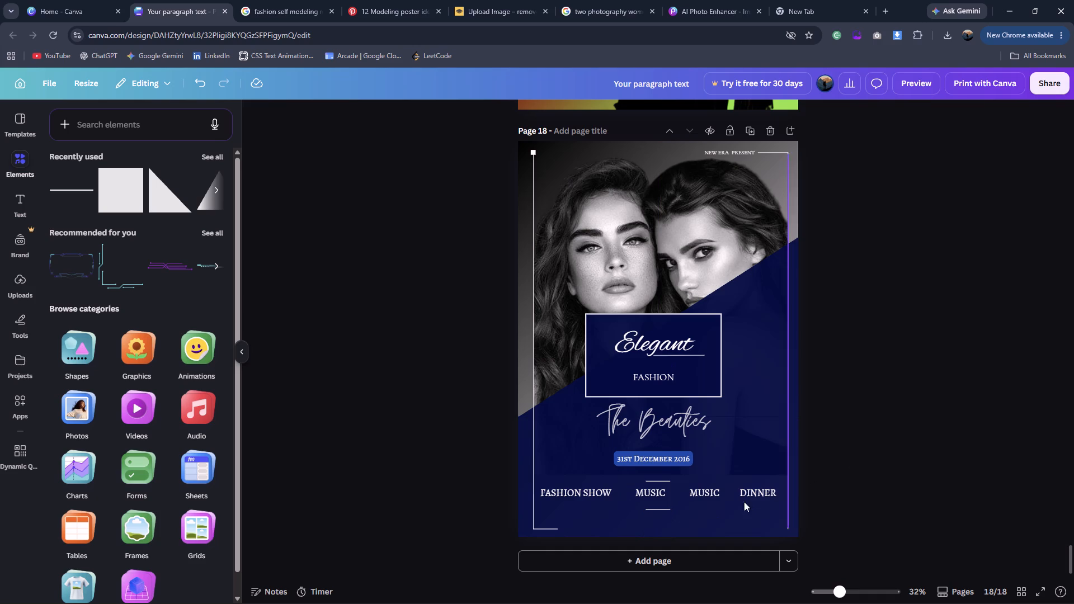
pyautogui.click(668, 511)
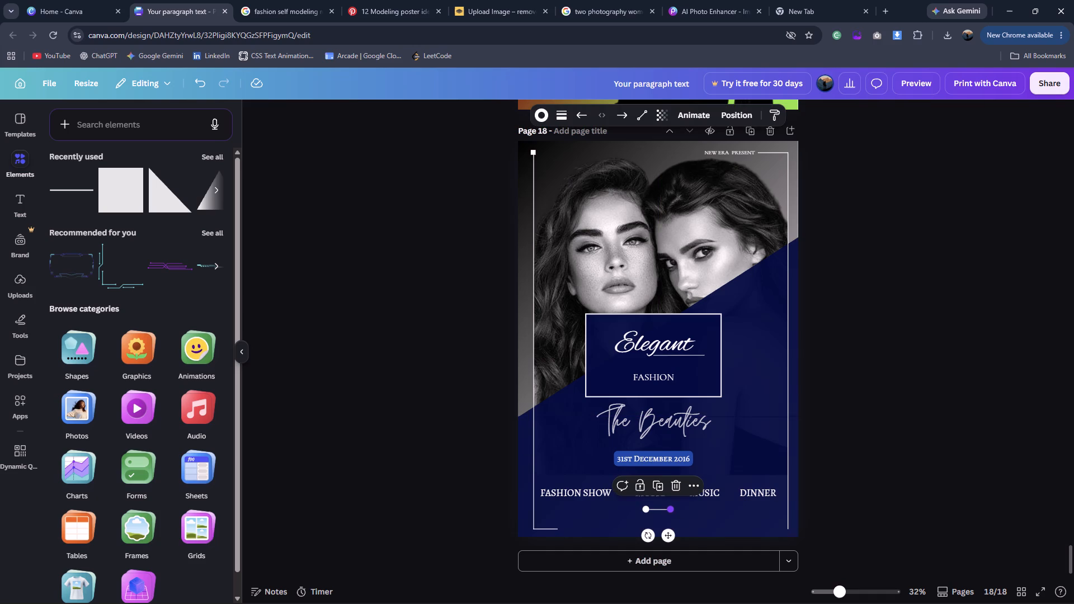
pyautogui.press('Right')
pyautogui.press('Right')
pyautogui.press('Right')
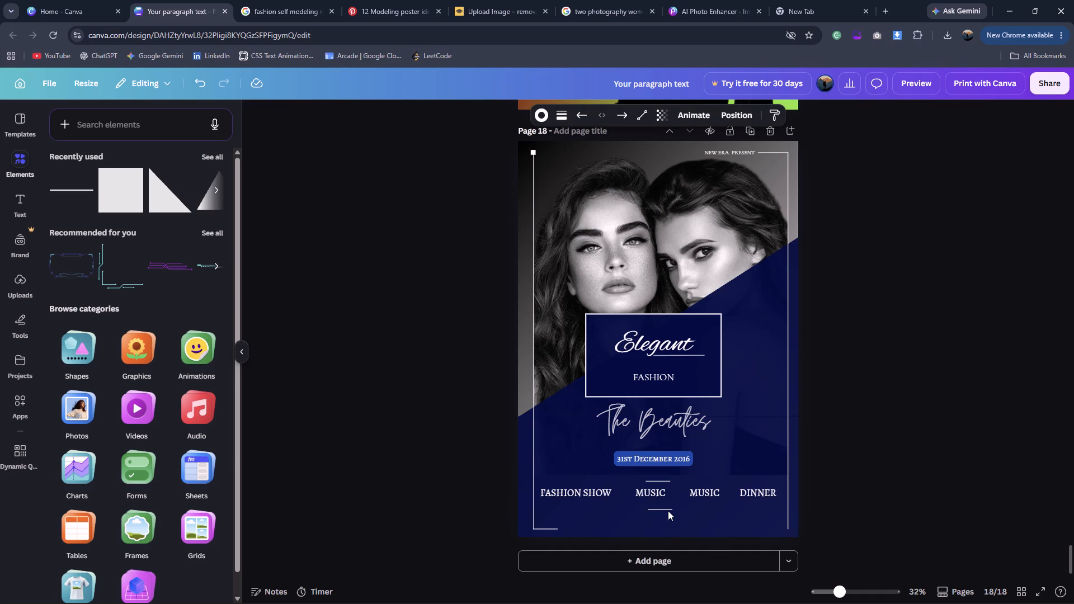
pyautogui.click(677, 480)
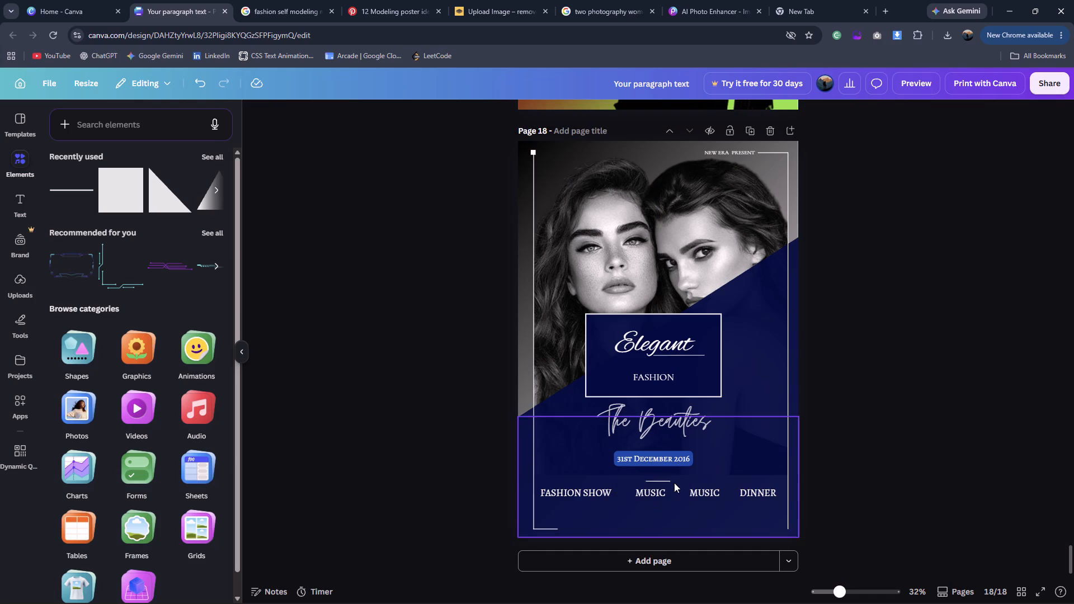
# Duplicate the short line above the event-item row and place the copy just below the row, vertically aligned with the first.
pyautogui.click(657, 479)
pyautogui.hotkey('ctrl', 'd')
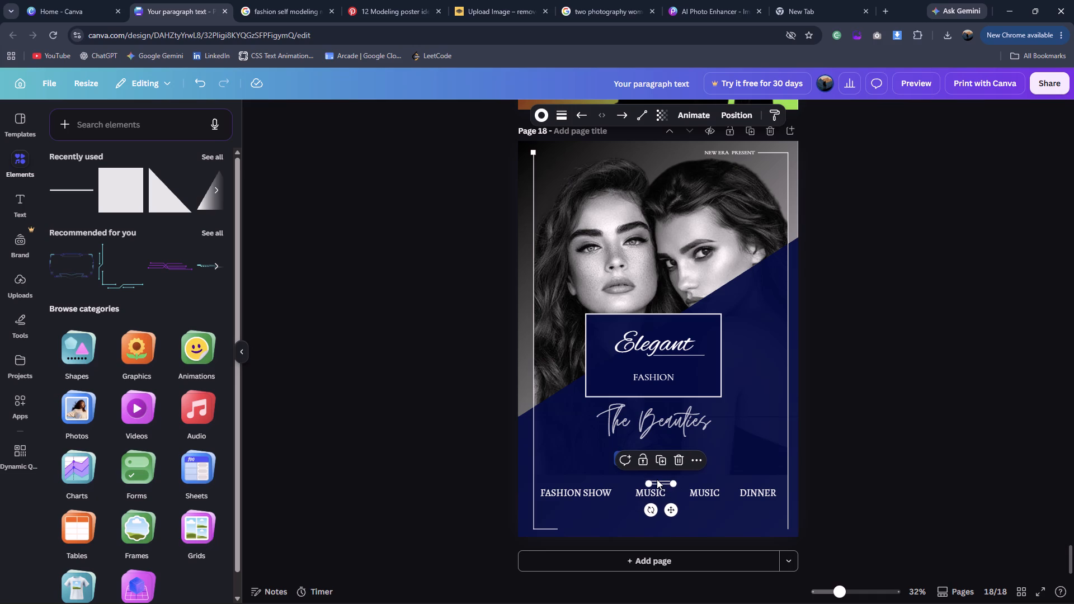
pyautogui.moveTo(671, 511); pyautogui.dragTo(669, 519)
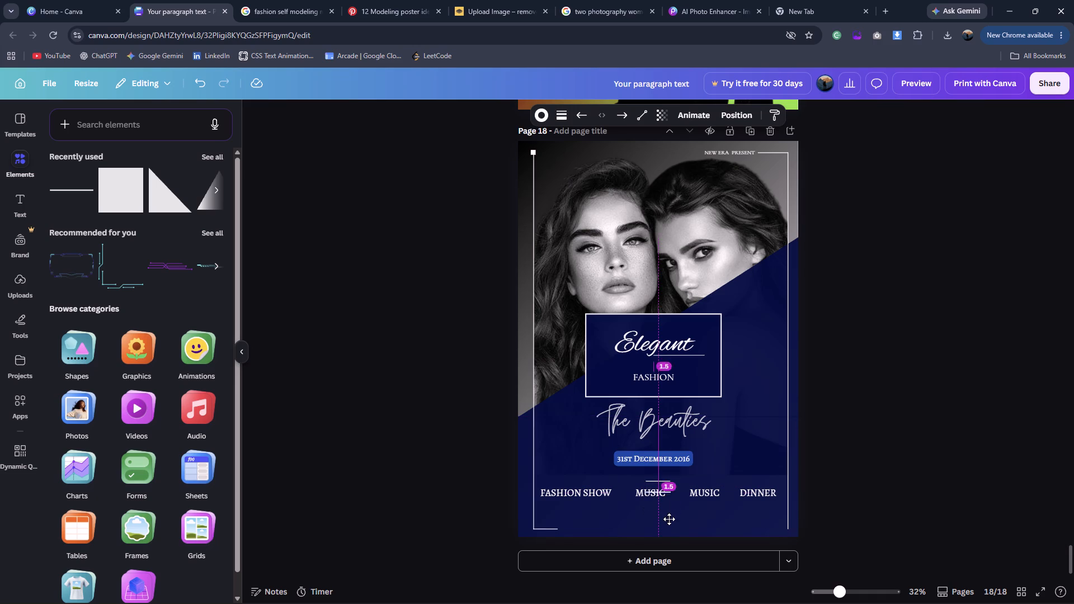
pyautogui.moveTo(669, 519); pyautogui.dragTo(668, 532)
pyautogui.click(854, 452)
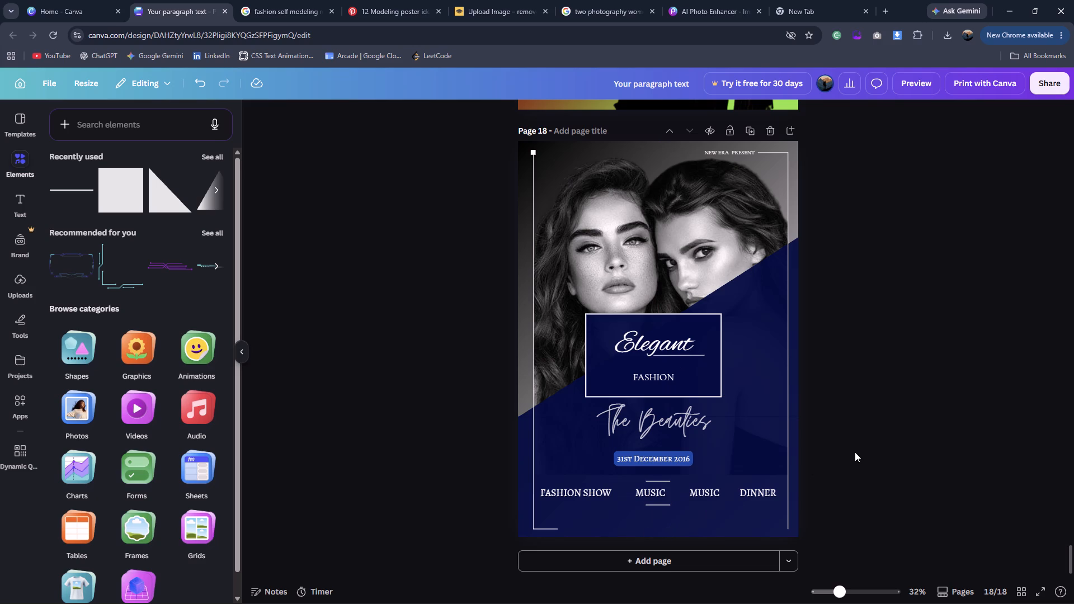
# Check the Elegant Fashion reference, add a text box to the poster and enlarge its text to size 25.3.
pyautogui.click(297, 0)
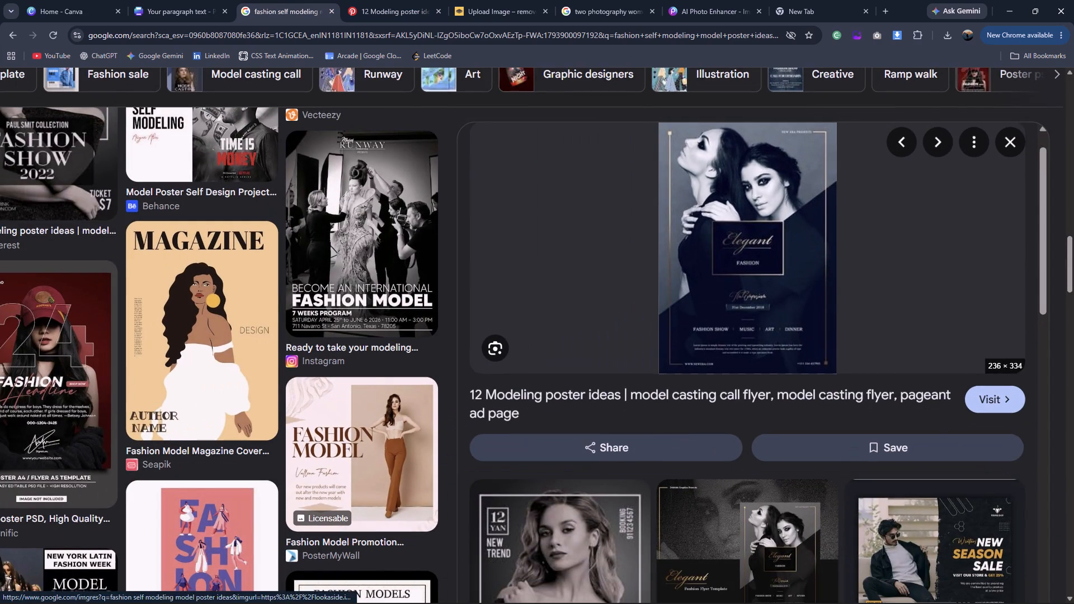
pyautogui.click(218, 0)
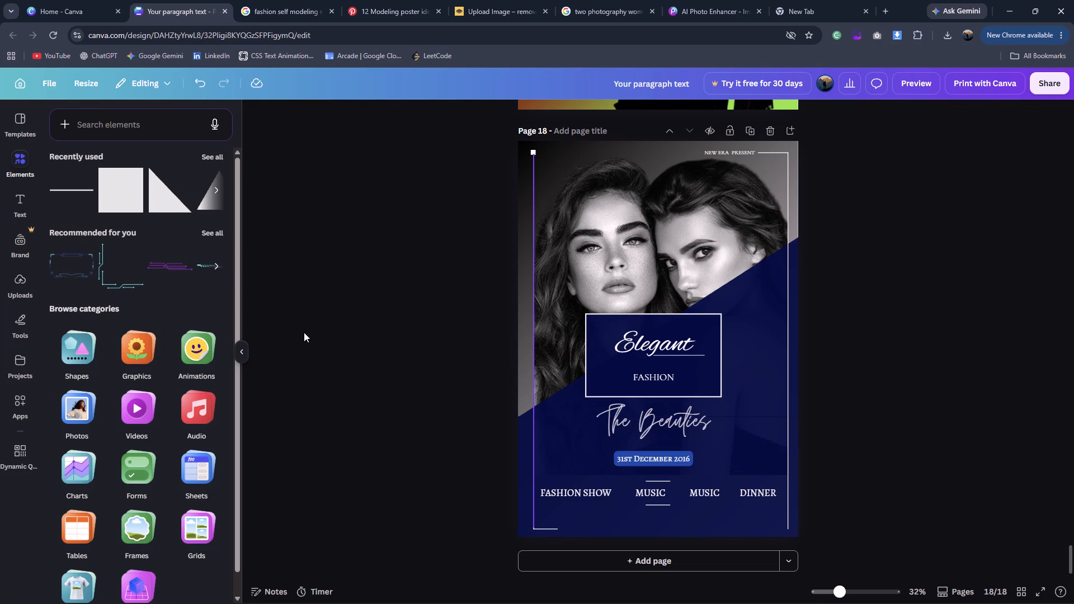
pyautogui.scroll(1, 440, 408)
pyautogui.scroll(-1, 384, 419)
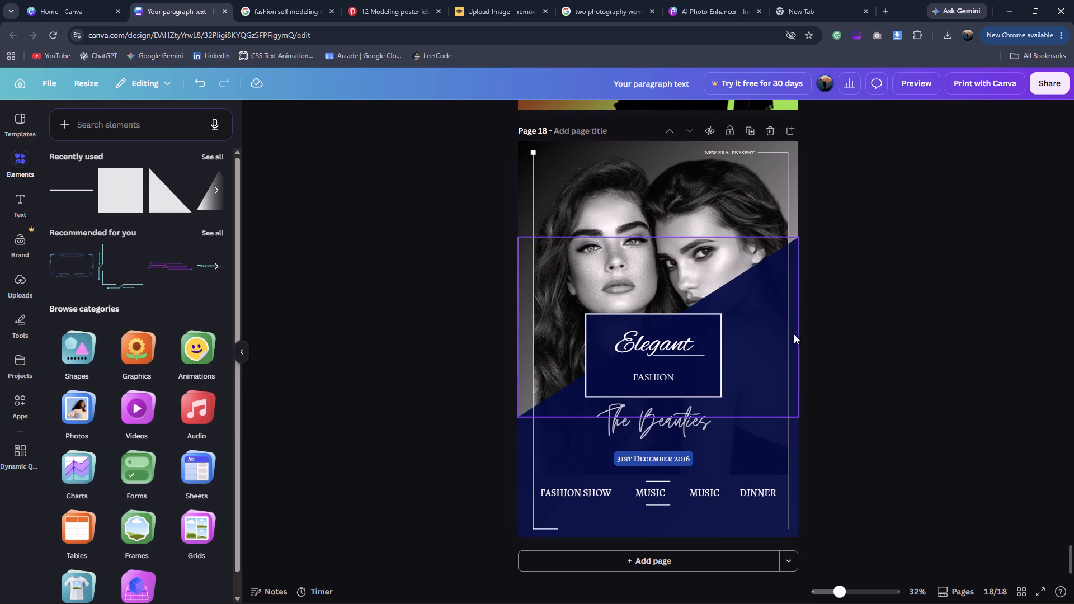
pyautogui.click(20, 195)
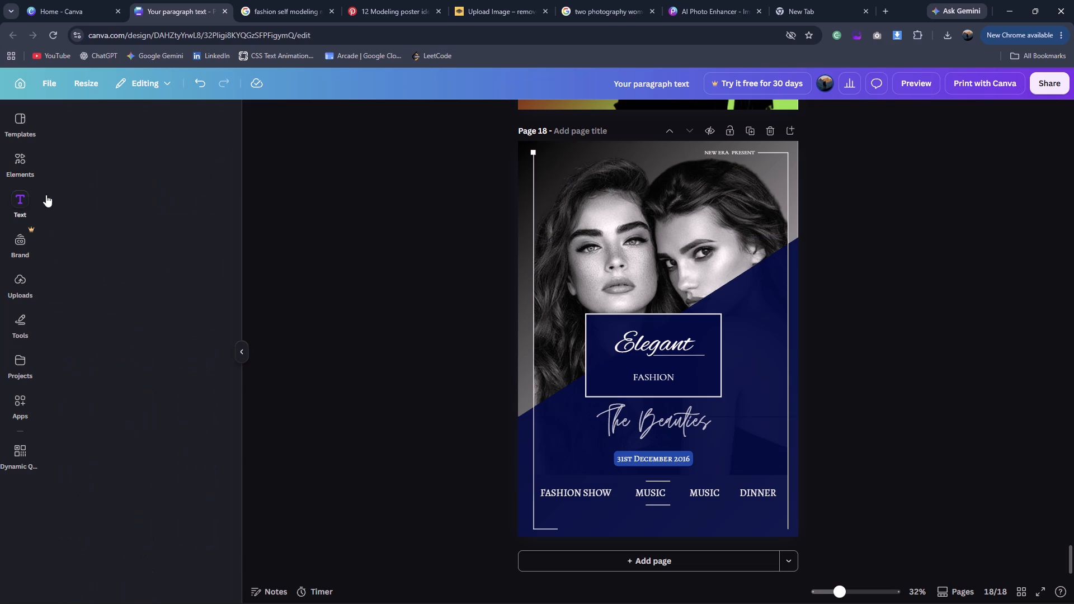
pyautogui.click(120, 164)
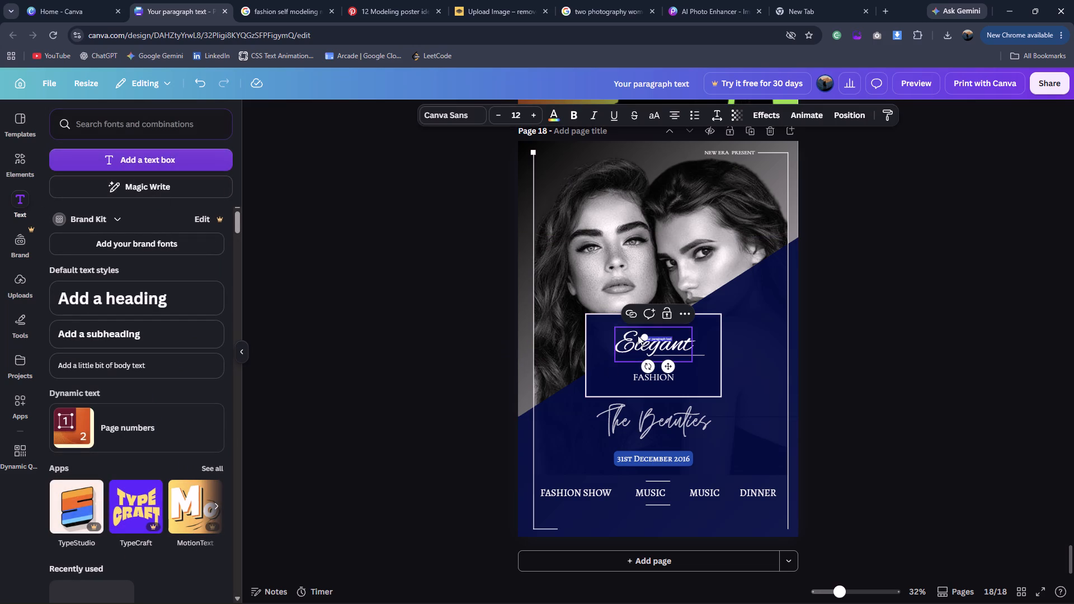
pyautogui.moveTo(647, 333); pyautogui.dragTo(619, 322)
pyautogui.moveTo(659, 369); pyautogui.dragTo(654, 437)
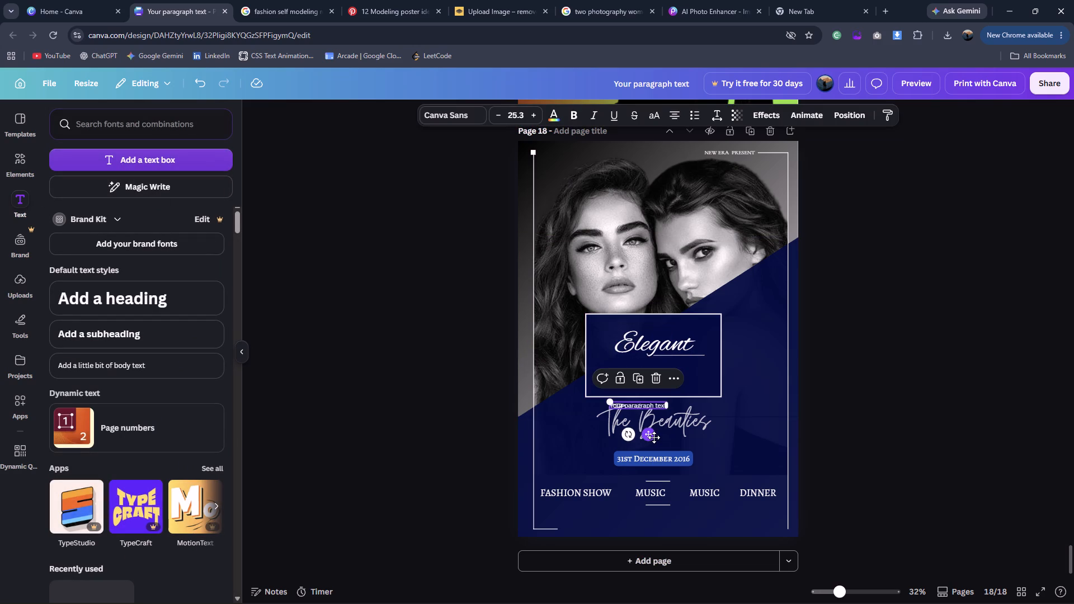
pyautogui.click(654, 438)
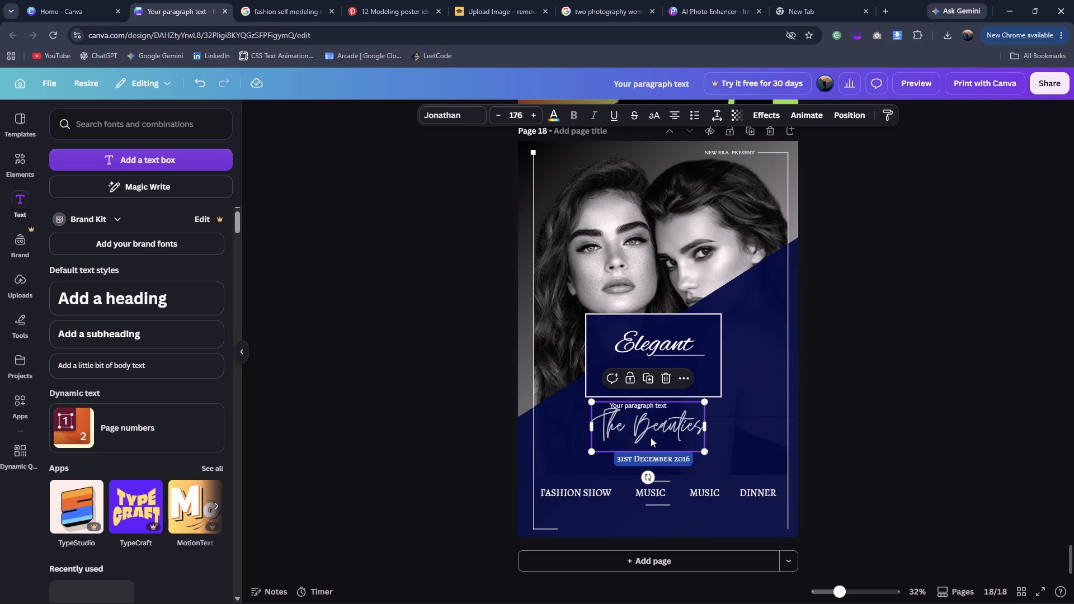
pyautogui.hotkey('ctrl', 'z')
pyautogui.click(483, 408)
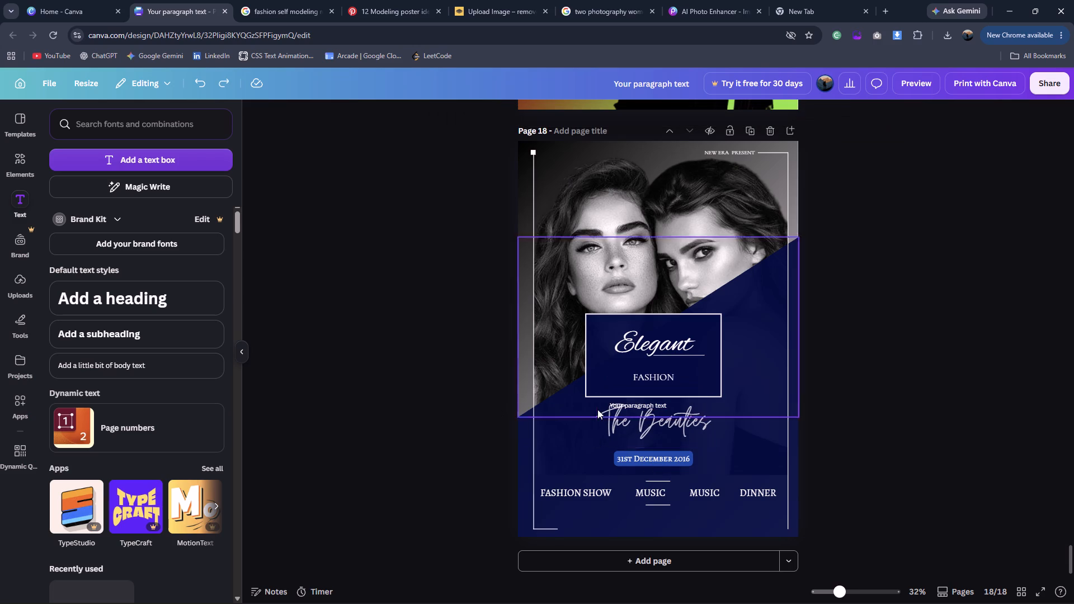
# Place the new text box at the end of the short border line in the poster's bottom-left corner.
pyautogui.click(633, 405)
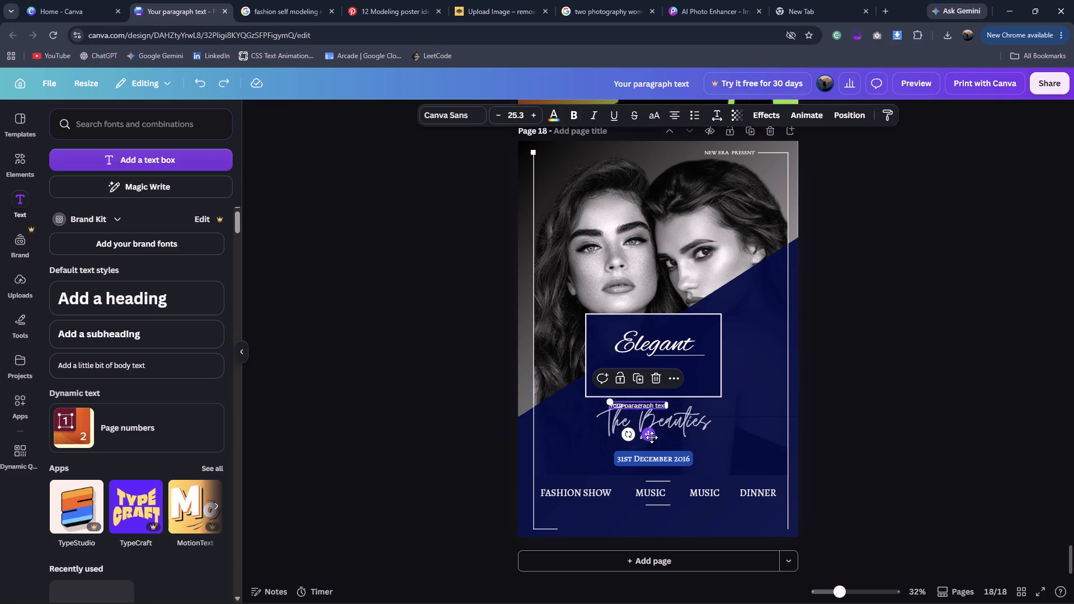
pyautogui.moveTo(649, 435); pyautogui.dragTo(612, 554)
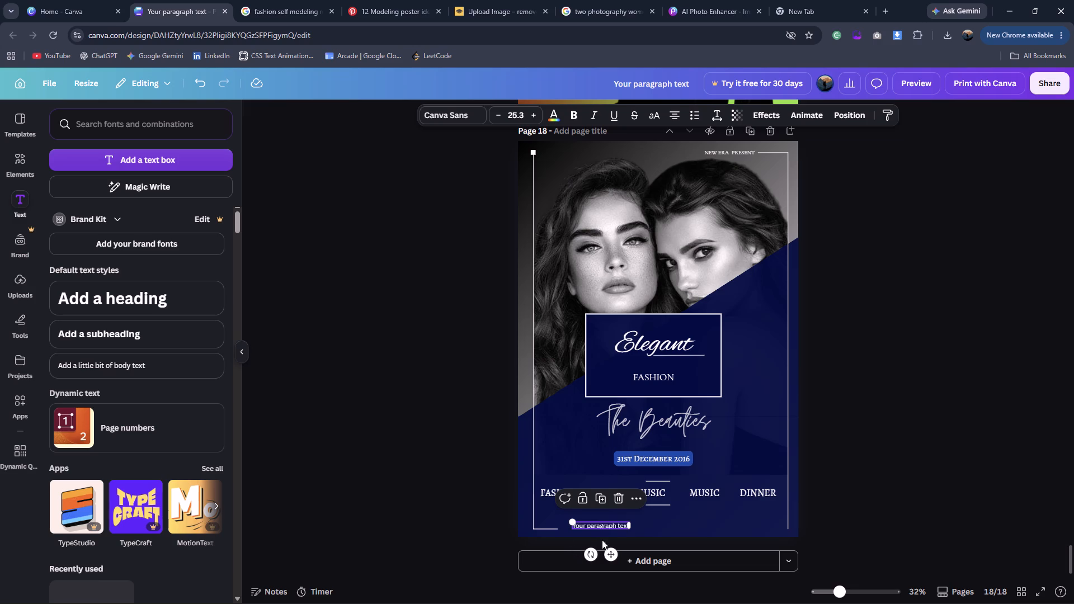
pyautogui.moveTo(610, 558); pyautogui.dragTo(601, 561)
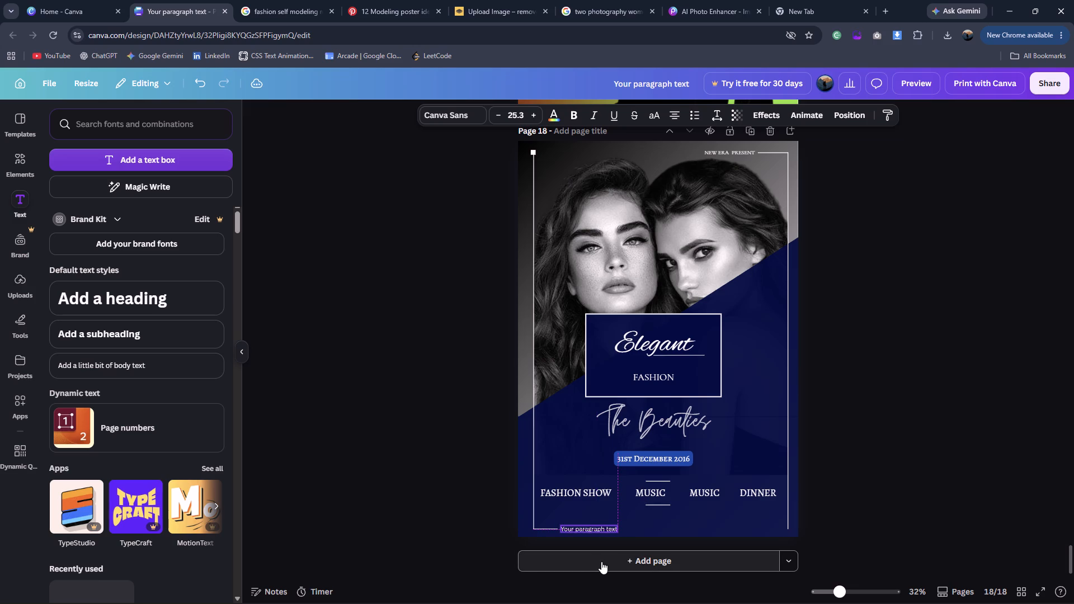
pyautogui.moveTo(601, 561); pyautogui.dragTo(600, 560)
pyautogui.moveTo(600, 560); pyautogui.dragTo(603, 560)
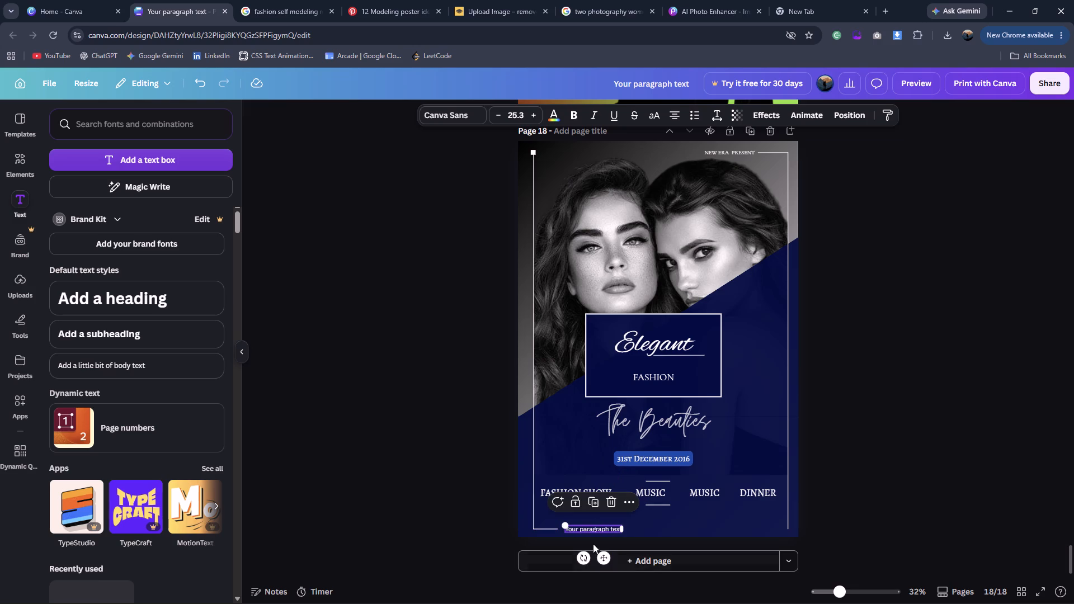
pyautogui.doubleClick(592, 531)
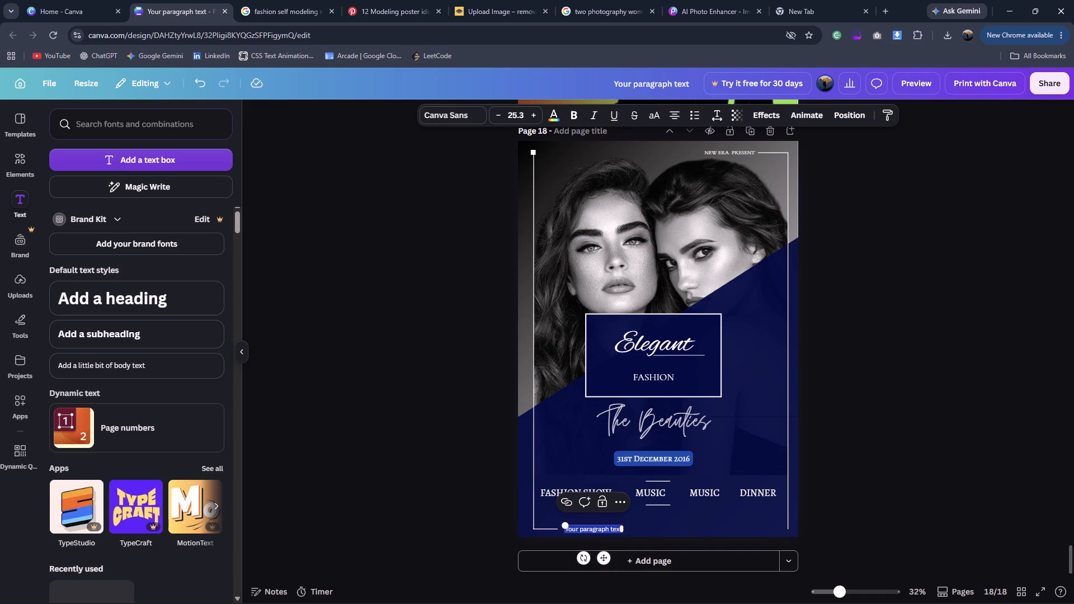
pyautogui.write('WWW')
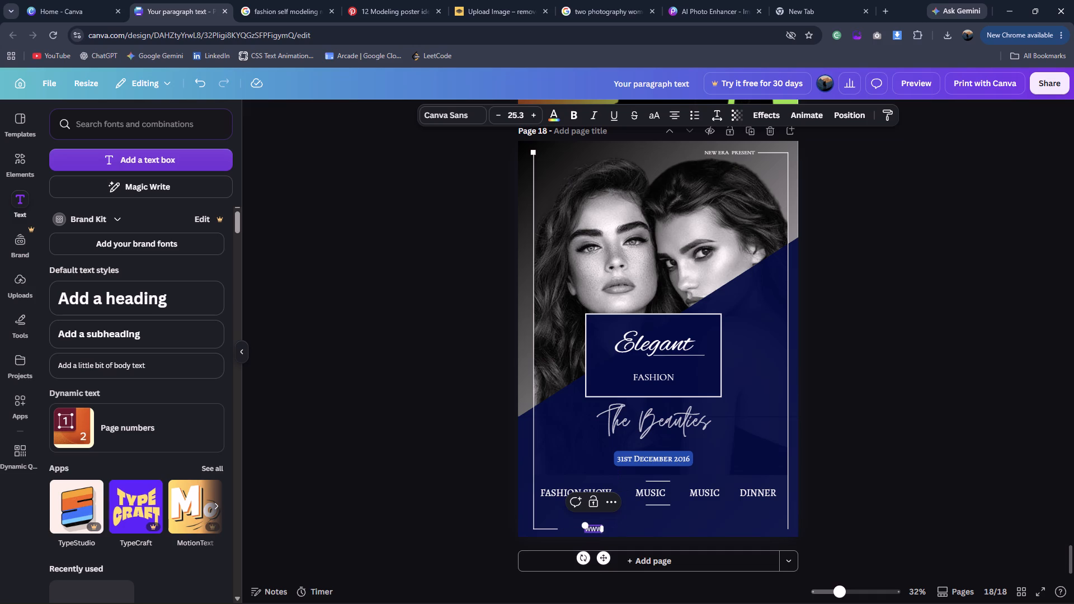
pyautogui.press('.')
pyautogui.write('NEW')
pyautogui.press('BackSpace')
pyautogui.press('BackSpace')
pyautogui.press('BackSpace')
pyautogui.press('BackSpace')
pyautogui.press('BackSpace')
pyautogui.press('BackSpace')
pyautogui.press('BackSpace')
pyautogui.press('BackSpace')
pyautogui.press('BackSpace')
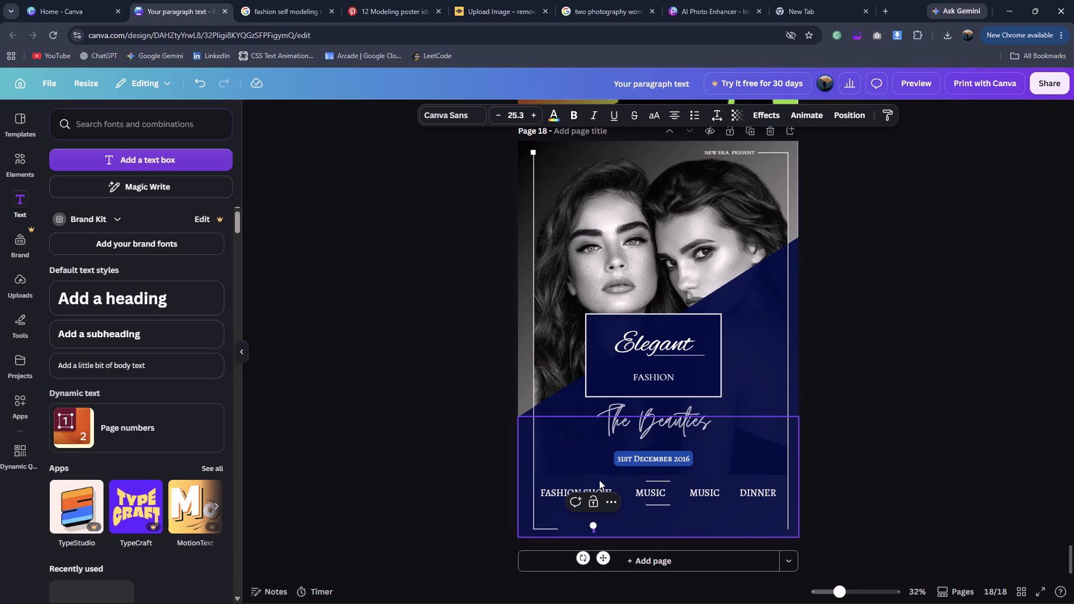
pyautogui.write('www')
pyautogui.write('.new')
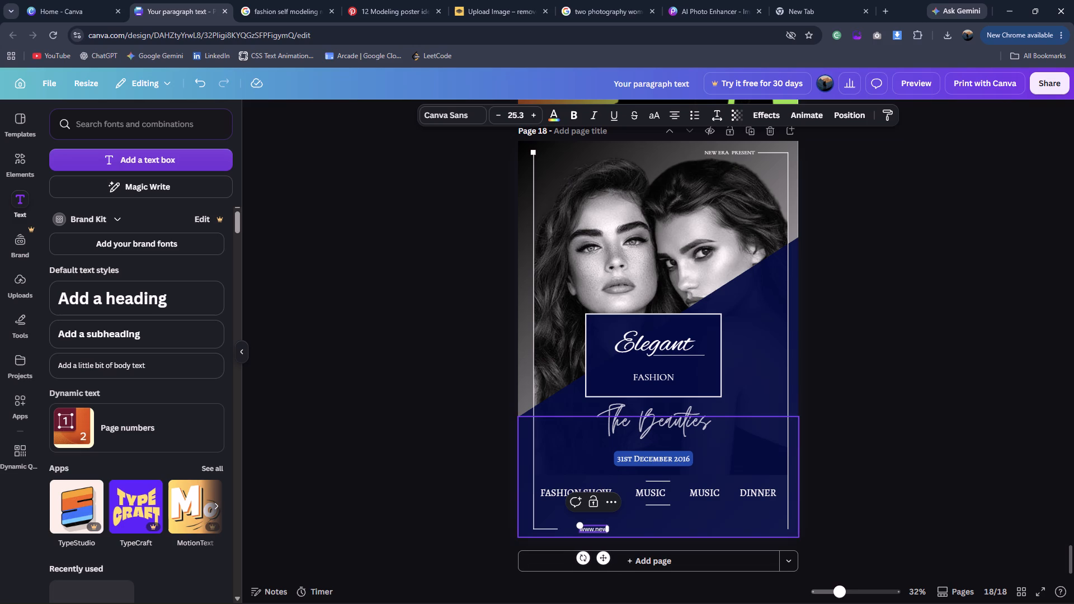
pyautogui.write('era.com')
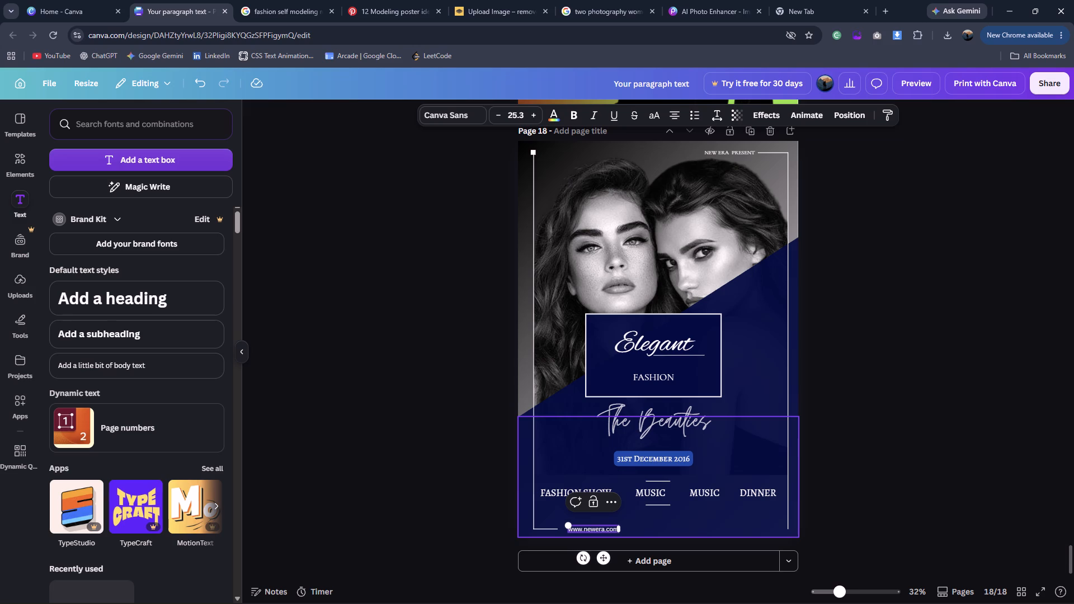
# Move the website text closer to the short bottom-left border line, level with it.
pyautogui.moveTo(606, 555); pyautogui.dragTo(605, 557)
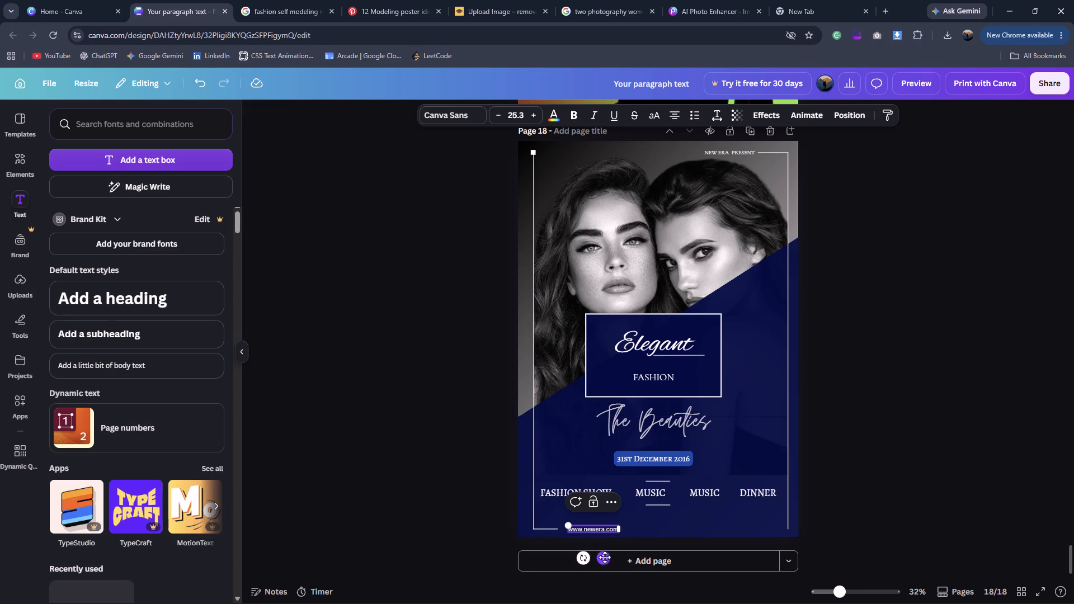
pyautogui.moveTo(605, 557); pyautogui.dragTo(598, 555)
pyautogui.click(598, 555)
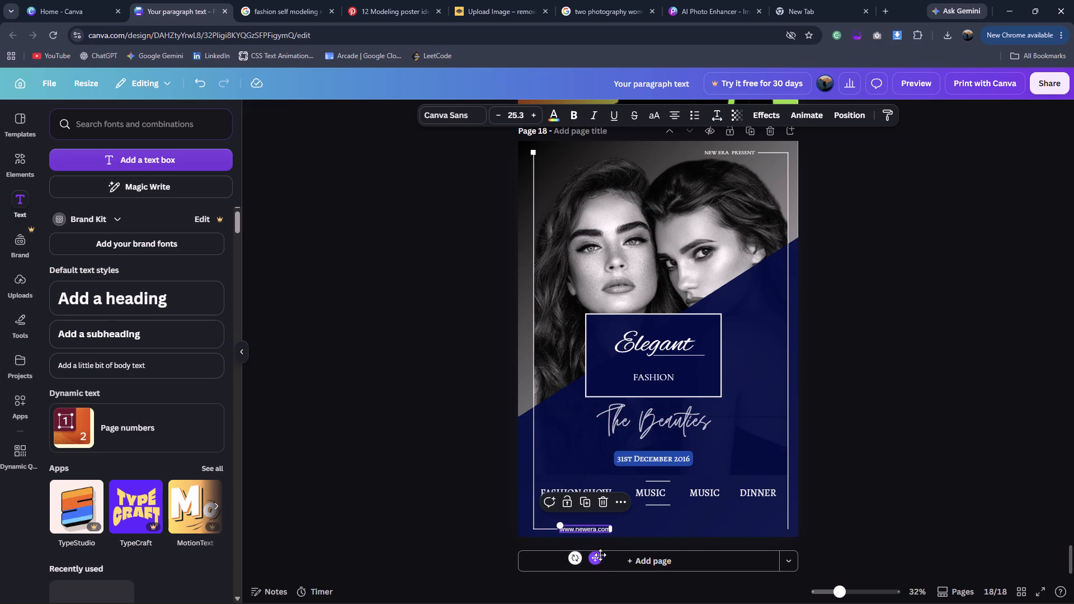
# Set the website text's font to Alegreya SC and shift it slightly toward the short border line.
pyautogui.click(444, 115)
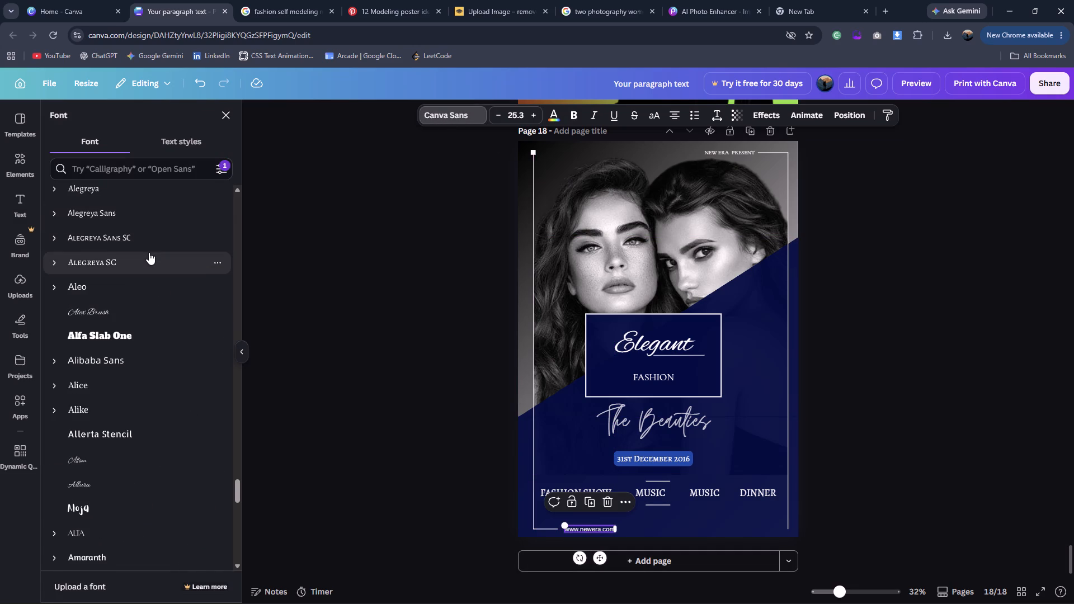
pyautogui.click(149, 252)
pyautogui.click(401, 292)
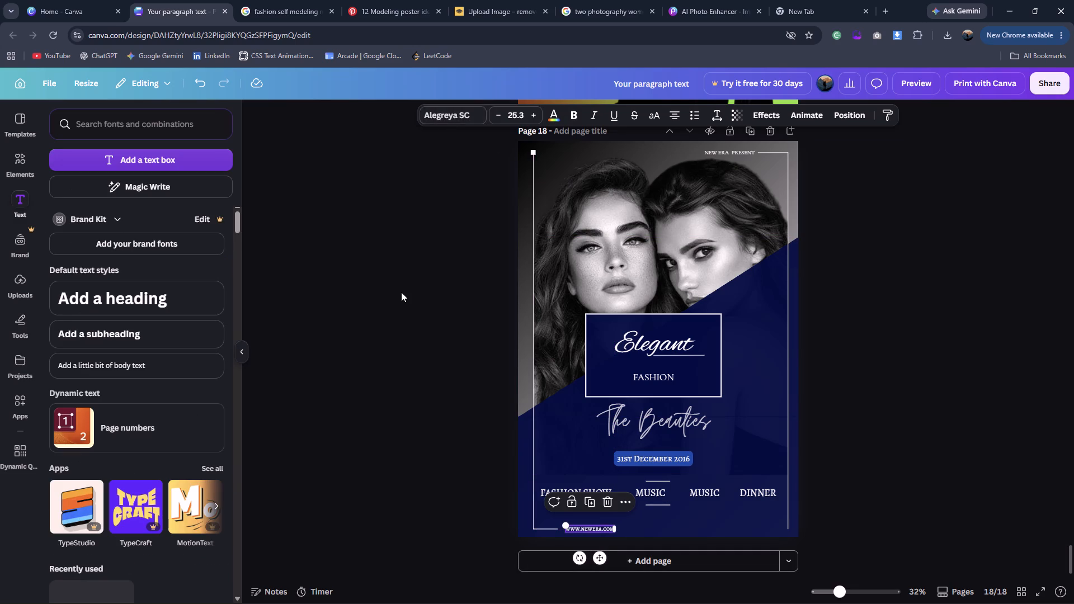
pyautogui.click(401, 292)
pyautogui.click(578, 525)
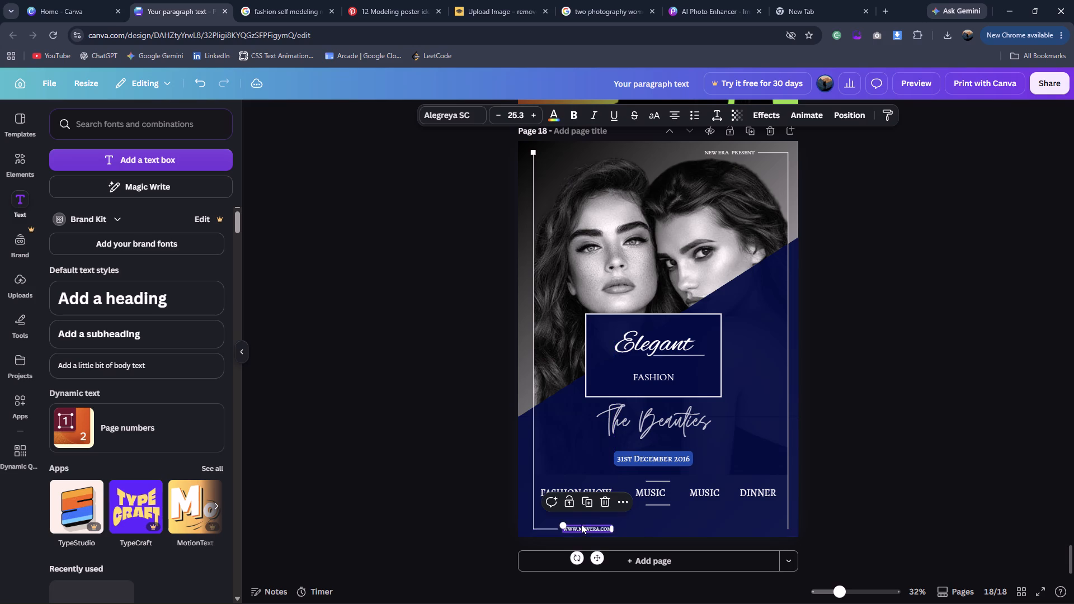
pyautogui.click(1048, 397)
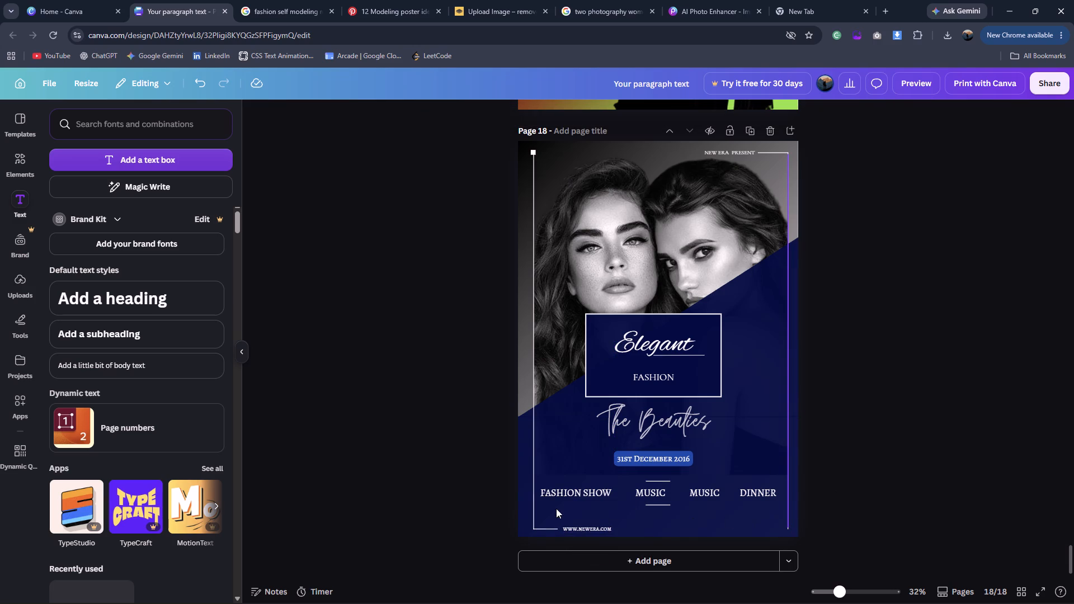
pyautogui.click(588, 527)
pyautogui.press('Left')
pyautogui.press('Left')
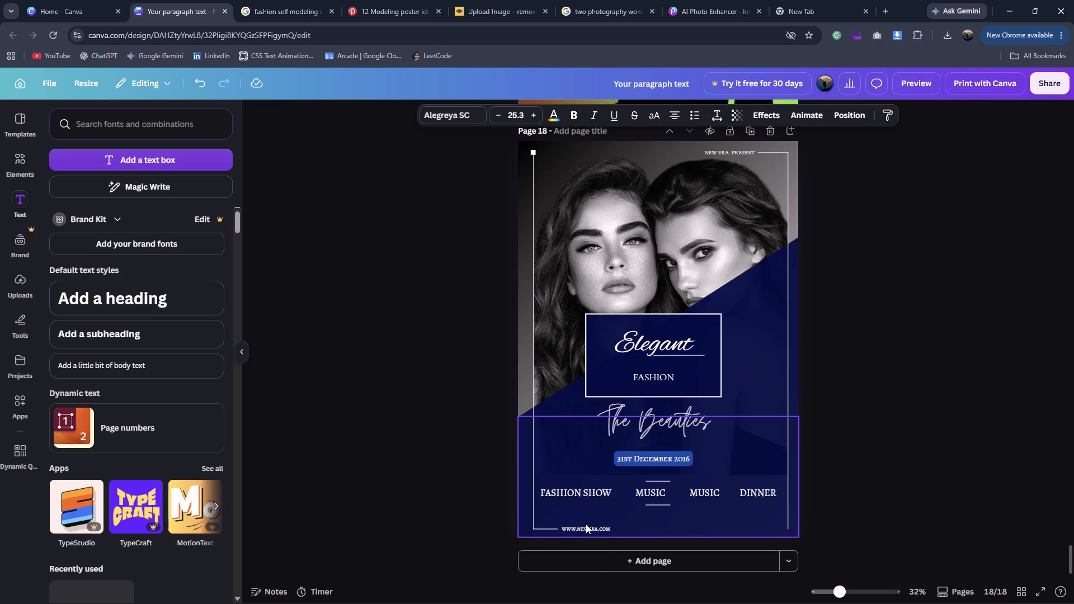
pyautogui.press('Left')
pyautogui.click(872, 376)
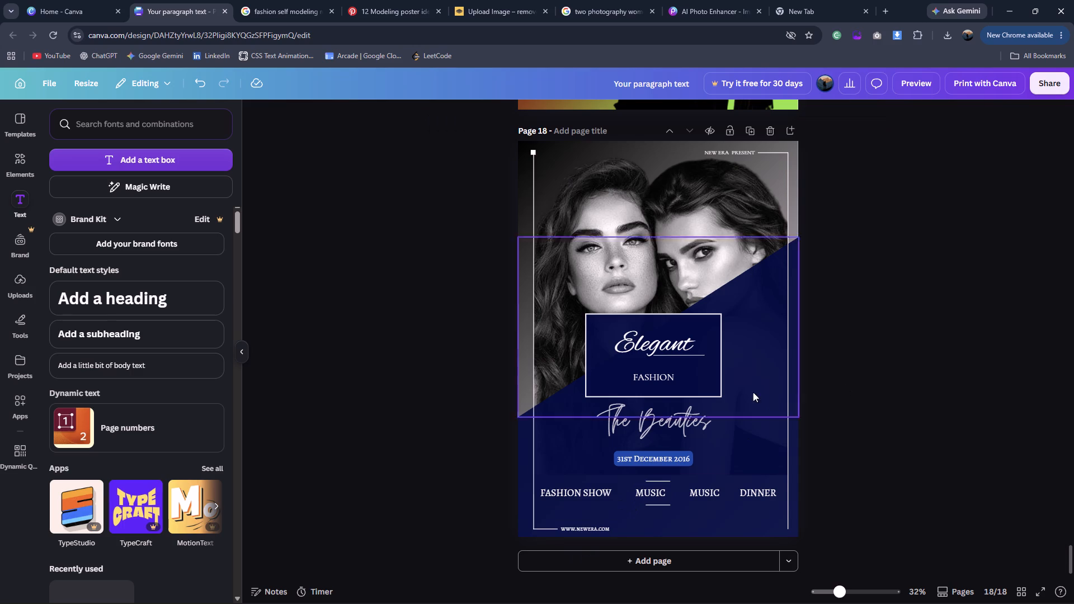
# After checking the Elegant Fashion reference, add a text box, enlarge it to about 39.4 size, and move it to the event-item row.
pyautogui.click(252, 0)
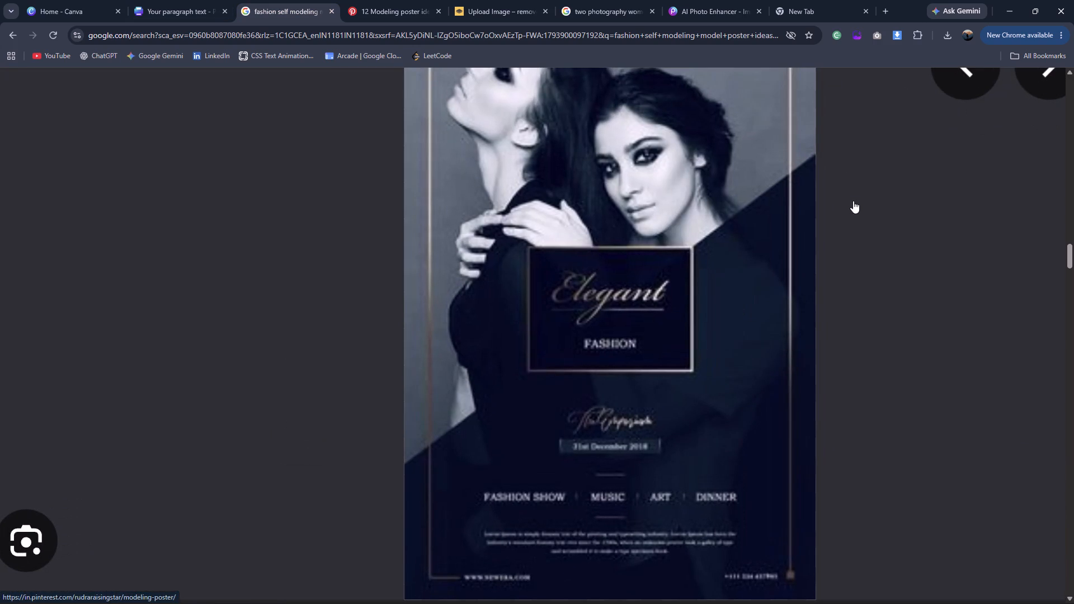
pyautogui.scroll(1, 853, 201)
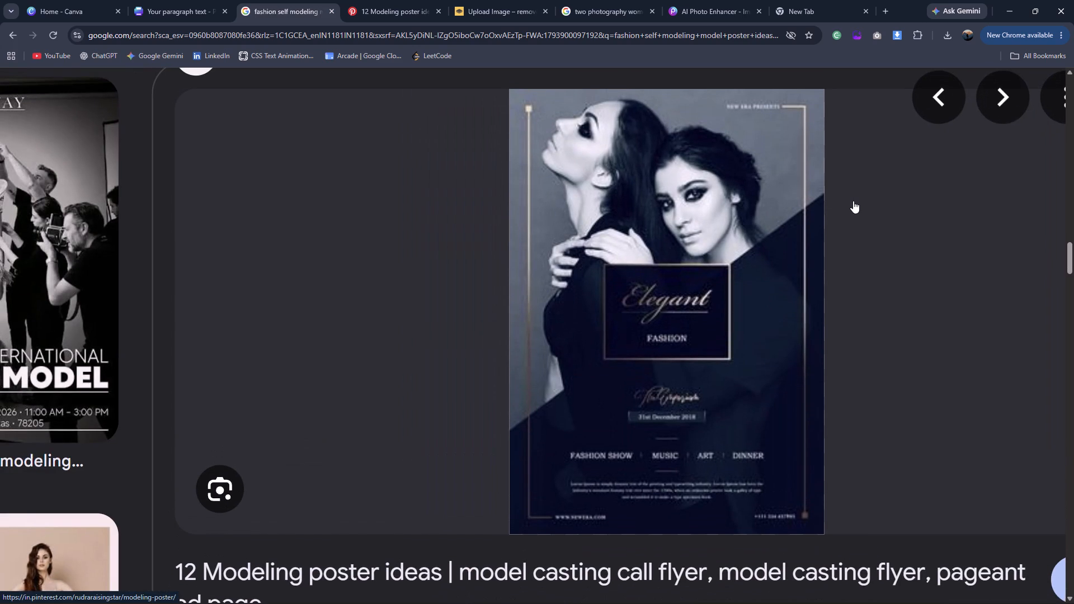
pyautogui.scroll(1, 853, 201)
pyautogui.click(183, 0)
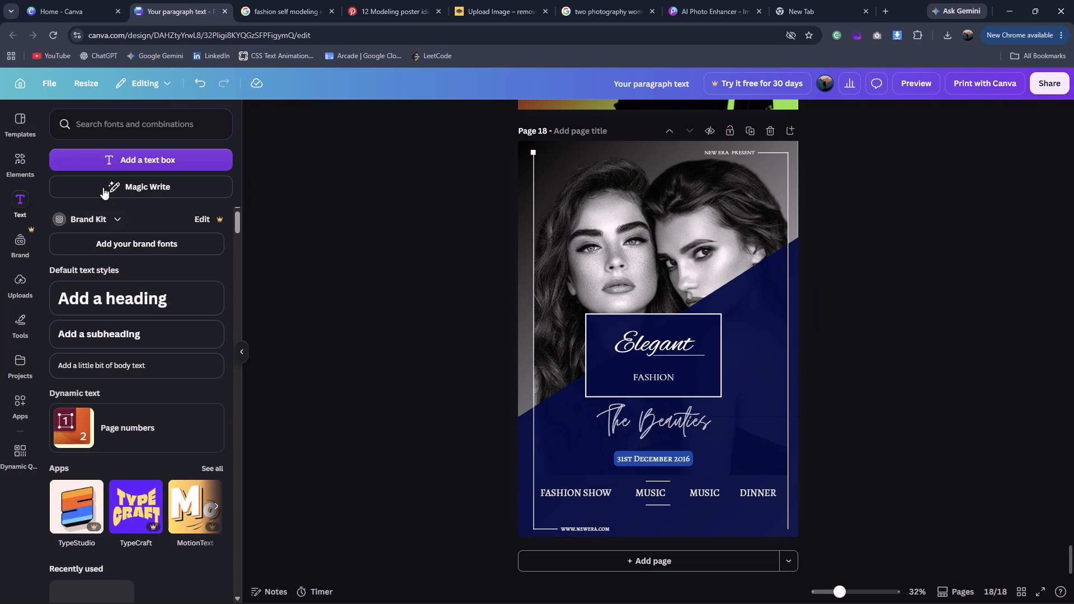
pyautogui.click(122, 163)
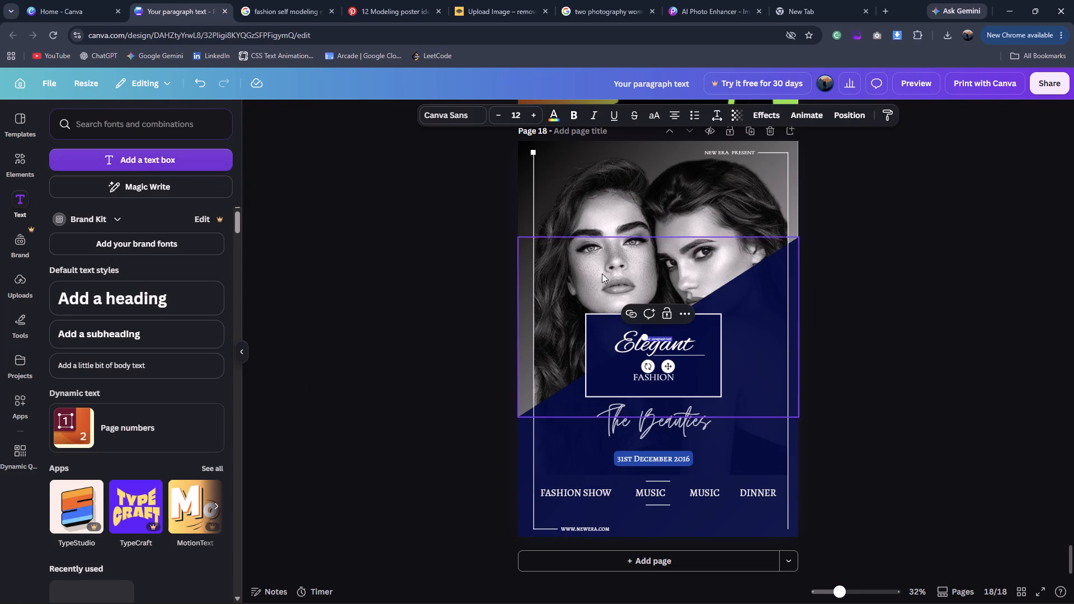
pyautogui.moveTo(644, 333); pyautogui.dragTo(595, 305)
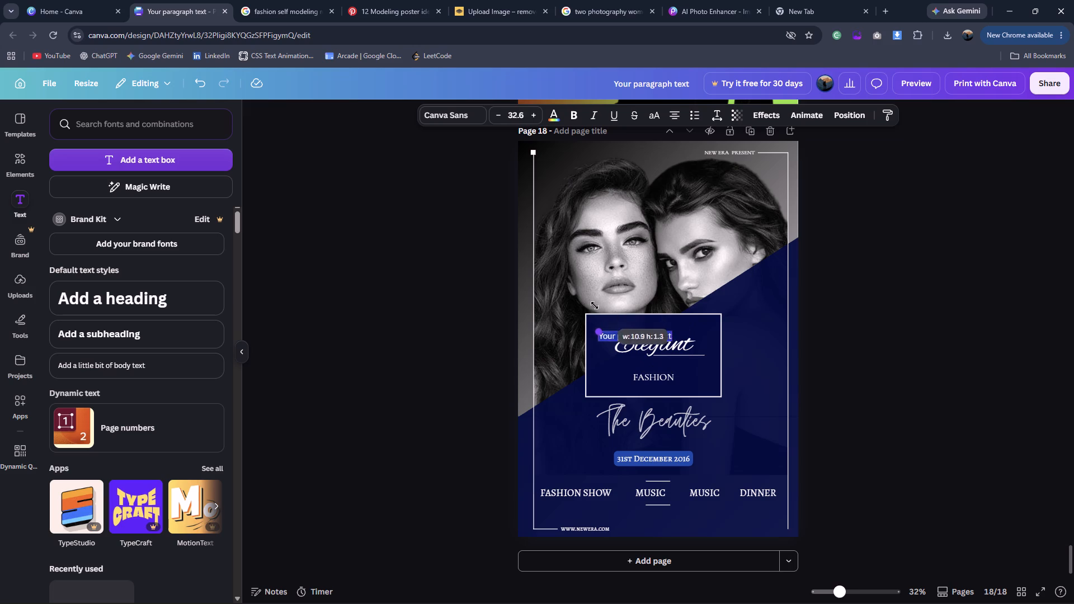
pyautogui.moveTo(595, 305); pyautogui.dragTo(586, 300)
pyautogui.click(632, 371)
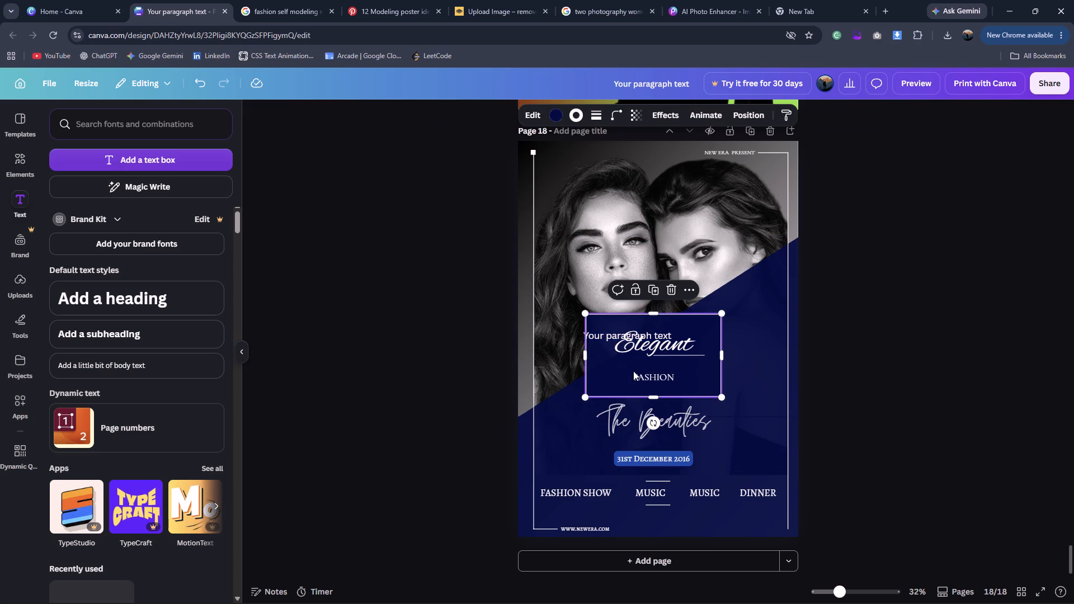
pyautogui.click(635, 334)
pyautogui.moveTo(637, 364); pyautogui.dragTo(635, 387)
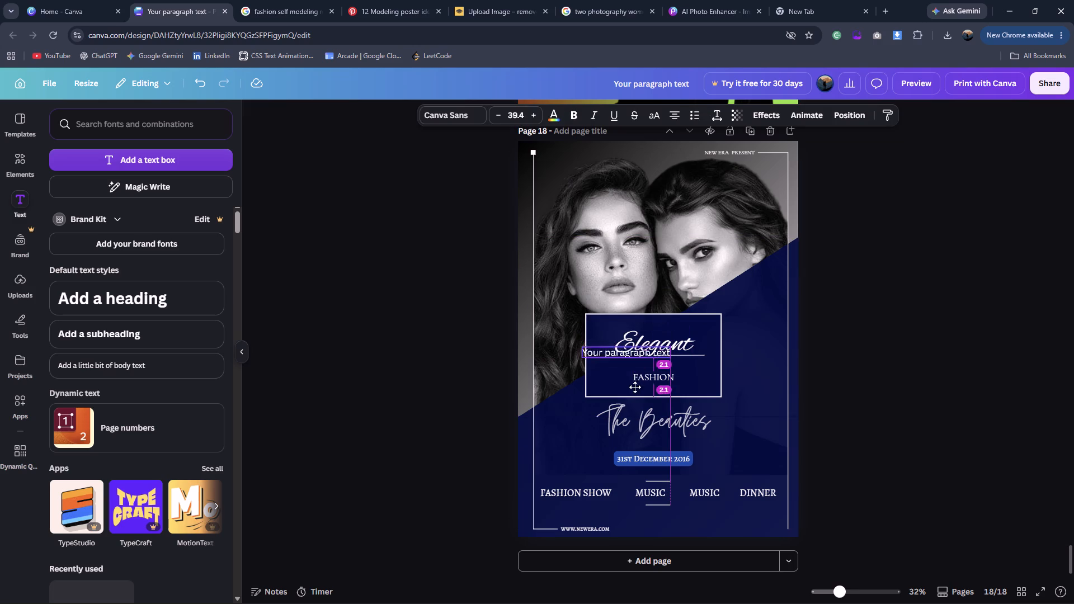
pyautogui.moveTo(635, 387); pyautogui.dragTo(640, 511)
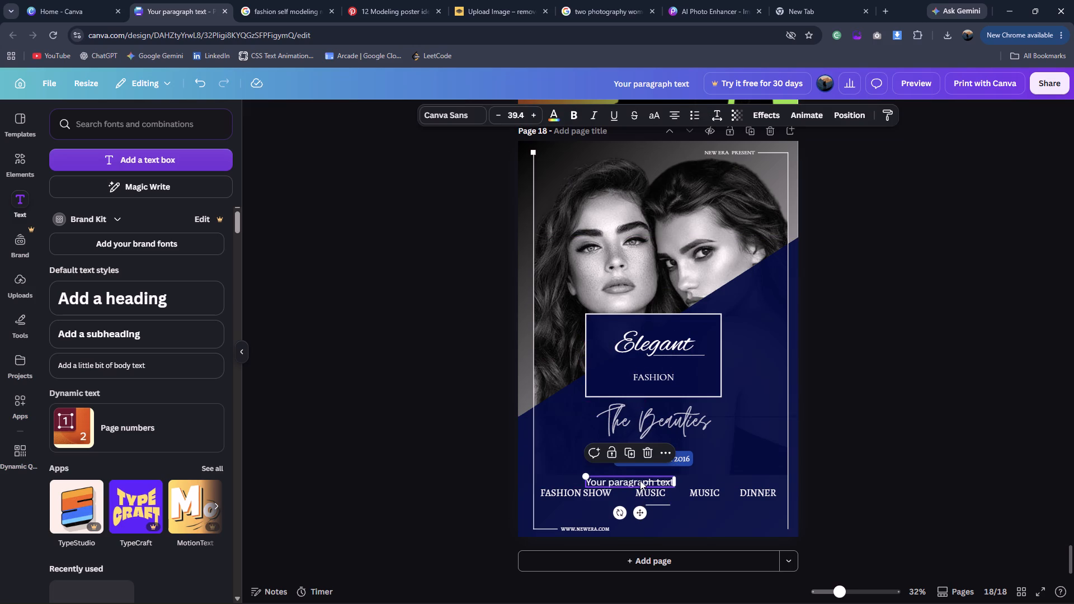
# Replace the new text box's placeholder with a vertical bar "|" and place it between FASHION SHOW and MUSIC.
pyautogui.click(657, 446)
pyautogui.hotkey('ctrl', 'a')
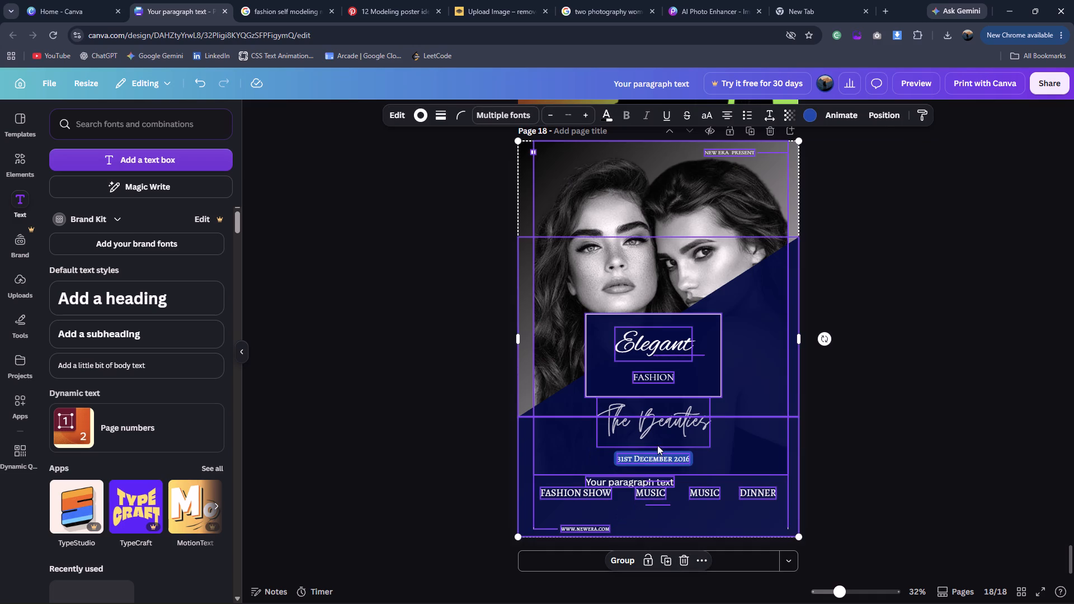
pyautogui.click(626, 481)
pyautogui.click(332, 415)
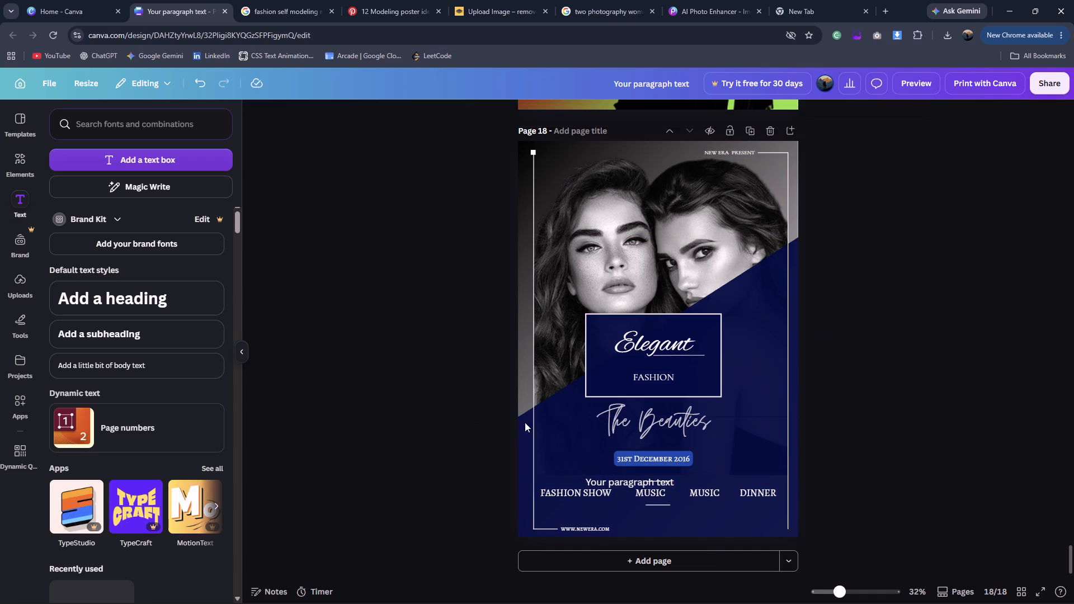
pyautogui.click(606, 476)
pyautogui.hotkey('ctrl', 'a')
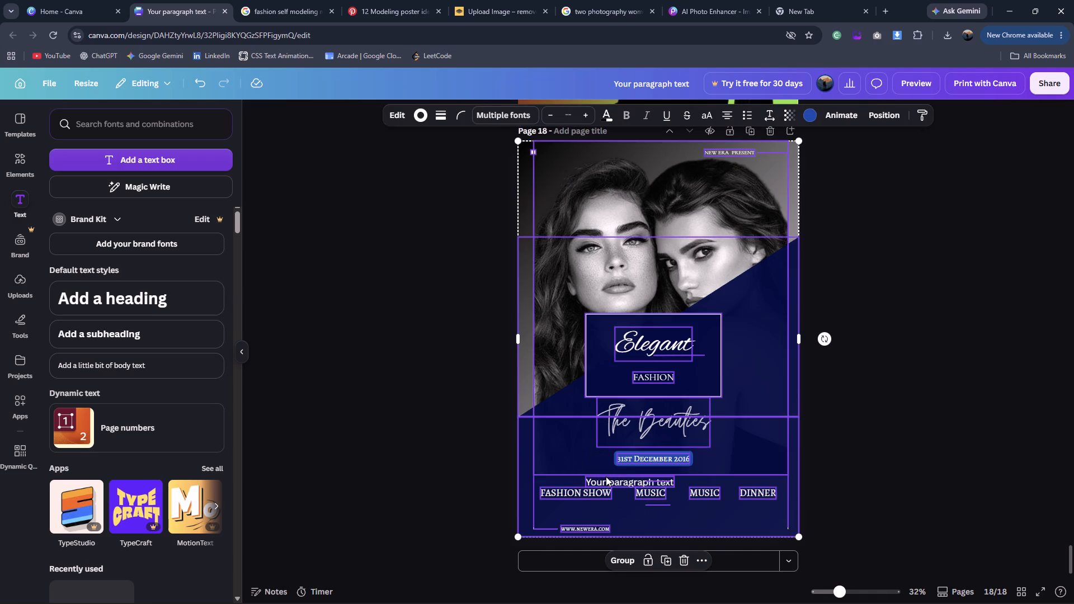
pyautogui.click(606, 477)
pyautogui.click(608, 481)
pyautogui.click(422, 473)
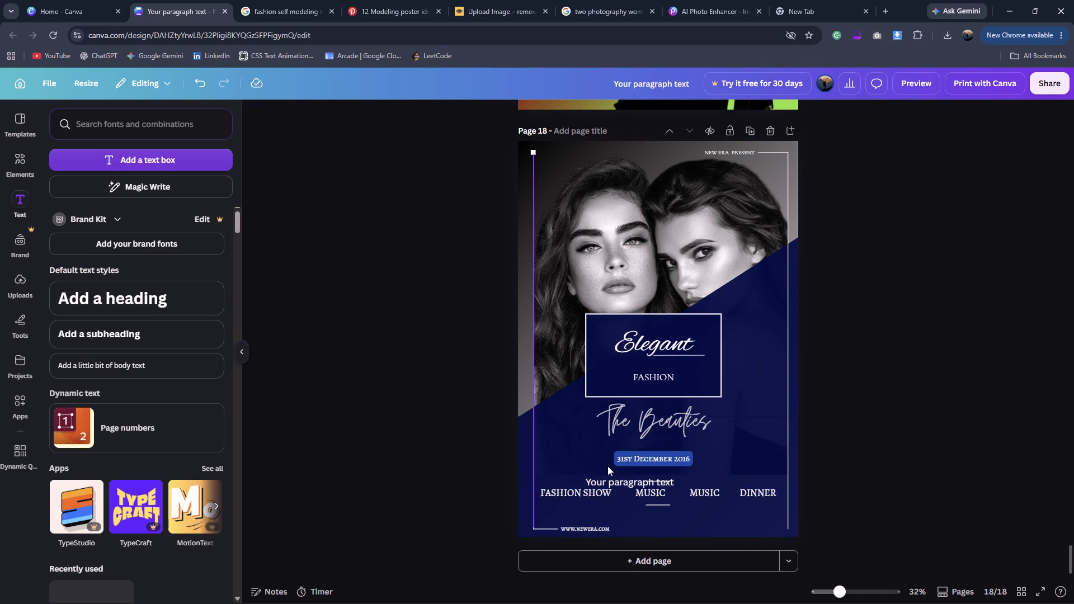
pyautogui.doubleClick(605, 479)
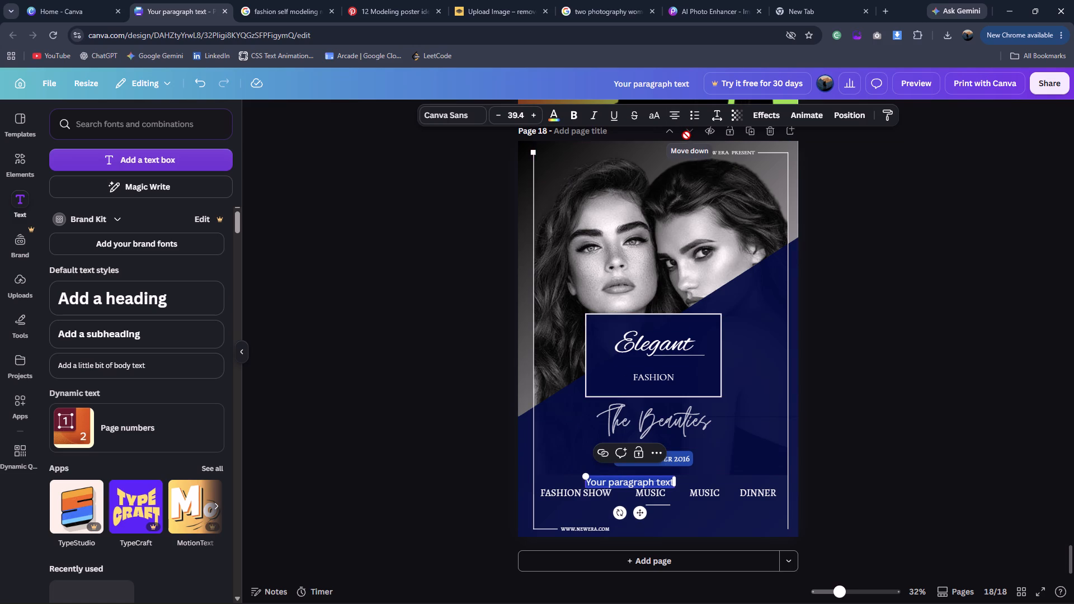
pyautogui.hotkey('shift', '|')
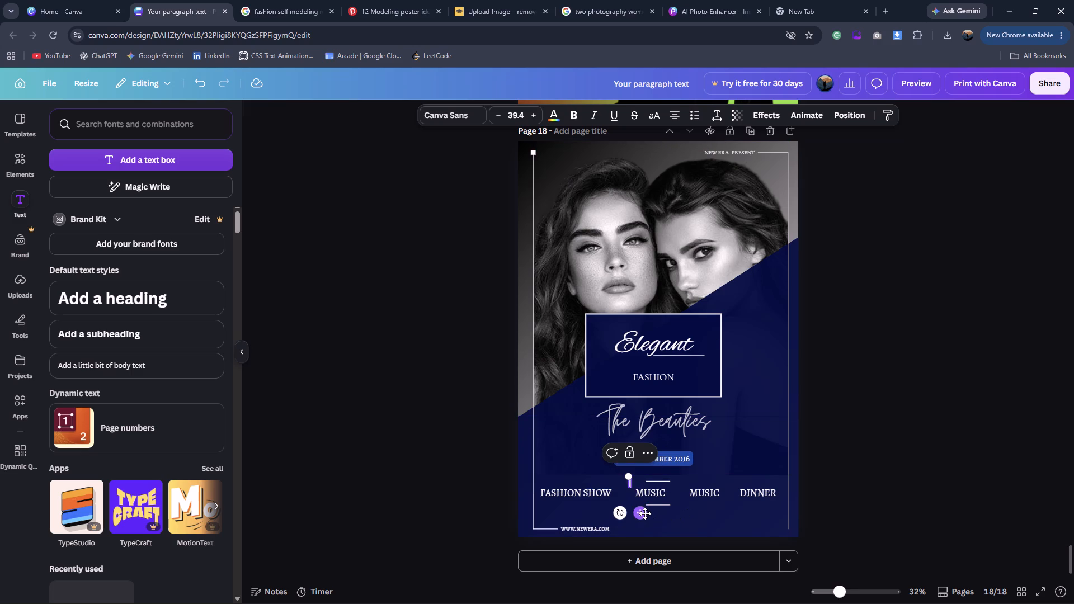
pyautogui.moveTo(645, 513); pyautogui.dragTo(642, 524)
pyautogui.click(919, 474)
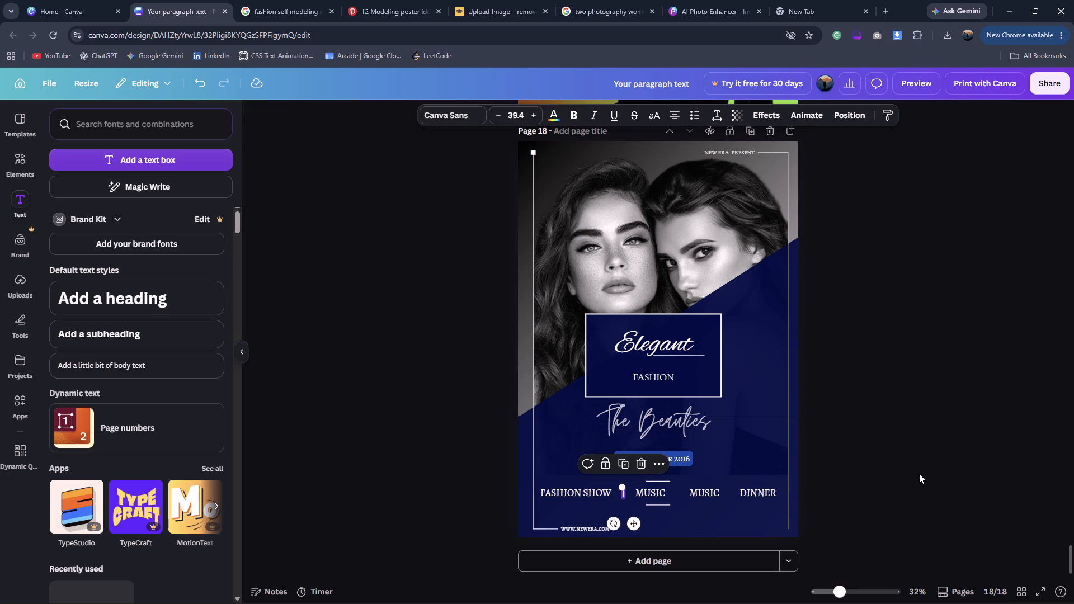
# Duplicate the vertical bar separator twice, placing copies between the two MUSIC items and before DINNER.
pyautogui.click(623, 494)
pyautogui.hotkey('ctrl', 'd')
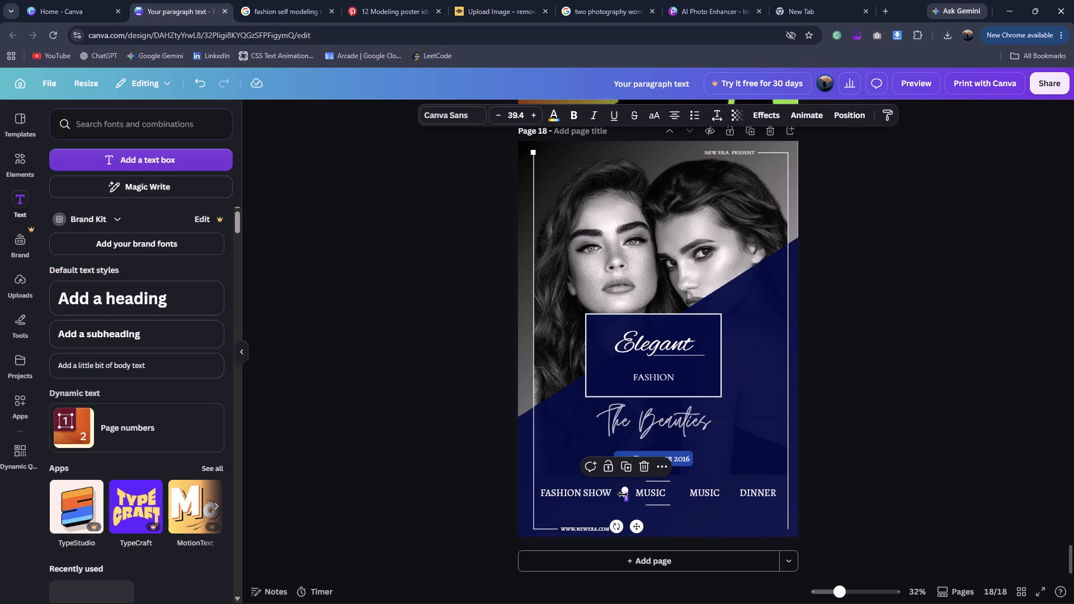
pyautogui.moveTo(637, 522); pyautogui.dragTo(665, 520)
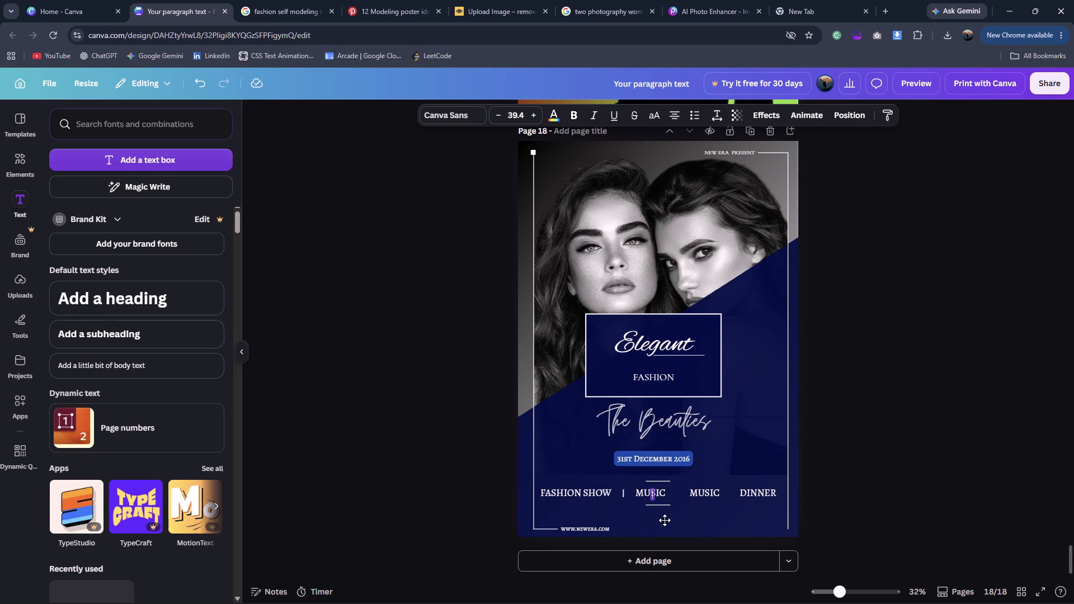
pyautogui.moveTo(665, 520); pyautogui.dragTo(691, 518)
pyautogui.hotkey('ctrl', 'd')
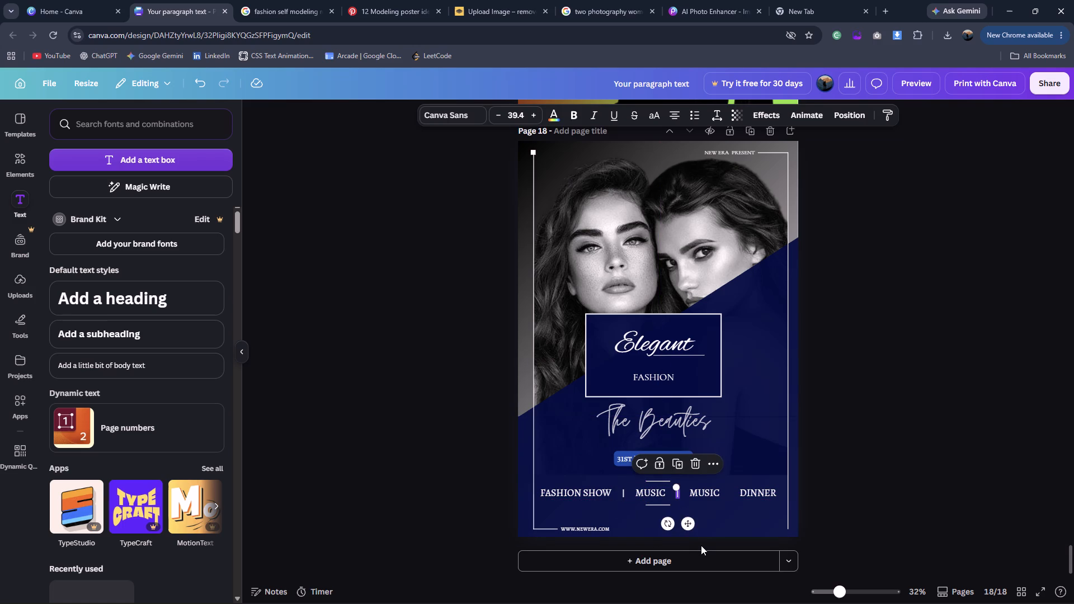
pyautogui.click(860, 493)
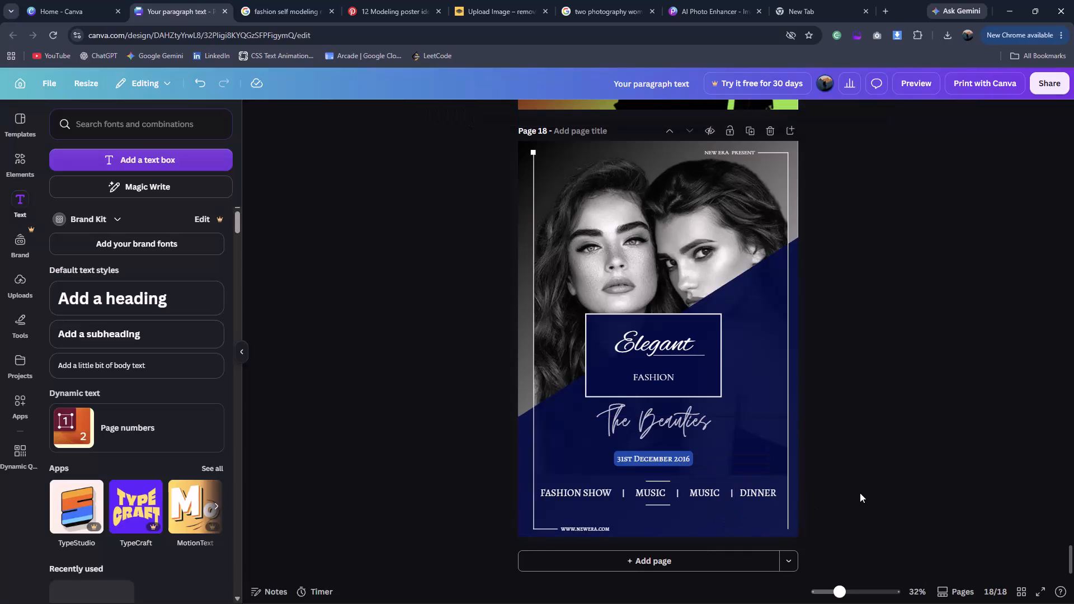
# Shift the short horizontal line below the event-item row slightly further down.
pyautogui.click(666, 506)
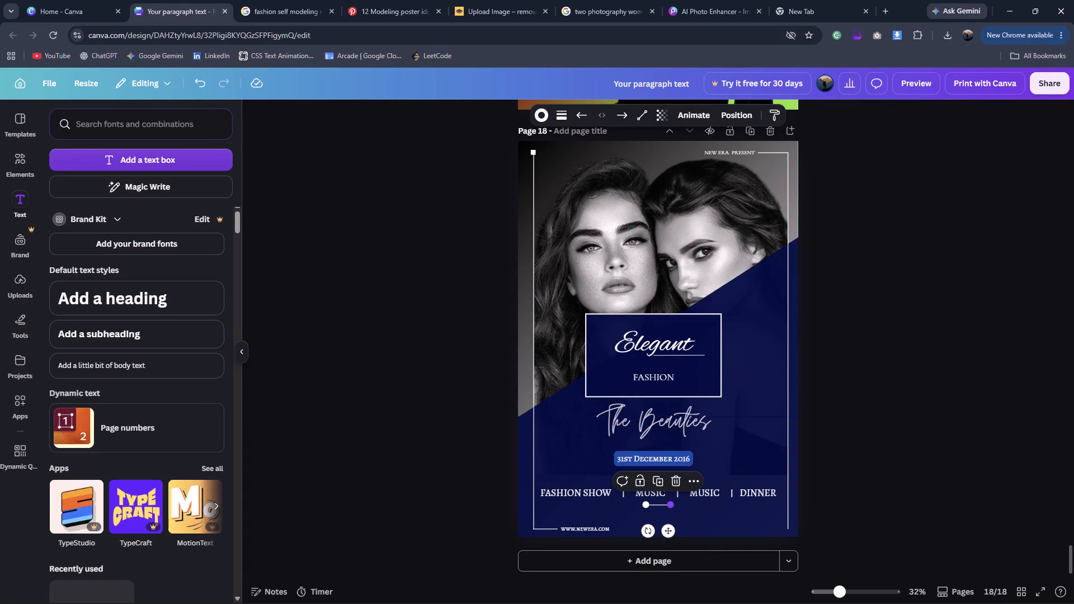
pyautogui.press('Down')
pyautogui.press('Down')
pyautogui.press('Down')
pyautogui.press('Down')
pyautogui.press('Down')
pyautogui.press('Down')
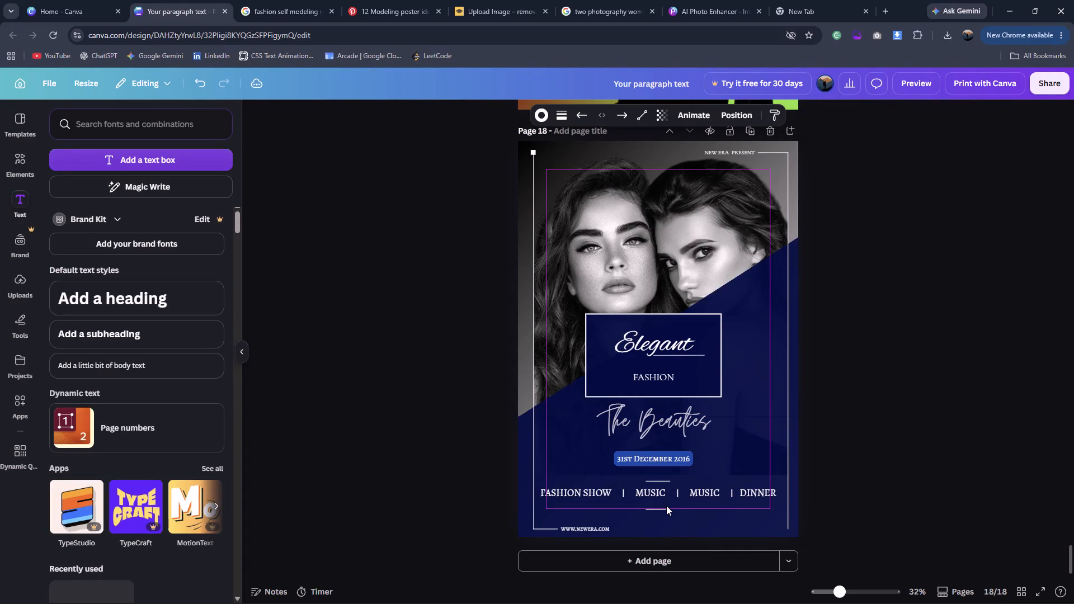
pyautogui.click(887, 488)
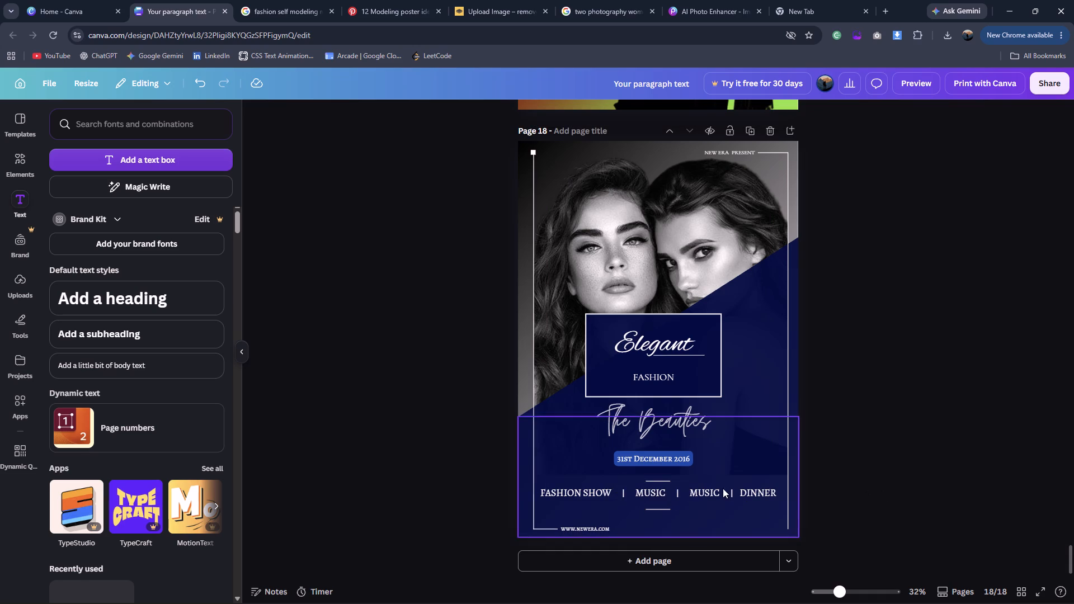
# Raise the short horizontal line above the event-item row toward the date label and shift it slightly left.
pyautogui.click(654, 480)
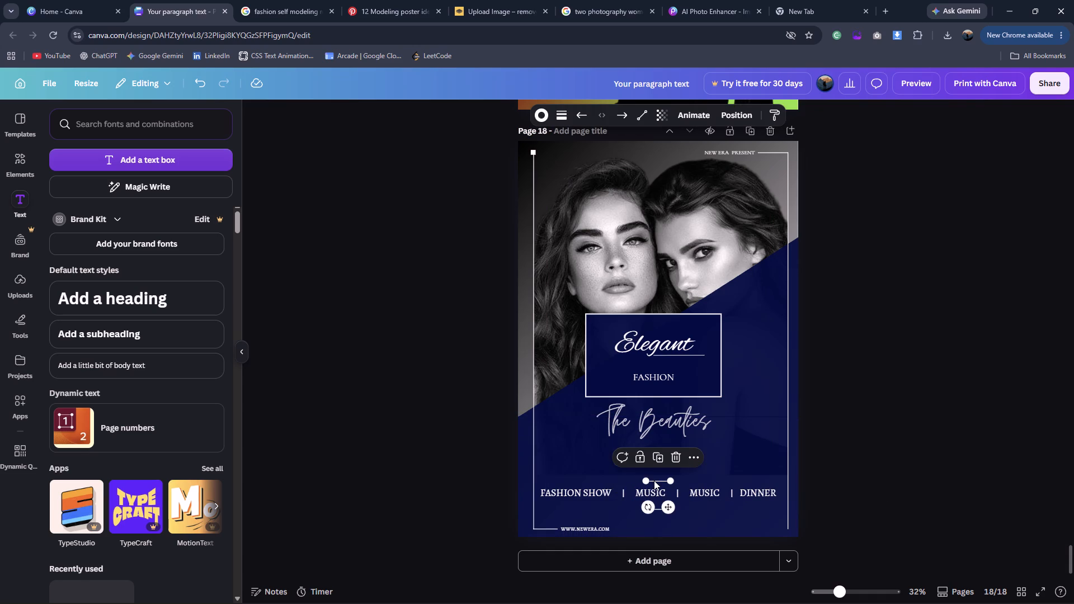
pyautogui.press('Up')
pyautogui.press('Up')
pyautogui.press('Up')
pyautogui.press('Up')
pyautogui.press('Up')
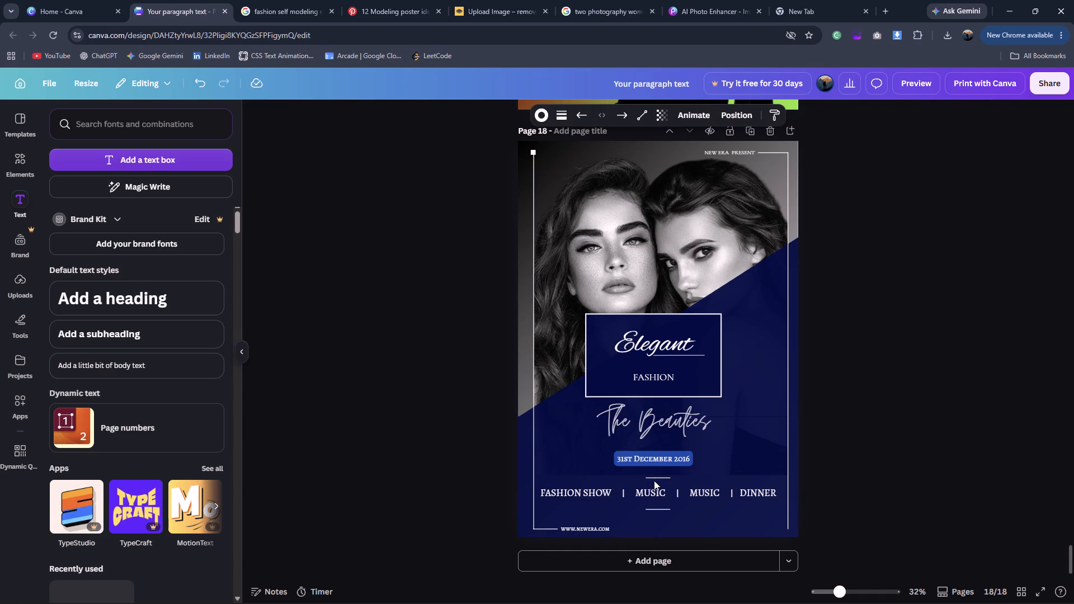
pyautogui.press('Up')
pyautogui.press('Up')
pyautogui.press('Up')
pyautogui.press('Left')
pyautogui.press('Left')
pyautogui.press('Left')
pyautogui.press('Left')
pyautogui.press('Right')
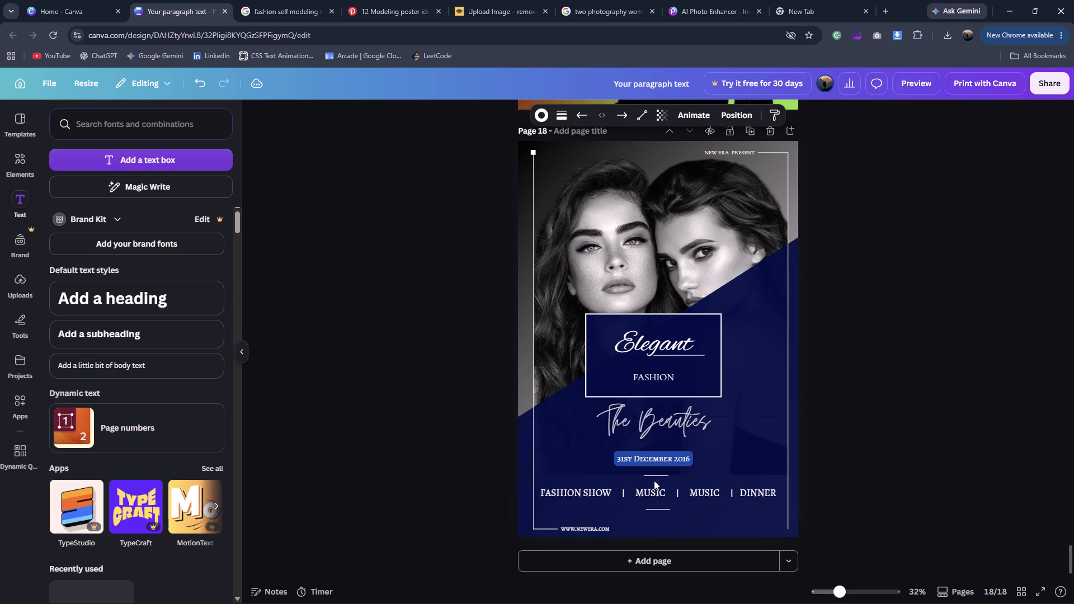
pyautogui.press('Right')
pyautogui.press('Left')
pyautogui.press('Right')
pyautogui.press('Up')
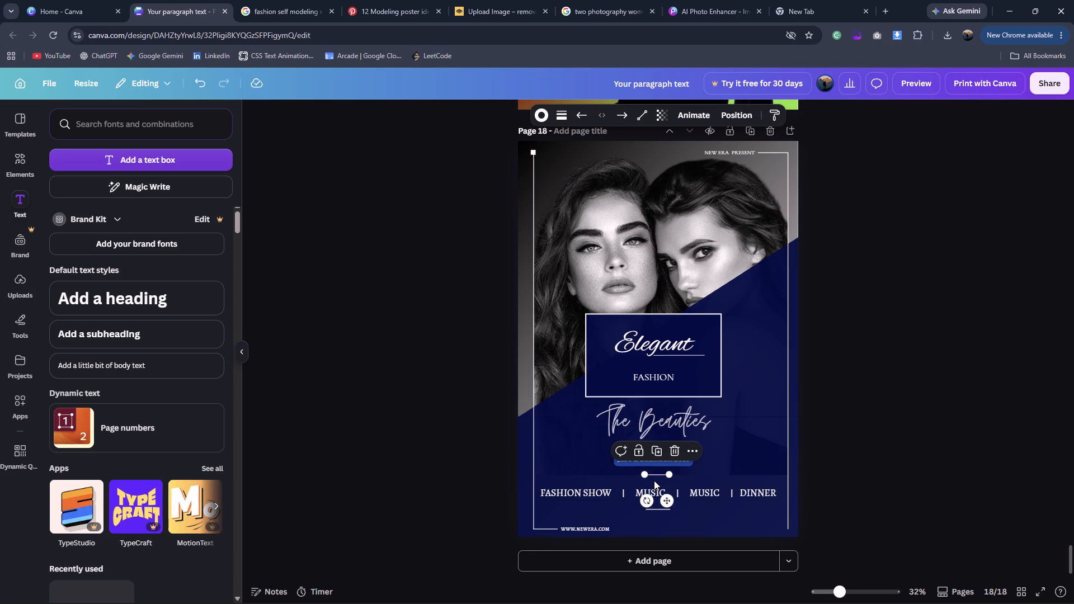
pyautogui.click(903, 480)
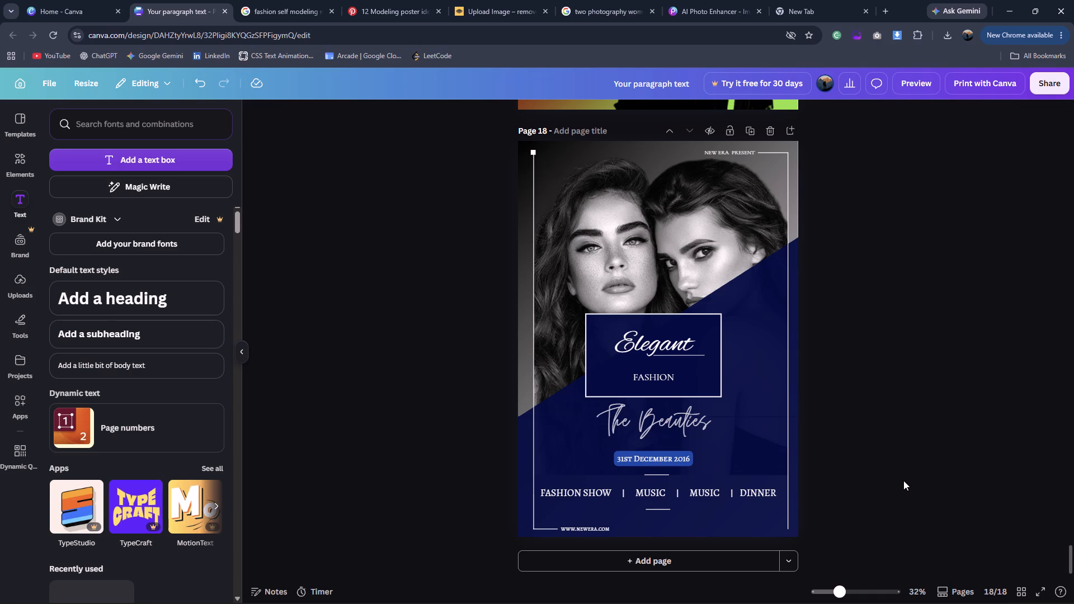
# Return to the Google image results and close the preview of the Elegant Fashion reference poster.
pyautogui.scroll(-5, 906, 476)
pyautogui.click(279, 0)
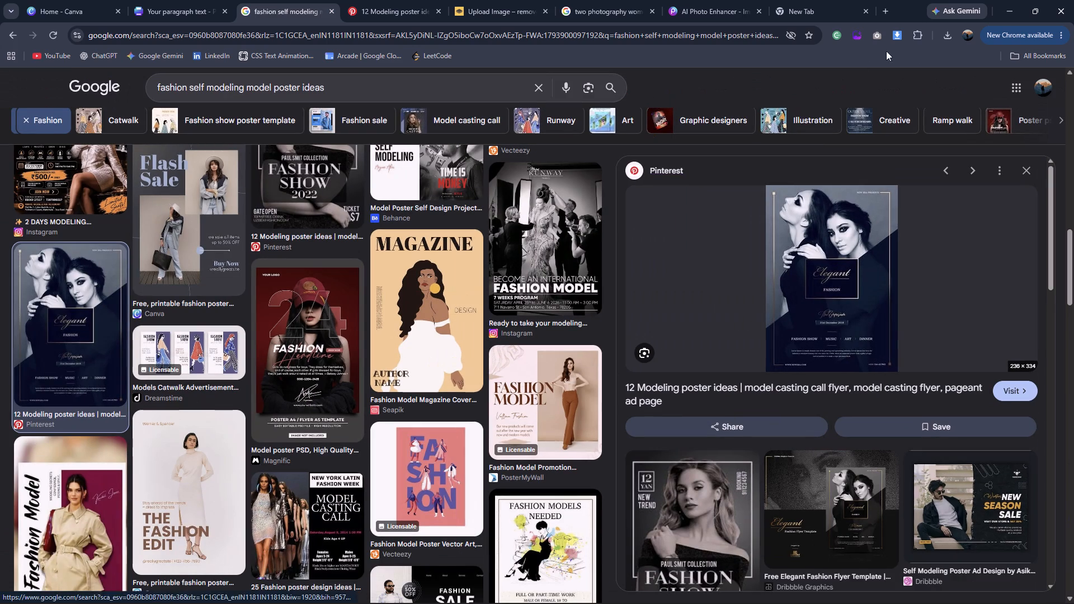
pyautogui.click(1028, 175)
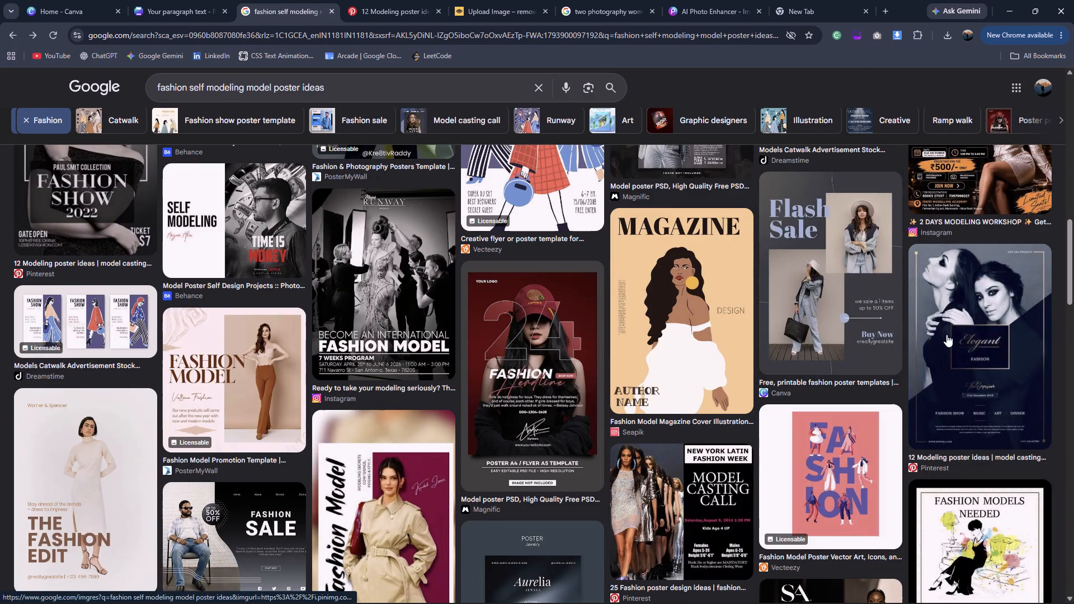
# Look for another reference among the fashion poster image results and open the preview of the FRANCOIS poster from Canva.
pyautogui.scroll(-6, 940, 358)
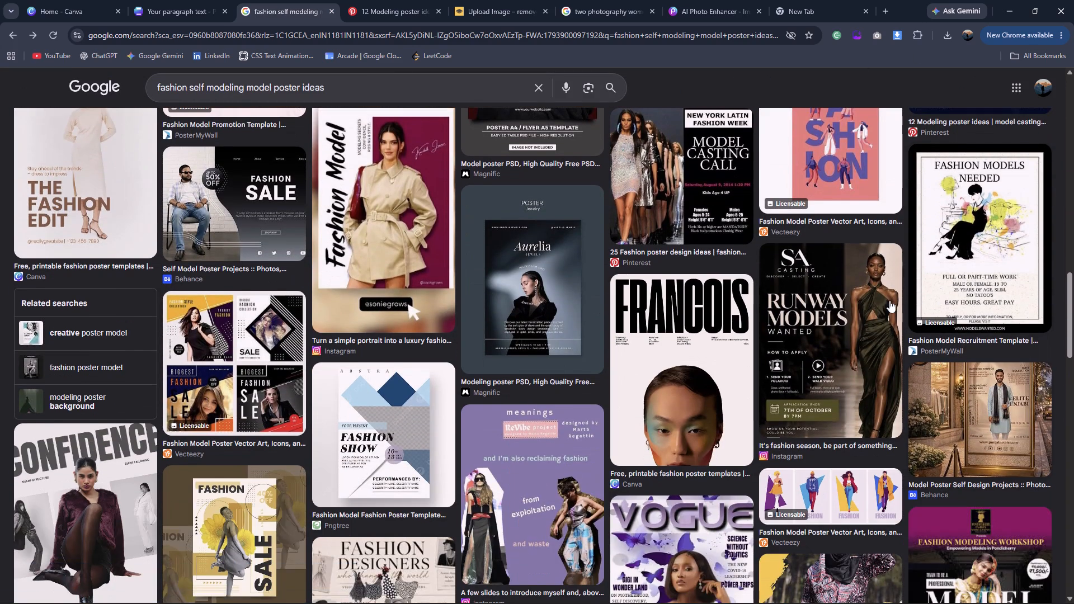
pyautogui.click(694, 365)
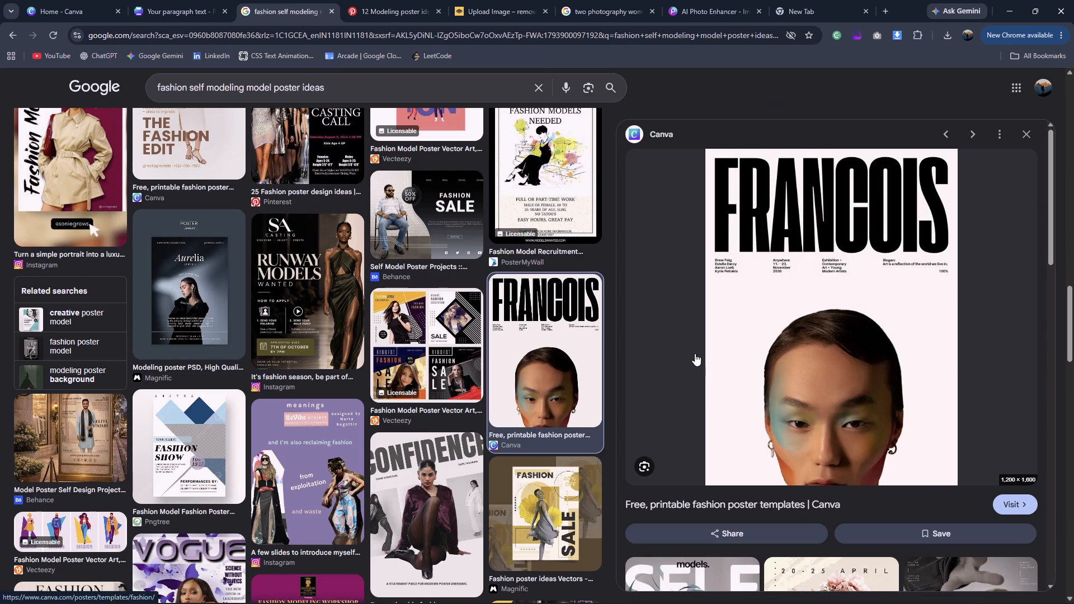
# In the model photo search, search images for "photography women model poses model asian serious" and browse the first results.
pyautogui.click(621, 0)
pyautogui.click(11, 39)
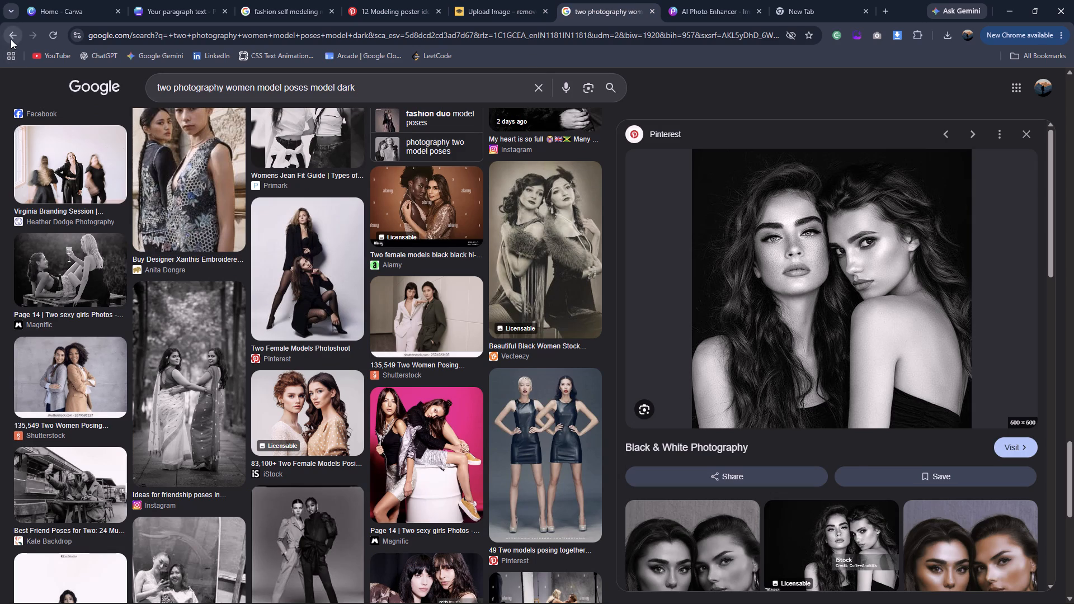
pyautogui.click(11, 39)
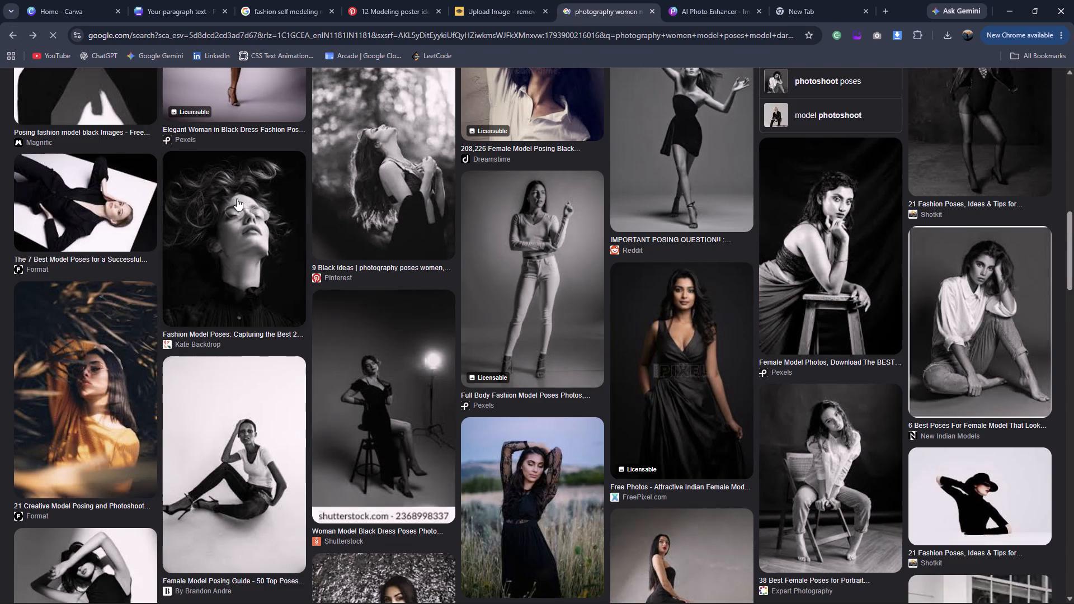
pyautogui.scroll(20, 237, 199)
pyautogui.doubleClick(333, 101)
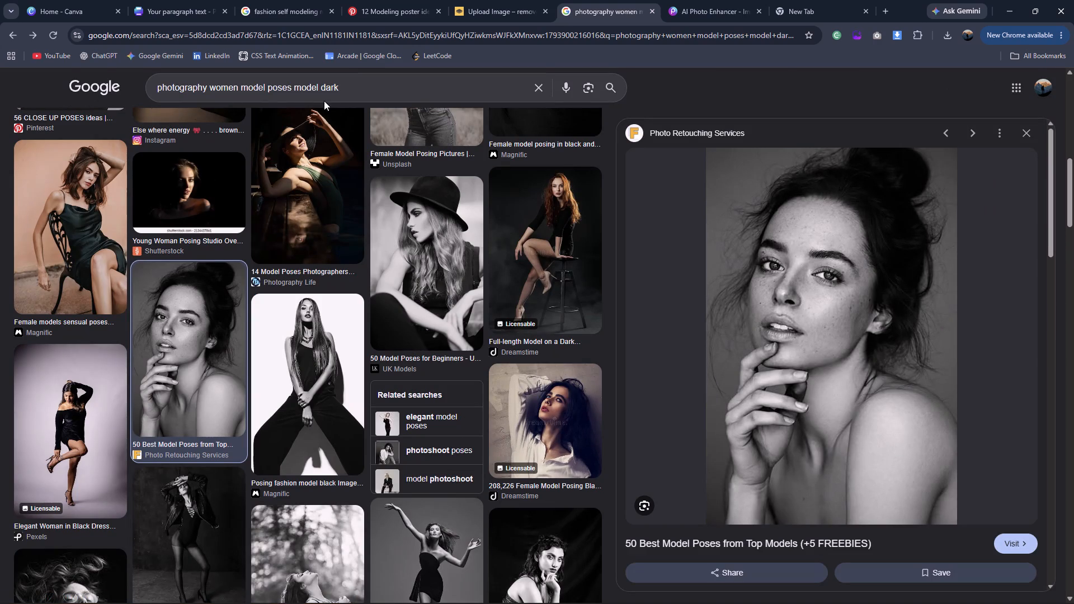
pyautogui.doubleClick(321, 83)
pyautogui.write('asoa')
pyautogui.press('BackSpace')
pyautogui.press('BackSpace')
pyautogui.write('ian serious')
pyautogui.press('Return')
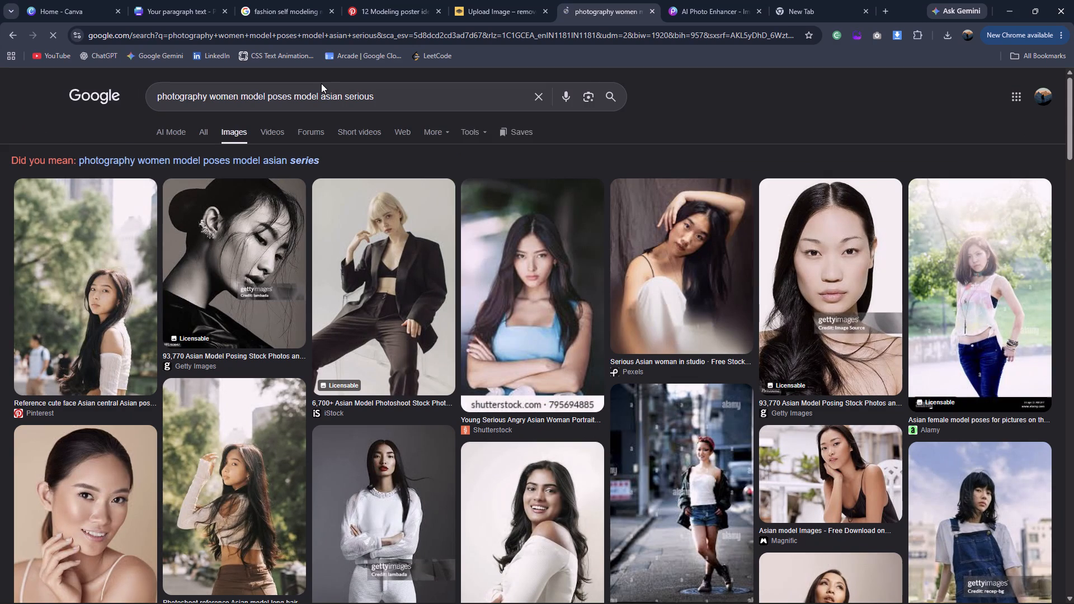
pyautogui.scroll(-2, 581, 261)
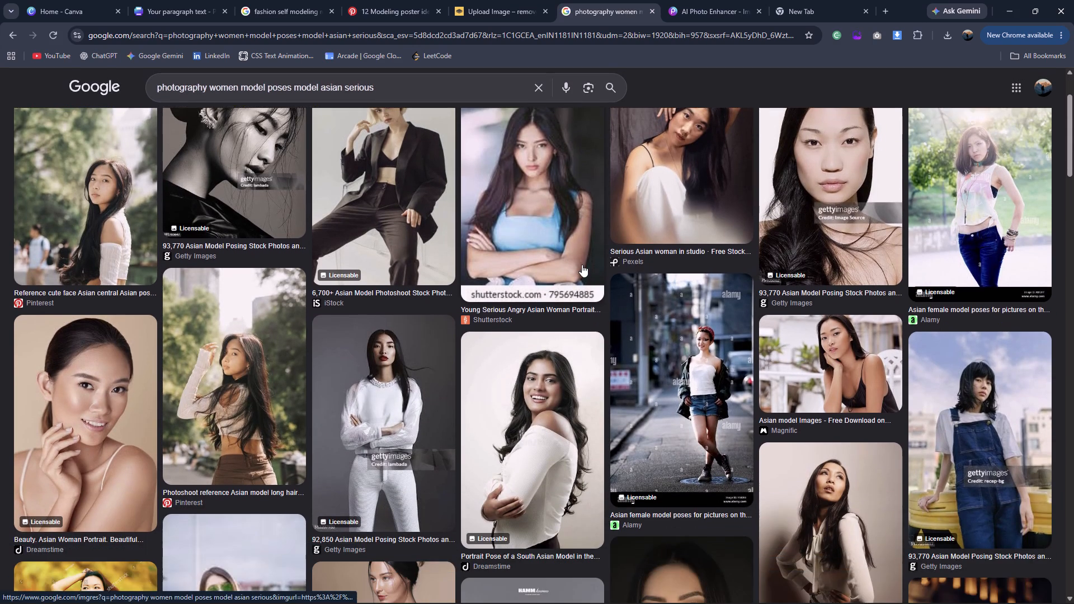
pyautogui.scroll(-6, 582, 269)
pyautogui.scroll(10, 581, 262)
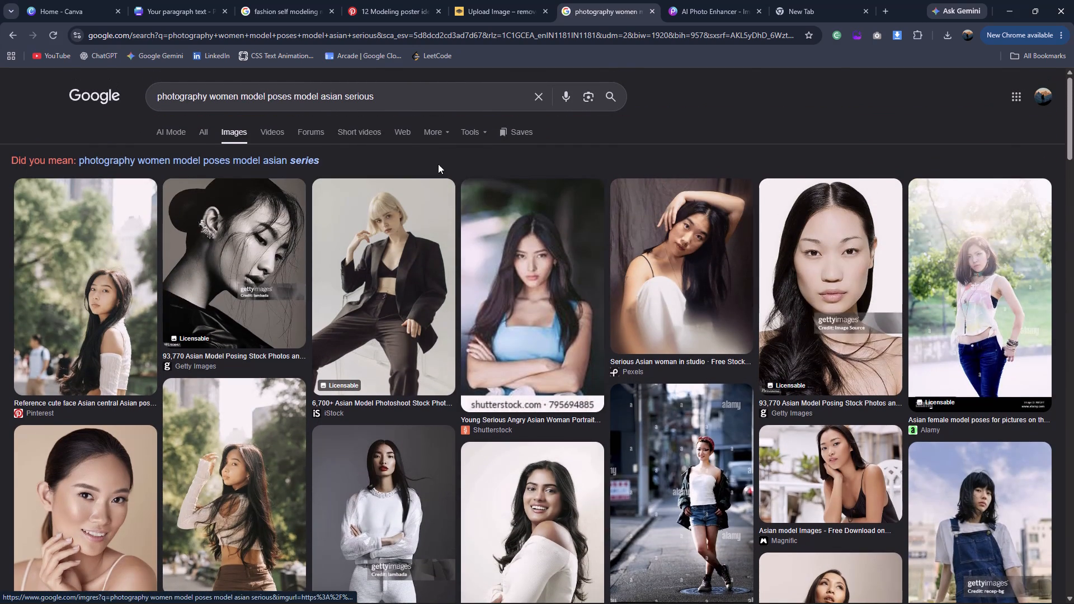
# Change the image search to "photography women model poses model asian nonchalant" and look through the results for a suitable portrait.
pyautogui.click(394, 94)
pyautogui.doubleClick(365, 92)
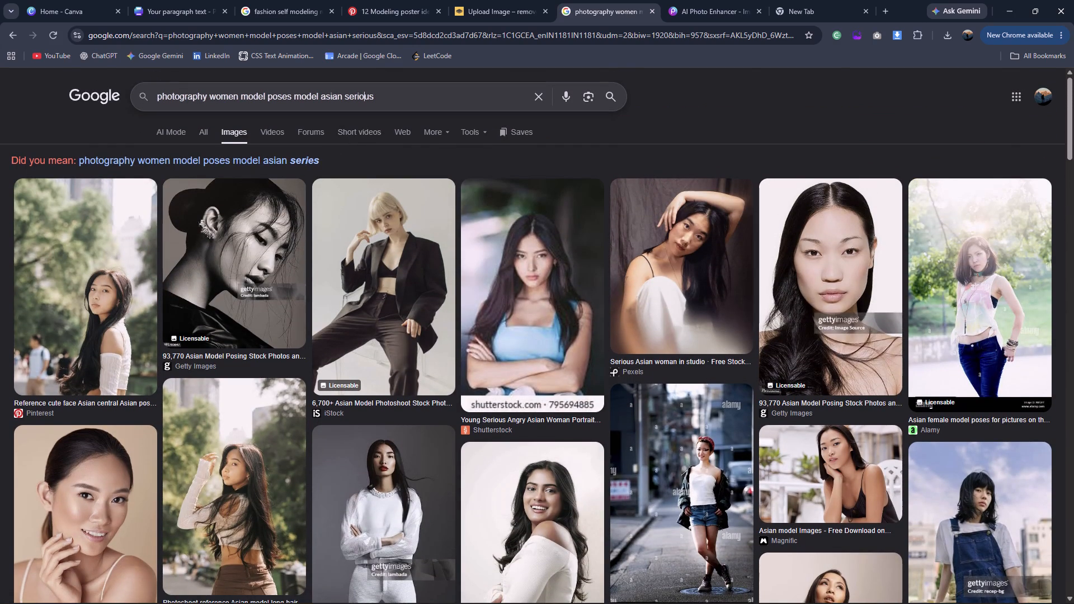
pyautogui.write('noncha')
pyautogui.write('la')
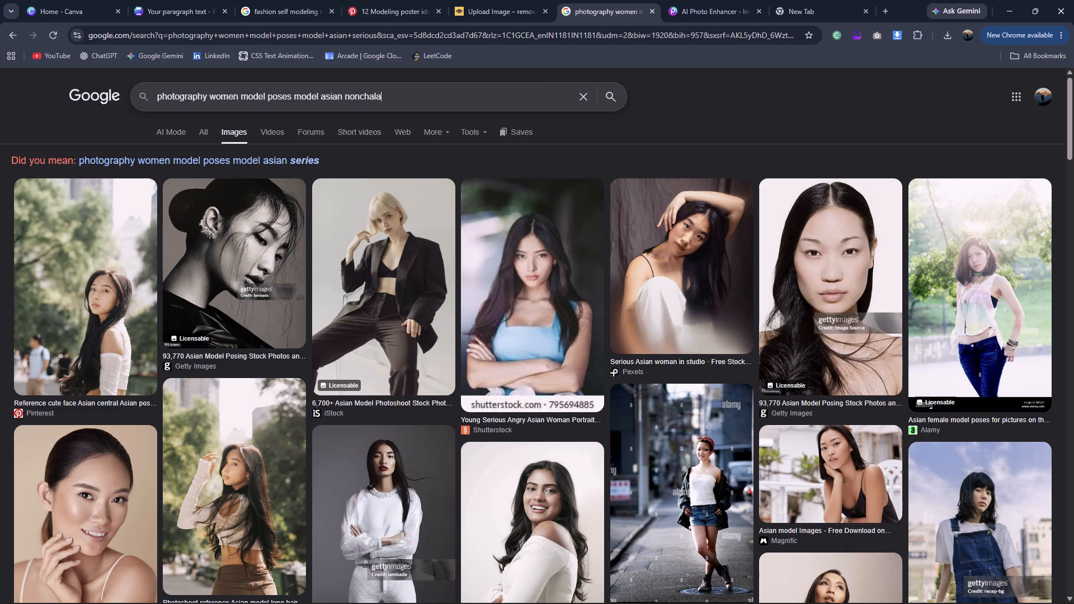
pyautogui.write('nt')
pyautogui.press('Return')
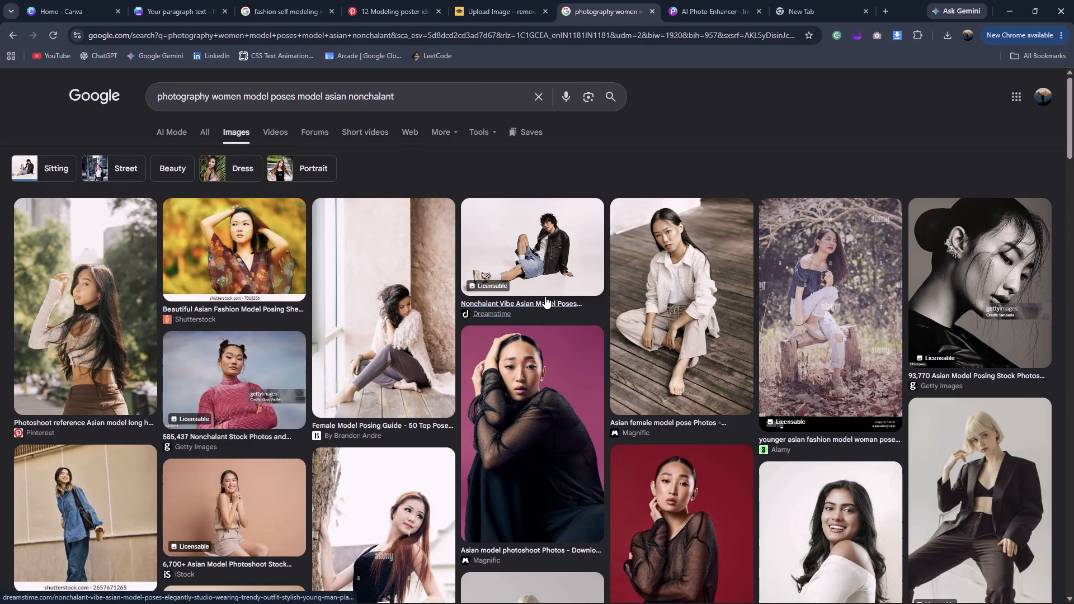
pyautogui.scroll(-3, 623, 348)
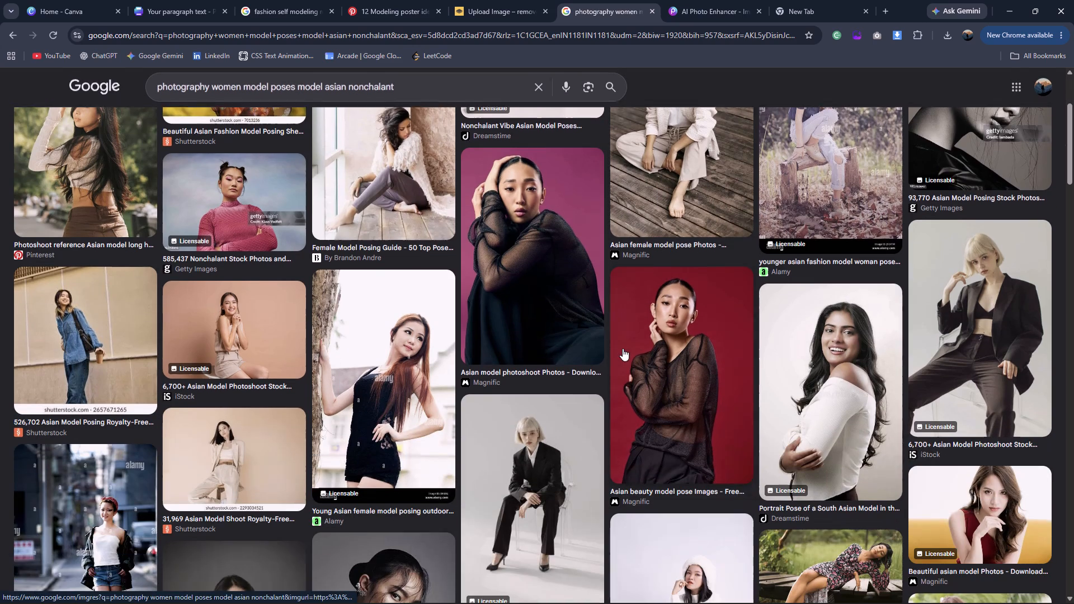
pyautogui.scroll(-5, 623, 348)
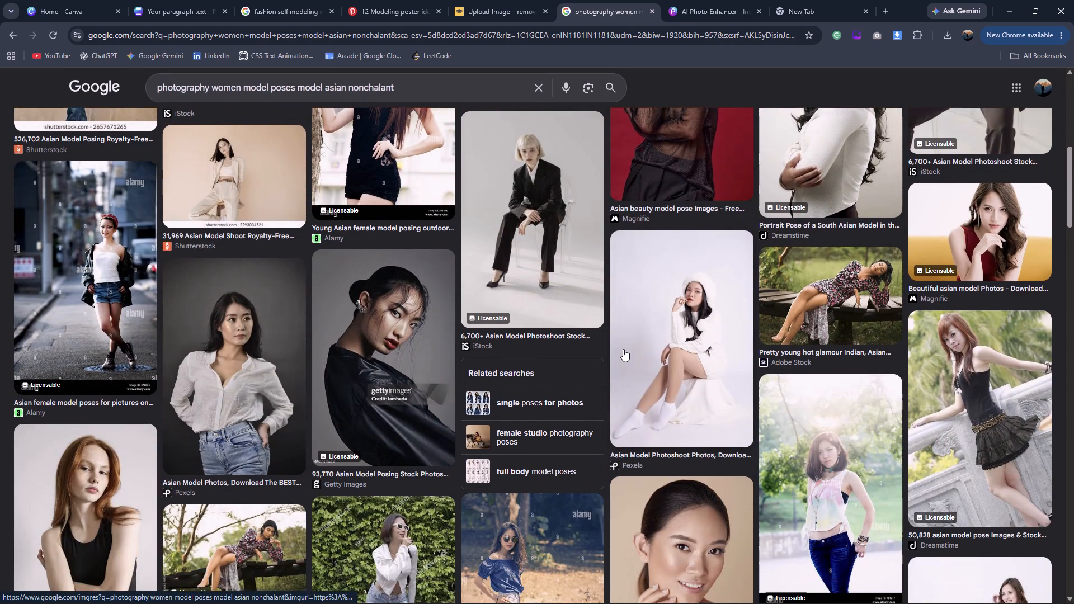
pyautogui.scroll(-2, 623, 349)
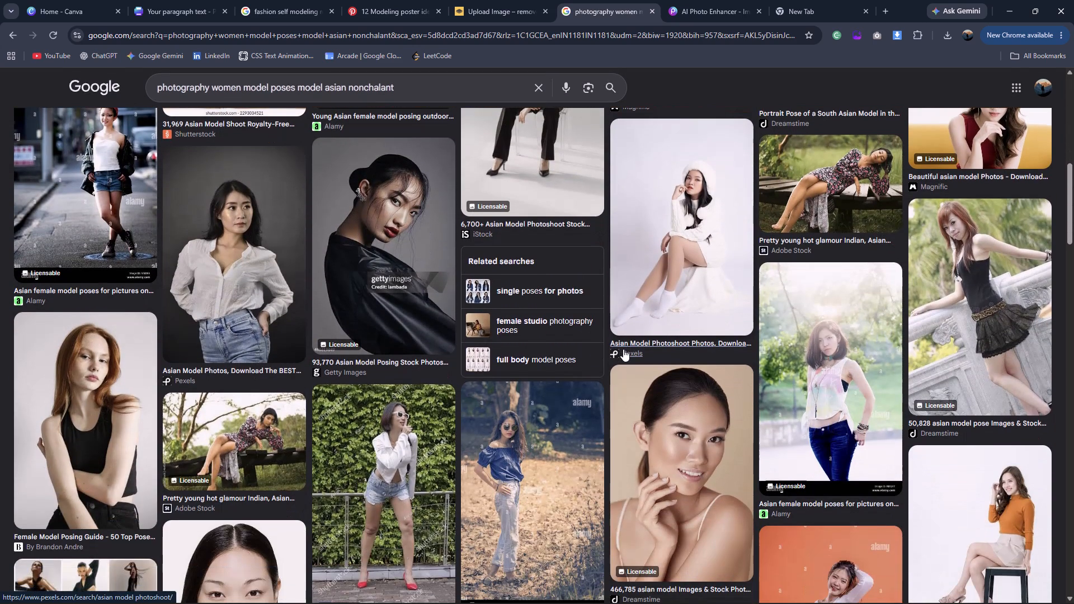
pyautogui.scroll(6, 606, 350)
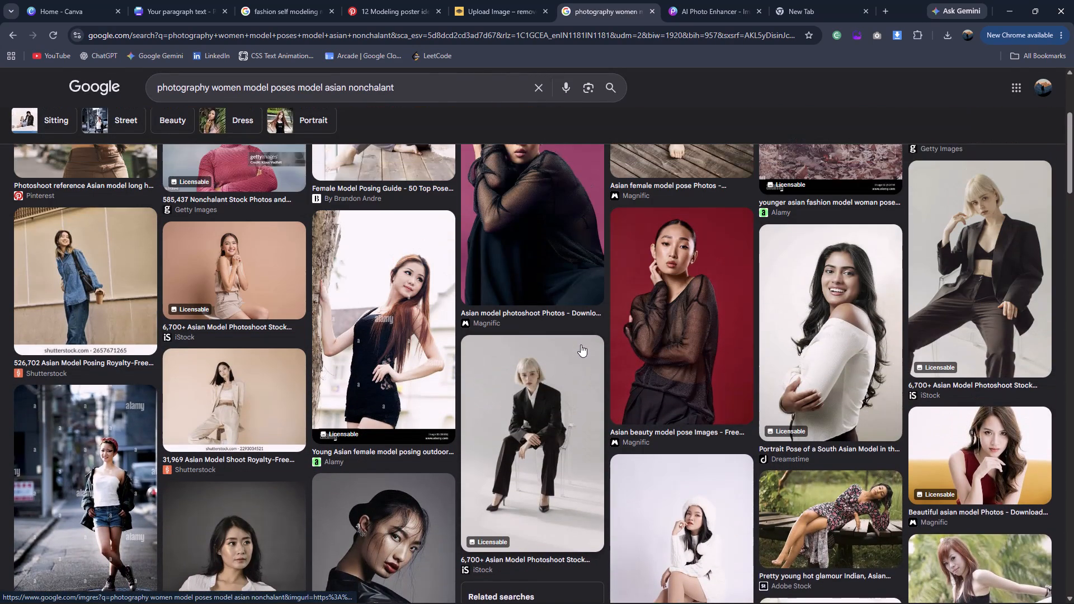
# Return to the "asian serious" image results and look through them for a striking model portrait.
pyautogui.click(0, 39)
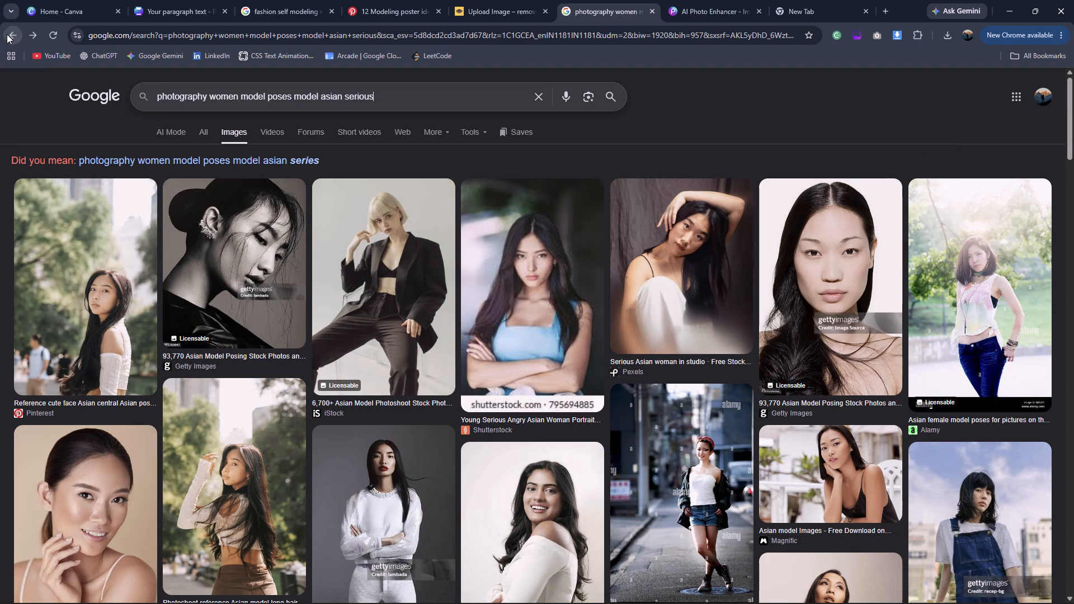
pyautogui.scroll(-7, 324, 224)
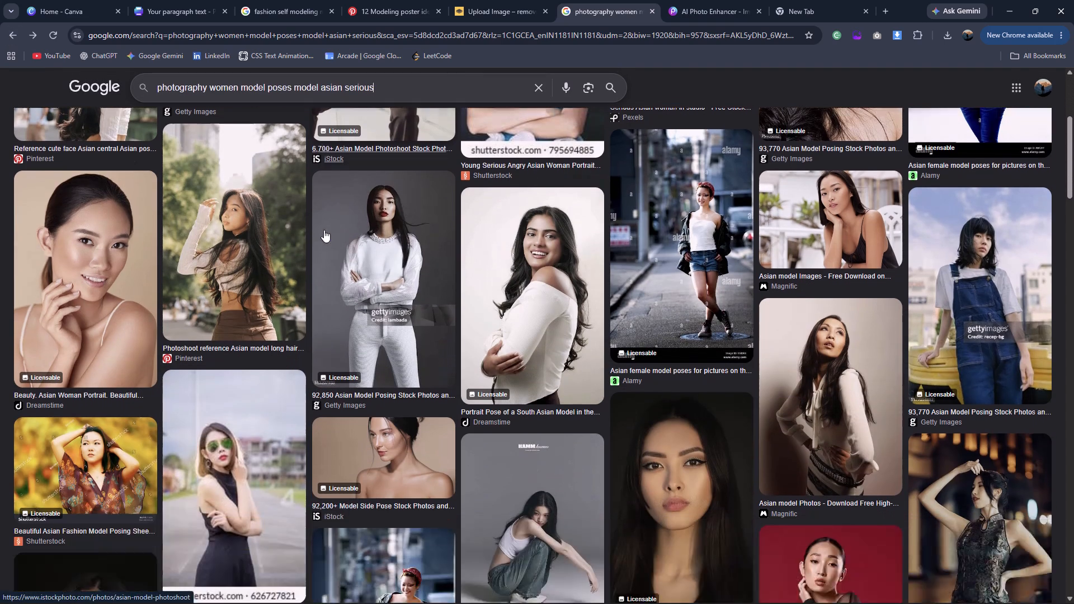
pyautogui.scroll(-3, 338, 249)
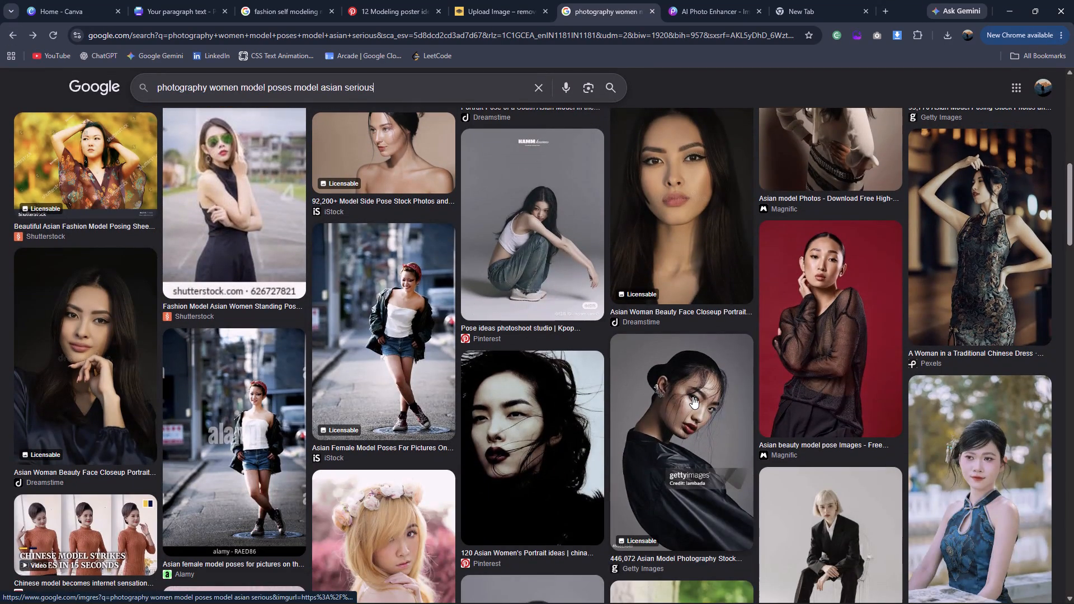
pyautogui.scroll(-9, 693, 397)
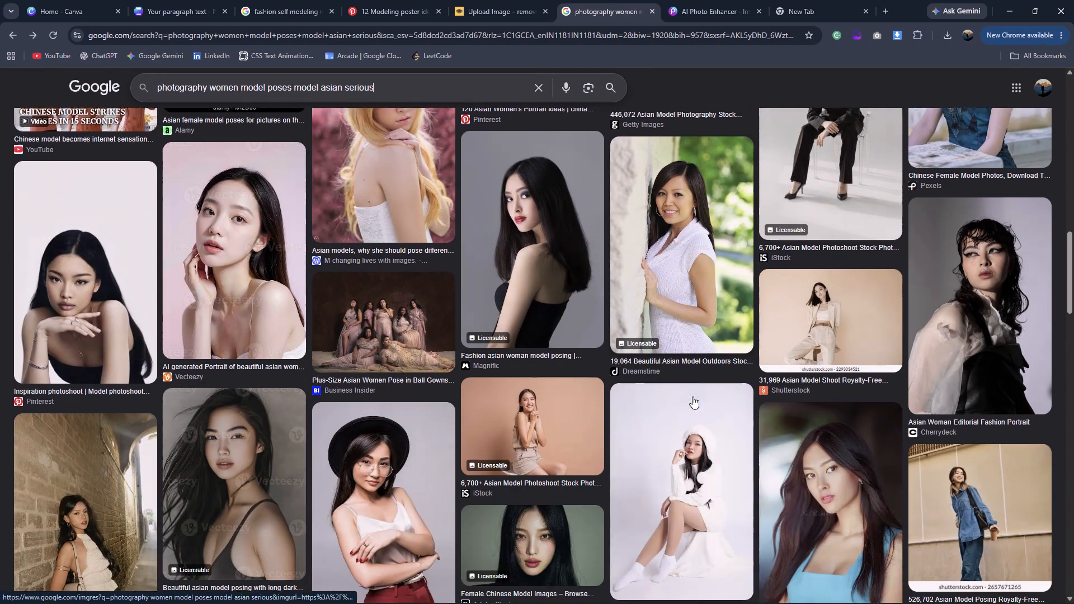
pyautogui.scroll(-4, 219, 284)
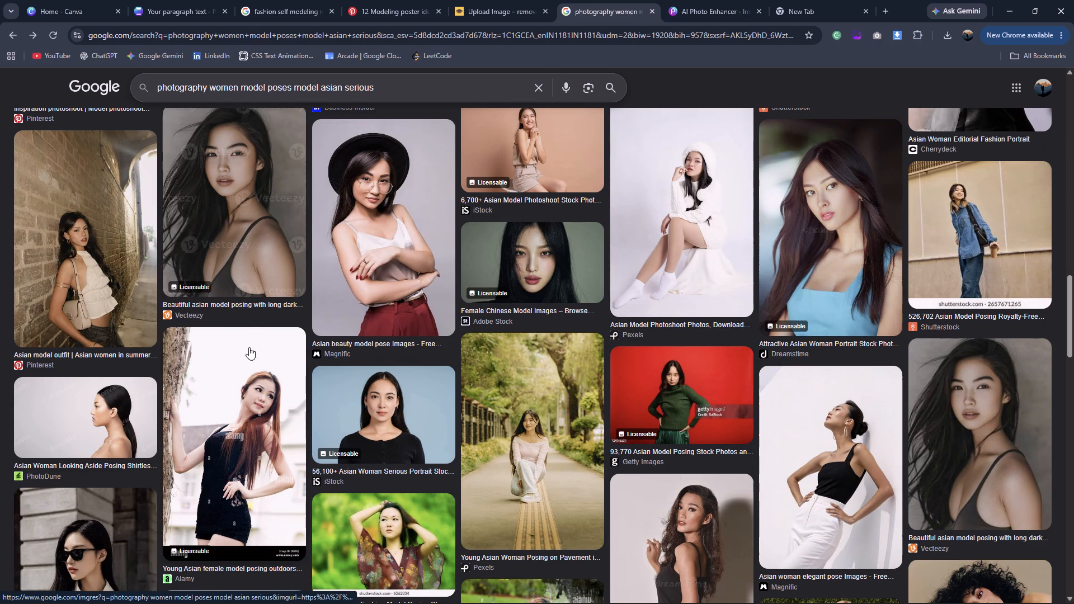
pyautogui.scroll(-9, 372, 333)
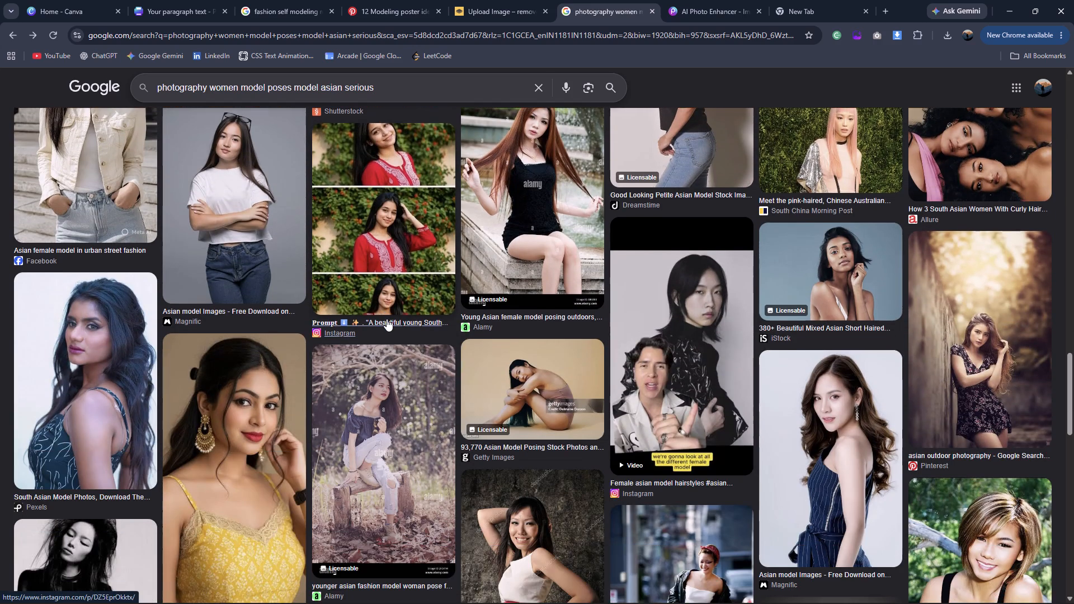
pyautogui.scroll(-2, 387, 319)
pyautogui.scroll(18, 479, 315)
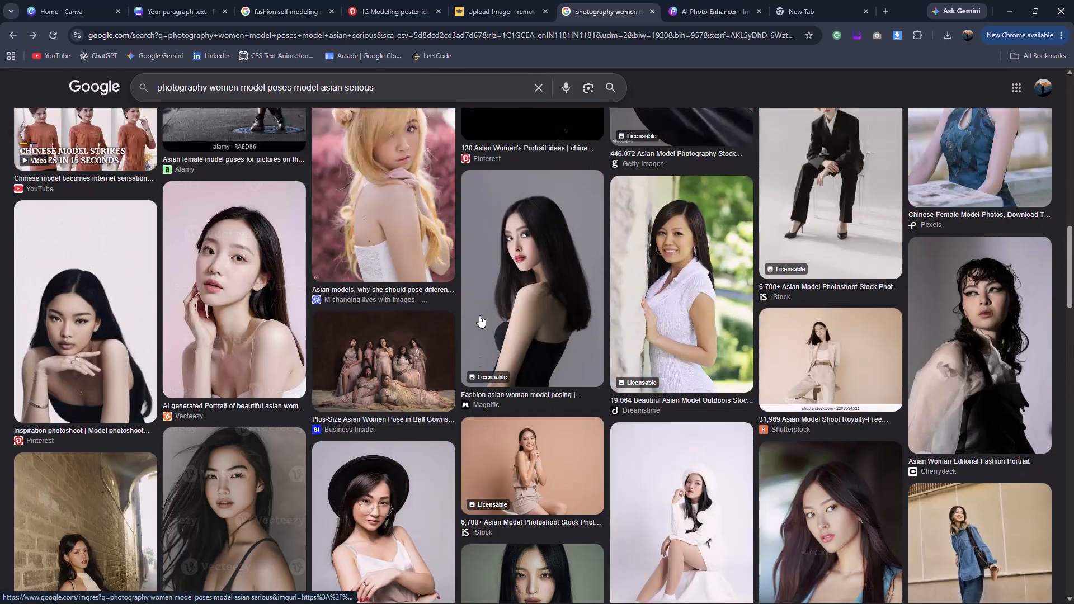
pyautogui.scroll(20, 479, 315)
pyautogui.scroll(1, 479, 315)
pyautogui.scroll(-11, 479, 354)
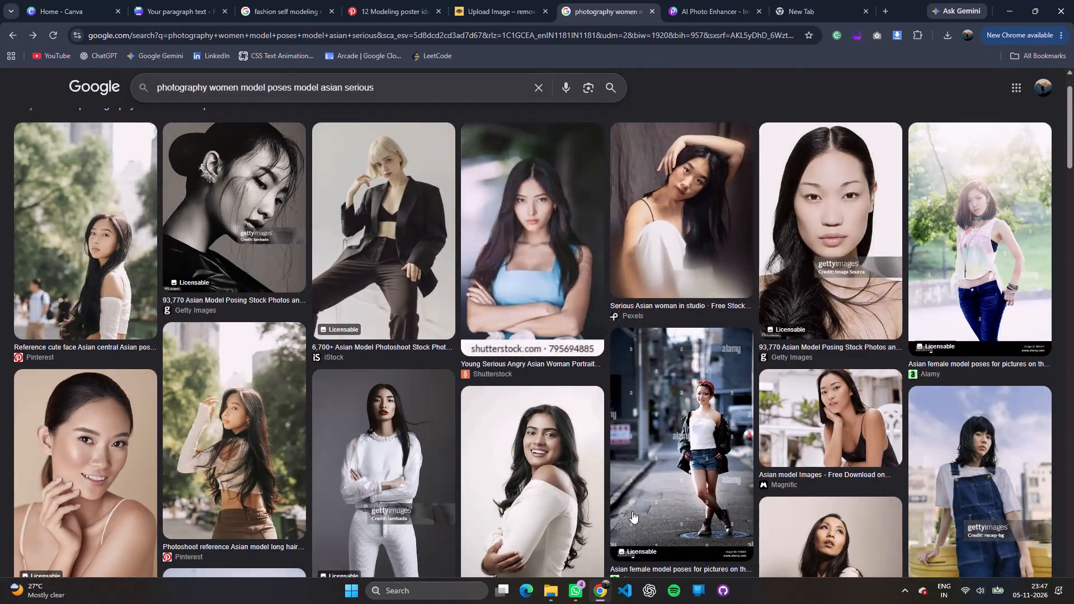
pyautogui.scroll(-8, 634, 515)
# Preview the "120 Asian Women's Portrait ideas" image and examine its related portraits.
pyautogui.click(566, 477)
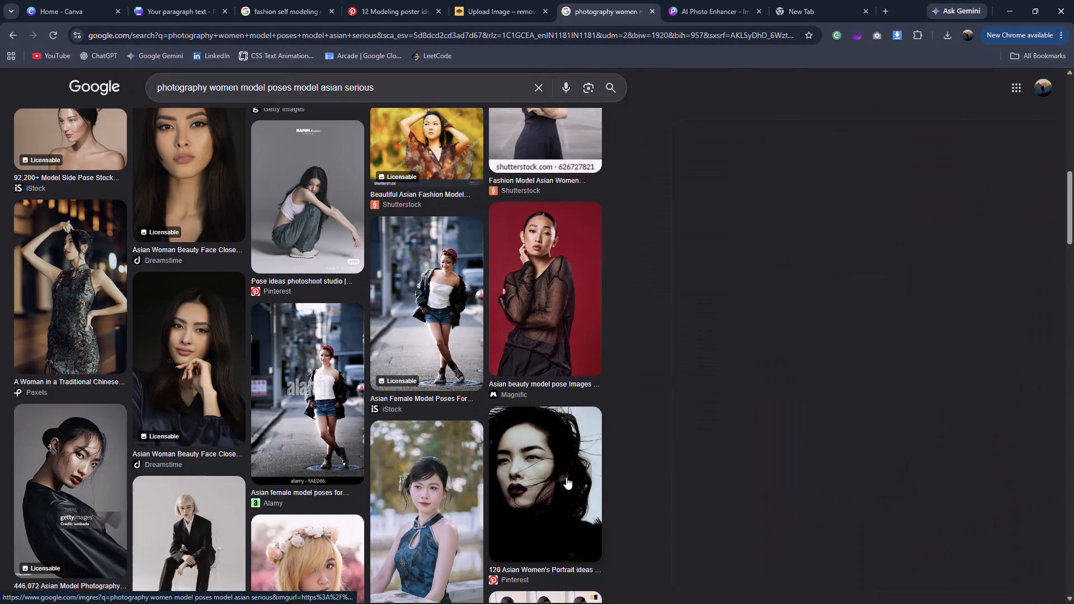
pyautogui.scroll(-5, 731, 392)
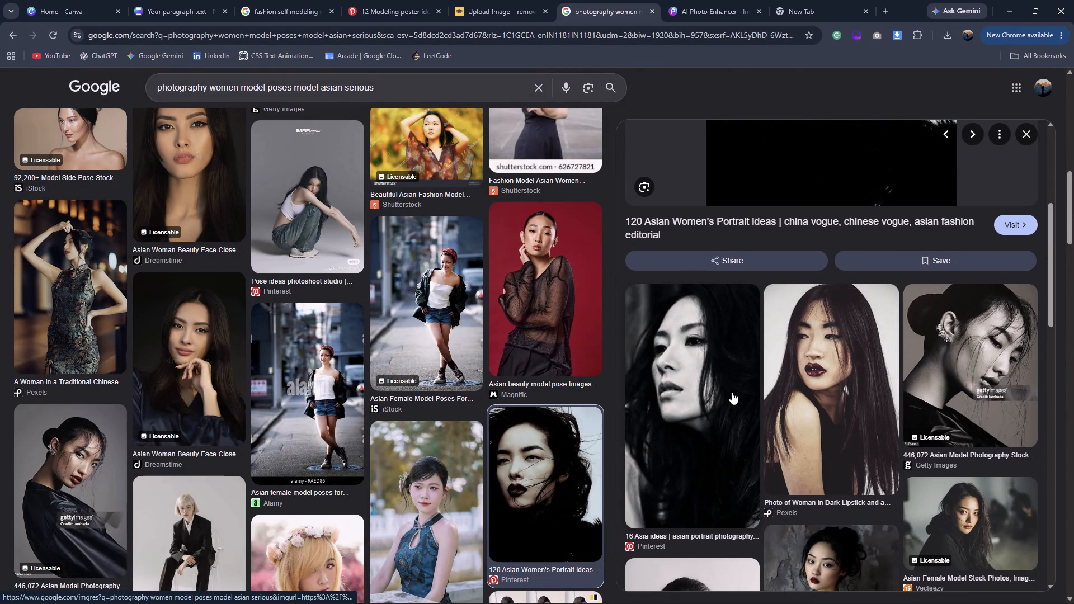
pyautogui.scroll(5, 732, 392)
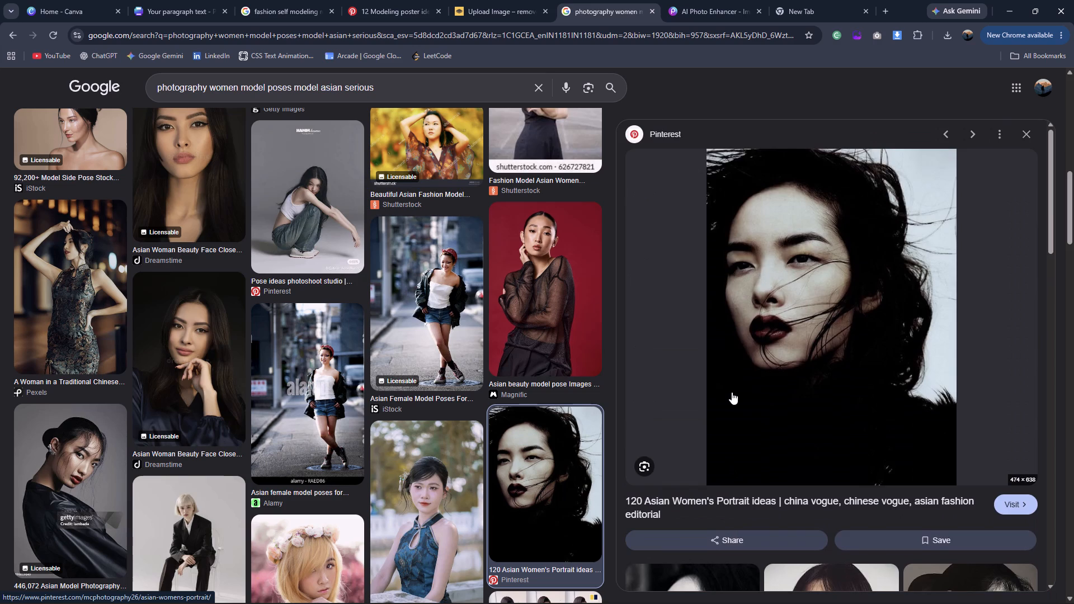
pyautogui.scroll(-11, 732, 392)
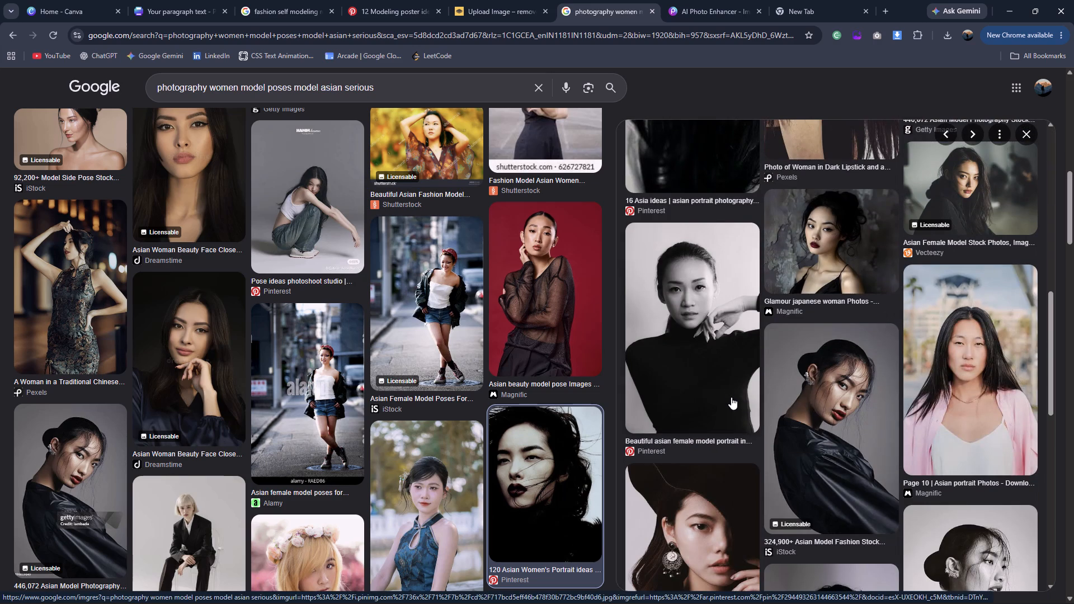
# Open the related "Beautiful asian female model portrait in black and white" image and save it as a PNG.
pyautogui.click(728, 391)
pyautogui.scroll(-6, 728, 391)
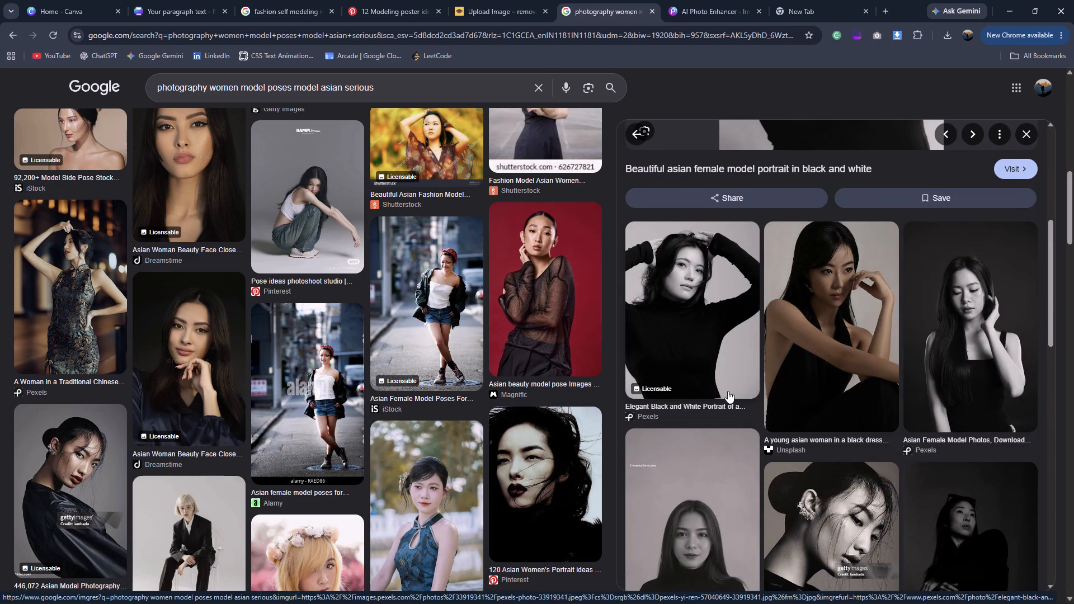
pyautogui.scroll(3, 728, 391)
pyautogui.scroll(-7, 728, 391)
pyautogui.scroll(12, 728, 391)
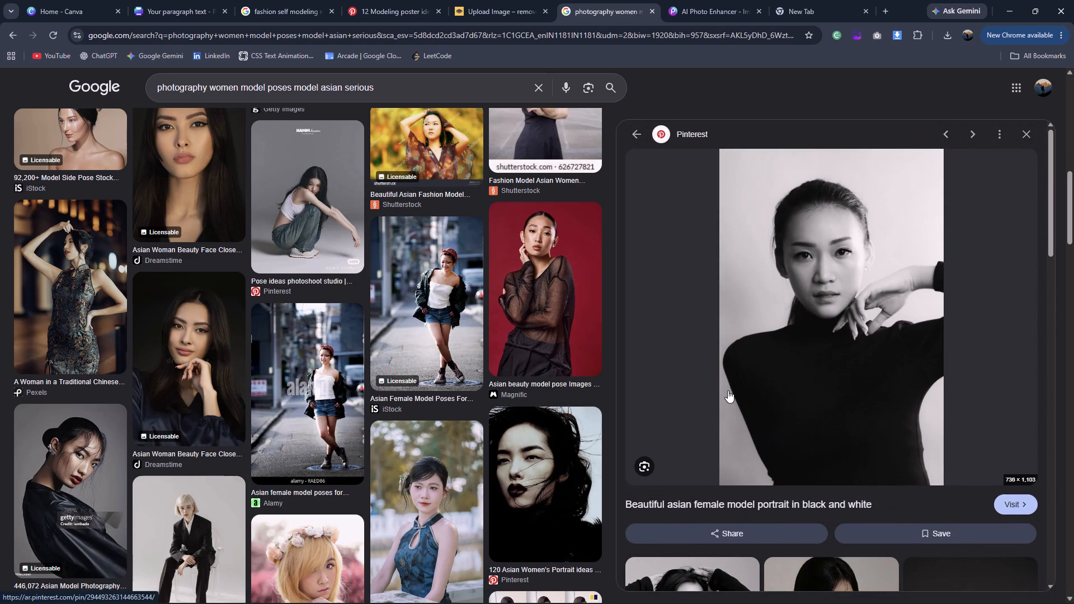
pyautogui.moveTo(772, 369); pyautogui.dragTo(759, 379, button='right')
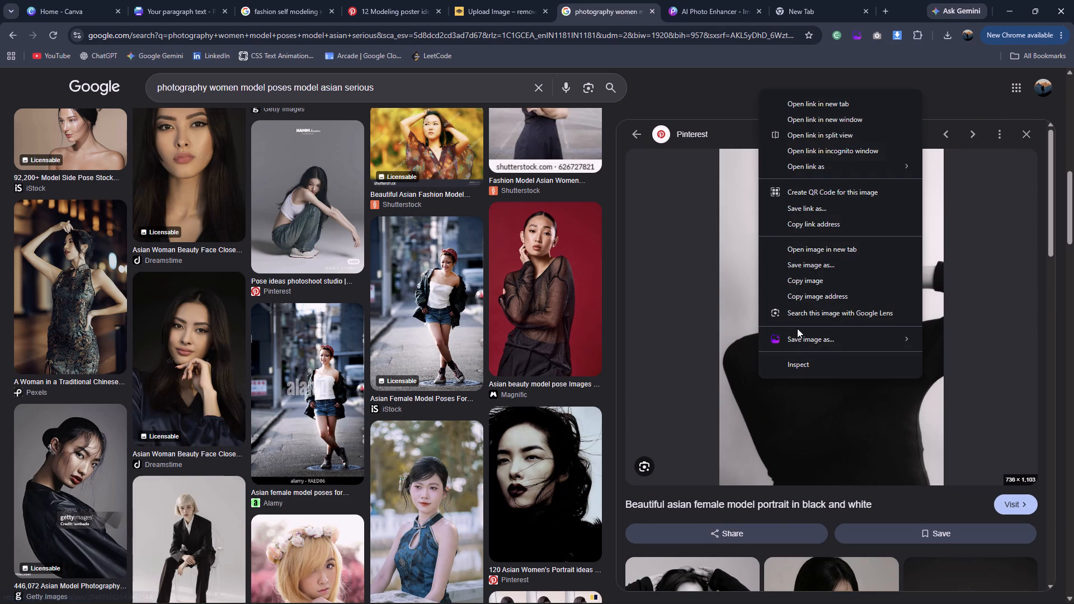
pyautogui.click(937, 349)
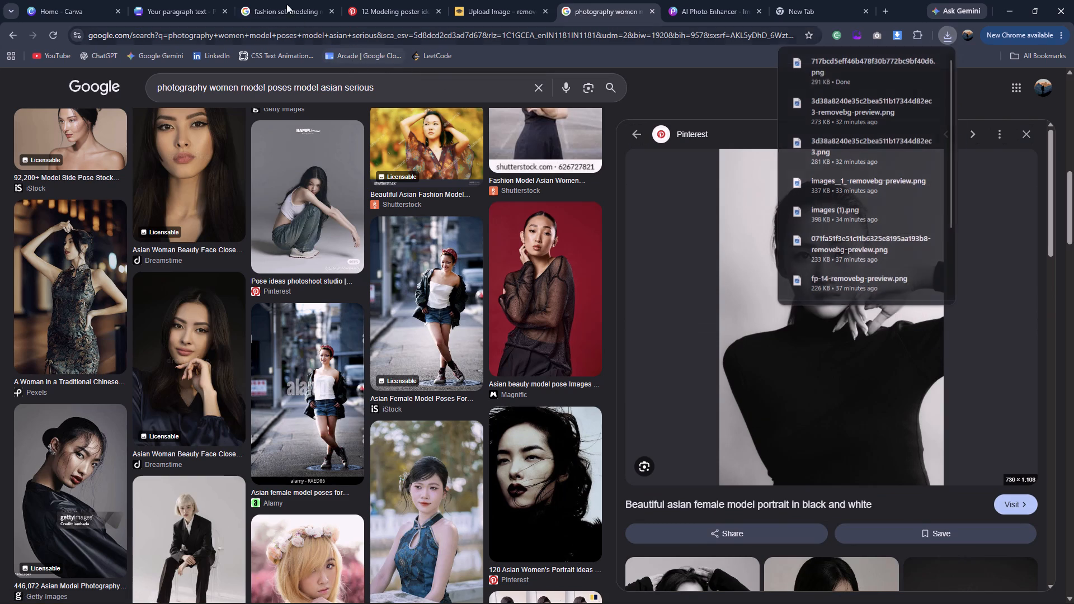
# Switch to remove.bg and upload the newly downloaded black-and-white portrait for background removal, closing the file dialog.
pyautogui.click(449, 0)
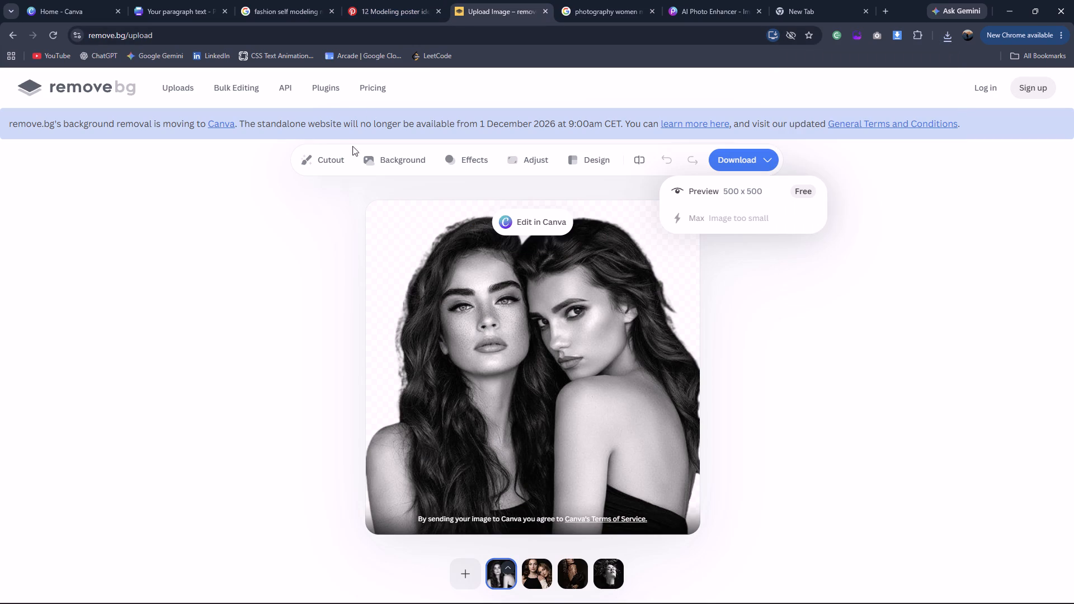
pyautogui.click(457, 574)
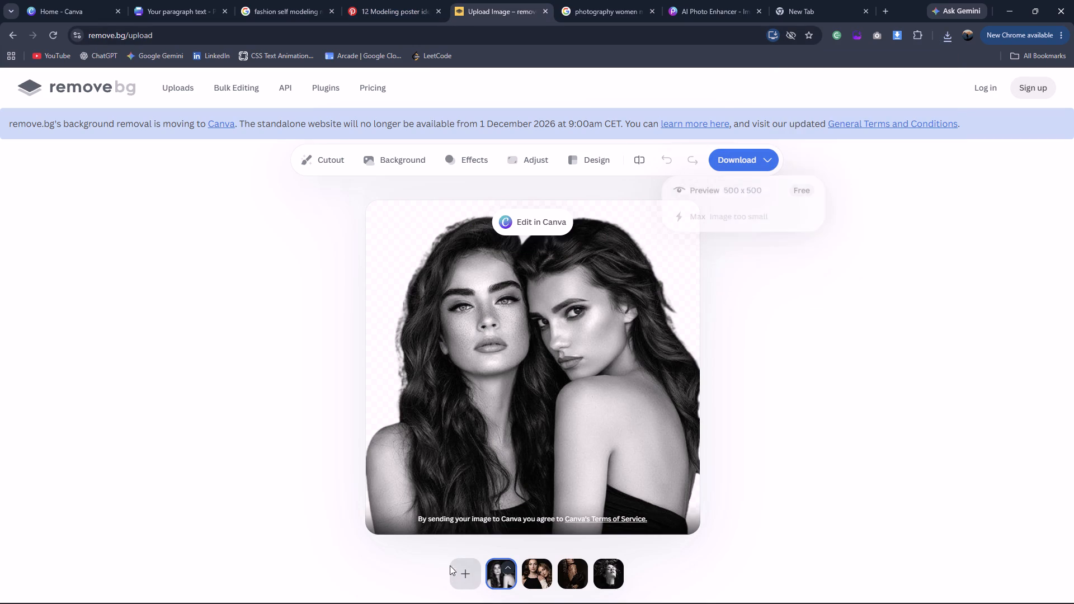
pyautogui.moveTo(159, 107); pyautogui.dragTo(675, 289)
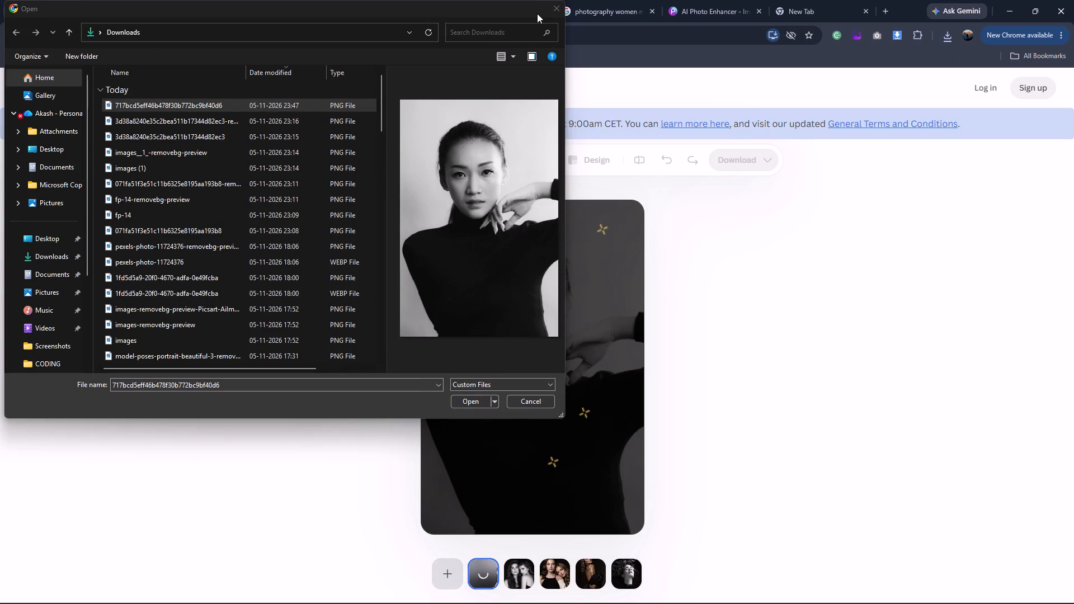
pyautogui.click(558, 5)
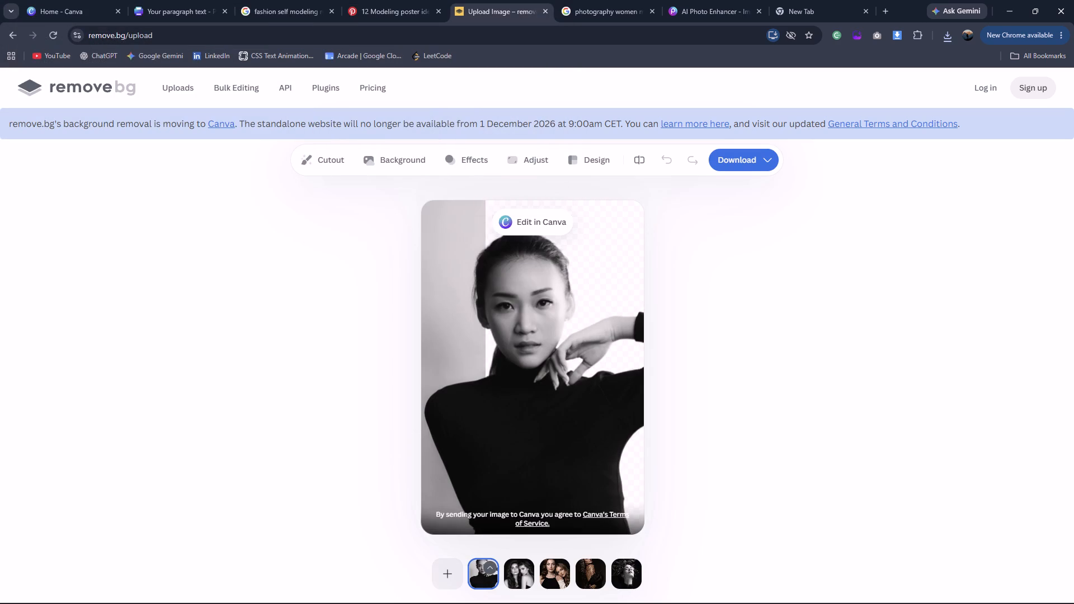
# Download the free 408 x 612 preview of the black-and-white portrait cutout.
pyautogui.click(735, 166)
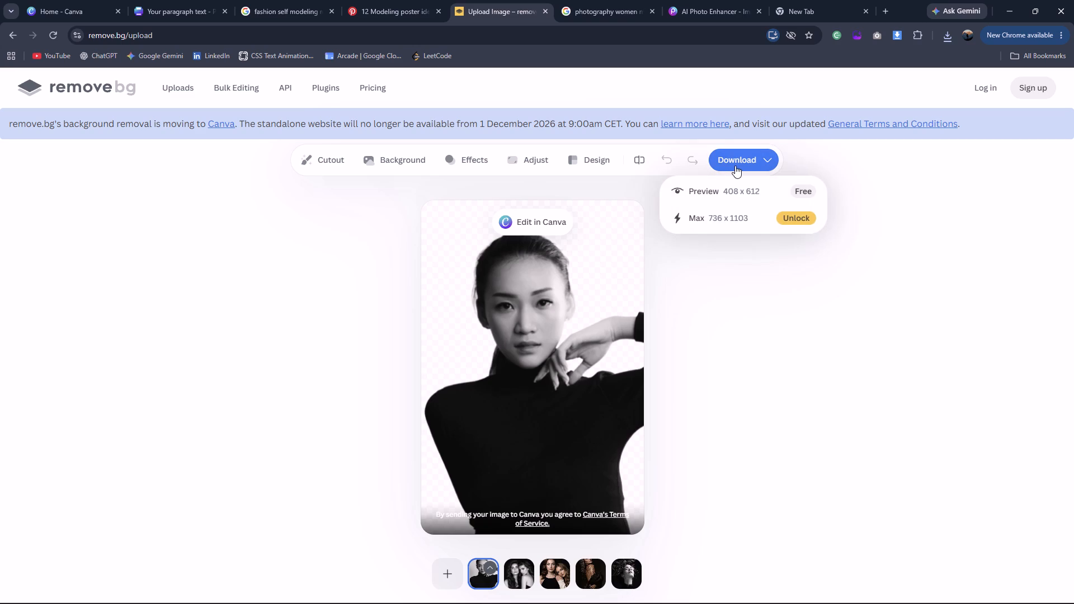
pyautogui.click(727, 182)
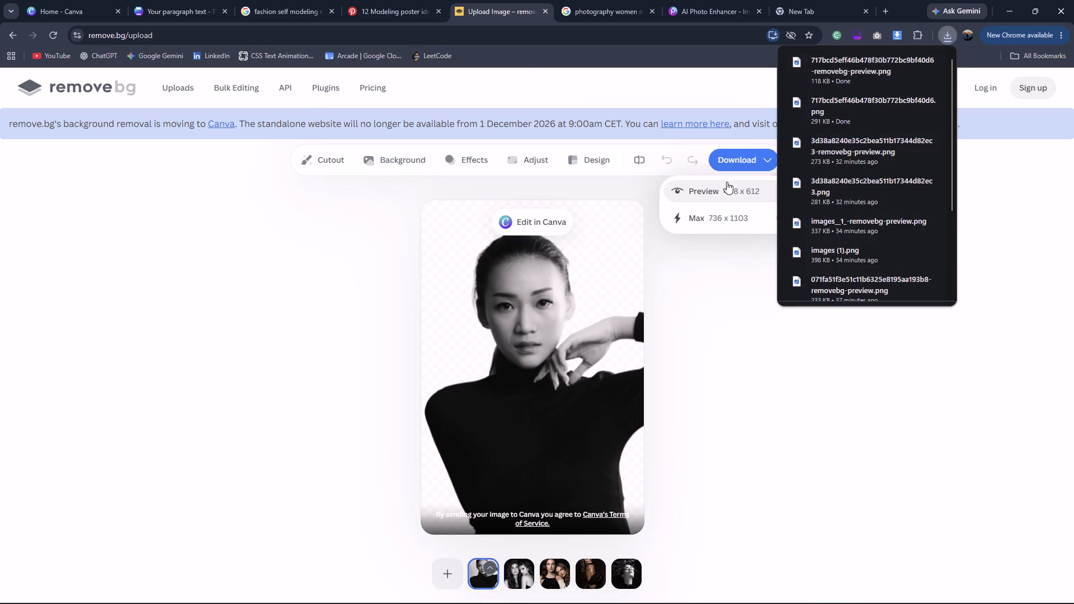
# Check the FRANCOIS reference poster, switch to the Canva poster design and add a new page after page 18.
pyautogui.click(281, 0)
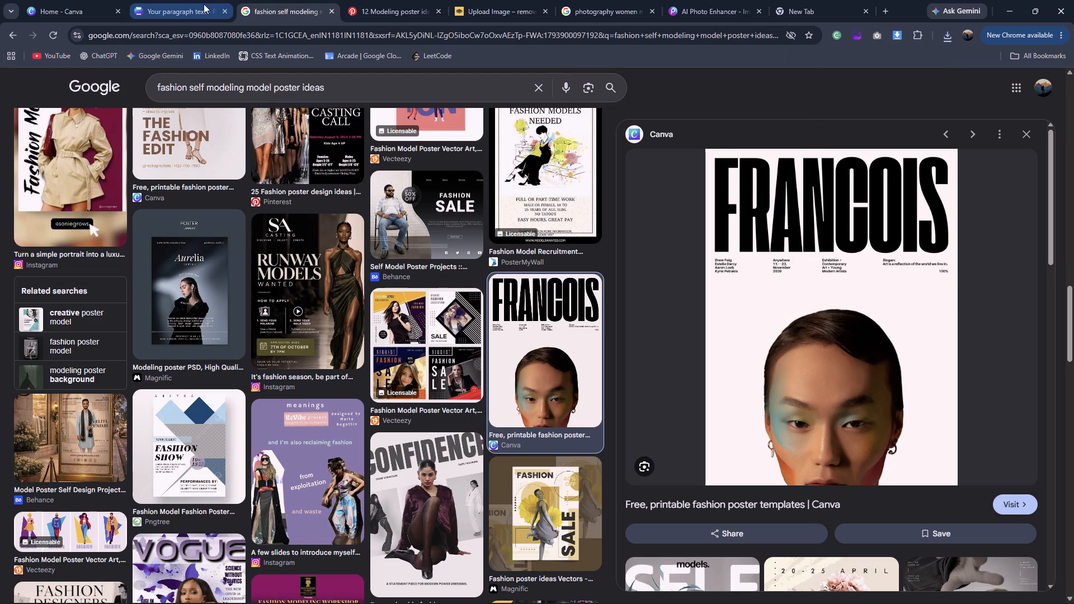
pyautogui.click(204, 4)
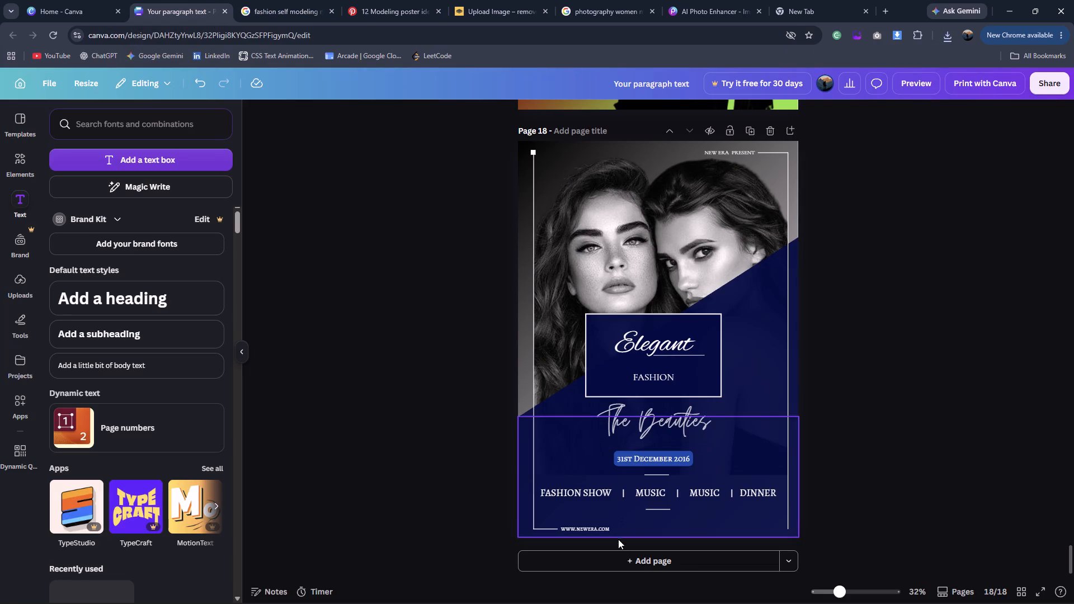
pyautogui.click(612, 555)
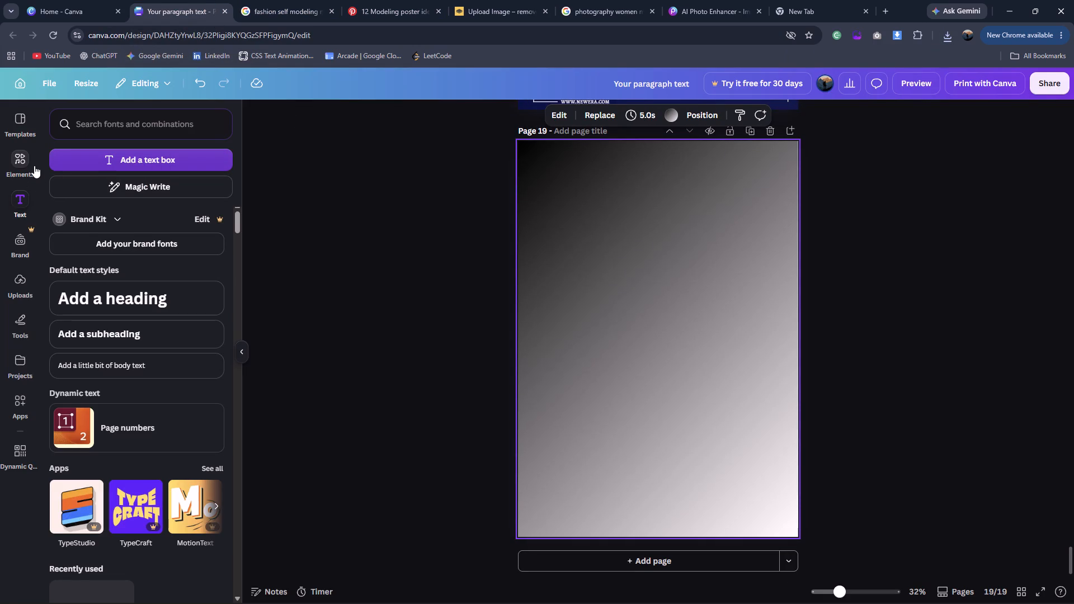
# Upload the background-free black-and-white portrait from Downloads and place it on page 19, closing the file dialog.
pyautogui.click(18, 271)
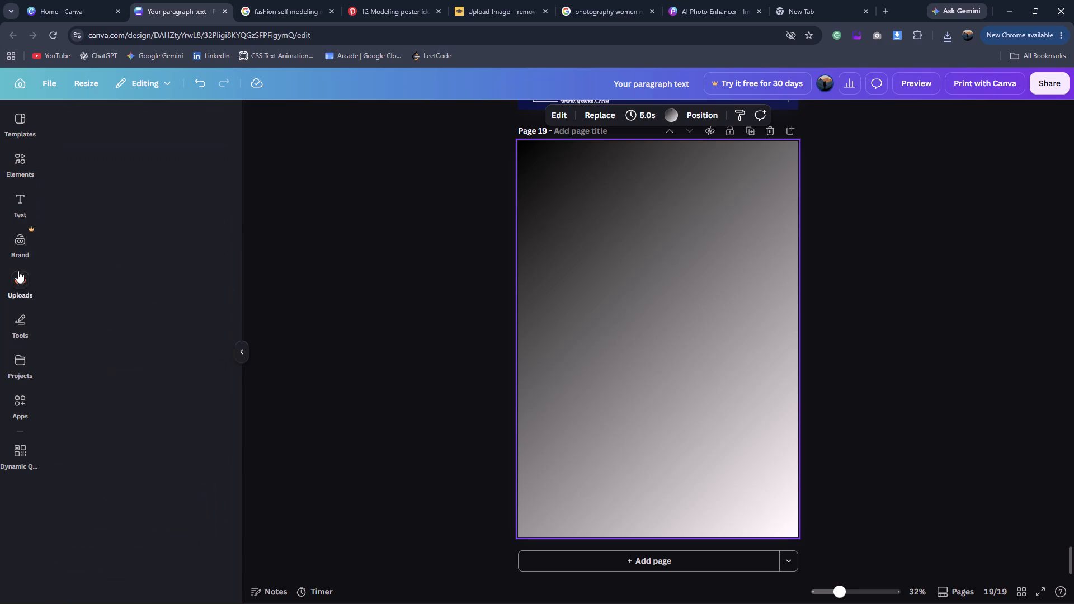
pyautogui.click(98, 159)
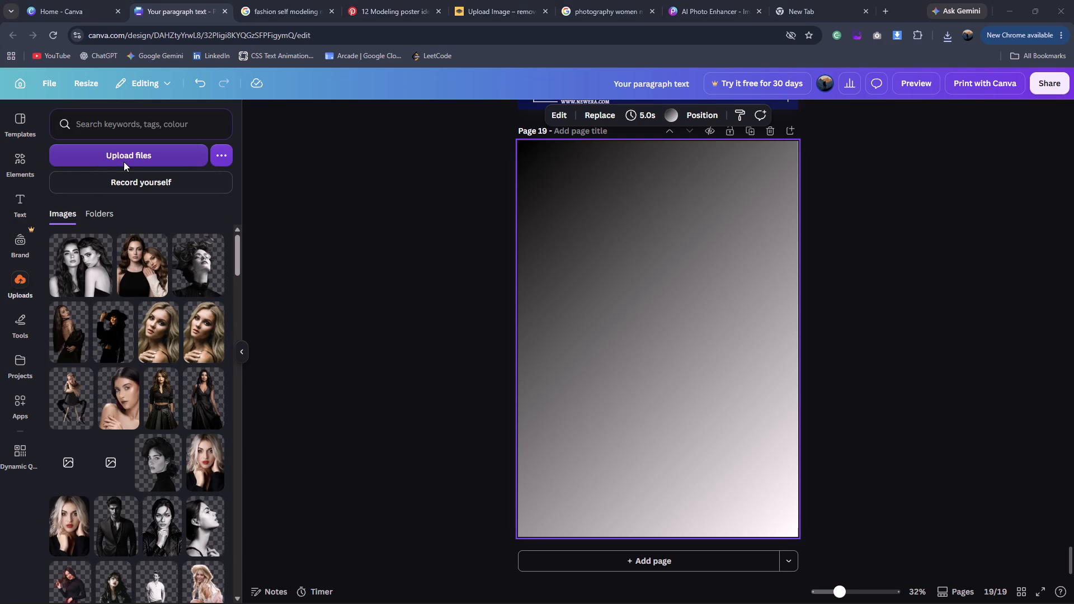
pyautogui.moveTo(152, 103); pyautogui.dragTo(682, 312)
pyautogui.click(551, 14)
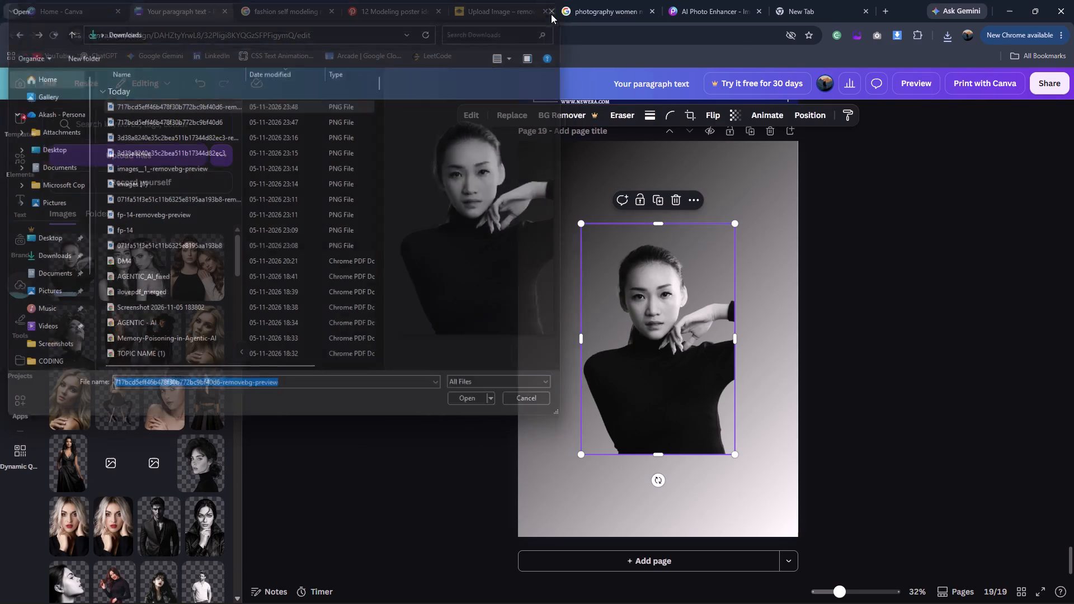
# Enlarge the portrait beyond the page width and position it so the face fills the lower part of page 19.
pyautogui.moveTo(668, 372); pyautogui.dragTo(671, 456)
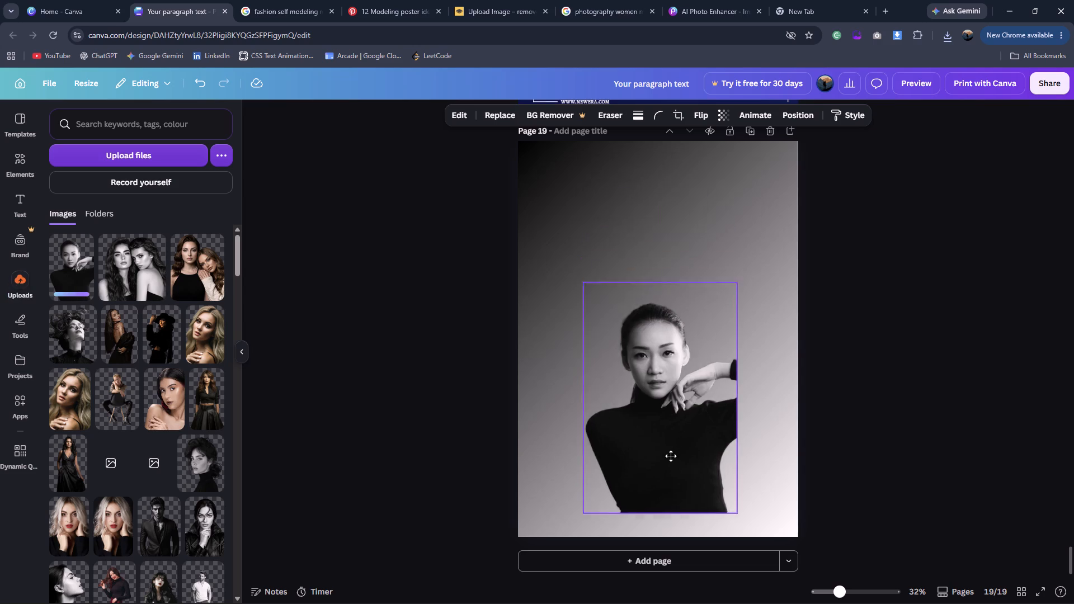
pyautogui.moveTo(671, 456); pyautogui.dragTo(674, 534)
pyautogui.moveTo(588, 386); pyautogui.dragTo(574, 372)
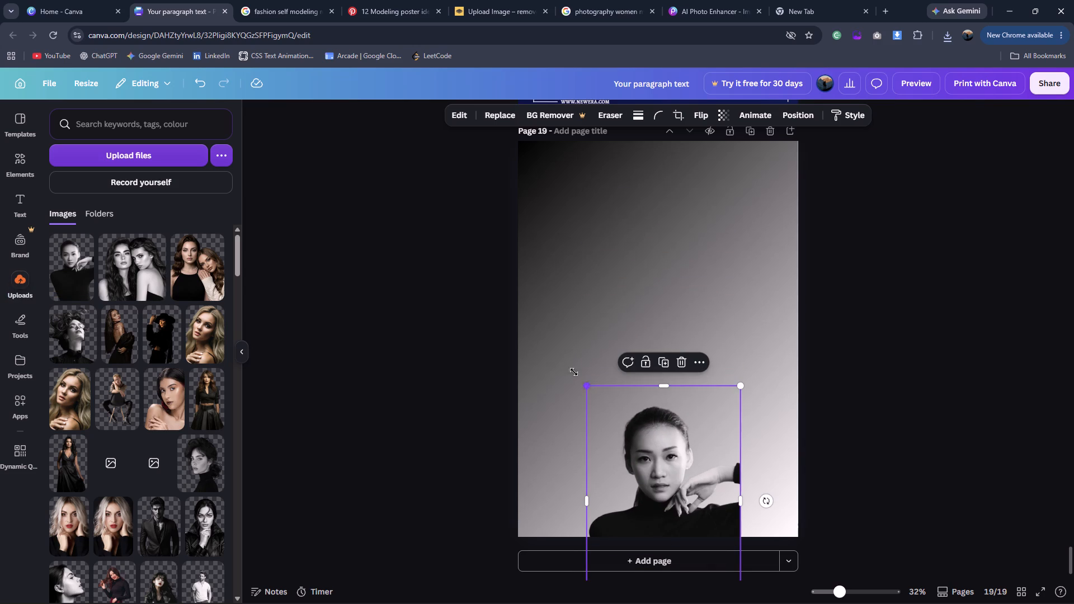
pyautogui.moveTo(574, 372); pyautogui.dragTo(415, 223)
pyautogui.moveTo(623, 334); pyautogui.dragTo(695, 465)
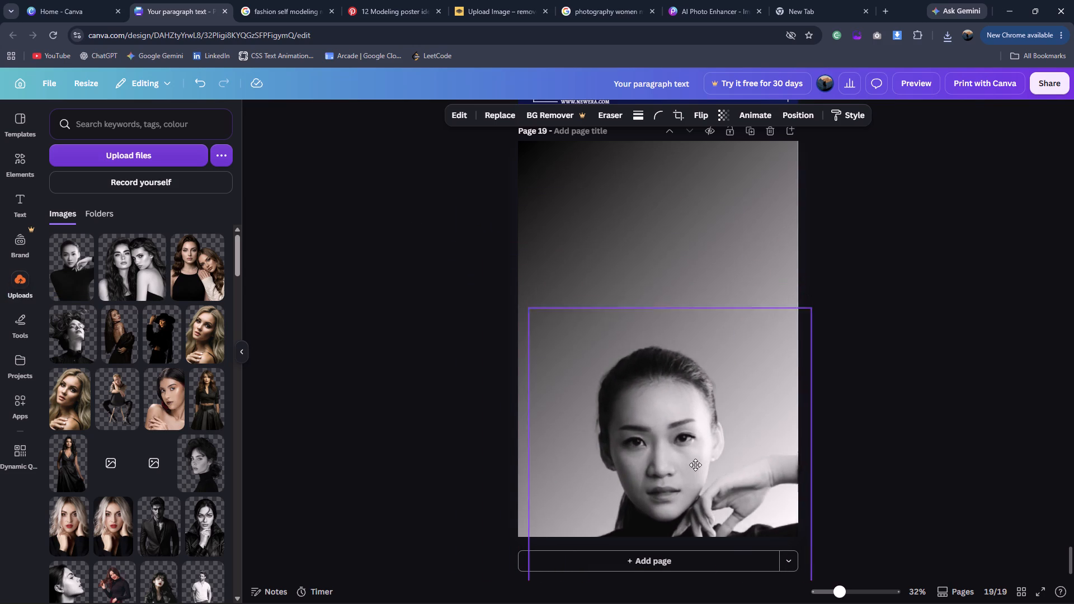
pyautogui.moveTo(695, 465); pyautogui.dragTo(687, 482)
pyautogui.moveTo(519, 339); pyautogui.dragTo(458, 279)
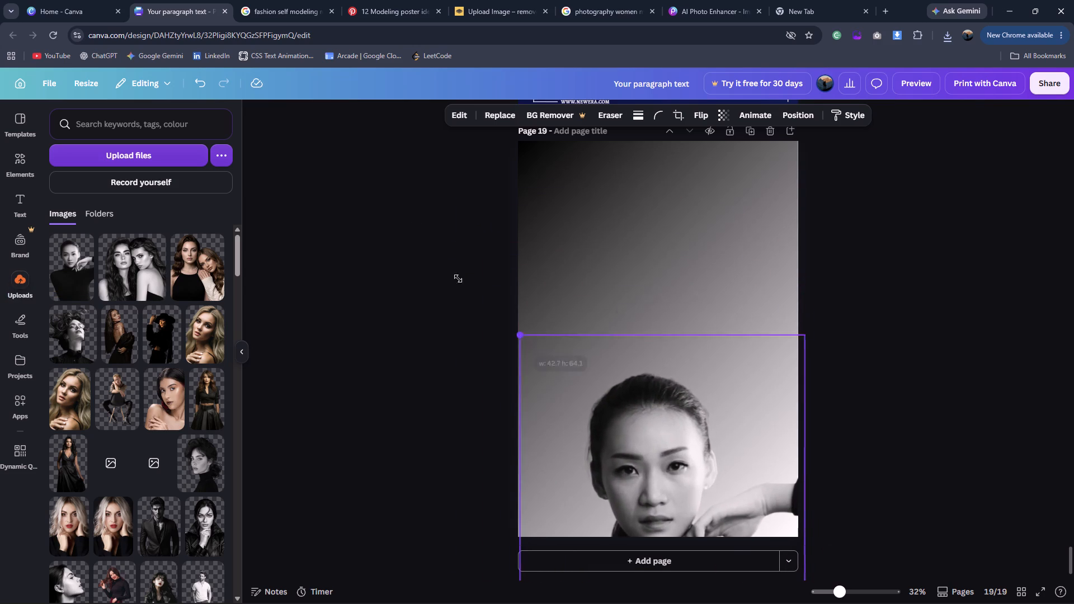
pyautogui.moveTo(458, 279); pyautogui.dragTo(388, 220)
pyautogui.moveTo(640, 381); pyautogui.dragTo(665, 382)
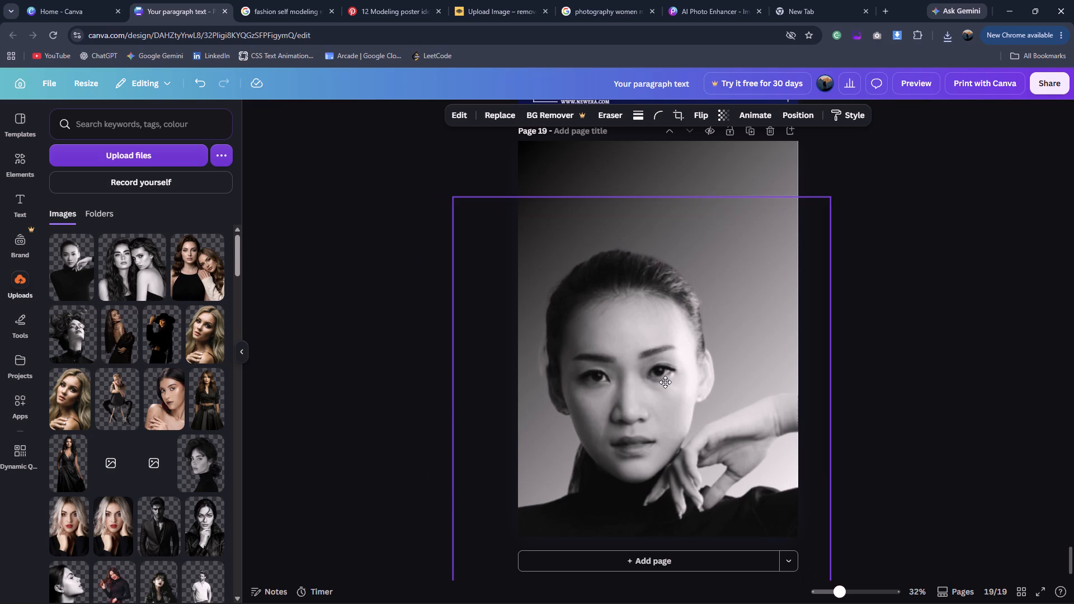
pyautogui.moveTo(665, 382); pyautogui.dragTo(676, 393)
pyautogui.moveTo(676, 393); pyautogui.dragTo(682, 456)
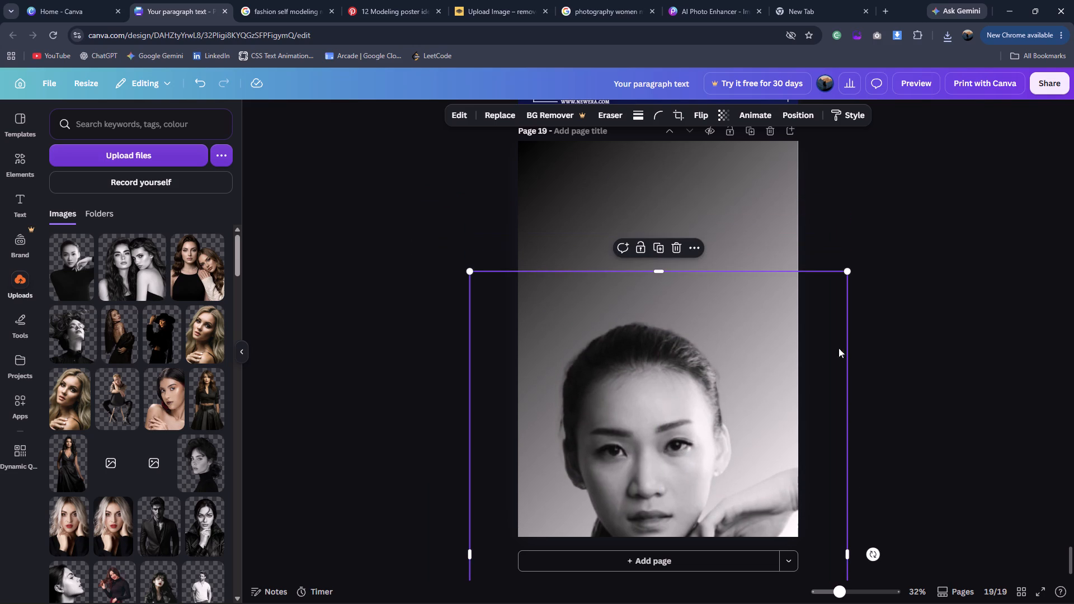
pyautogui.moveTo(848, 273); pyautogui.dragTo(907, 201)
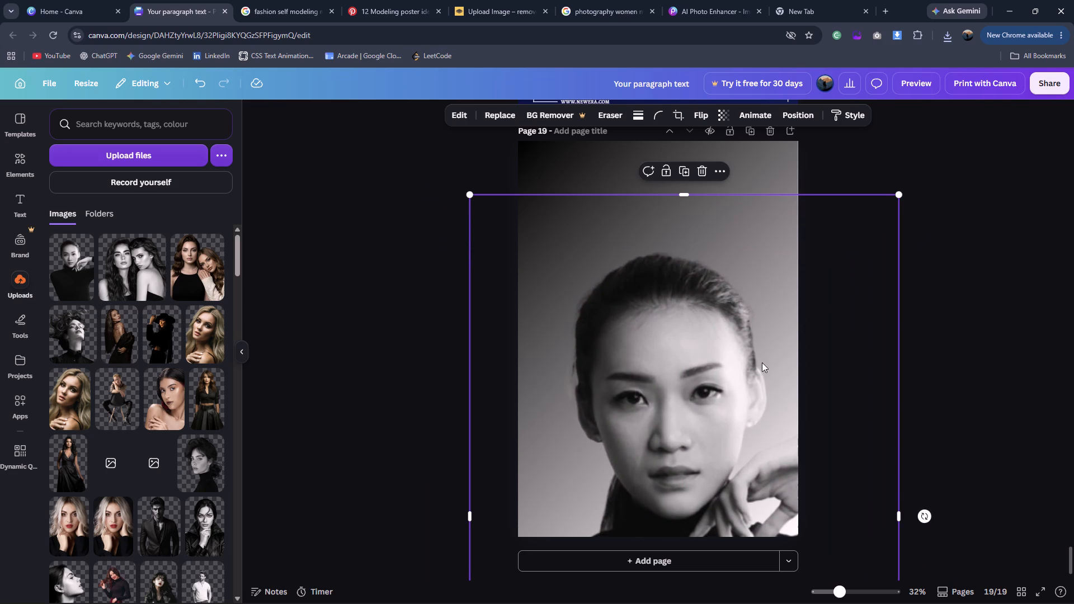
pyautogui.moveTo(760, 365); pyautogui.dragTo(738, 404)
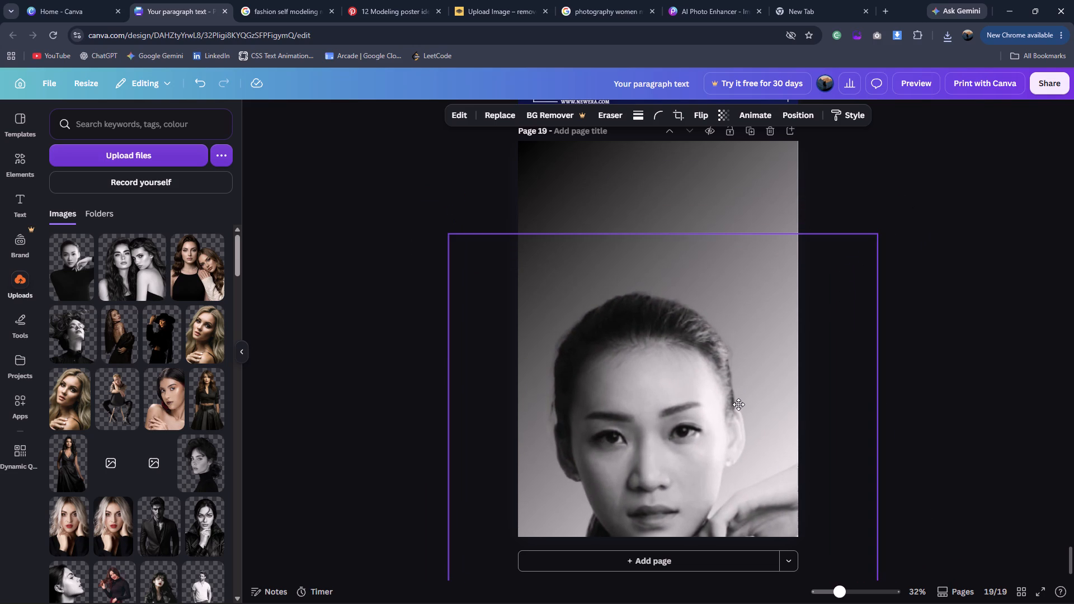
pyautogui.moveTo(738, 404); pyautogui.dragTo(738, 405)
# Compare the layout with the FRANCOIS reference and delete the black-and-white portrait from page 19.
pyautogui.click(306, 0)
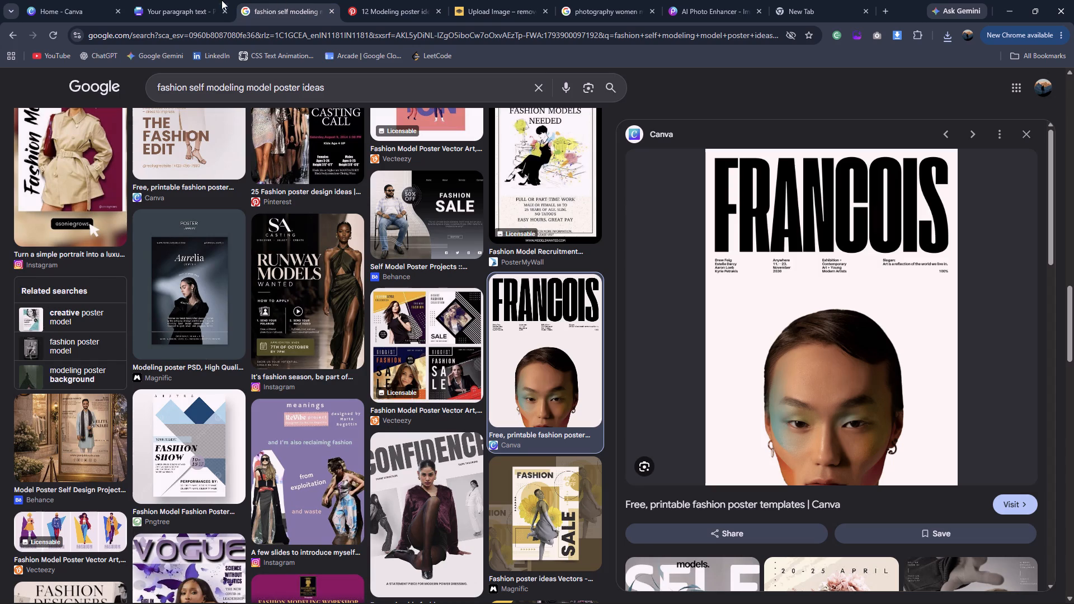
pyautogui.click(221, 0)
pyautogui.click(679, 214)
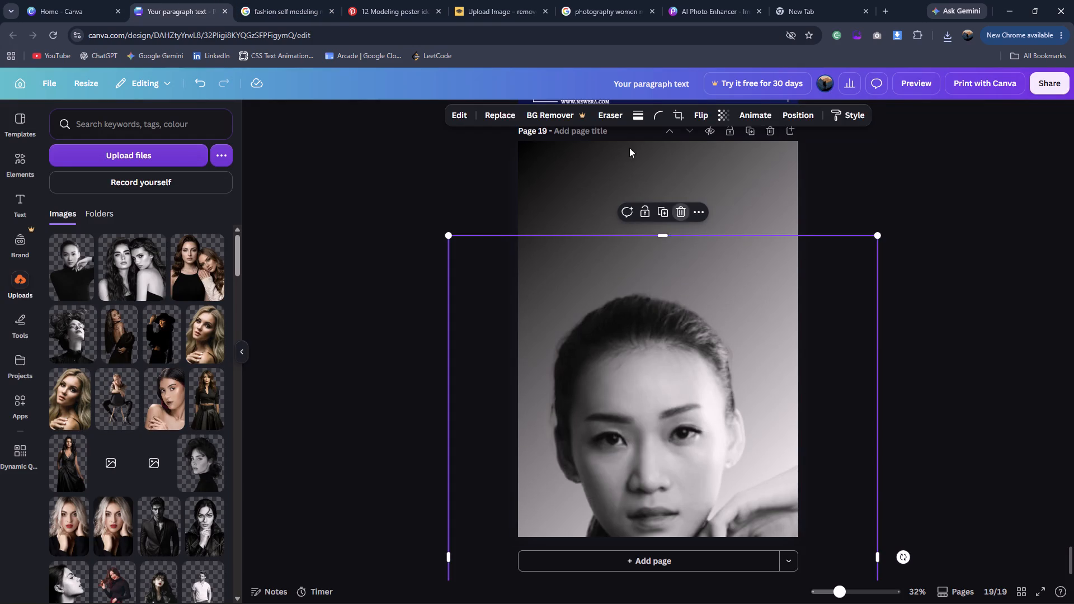
# Return to the model image results and refine the search to "photography women model poses model asian serious closeup".
pyautogui.click(635, 4)
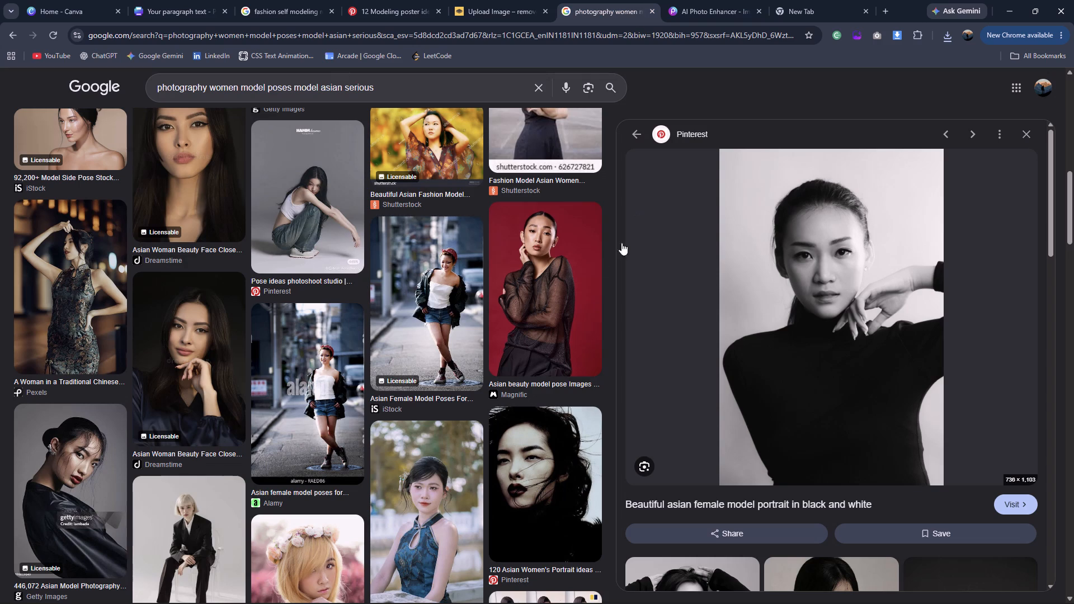
pyautogui.scroll(-6, 534, 350)
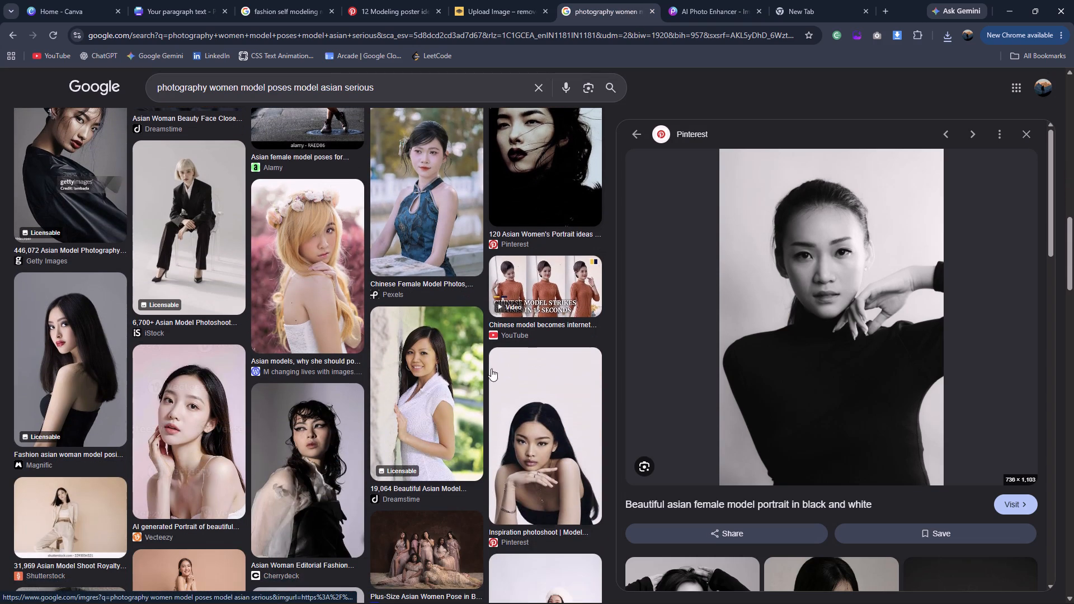
pyautogui.scroll(3, 357, 262)
pyautogui.click(394, 82)
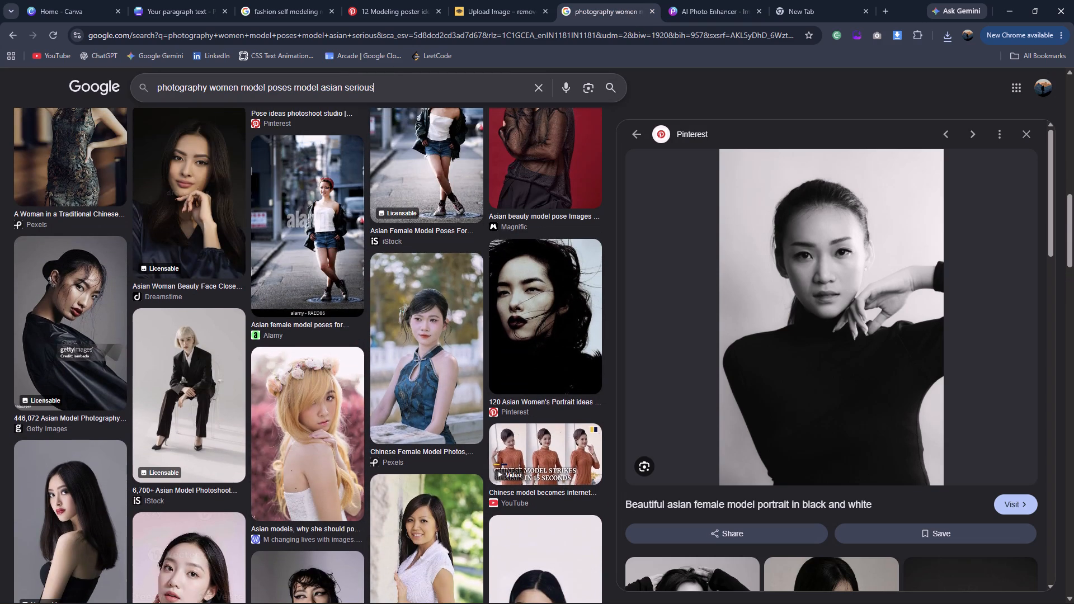
pyautogui.press('space')
pyautogui.write('closeup')
pyautogui.press('Return')
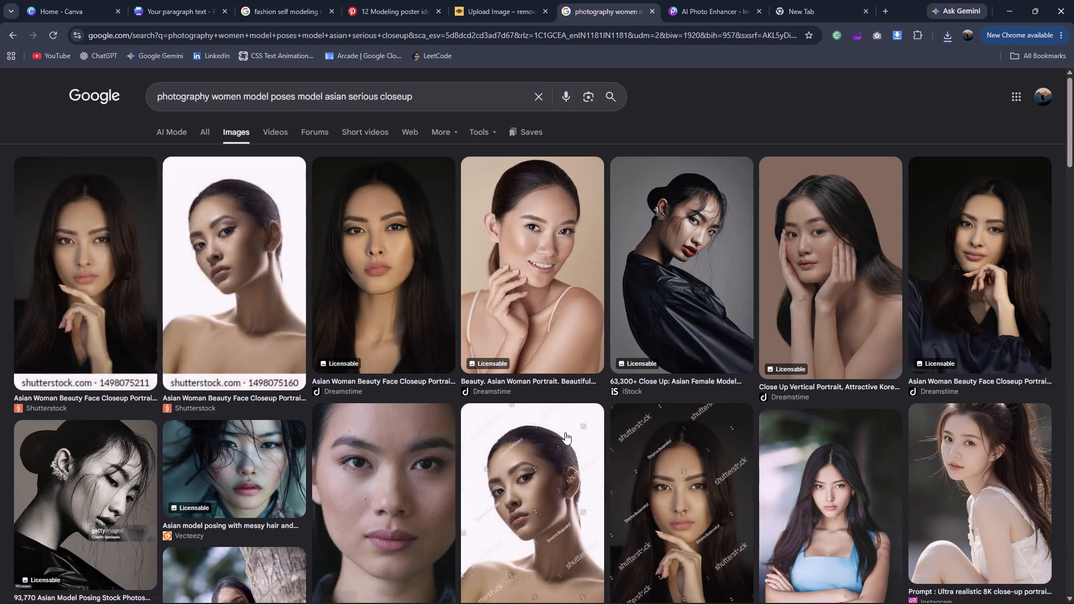
# Look through the close-up image results for a front-facing, serious model portrait.
pyautogui.scroll(-3, 565, 432)
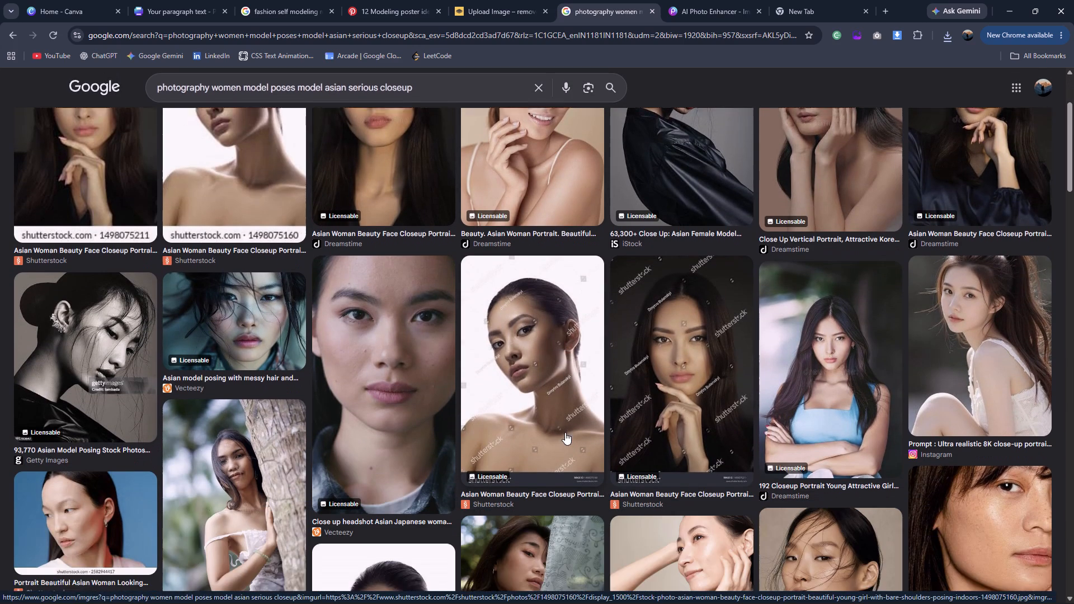
pyautogui.scroll(3, 564, 432)
pyautogui.scroll(-4, 564, 432)
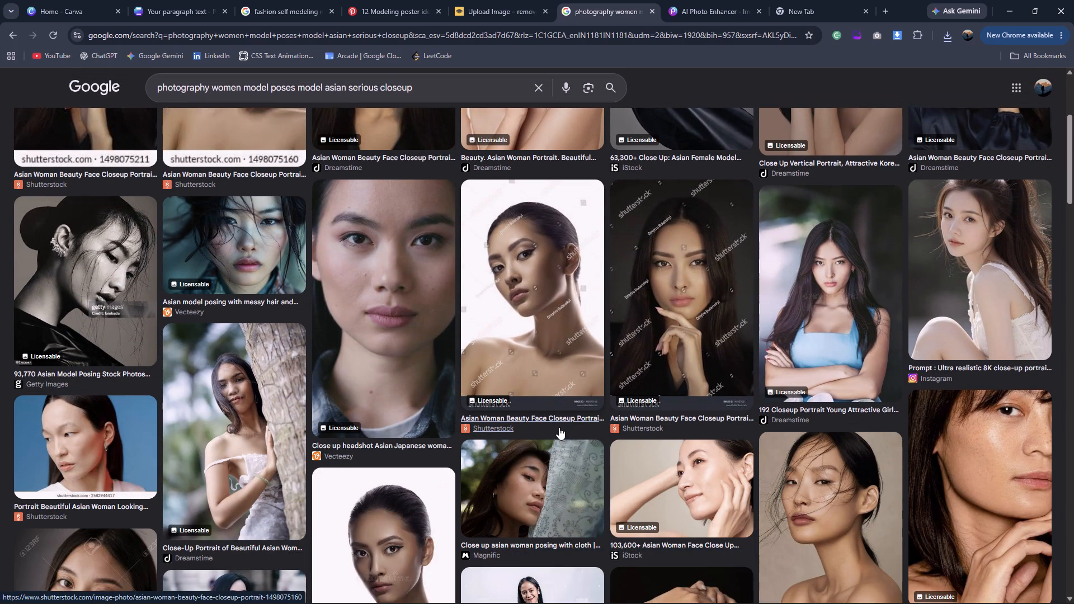
pyautogui.scroll(-5, 559, 427)
pyautogui.scroll(3, 559, 427)
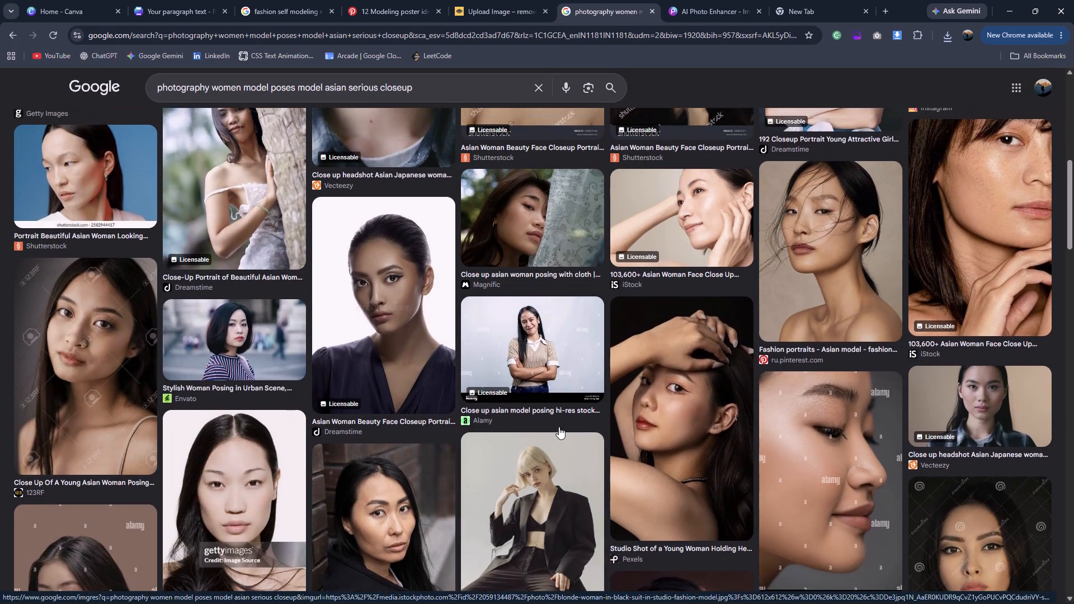
pyautogui.scroll(2, 559, 427)
pyautogui.scroll(-5, 559, 427)
pyautogui.scroll(16, 558, 423)
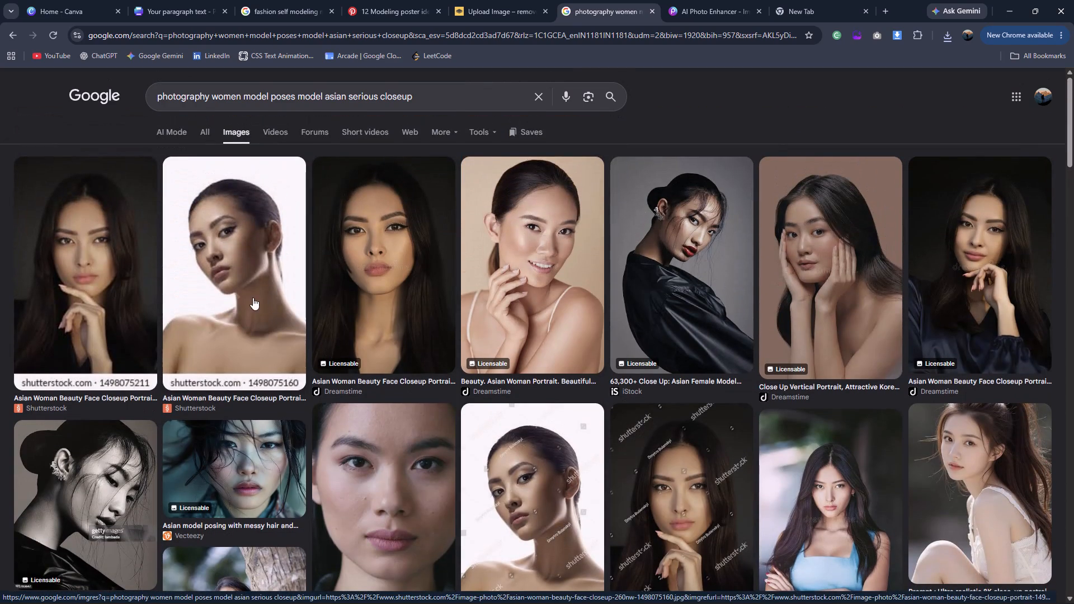
# Preview the Dreamstime "Asian Woman Beauty Face Closeup Portrait" image, check its related images and save it as a PNG.
pyautogui.click(392, 271)
pyautogui.scroll(-5, 706, 273)
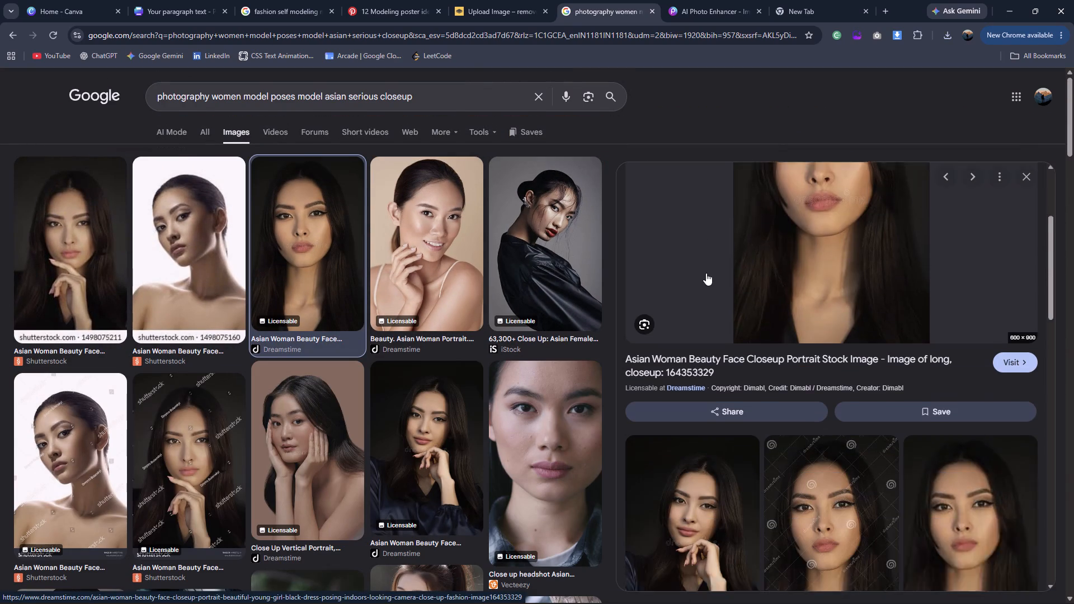
pyautogui.scroll(-3, 740, 279)
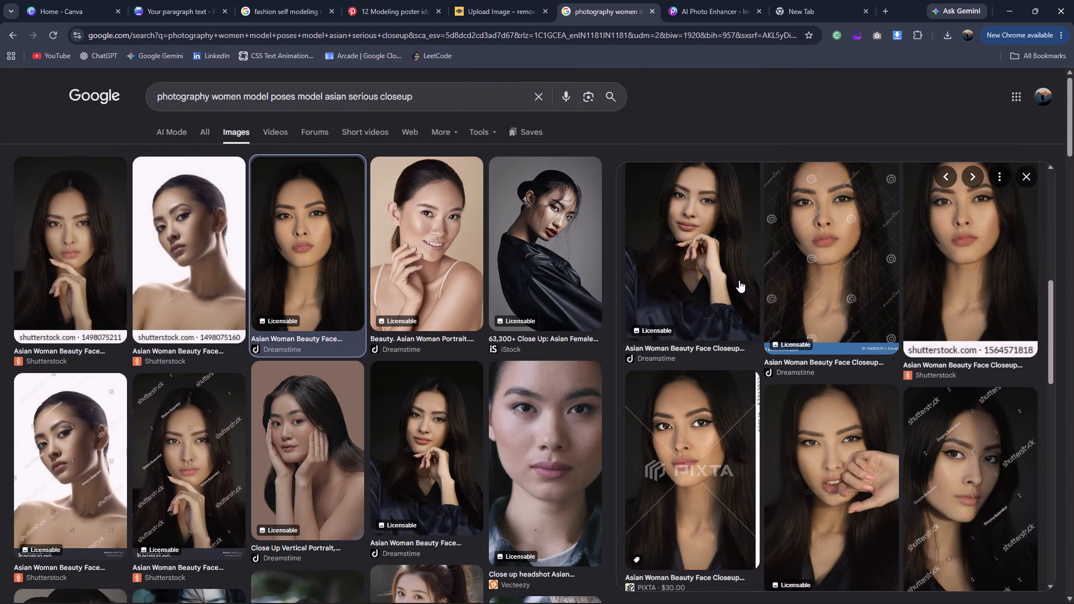
pyautogui.scroll(-4, 597, 352)
pyautogui.scroll(10, 784, 322)
pyautogui.moveTo(800, 290); pyautogui.dragTo(793, 291, button='right')
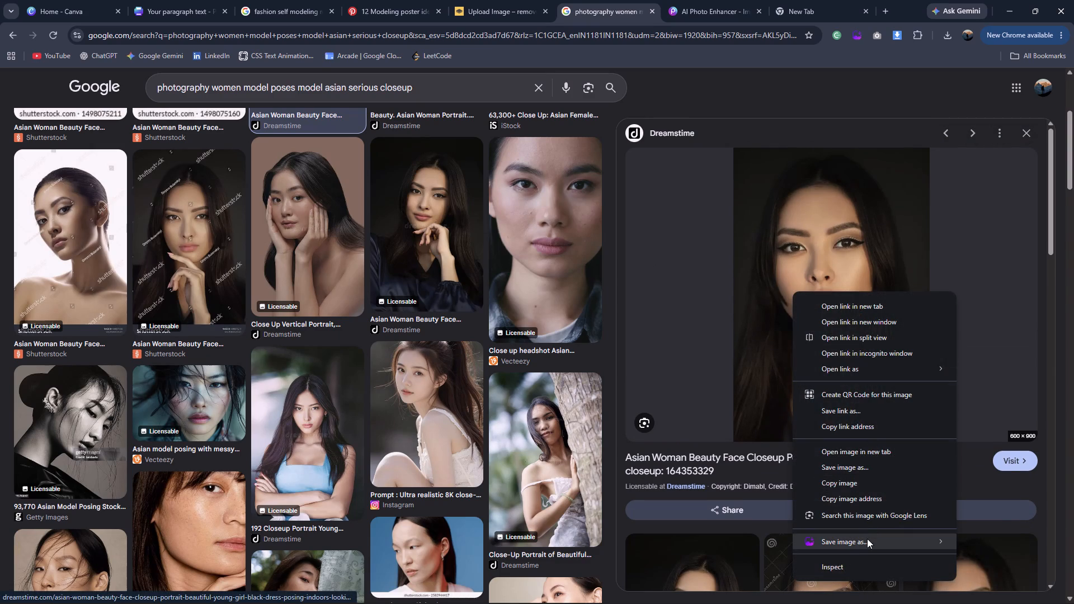
pyautogui.click(969, 537)
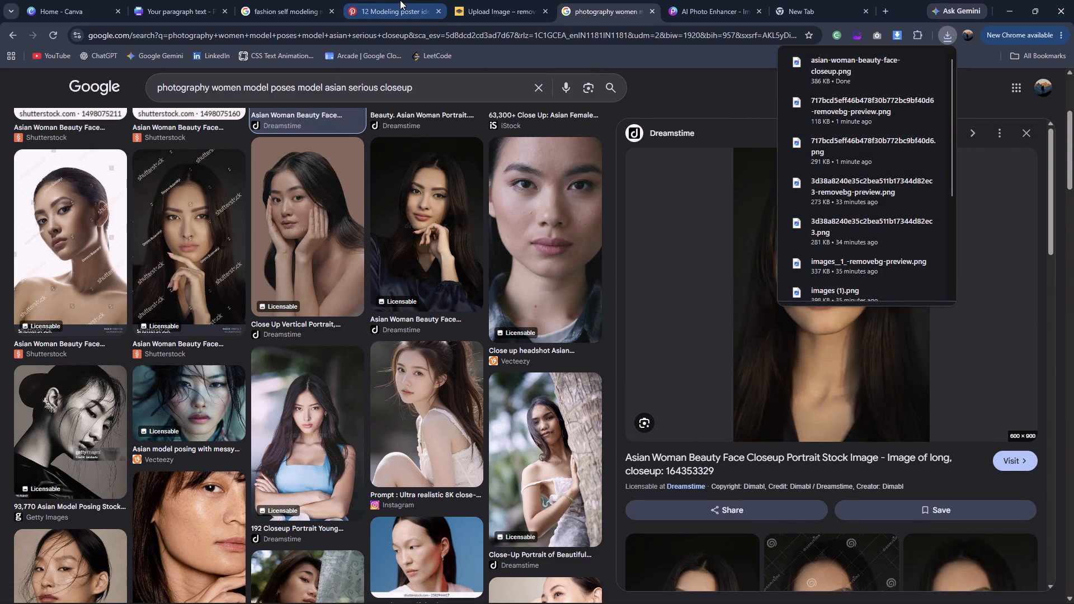
# Switch to remove.bg and upload the asian-woman-beauty-face-closeup image for background removal, closing the file dialog.
pyautogui.click(479, 0)
pyautogui.click(444, 583)
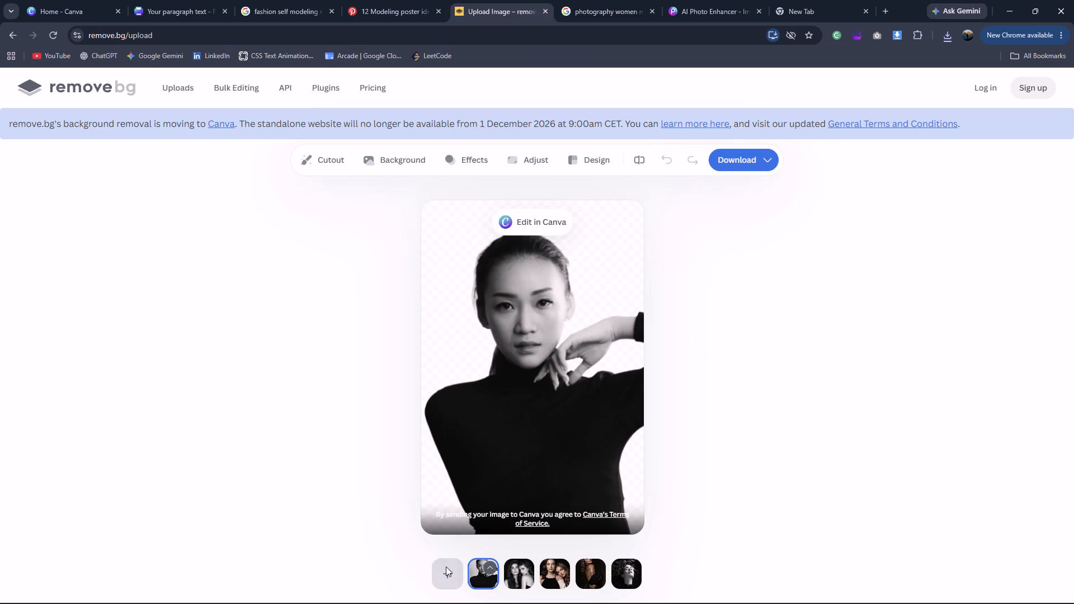
pyautogui.moveTo(164, 105); pyautogui.dragTo(194, 105)
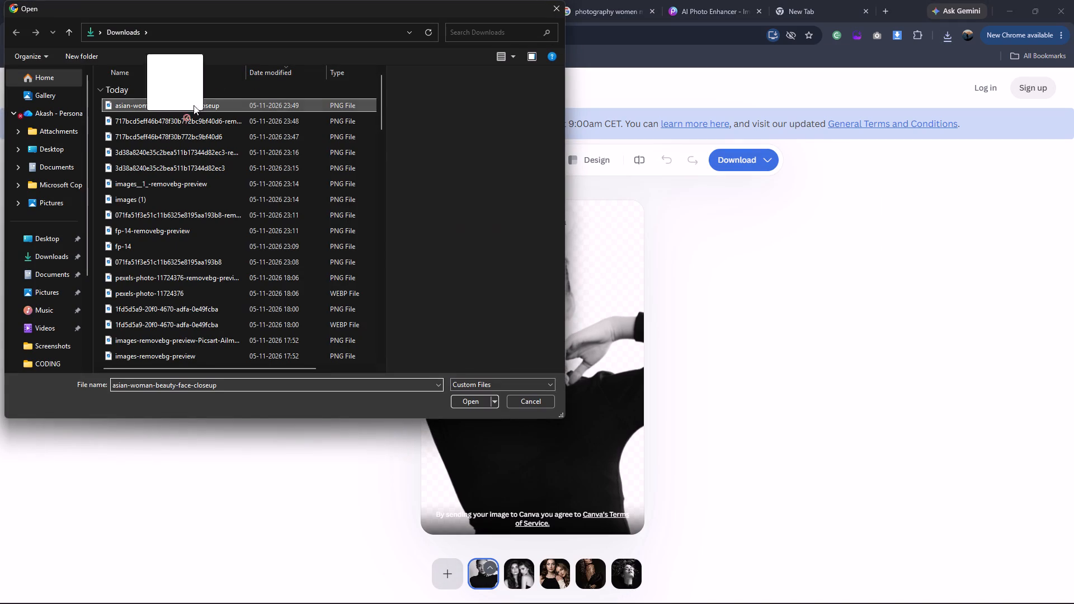
pyautogui.moveTo(194, 105); pyautogui.dragTo(757, 222)
pyautogui.click(552, 10)
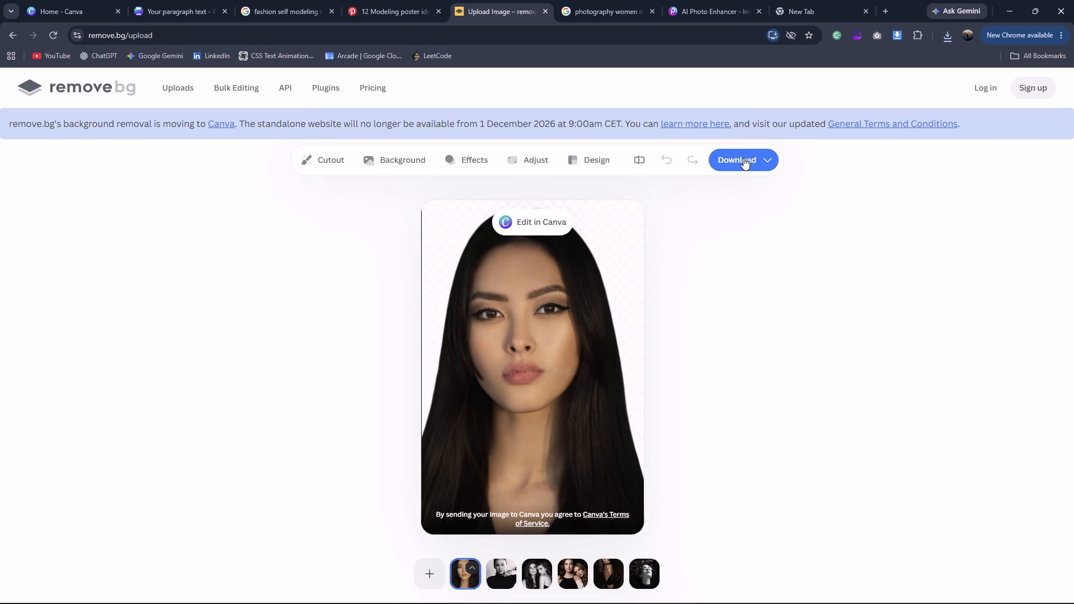
# Download the free 408 x 612 preview of the long-haired portrait cutout and switch back to the Canva poster design.
pyautogui.click(743, 158)
pyautogui.click(766, 182)
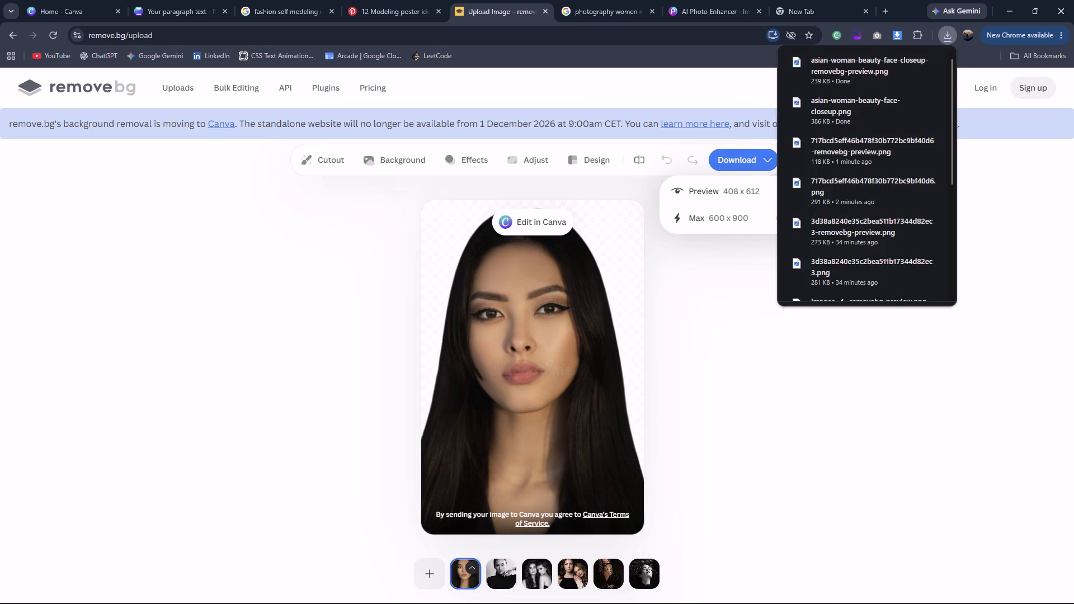
pyautogui.click(187, 16)
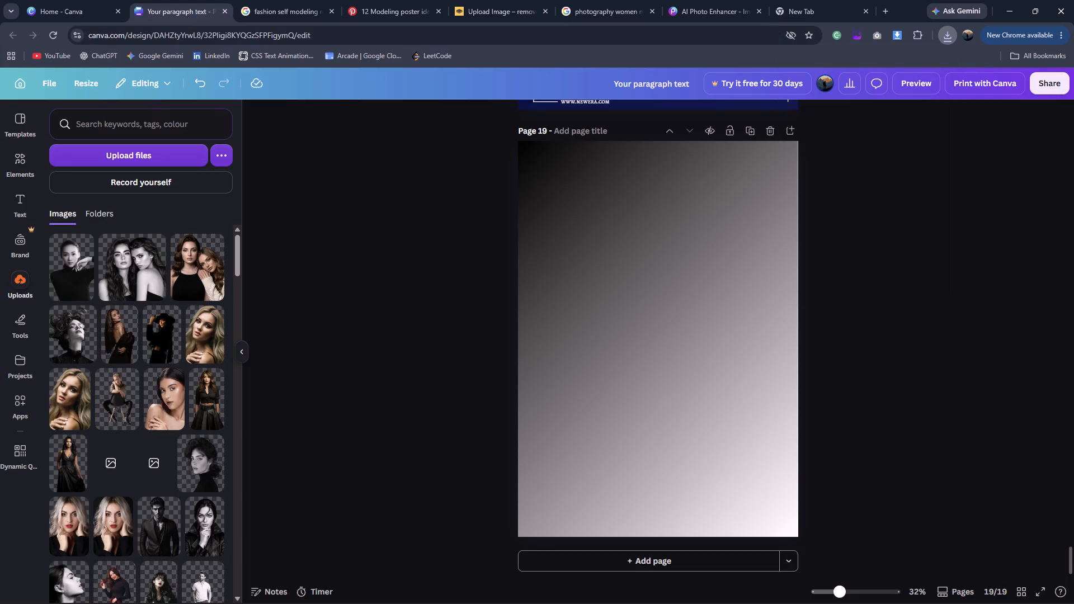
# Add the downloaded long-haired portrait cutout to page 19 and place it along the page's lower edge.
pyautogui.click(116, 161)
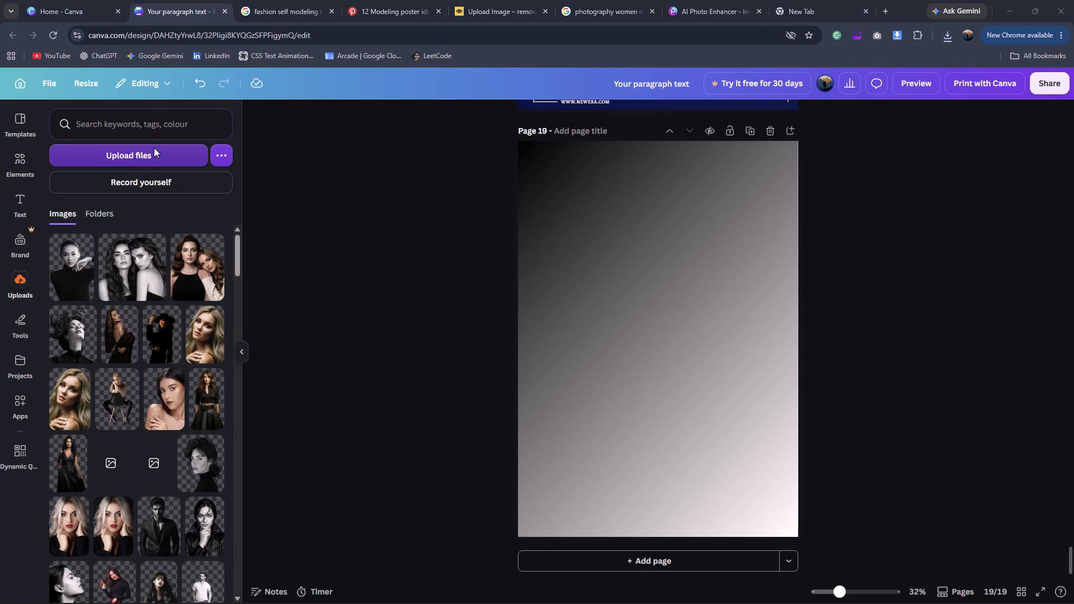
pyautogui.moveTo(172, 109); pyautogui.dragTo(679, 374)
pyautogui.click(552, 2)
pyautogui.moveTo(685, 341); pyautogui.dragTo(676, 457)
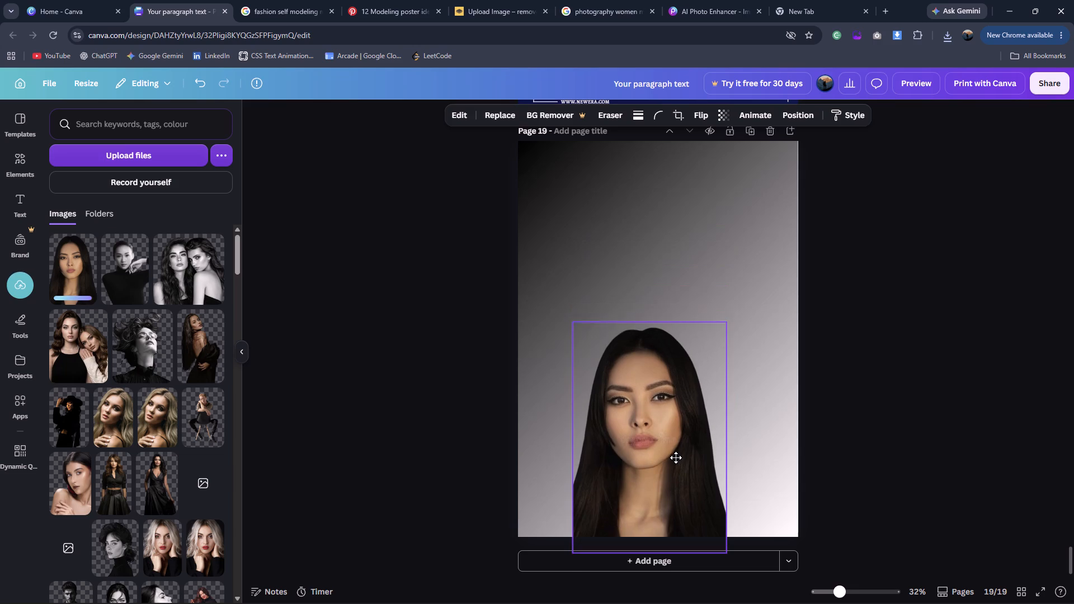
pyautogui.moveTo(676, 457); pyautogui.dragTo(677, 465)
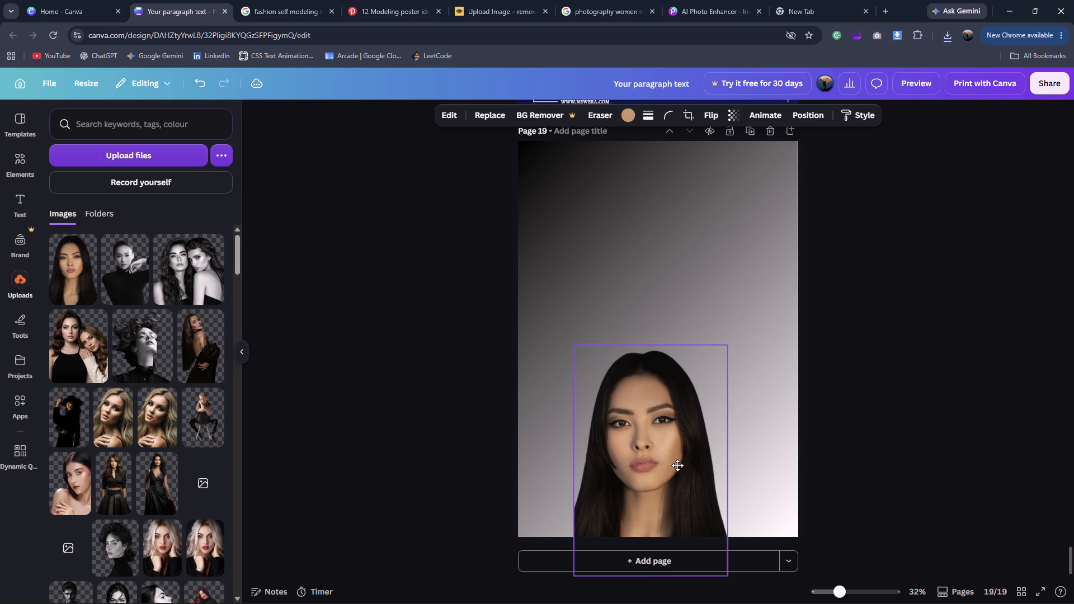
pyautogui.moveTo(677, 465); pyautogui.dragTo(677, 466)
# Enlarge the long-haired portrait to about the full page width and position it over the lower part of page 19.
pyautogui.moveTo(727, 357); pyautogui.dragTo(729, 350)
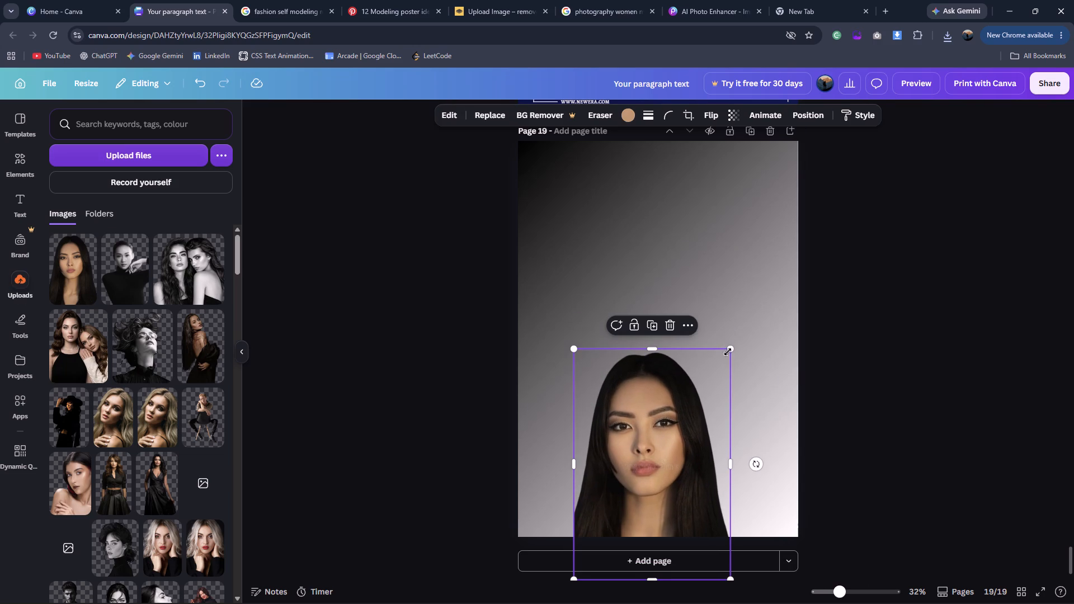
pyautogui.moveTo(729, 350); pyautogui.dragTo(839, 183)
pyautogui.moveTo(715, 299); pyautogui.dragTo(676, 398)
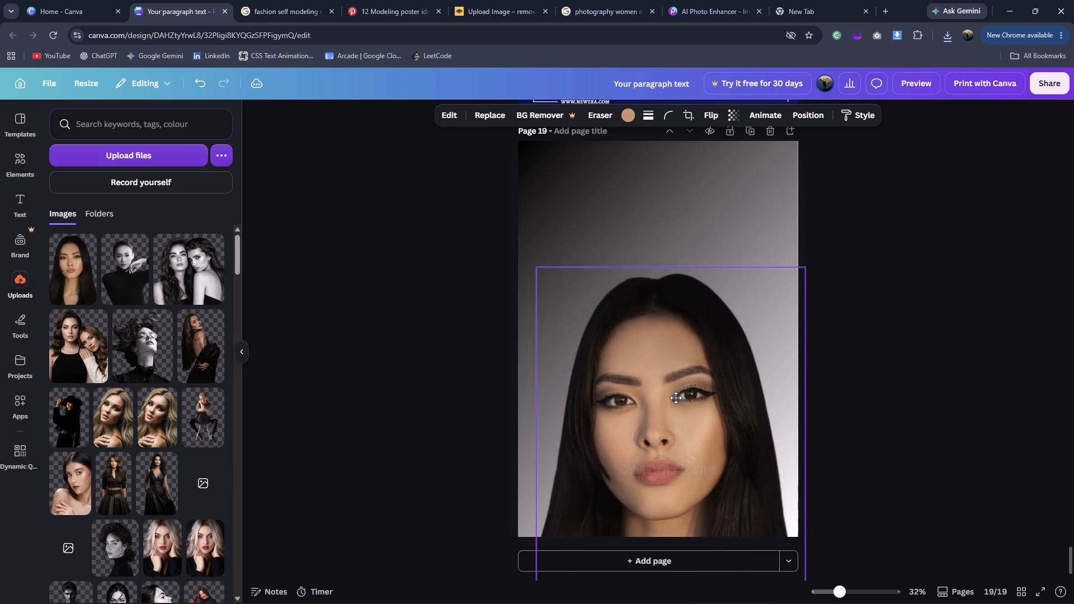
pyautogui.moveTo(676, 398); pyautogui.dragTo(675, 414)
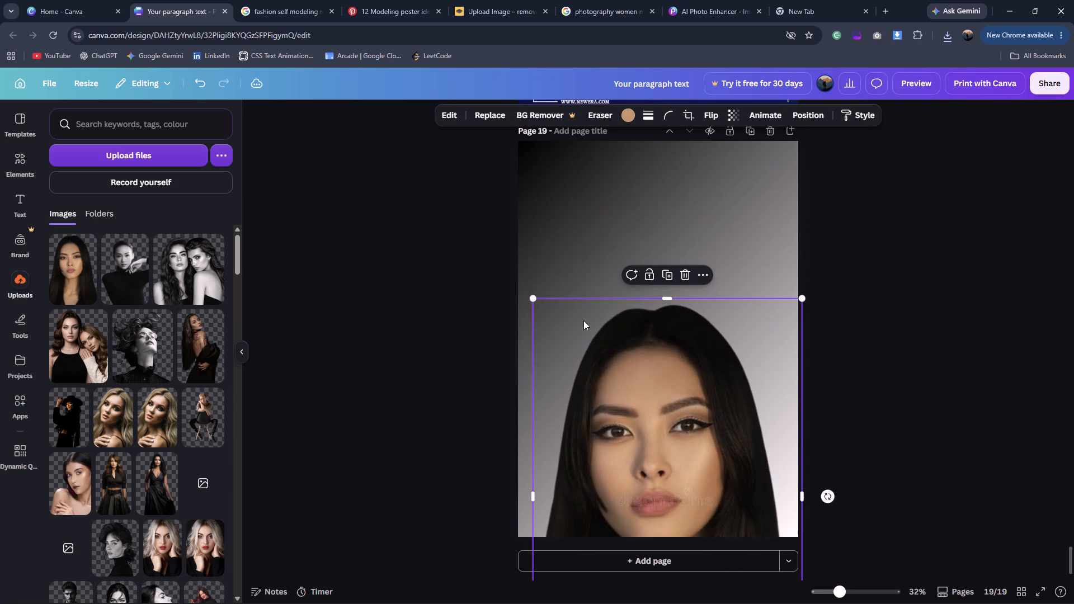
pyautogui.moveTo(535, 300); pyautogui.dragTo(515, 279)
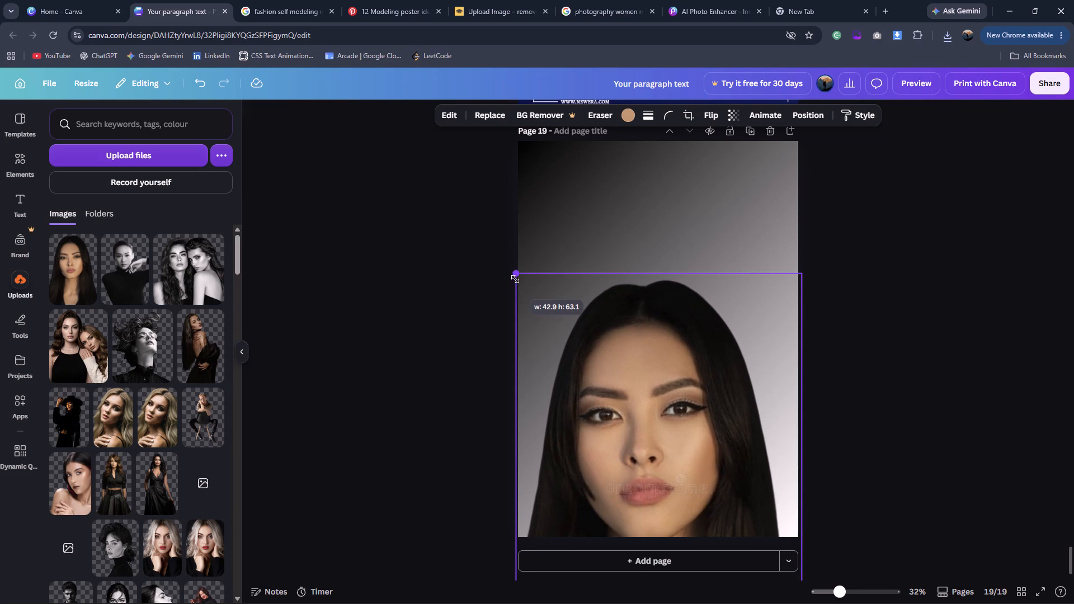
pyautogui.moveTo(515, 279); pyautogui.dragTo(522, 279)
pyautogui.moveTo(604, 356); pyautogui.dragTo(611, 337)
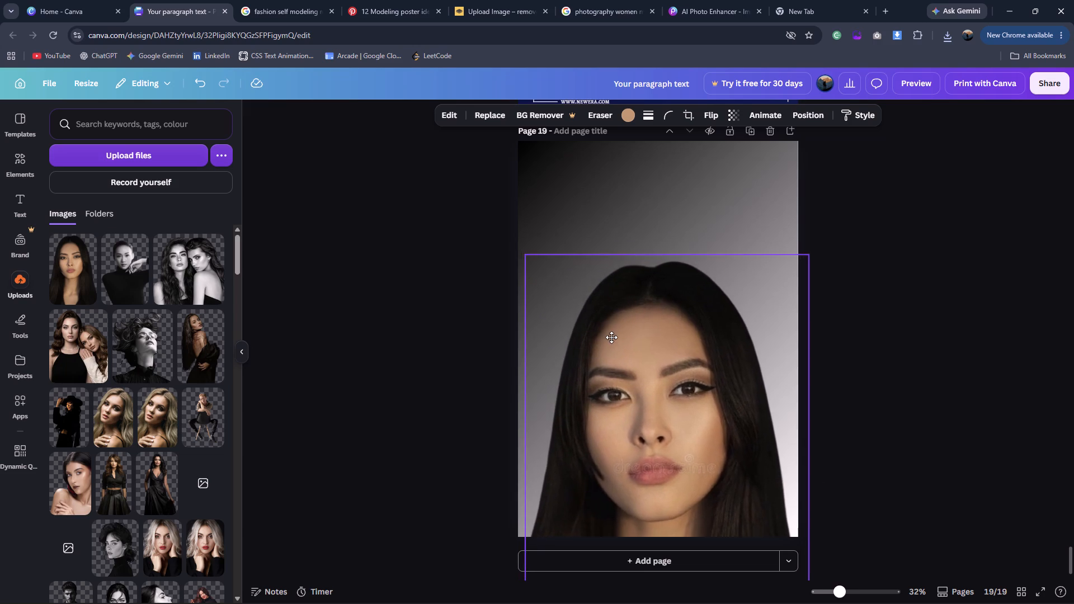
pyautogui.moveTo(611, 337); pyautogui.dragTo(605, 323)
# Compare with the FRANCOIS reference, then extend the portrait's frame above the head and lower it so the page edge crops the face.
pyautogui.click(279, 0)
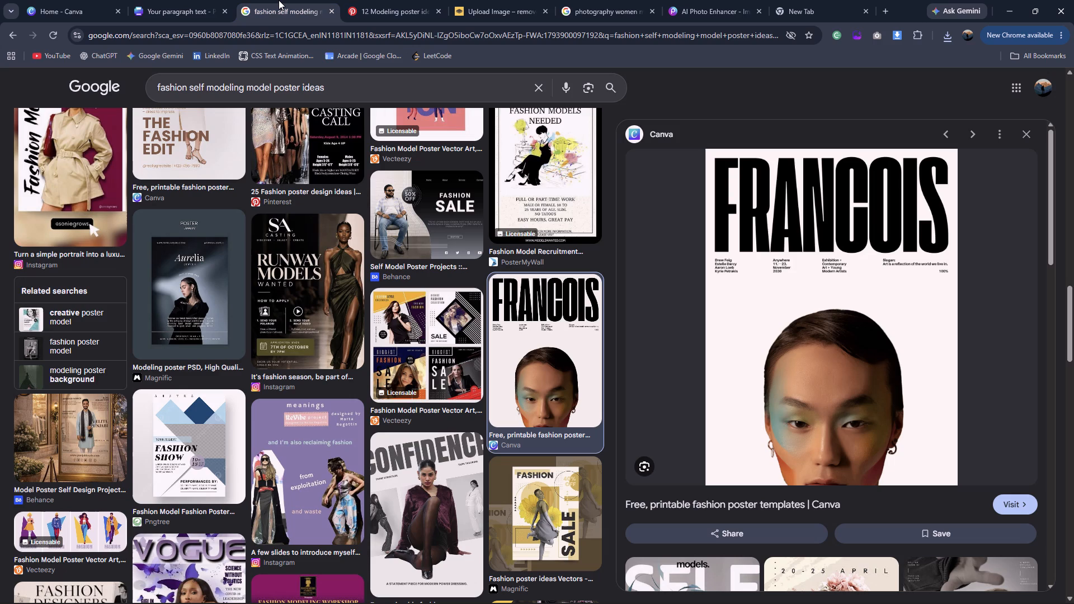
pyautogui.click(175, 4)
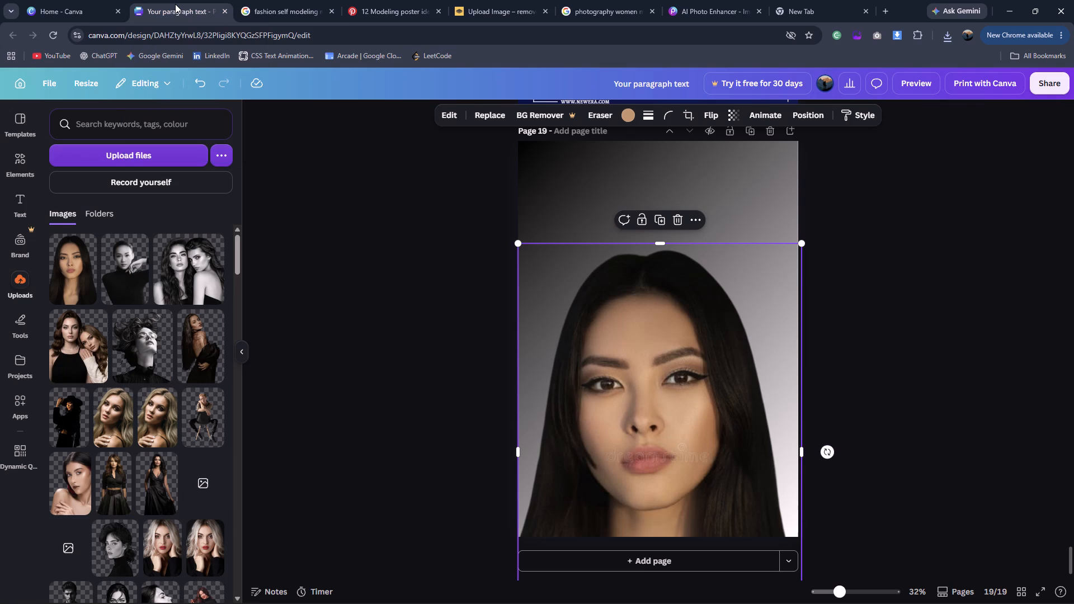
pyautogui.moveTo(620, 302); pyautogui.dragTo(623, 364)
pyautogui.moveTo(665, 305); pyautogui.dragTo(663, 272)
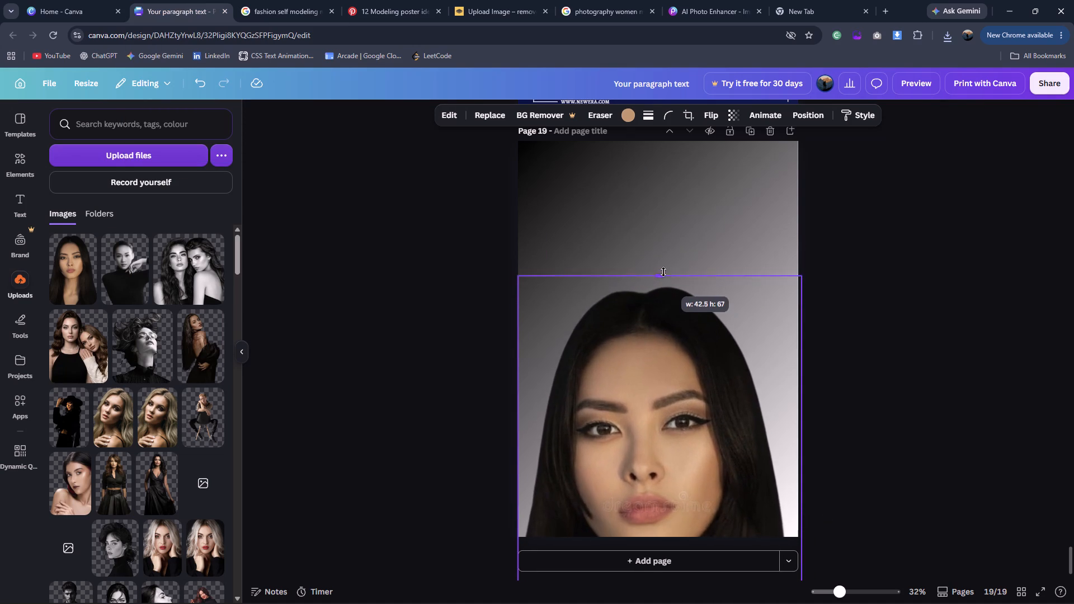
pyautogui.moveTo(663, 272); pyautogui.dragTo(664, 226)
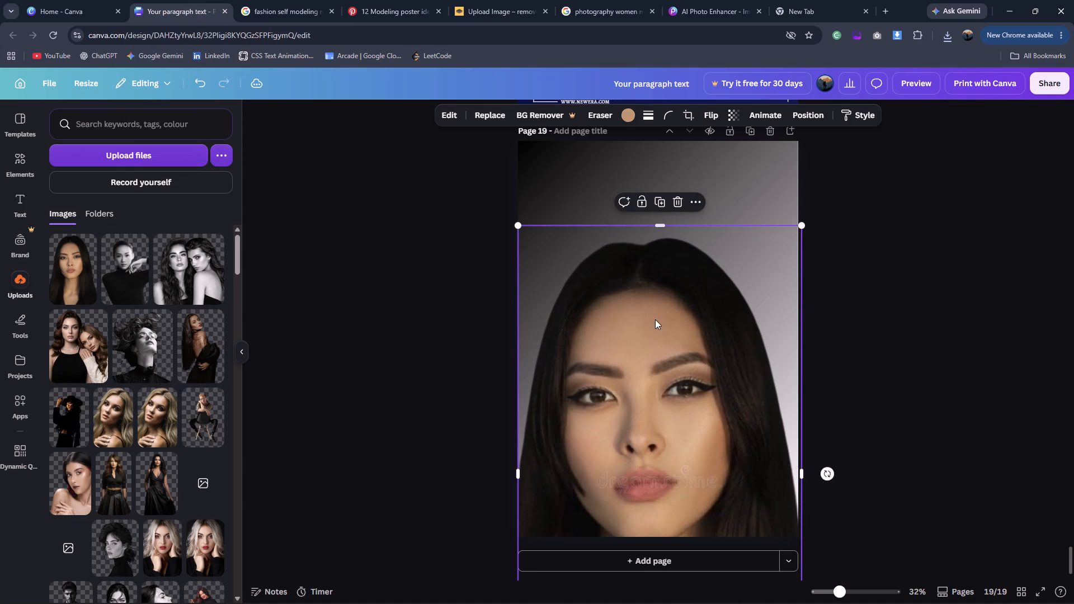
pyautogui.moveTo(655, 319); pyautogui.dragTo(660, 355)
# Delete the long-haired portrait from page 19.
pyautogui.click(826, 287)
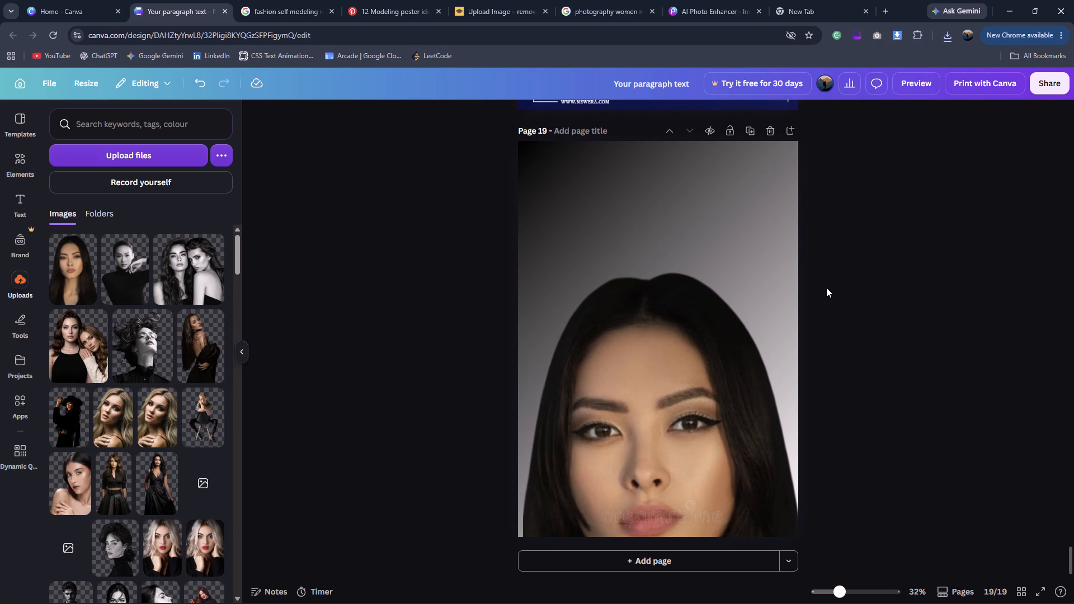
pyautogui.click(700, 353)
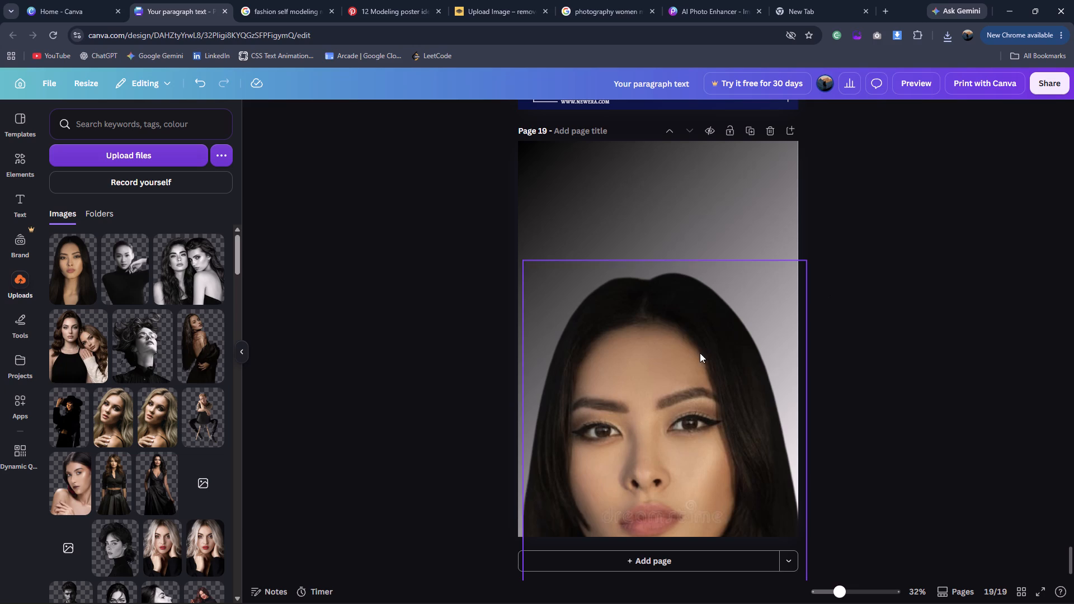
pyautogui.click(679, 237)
# Add the uploaded cutout of two women leaning together, enlarge it to full page width with whole heads showing, and set it at the page bottom.
pyautogui.click(64, 344)
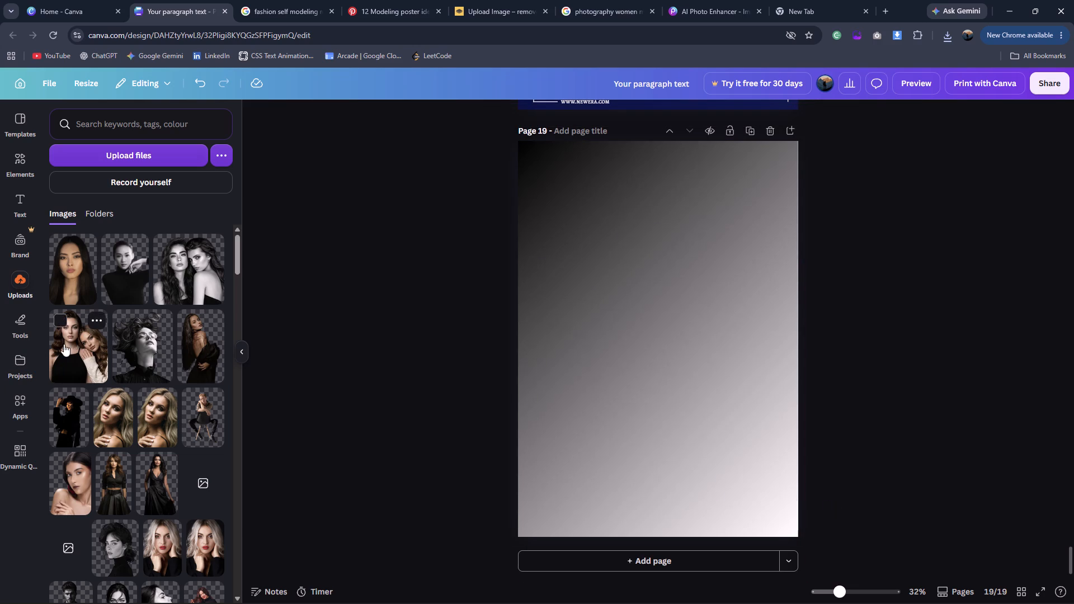
pyautogui.moveTo(652, 341); pyautogui.dragTo(653, 363)
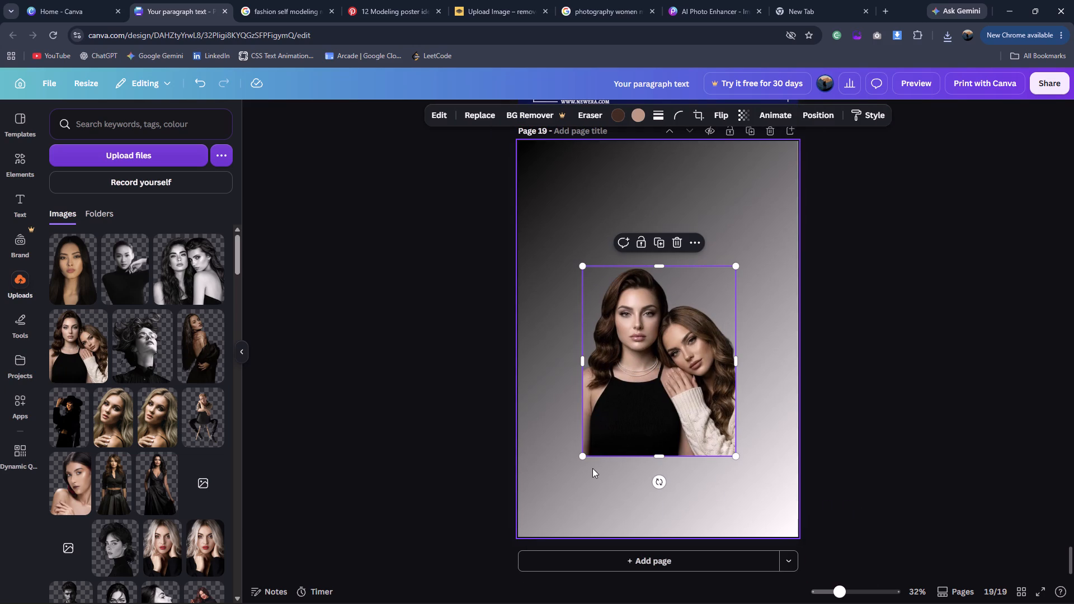
pyautogui.moveTo(585, 456); pyautogui.dragTo(535, 548)
pyautogui.moveTo(734, 397); pyautogui.dragTo(790, 398)
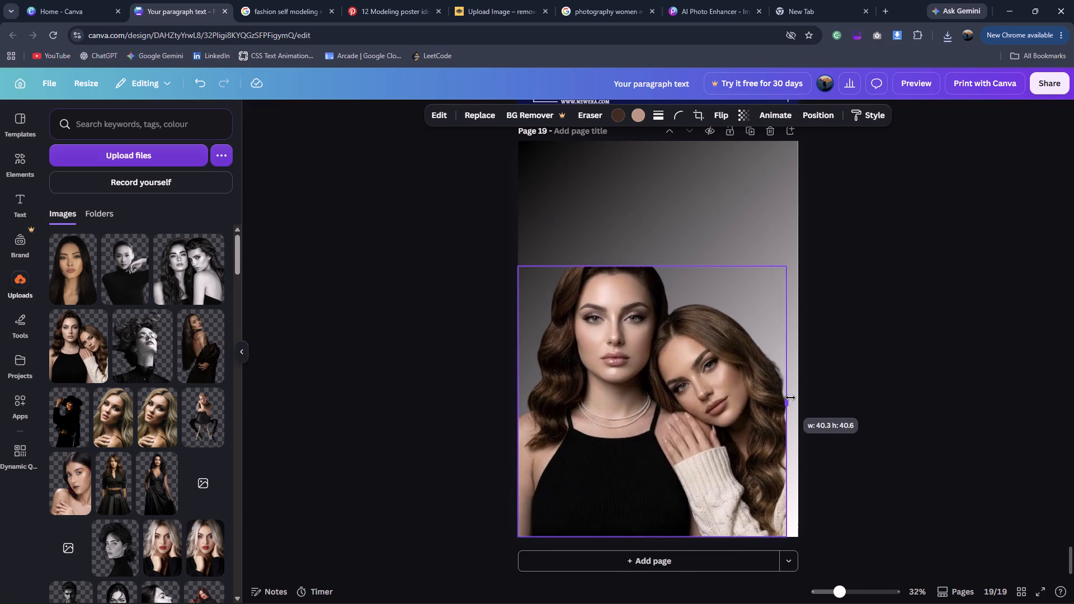
pyautogui.moveTo(790, 398); pyautogui.dragTo(802, 399)
pyautogui.moveTo(724, 405); pyautogui.dragTo(724, 428)
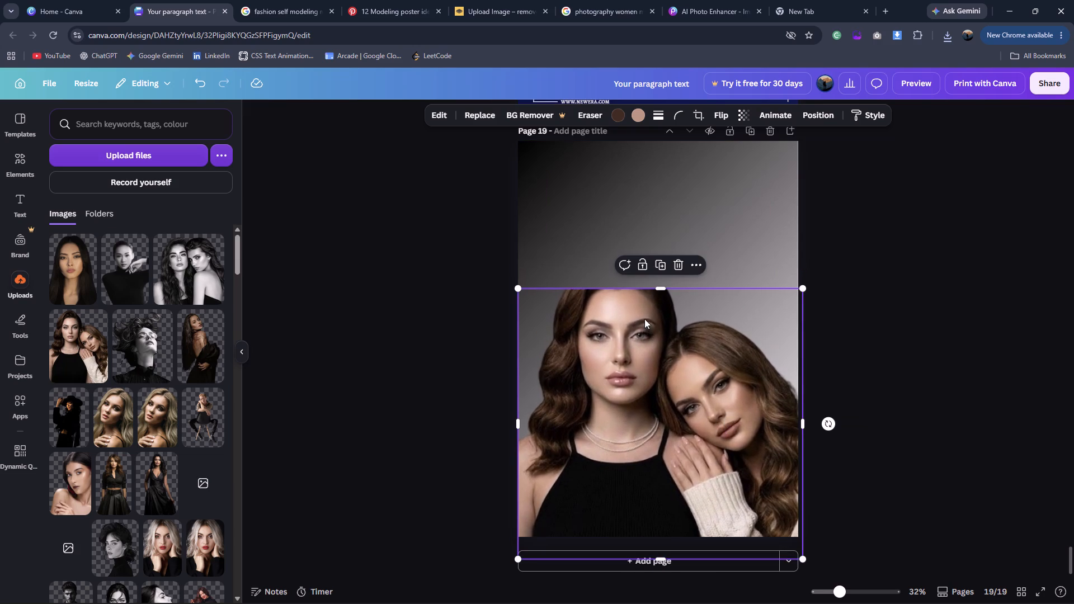
pyautogui.moveTo(661, 290); pyautogui.dragTo(664, 245)
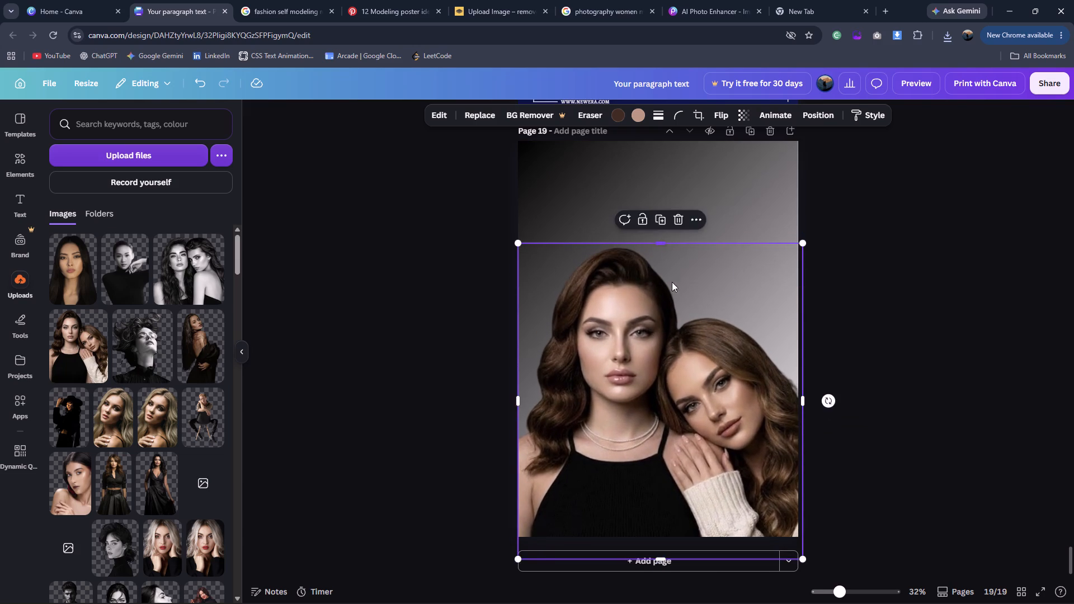
pyautogui.moveTo(684, 326); pyautogui.dragTo(684, 383)
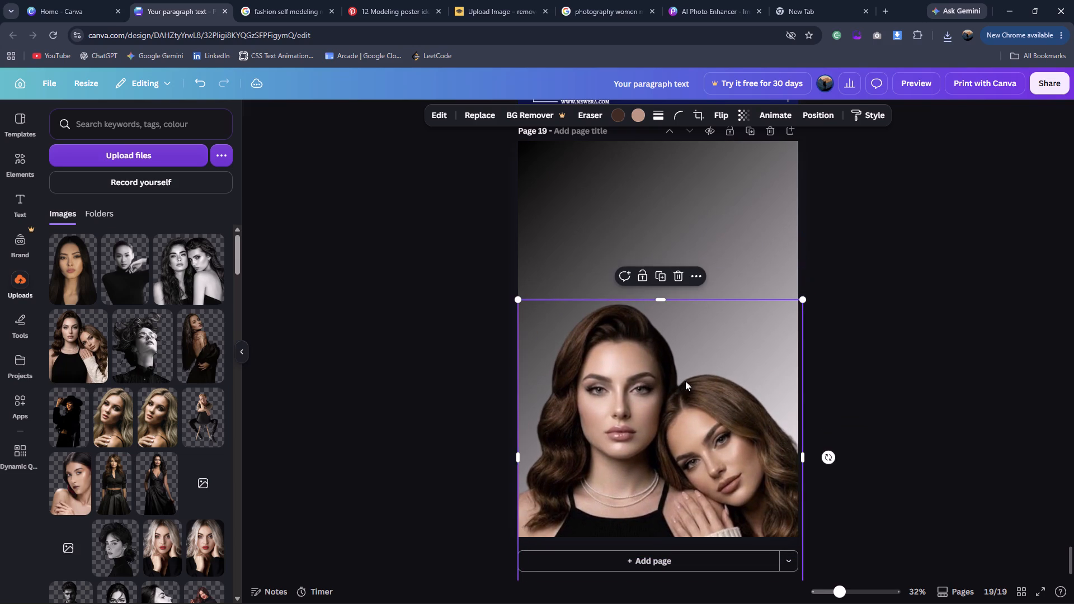
pyautogui.click(889, 366)
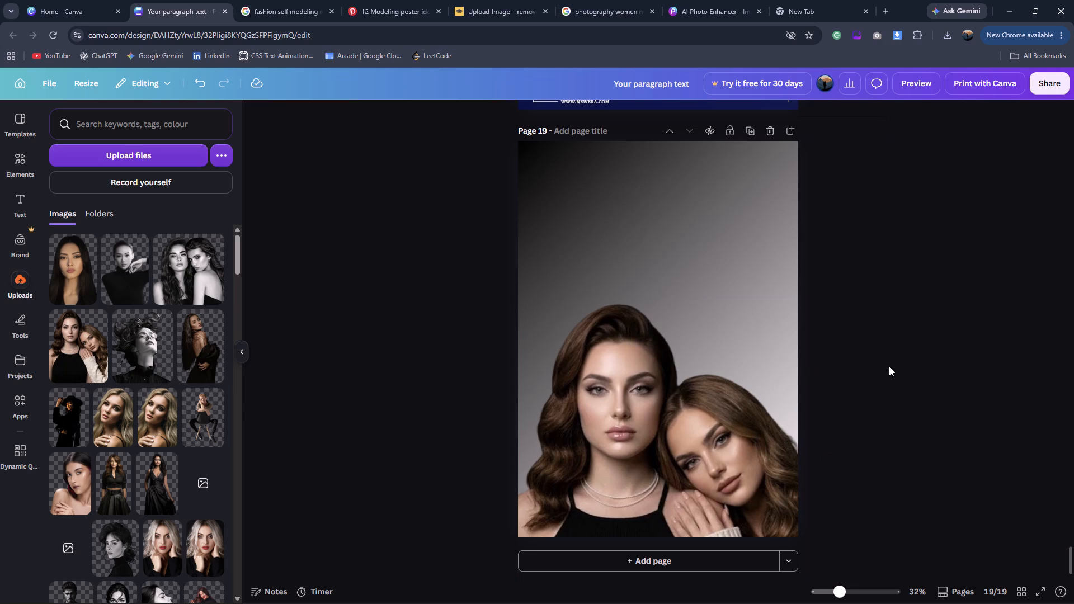
# Set page 19's background to solid white, following the FRANCOIS reference.
pyautogui.click(767, 302)
pyautogui.click(759, 248)
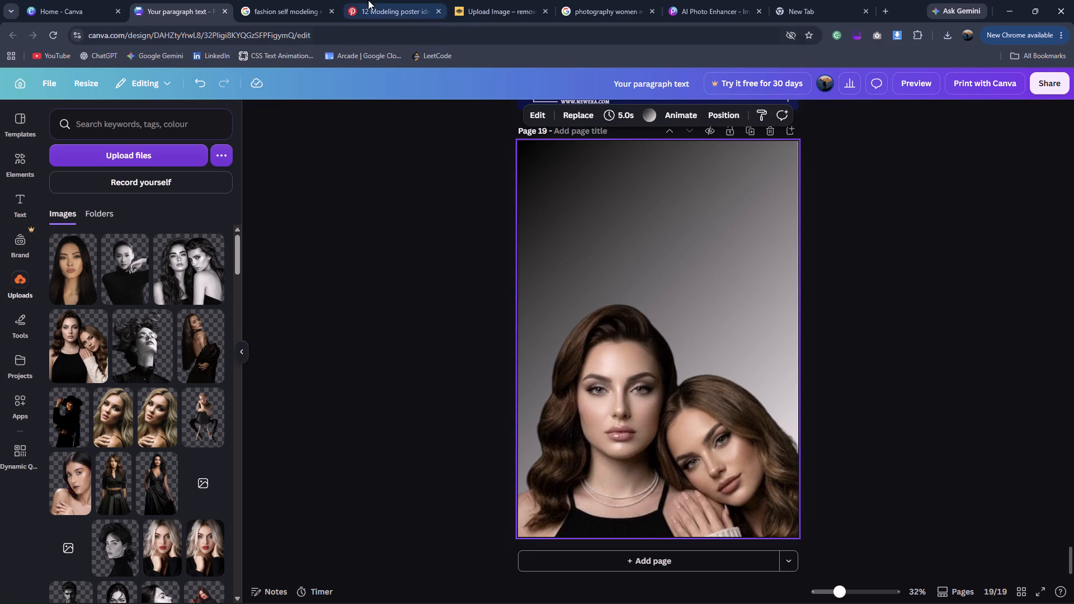
pyautogui.click(263, 0)
pyautogui.click(197, 0)
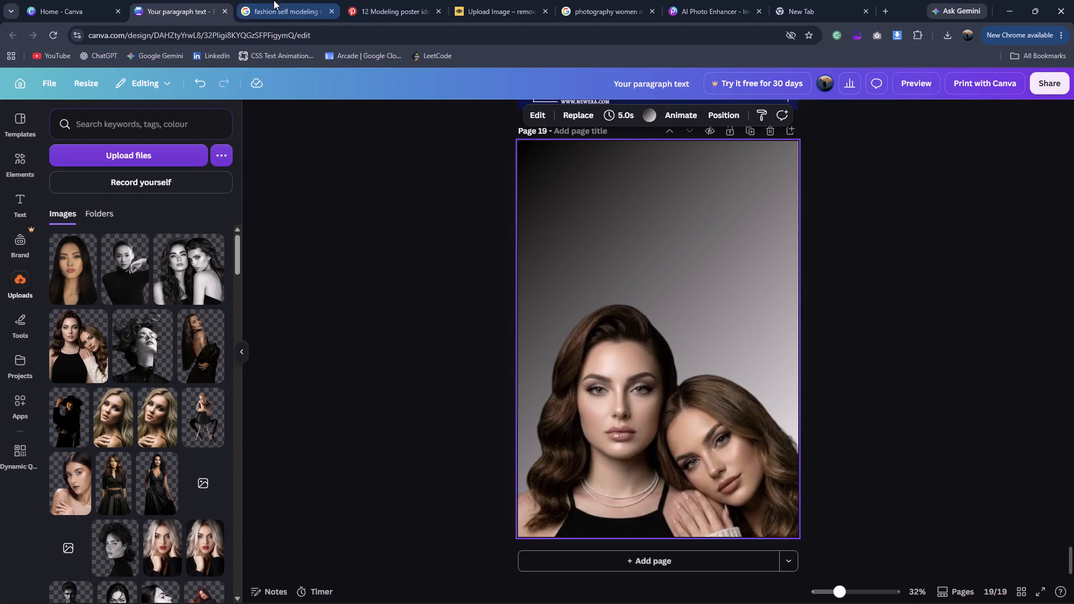
pyautogui.click(651, 116)
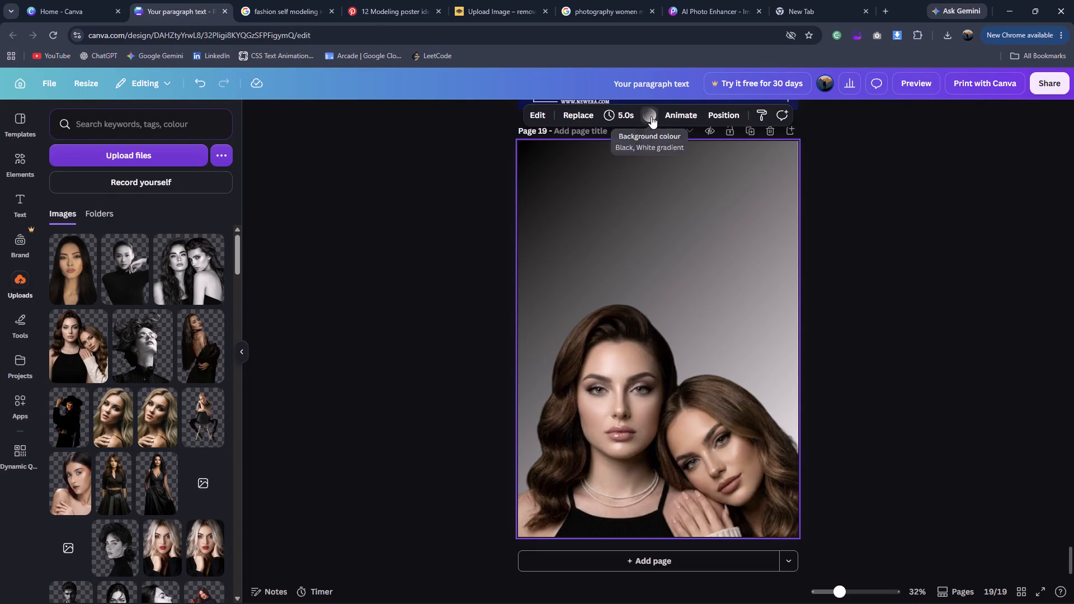
pyautogui.click(62, 226)
pyautogui.click(456, 262)
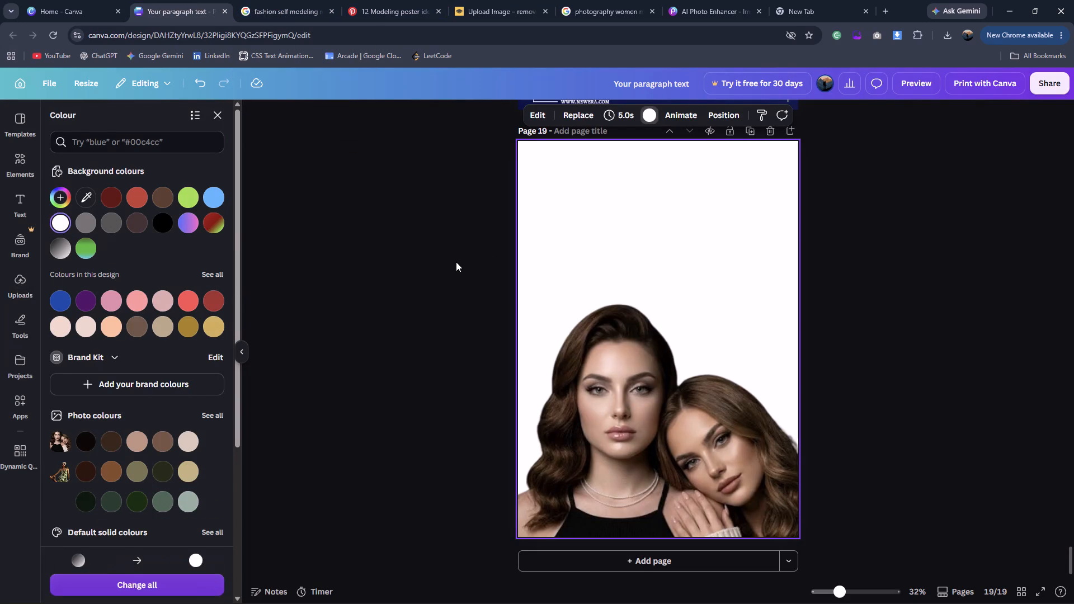
# Add a text box near the top of page 19, above the women, and colour its text black.
pyautogui.click(29, 207)
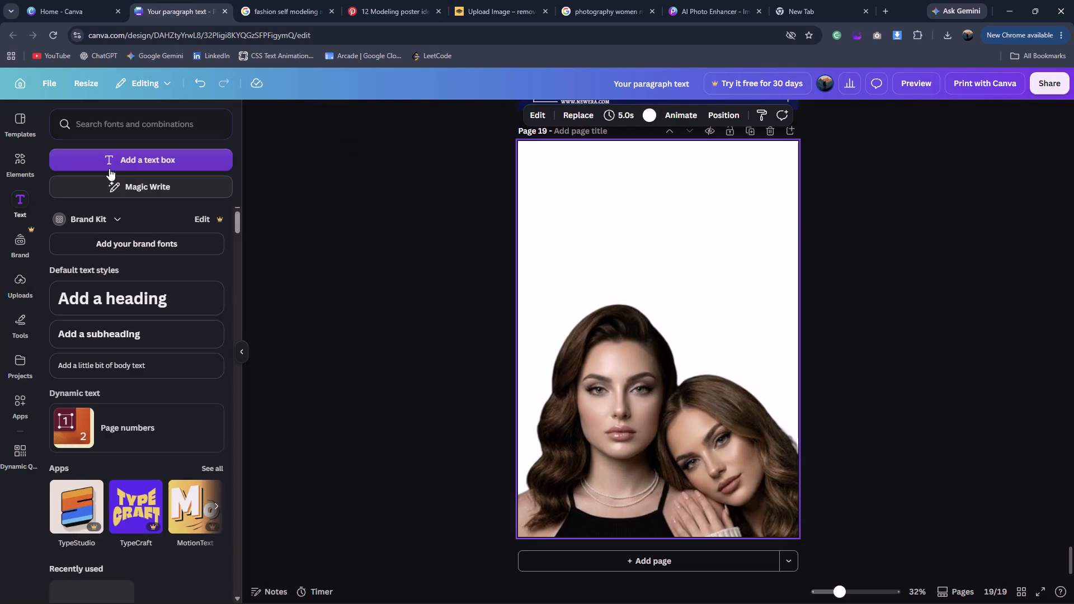
pyautogui.click(120, 167)
pyautogui.moveTo(640, 335); pyautogui.dragTo(506, 249)
pyautogui.moveTo(595, 365); pyautogui.dragTo(593, 284)
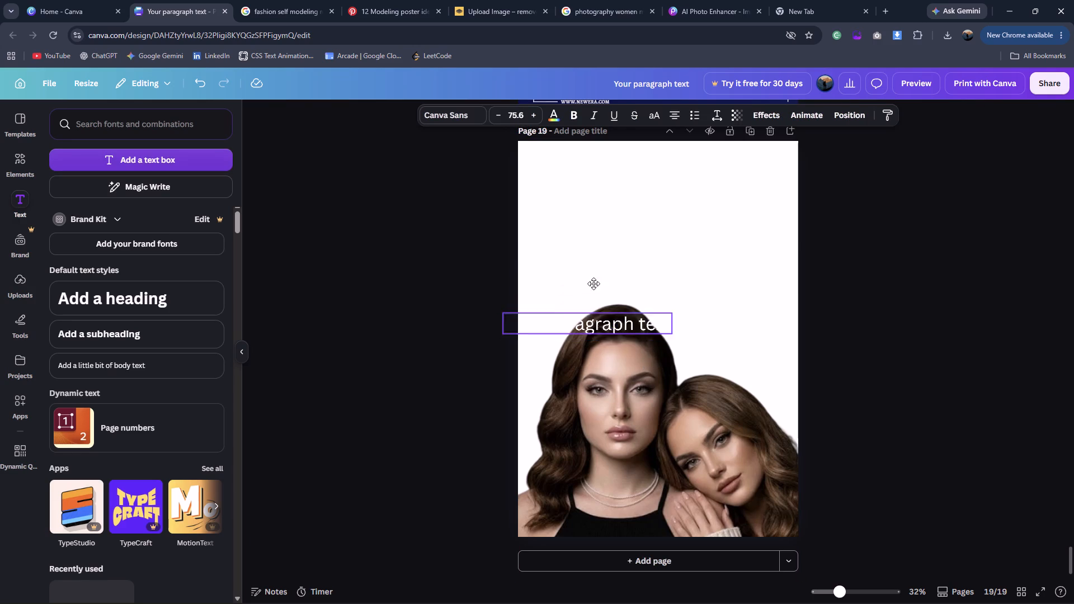
pyautogui.moveTo(593, 284); pyautogui.dragTo(655, 223)
pyautogui.click(555, 114)
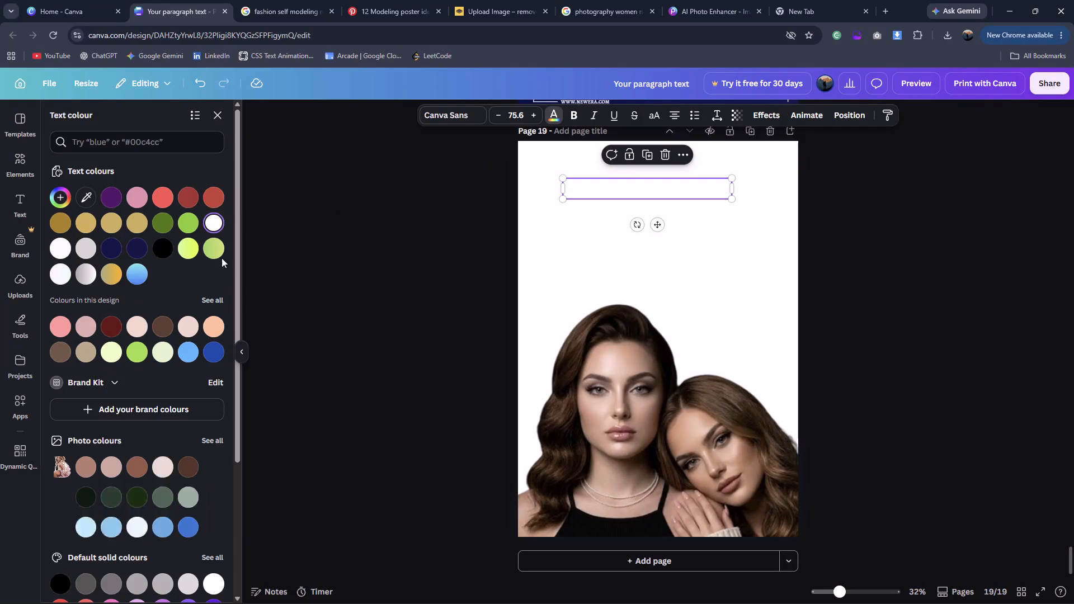
pyautogui.click(151, 251)
pyautogui.click(156, 248)
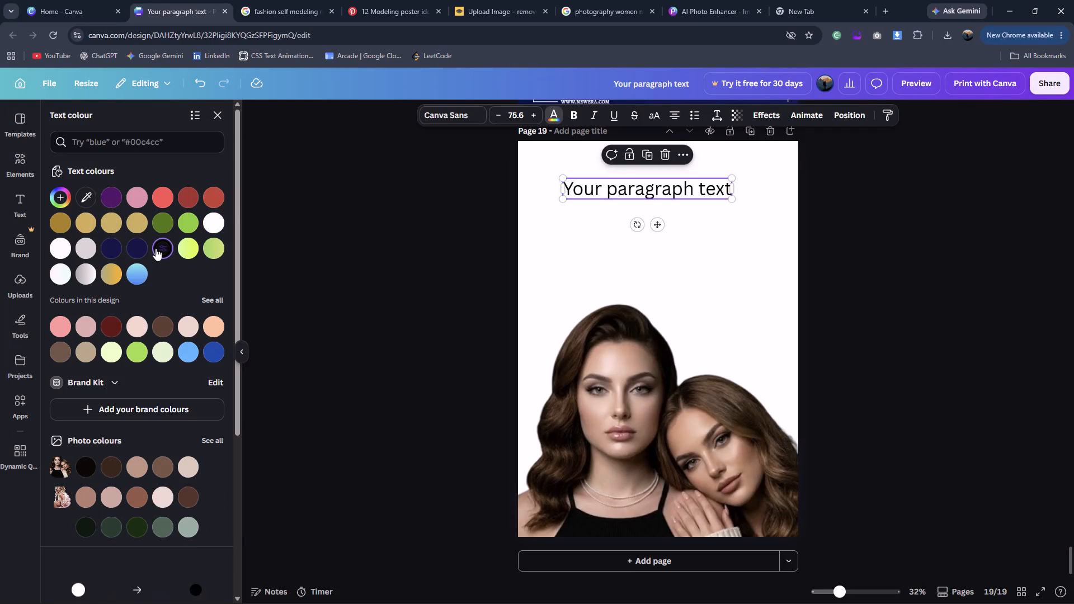
# Replace the placeholder text with the title FRANCOIS, as in the reference poster.
pyautogui.click(437, 119)
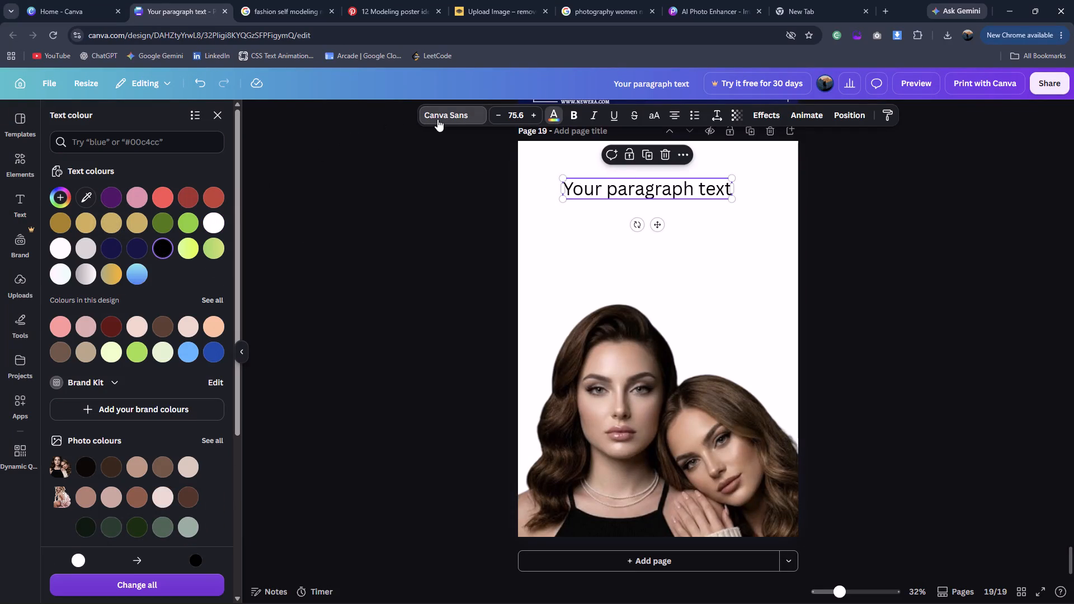
pyautogui.doubleClick(632, 192)
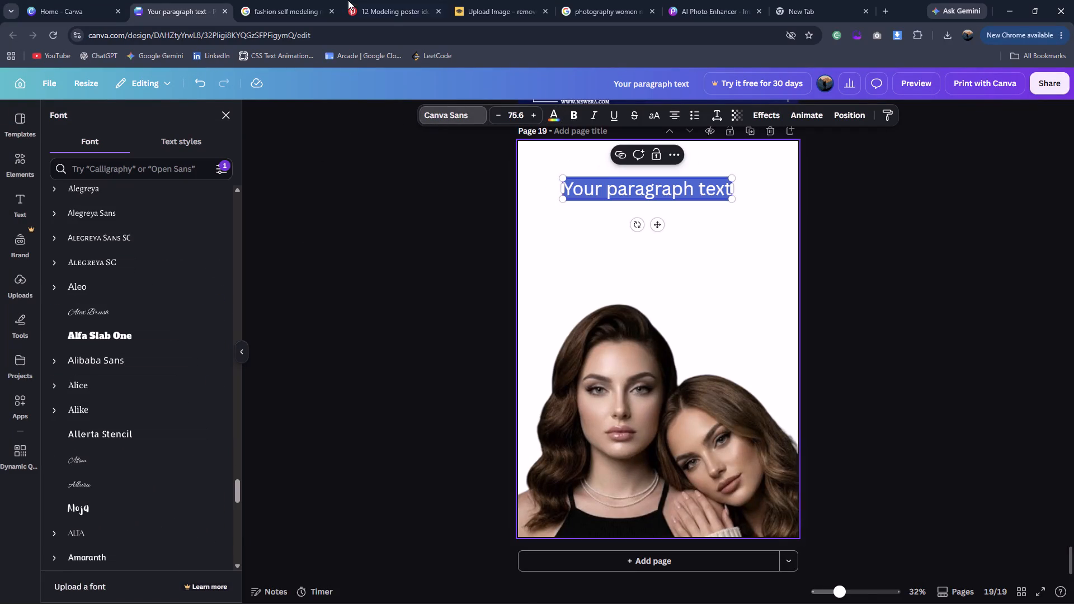
pyautogui.click(298, 0)
pyautogui.click(225, 3)
pyautogui.click(290, 0)
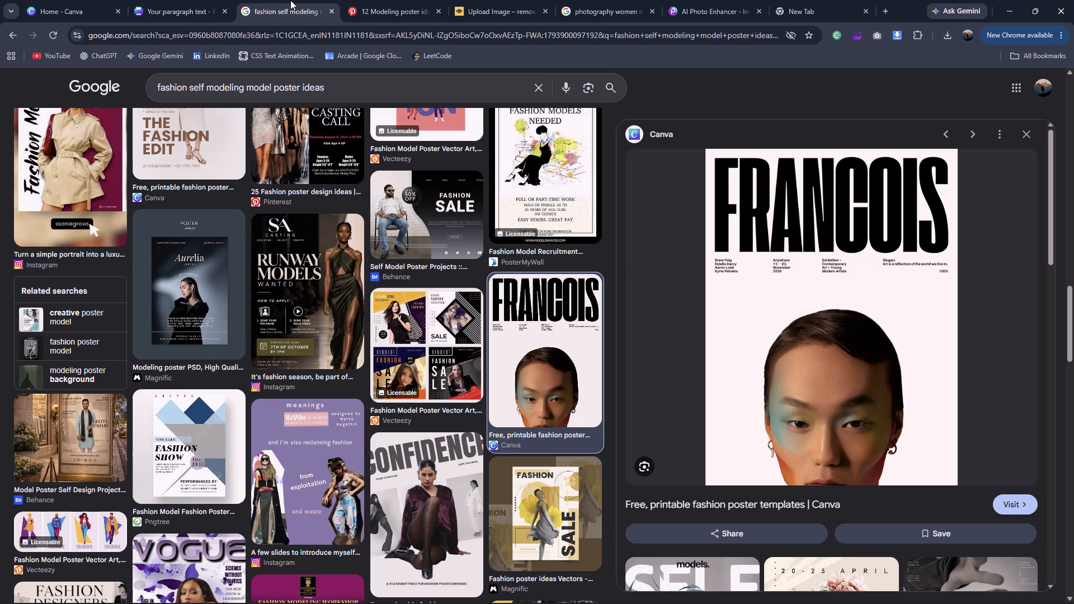
pyautogui.click(214, 4)
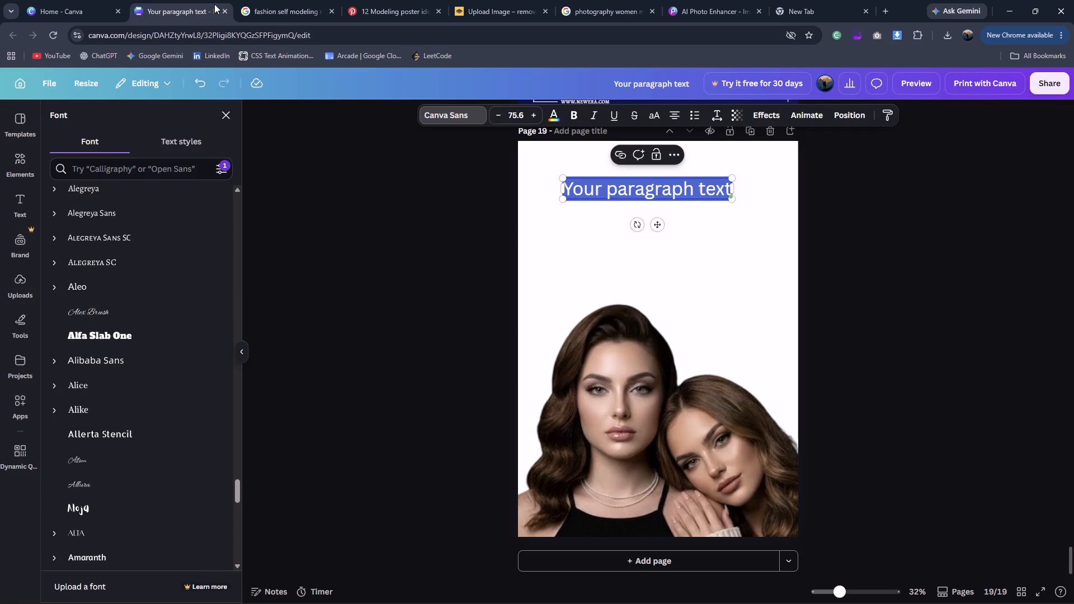
pyautogui.write('FRANC')
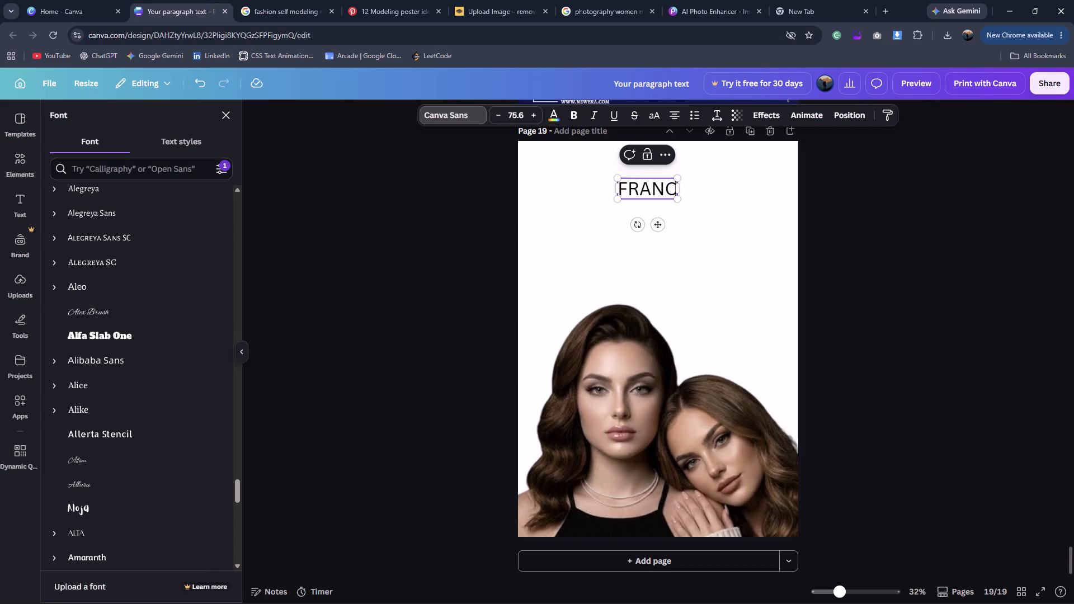
pyautogui.write('OIS')
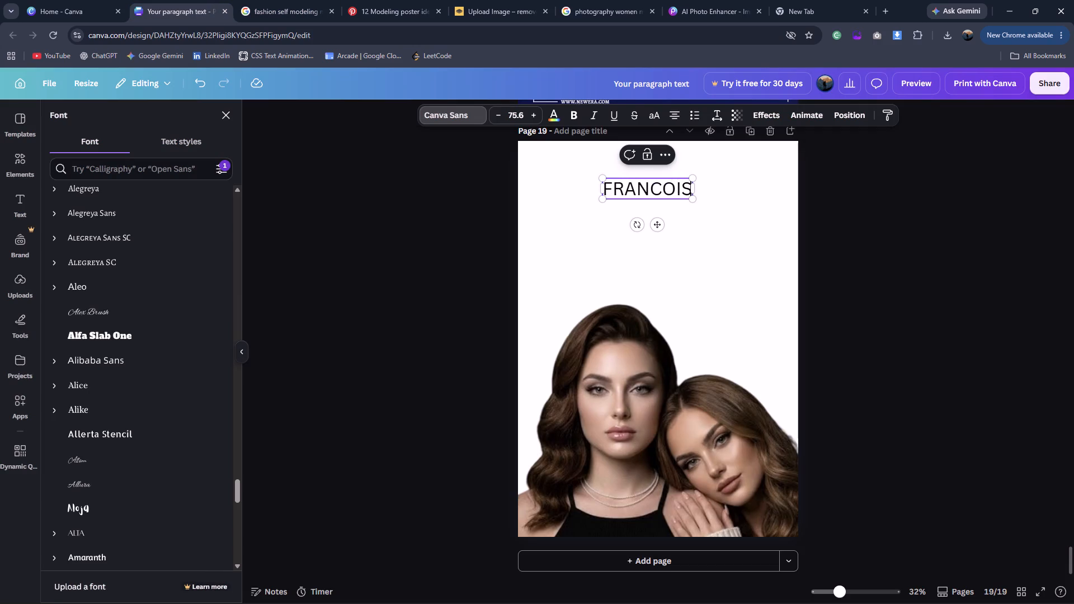
# Check the reference's lettering and set the FRANCOIS title's font to Alfa Slab One.
pyautogui.click(270, 0)
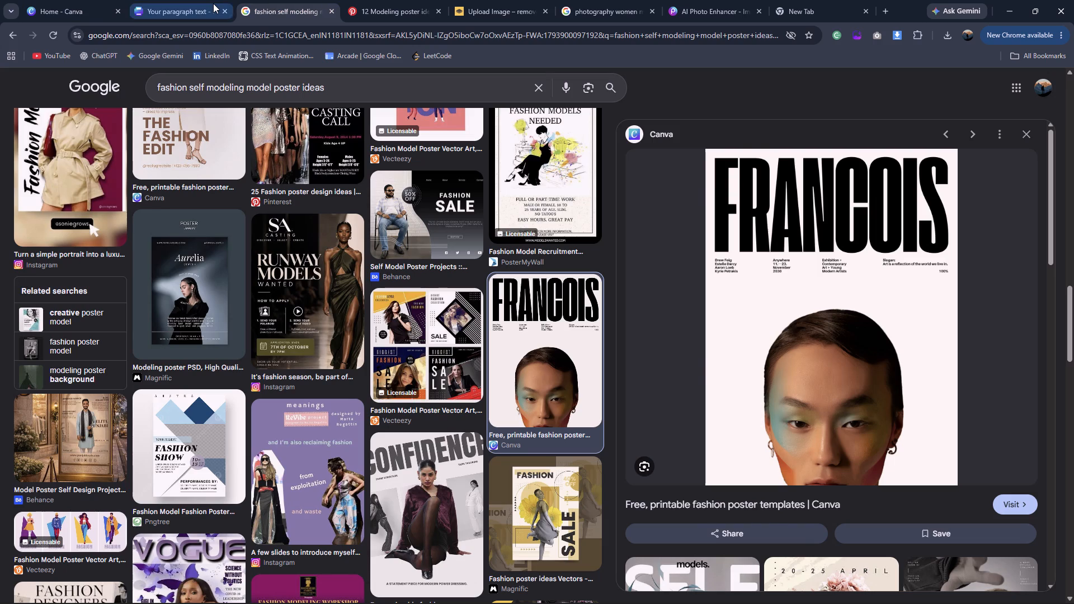
pyautogui.click(213, 3)
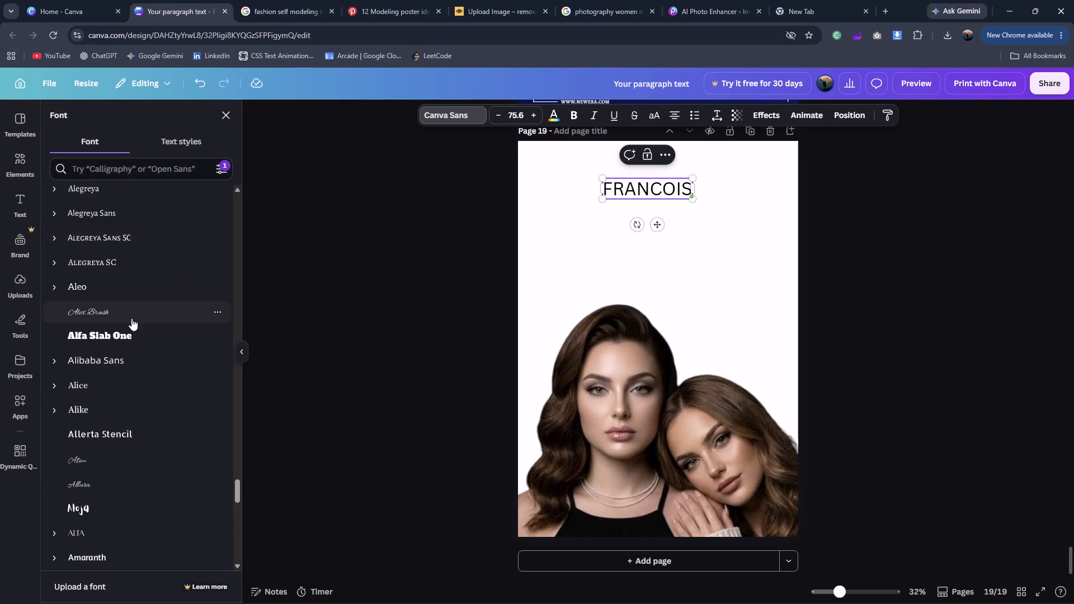
pyautogui.click(121, 333)
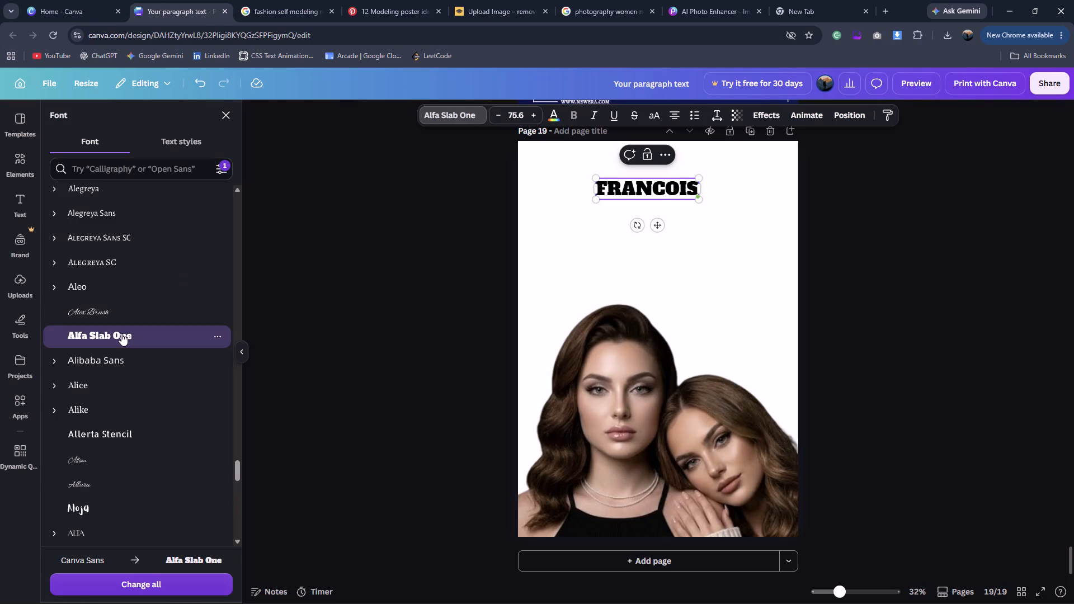
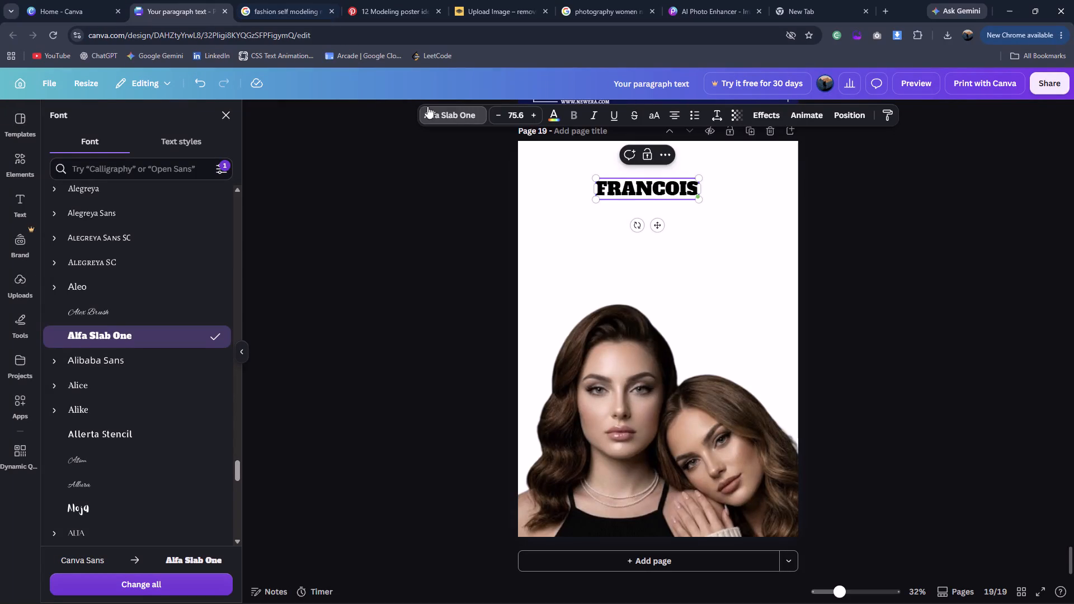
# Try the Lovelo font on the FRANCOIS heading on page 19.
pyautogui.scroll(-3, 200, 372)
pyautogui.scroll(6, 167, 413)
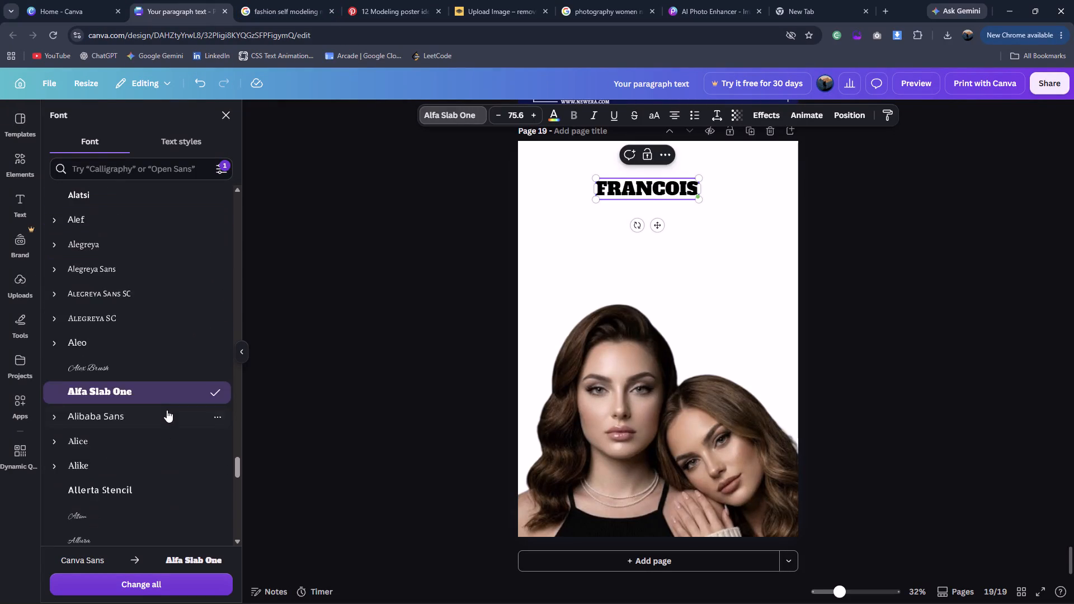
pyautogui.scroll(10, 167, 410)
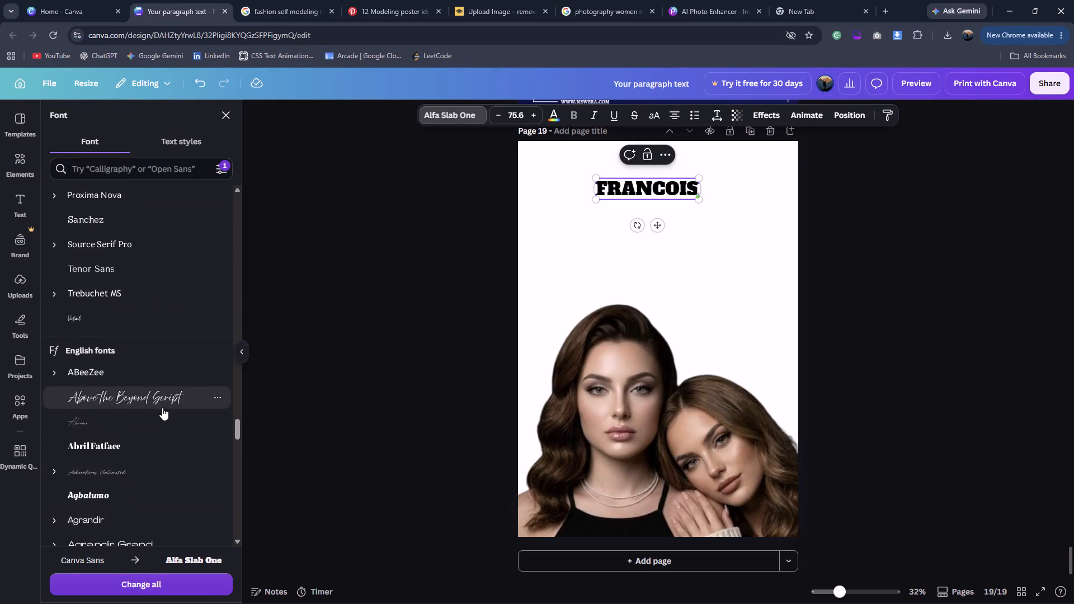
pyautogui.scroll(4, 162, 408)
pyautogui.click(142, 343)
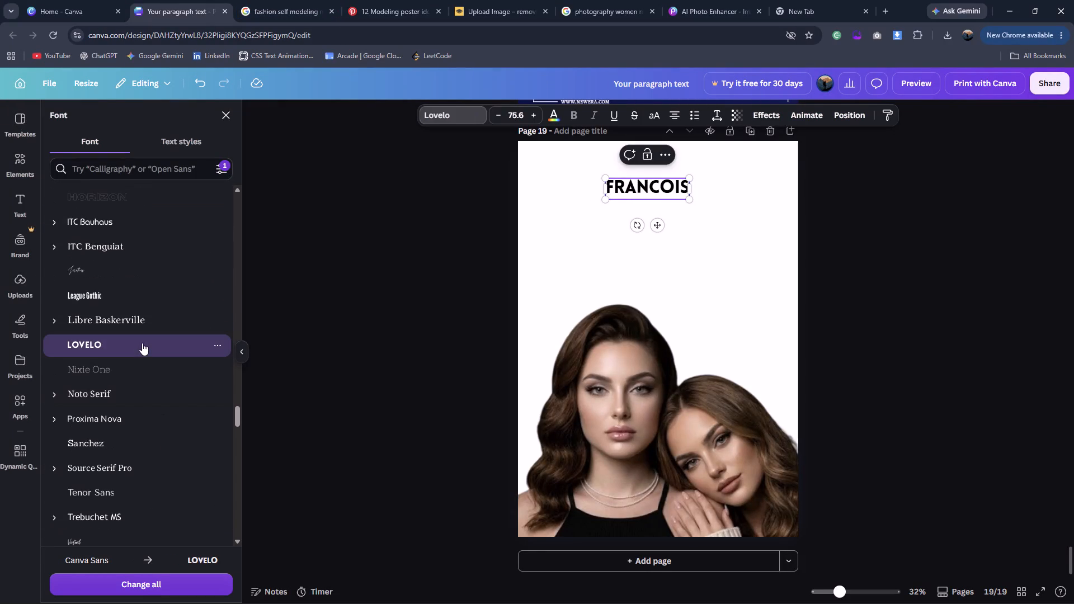
# Compare the heading with the FRANCOIS reference poster in the image search and set its font to Impact.
pyautogui.click(296, 0)
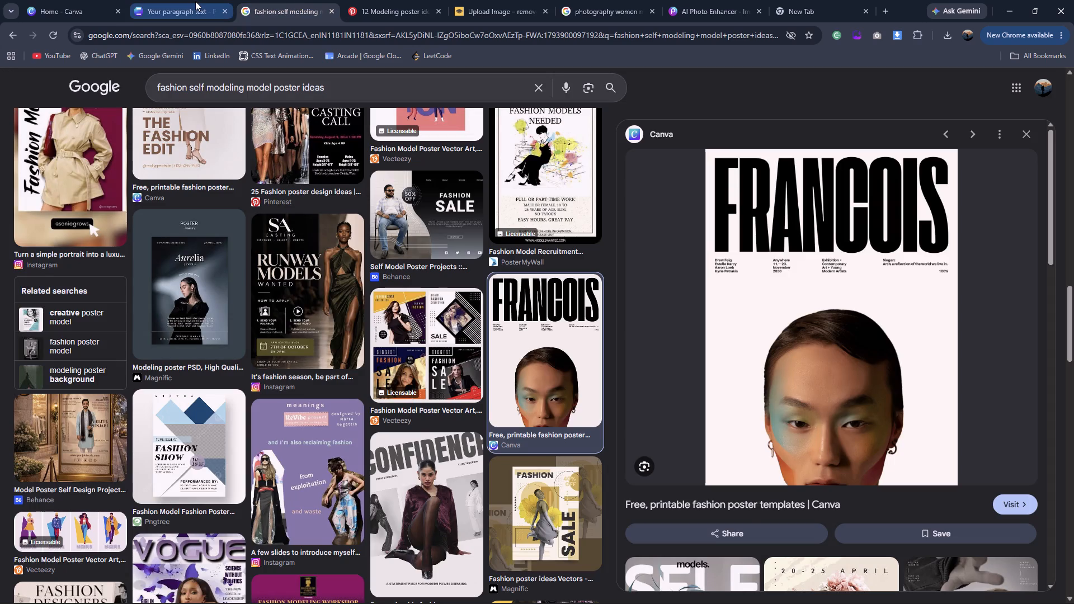
pyautogui.click(192, 1)
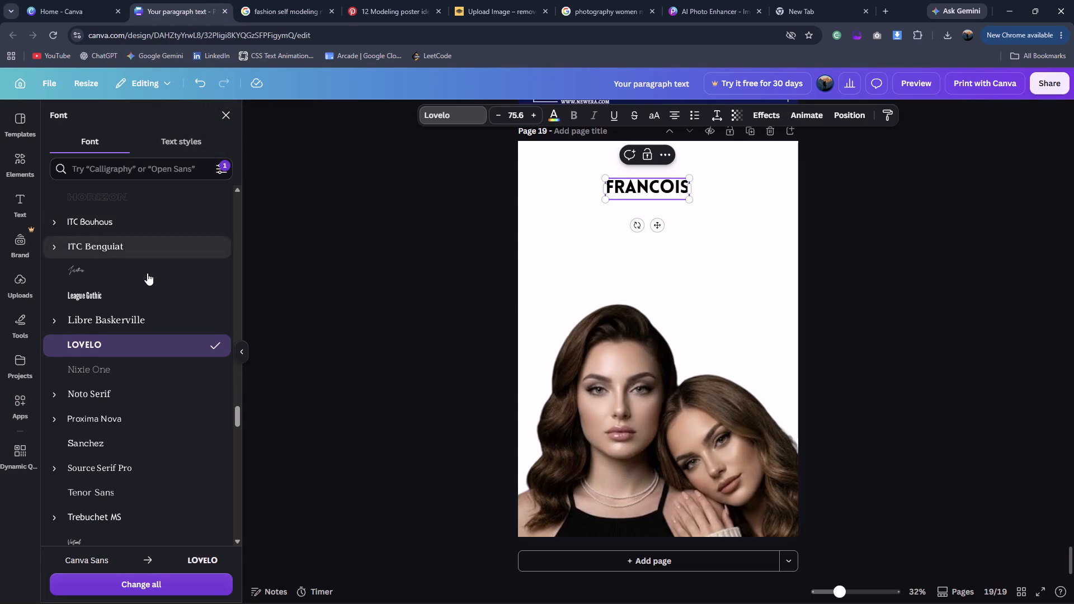
pyautogui.scroll(6, 140, 287)
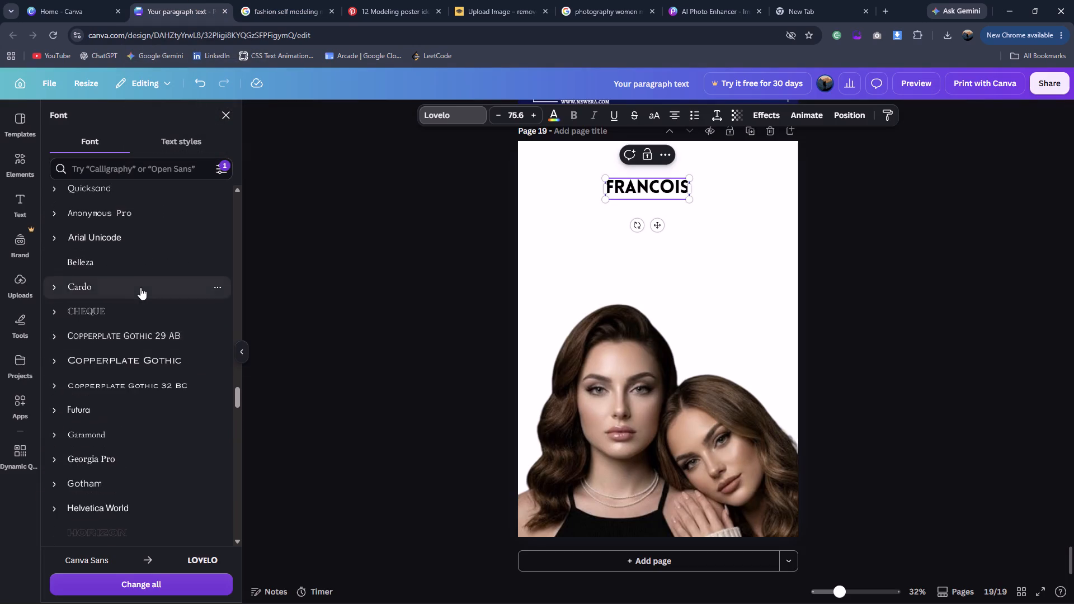
pyautogui.scroll(8, 140, 287)
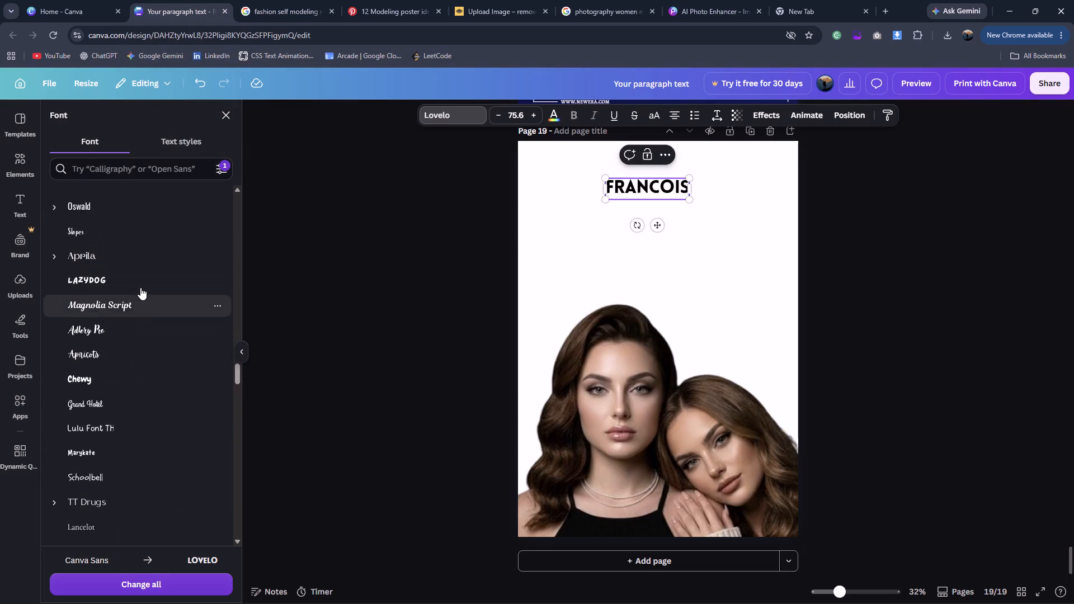
pyautogui.scroll(5, 140, 287)
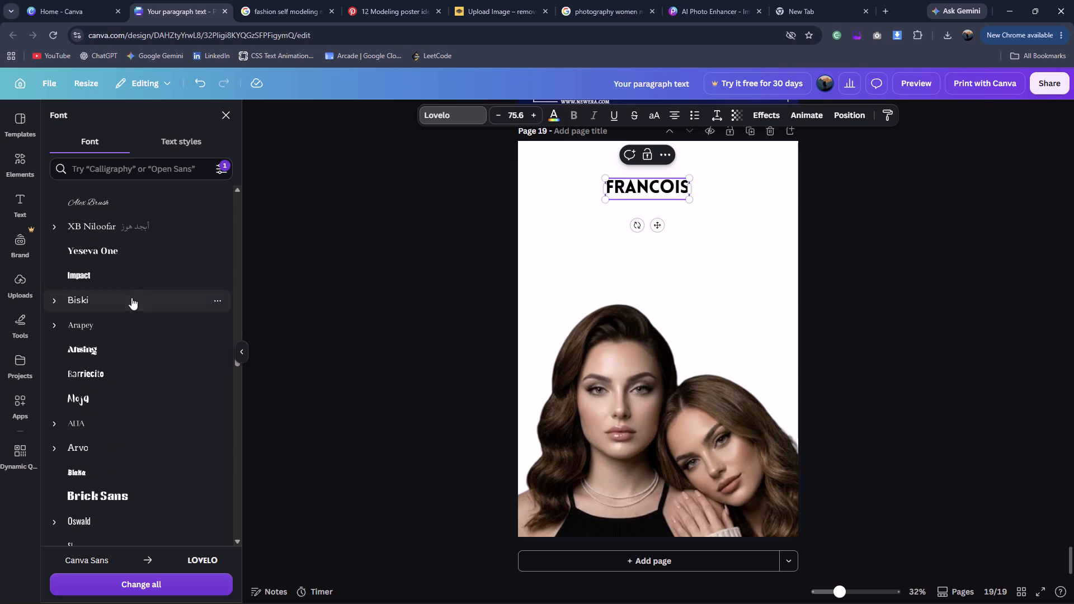
pyautogui.click(124, 281)
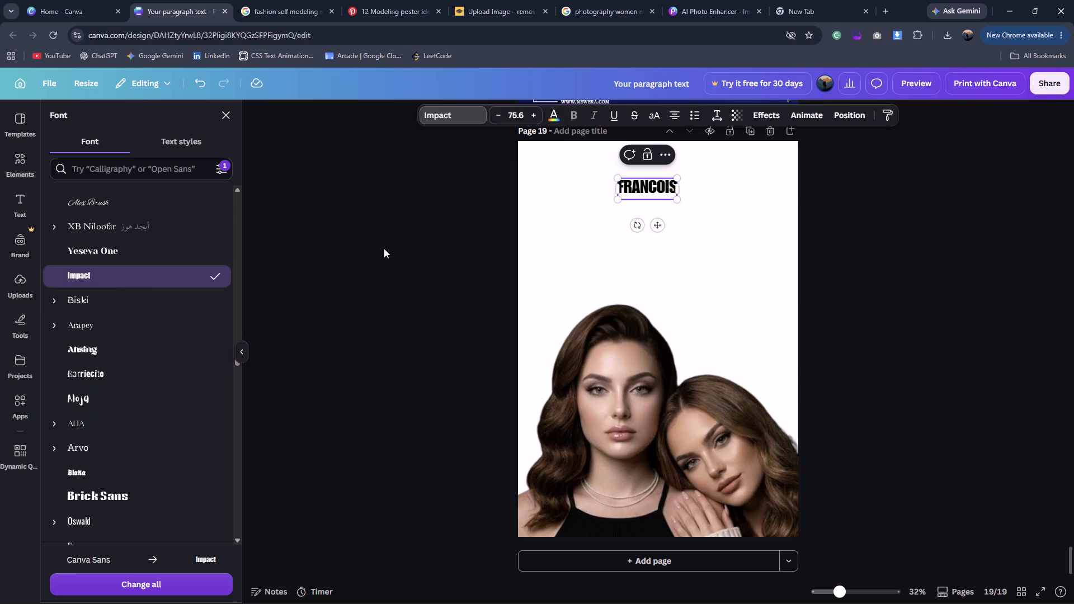
# Enlarge the FRANCOIS heading to about size 209 and move it fully inside the upper part of the page.
pyautogui.moveTo(618, 180); pyautogui.dragTo(529, 154)
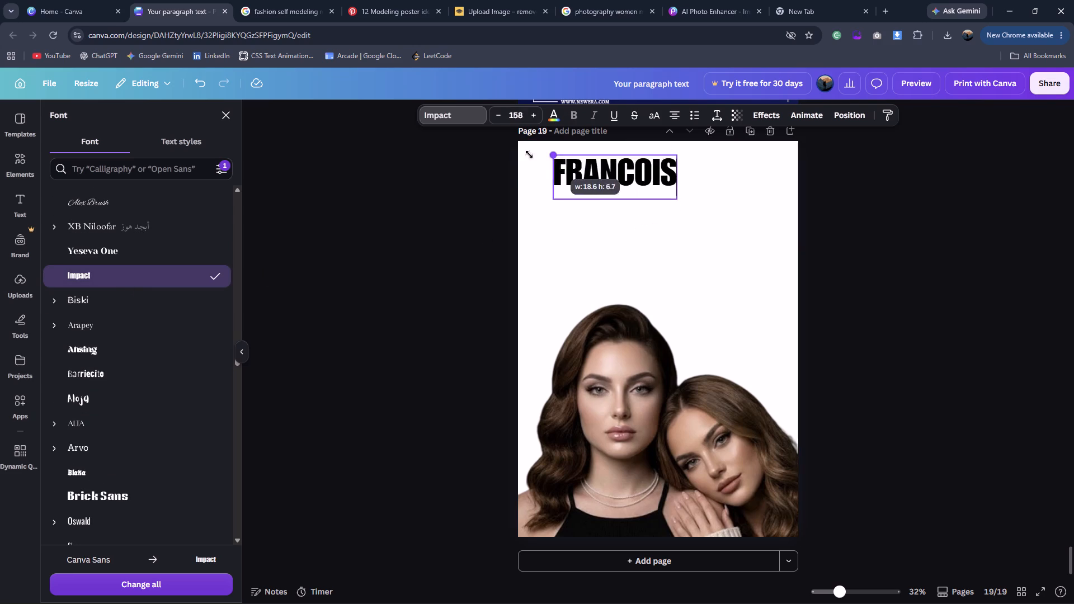
pyautogui.moveTo(529, 154); pyautogui.dragTo(510, 152)
pyautogui.moveTo(613, 164); pyautogui.dragTo(641, 179)
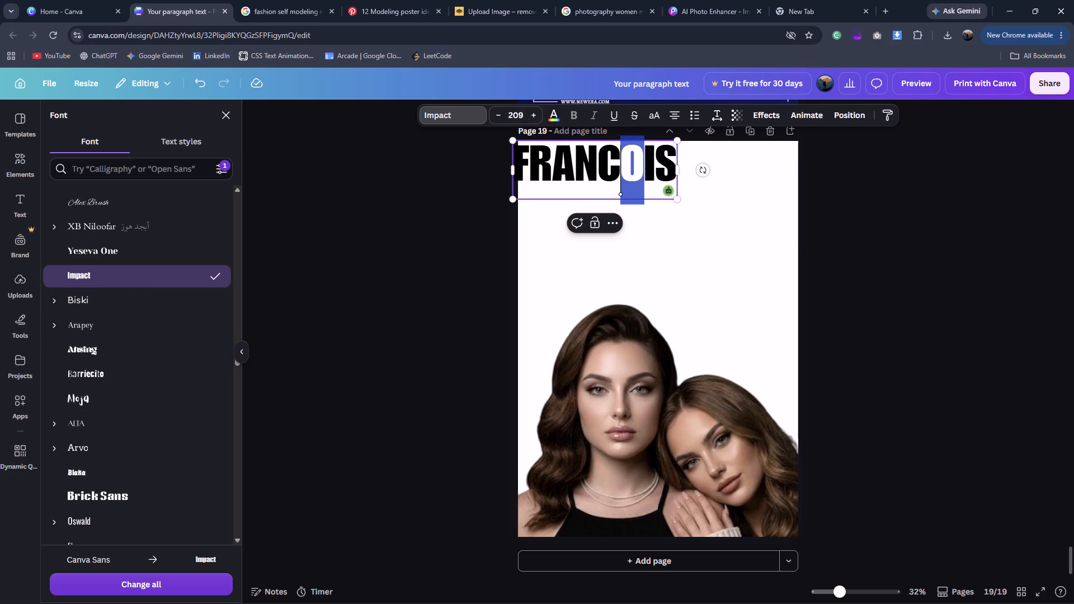
pyautogui.moveTo(641, 179); pyautogui.dragTo(649, 182)
pyautogui.click(873, 213)
pyautogui.click(996, 201)
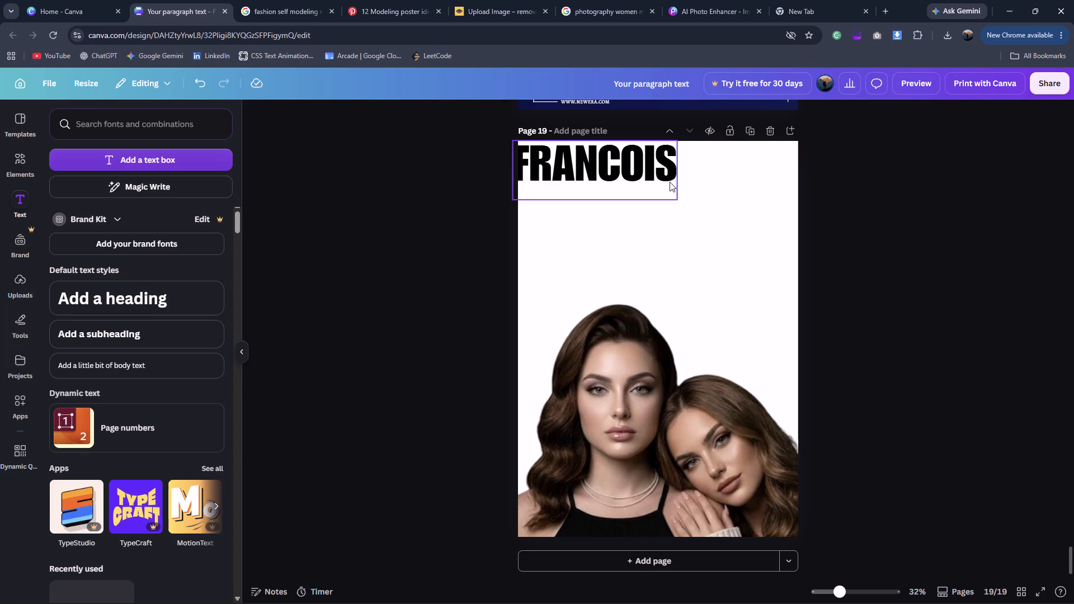
pyautogui.moveTo(651, 167); pyautogui.dragTo(687, 179)
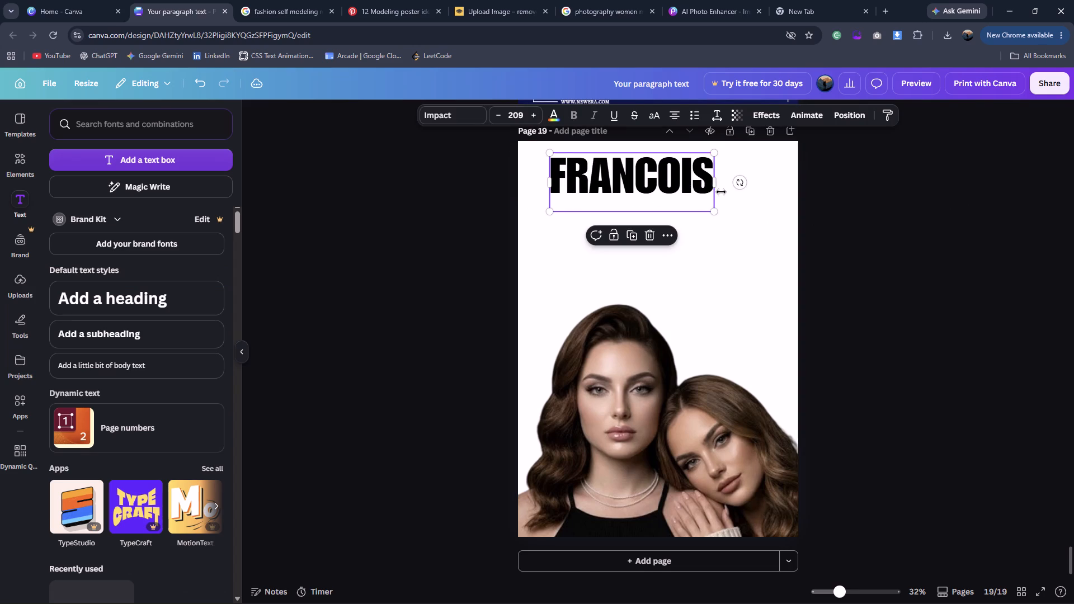
pyautogui.moveTo(661, 178); pyautogui.dragTo(661, 197)
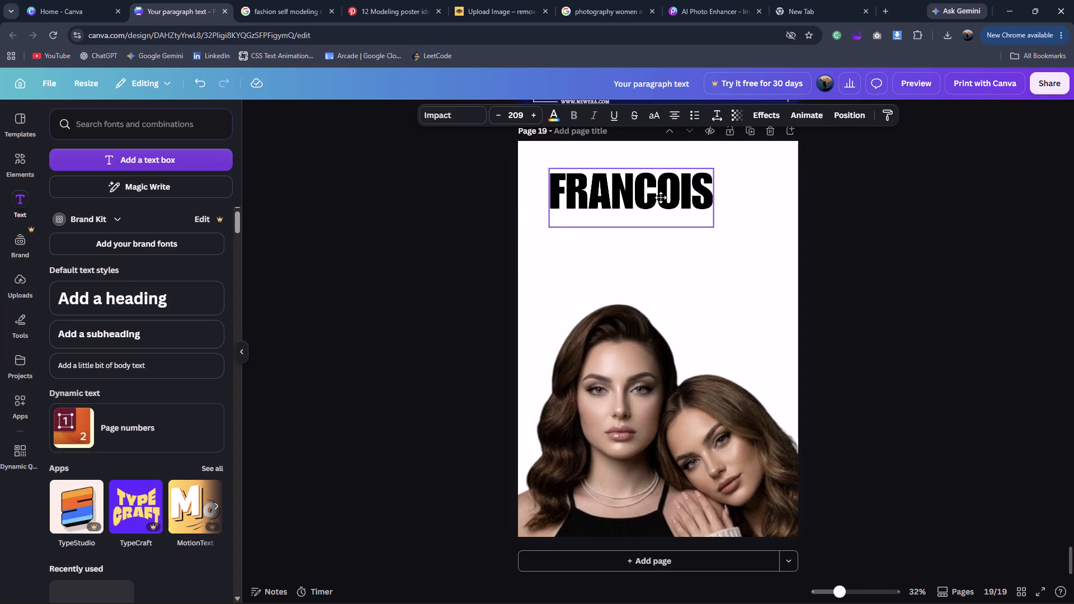
pyautogui.moveTo(661, 197); pyautogui.dragTo(661, 200)
# Enlarge the FRANCOIS heading to about size 335 and centre it horizontally against the page's top edge.
pyautogui.moveTo(711, 175); pyautogui.dragTo(785, 145)
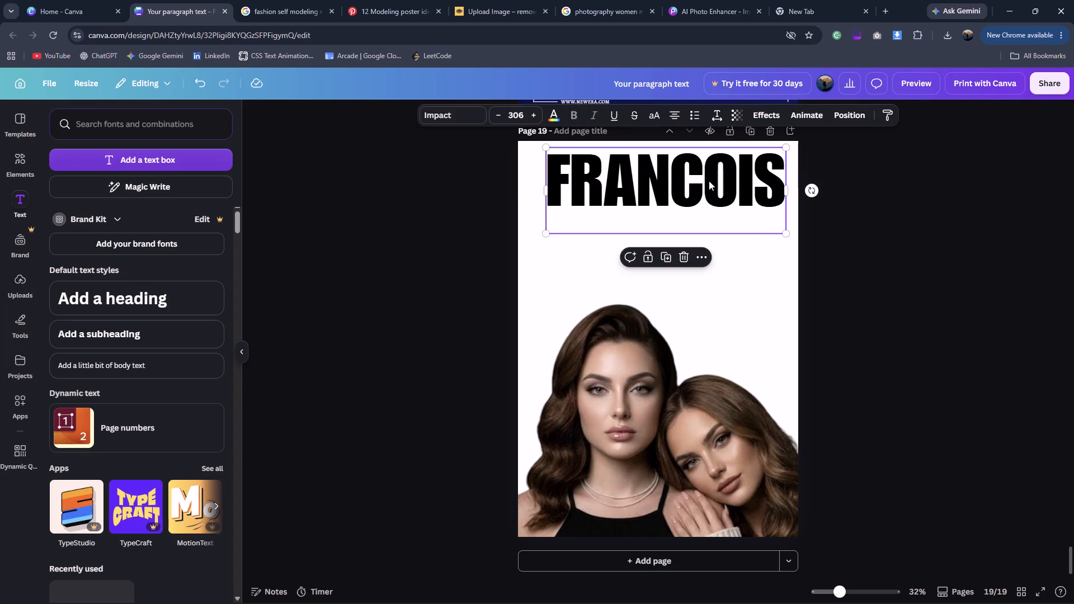
pyautogui.moveTo(695, 182); pyautogui.dragTo(682, 182)
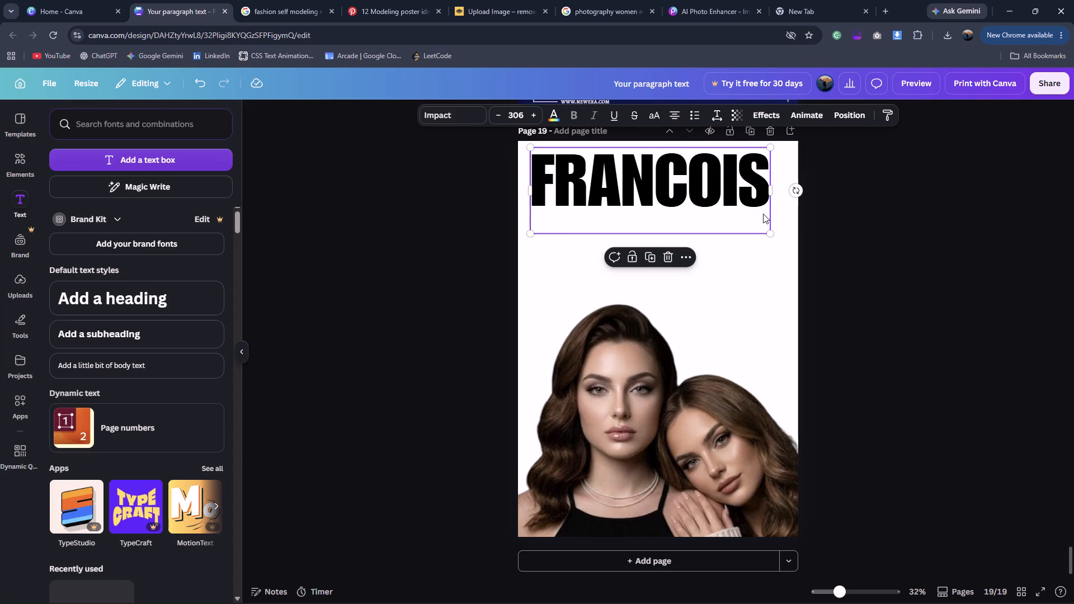
pyautogui.moveTo(769, 231); pyautogui.dragTo(779, 243)
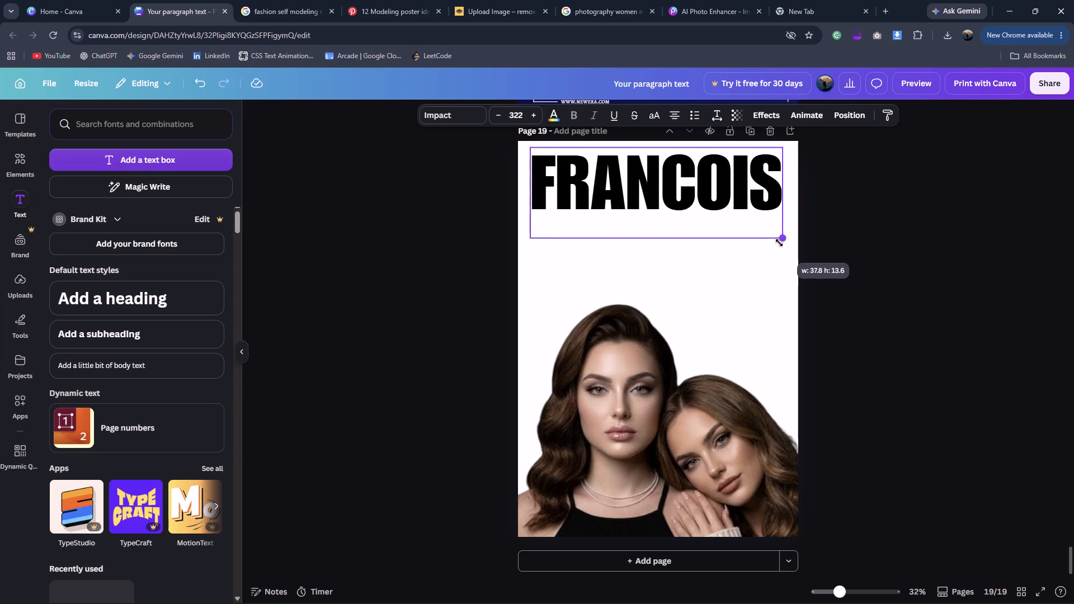
pyautogui.moveTo(779, 243); pyautogui.dragTo(787, 252)
pyautogui.moveTo(710, 198); pyautogui.dragTo(705, 197)
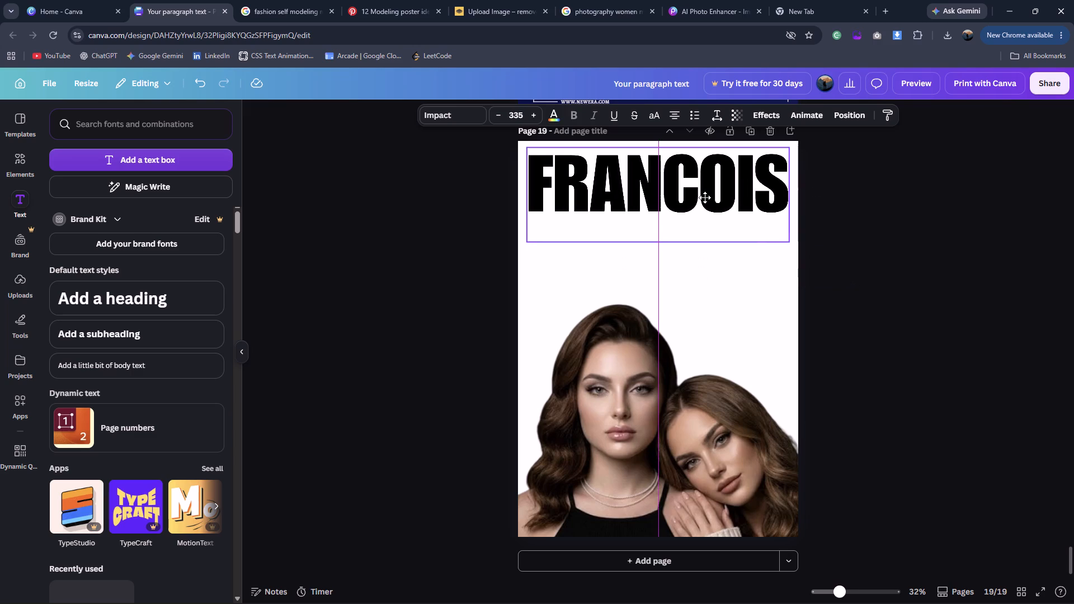
pyautogui.moveTo(705, 197); pyautogui.dragTo(704, 195)
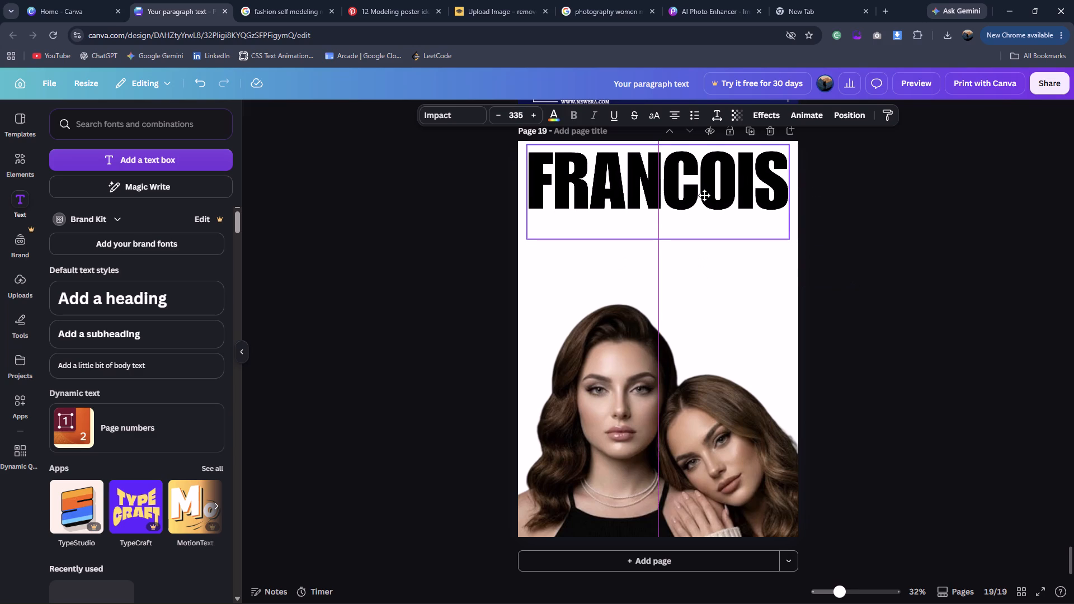
pyautogui.moveTo(704, 195); pyautogui.dragTo(704, 194)
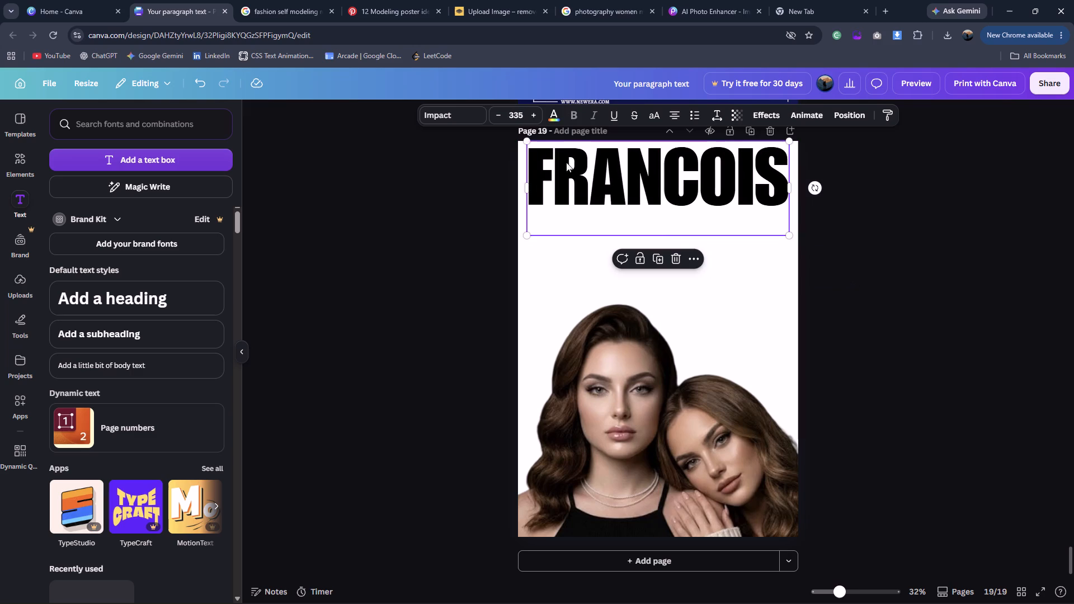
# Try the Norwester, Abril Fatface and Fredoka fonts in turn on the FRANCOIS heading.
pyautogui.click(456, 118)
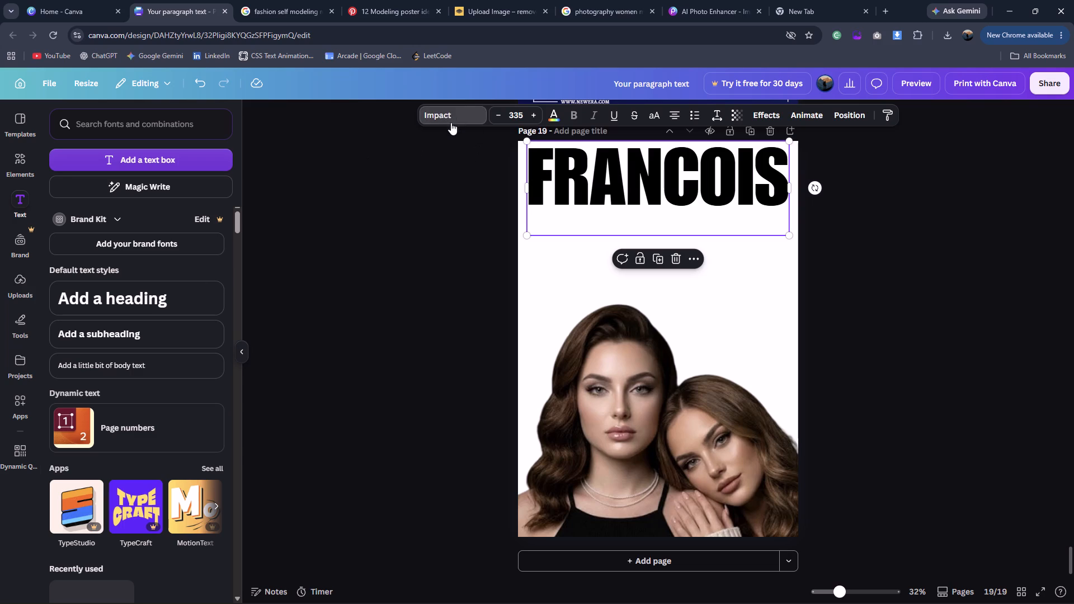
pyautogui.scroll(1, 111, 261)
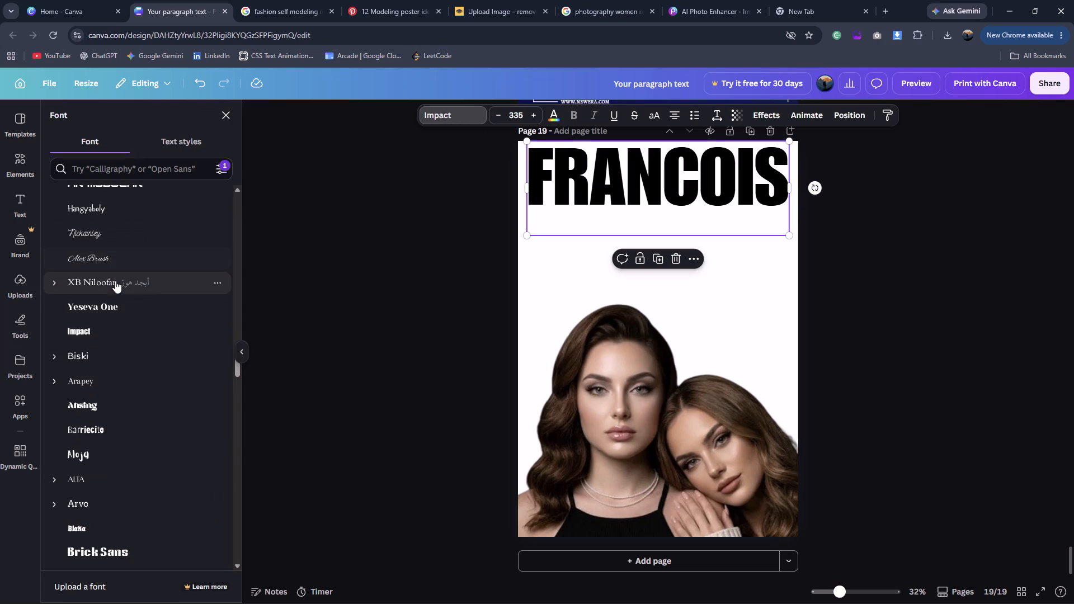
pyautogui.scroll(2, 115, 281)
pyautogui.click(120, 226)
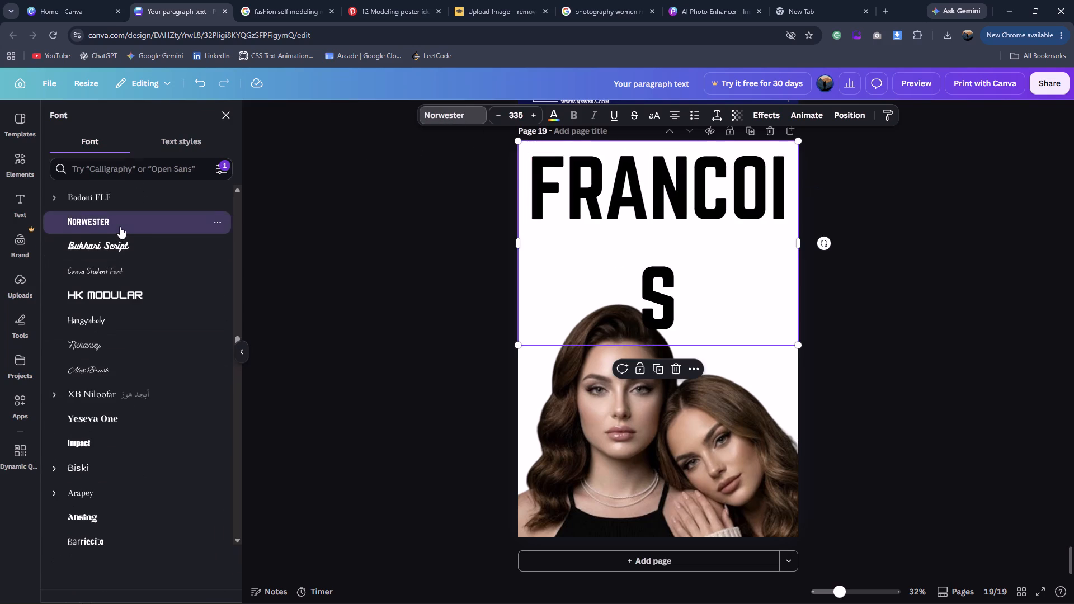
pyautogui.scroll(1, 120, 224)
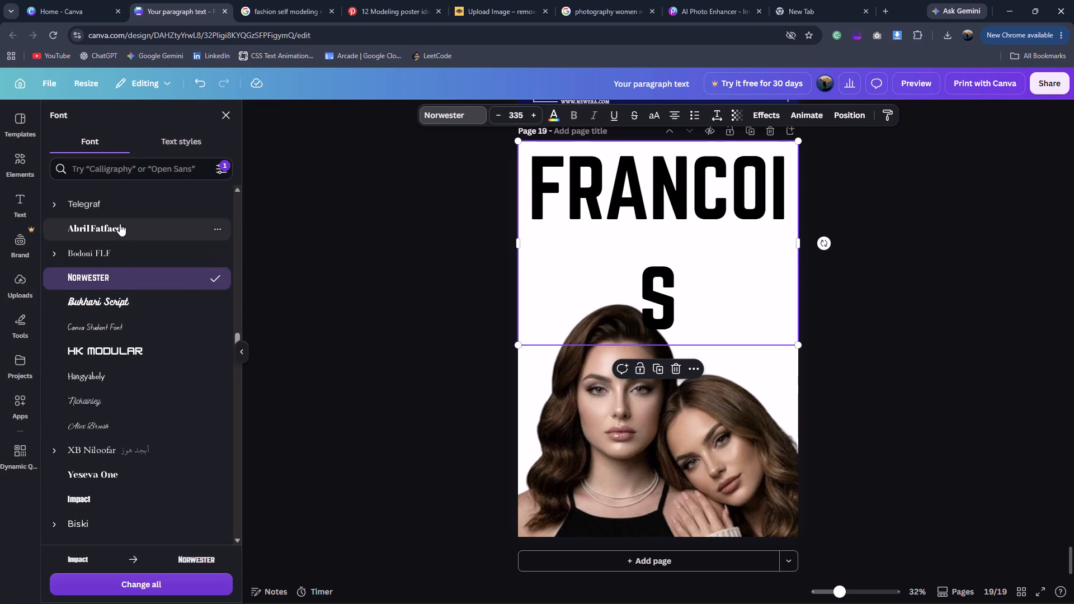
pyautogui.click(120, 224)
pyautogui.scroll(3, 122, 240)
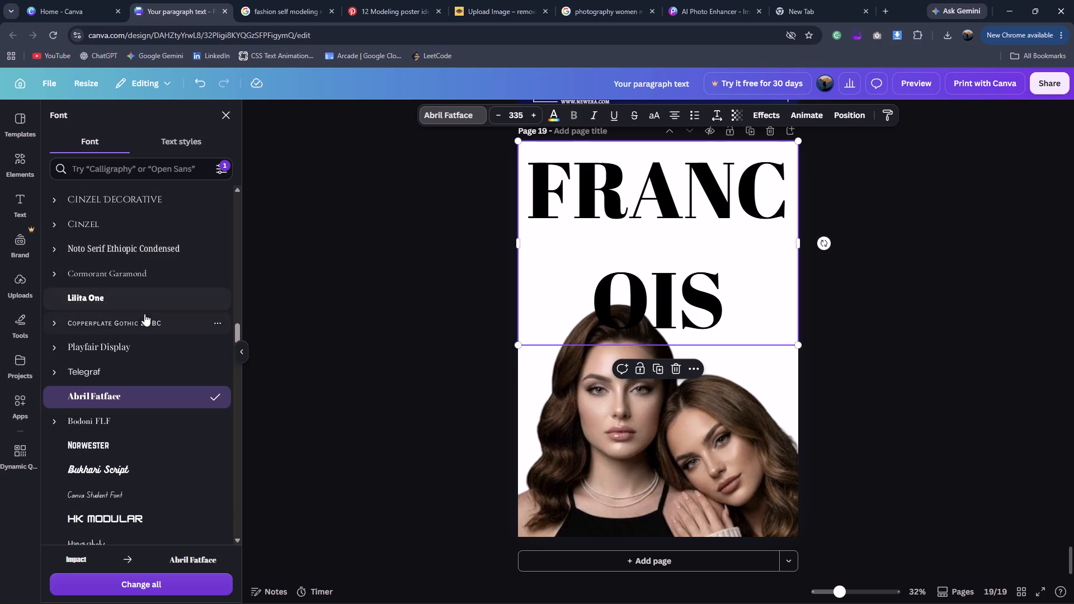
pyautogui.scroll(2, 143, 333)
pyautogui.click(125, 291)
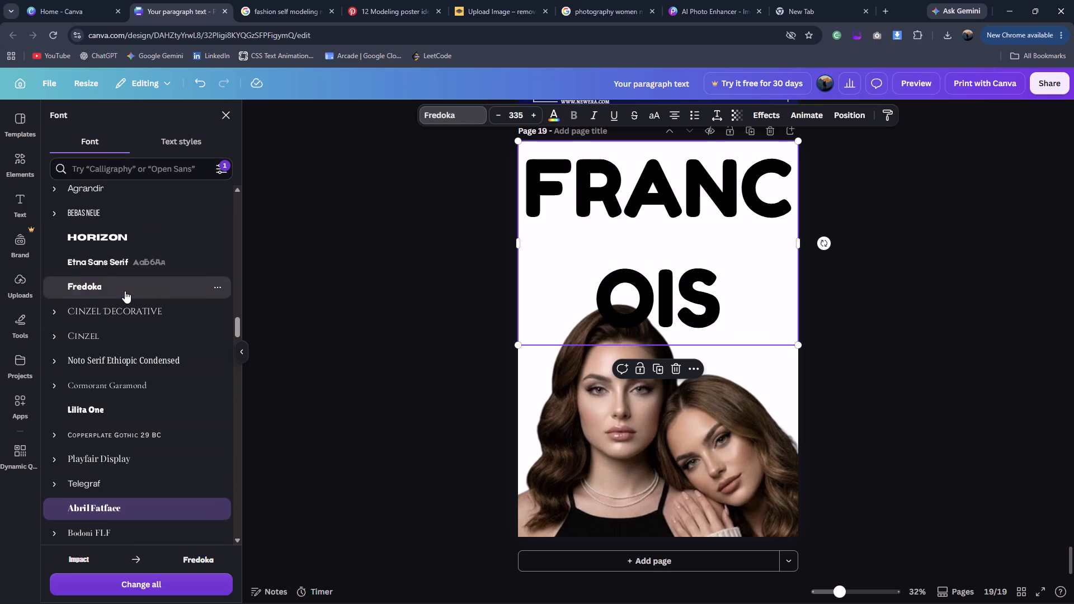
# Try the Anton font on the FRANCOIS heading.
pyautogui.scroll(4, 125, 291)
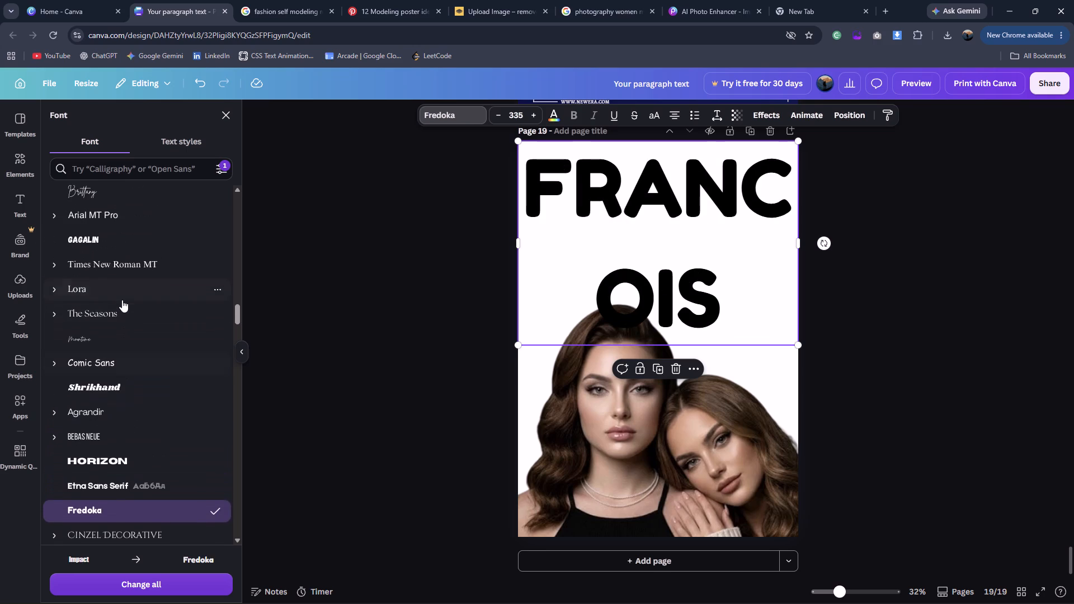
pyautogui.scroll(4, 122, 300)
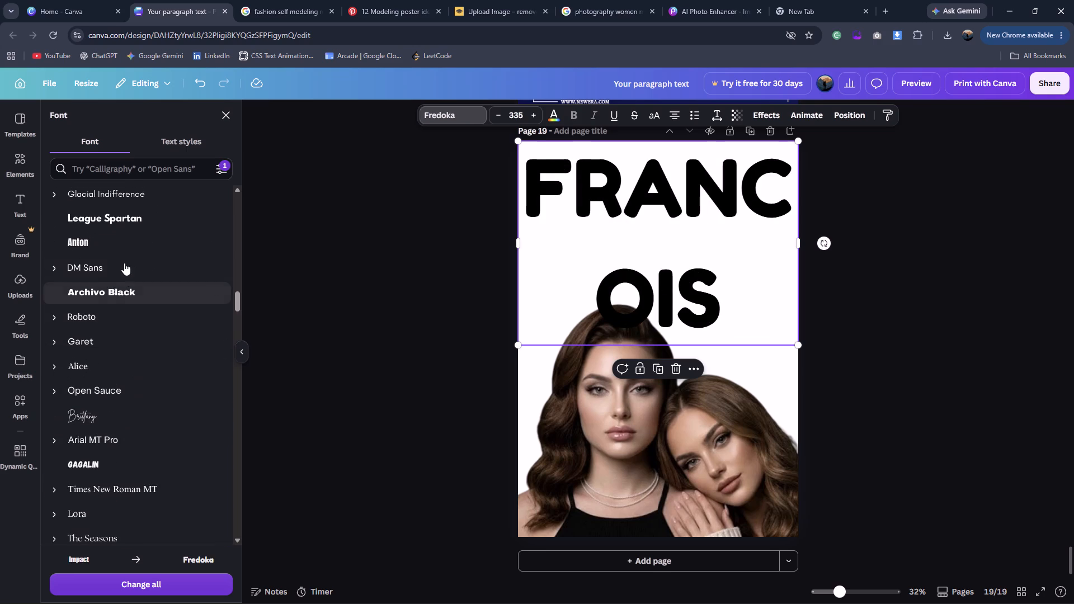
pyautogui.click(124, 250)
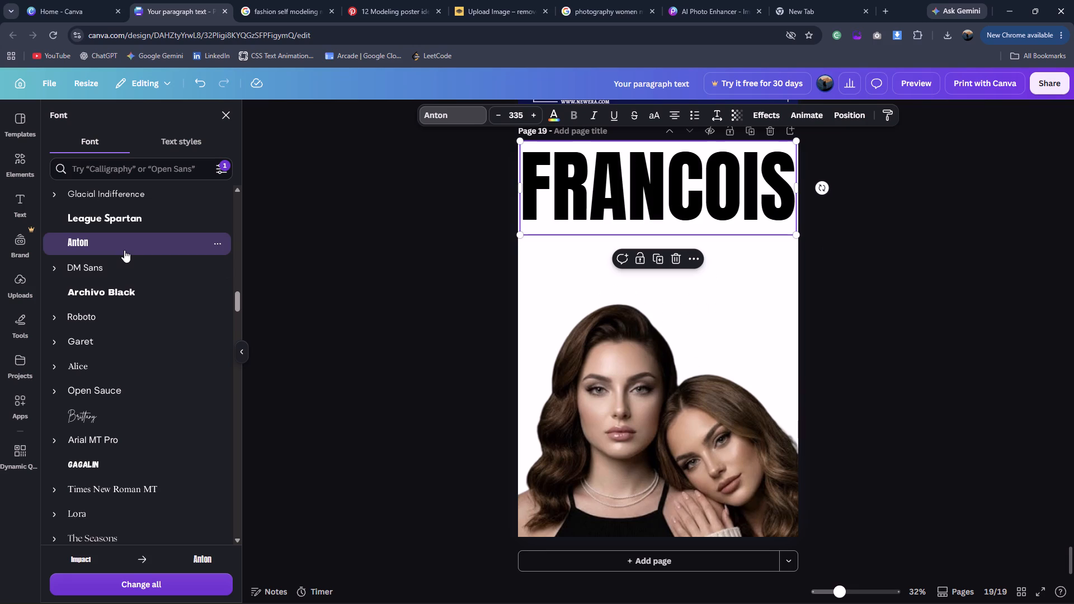
# Browse the popular fonts for further alternatives for the FRANCOIS heading.
pyautogui.scroll(4, 122, 253)
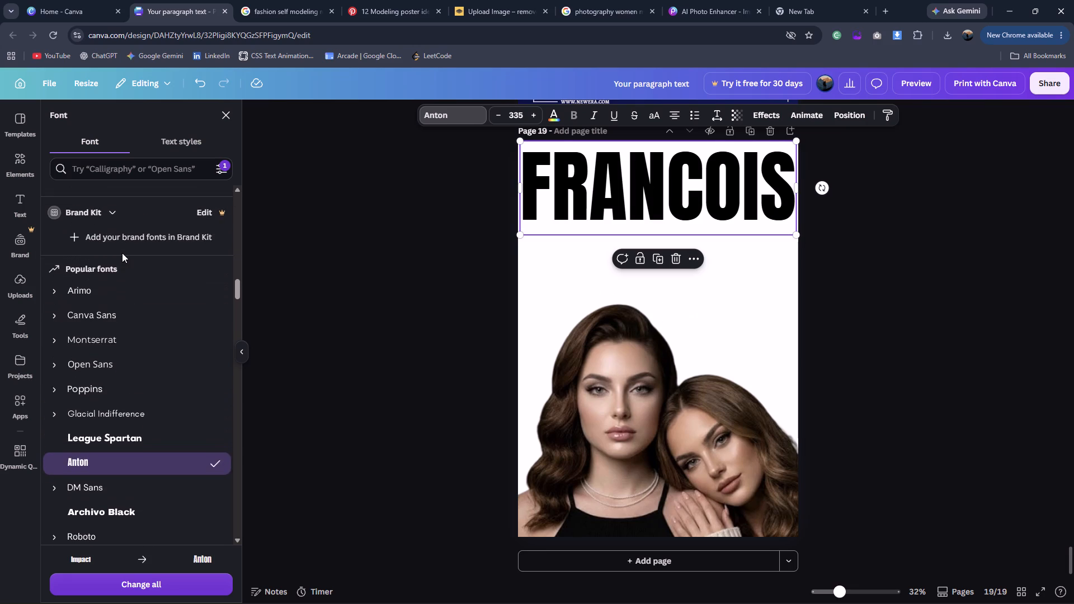
pyautogui.scroll(-11, 122, 253)
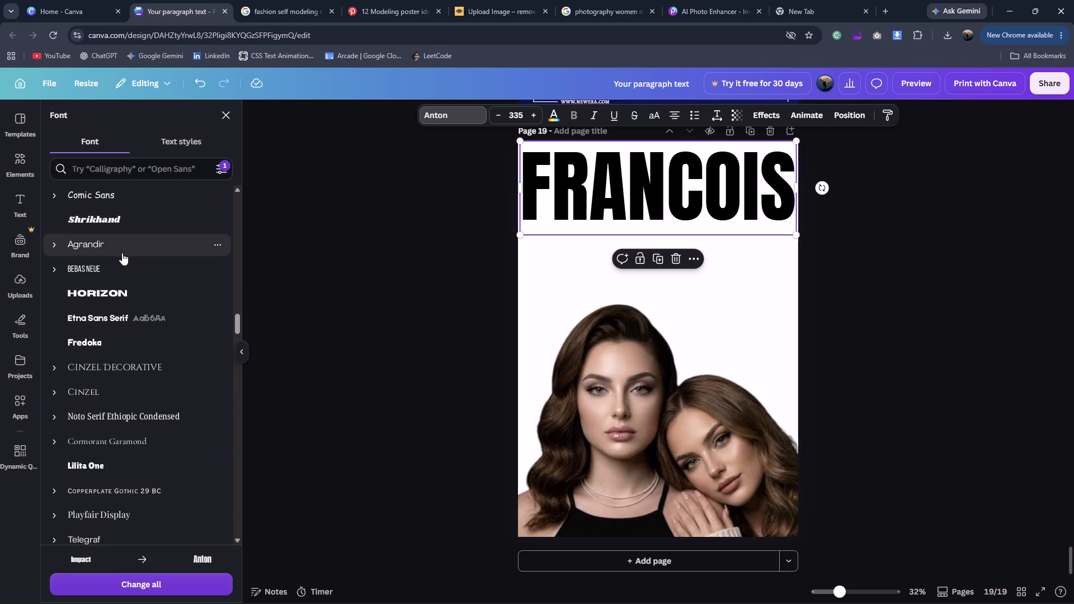
pyautogui.scroll(-5, 122, 253)
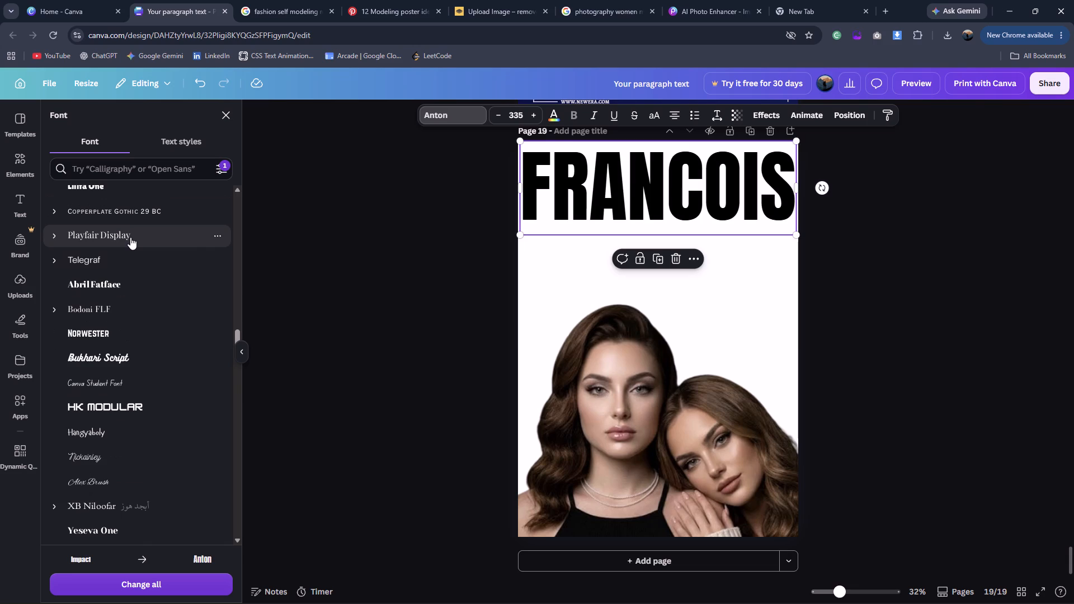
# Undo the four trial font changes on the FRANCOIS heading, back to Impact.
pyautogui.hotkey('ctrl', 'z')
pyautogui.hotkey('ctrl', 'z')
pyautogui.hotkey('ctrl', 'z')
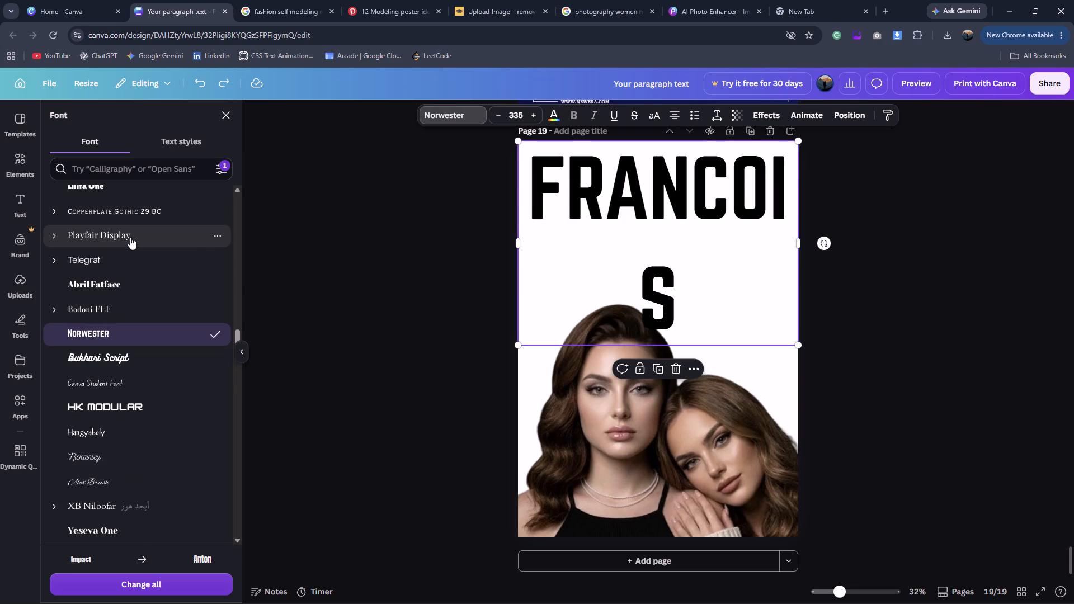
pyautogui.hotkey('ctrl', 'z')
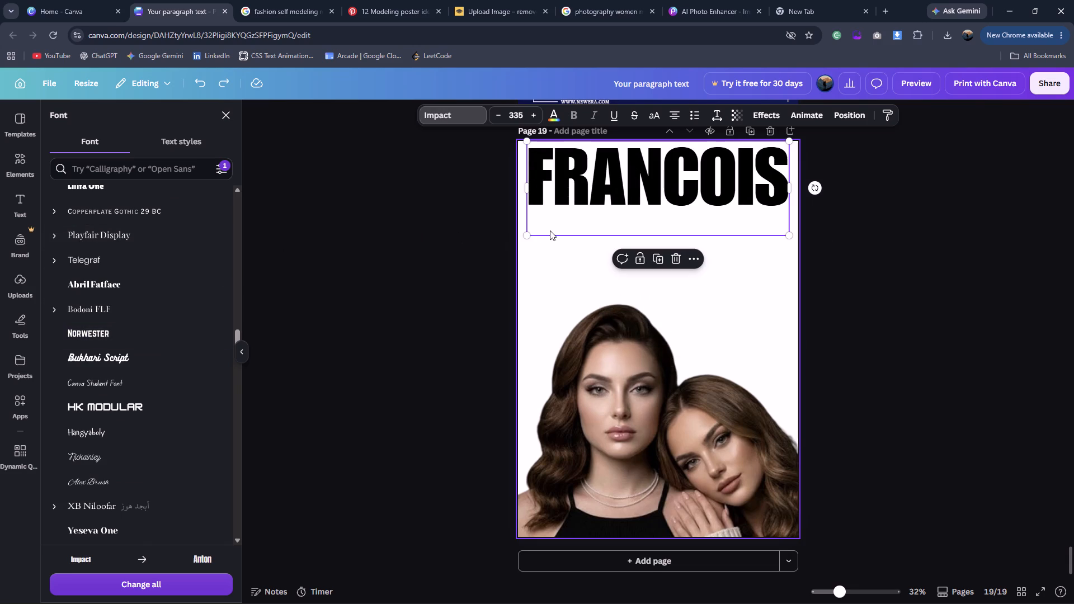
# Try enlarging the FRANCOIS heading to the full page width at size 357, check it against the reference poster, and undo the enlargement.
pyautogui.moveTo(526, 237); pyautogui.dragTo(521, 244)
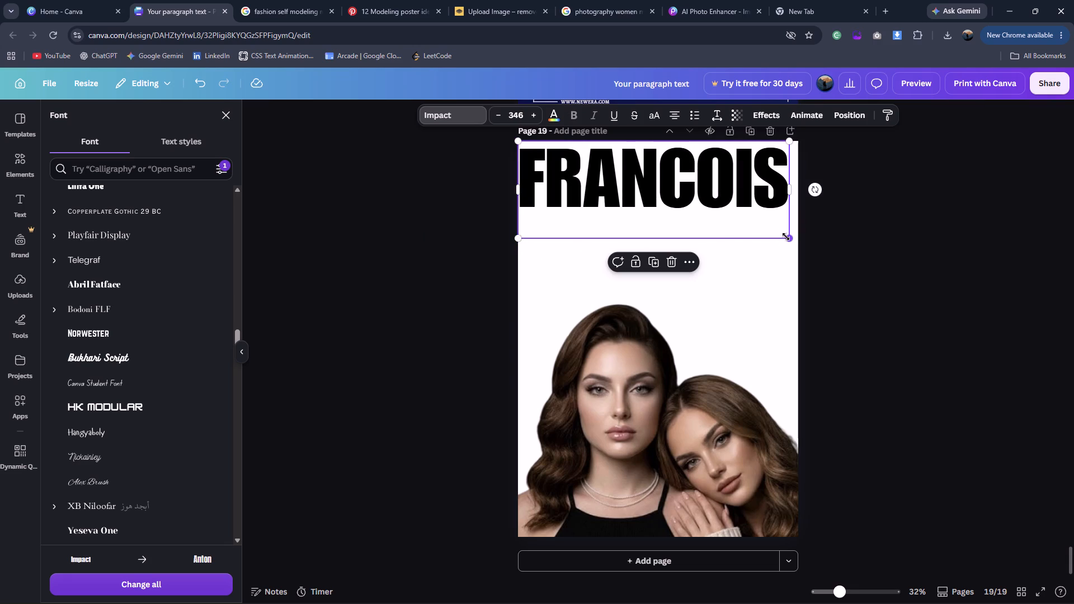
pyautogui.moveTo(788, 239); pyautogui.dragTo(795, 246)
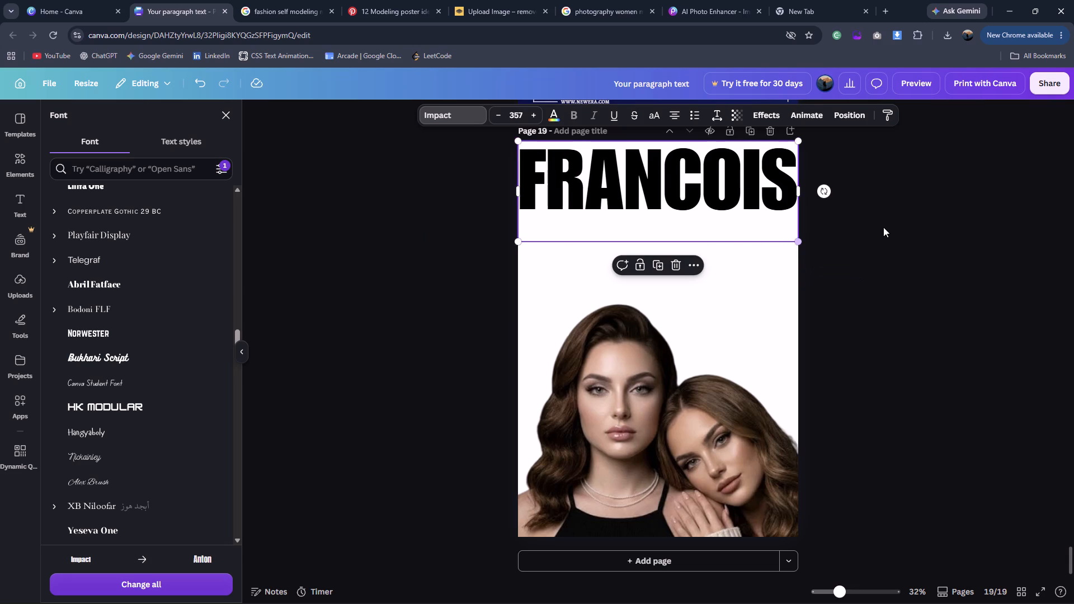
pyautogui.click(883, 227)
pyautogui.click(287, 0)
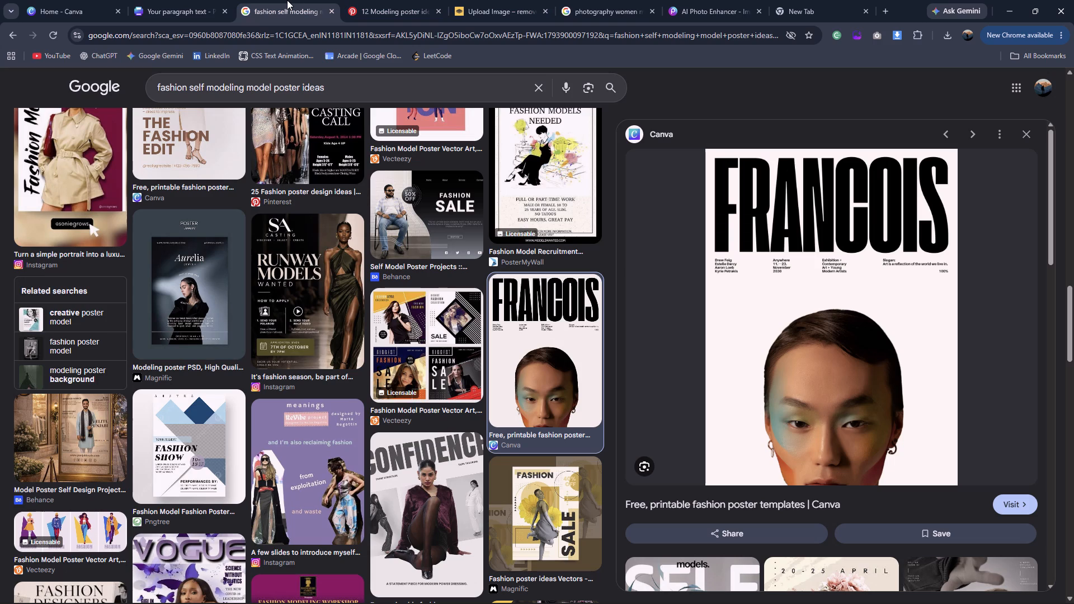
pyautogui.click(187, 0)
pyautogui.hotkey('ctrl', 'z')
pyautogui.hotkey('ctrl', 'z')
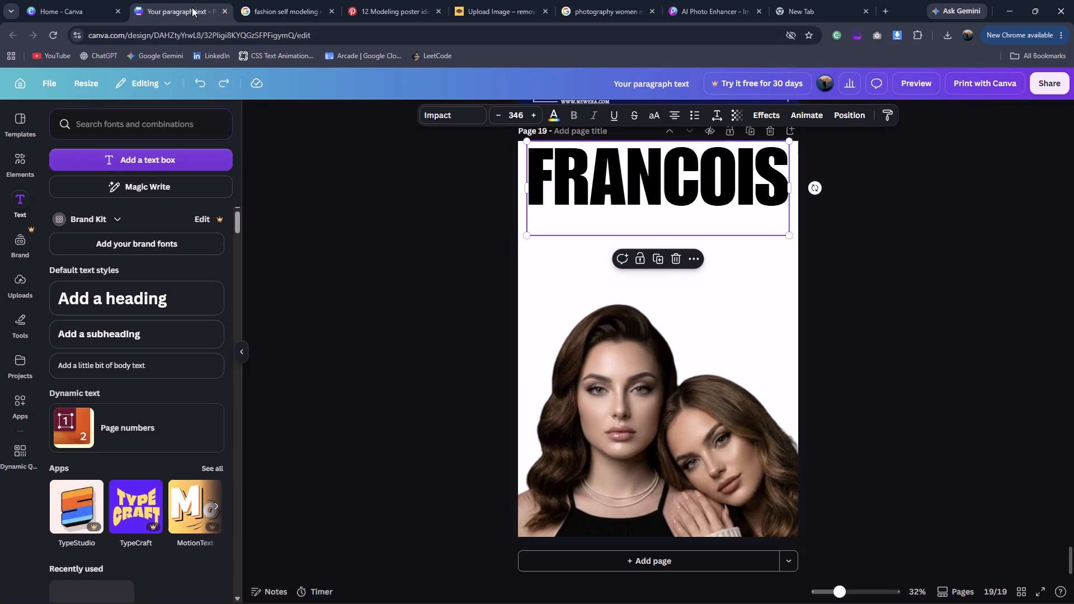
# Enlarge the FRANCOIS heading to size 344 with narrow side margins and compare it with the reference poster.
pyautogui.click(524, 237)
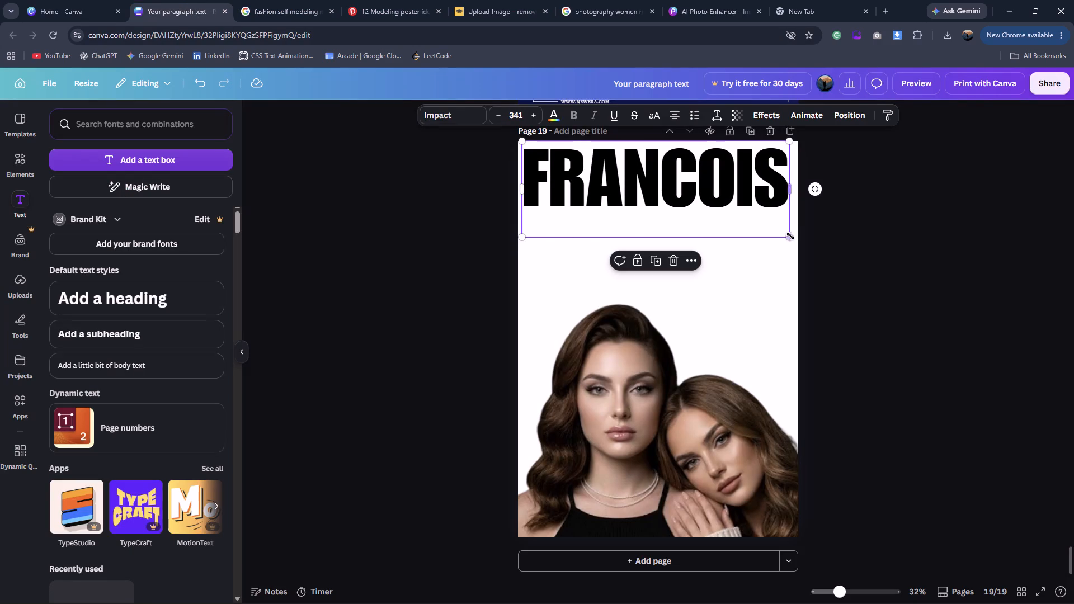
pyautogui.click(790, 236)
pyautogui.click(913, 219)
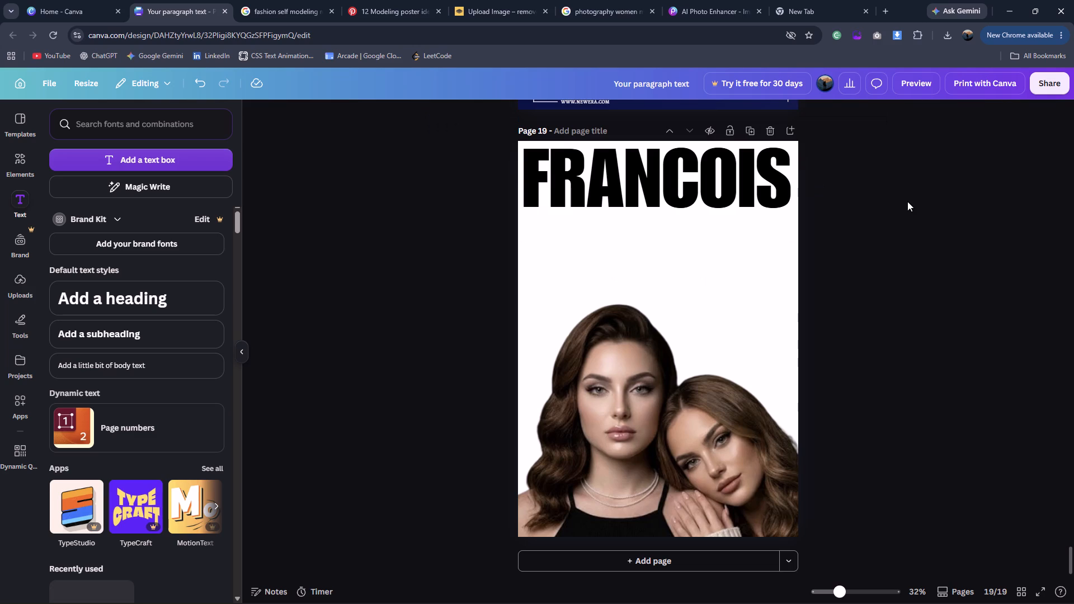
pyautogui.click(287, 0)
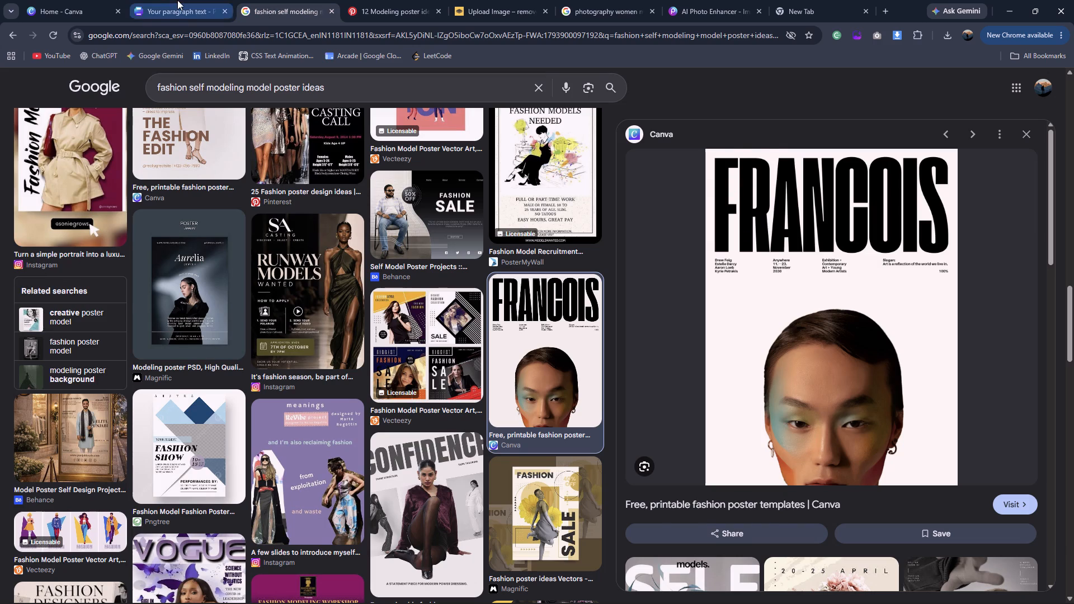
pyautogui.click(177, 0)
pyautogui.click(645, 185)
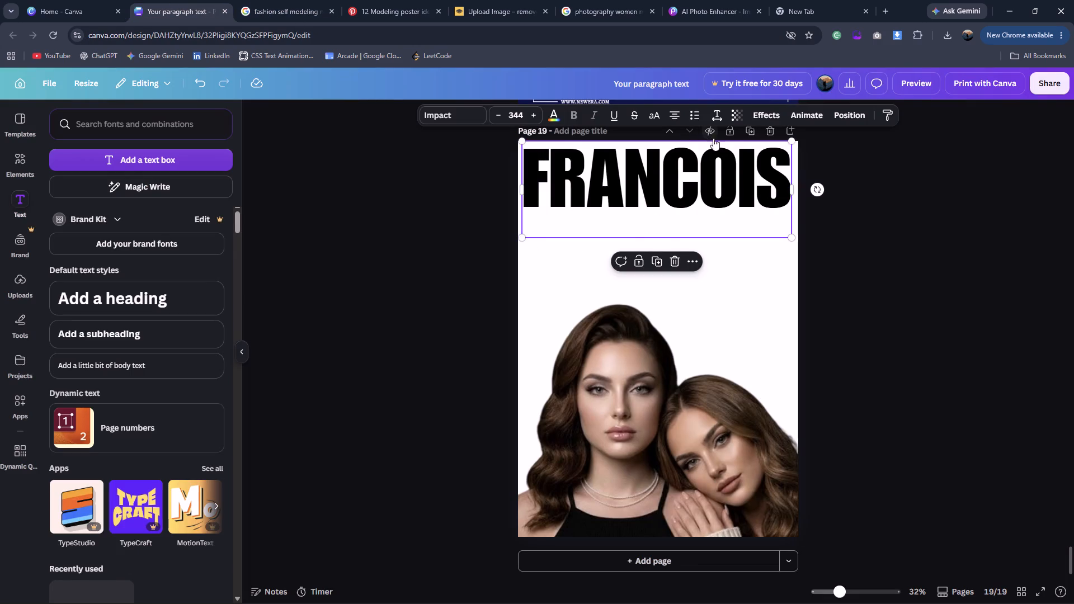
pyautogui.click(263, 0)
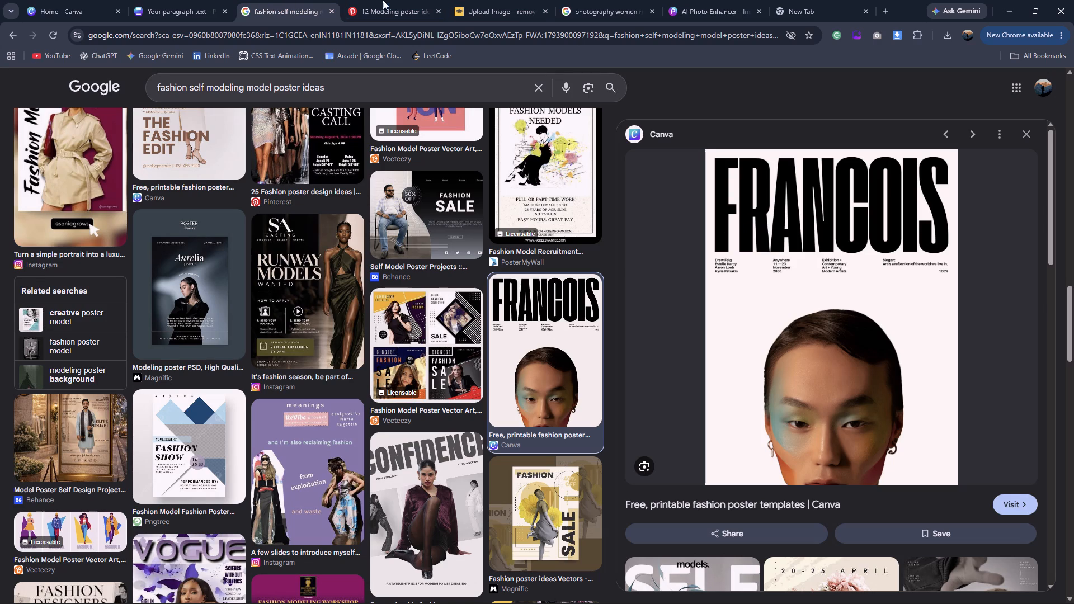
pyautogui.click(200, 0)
# Enlarge the two women's portrait and shift it slightly left so it fills more of page 19.
pyautogui.click(612, 346)
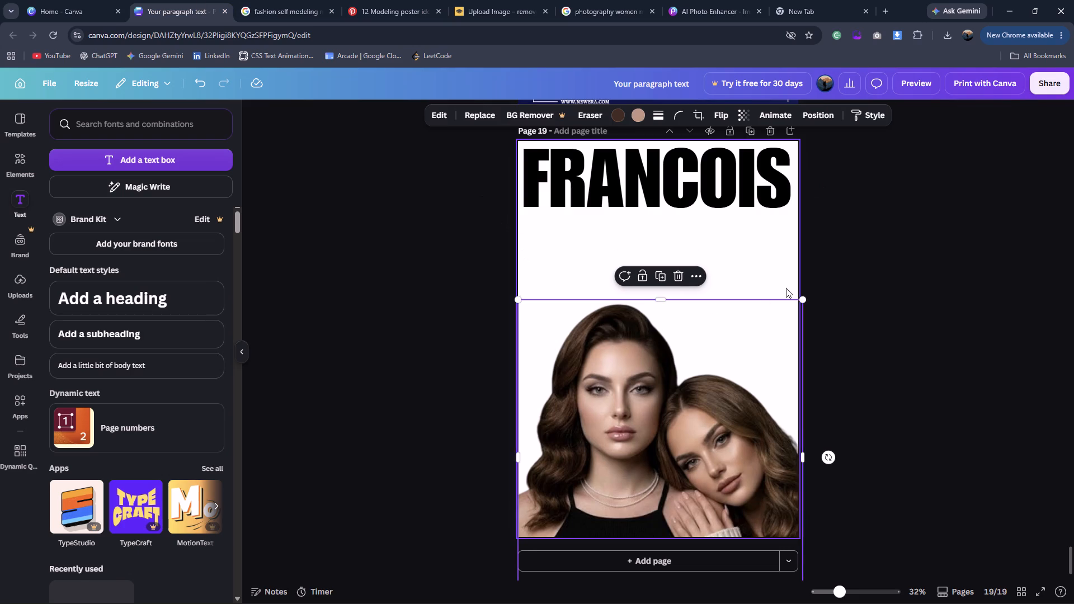
pyautogui.moveTo(800, 299); pyautogui.dragTo(832, 260)
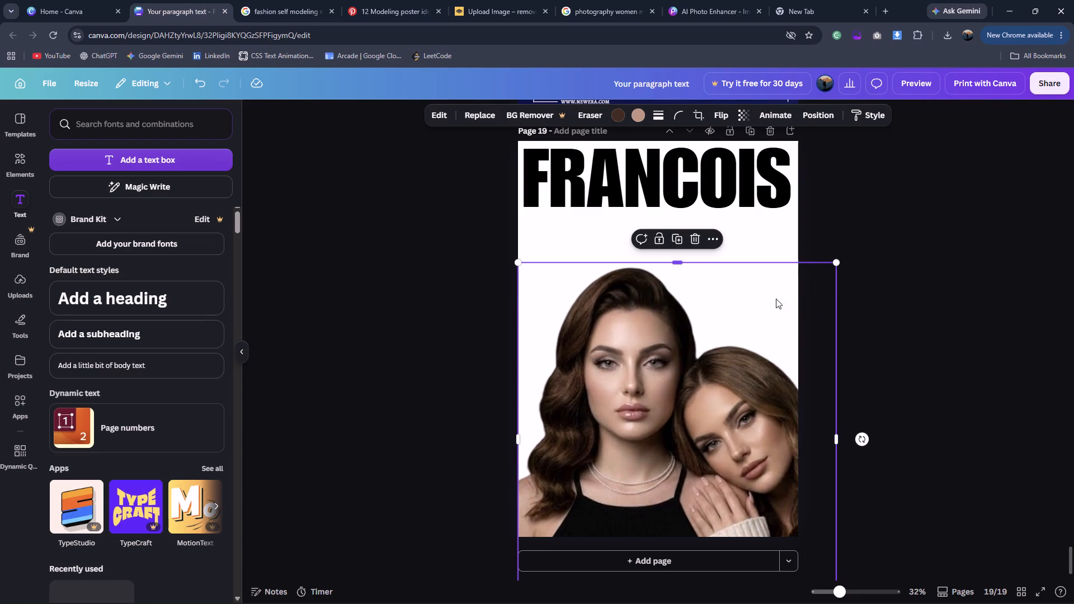
pyautogui.moveTo(713, 370); pyautogui.dragTo(703, 367)
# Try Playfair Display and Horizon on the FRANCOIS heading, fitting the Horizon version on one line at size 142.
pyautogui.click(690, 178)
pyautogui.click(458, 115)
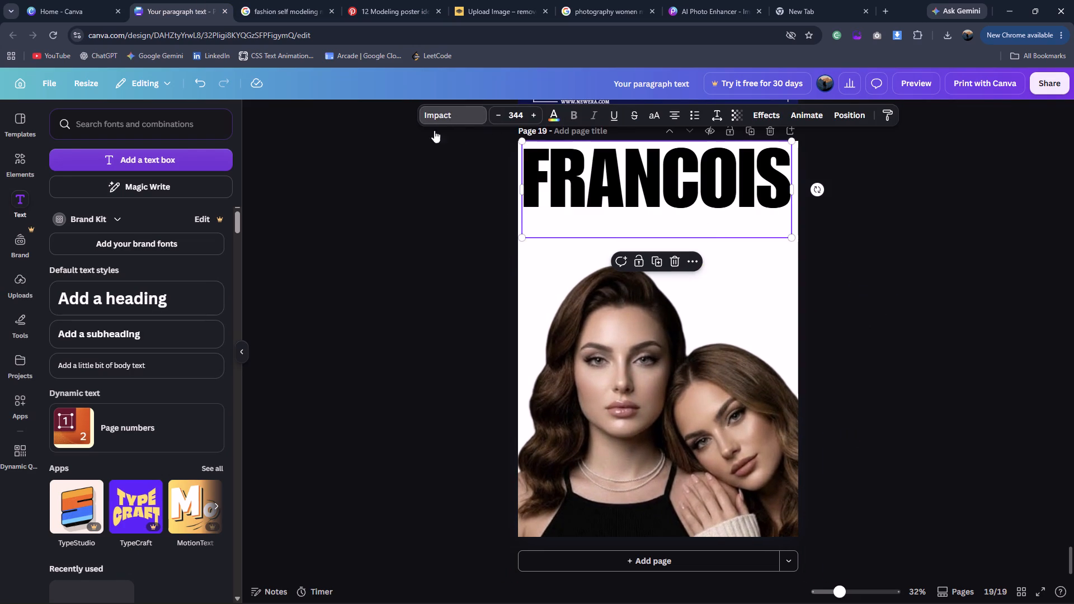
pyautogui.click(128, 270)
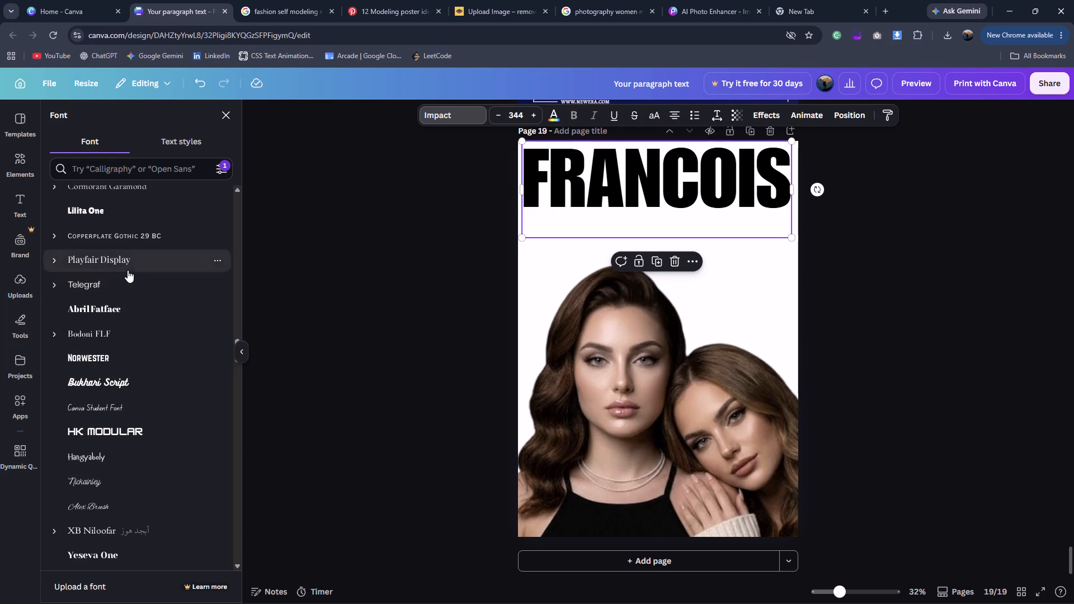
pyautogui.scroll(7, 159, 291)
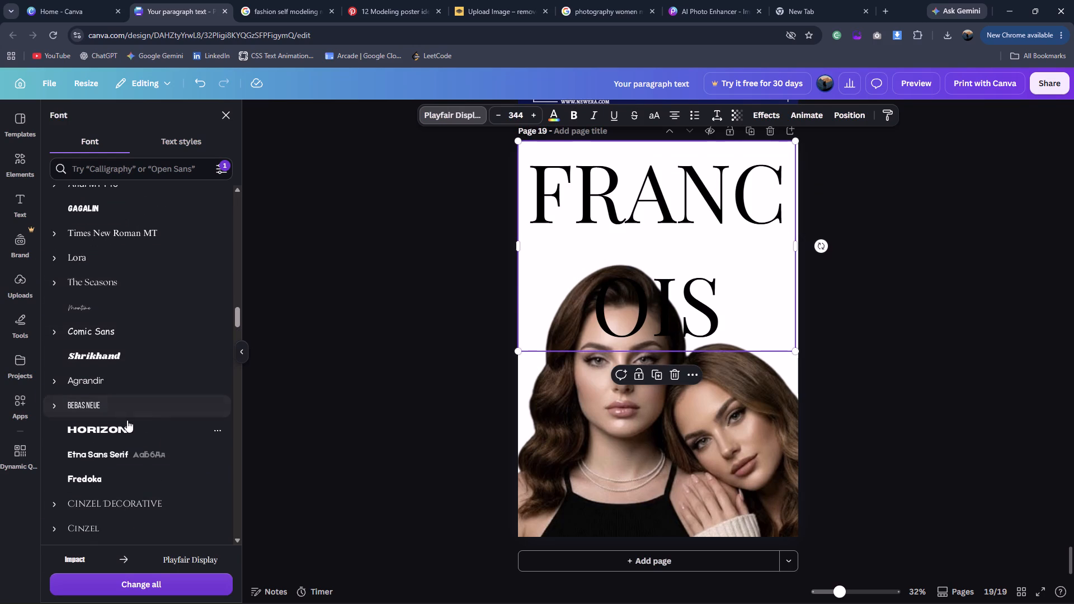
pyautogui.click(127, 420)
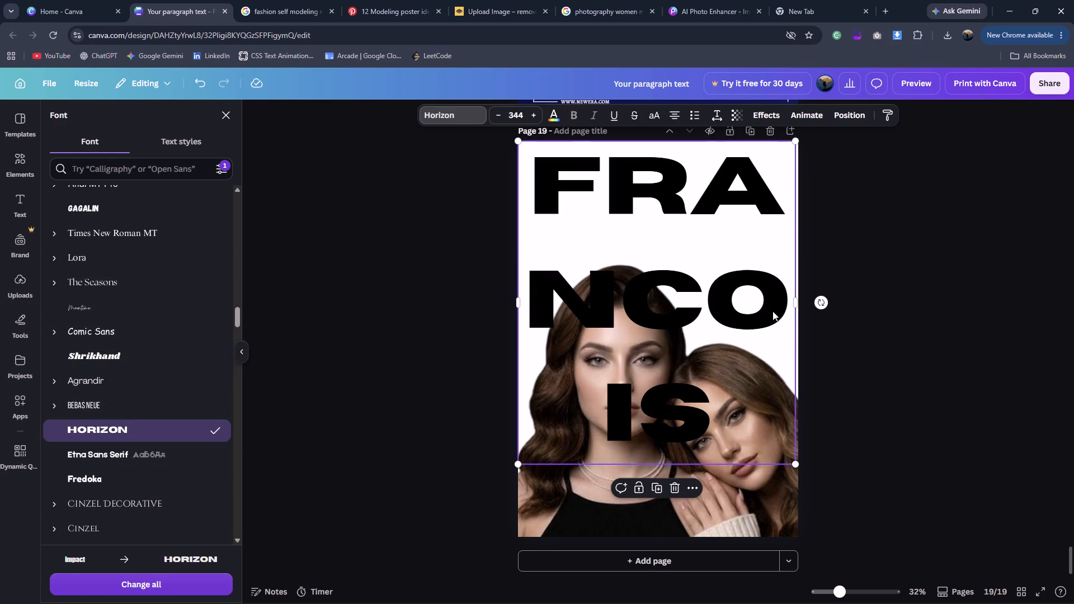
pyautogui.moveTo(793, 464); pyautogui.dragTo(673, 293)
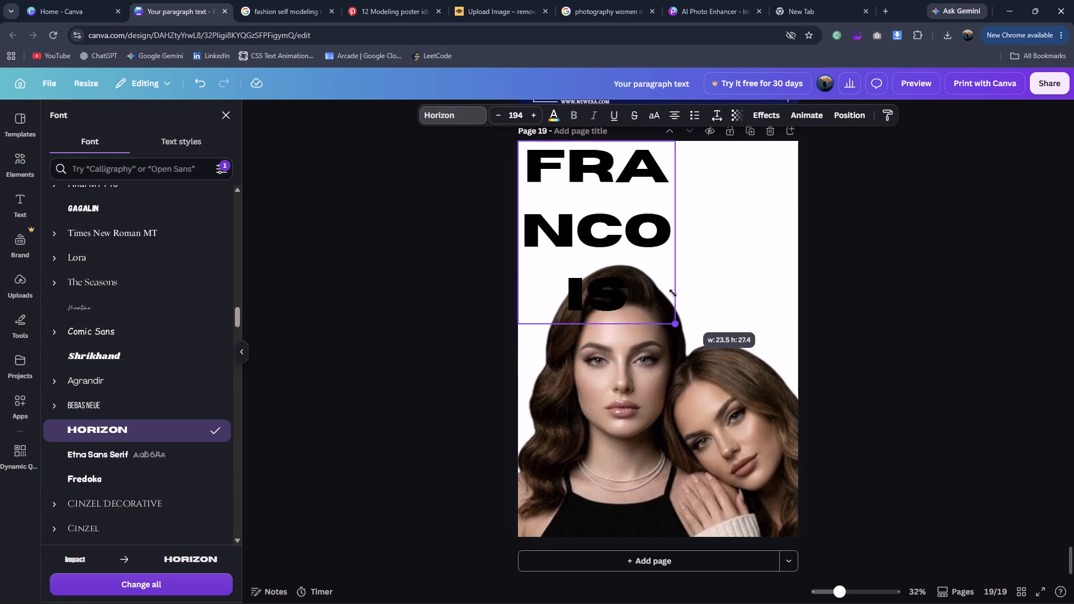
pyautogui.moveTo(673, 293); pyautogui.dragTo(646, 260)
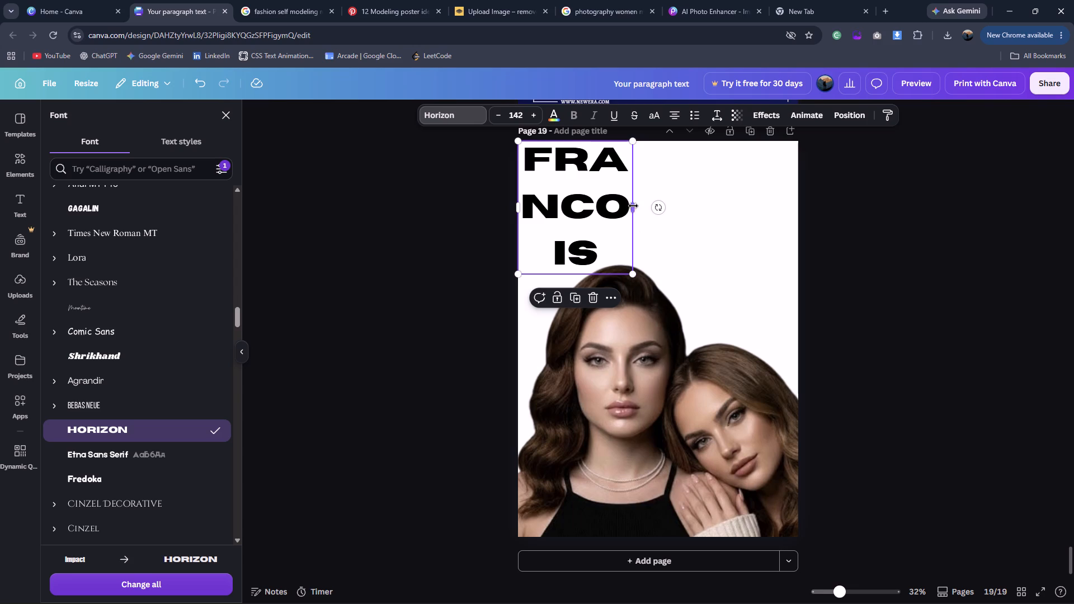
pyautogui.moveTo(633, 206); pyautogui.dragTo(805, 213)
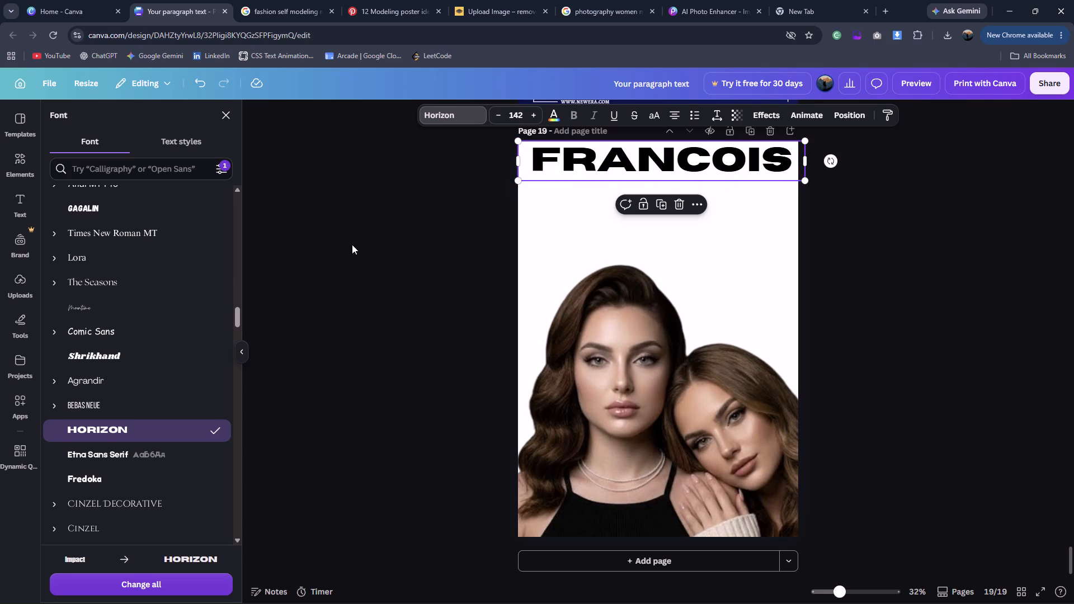
# Set the FRANCOIS heading in Norwester and enlarge it on one line to span nearly the full page width.
pyautogui.scroll(-4, 107, 351)
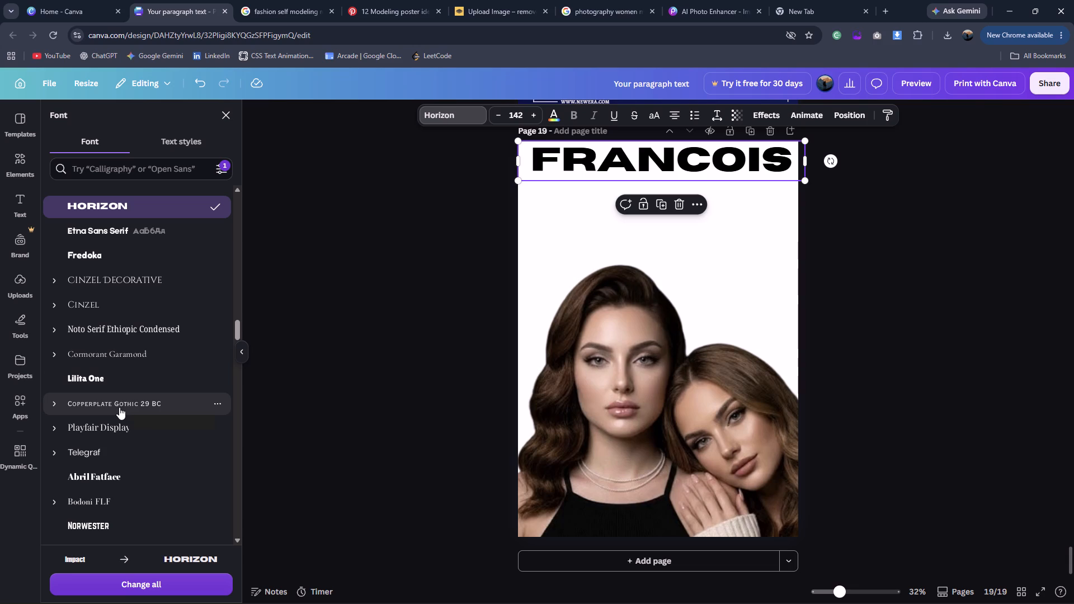
pyautogui.click(138, 522)
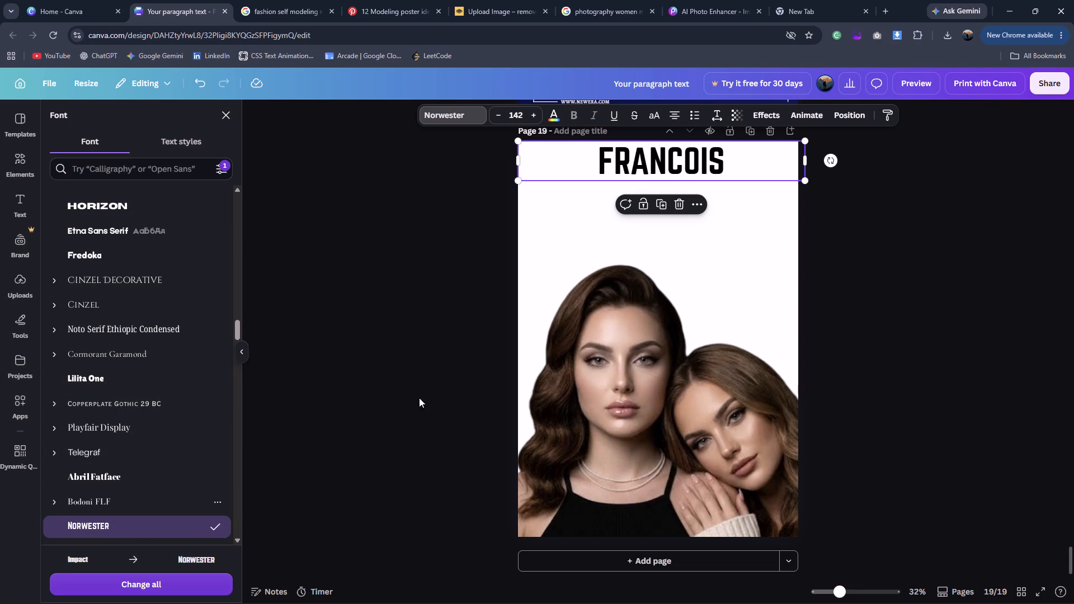
pyautogui.click(804, 160)
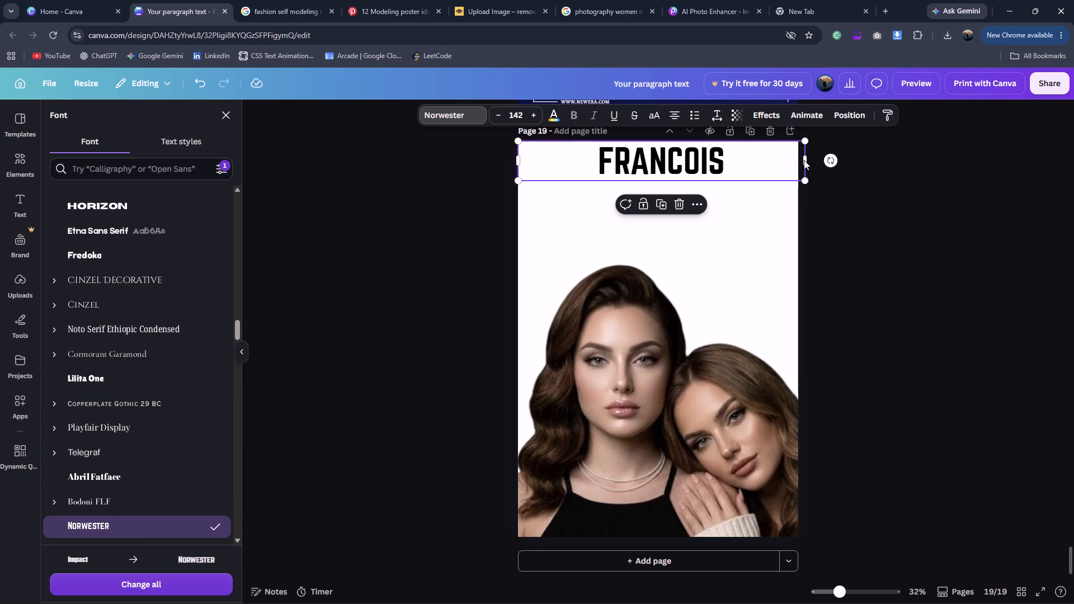
pyautogui.click(758, 164)
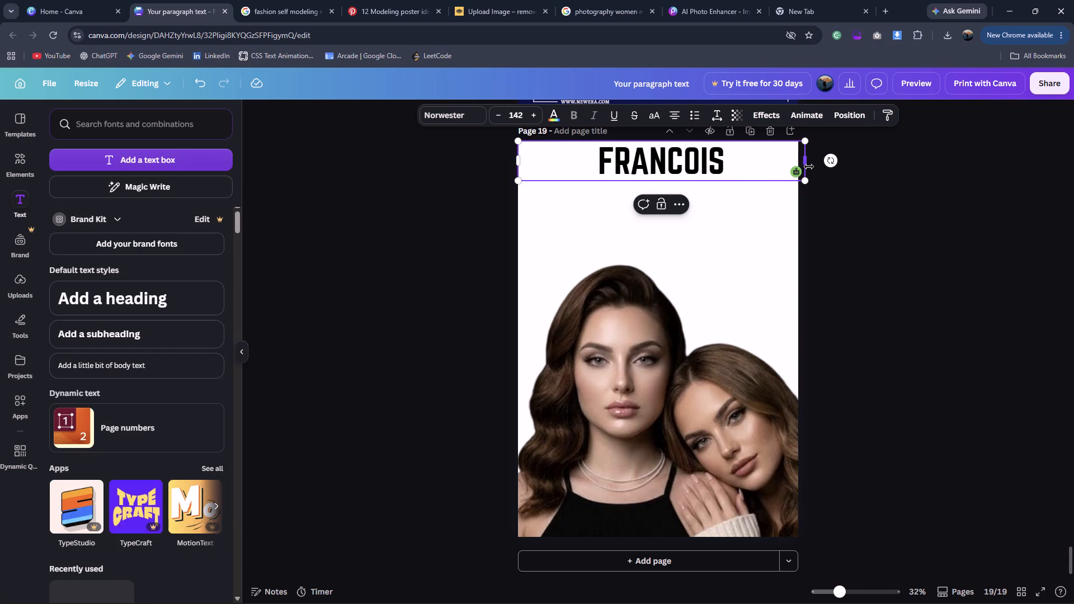
pyautogui.moveTo(809, 167); pyautogui.dragTo(651, 155)
pyautogui.moveTo(652, 181); pyautogui.dragTo(787, 247)
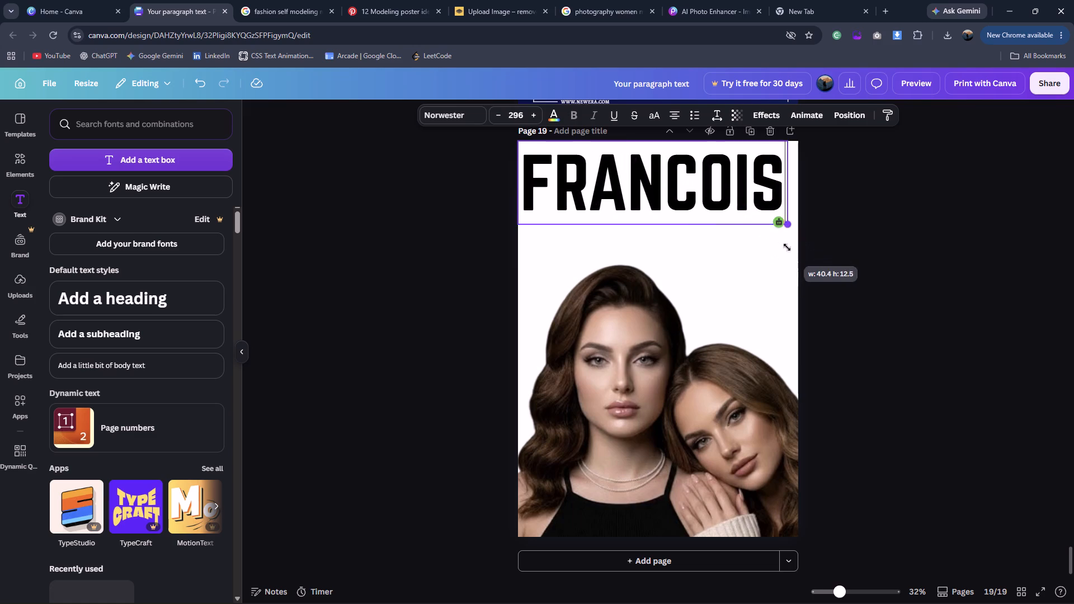
pyautogui.moveTo(787, 247); pyautogui.dragTo(795, 249)
pyautogui.click(878, 251)
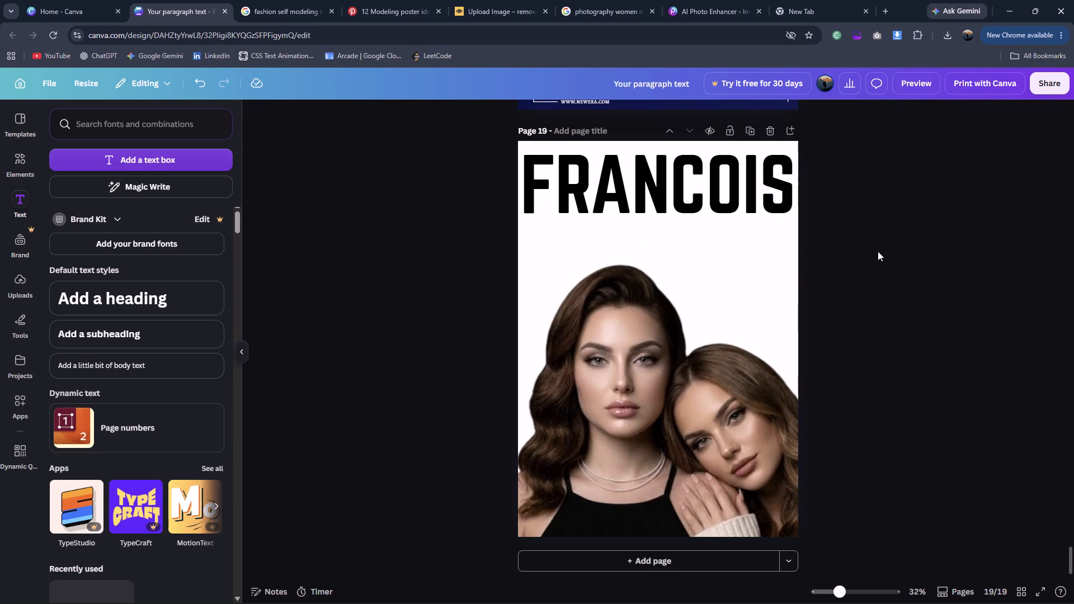
# Compare the heading with the FRANCOIS reference and look over the surrounding fashion poster results.
pyautogui.click(271, 0)
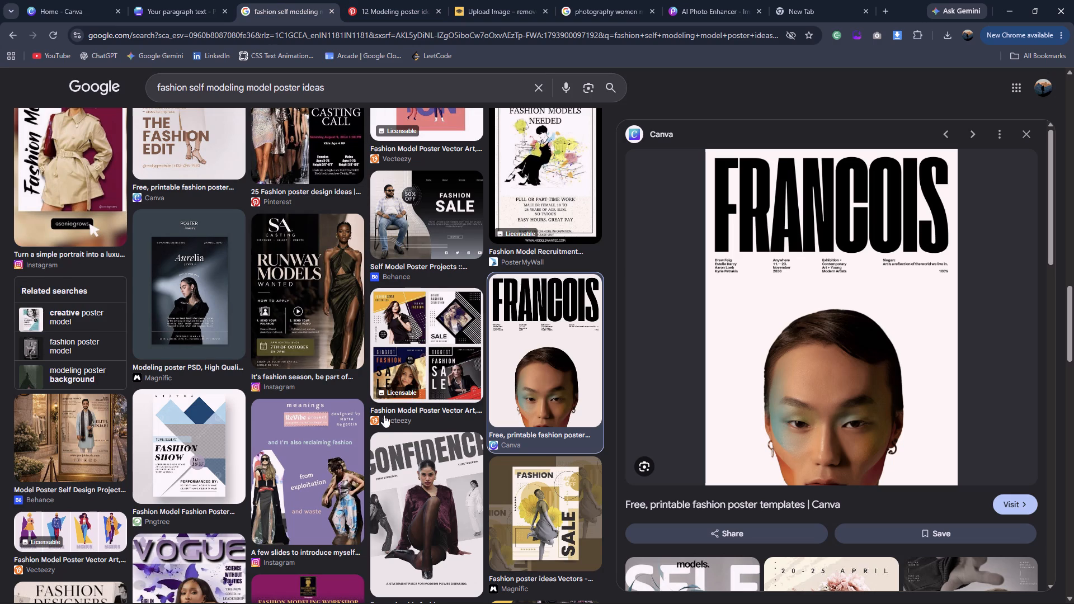
pyautogui.scroll(6, 384, 423)
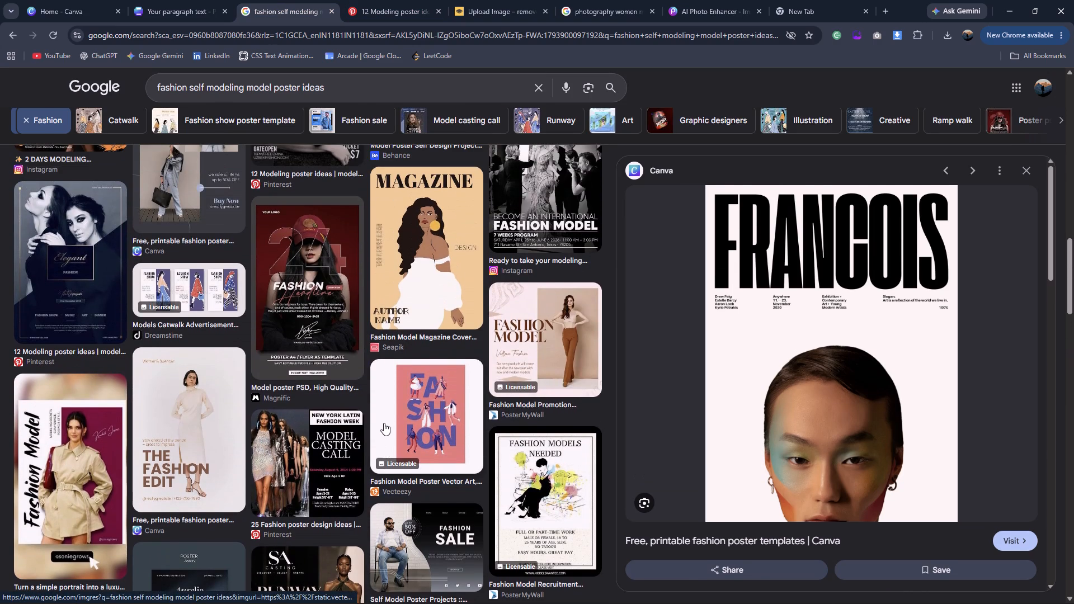
pyautogui.scroll(1, 381, 419)
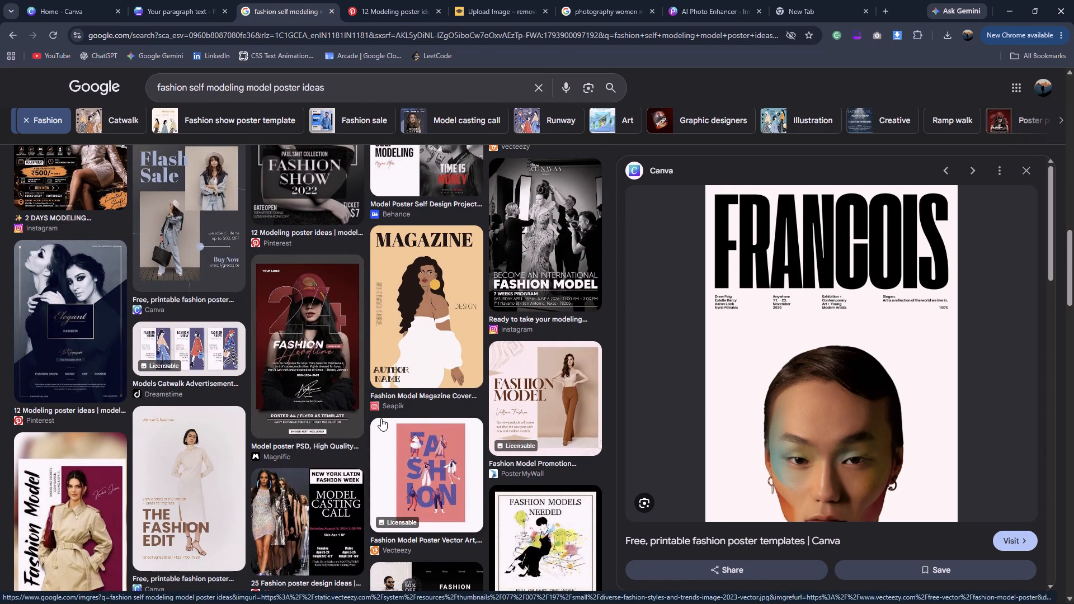
pyautogui.scroll(-5, 795, 295)
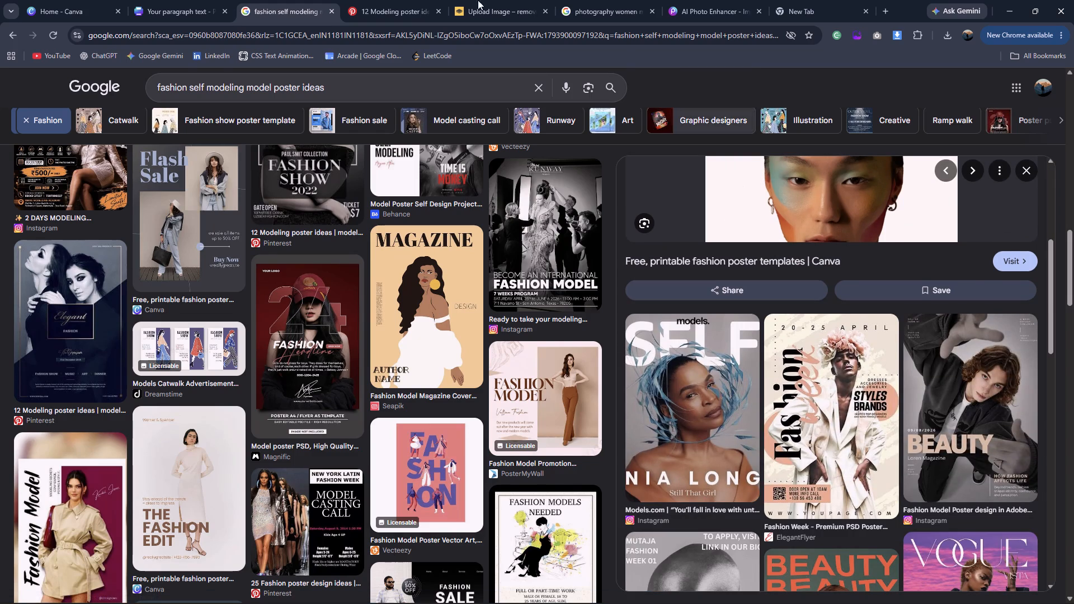
# Add a blank page 20 after the FRANCOIS poster in the Canva design.
pyautogui.click(177, 2)
pyautogui.click(908, 310)
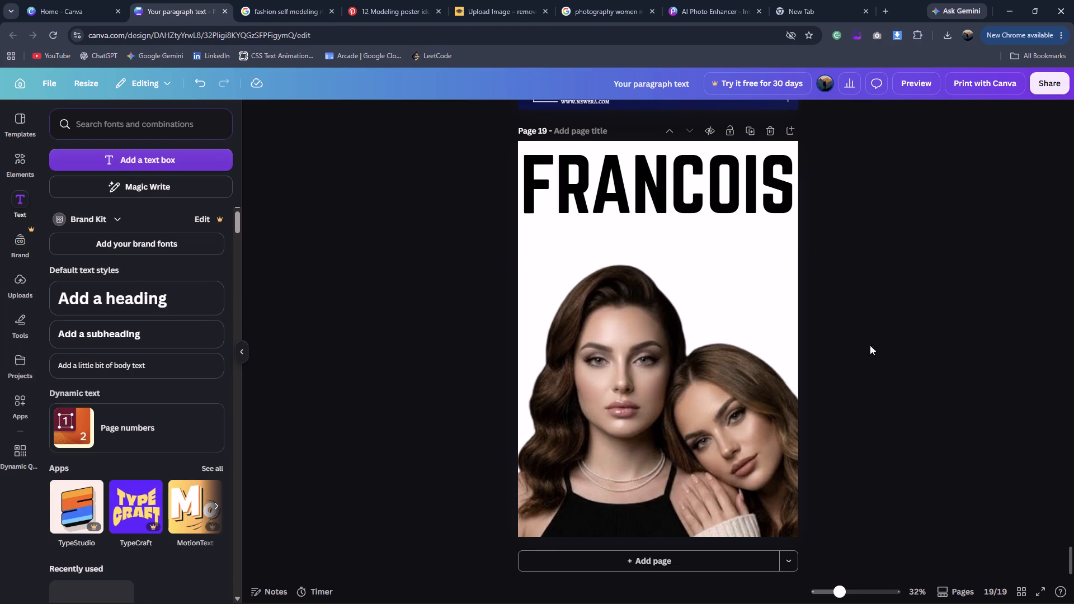
pyautogui.click(677, 560)
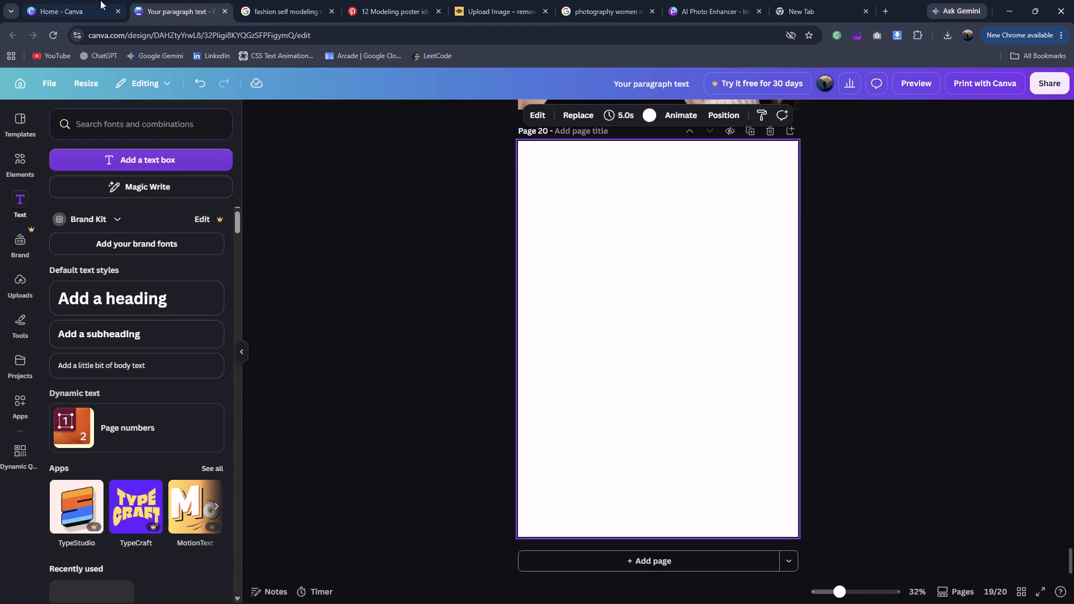
# Browse the fashion self modeling model poster results for a page 20 reference and preview the CONFIDENCE poster.
pyautogui.click(265, 0)
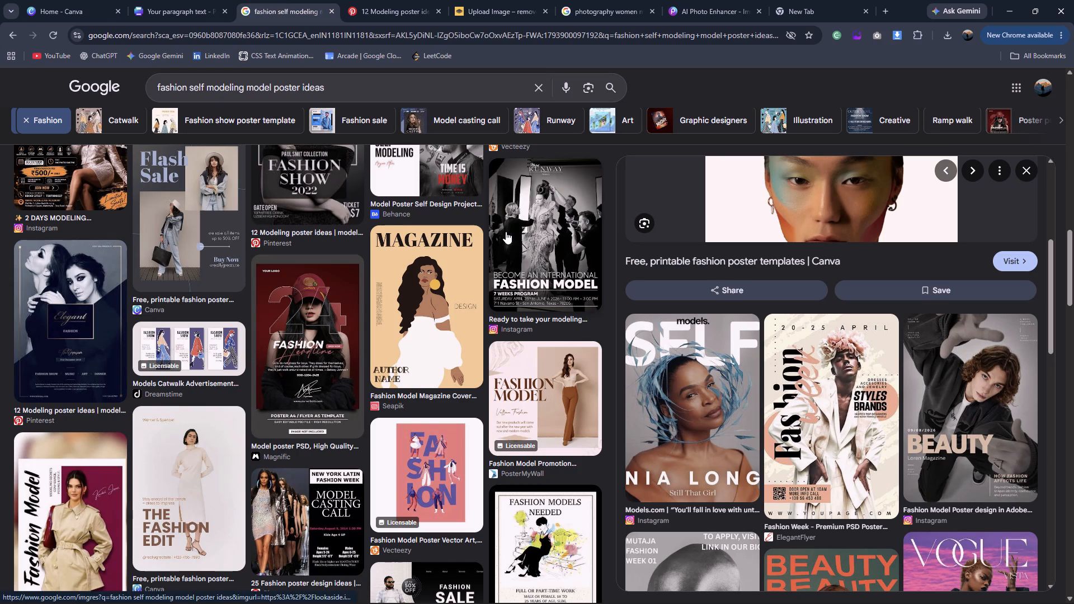
pyautogui.scroll(-3, 616, 447)
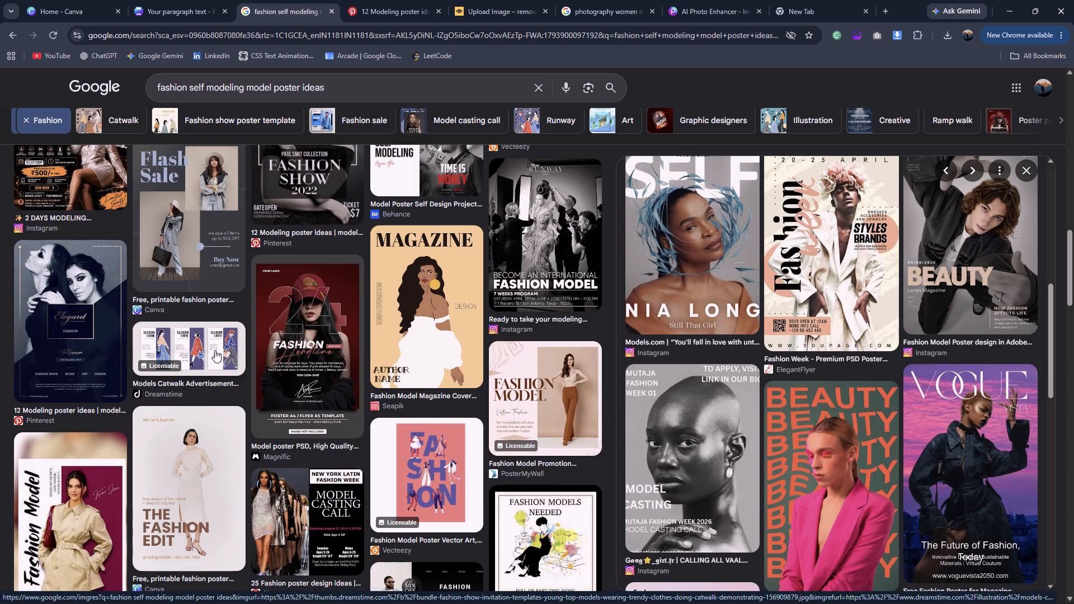
pyautogui.scroll(-5, 309, 390)
pyautogui.scroll(-1, 652, 468)
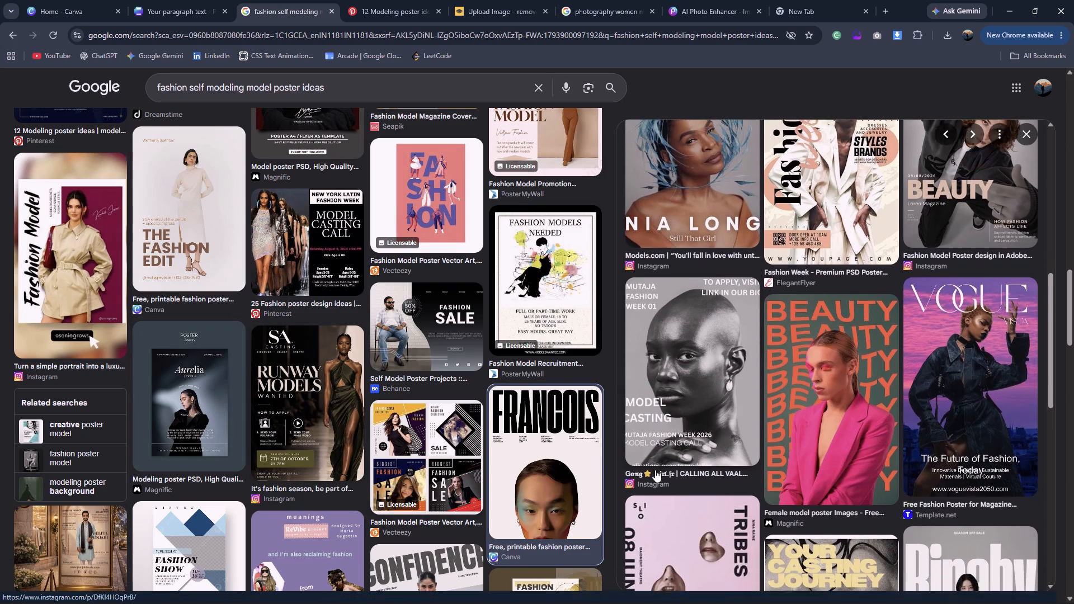
pyautogui.scroll(-2, 662, 469)
pyautogui.scroll(-1, 542, 470)
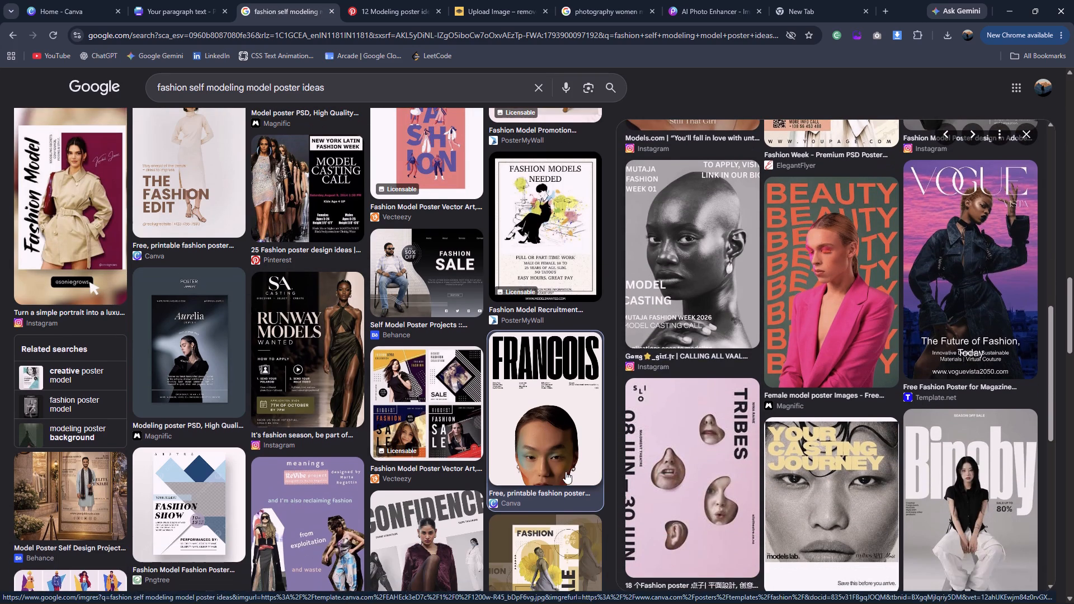
pyautogui.scroll(-3, 566, 471)
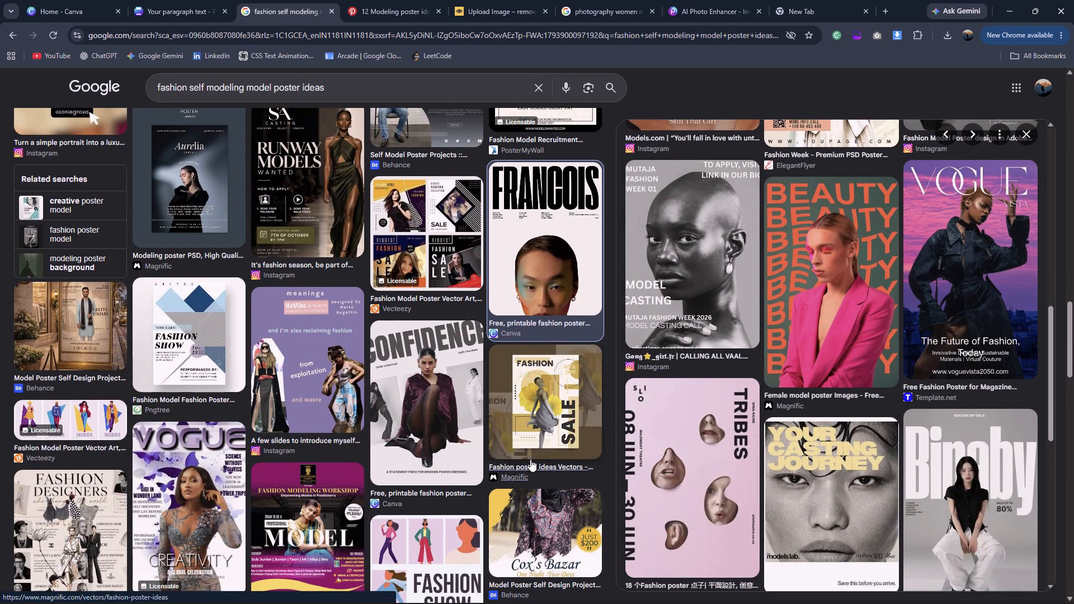
pyautogui.click(456, 416)
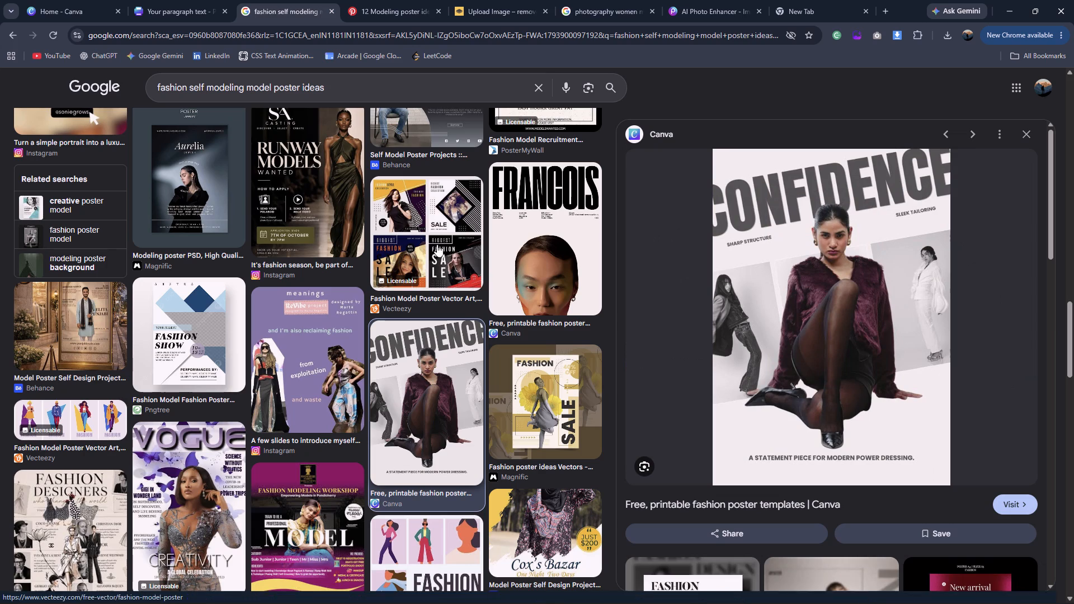
# Change the model photo image search to "photography women model poses model jackson".
pyautogui.click(582, 0)
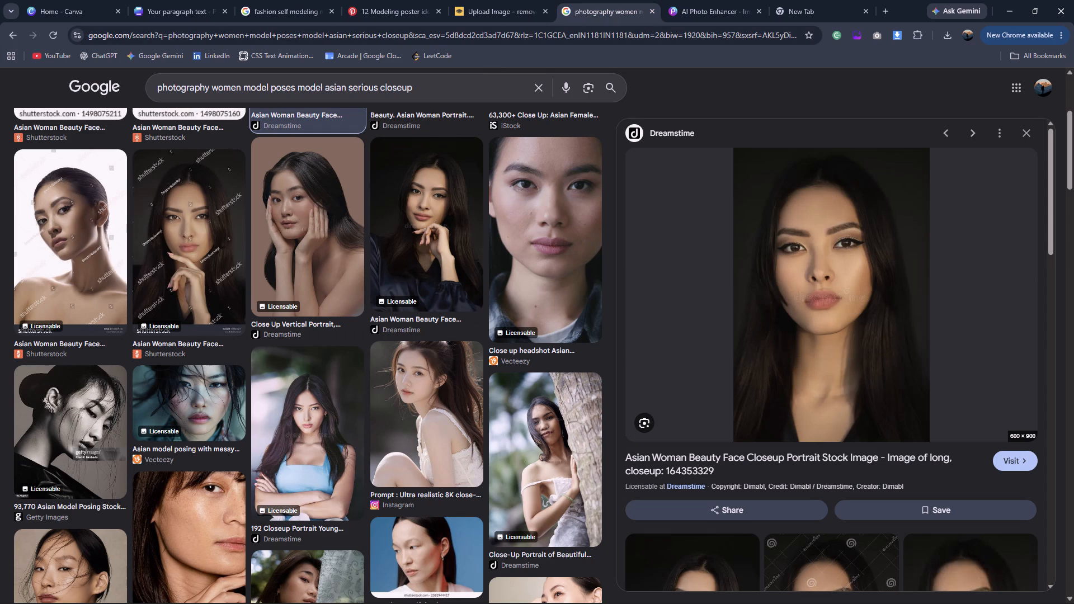
pyautogui.doubleClick(406, 91)
pyautogui.press('BackSpace')
pyautogui.press('BackSpace')
pyautogui.press('BackSpace')
pyautogui.press('BackSpace')
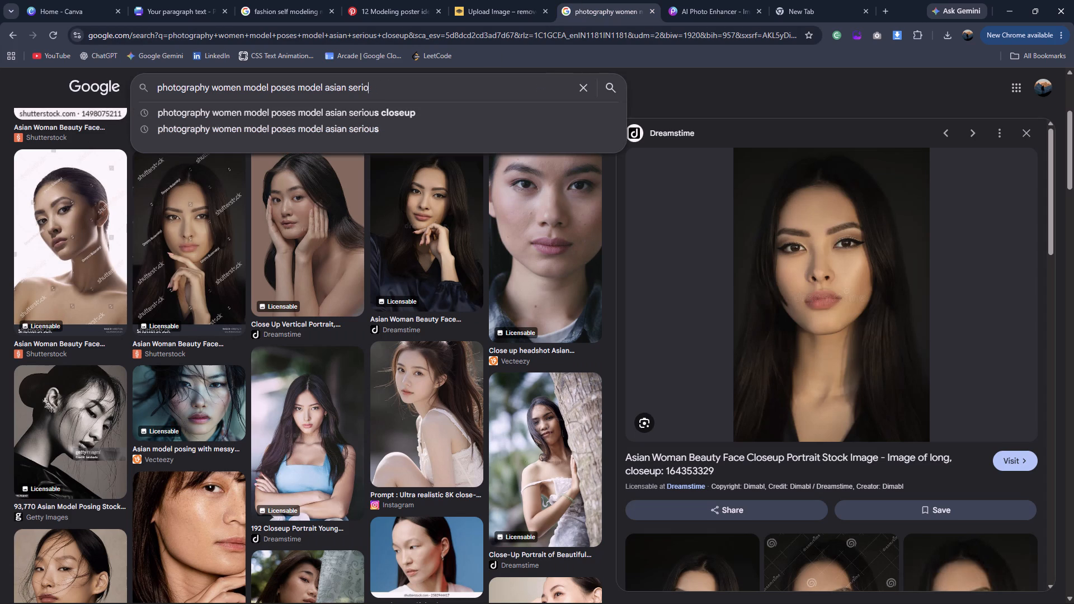
pyautogui.press('BackSpace')
pyautogui.press('BackSpace')
pyautogui.press('BackSpace')
pyautogui.press('BackSpace')
pyautogui.press('BackSpace')
pyautogui.press('BackSpace')
pyautogui.press('BackSpace')
pyautogui.press('BackSpace')
pyautogui.press('BackSpace')
pyautogui.press('BackSpace')
pyautogui.press('BackSpace')
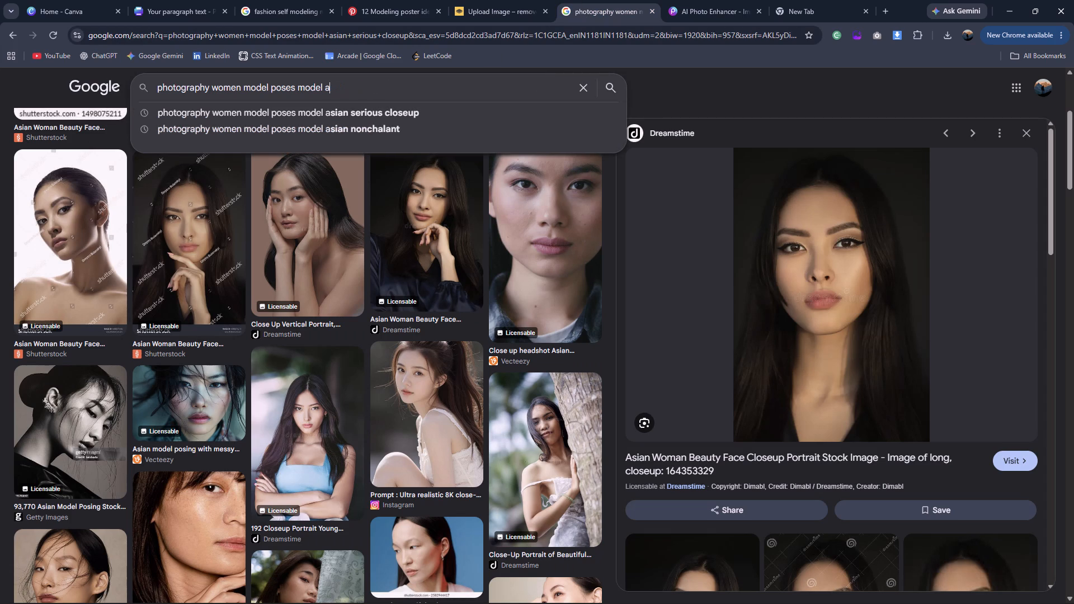
pyautogui.write('jac')
pyautogui.write('kson')
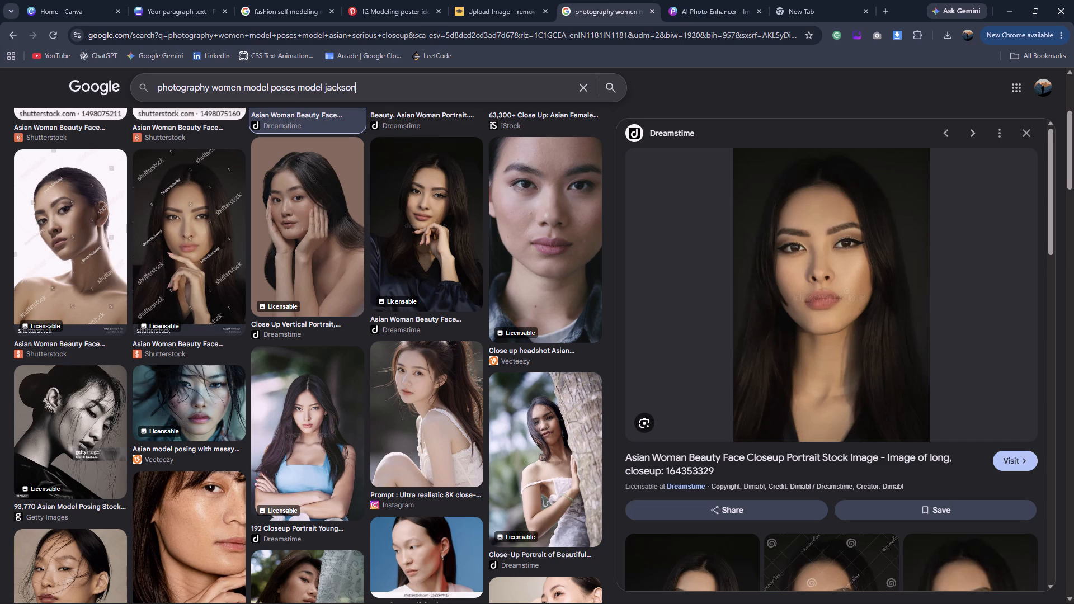
pyautogui.press('Return')
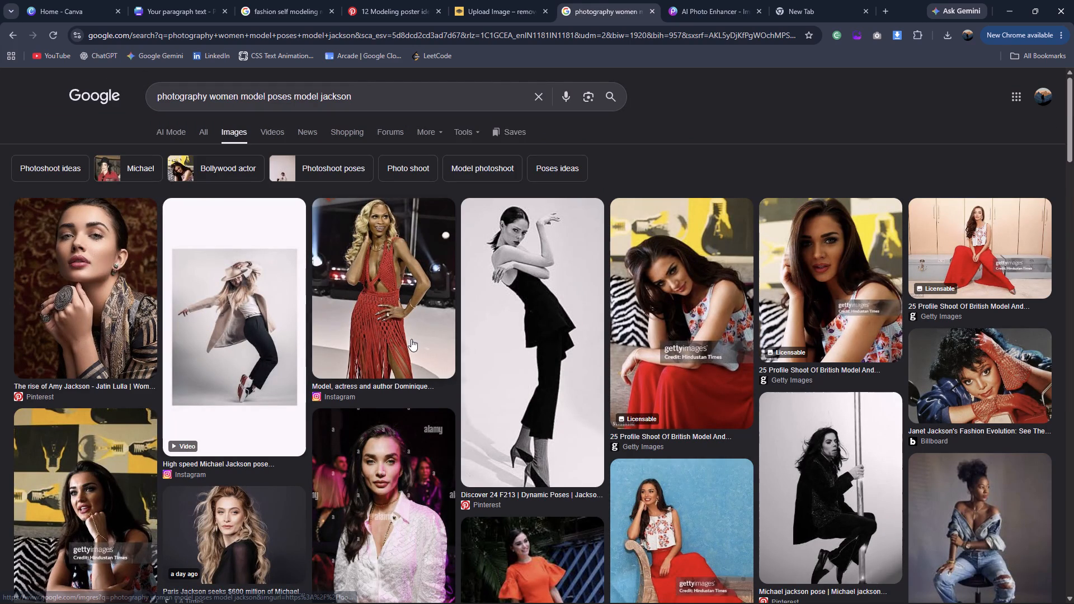
# Refine the image search to "photography women model poses model jackson style".
pyautogui.click(365, 100)
pyautogui.press('space')
pyautogui.write('tyle')
pyautogui.press('BackSpace')
pyautogui.press('BackSpace')
pyautogui.press('BackSpace')
pyautogui.press('BackSpace')
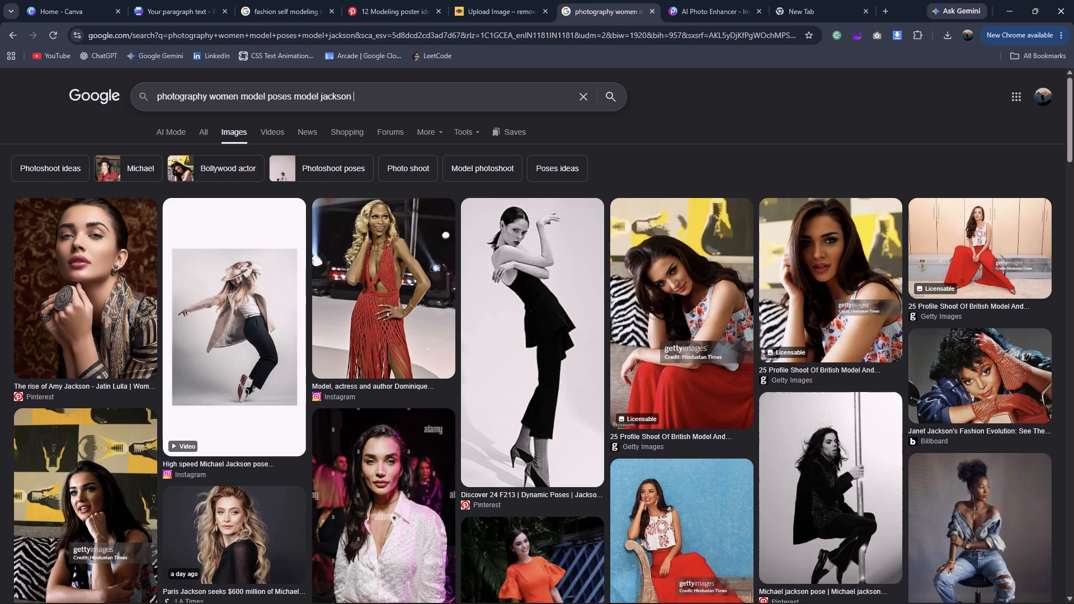
pyautogui.write('style')
pyautogui.press('Return')
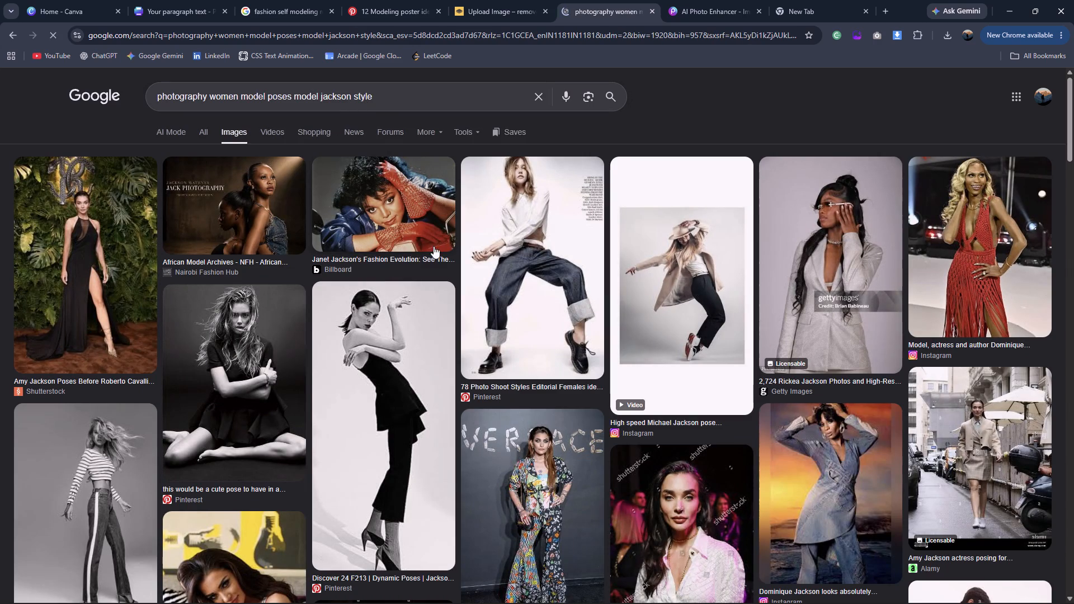
# Look through the Jackson-style image results for a full-body female model pose suited to the CONFIDENCE-style poster.
pyautogui.scroll(-3, 497, 289)
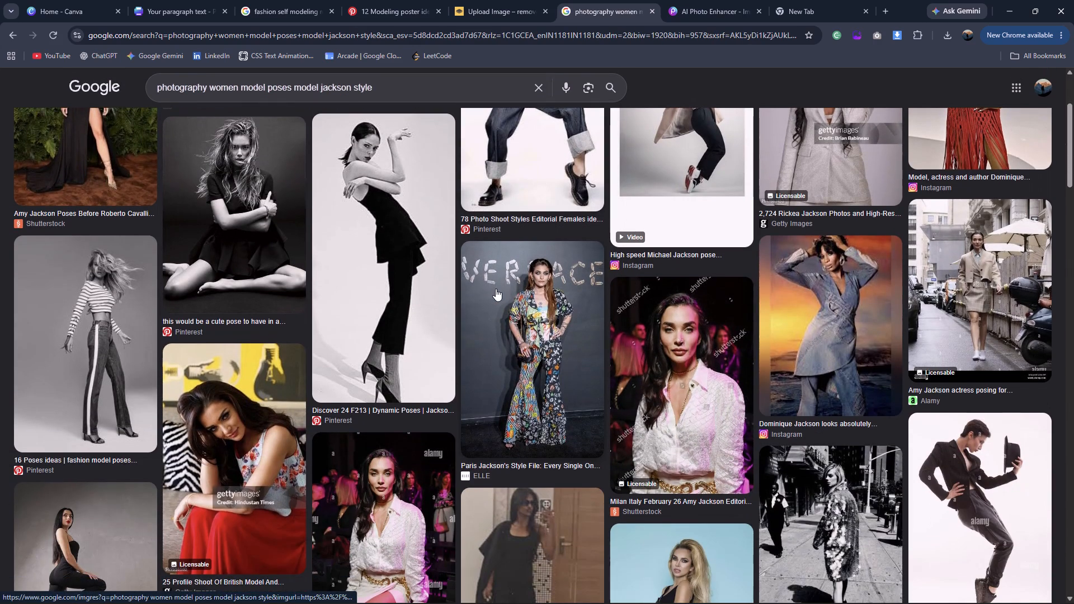
pyautogui.scroll(-1, 496, 289)
pyautogui.scroll(-5, 685, 318)
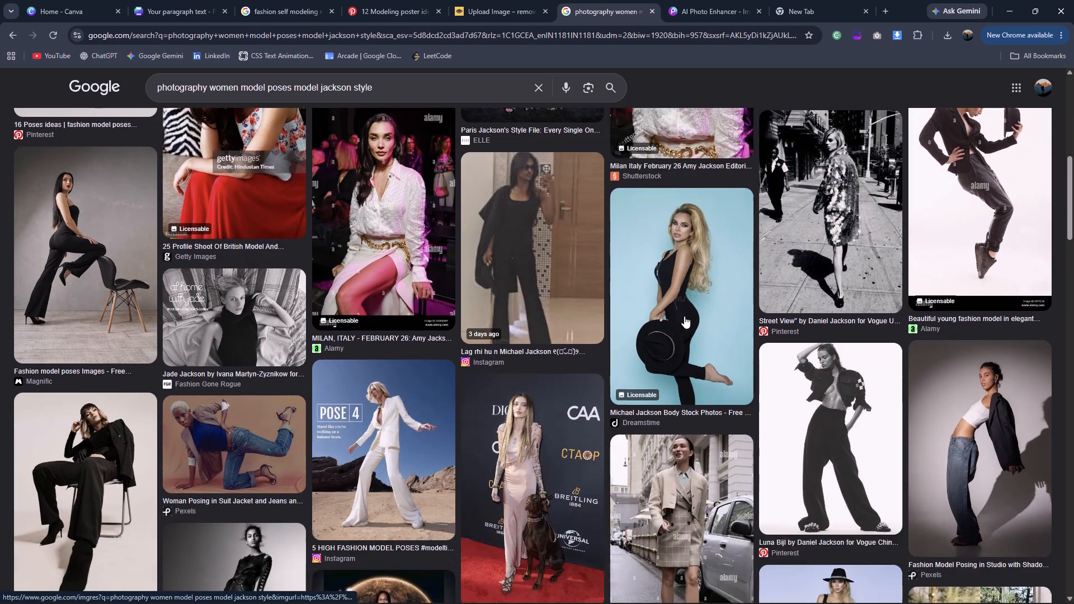
pyautogui.scroll(-3, 916, 418)
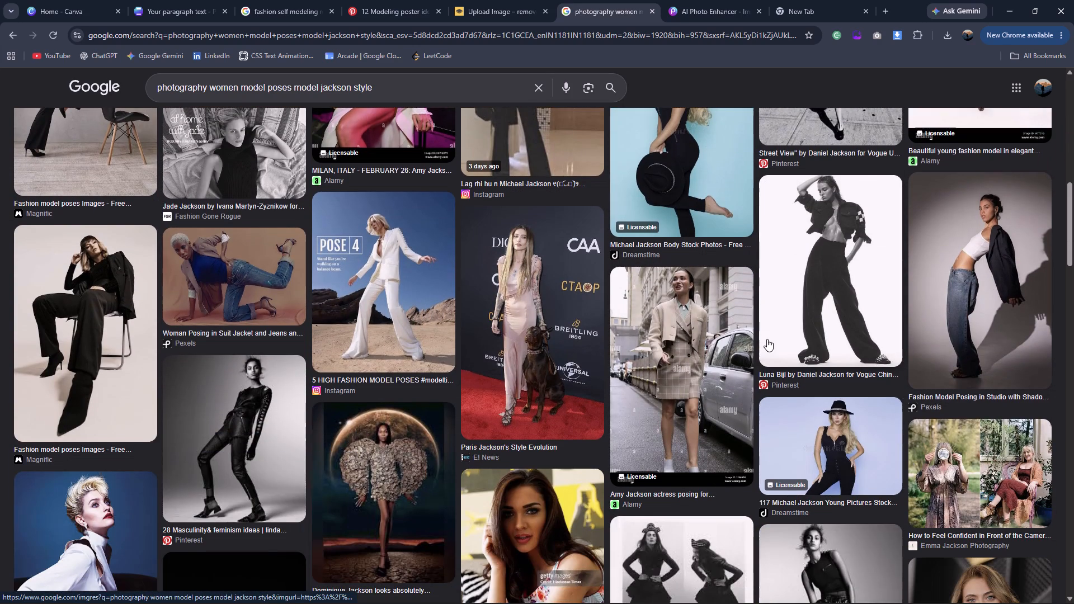
pyautogui.scroll(-4, 761, 345)
pyautogui.scroll(11, 675, 313)
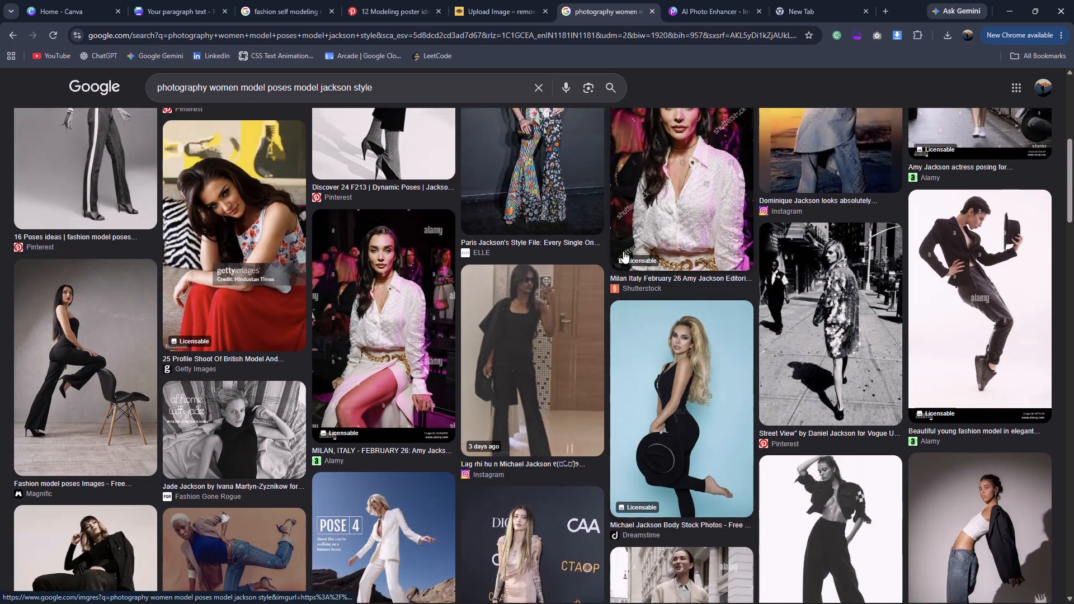
pyautogui.scroll(1, 623, 251)
pyautogui.scroll(3, 554, 238)
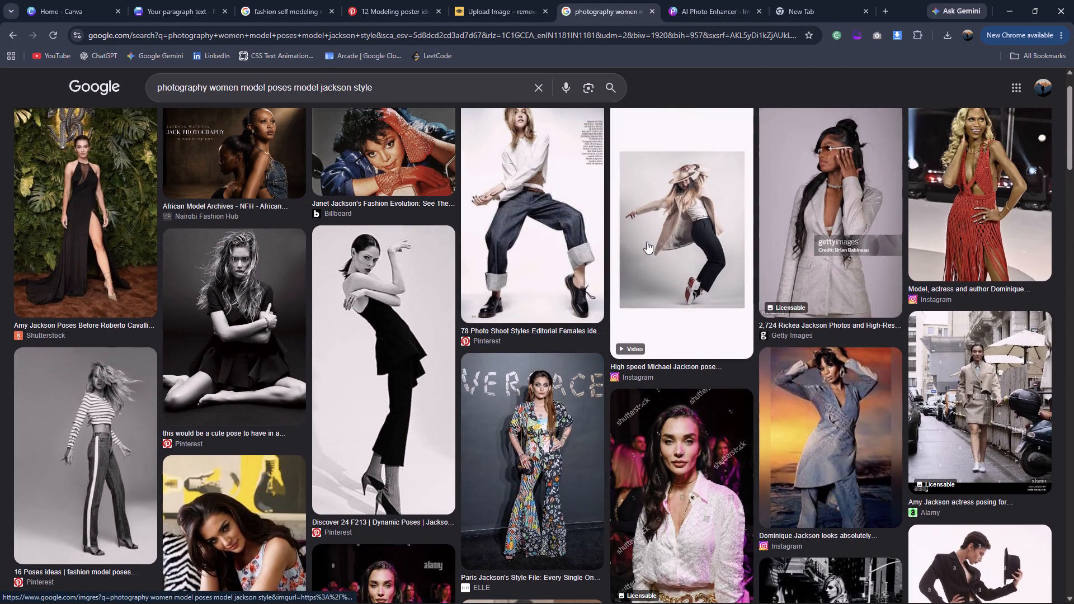
pyautogui.scroll(3, 367, 286)
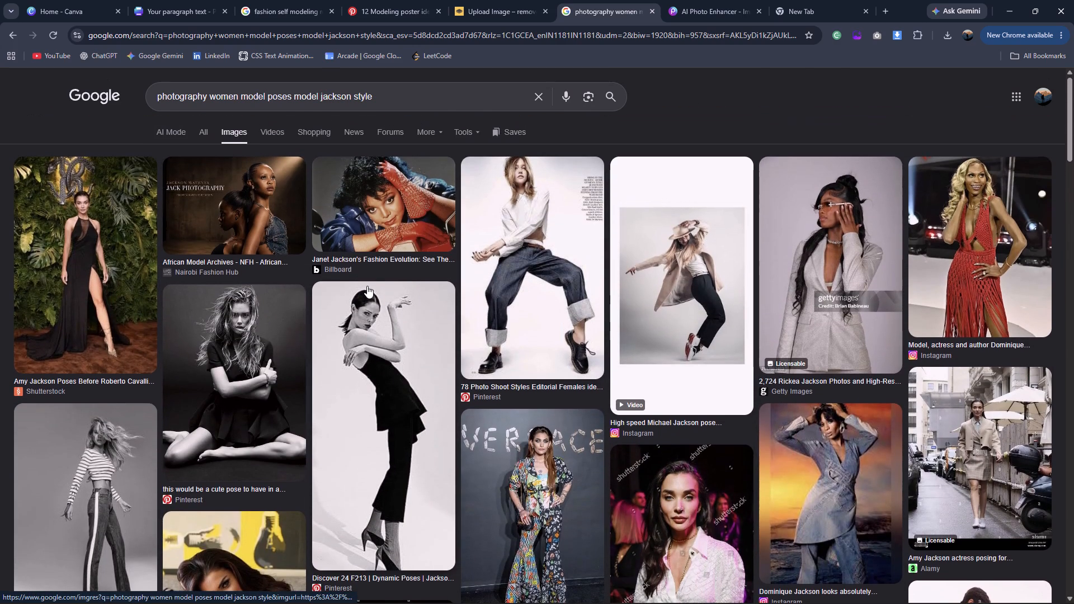
pyautogui.scroll(-11, 367, 286)
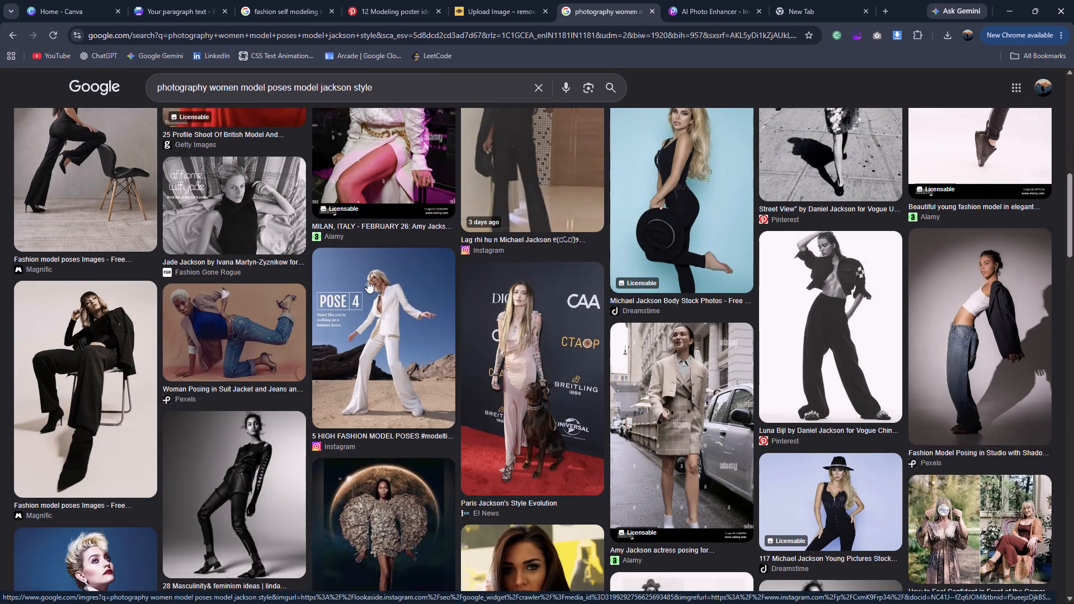
pyautogui.scroll(-10, 368, 281)
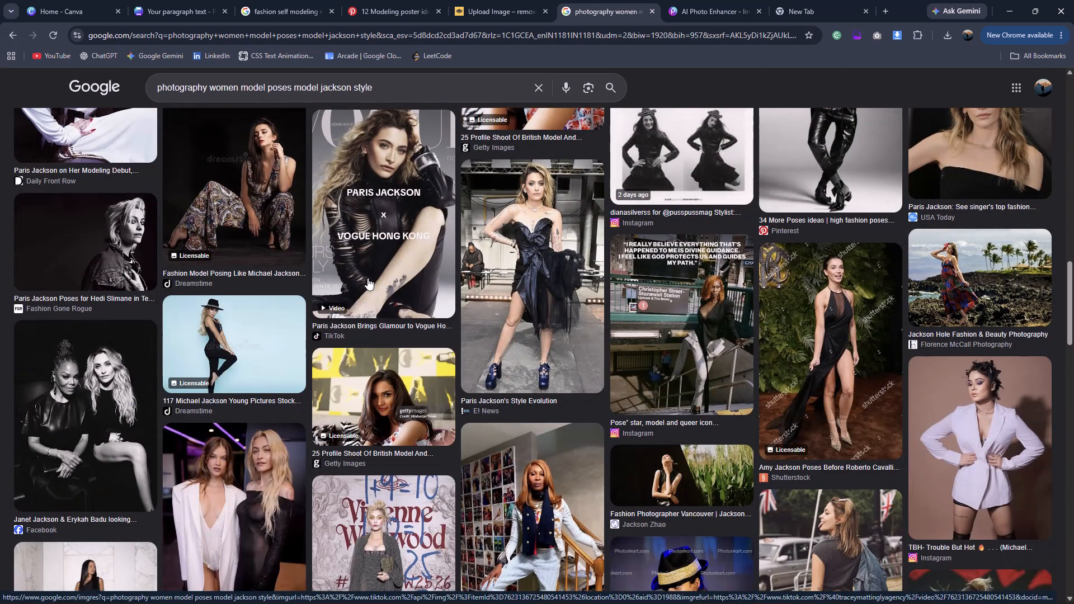
pyautogui.scroll(-10, 368, 278)
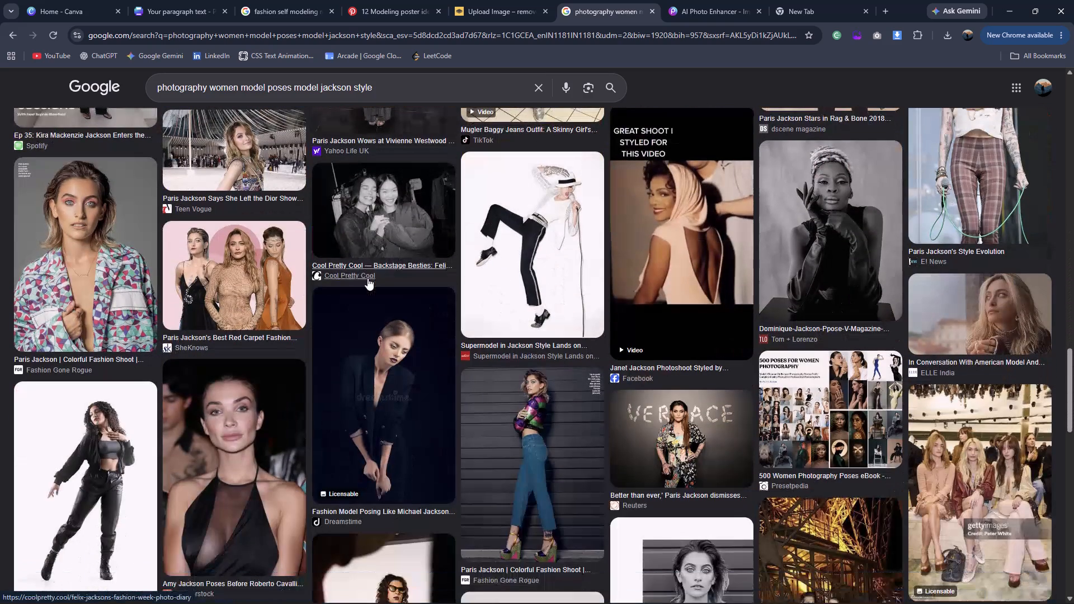
pyautogui.scroll(-4, 368, 277)
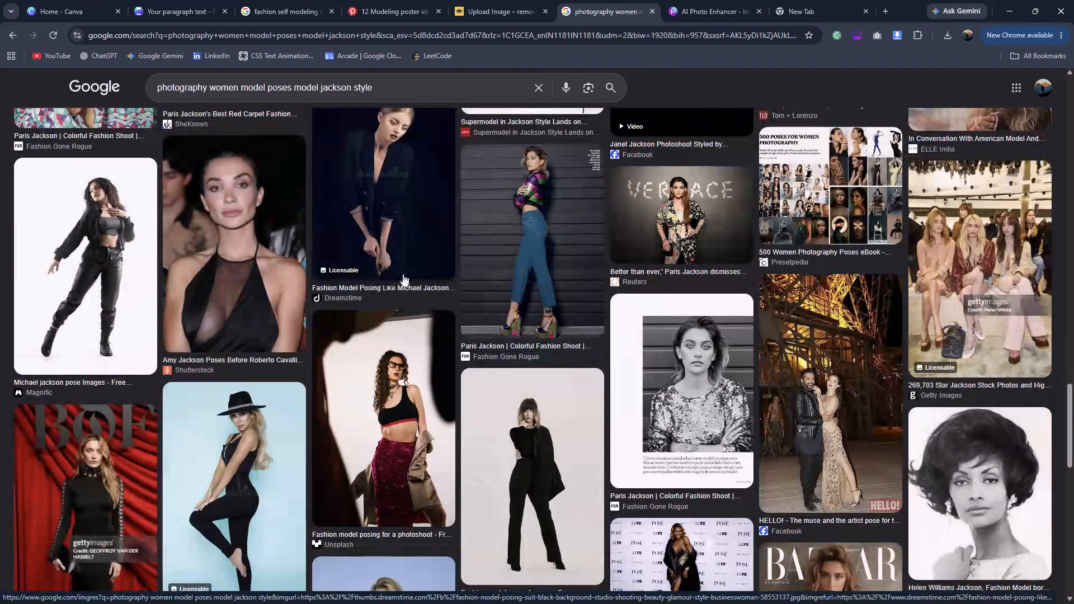
pyautogui.scroll(-7, 465, 274)
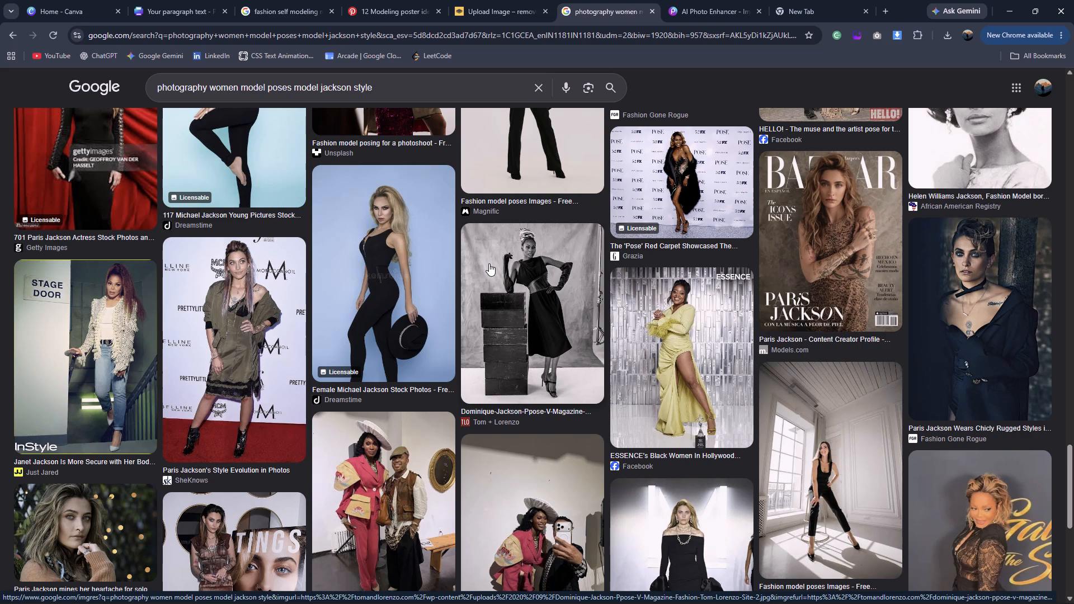
pyautogui.scroll(-1, 489, 262)
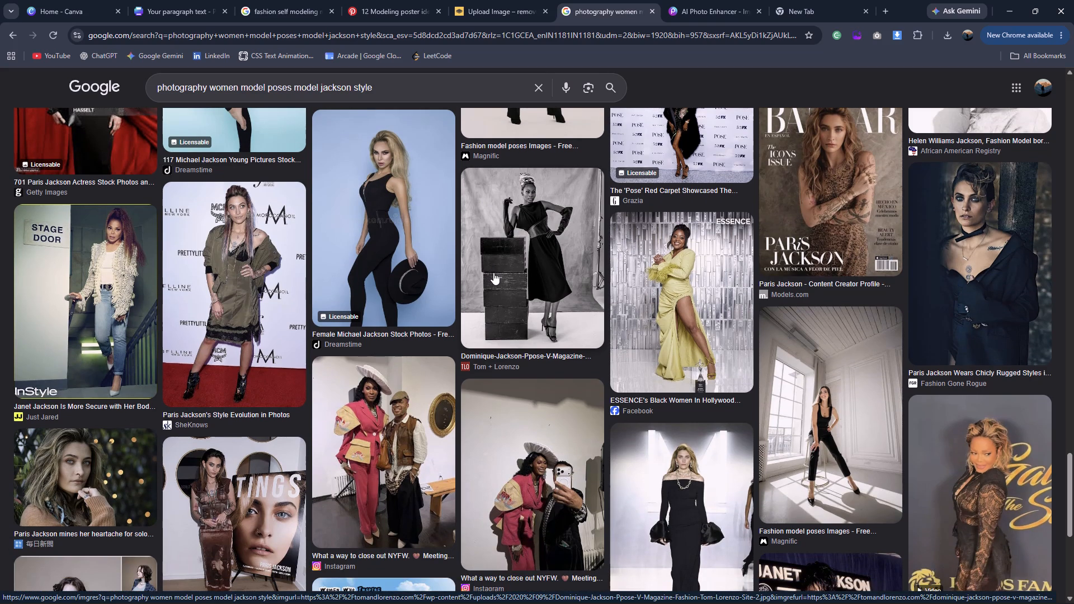
pyautogui.scroll(-1, 496, 273)
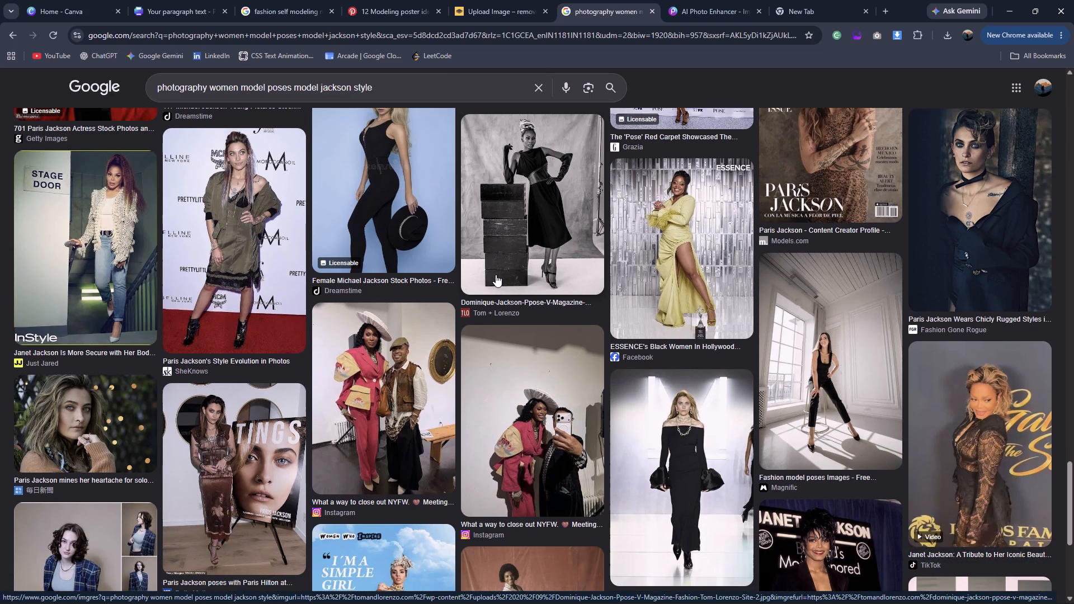
pyautogui.scroll(-1, 496, 276)
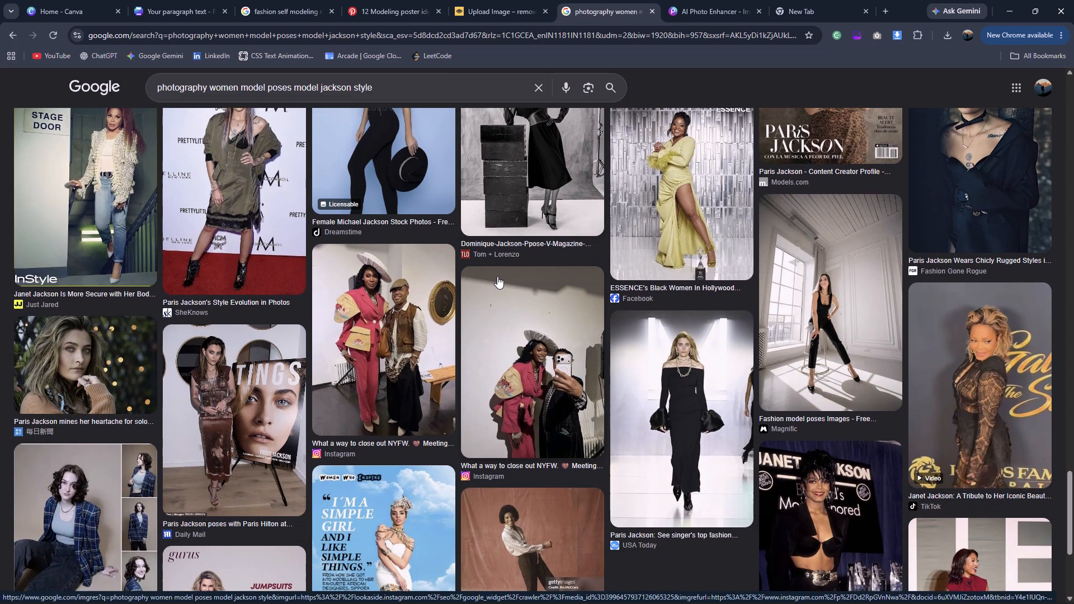
pyautogui.scroll(-2, 498, 276)
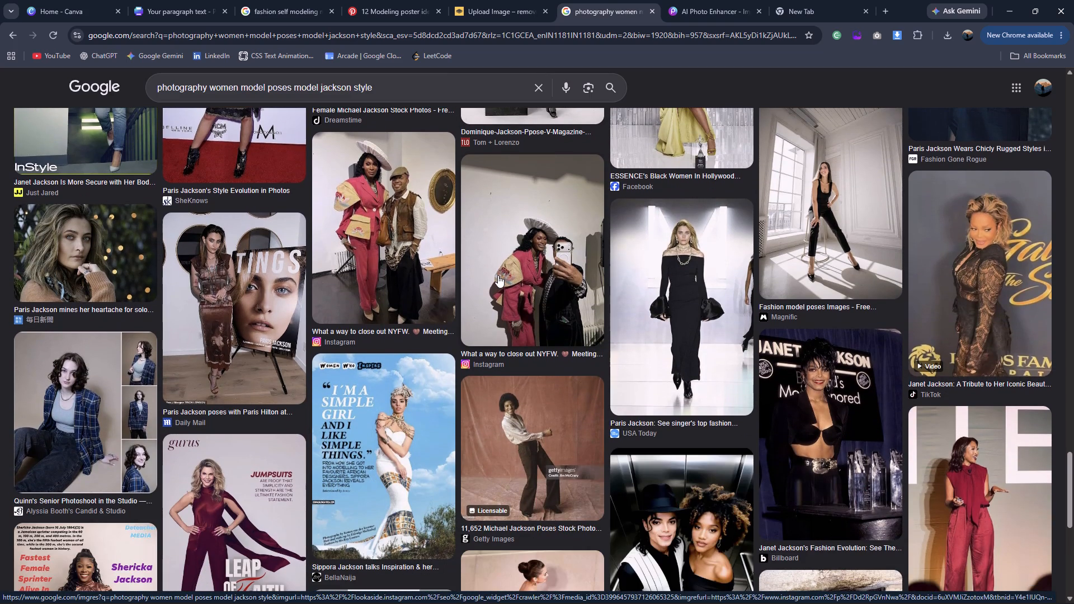
pyautogui.scroll(-4, 498, 275)
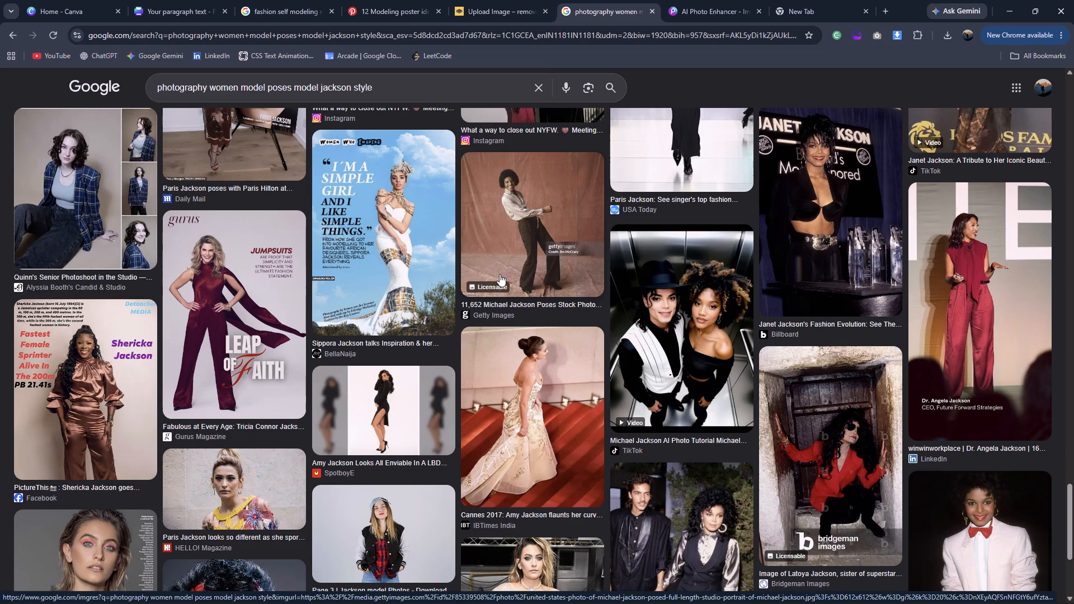
pyautogui.scroll(-5, 500, 274)
pyautogui.scroll(16, 500, 274)
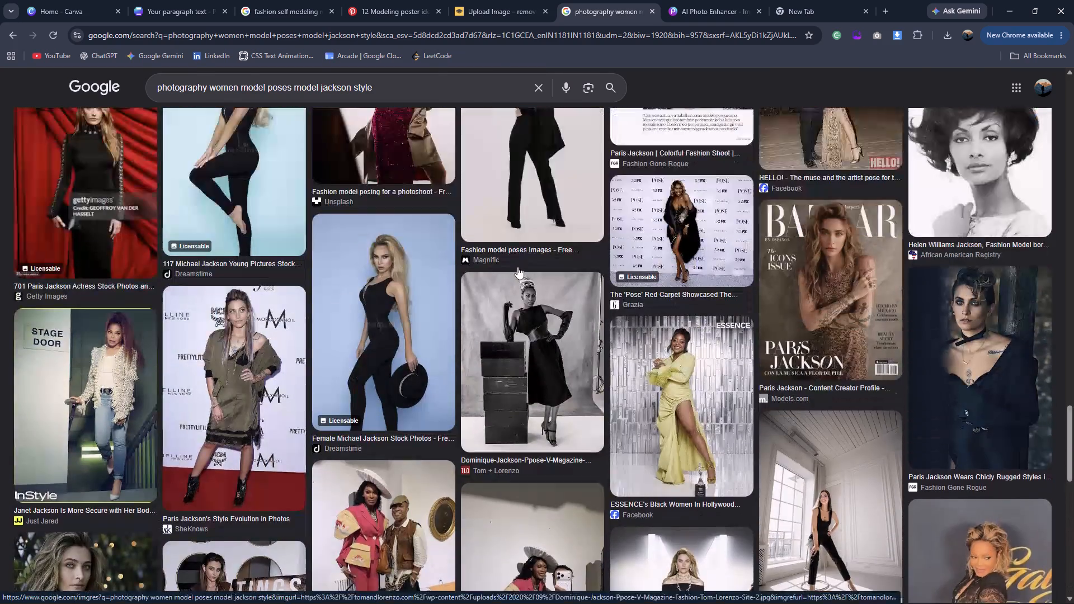
pyautogui.scroll(20, 517, 267)
pyautogui.scroll(20, 517, 267)
pyautogui.scroll(4, 517, 267)
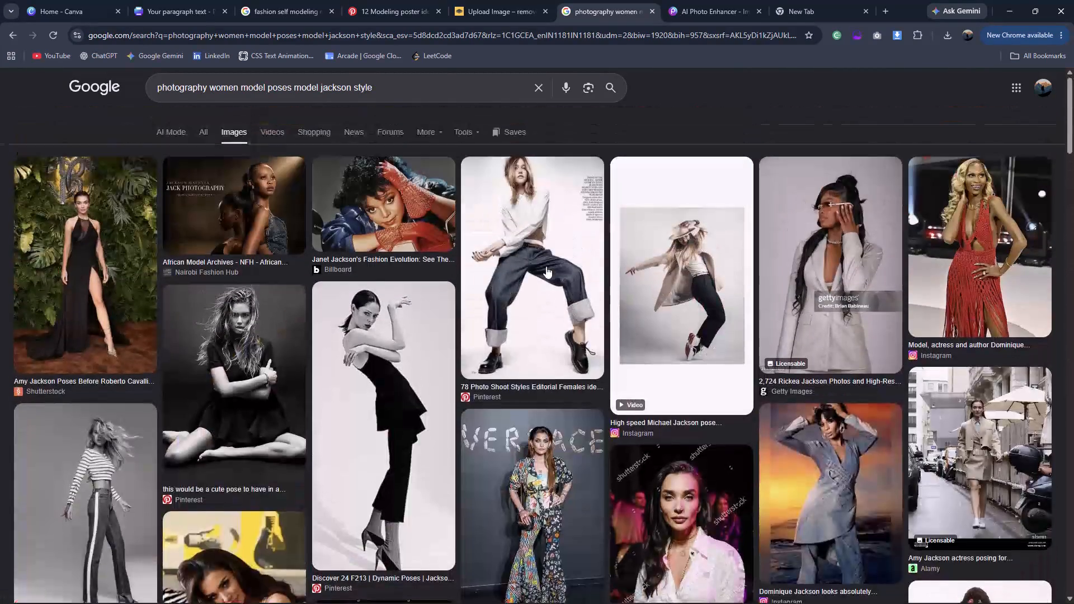
pyautogui.scroll(15, 546, 266)
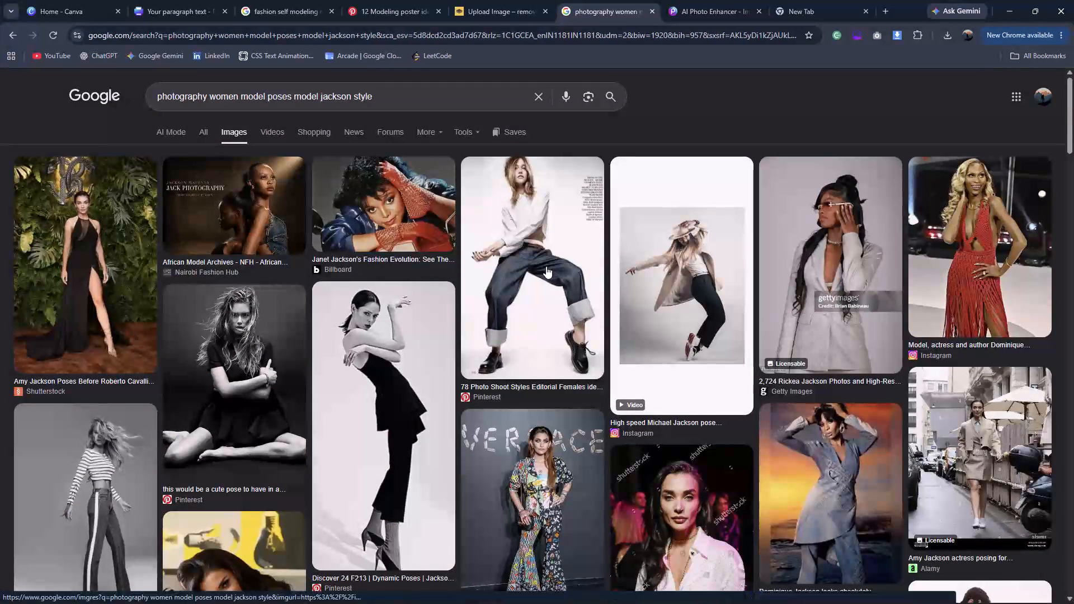
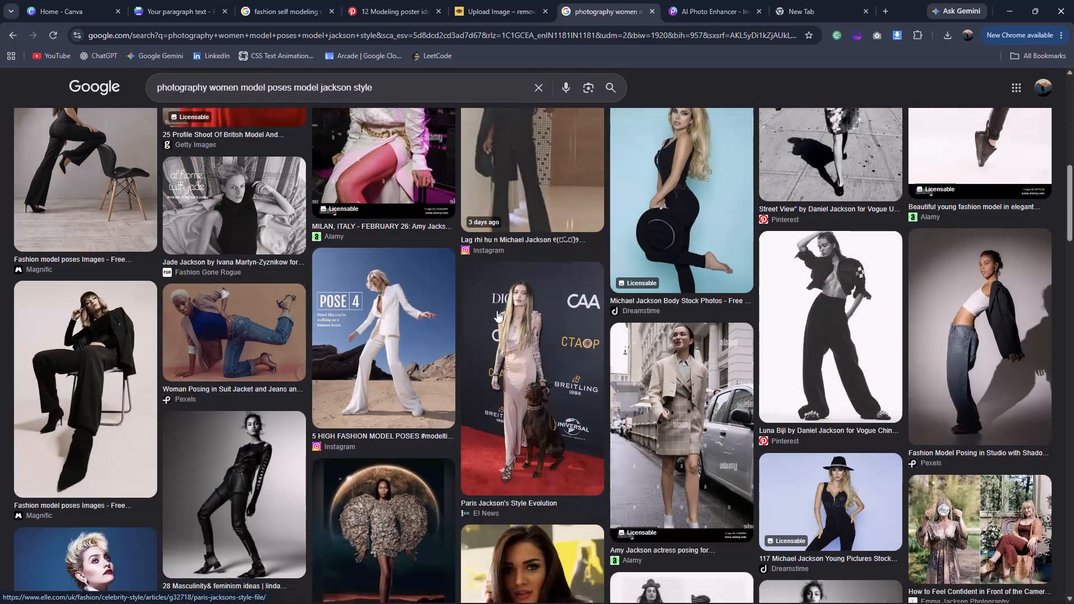
# Return to the "photography women model poses model jackson" image results and look through them for a full-body female model pose.
pyautogui.scroll(-5, 497, 314)
pyautogui.scroll(11, 450, 192)
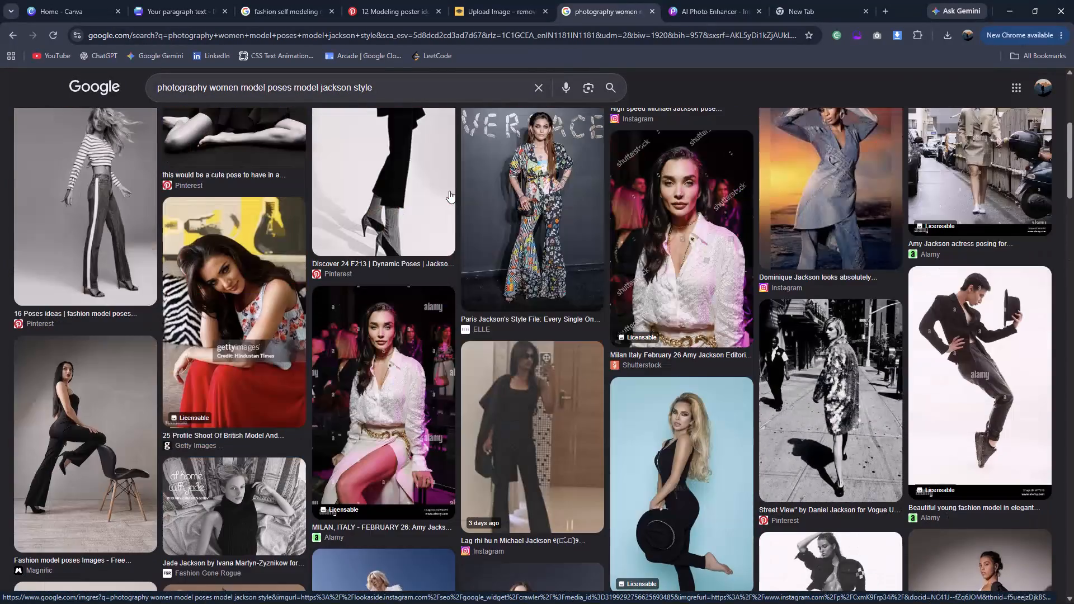
pyautogui.scroll(20, 449, 191)
pyautogui.scroll(1, 449, 191)
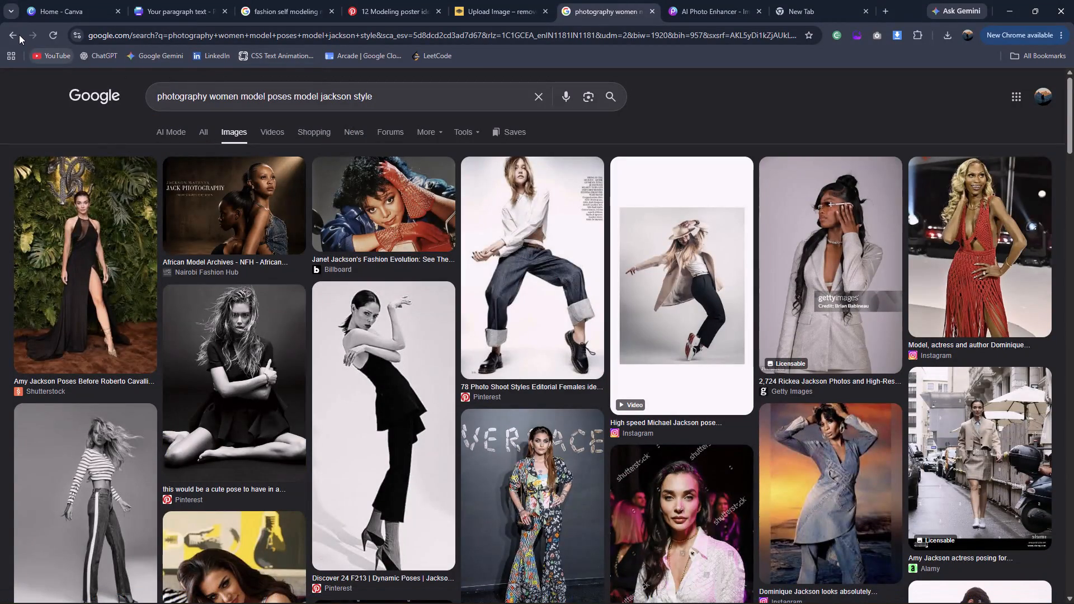
pyautogui.click(19, 35)
pyautogui.scroll(-13, 483, 341)
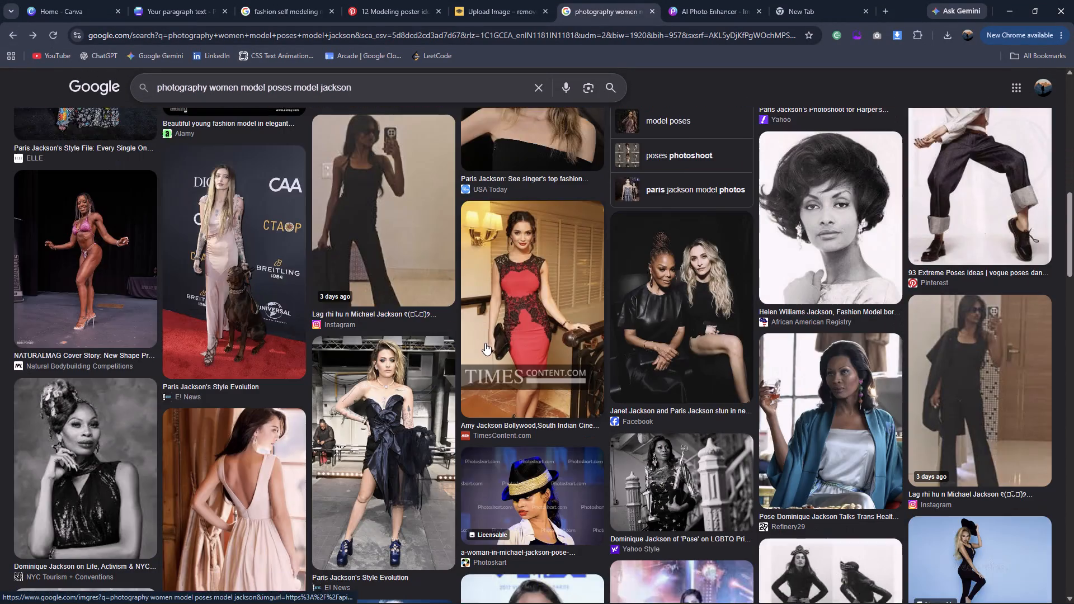
pyautogui.scroll(-15, 485, 343)
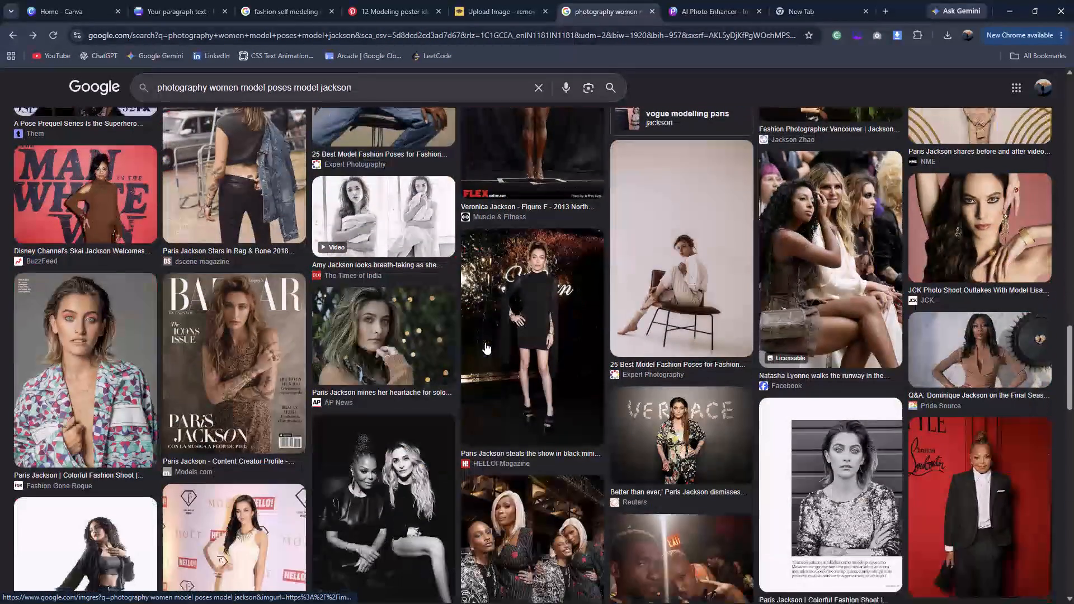
pyautogui.scroll(-14, 485, 342)
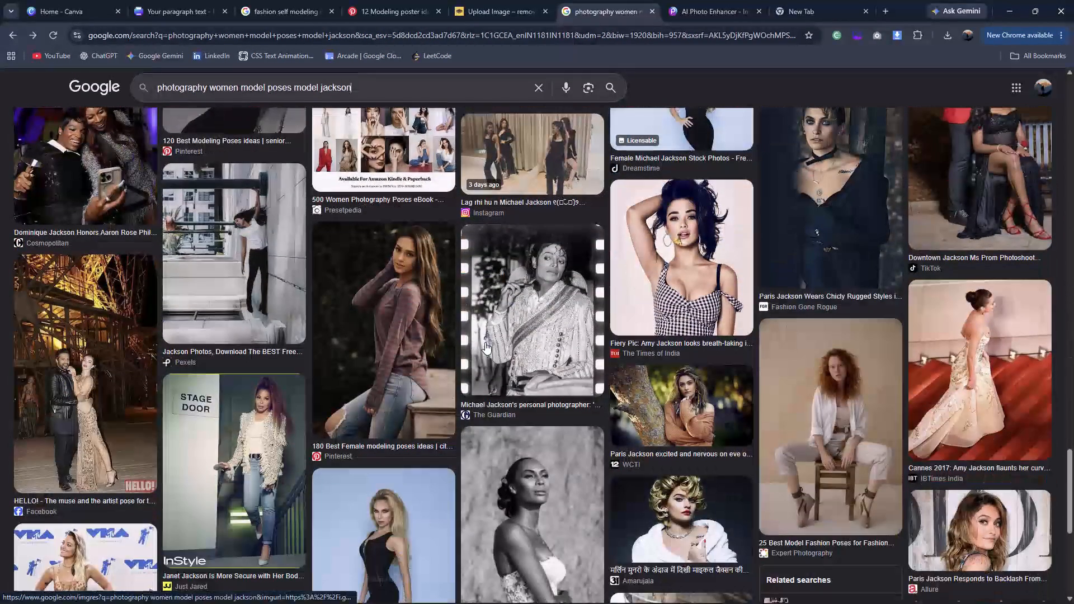
pyautogui.scroll(-10, 485, 342)
pyautogui.scroll(14, 485, 342)
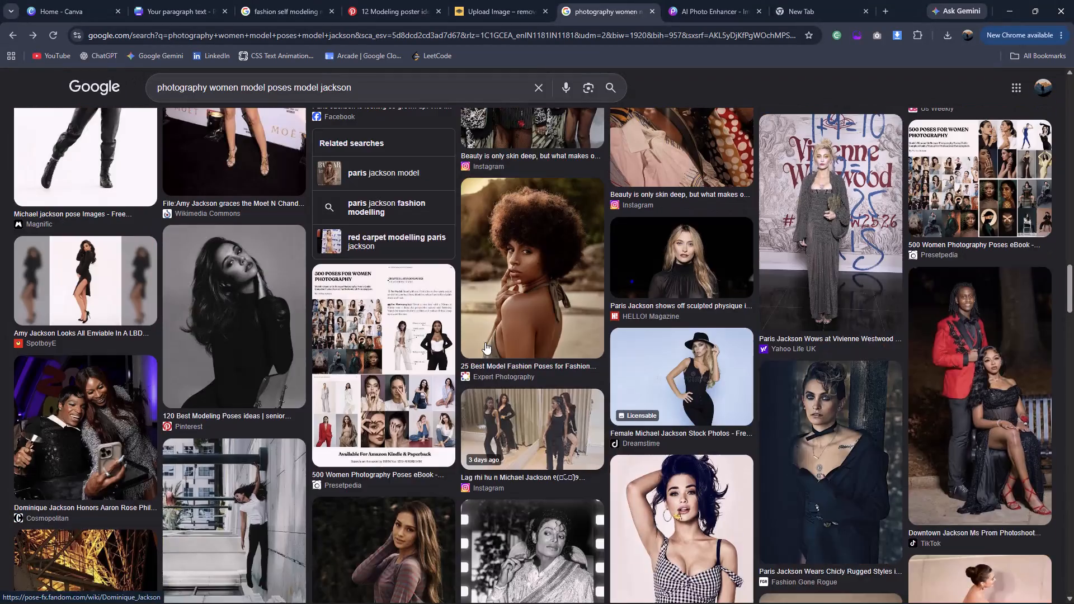
pyautogui.scroll(20, 485, 342)
pyautogui.scroll(20, 485, 342)
pyautogui.scroll(8, 485, 342)
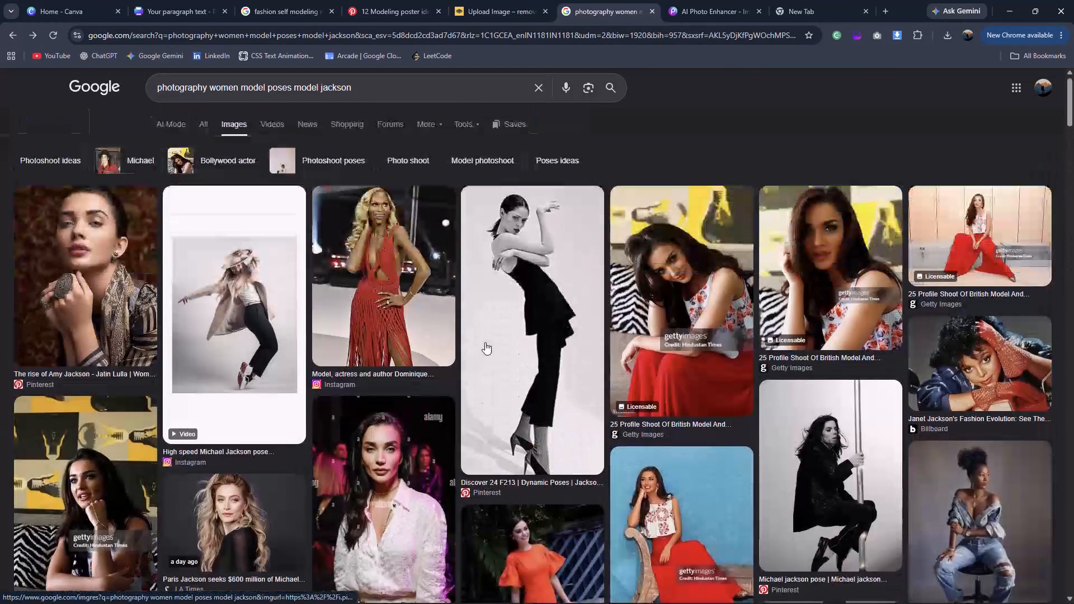
# Preview the high speed Michael Jackson pose photo and the Desertcart pose poster among its related images, checking for usable poses.
pyautogui.click(273, 381)
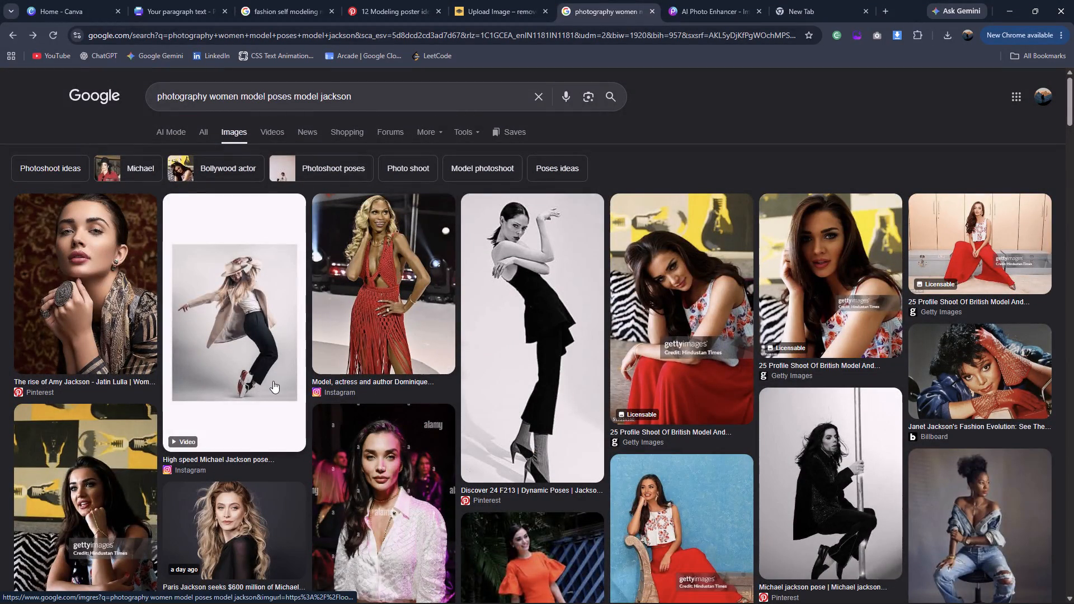
pyautogui.scroll(-6, 703, 425)
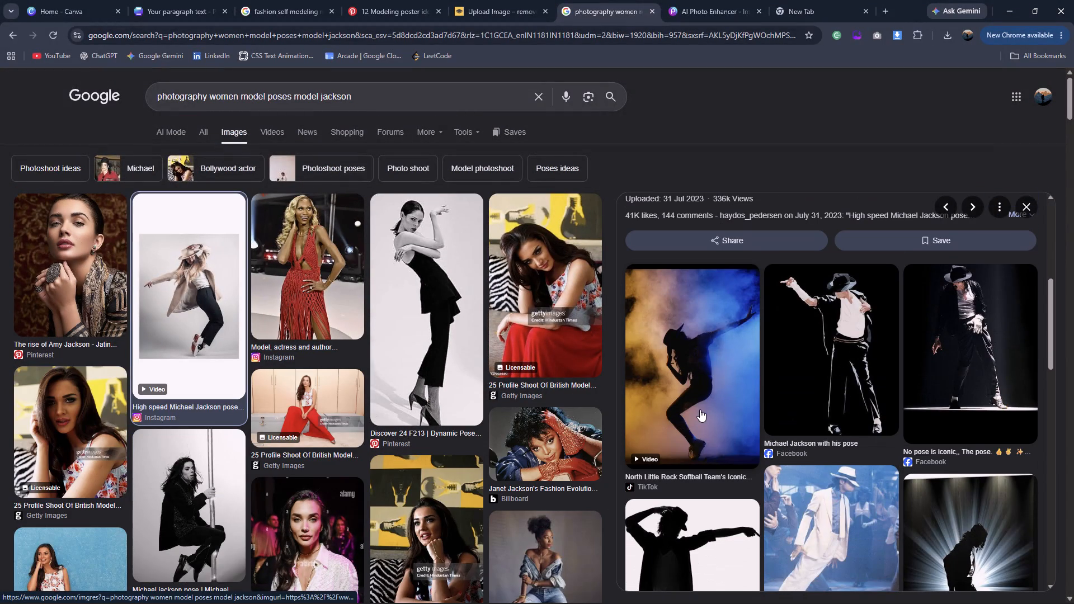
pyautogui.scroll(-3, 700, 409)
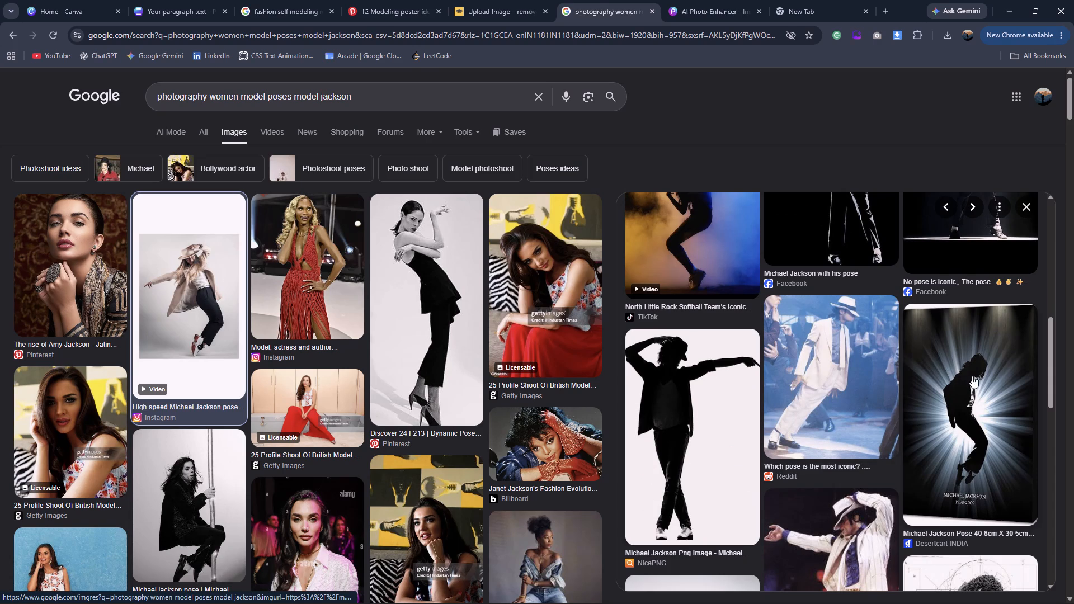
pyautogui.click(972, 376)
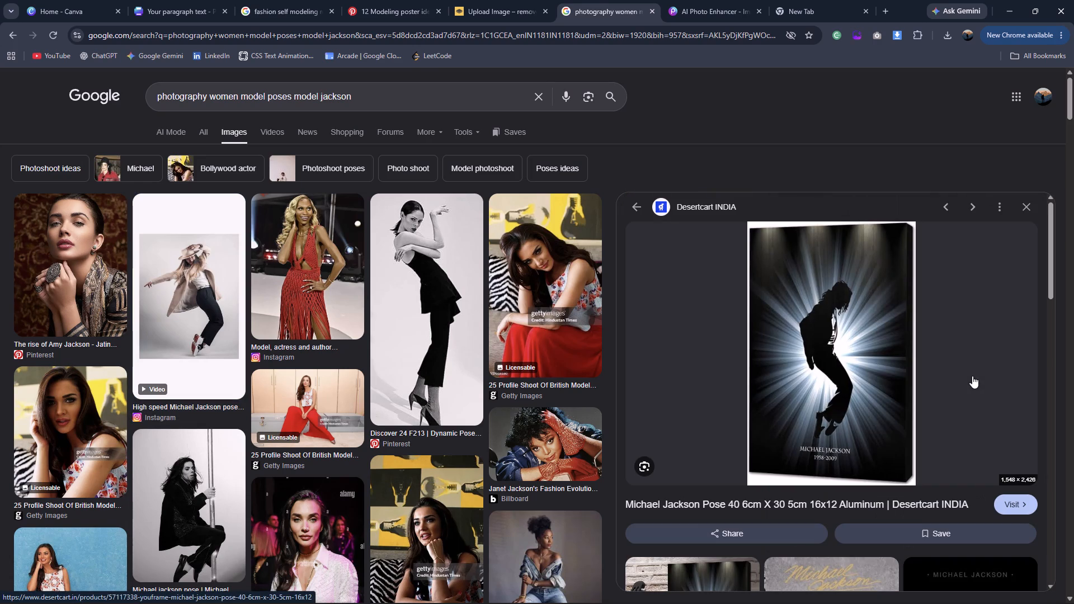
pyautogui.scroll(-4, 894, 380)
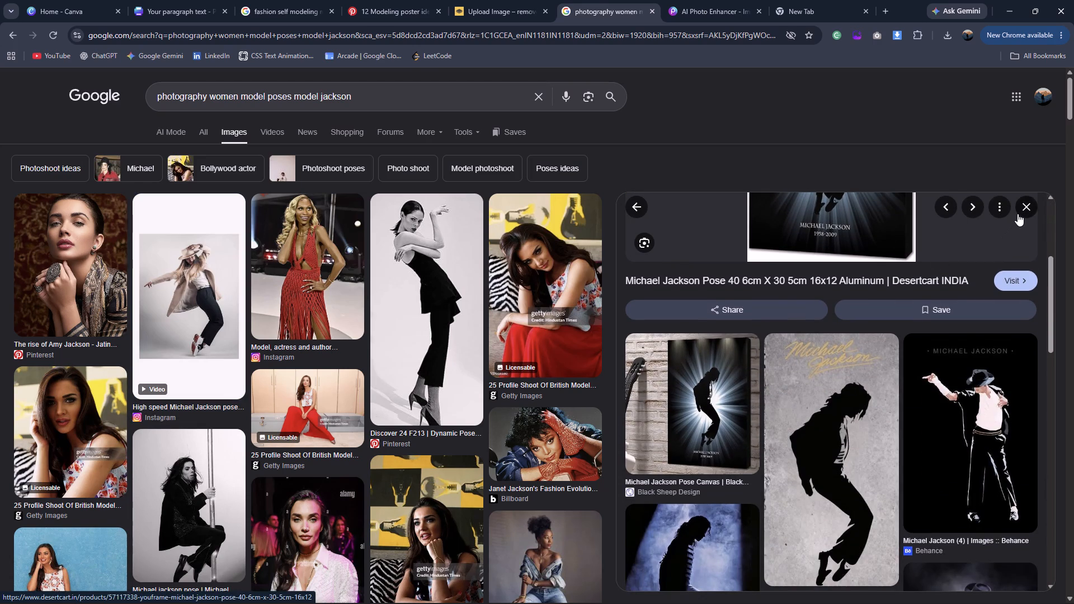
pyautogui.click(1018, 214)
# Look further through the Jackson pose results, then return to the earlier "asian serious closeup" image search.
pyautogui.scroll(-19, 855, 347)
pyautogui.scroll(-6, 844, 365)
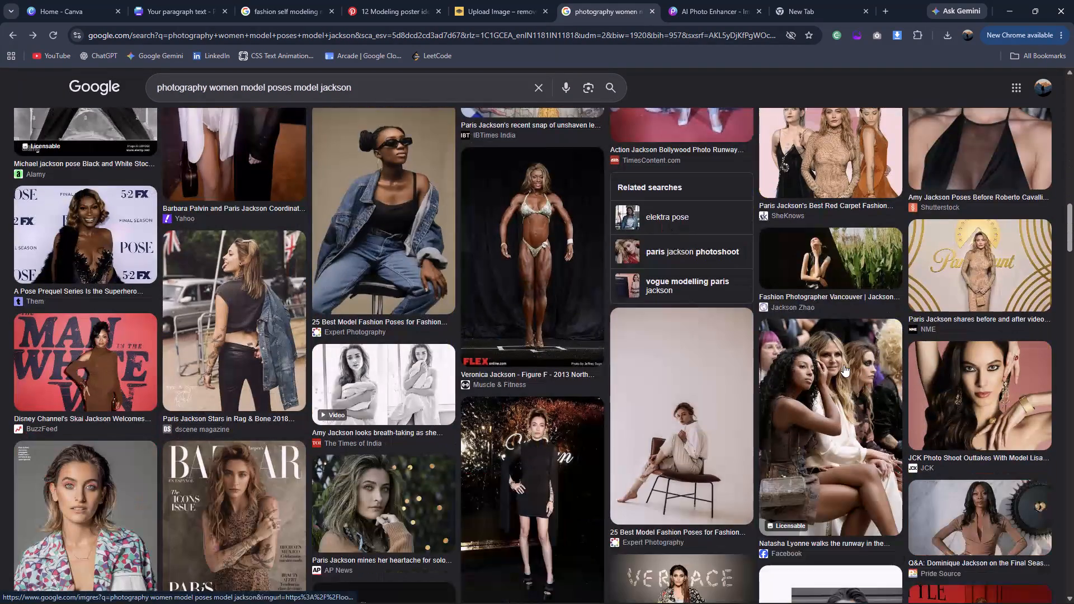
pyautogui.scroll(-11, 844, 365)
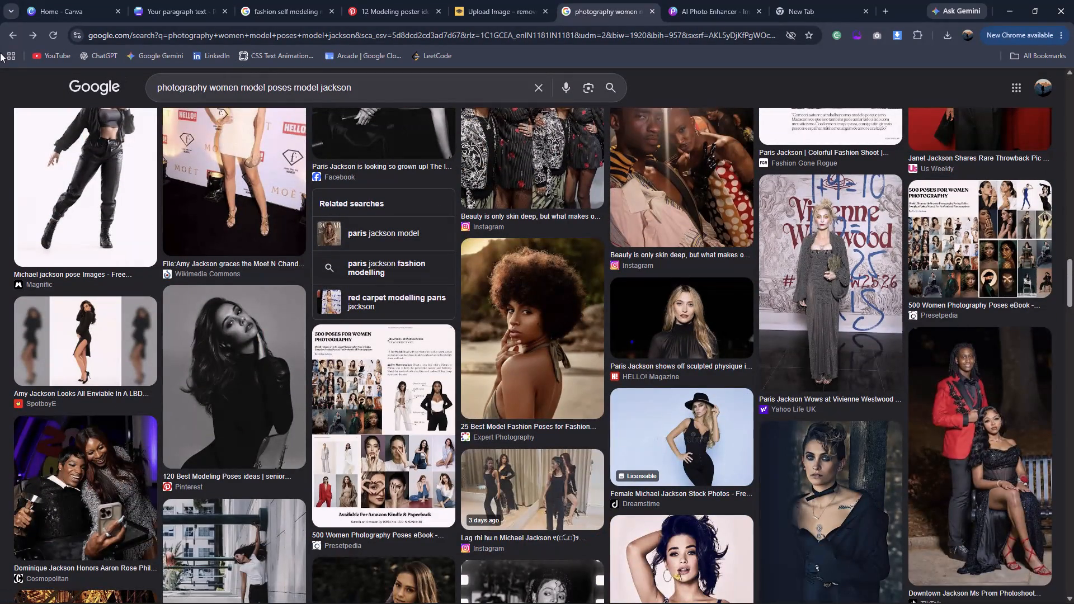
pyautogui.click(10, 39)
pyautogui.click(10, 39)
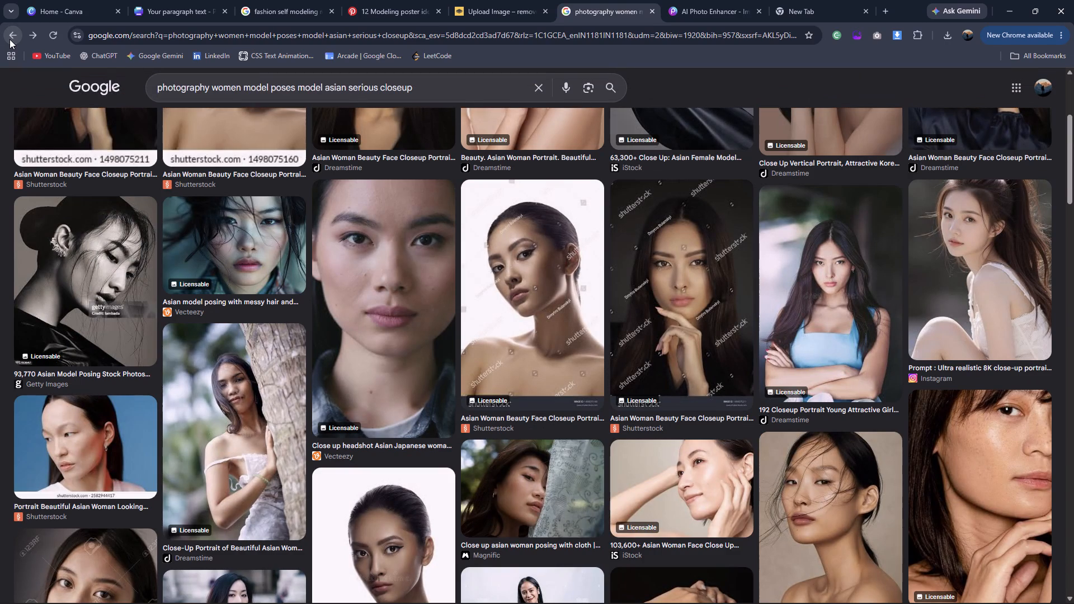
# Switch to the fashion self modeling poster results and preview the related black-and-white FASHION DESIGN poster as a layout reference.
pyautogui.click(255, 0)
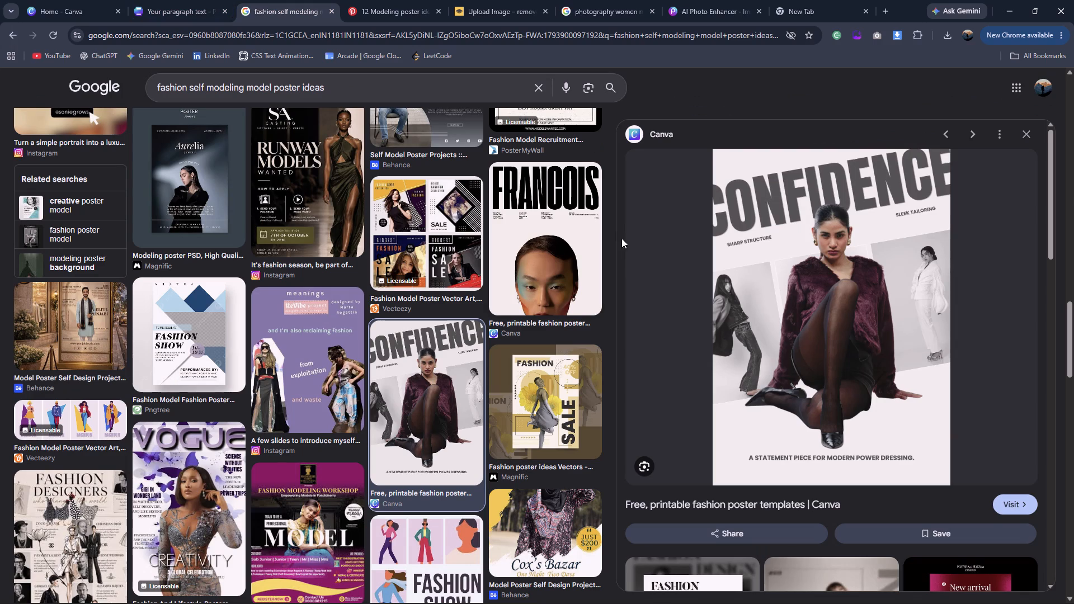
pyautogui.scroll(-4, 628, 251)
pyautogui.click(723, 408)
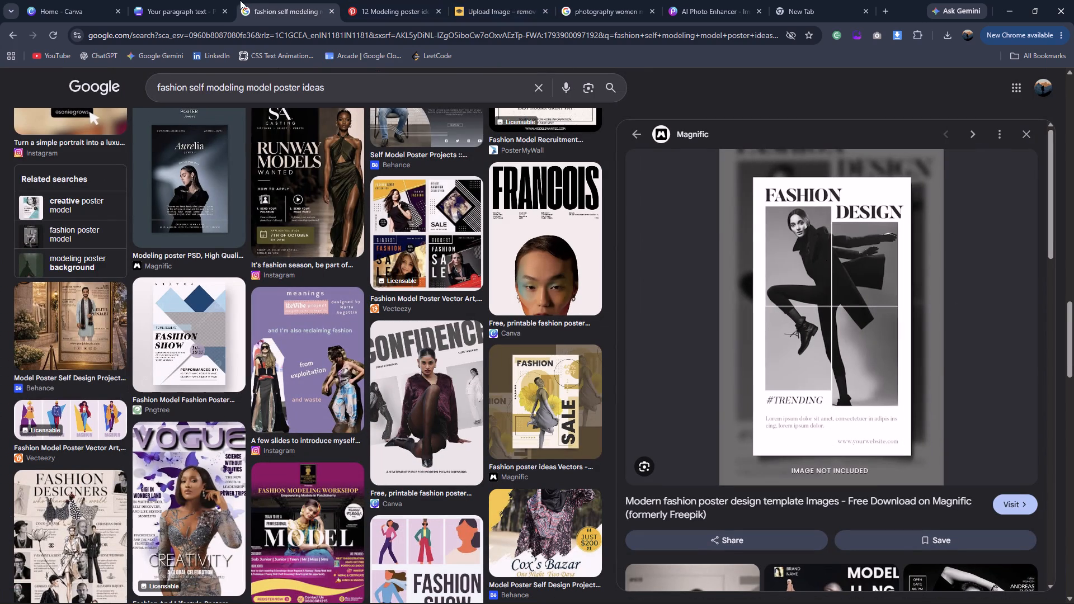
# Go back through the model photo search history to the "women model poses model dark" image results.
pyautogui.click(588, 1)
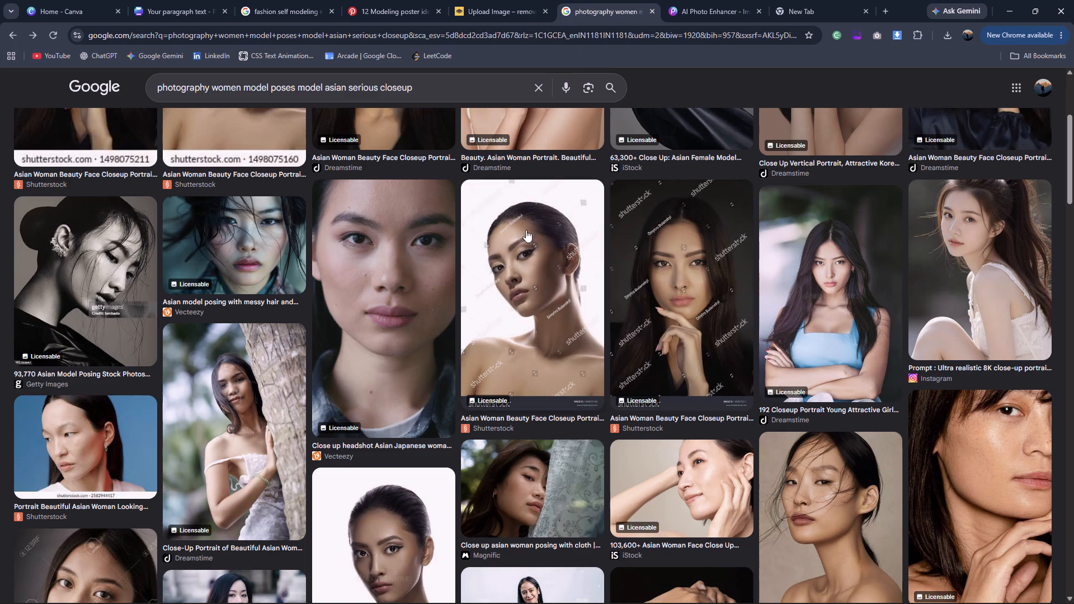
pyautogui.scroll(4, 510, 252)
pyautogui.click(14, 37)
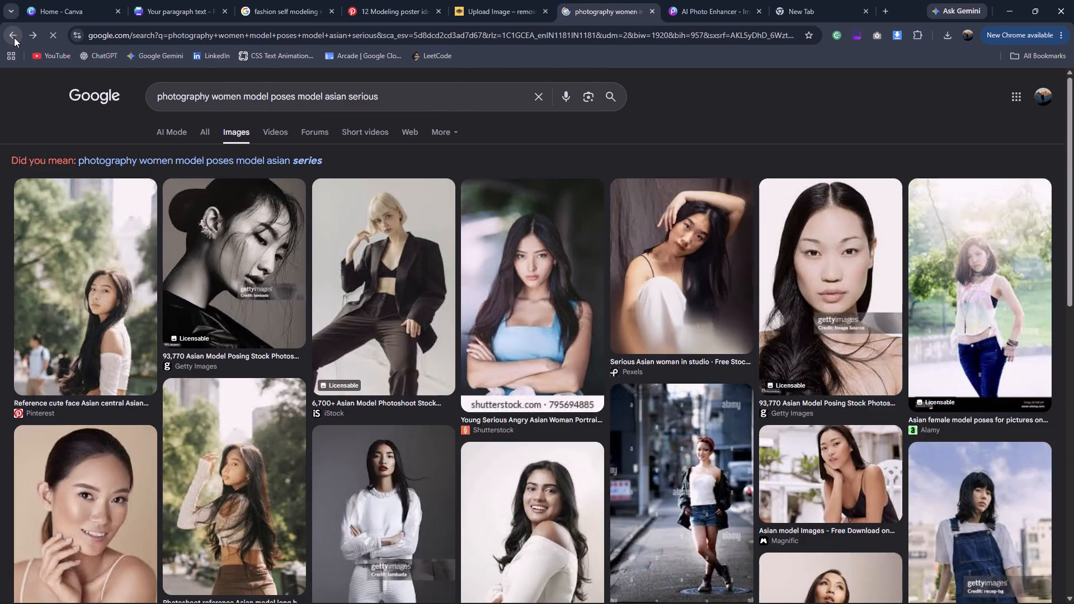
pyautogui.click(14, 37)
pyautogui.click(14, 37)
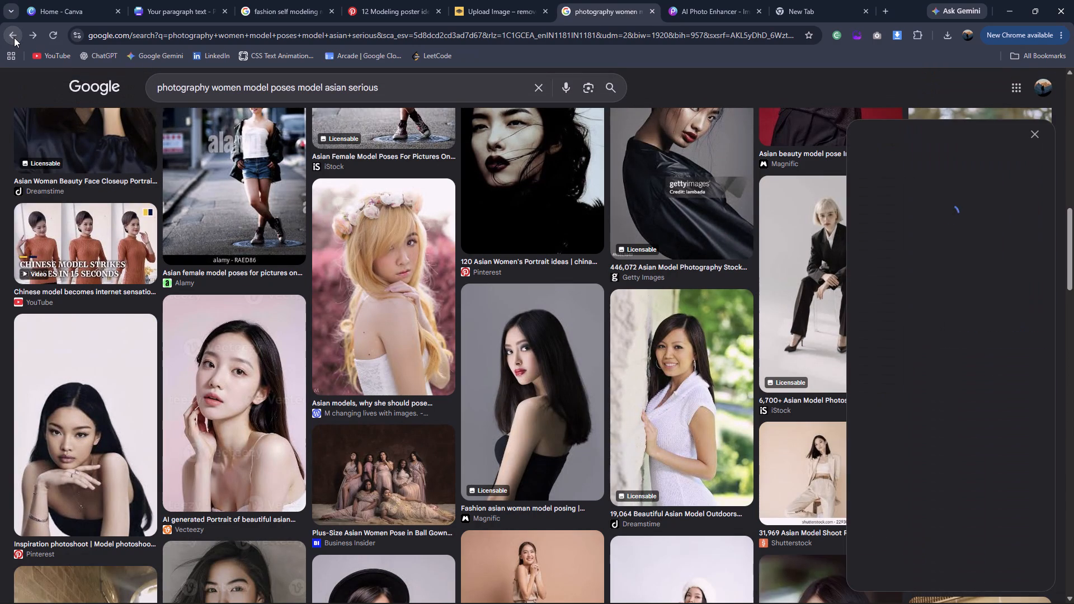
pyautogui.click(14, 37)
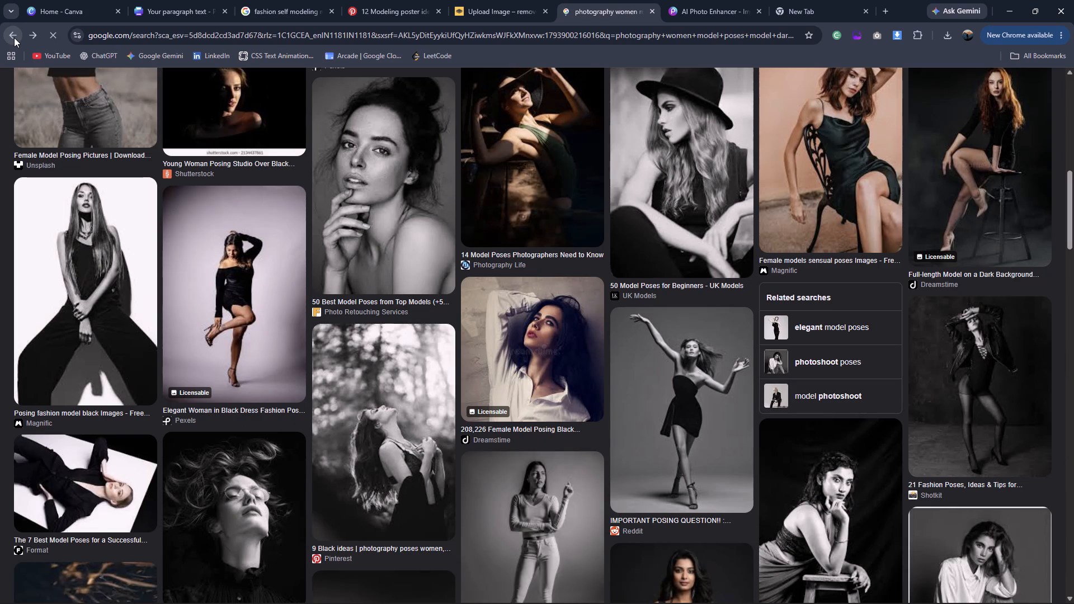
pyautogui.click(14, 37)
pyautogui.click(14, 37)
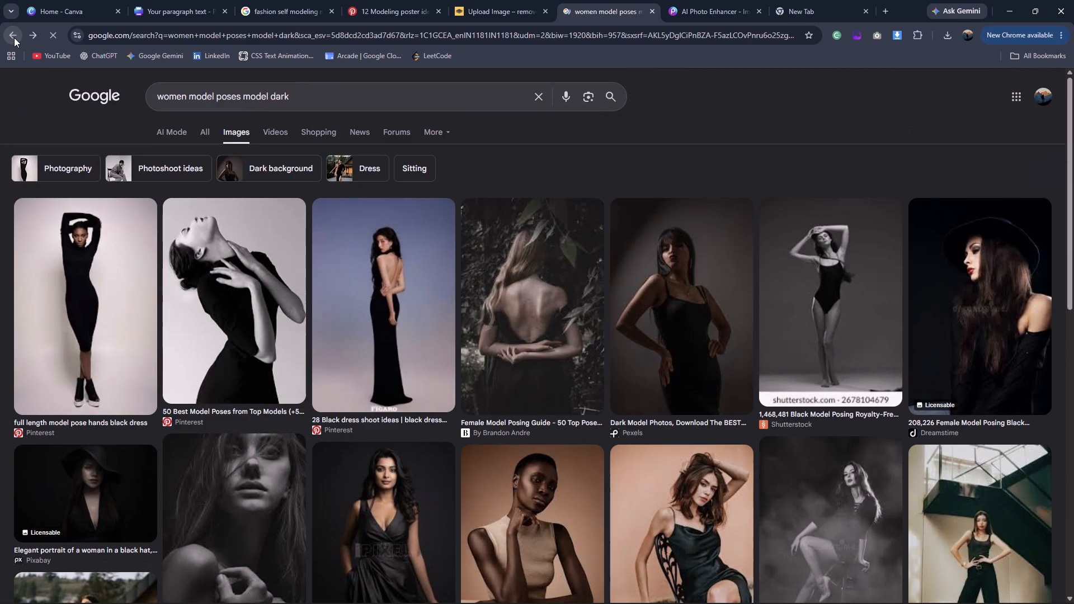
pyautogui.click(14, 37)
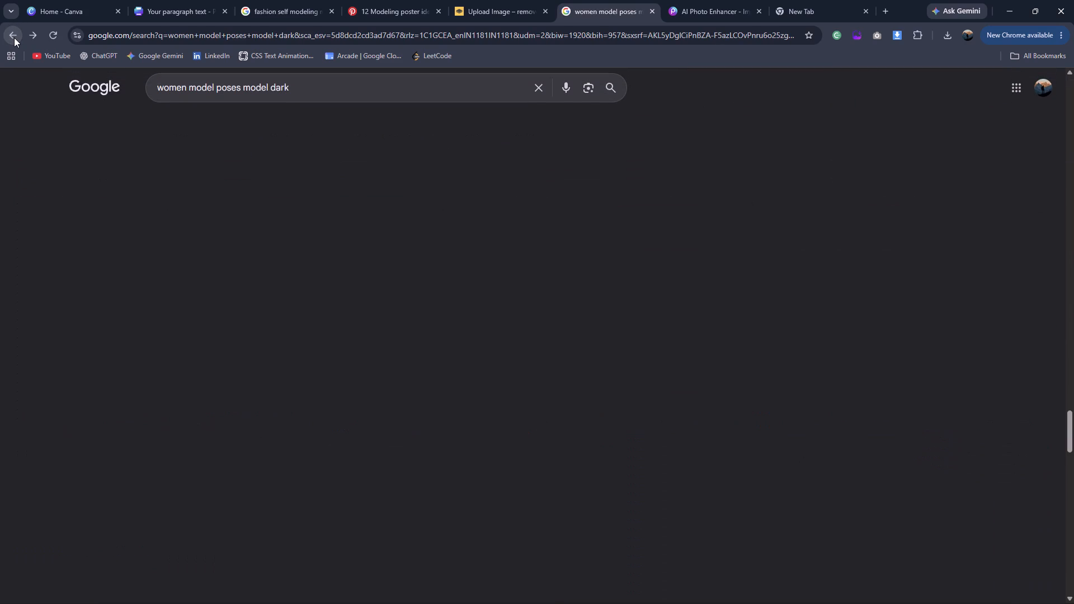
# Change the model photo image search to "women model poses model dancing".
pyautogui.click(338, 89)
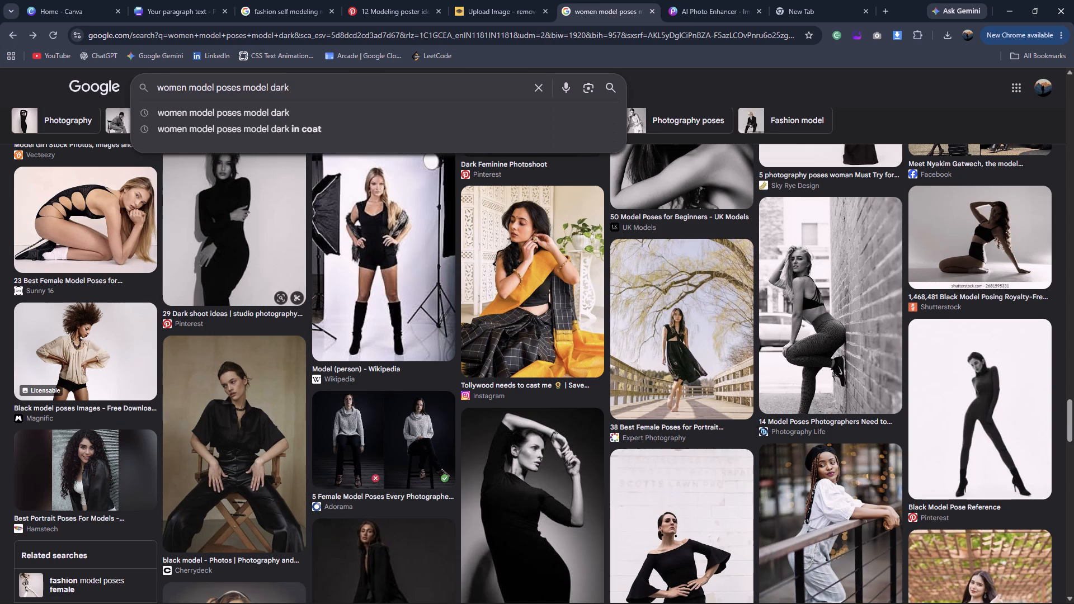
pyautogui.press('space')
pyautogui.press('BackSpace')
pyautogui.press('BackSpace')
pyautogui.press('BackSpace')
pyautogui.press('BackSpace')
pyautogui.press('BackSpace')
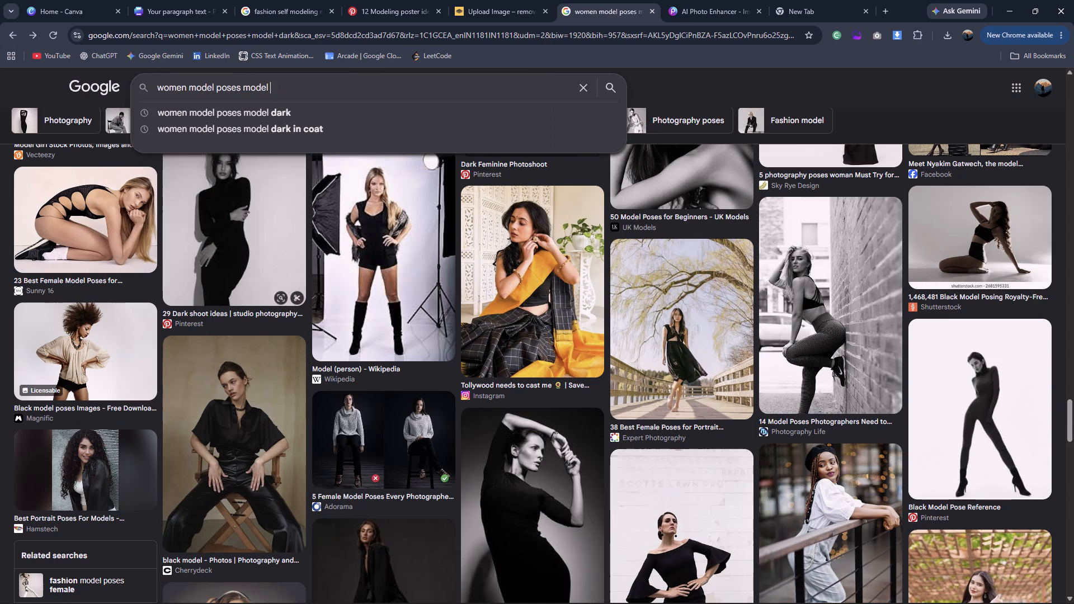
pyautogui.write('dancing')
pyautogui.press('Return')
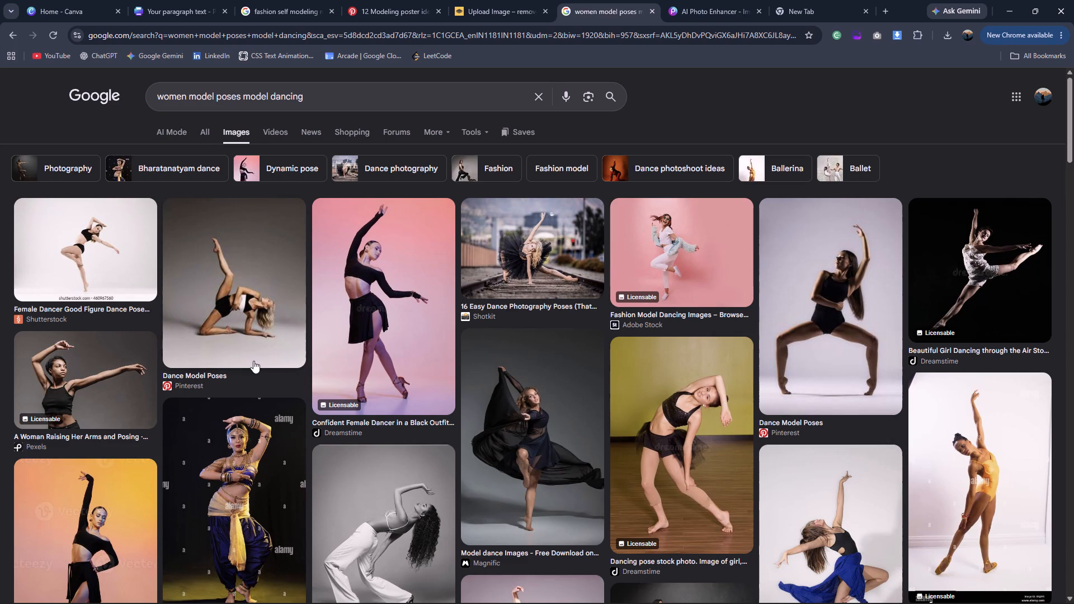
# Look through the dancing pose image results for a dynamic full-body female model photo suited to the poster.
pyautogui.scroll(-5, 260, 361)
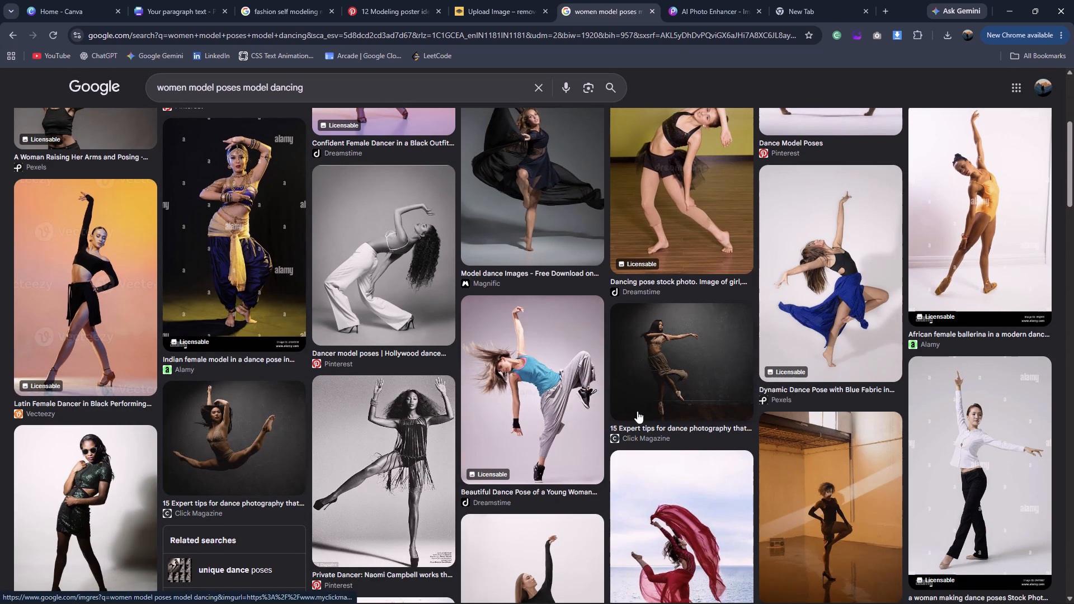
pyautogui.scroll(-7, 714, 411)
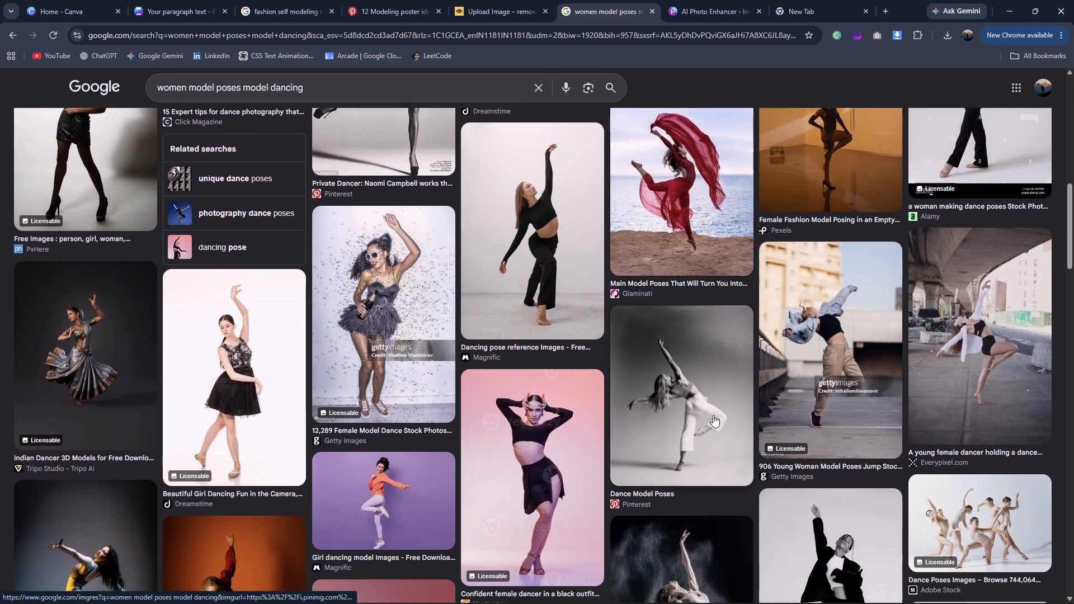
pyautogui.scroll(-8, 713, 415)
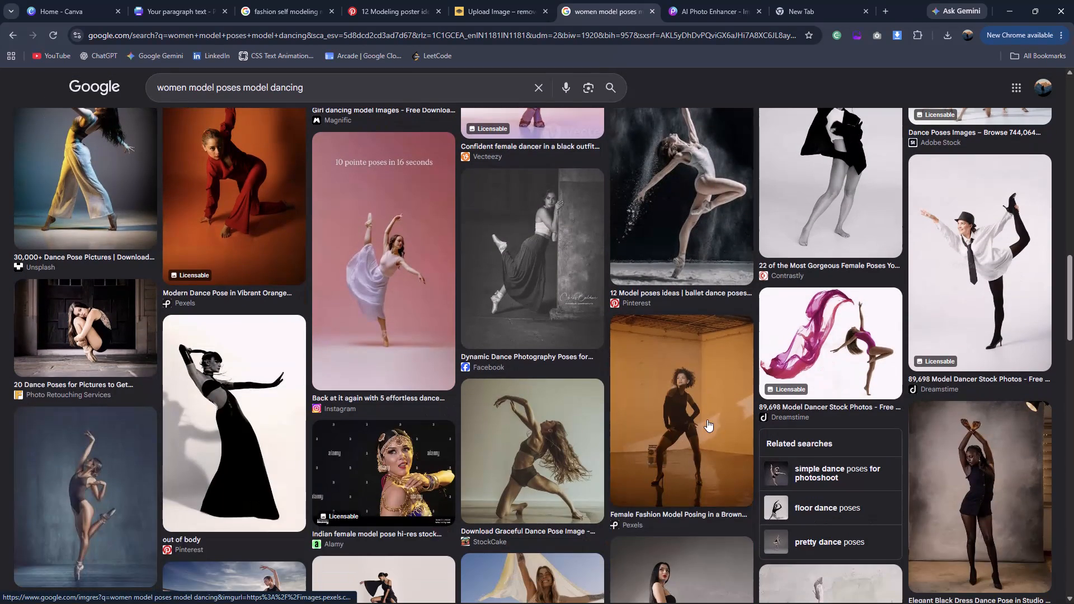
pyautogui.scroll(-2, 706, 419)
# Refine the image search to "women model poses model dancing dark" and look through the results for a full-body pose.
pyautogui.click(389, 79)
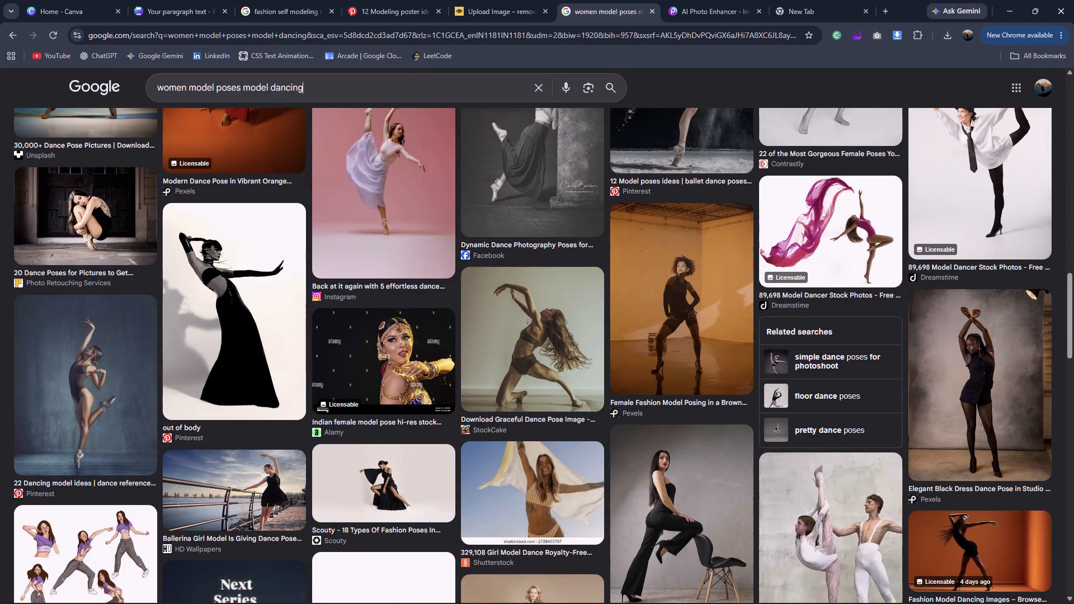
pyautogui.press('space')
pyautogui.write('dark')
pyautogui.press('Return')
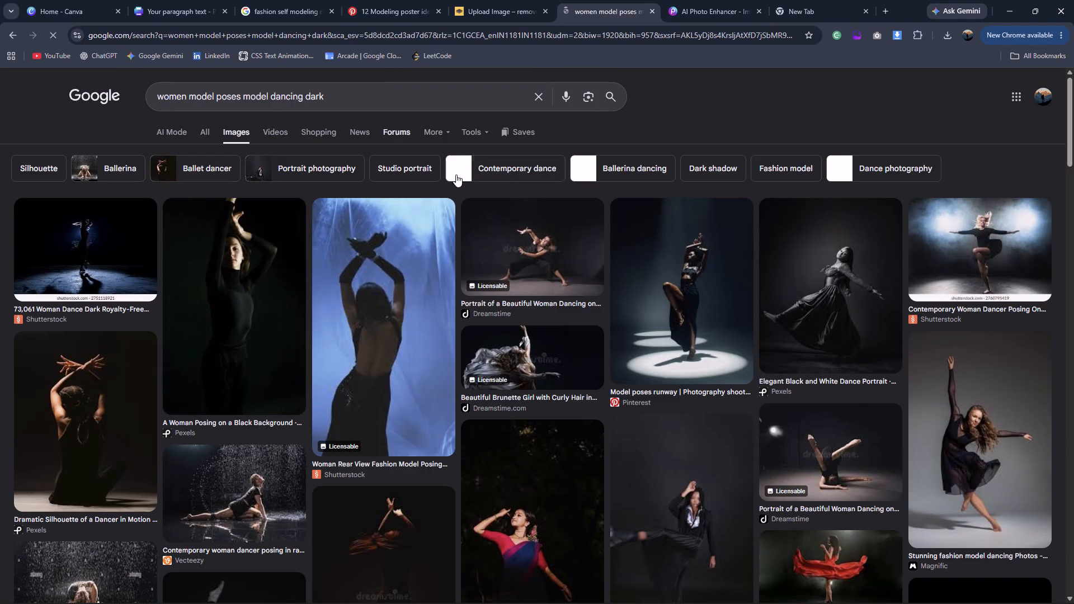
pyautogui.scroll(-9, 407, 248)
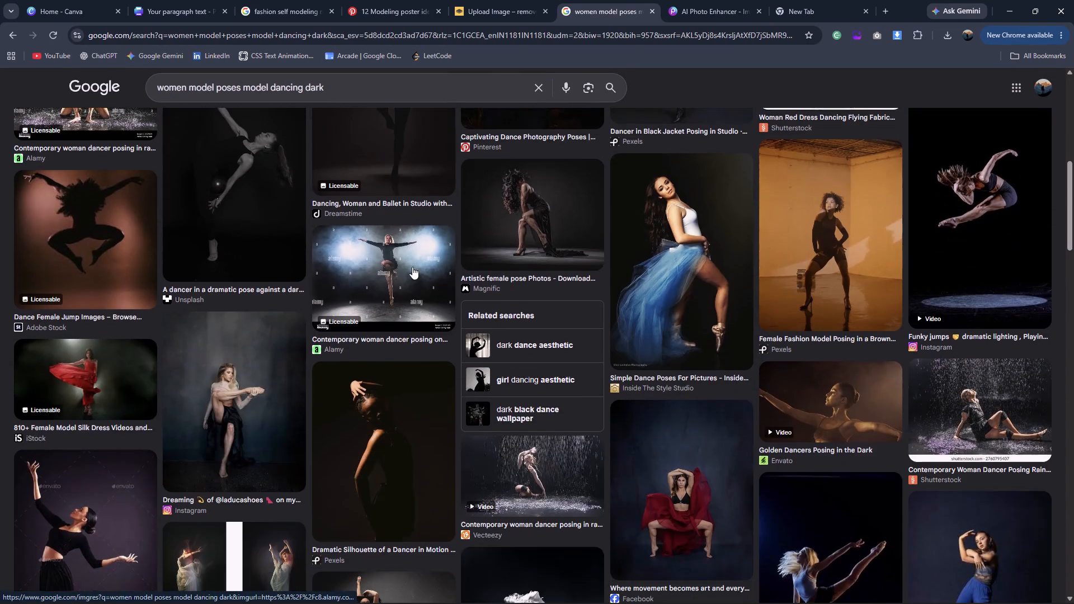
pyautogui.scroll(-6, 412, 267)
pyautogui.scroll(10, 412, 267)
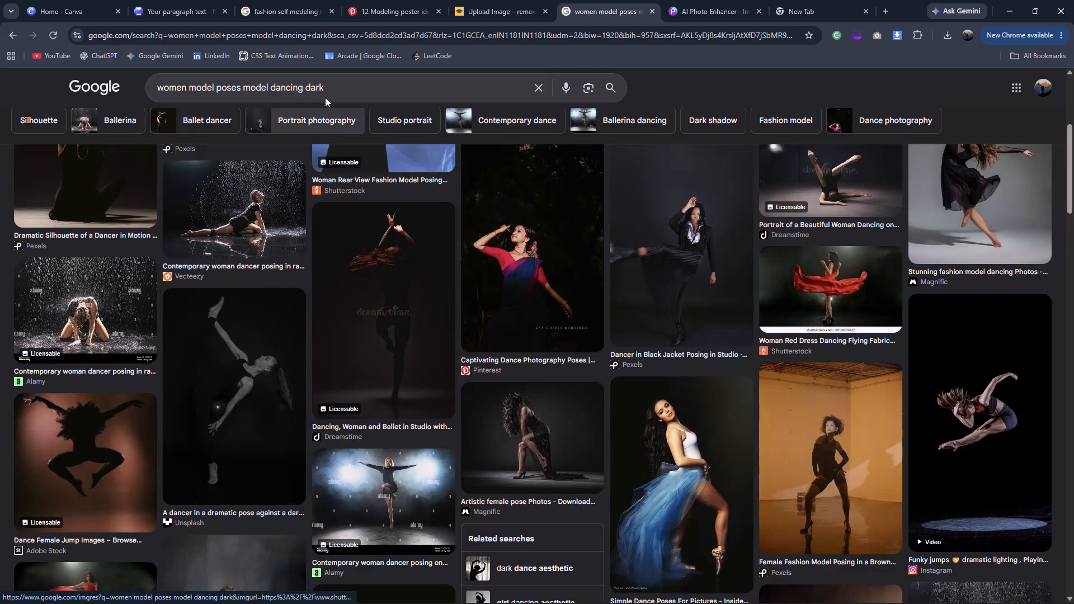
# Change the image search to "women model poses model dancing black dress" and look through the results for a full-body pose.
pyautogui.doubleClick(321, 88)
pyautogui.write('black')
pyautogui.press('space')
pyautogui.write('dress')
pyautogui.press('Return')
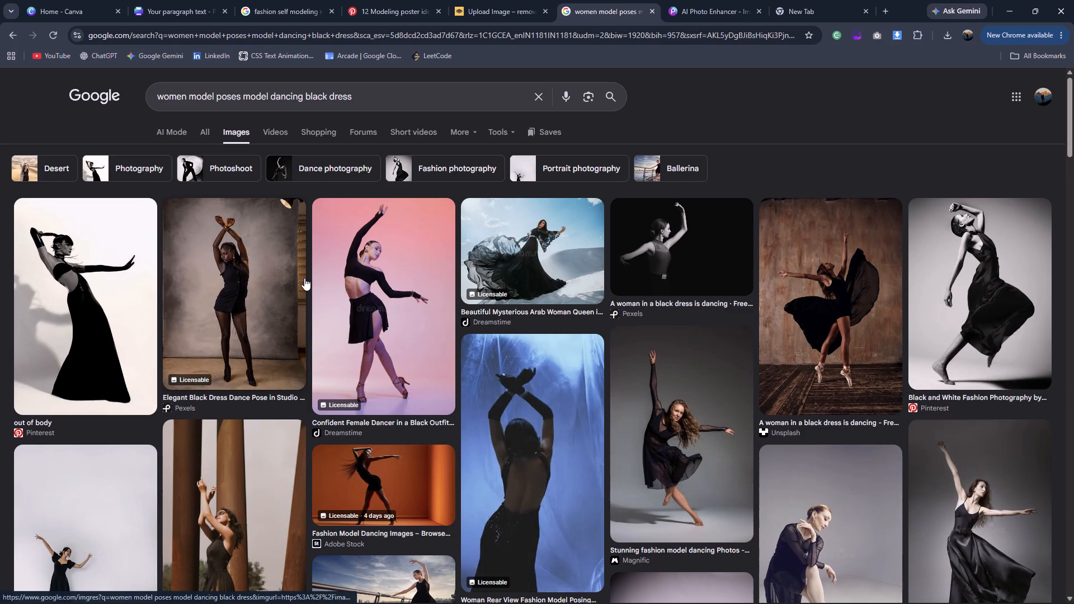
pyautogui.scroll(-8, 397, 352)
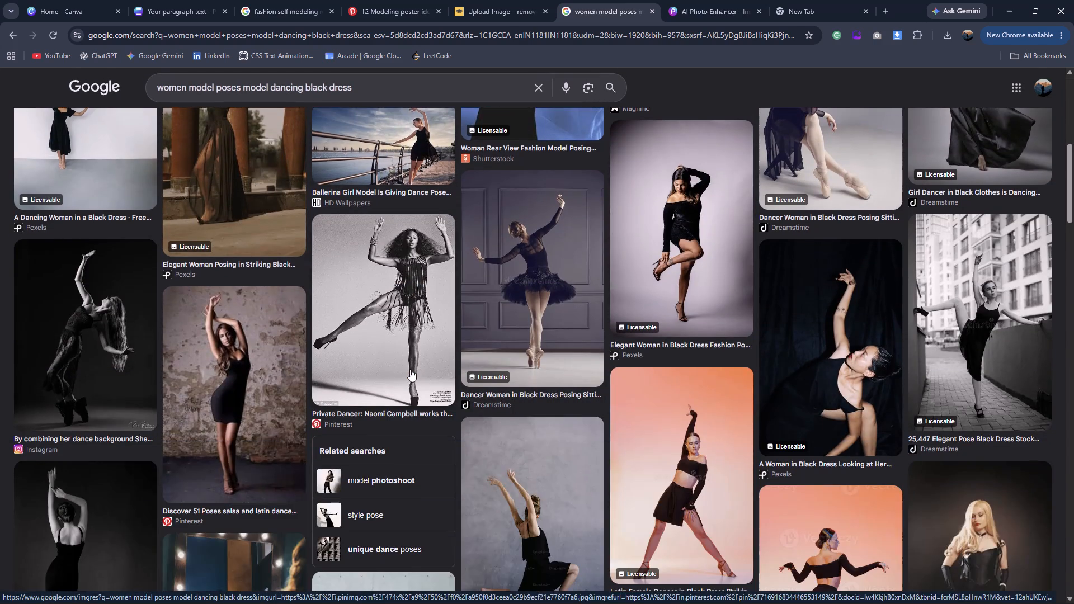
pyautogui.scroll(-6, 410, 371)
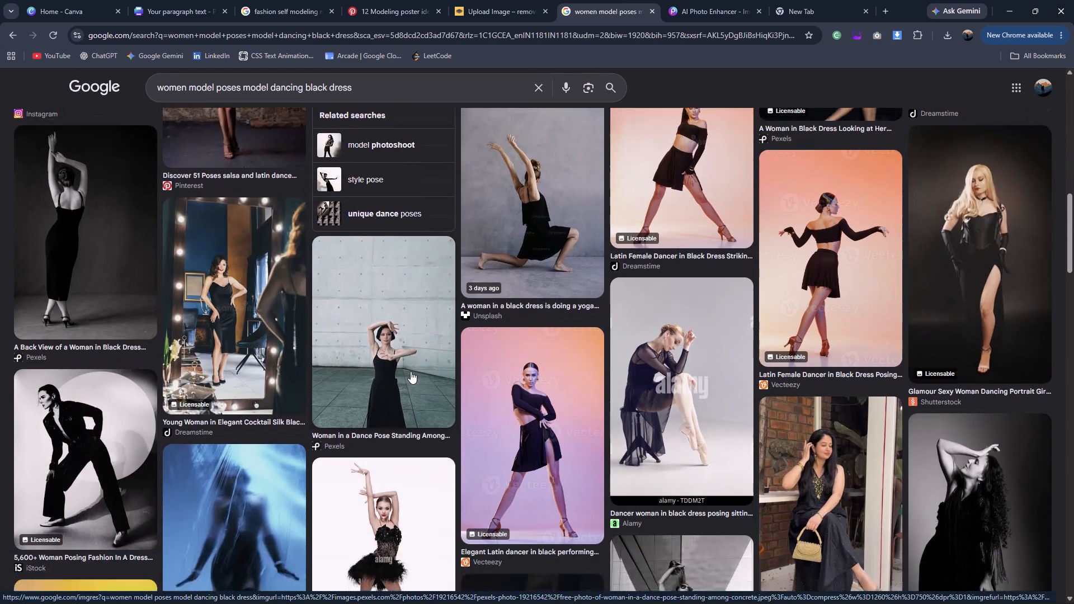
pyautogui.scroll(-9, 411, 371)
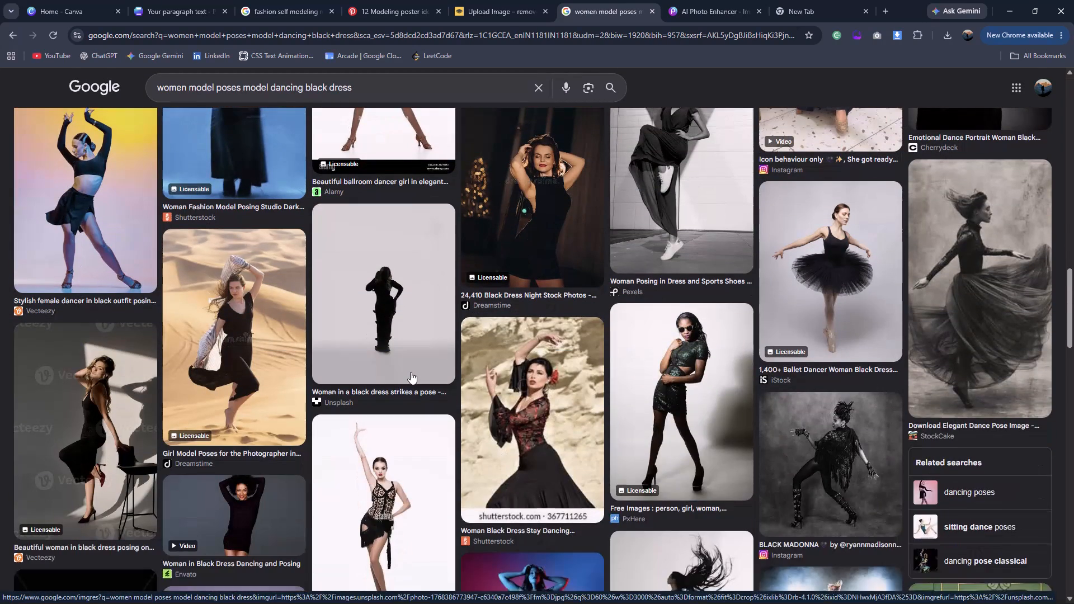
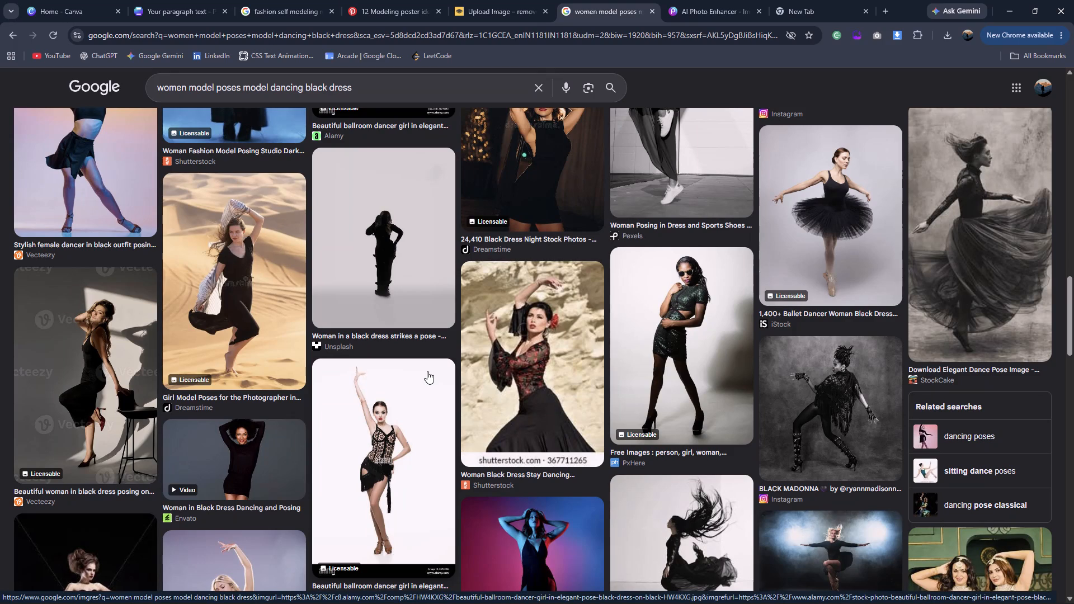
# Check the FASHION DESIGN reference poster, and look through the black-dress results and images related to the long-dress girl dancer for a suitable pose.
pyautogui.scroll(20, 428, 371)
pyautogui.scroll(1, 428, 371)
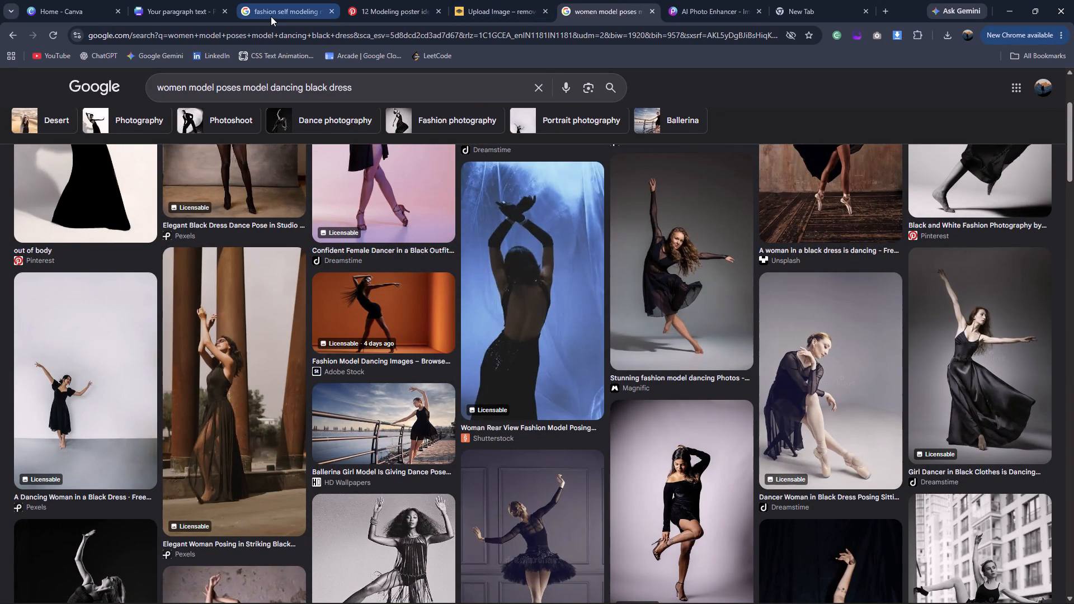
pyautogui.click(271, 16)
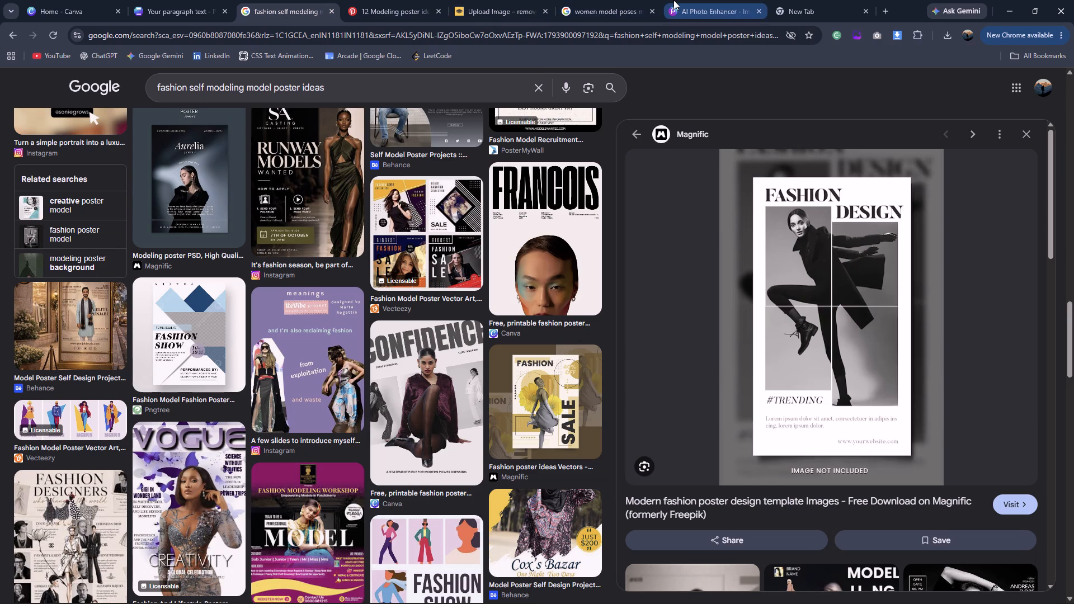
pyautogui.click(588, 3)
pyautogui.scroll(4, 574, 163)
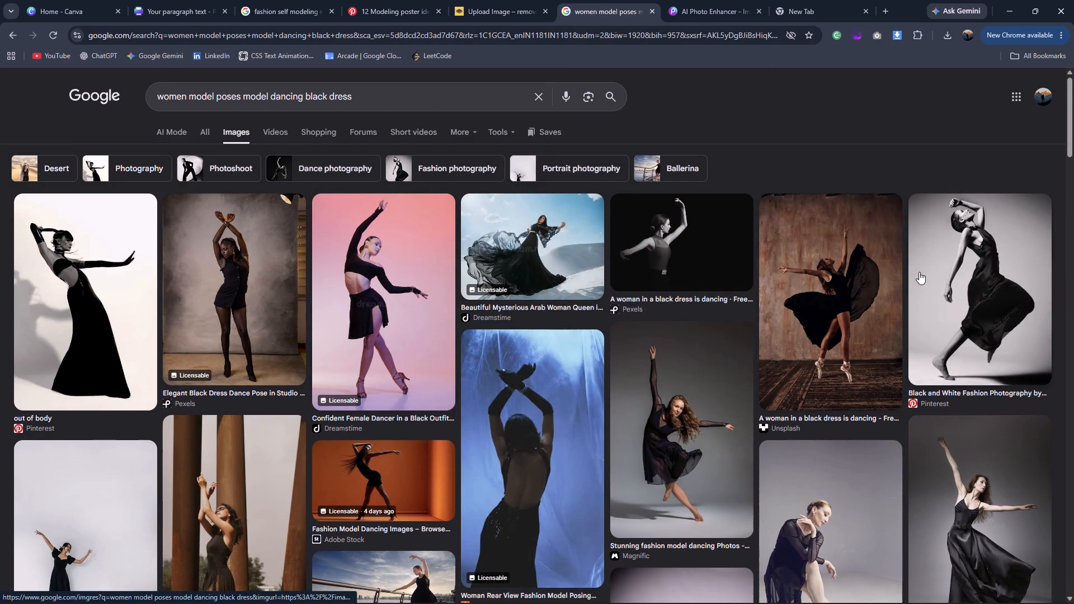
pyautogui.scroll(-3, 1013, 411)
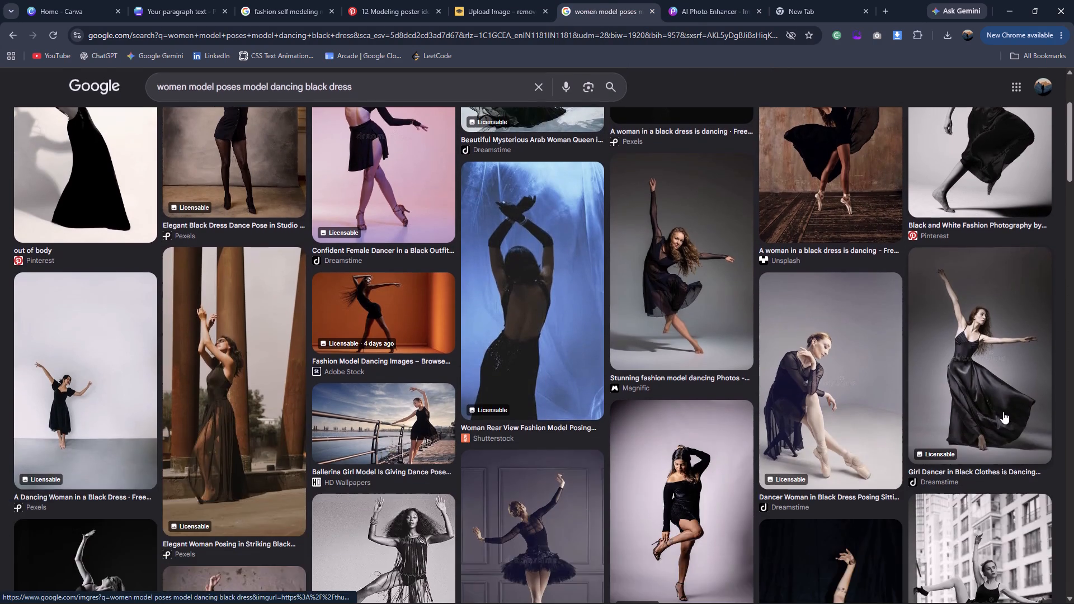
pyautogui.click(1003, 409)
pyautogui.scroll(-5, 947, 417)
pyautogui.scroll(-3, 896, 369)
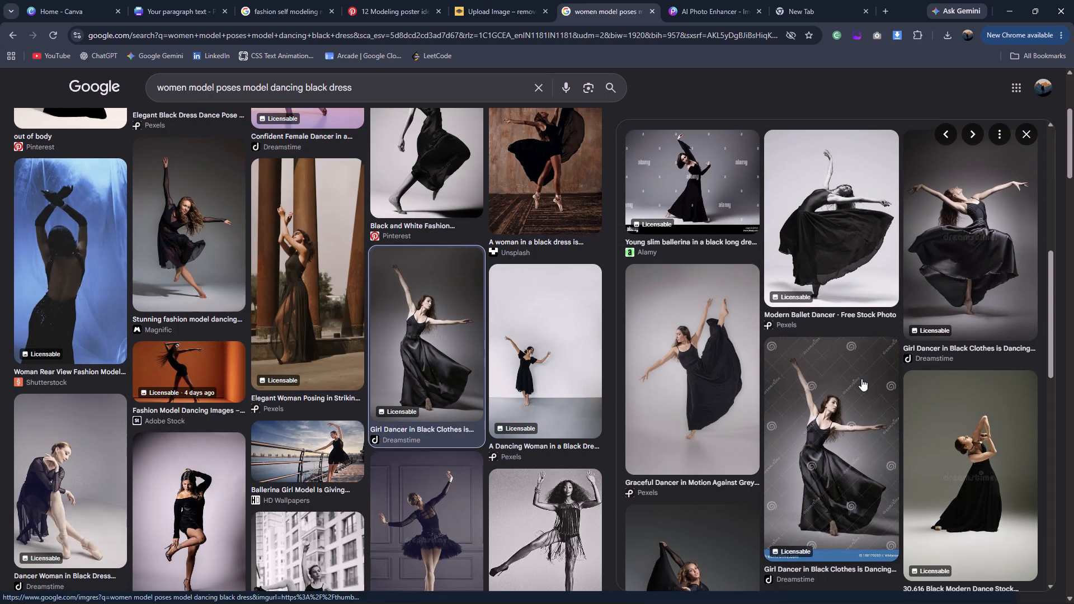
pyautogui.scroll(-8, 860, 379)
pyautogui.scroll(4, 858, 377)
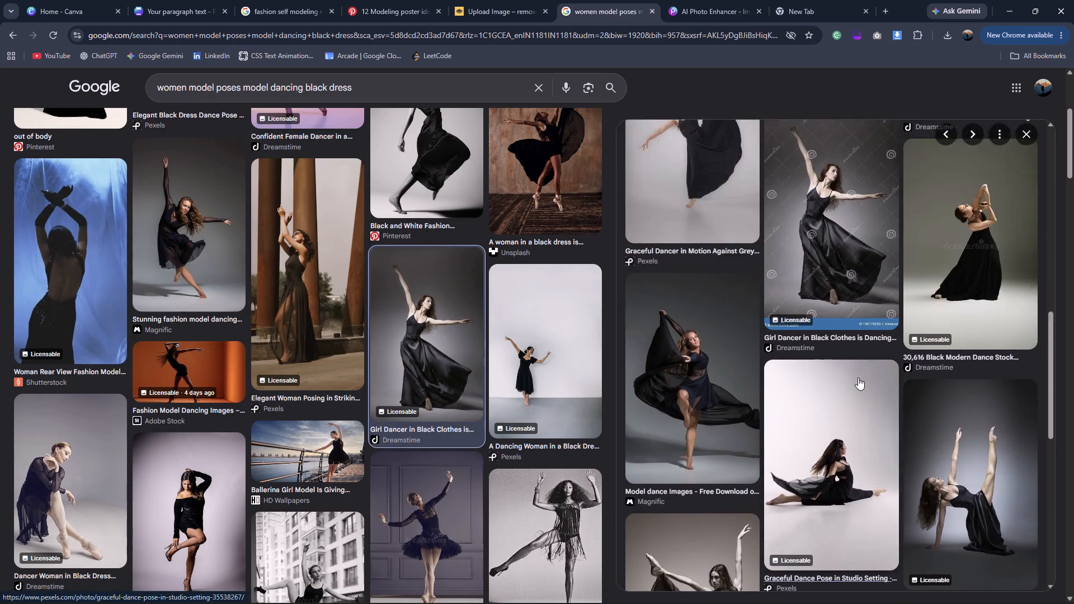
pyautogui.scroll(-5, 858, 377)
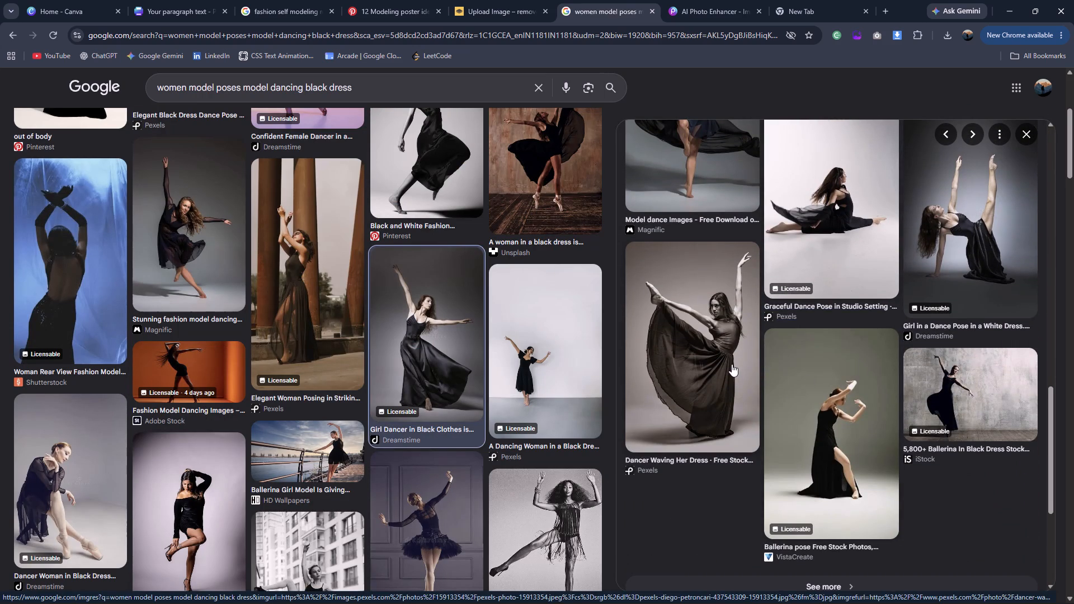
# Open the related Pexels photo of the dancer waving her sheer dress with head tilted back, and save it as PNG.
pyautogui.click(732, 364)
pyautogui.scroll(-6, 757, 358)
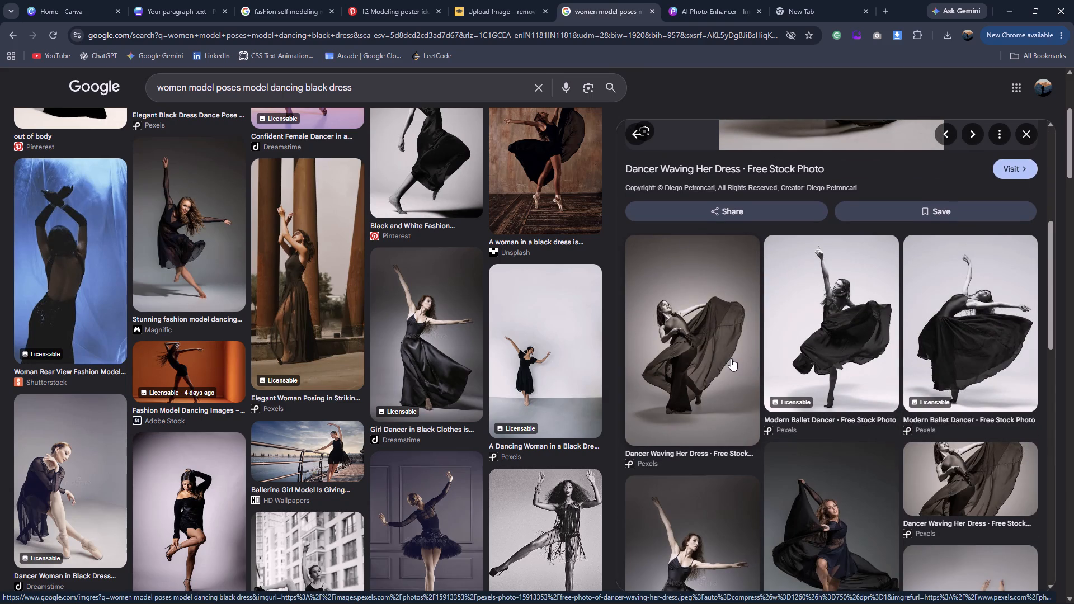
pyautogui.click(730, 355)
pyautogui.rightClick(744, 348)
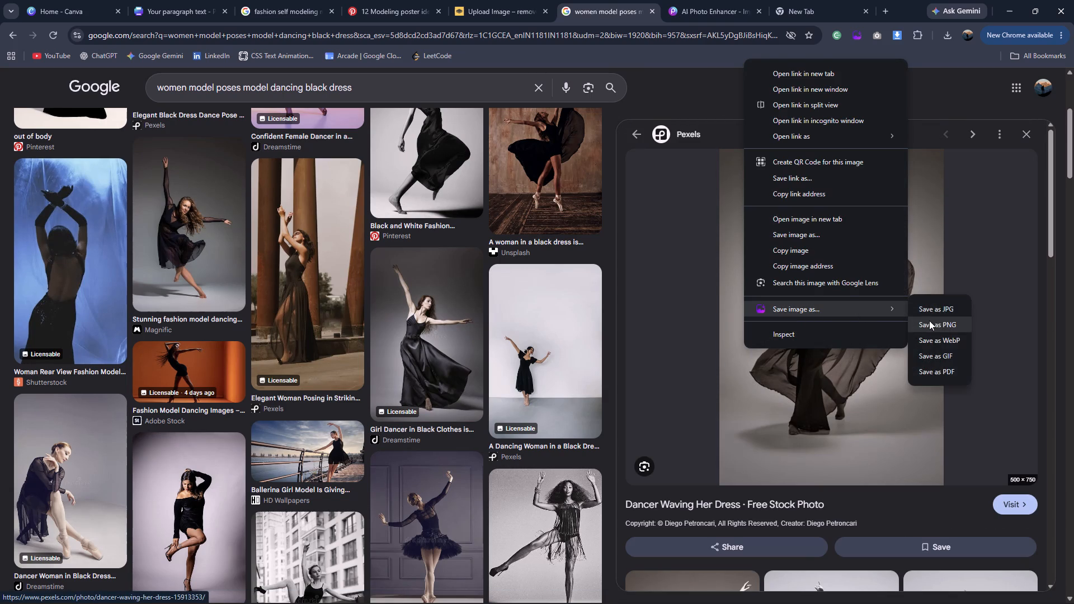
pyautogui.click(929, 320)
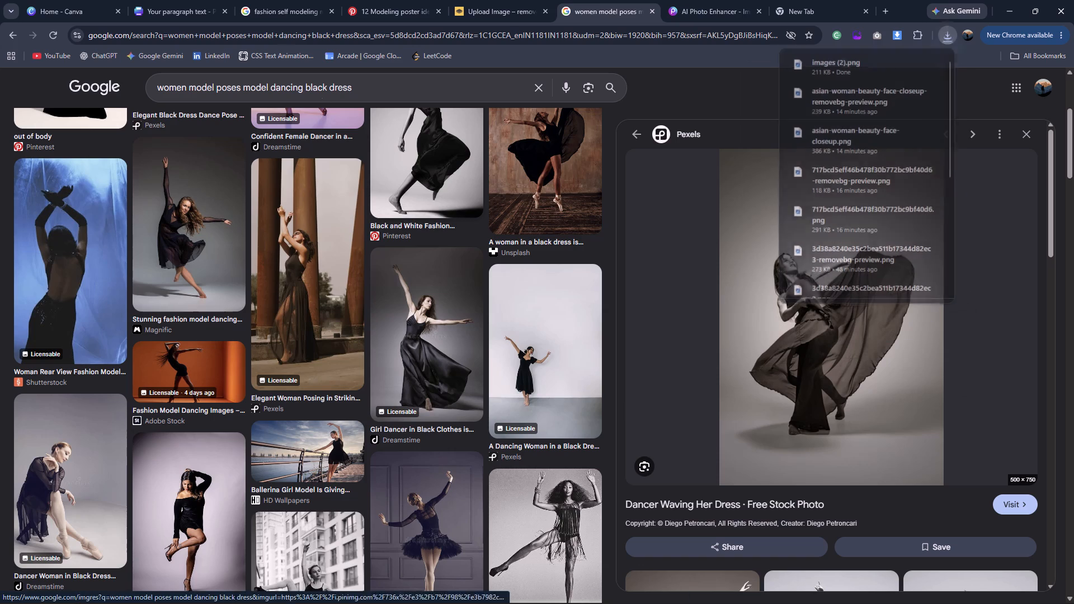
# Close the Pinterest modeling poster page and bring up remove.bg.
pyautogui.click(192, 4)
pyautogui.click(384, 0)
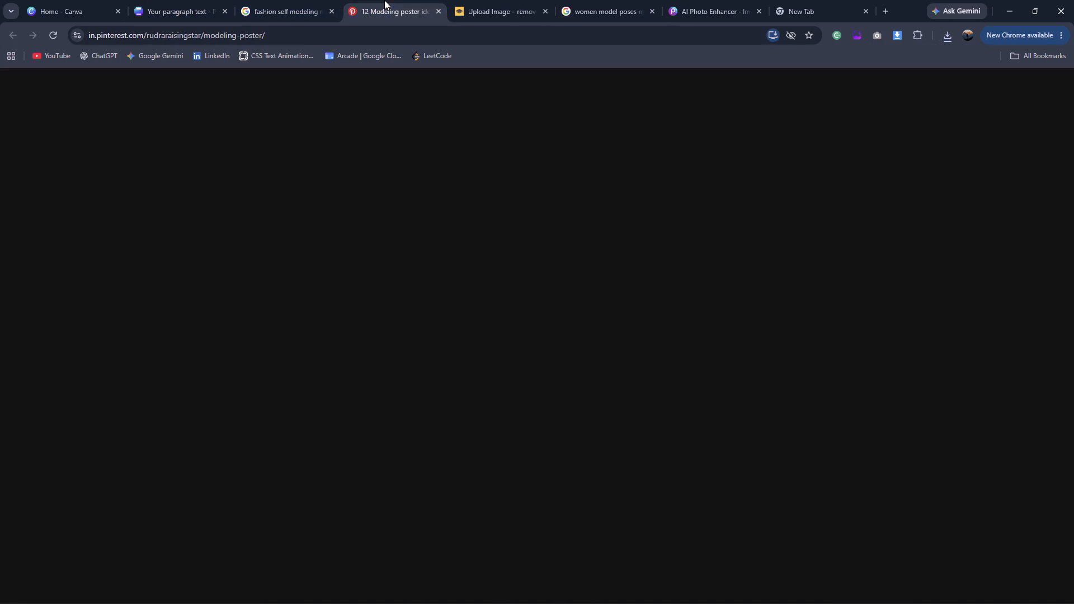
pyautogui.click(478, 0)
pyautogui.click(434, 9)
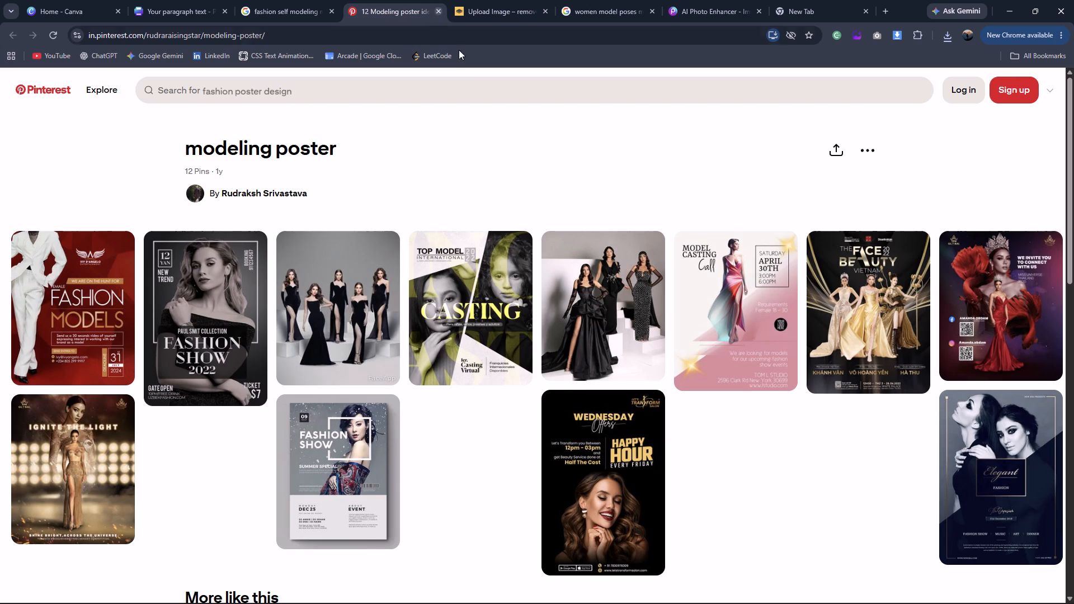
pyautogui.click(441, 11)
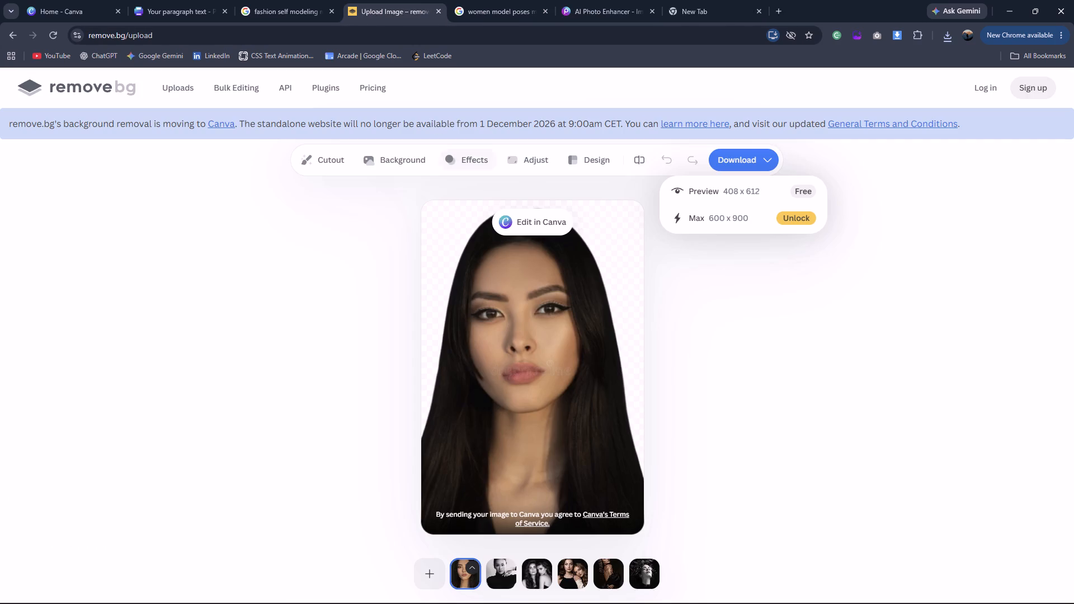
# Remove the background from images (2) in remove.bg, inspect the dancer's cutout edges, and download the free Preview version.
pyautogui.click(441, 579)
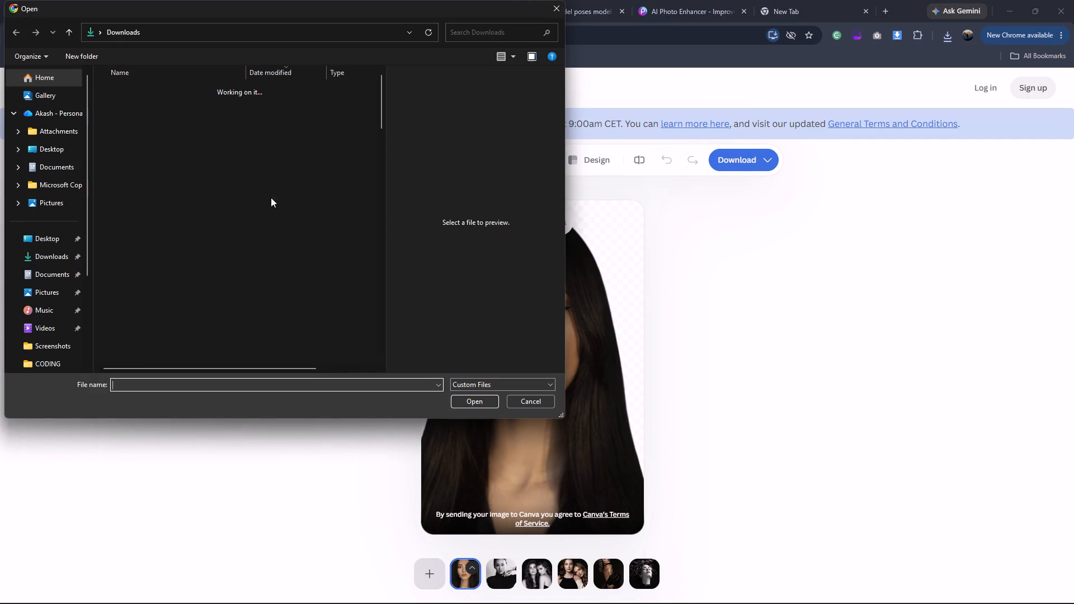
pyautogui.moveTo(209, 103); pyautogui.dragTo(654, 296)
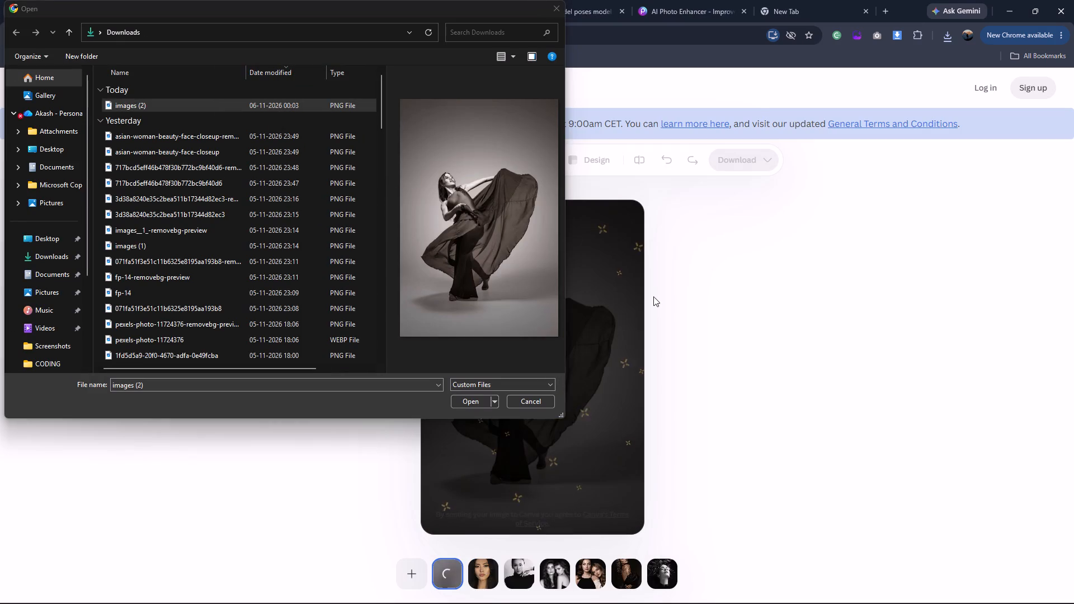
pyautogui.click(554, 10)
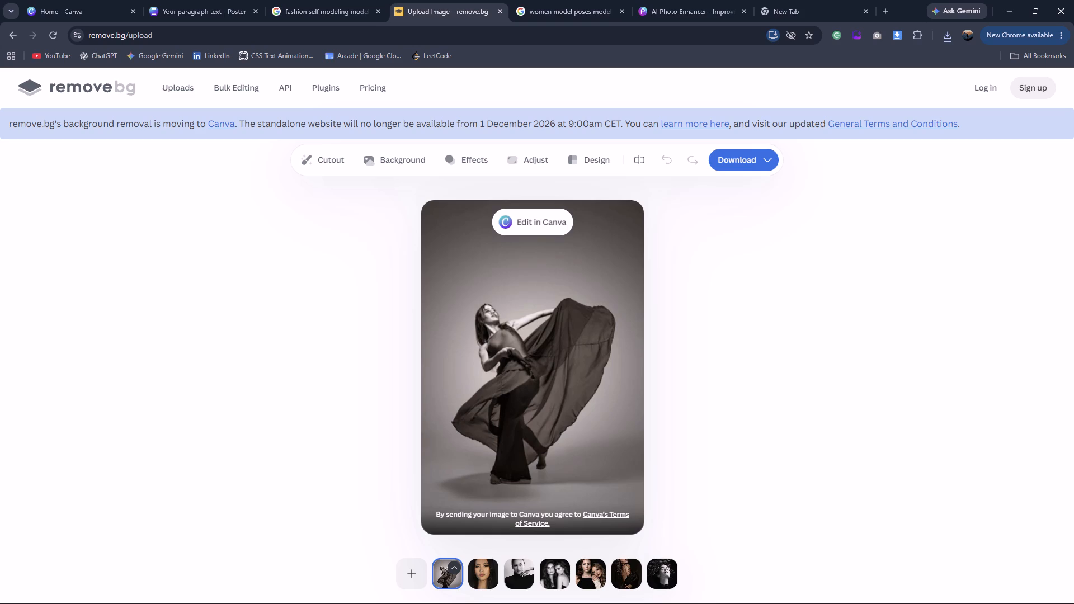
pyautogui.click(607, 298)
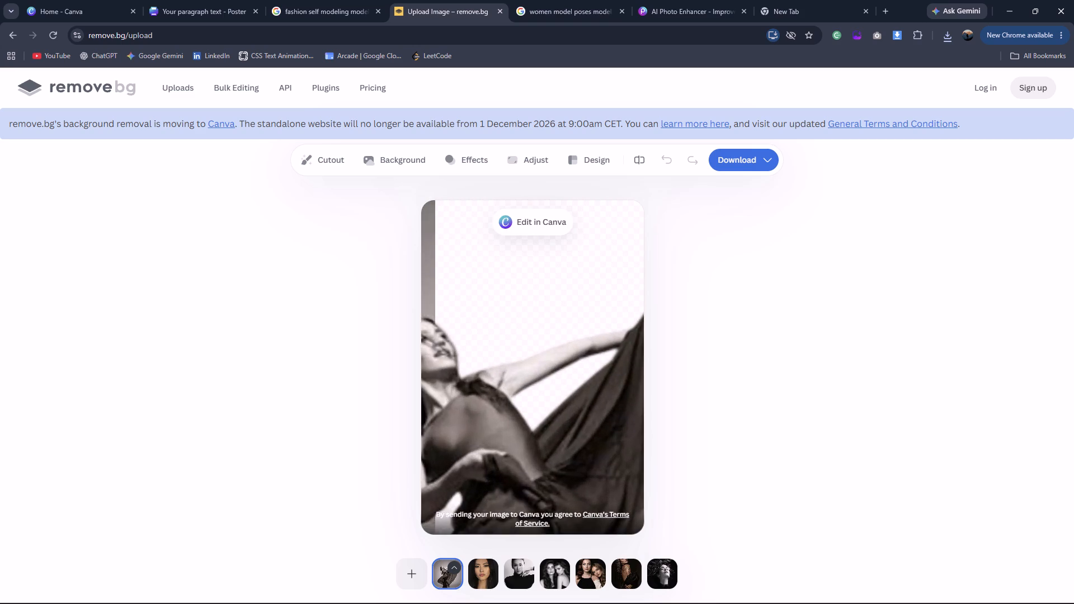
pyautogui.doubleClick(607, 298)
pyautogui.doubleClick(606, 303)
pyautogui.doubleClick(606, 303)
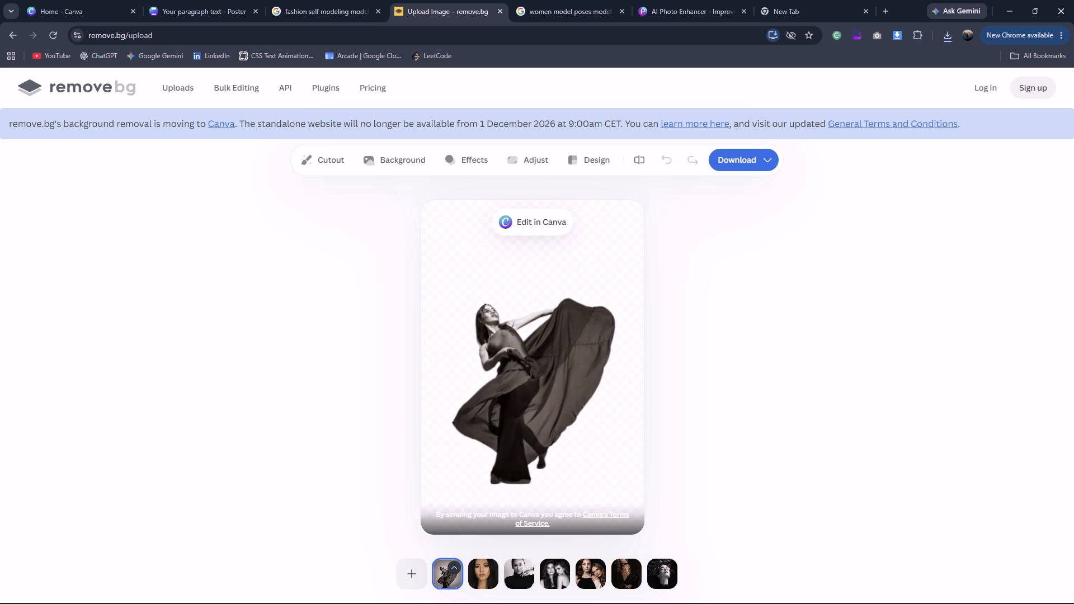
pyautogui.doubleClick(654, 260)
pyautogui.click(750, 154)
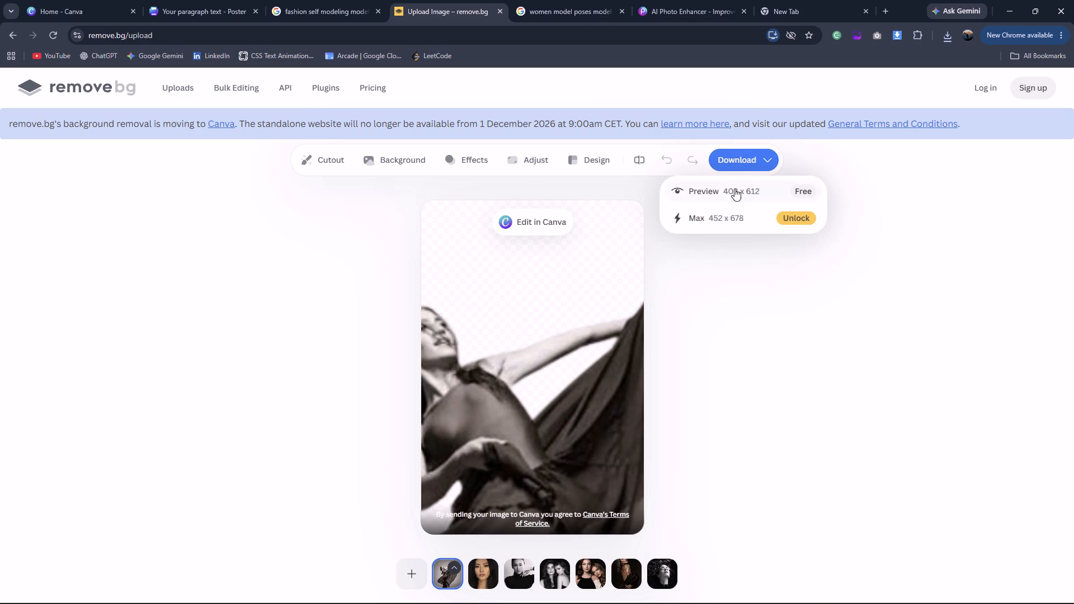
pyautogui.click(734, 189)
# In Picsart's Photo Enhancer, replace the previous image with images__2_-removebg-preview, enhance it, and download the free 816 x 1224 px low-res version.
pyautogui.click(709, 2)
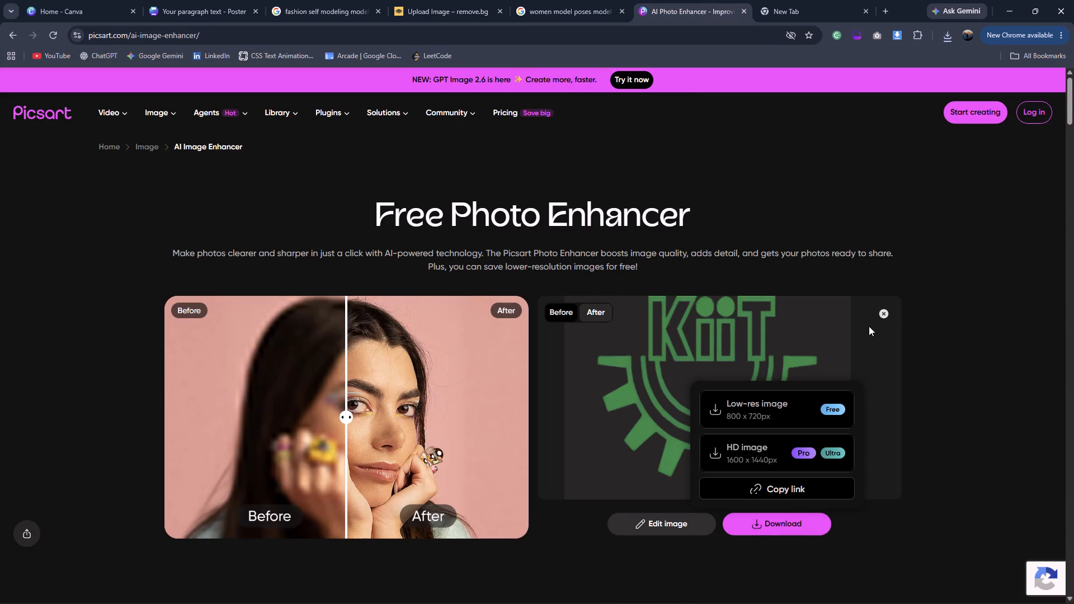
pyautogui.click(887, 315)
pyautogui.click(692, 456)
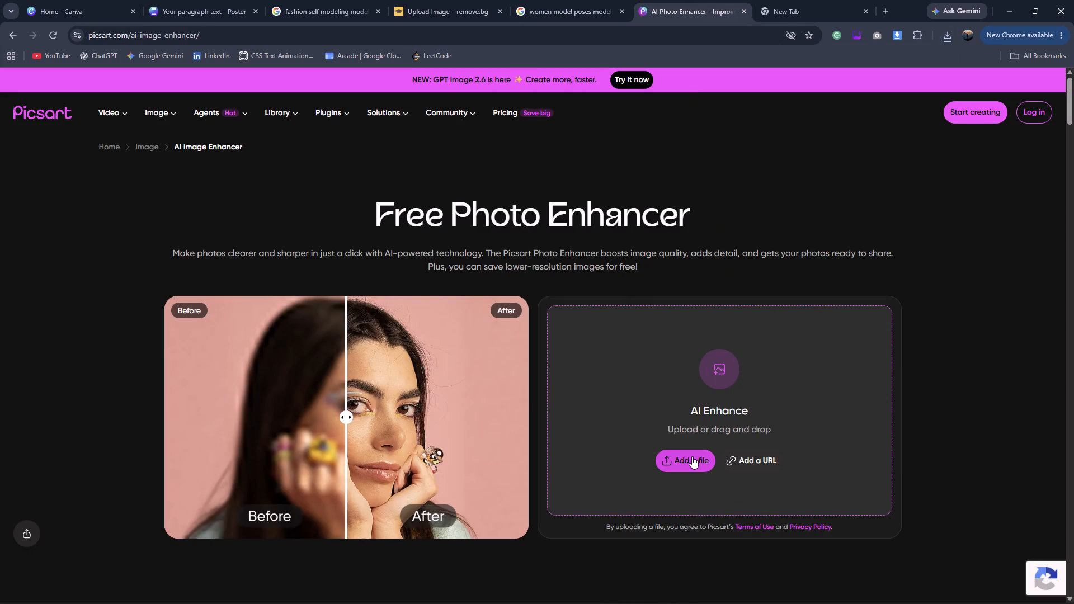
pyautogui.click(322, 103)
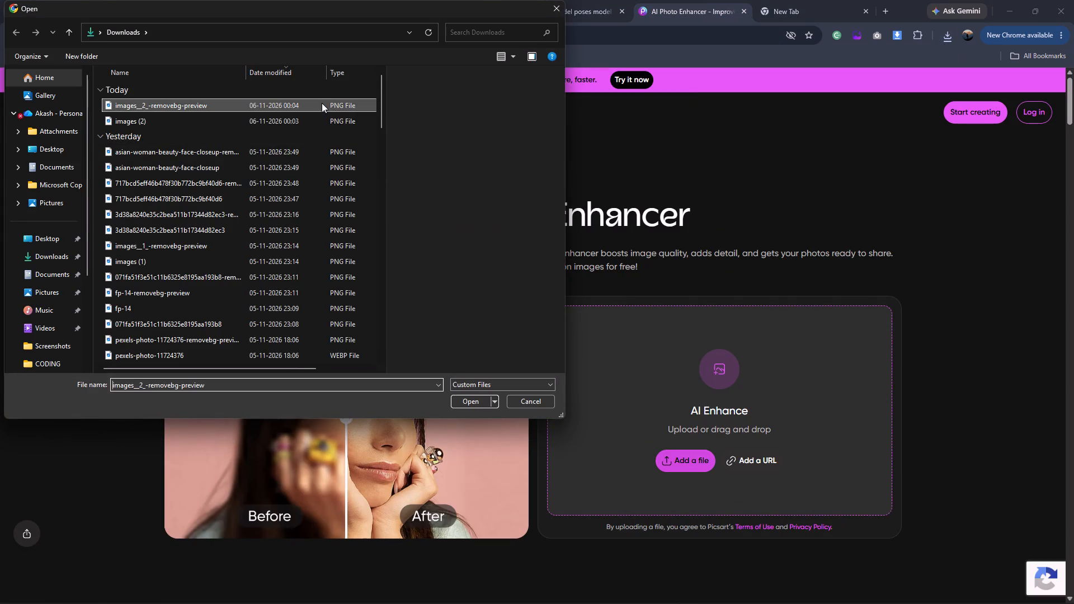
pyautogui.click(479, 398)
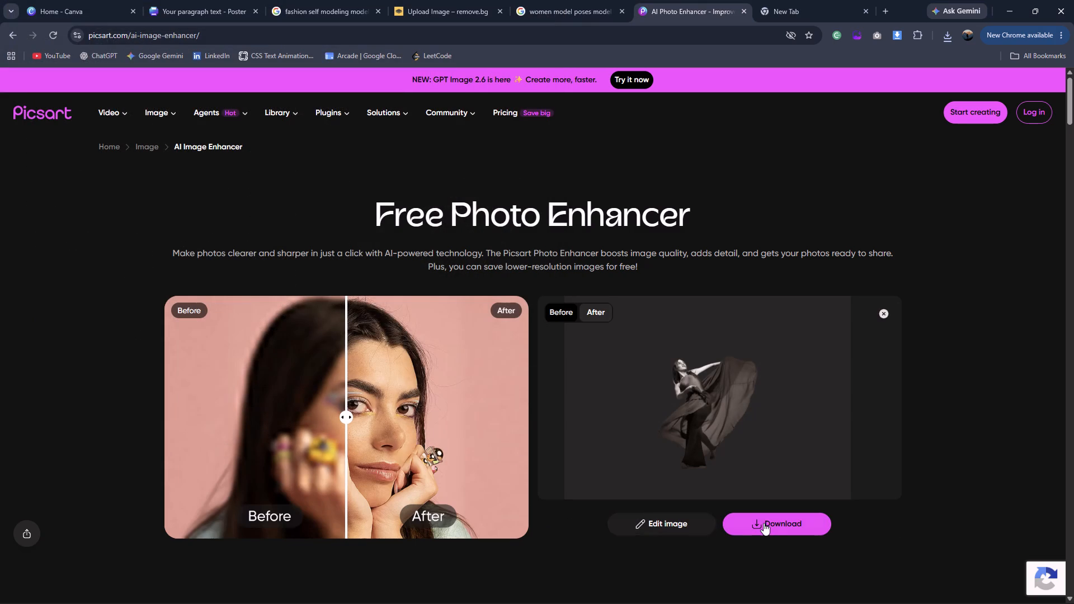
pyautogui.click(765, 523)
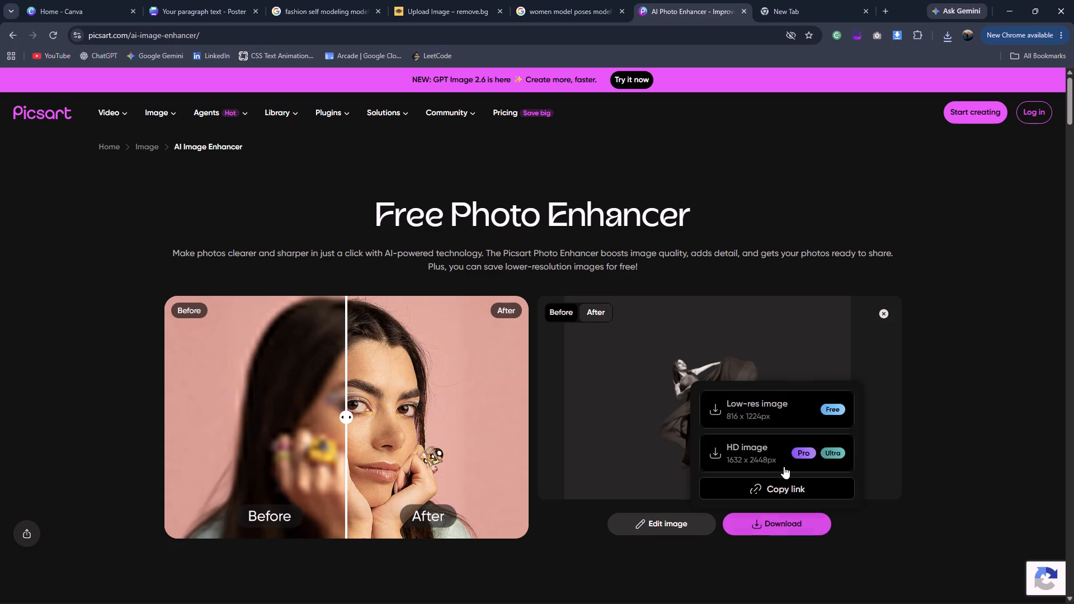
pyautogui.click(785, 421)
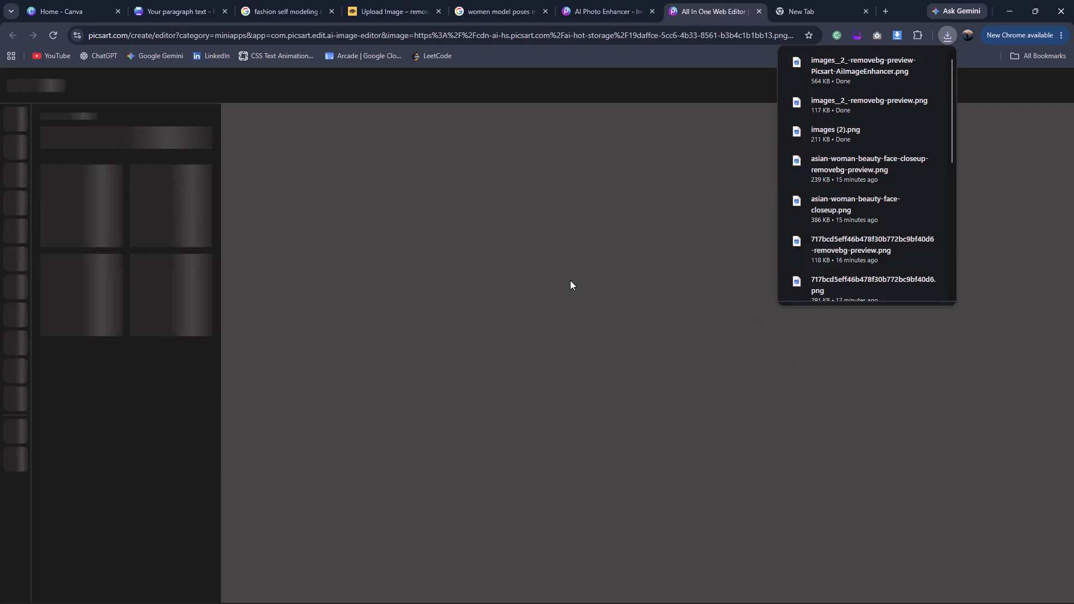
# Switch to the Canva poster design and upload the Picsart-enhanced dancer cutout from Downloads.
pyautogui.click(145, 0)
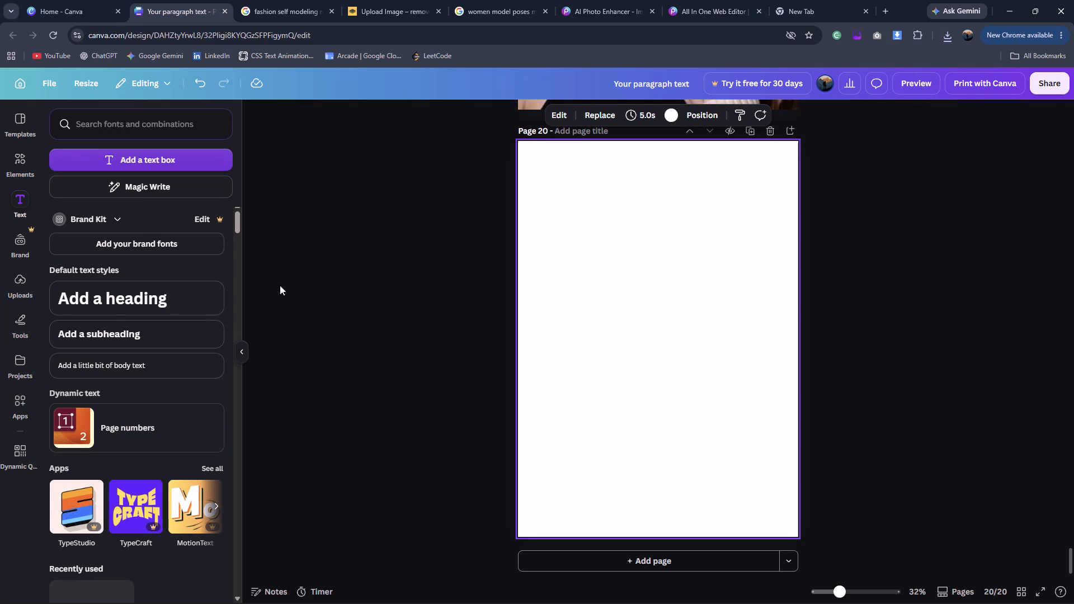
pyautogui.click(18, 277)
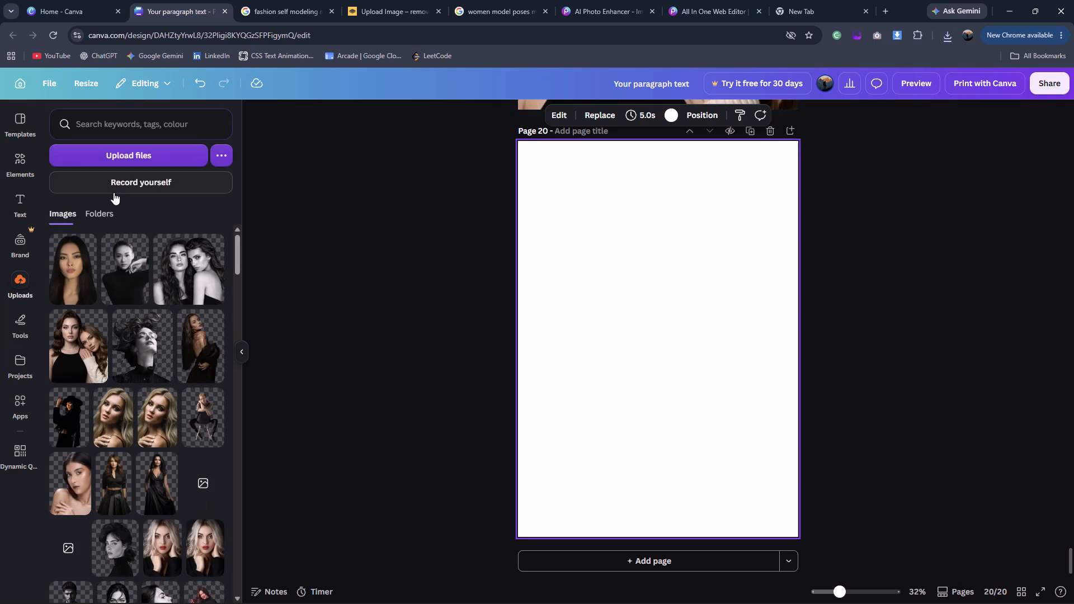
pyautogui.click(130, 158)
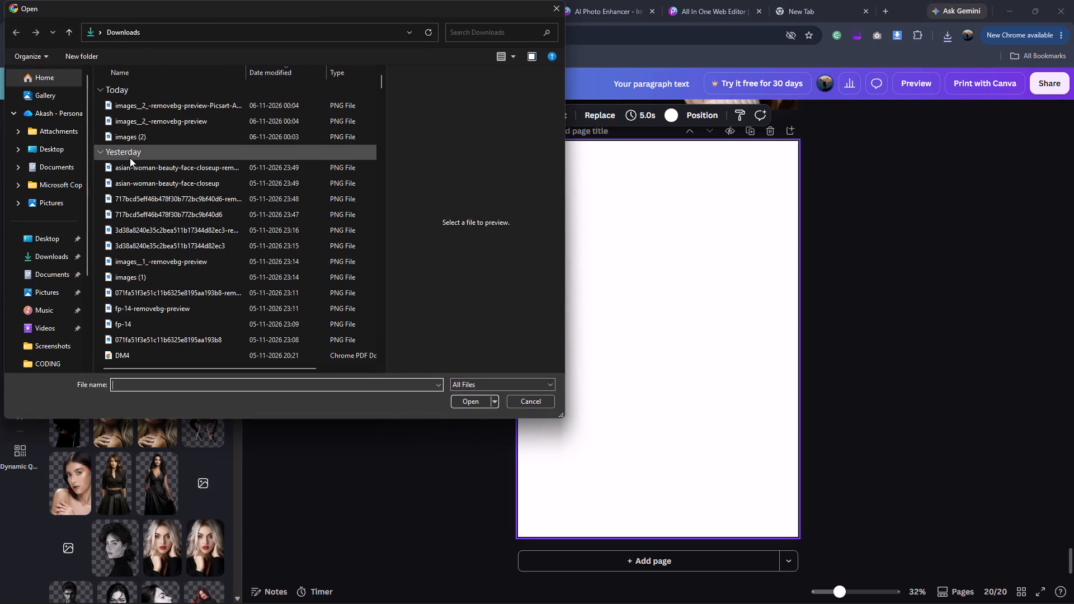
pyautogui.click(164, 109)
pyautogui.click(484, 404)
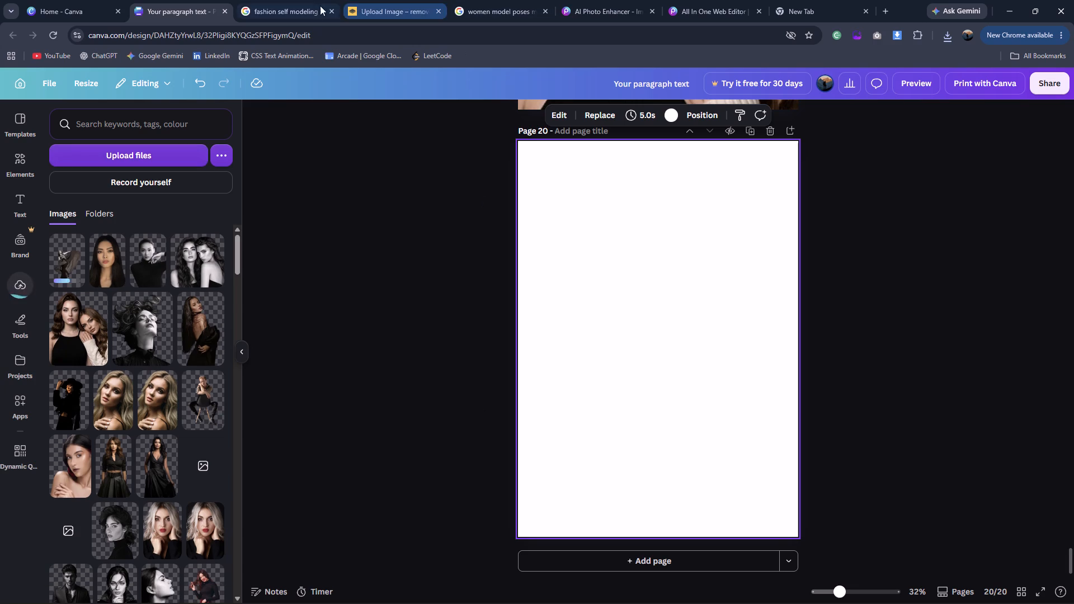
# With the FASHION DESIGN poster as reference, place the dancer cutout on blank page 20, enlarged to span most of the width and roughly centred.
pyautogui.click(317, 7)
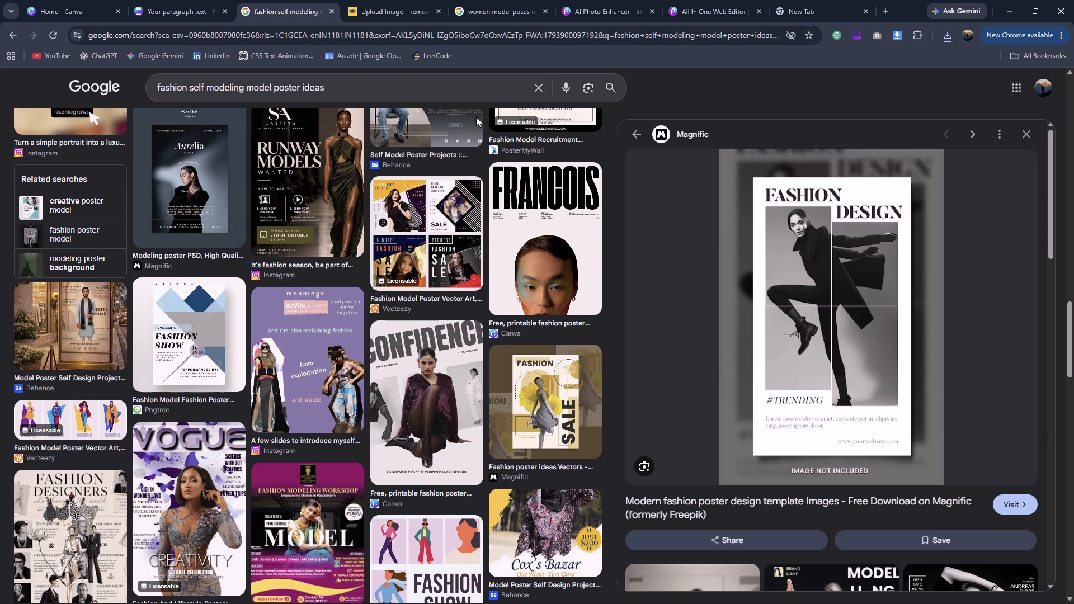
pyautogui.click(211, 0)
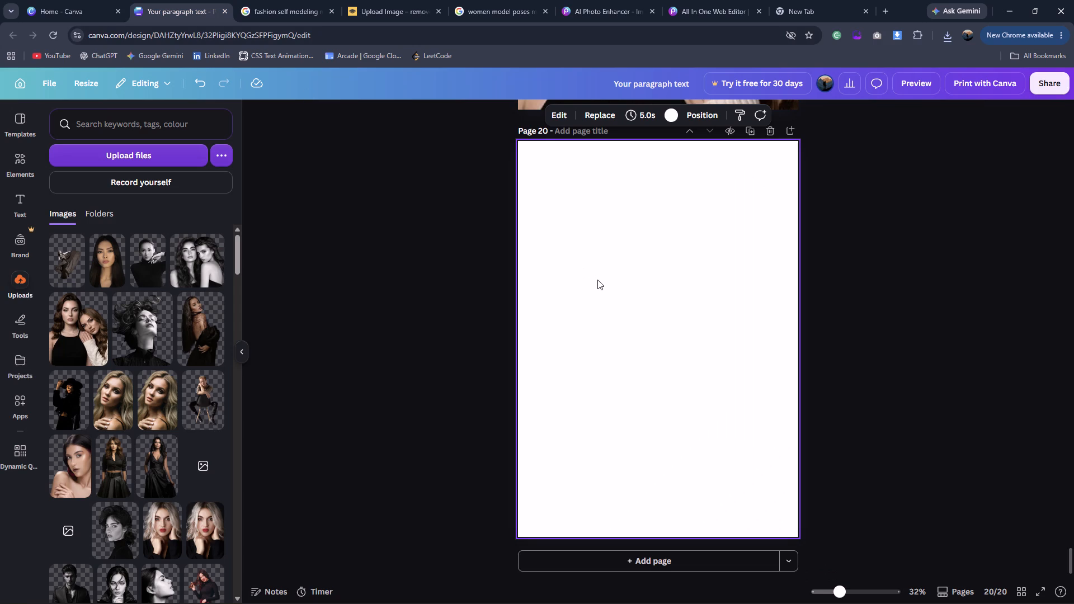
pyautogui.click(72, 256)
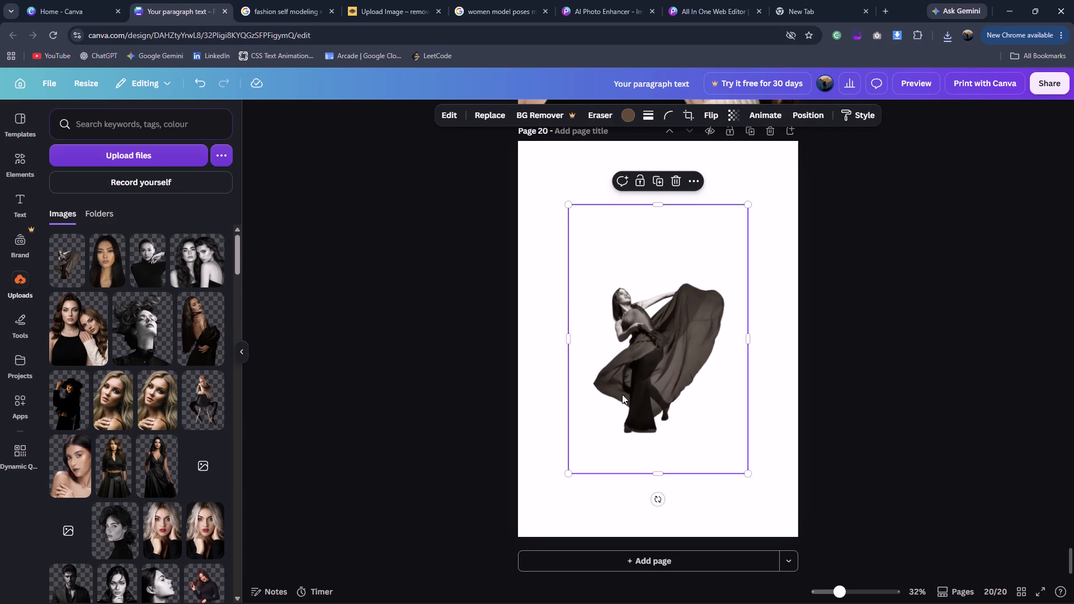
pyautogui.moveTo(570, 474); pyautogui.dragTo(486, 603)
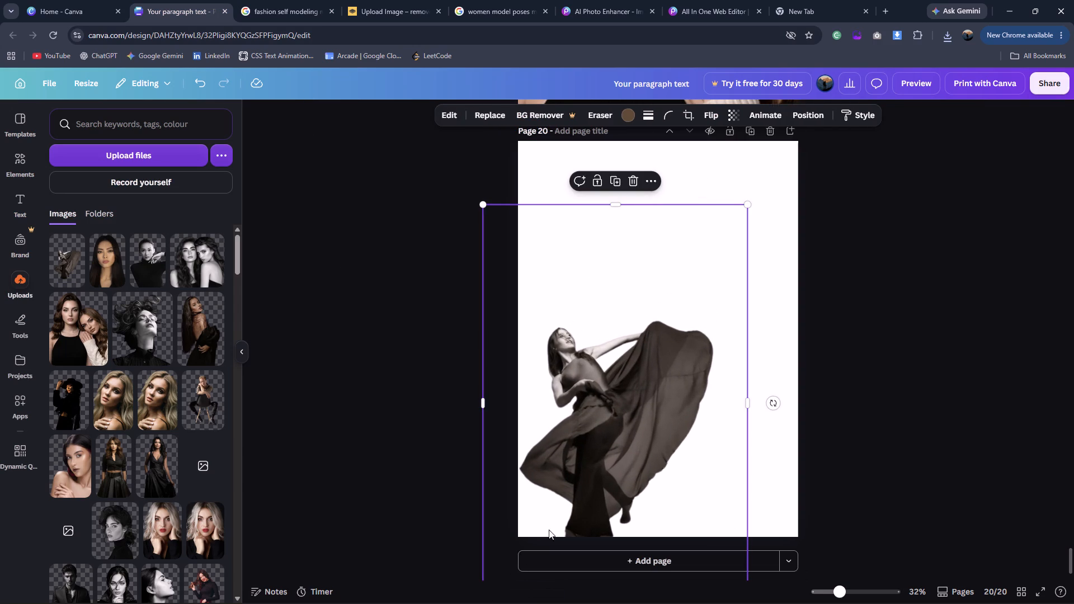
pyautogui.click(870, 397)
pyautogui.moveTo(610, 441); pyautogui.dragTo(651, 371)
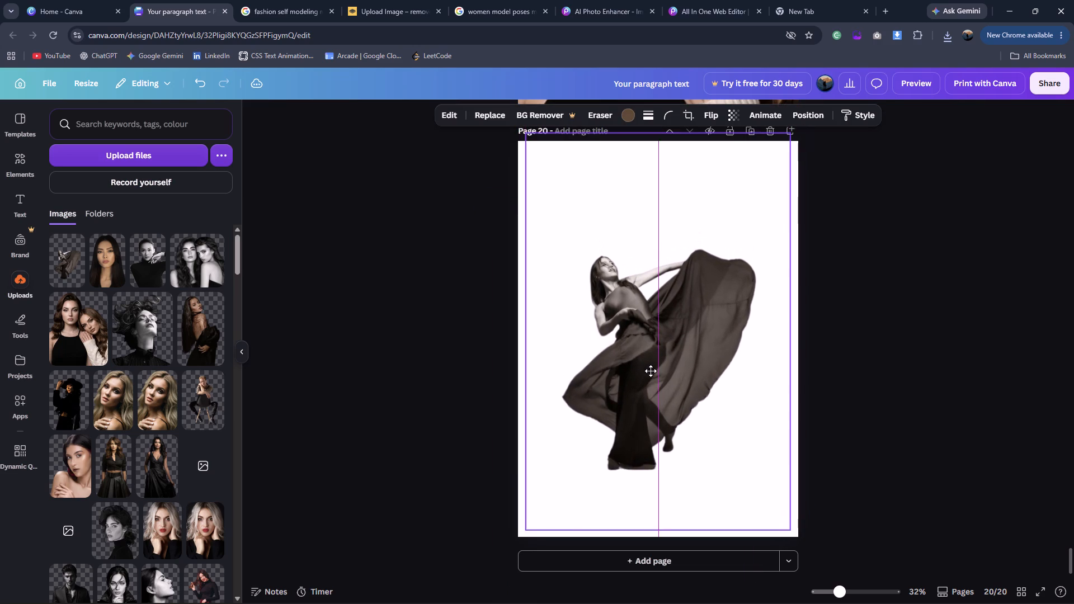
pyautogui.moveTo(651, 371); pyautogui.dragTo(648, 375)
pyautogui.moveTo(613, 275); pyautogui.dragTo(614, 250)
pyautogui.moveTo(522, 512); pyautogui.dragTo(497, 544)
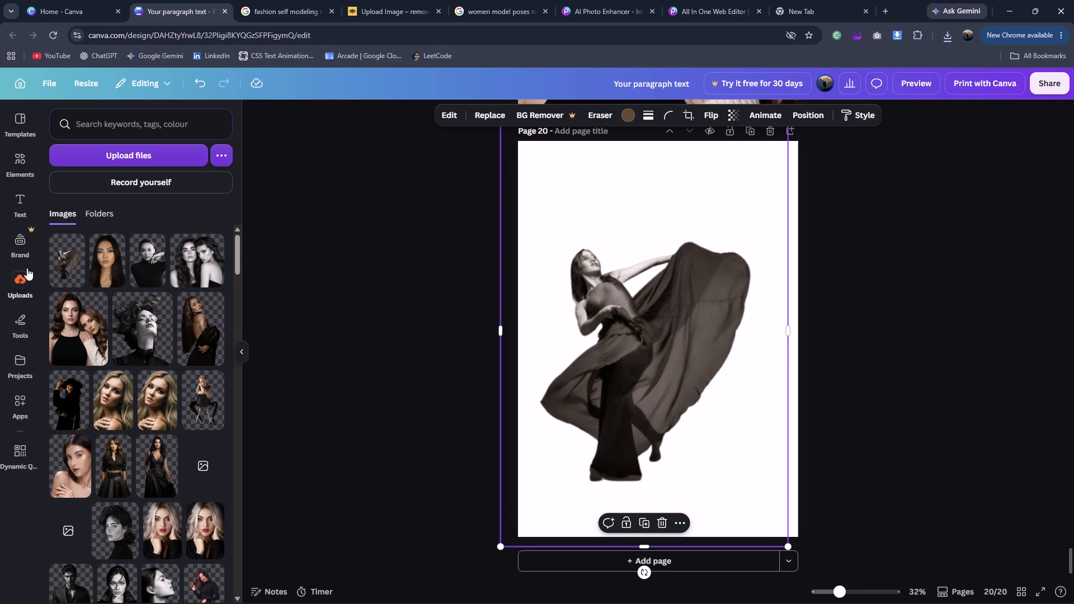
# Add a square shape to page 20 and stretch it to about 35.3 x 49.6 cm, centred horizontally with a larger margin at the bottom.
pyautogui.click(22, 171)
pyautogui.click(110, 192)
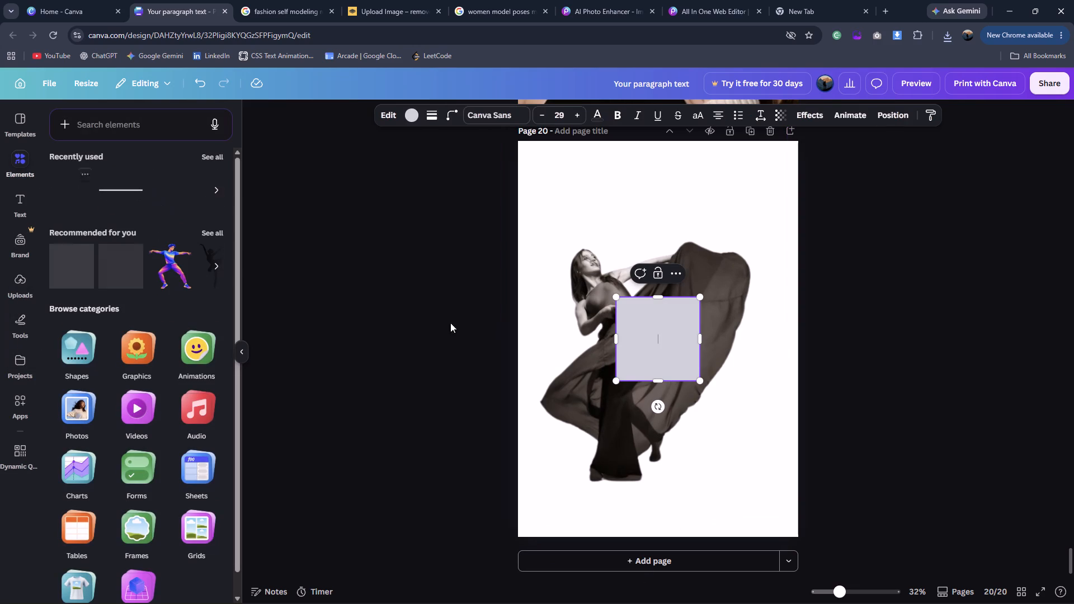
pyautogui.click(859, 305)
pyautogui.moveTo(667, 331); pyautogui.dragTo(605, 262)
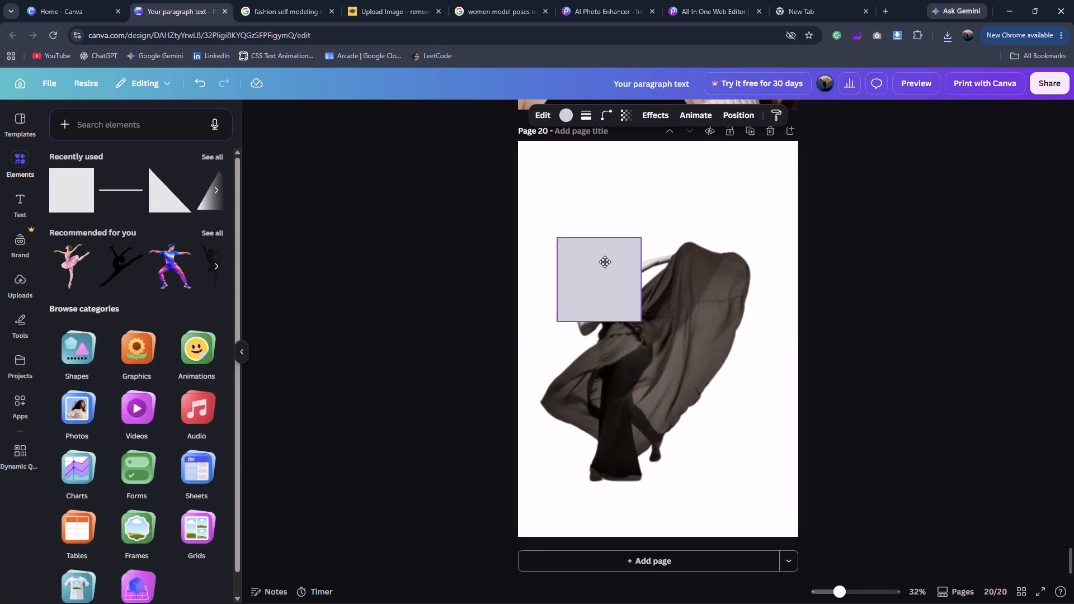
pyautogui.moveTo(605, 262); pyautogui.dragTo(586, 212)
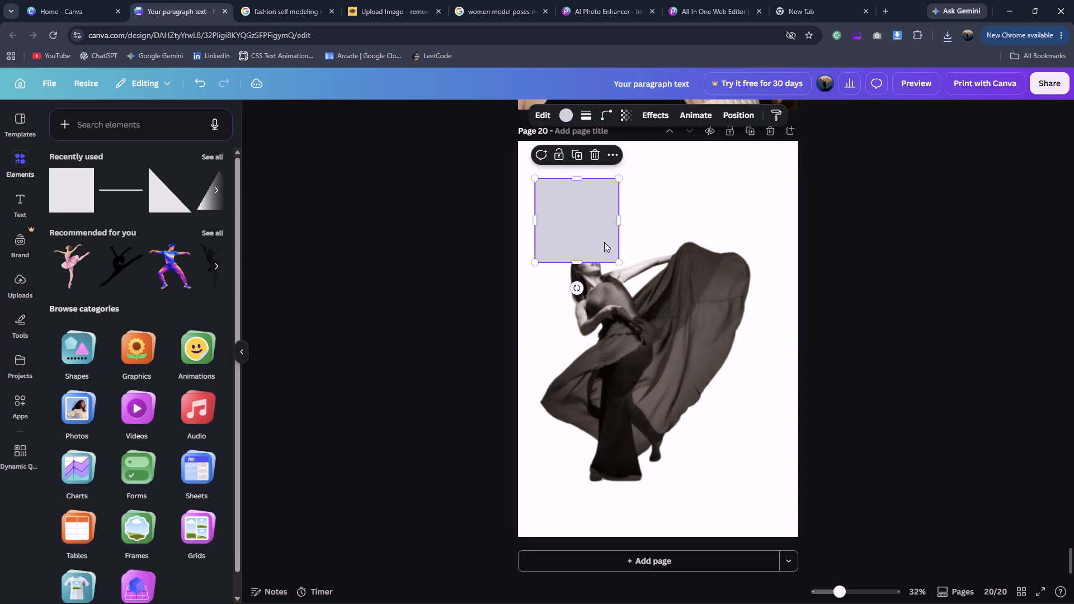
pyautogui.moveTo(619, 263); pyautogui.dragTo(745, 476)
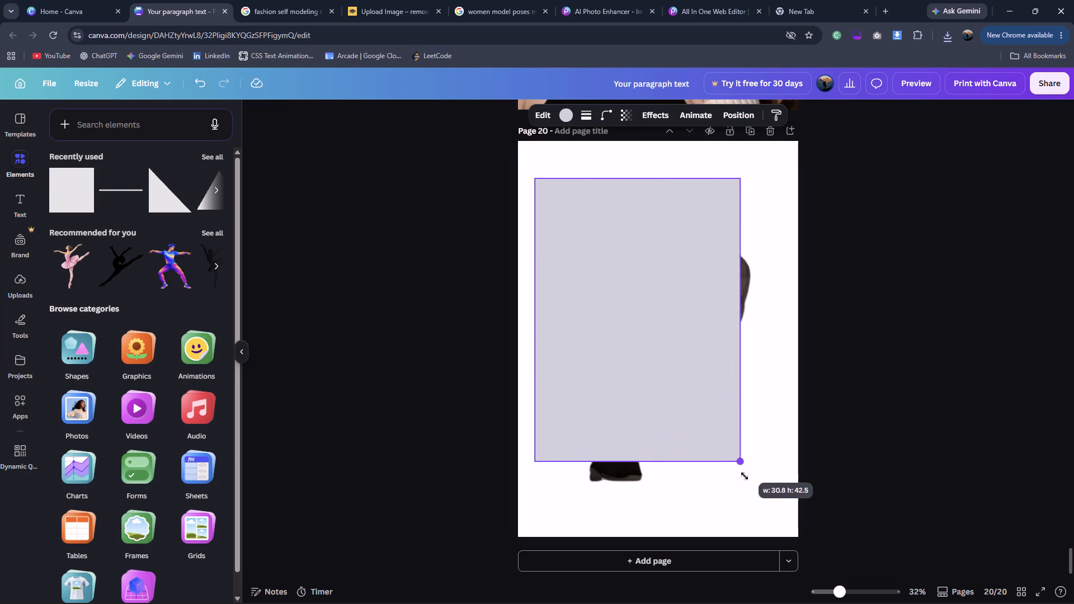
pyautogui.moveTo(745, 476); pyautogui.dragTo(770, 509)
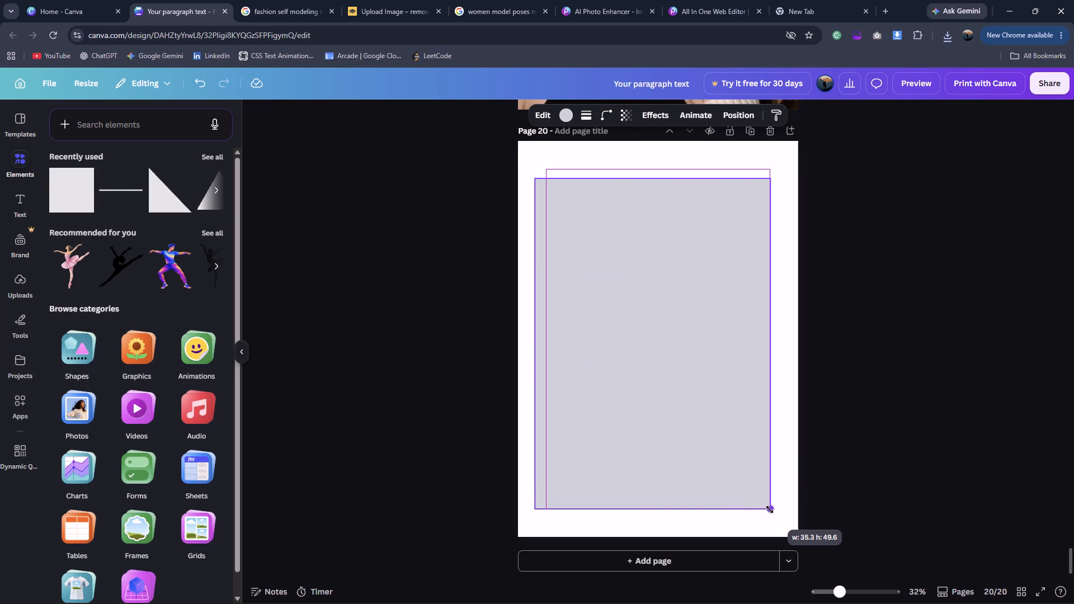
pyautogui.moveTo(770, 509); pyautogui.dragTo(771, 508)
pyautogui.moveTo(627, 389); pyautogui.dragTo(635, 389)
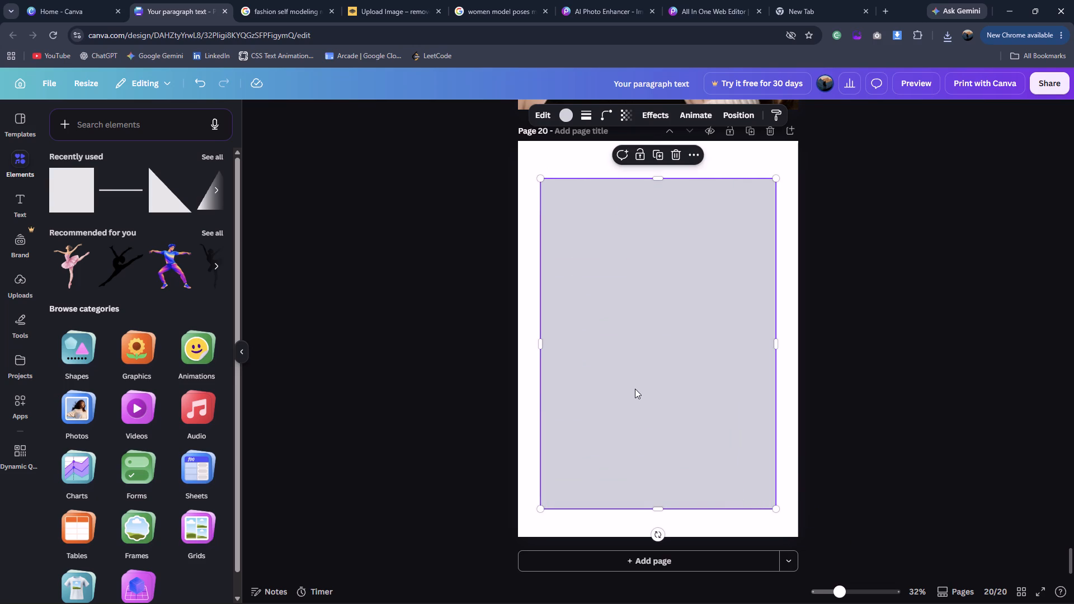
pyautogui.moveTo(635, 389); pyautogui.dragTo(634, 379)
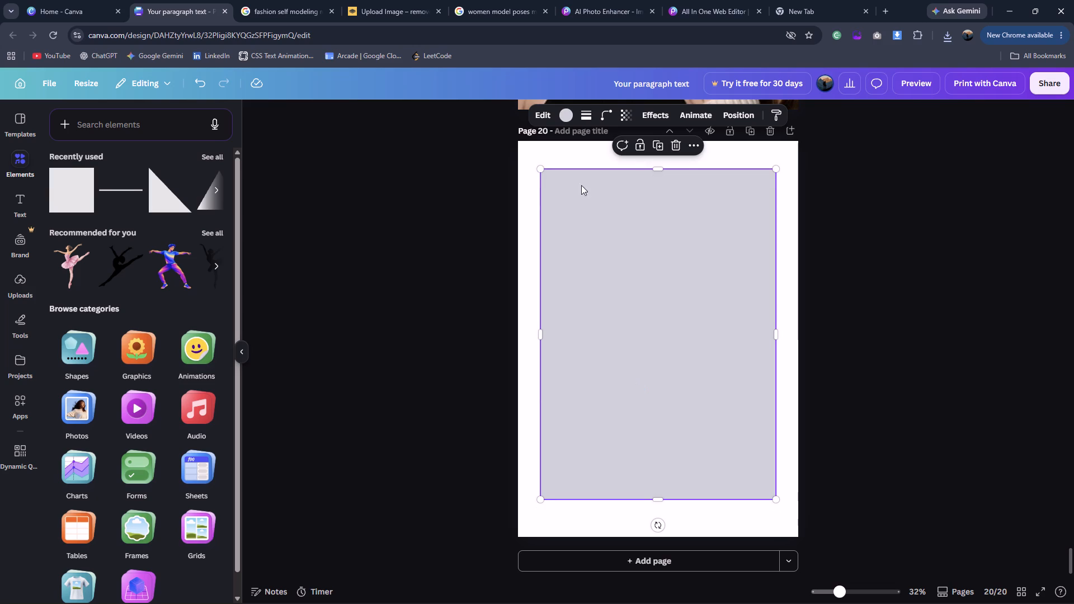
# Check the FASHION DESIGN reference poster and recolour the large rectangle white (#ffffff).
pyautogui.click(571, 117)
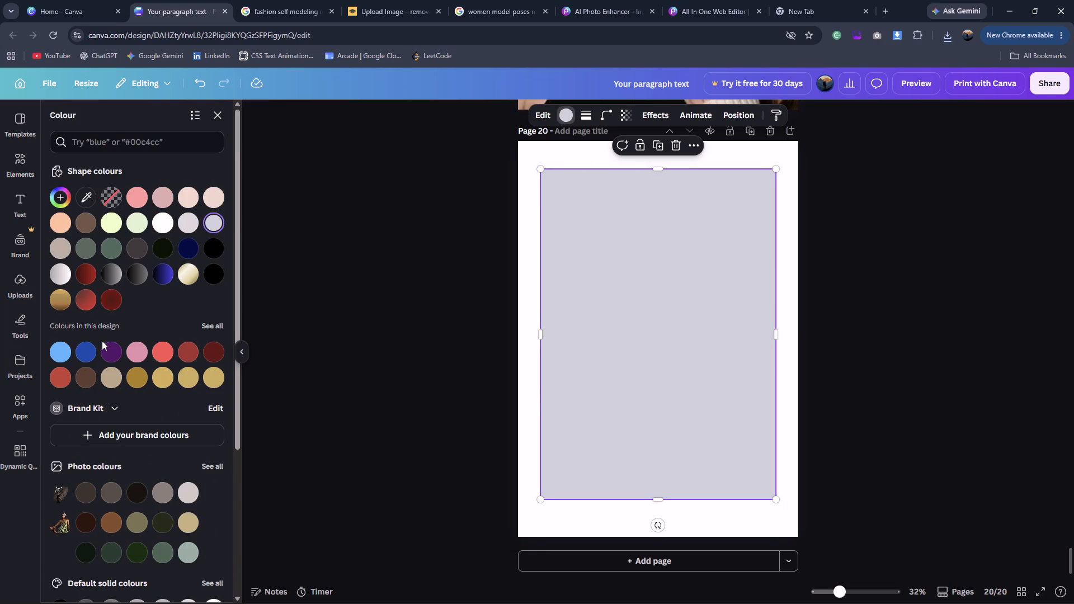
pyautogui.scroll(-2, 120, 360)
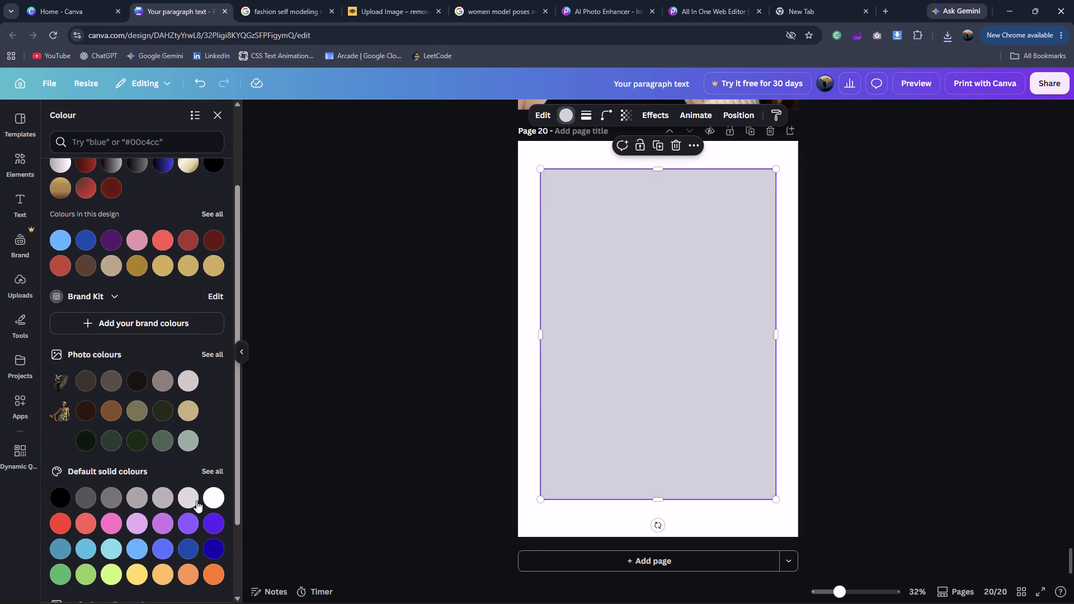
pyautogui.click(290, 18)
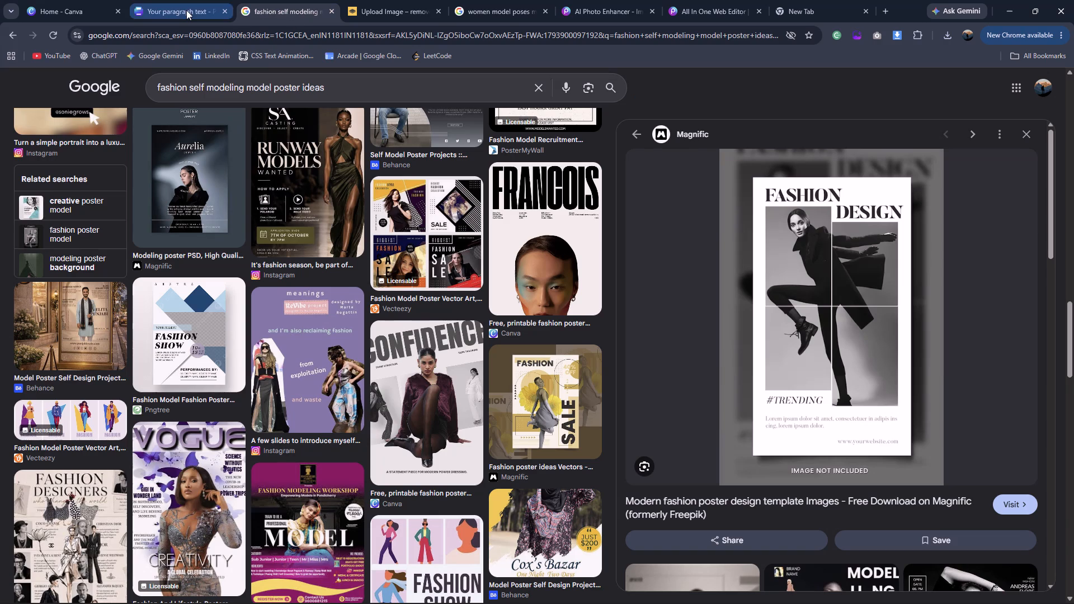
pyautogui.click(186, 10)
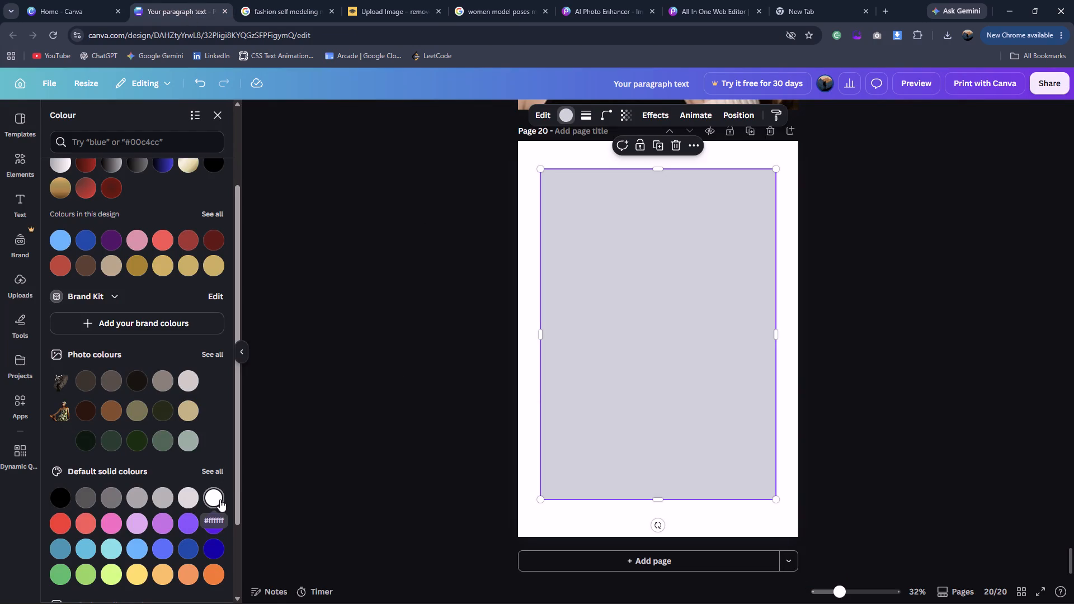
pyautogui.click(220, 499)
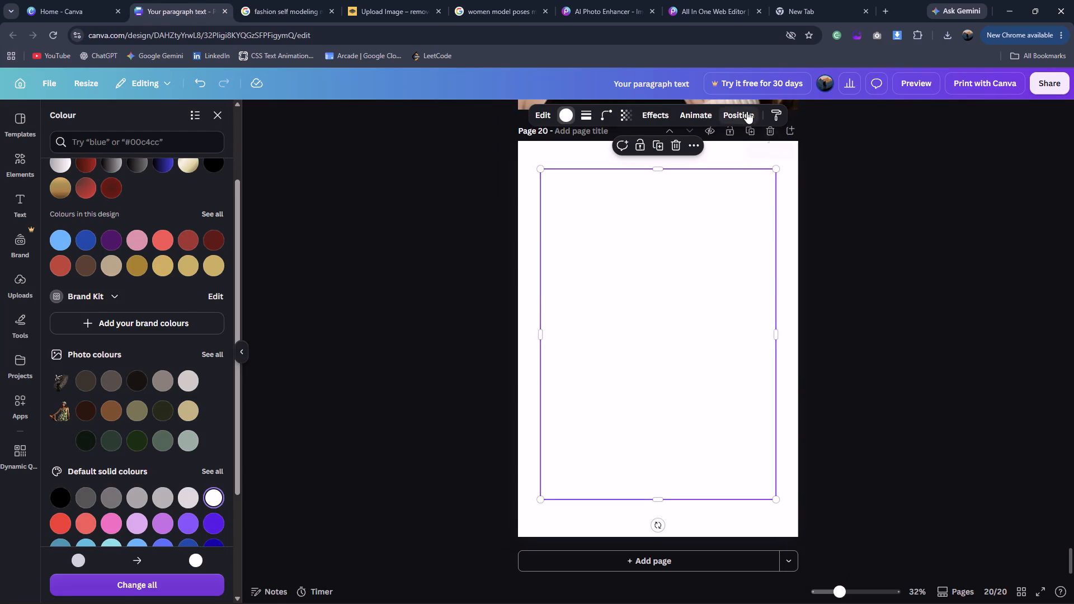
# Send the white rectangle to the back, behind the dancer, and shift the dancer cutout slightly up.
pyautogui.click(747, 111)
pyautogui.click(199, 202)
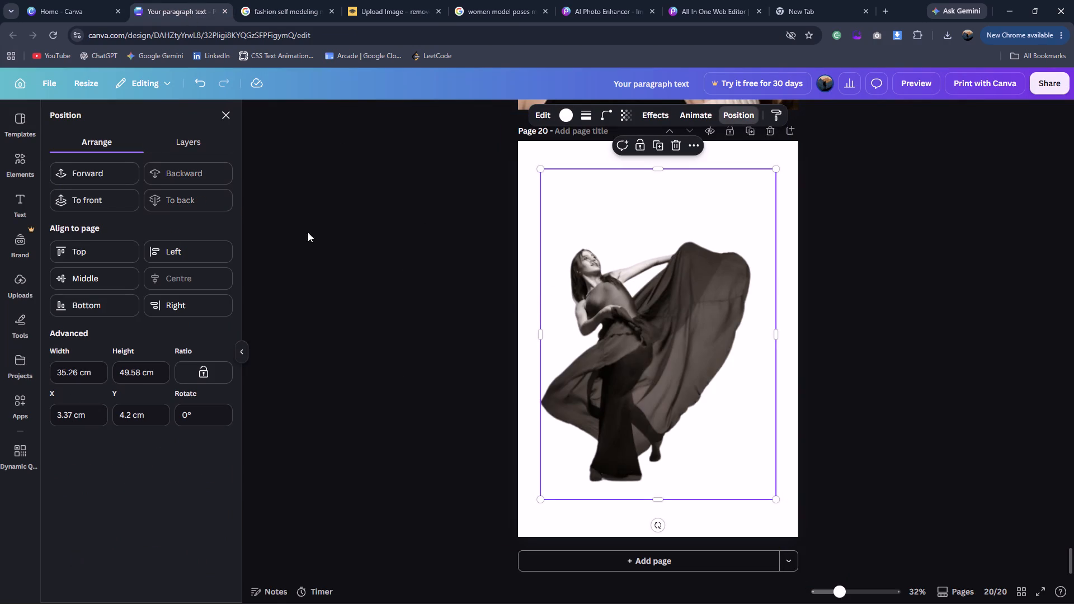
pyautogui.click(393, 309)
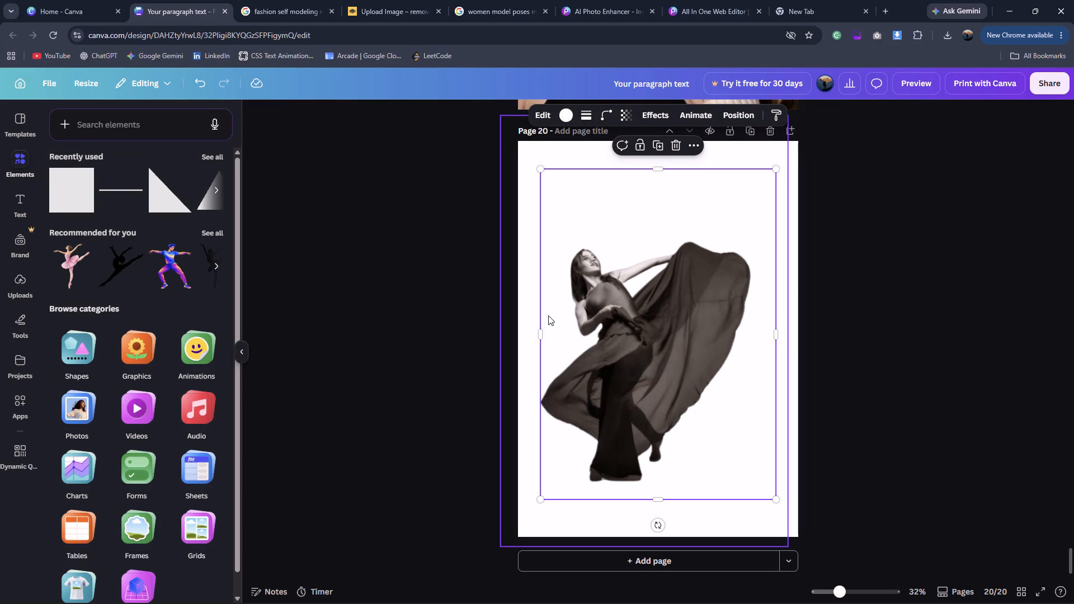
pyautogui.click(412, 315)
pyautogui.moveTo(644, 318); pyautogui.dragTo(654, 297)
# Set the page 20 background colour to black so it frames the white rectangle.
pyautogui.click(553, 158)
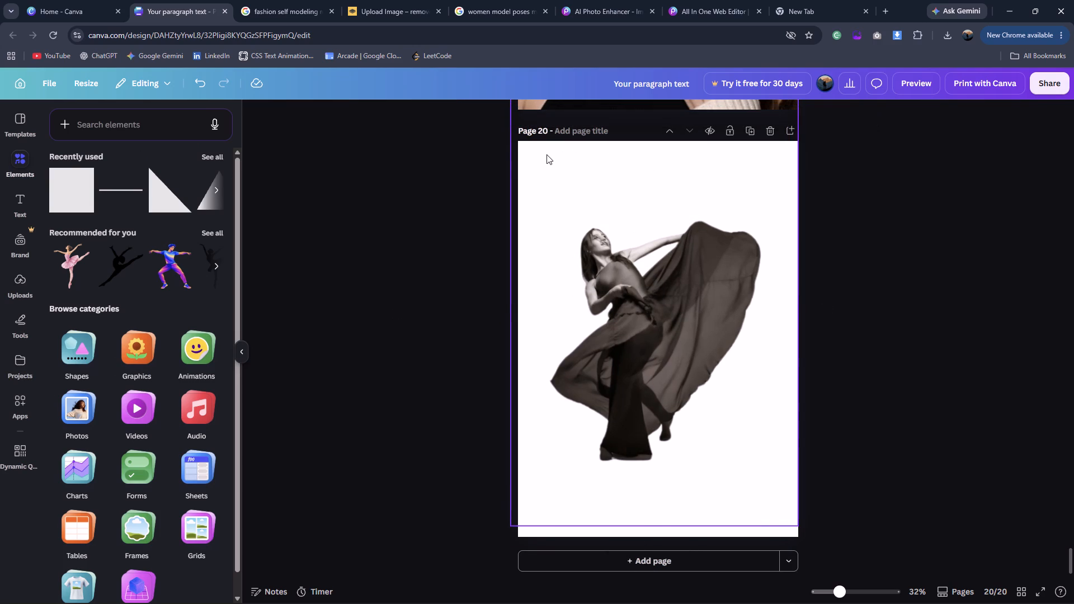
pyautogui.click(547, 154)
pyautogui.click(550, 152)
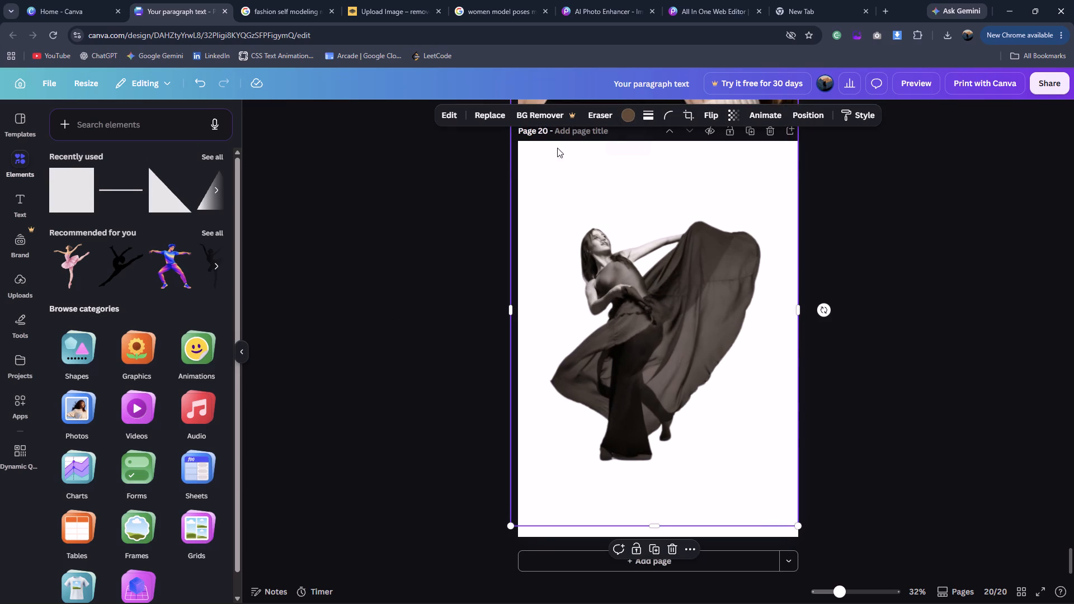
pyautogui.click(425, 209)
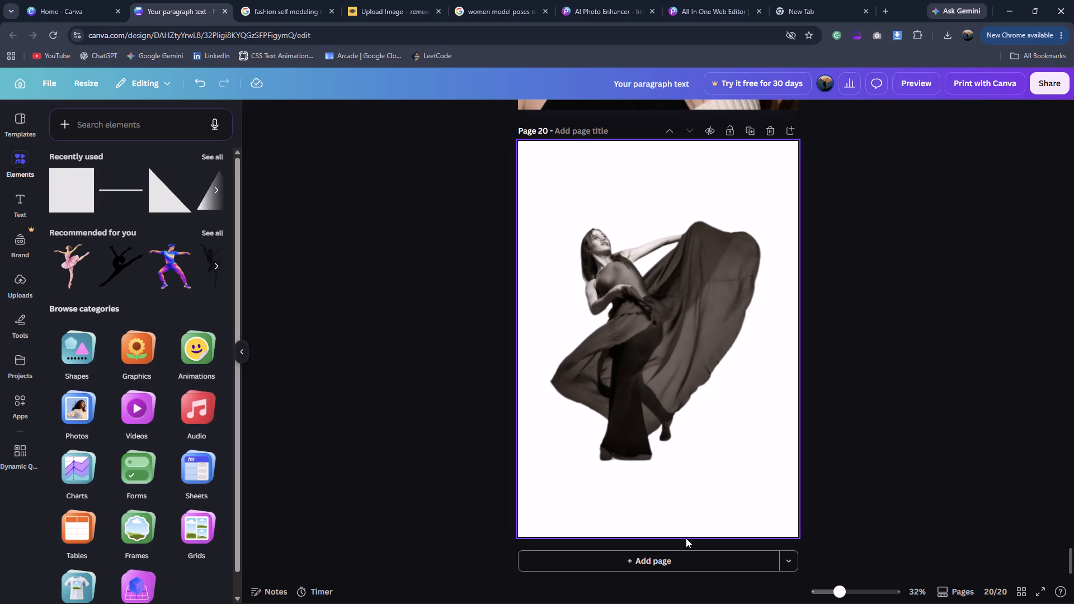
pyautogui.click(685, 539)
pyautogui.click(685, 535)
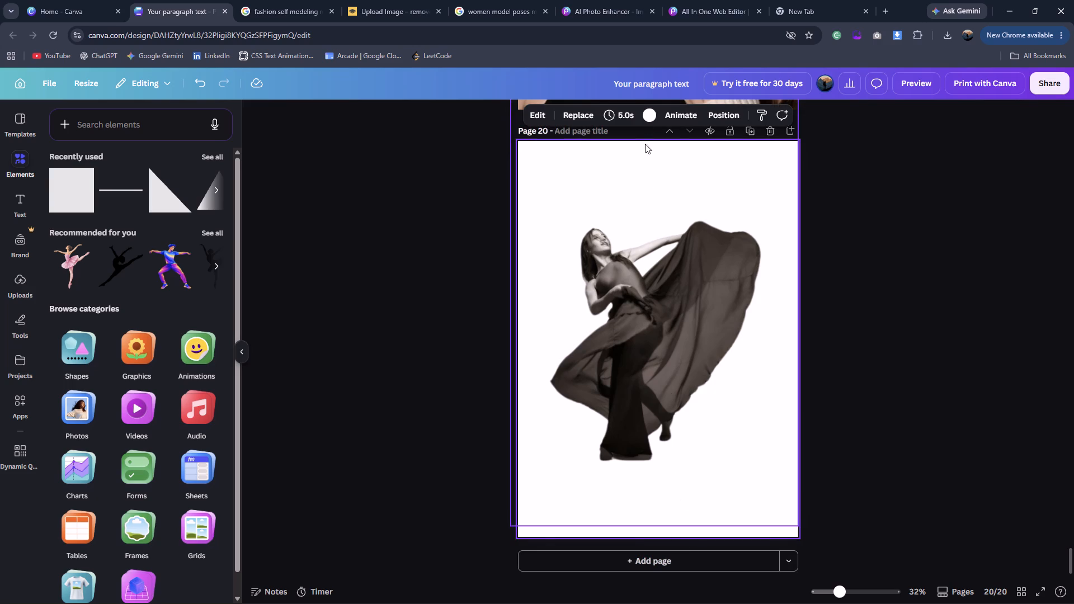
pyautogui.click(647, 114)
pyautogui.click(166, 222)
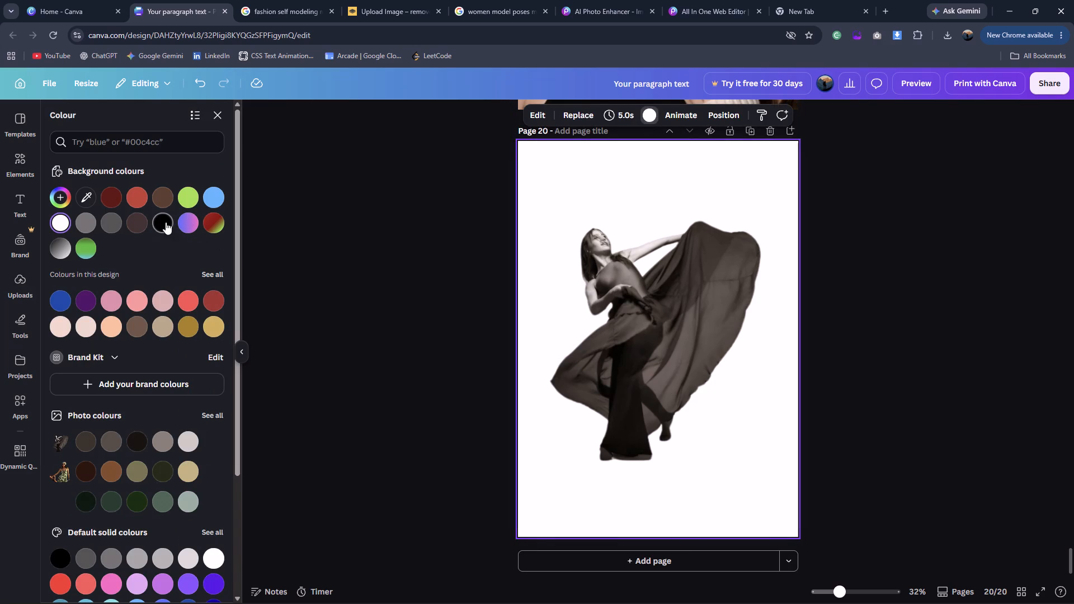
# Crop the empty bottom and top margins off the dancer cutout, about 40.1 cm high, and move it back over the white rectangle.
pyautogui.click(635, 312)
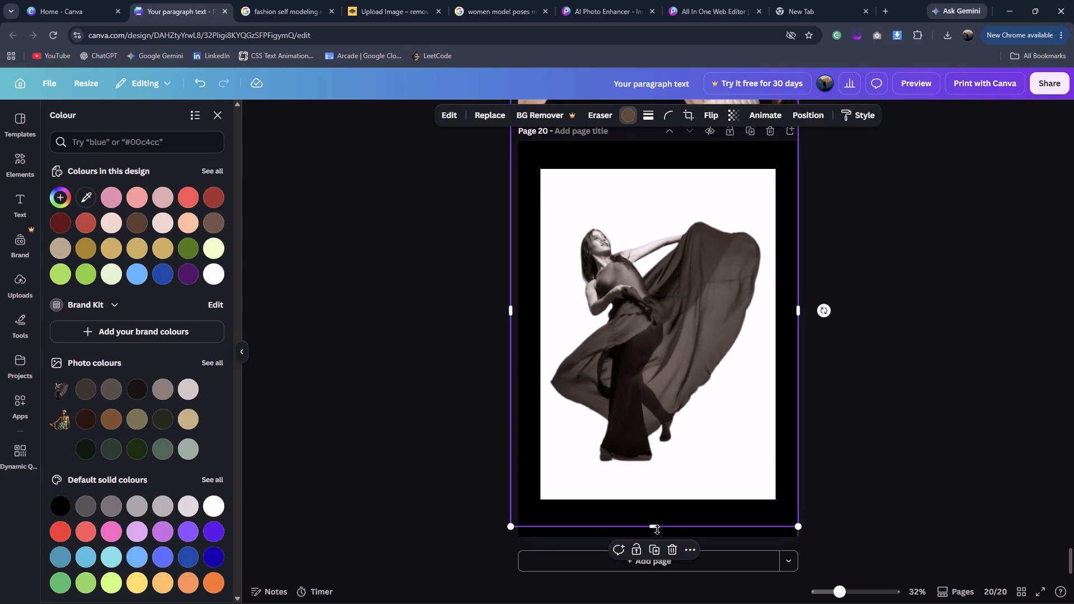
pyautogui.moveTo(656, 526); pyautogui.dragTo(658, 469)
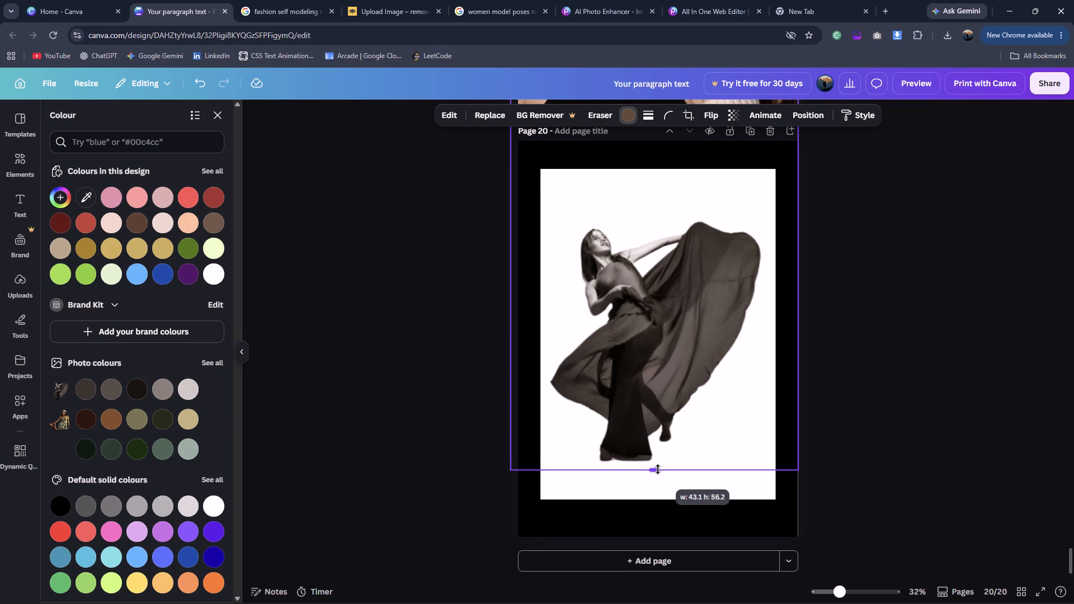
pyautogui.moveTo(658, 469); pyautogui.dragTo(658, 470)
pyautogui.moveTo(699, 180); pyautogui.dragTo(699, 188)
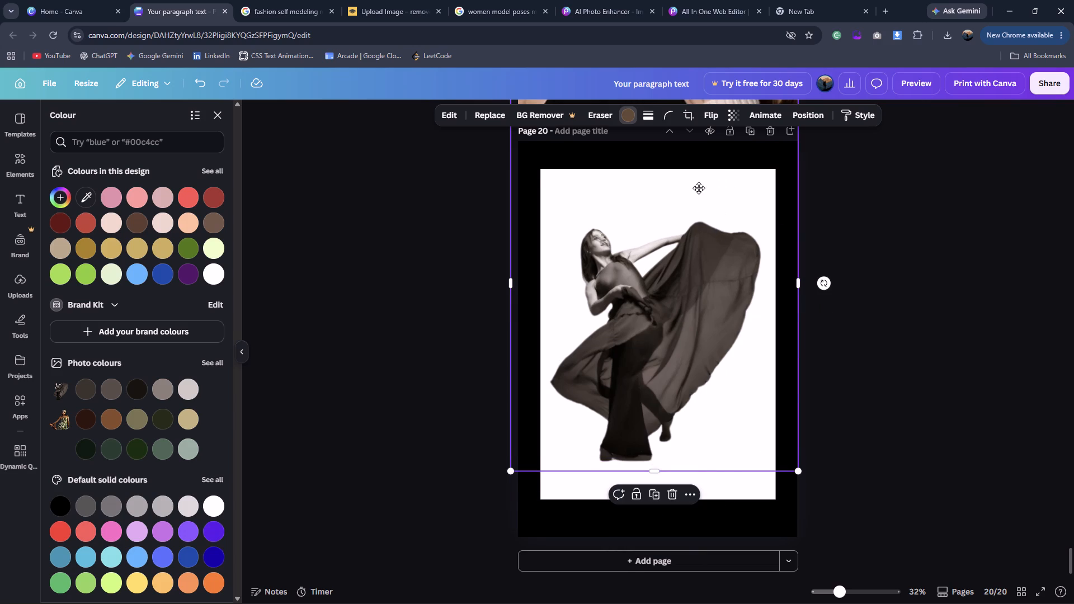
pyautogui.moveTo(699, 188); pyautogui.dragTo(687, 259)
pyautogui.moveTo(647, 177); pyautogui.dragTo(658, 281)
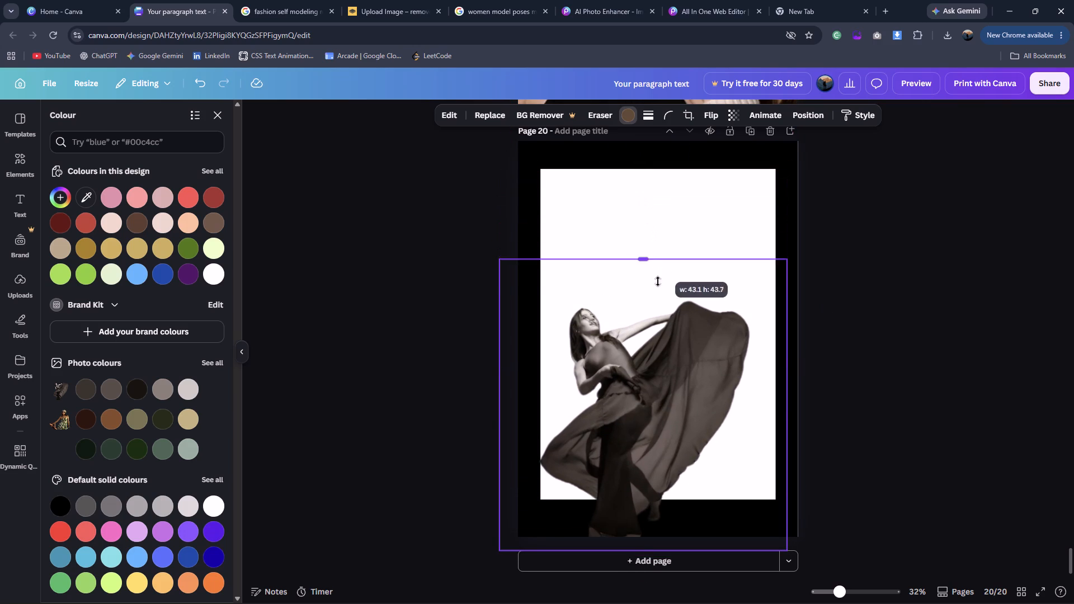
pyautogui.moveTo(658, 281); pyautogui.dragTo(658, 286)
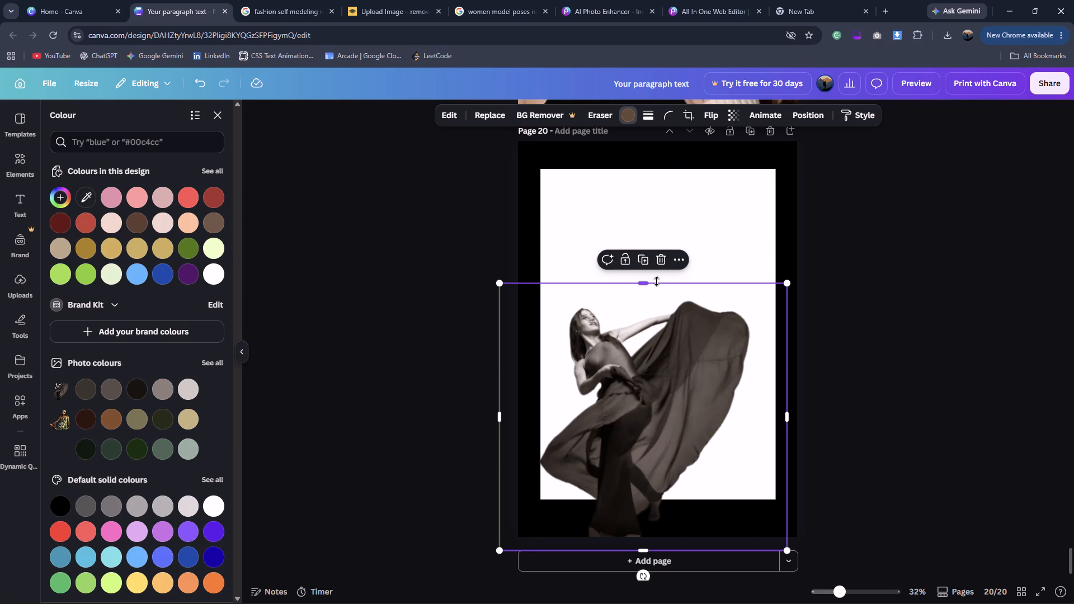
pyautogui.click(880, 407)
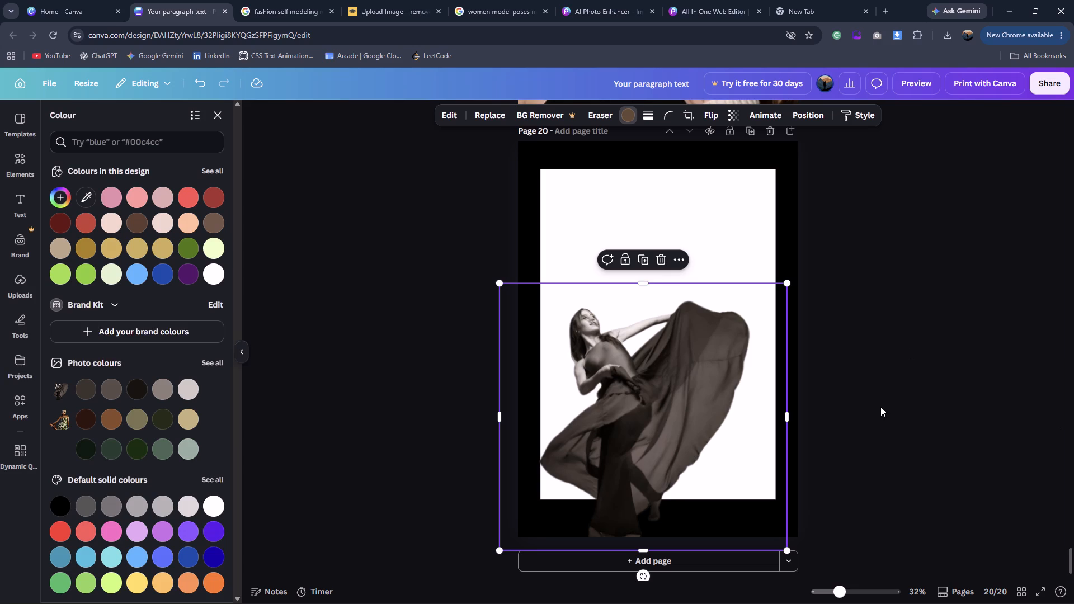
pyautogui.click(976, 372)
pyautogui.moveTo(683, 399); pyautogui.dragTo(705, 350)
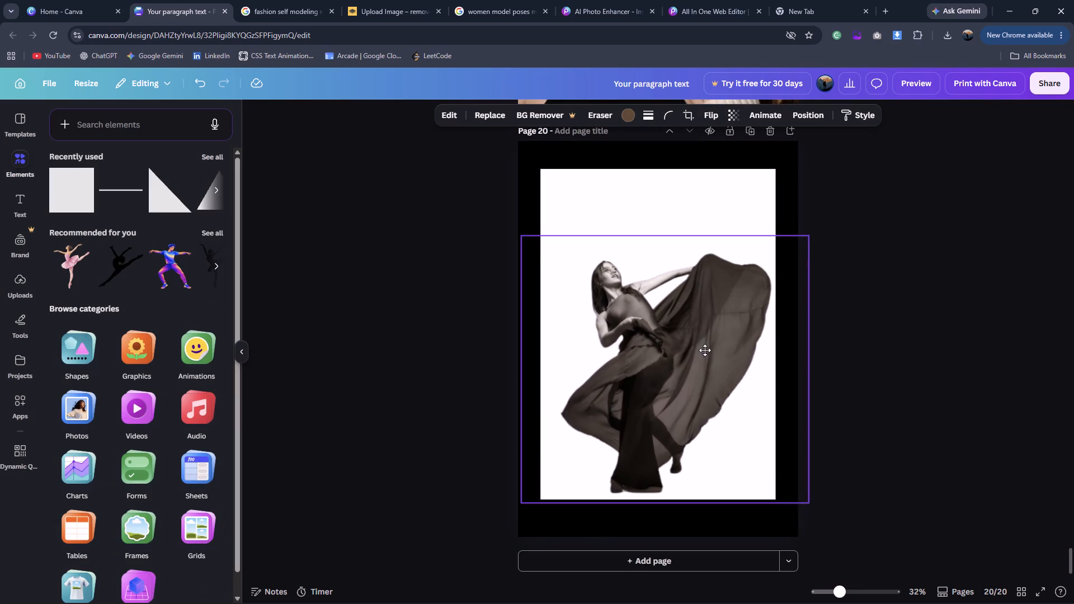
pyautogui.moveTo(705, 350); pyautogui.dragTo(704, 339)
# Crop the empty left and right margins off the dancer cutout so its frame fits closely around the figure.
pyautogui.moveTo(519, 358); pyautogui.dragTo(552, 354)
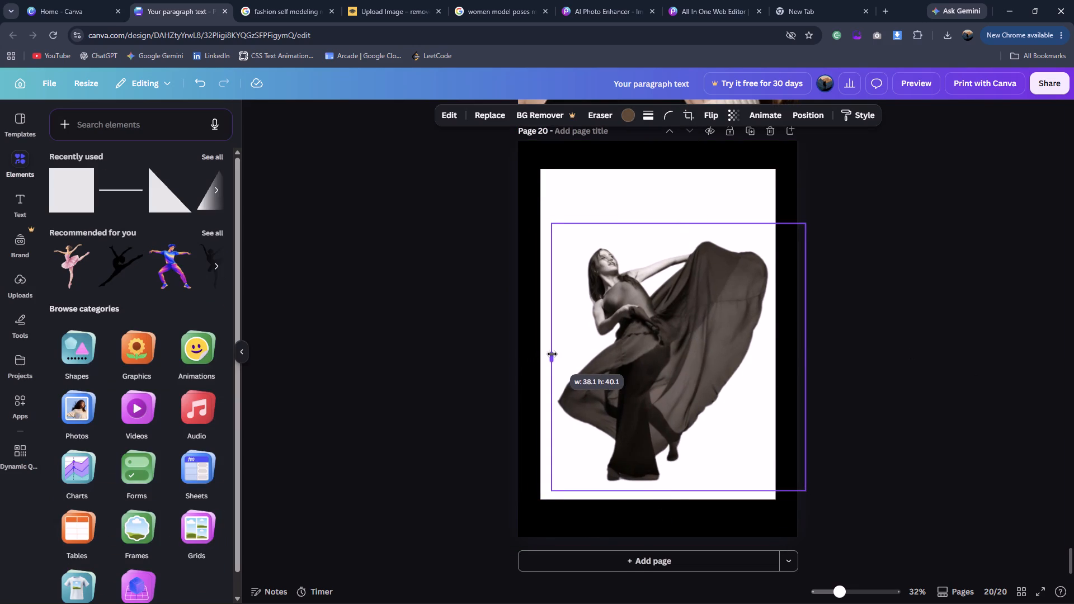
pyautogui.moveTo(552, 354); pyautogui.dragTo(553, 354)
pyautogui.moveTo(808, 353); pyautogui.dragTo(793, 353)
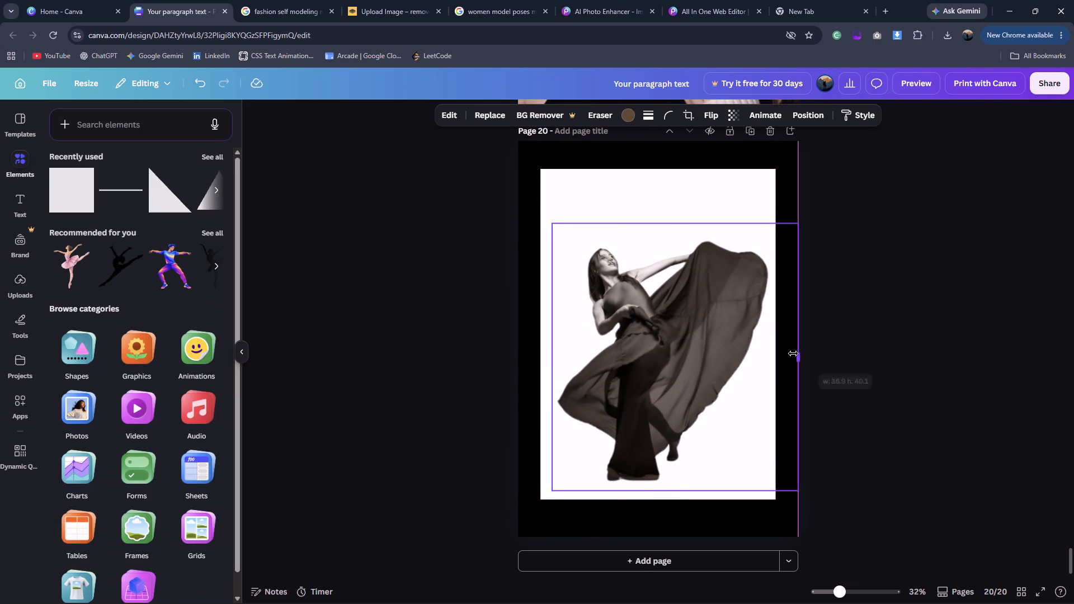
pyautogui.moveTo(793, 353); pyautogui.dragTo(779, 353)
# Enlarge the dancer cutout to span the white rectangle's width and centre it vertically on the page.
pyautogui.moveTo(706, 372); pyautogui.dragTo(699, 347)
pyautogui.moveTo(547, 468); pyautogui.dragTo(542, 471)
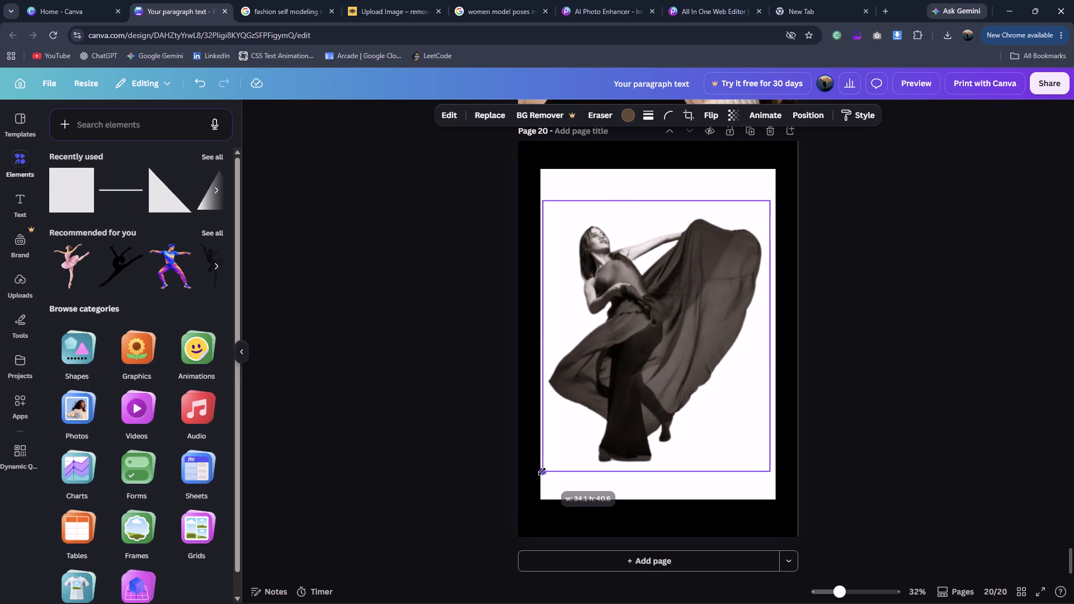
pyautogui.moveTo(542, 471); pyautogui.dragTo(539, 475)
pyautogui.moveTo(774, 474); pyautogui.dragTo(784, 487)
pyautogui.click(869, 364)
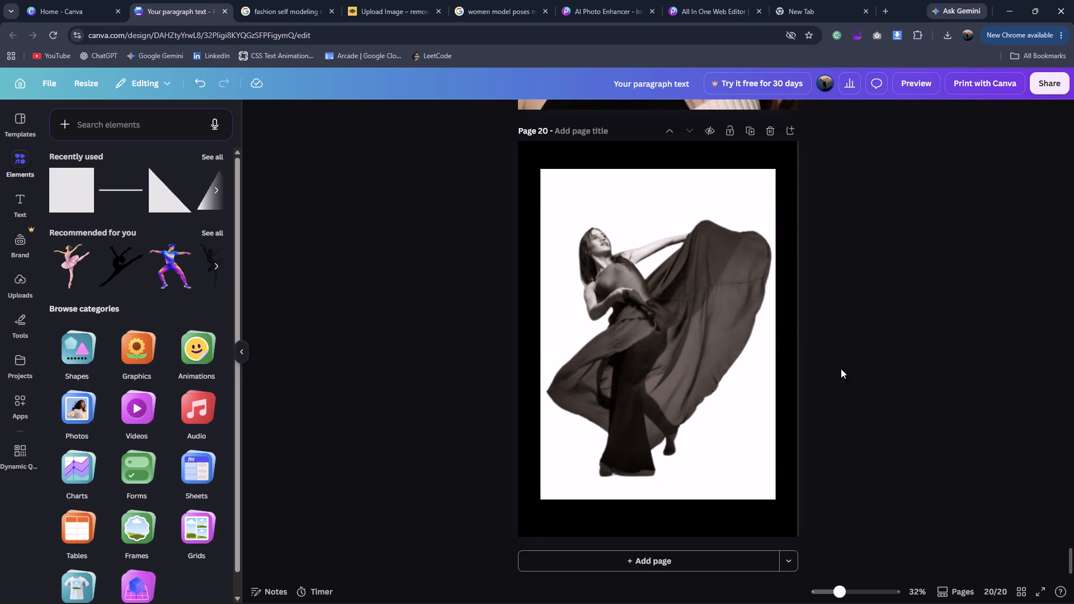
pyautogui.click(671, 377)
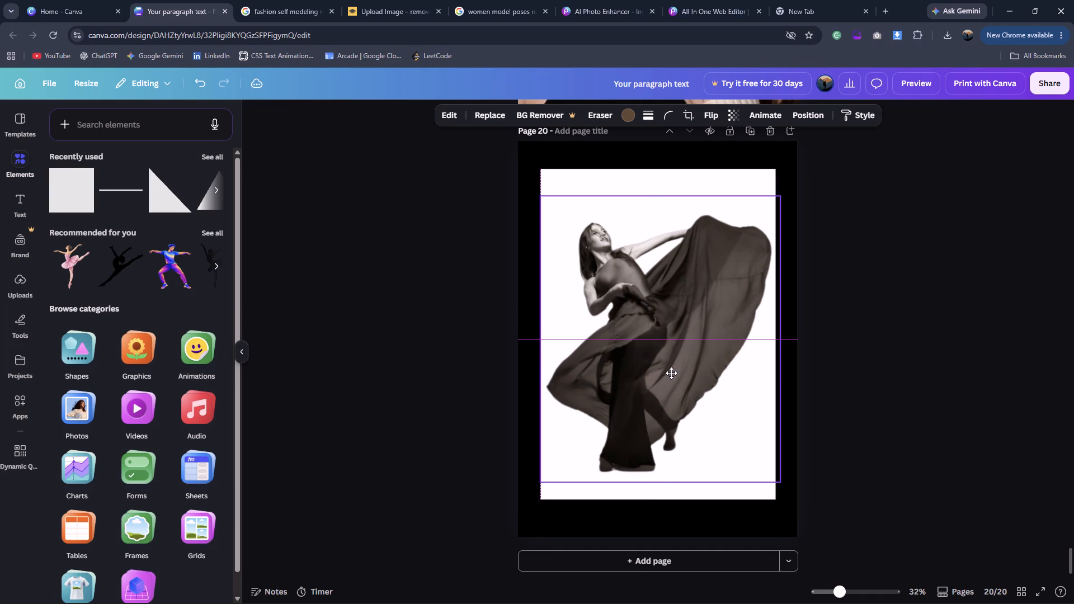
pyautogui.click(910, 350)
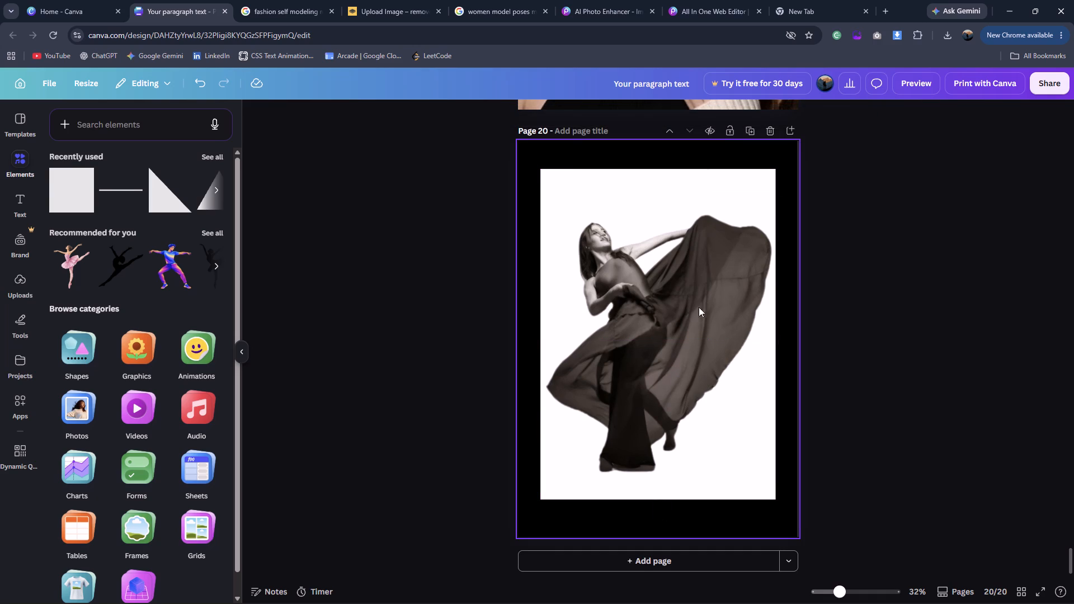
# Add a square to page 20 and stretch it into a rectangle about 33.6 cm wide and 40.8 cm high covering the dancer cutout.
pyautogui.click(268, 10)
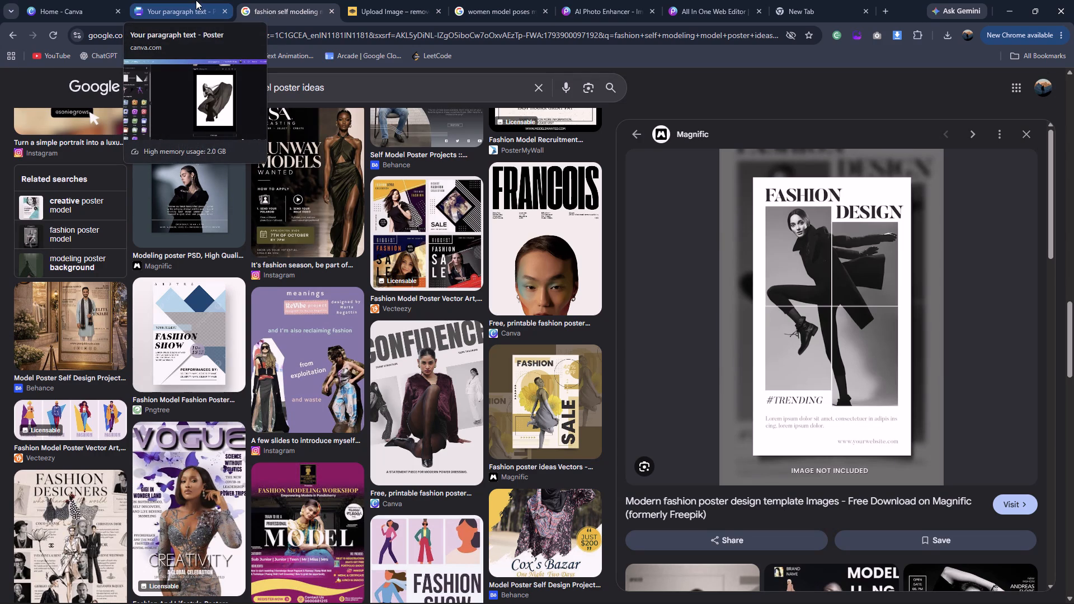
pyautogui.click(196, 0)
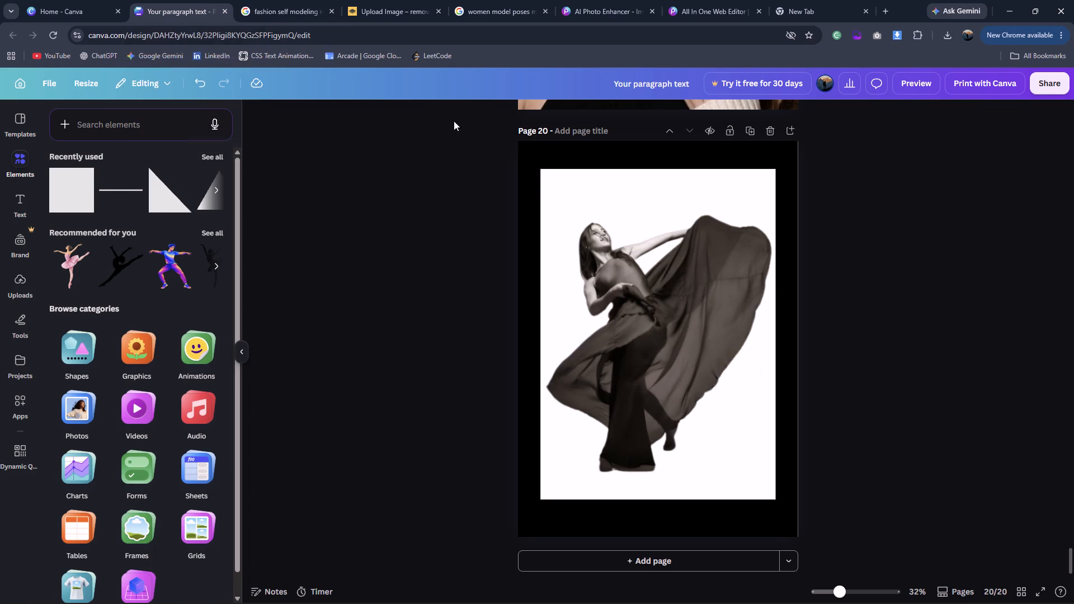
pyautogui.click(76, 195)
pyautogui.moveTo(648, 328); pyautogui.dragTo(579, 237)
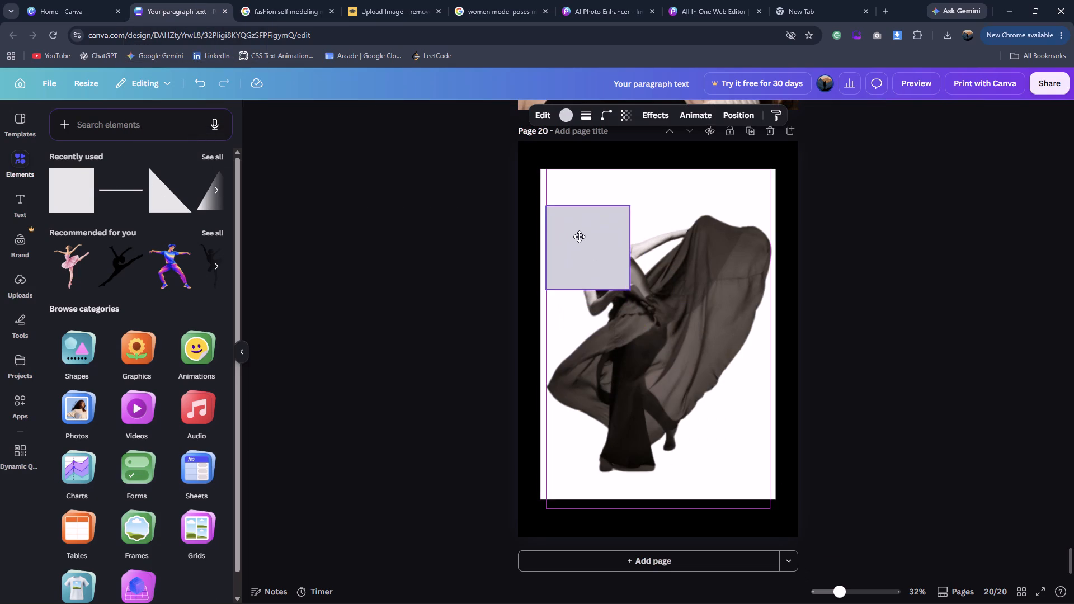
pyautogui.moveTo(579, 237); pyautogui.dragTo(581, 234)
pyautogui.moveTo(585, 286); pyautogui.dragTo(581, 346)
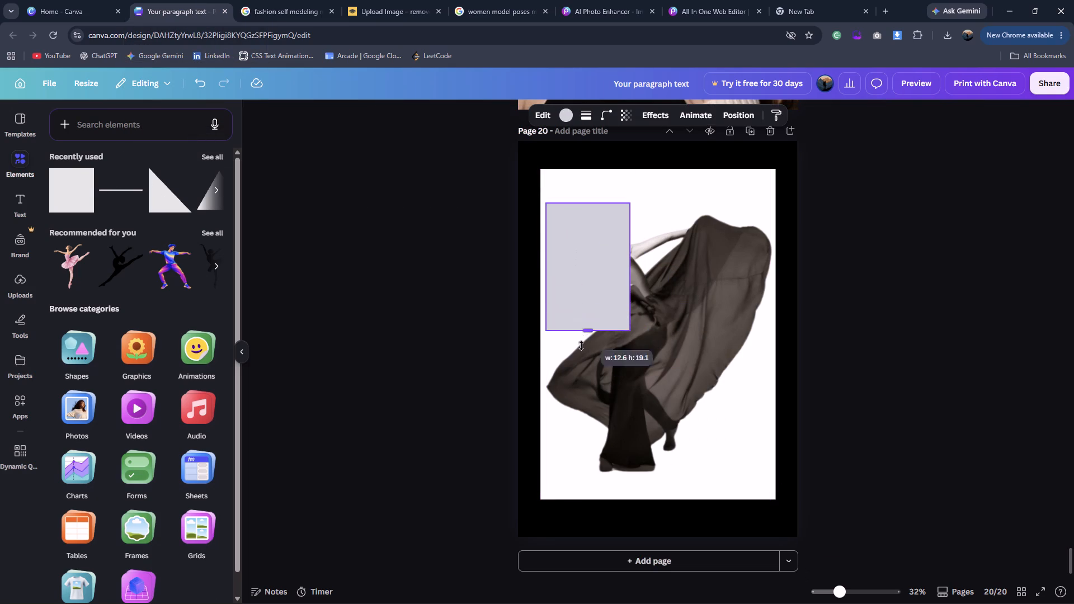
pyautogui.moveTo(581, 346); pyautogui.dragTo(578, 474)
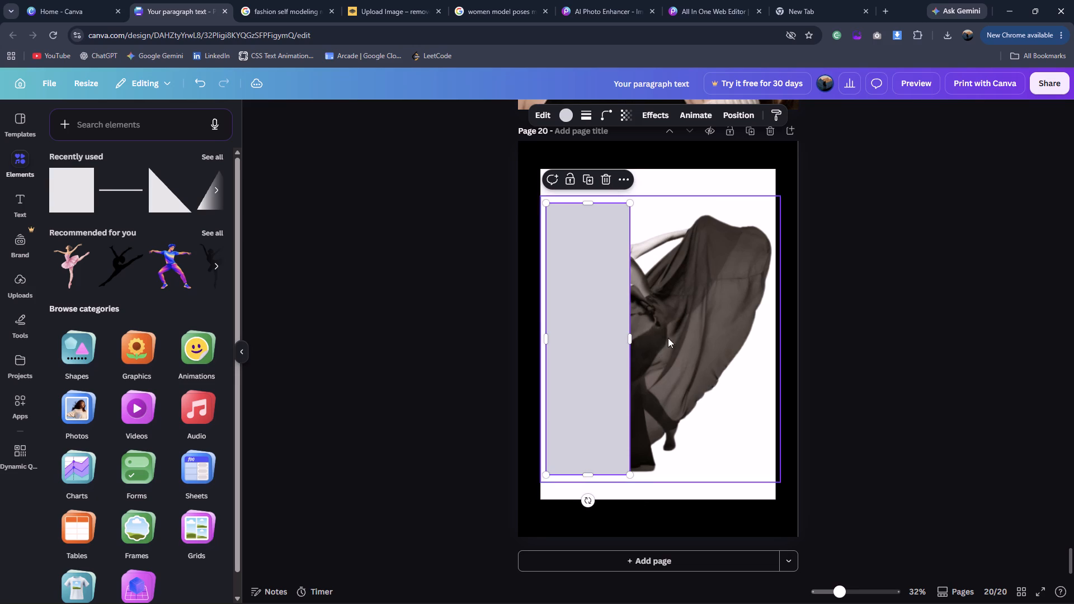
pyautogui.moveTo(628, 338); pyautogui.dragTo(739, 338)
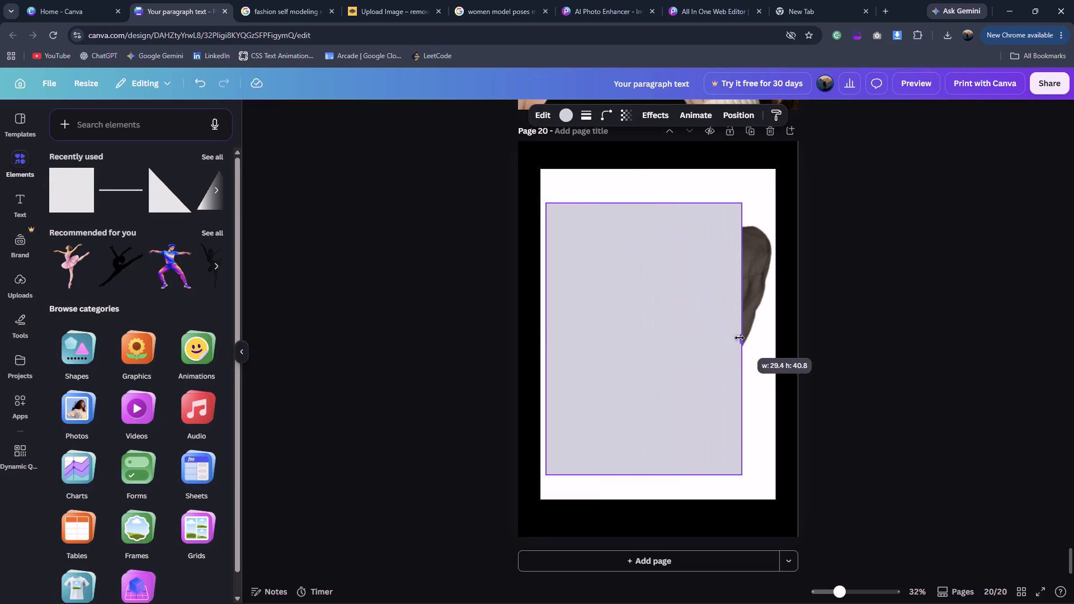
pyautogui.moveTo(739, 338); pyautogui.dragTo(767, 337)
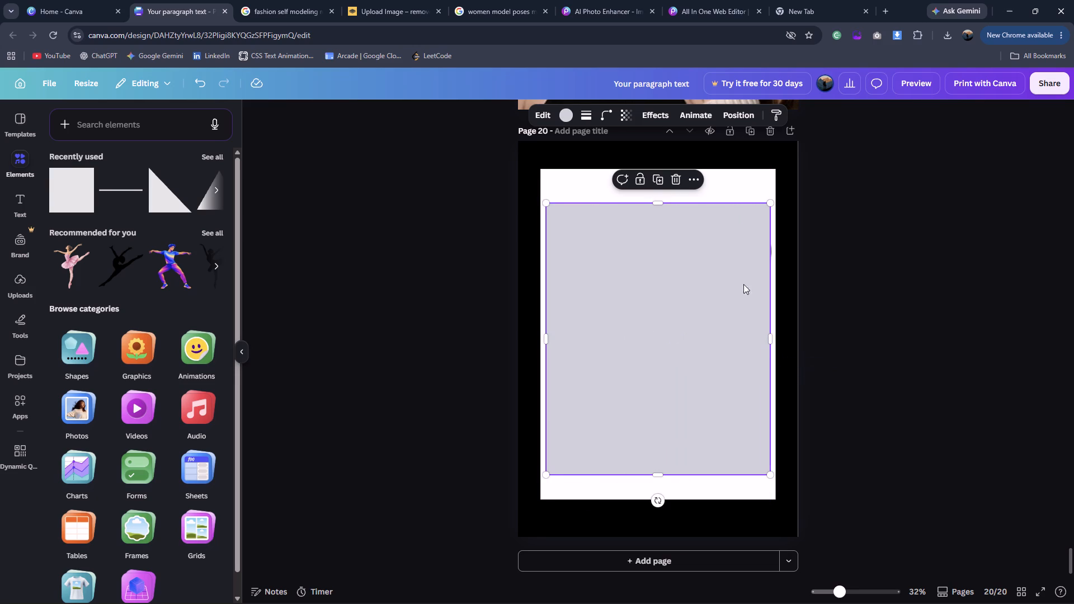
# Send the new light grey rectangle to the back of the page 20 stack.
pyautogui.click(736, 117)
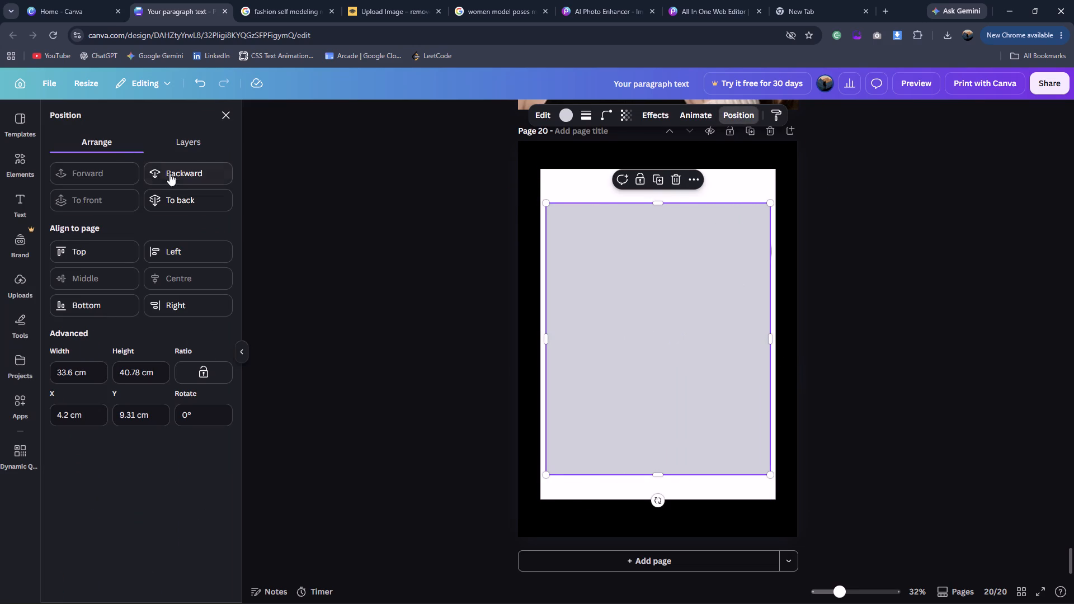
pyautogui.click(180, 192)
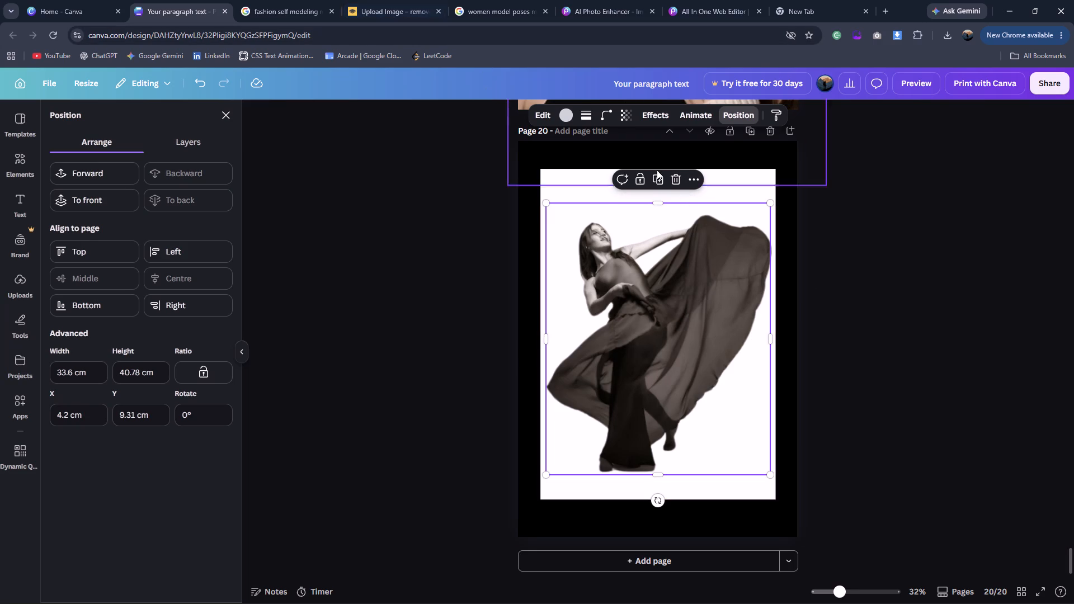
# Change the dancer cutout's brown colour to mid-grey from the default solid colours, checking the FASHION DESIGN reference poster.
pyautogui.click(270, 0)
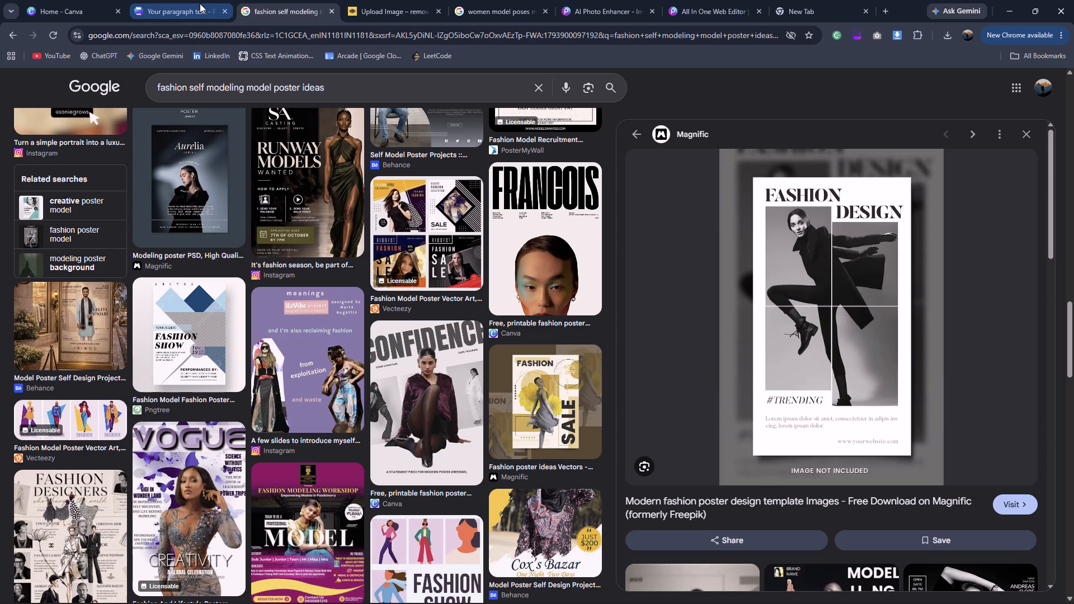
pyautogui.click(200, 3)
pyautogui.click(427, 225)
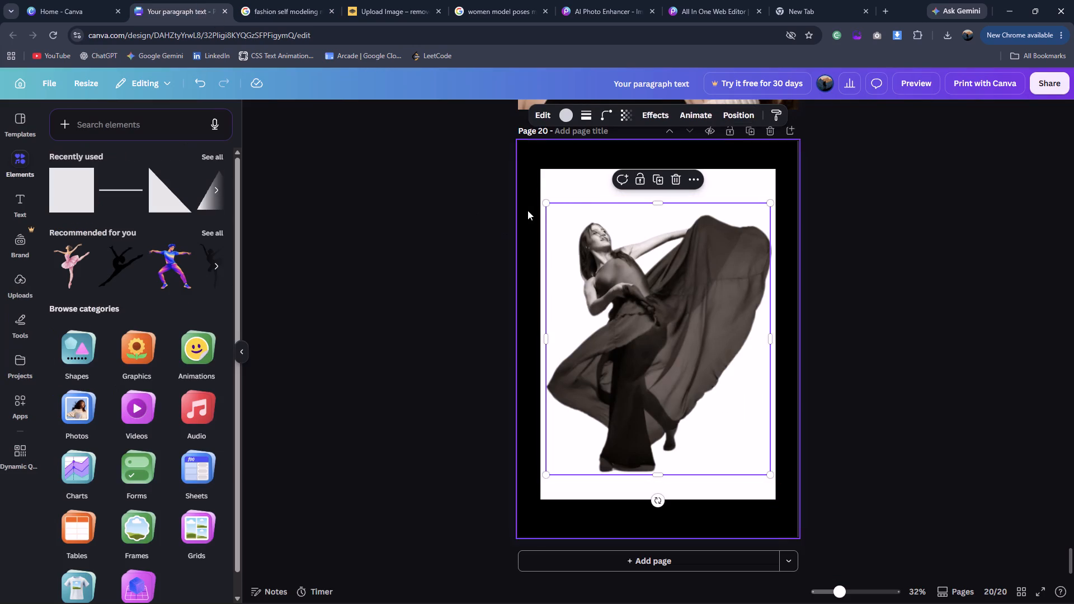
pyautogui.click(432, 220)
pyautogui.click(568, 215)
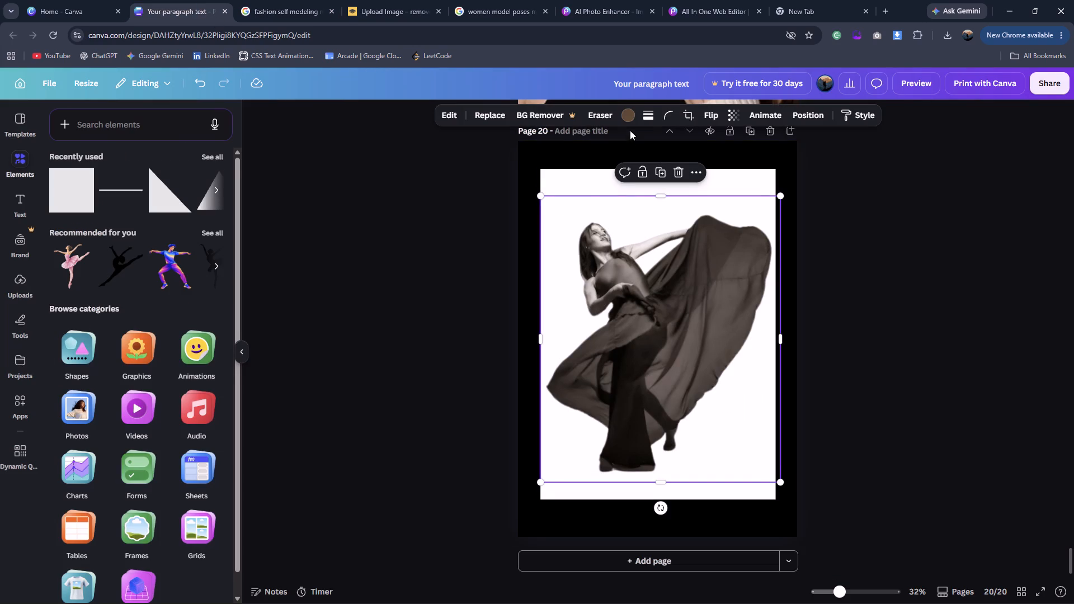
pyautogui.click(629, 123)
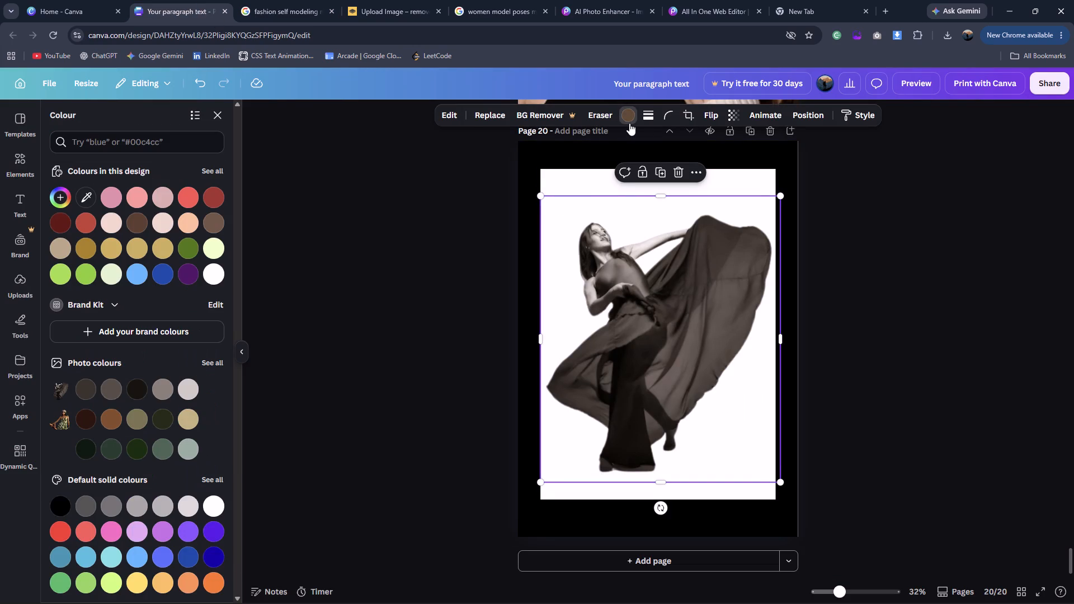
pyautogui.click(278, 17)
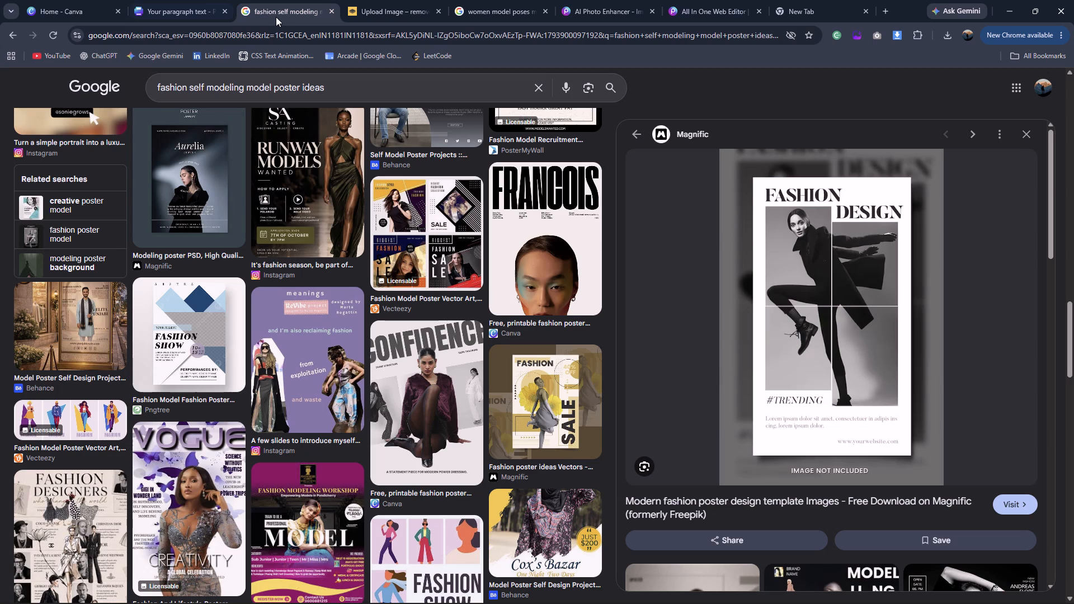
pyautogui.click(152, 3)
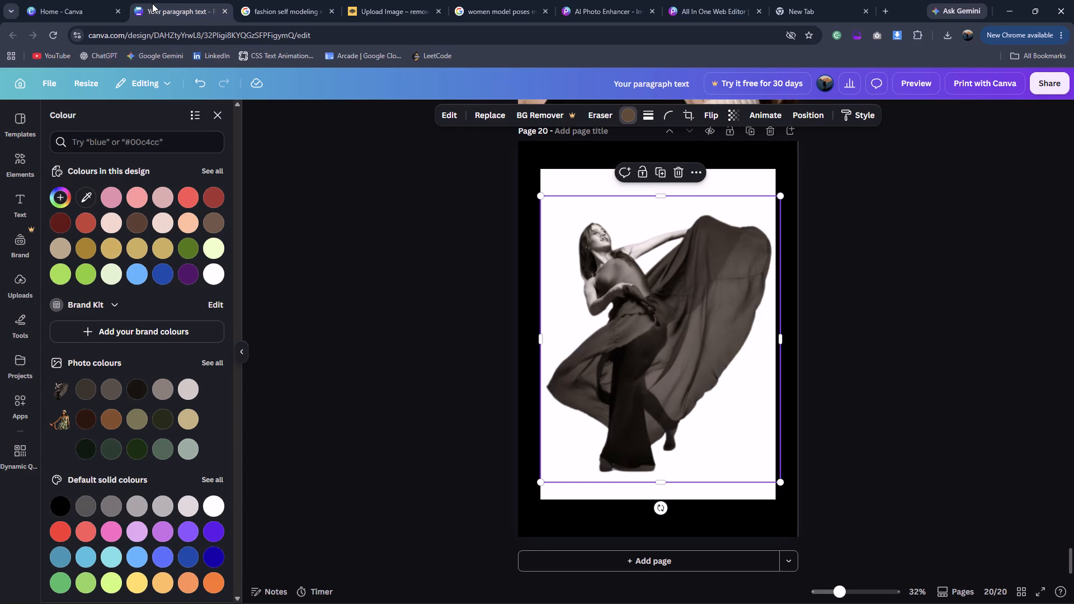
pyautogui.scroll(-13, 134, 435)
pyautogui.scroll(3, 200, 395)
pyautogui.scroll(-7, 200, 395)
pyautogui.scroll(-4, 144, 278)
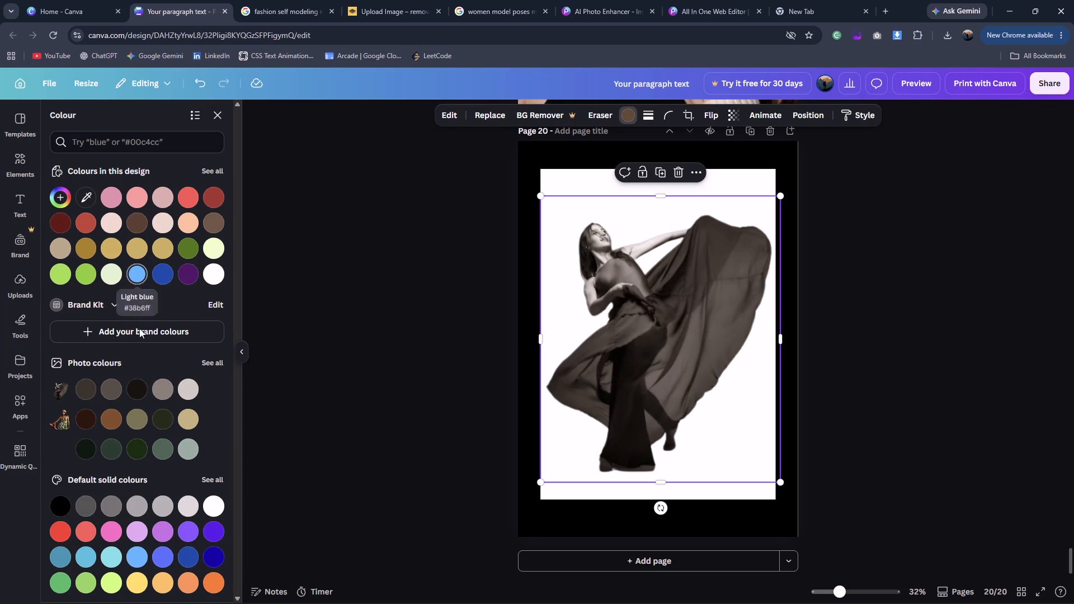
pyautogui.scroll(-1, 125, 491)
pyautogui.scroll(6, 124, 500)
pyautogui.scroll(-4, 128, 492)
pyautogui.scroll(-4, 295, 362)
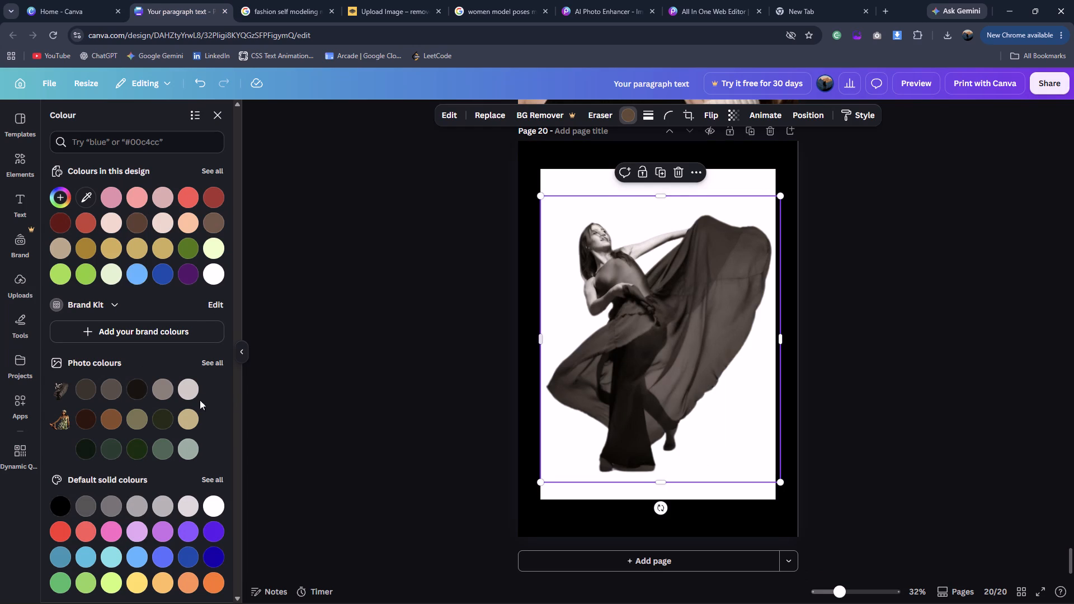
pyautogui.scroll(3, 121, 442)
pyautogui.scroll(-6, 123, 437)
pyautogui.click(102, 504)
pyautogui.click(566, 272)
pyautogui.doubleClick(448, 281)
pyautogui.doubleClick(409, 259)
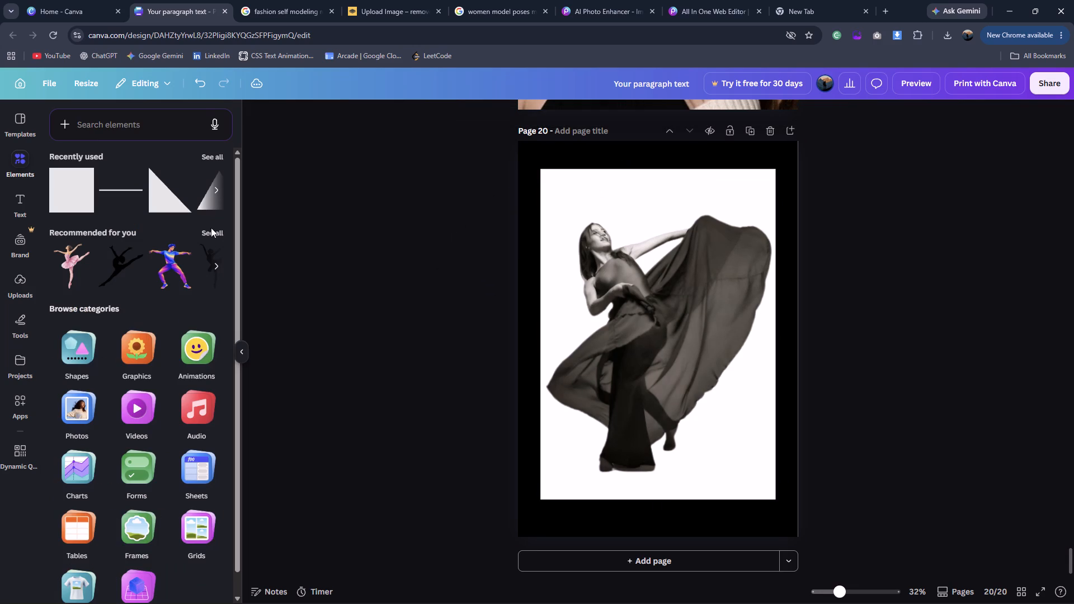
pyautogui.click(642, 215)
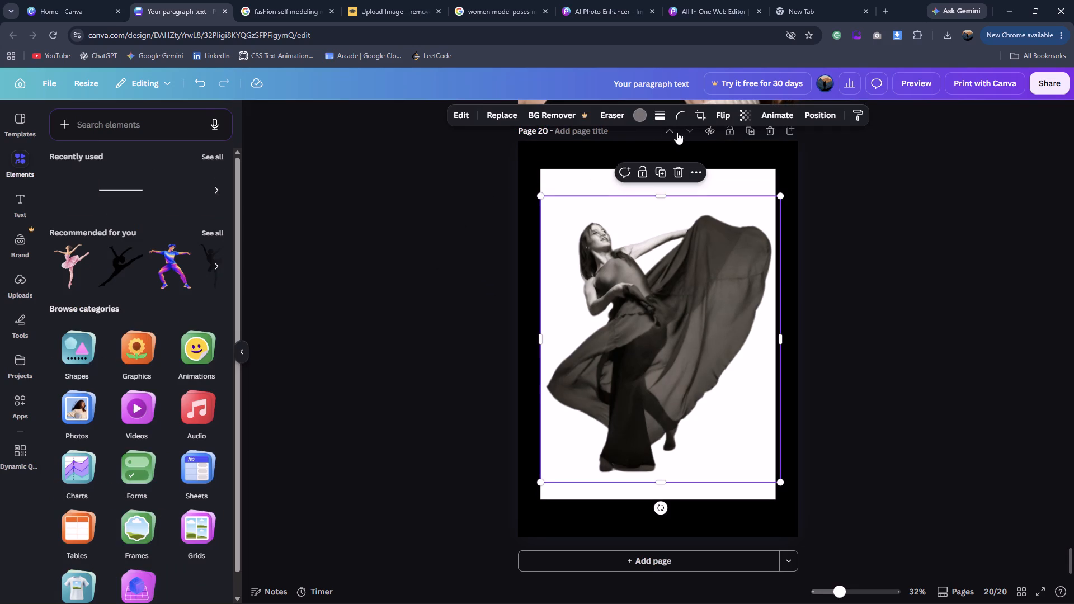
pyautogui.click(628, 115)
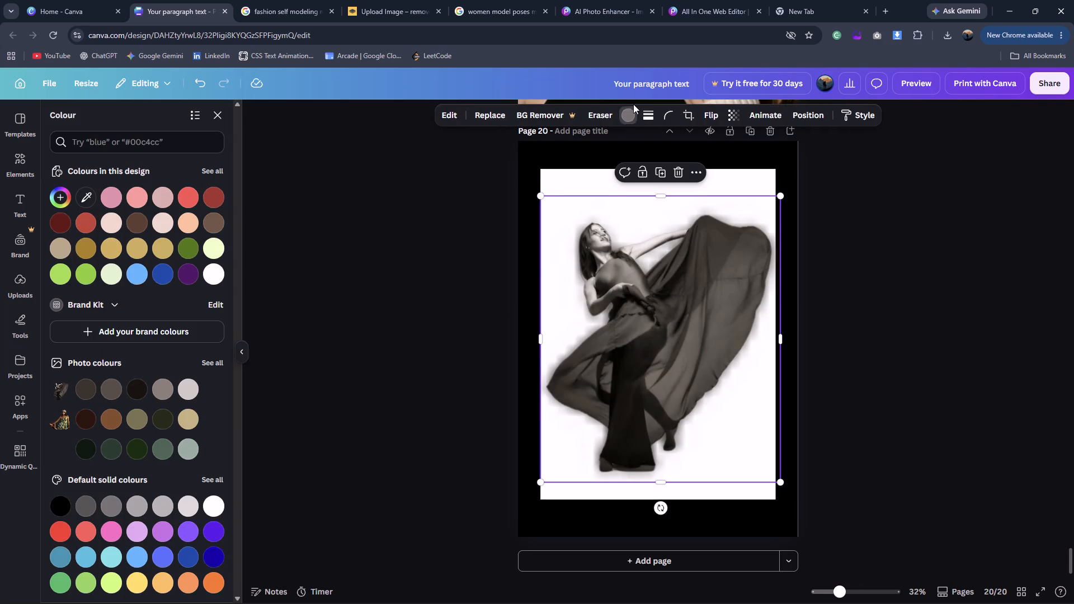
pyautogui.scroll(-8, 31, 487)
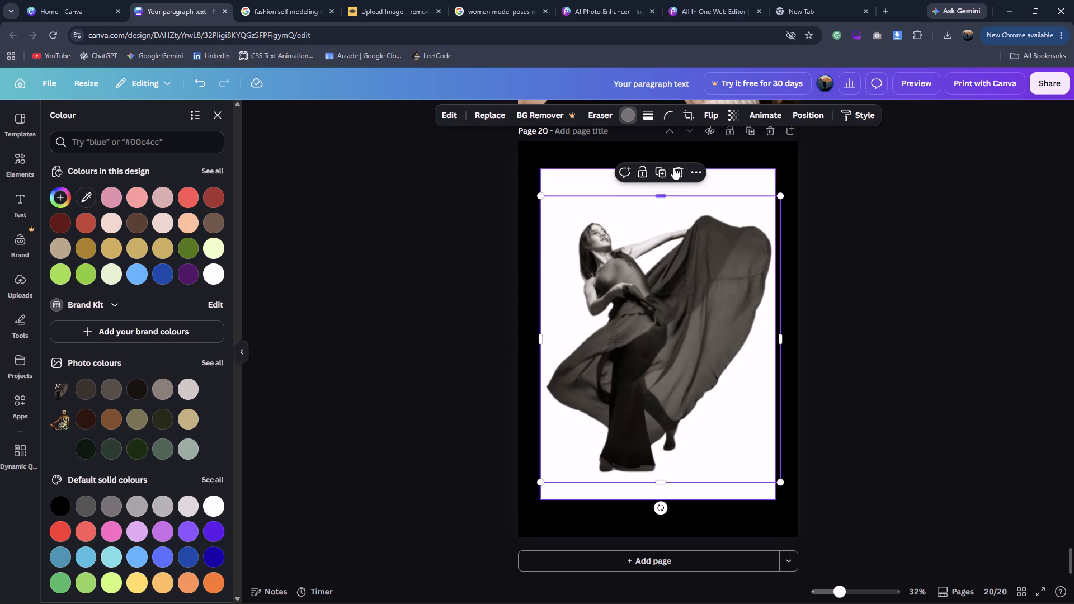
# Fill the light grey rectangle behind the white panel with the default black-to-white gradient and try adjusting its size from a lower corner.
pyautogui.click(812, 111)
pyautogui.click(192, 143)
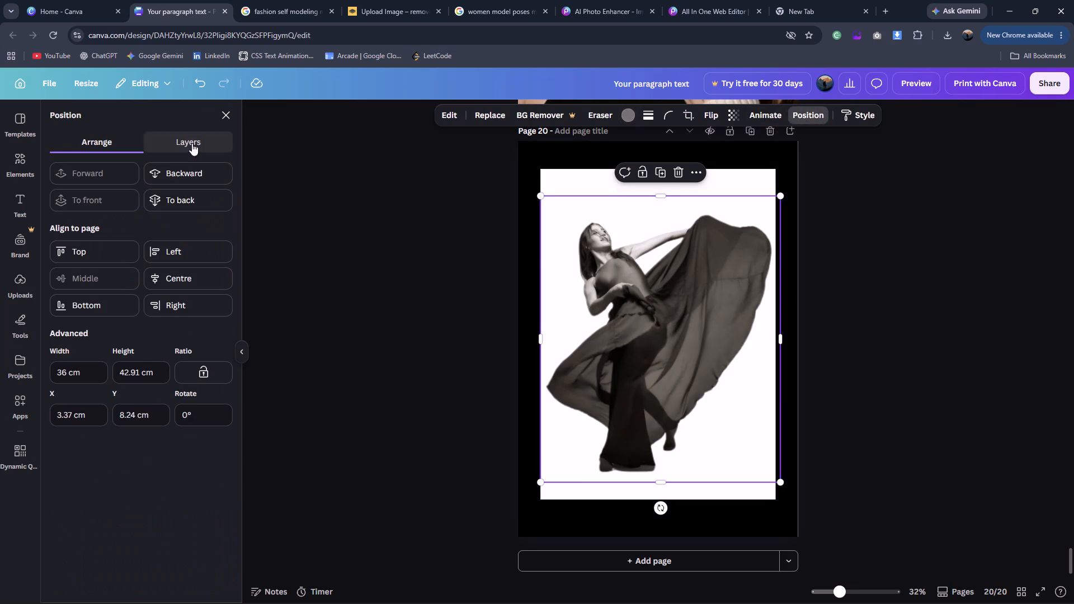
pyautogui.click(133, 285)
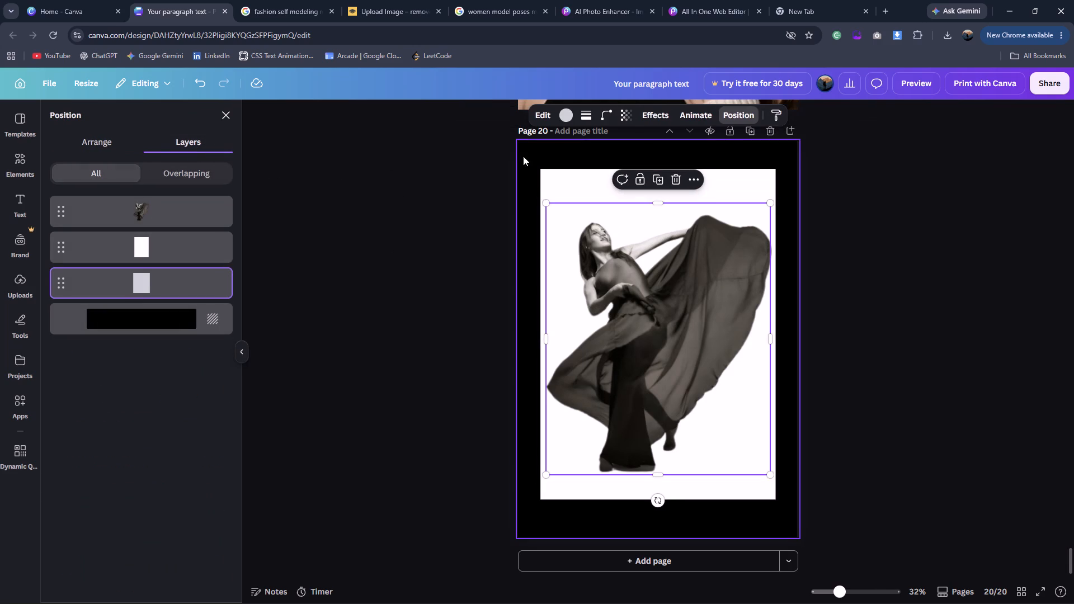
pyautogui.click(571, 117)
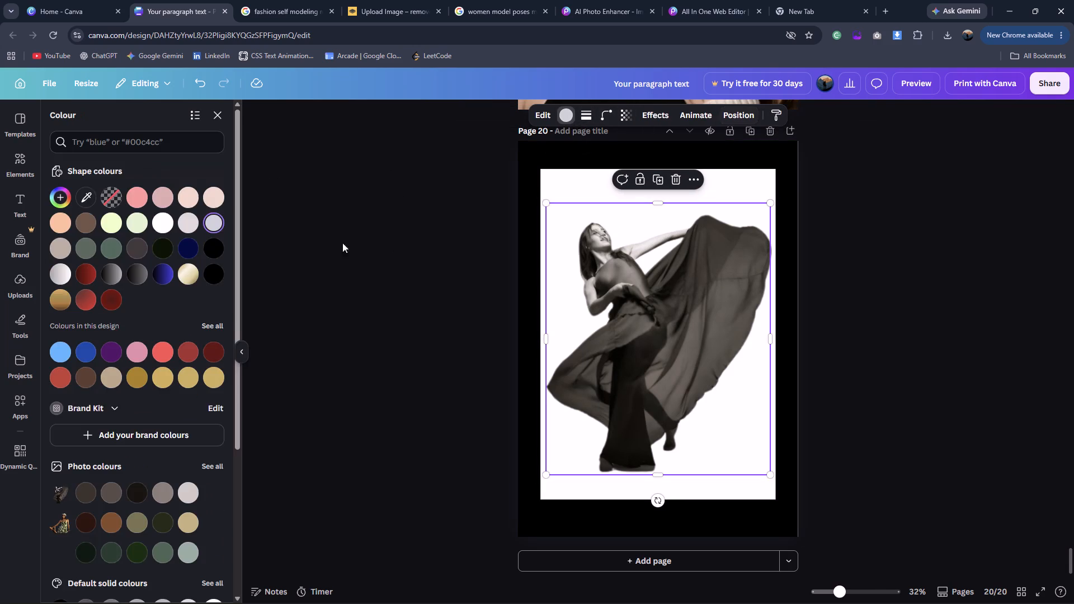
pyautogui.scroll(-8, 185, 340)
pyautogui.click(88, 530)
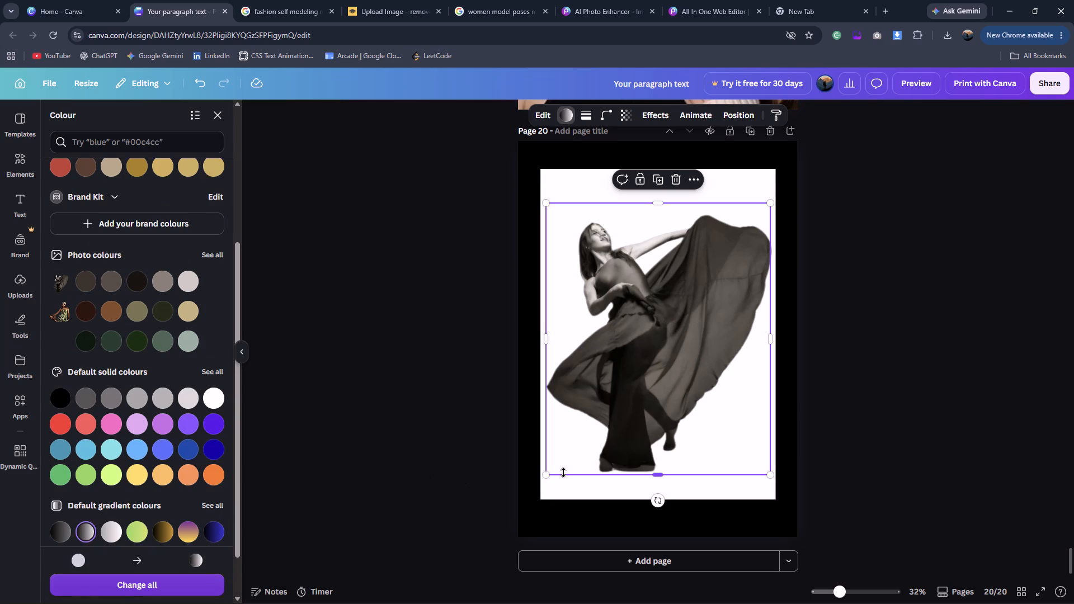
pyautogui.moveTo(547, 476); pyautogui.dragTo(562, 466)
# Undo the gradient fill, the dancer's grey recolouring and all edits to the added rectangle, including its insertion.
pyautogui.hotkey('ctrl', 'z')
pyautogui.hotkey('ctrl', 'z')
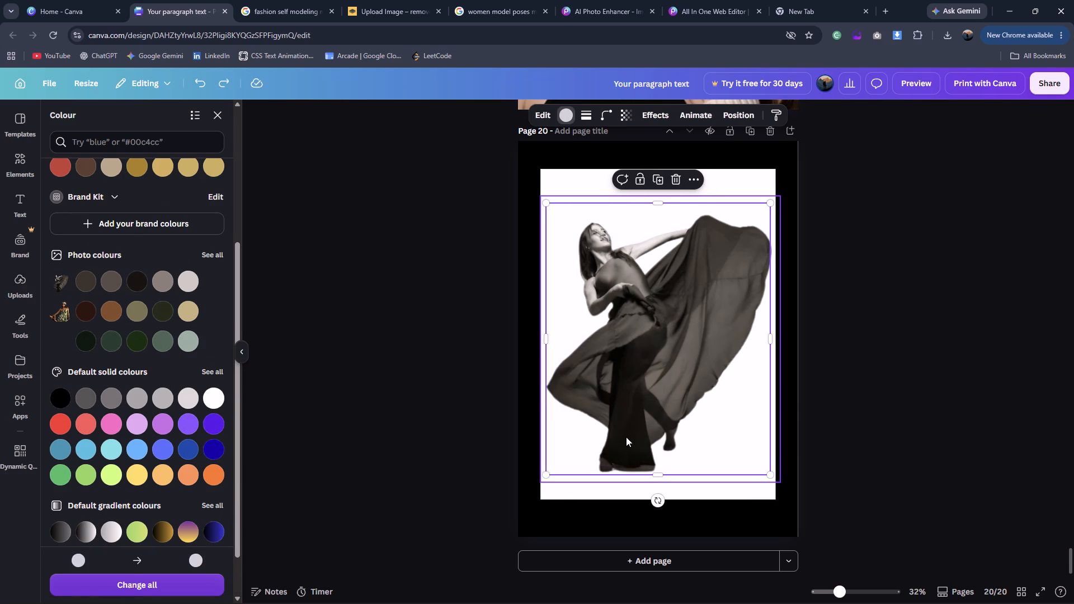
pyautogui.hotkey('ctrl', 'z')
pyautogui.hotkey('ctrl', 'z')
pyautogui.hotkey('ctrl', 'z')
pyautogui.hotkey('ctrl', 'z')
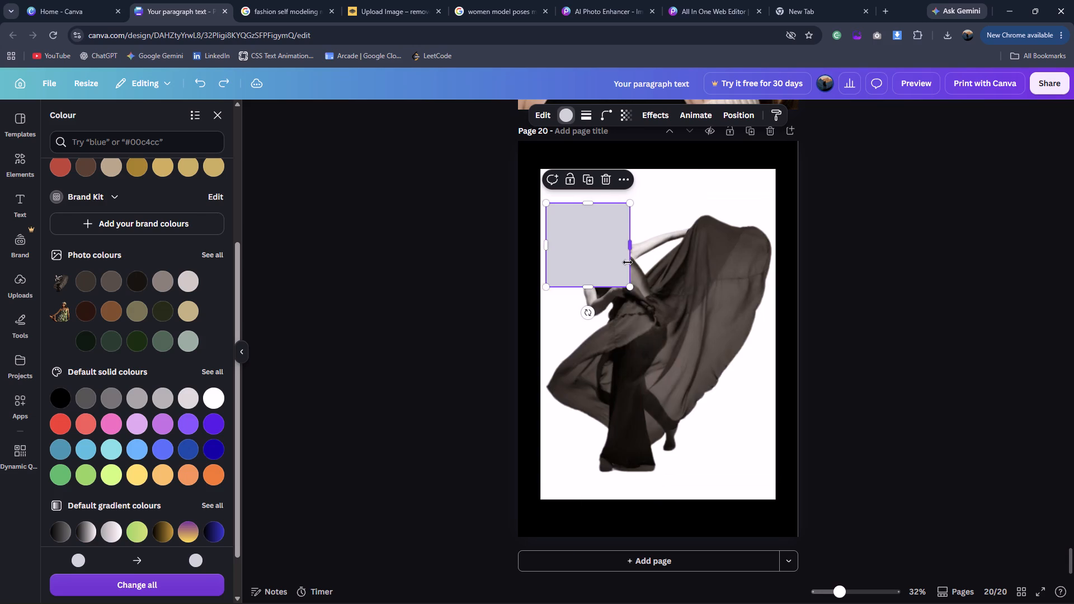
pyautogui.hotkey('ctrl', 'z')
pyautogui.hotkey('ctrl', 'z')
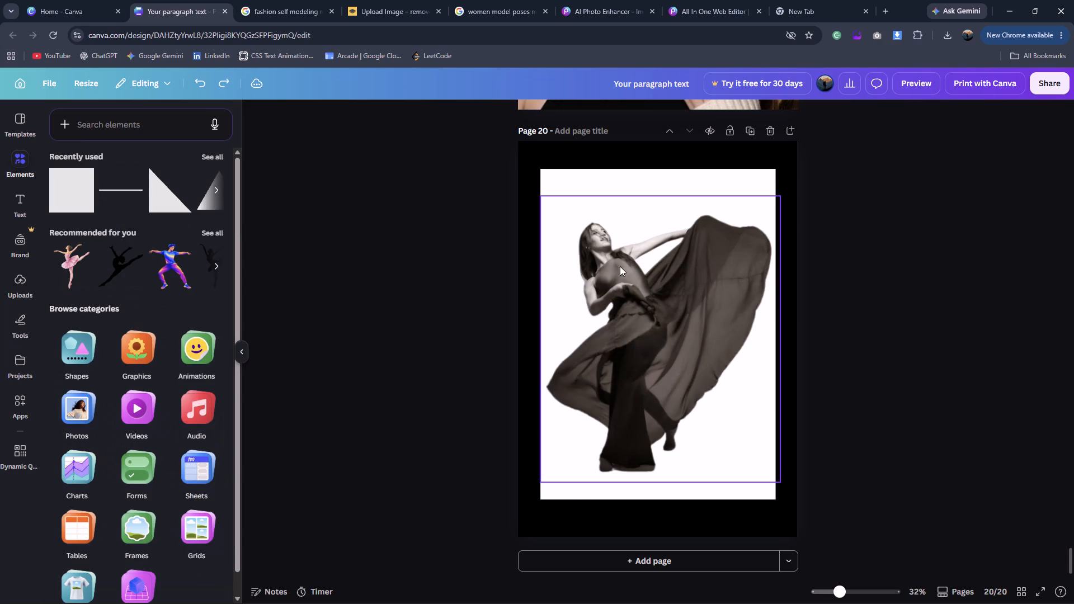
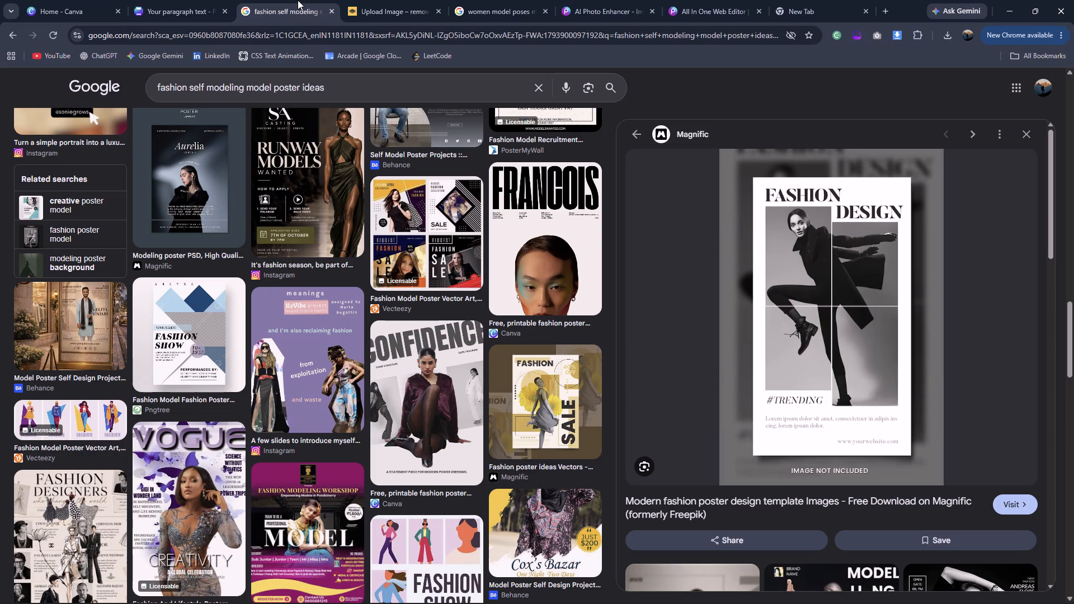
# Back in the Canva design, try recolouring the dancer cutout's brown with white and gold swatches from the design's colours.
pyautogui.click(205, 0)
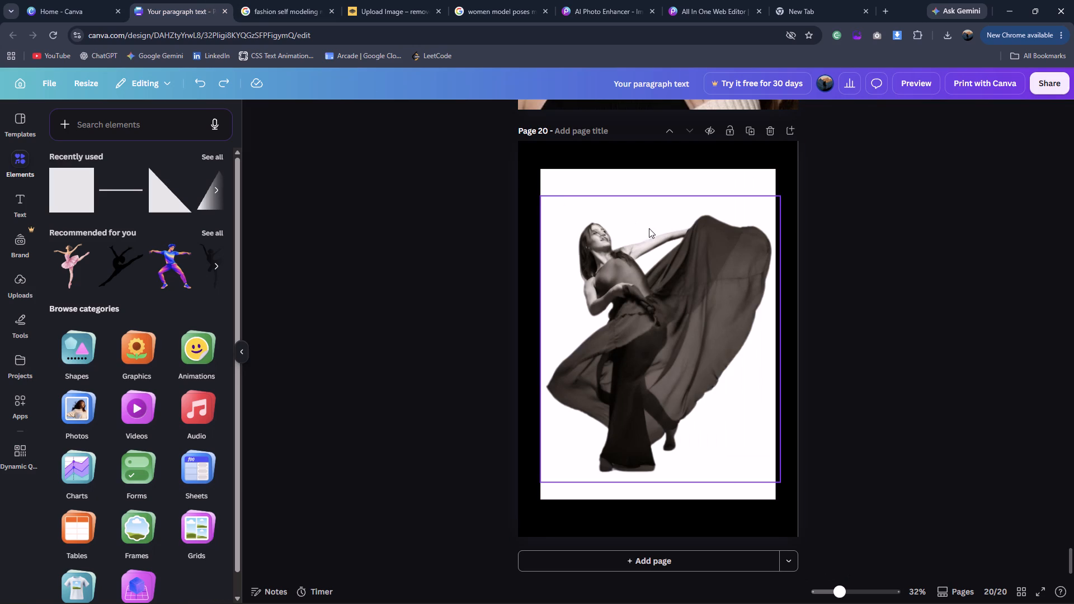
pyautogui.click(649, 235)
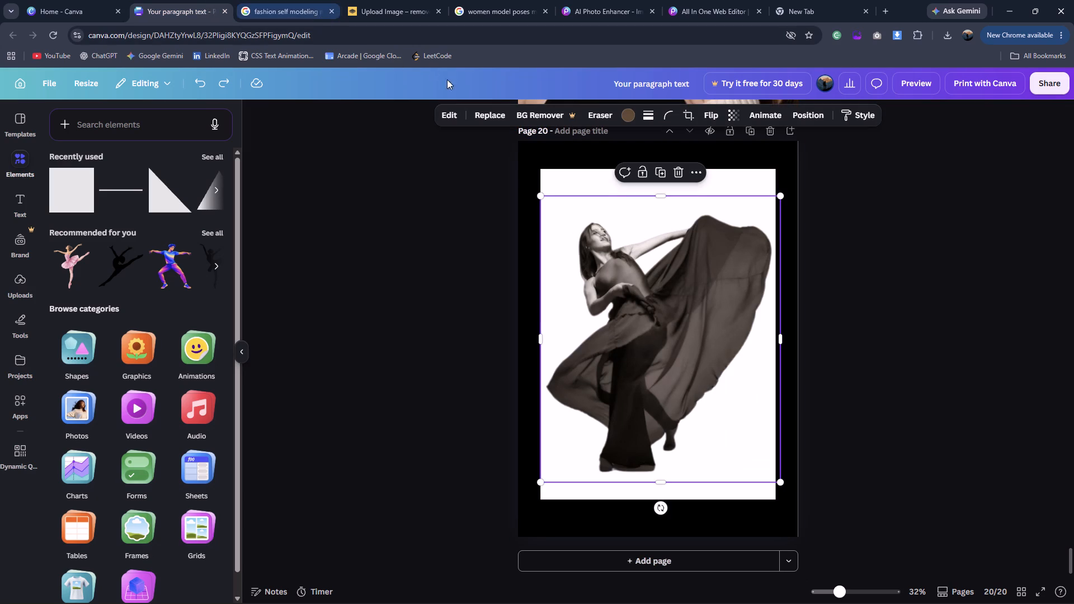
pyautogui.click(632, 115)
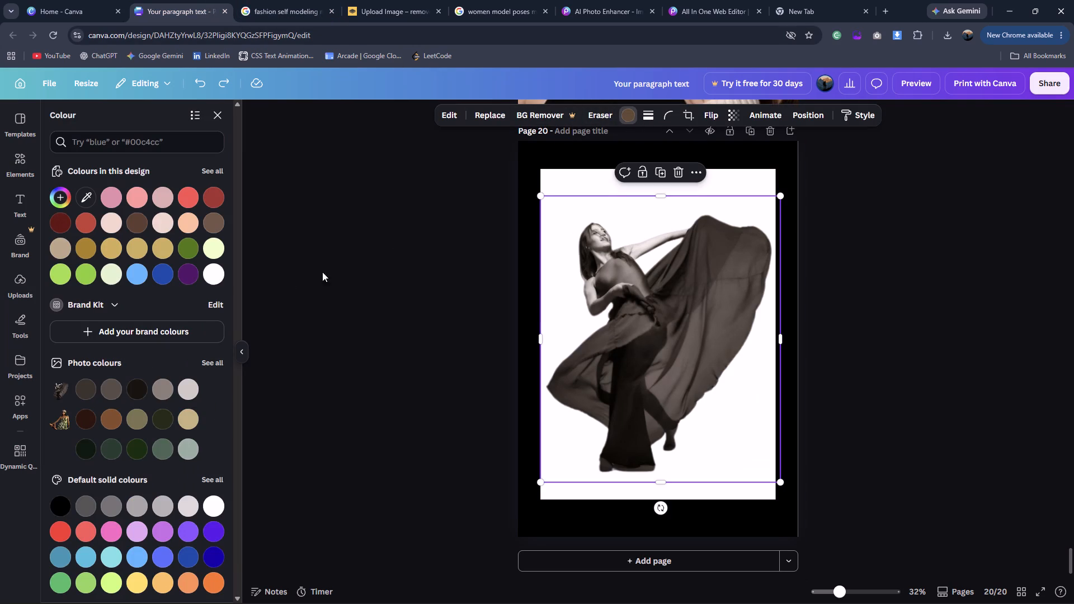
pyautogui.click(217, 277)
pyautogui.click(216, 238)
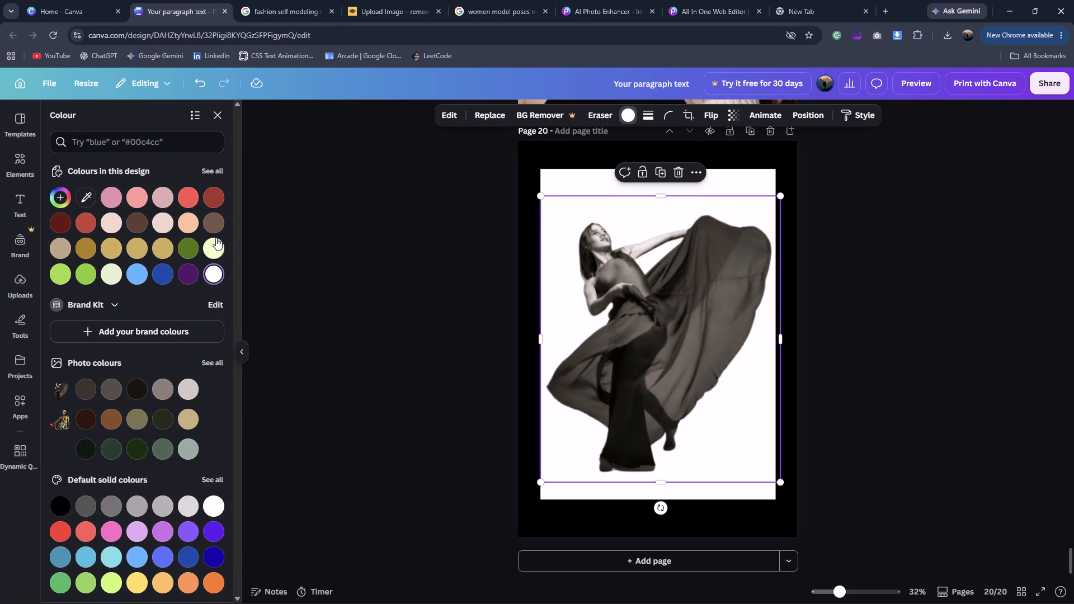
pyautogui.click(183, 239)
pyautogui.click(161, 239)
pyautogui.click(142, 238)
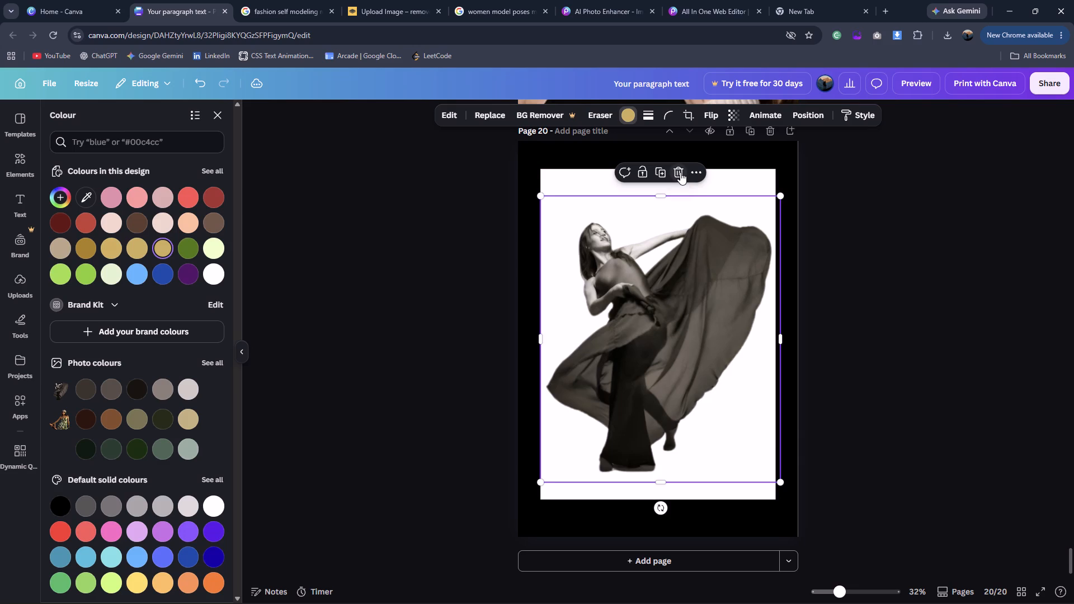
# Replace the dancer cutout on page 20 with a fresh copy from the uploaded images.
pyautogui.click(680, 172)
pyautogui.click(673, 246)
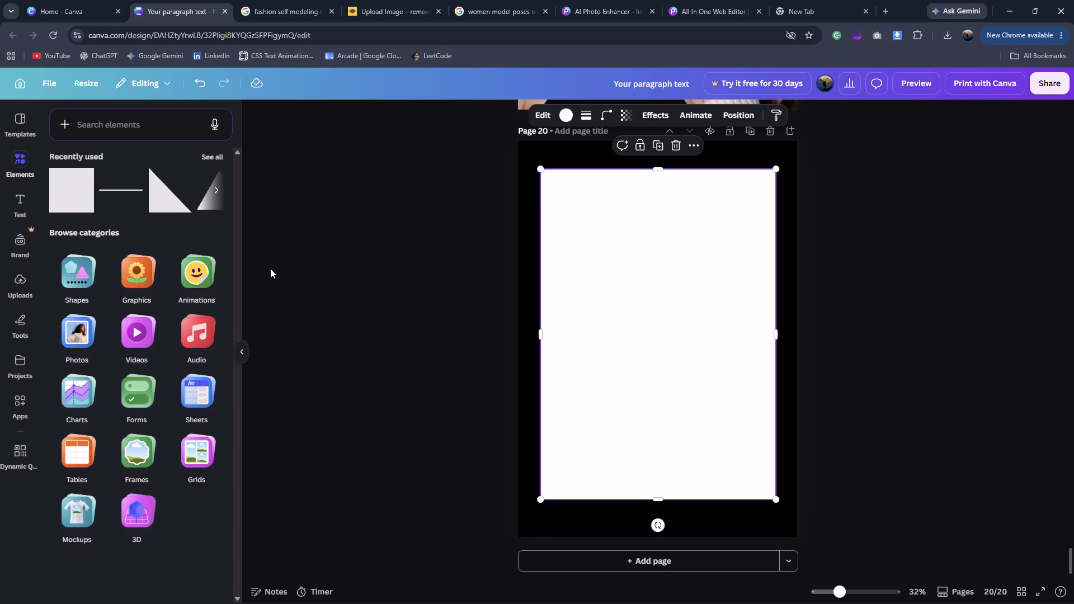
pyautogui.click(373, 274)
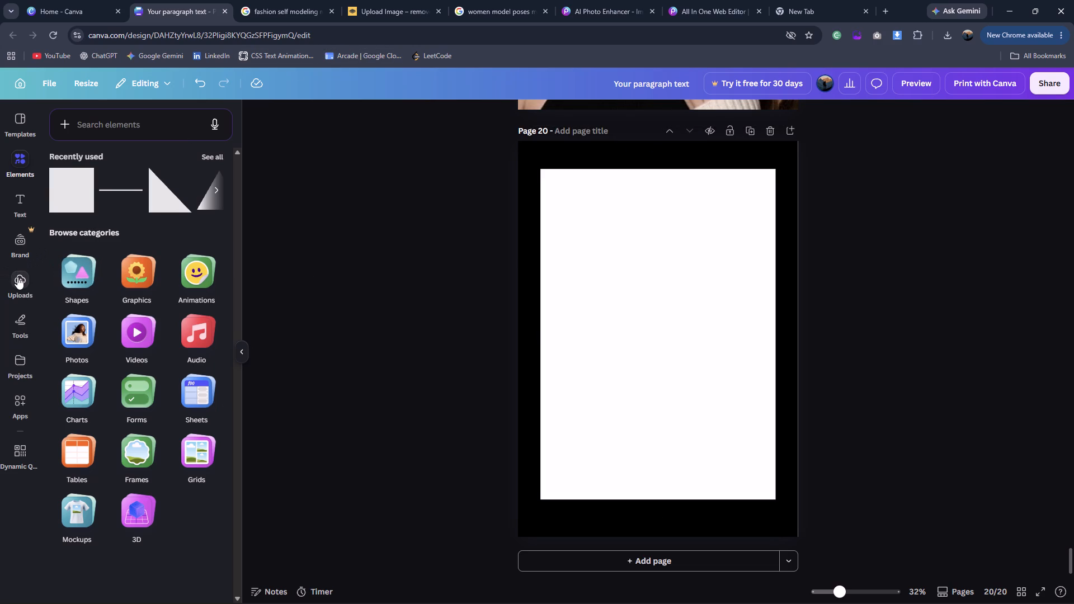
pyautogui.click(17, 277)
pyautogui.click(59, 268)
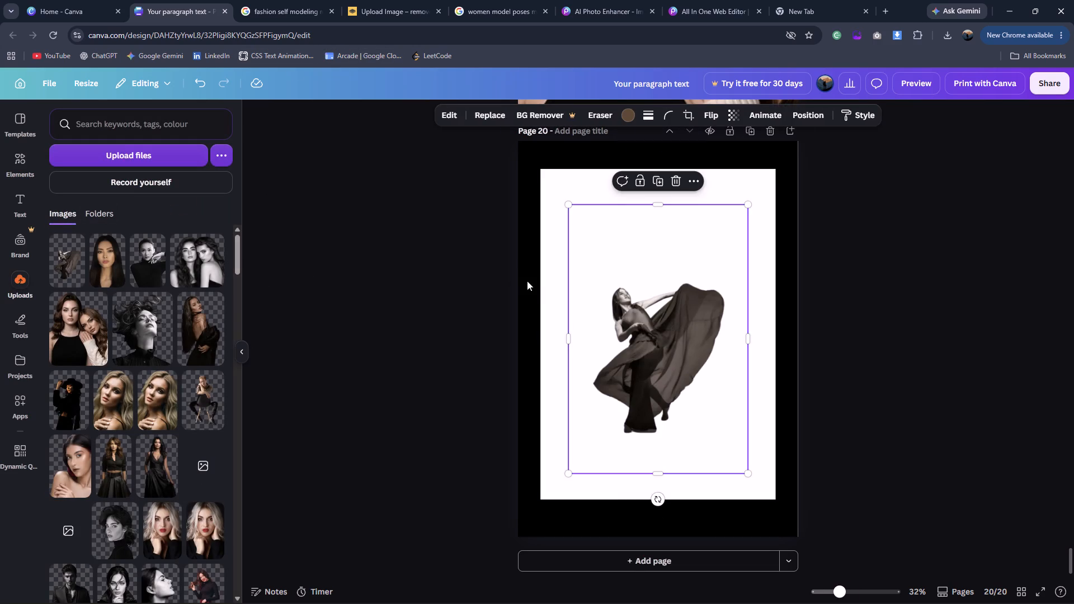
# Crop the empty margins of the new dancer cutout on all four sides so its frame fits closely around the figure.
pyautogui.click(658, 212)
pyautogui.moveTo(658, 209); pyautogui.dragTo(667, 251)
pyautogui.moveTo(670, 244); pyautogui.dragTo(672, 287)
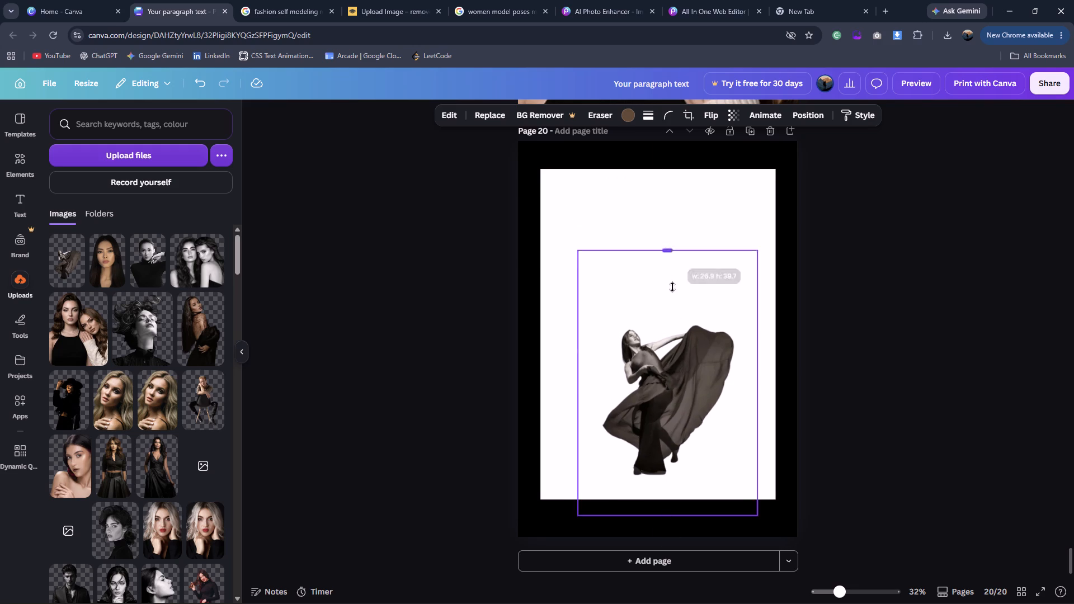
pyautogui.moveTo(672, 287); pyautogui.dragTo(674, 313)
pyautogui.click(789, 342)
pyautogui.moveTo(701, 379); pyautogui.dragTo(681, 340)
pyautogui.moveTo(649, 473); pyautogui.dragTo(649, 449)
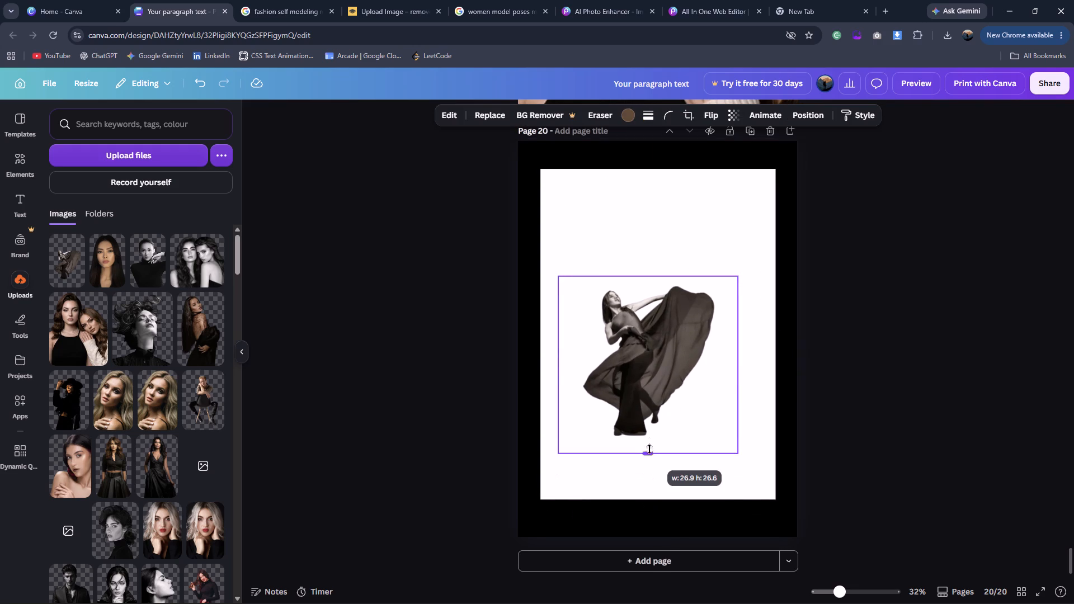
pyautogui.moveTo(649, 449); pyautogui.dragTo(649, 443)
pyautogui.moveTo(562, 359); pyautogui.dragTo(581, 357)
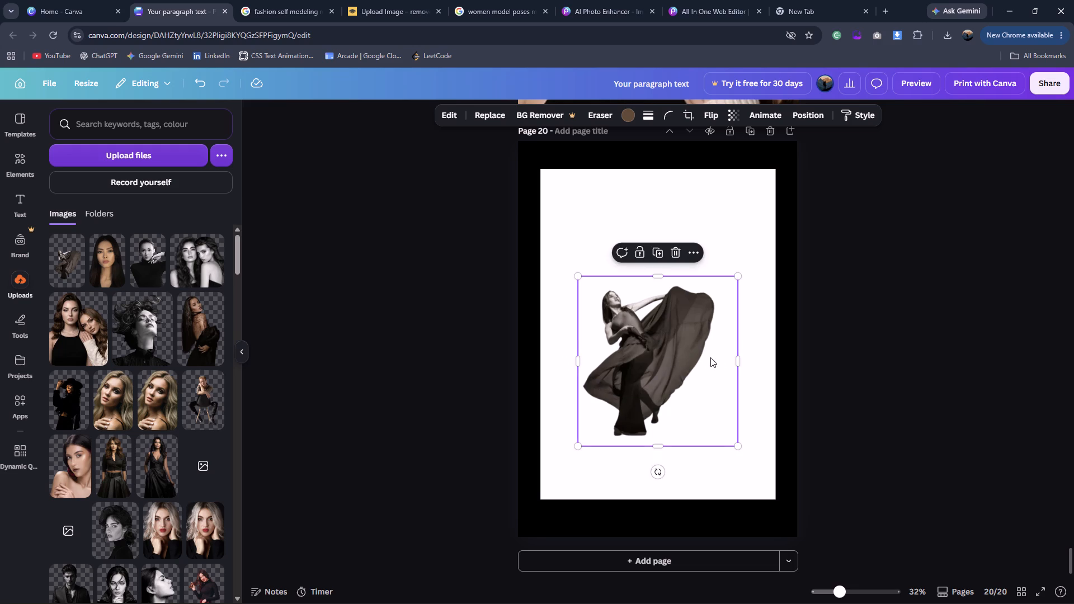
pyautogui.moveTo(735, 362); pyautogui.dragTo(719, 362)
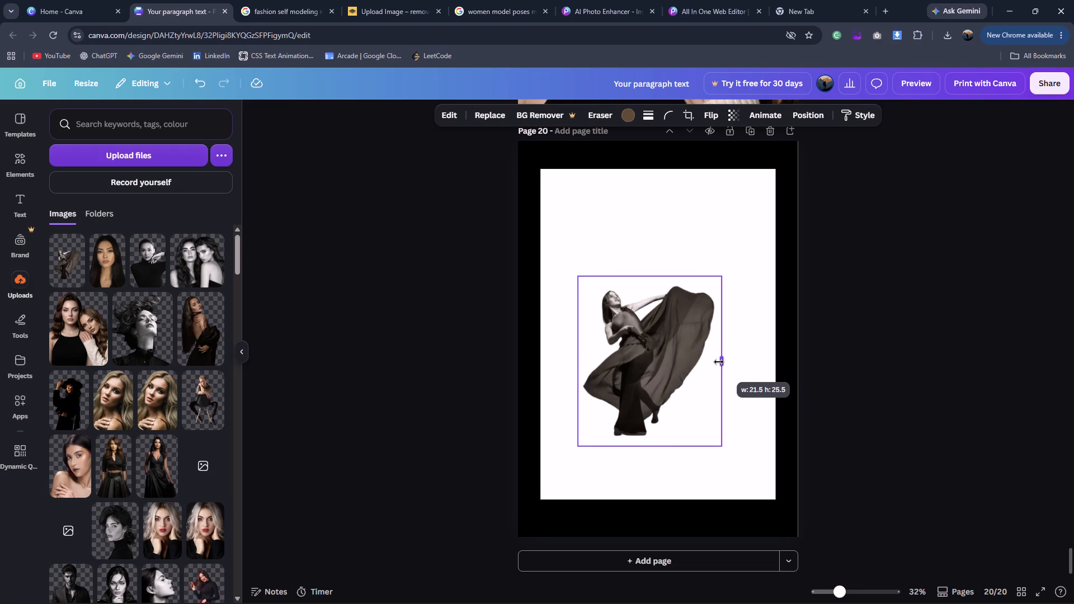
pyautogui.moveTo(719, 362); pyautogui.dragTo(717, 362)
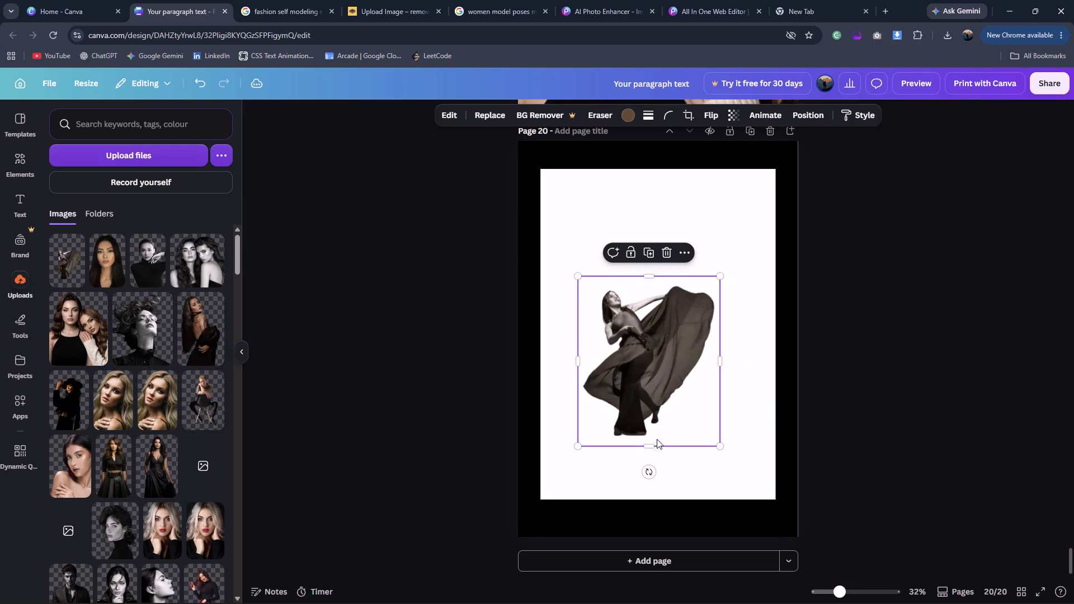
pyautogui.moveTo(654, 445); pyautogui.dragTo(655, 438)
pyautogui.click(841, 286)
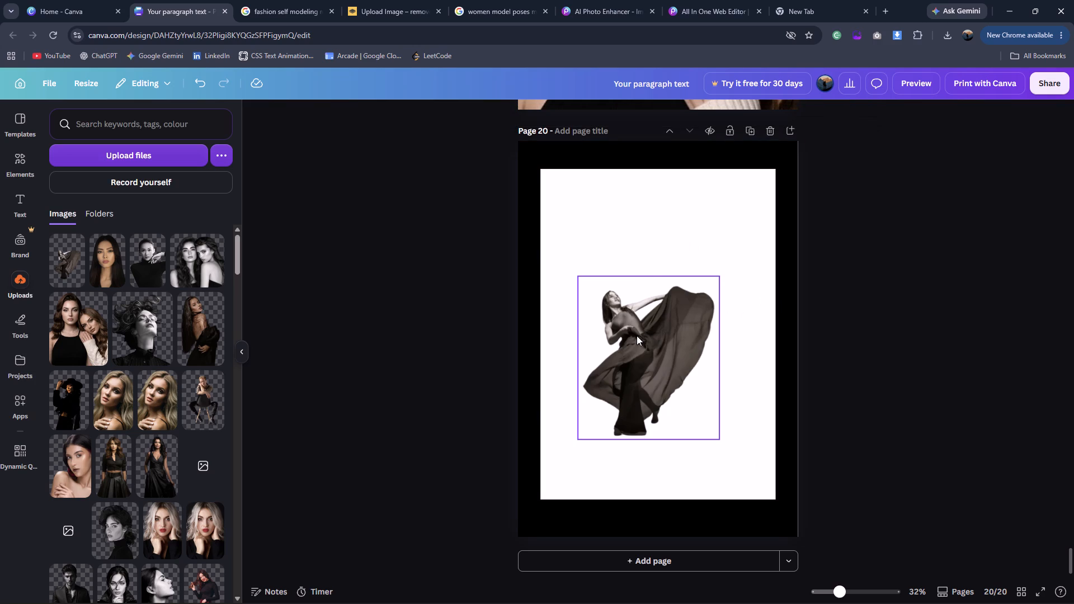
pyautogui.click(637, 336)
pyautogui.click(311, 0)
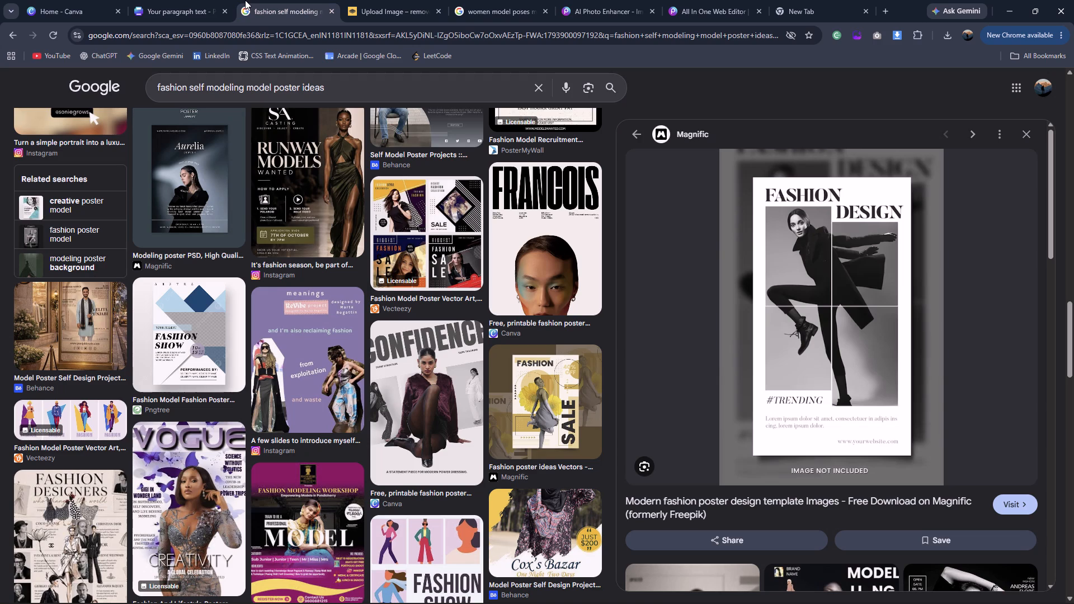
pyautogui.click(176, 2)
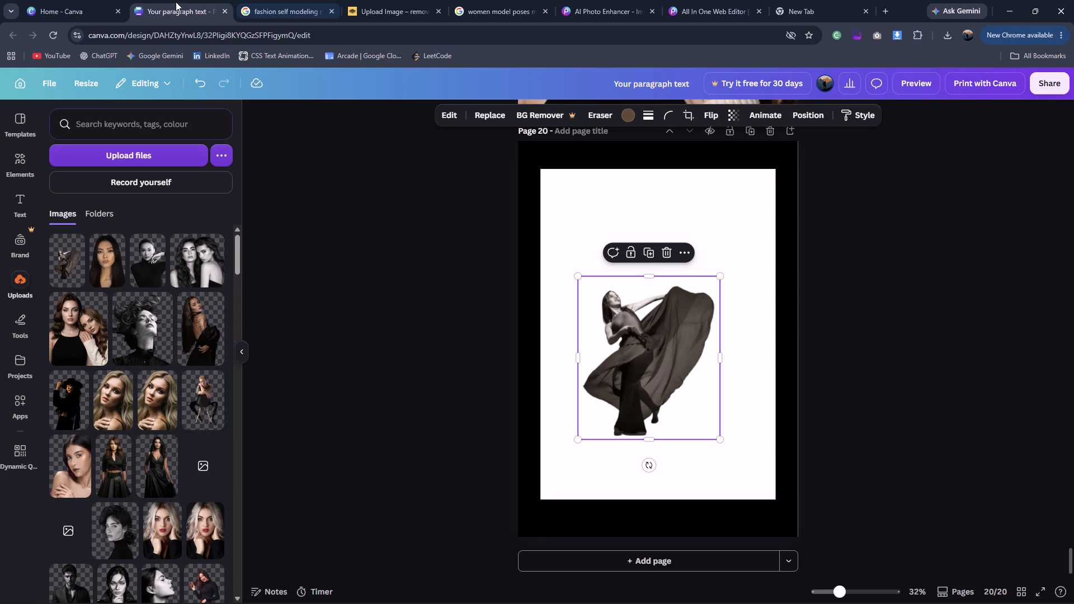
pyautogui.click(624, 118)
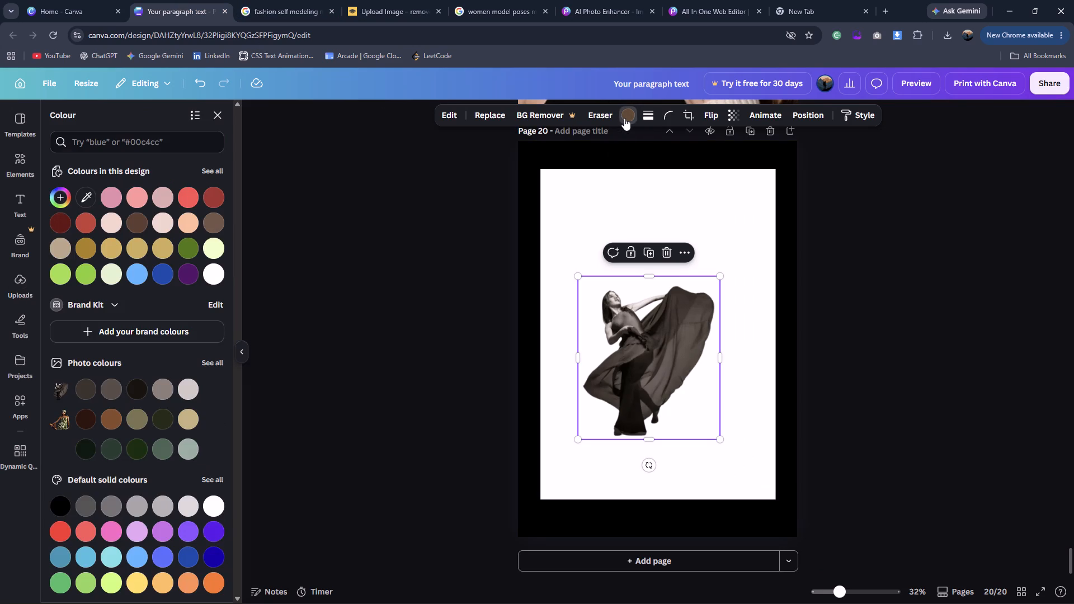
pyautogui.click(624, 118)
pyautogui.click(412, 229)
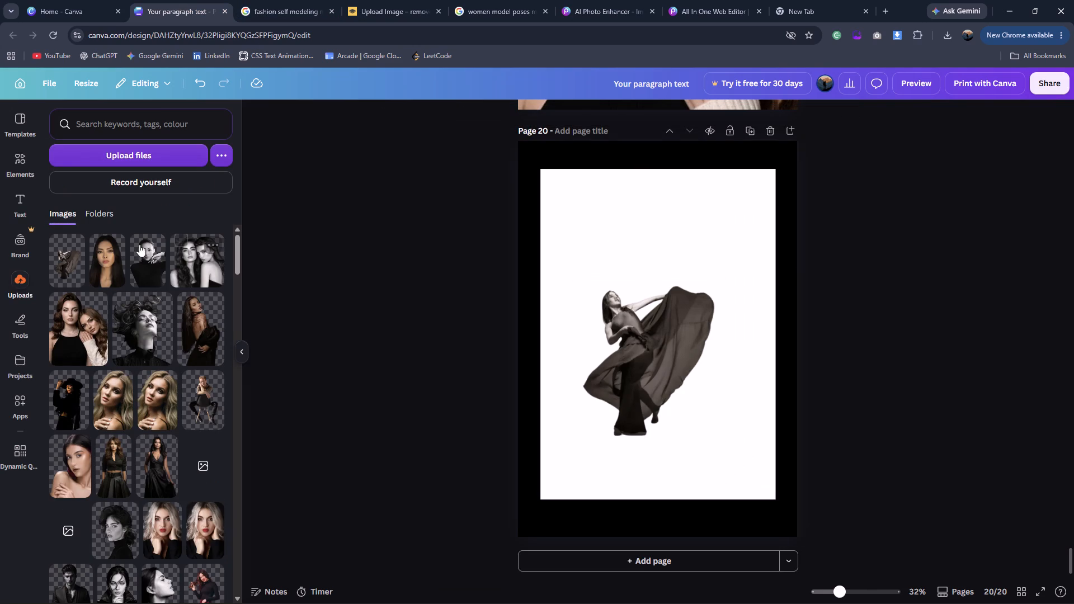
# Add a light grey rectangle, about 30.7 cm wide by 41.4 cm high, inset within the white panel.
pyautogui.click(25, 168)
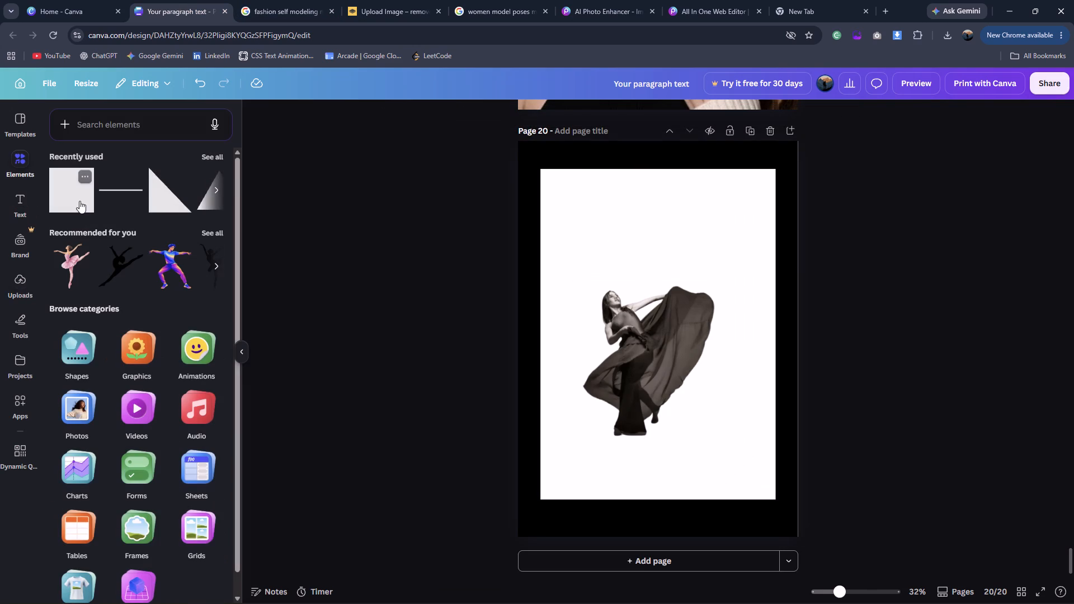
pyautogui.click(79, 201)
pyautogui.moveTo(671, 339); pyautogui.dragTo(631, 284)
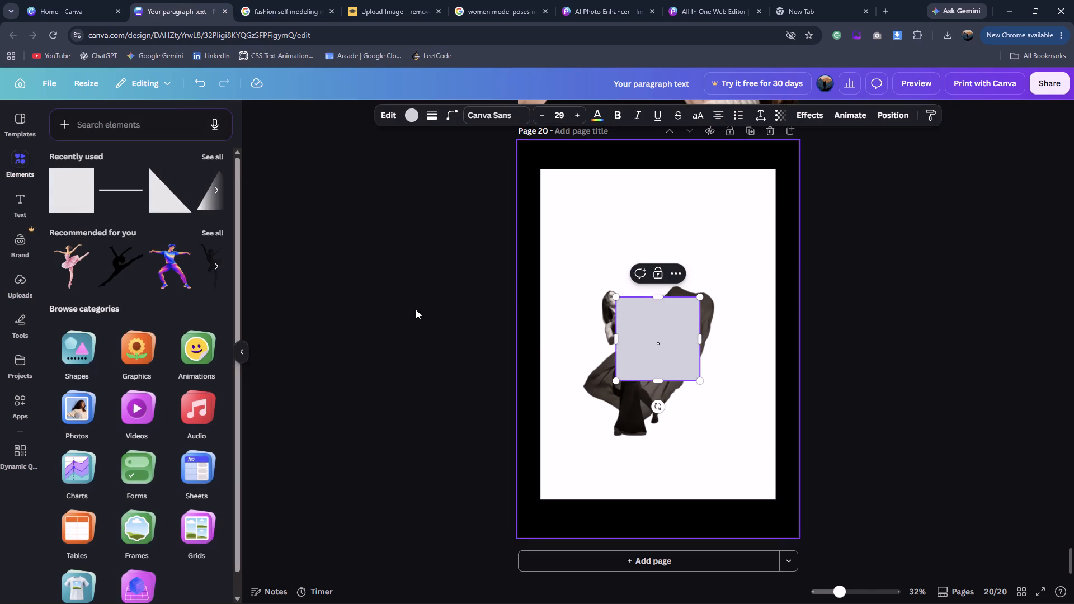
pyautogui.click(416, 309)
pyautogui.moveTo(673, 331); pyautogui.dragTo(613, 230)
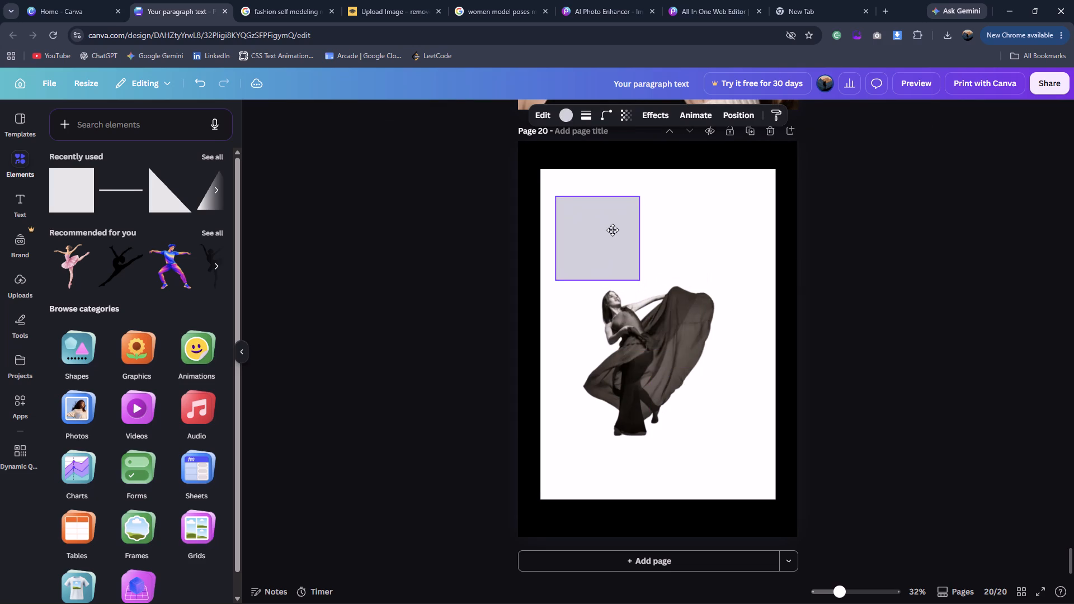
pyautogui.moveTo(613, 230); pyautogui.dragTo(611, 229)
pyautogui.moveTo(637, 276); pyautogui.dragTo(681, 343)
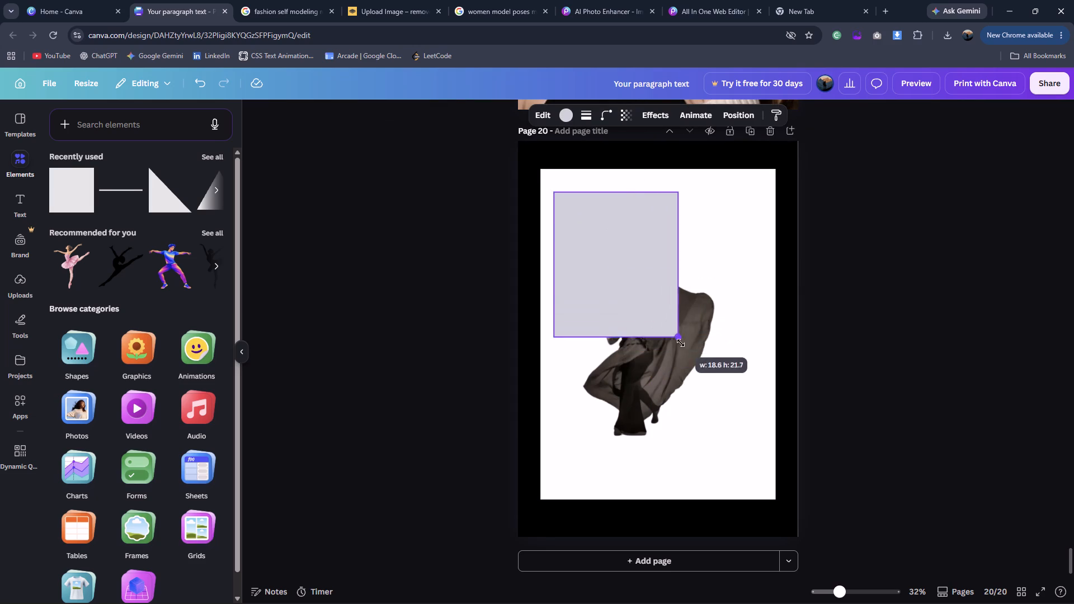
pyautogui.moveTo(681, 343); pyautogui.dragTo(754, 463)
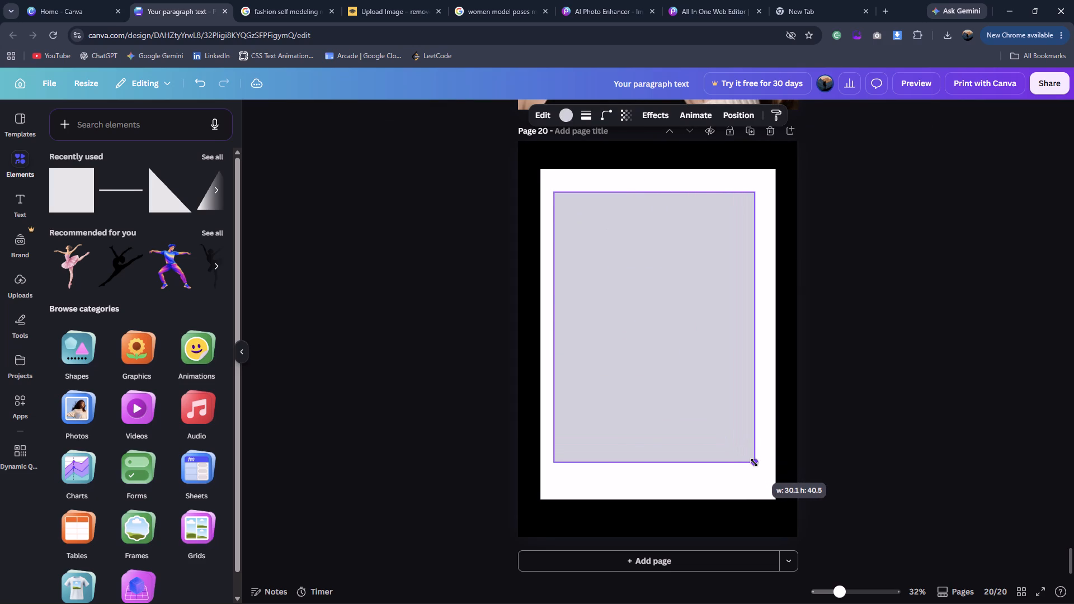
pyautogui.moveTo(754, 463); pyautogui.dragTo(758, 468)
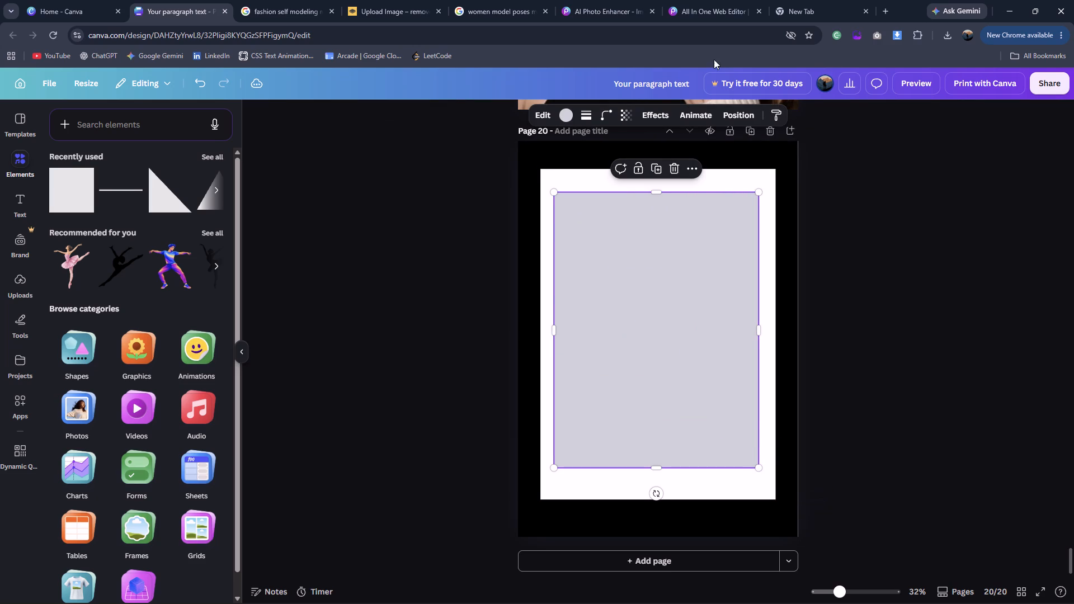
# Send the light grey rectangle one level backward so it sits behind the dancer cutout.
pyautogui.click(724, 114)
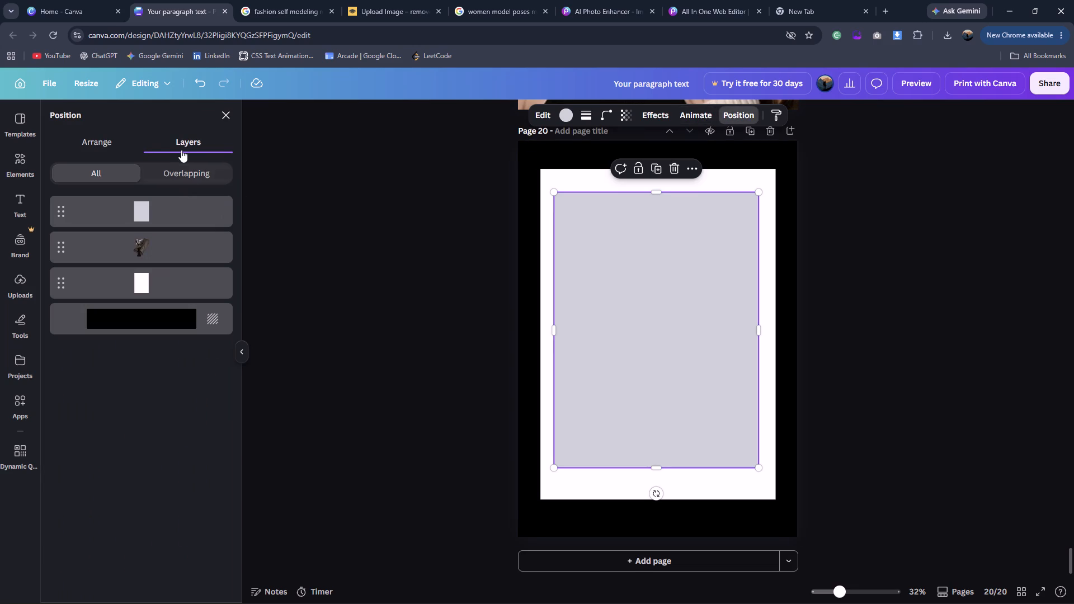
pyautogui.click(96, 144)
pyautogui.click(199, 177)
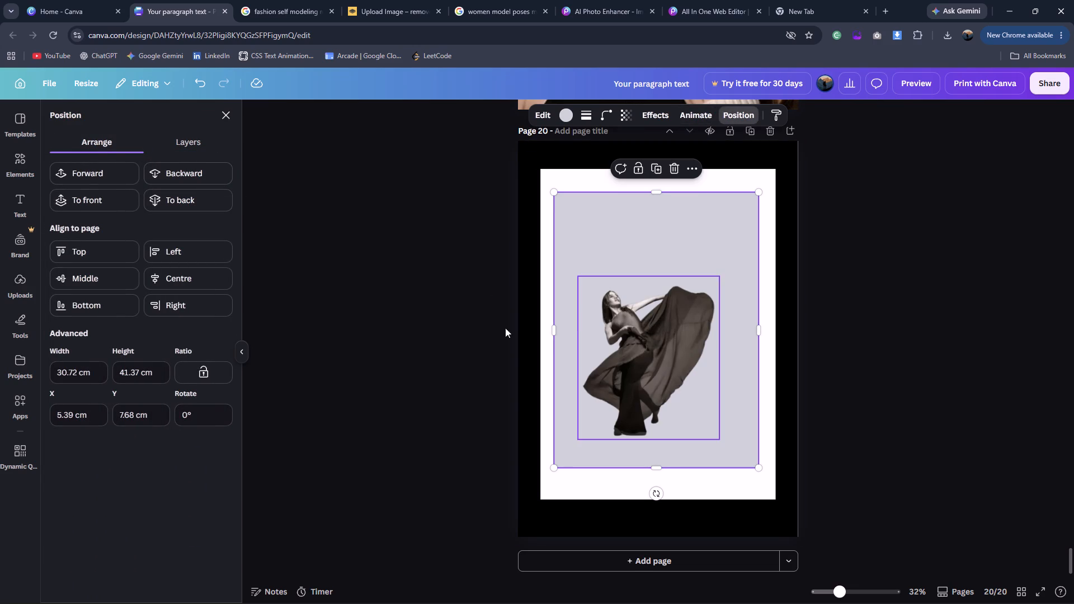
pyautogui.click(451, 333)
# Enlarge the dancer cutout and position it over the light grey rectangle so the figure spans nearly its full width.
pyautogui.moveTo(624, 327); pyautogui.dragTo(605, 274)
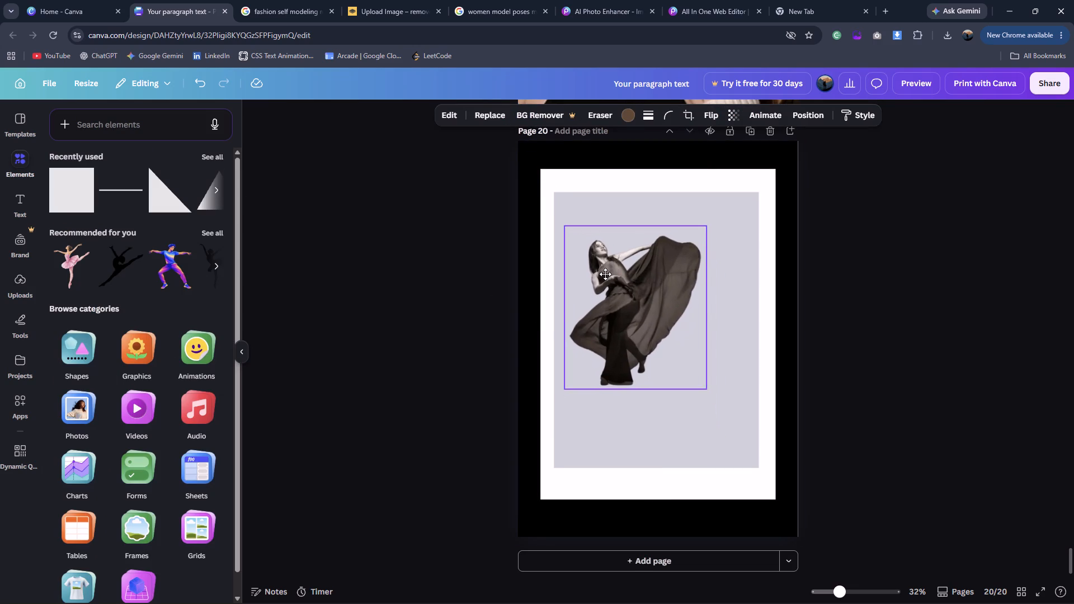
pyautogui.moveTo(605, 274); pyautogui.dragTo(597, 244)
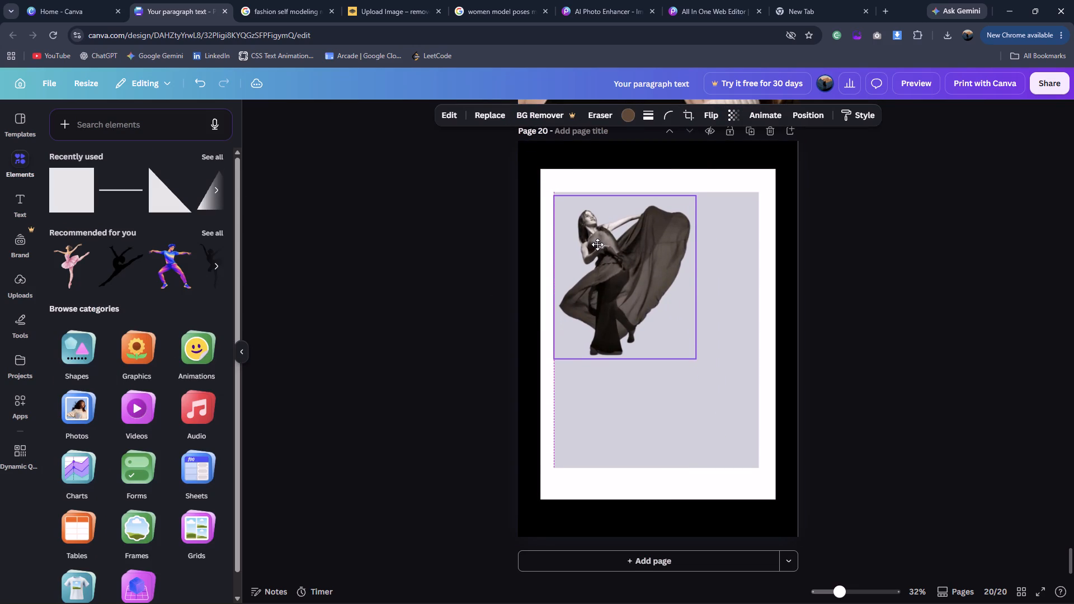
pyautogui.moveTo(597, 244); pyautogui.dragTo(597, 243)
pyautogui.moveTo(699, 357); pyautogui.dragTo(720, 398)
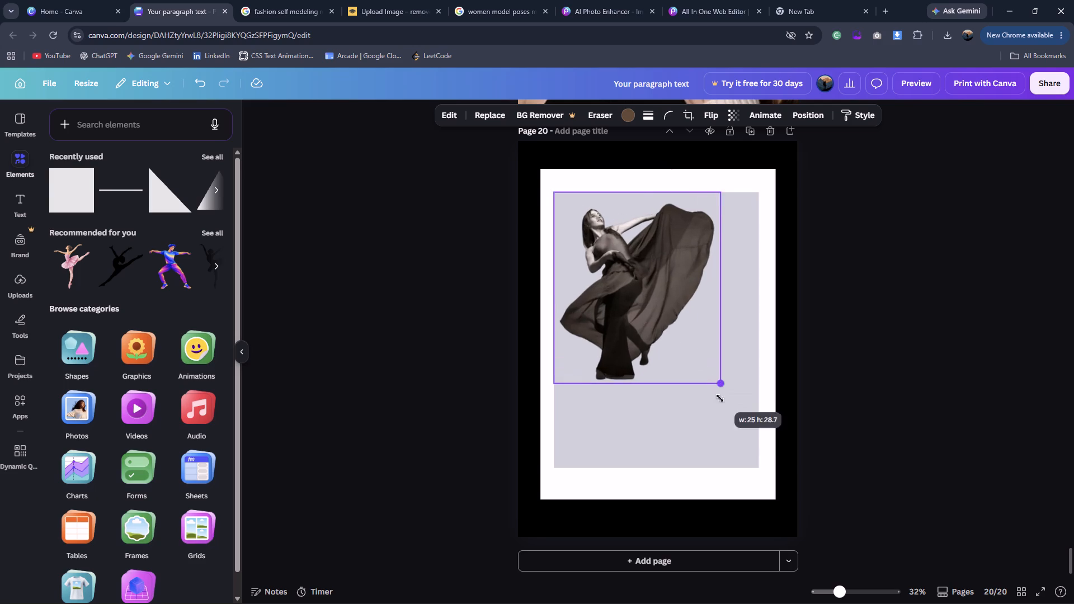
pyautogui.moveTo(720, 398); pyautogui.dragTo(747, 459)
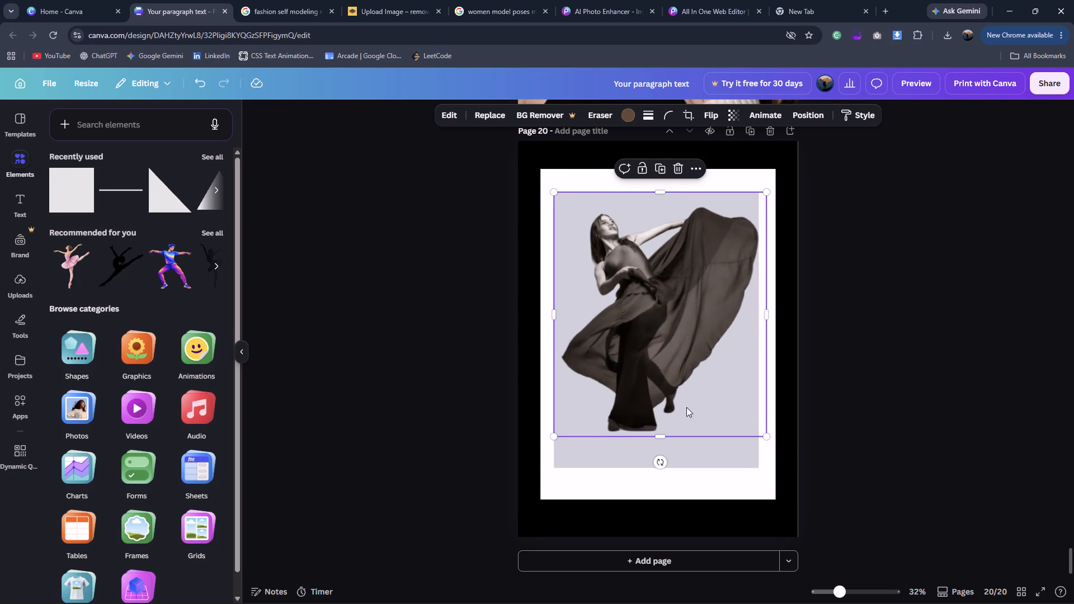
pyautogui.moveTo(661, 437); pyautogui.dragTo(660, 443)
pyautogui.moveTo(709, 318); pyautogui.dragTo(688, 309)
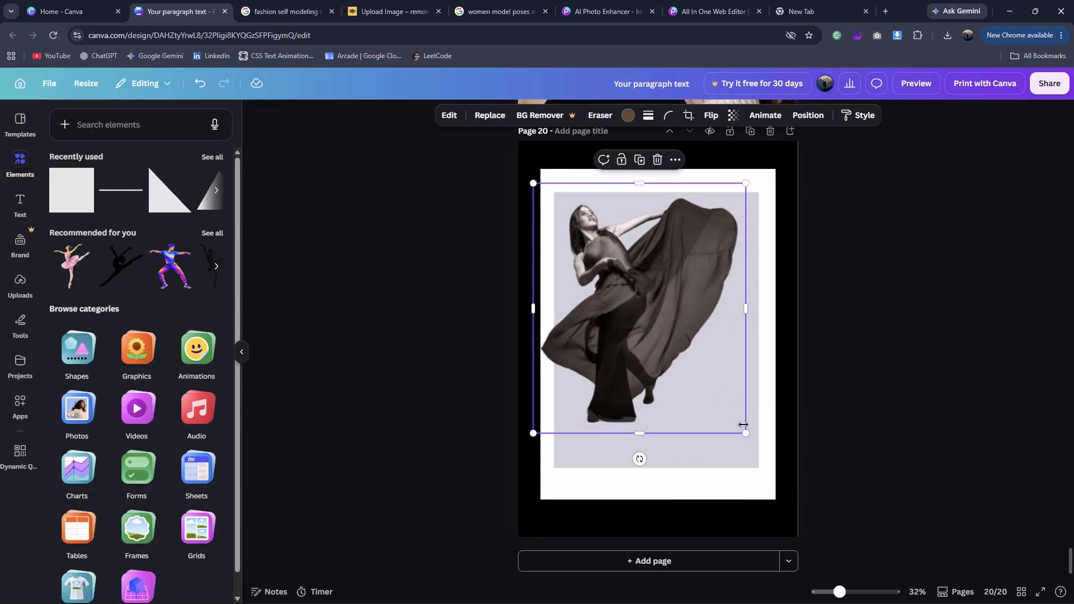
pyautogui.moveTo(746, 434); pyautogui.dragTo(754, 466)
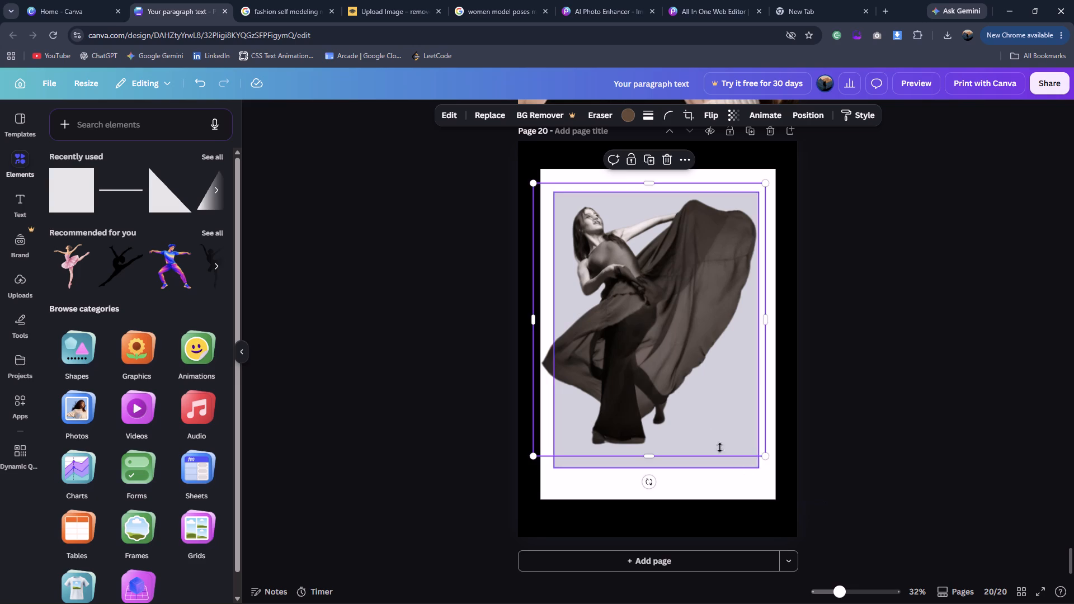
pyautogui.moveTo(677, 379); pyautogui.dragTo(677, 393)
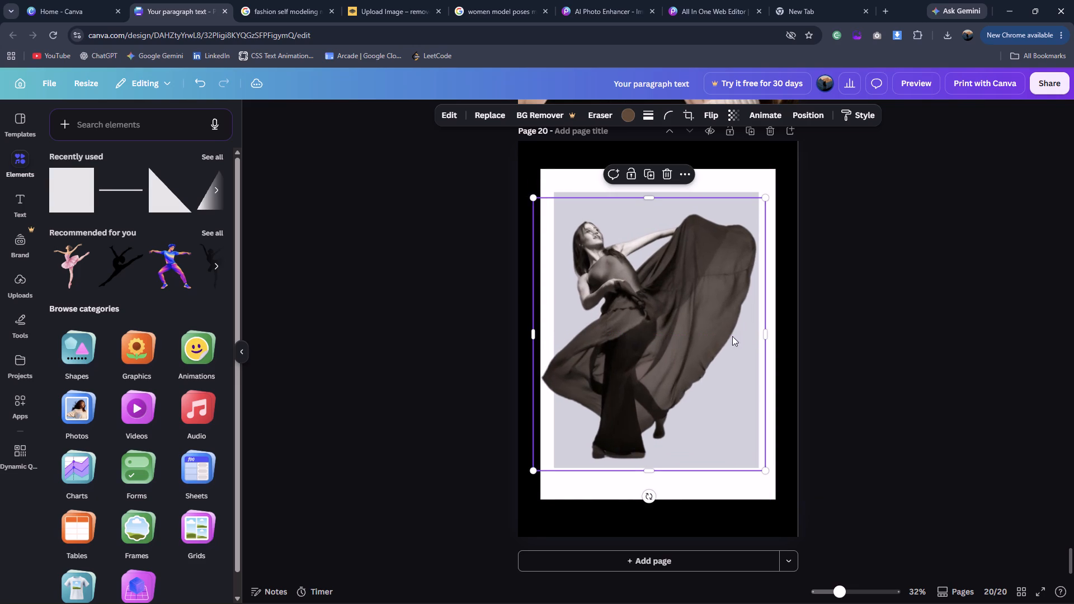
pyautogui.moveTo(766, 200); pyautogui.dragTo(755, 206)
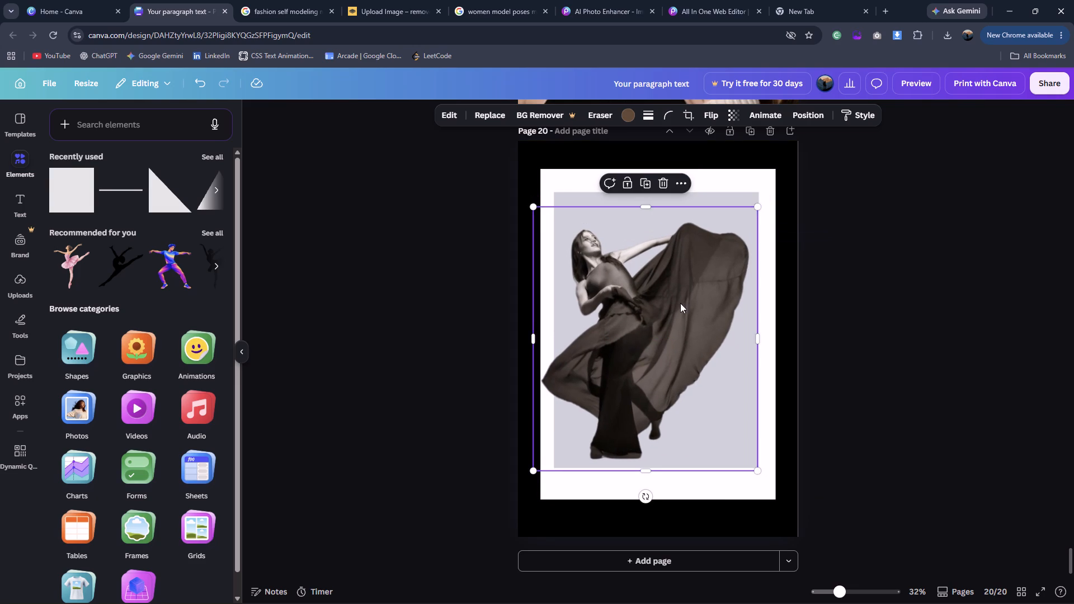
pyautogui.moveTo(680, 303); pyautogui.dragTo(690, 298)
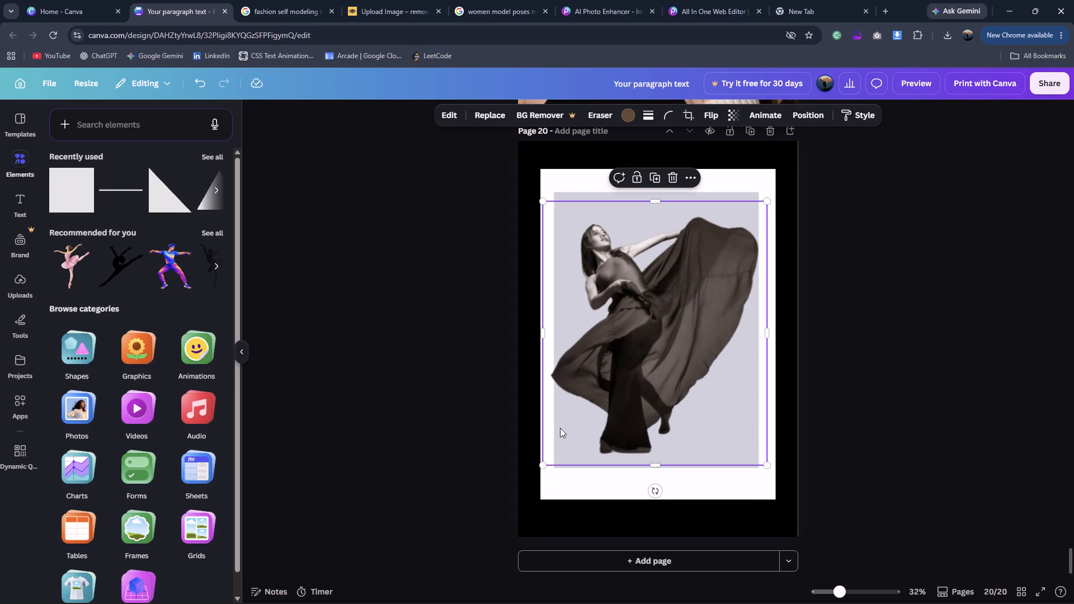
# Shrink the dancer cutout slightly and shift it down a little within the light grey rectangle.
pyautogui.moveTo(547, 464); pyautogui.dragTo(557, 459)
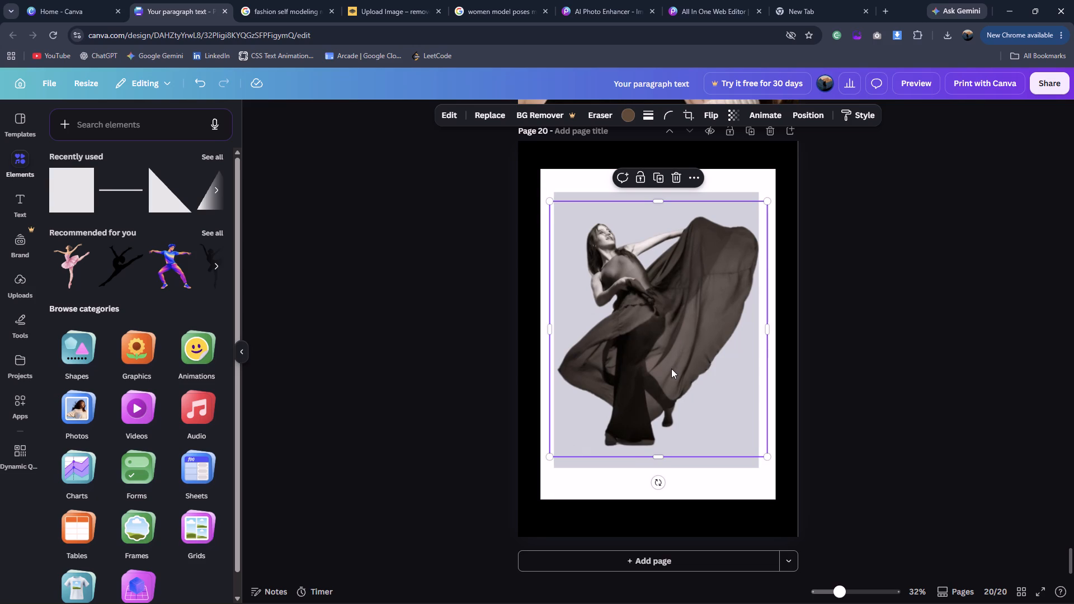
pyautogui.moveTo(671, 369); pyautogui.dragTo(671, 375)
pyautogui.click(846, 299)
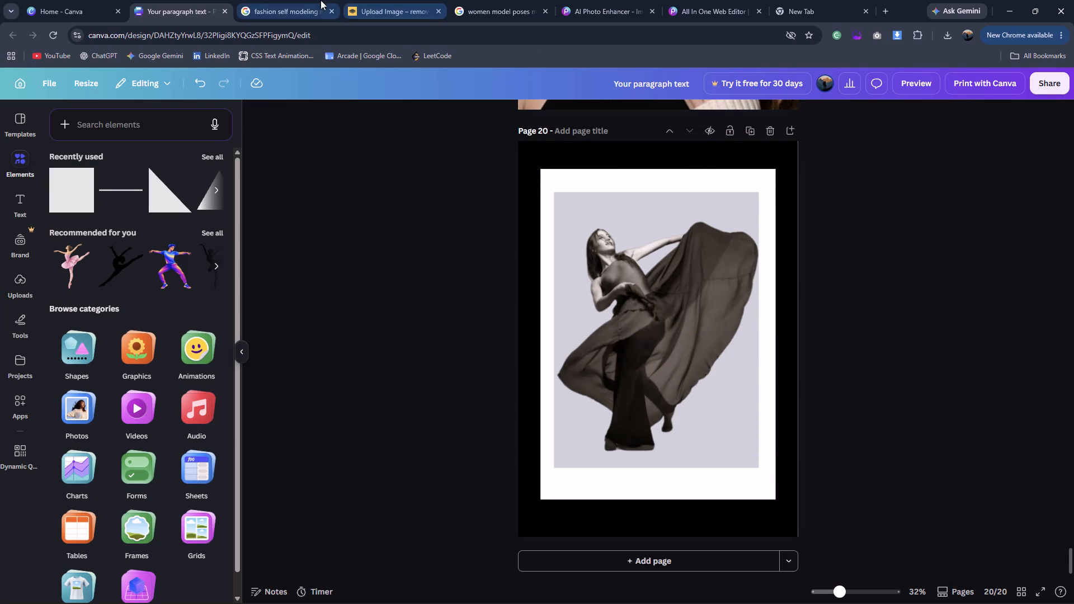
# Check the FASHION DESIGN reference poster and apply a Glow shadow to the dancer cutout on page 20.
pyautogui.click(305, 0)
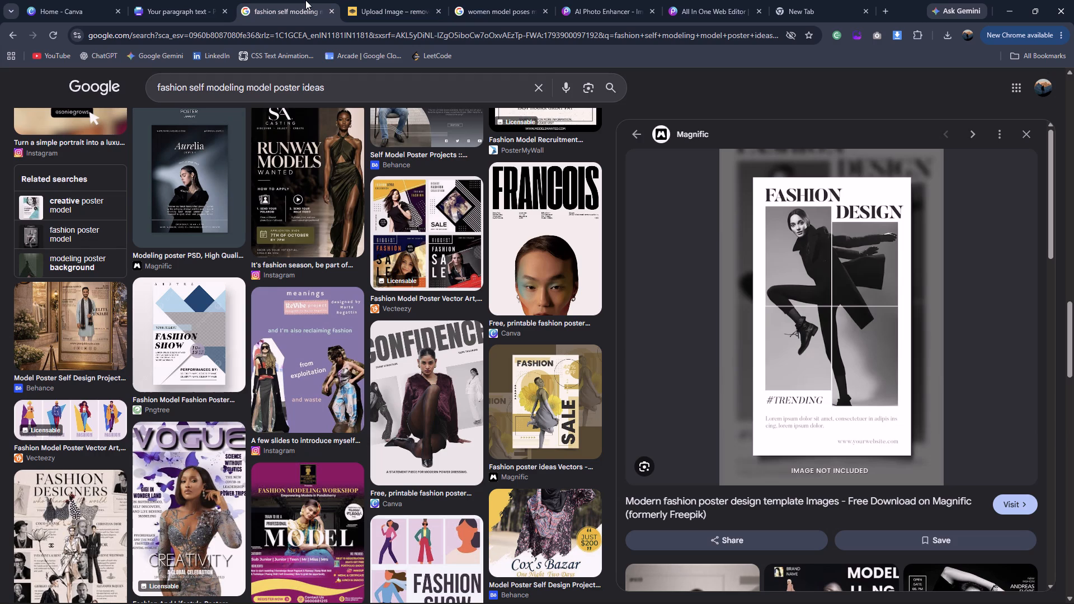
pyautogui.click(186, 0)
pyautogui.click(649, 263)
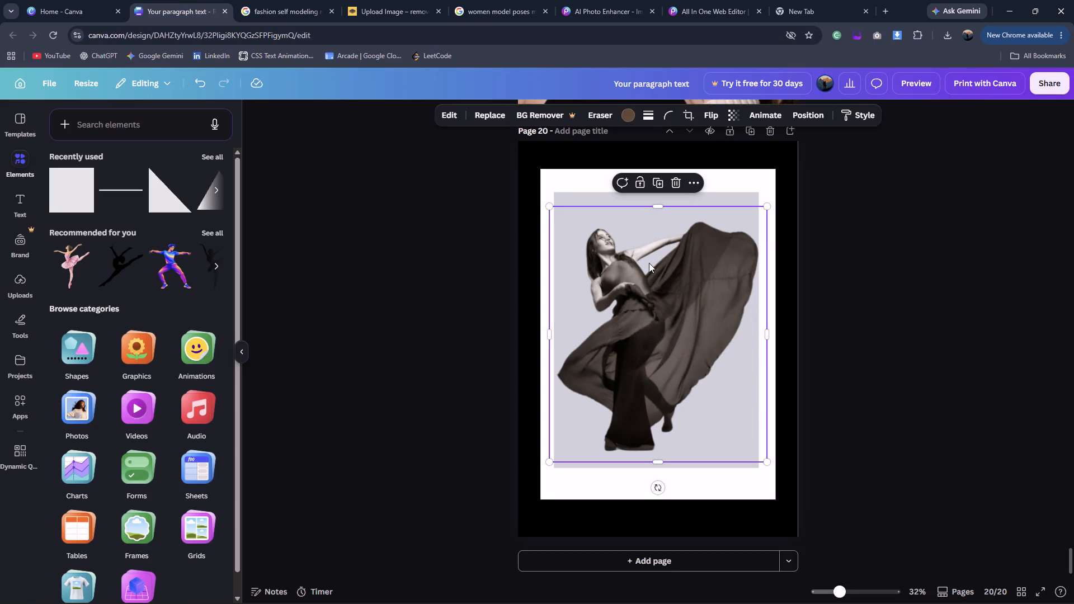
pyautogui.click(456, 113)
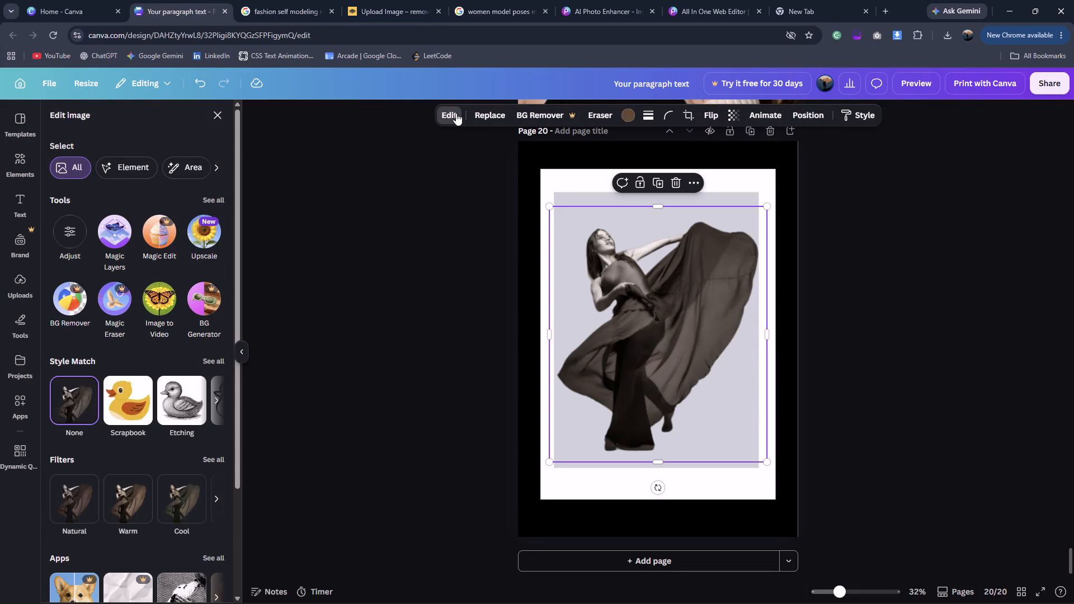
pyautogui.scroll(-7, 206, 376)
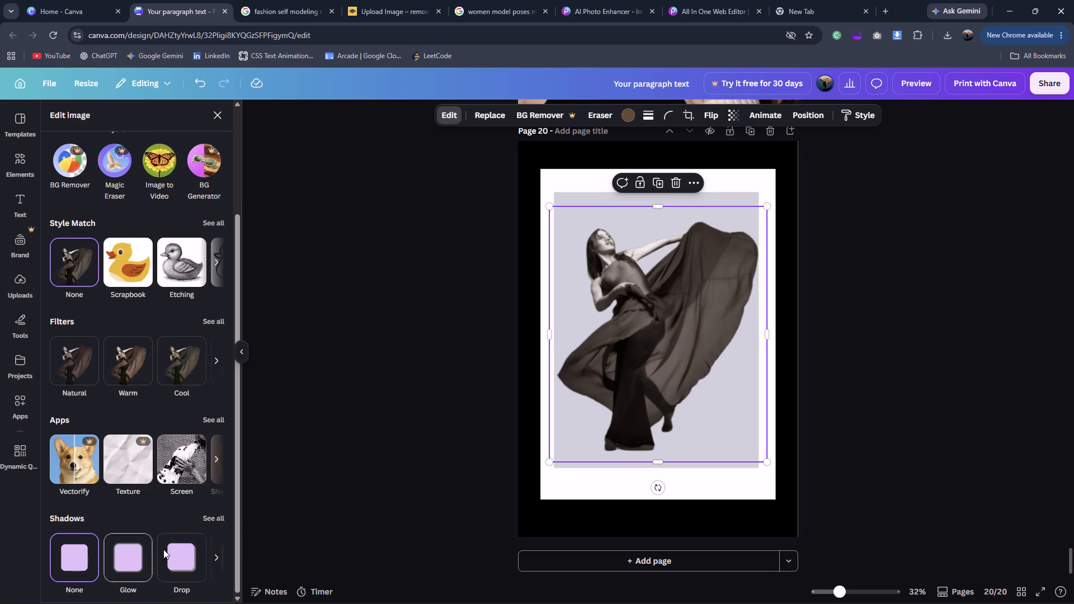
pyautogui.click(136, 565)
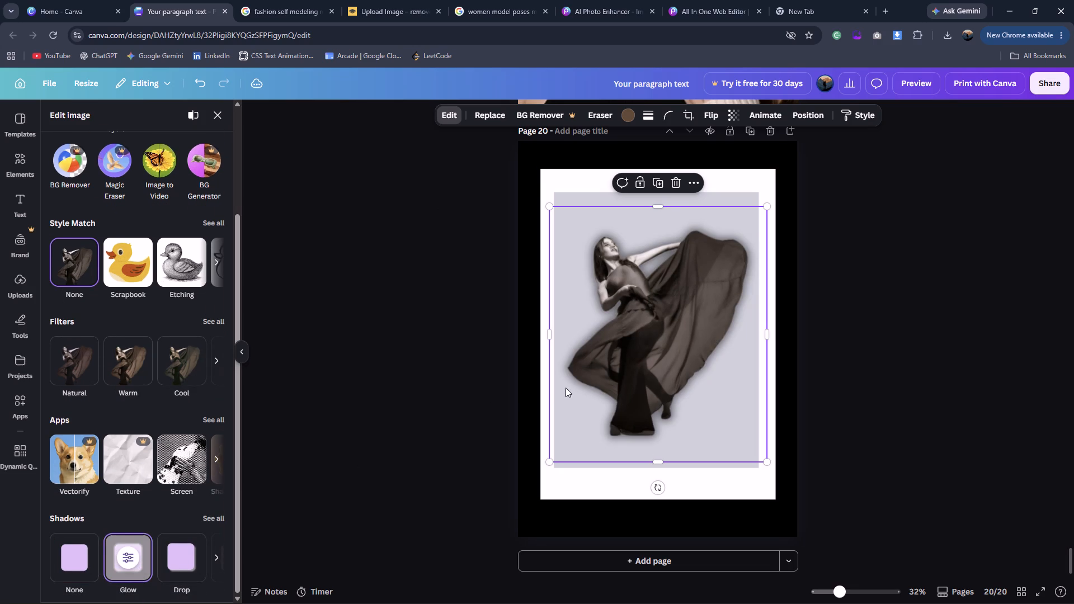
# Crop the empty margins below and on both sides of the dancer cutout so its frame fits closely around the figure.
pyautogui.moveTo(654, 463); pyautogui.dragTo(661, 449)
pyautogui.moveTo(770, 313); pyautogui.dragTo(765, 314)
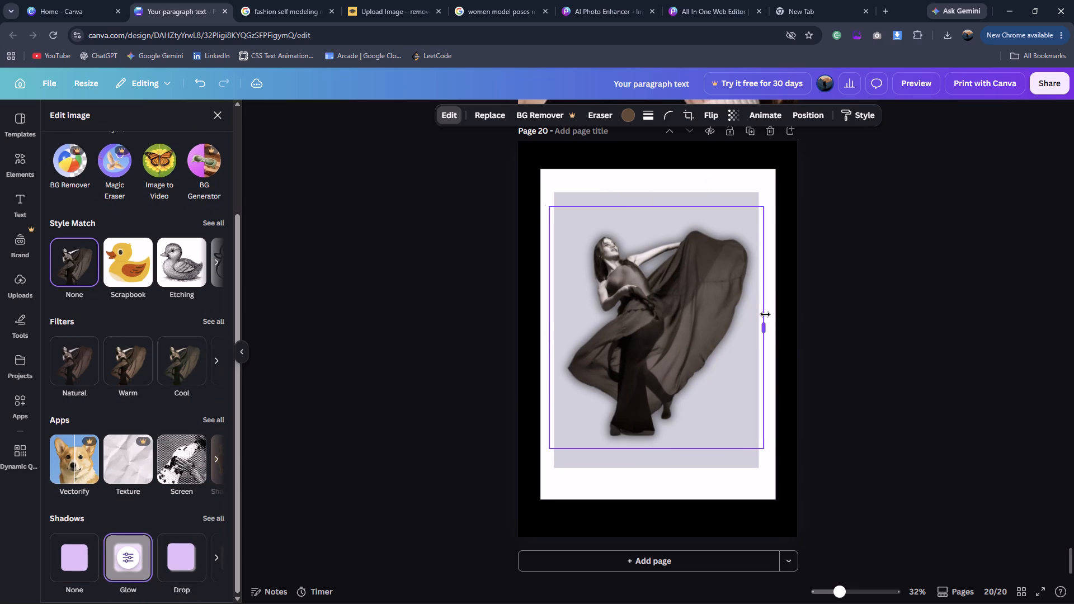
pyautogui.moveTo(765, 314); pyautogui.dragTo(759, 315)
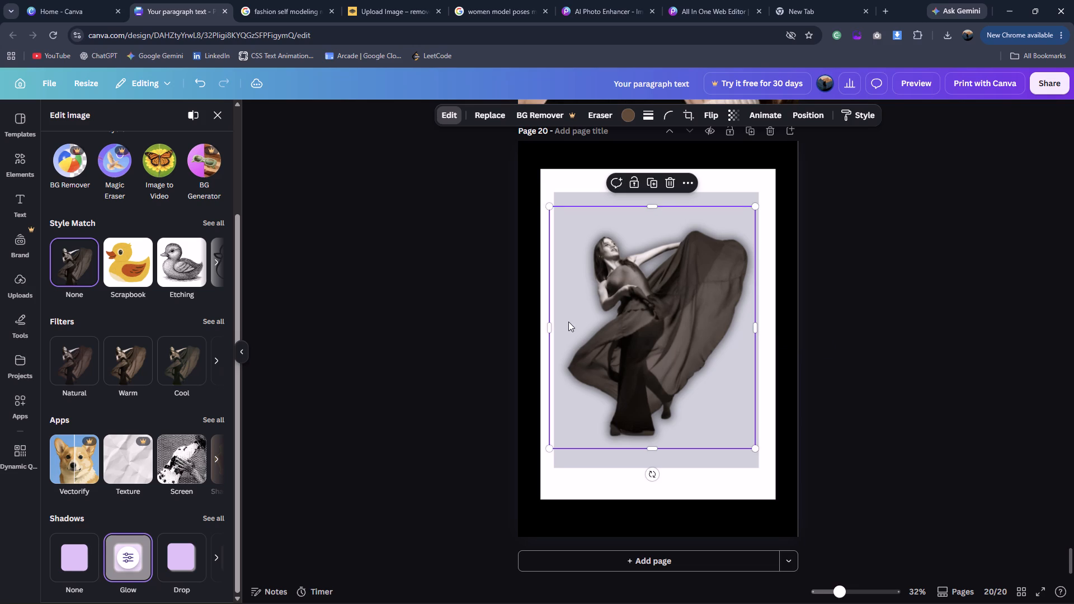
pyautogui.moveTo(550, 324); pyautogui.dragTo(562, 324)
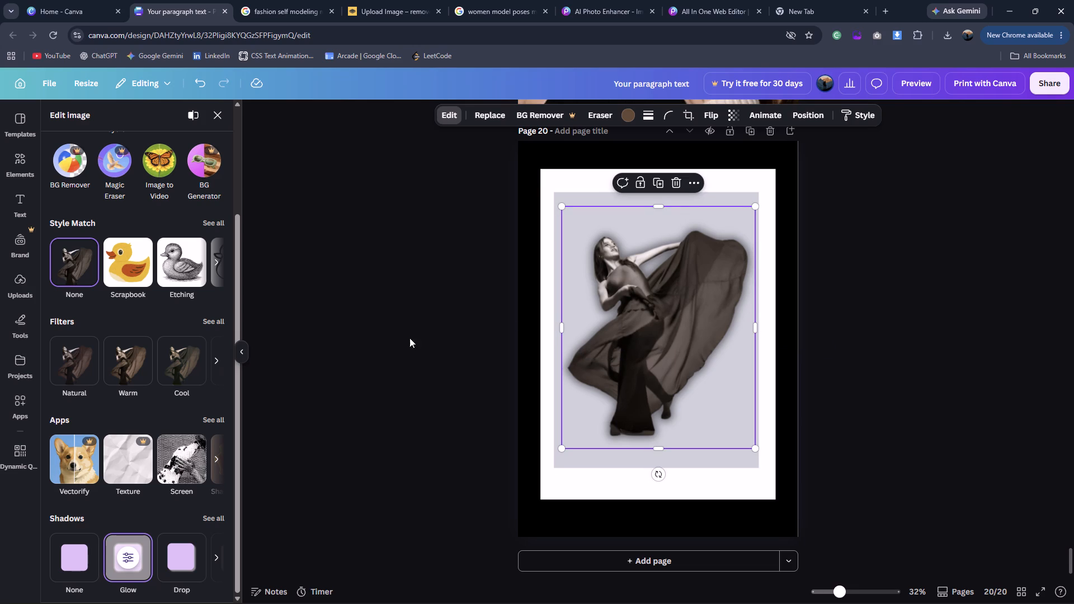
# Adjust the dancer's Glow shadow to size 14, blur amount 18 and intensity 44.
pyautogui.click(132, 554)
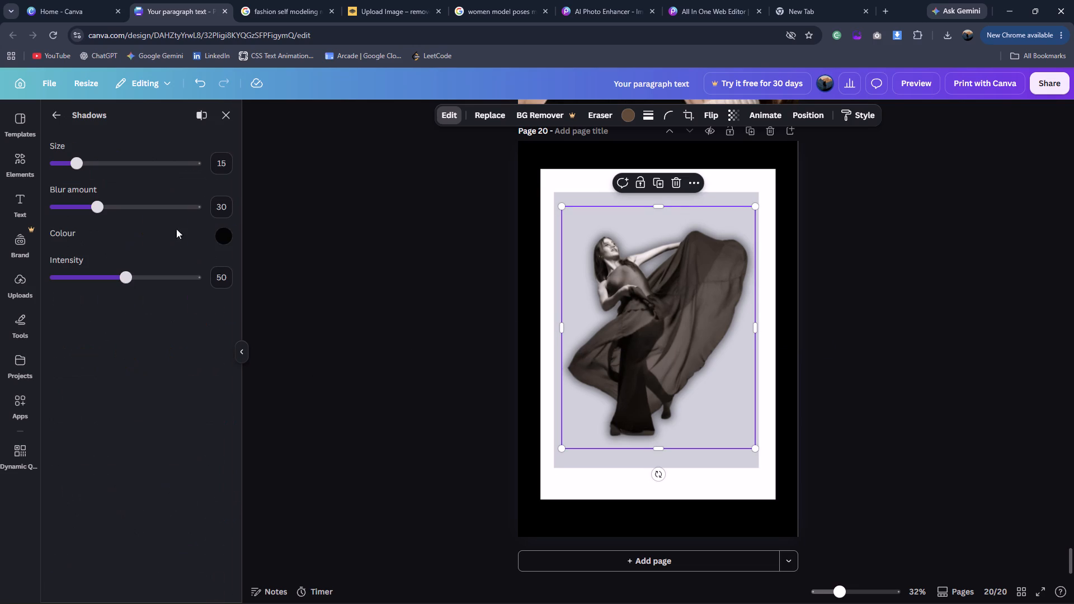
pyautogui.moveTo(100, 213); pyautogui.dragTo(88, 216)
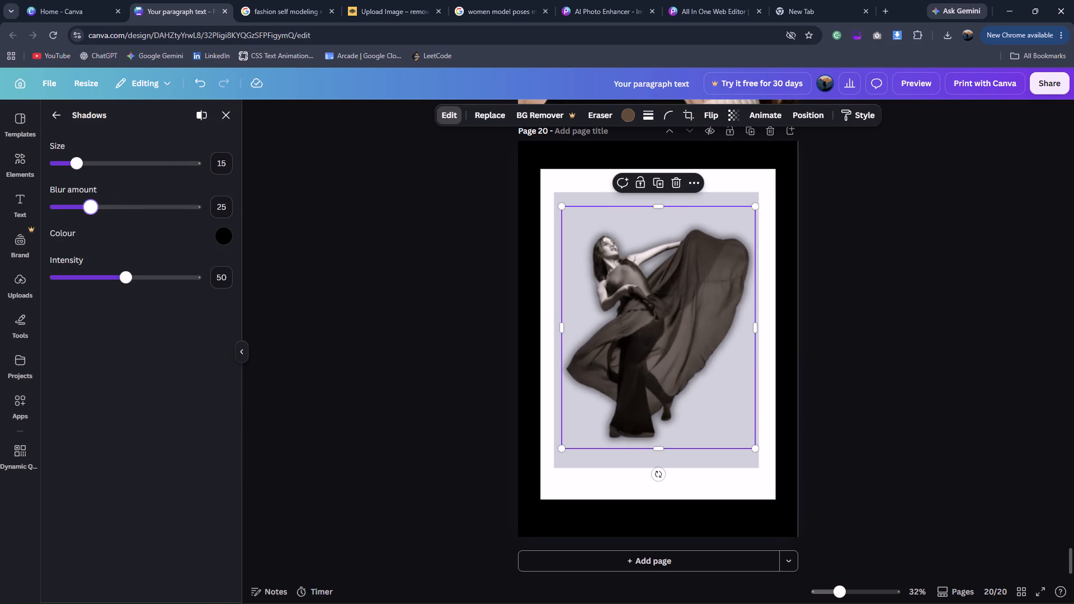
pyautogui.moveTo(88, 216); pyautogui.dragTo(81, 216)
pyautogui.moveTo(134, 284); pyautogui.dragTo(173, 286)
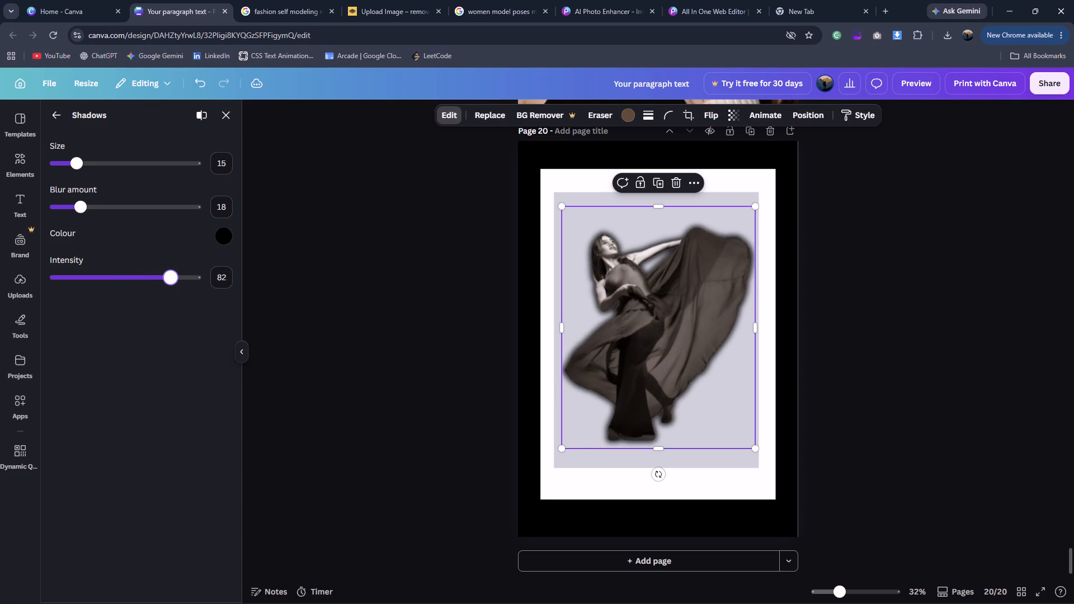
pyautogui.moveTo(173, 286); pyautogui.dragTo(118, 289)
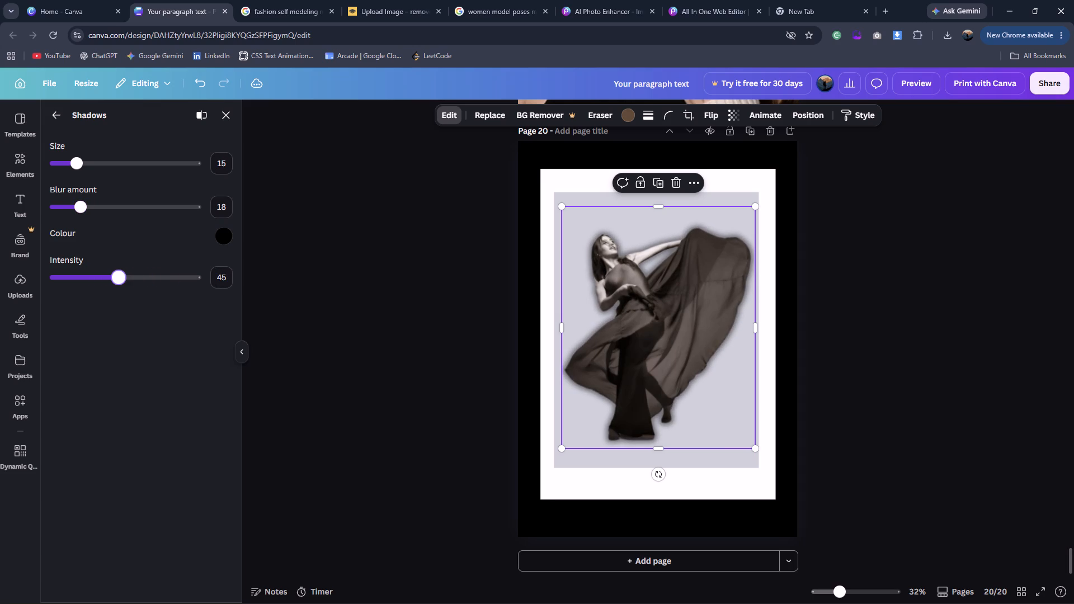
pyautogui.moveTo(118, 289); pyautogui.dragTo(117, 289)
pyautogui.moveTo(77, 159); pyautogui.dragTo(81, 174)
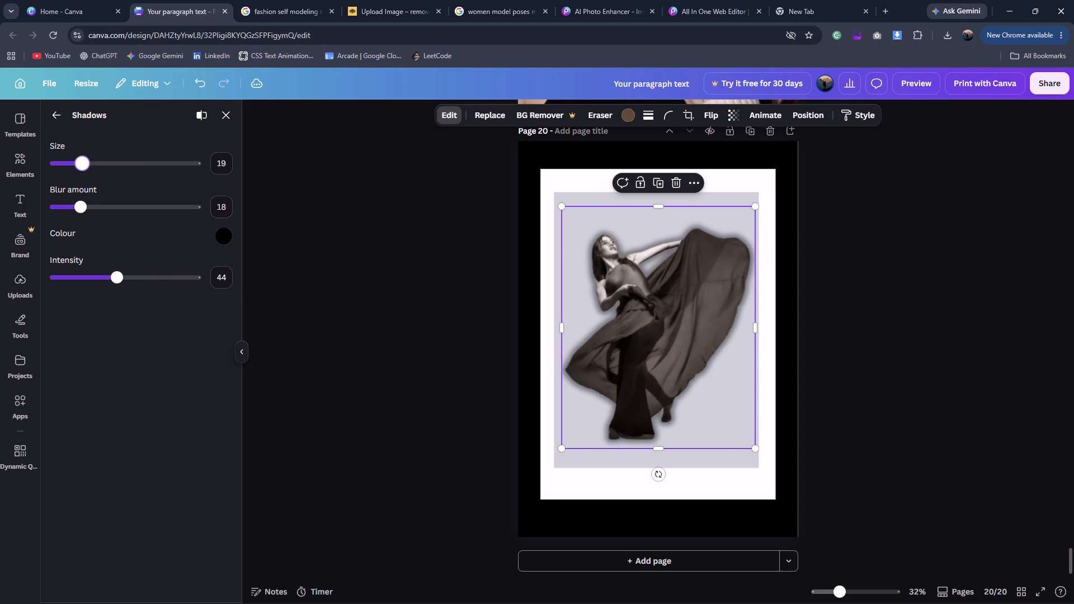
pyautogui.moveTo(81, 174); pyautogui.dragTo(74, 176)
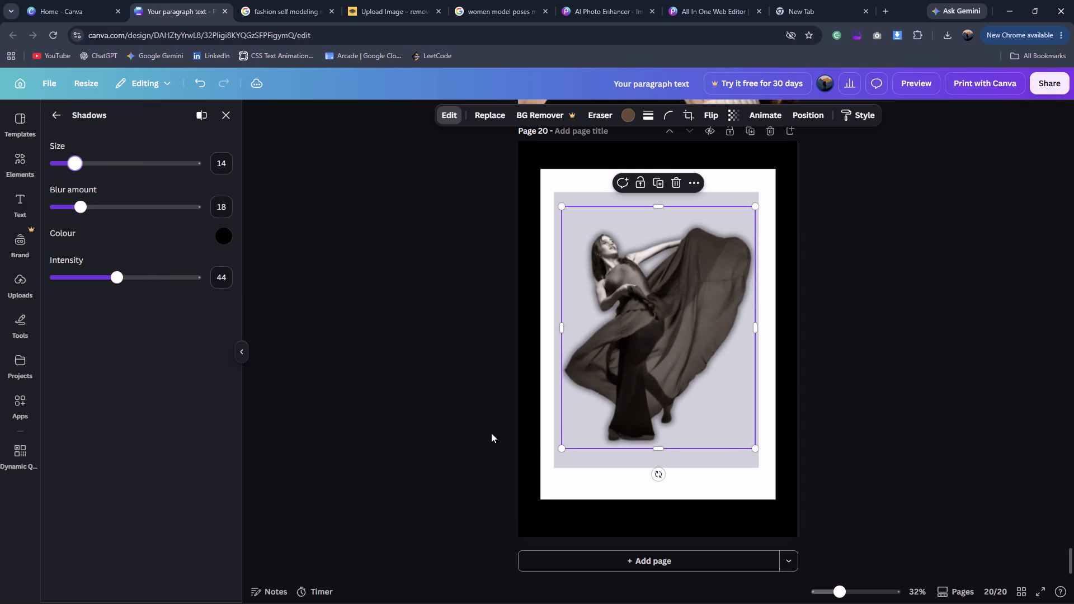
# Enlarge the dancer cutout so its frame spans the full width of the light grey rectangle.
pyautogui.moveTo(560, 449); pyautogui.dragTo(551, 471)
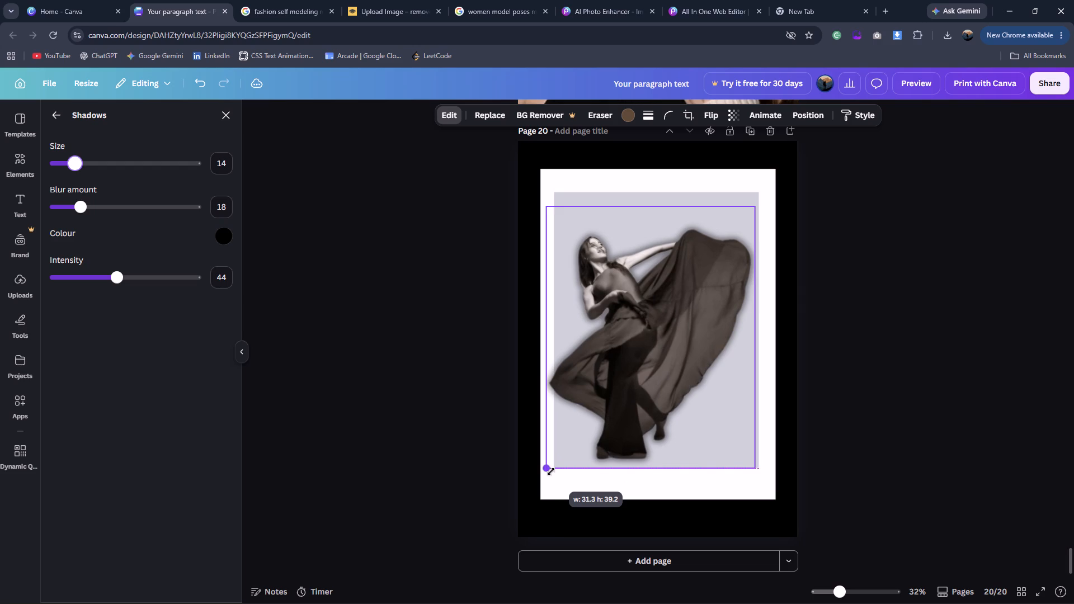
pyautogui.moveTo(551, 471); pyautogui.dragTo(558, 466)
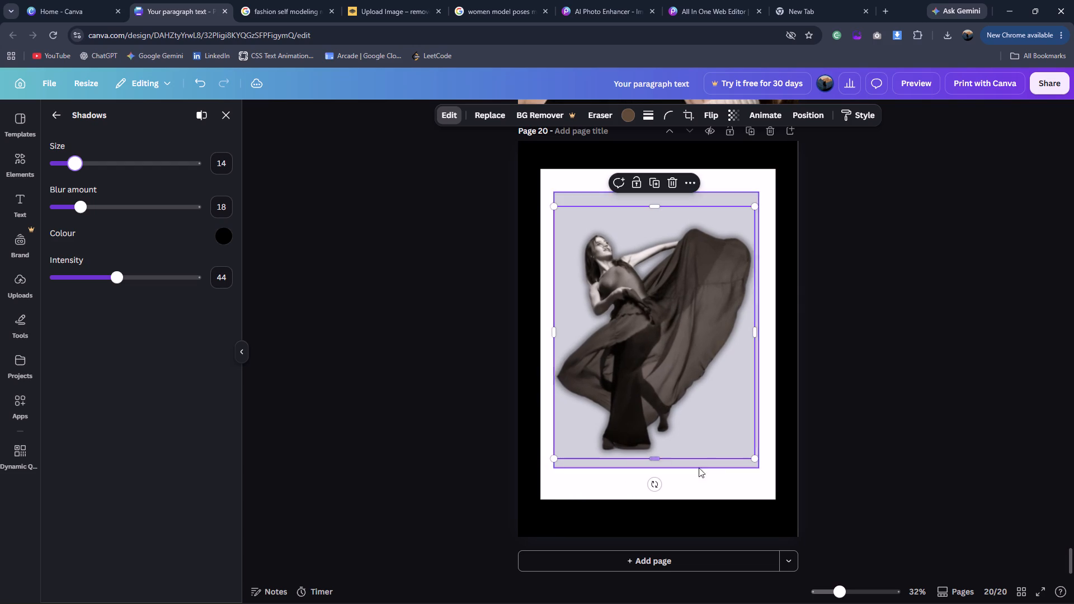
pyautogui.click(753, 461)
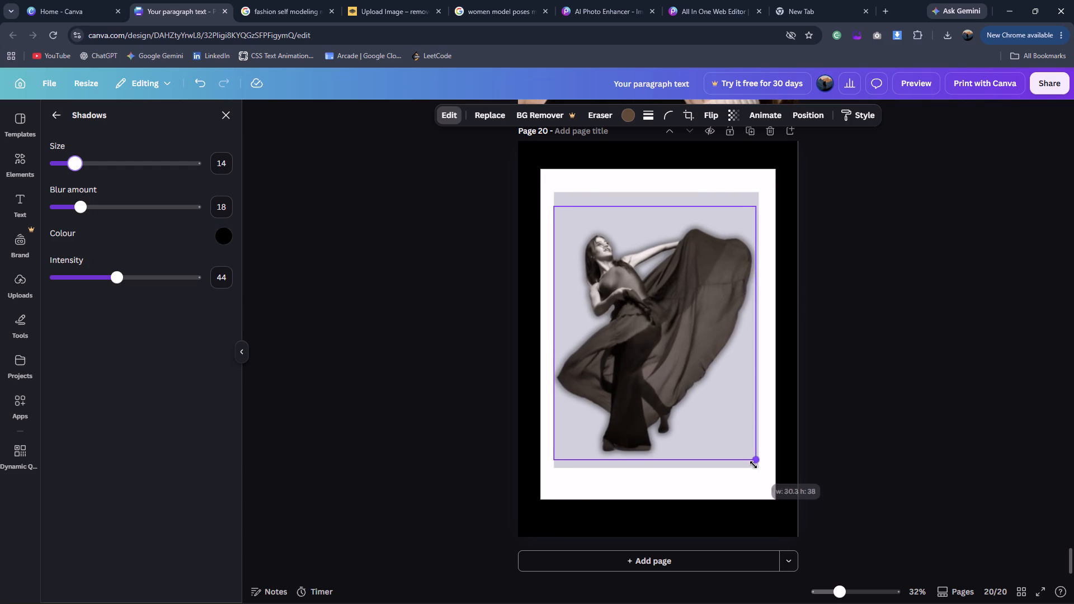
pyautogui.click(902, 403)
pyautogui.click(902, 403)
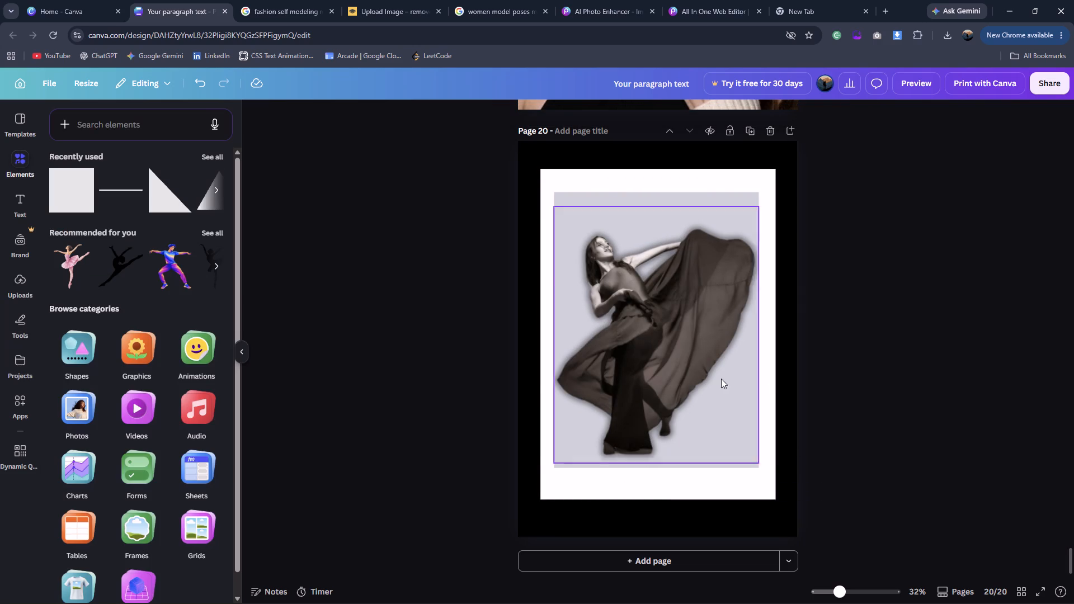
# Replace the dancer cutout's Glow shadow with a Drop shadow.
pyautogui.click(667, 375)
pyautogui.scroll(-9, 192, 538)
pyautogui.scroll(2, 160, 337)
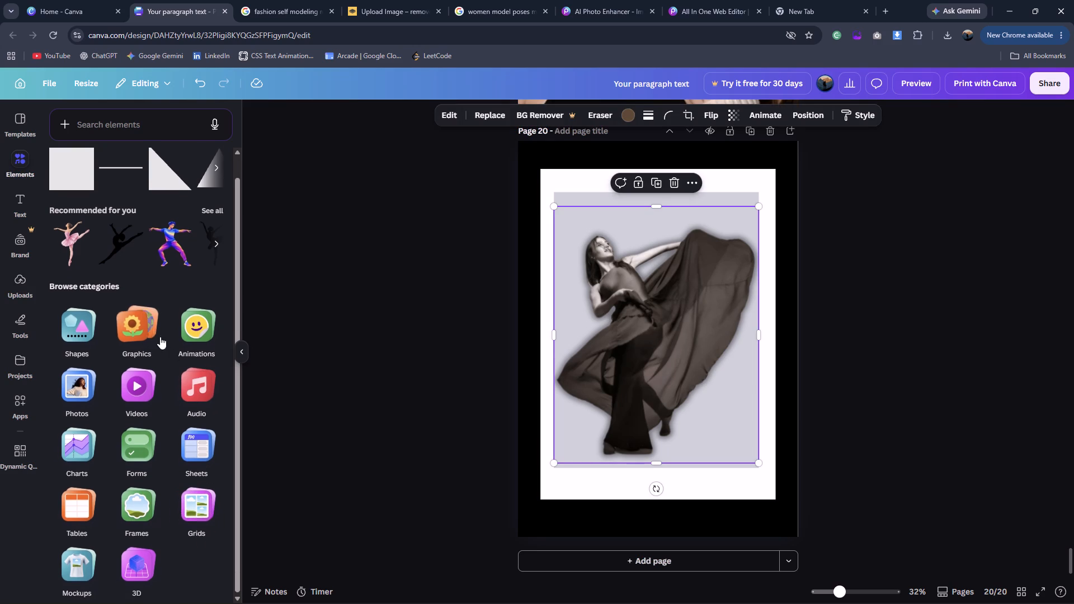
pyautogui.scroll(1, 160, 337)
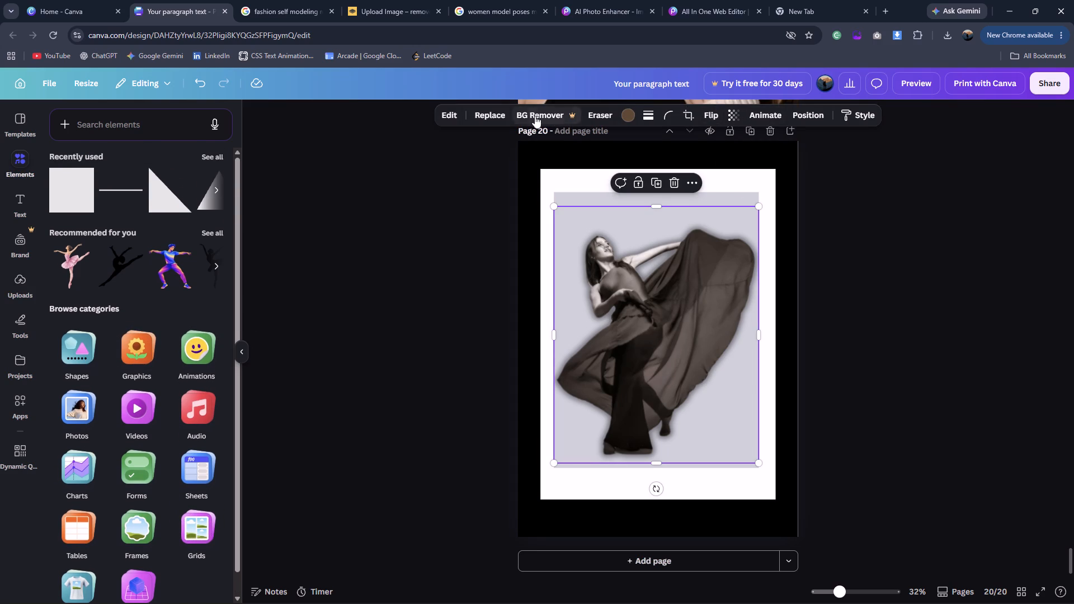
pyautogui.click(458, 114)
pyautogui.scroll(-8, 109, 345)
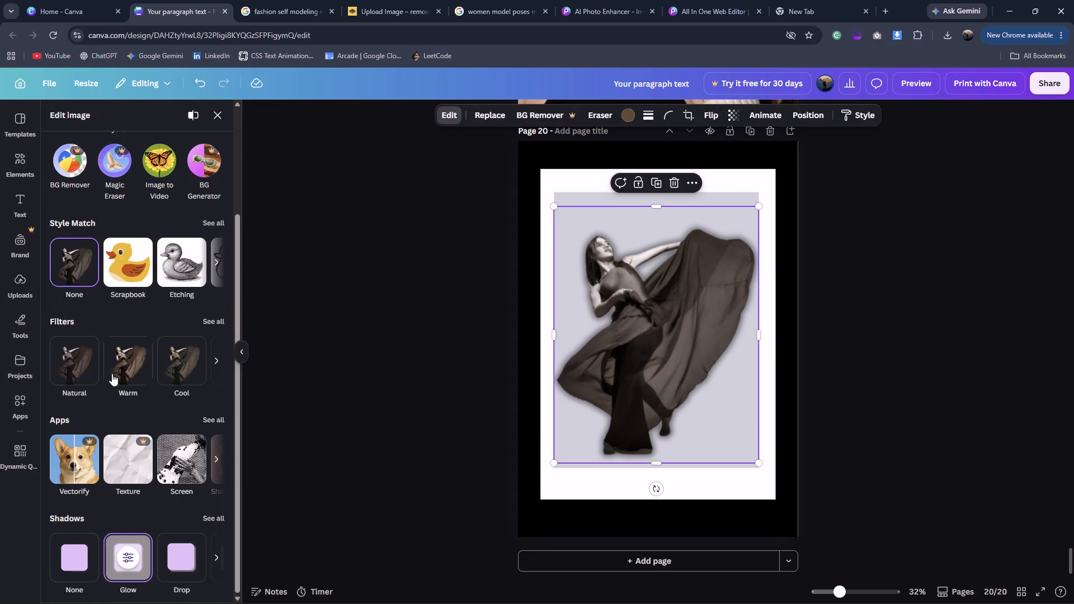
pyautogui.scroll(-2, 112, 374)
pyautogui.click(192, 566)
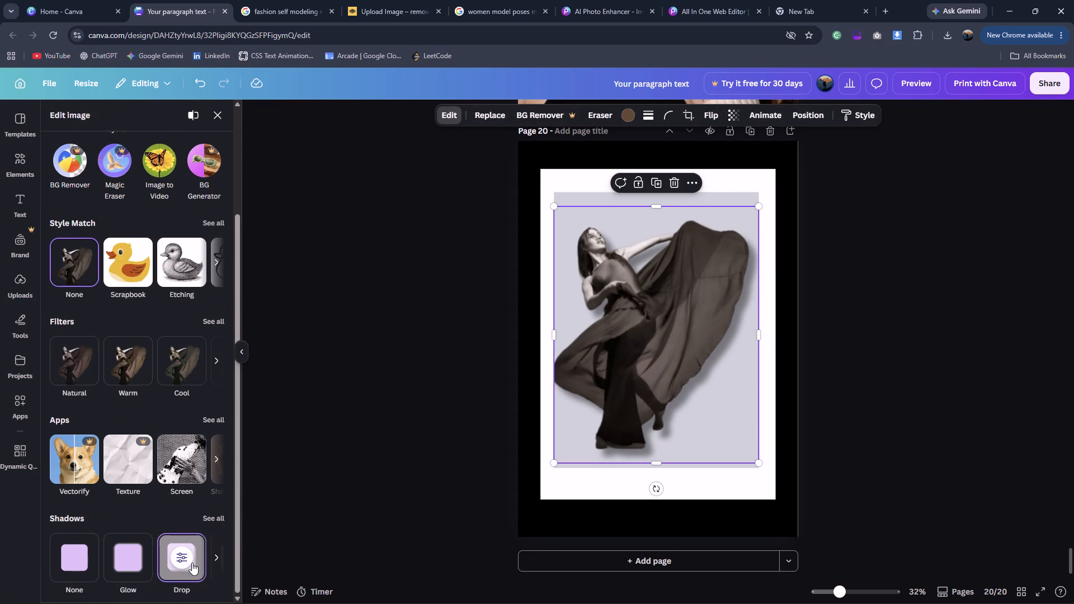
# Set the Drop shadow's distance to 71 and its angle to 37 so it falls on the dancer's left side.
pyautogui.click(185, 558)
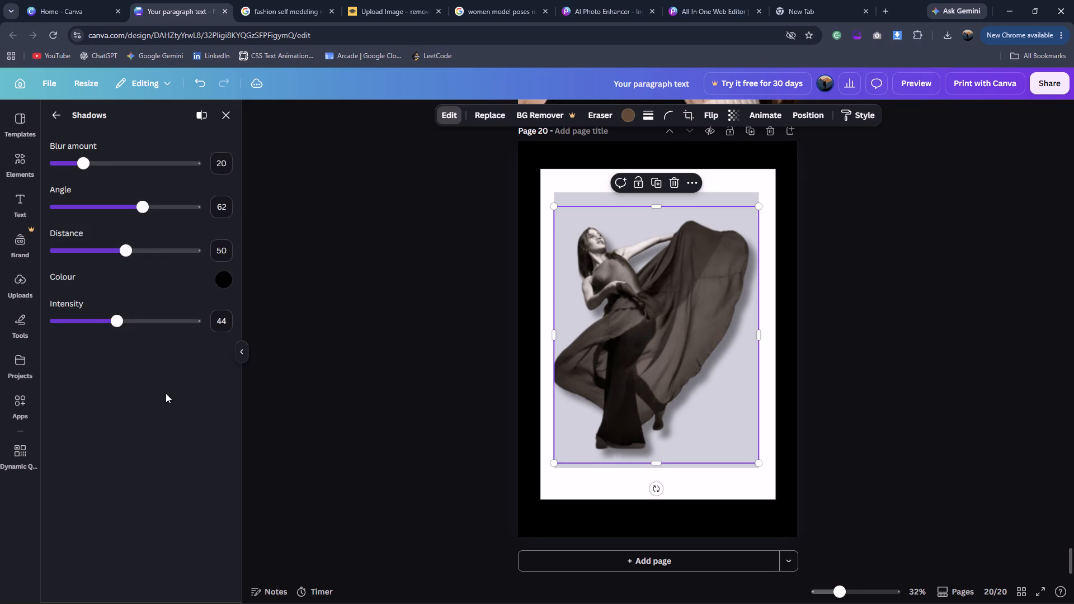
pyautogui.moveTo(129, 251); pyautogui.dragTo(157, 254)
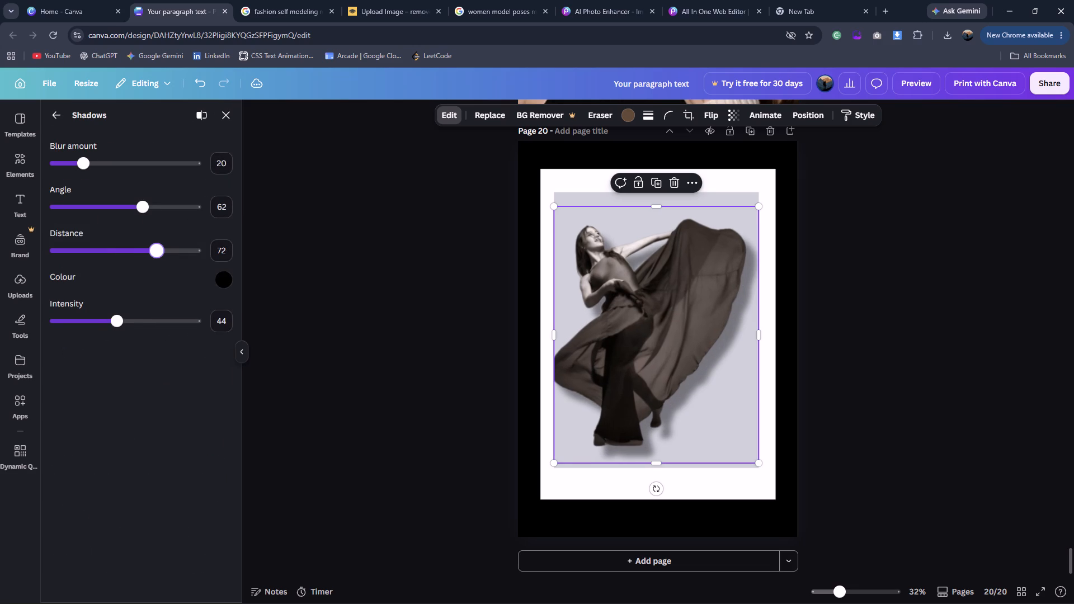
pyautogui.moveTo(157, 254); pyautogui.dragTo(156, 255)
pyautogui.moveTo(142, 213); pyautogui.dragTo(108, 218)
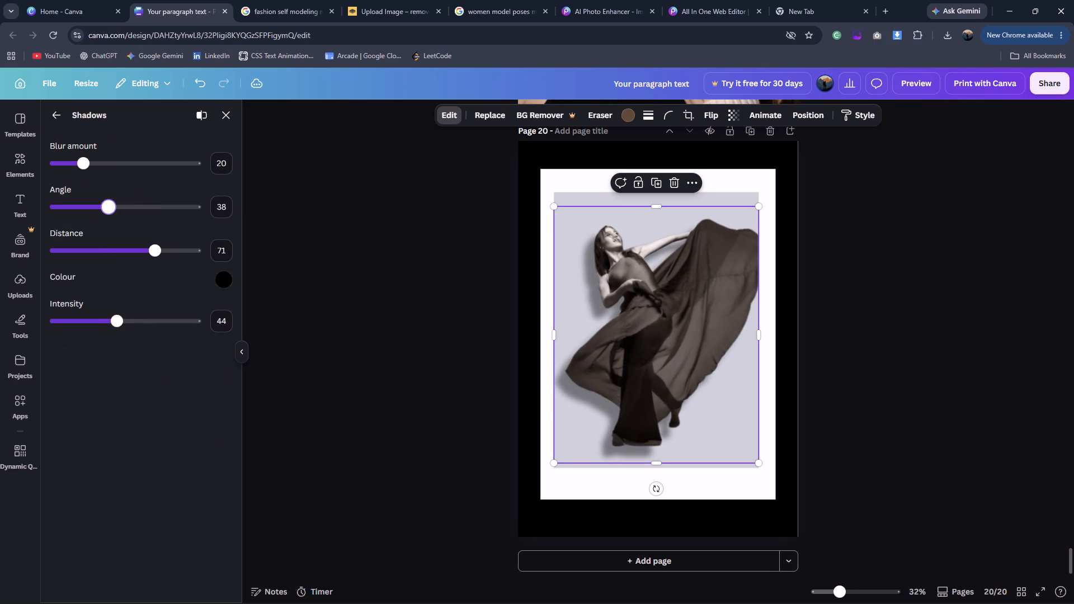
pyautogui.moveTo(108, 218); pyautogui.dragTo(107, 218)
# Move the dancer cutout slightly left and extend its frame's right edge to uncover the clipped edge of the fabric.
pyautogui.moveTo(655, 313); pyautogui.dragTo(644, 312)
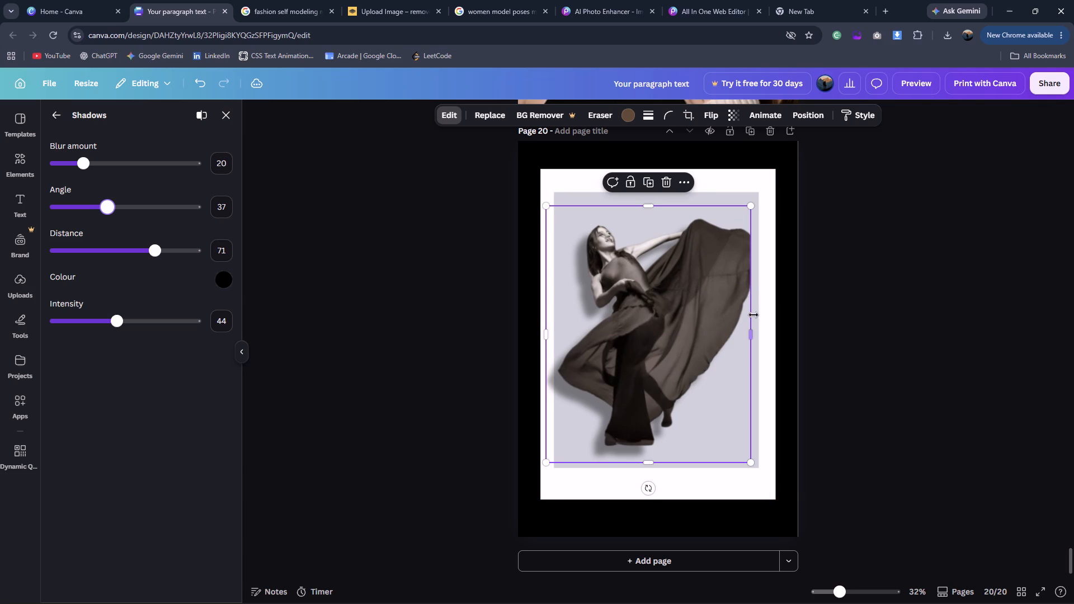
pyautogui.moveTo(754, 325); pyautogui.dragTo(760, 326)
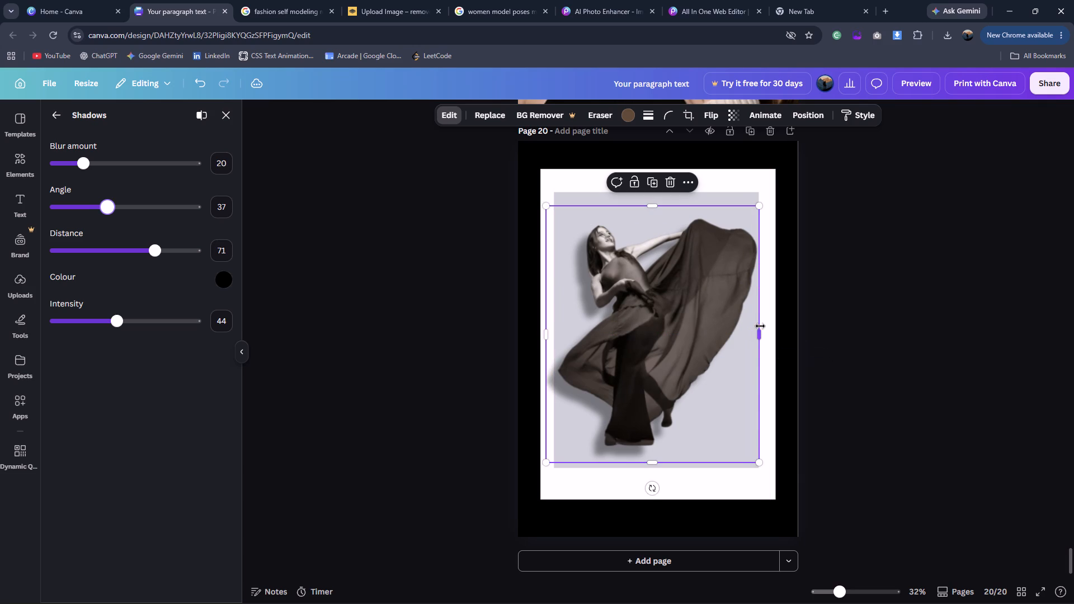
pyautogui.click(826, 333)
pyautogui.click(826, 333)
# Enlarge the dancer cutout slightly so its frame reaches the bottom edge of the light grey rectangle.
pyautogui.click(698, 327)
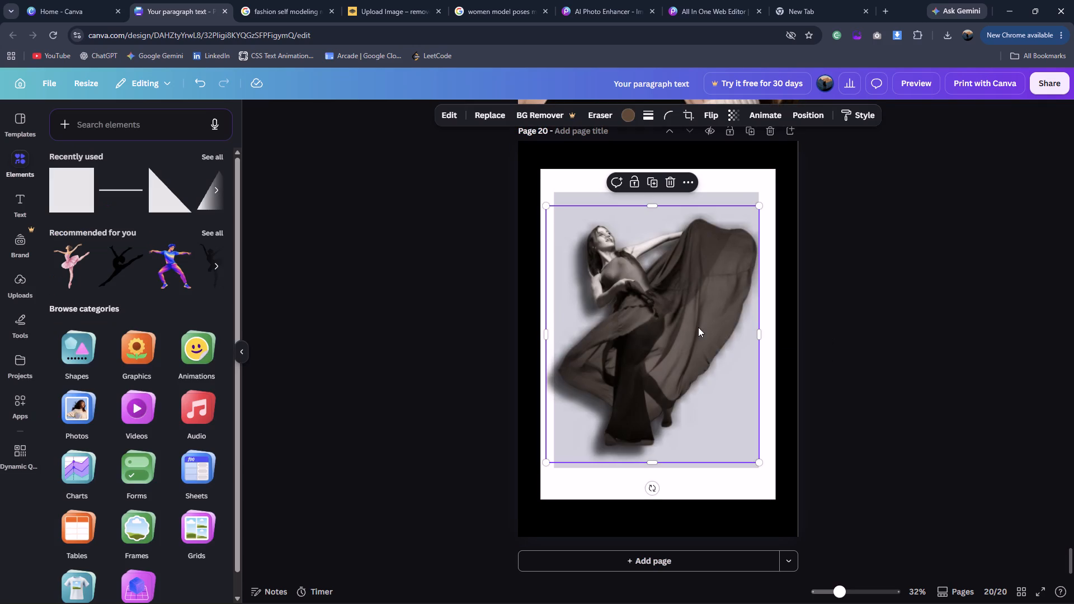
pyautogui.moveTo(760, 464); pyautogui.dragTo(760, 471)
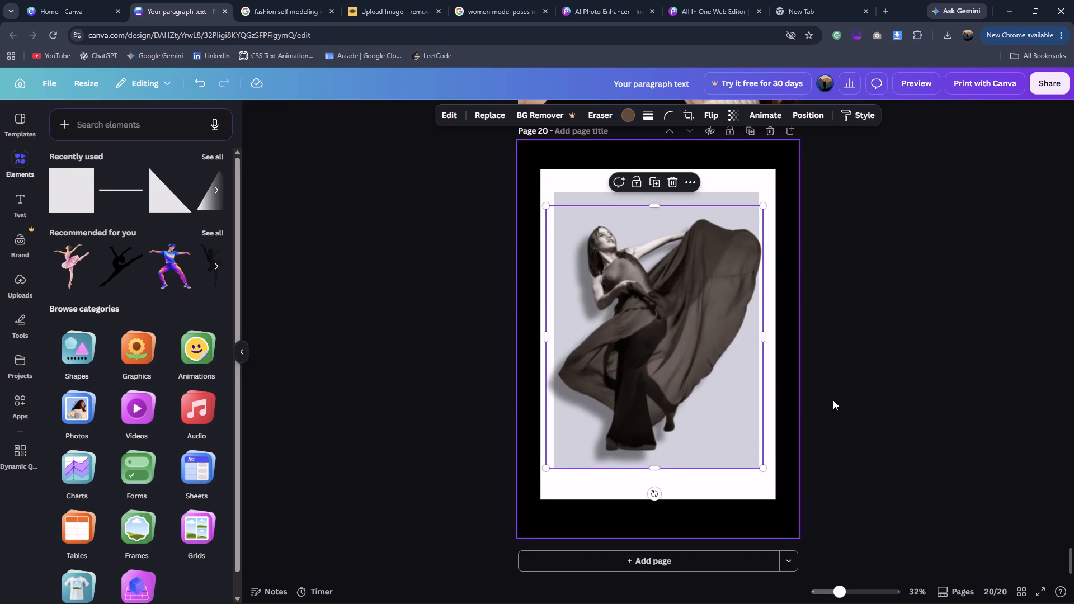
pyautogui.click(833, 400)
# Crop the dancer cutout's frame to the grey rectangle's left edge and trim a little of its empty top margin.
pyautogui.click(612, 345)
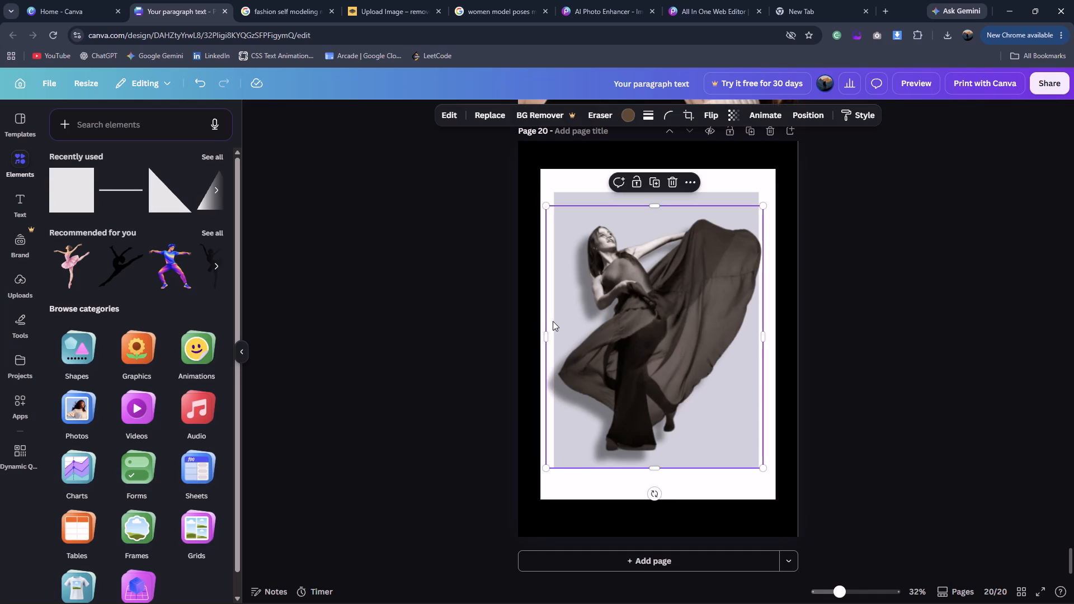
pyautogui.moveTo(547, 325); pyautogui.dragTo(553, 326)
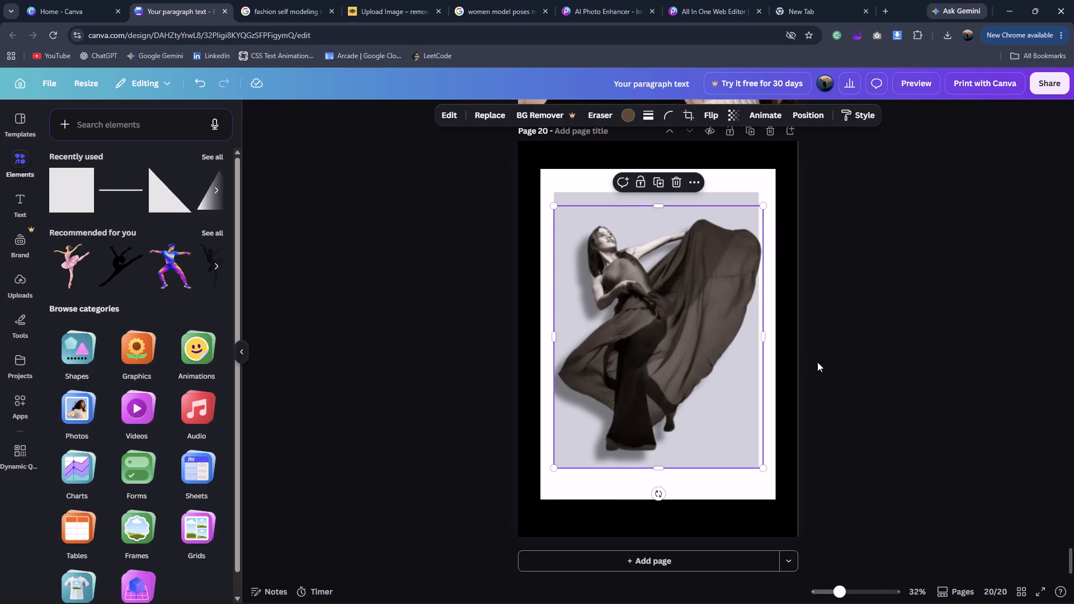
pyautogui.click(863, 365)
pyautogui.click(676, 317)
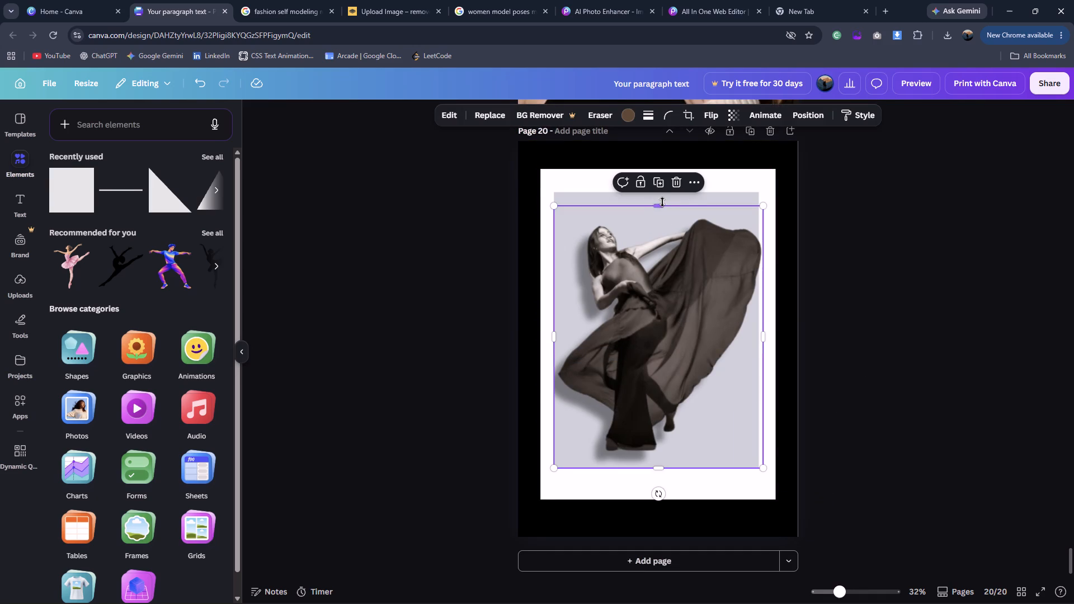
pyautogui.click(662, 202)
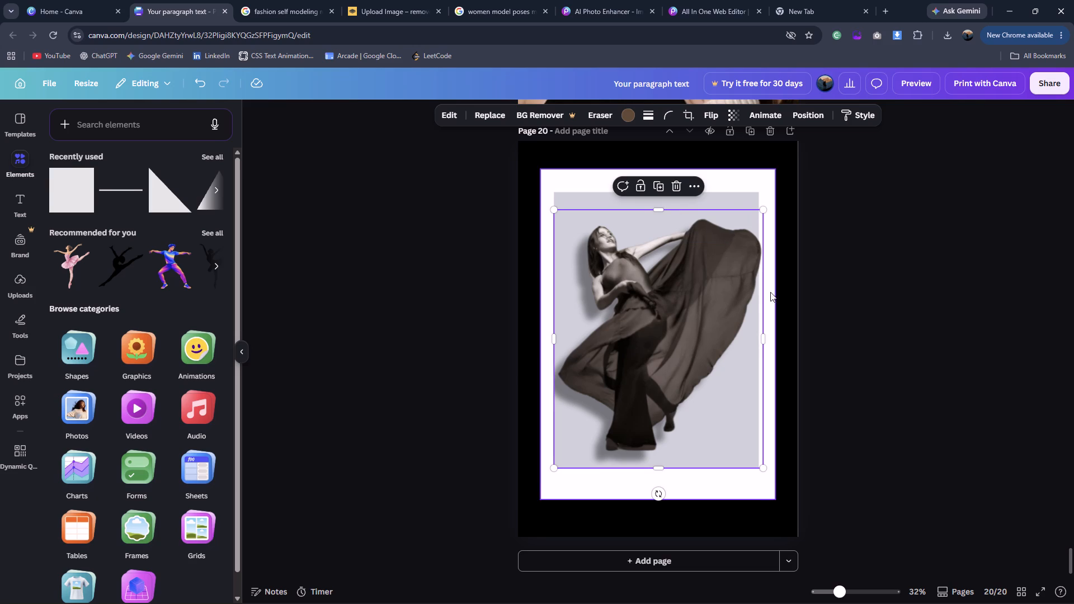
# Compare the page 20 rectangle and dancer composition with the FASHION DESIGN reference poster in the image search results.
pyautogui.click(738, 294)
pyautogui.click(874, 309)
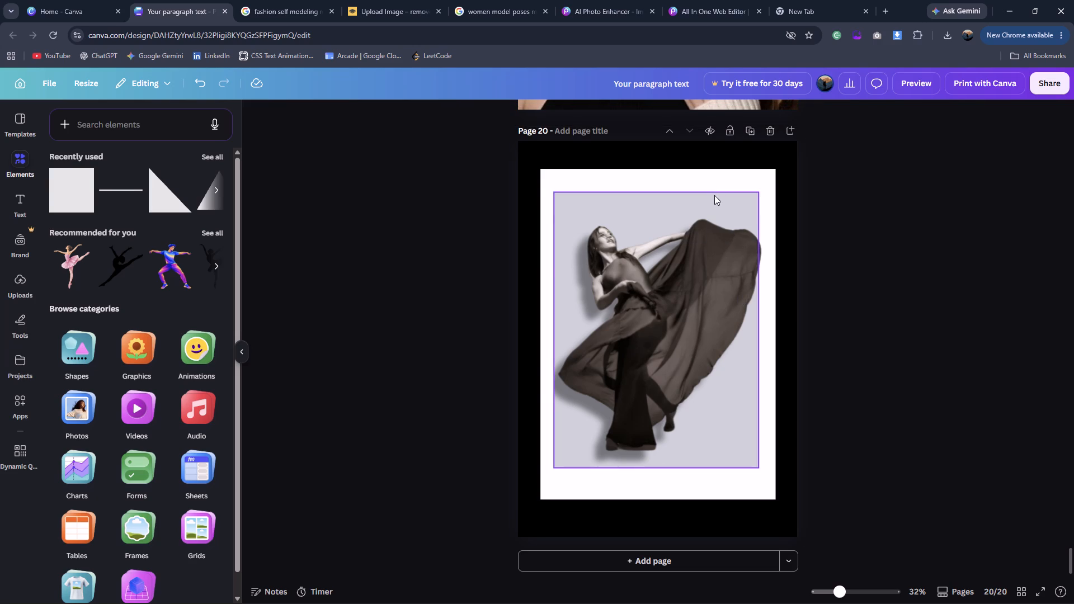
pyautogui.click(303, 15)
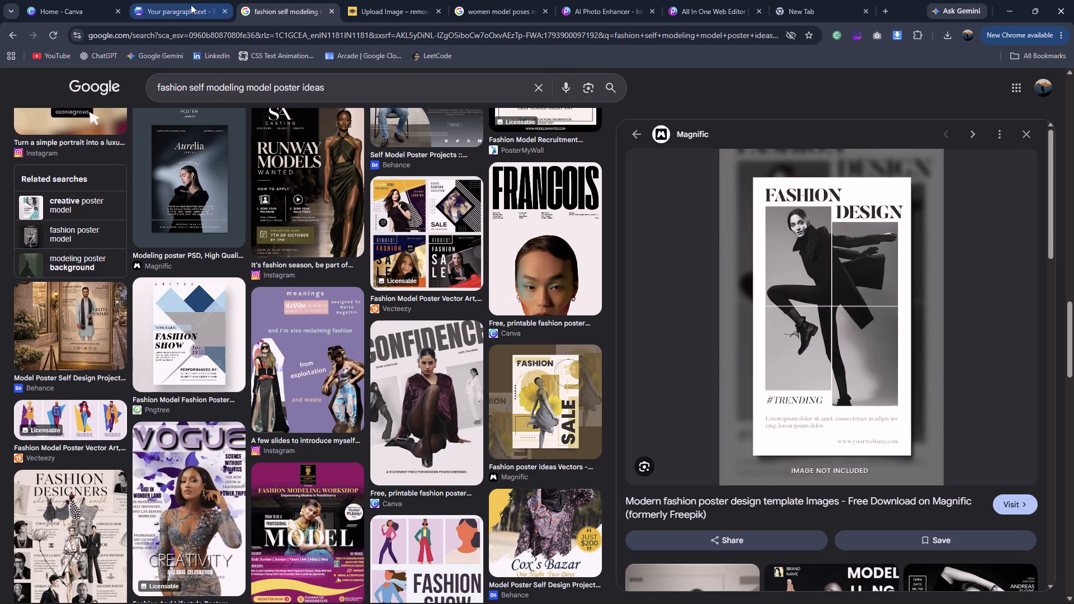
pyautogui.click(191, 4)
pyautogui.click(663, 203)
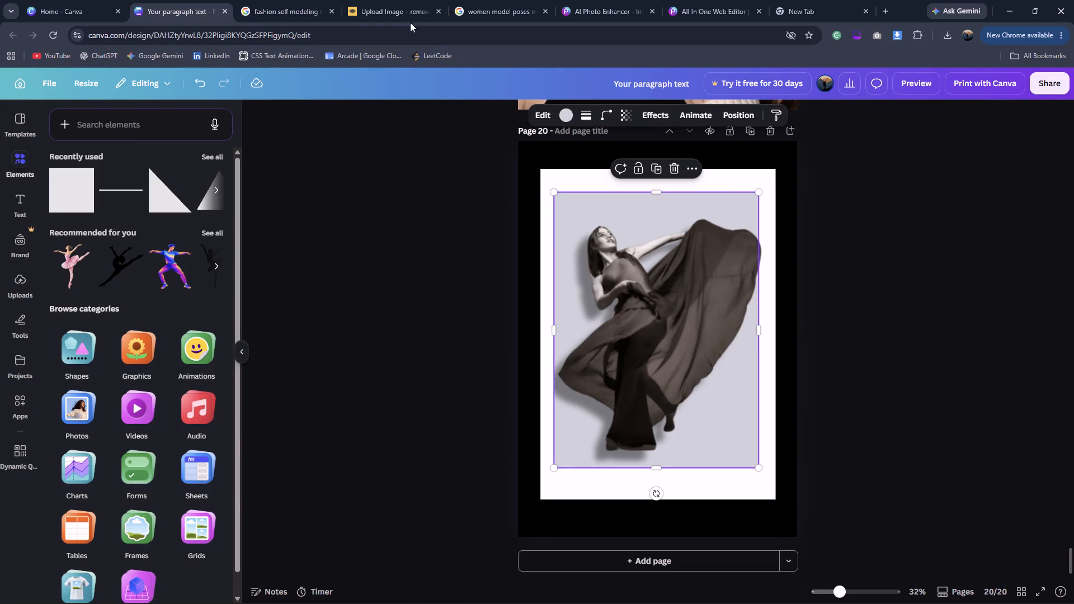
pyautogui.click(279, 0)
pyautogui.click(183, 2)
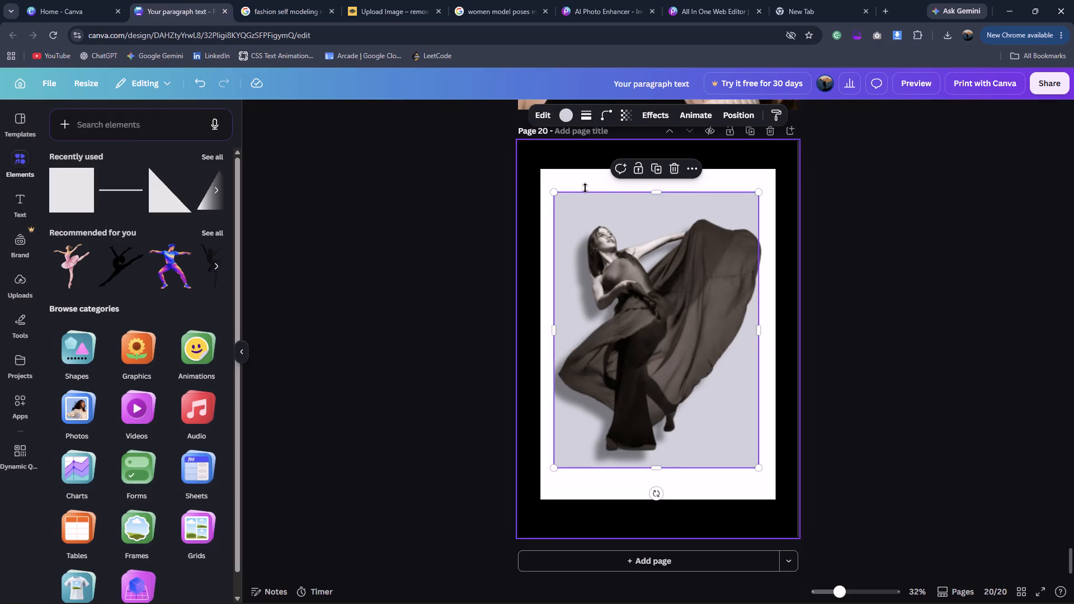
pyautogui.click(280, 4)
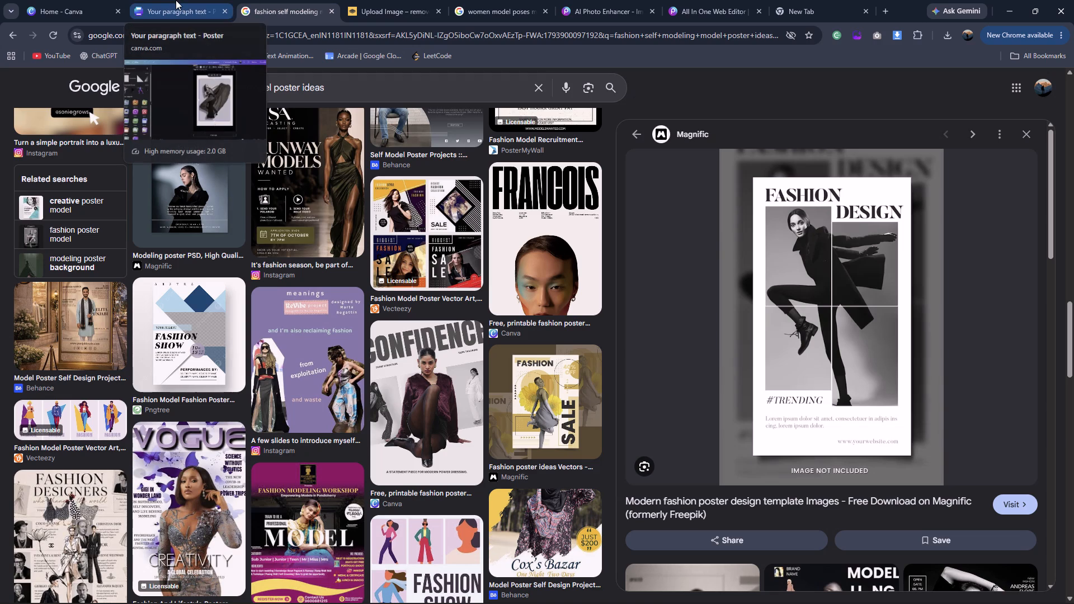
pyautogui.click(176, 2)
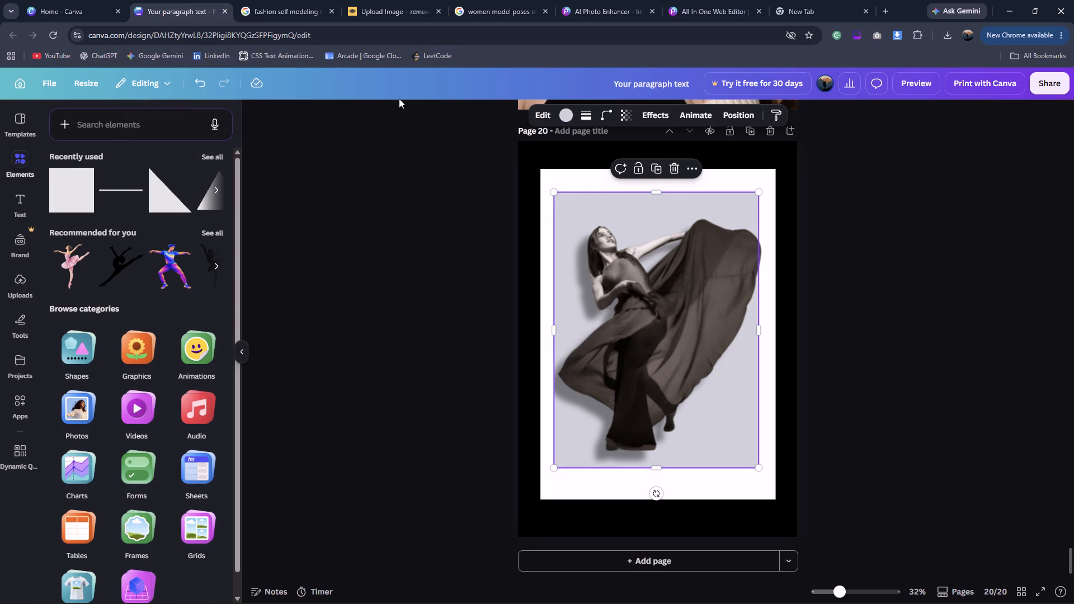
# Replace the light grey rectangle's solid fill with a black-to-white linear gradient in the 135° style.
pyautogui.click(562, 112)
pyautogui.scroll(-2, 161, 300)
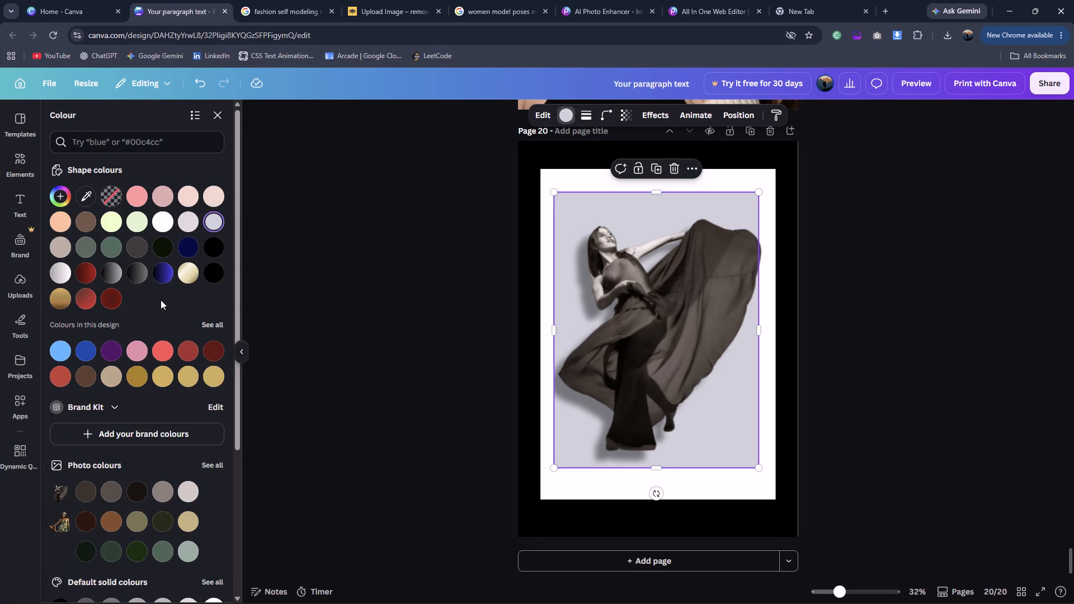
pyautogui.scroll(-9, 161, 300)
pyautogui.click(87, 529)
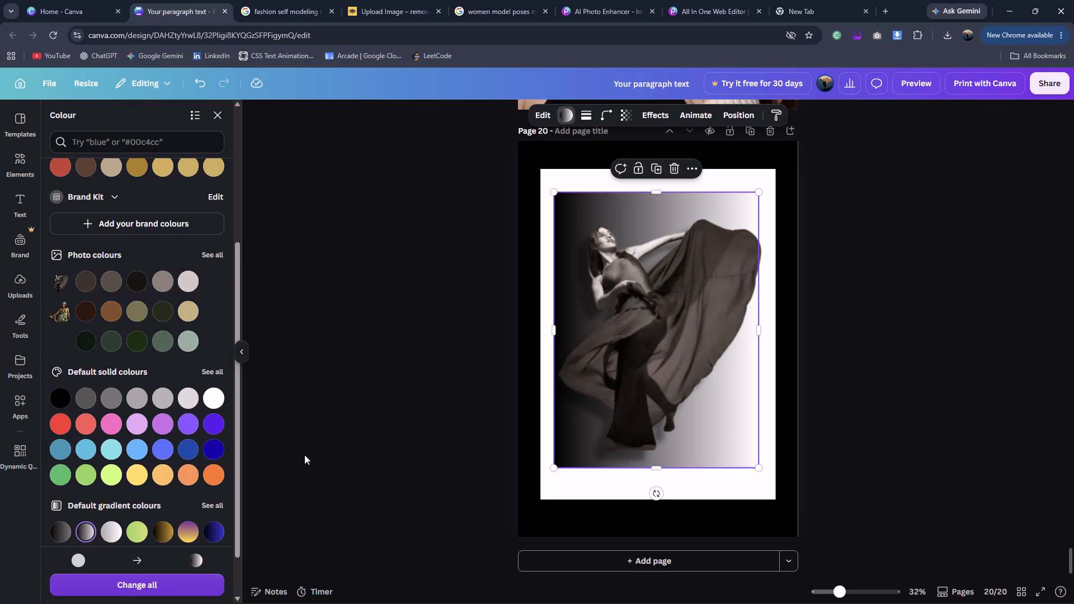
pyautogui.scroll(7, 147, 299)
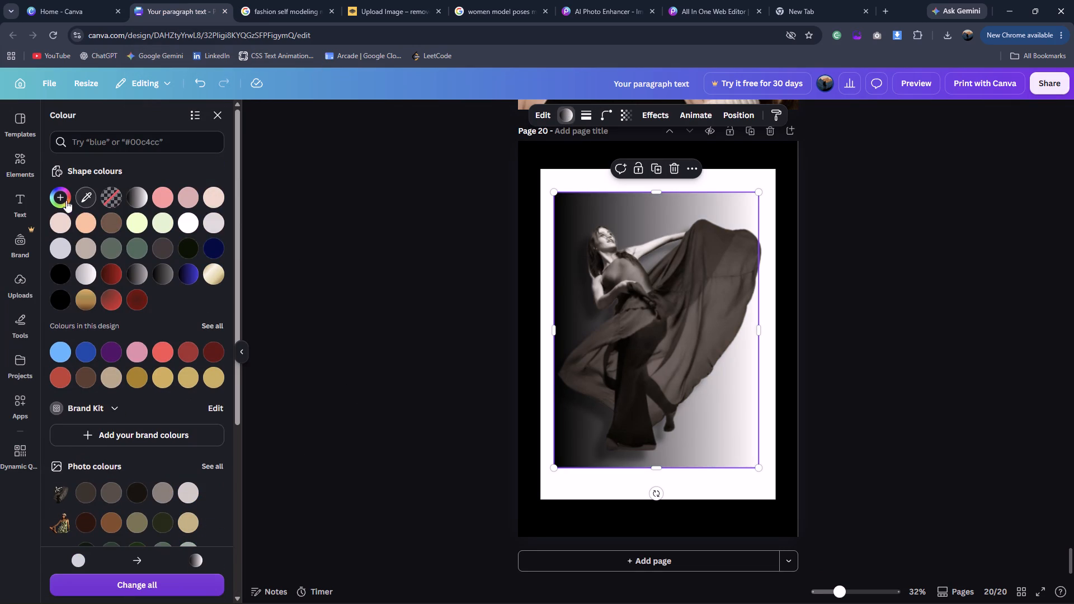
pyautogui.click(63, 200)
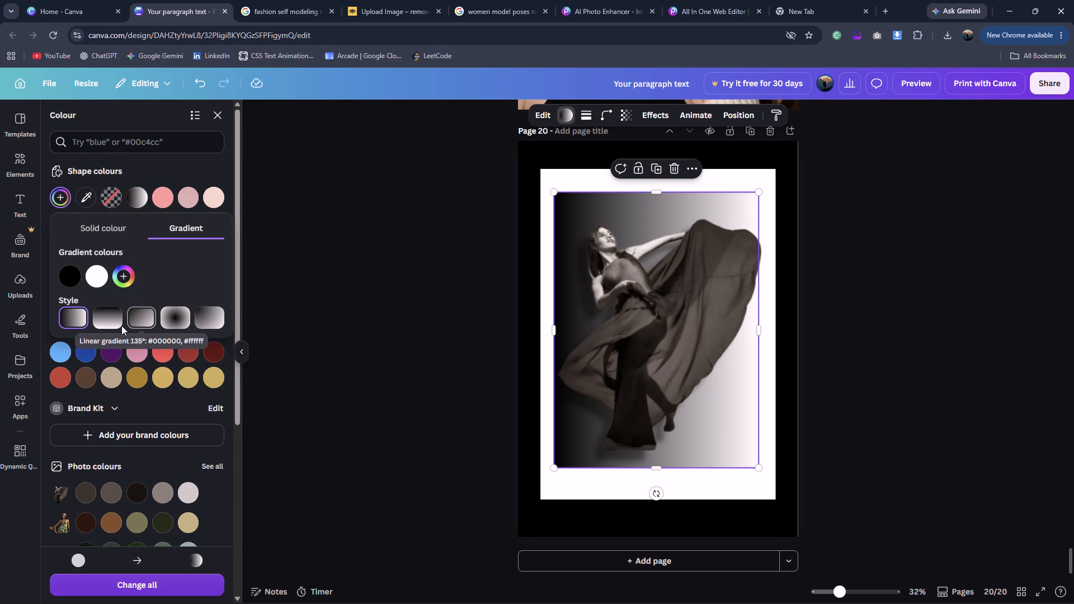
pyautogui.click(114, 325)
pyautogui.click(136, 318)
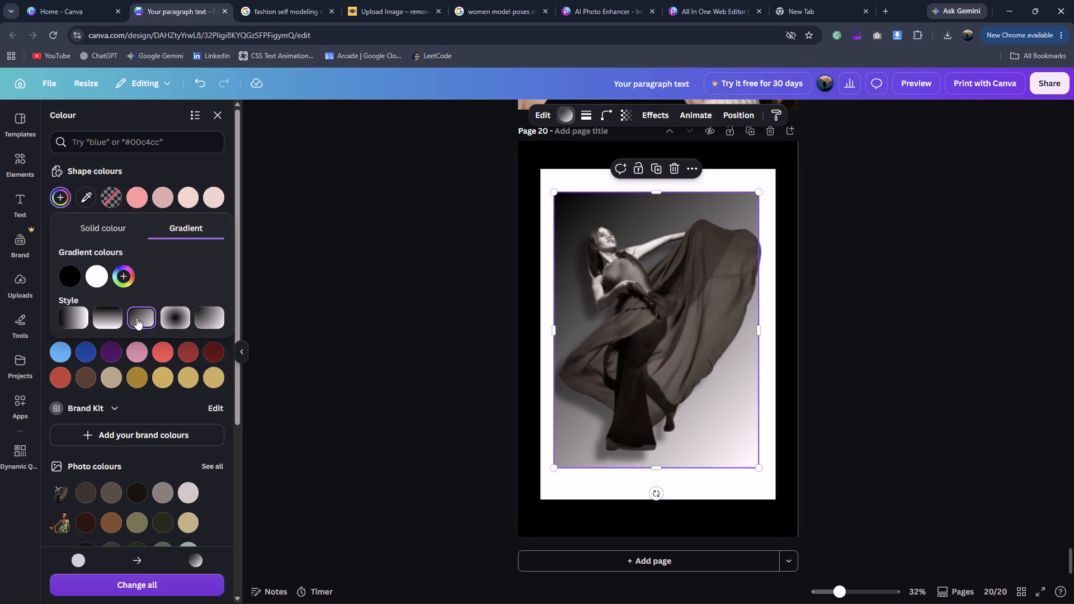
# Lighten the black stop of the rectangle's gradient to dark grey #524E4E.
pyautogui.click(72, 273)
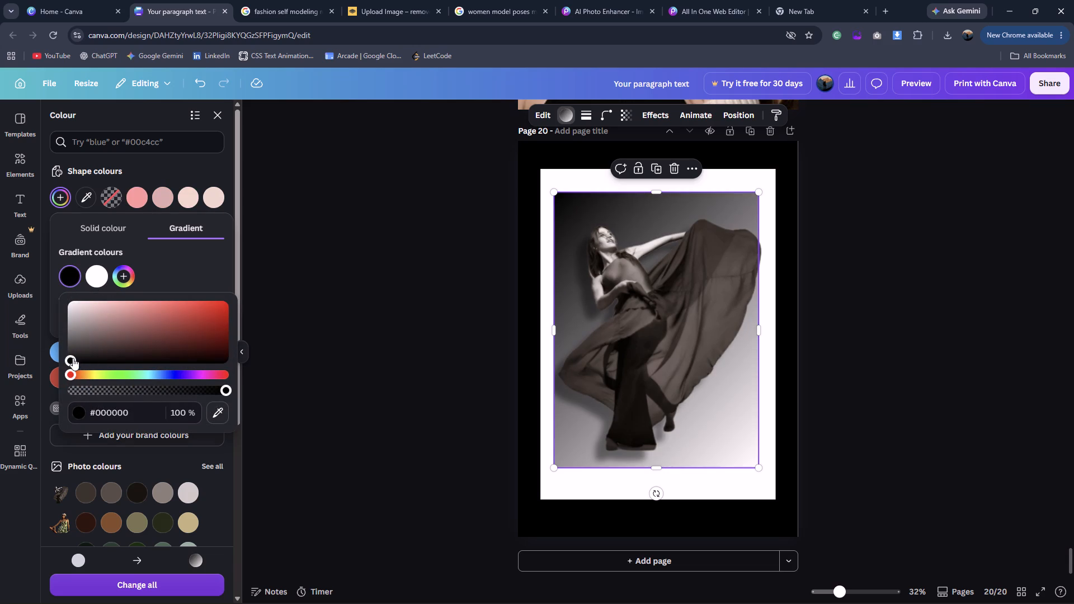
pyautogui.moveTo(73, 358); pyautogui.dragTo(76, 343)
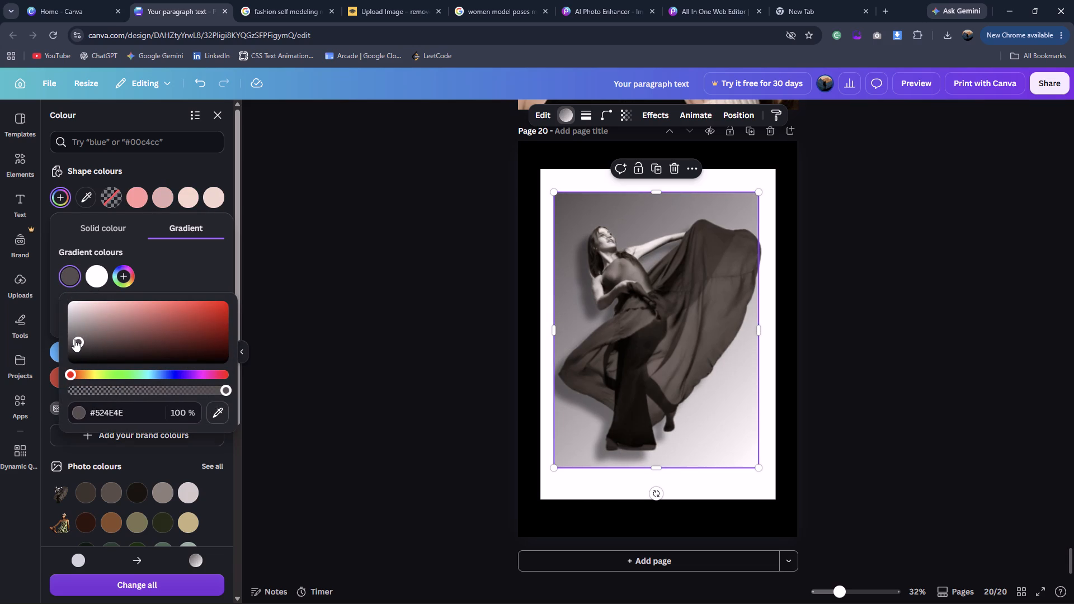
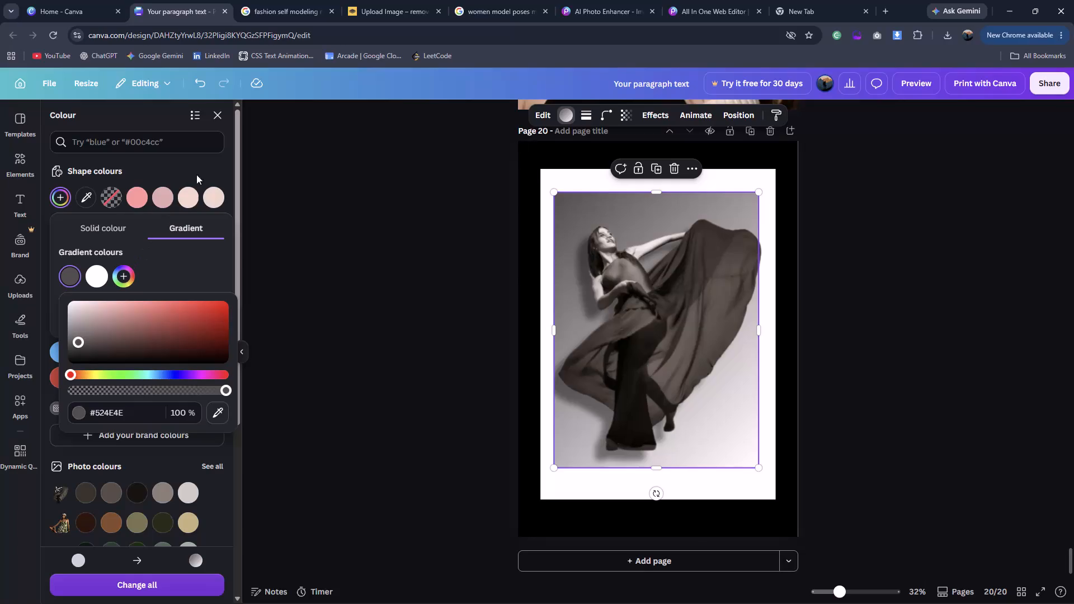
# Crop the dancer cutout's frame so its right side lines up with the grey gradient rectangle's right edge.
pyautogui.click(873, 275)
pyautogui.click(873, 275)
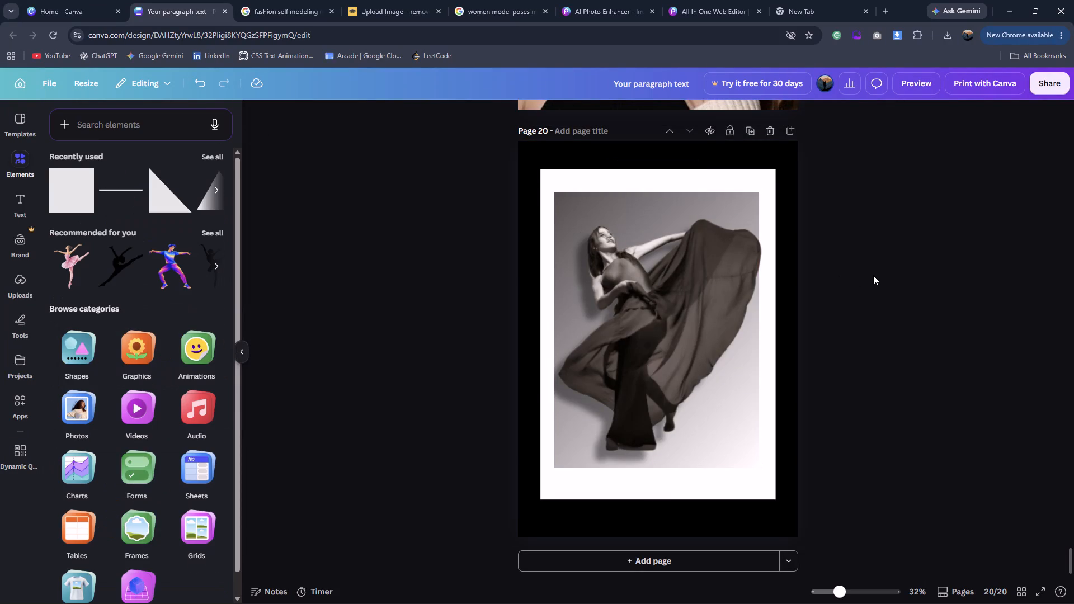
pyautogui.click(722, 280)
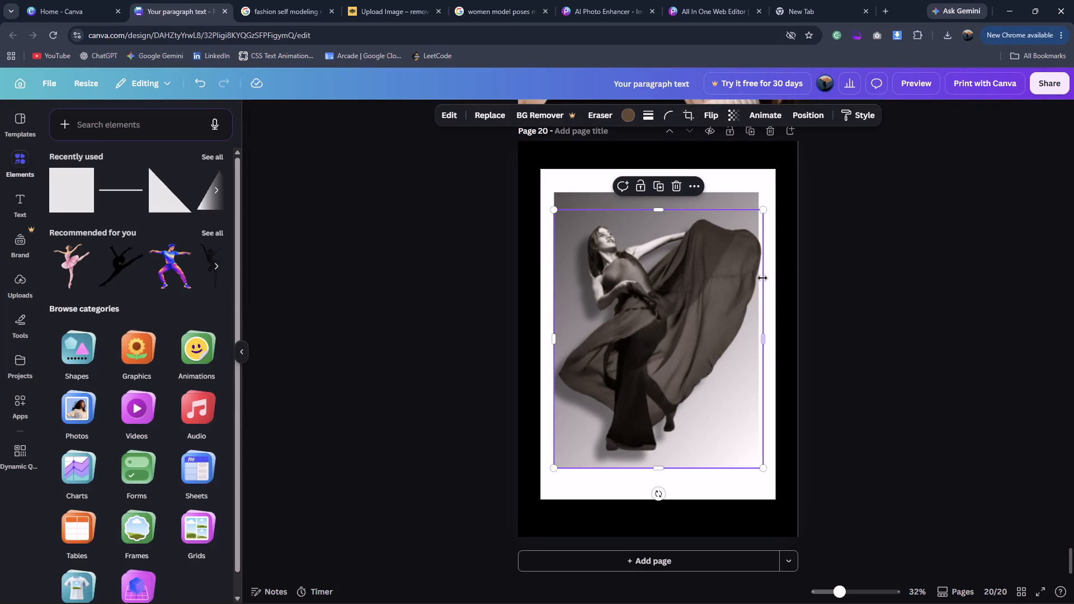
pyautogui.moveTo(762, 289); pyautogui.dragTo(755, 290)
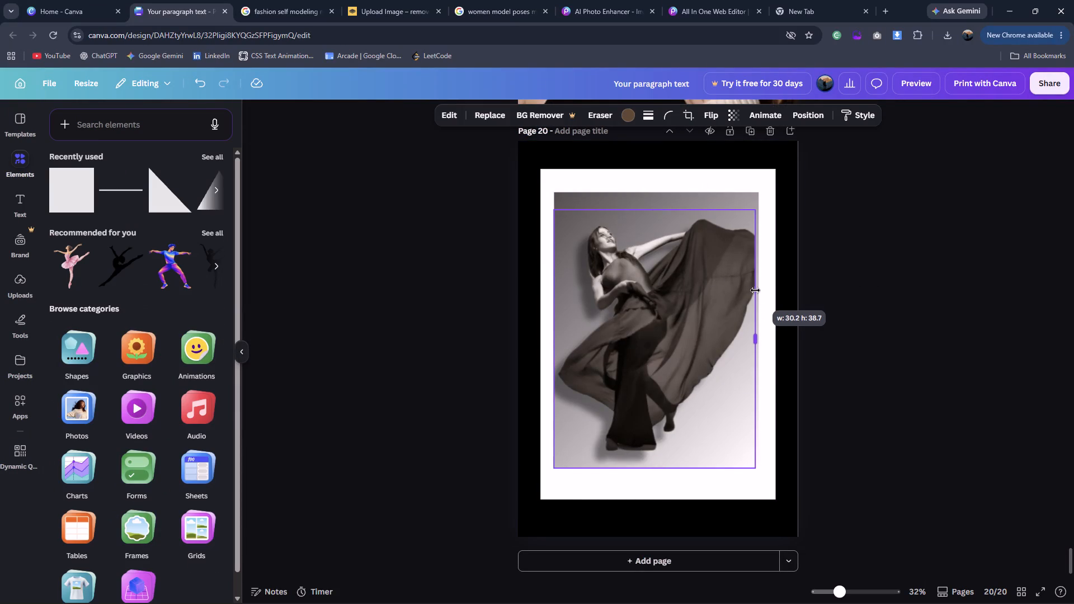
pyautogui.moveTo(755, 290); pyautogui.dragTo(757, 289)
pyautogui.click(812, 272)
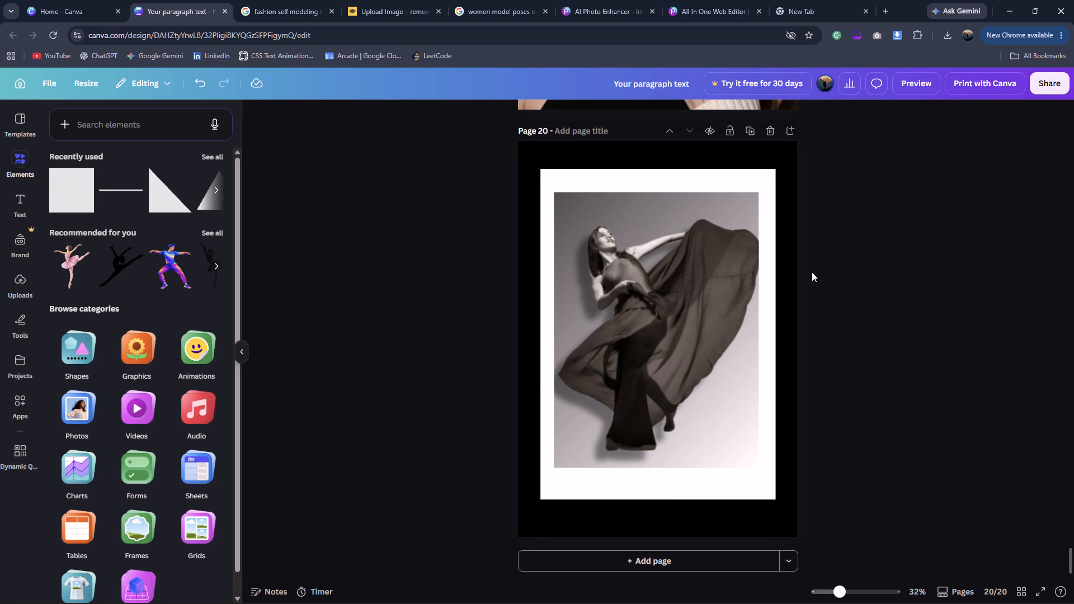
# Add a white line, rotate it vertical and stretch it down the rectangle's centre from its top edge to its bottom edge.
pyautogui.click(289, 0)
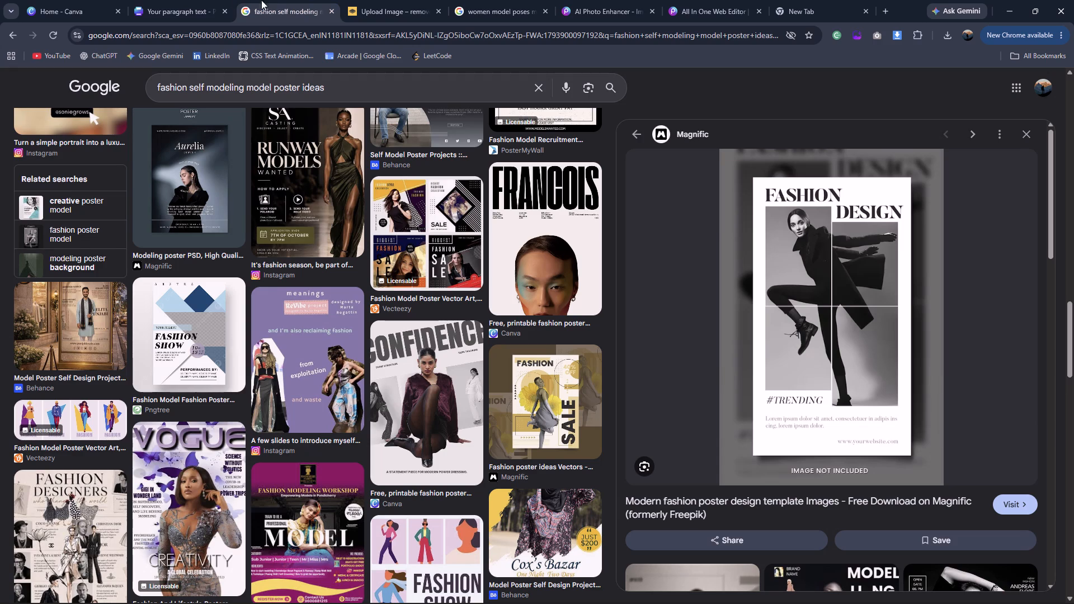
pyautogui.click(214, 0)
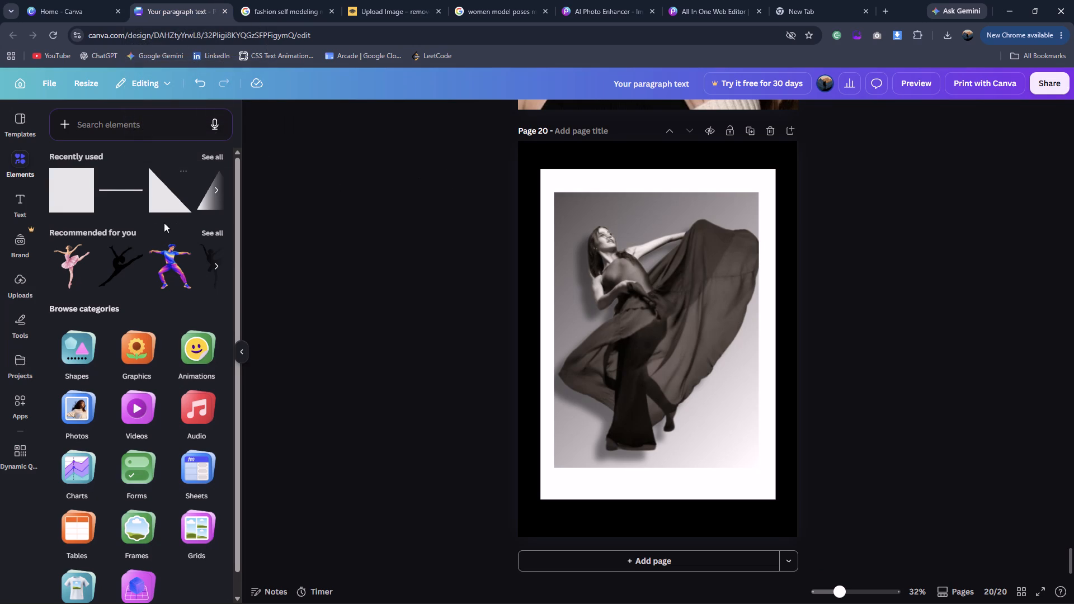
pyautogui.click(117, 187)
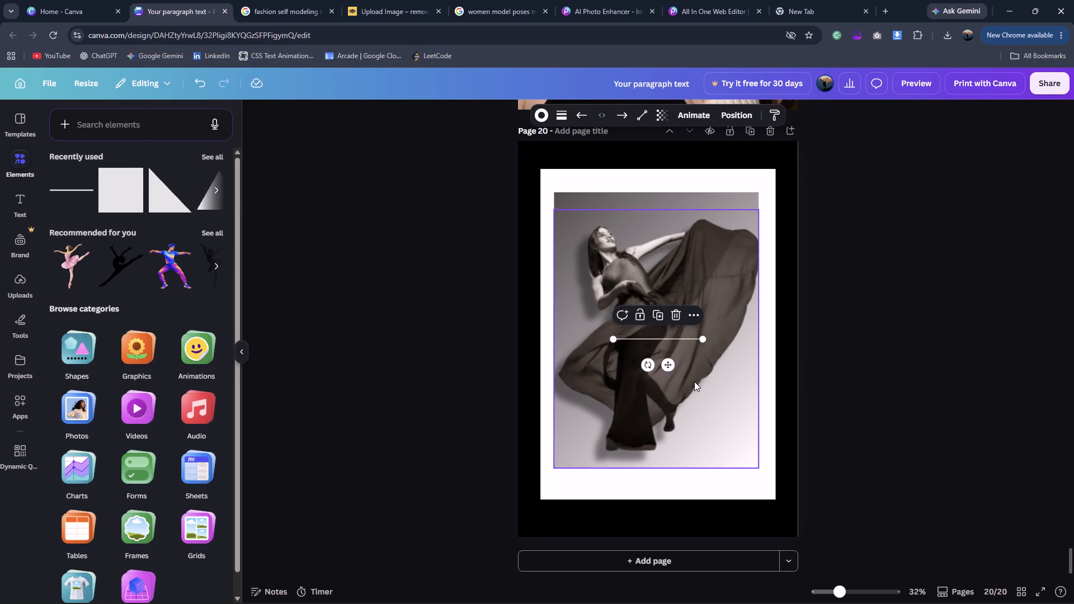
pyautogui.moveTo(666, 367); pyautogui.dragTo(676, 347)
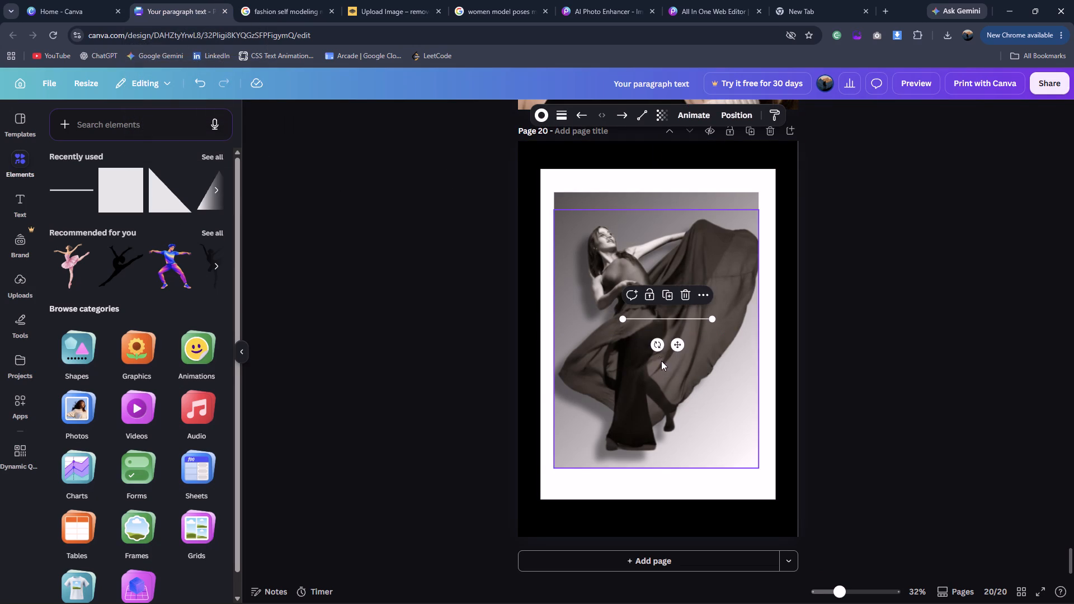
pyautogui.moveTo(658, 346); pyautogui.dragTo(731, 343)
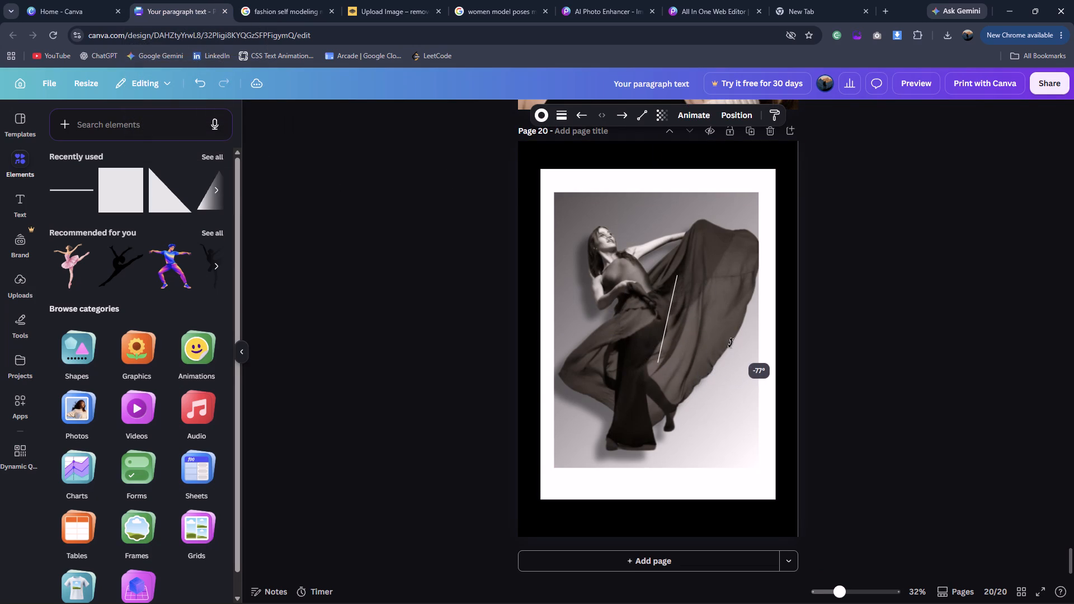
pyautogui.moveTo(731, 343); pyautogui.dragTo(748, 329)
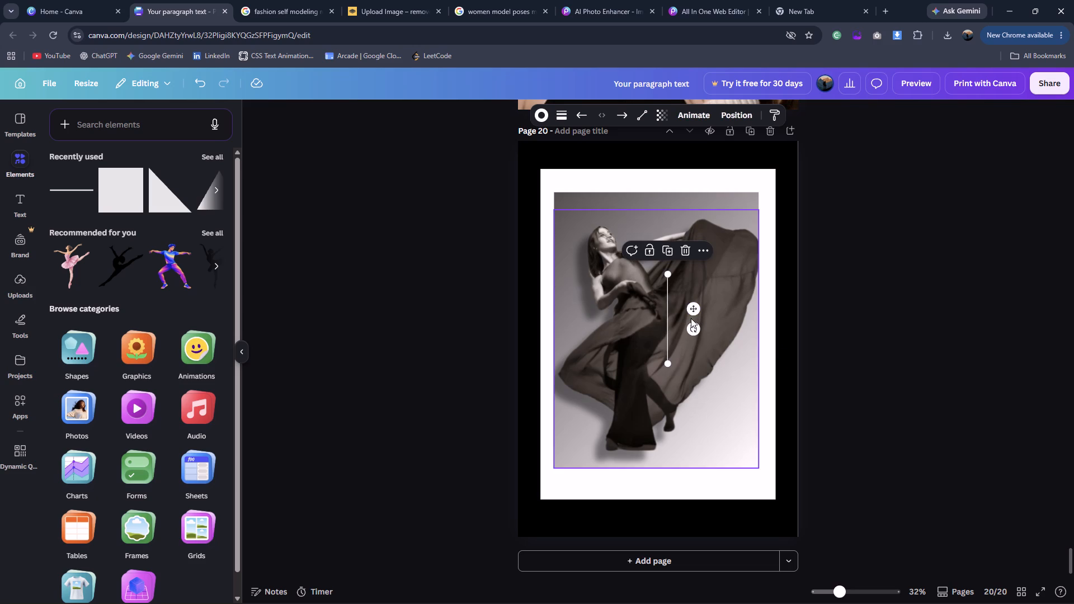
pyautogui.moveTo(694, 308); pyautogui.dragTo(687, 230)
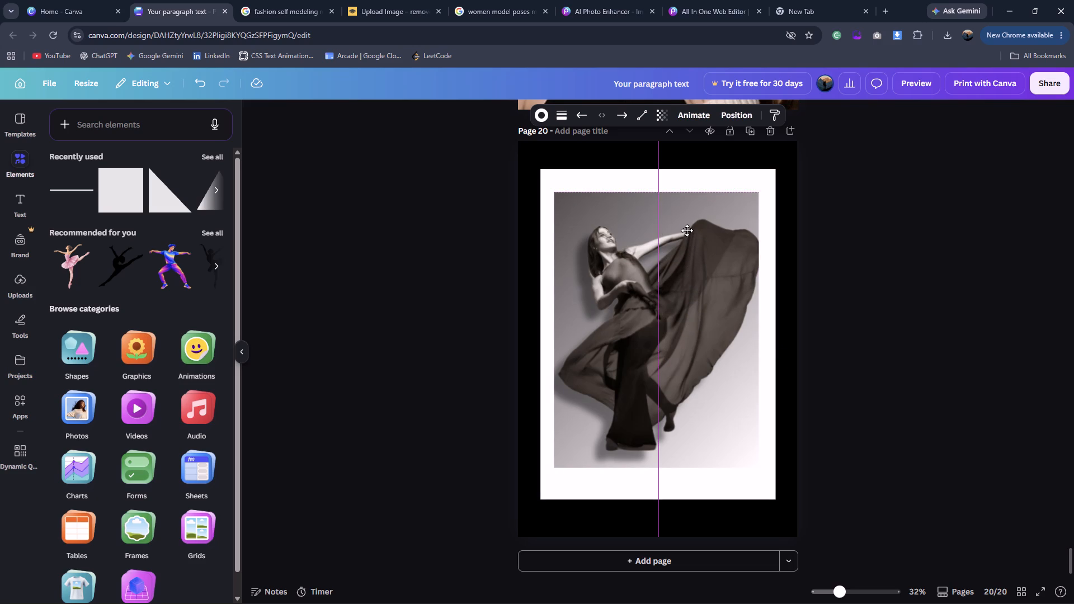
pyautogui.moveTo(687, 230); pyautogui.dragTo(687, 227)
pyautogui.moveTo(660, 282); pyautogui.dragTo(665, 346)
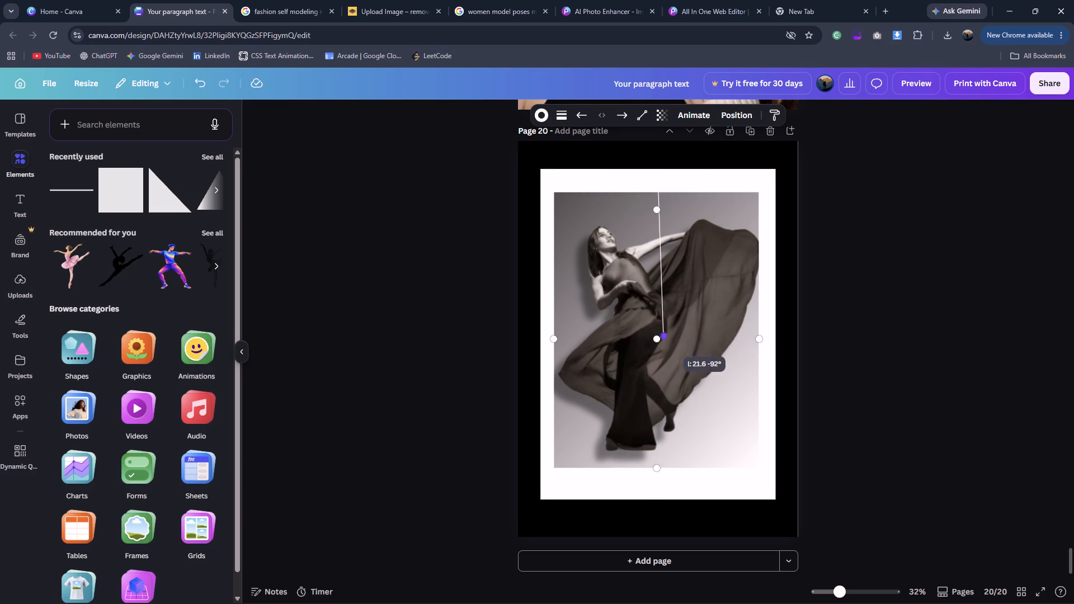
pyautogui.moveTo(665, 346); pyautogui.dragTo(661, 452)
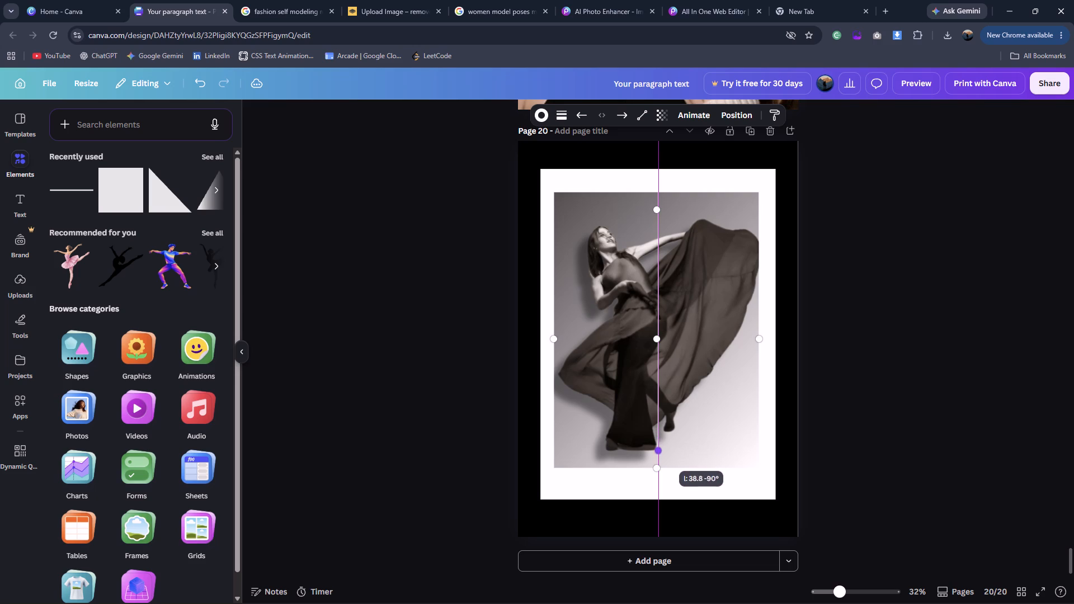
pyautogui.moveTo(661, 452); pyautogui.dragTo(665, 469)
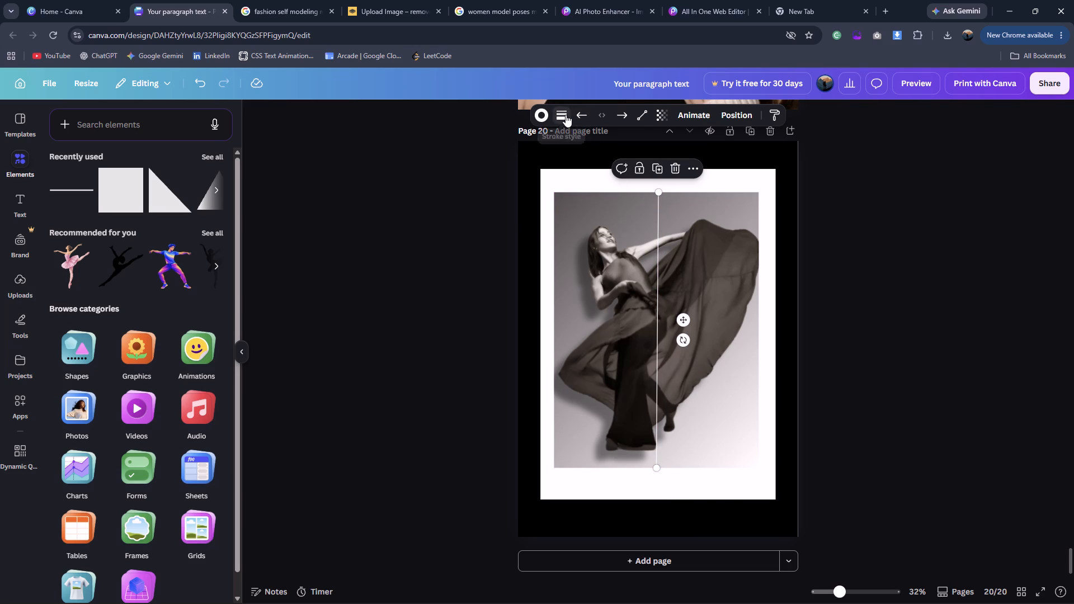
# Thicken the stroke weight of the vertical dividing line.
pyautogui.click(566, 115)
pyautogui.moveTo(491, 220); pyautogui.dragTo(493, 221)
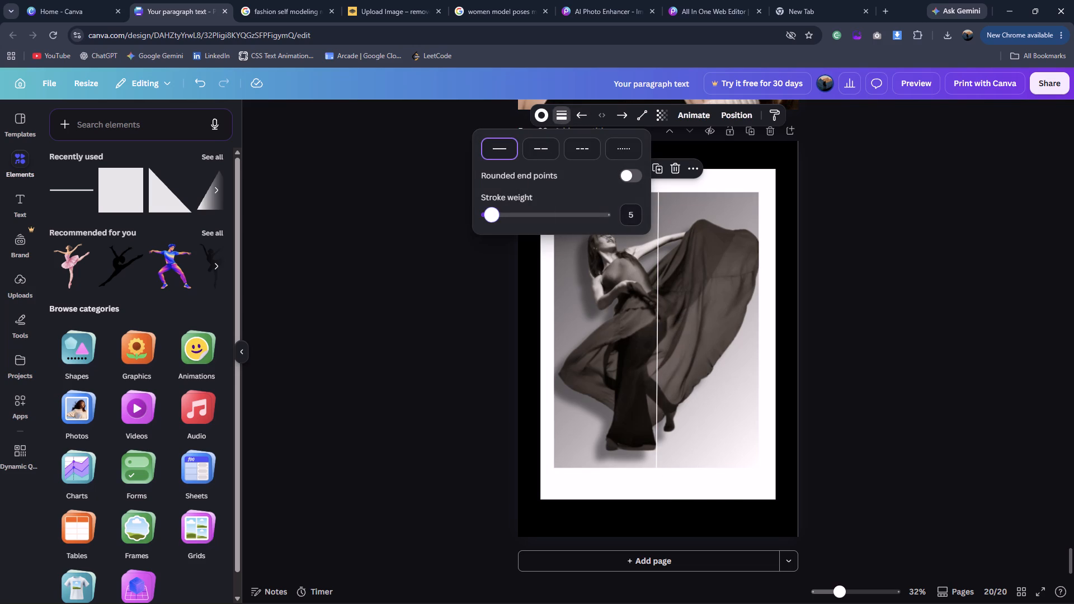
pyautogui.moveTo(493, 221); pyautogui.dragTo(498, 225)
pyautogui.click(370, 274)
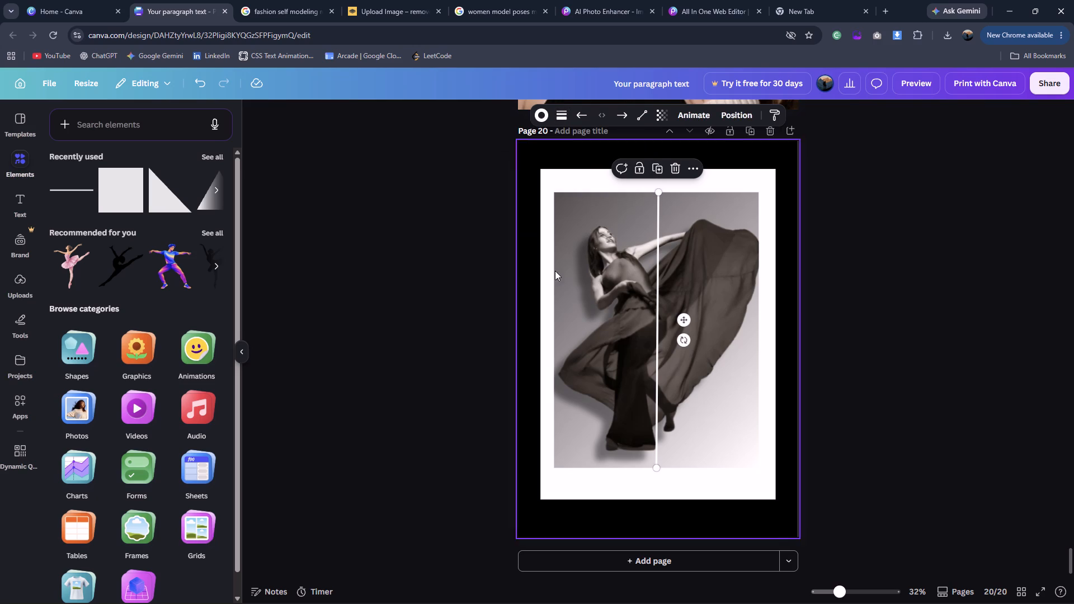
pyautogui.click(488, 278)
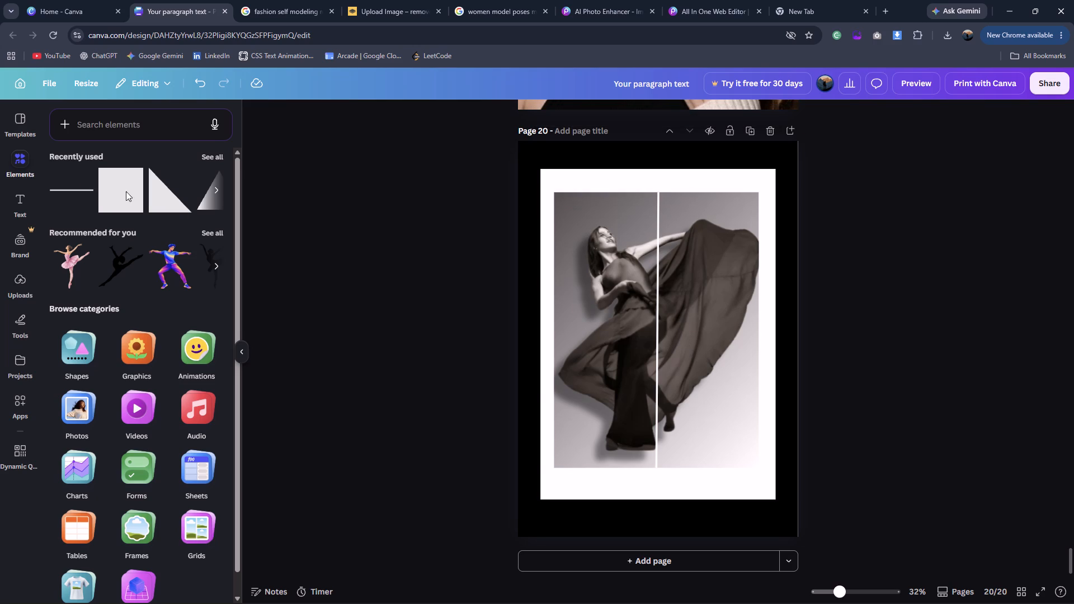
# Add a horizontal white line about 30.7 long across the rectangle's full width at its mid-height.
pyautogui.click(74, 187)
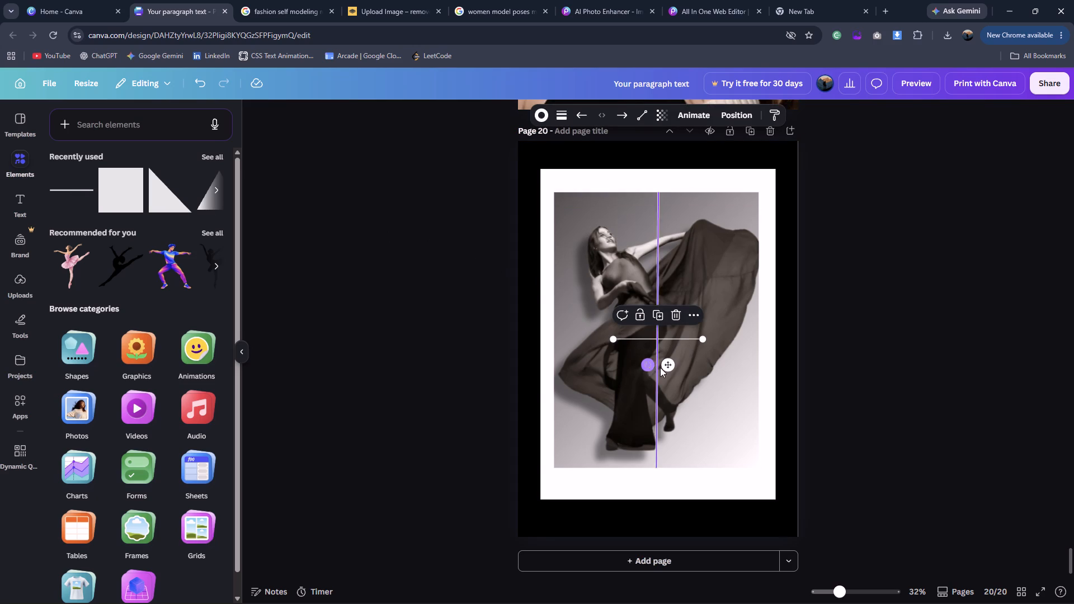
pyautogui.moveTo(670, 367); pyautogui.dragTo(609, 347)
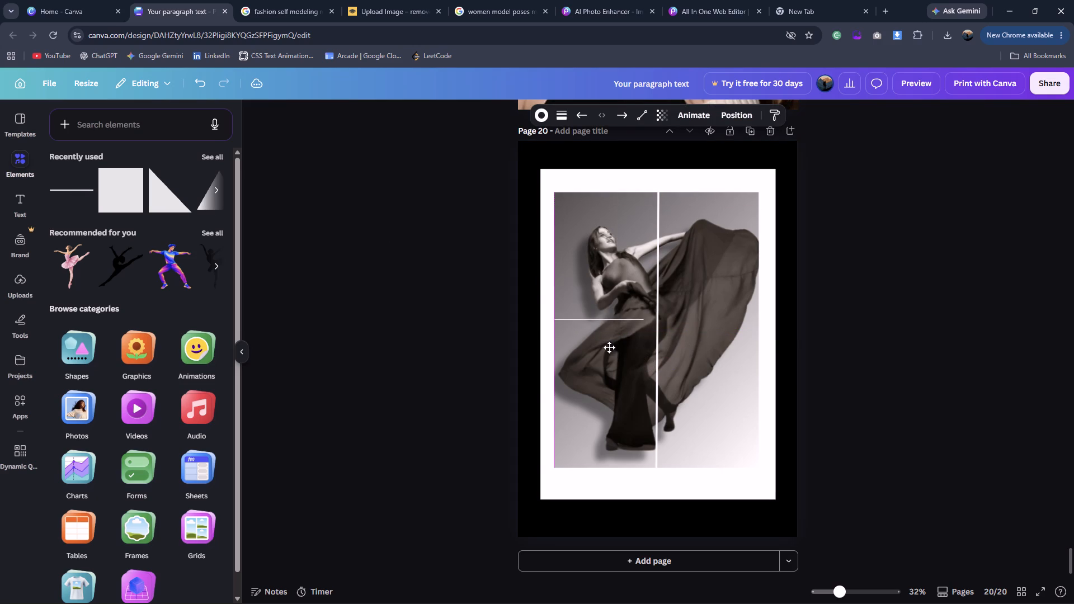
pyautogui.moveTo(609, 347); pyautogui.dragTo(611, 357)
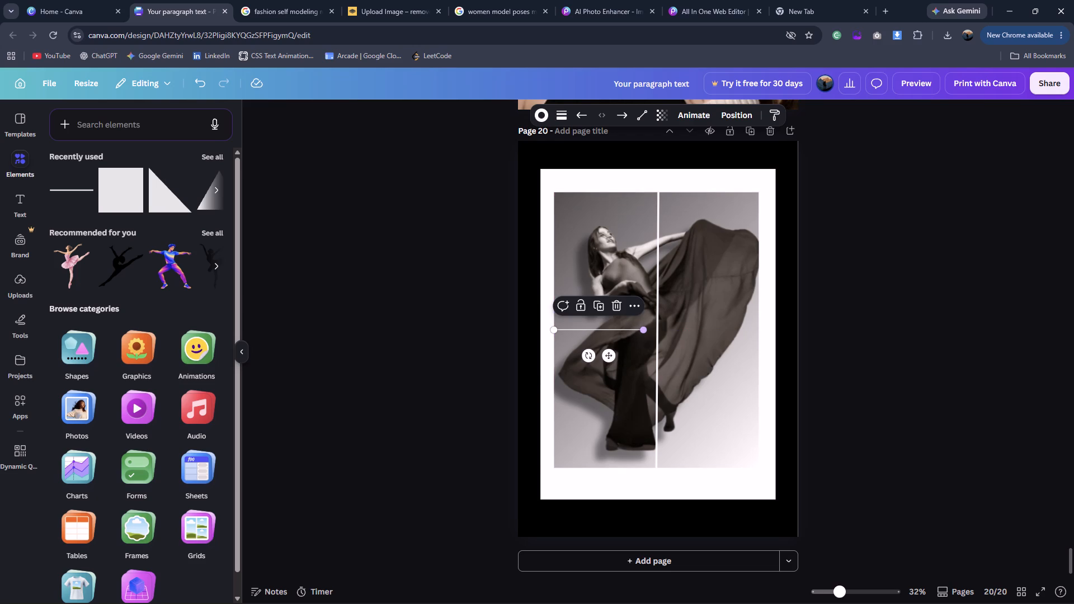
pyautogui.moveTo(645, 328); pyautogui.dragTo(758, 331)
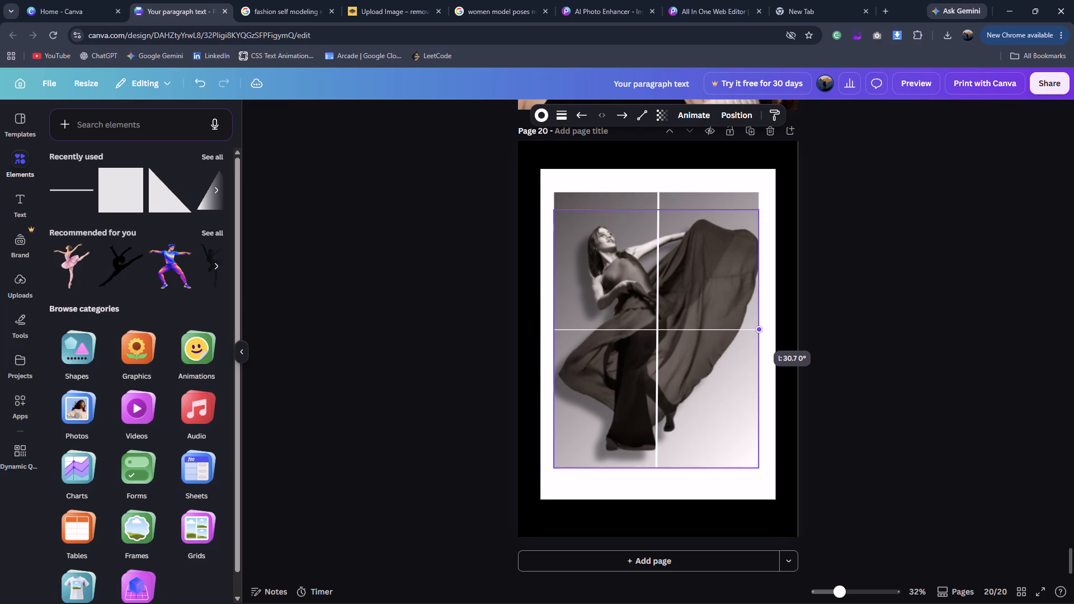
pyautogui.moveTo(758, 331); pyautogui.dragTo(760, 331)
# Set the horizontal dividing line's stroke weight to 11 so it matches the vertical line.
pyautogui.click(655, 242)
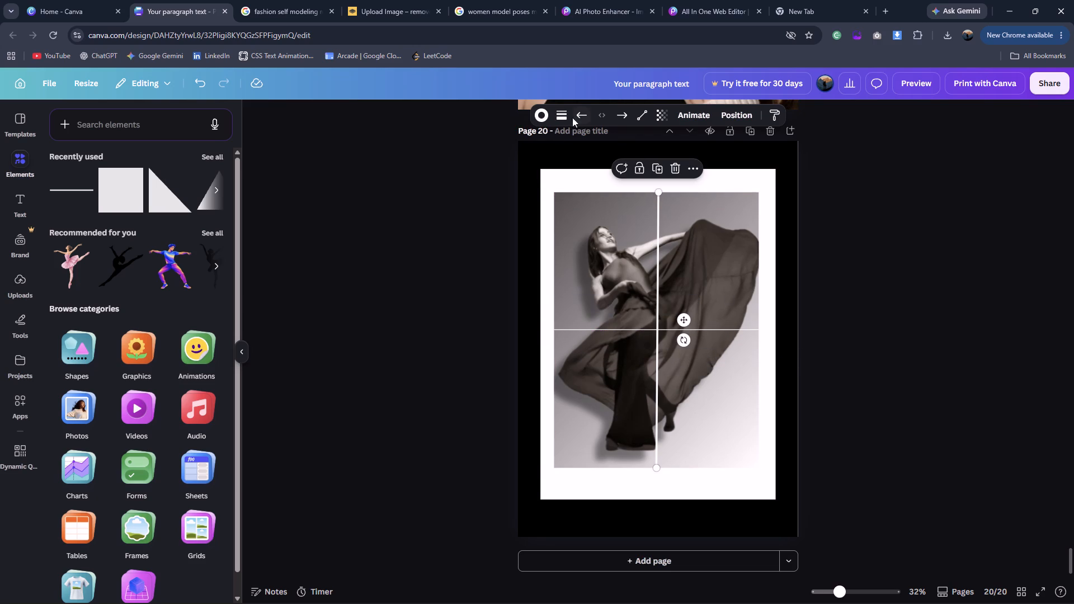
pyautogui.click(561, 117)
pyautogui.click(394, 244)
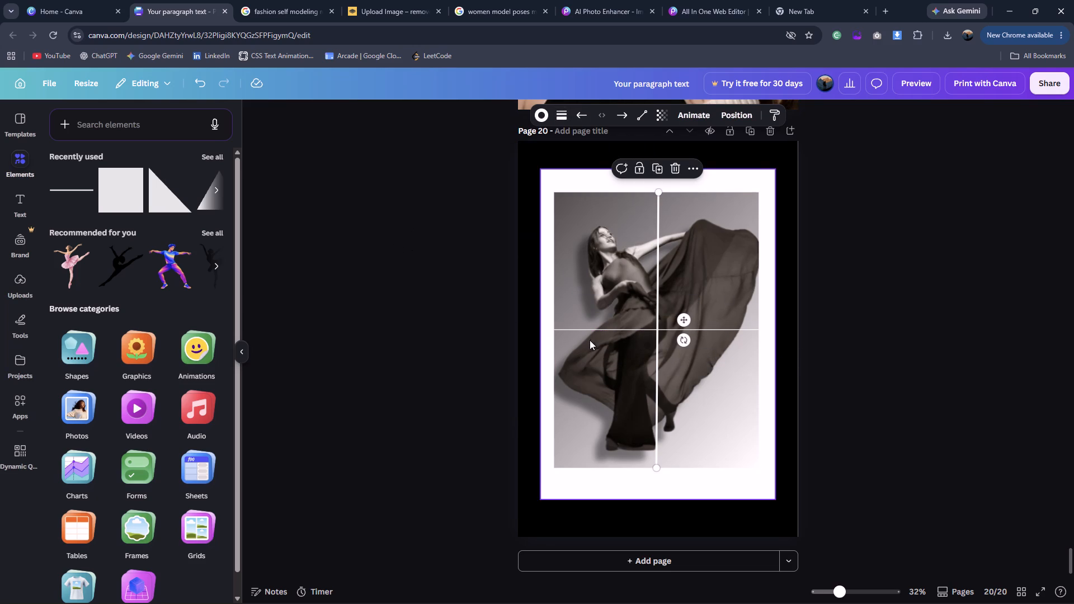
pyautogui.click(590, 334)
pyautogui.click(564, 117)
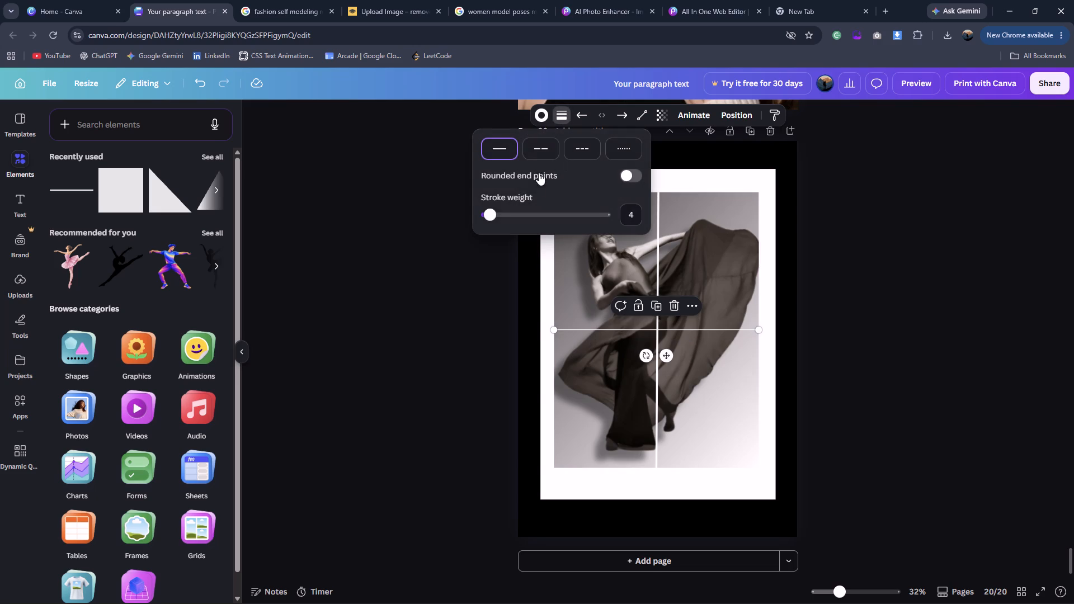
pyautogui.moveTo(490, 215); pyautogui.dragTo(496, 217)
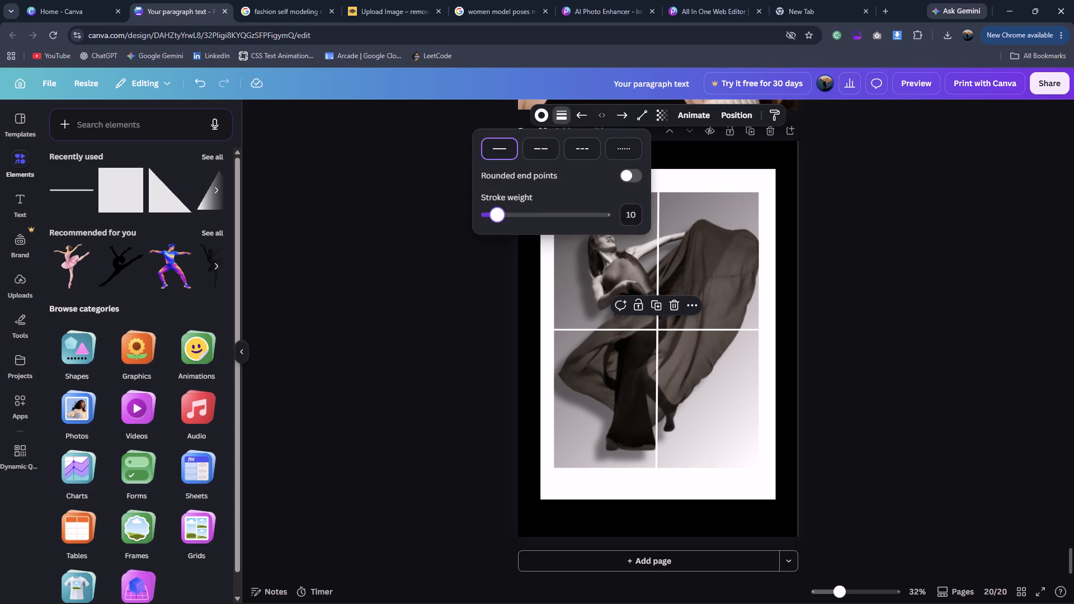
pyautogui.moveTo(496, 217); pyautogui.dragTo(498, 216)
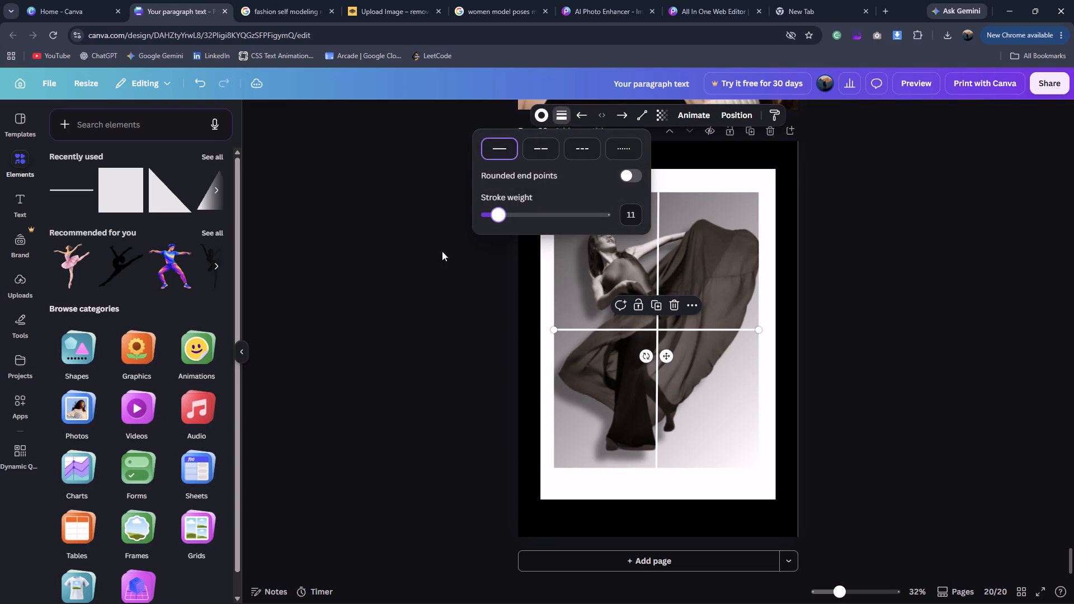
pyautogui.doubleClick(430, 273)
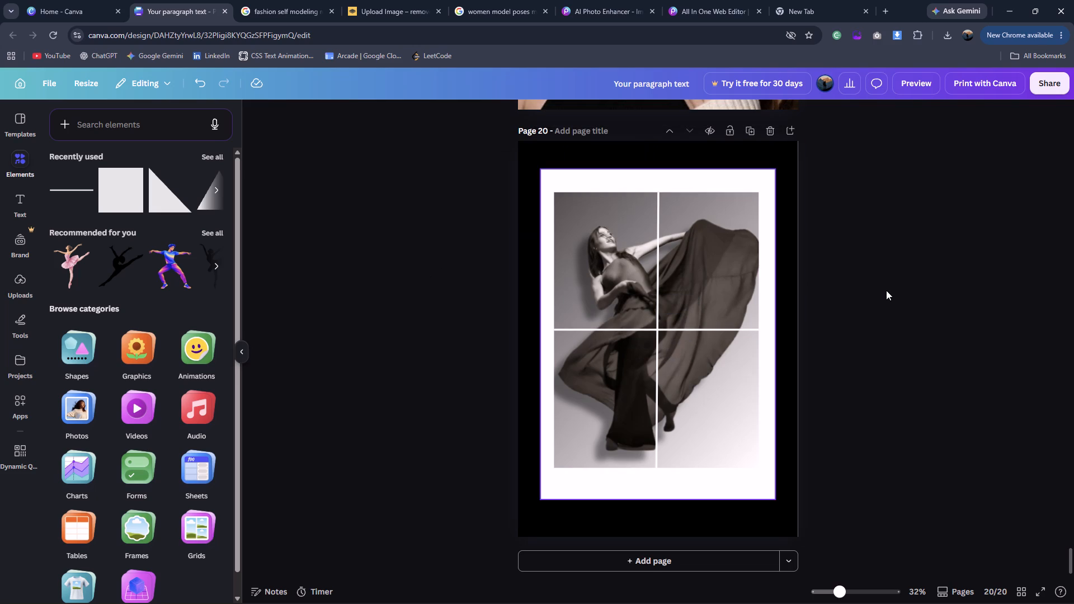
# Add a square and fit it into the picture's bottom-left corner as a low strip about 15.4 wide, reaching the vertical line.
pyautogui.click(303, 0)
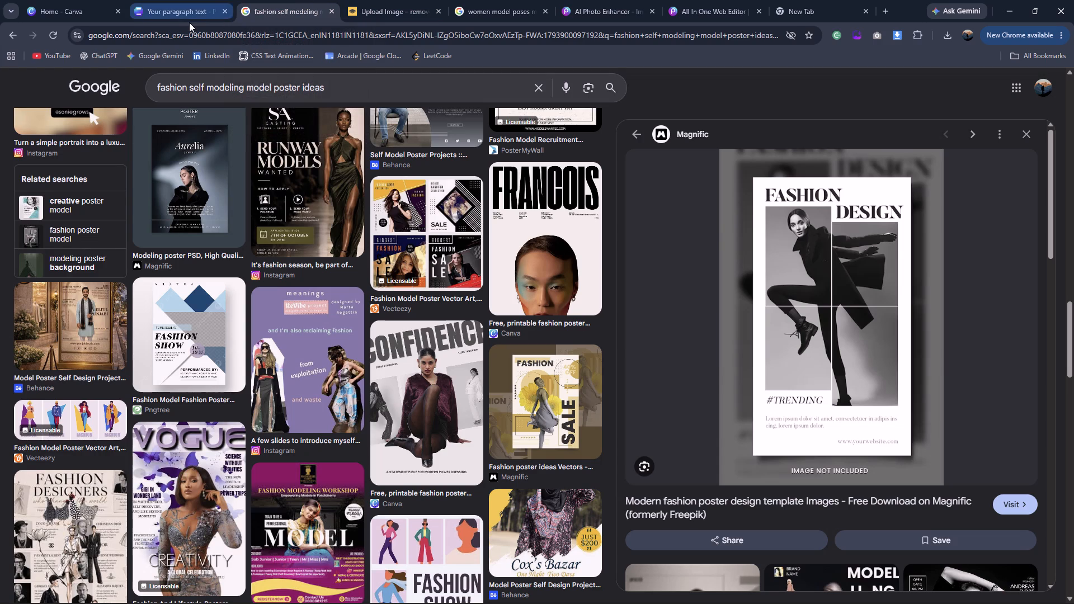
pyautogui.click(189, 22)
pyautogui.click(610, 438)
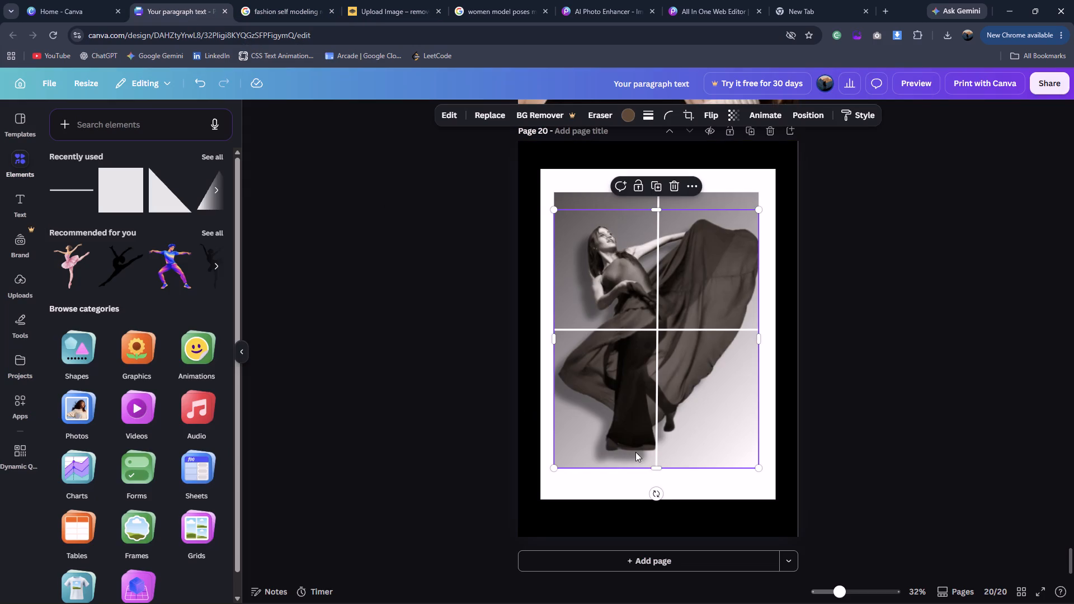
pyautogui.click(441, 473)
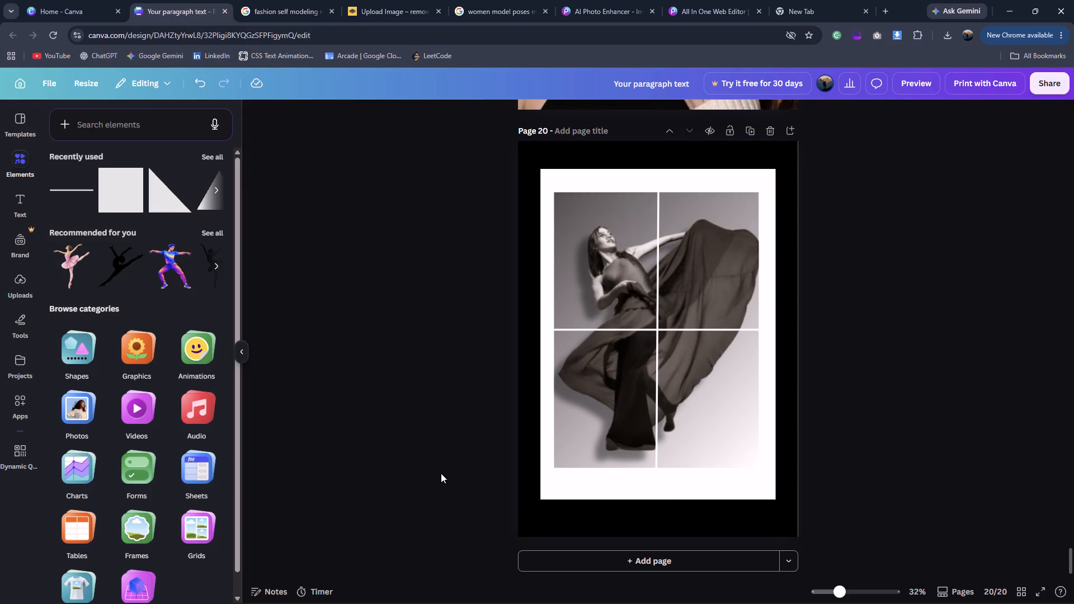
pyautogui.click(132, 197)
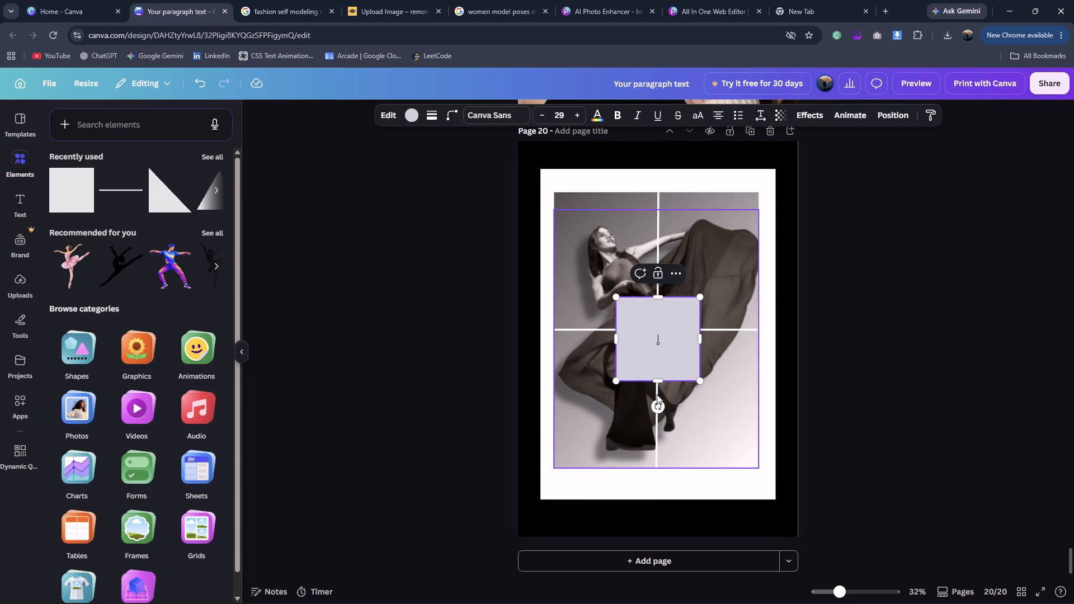
pyautogui.click(868, 393)
pyautogui.moveTo(661, 341); pyautogui.dragTo(622, 371)
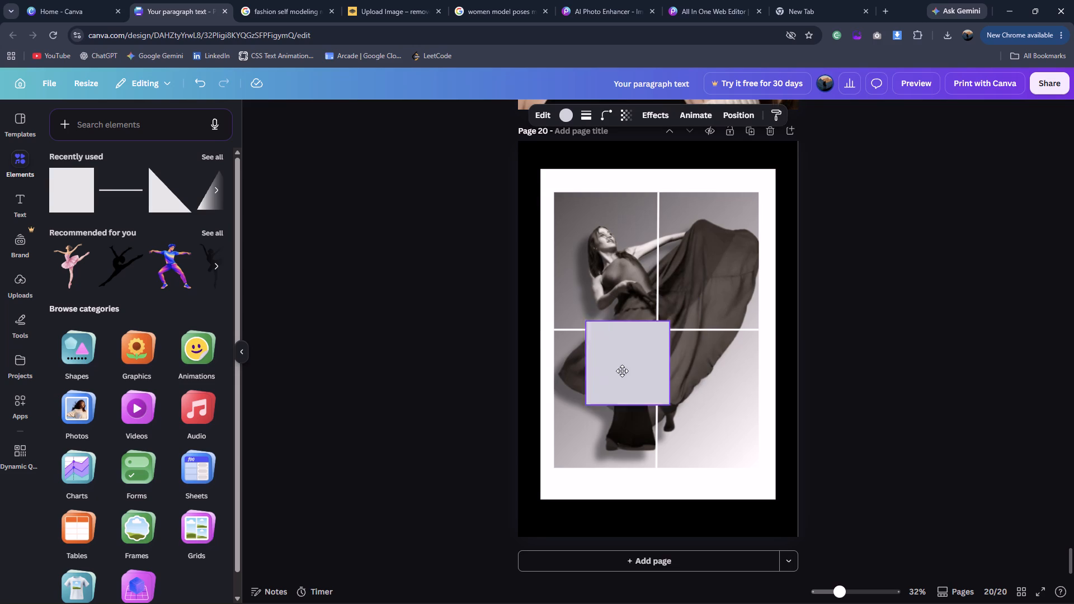
pyautogui.moveTo(622, 371); pyautogui.dragTo(597, 430)
pyautogui.click(633, 428)
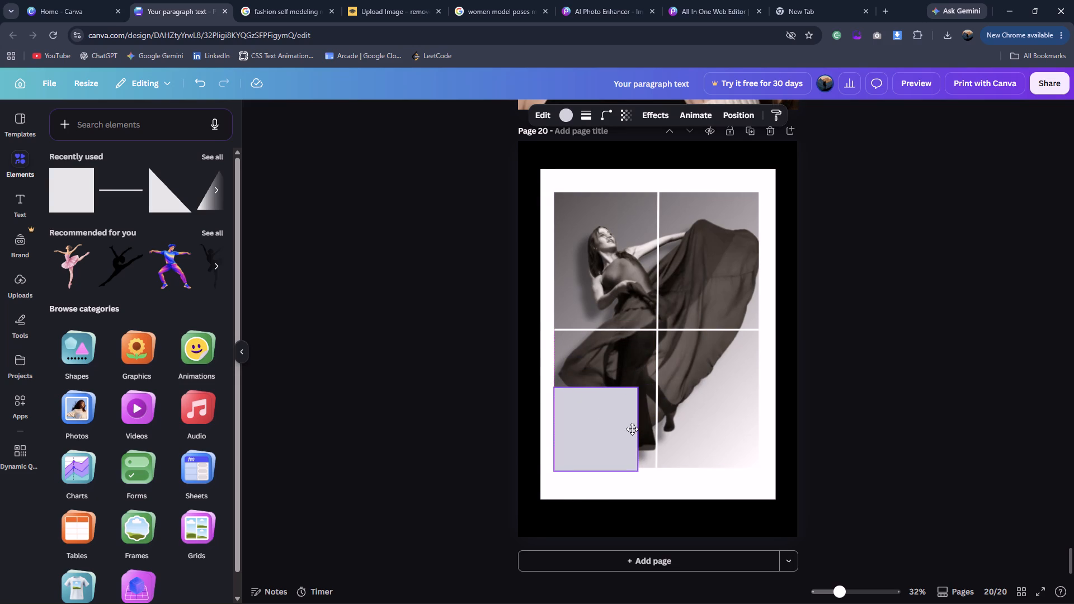
pyautogui.moveTo(638, 430); pyautogui.dragTo(654, 430)
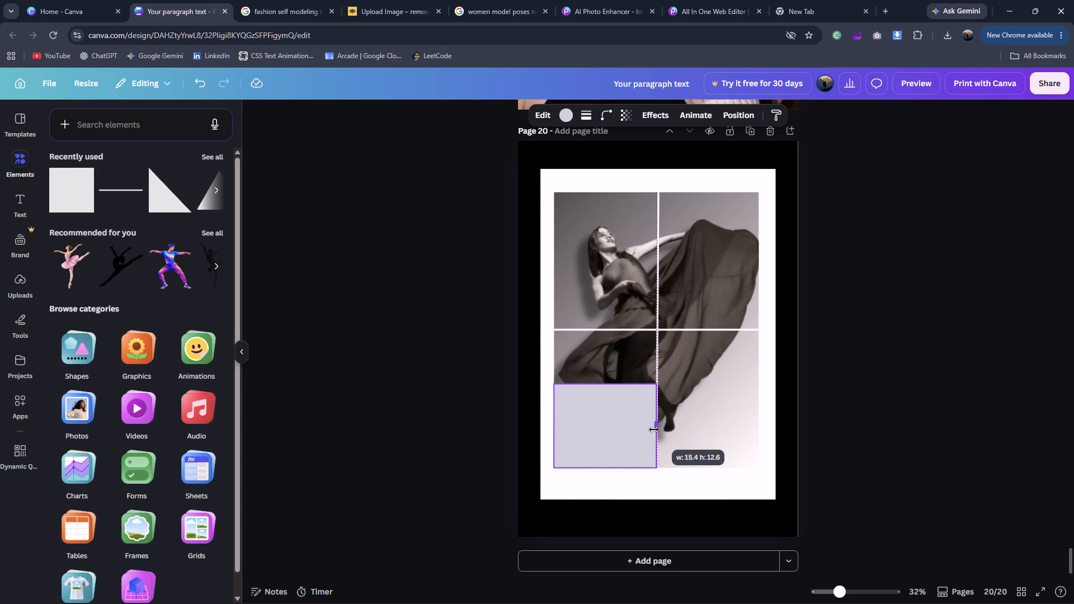
pyautogui.moveTo(654, 430); pyautogui.dragTo(654, 430)
pyautogui.moveTo(606, 386); pyautogui.dragTo(605, 434)
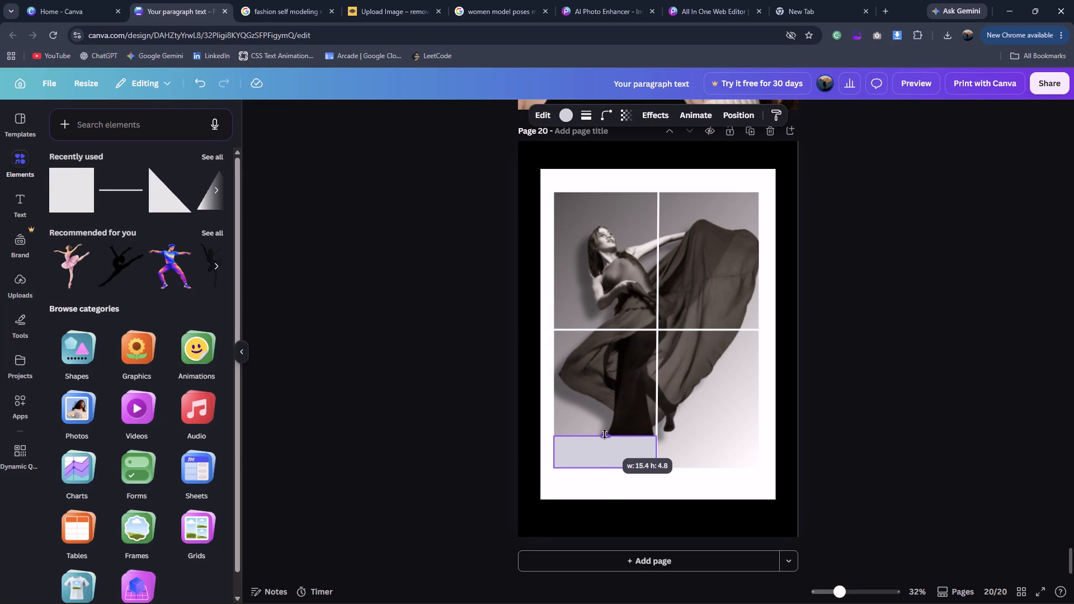
pyautogui.moveTo(605, 434); pyautogui.dragTo(605, 433)
pyautogui.click(808, 412)
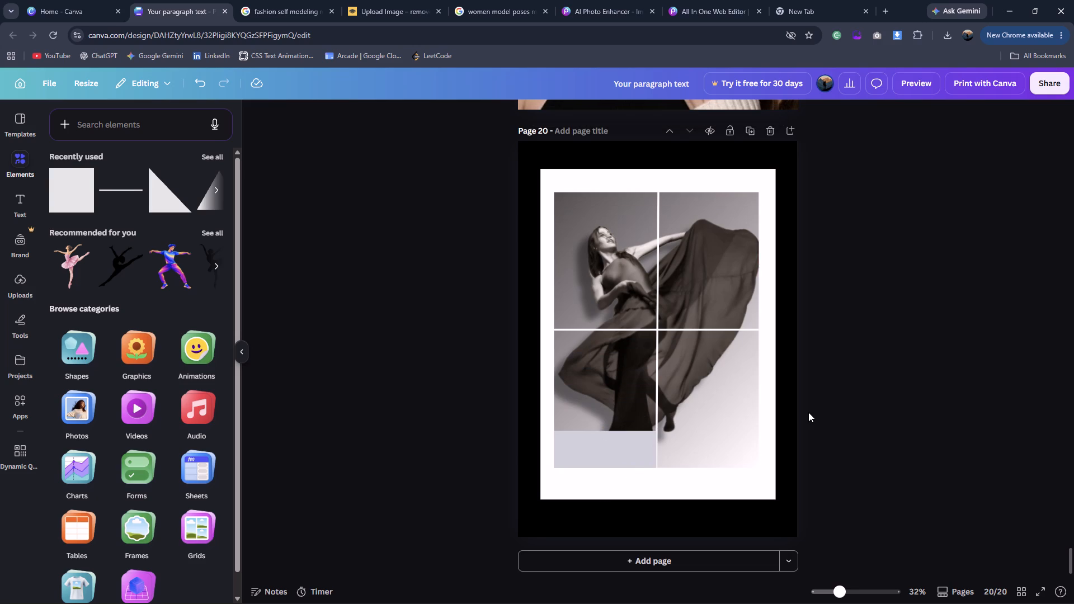
# Fill the bottom-left corner strip with white.
pyautogui.click(630, 441)
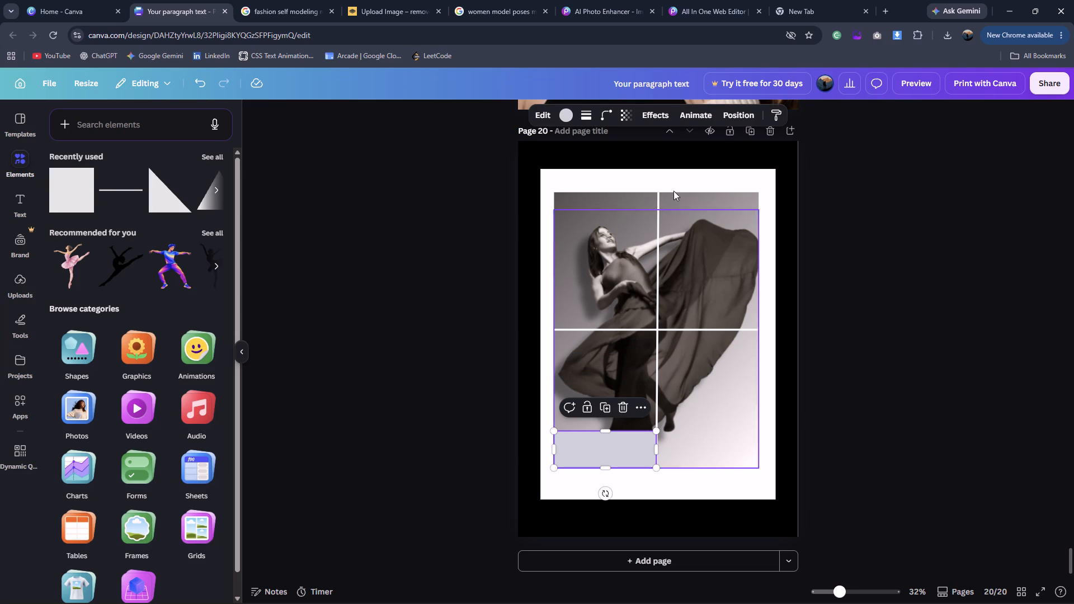
pyautogui.click(571, 112)
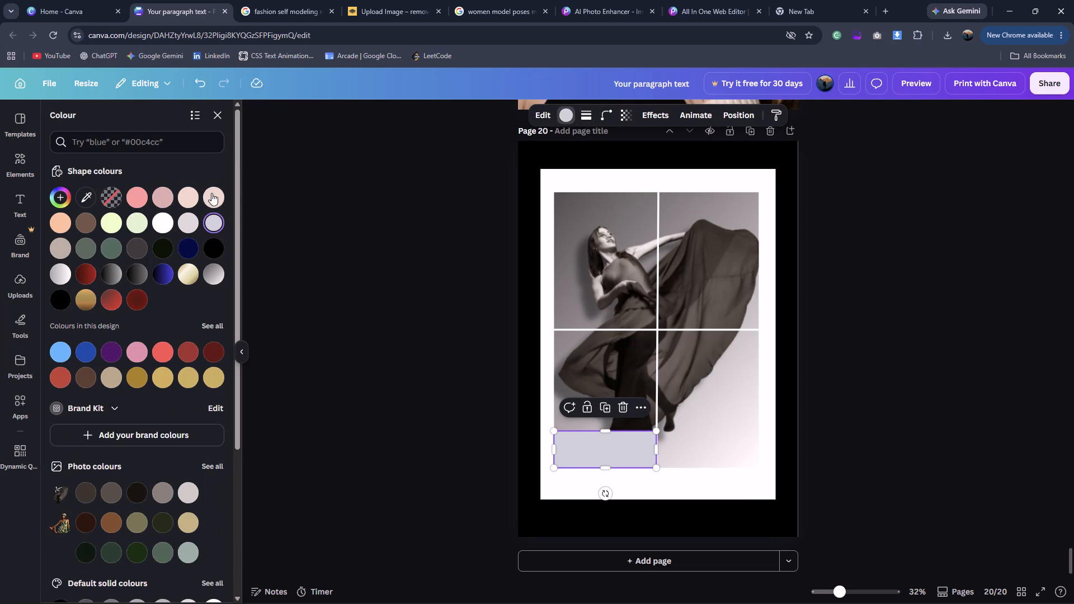
pyautogui.scroll(-3, 118, 362)
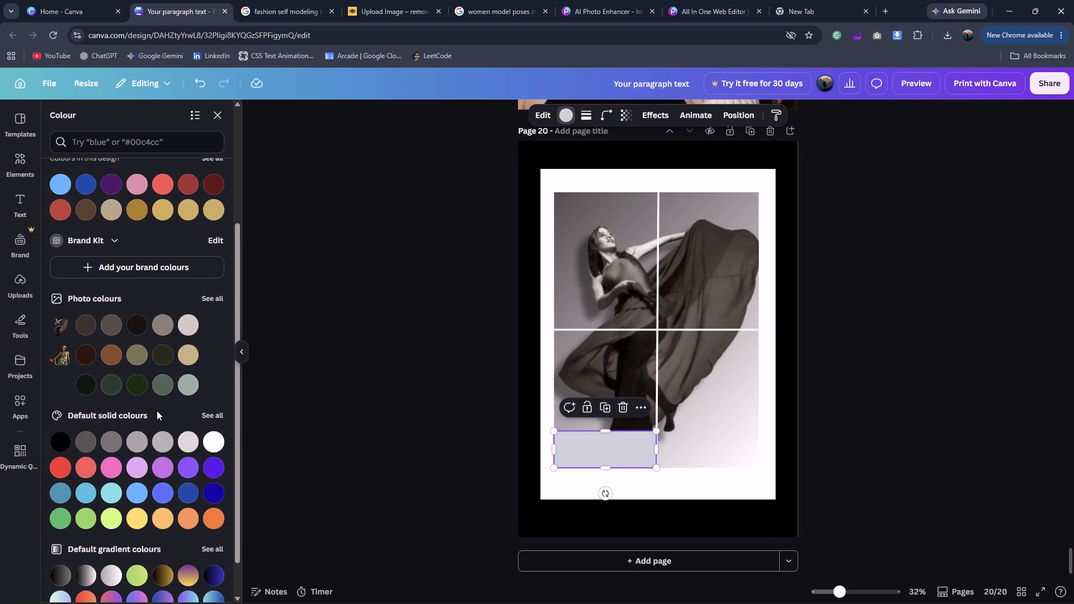
pyautogui.click(209, 438)
pyautogui.doubleClick(408, 409)
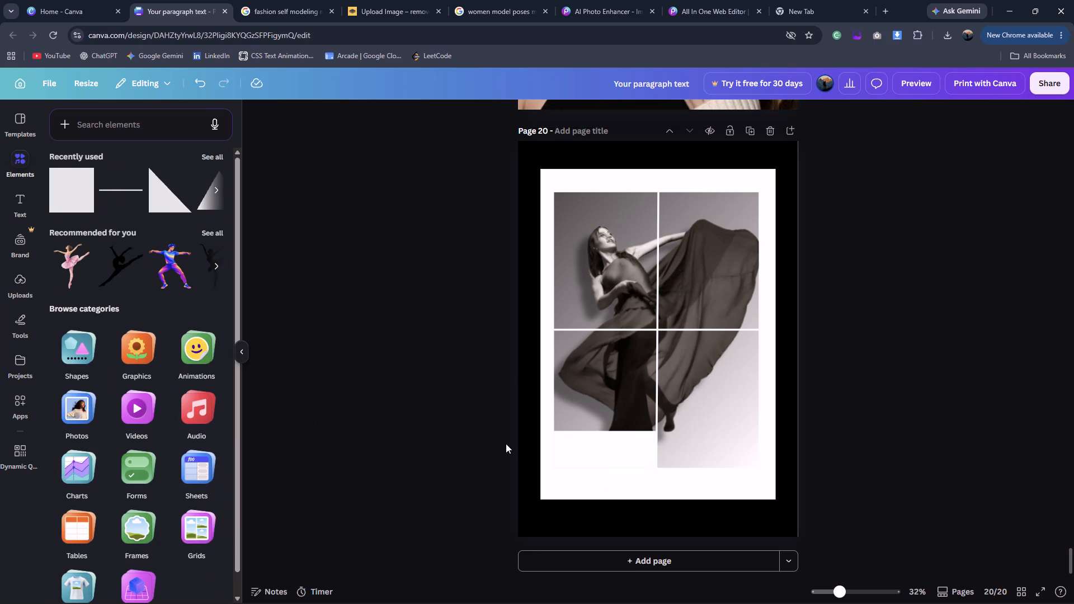
# Lower the white corner strip's top edge to just below the dancer's dress hem, checking the proportions against the FASHION DESIGN reference.
pyautogui.click(613, 457)
pyautogui.moveTo(610, 432); pyautogui.dragTo(609, 438)
pyautogui.click(884, 354)
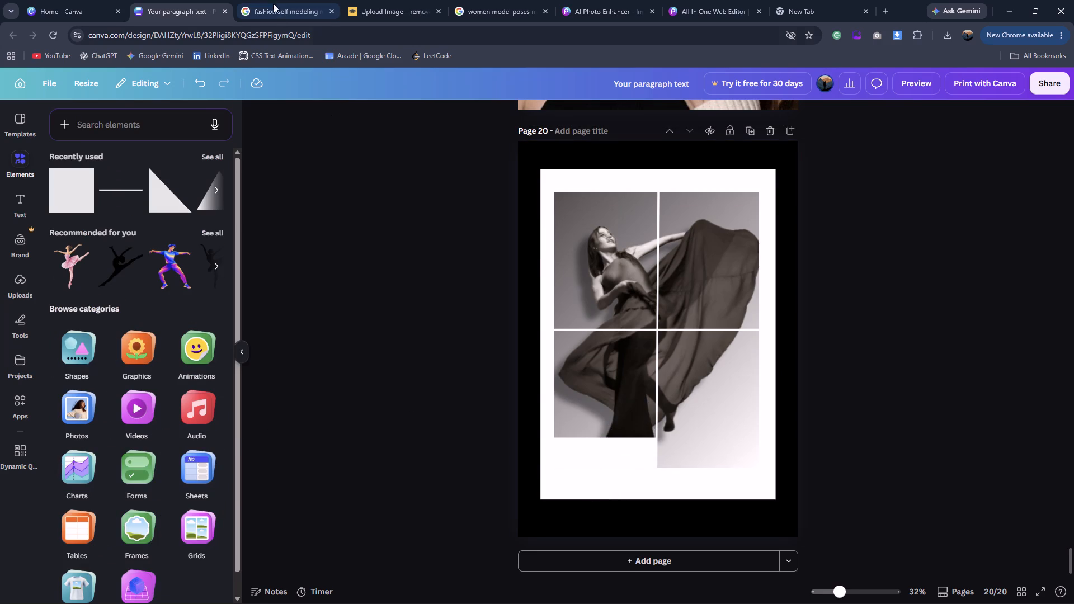
pyautogui.click(268, 0)
pyautogui.click(208, 0)
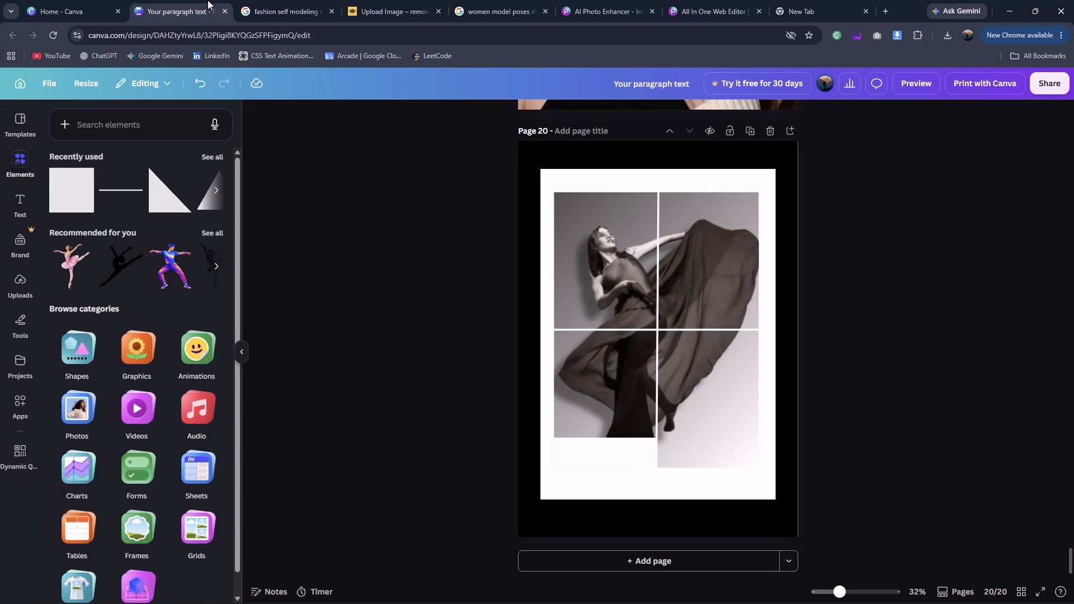
pyautogui.click(591, 446)
pyautogui.moveTo(605, 438); pyautogui.dragTo(606, 442)
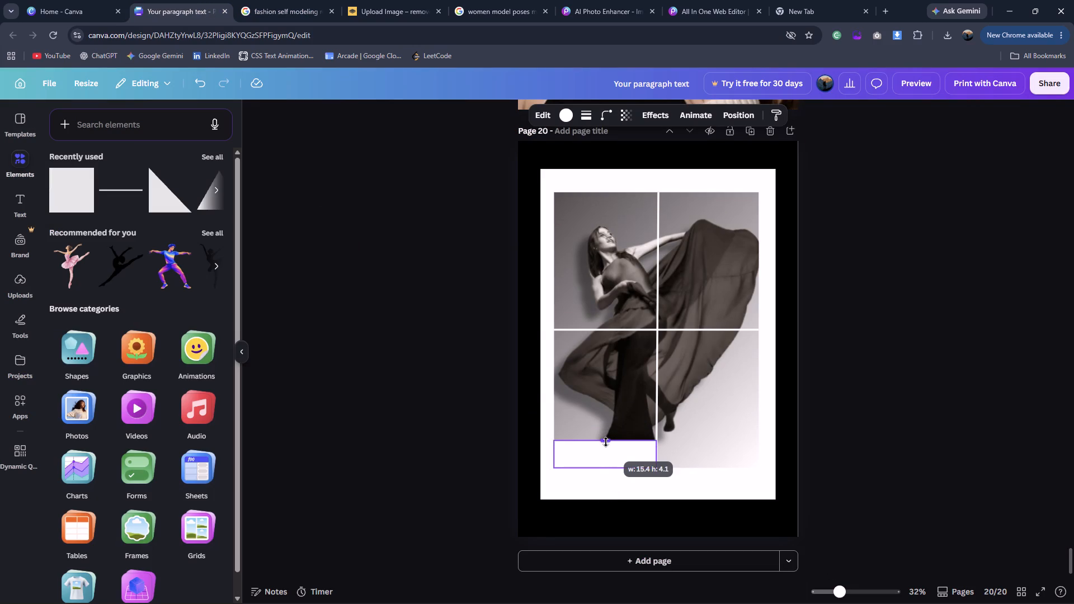
pyautogui.moveTo(606, 442); pyautogui.dragTo(606, 447)
pyautogui.click(896, 367)
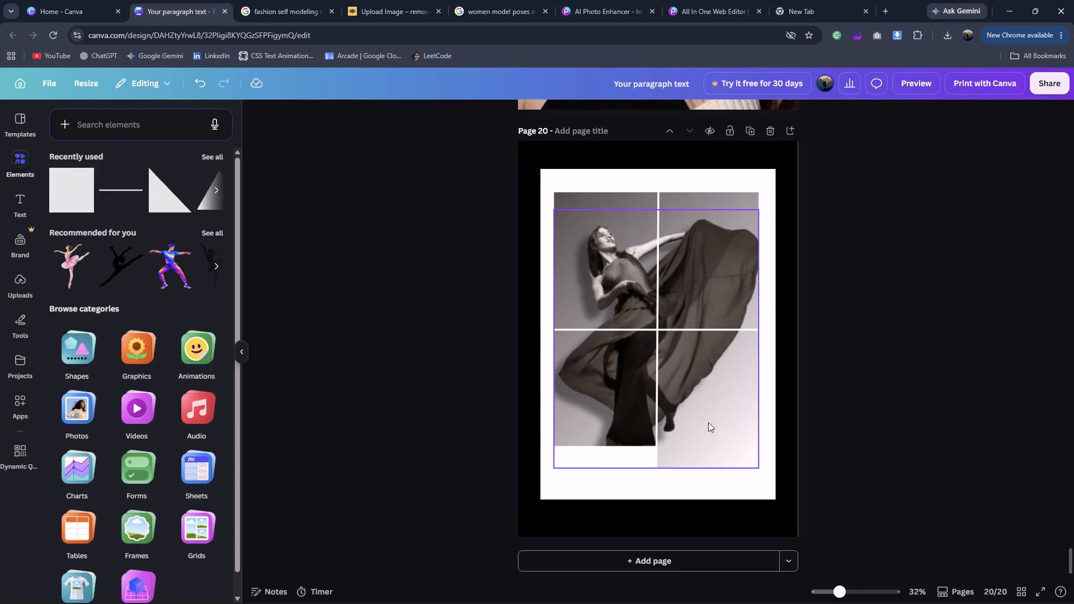
pyautogui.click(637, 450)
pyautogui.click(606, 447)
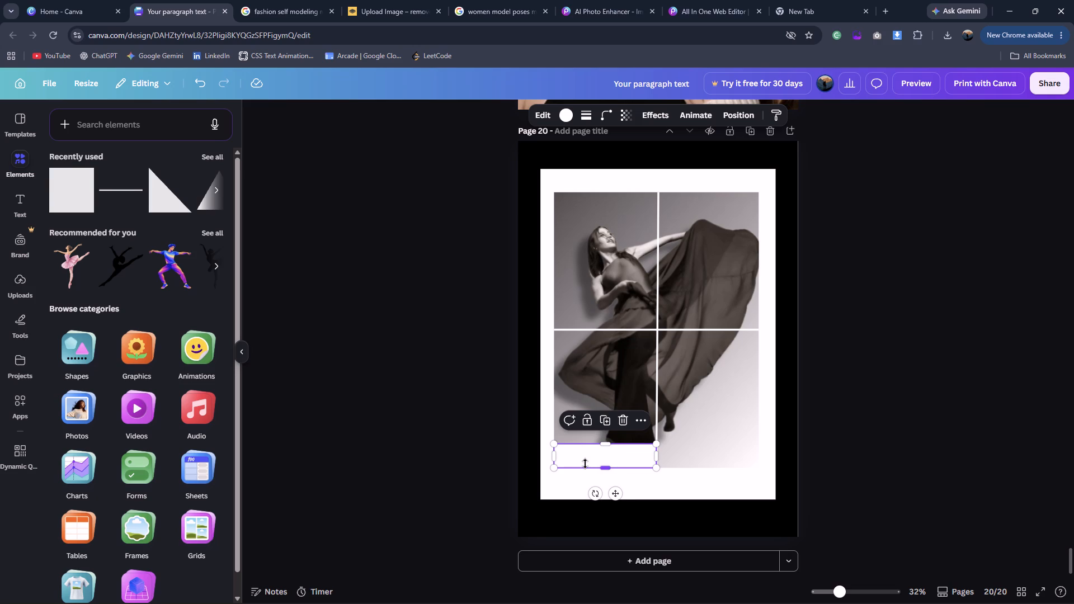
# Duplicate the white strip and place the copy over the picture's top-right corner, flush with its top edge.
pyautogui.hotkey('ctrl', 'd')
pyautogui.moveTo(614, 497); pyautogui.dragTo(666, 386)
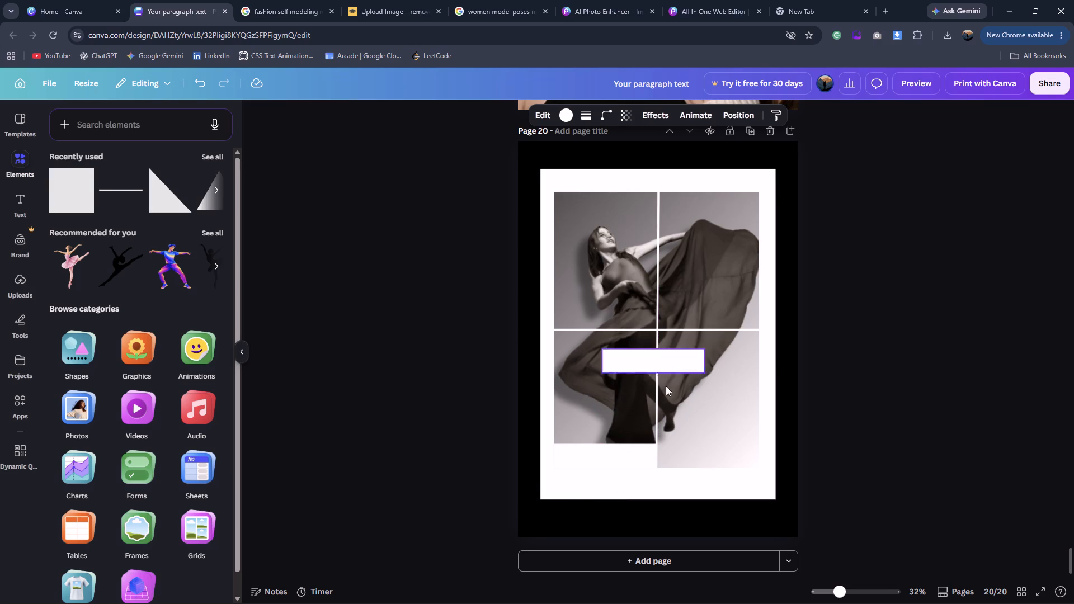
pyautogui.moveTo(666, 386); pyautogui.dragTo(718, 240)
pyautogui.click(943, 255)
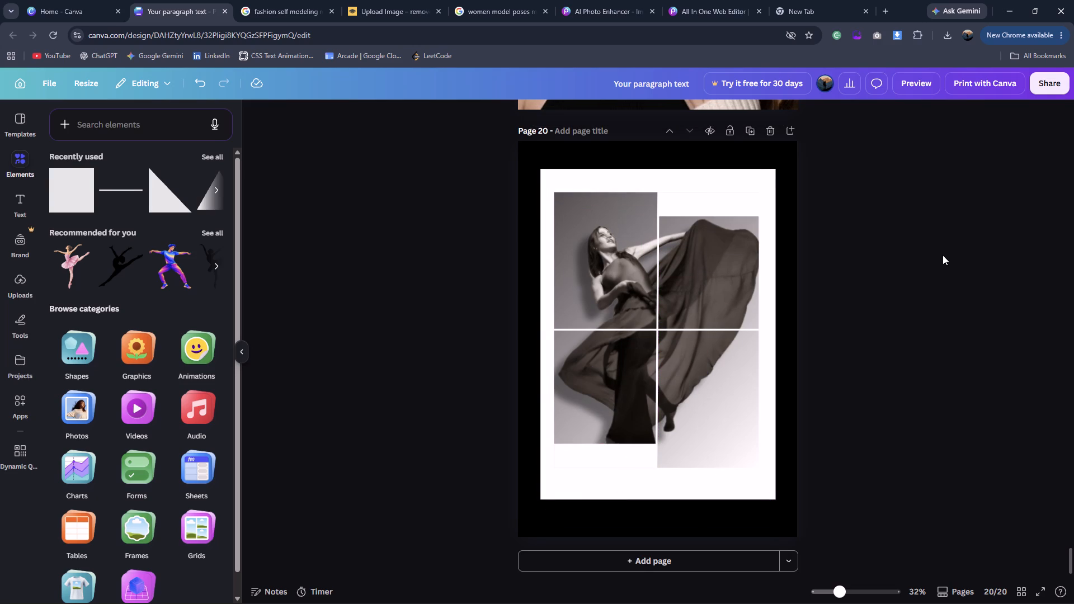
# Add a size 41 text box reading "#TRENDING" and place it on the white strip in the bottom-left corner.
pyautogui.click(336, 0)
pyautogui.click(178, 0)
pyautogui.click(27, 197)
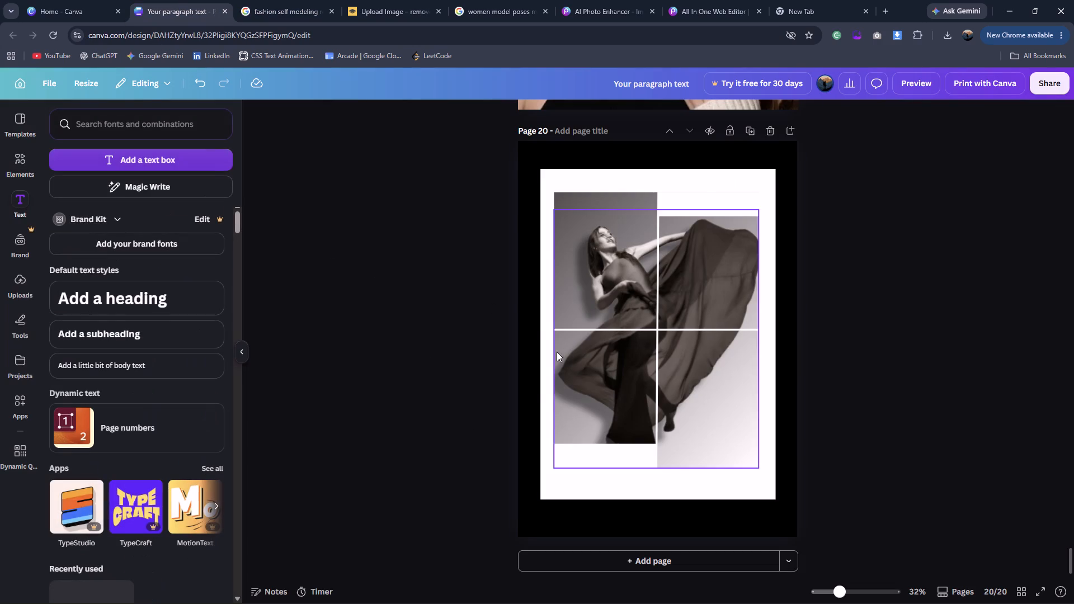
pyautogui.click(136, 163)
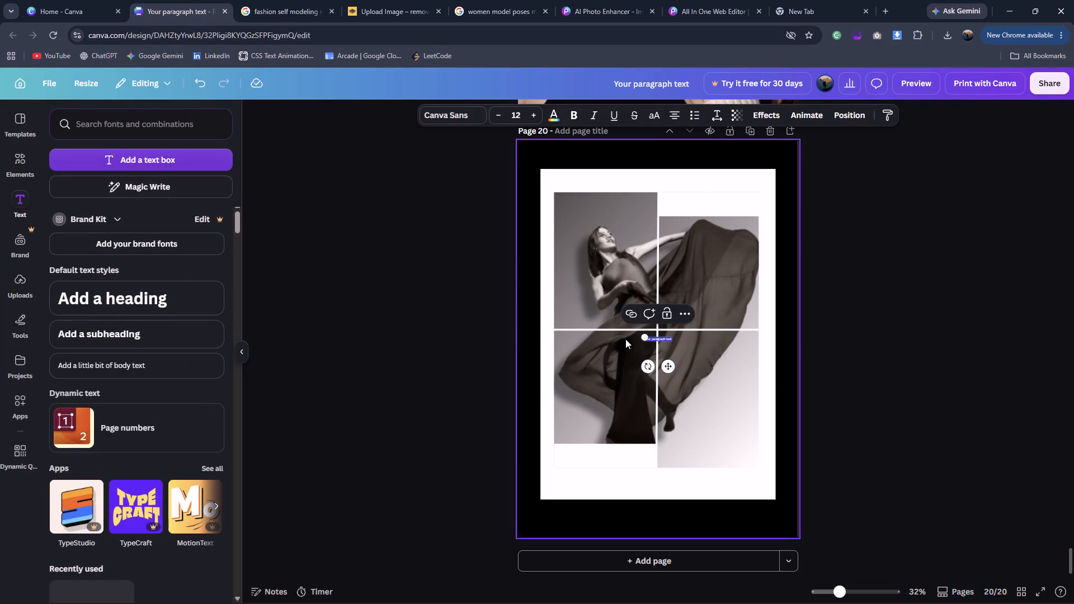
pyautogui.moveTo(640, 333); pyautogui.dragTo(580, 289)
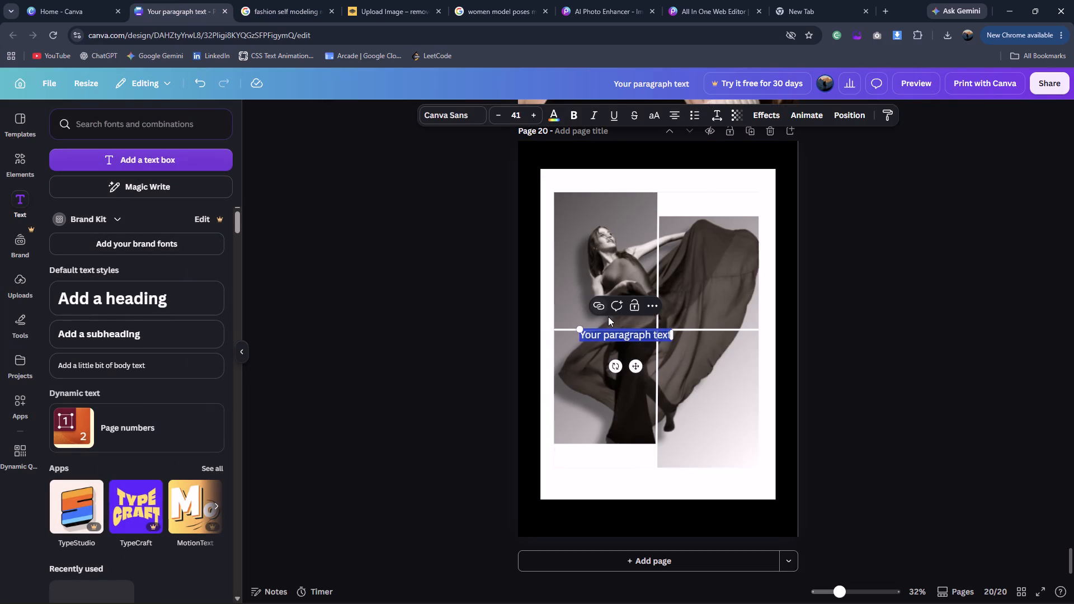
pyautogui.hotkey('shift', '#')
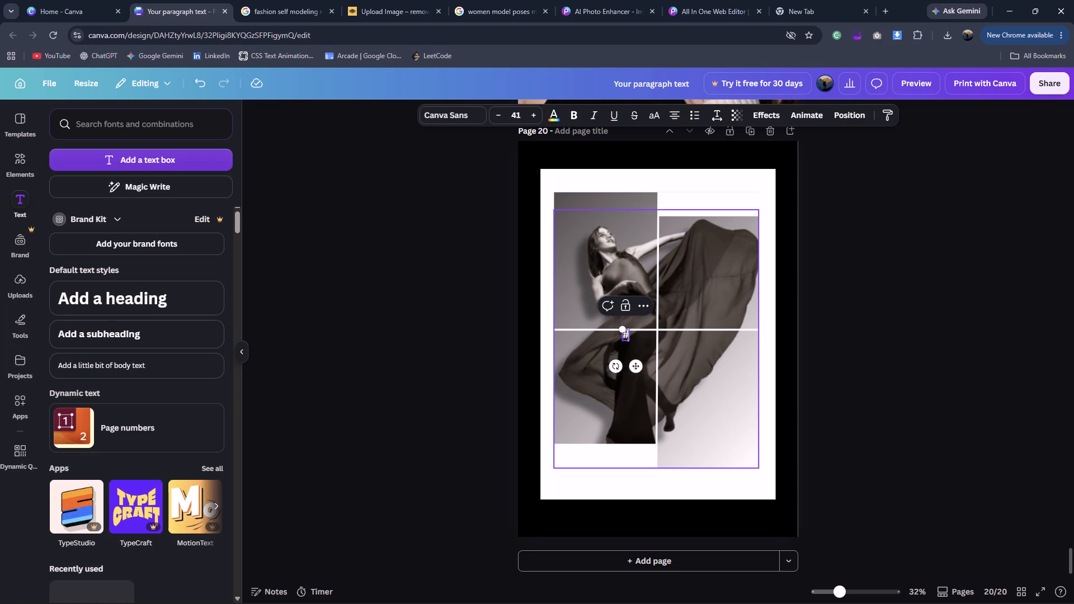
pyautogui.write('TRENDING')
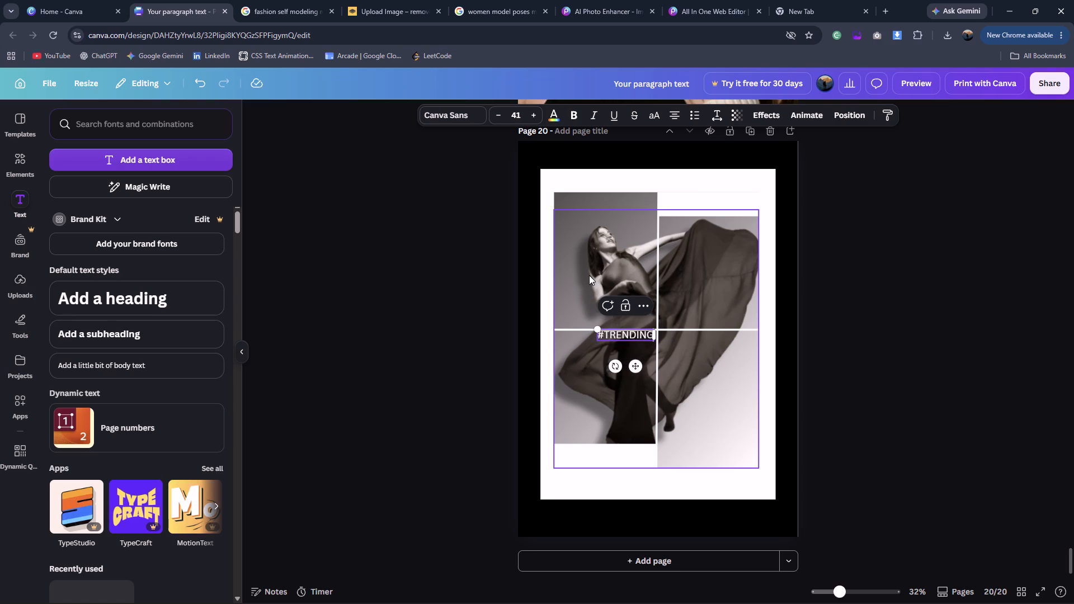
pyautogui.moveTo(637, 364); pyautogui.dragTo(634, 371)
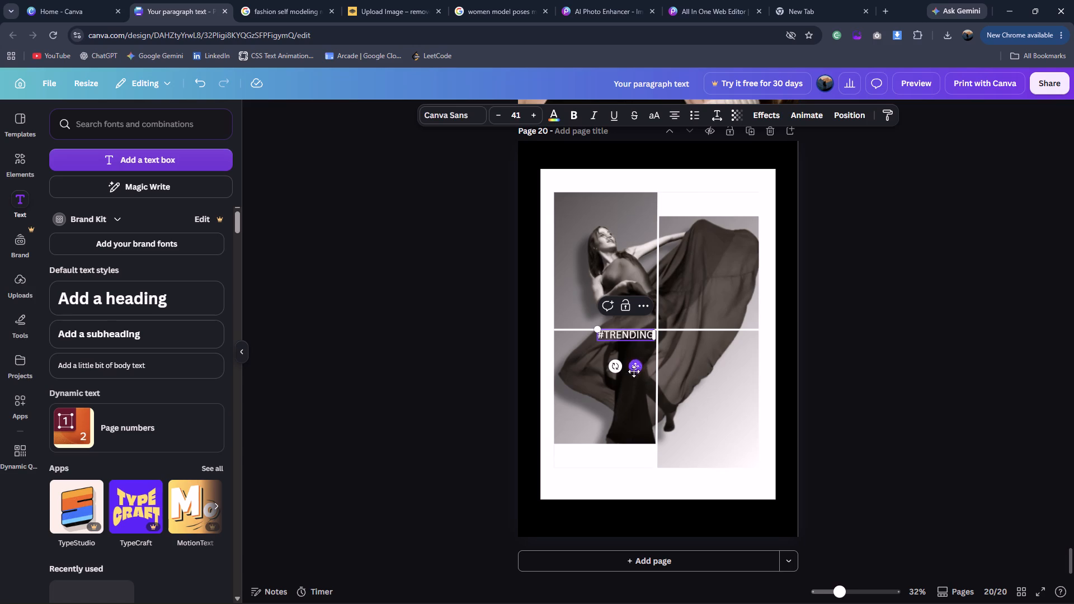
pyautogui.moveTo(634, 371); pyautogui.dragTo(599, 485)
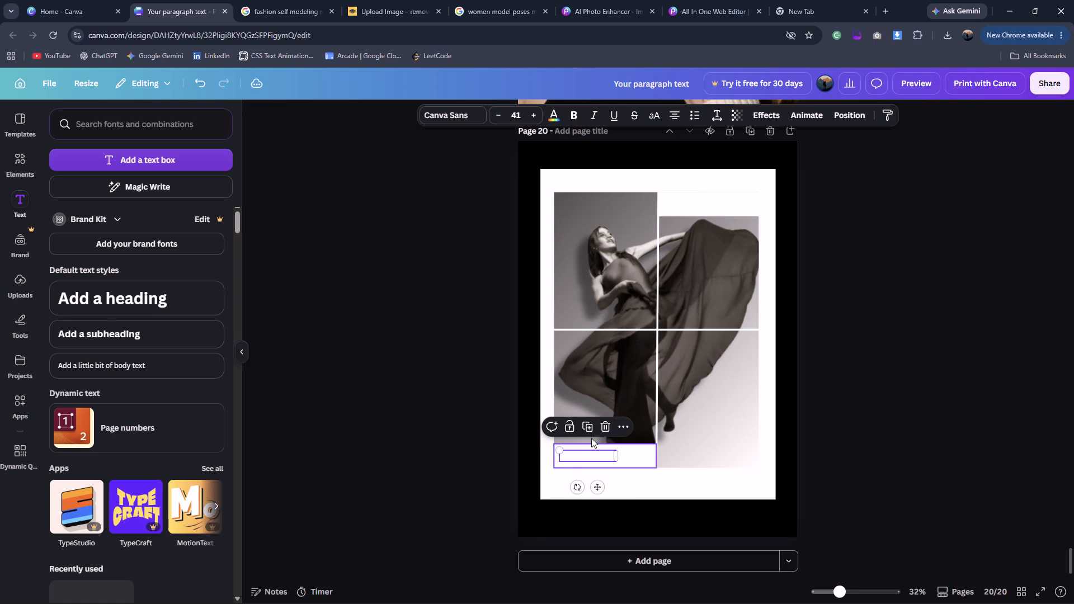
# Make the #TRENDING text black and set it in italic Cormorant Garamond.
pyautogui.click(551, 117)
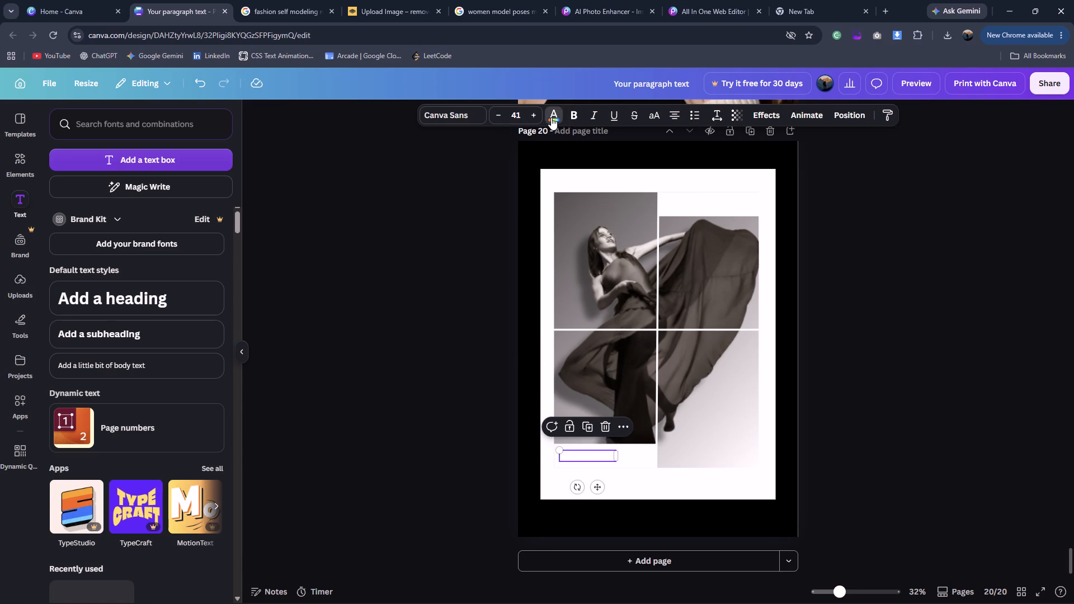
pyautogui.click(163, 249)
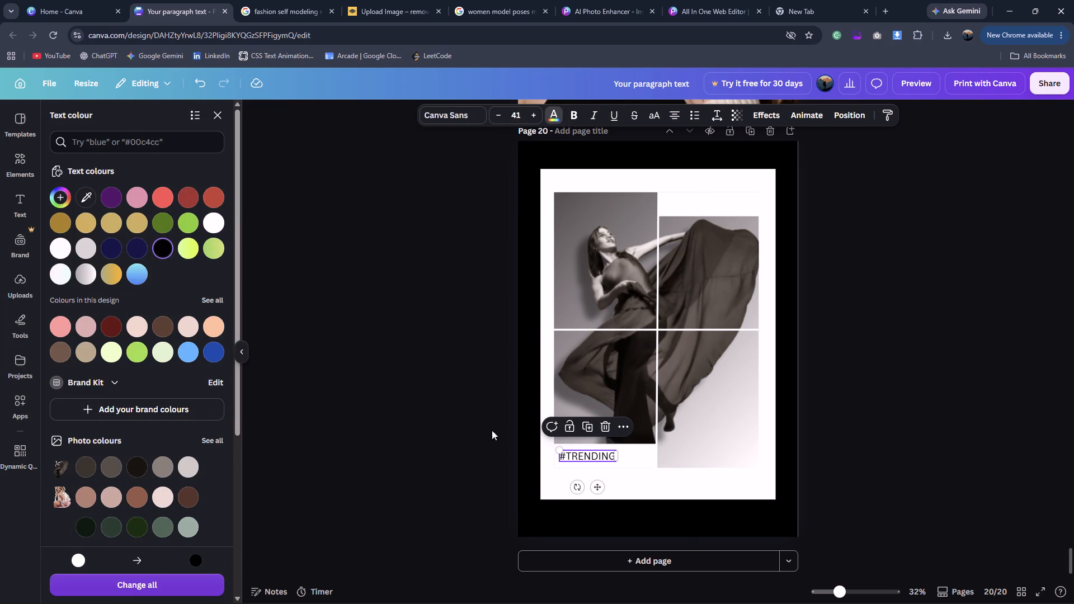
pyautogui.click(461, 117)
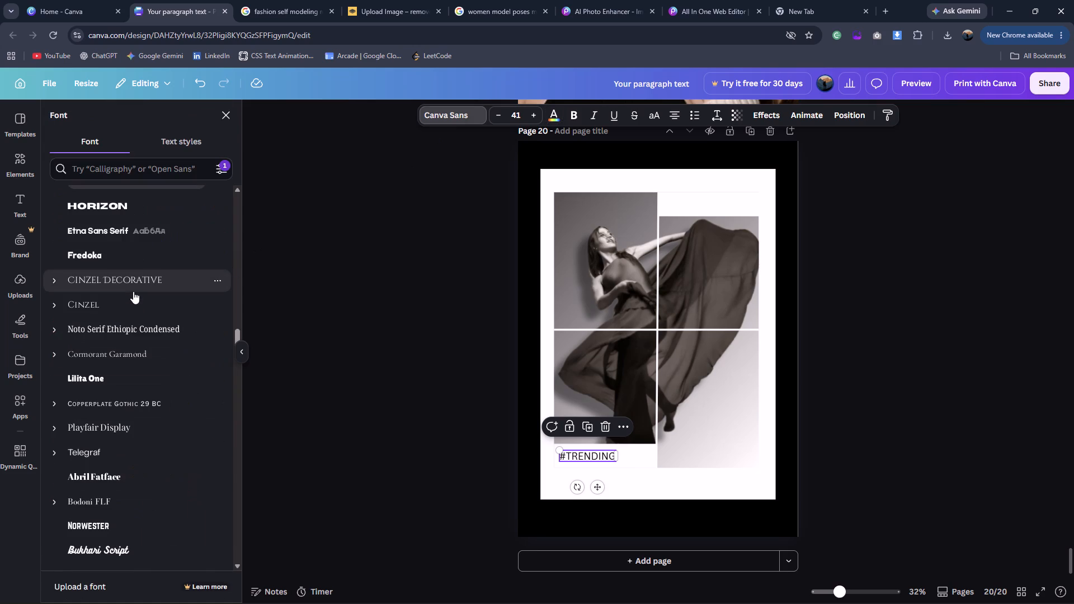
pyautogui.click(133, 291)
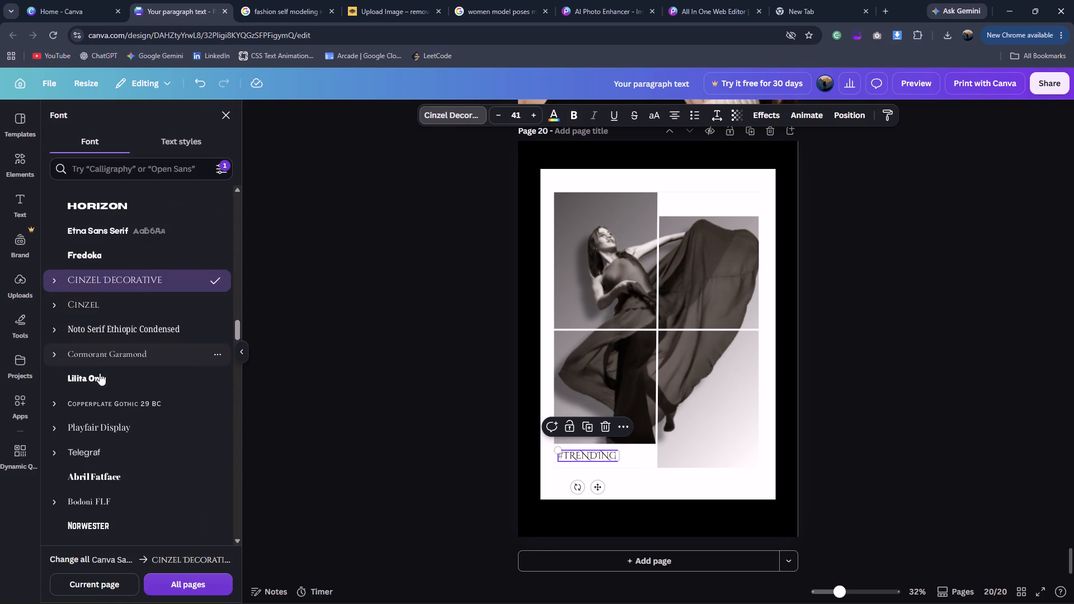
pyautogui.click(99, 374)
pyautogui.click(115, 358)
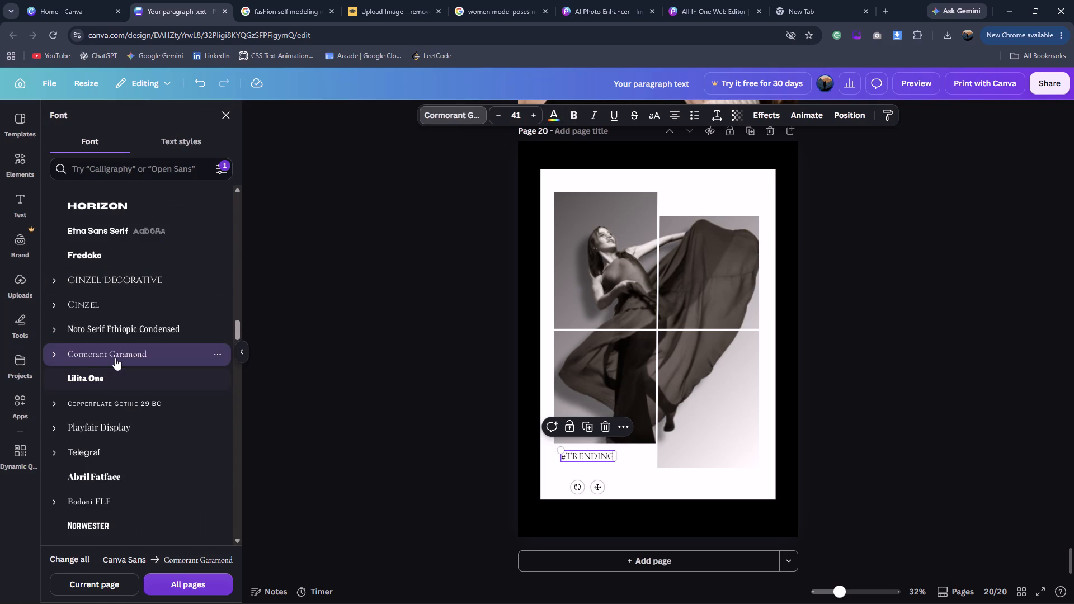
pyautogui.click(599, 113)
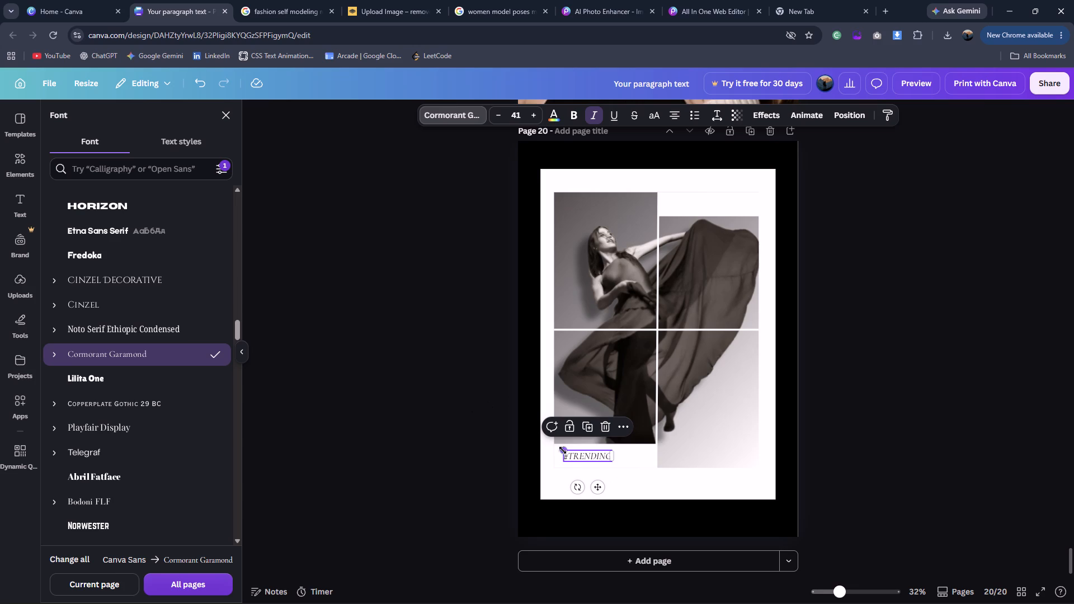
# Enlarge the #TRENDING text to size 49.3 so it starts at the picture's left edge.
pyautogui.moveTo(563, 450); pyautogui.dragTo(553, 443)
pyautogui.click(473, 466)
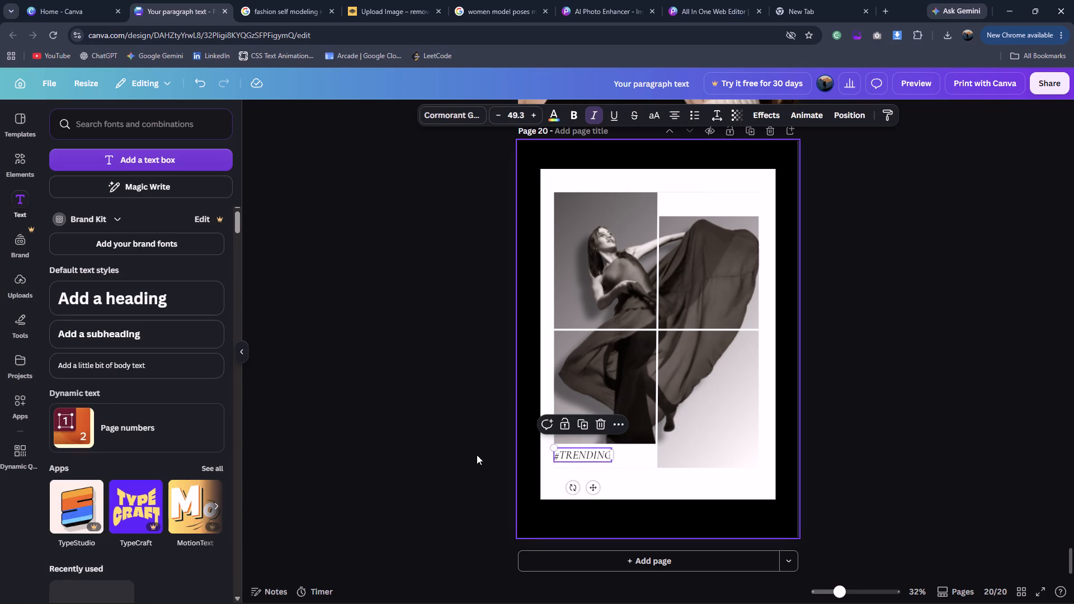
# Shift the #TRENDING text slightly inward from the picture's left edge and enlarge it to size 52.2.
pyautogui.click(477, 455)
pyautogui.moveTo(602, 452); pyautogui.dragTo(615, 455)
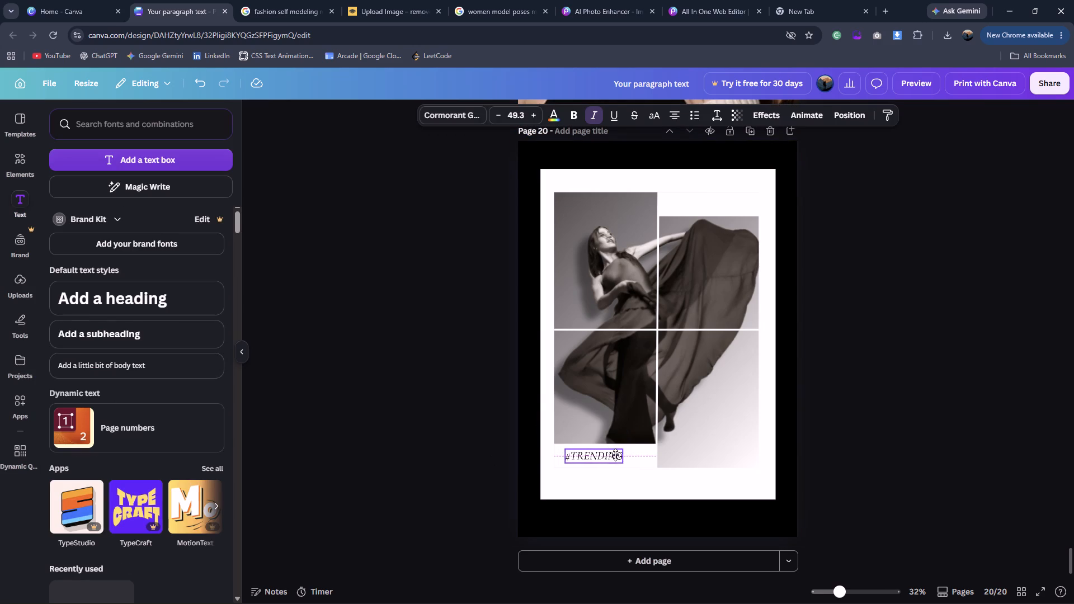
pyautogui.moveTo(615, 455); pyautogui.dragTo(616, 455)
pyautogui.moveTo(567, 452); pyautogui.dragTo(563, 450)
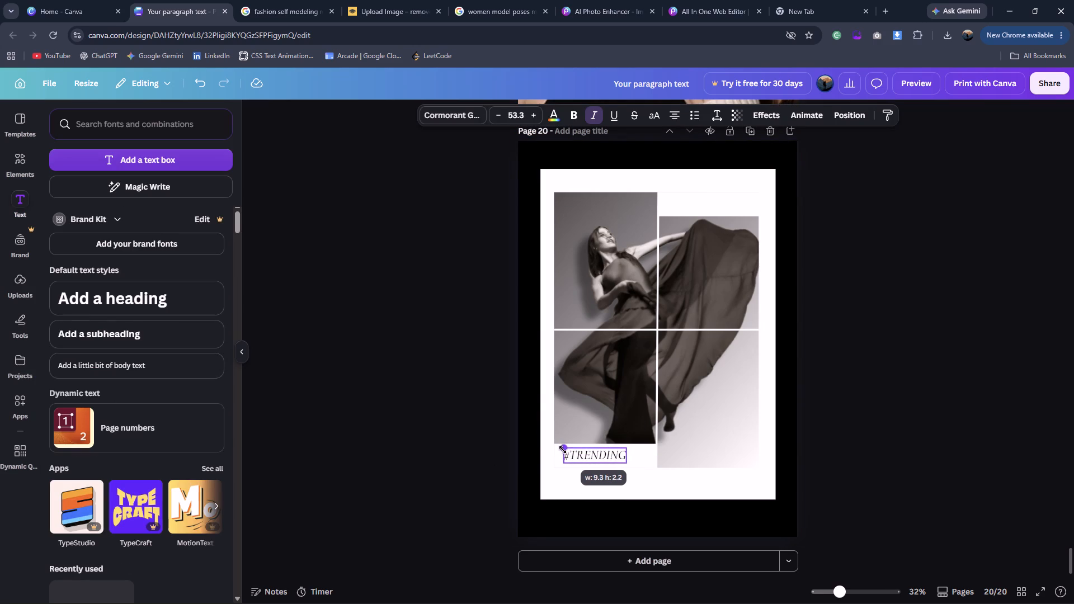
pyautogui.moveTo(563, 450); pyautogui.dragTo(562, 449)
pyautogui.click(563, 444)
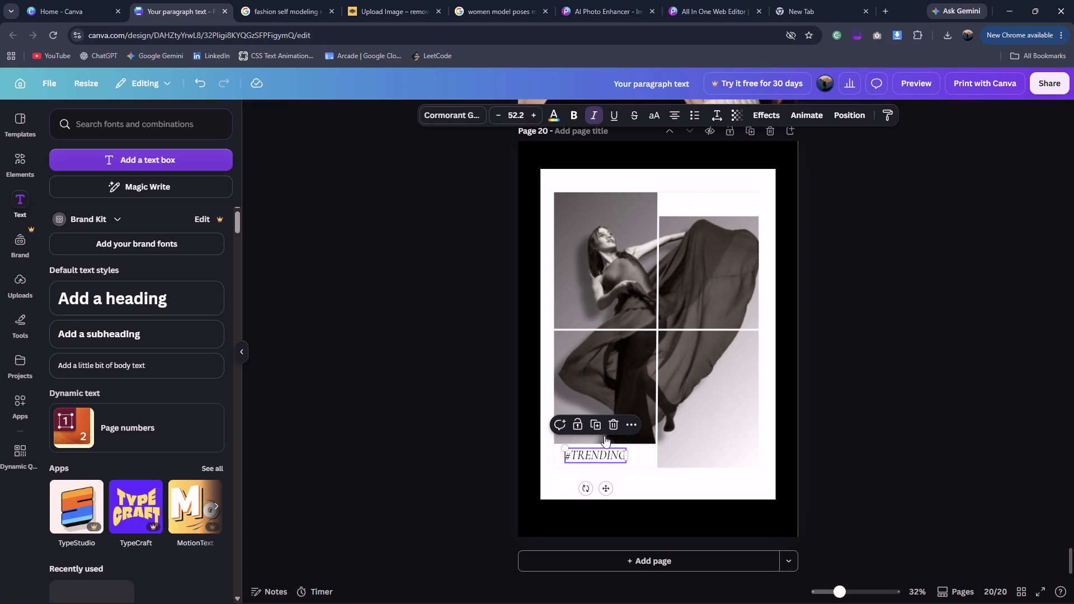
# Make the #TRENDING text bold and fine-tune its position on the white strip in the picture's bottom-left corner.
pyautogui.click(578, 115)
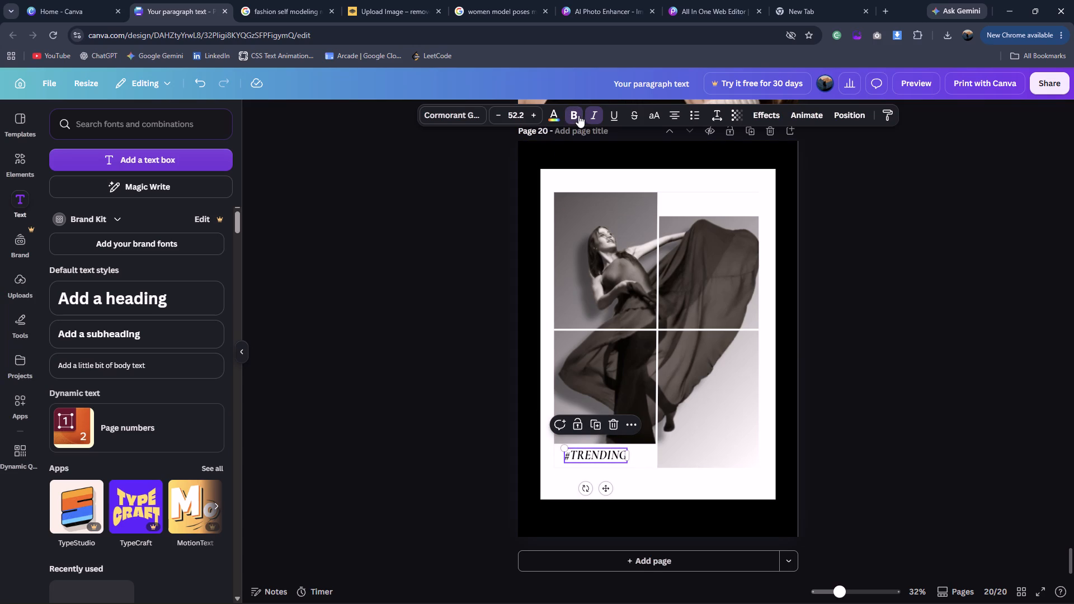
pyautogui.click(425, 247)
pyautogui.click(571, 452)
pyautogui.click(607, 487)
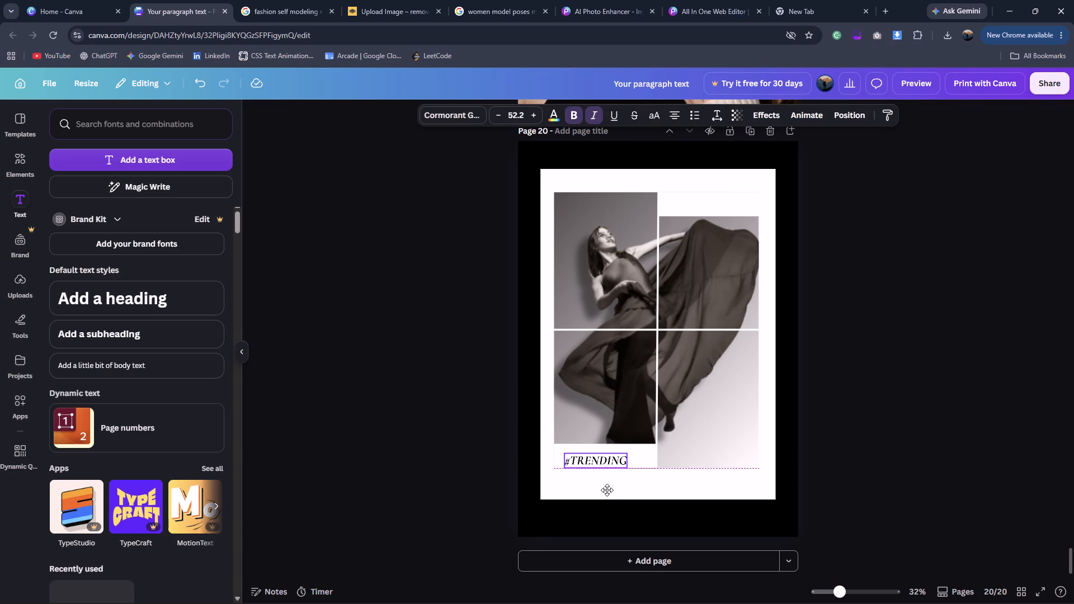
pyautogui.click(473, 460)
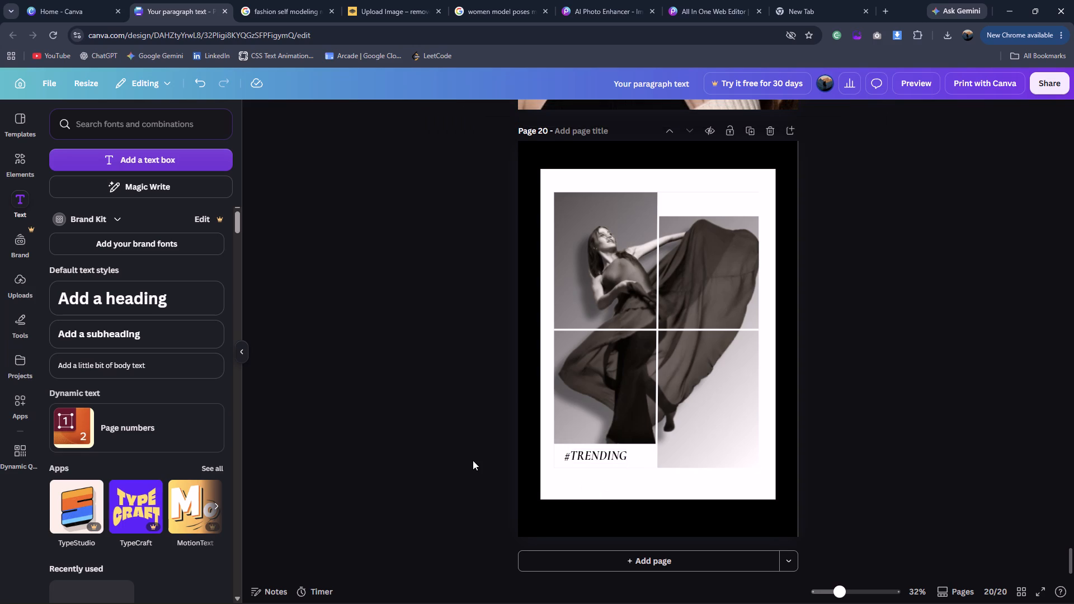
# Following the FASHION DESIGN reference poster, add a text box reading "FASHION" set in the Shrikhand font.
pyautogui.click(282, 18)
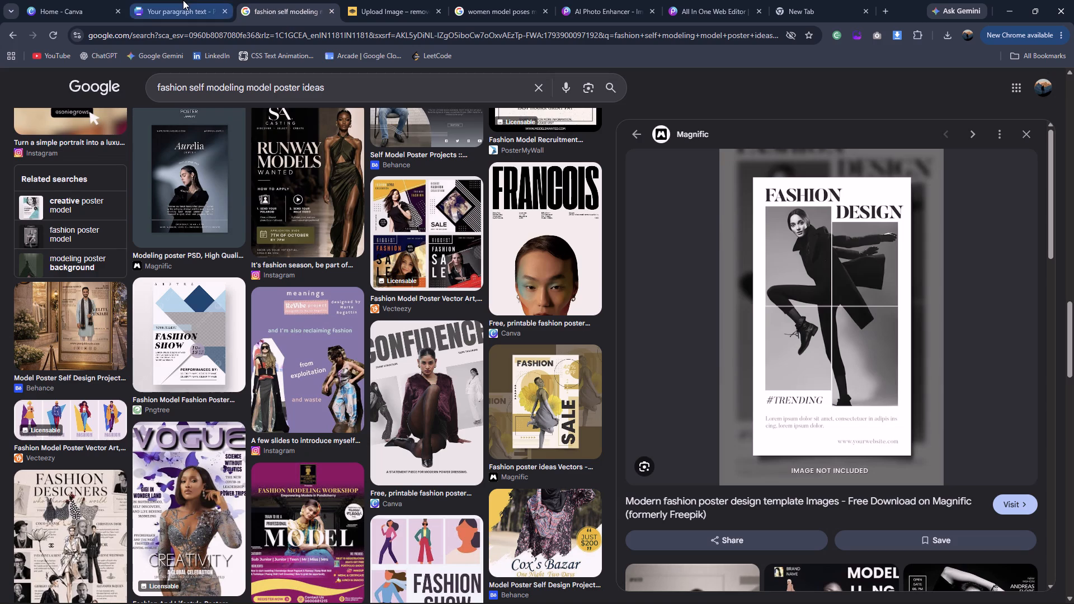
pyautogui.click(183, 0)
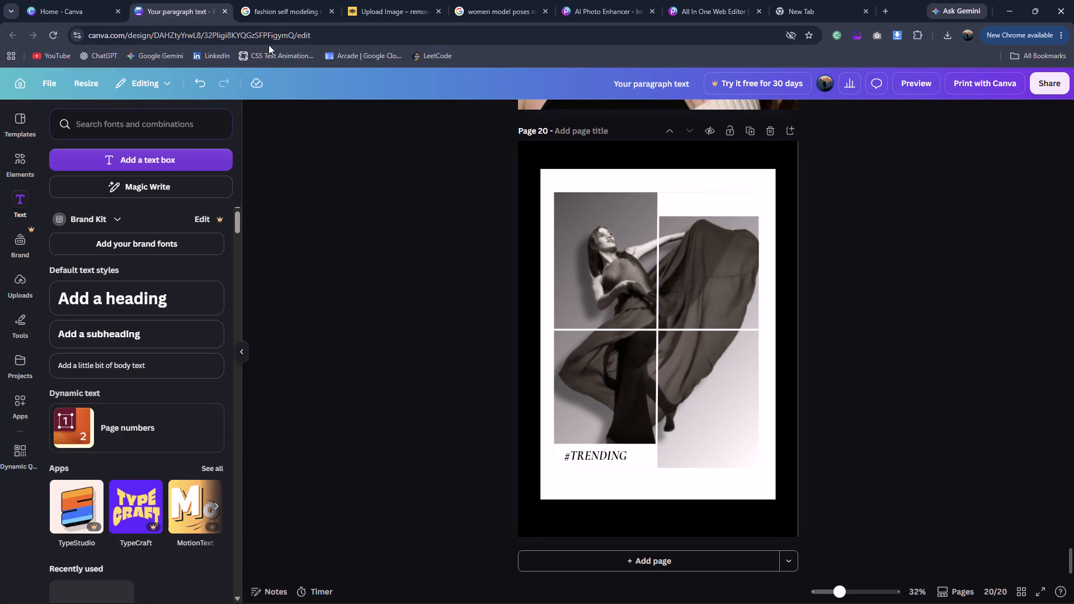
pyautogui.click(286, 21)
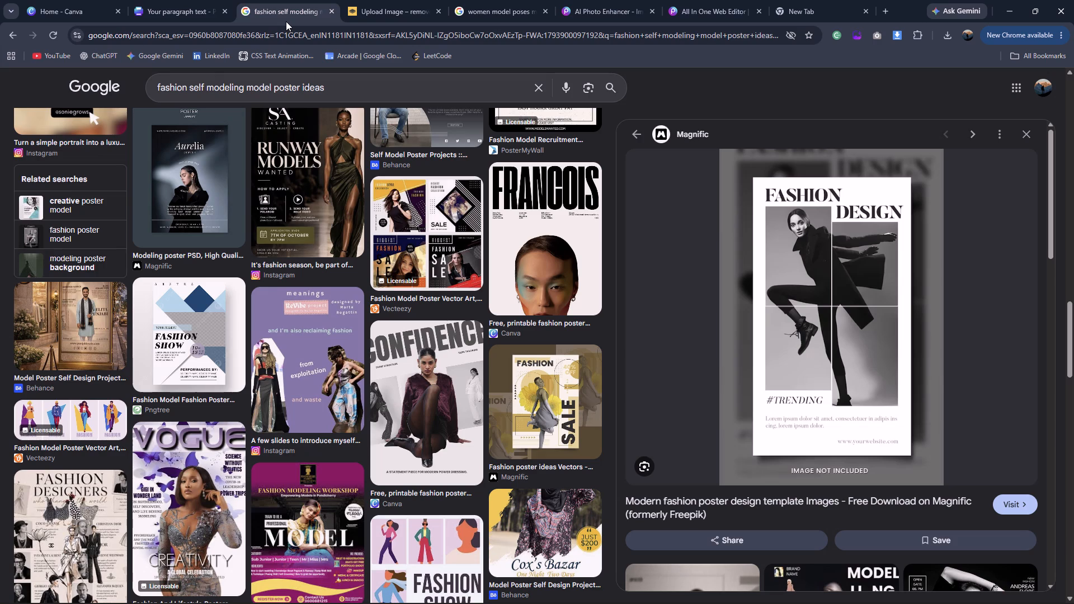
pyautogui.click(220, 0)
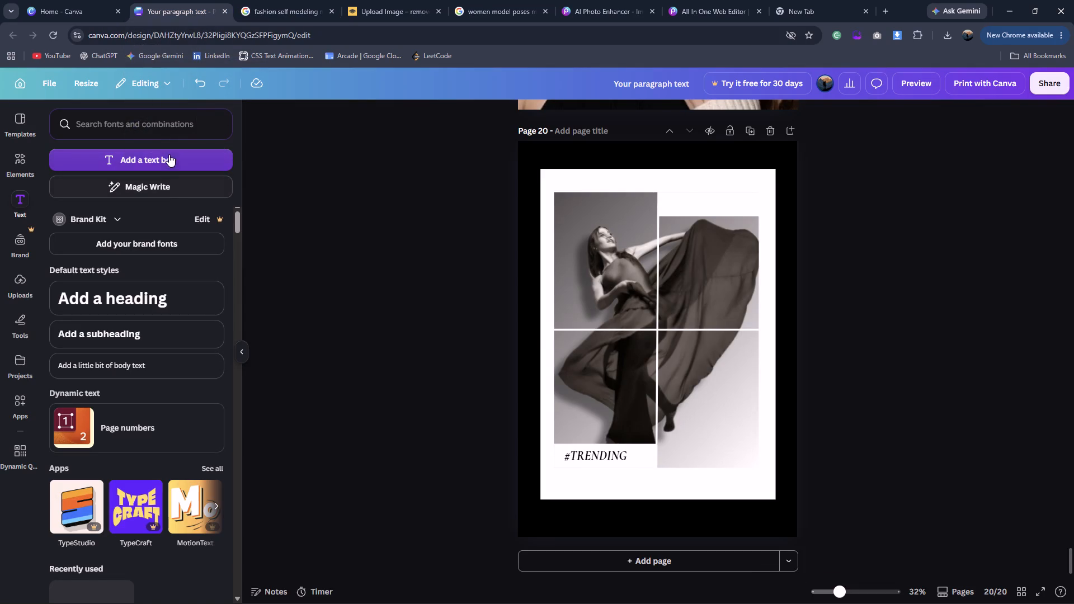
pyautogui.click(169, 154)
pyautogui.moveTo(642, 336); pyautogui.dragTo(574, 280)
pyautogui.write('FASHION')
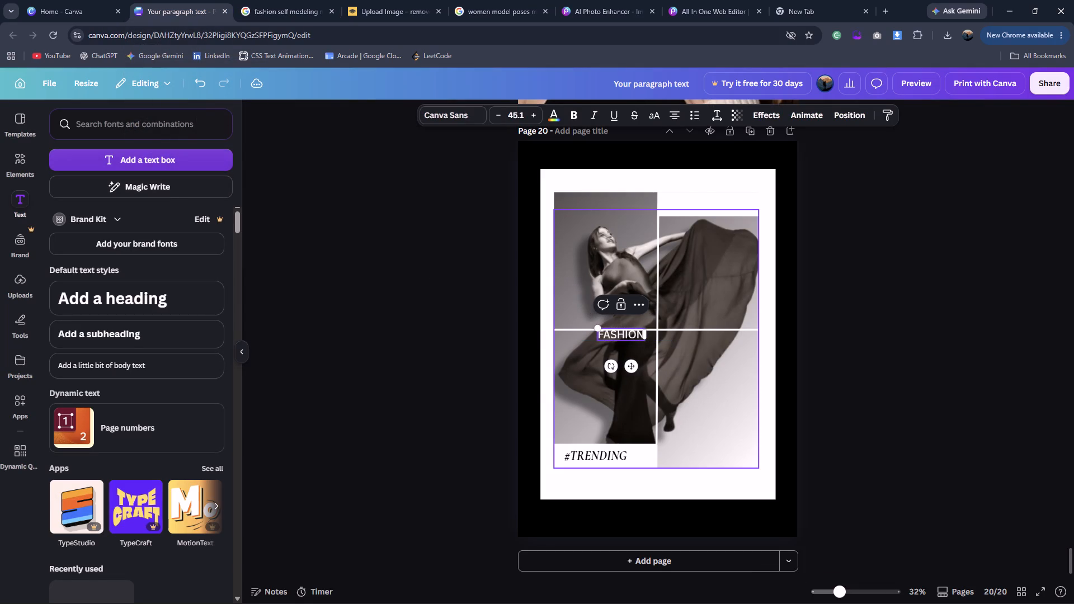
pyautogui.click(435, 107)
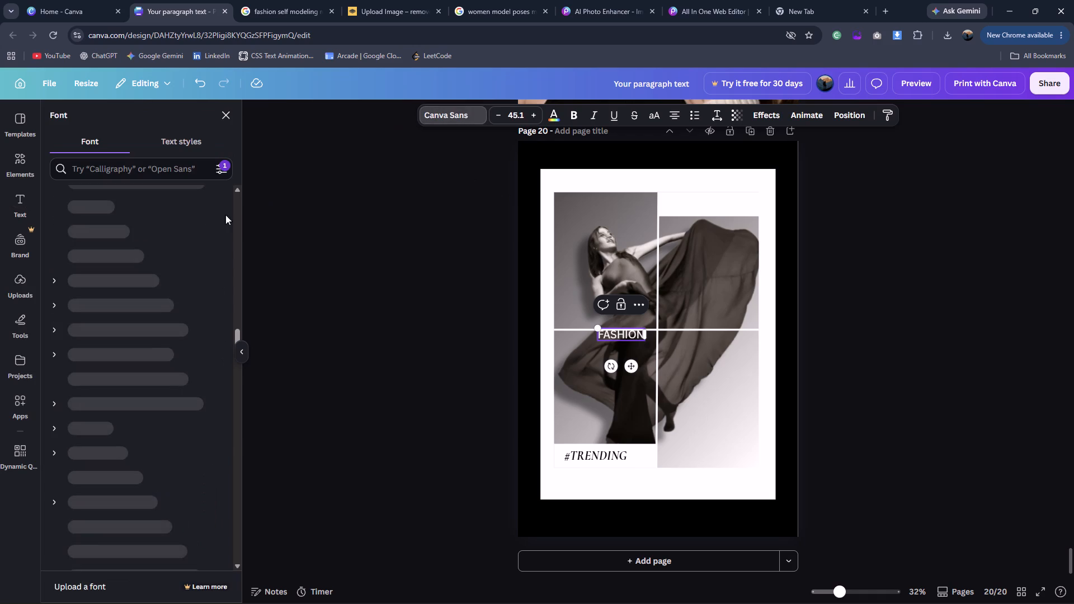
pyautogui.scroll(1, 139, 275)
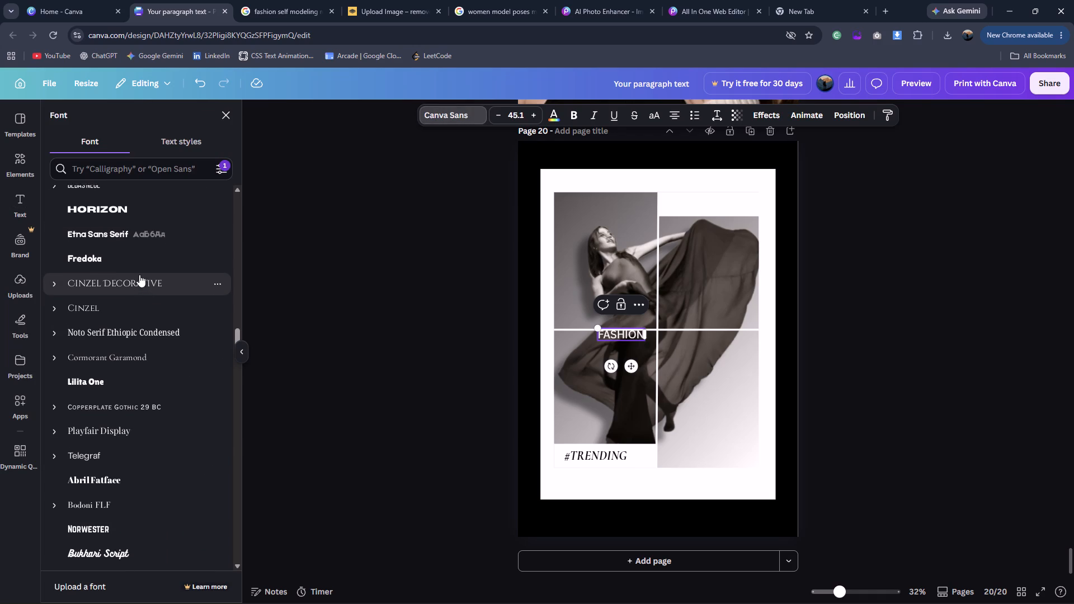
pyautogui.scroll(1, 138, 273)
pyautogui.click(124, 245)
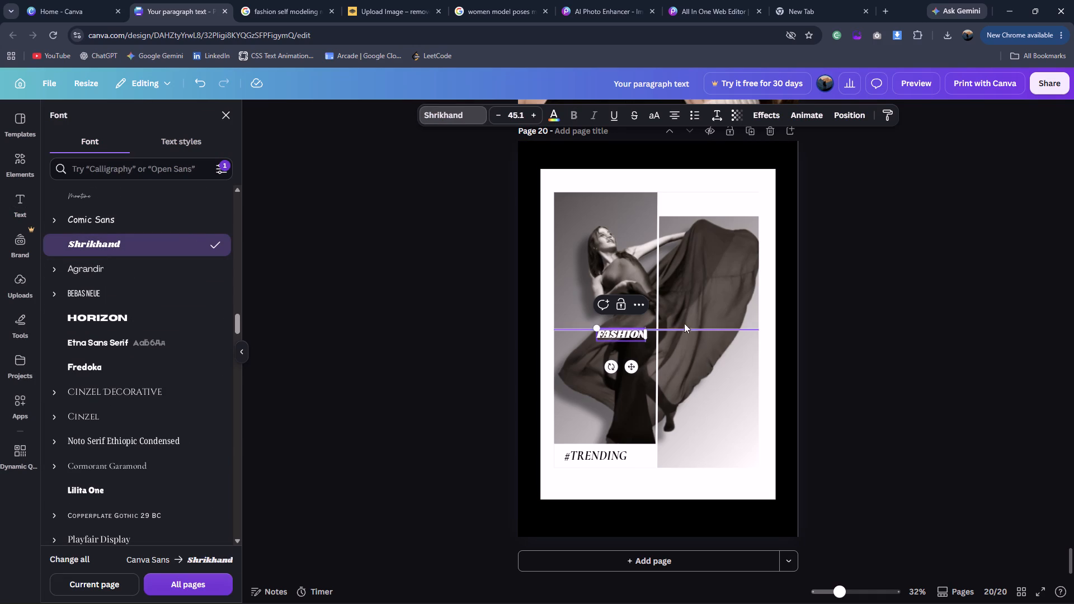
# Enlarge the FASHION text to size 75.1 and make it black.
pyautogui.moveTo(592, 326); pyautogui.dragTo(563, 304)
pyautogui.click(547, 111)
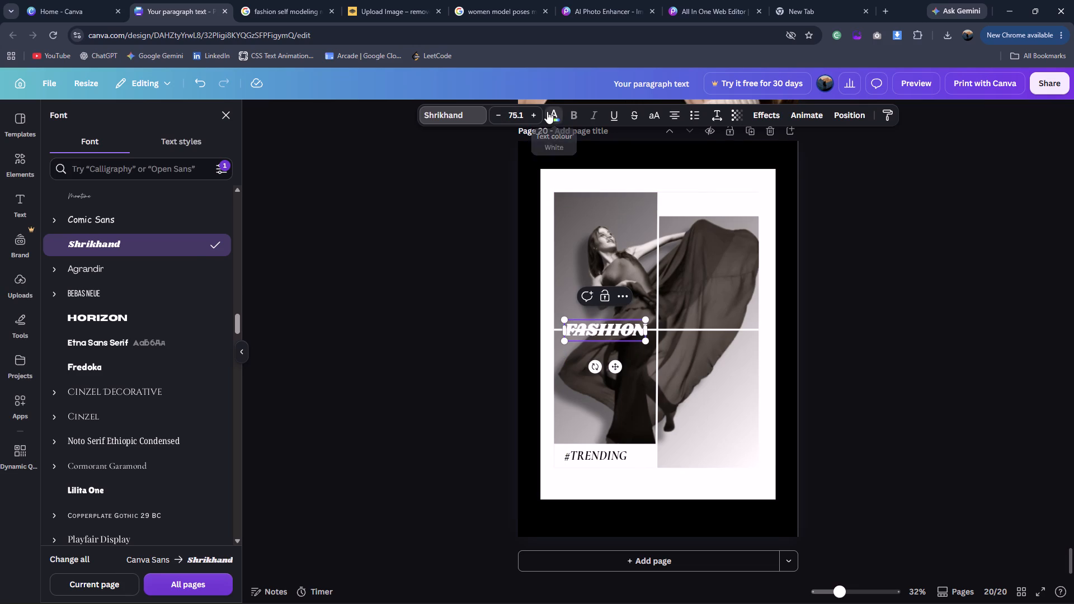
pyautogui.click(152, 248)
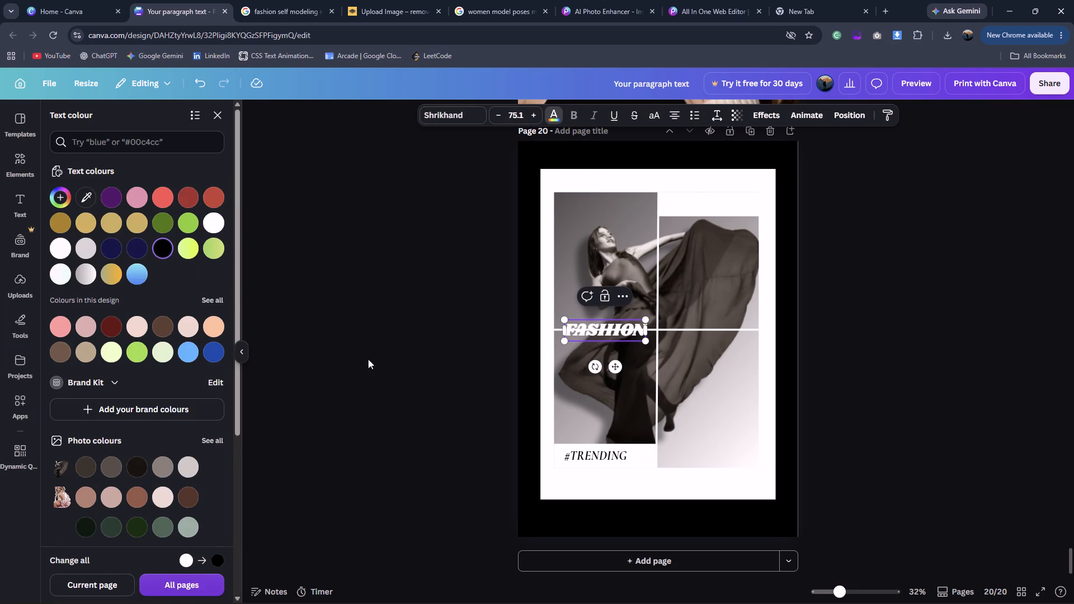
pyautogui.doubleClick(594, 326)
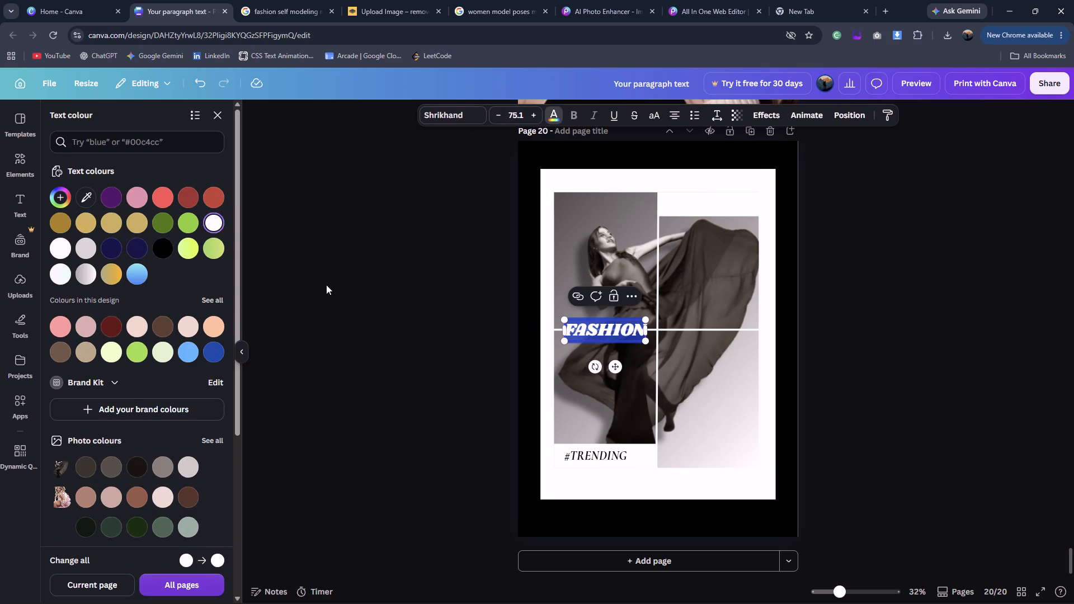
pyautogui.click(167, 248)
pyautogui.click(331, 271)
pyautogui.click(370, 281)
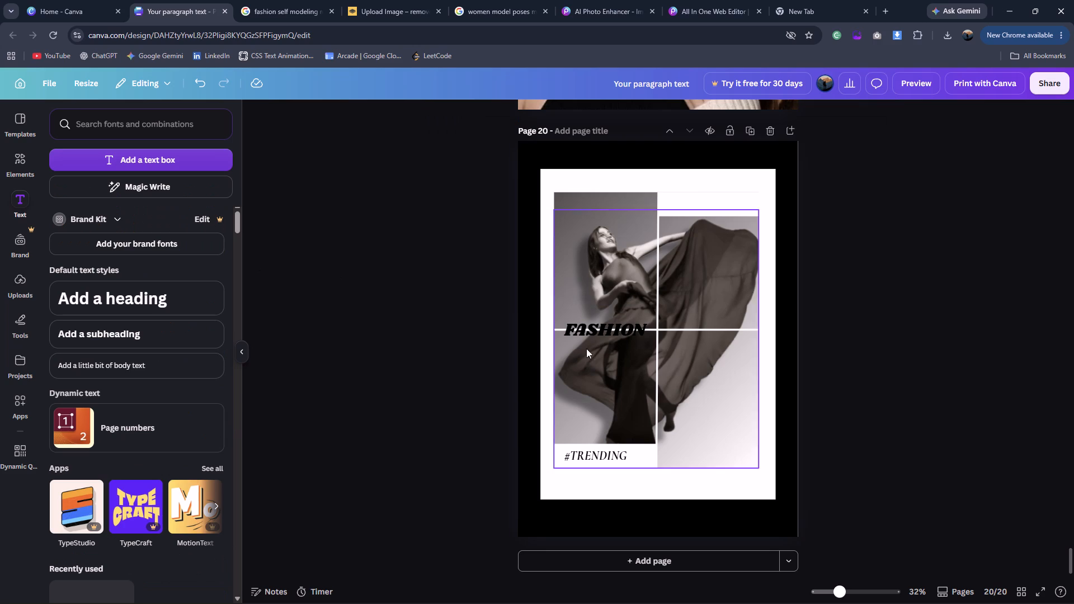
# Move the FASHION text just above the picture's left half and enlarge it to size 94.9 to span that half's width.
pyautogui.click(598, 333)
pyautogui.moveTo(616, 367); pyautogui.dragTo(610, 227)
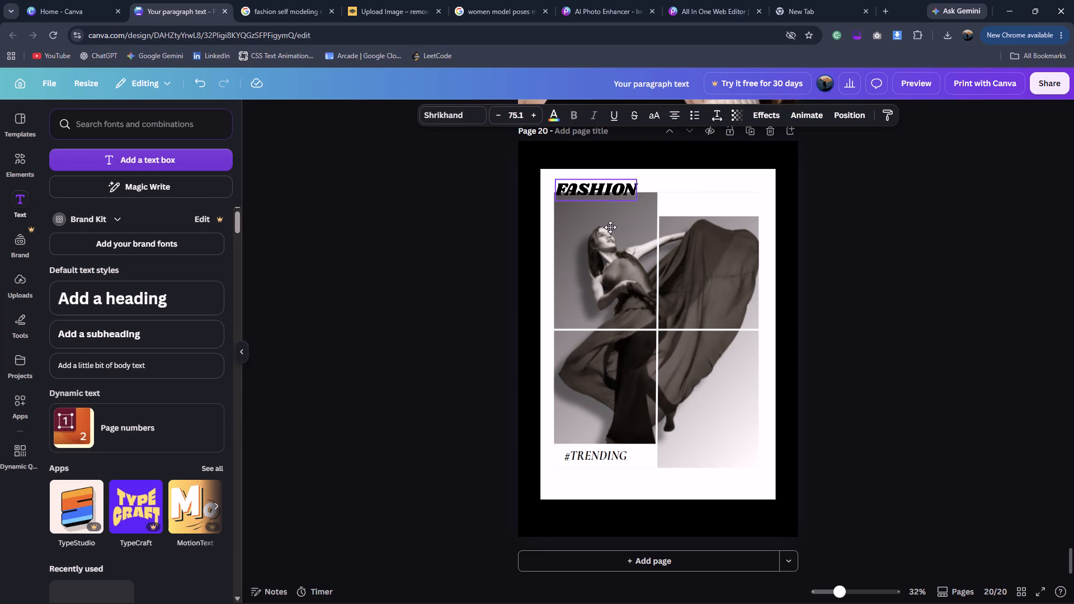
pyautogui.moveTo(610, 227); pyautogui.dragTo(618, 221)
pyautogui.moveTo(568, 171); pyautogui.dragTo(558, 170)
pyautogui.moveTo(646, 186); pyautogui.dragTo(653, 186)
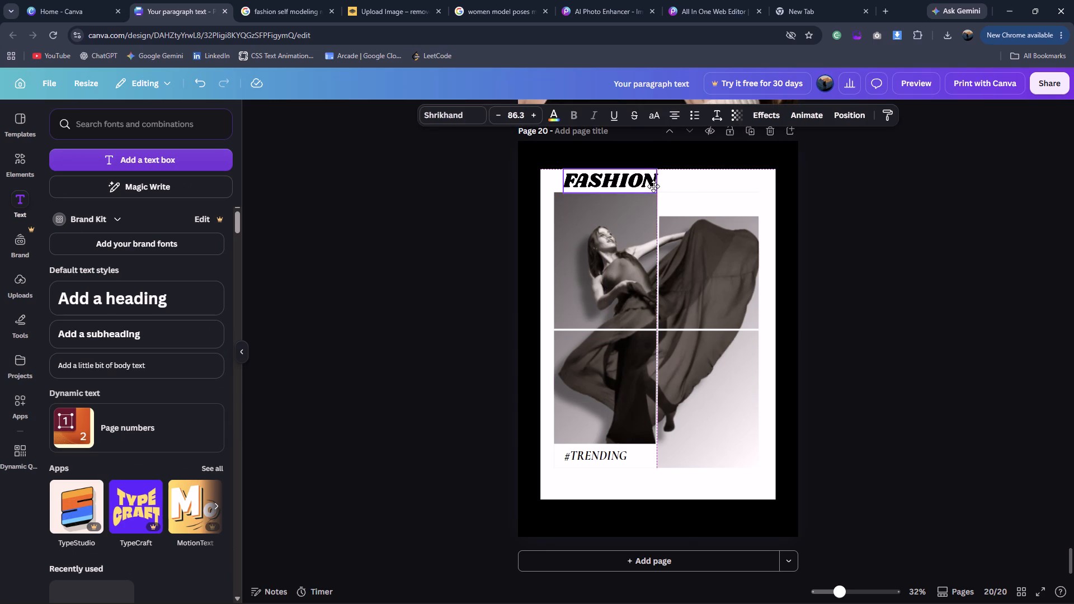
pyautogui.moveTo(653, 186); pyautogui.dragTo(653, 188)
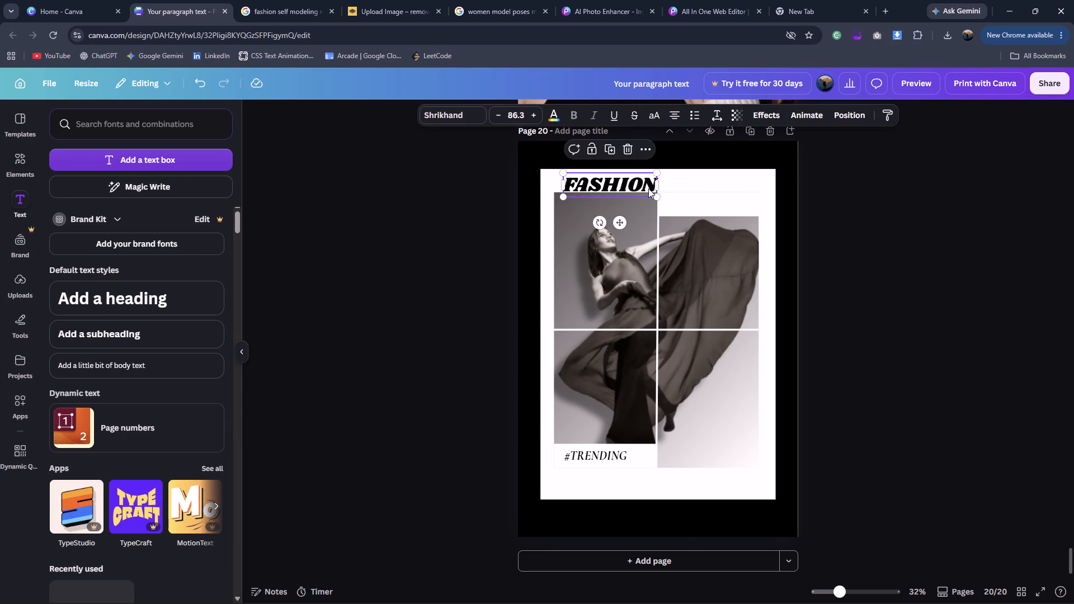
pyautogui.moveTo(566, 173); pyautogui.dragTo(559, 171)
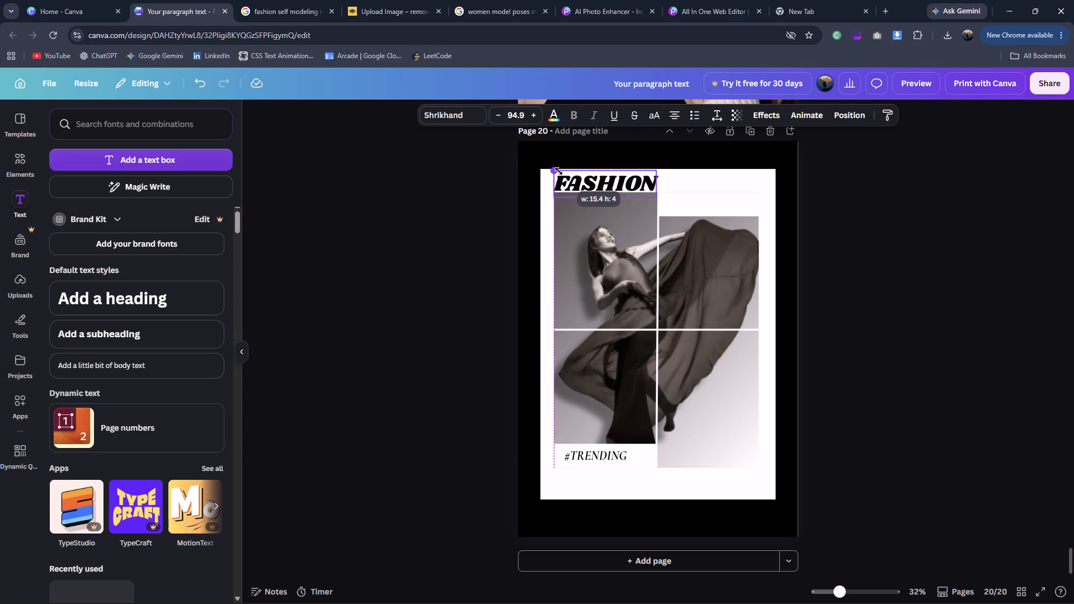
pyautogui.moveTo(559, 171); pyautogui.dragTo(558, 171)
# Duplicate the FASHION title and place the copy on the white strip above the picture's right half.
pyautogui.hotkey('ctrl', 'd')
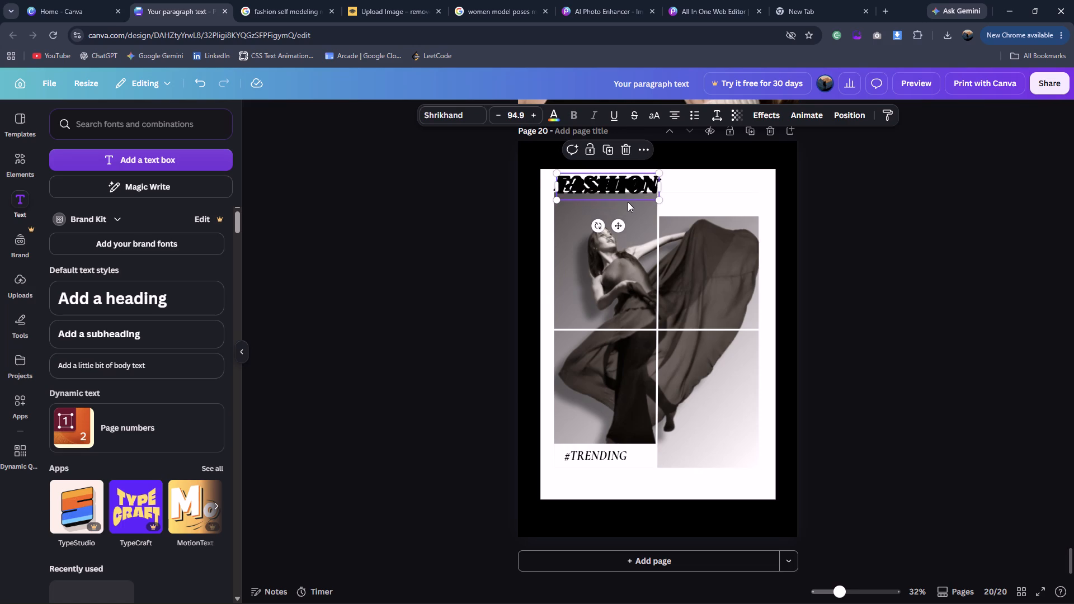
pyautogui.moveTo(596, 187); pyautogui.dragTo(700, 207)
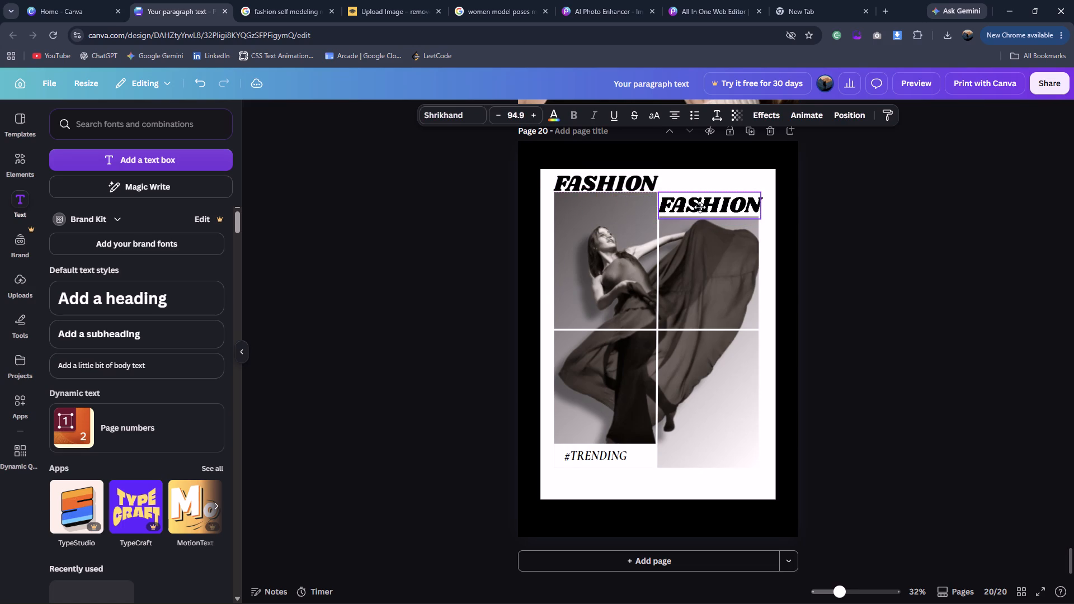
pyautogui.moveTo(700, 207); pyautogui.dragTo(701, 210)
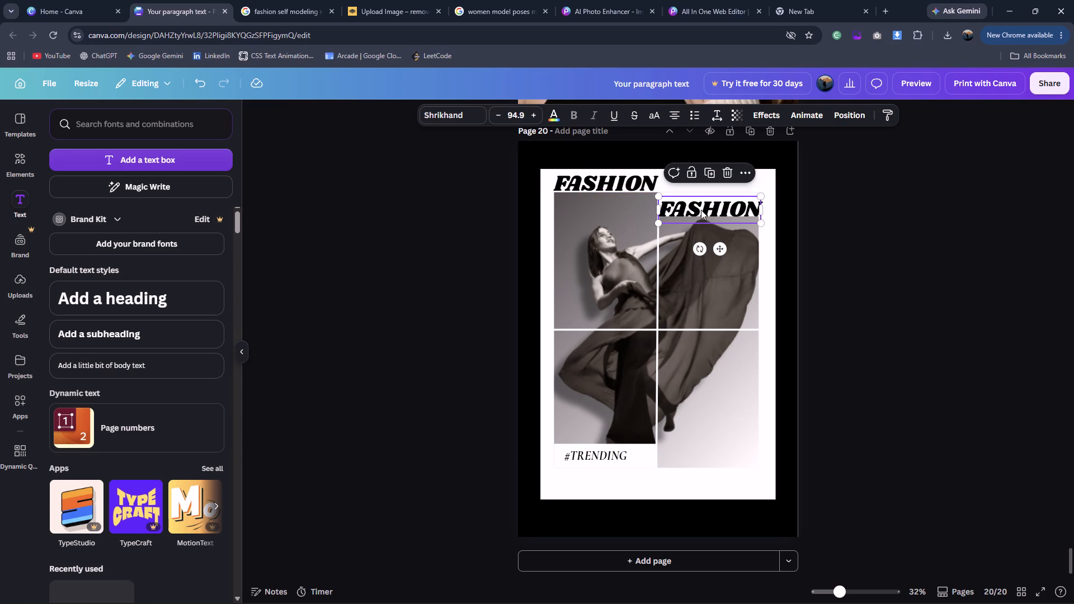
# Change the copied title to "DESIGN" and nudge it up slightly on the white strip.
pyautogui.click(302, 1)
pyautogui.click(204, 2)
pyautogui.doubleClick(705, 207)
pyautogui.write('DESIGN')
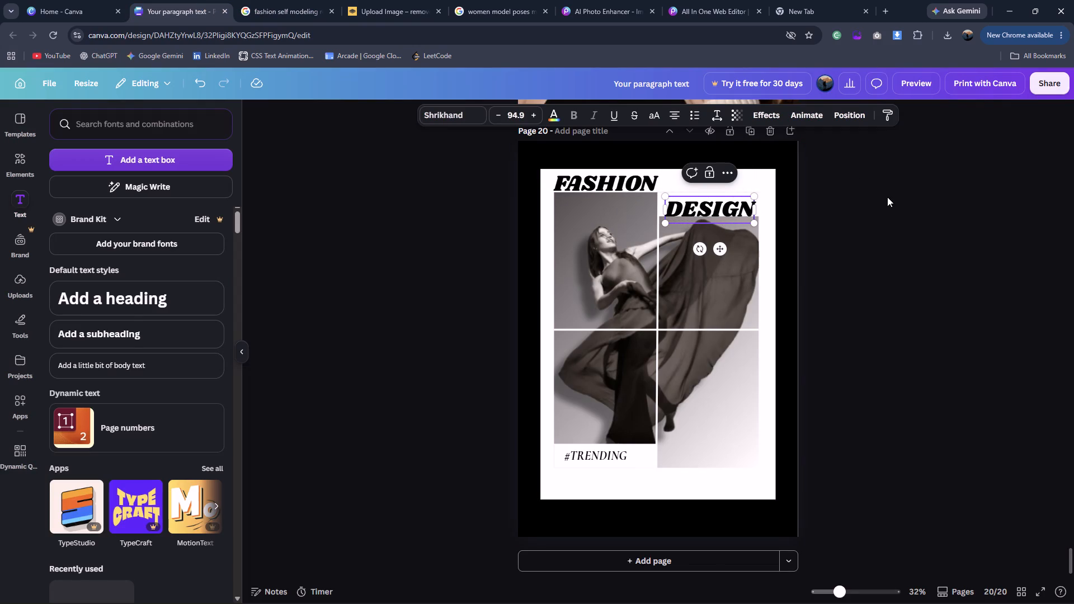
pyautogui.click(887, 197)
pyautogui.click(692, 211)
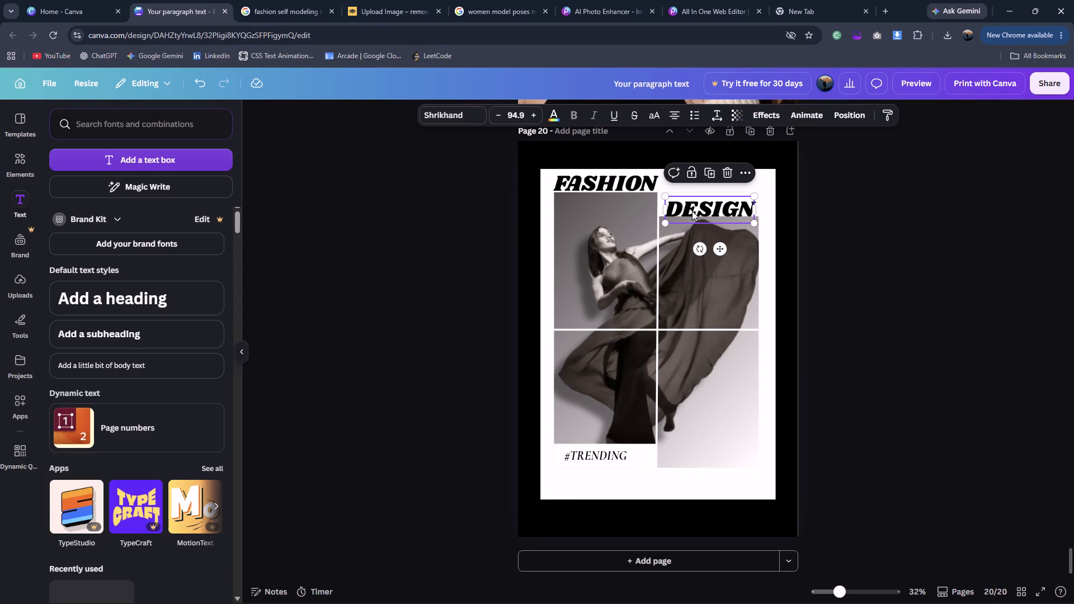
pyautogui.press('Up')
pyautogui.click(883, 239)
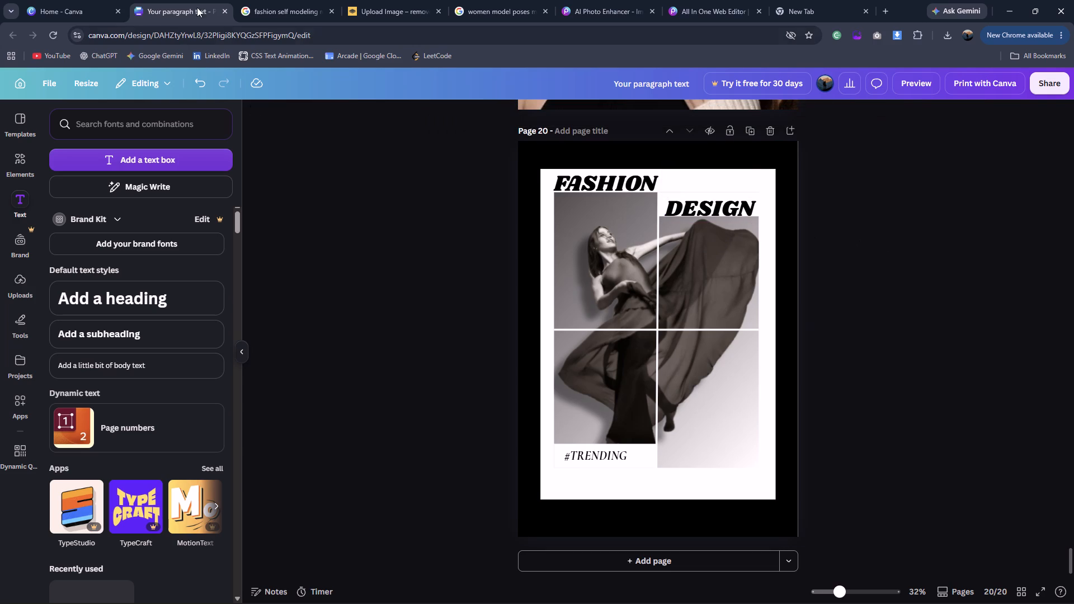
# Recheck the reference poster's body text and search Google in the empty browser tab for a short quote on modelling.
pyautogui.click(255, 0)
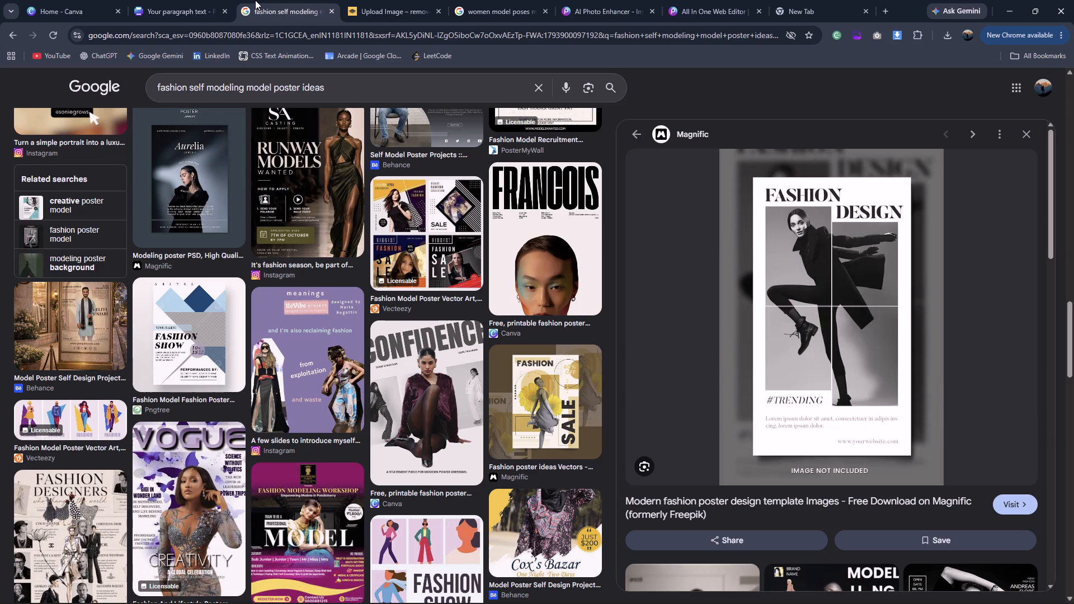
pyautogui.click(186, 4)
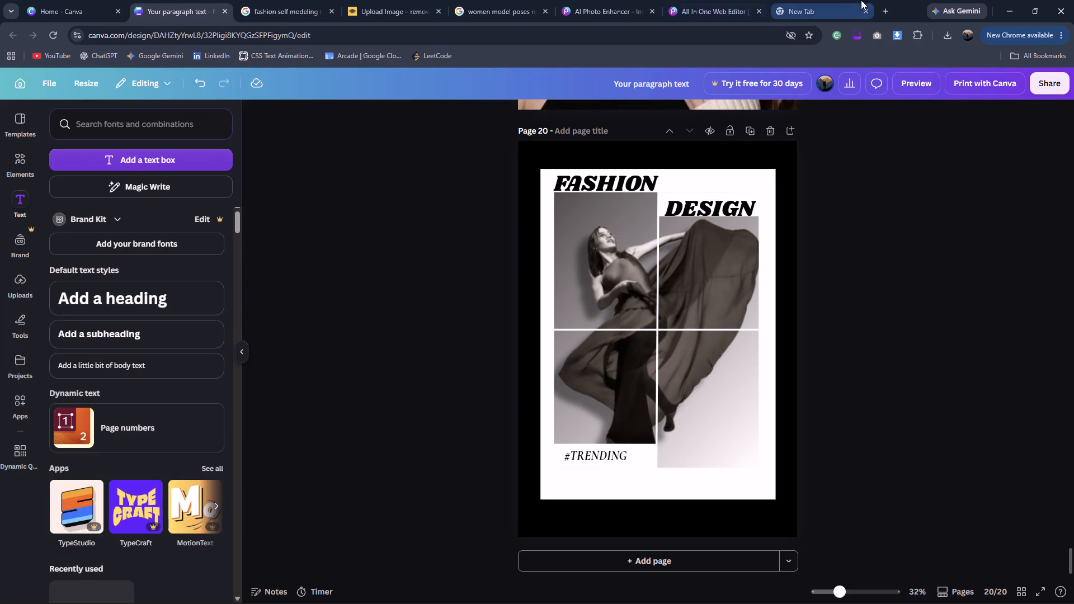
pyautogui.click(837, 4)
pyautogui.write('A')
pyautogui.press('space')
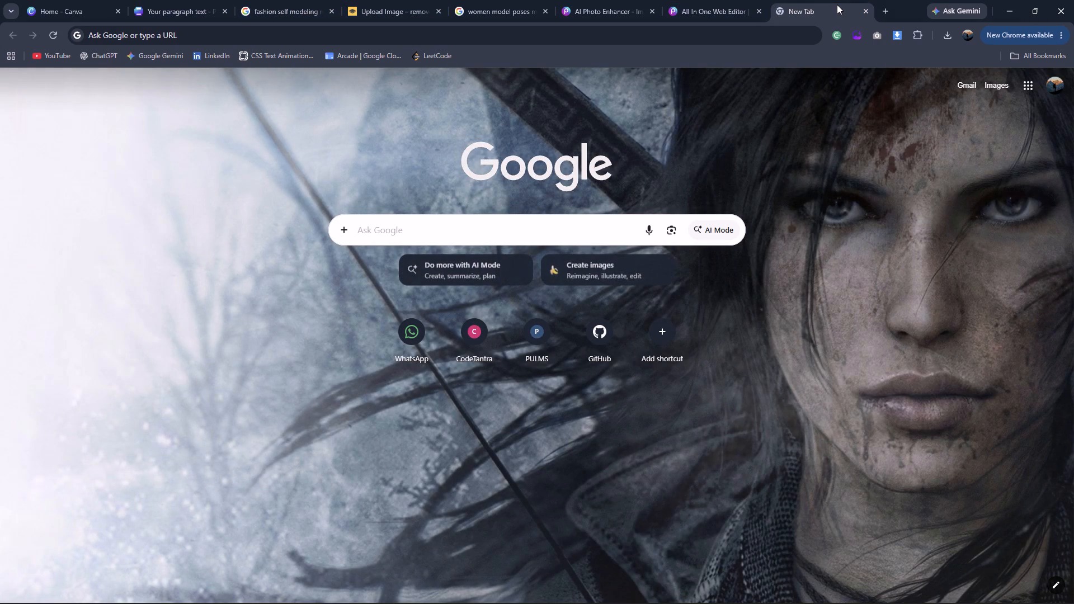
pyautogui.write('QUOTE ON MODD')
pyautogui.press('BackSpace')
pyautogui.press('e')
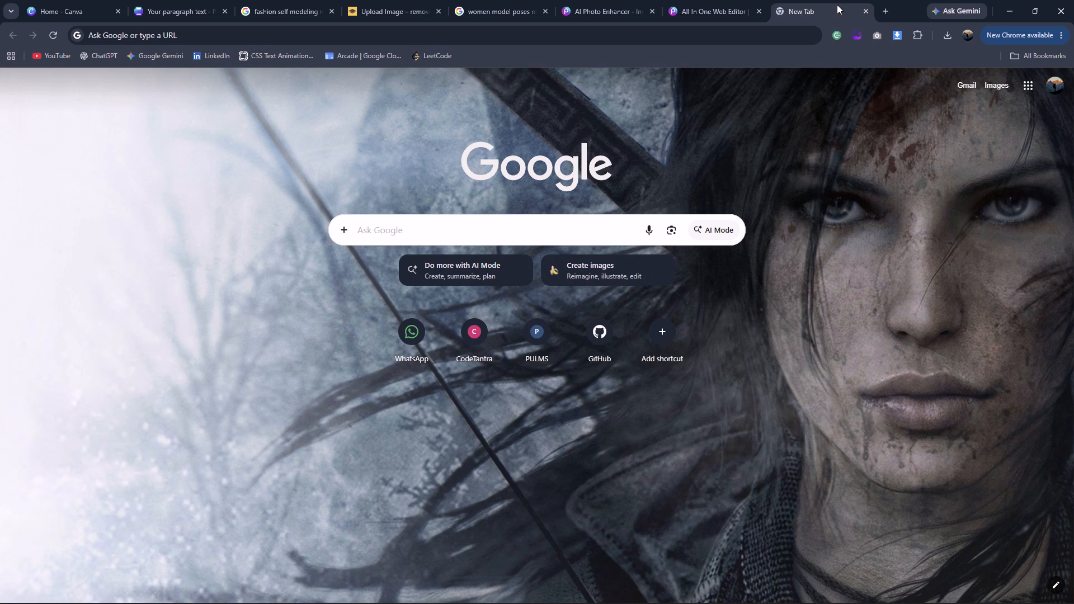
pyautogui.click(779, 29)
pyautogui.write('A SHORT Q')
pyautogui.write('OUTE ON MODELLING')
pyautogui.press('Return')
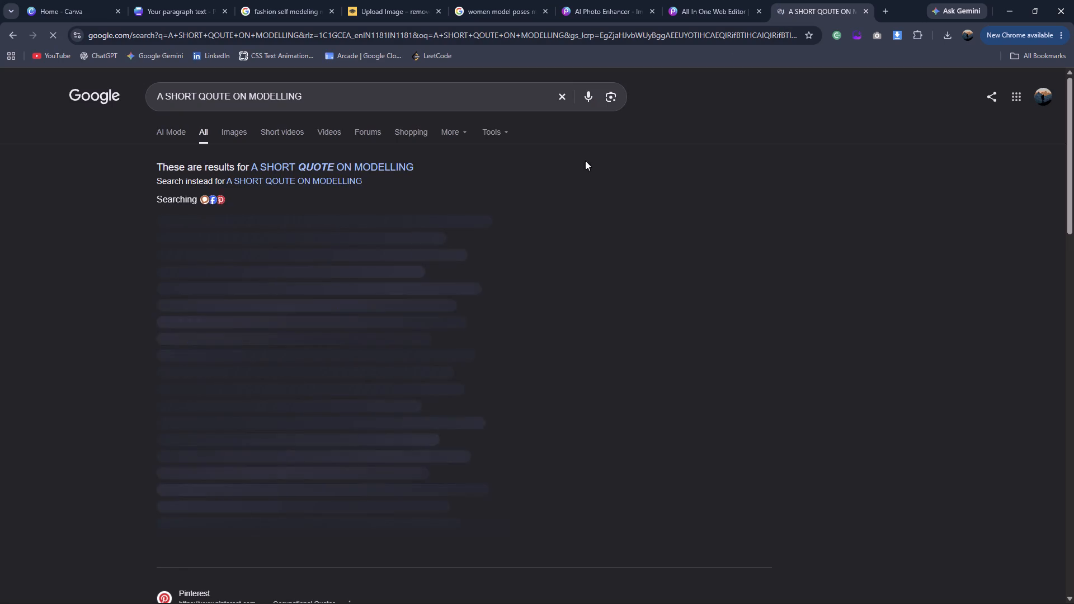
# Show the results for the corrected search "A SHORT QUOTE ON MODELLING" and look through the suggested quotes.
pyautogui.click(346, 171)
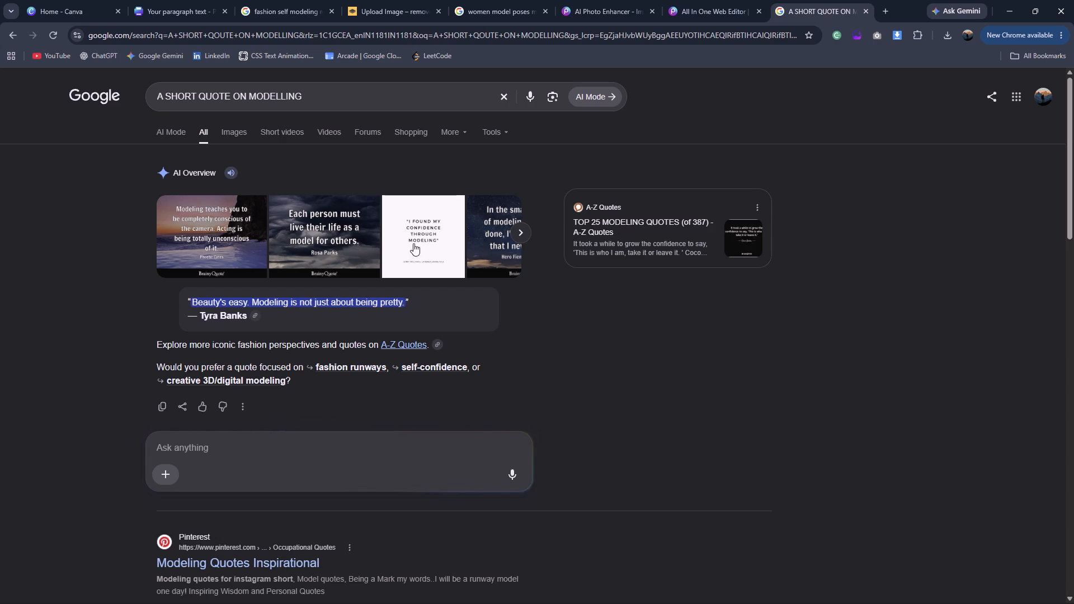
# Back in the Canva design, add a body text box below #TRENDING on page 20, coloured black and enlarged to size 34.9.
pyautogui.click(220, 0)
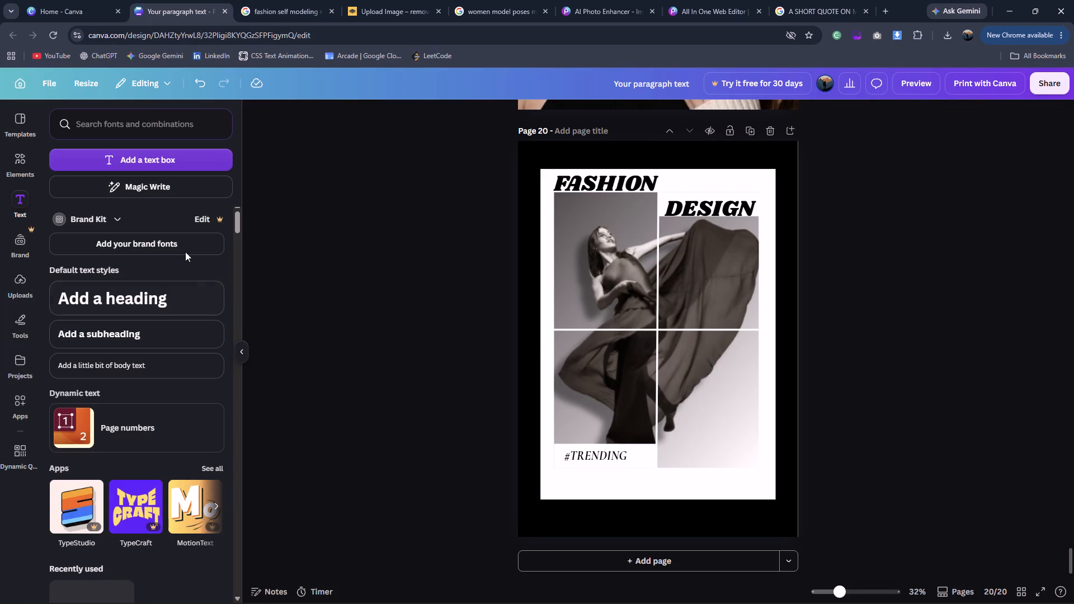
pyautogui.click(162, 170)
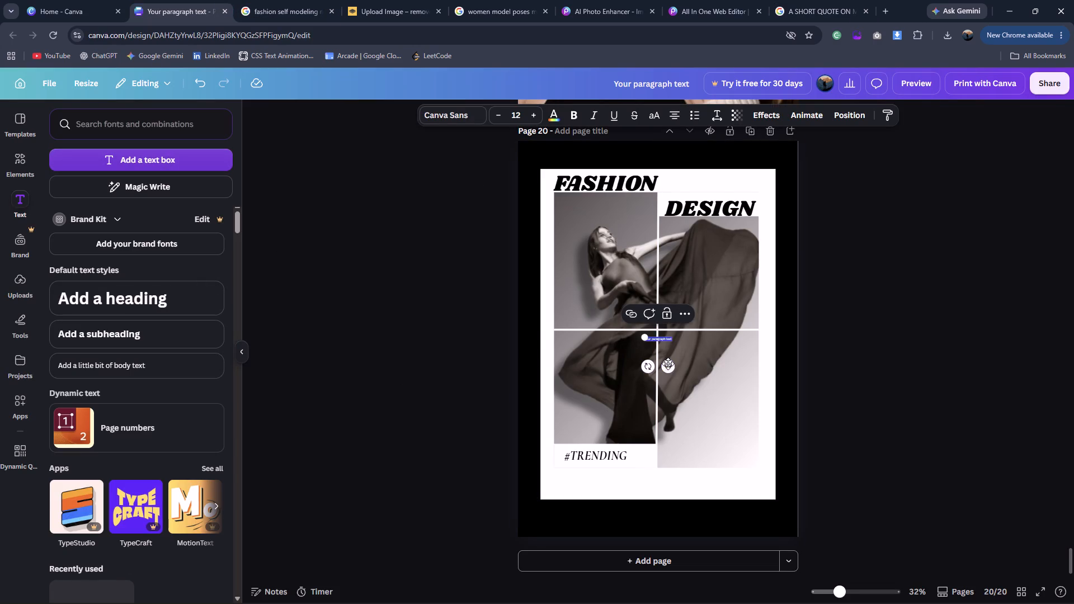
pyautogui.moveTo(668, 364); pyautogui.dragTo(662, 419)
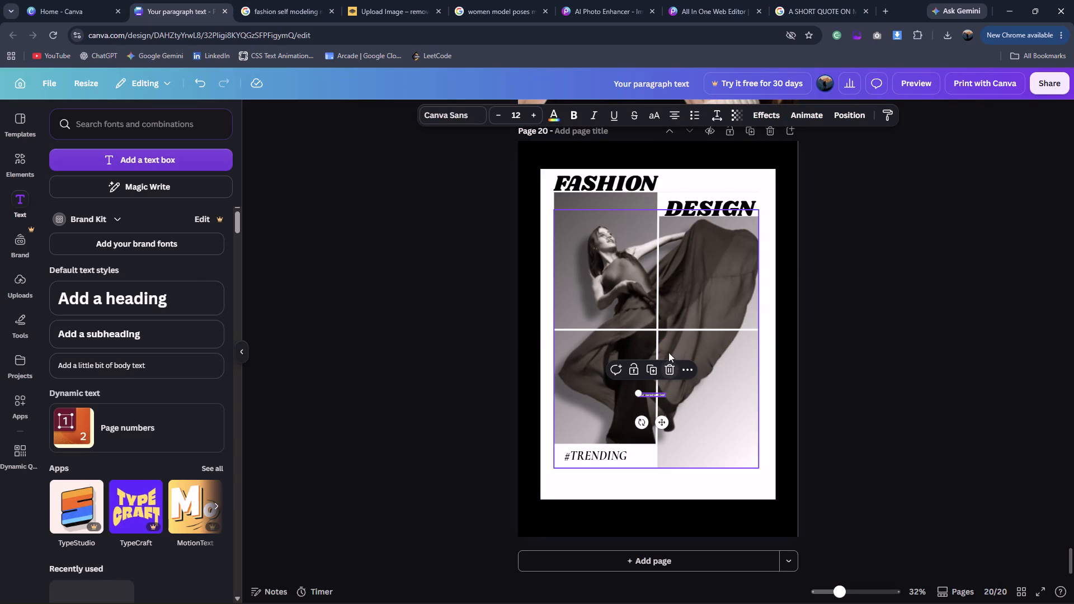
pyautogui.moveTo(667, 423); pyautogui.dragTo(633, 513)
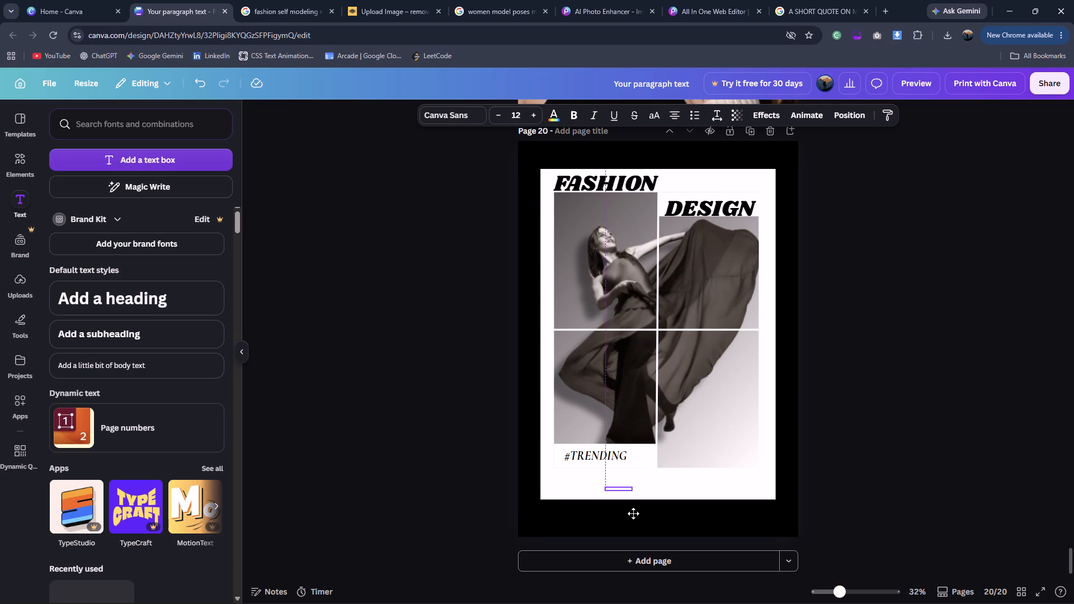
pyautogui.moveTo(633, 513); pyautogui.dragTo(633, 513)
pyautogui.click(561, 115)
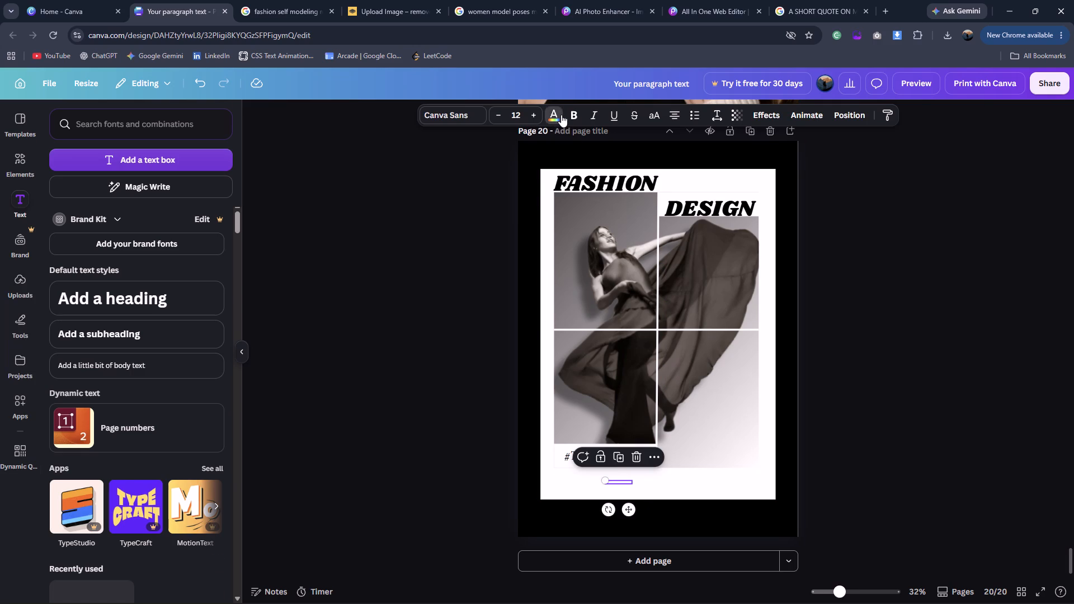
pyautogui.click(162, 242)
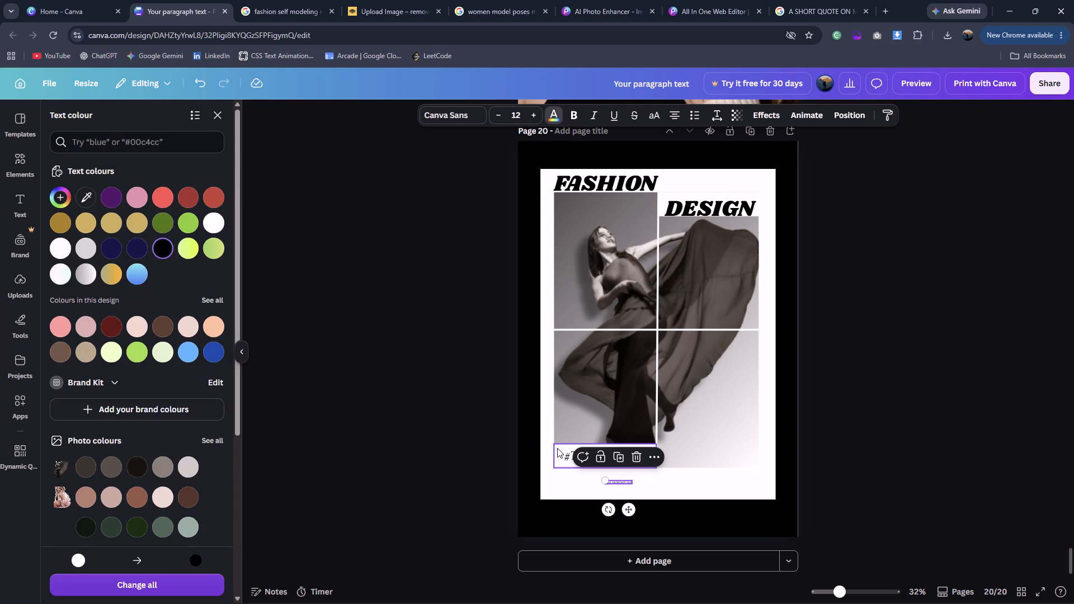
pyautogui.moveTo(604, 480); pyautogui.dragTo(555, 467)
# Replace the placeholder text with the quote's opening words "I FOUND", checking the wording against the search results.
pyautogui.doubleClick(574, 480)
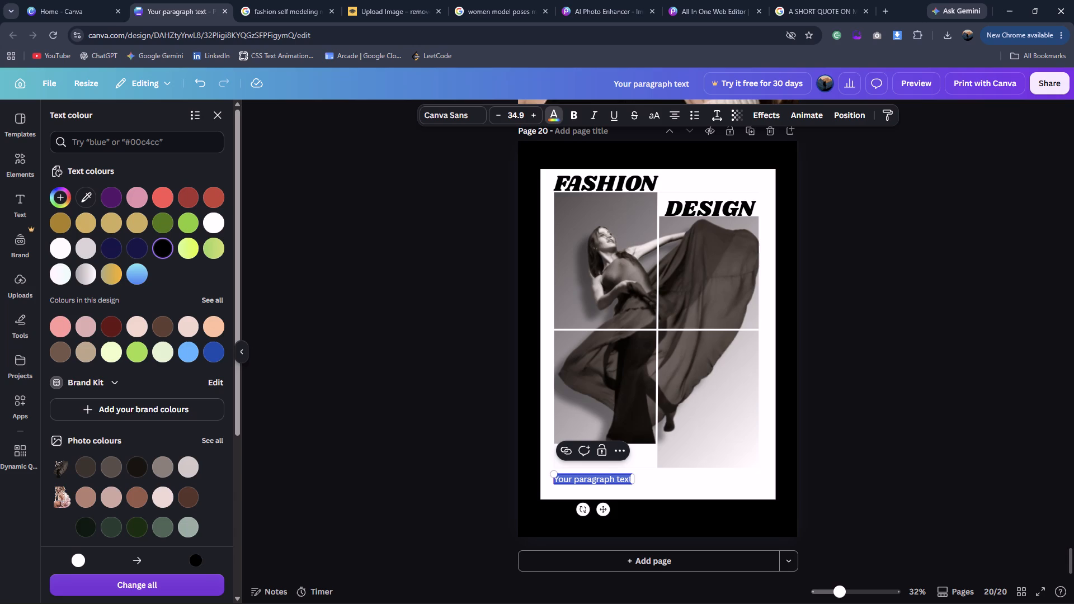
pyautogui.write('A')
pyautogui.press('space')
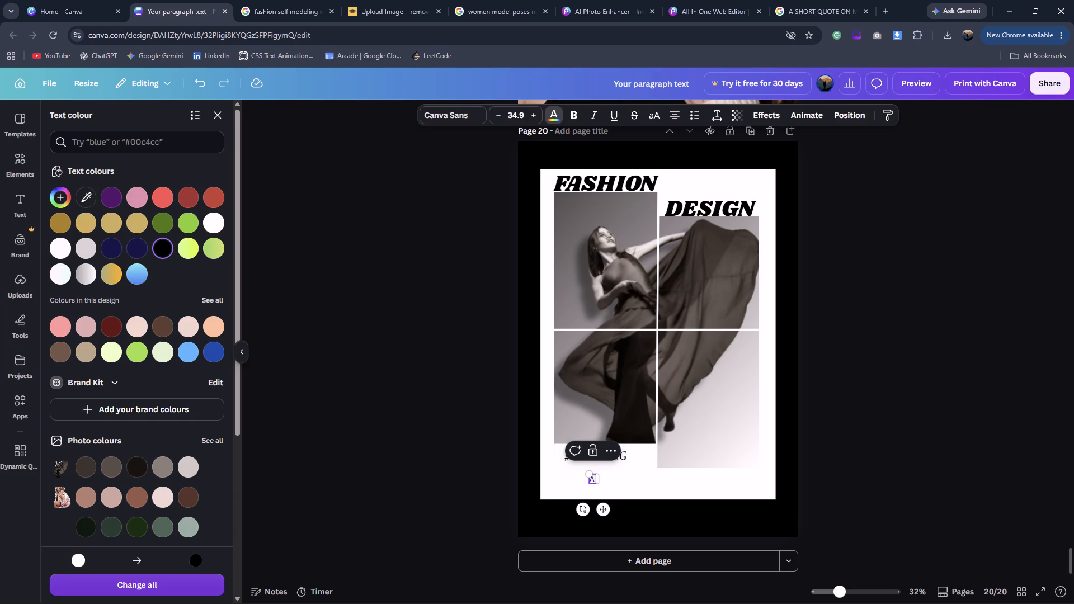
pyautogui.click(262, 0)
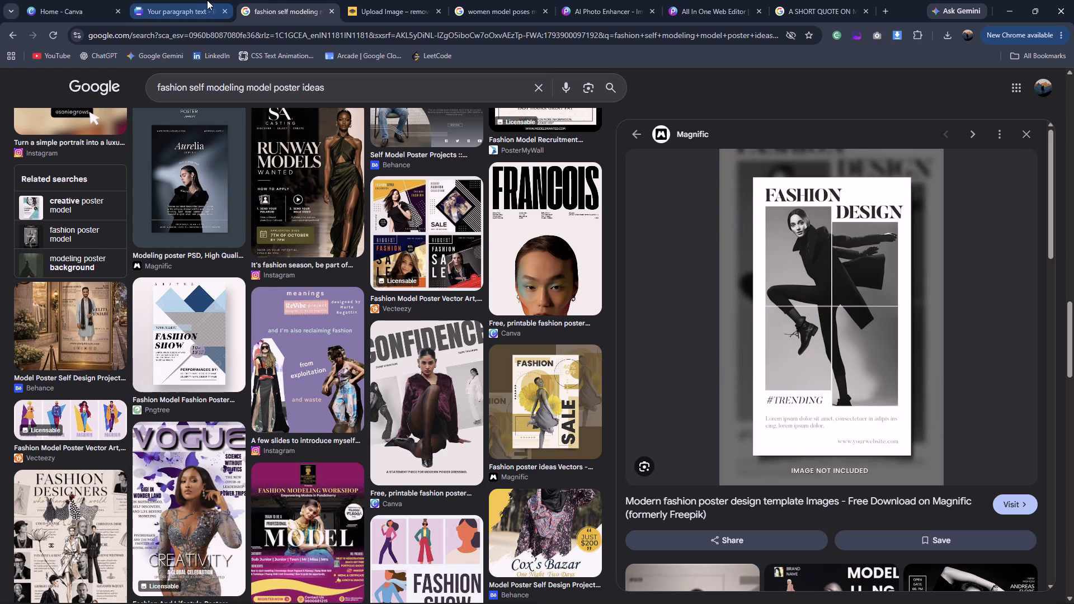
pyautogui.click(204, 0)
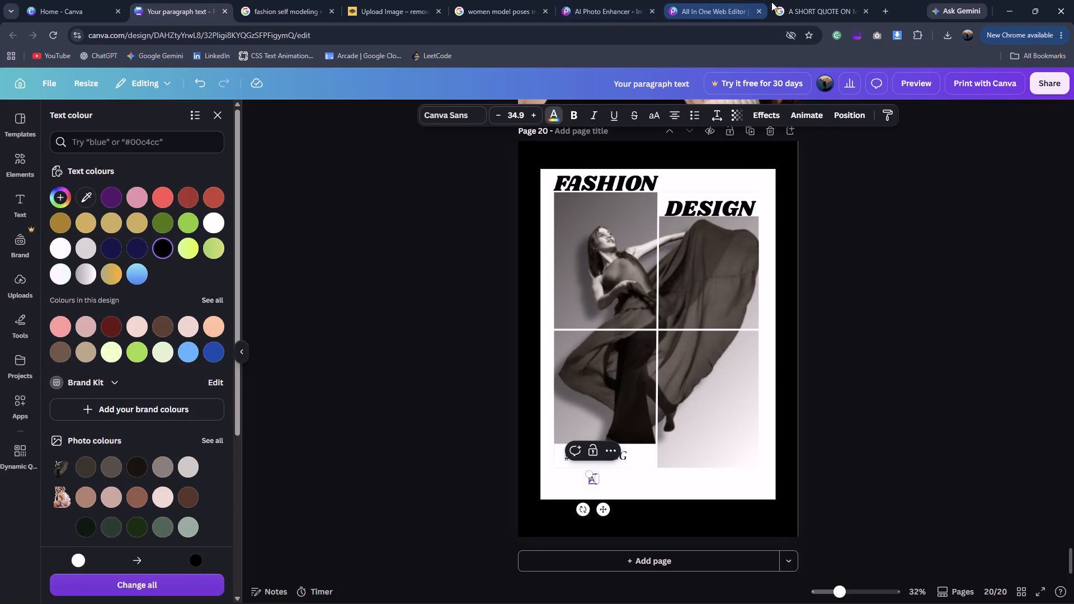
pyautogui.click(775, 2)
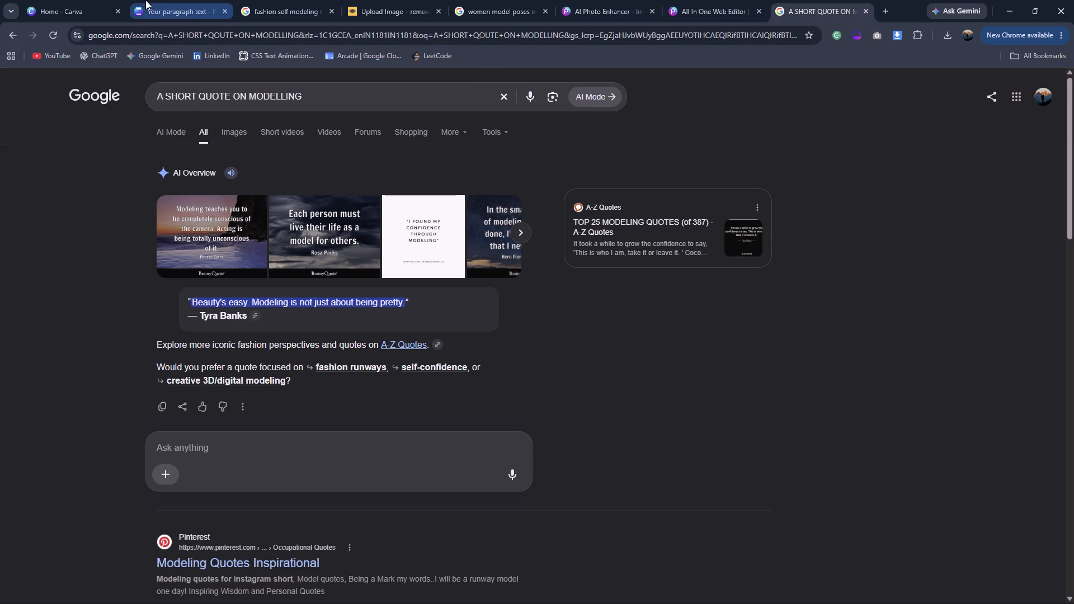
pyautogui.click(163, 0)
pyautogui.press('BackSpace')
pyautogui.press('BackSpace')
pyautogui.press('BackSpace')
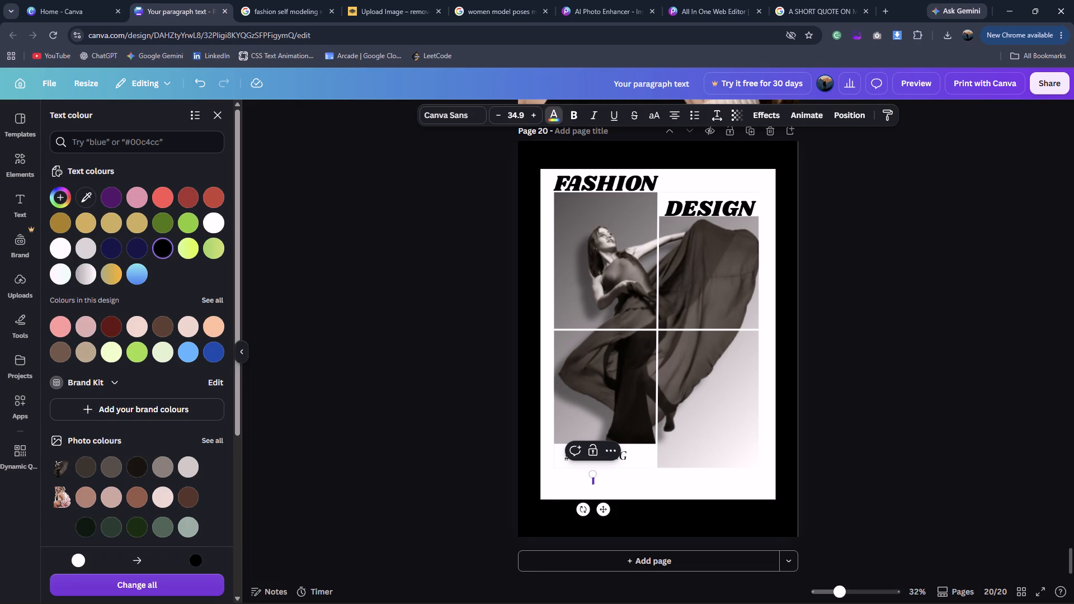
pyautogui.write('I FP')
pyautogui.press('BackSpace')
pyautogui.write('OUND')
pyautogui.press('space')
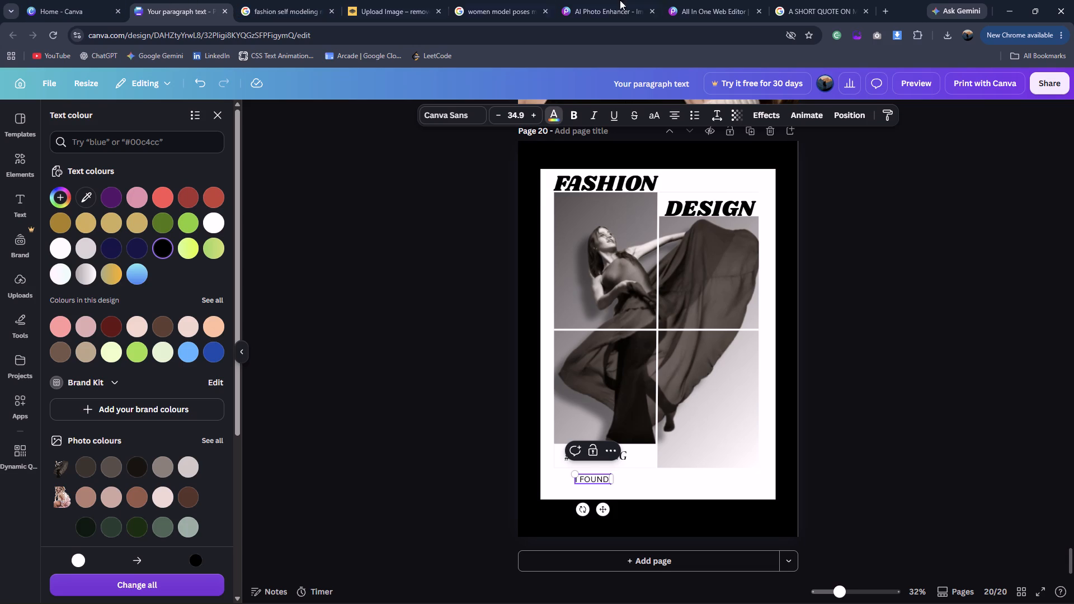
# Continue the quote with "MY CONFIDENCE", moving the quote search tab beside the design tab for quicker checking.
pyautogui.click(817, 0)
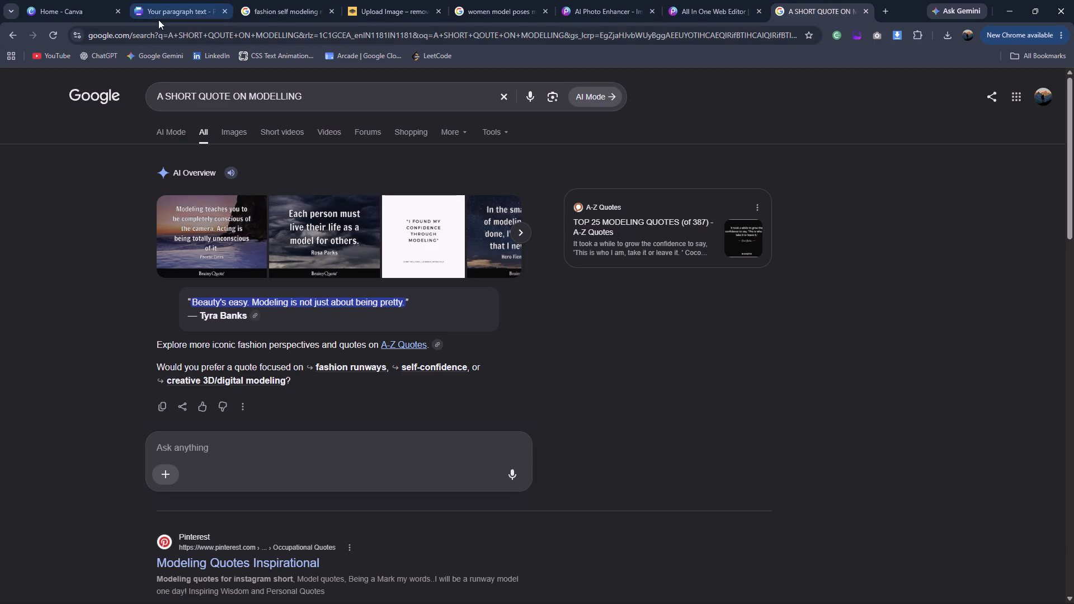
pyautogui.click(157, 17)
pyautogui.write('MY')
pyautogui.press('space')
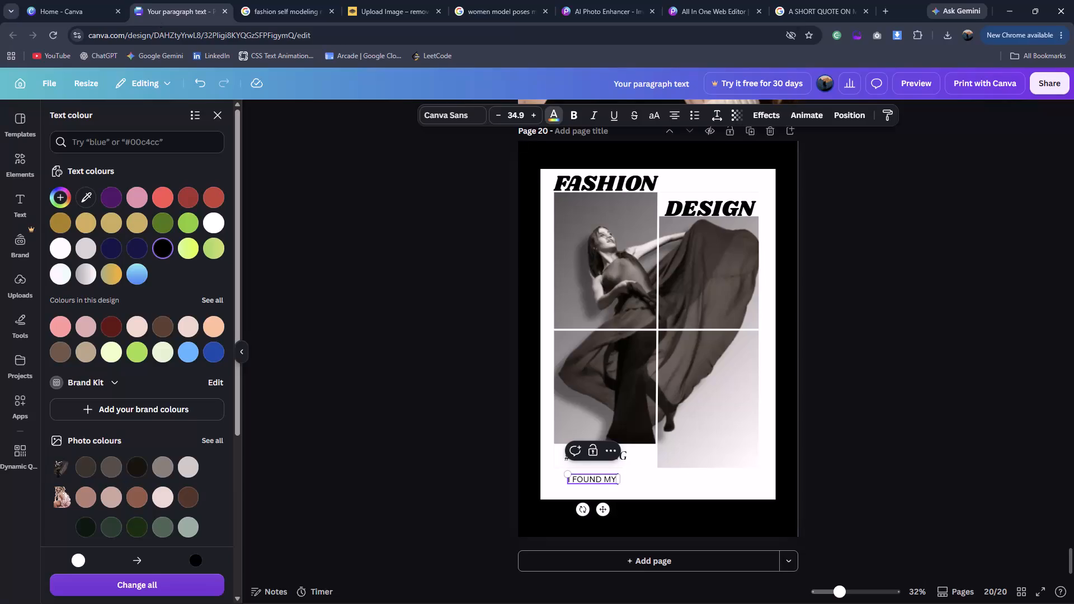
pyautogui.click(830, 0)
pyautogui.moveTo(830, 0); pyautogui.dragTo(310, 0)
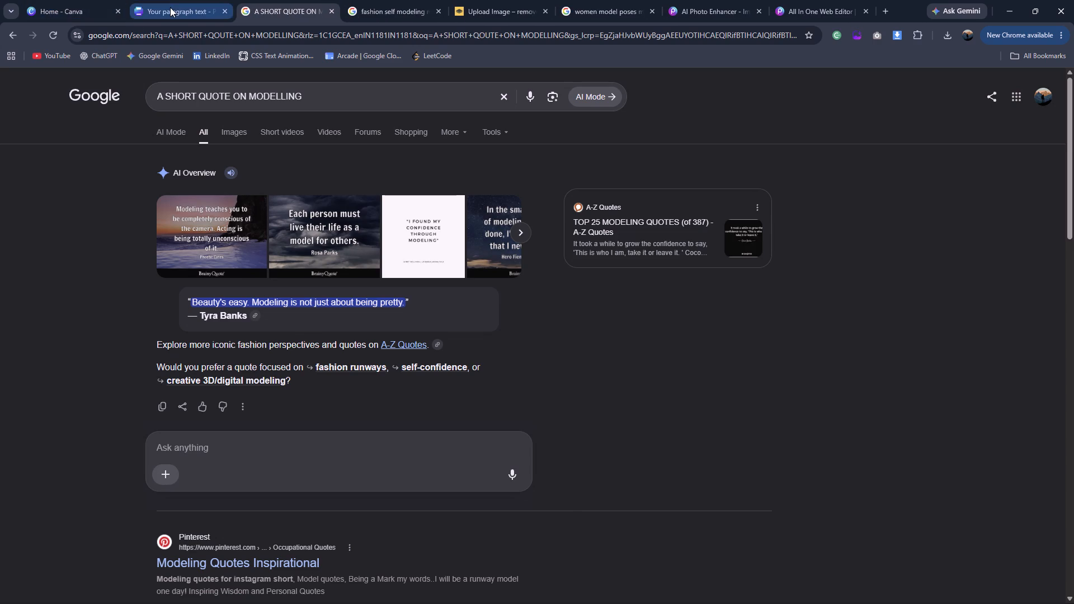
pyautogui.click(170, 7)
pyautogui.write('CONFIDENCE')
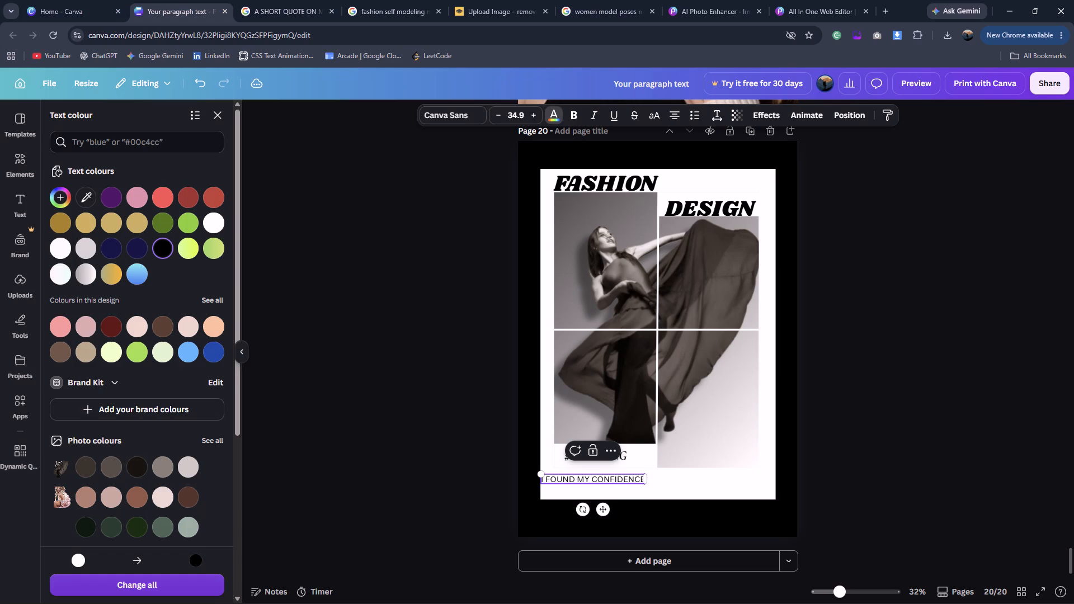
# Complete the quote with "THROUGH MODELLING", rechecking the source wording, and leave text editing.
pyautogui.click(284, 0)
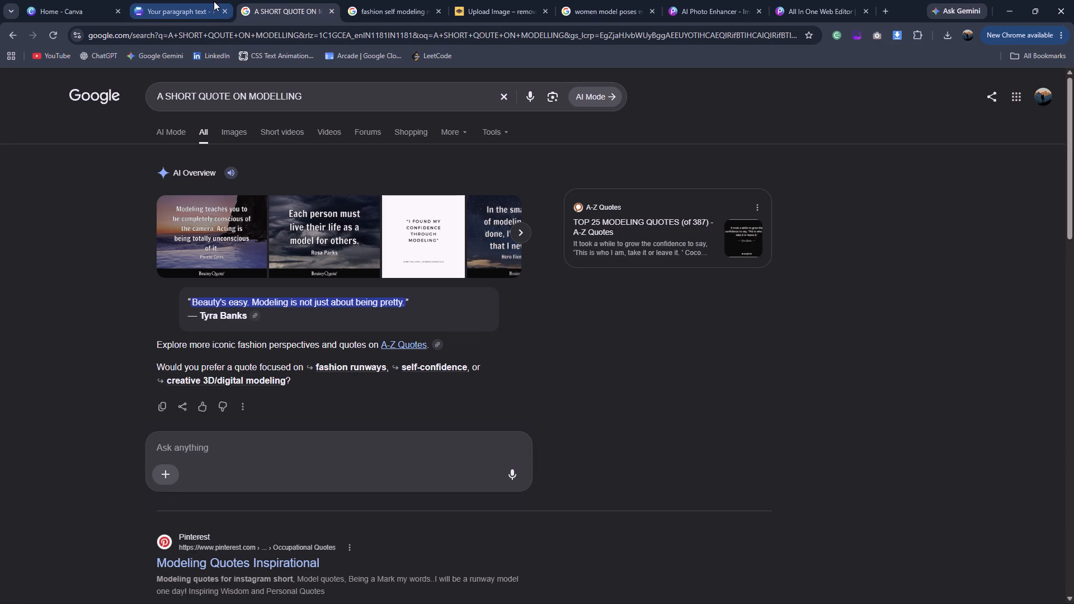
pyautogui.click(214, 1)
pyautogui.press('space')
pyautogui.write('THROUGH')
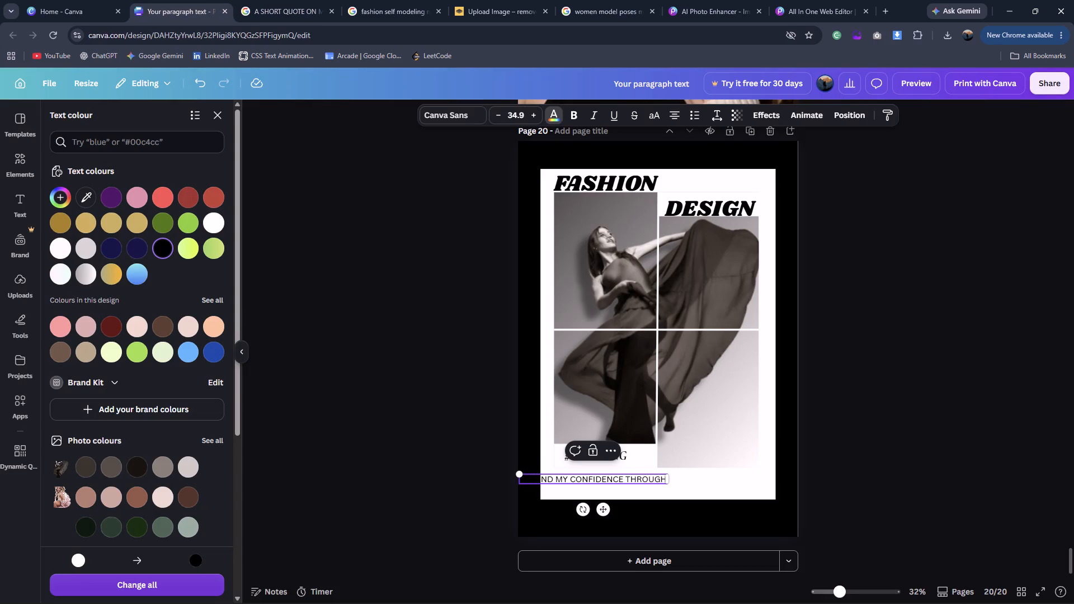
pyautogui.click(271, 0)
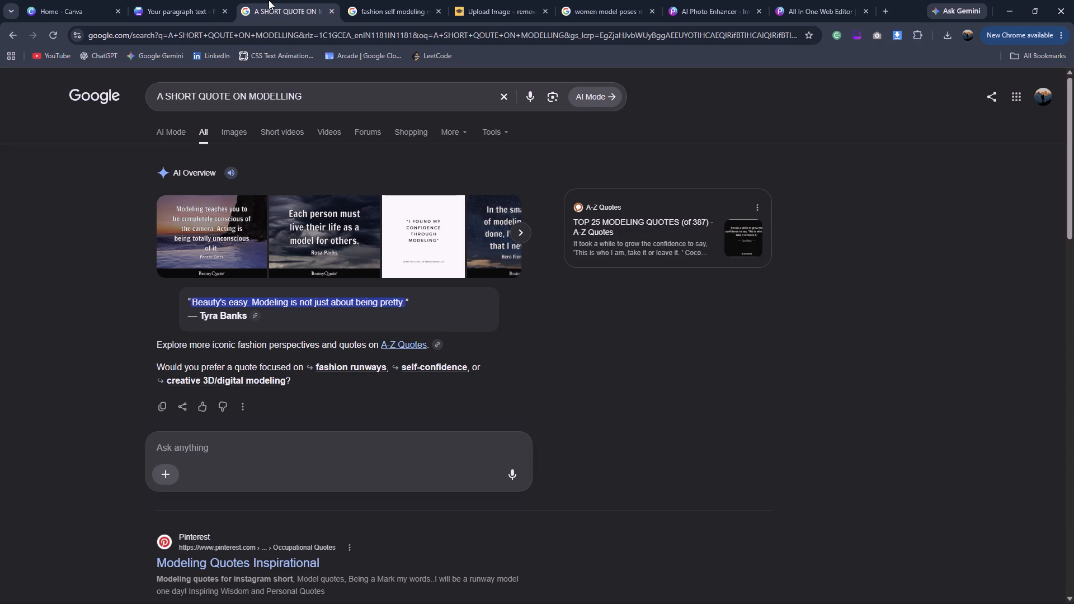
pyautogui.click(204, 2)
pyautogui.press('space')
pyautogui.write('MODELLING')
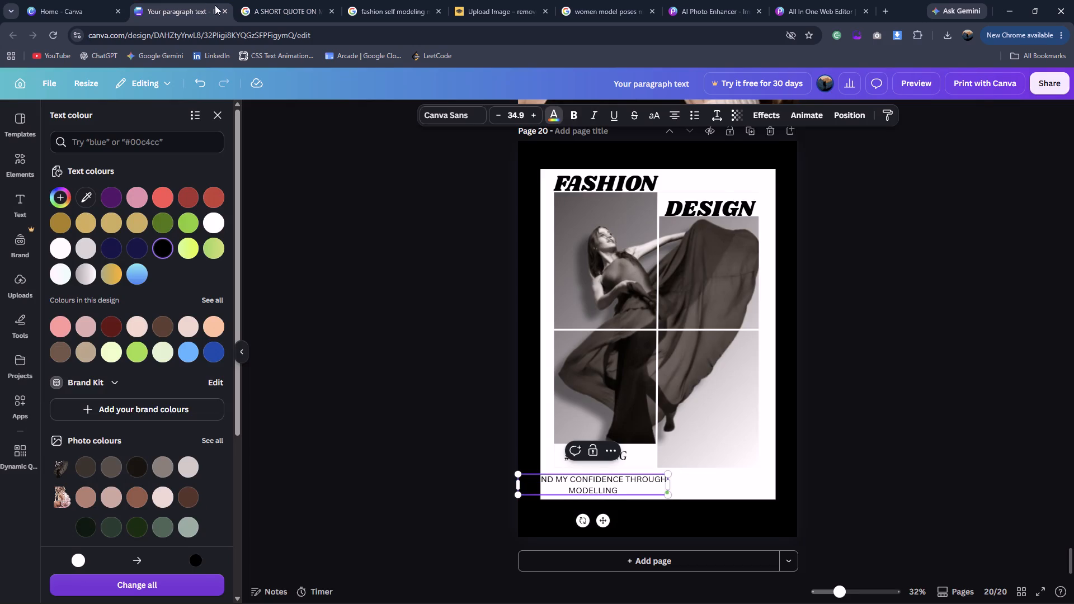
pyautogui.click(398, 443)
pyautogui.click(417, 472)
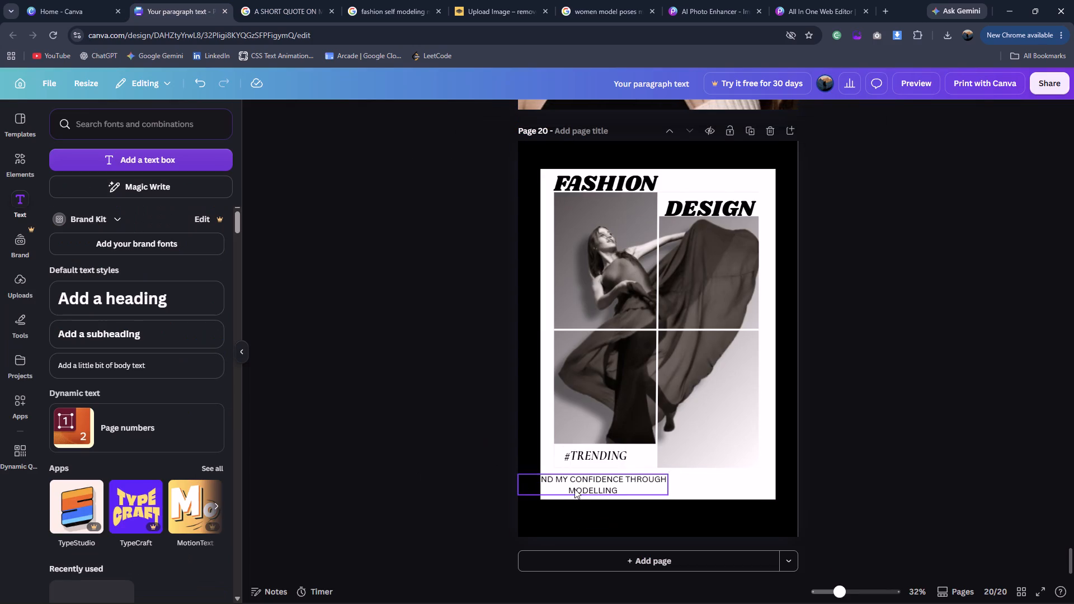
# Move the quote fully onto the white area below the picture and widen its box to fit one line.
pyautogui.moveTo(574, 489); pyautogui.dragTo(608, 488)
pyautogui.moveTo(704, 483); pyautogui.dragTo(726, 480)
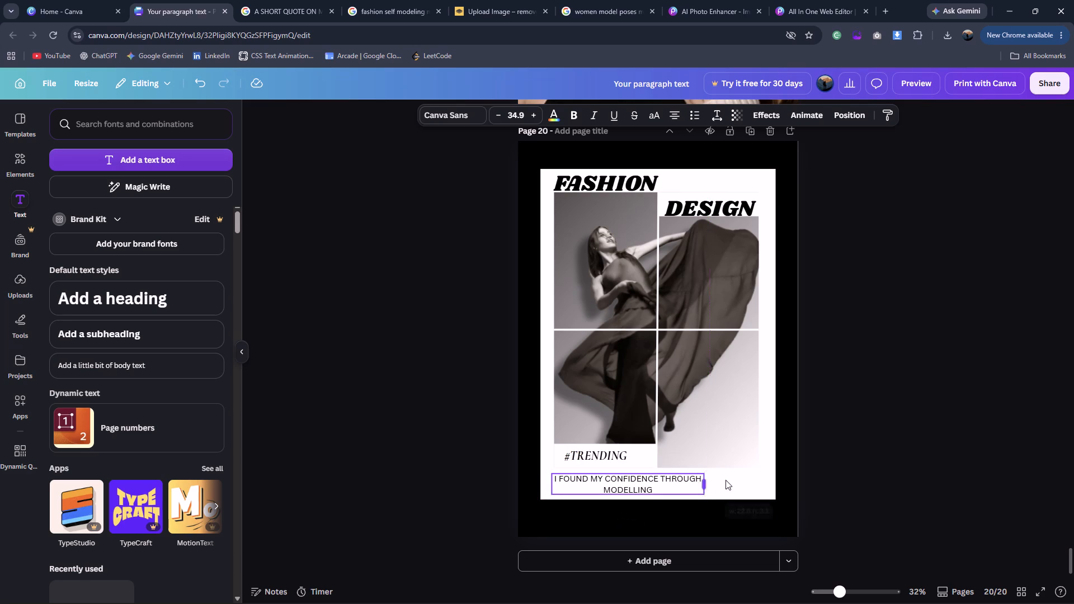
pyautogui.moveTo(726, 480); pyautogui.dragTo(763, 483)
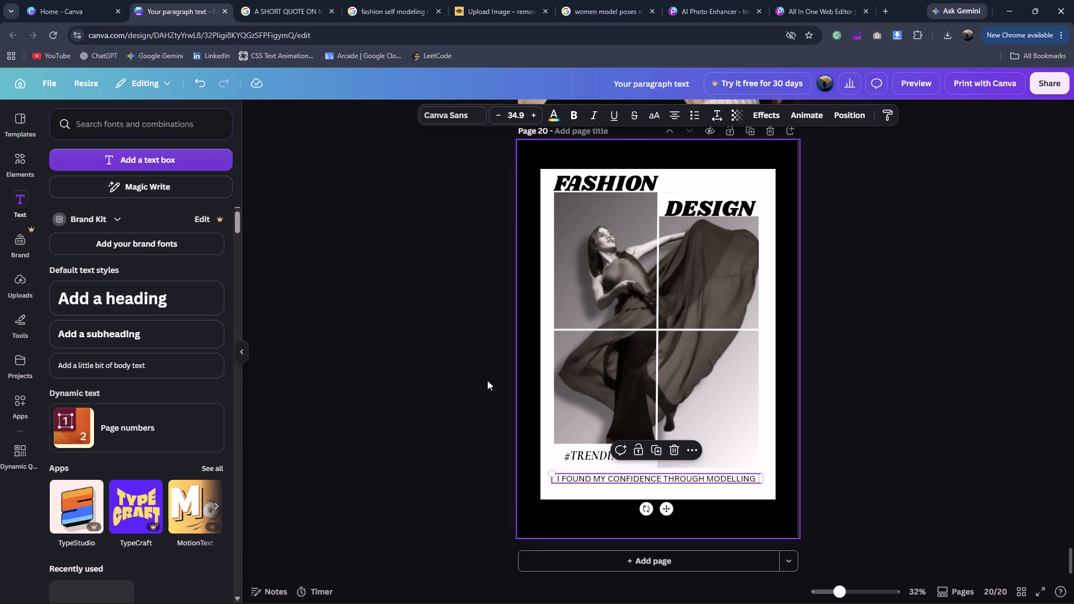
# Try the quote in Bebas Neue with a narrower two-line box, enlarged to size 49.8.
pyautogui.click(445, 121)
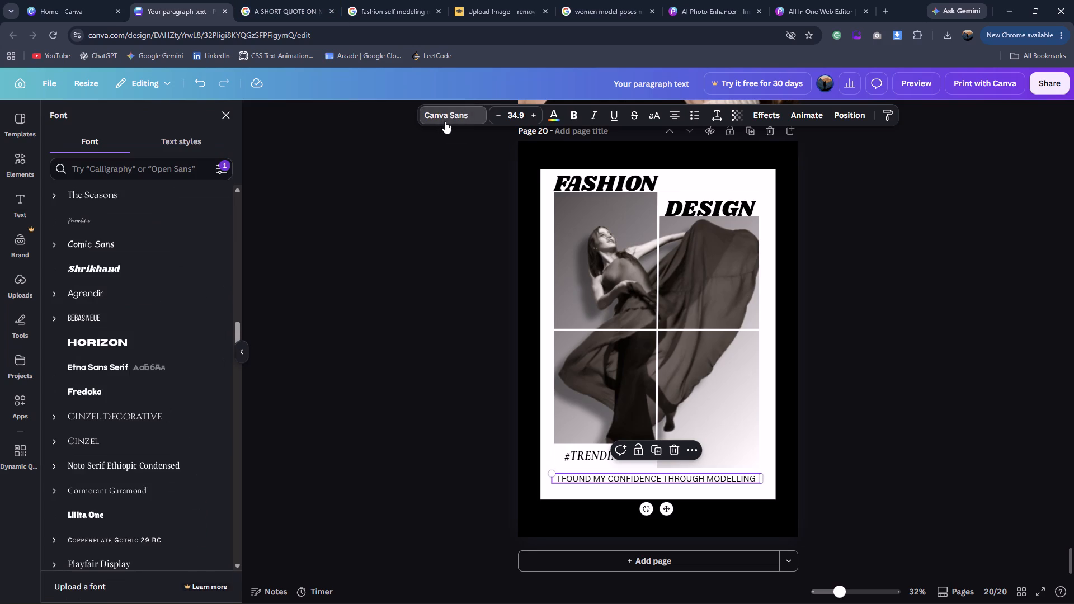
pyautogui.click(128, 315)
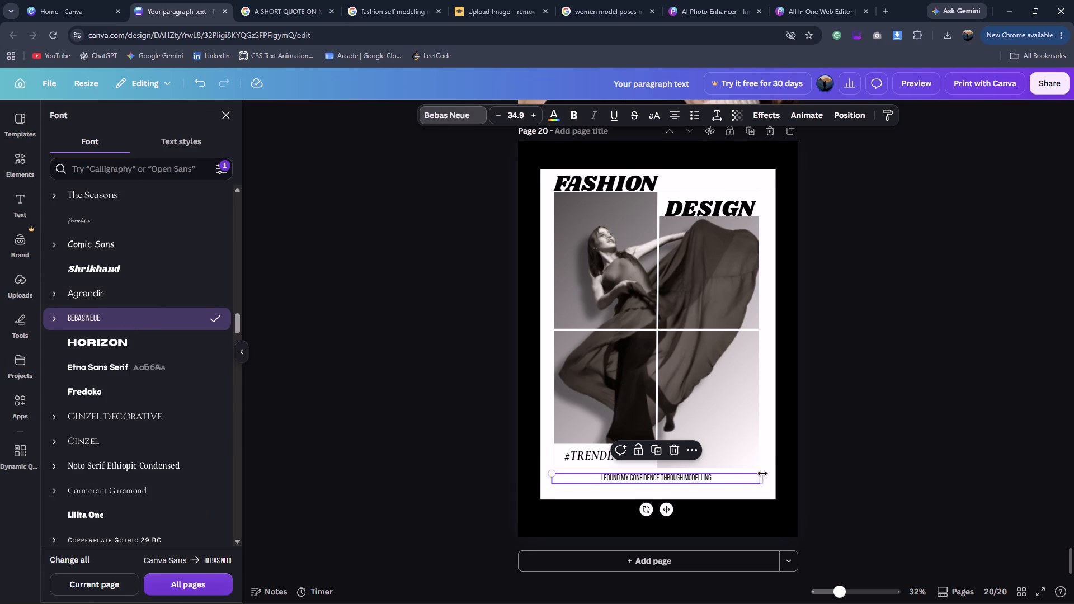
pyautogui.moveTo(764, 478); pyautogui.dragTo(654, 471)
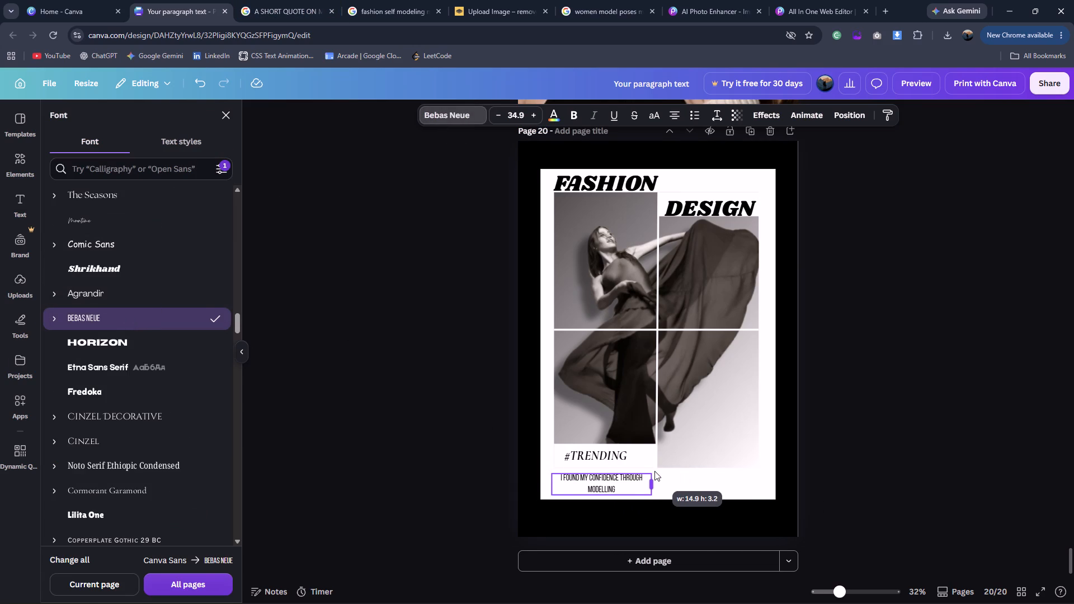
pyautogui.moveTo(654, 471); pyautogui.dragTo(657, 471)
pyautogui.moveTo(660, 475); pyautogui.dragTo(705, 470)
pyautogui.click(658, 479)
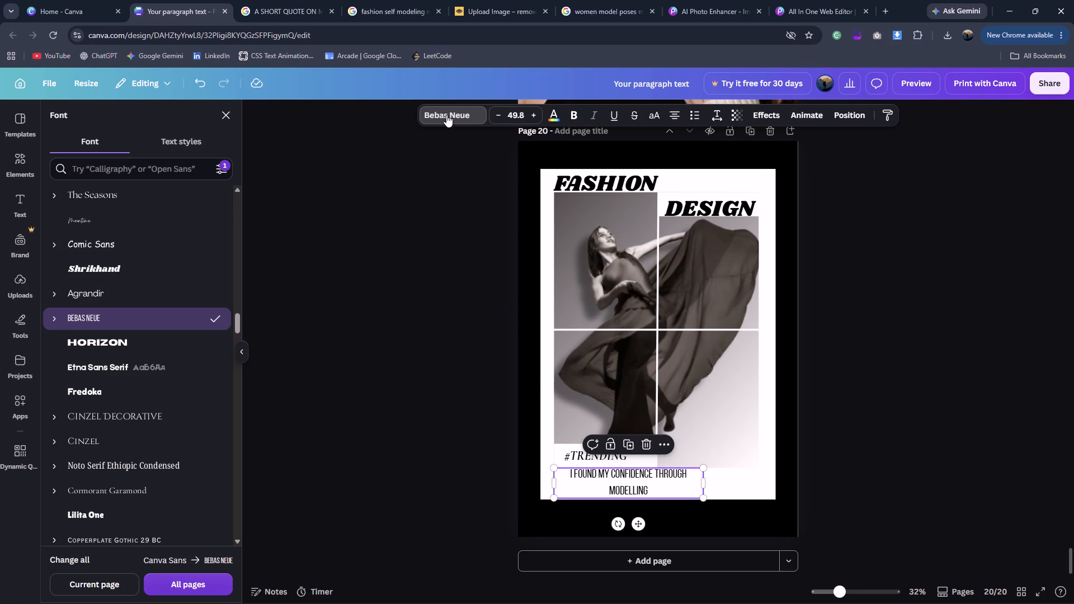
# Change the quote's font to Noto Serif Ethiopic Condensed and widen its box to the picture's full width.
pyautogui.click(135, 463)
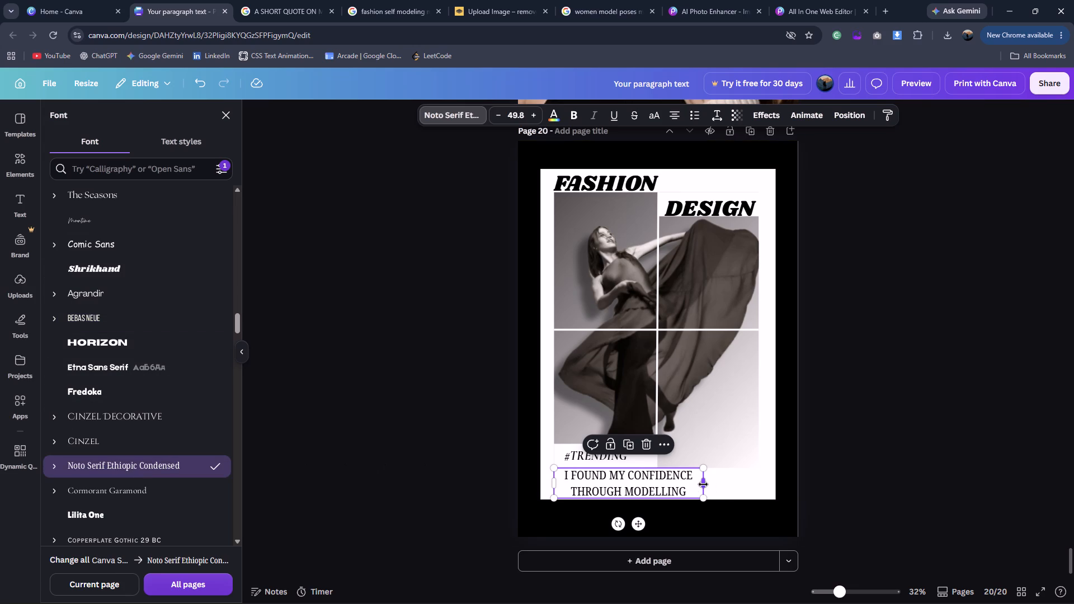
pyautogui.moveTo(703, 484); pyautogui.dragTo(758, 483)
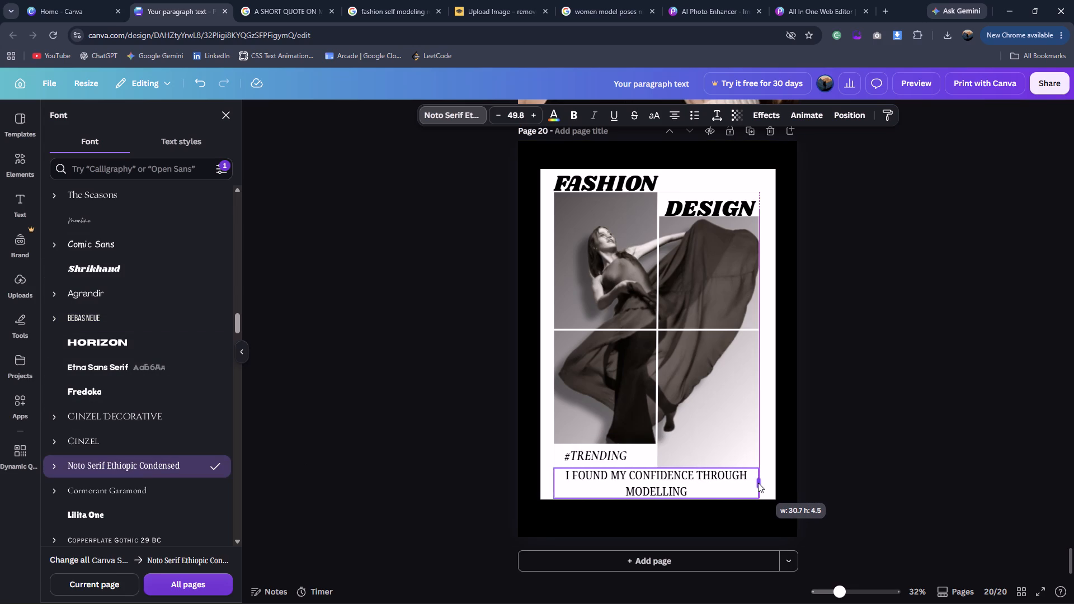
pyautogui.moveTo(758, 483); pyautogui.dragTo(759, 483)
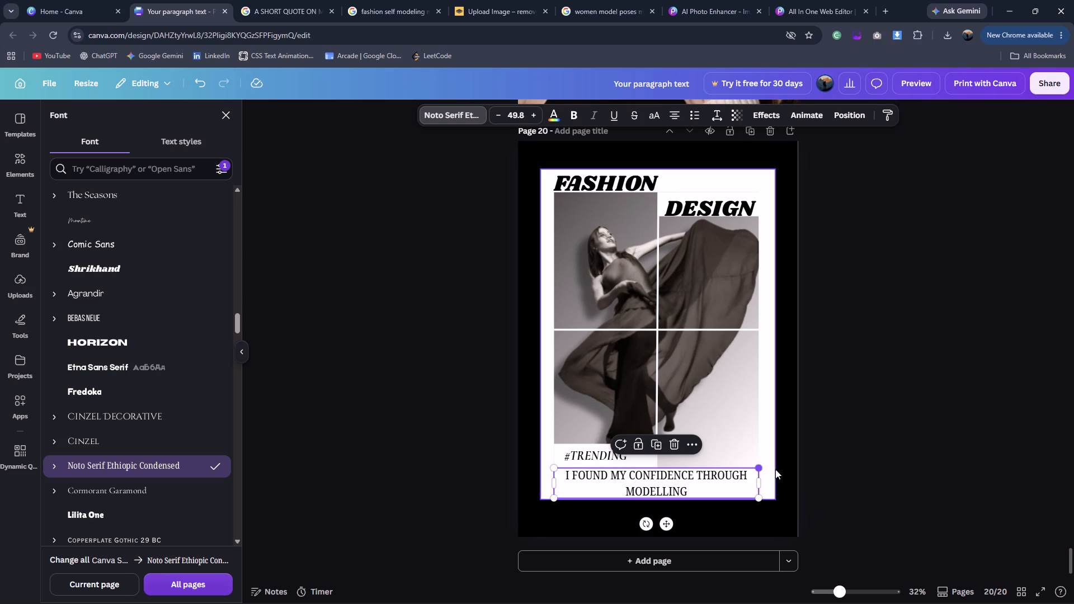
# Shrink the quote to size 37.8 and widen its box until the text fits on one line.
pyautogui.moveTo(760, 467); pyautogui.dragTo(720, 484)
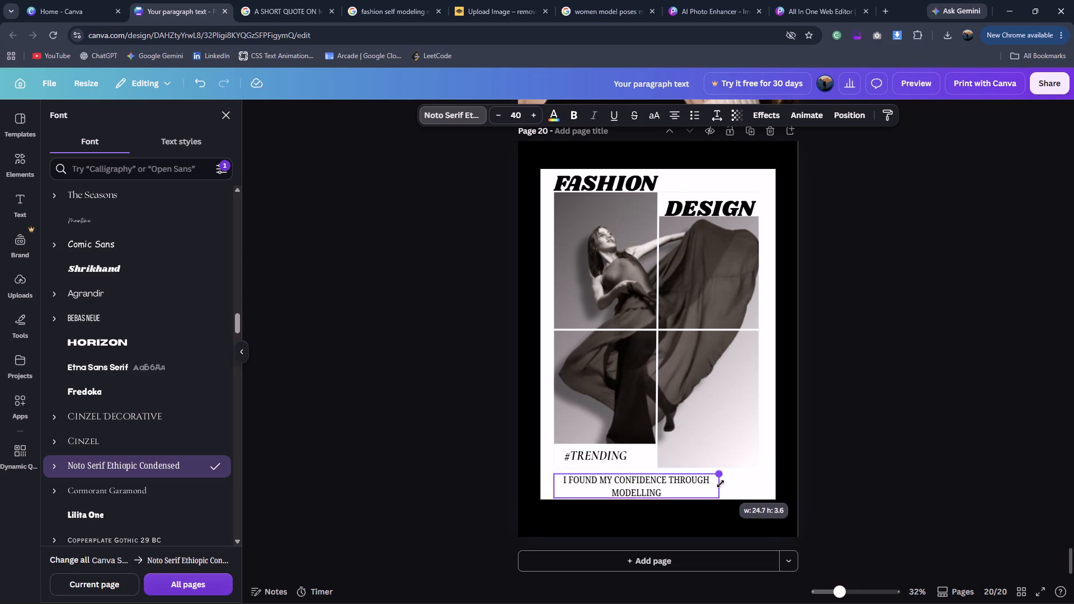
pyautogui.moveTo(720, 484); pyautogui.dragTo(714, 484)
pyautogui.moveTo(712, 491); pyautogui.dragTo(729, 488)
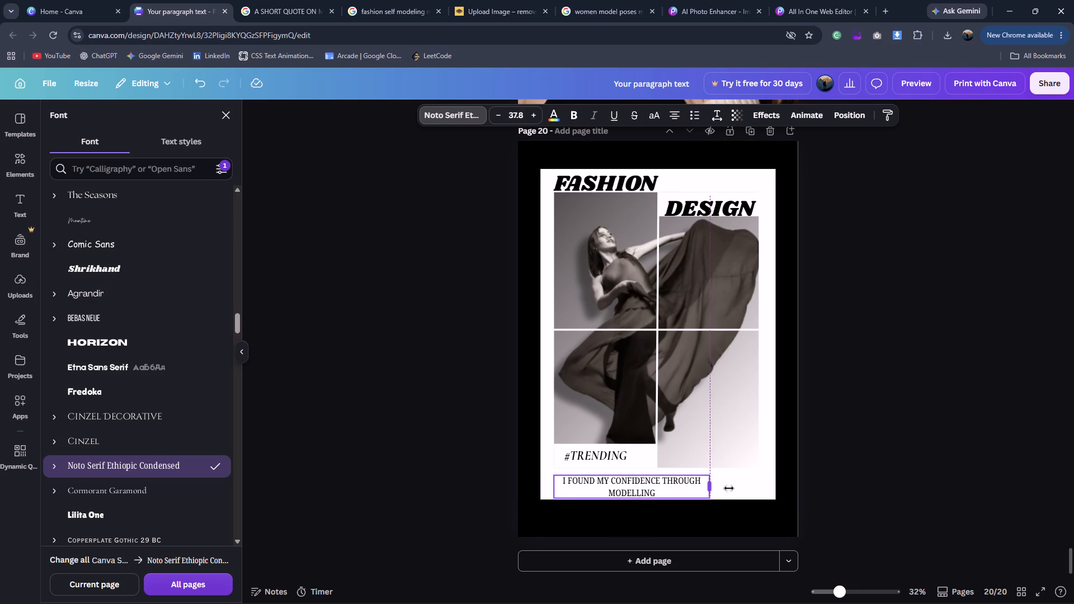
pyautogui.moveTo(729, 488); pyautogui.dragTo(753, 487)
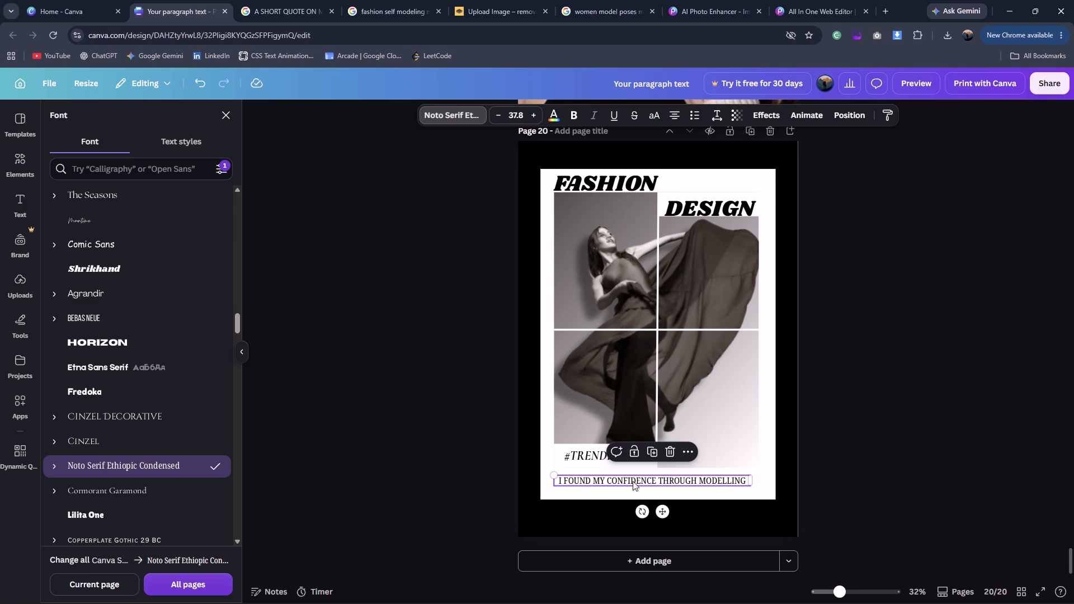
pyautogui.click(839, 502)
pyautogui.click(842, 493)
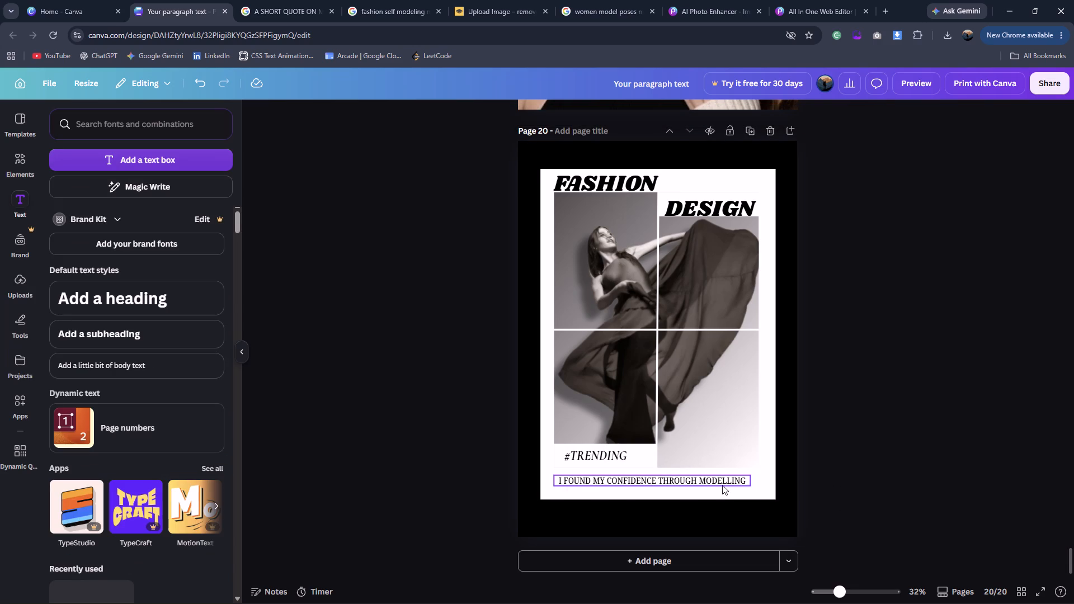
# Lower the one-line quote slightly within the white strip beneath the picture.
pyautogui.moveTo(722, 483); pyautogui.dragTo(722, 485)
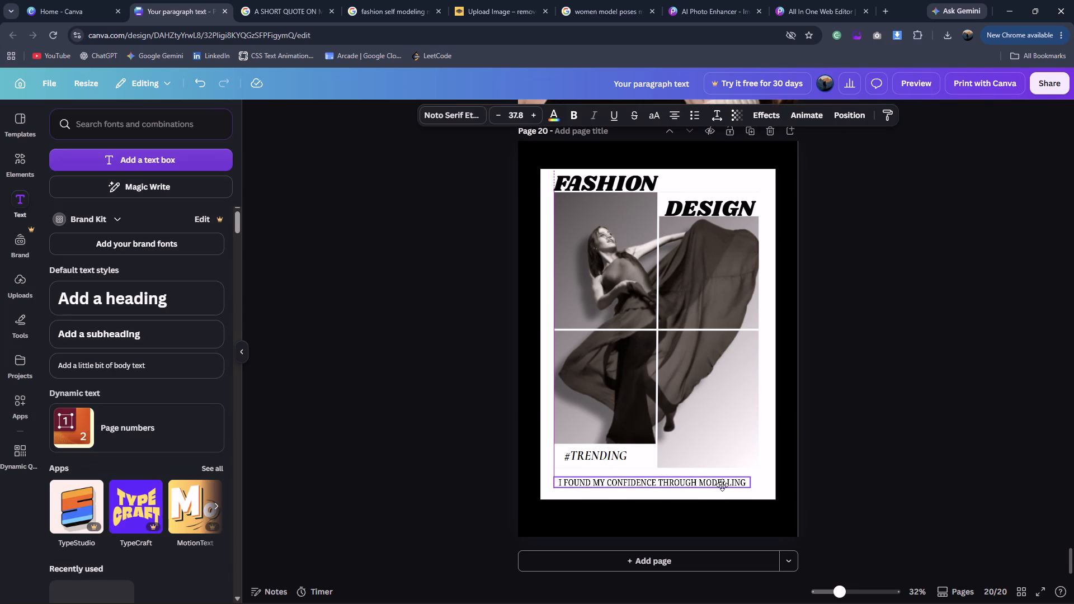
pyautogui.moveTo(722, 485); pyautogui.dragTo(724, 488)
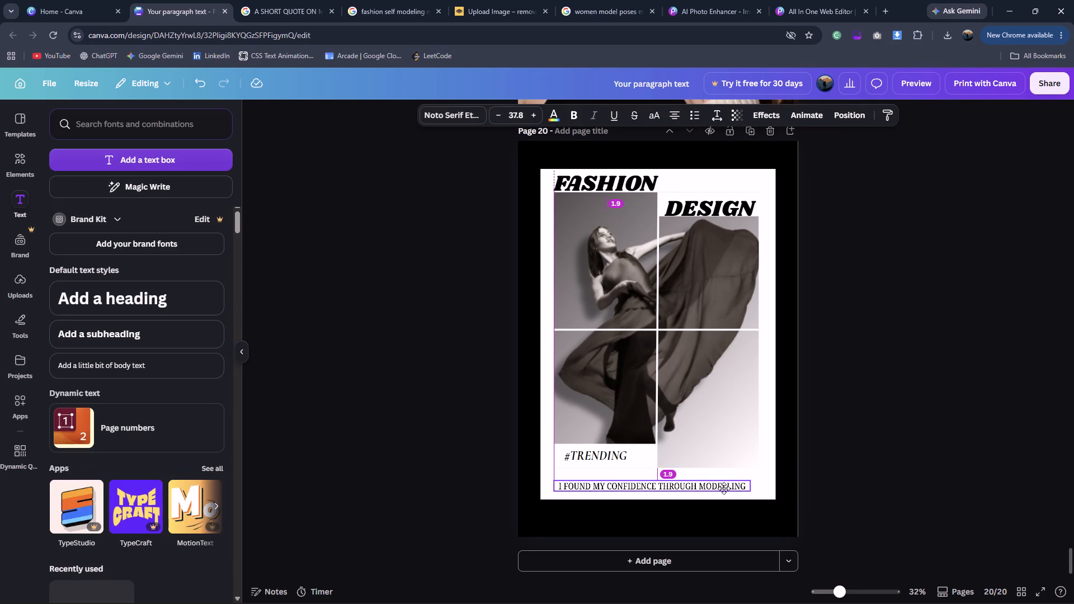
pyautogui.moveTo(724, 488); pyautogui.dragTo(726, 488)
pyautogui.click(915, 459)
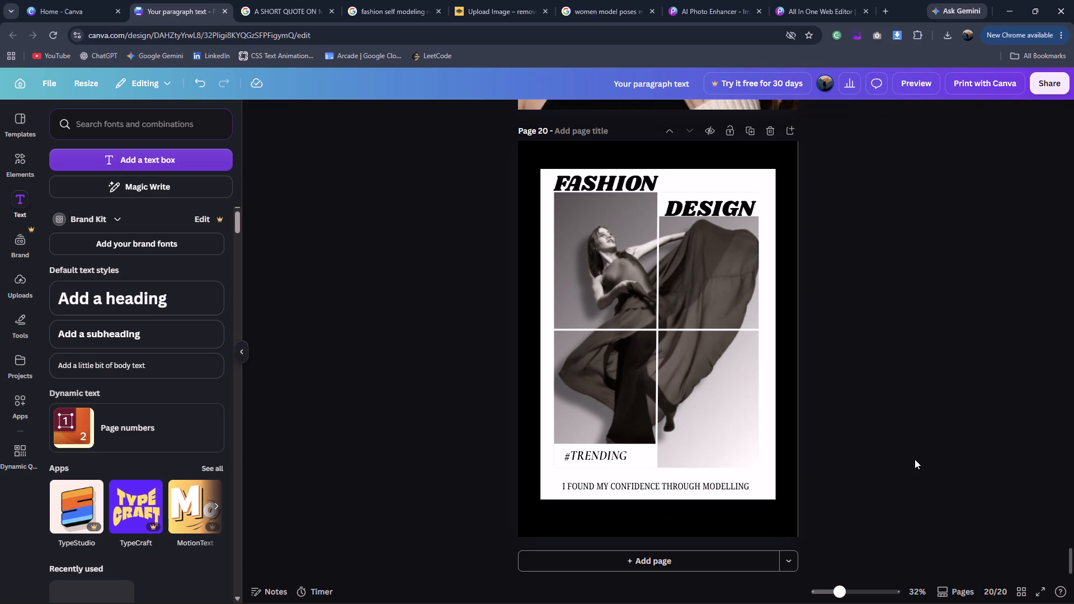
# Recheck the source quote and change the poster quote's font to Playfair Display.
pyautogui.click(225, 0)
pyautogui.click(263, 0)
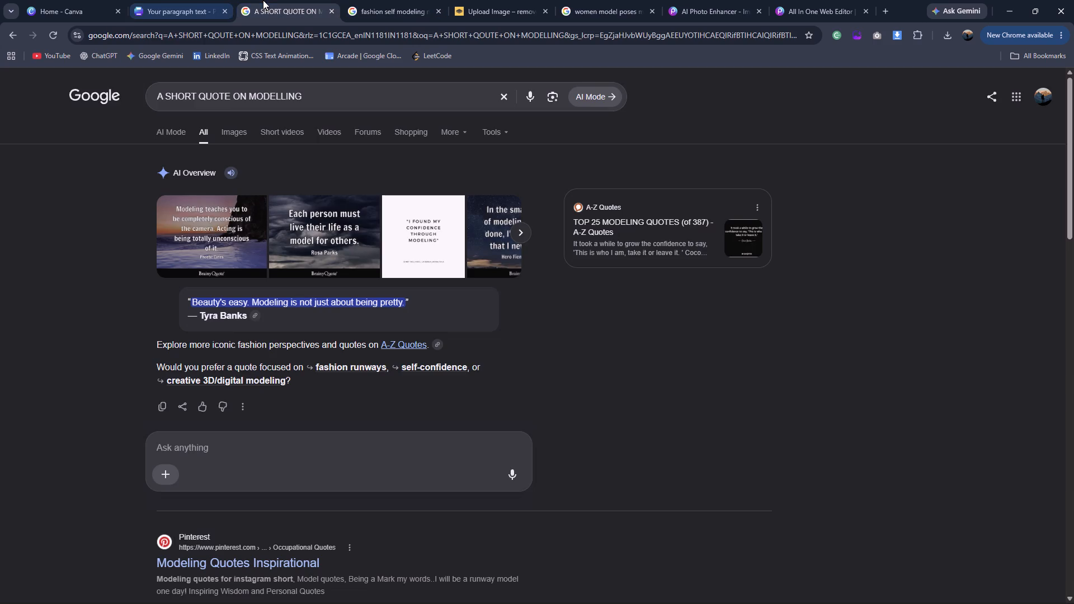
pyautogui.click(183, 1)
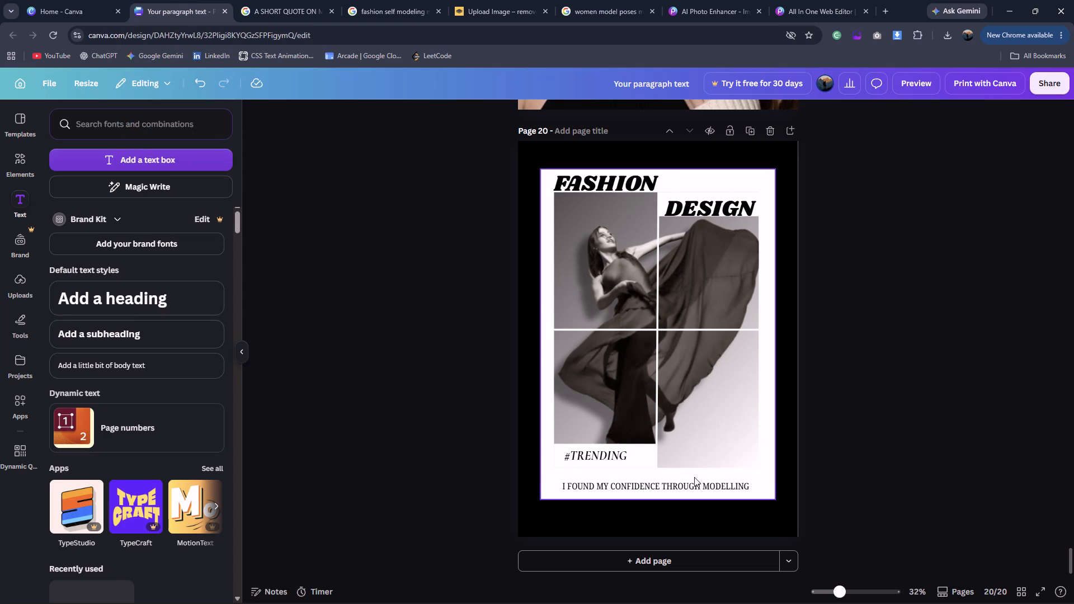
pyautogui.click(668, 479)
pyautogui.click(439, 123)
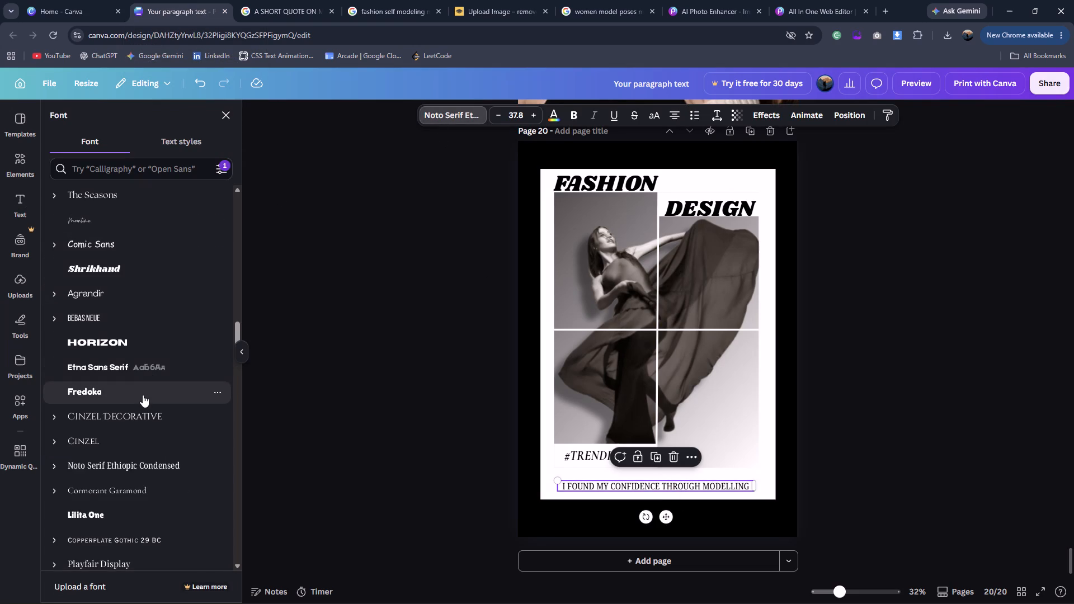
pyautogui.scroll(-3, 142, 399)
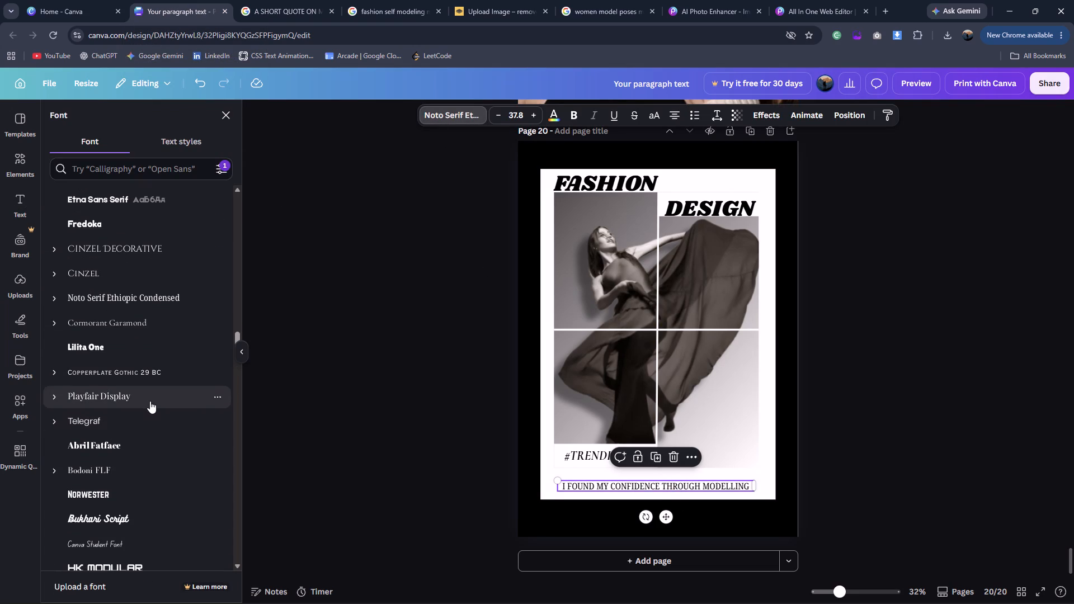
pyautogui.click(150, 401)
pyautogui.click(924, 480)
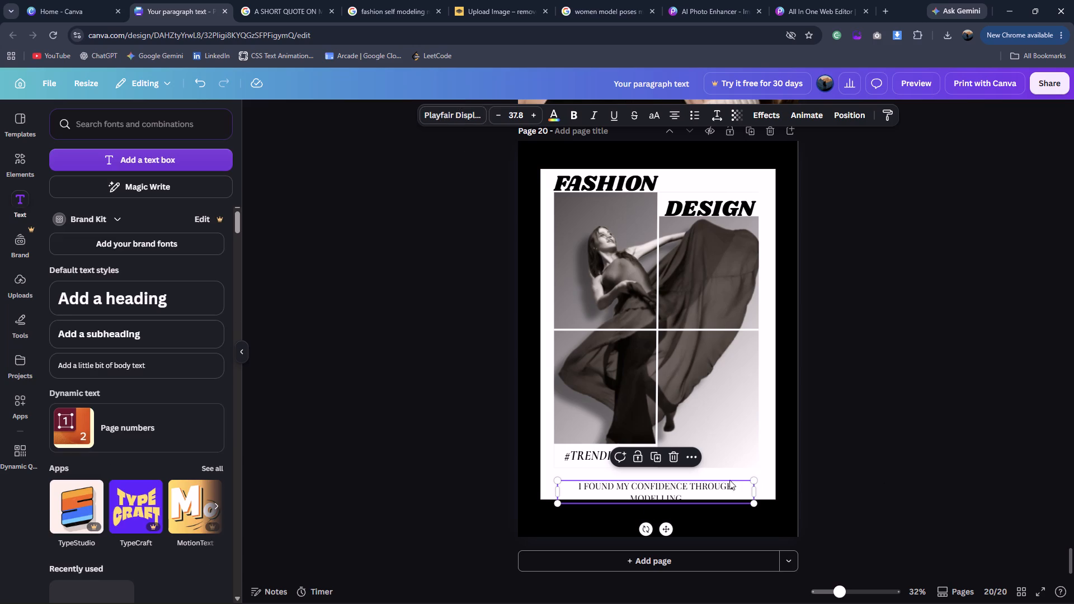
pyautogui.click(865, 477)
# Shift the quote toward the poster's left edge and widen its box to fit one line.
pyautogui.moveTo(676, 491); pyautogui.dragTo(666, 484)
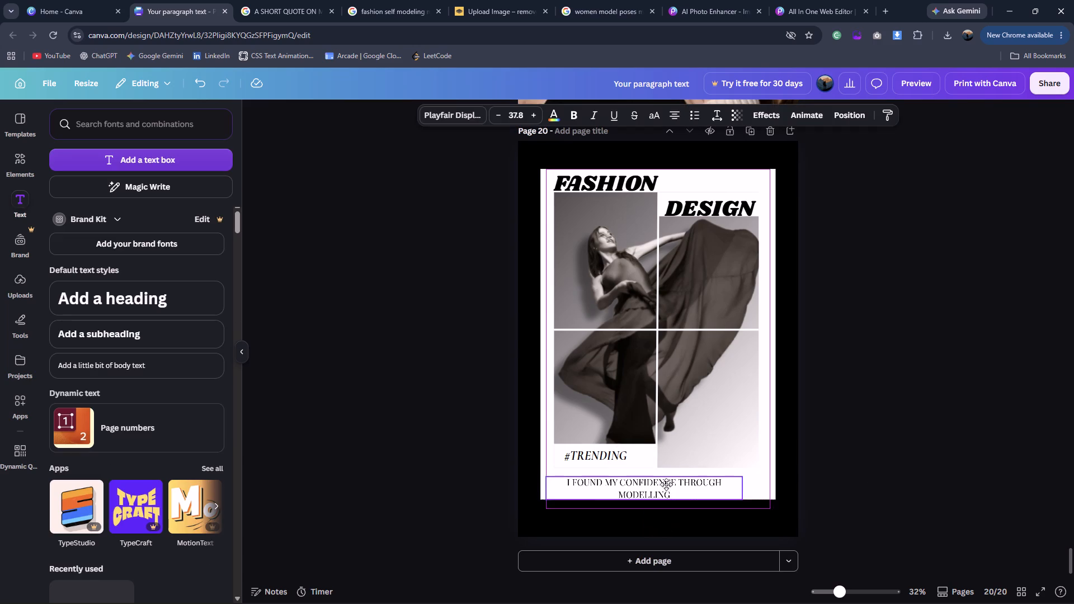
pyautogui.moveTo(666, 484); pyautogui.dragTo(665, 485)
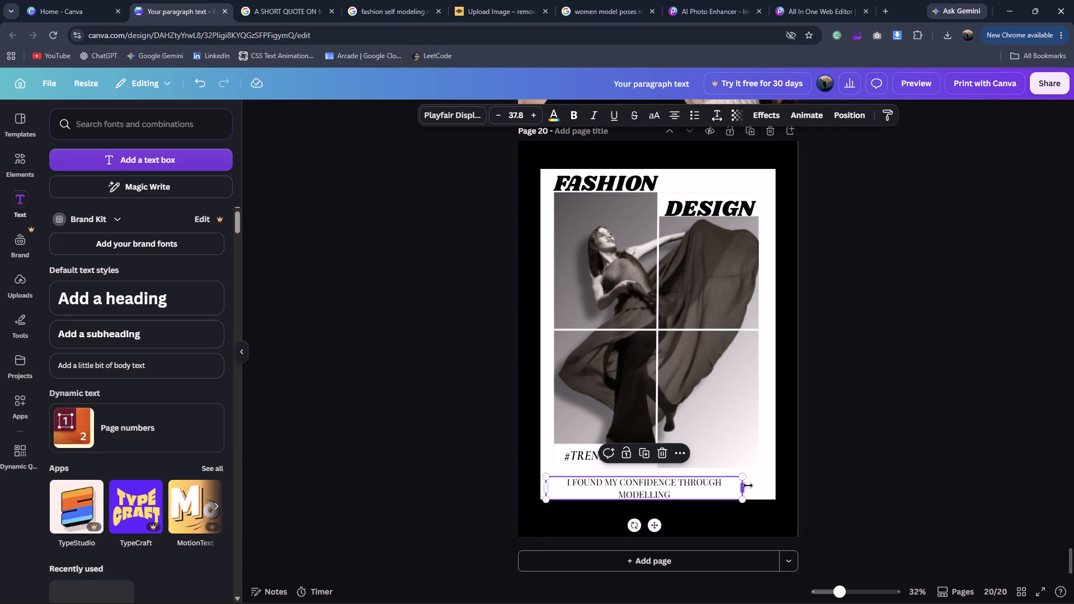
pyautogui.moveTo(748, 489); pyautogui.dragTo(764, 490)
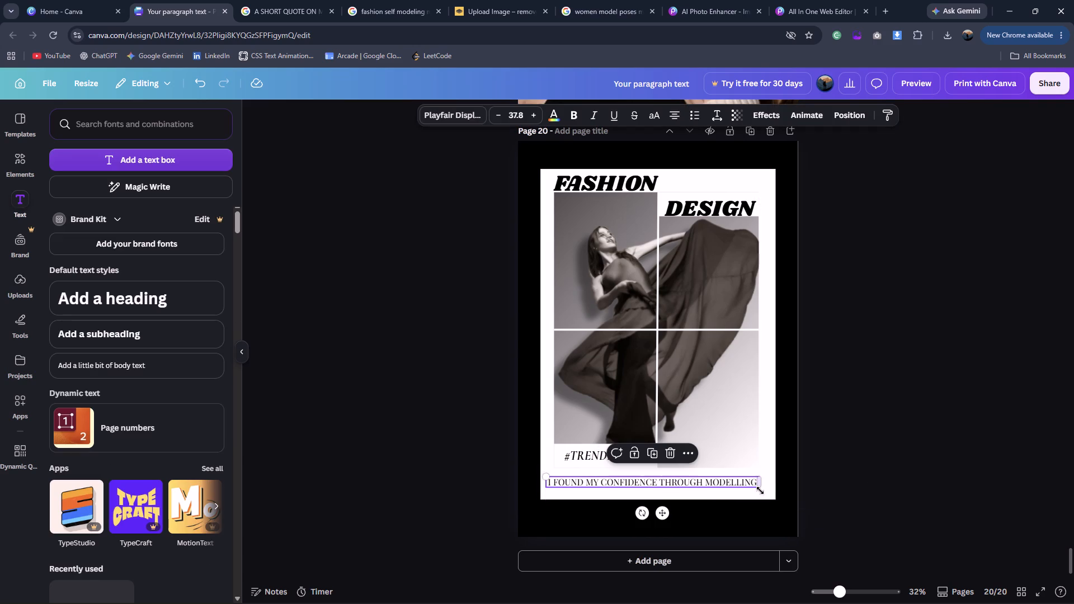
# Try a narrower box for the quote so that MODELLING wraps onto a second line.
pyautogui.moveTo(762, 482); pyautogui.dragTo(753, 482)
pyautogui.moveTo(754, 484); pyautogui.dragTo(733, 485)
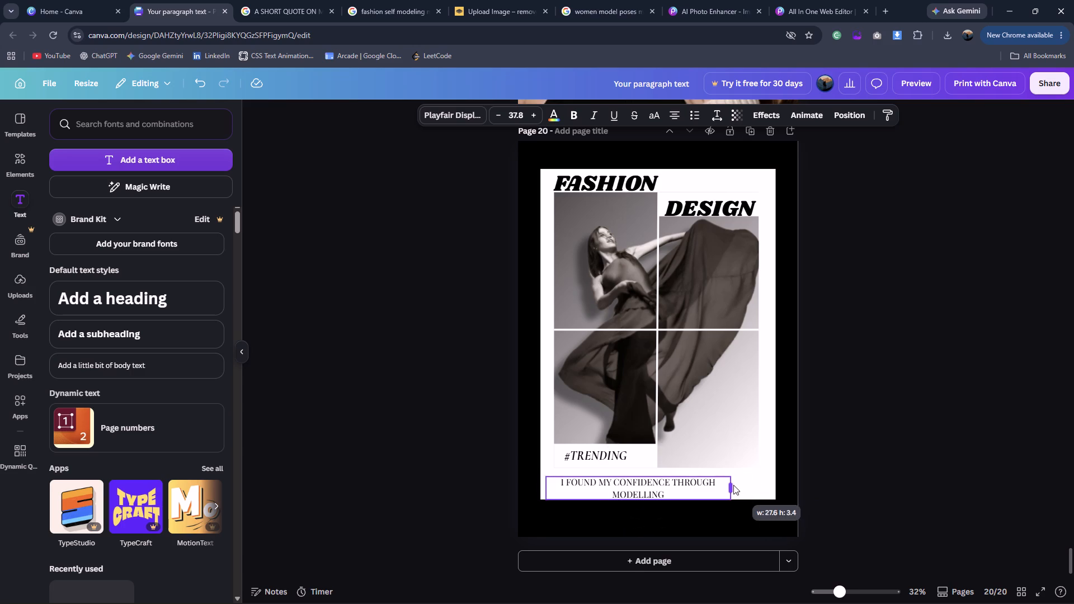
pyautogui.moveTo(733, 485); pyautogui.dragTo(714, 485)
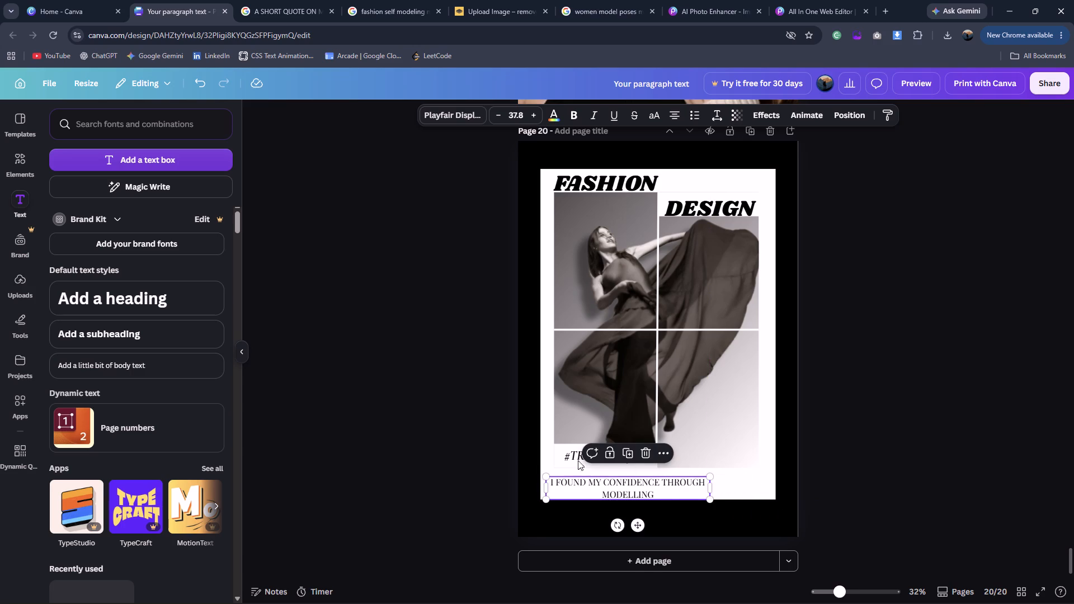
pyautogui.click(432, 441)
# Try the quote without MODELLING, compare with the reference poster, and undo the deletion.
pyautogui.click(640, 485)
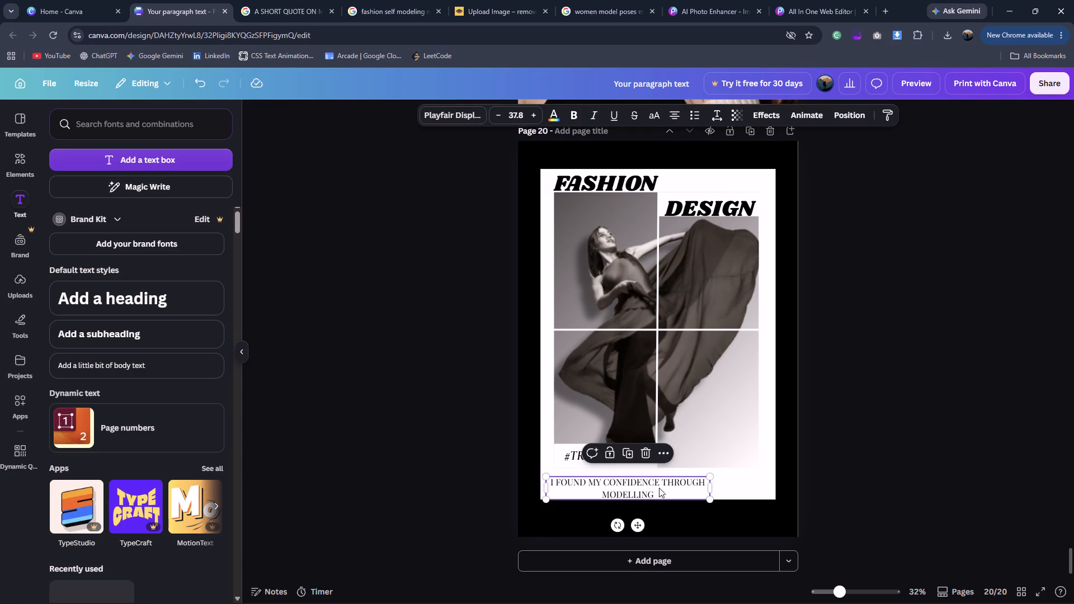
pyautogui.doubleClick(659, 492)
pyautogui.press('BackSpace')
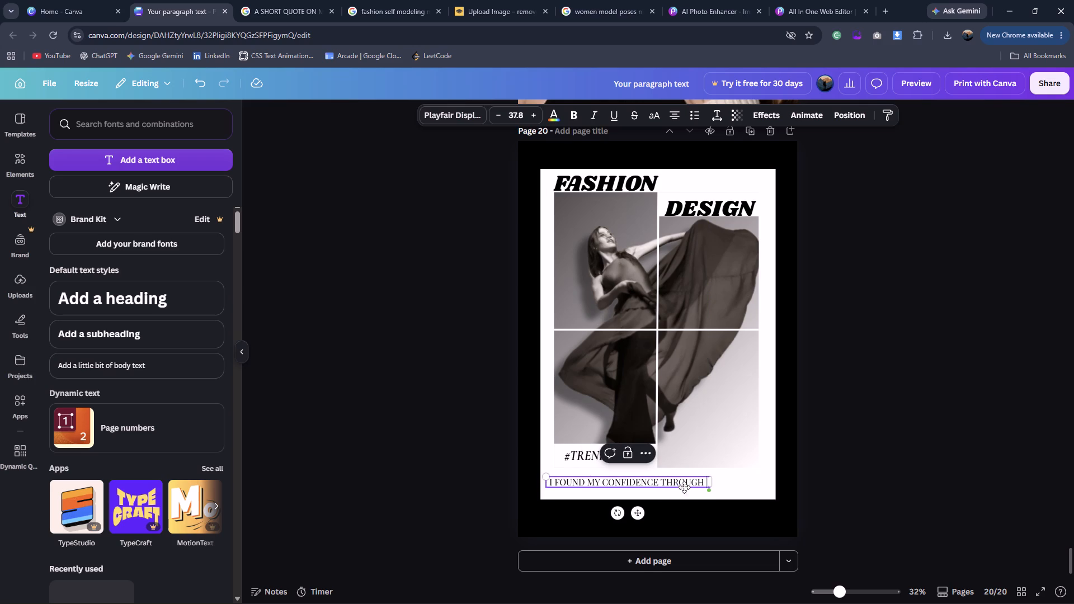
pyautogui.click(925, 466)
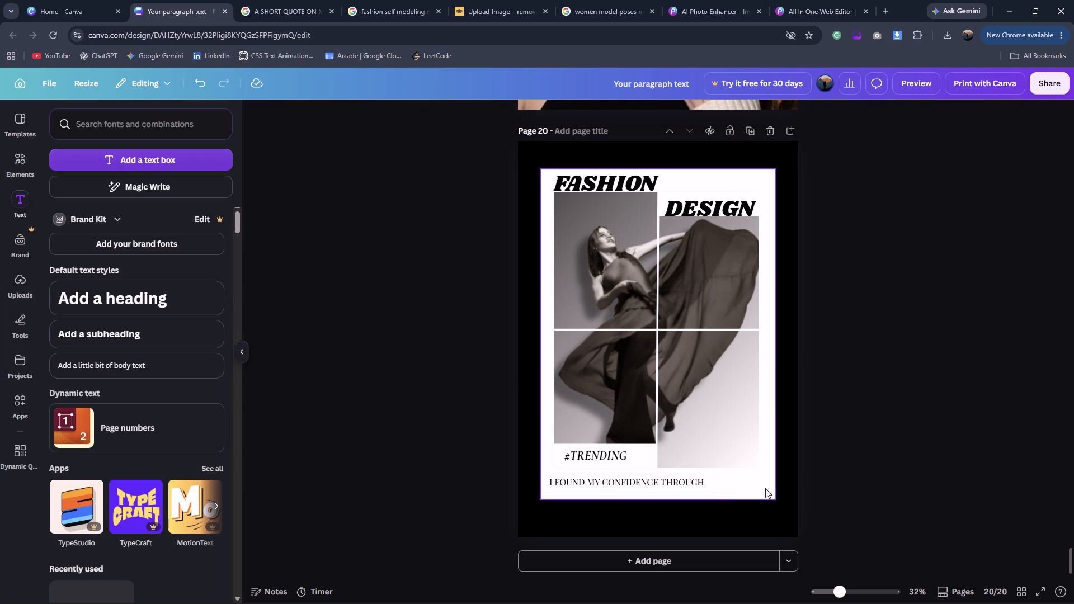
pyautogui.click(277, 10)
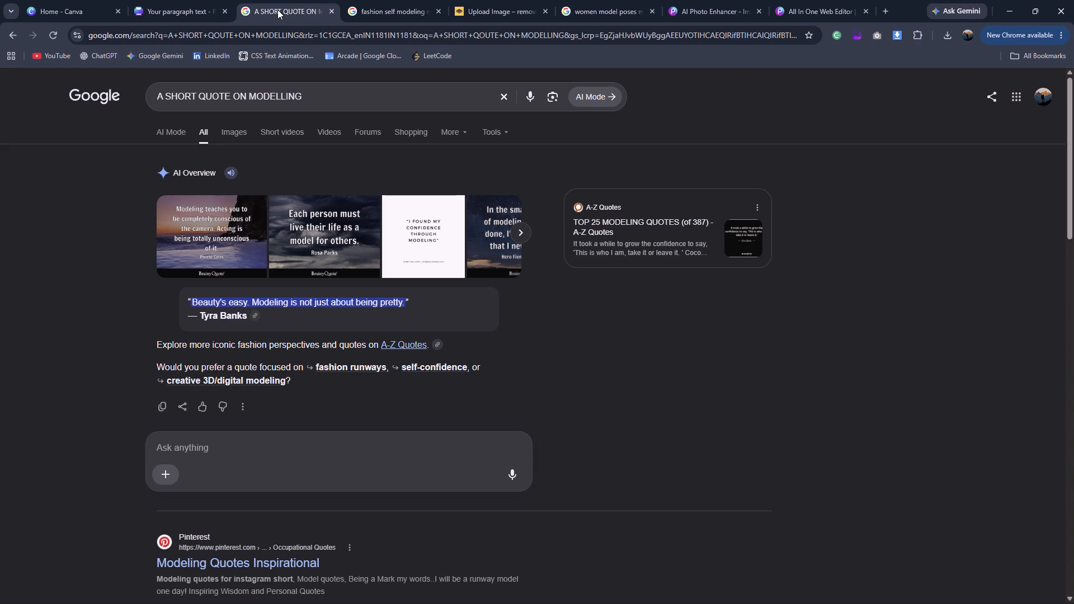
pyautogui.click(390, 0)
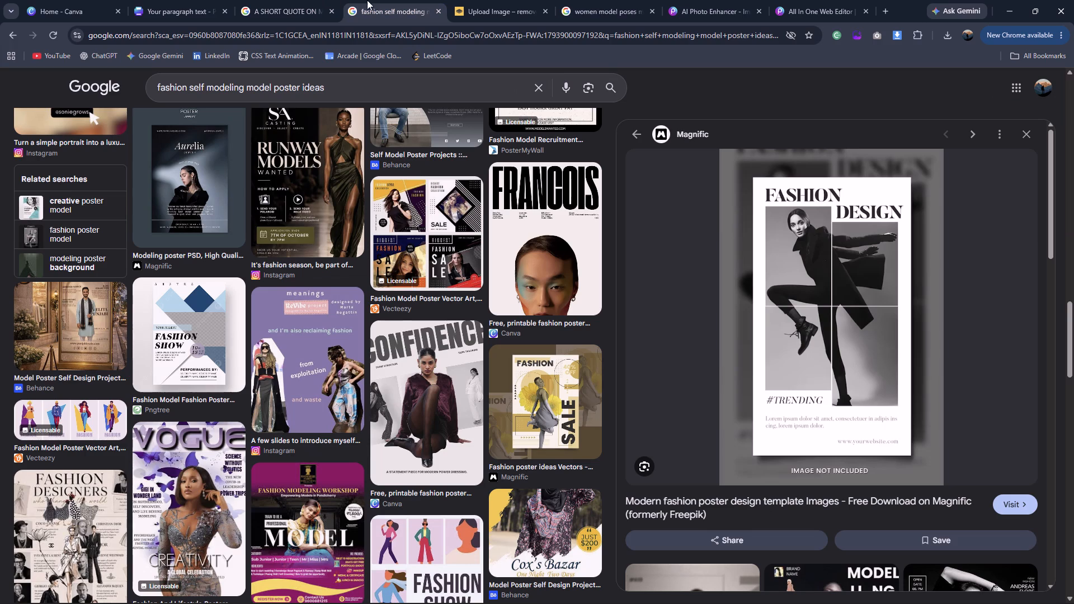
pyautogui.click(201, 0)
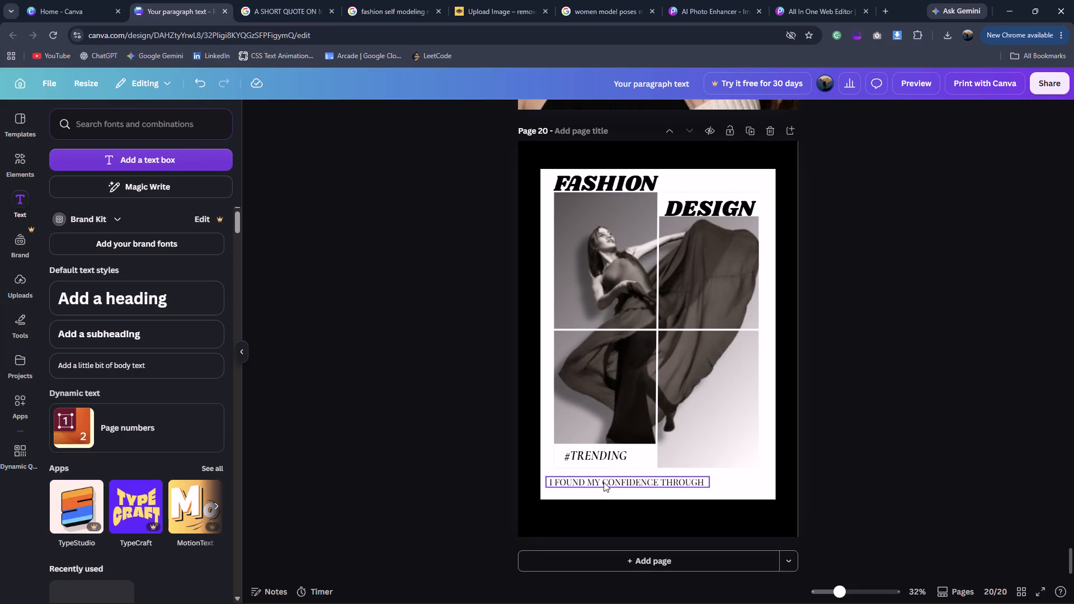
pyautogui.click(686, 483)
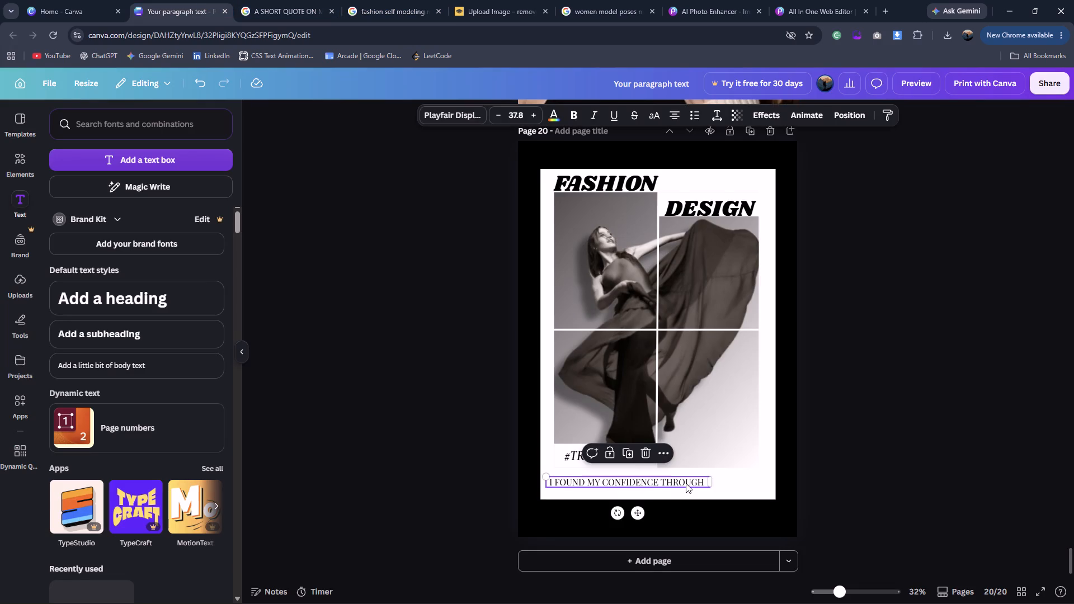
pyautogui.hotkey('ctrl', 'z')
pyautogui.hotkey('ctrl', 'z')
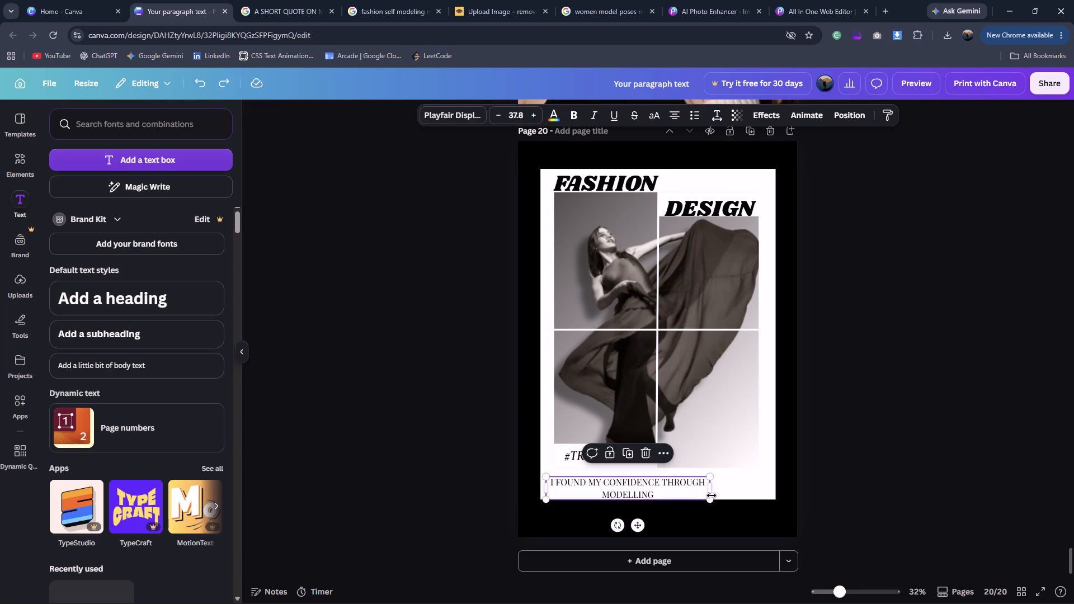
# Widen the quote's box to fit one line, lower it in the white strip and trim its width within the poster.
pyautogui.moveTo(710, 493); pyautogui.dragTo(783, 490)
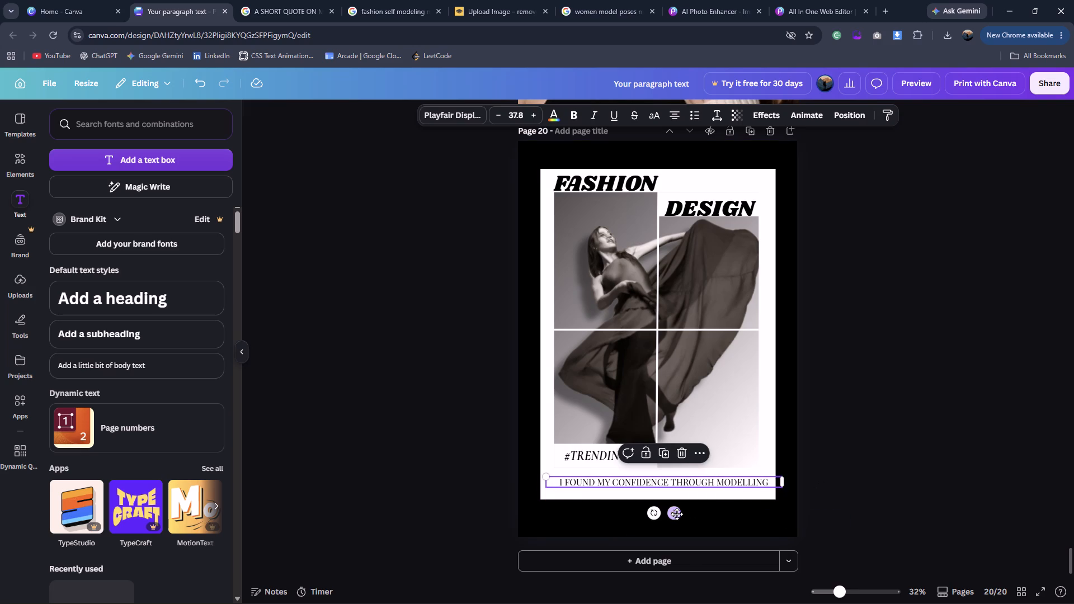
pyautogui.moveTo(674, 514); pyautogui.dragTo(676, 521)
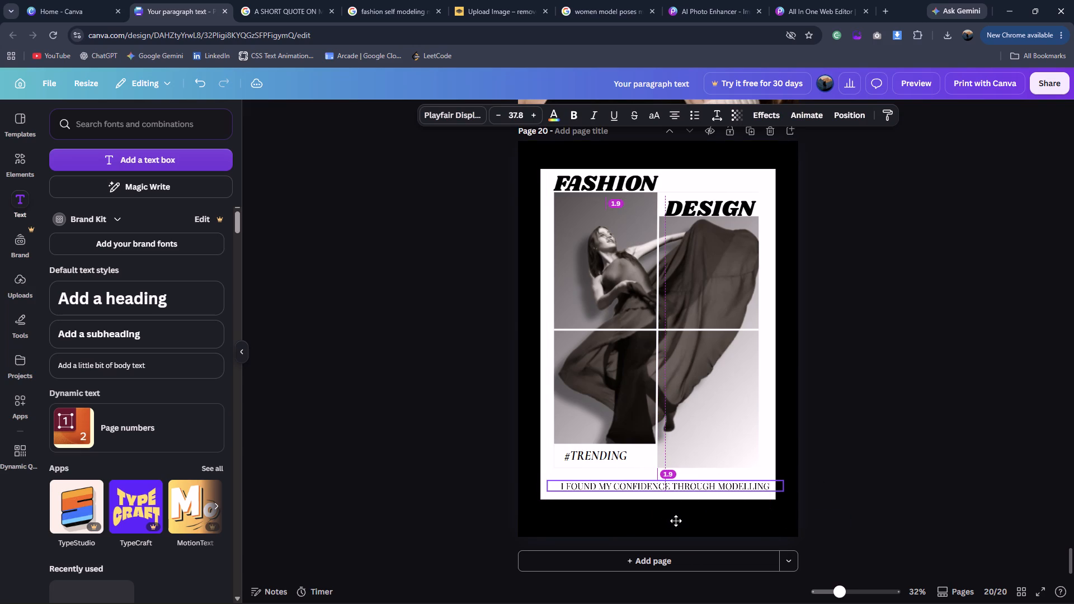
pyautogui.moveTo(676, 521); pyautogui.dragTo(675, 521)
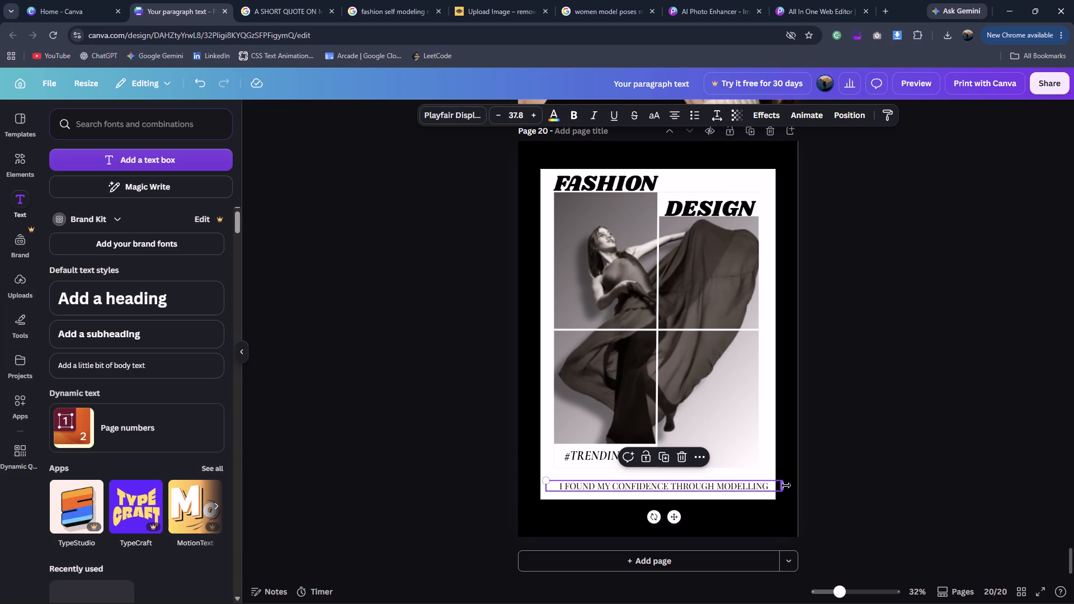
pyautogui.moveTo(786, 485); pyautogui.dragTo(775, 485)
pyautogui.click(912, 456)
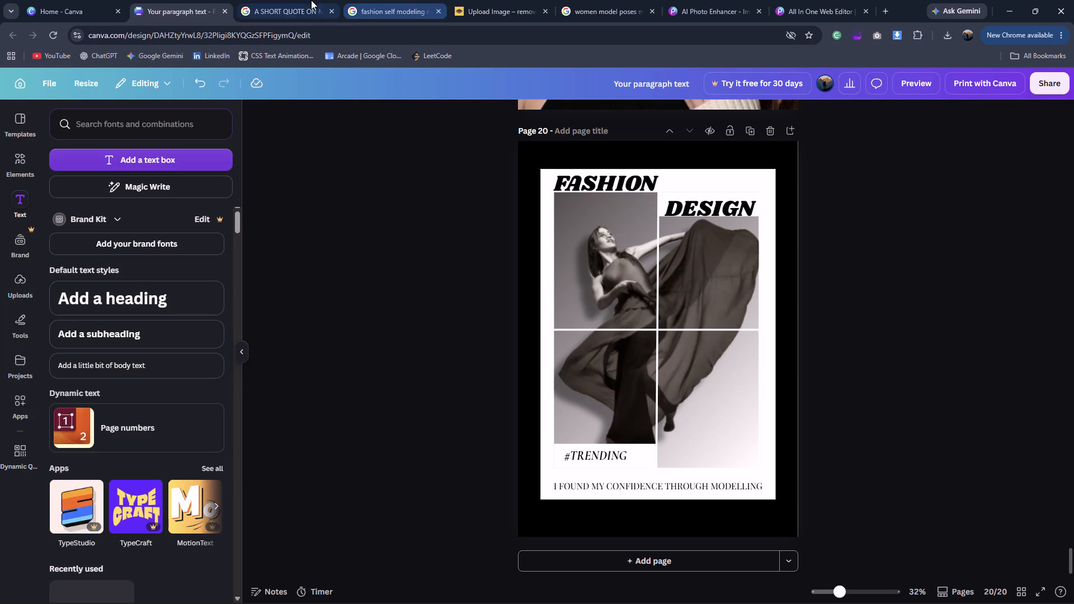
# Capture a screenshot of page 20's white poster area, from the FASHION heading down to its bottom edge below the quote.
pyautogui.click(297, 4)
pyautogui.click(197, 0)
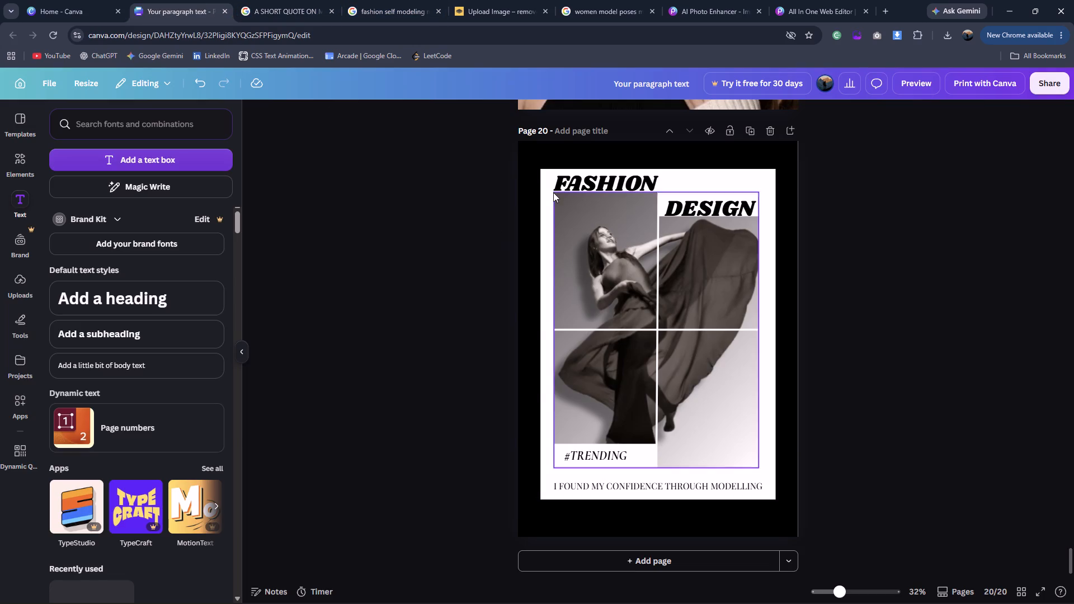
pyautogui.press('shift+super+s')
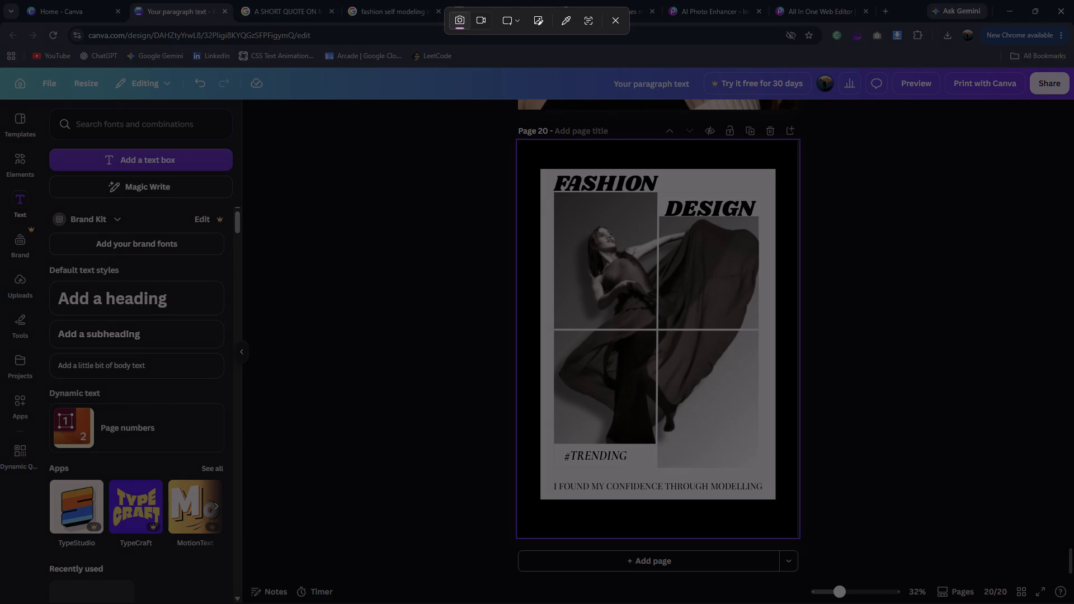
pyautogui.moveTo(539, 168); pyautogui.dragTo(574, 233)
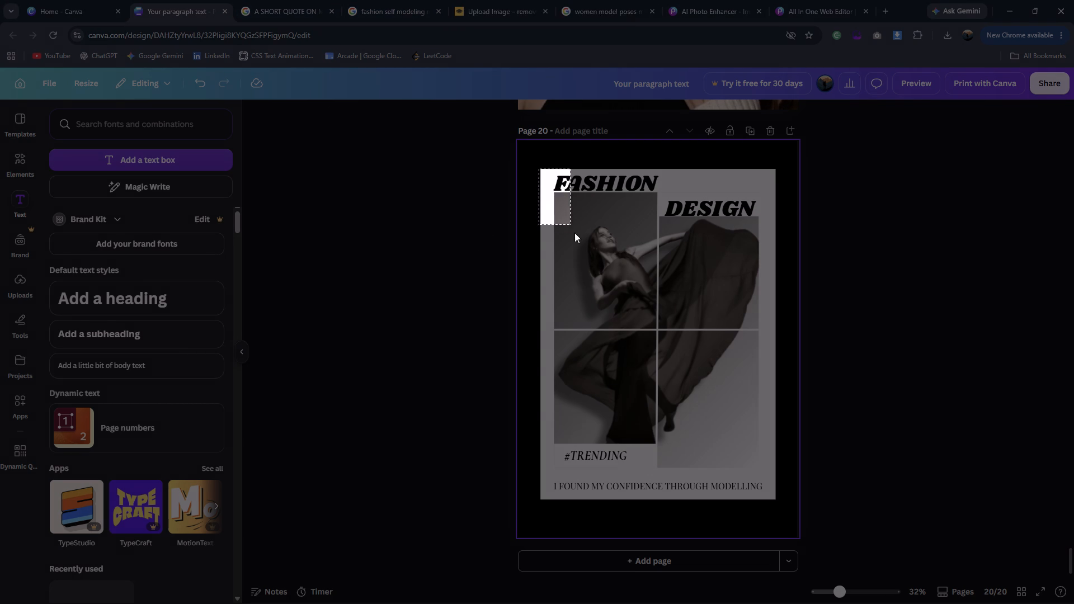
pyautogui.moveTo(574, 233); pyautogui.dragTo(775, 496)
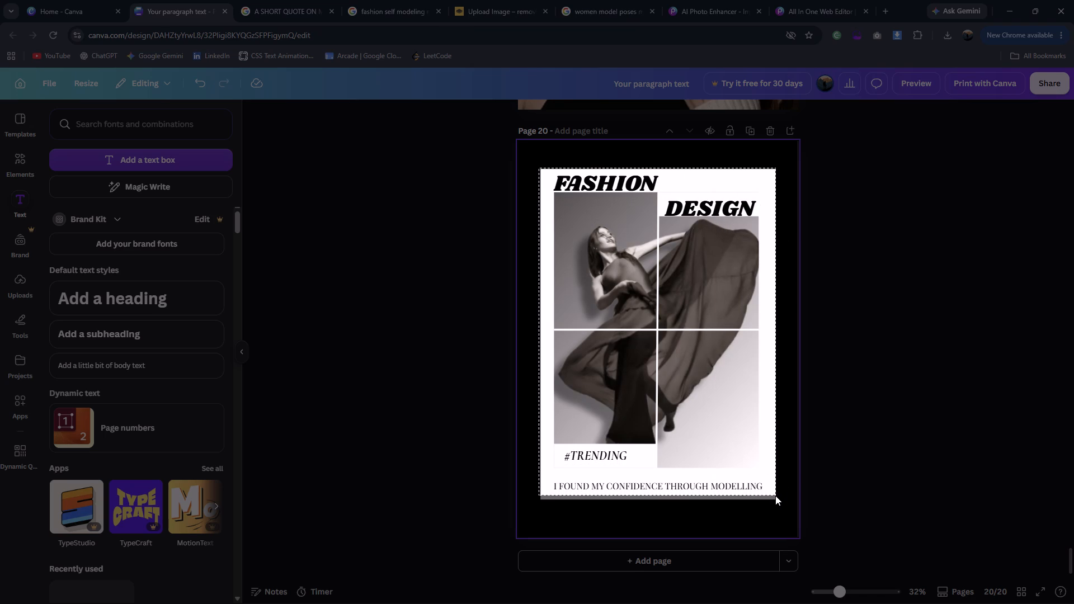
pyautogui.moveTo(775, 496); pyautogui.dragTo(775, 499)
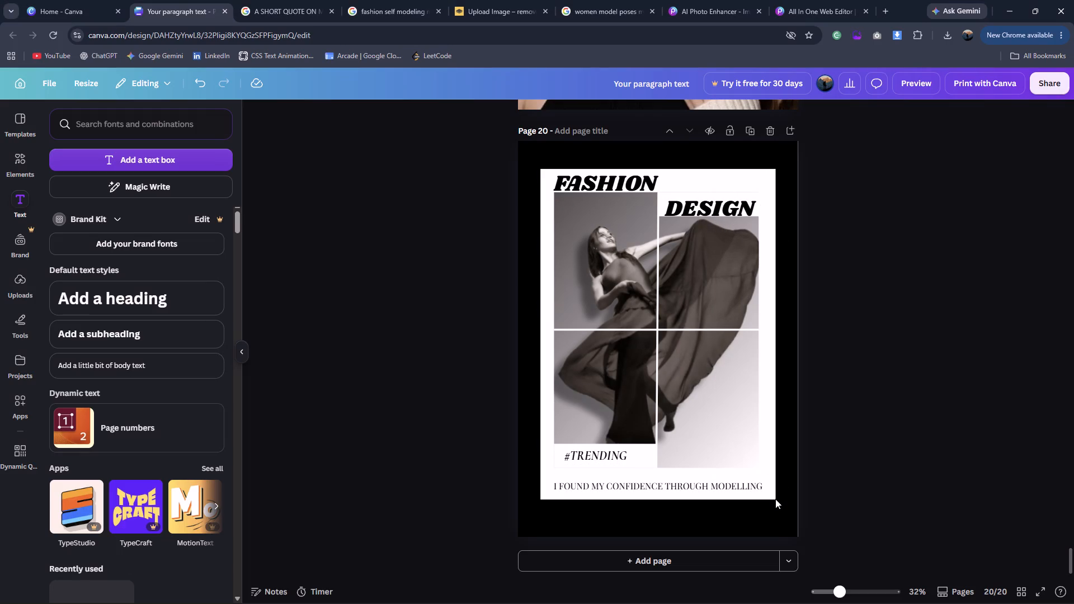
pyautogui.click(652, 534)
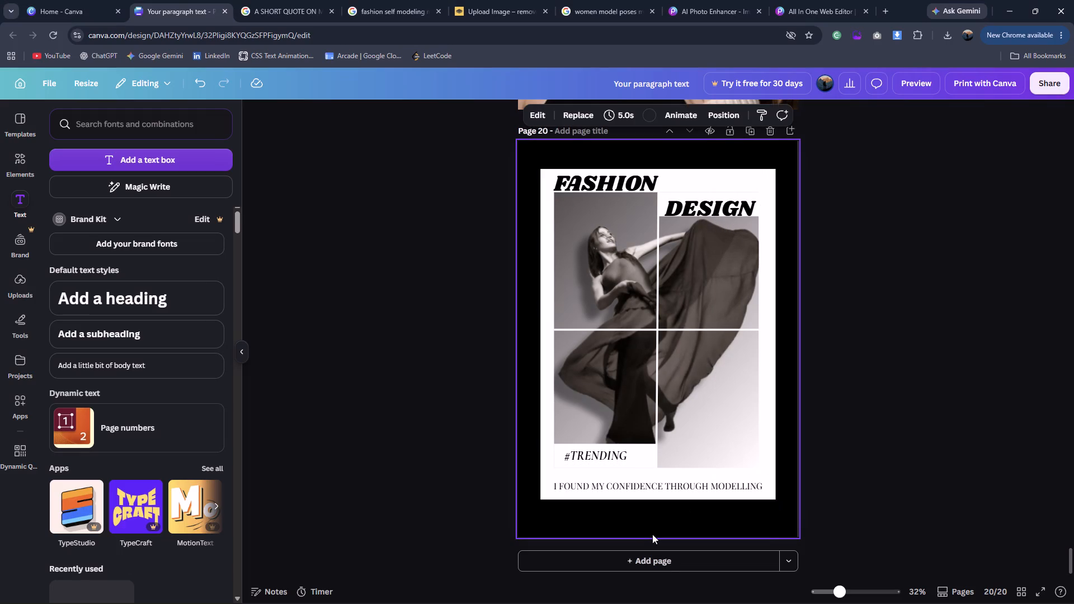
# Upload the latest poster screenshot from the Screenshots folder and use it to replace page 20's background.
pyautogui.click(577, 112)
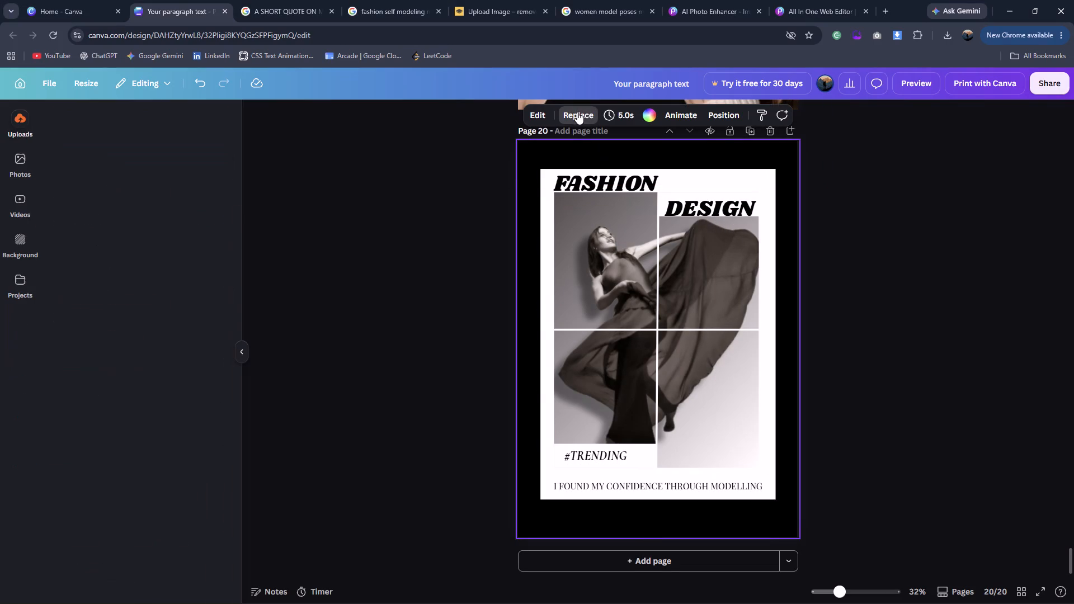
pyautogui.click(144, 173)
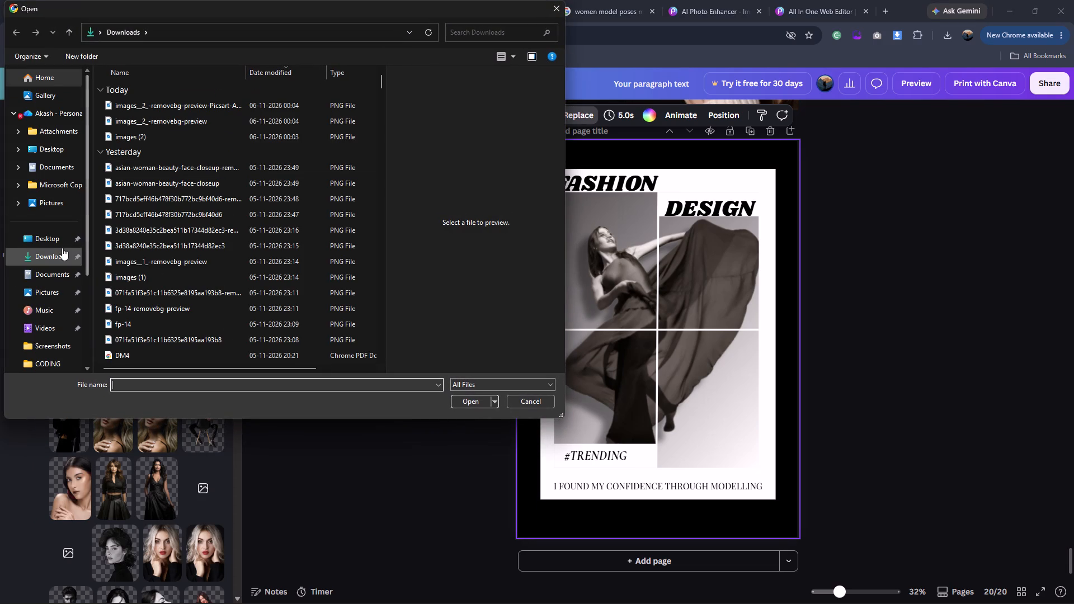
pyautogui.click(44, 300)
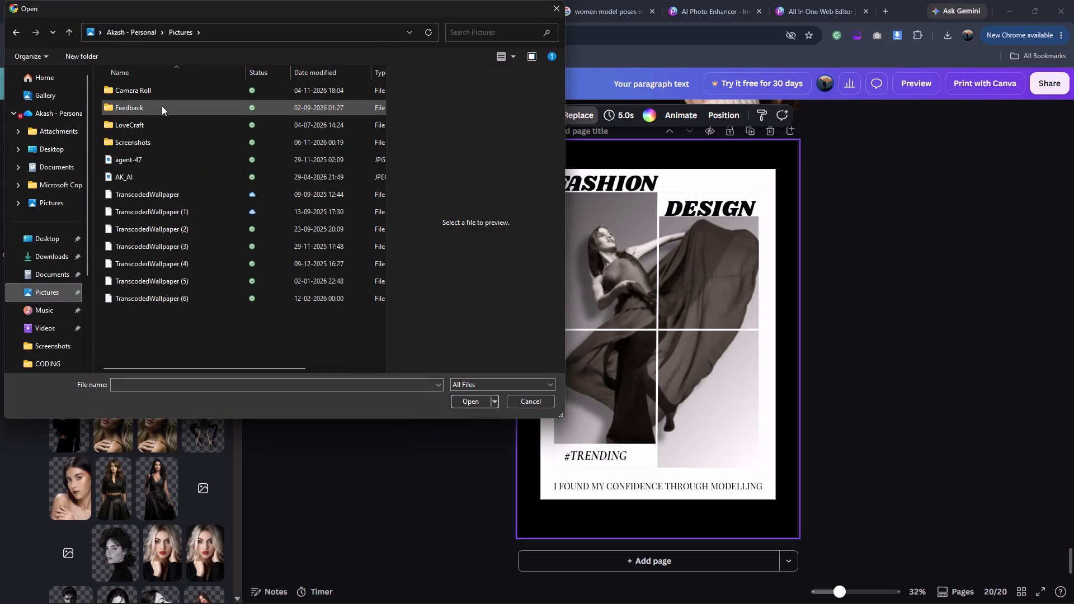
pyautogui.click(163, 137)
pyautogui.doubleClick(163, 137)
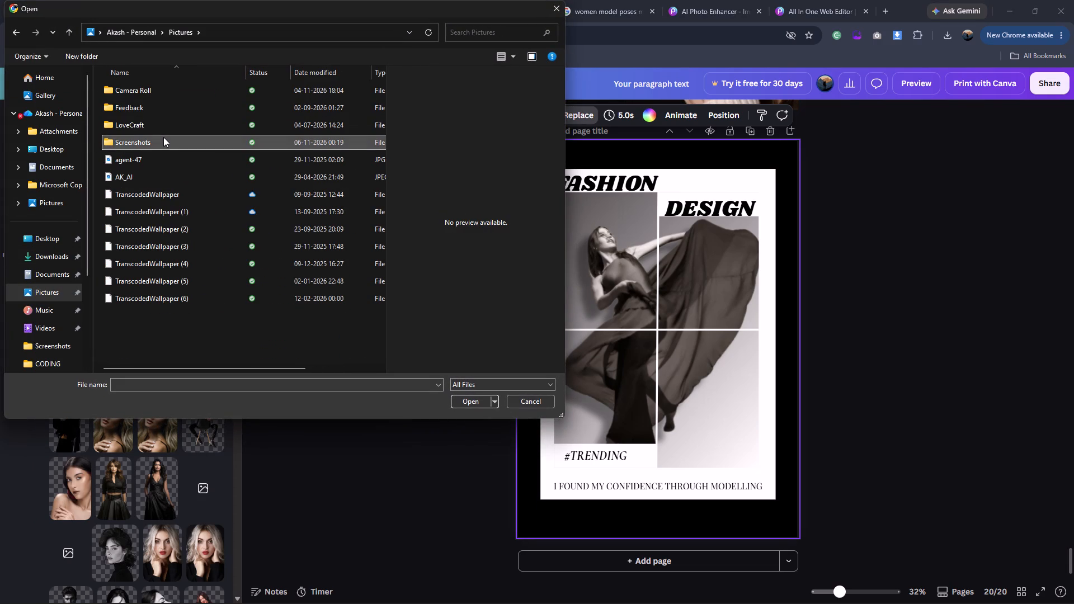
pyautogui.scroll(-20, 220, 212)
pyautogui.scroll(-6, 220, 212)
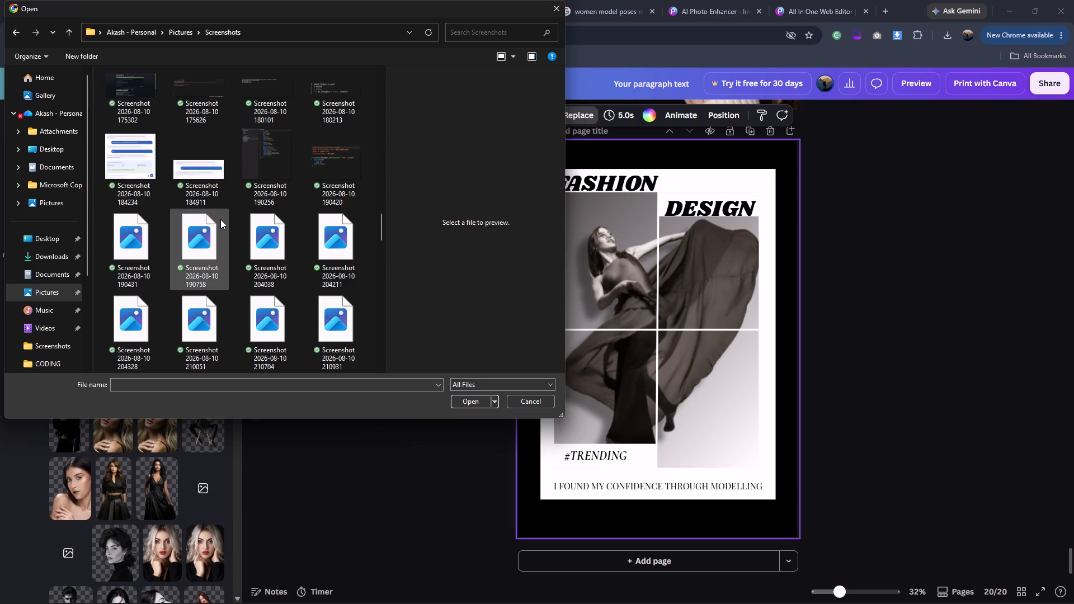
pyautogui.scroll(-20, 220, 219)
pyautogui.scroll(-8, 220, 219)
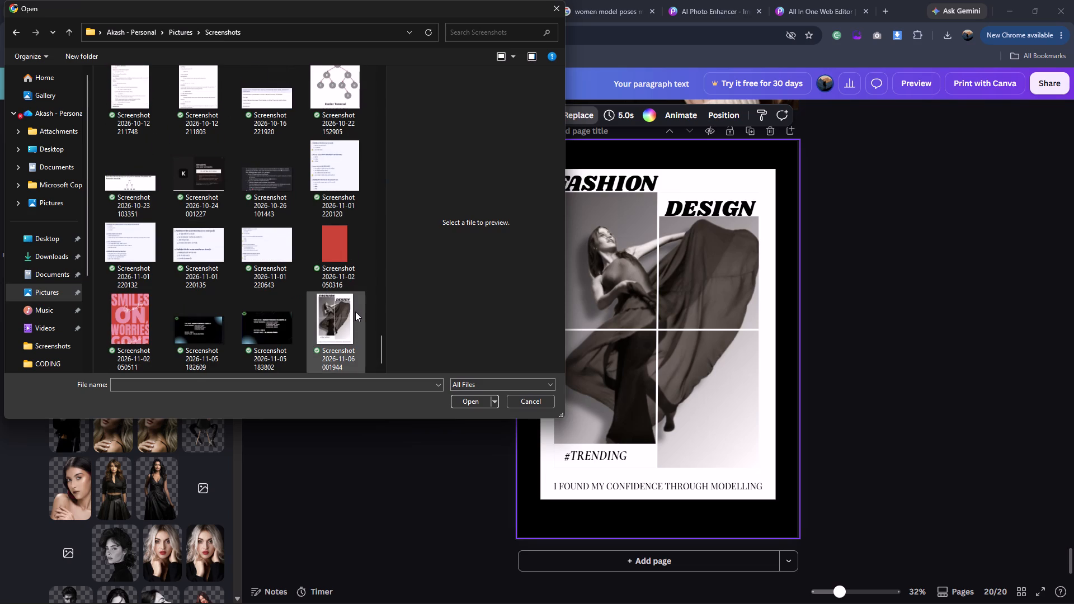
pyautogui.click(351, 316)
pyautogui.click(465, 405)
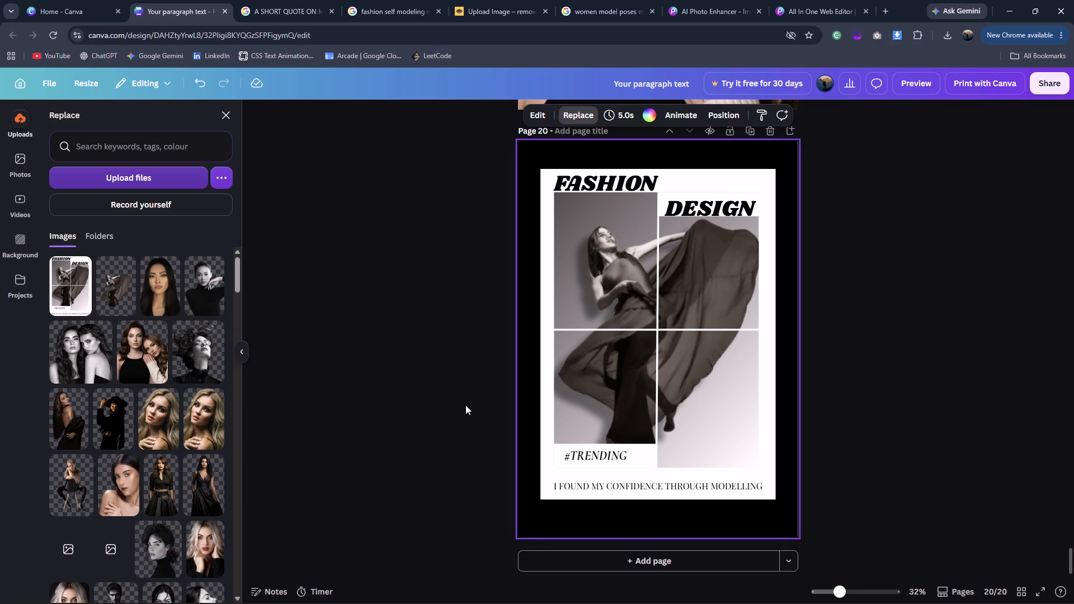
pyautogui.click(65, 295)
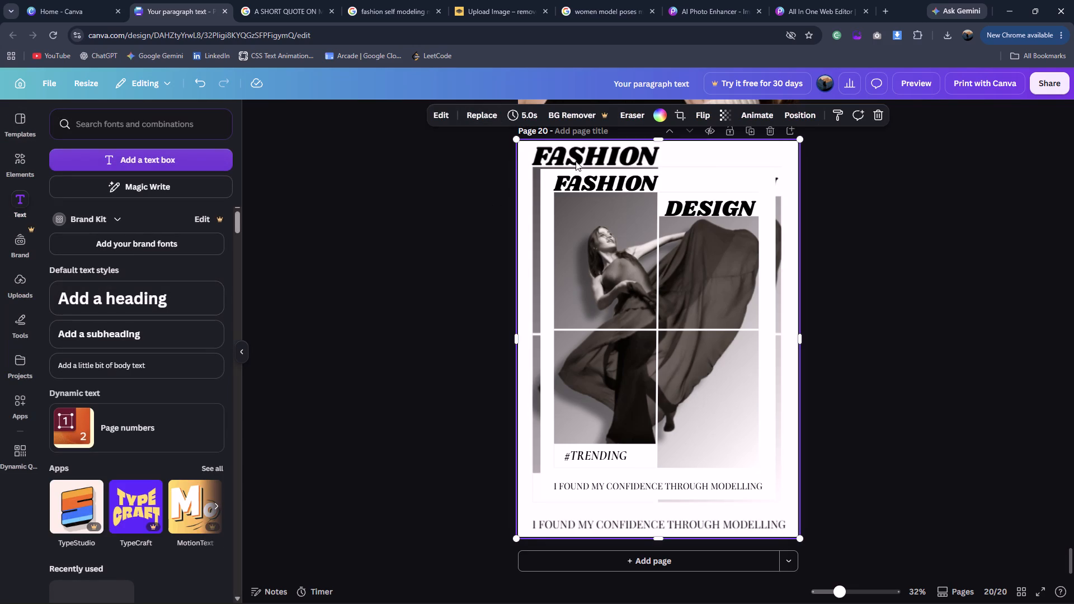
# Reduce the opacity of page 20's background image so it is faded behind the white poster.
pyautogui.click(727, 115)
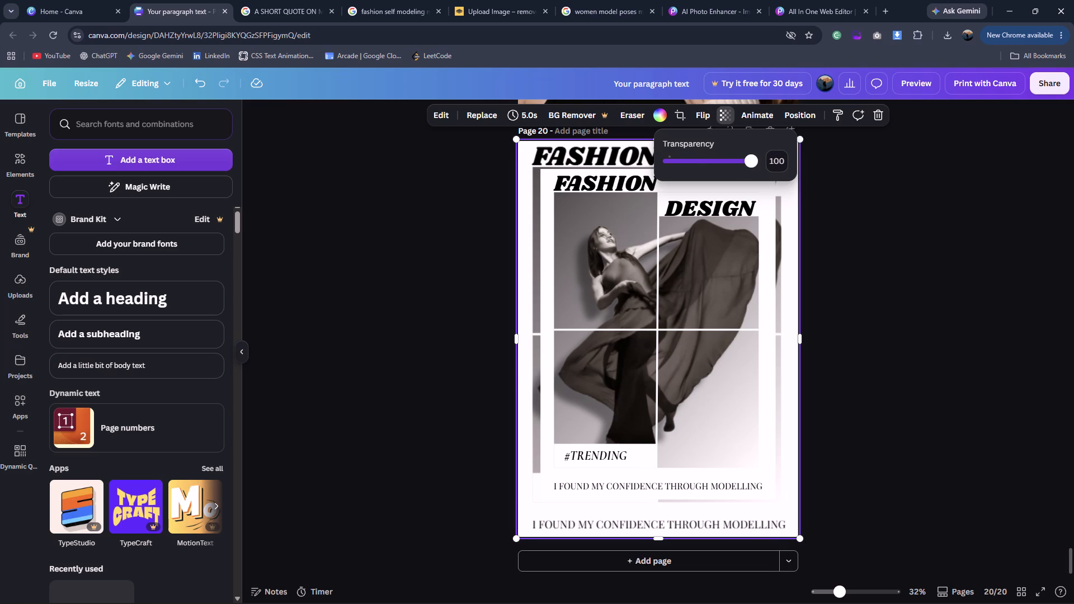
pyautogui.moveTo(734, 164); pyautogui.dragTo(691, 172)
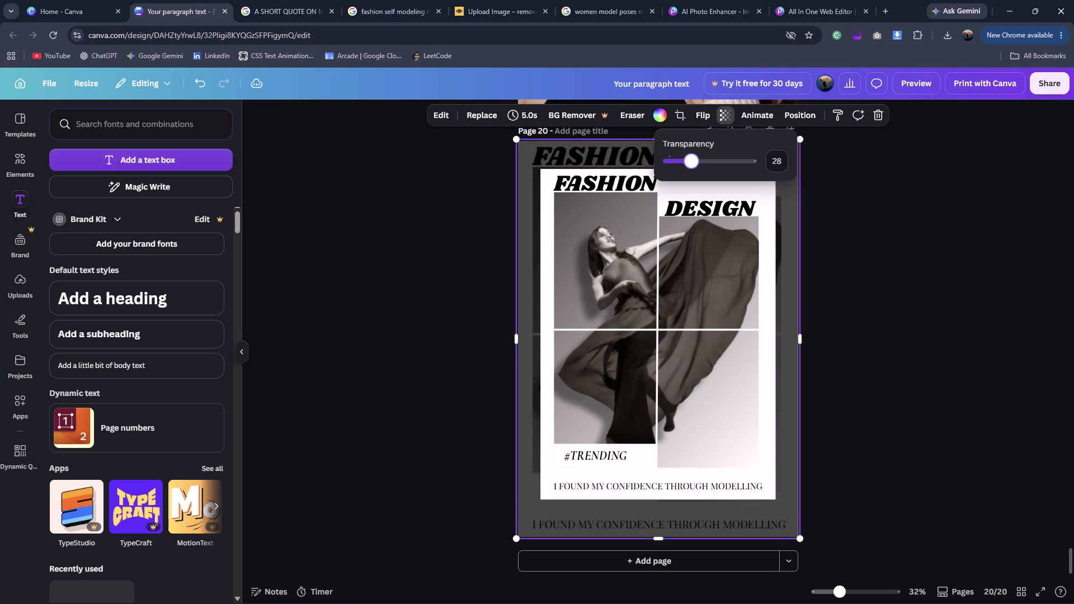
pyautogui.moveTo(691, 172); pyautogui.dragTo(730, 172)
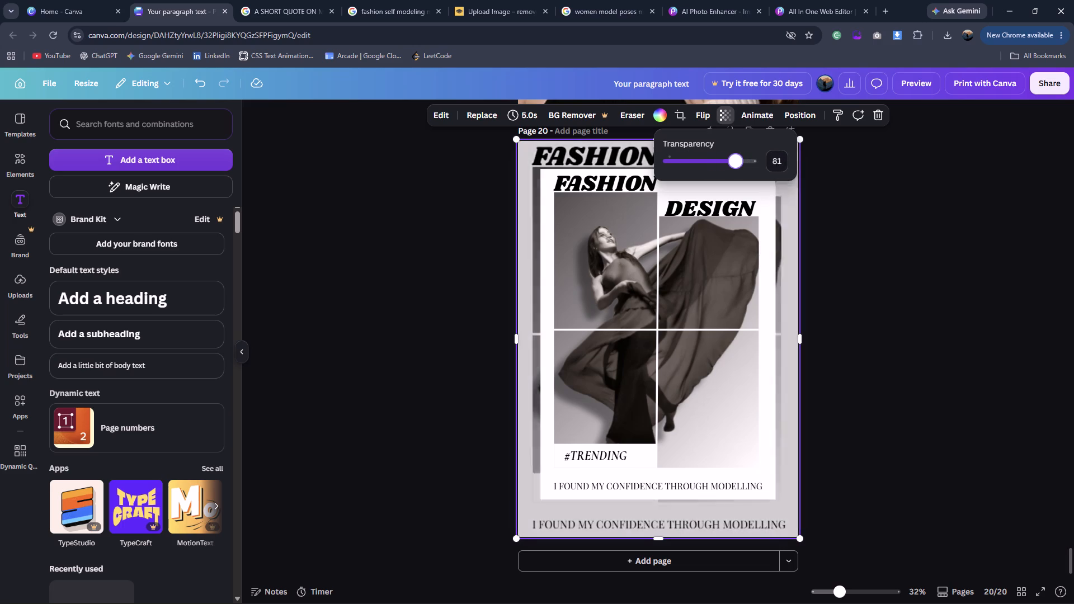
pyautogui.moveTo(730, 172); pyautogui.dragTo(703, 172)
# Look through the editing options for the background image, including the available shadow styles.
pyautogui.click(445, 120)
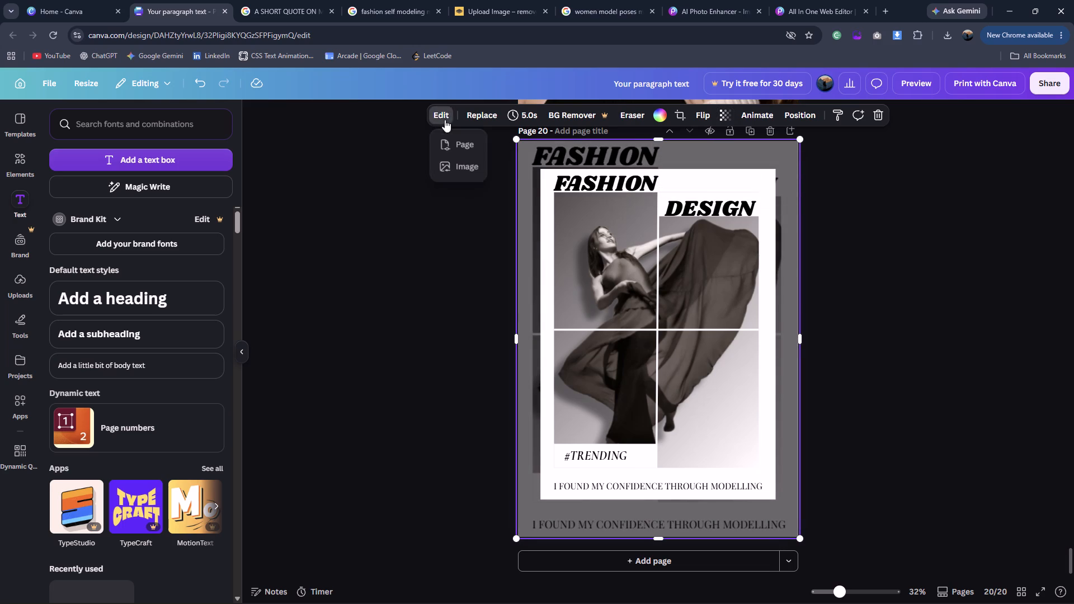
pyautogui.click(436, 116)
pyautogui.click(436, 116)
pyautogui.click(450, 165)
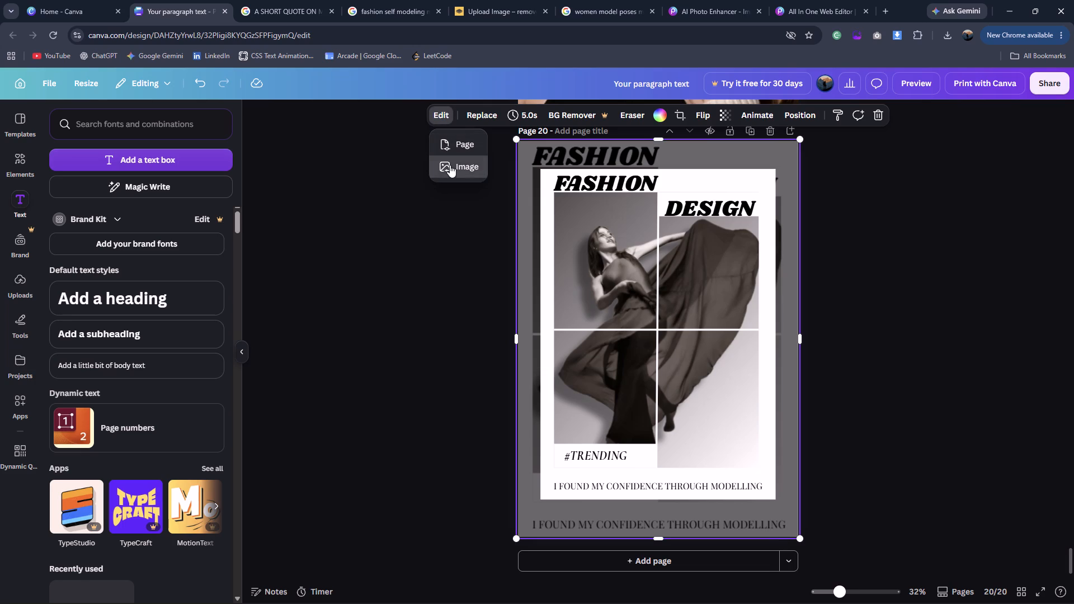
pyautogui.scroll(-13, 167, 338)
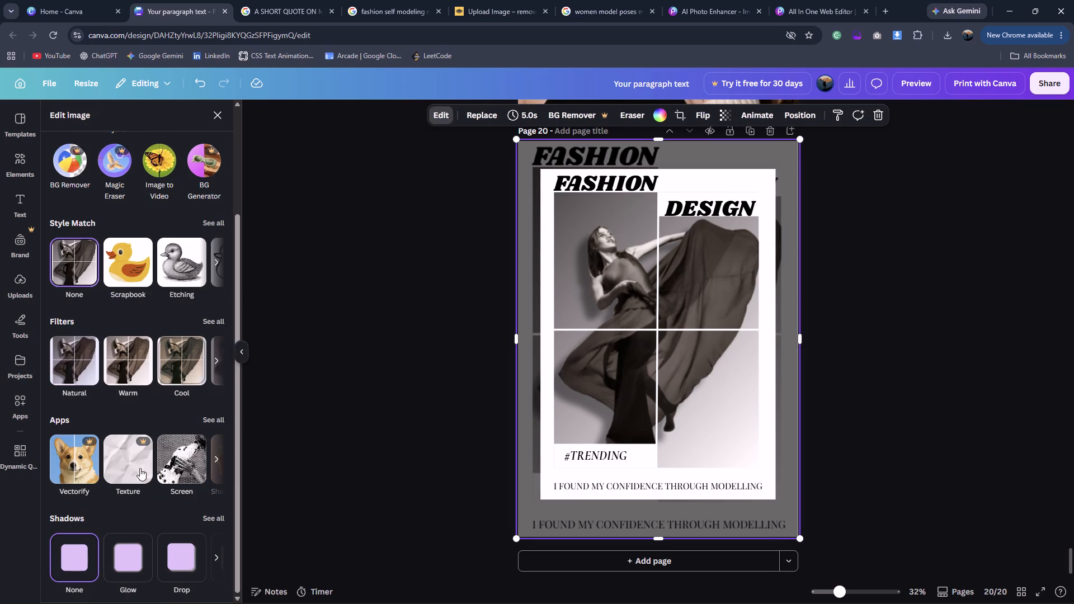
pyautogui.click(219, 521)
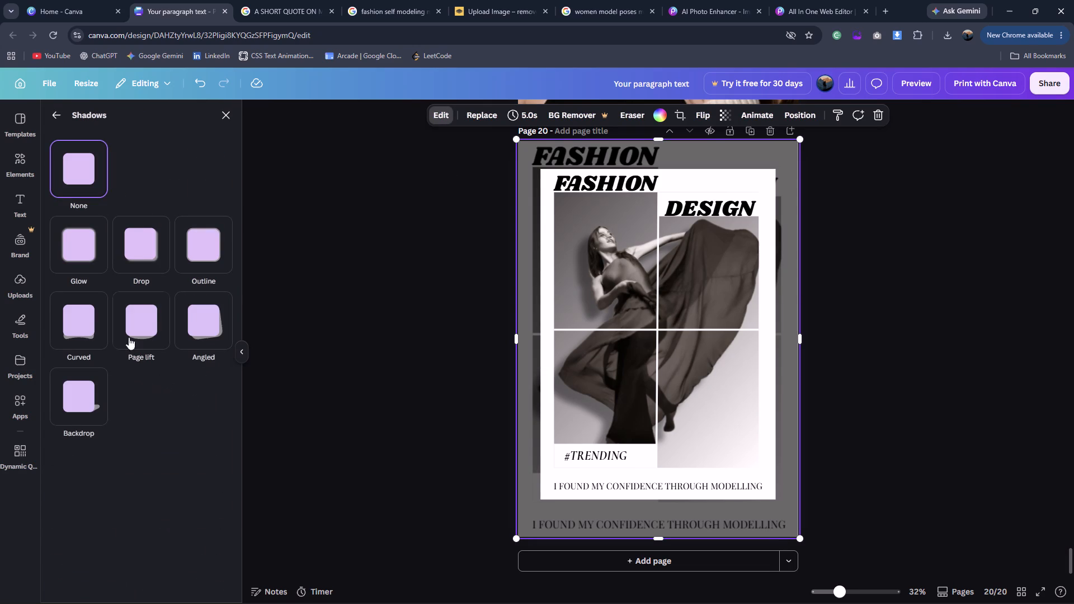
pyautogui.click(54, 120)
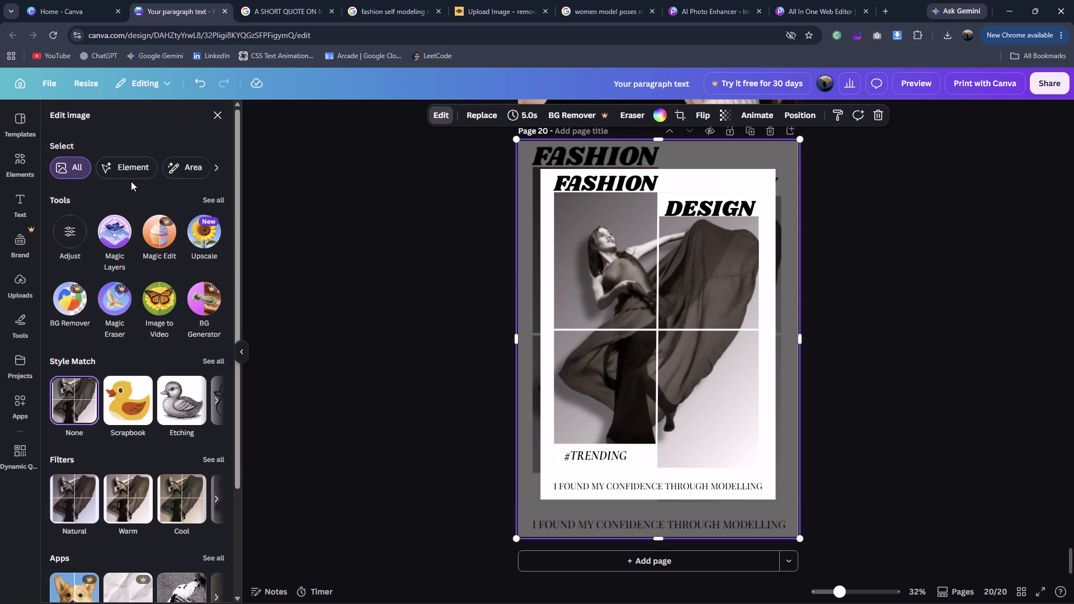
pyautogui.scroll(2, 121, 220)
# Set the background image's vibrance to 3 and look over the other light, colour and texture adjustments.
pyautogui.click(81, 238)
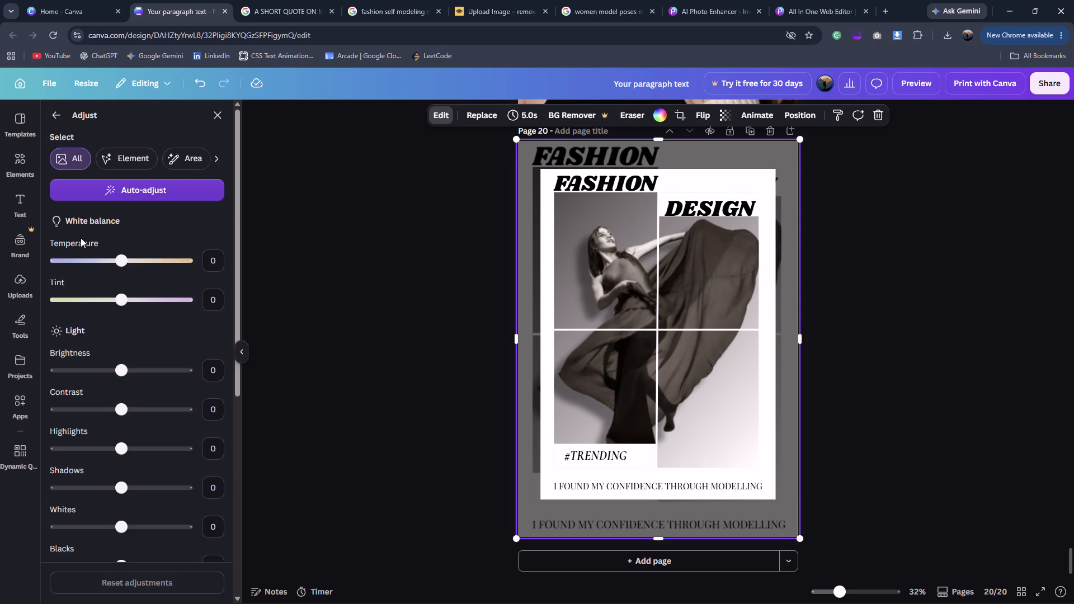
pyautogui.scroll(-3, 131, 359)
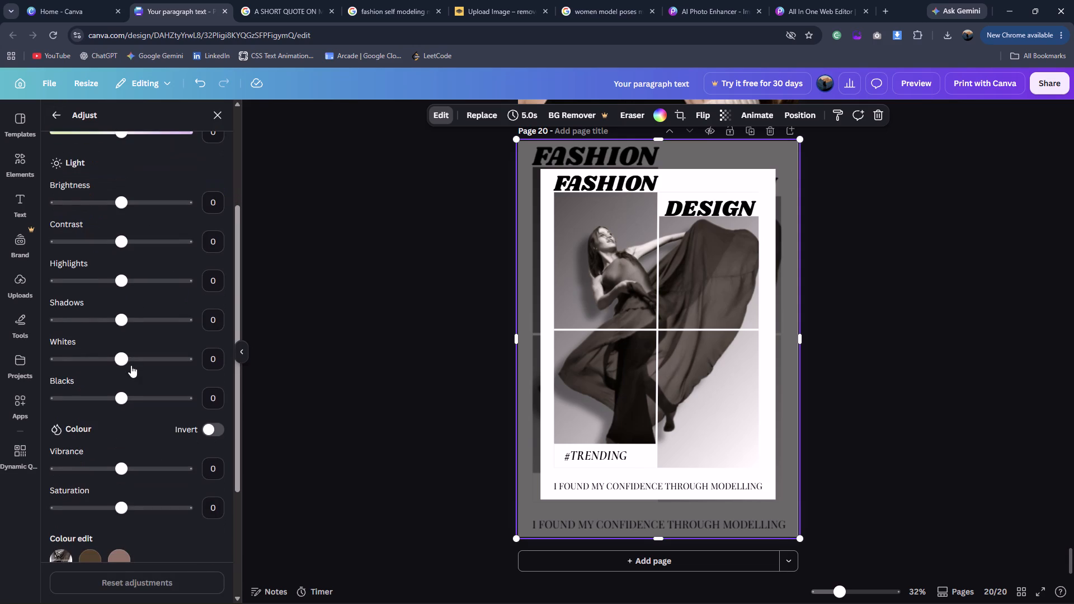
pyautogui.scroll(-2, 131, 366)
pyautogui.moveTo(127, 360); pyautogui.dragTo(124, 365)
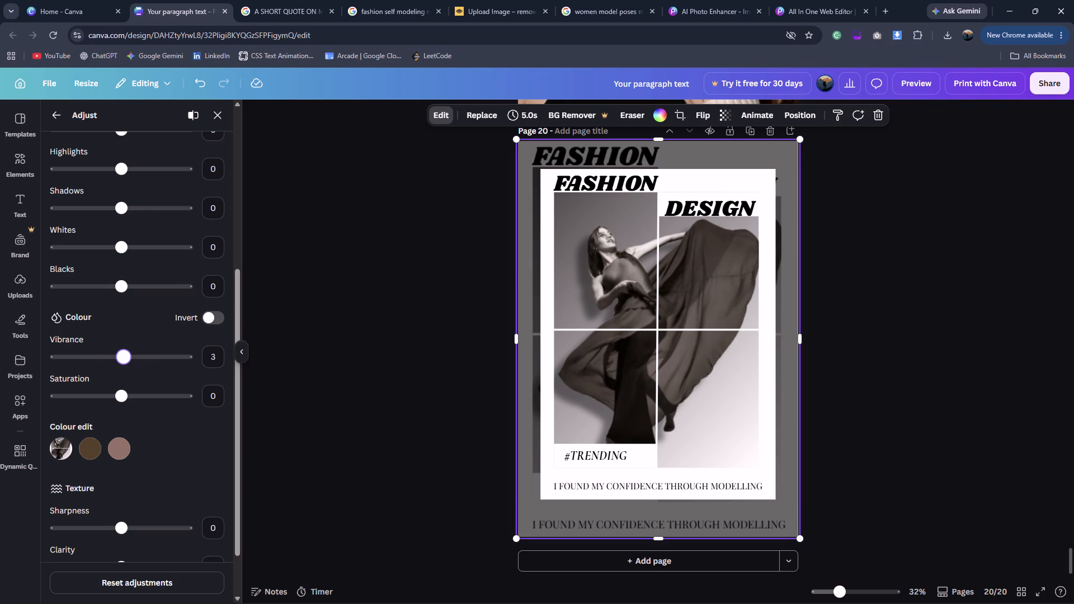
pyautogui.scroll(-5, 128, 398)
pyautogui.scroll(4, 111, 446)
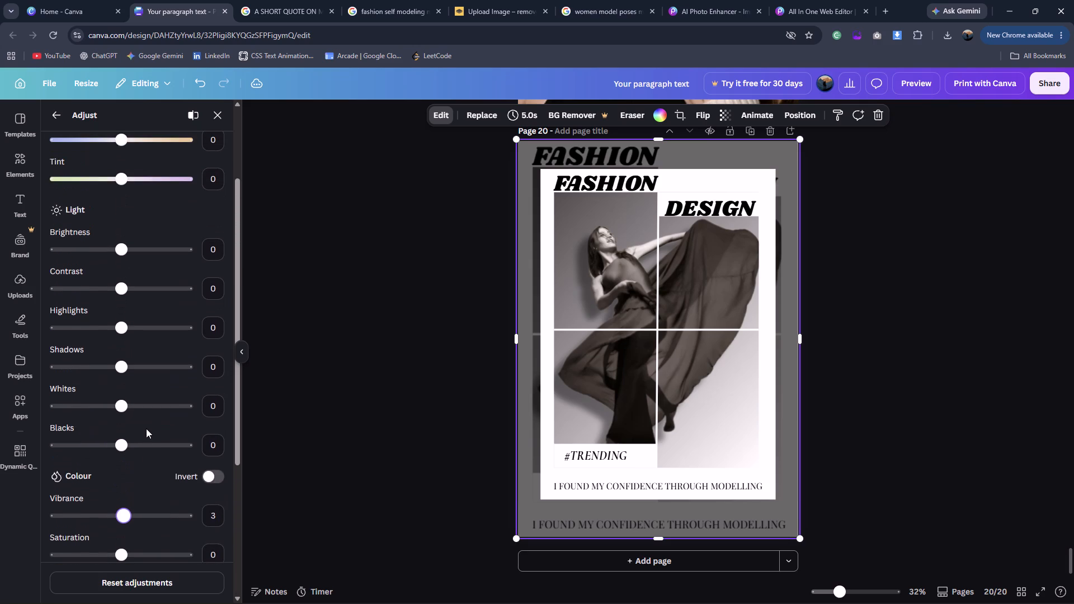
pyautogui.scroll(4, 146, 428)
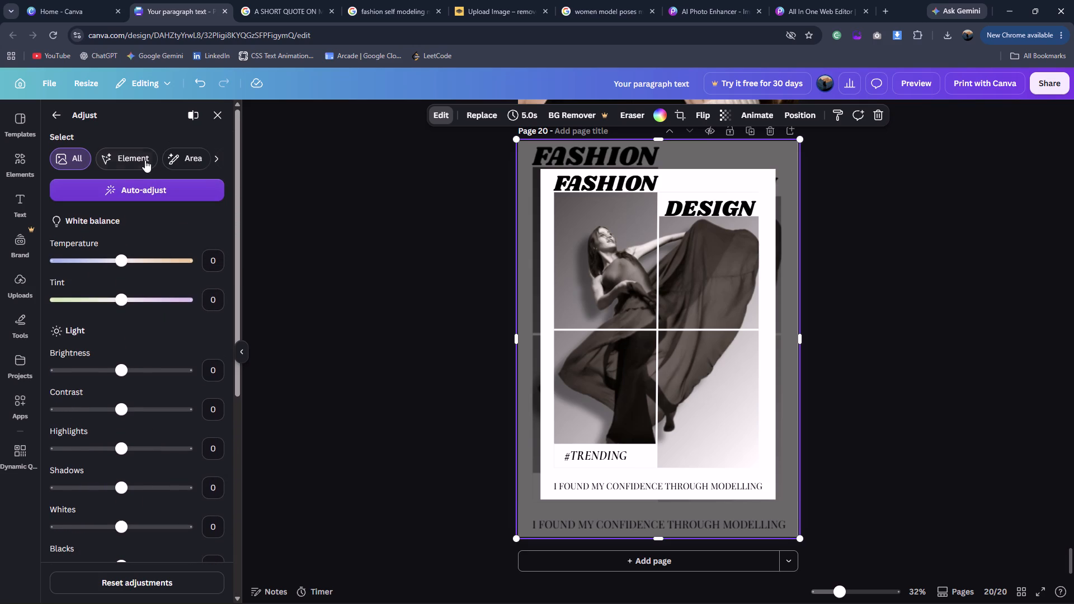
# Select the background area within the image, make a slight sharpness adjustment to it and leave the adjustments.
pyautogui.click(144, 160)
pyautogui.click(192, 157)
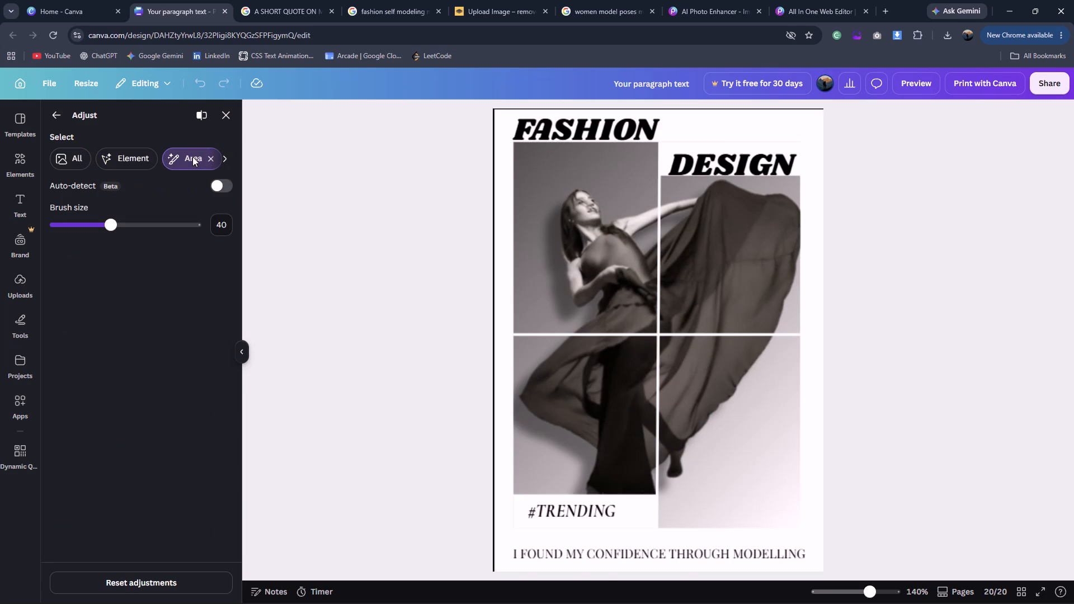
pyautogui.moveTo(158, 159); pyautogui.dragTo(152, 162)
pyautogui.click(223, 164)
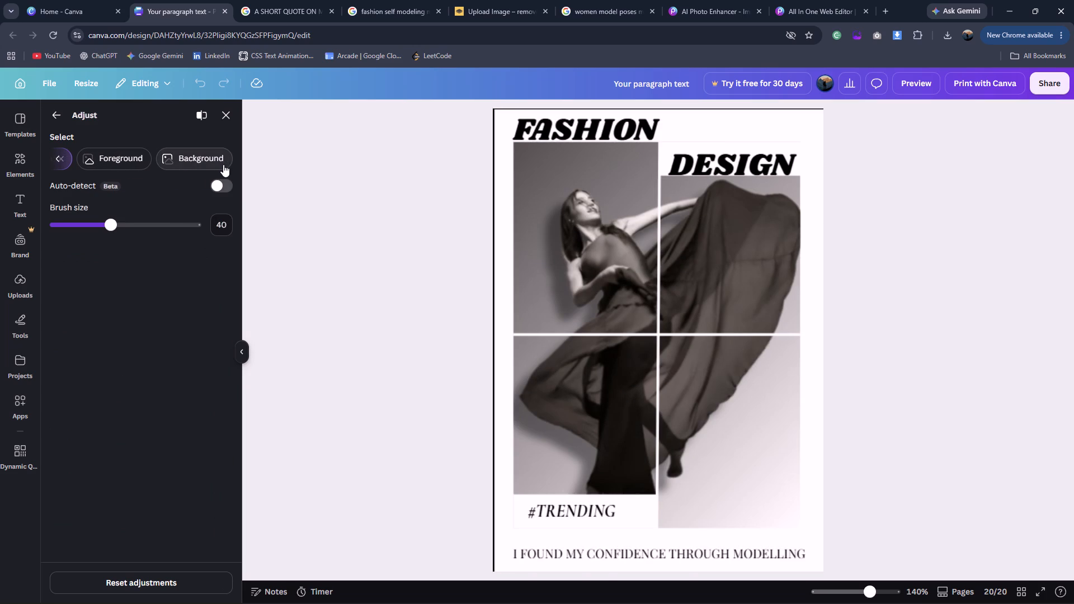
pyautogui.click(192, 168)
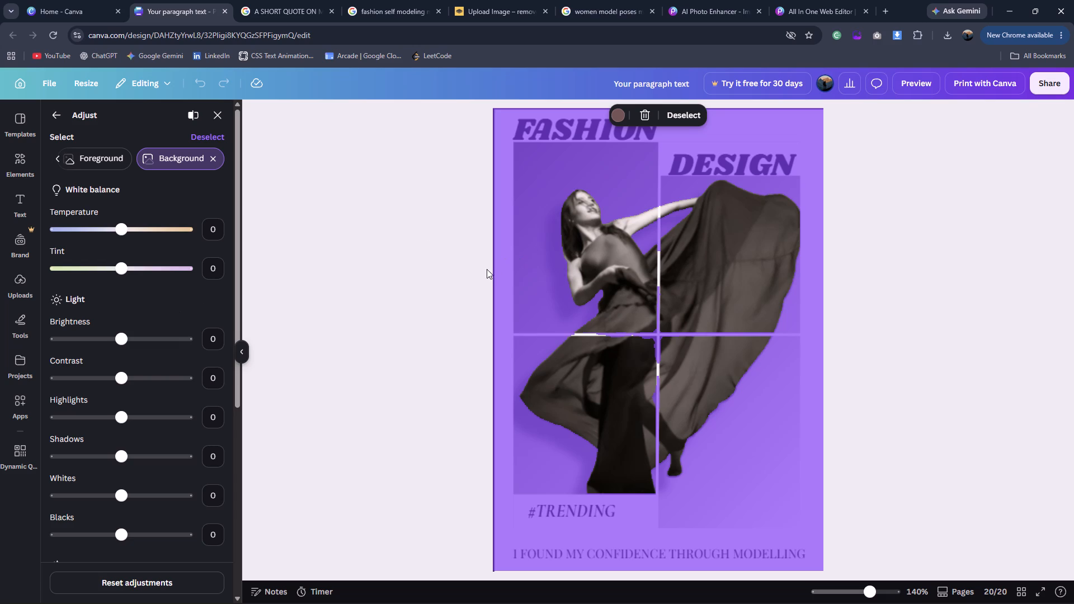
pyautogui.click(780, 262)
pyautogui.scroll(-4, 311, 378)
pyautogui.scroll(-3, 205, 409)
pyautogui.scroll(-3, 175, 446)
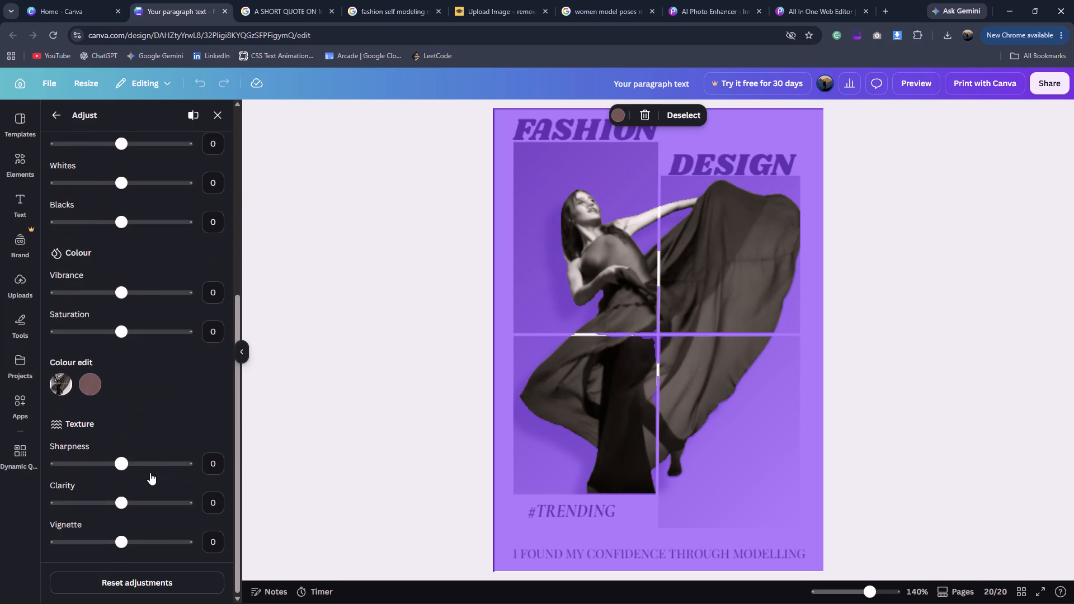
pyautogui.moveTo(117, 464); pyautogui.dragTo(120, 483)
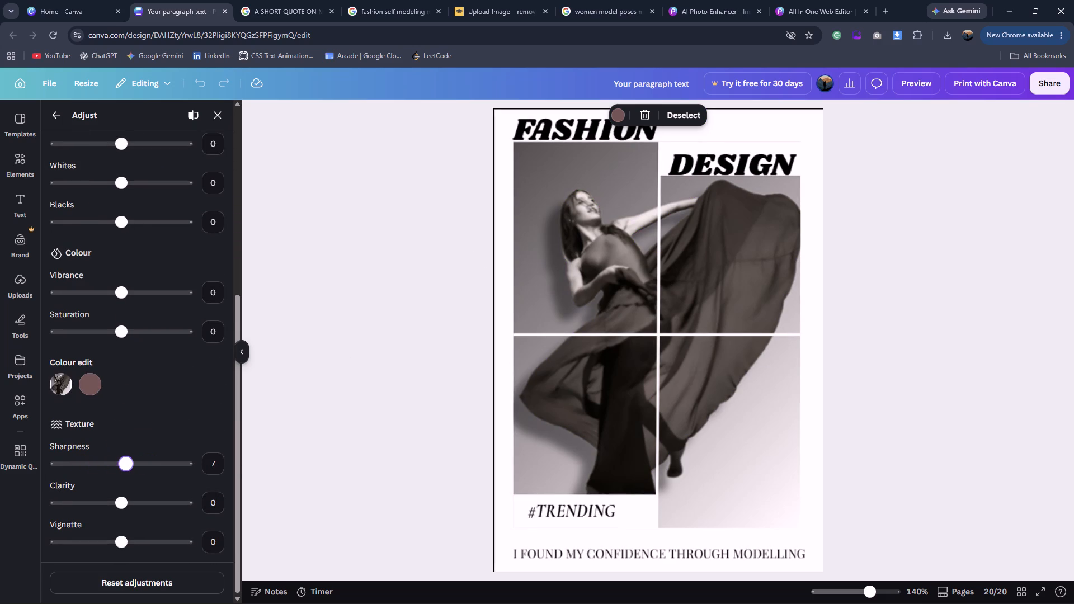
pyautogui.moveTo(120, 483); pyautogui.dragTo(118, 483)
pyautogui.scroll(15, 122, 282)
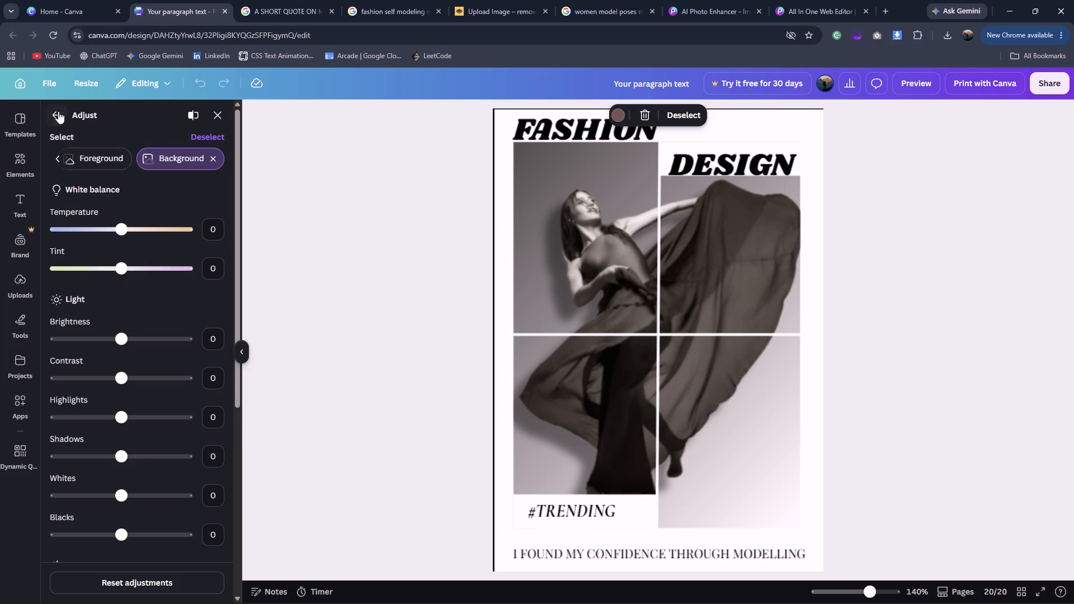
pyautogui.click(58, 111)
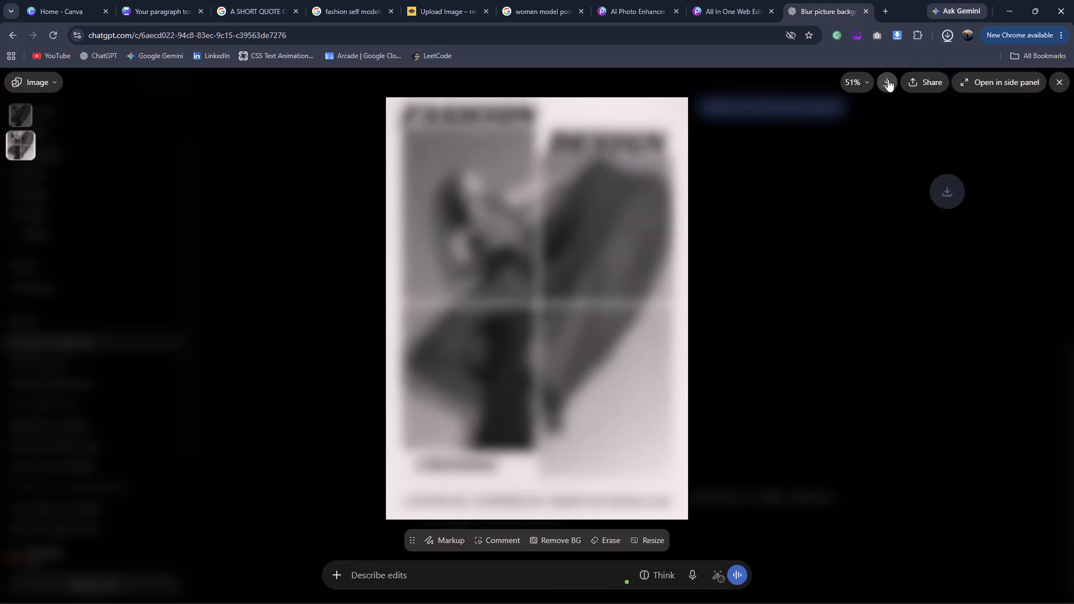
# Switch to the Canva design, upload Blurred Grayscale Fashion Poster from Downloads and replace page 20's background image with it.
pyautogui.click(220, 0)
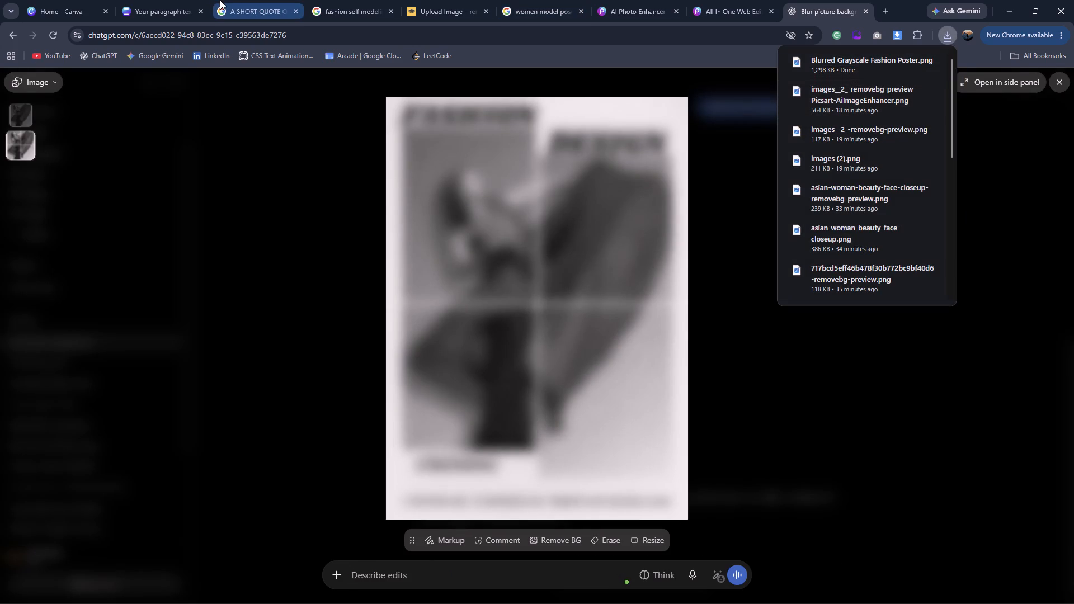
pyautogui.click(167, 0)
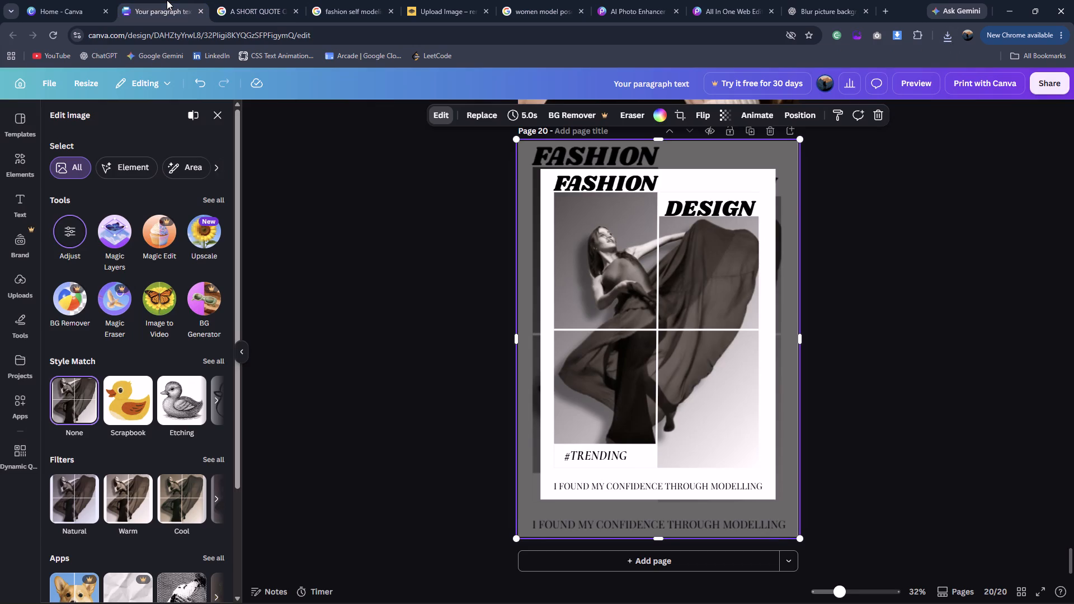
pyautogui.click(476, 109)
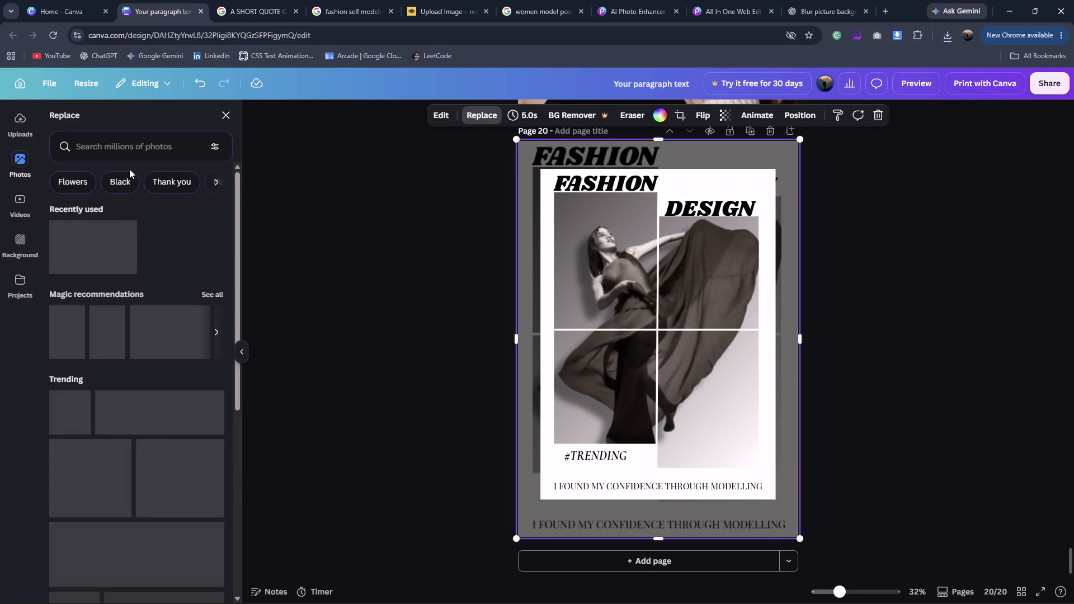
pyautogui.click(25, 120)
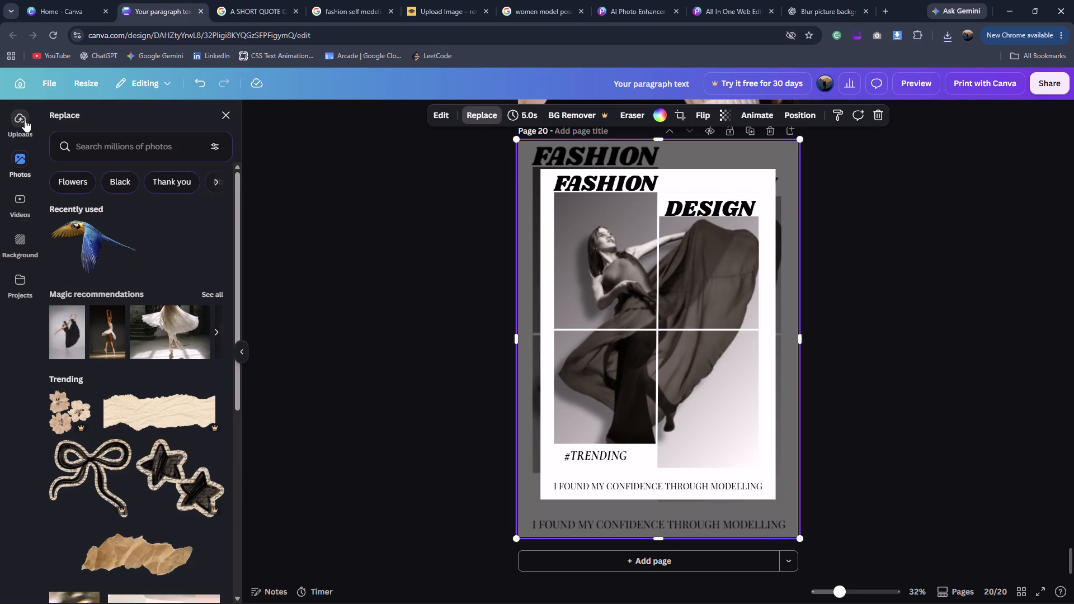
pyautogui.click(116, 186)
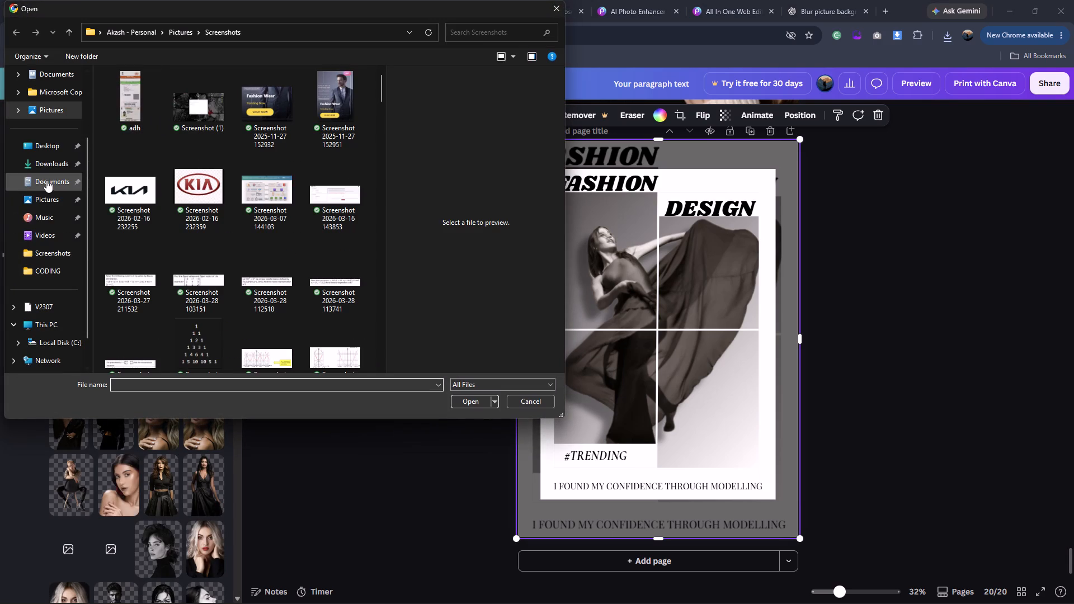
pyautogui.click(54, 164)
pyautogui.click(146, 106)
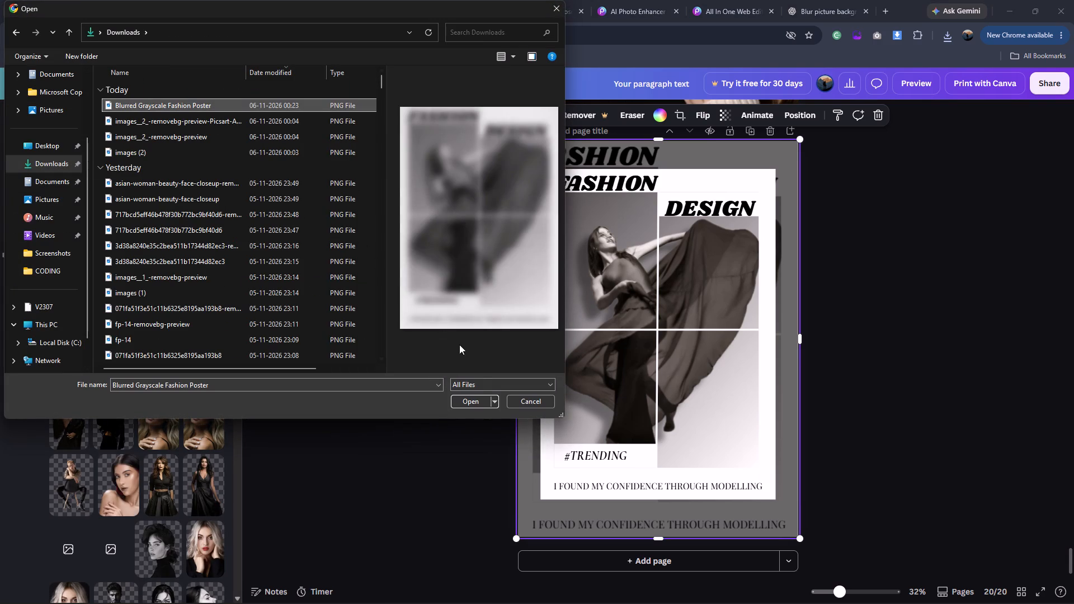
pyautogui.click(467, 400)
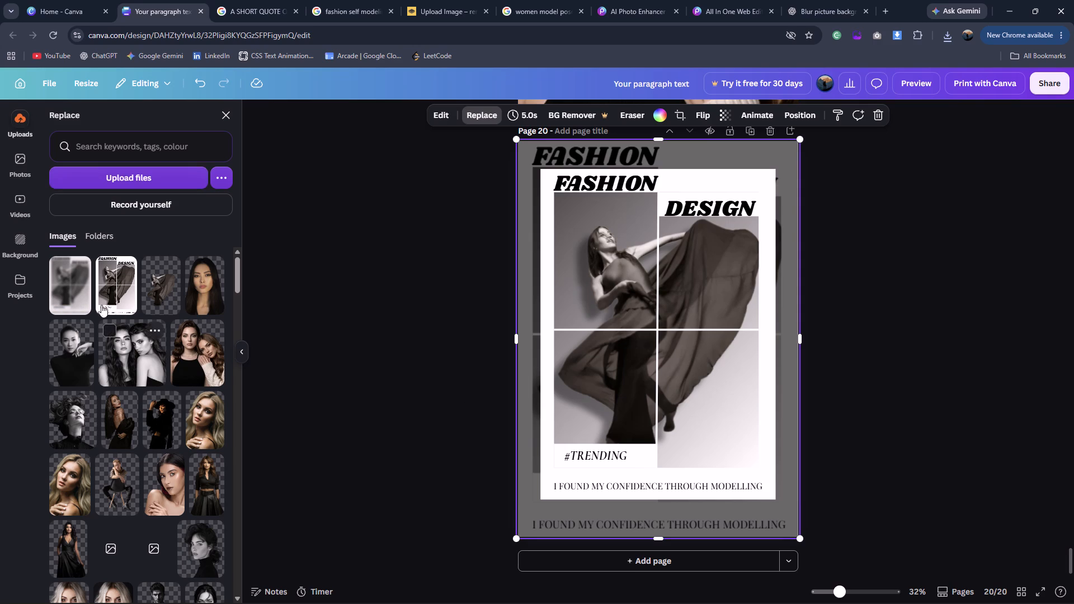
pyautogui.click(73, 284)
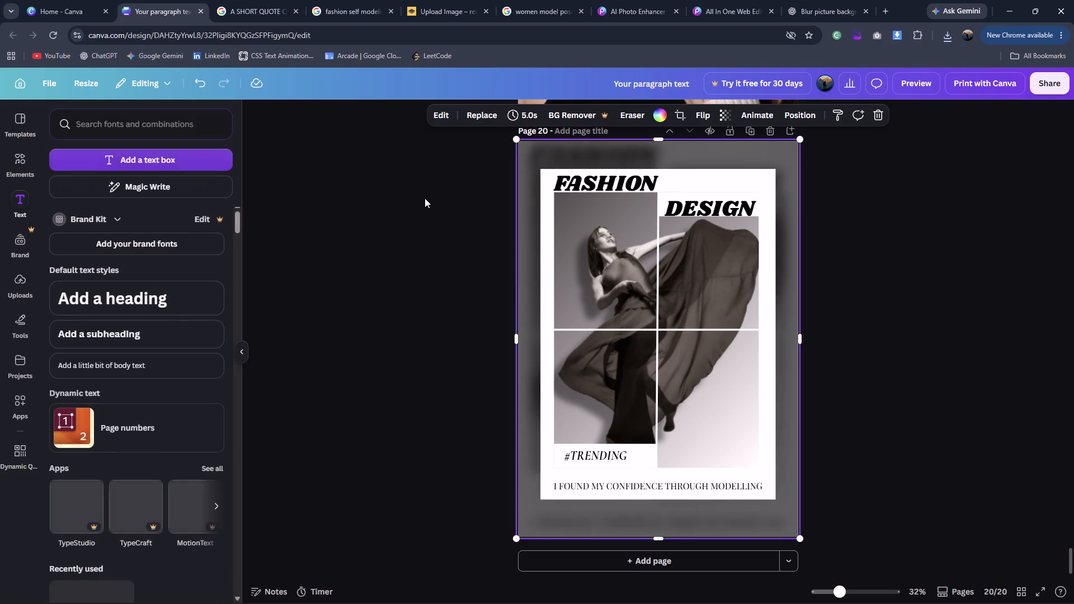
# Raise the blurred background image's opacity to slightly below full using the transparency setting, and deselect it.
pyautogui.click(726, 117)
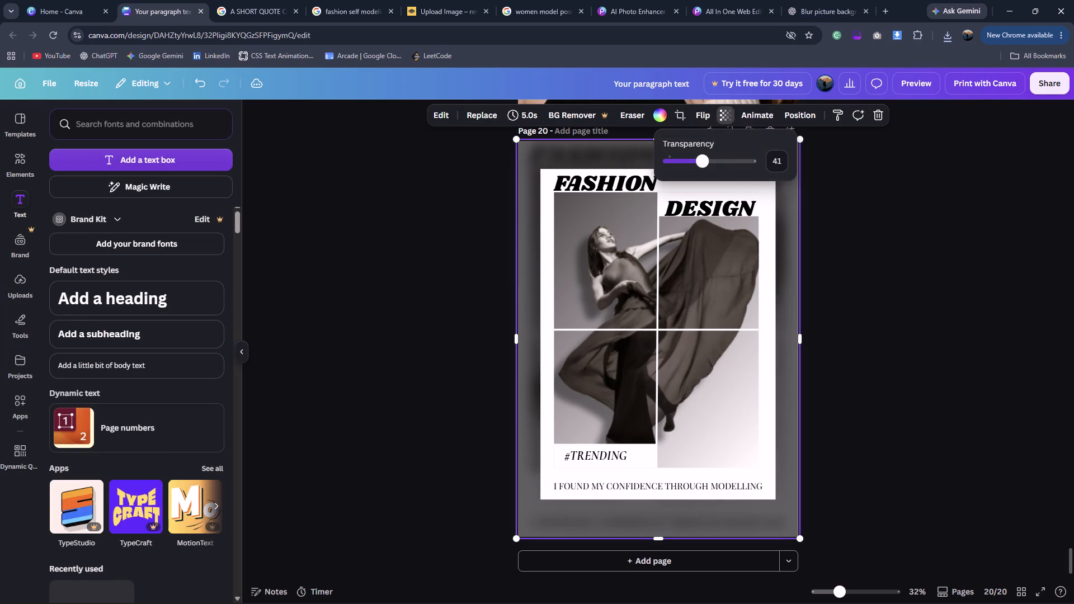
pyautogui.moveTo(706, 159); pyautogui.dragTo(790, 167)
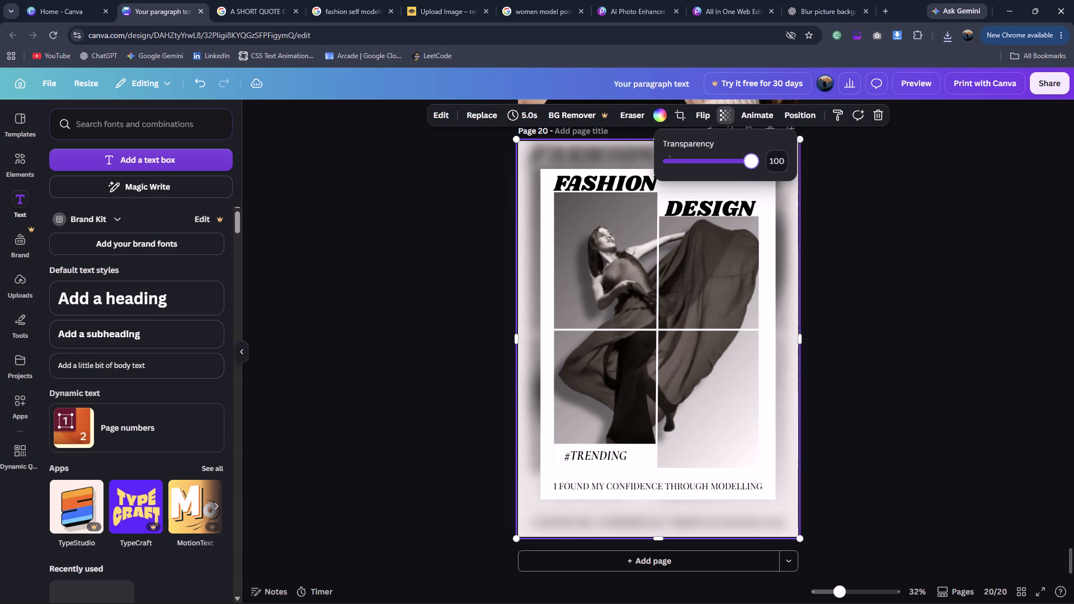
pyautogui.moveTo(790, 167); pyautogui.dragTo(734, 170)
pyautogui.doubleClick(948, 190)
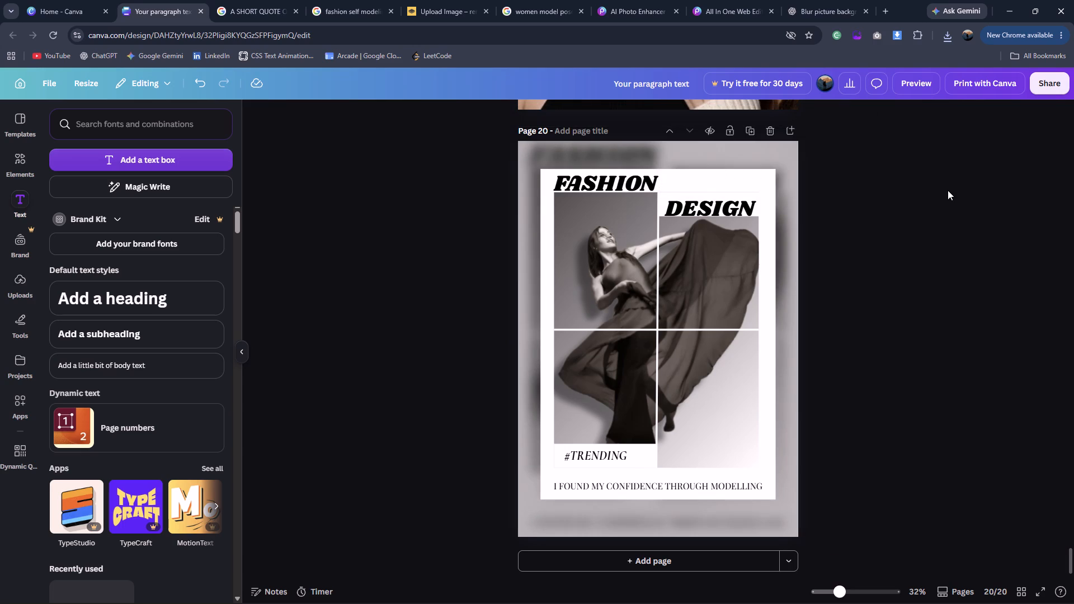
pyautogui.scroll(-7, 948, 194)
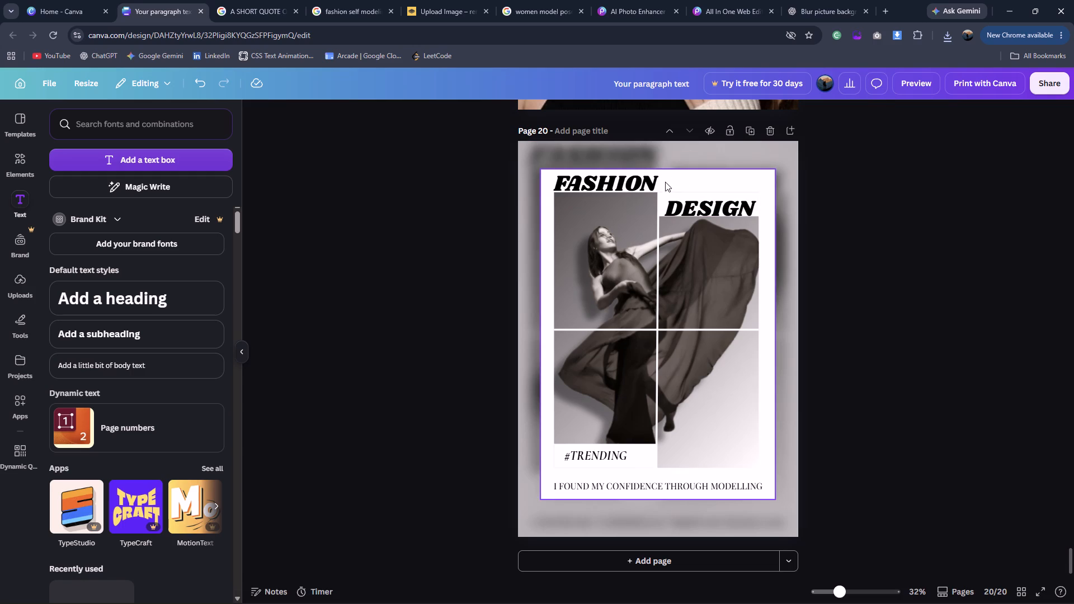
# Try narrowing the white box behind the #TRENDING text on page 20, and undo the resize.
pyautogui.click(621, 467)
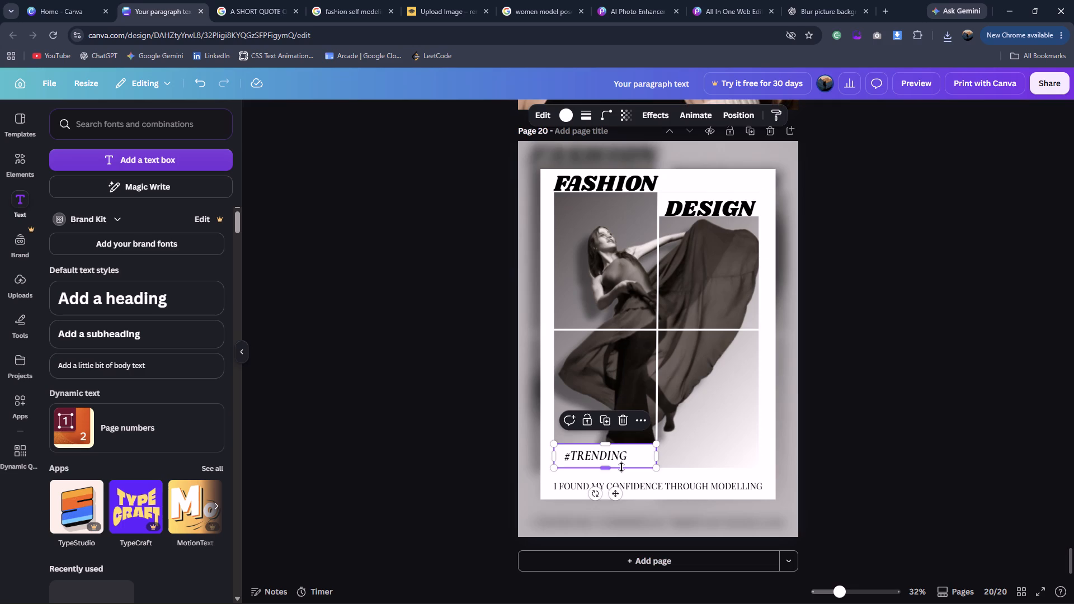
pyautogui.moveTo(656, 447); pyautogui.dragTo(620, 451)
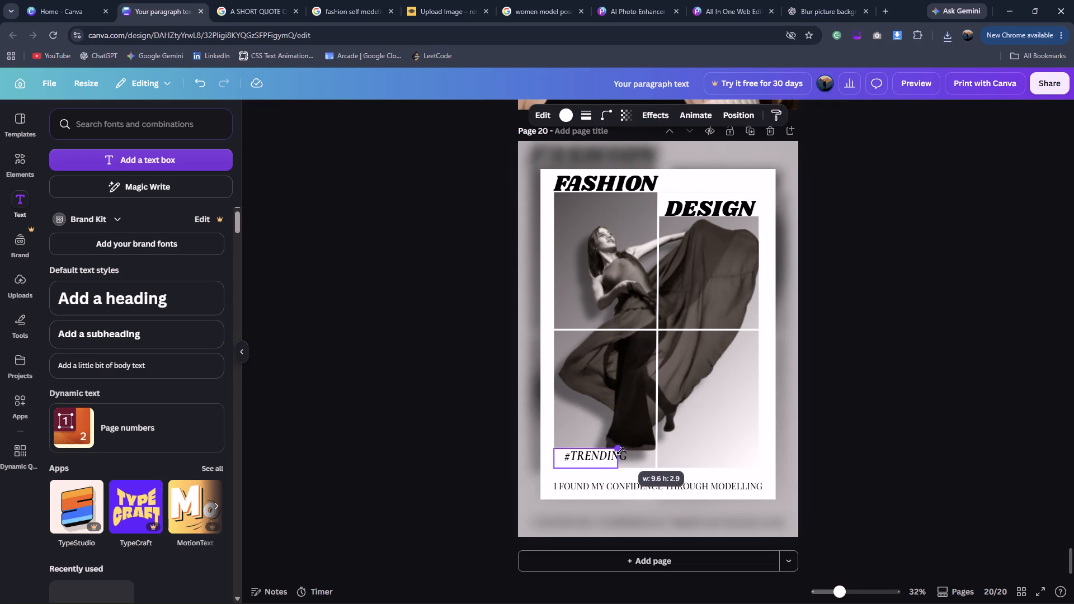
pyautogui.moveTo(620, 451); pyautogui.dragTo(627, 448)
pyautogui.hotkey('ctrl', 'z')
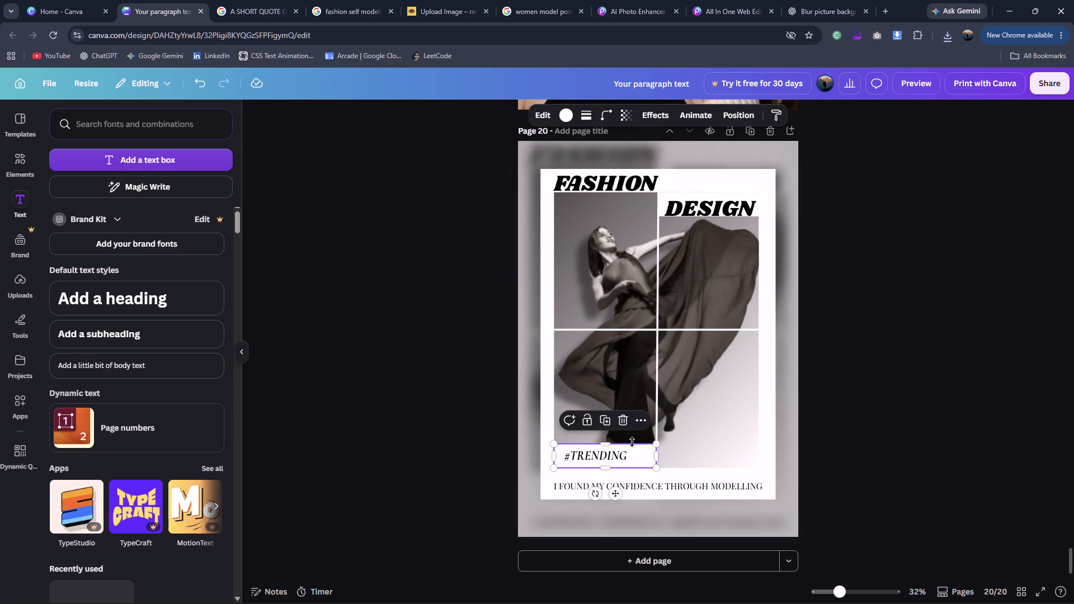
# Enlarge page 20's #TRENDING text to size 55.4, nudge it slightly right within its white box, and deselect it.
pyautogui.click(608, 452)
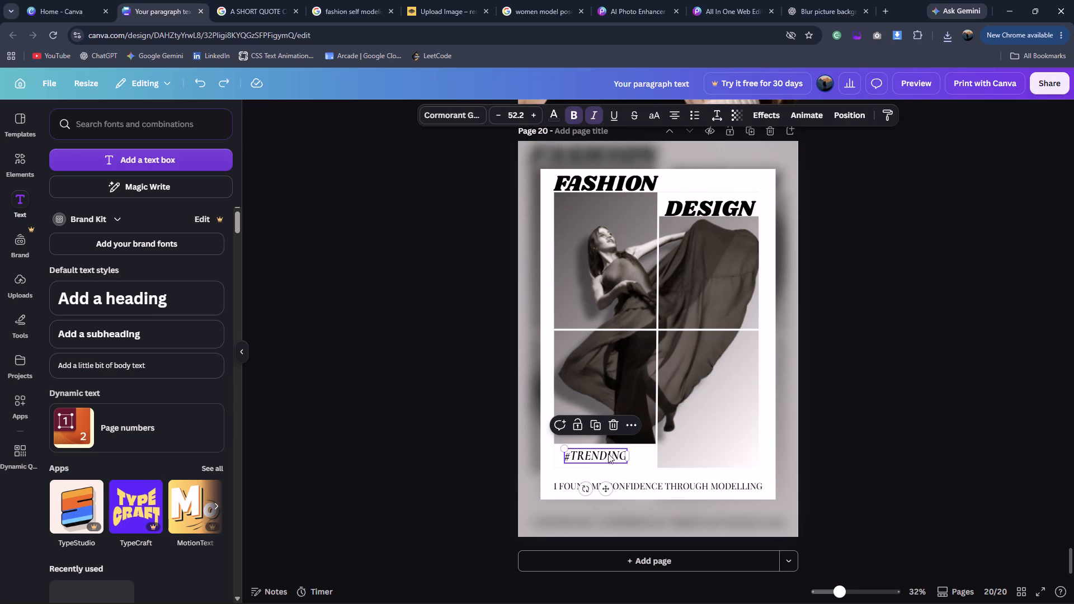
pyautogui.click(566, 446)
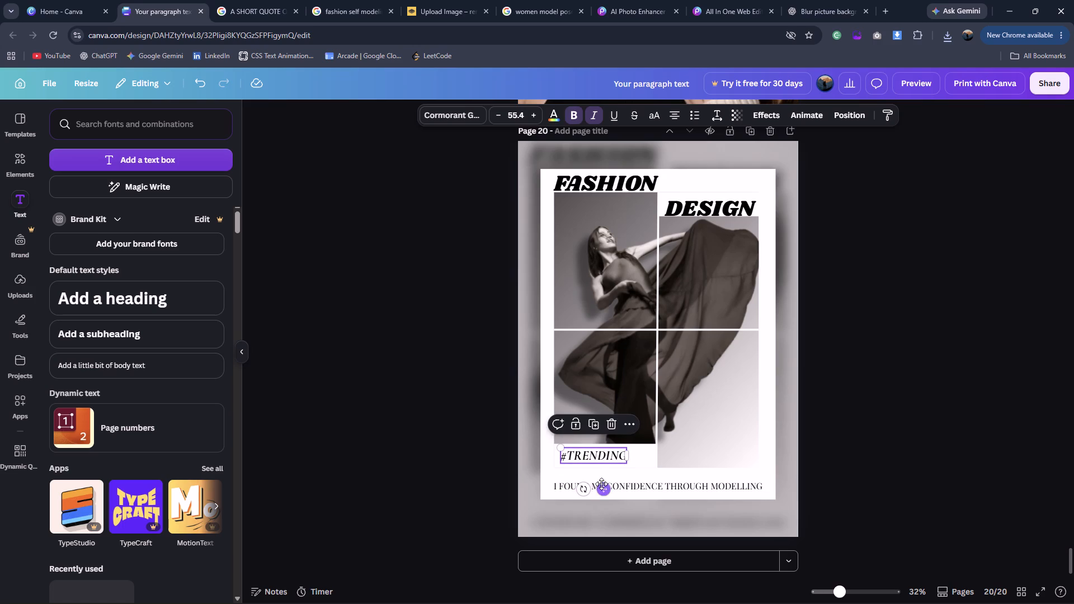
pyautogui.moveTo(603, 488); pyautogui.dragTo(608, 490)
pyautogui.click(951, 395)
pyautogui.scroll(-5, 951, 395)
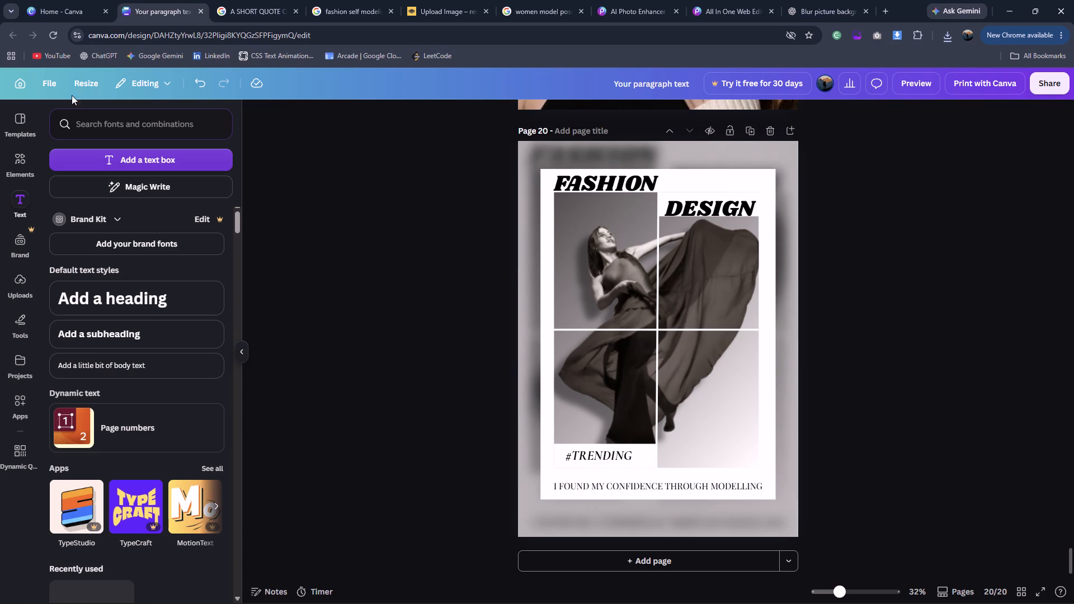
# Switch to the "fashion self modeling model poster ideas" image results, close the Magnific preview, and look through further posters for another reference.
pyautogui.click(67, 0)
pyautogui.click(238, 0)
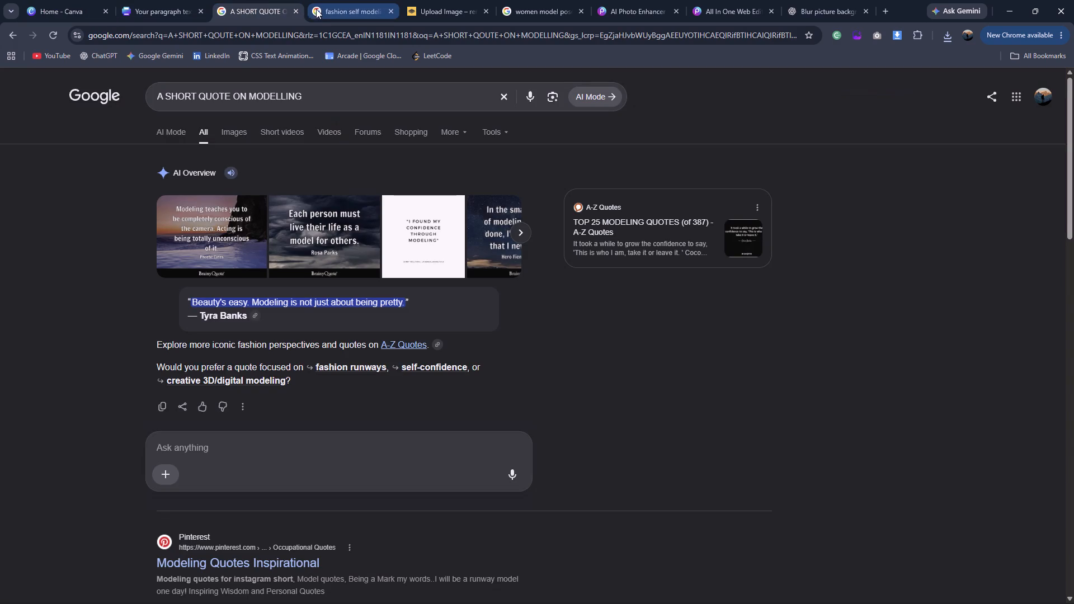
pyautogui.click(328, 12)
pyautogui.scroll(-4, 569, 294)
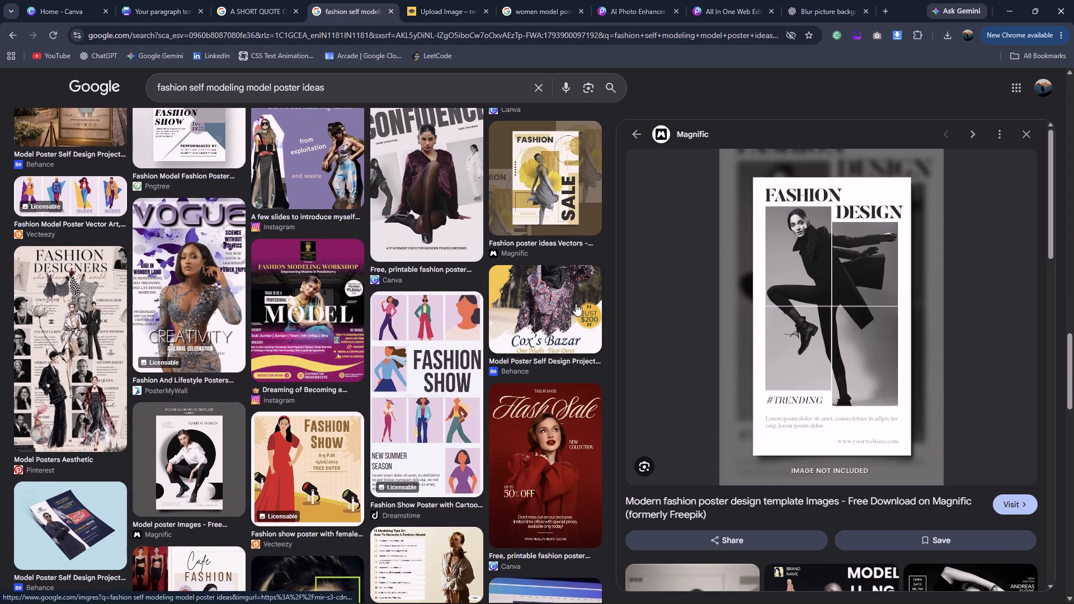
pyautogui.scroll(-9, 568, 306)
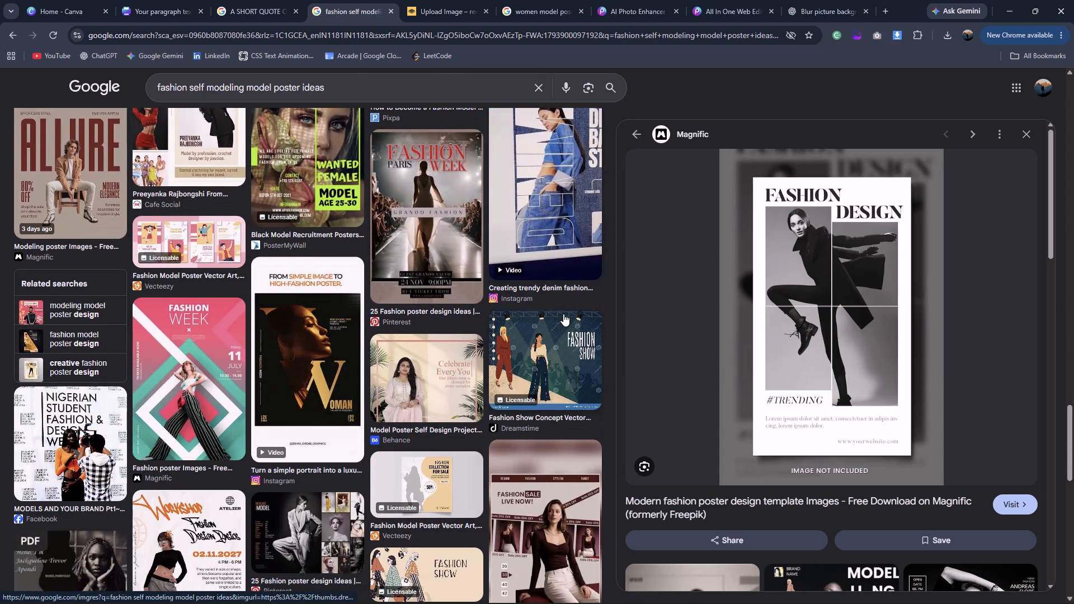
pyautogui.scroll(-4, 563, 314)
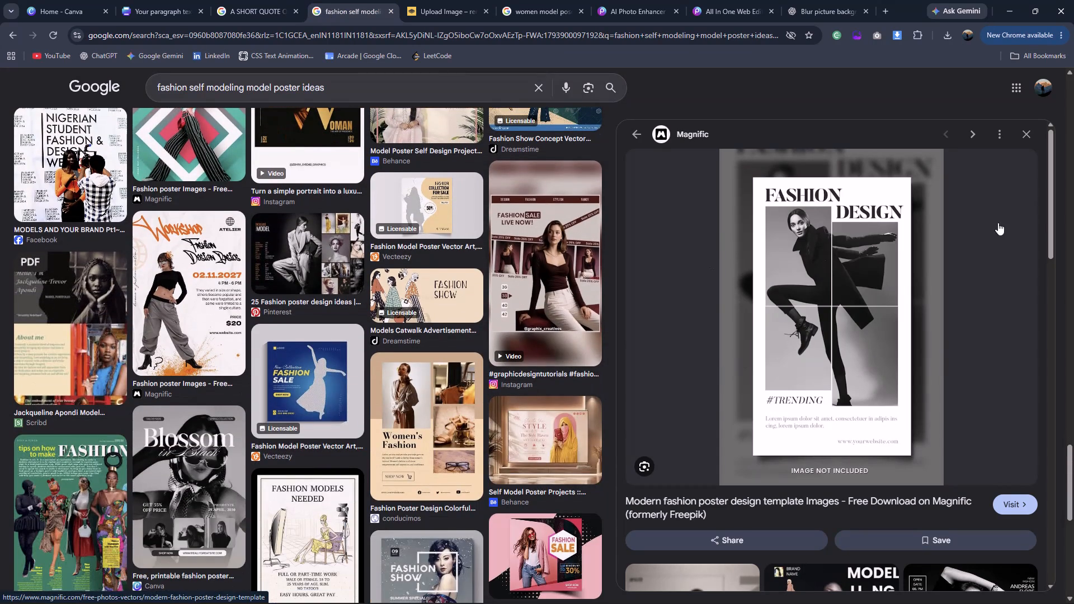
pyautogui.click(1023, 126)
pyautogui.scroll(-5, 813, 230)
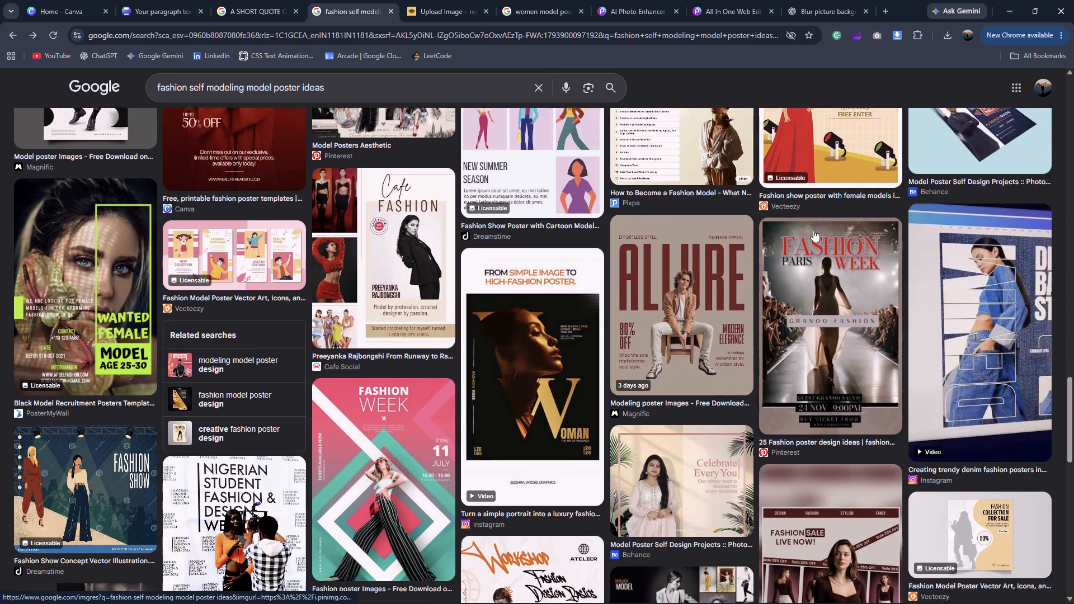
pyautogui.scroll(-4, 813, 230)
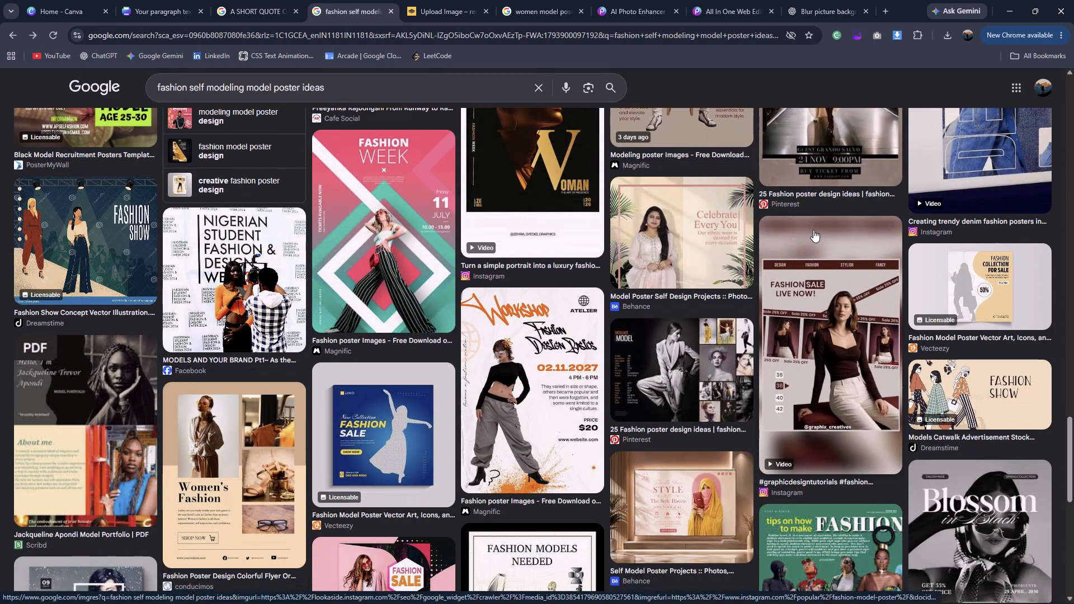
pyautogui.scroll(-3, 813, 230)
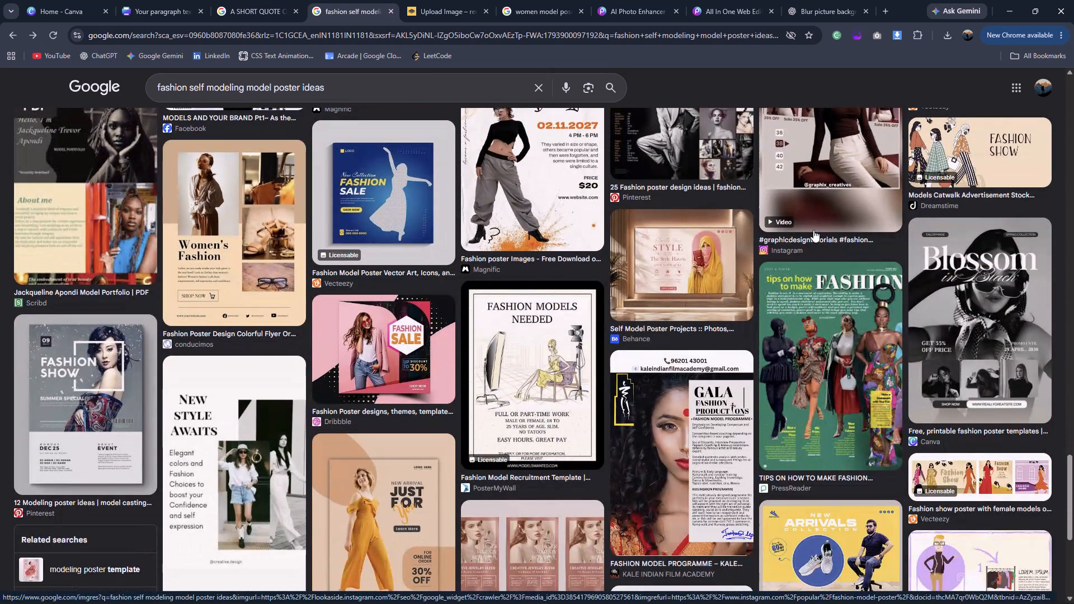
pyautogui.scroll(-1, 813, 230)
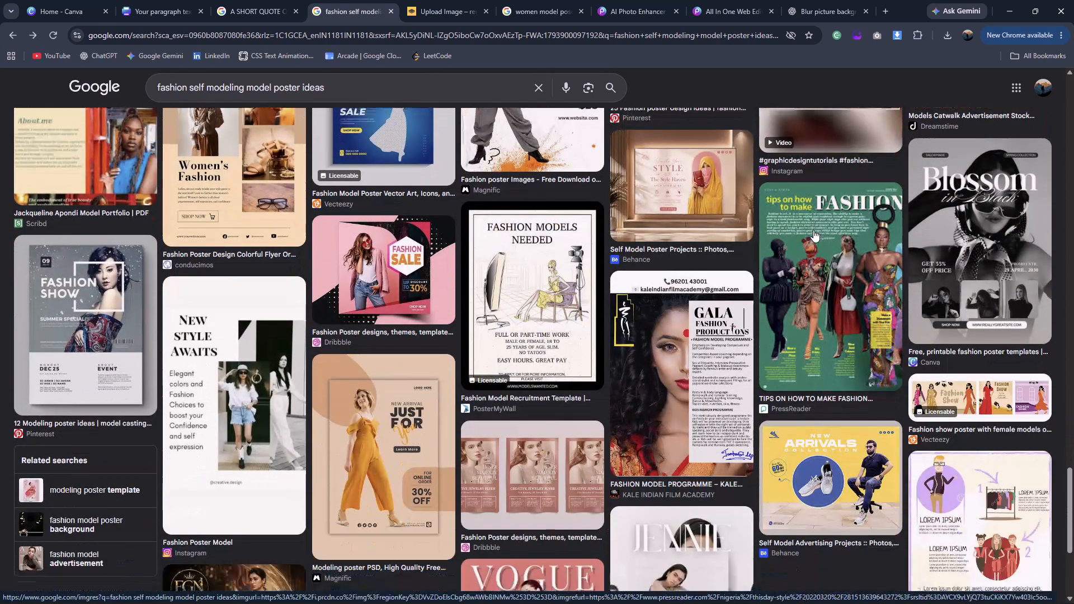
pyautogui.scroll(-1, 813, 230)
pyautogui.scroll(-3, 568, 369)
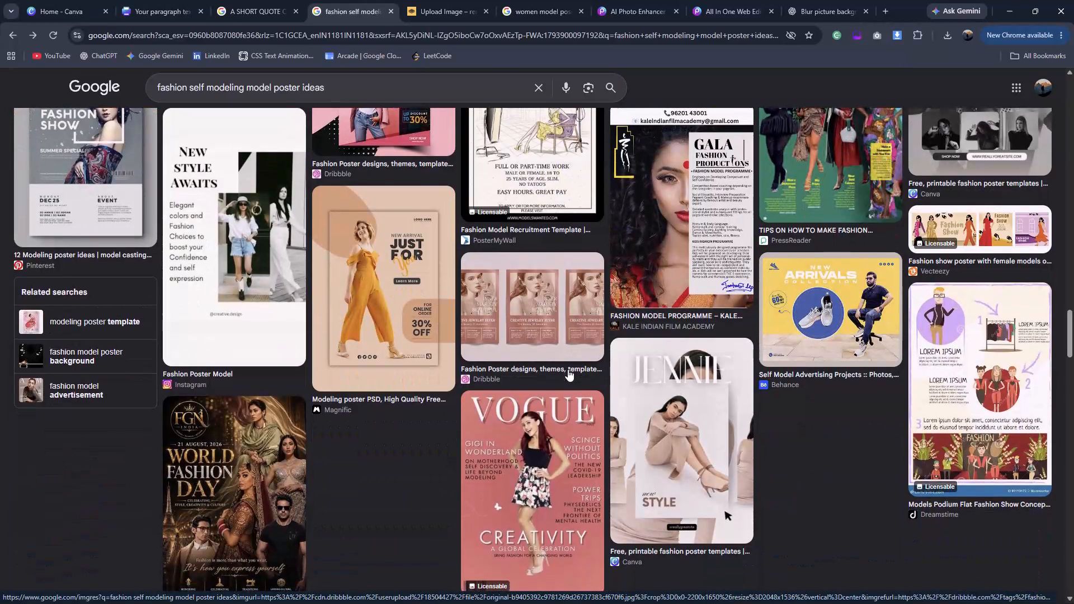
pyautogui.scroll(-1, 568, 369)
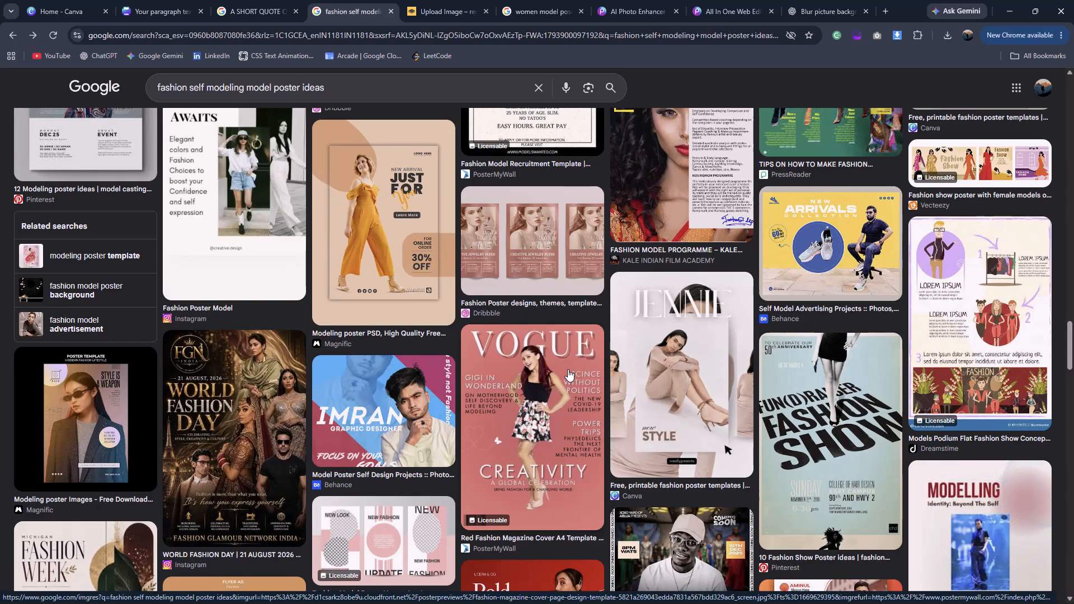
pyautogui.scroll(-1, 568, 369)
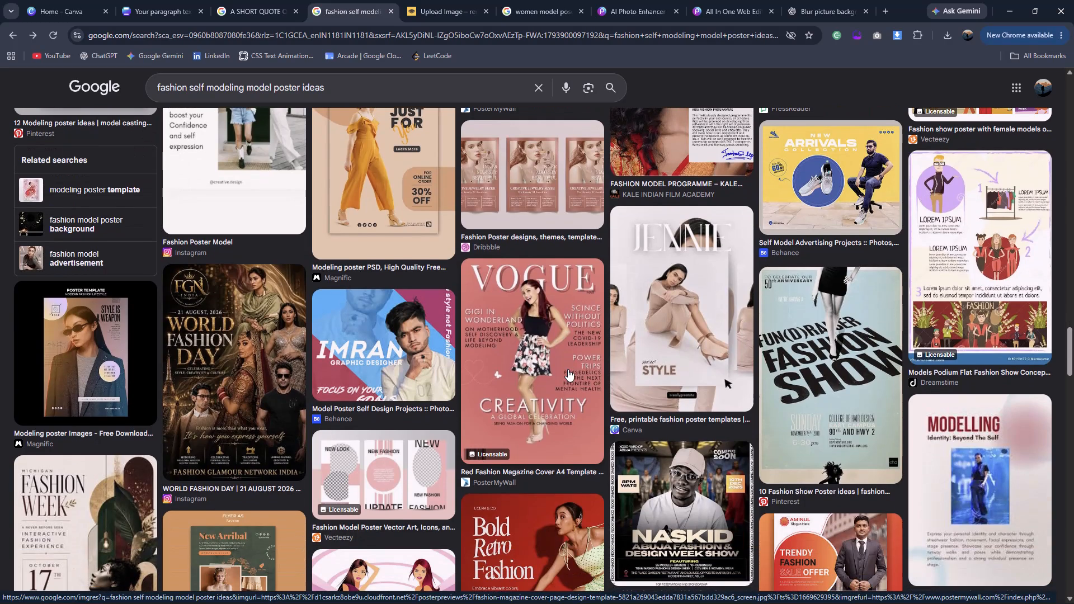
pyautogui.scroll(-1, 568, 369)
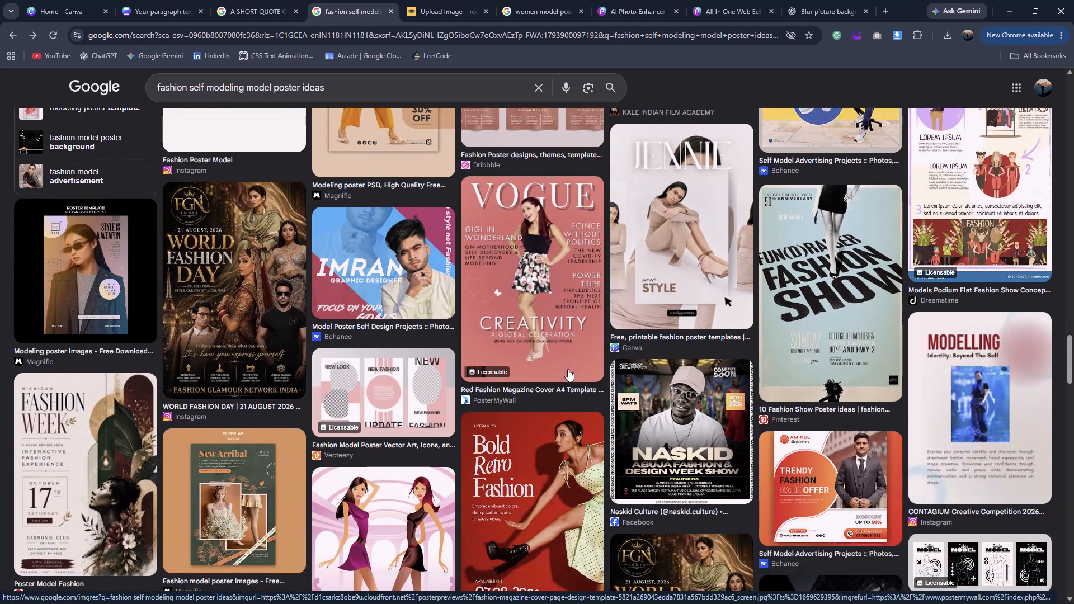
pyautogui.scroll(-3, 568, 369)
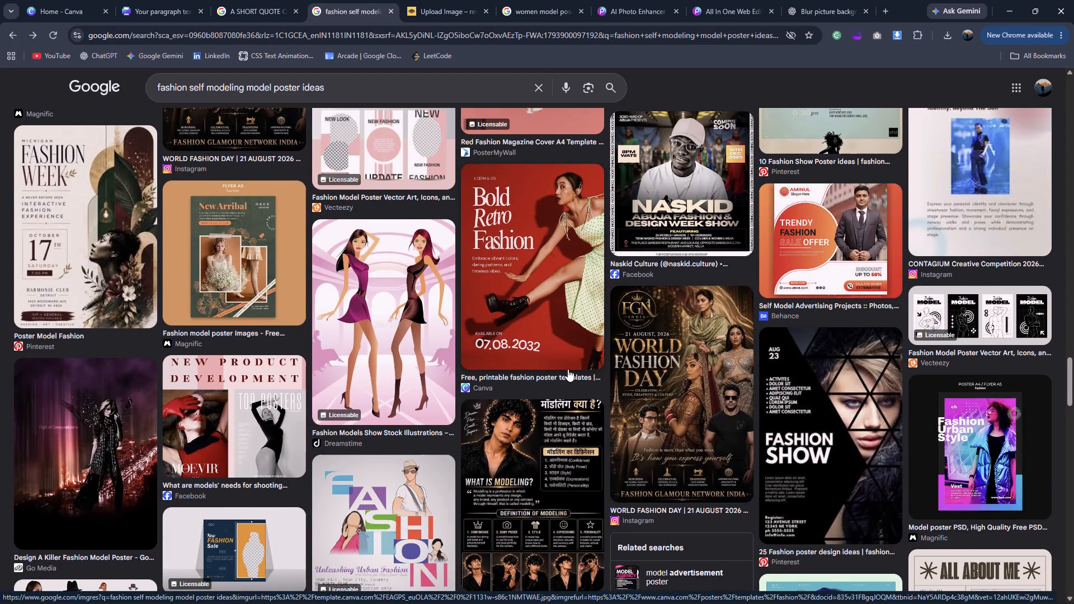
pyautogui.scroll(-2, 568, 369)
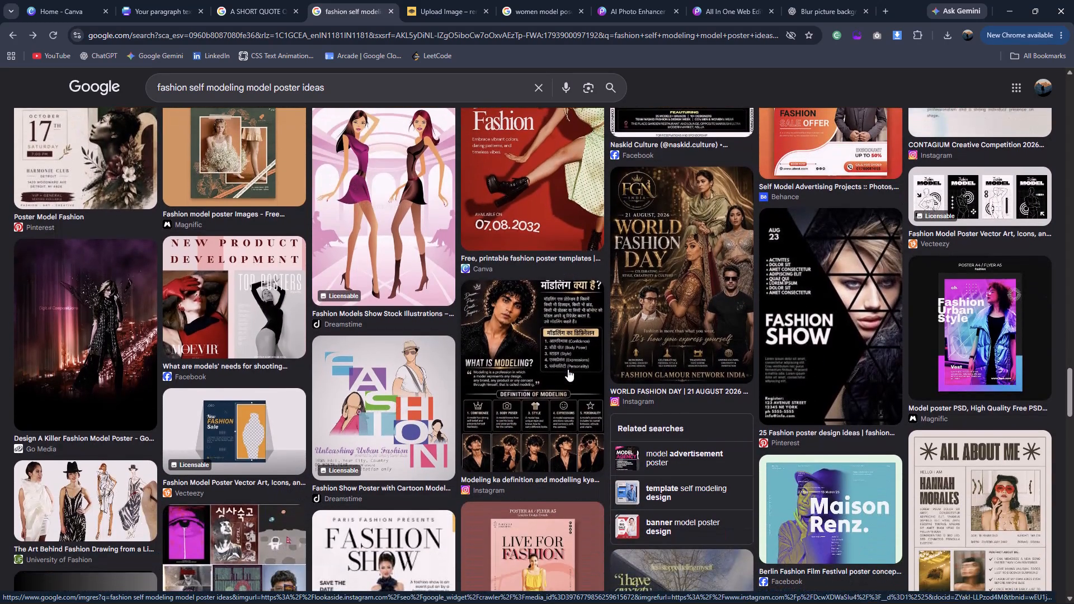
pyautogui.scroll(-3, 568, 369)
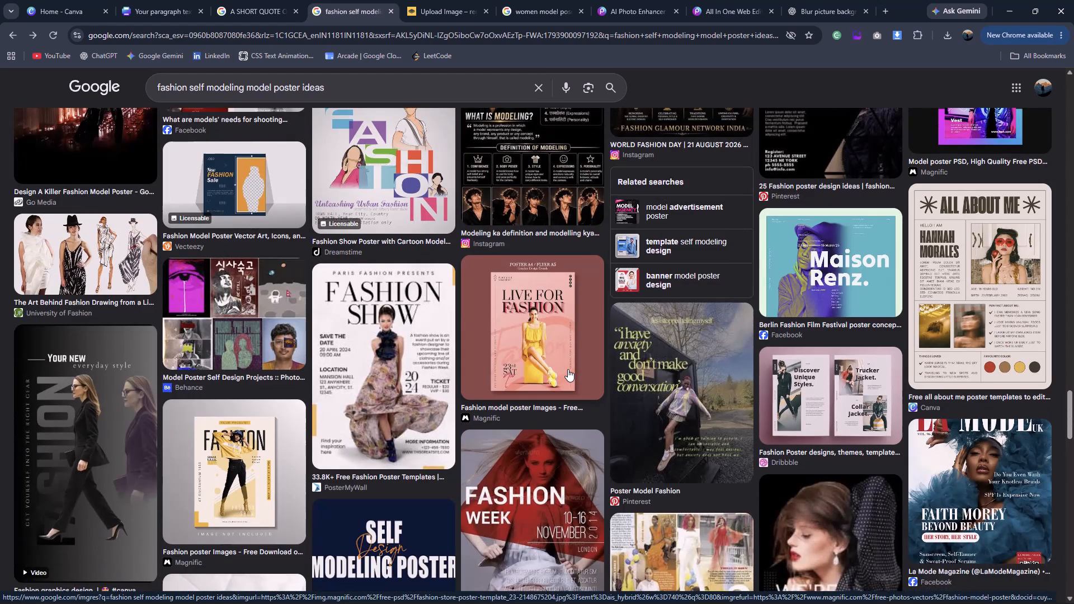
pyautogui.scroll(-1, 568, 369)
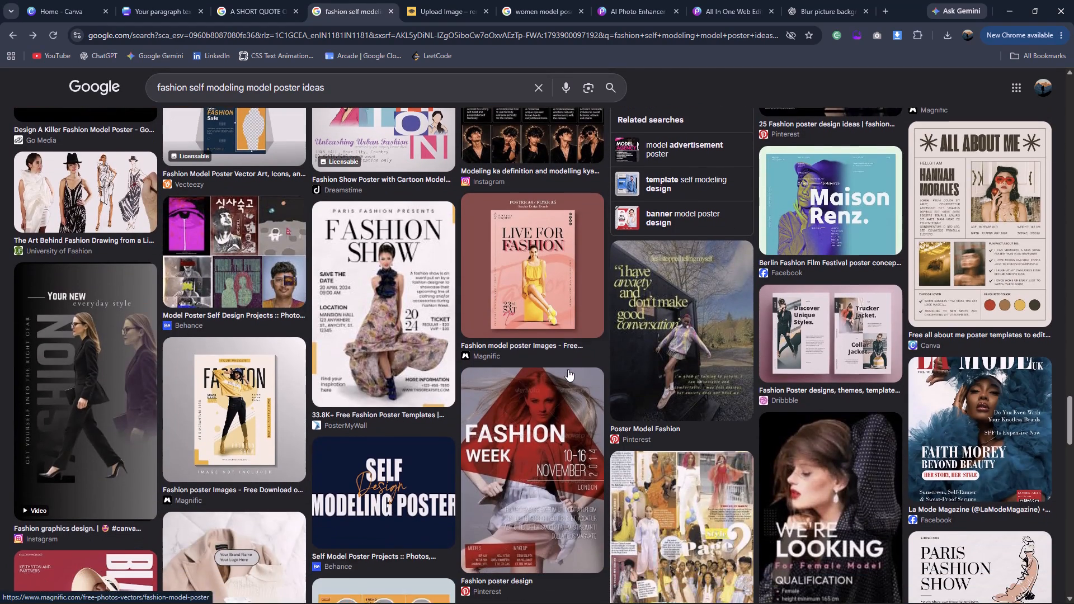
pyautogui.scroll(-1, 568, 369)
pyautogui.hscroll(1, 568, 369)
pyautogui.scroll(-1, 568, 369)
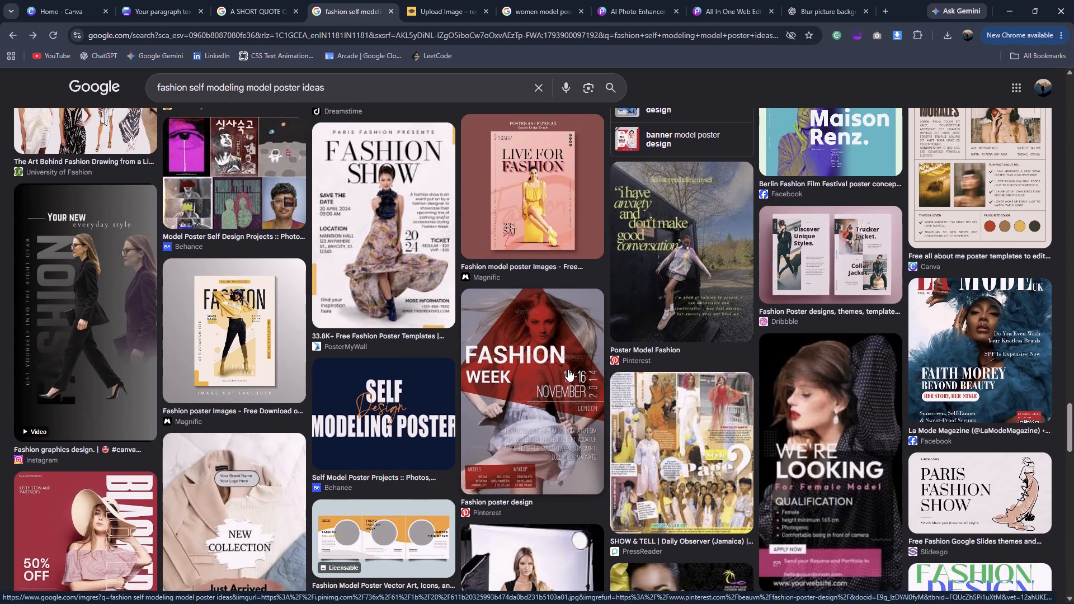
pyautogui.scroll(-3, 568, 369)
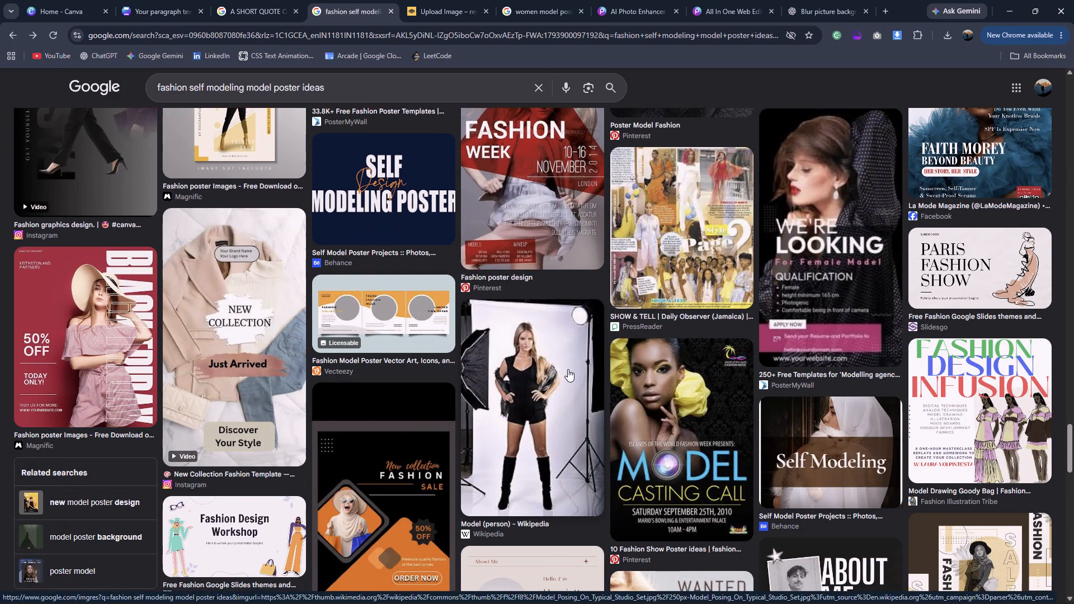
pyautogui.scroll(-5, 568, 369)
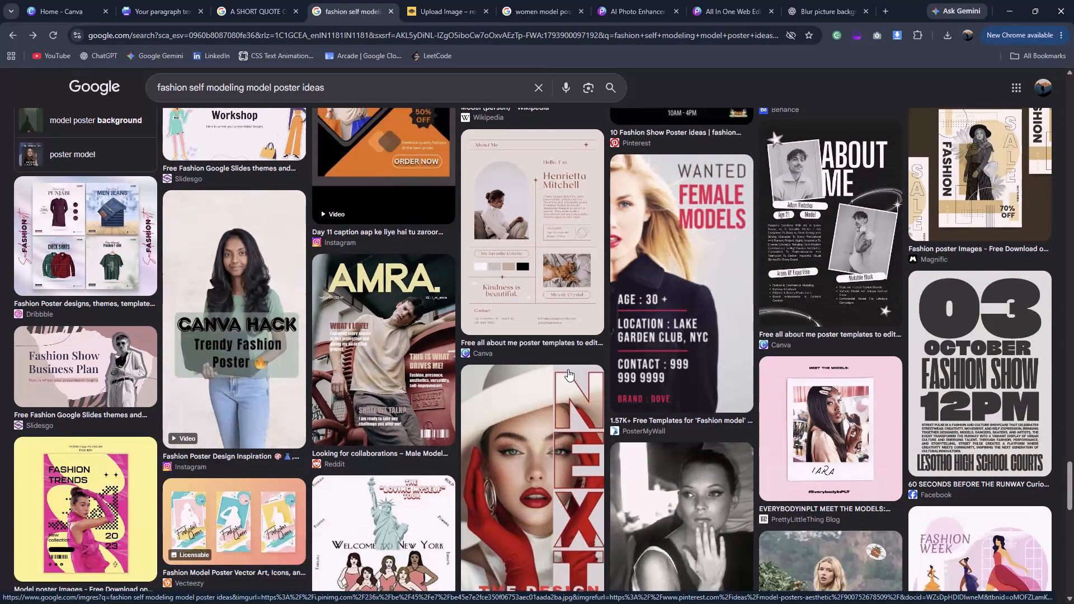
pyautogui.scroll(-1, 568, 369)
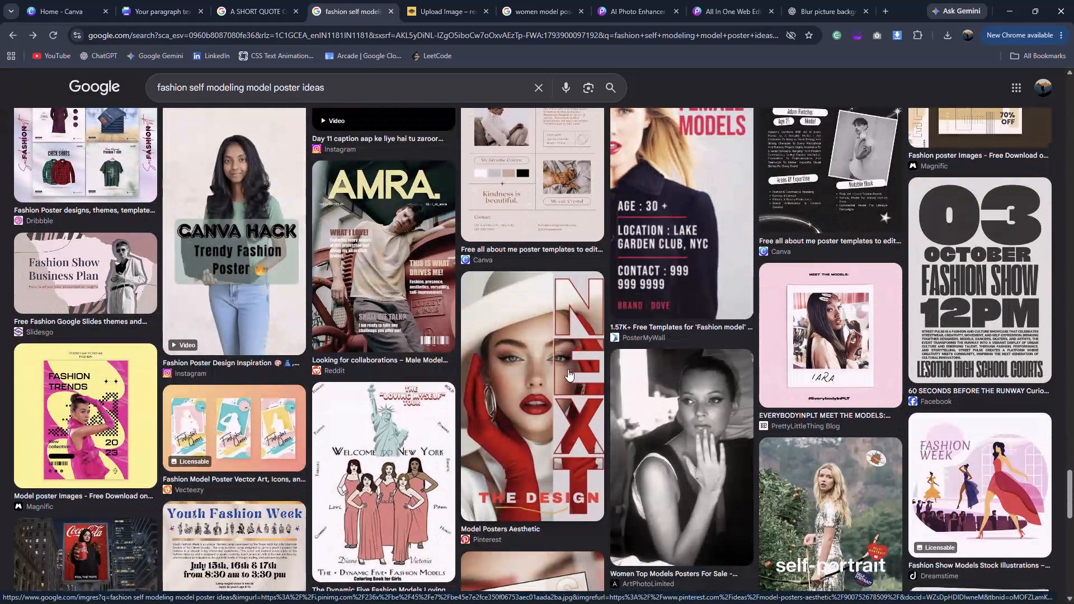
pyautogui.scroll(-5, 568, 369)
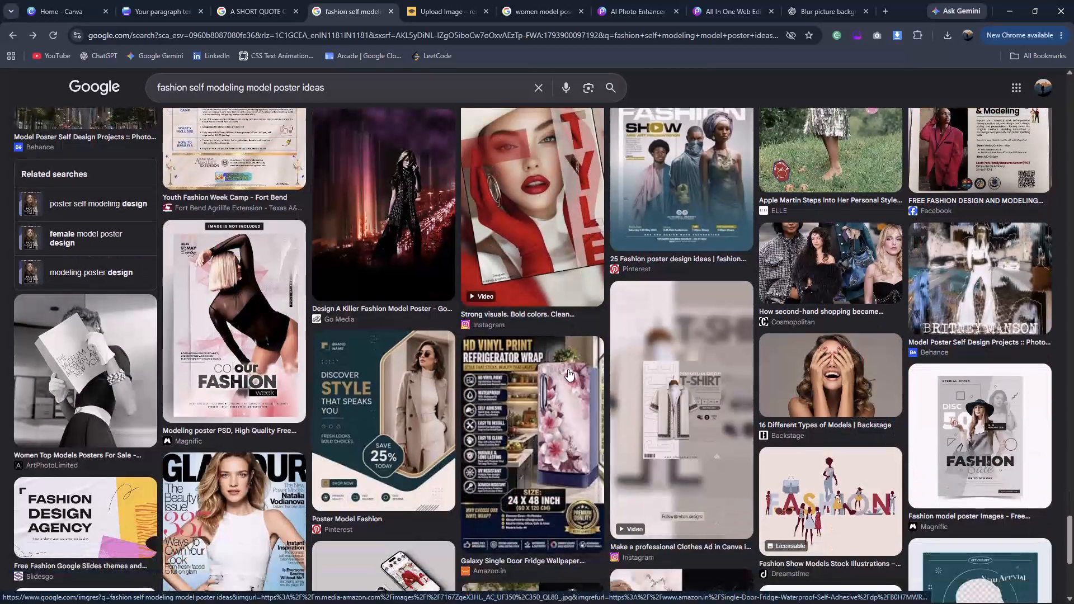
# Examine the "fashion self modeling model poster ideas" image results again from the beginning for another poster layout to recreate.
pyautogui.scroll(1, 568, 369)
pyautogui.scroll(20, 568, 369)
pyautogui.scroll(2, 568, 369)
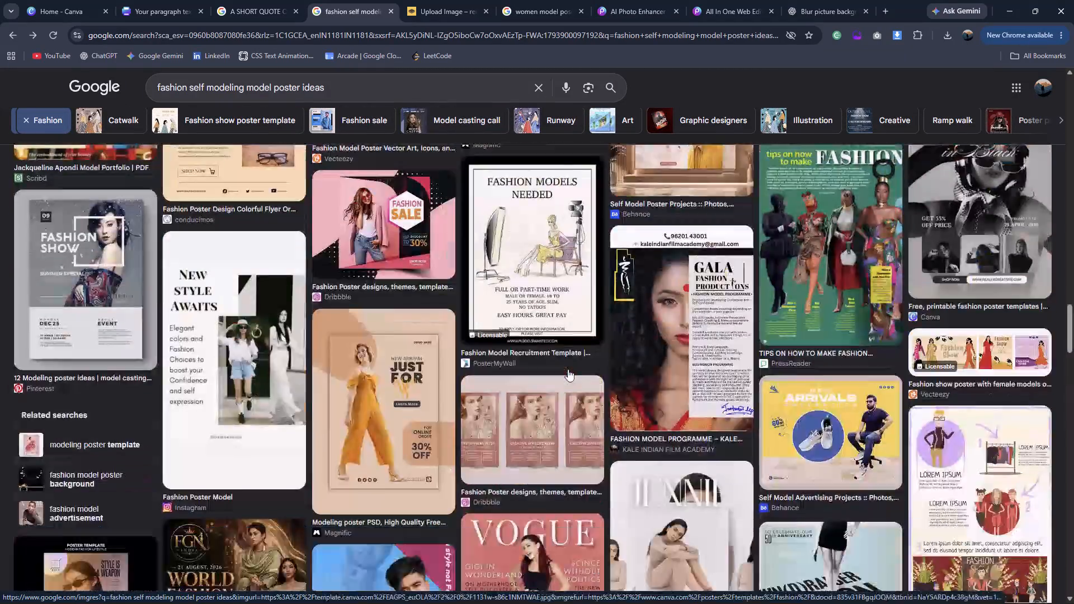
pyautogui.scroll(13, 568, 369)
pyautogui.hscroll(-6, 536, 177)
pyautogui.hscroll(4, 536, 177)
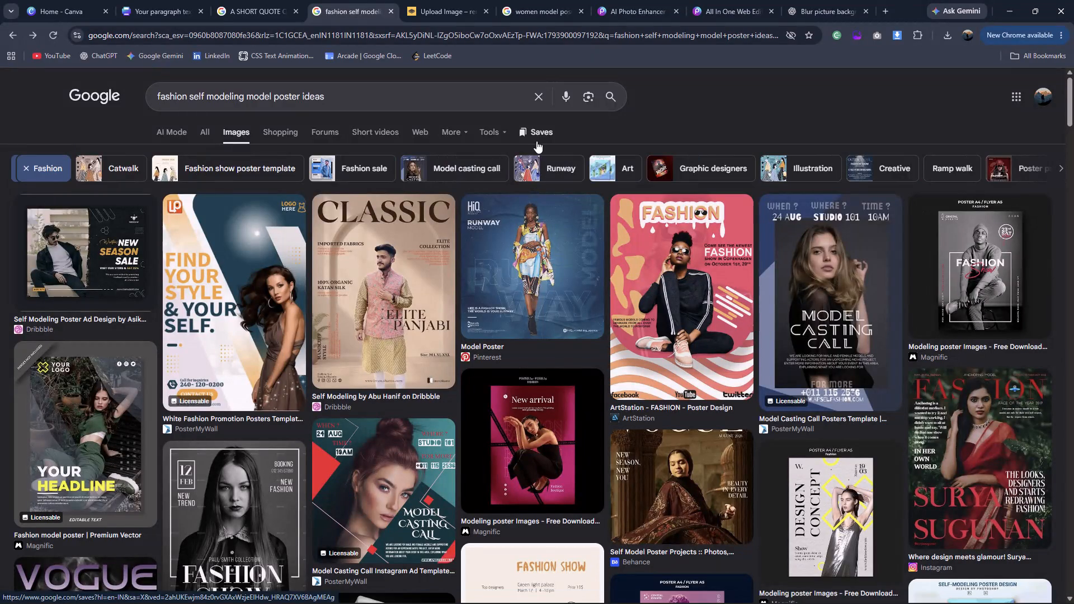
pyautogui.scroll(-2, 536, 141)
pyautogui.scroll(-2, 379, 289)
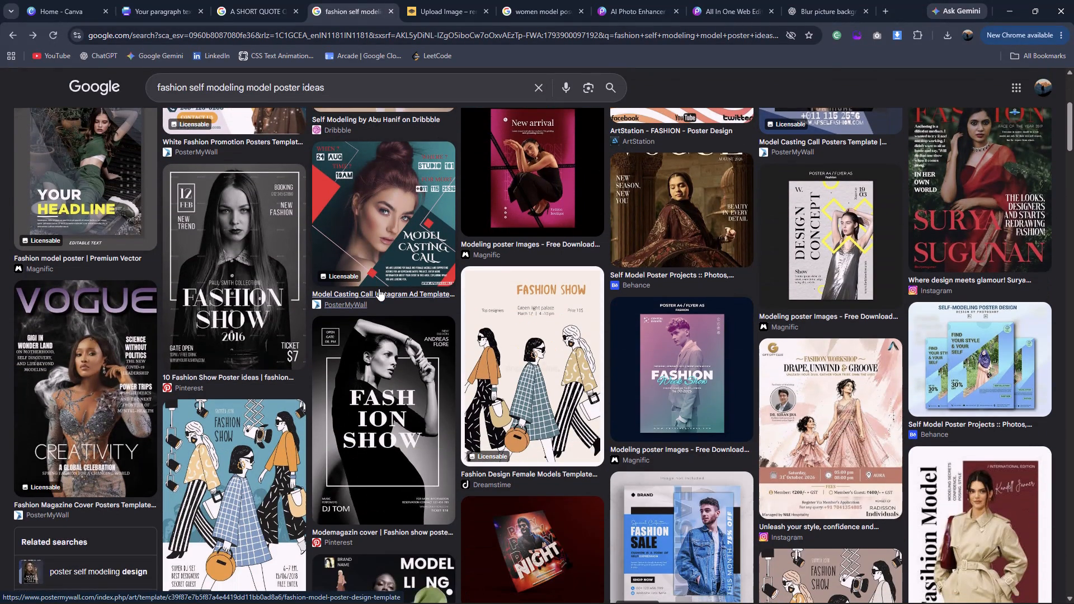
pyautogui.scroll(-2, 379, 289)
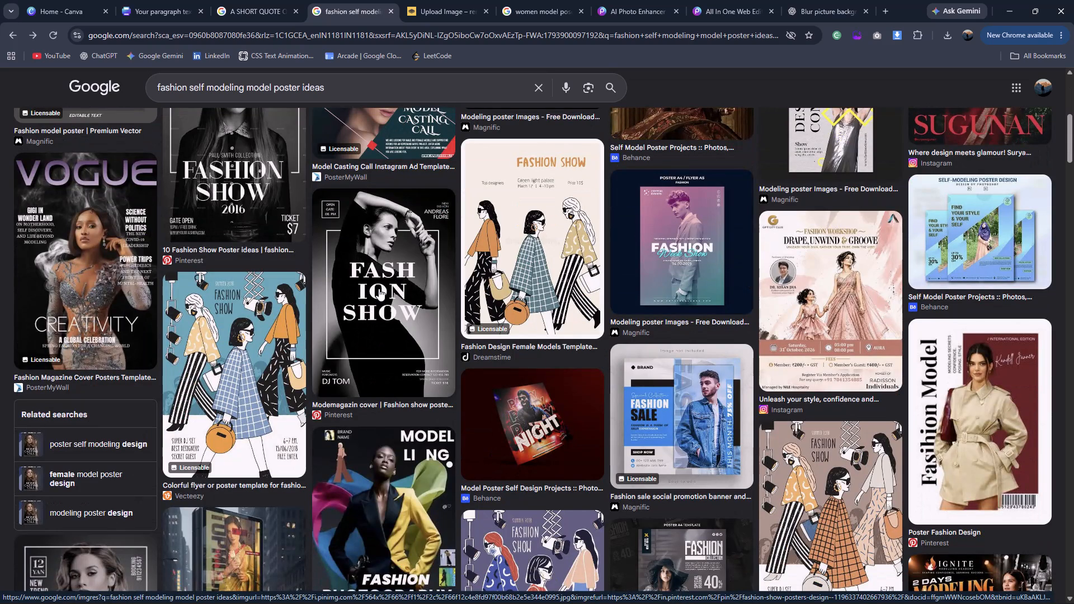
pyautogui.scroll(-2, 555, 423)
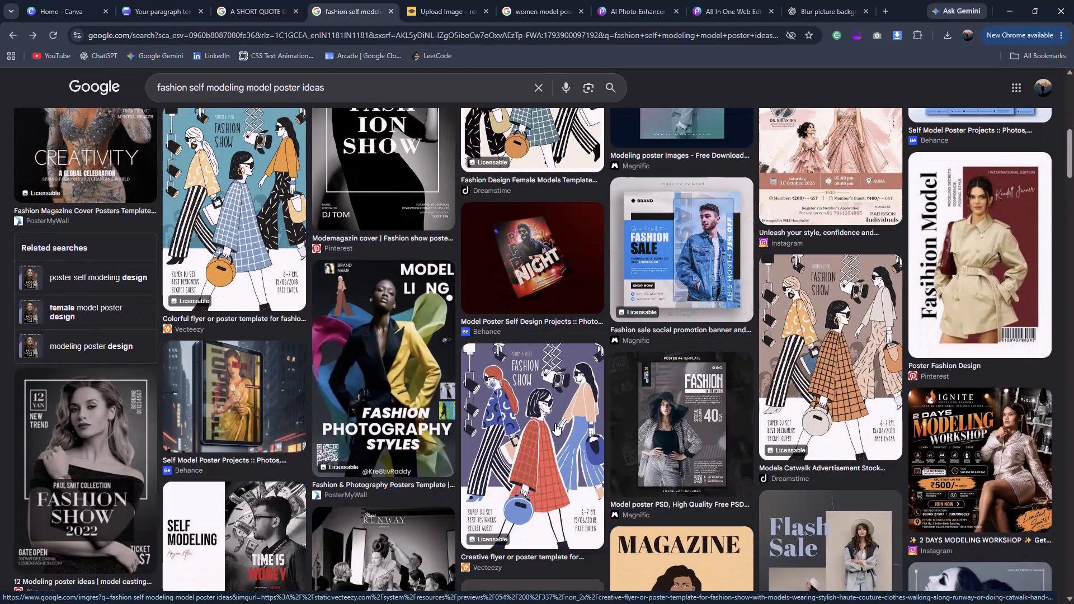
pyautogui.scroll(-3, 555, 423)
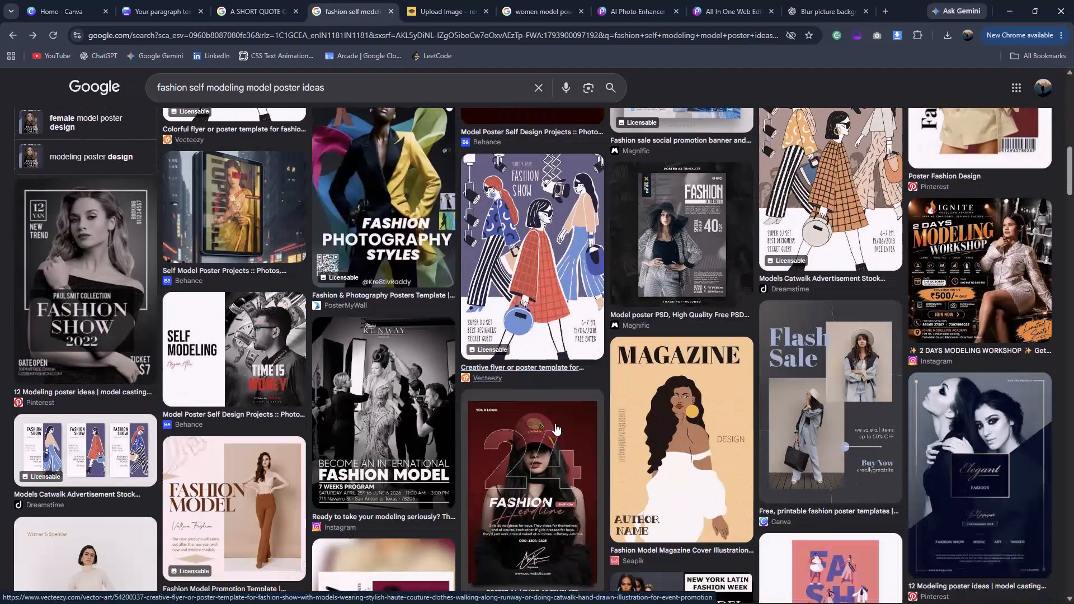
pyautogui.scroll(-1, 555, 423)
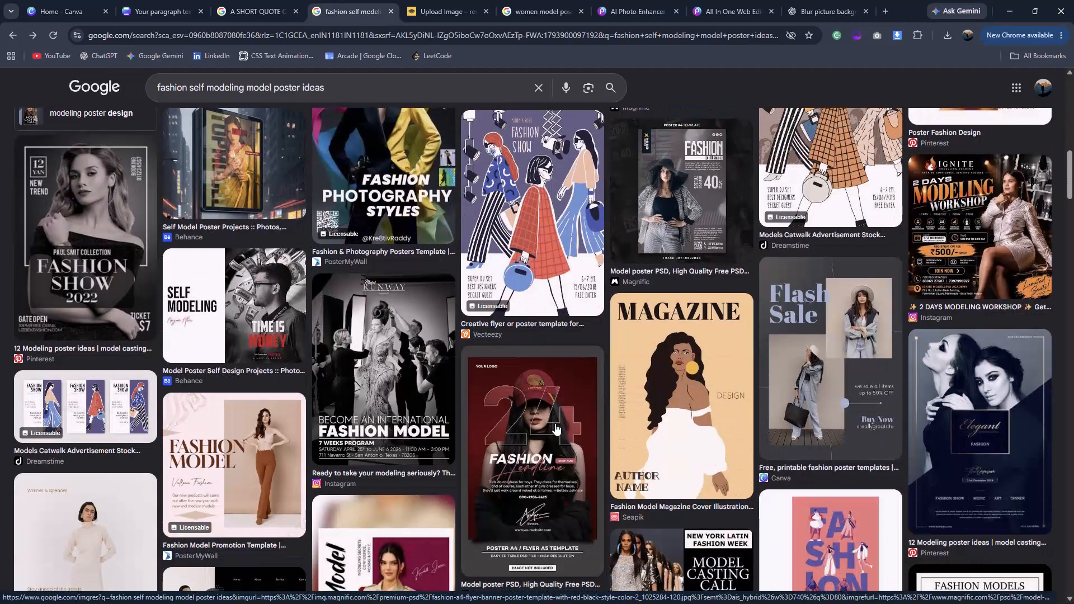
pyautogui.scroll(-1, 555, 423)
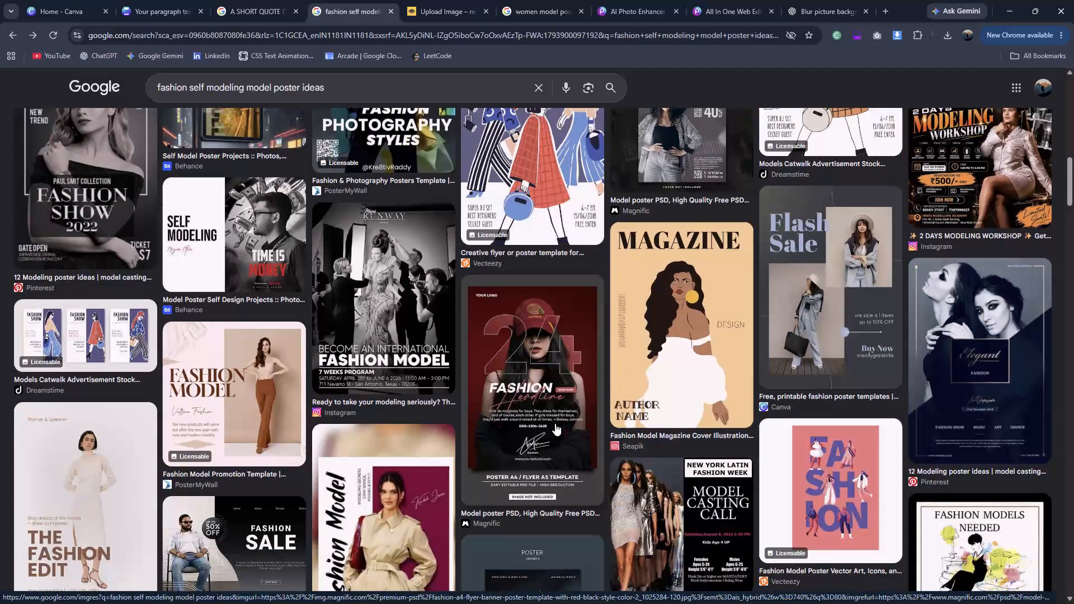
pyautogui.scroll(-2, 555, 423)
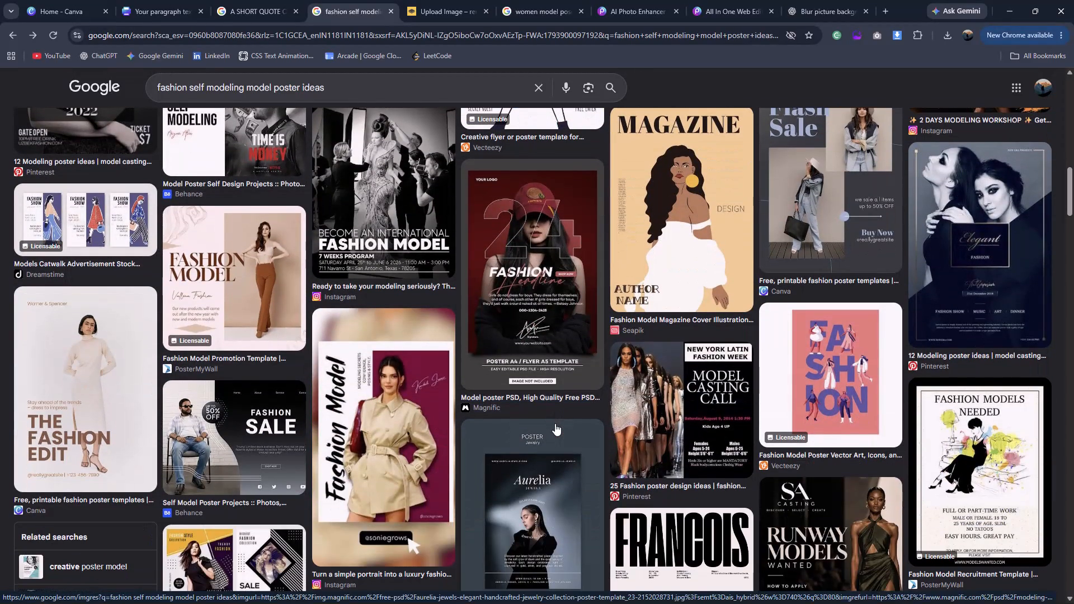
pyautogui.scroll(-5, 555, 423)
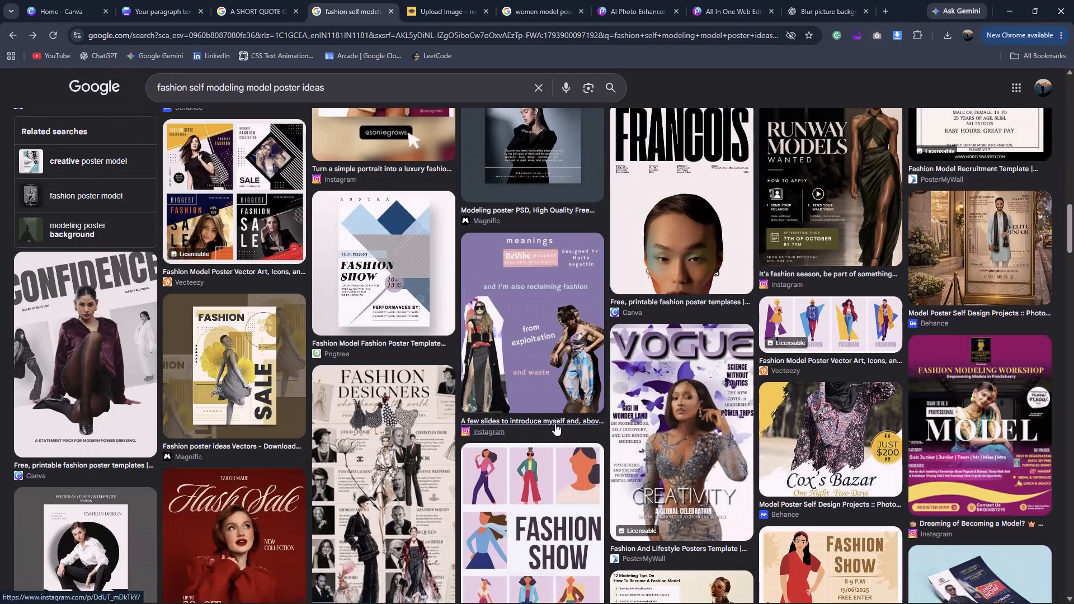
pyautogui.scroll(-1, 555, 423)
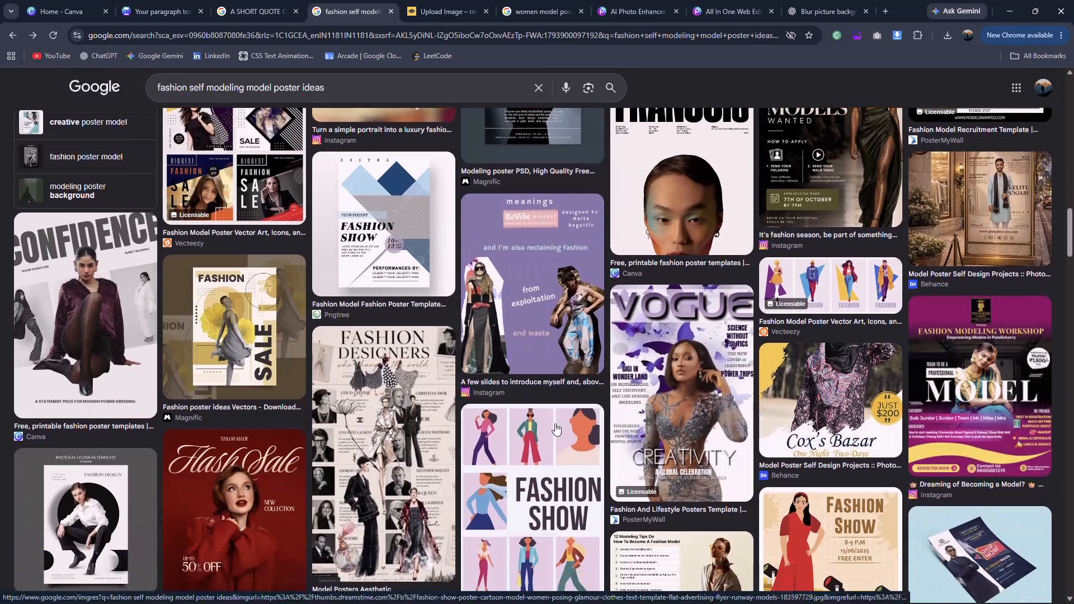
pyautogui.scroll(-2, 555, 423)
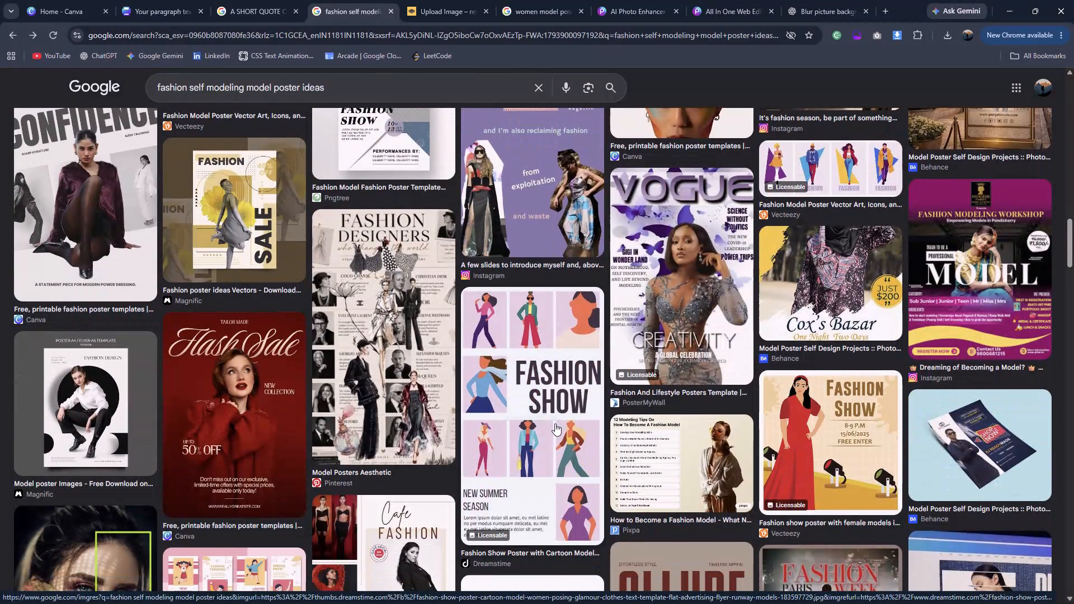
pyautogui.scroll(-2, 555, 423)
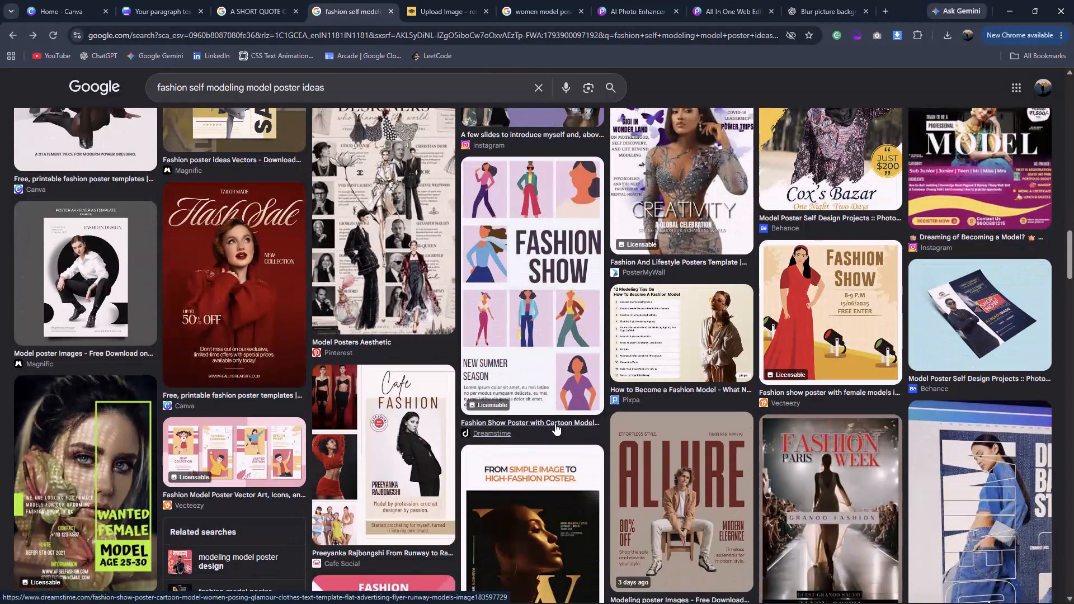
pyautogui.scroll(-3, 555, 423)
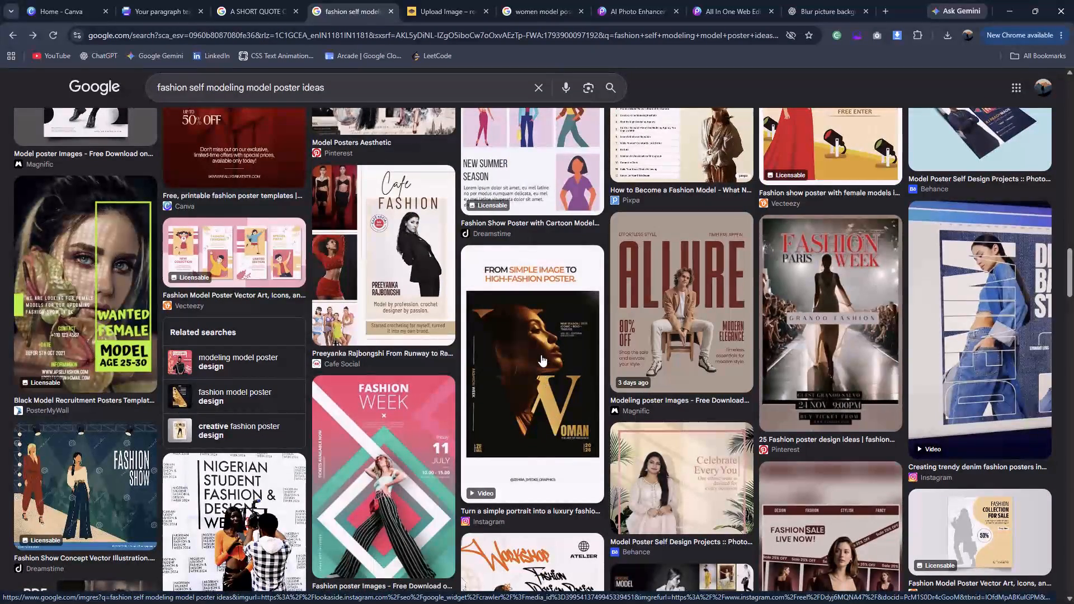
pyautogui.scroll(-2, 541, 355)
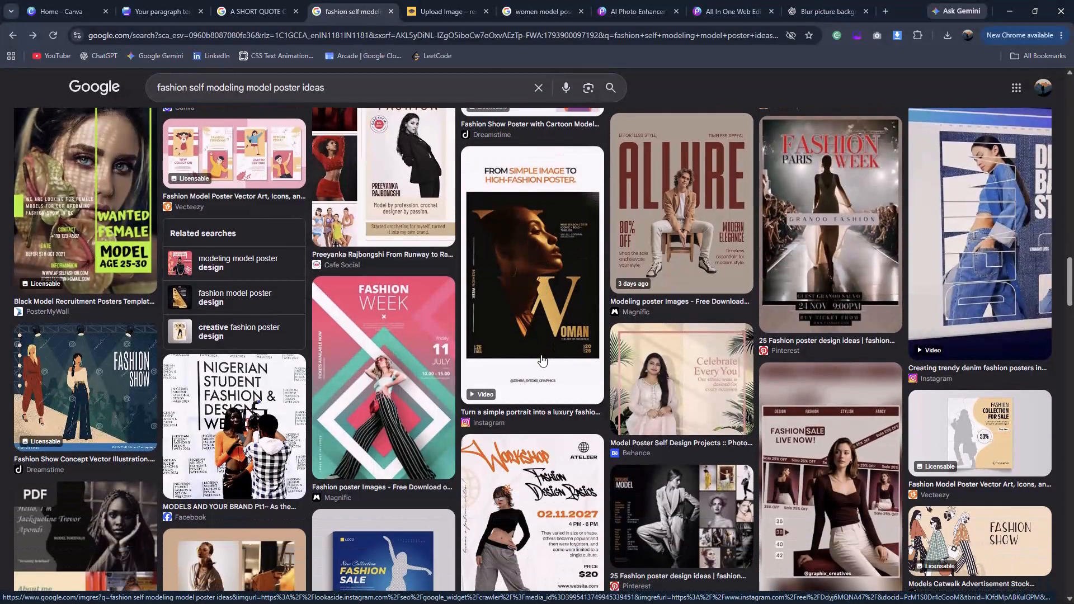
pyautogui.scroll(-2, 541, 355)
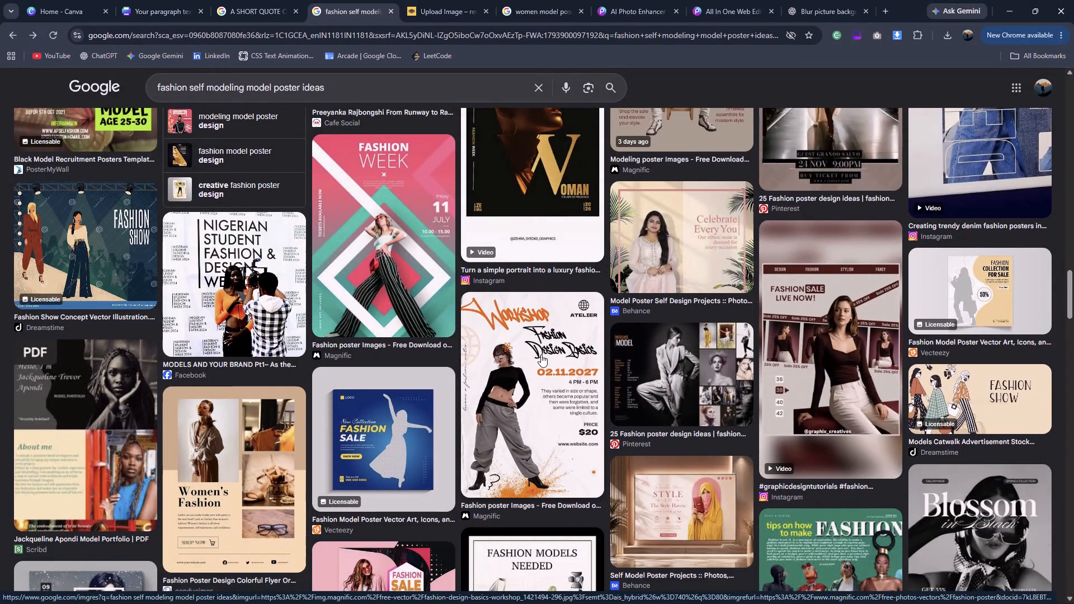
pyautogui.scroll(-2, 541, 355)
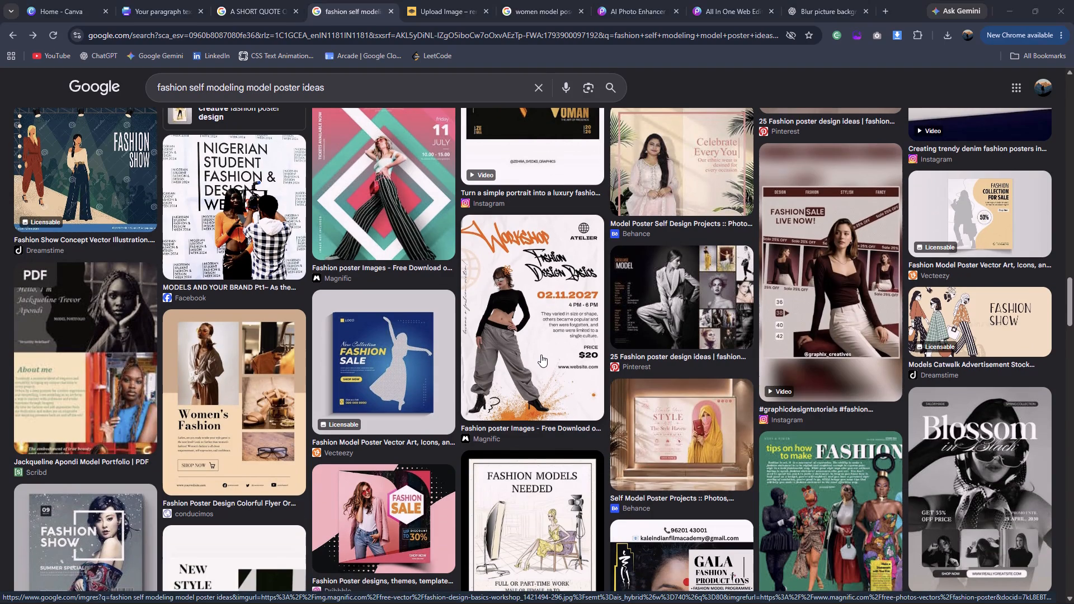
pyautogui.scroll(-3, 541, 355)
pyautogui.scroll(3, 541, 355)
pyautogui.scroll(-3, 541, 355)
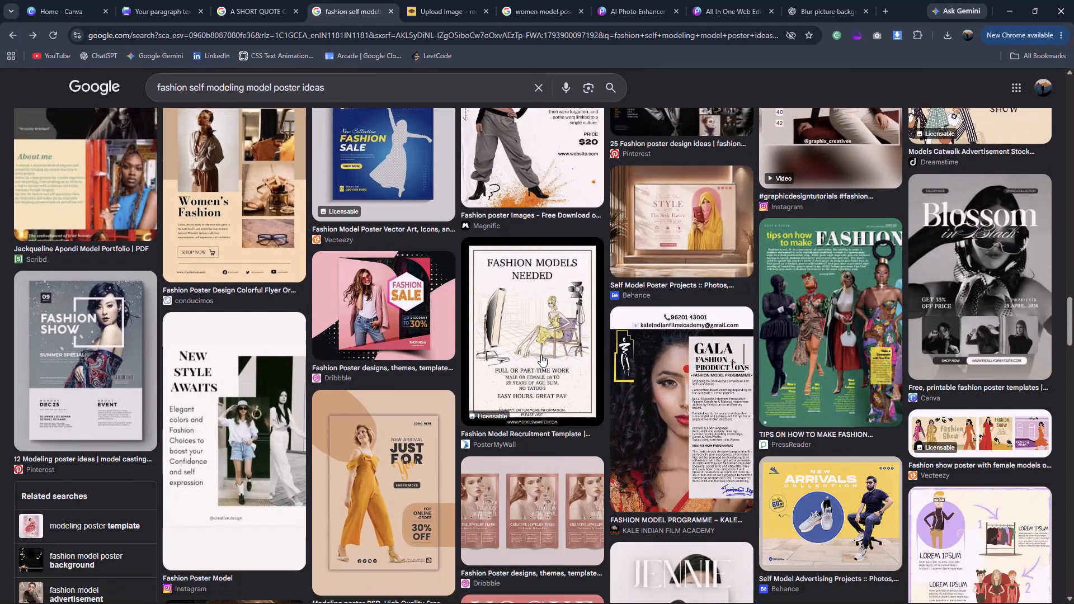
pyautogui.scroll(-7, 541, 355)
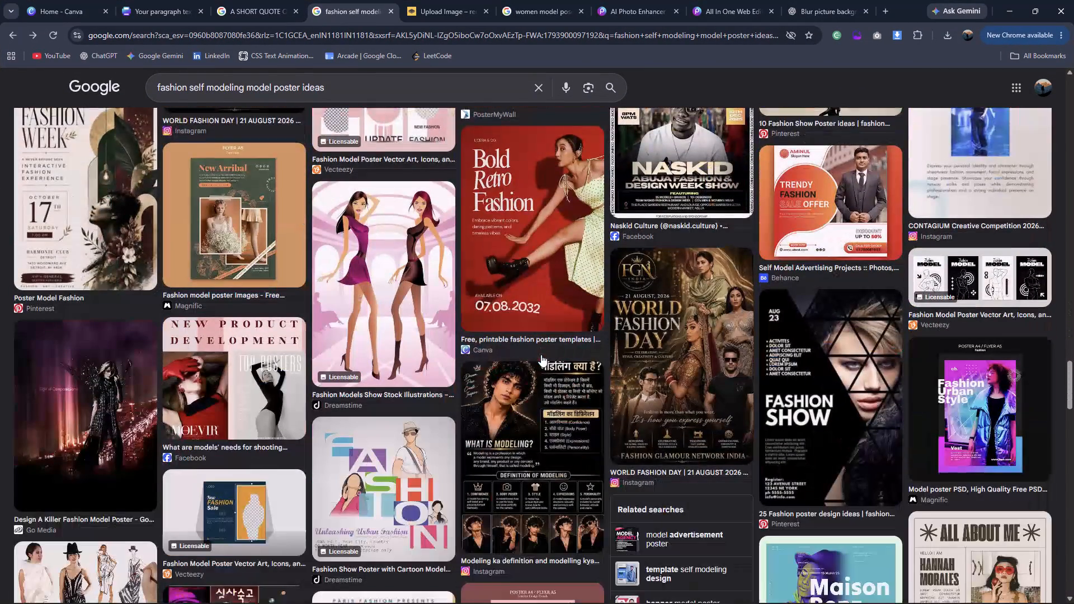
pyautogui.scroll(-2, 541, 355)
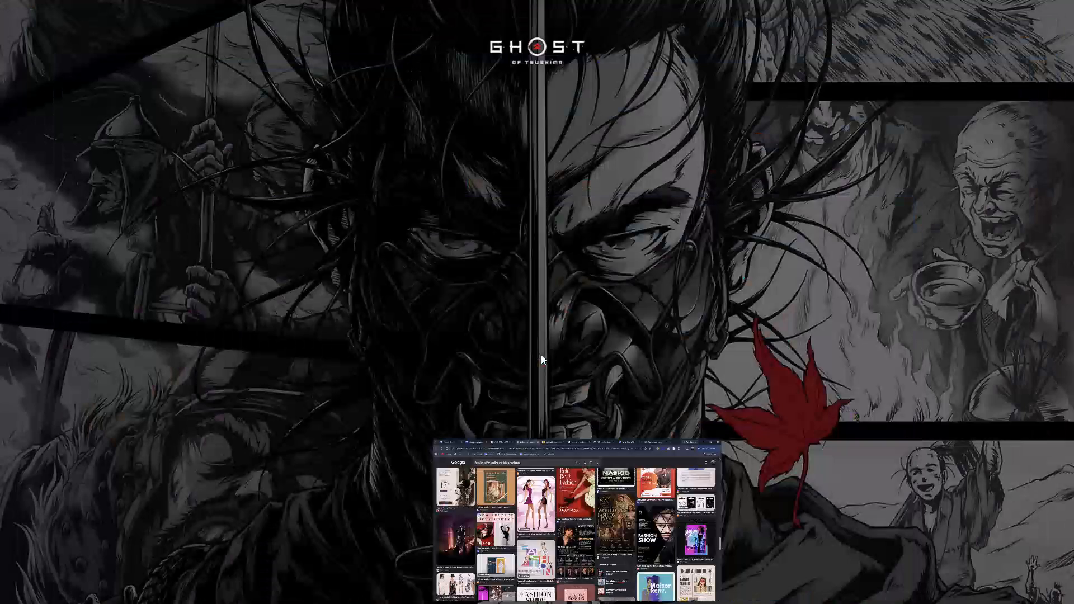
# Search the computer for "kuro" and launch the Kuro app.
pyautogui.press('k')
pyautogui.write('uro')
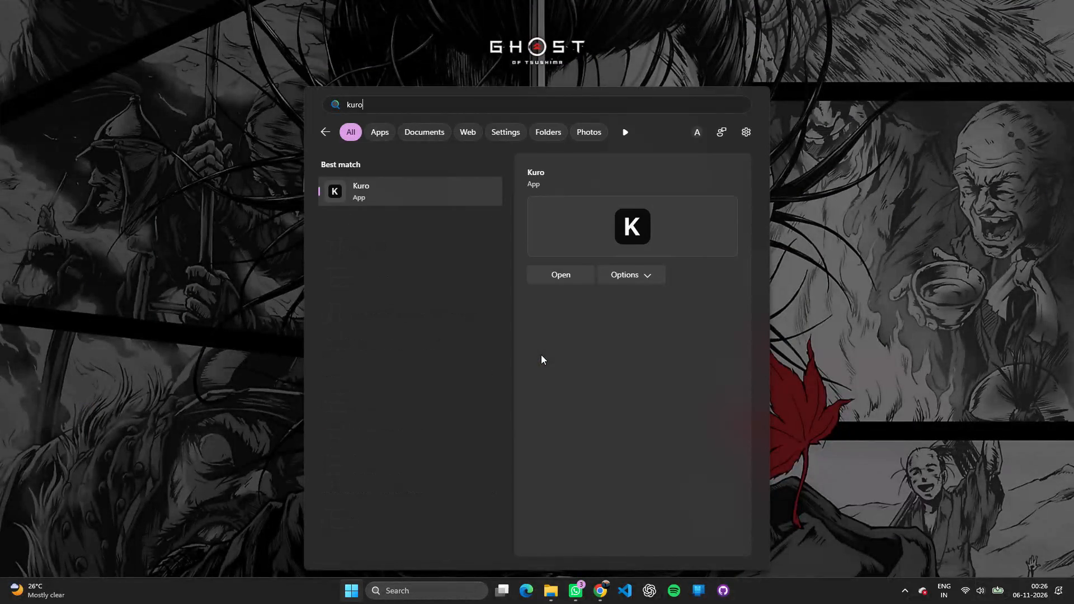
pyautogui.press('Return')
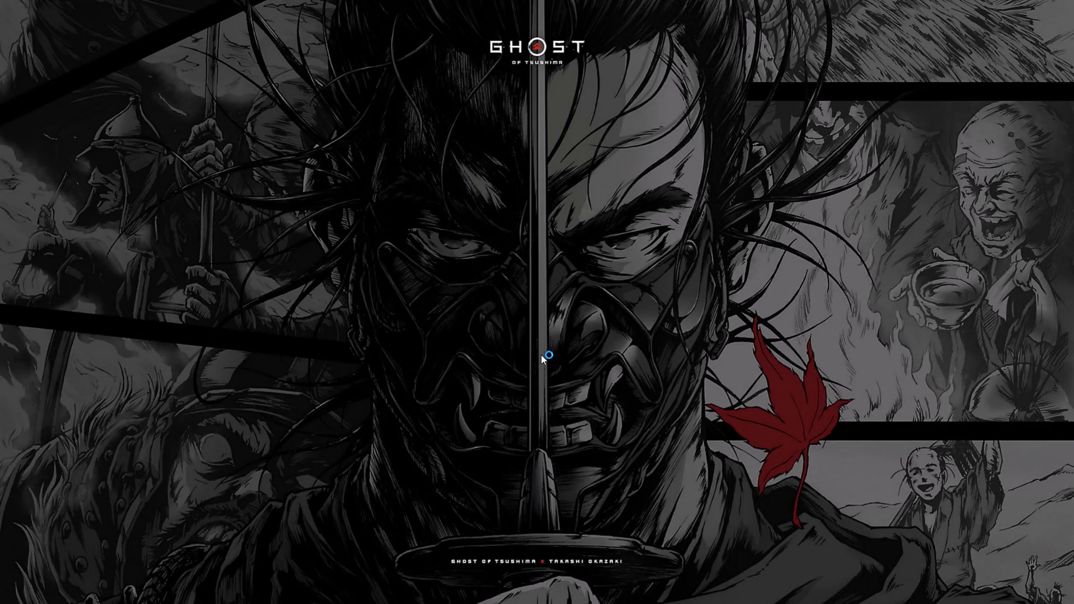
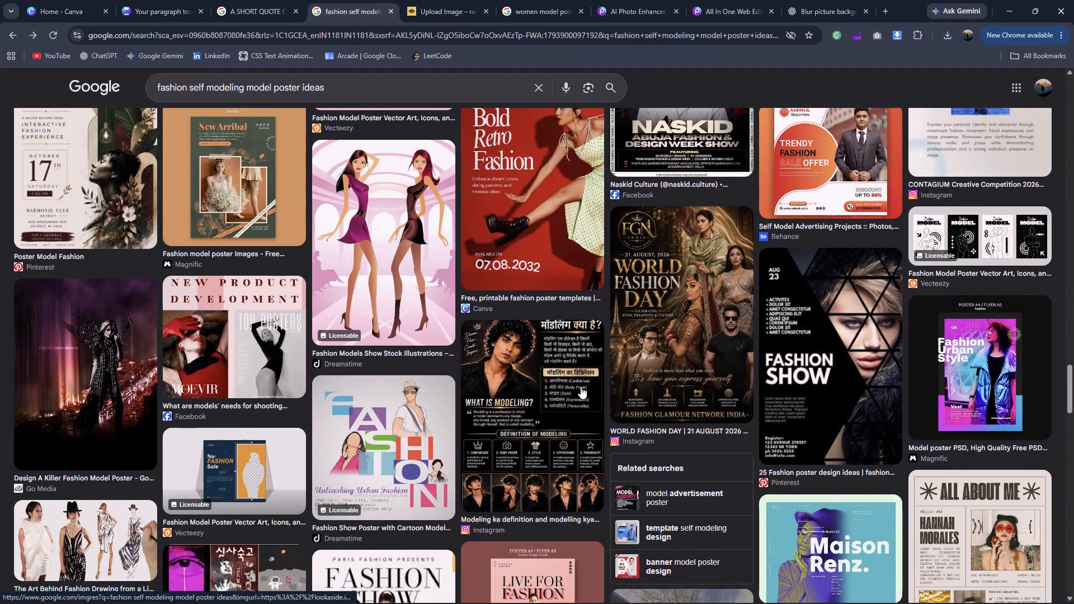
# Preview the black FASHION SHOW poster with the triangle-mosaic portrait from the image results and examine its layout up close.
pyautogui.scroll(-2, 581, 386)
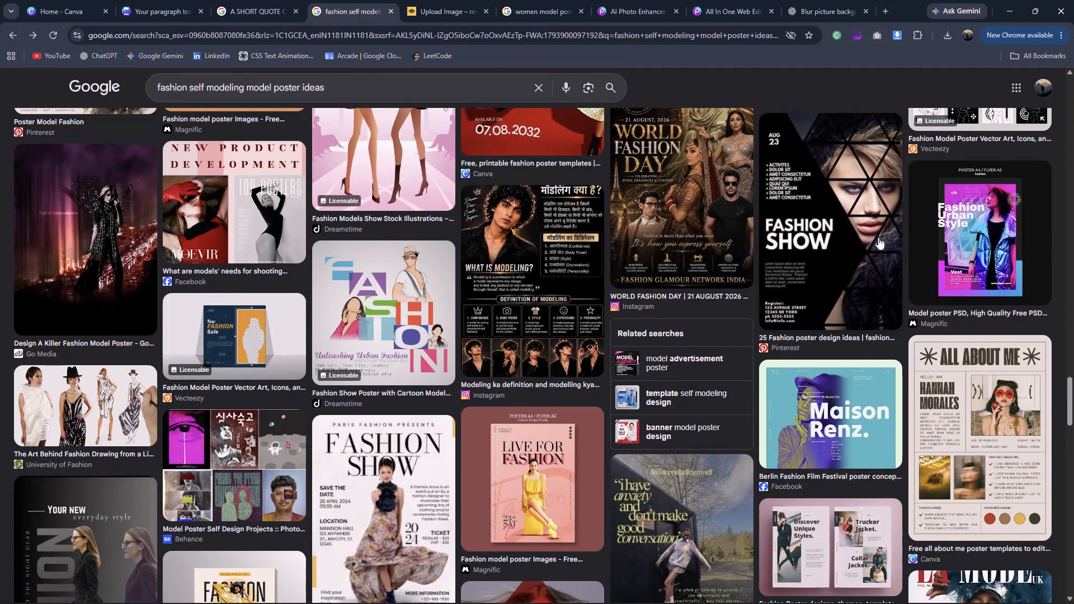
pyautogui.click(878, 232)
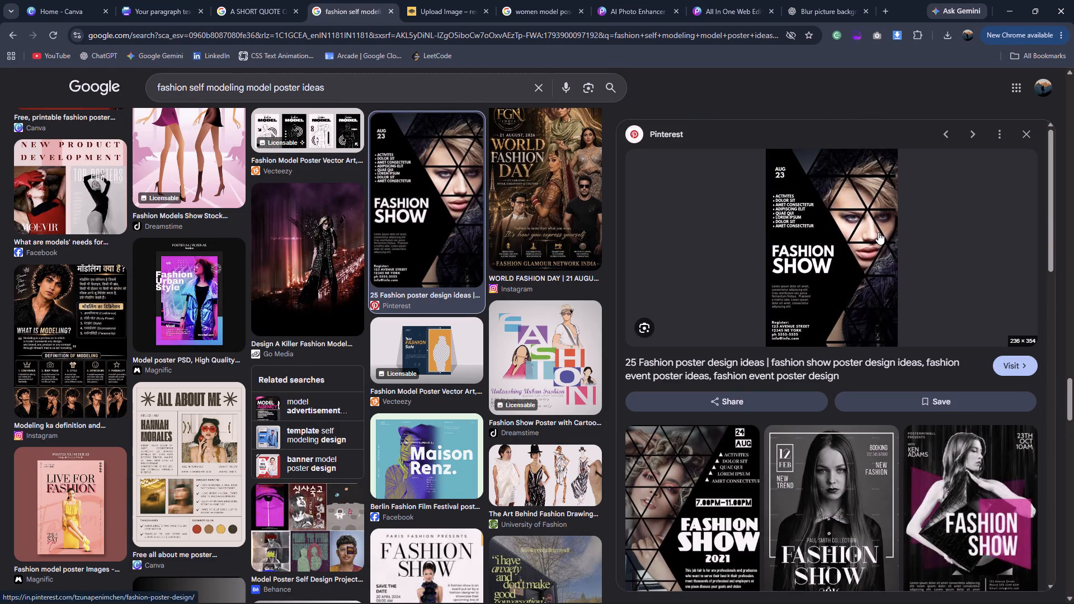
pyautogui.scroll(1, 878, 232)
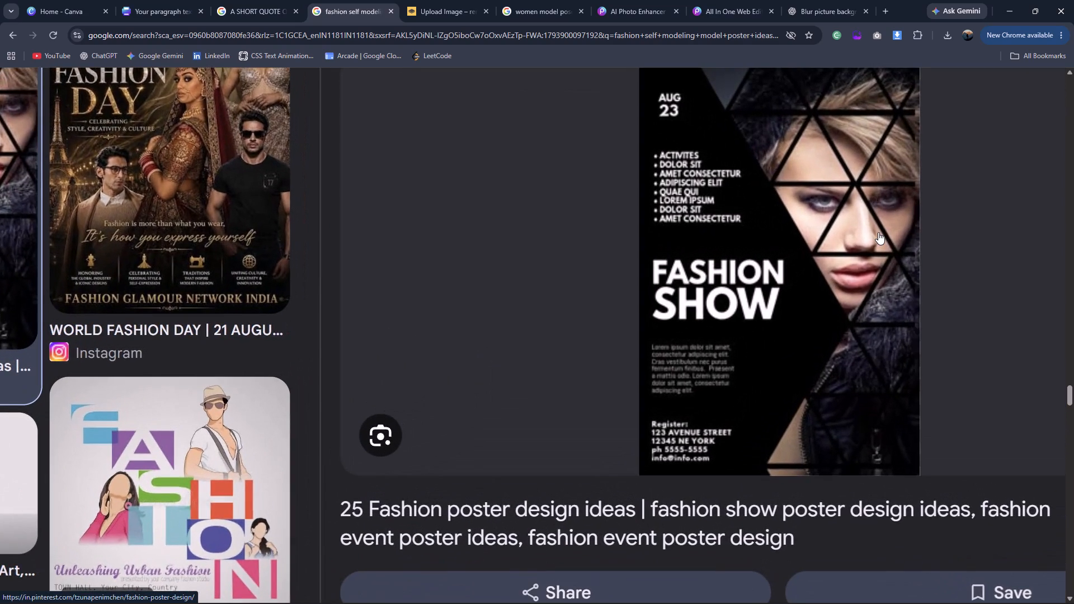
pyautogui.scroll(3, 878, 232)
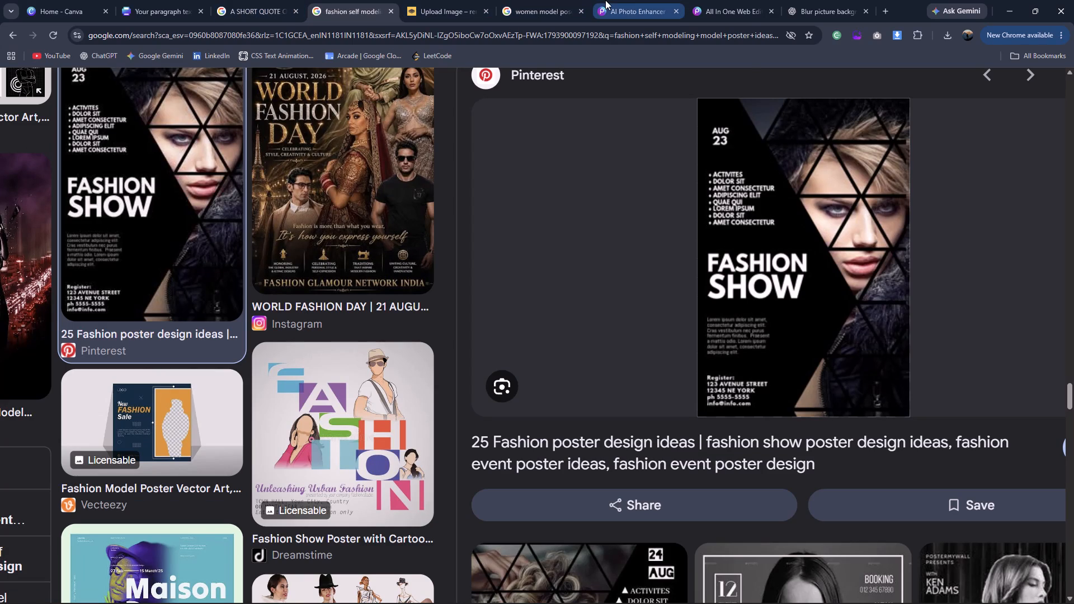
# In the women model poses image search, replace the "dancing black dress" wording and search for "women model poses model close up".
pyautogui.click(553, 14)
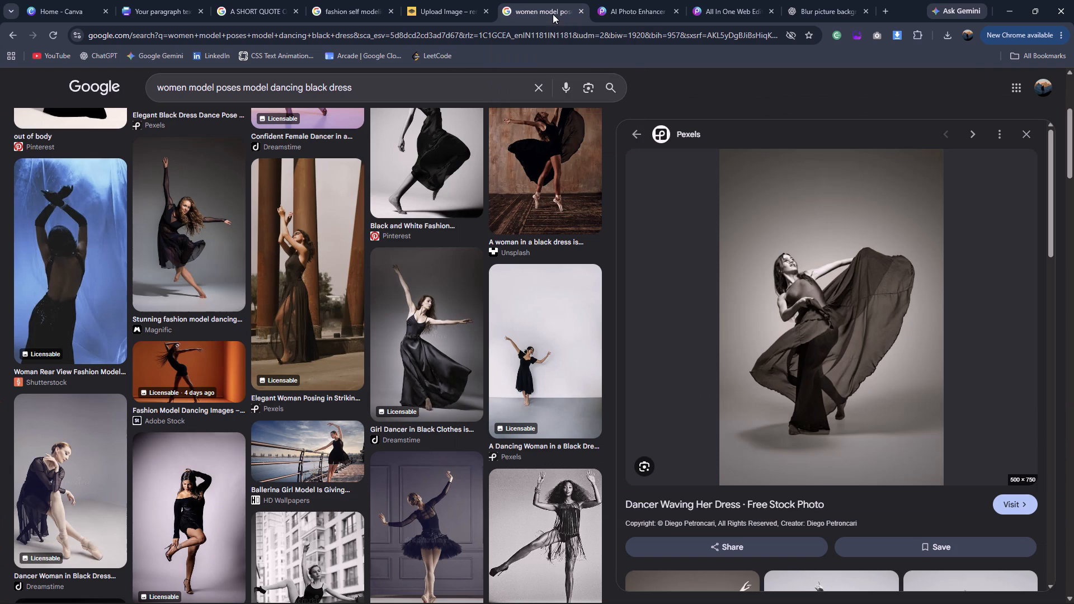
pyautogui.hscroll(9, 437, 215)
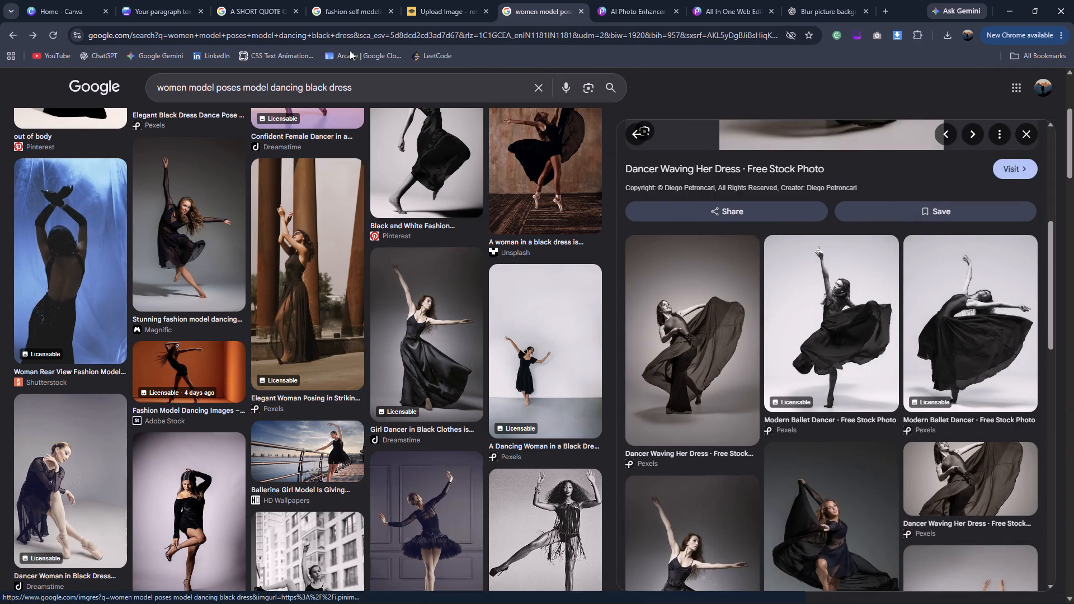
pyautogui.moveTo(274, 87); pyautogui.dragTo(385, 104)
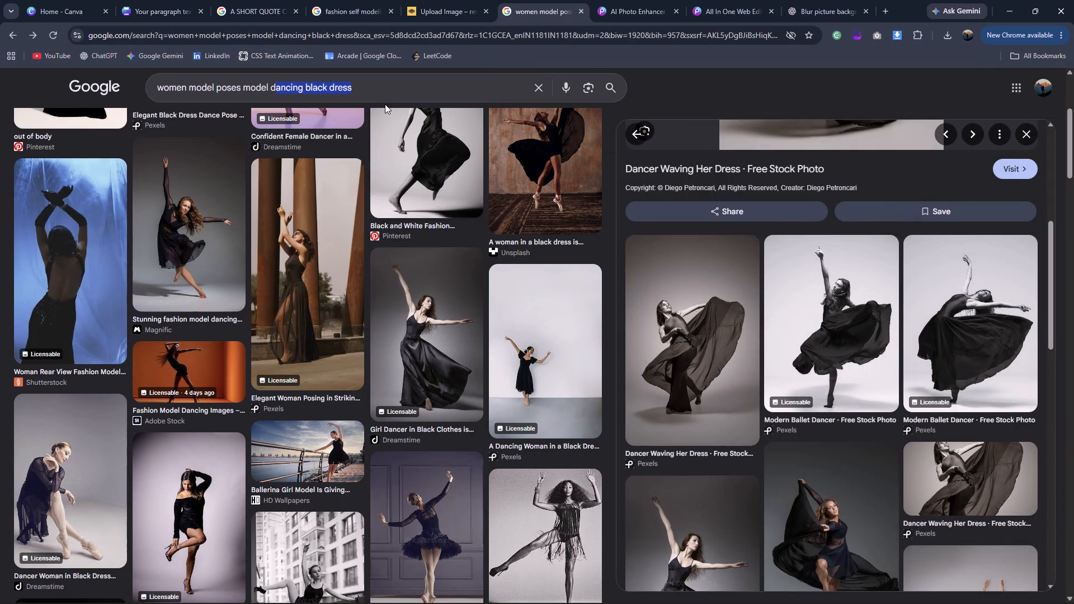
pyautogui.press('BackSpace')
pyautogui.press('BackSpace')
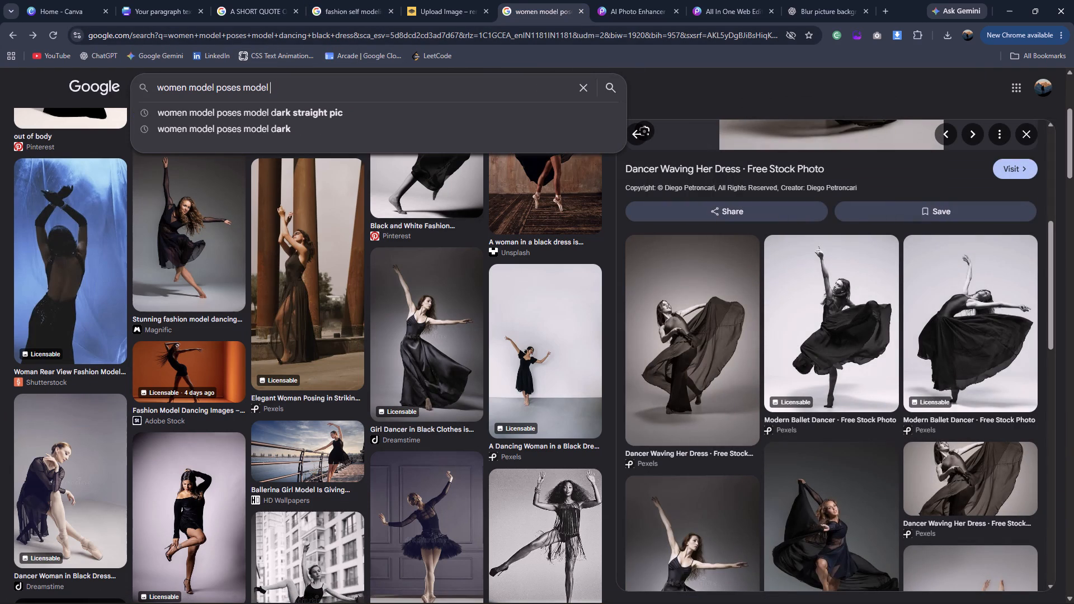
pyautogui.write('close up')
pyautogui.press('Return')
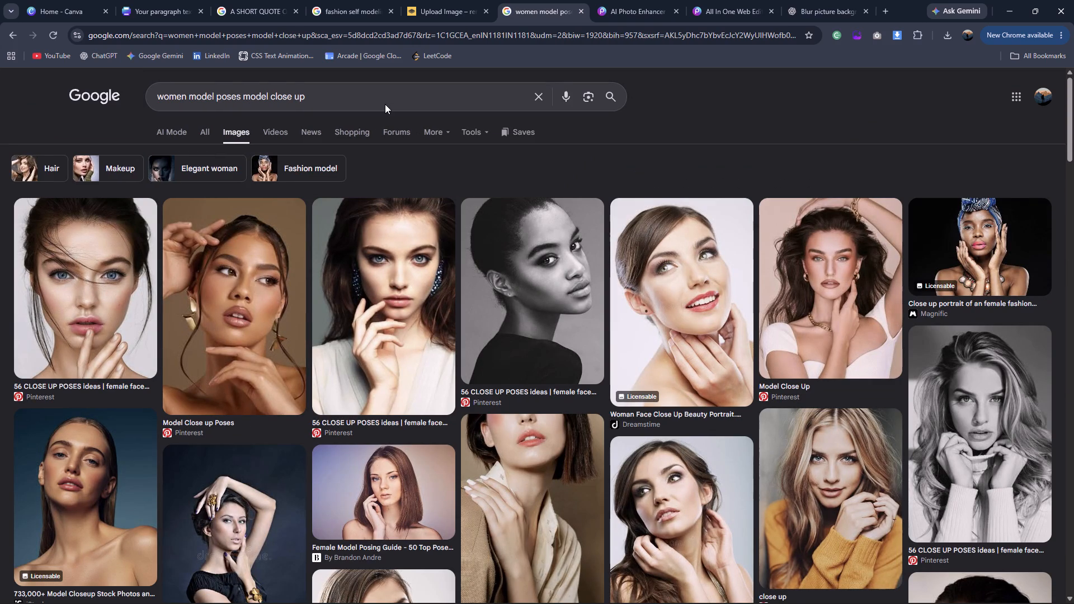
# Look through the close-up model image results for a portrait that suits the FASHION SHOW poster layout.
pyautogui.scroll(-3, 266, 184)
pyautogui.scroll(-4, 257, 234)
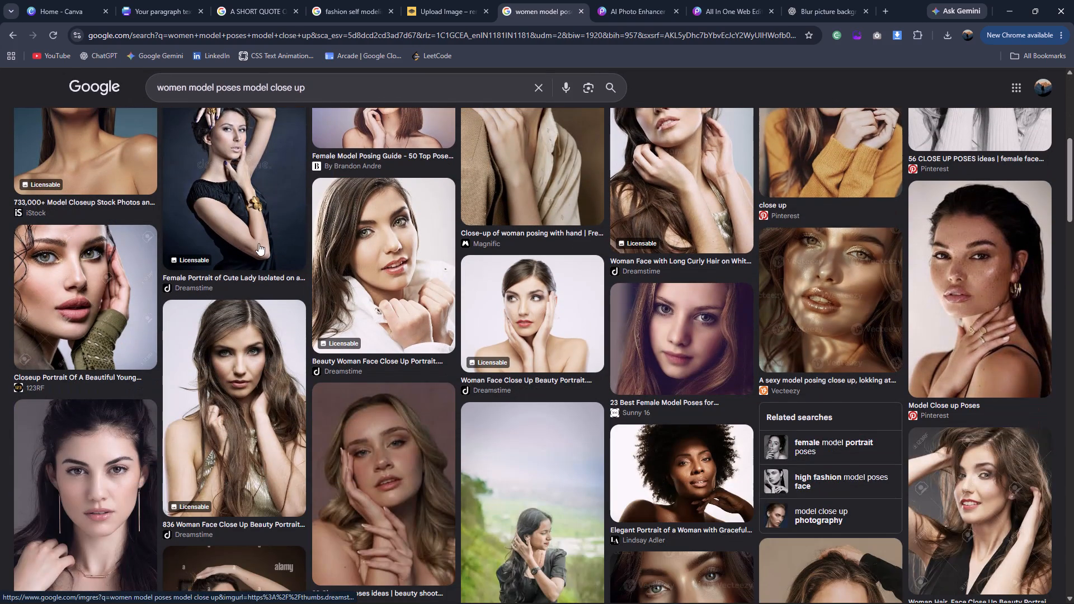
pyautogui.scroll(-1, 283, 334)
pyautogui.scroll(-3, 603, 428)
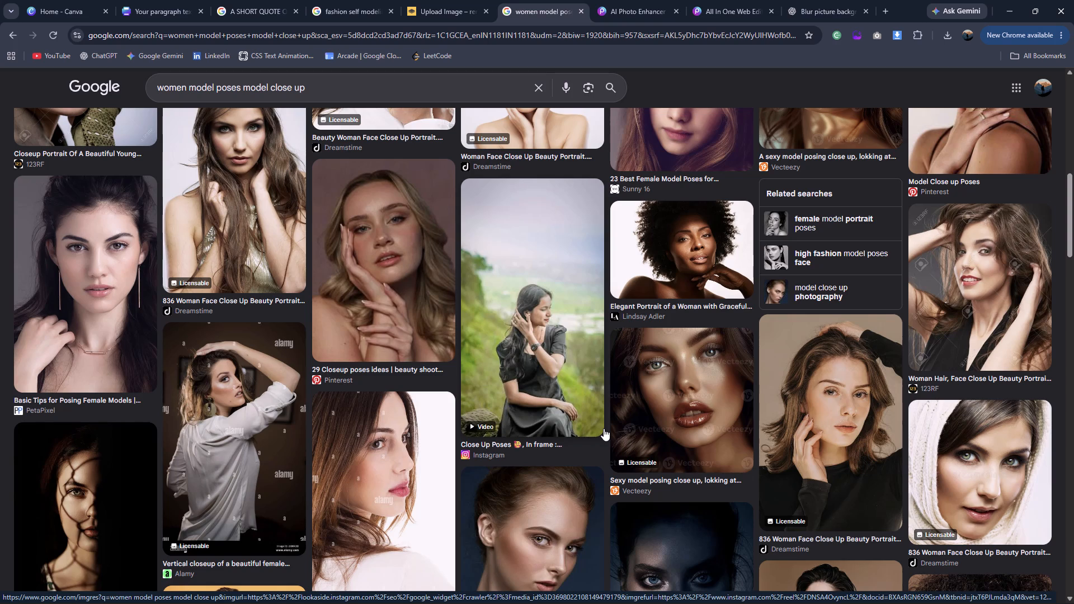
pyautogui.scroll(-5, 699, 391)
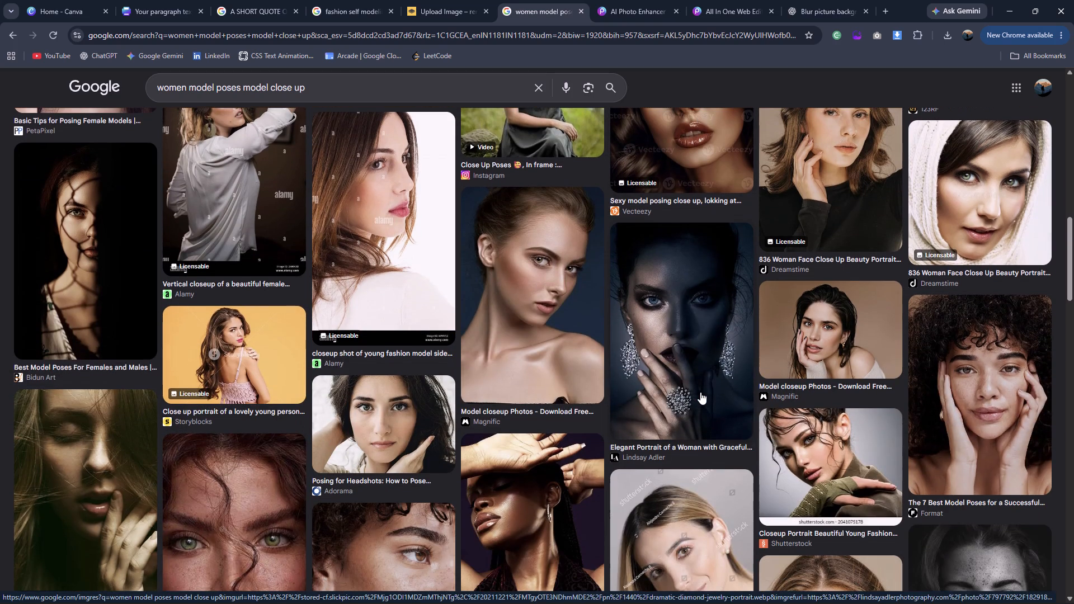
pyautogui.scroll(-4, 695, 398)
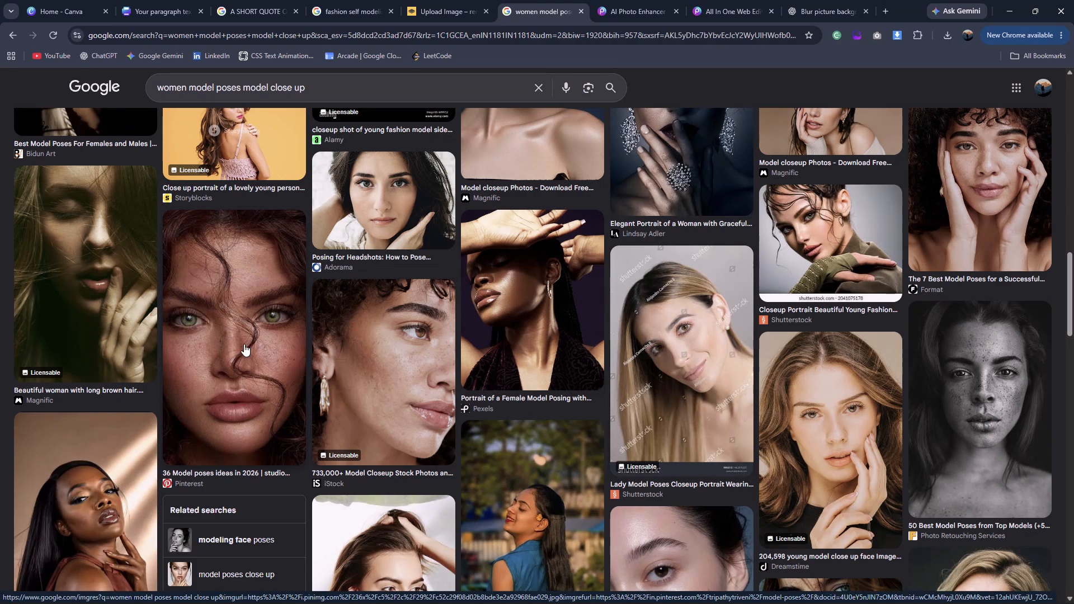
pyautogui.scroll(14, 244, 344)
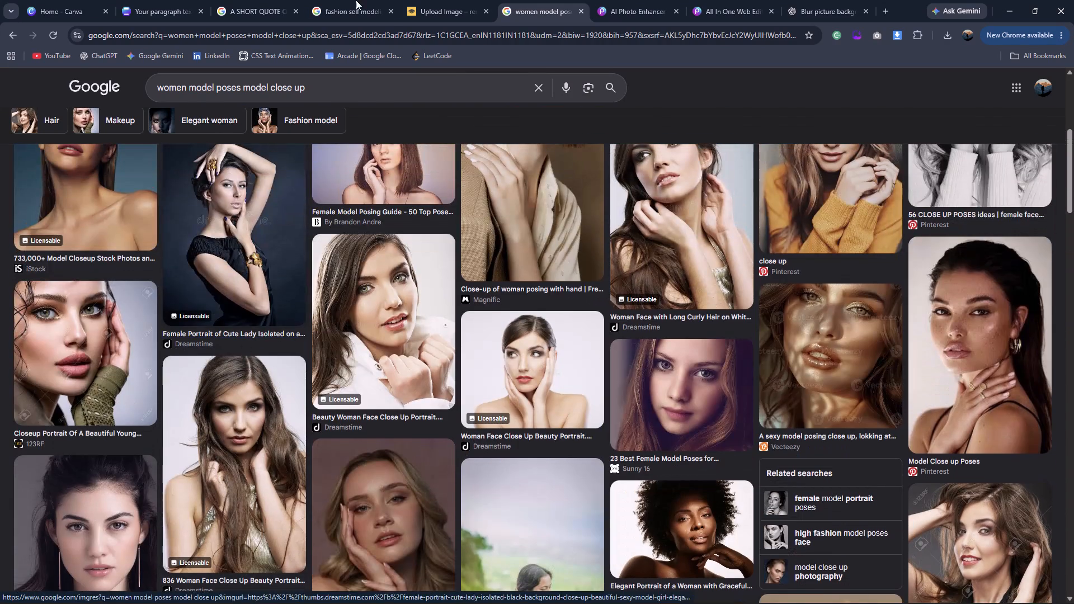
# Close the modelling quote search page and the ChatGPT blurred-background page in the browser.
pyautogui.click(260, 3)
pyautogui.click(298, 11)
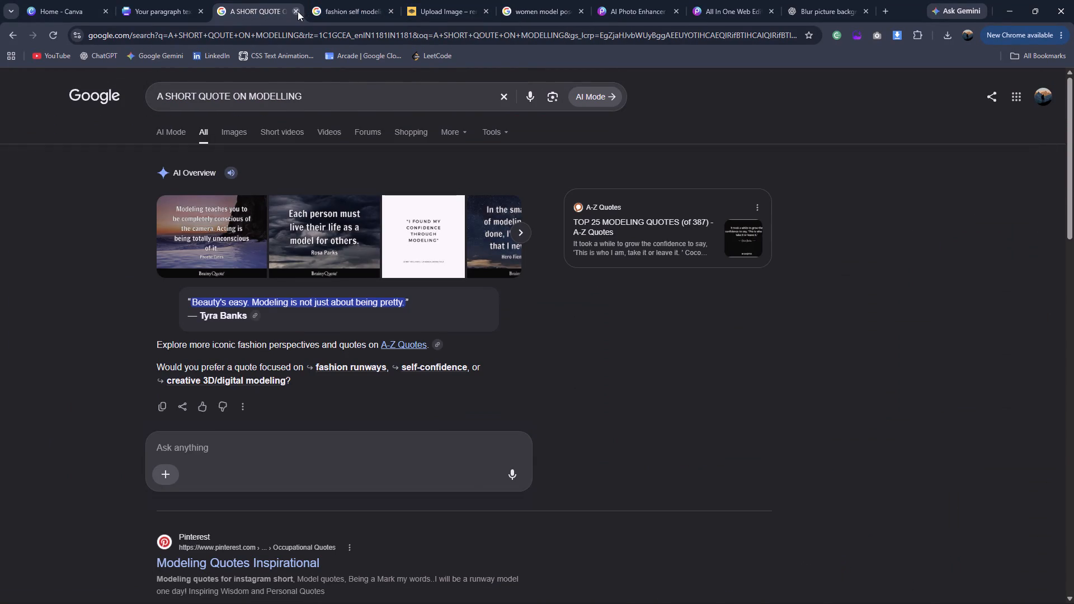
pyautogui.click(746, 0)
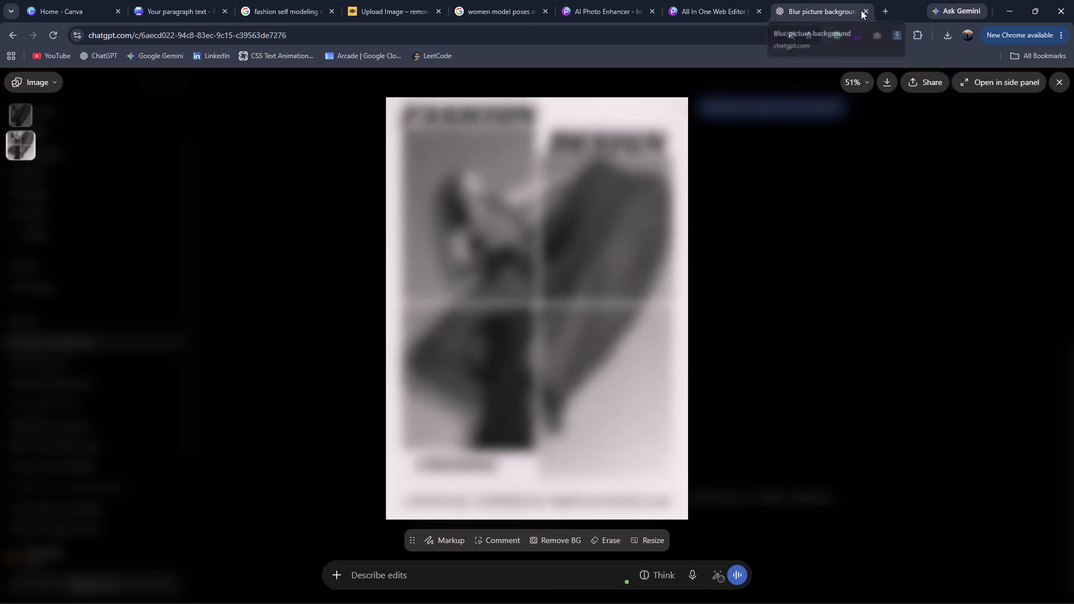
pyautogui.click(864, 11)
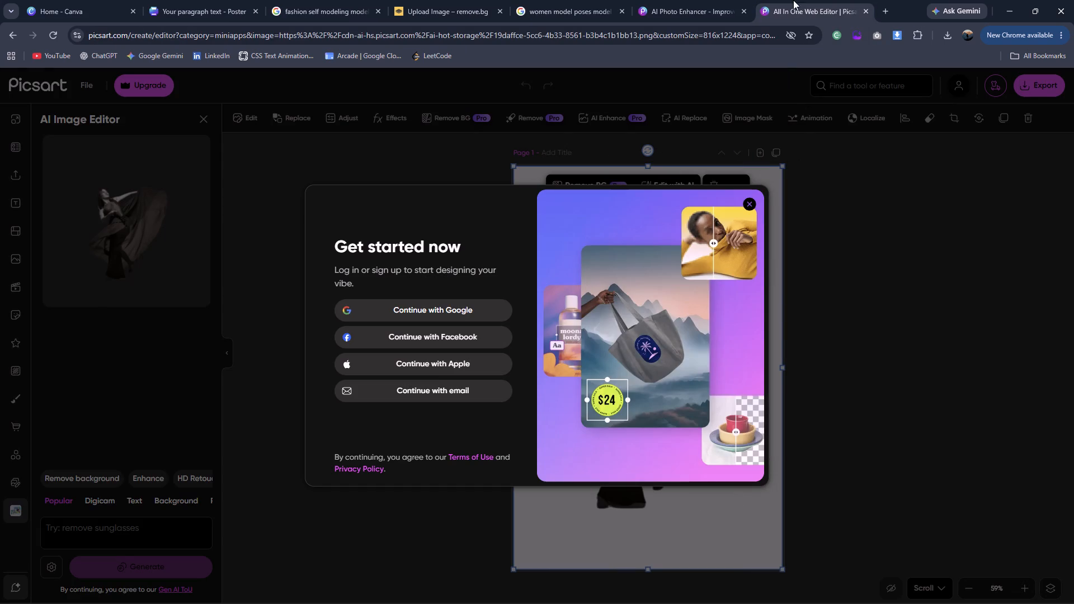
# Return to the close-up model image results, compare more portraits, and preview Glaminati's portrait of the model with long wavy blonde hair.
pyautogui.click(582, 14)
pyautogui.scroll(-2, 644, 213)
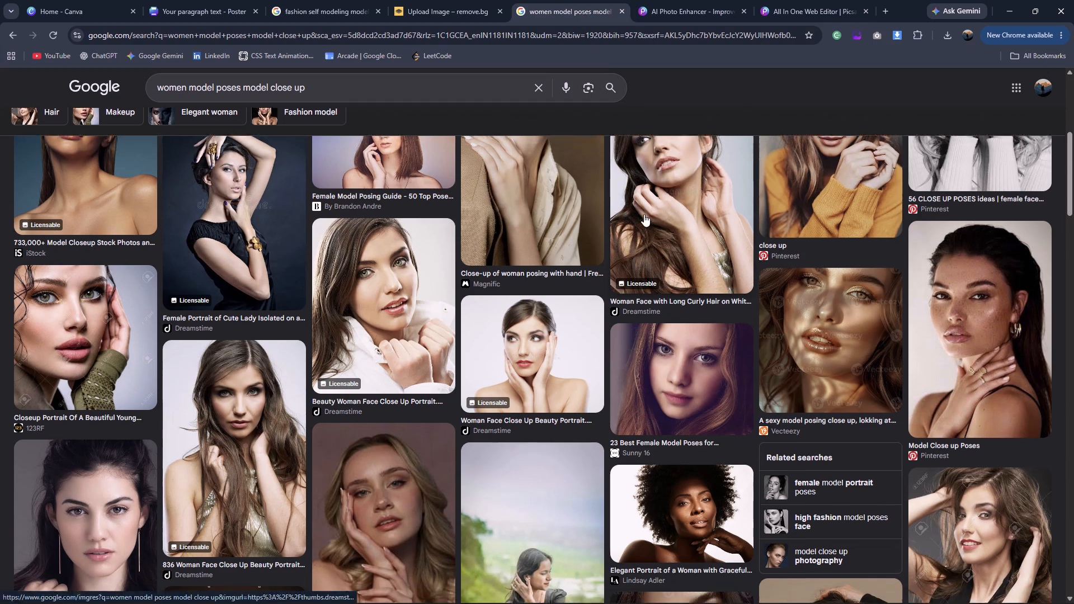
pyautogui.scroll(9, 644, 214)
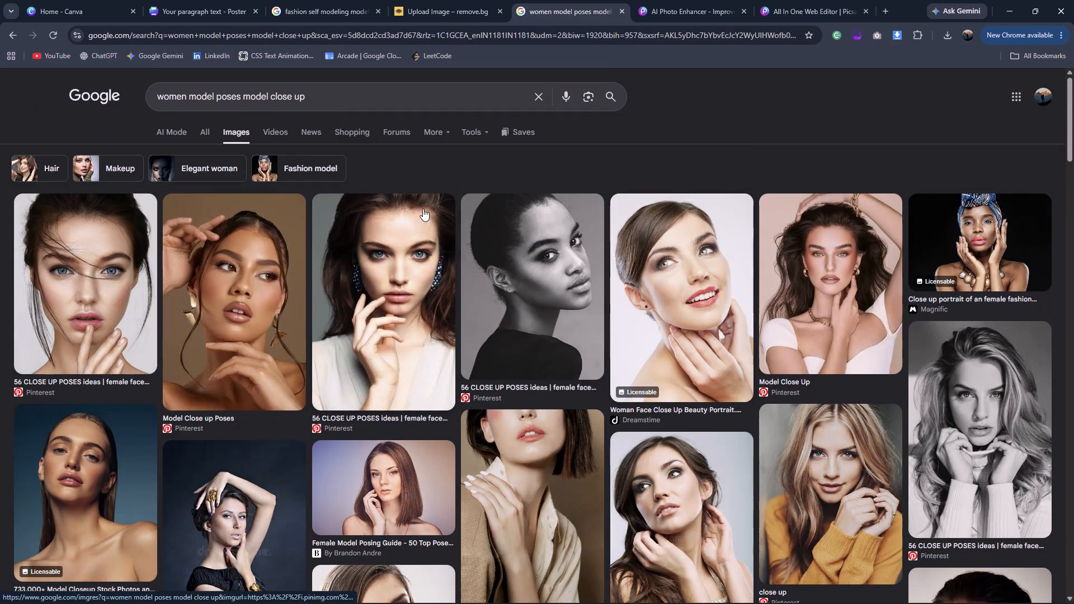
pyautogui.scroll(-5, 398, 303)
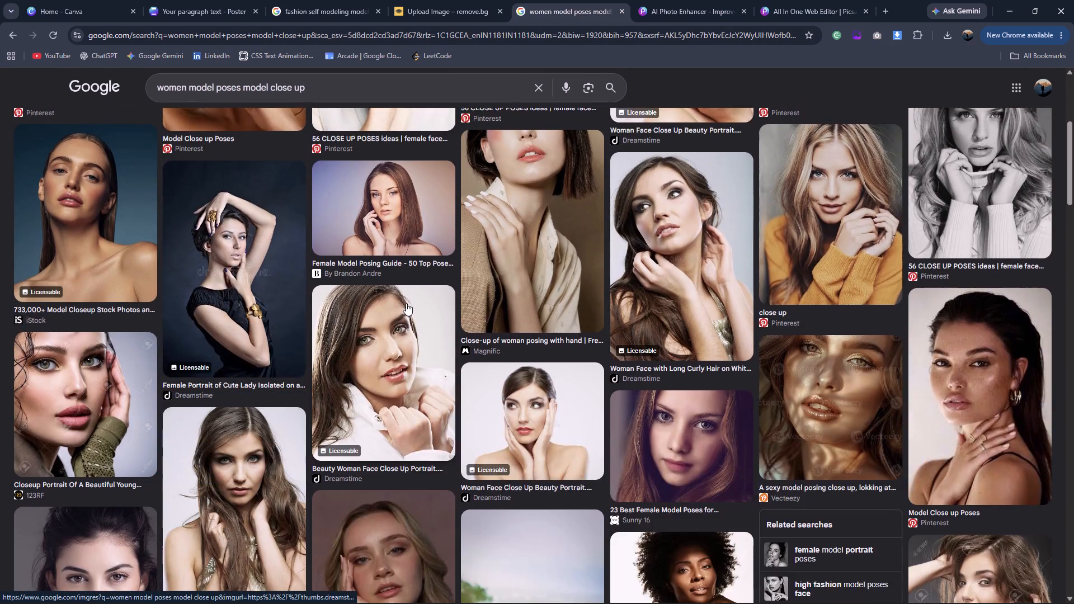
pyautogui.scroll(-15, 406, 303)
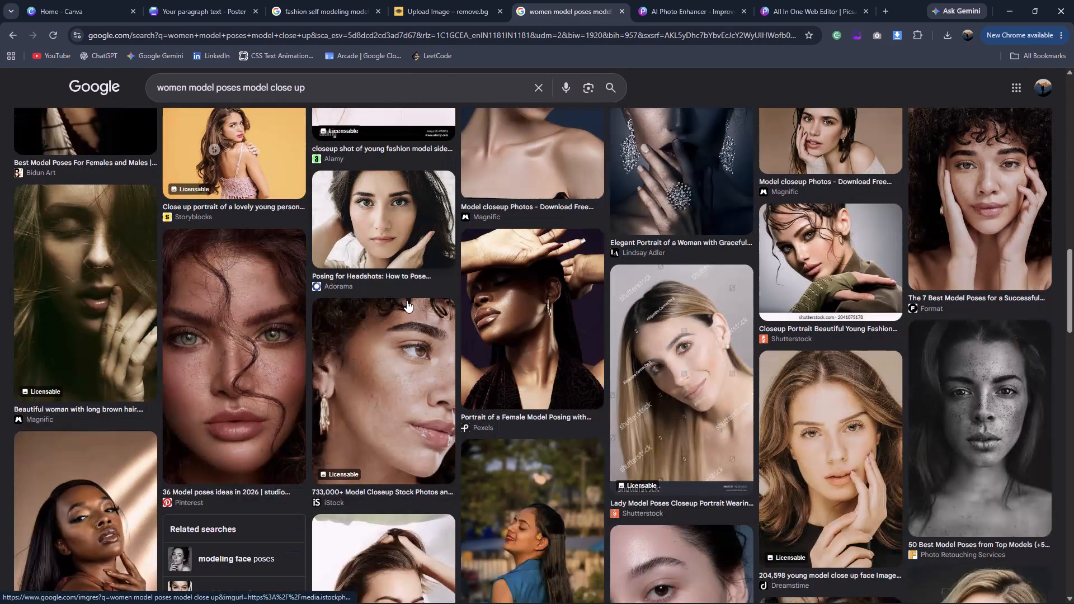
pyautogui.scroll(-9, 823, 334)
pyautogui.scroll(1, 938, 202)
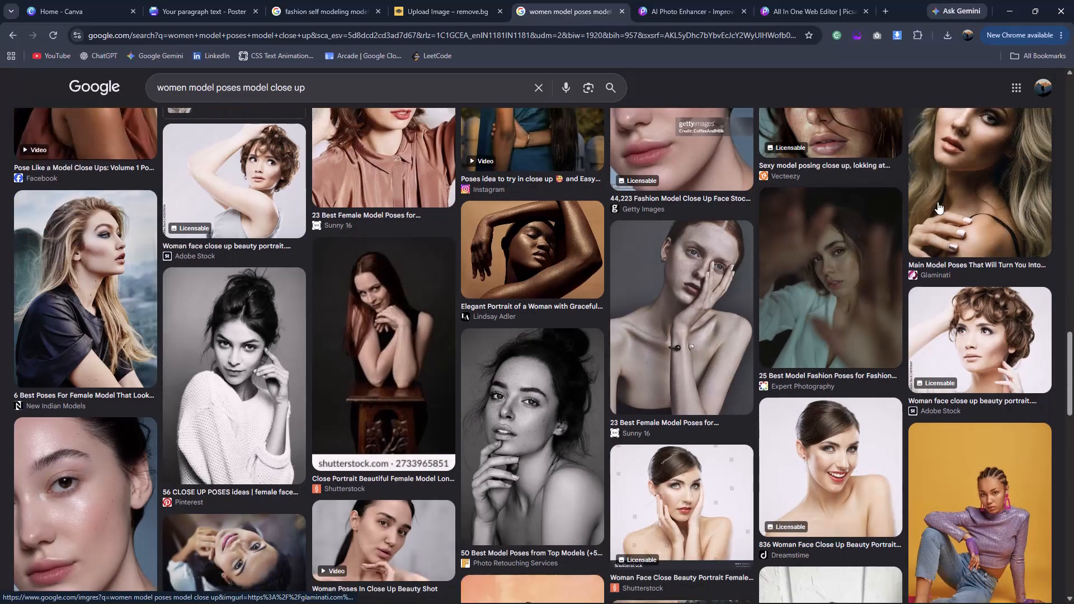
pyautogui.scroll(1, 938, 202)
pyautogui.click(939, 229)
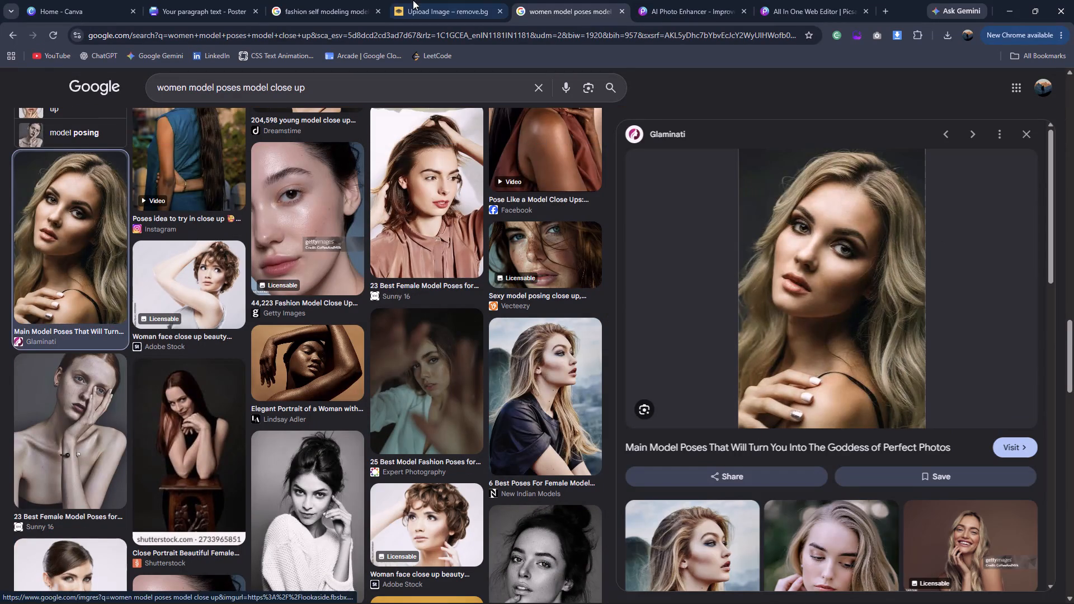
# Switch to the Canva poster design and check the pages from 20 back to 16, inspecting the image area on page 17.
pyautogui.click(242, 0)
pyautogui.scroll(9, 656, 306)
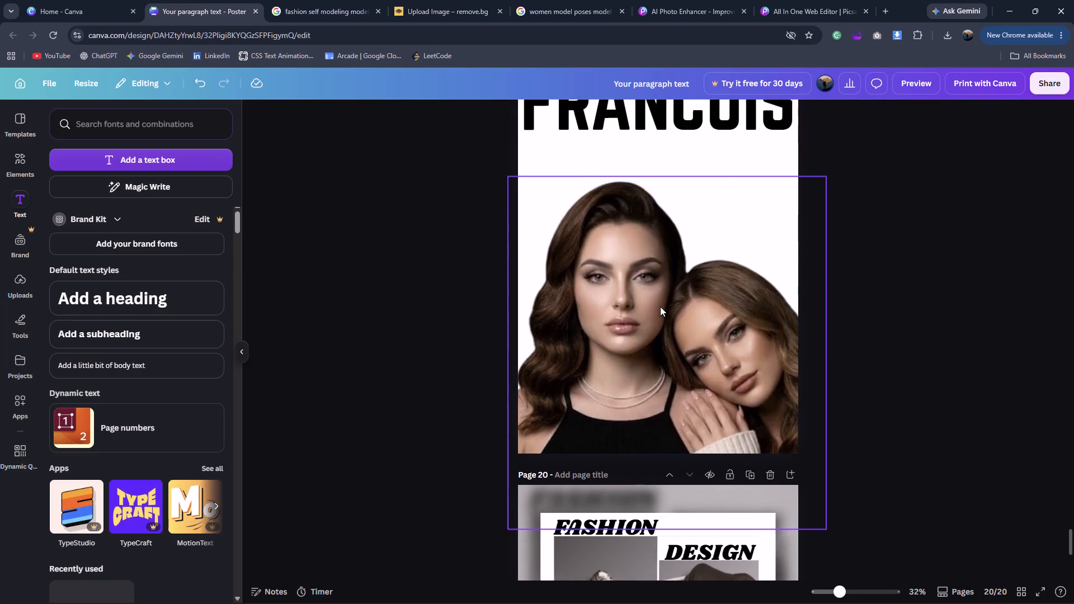
pyautogui.scroll(20, 660, 306)
pyautogui.scroll(7, 660, 306)
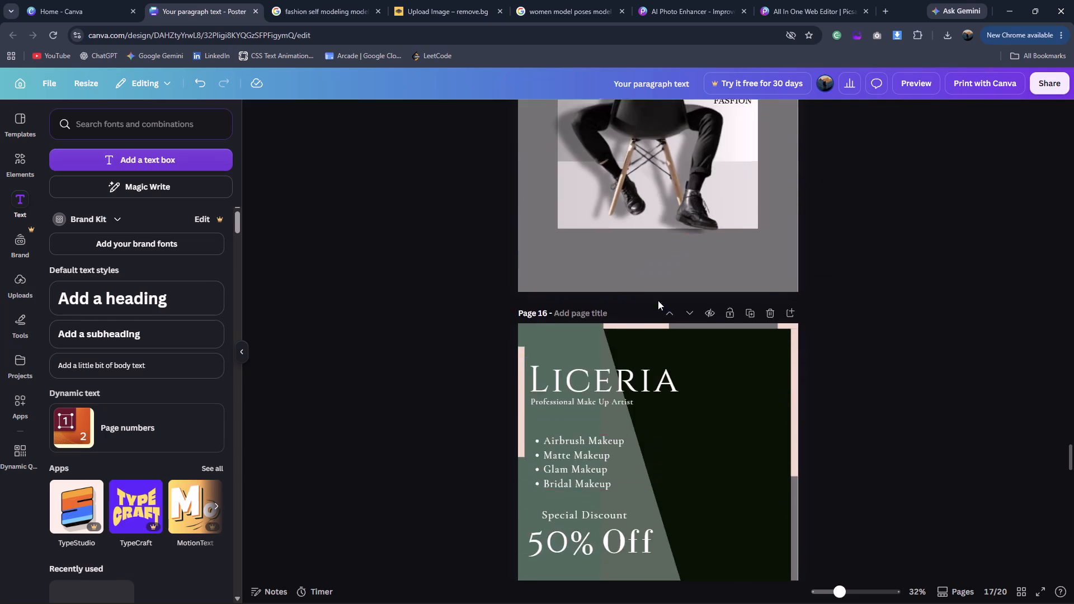
pyautogui.scroll(-16, 658, 300)
pyautogui.scroll(3, 658, 300)
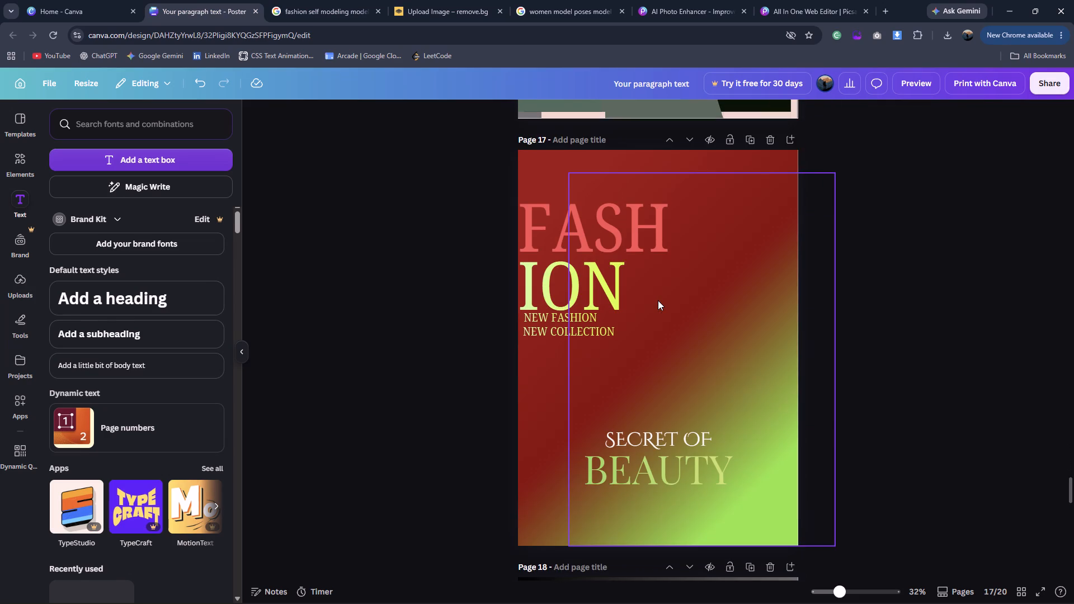
pyautogui.click(707, 310)
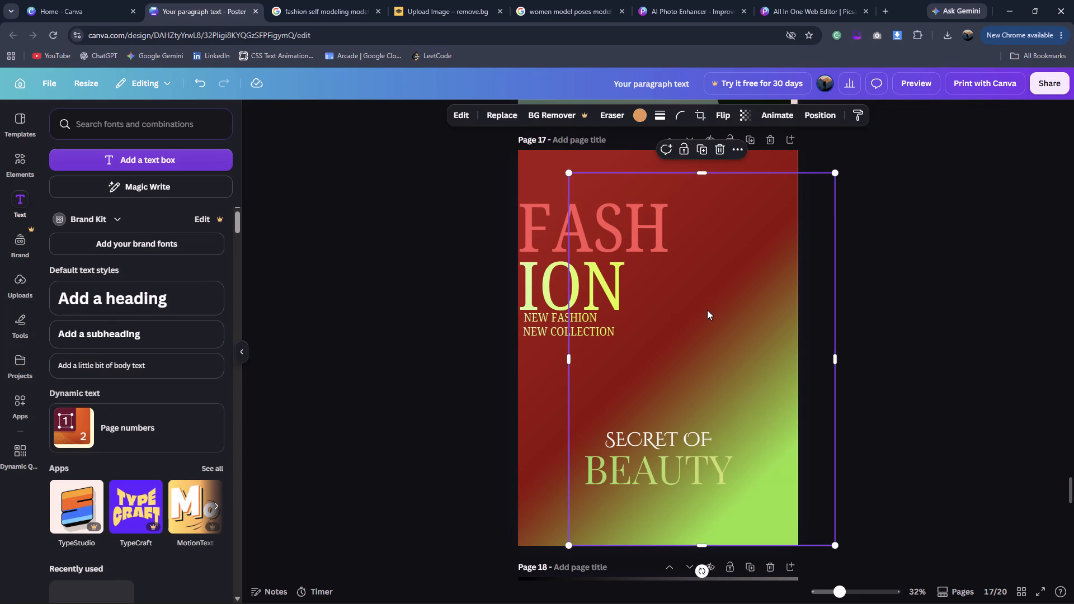
pyautogui.click(917, 300)
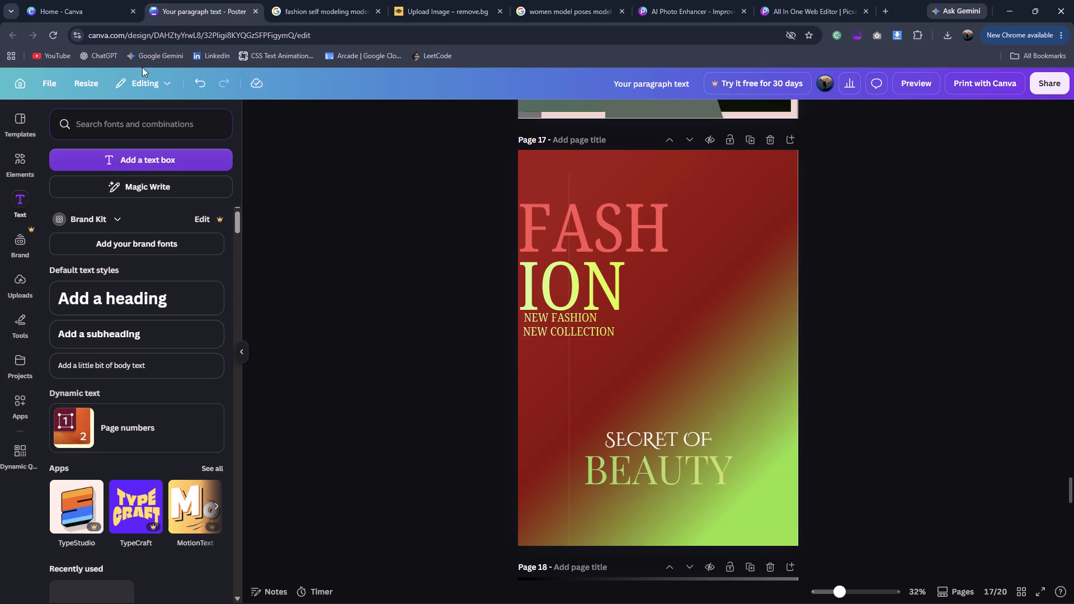
# Reload the Canva poster design and close the side panel that opens with it.
pyautogui.click(59, 34)
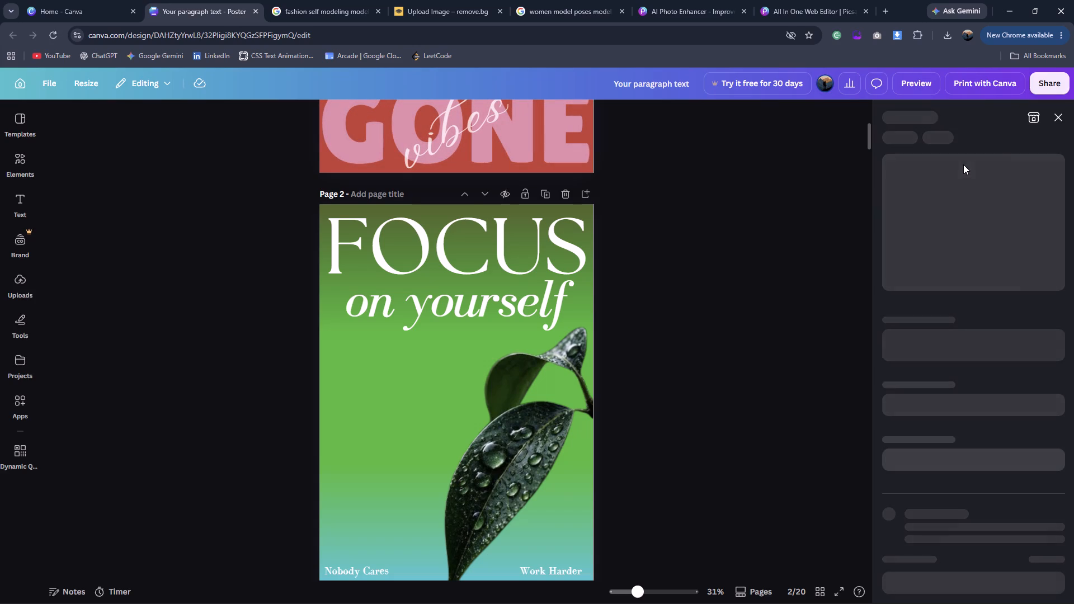
pyautogui.click(1057, 122)
# Review the reloaded poster pages from page 2 through page 19, checking that each page's images are in place.
pyautogui.scroll(-10, 821, 226)
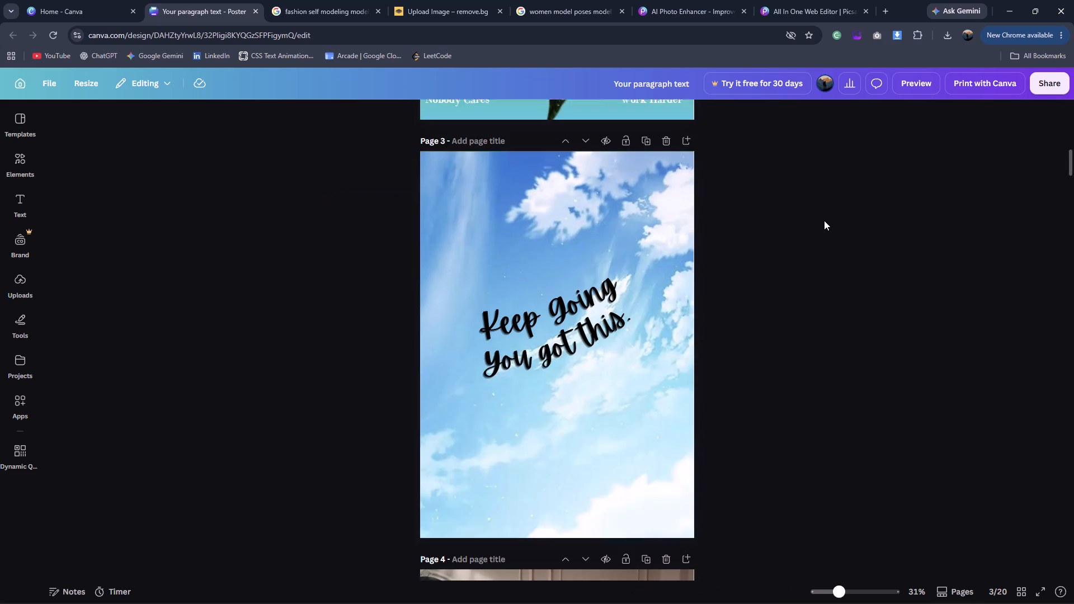
pyautogui.scroll(-20, 825, 219)
pyautogui.scroll(-15, 825, 219)
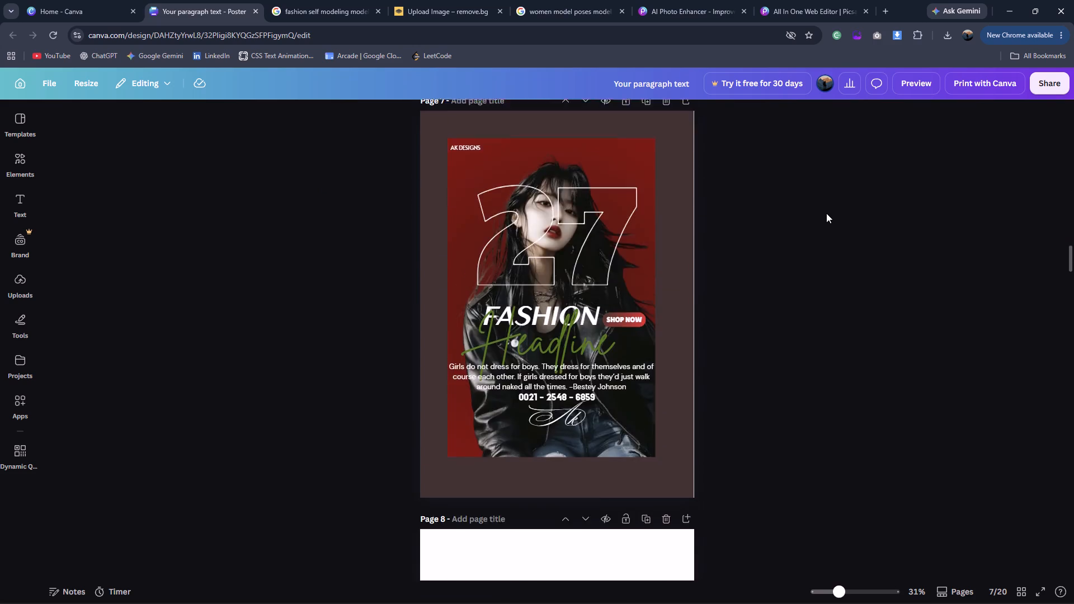
pyautogui.scroll(-18, 827, 214)
pyautogui.scroll(-12, 828, 210)
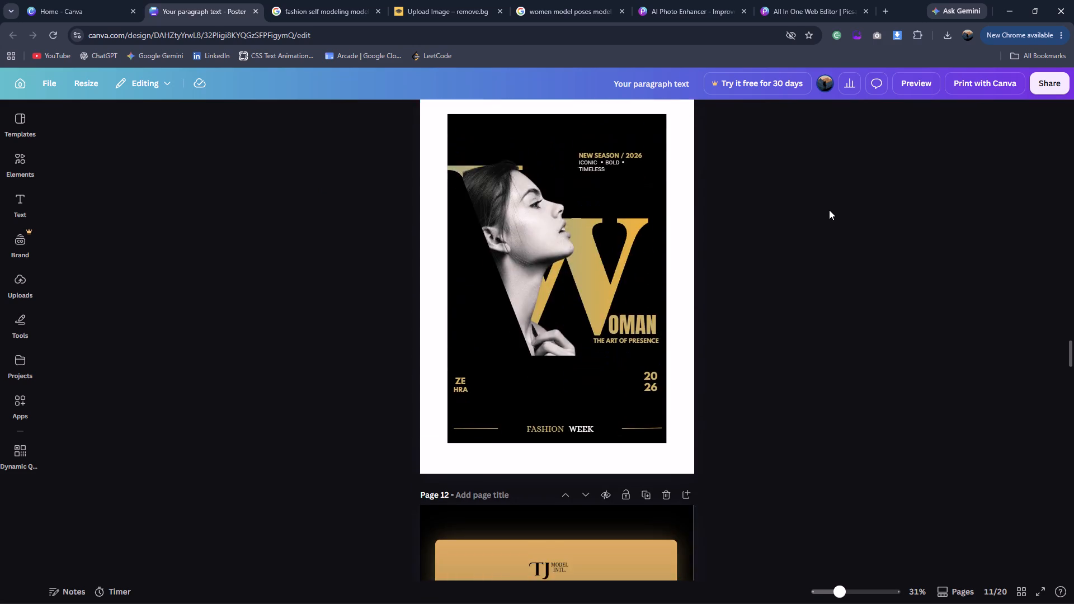
pyautogui.scroll(-7, 829, 210)
pyautogui.scroll(-19, 831, 209)
pyautogui.scroll(-2, 831, 208)
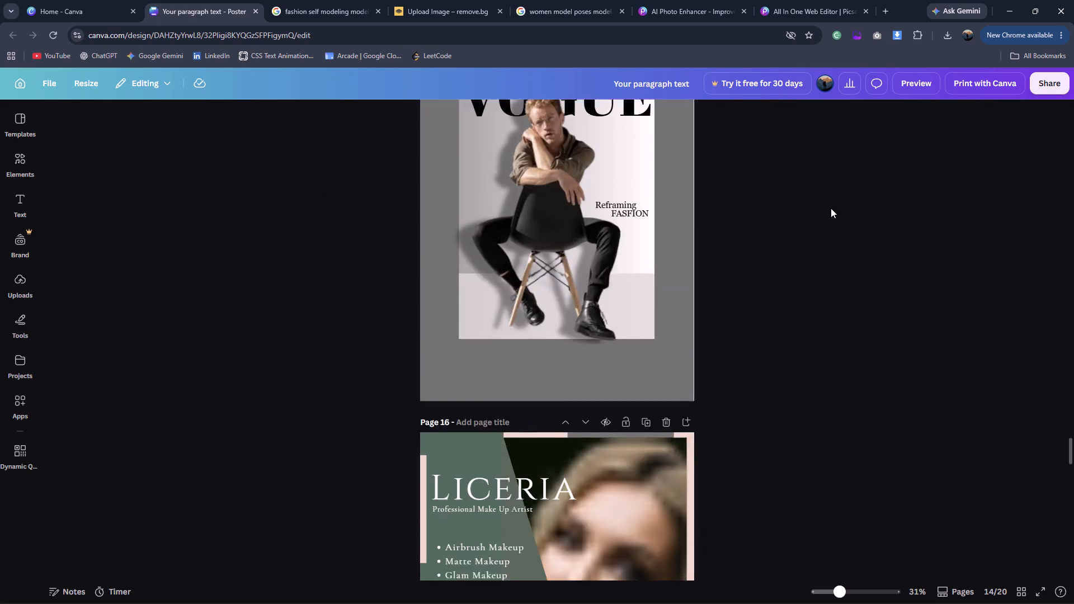
pyautogui.scroll(-10, 831, 208)
pyautogui.scroll(10, 831, 208)
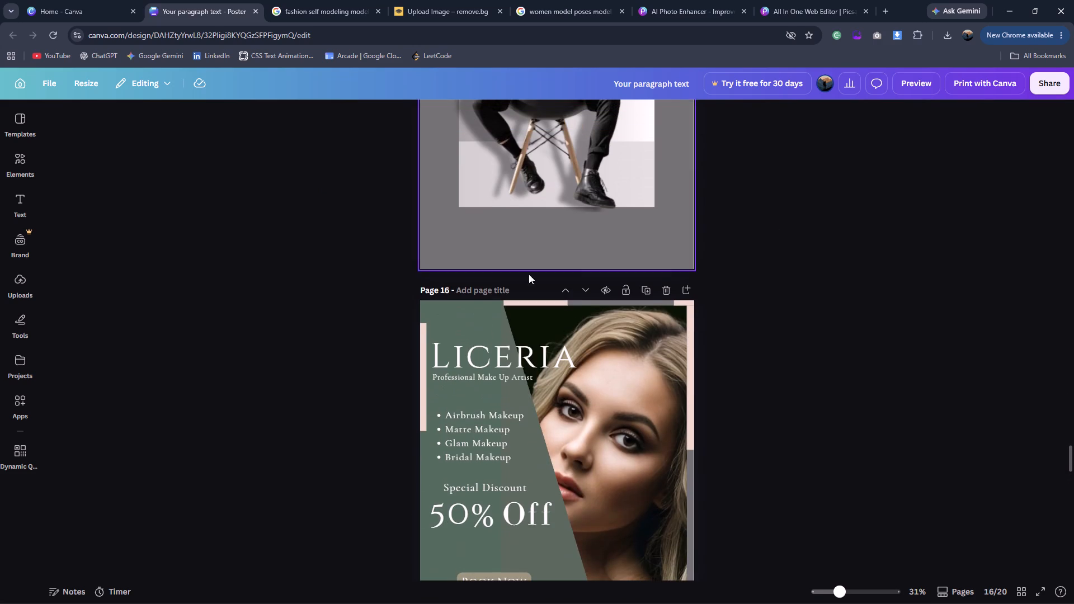
pyautogui.scroll(-20, 742, 369)
pyautogui.scroll(-6, 742, 369)
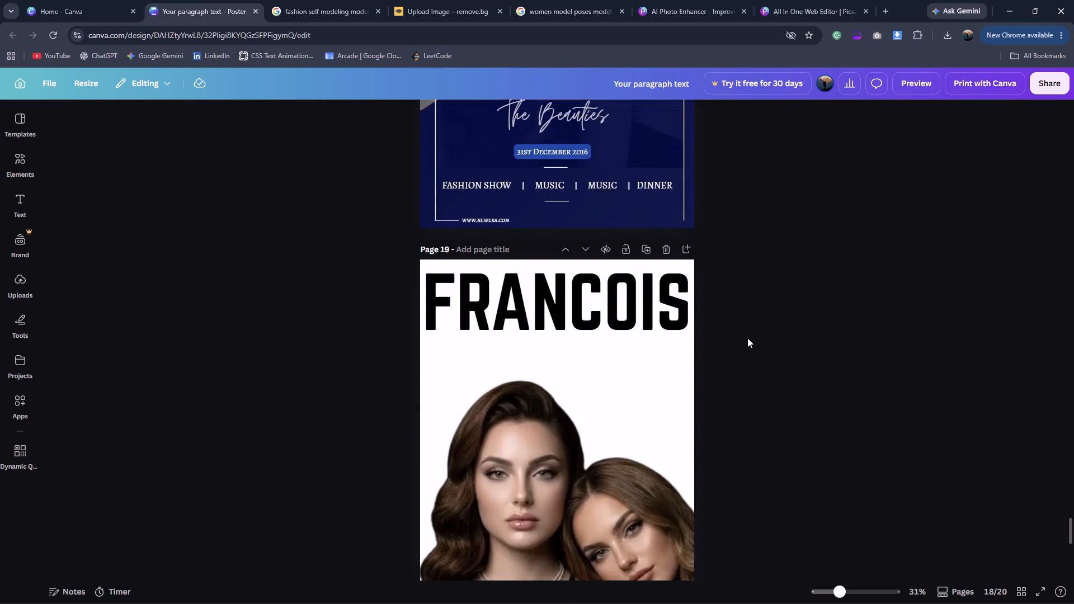
# Recheck the last poster pages in the Canva design, from page 17 through the final pages.
pyautogui.scroll(-14, 747, 338)
pyautogui.scroll(20, 747, 337)
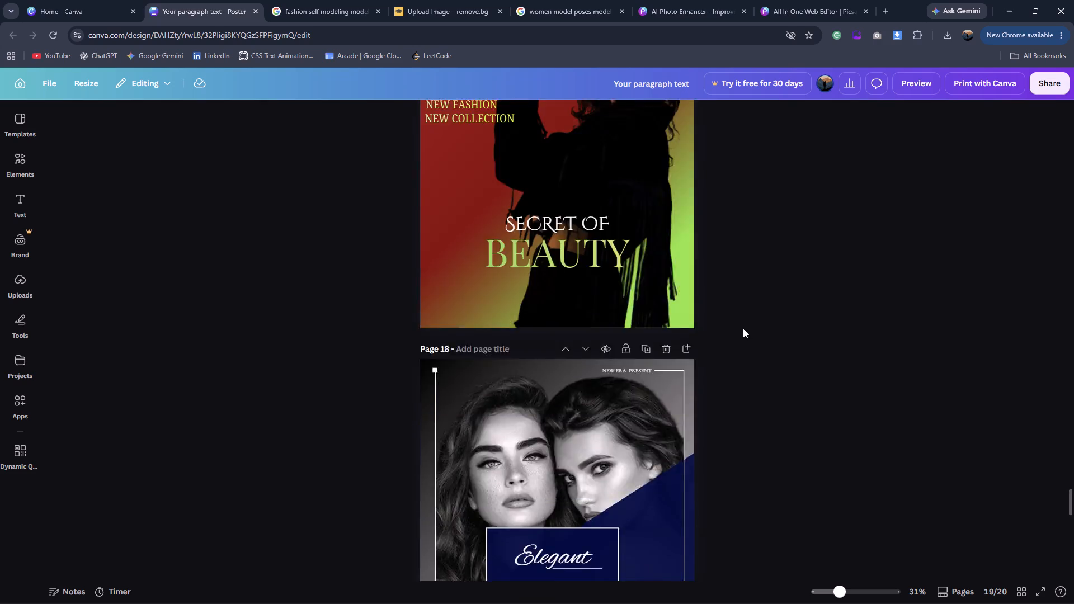
pyautogui.scroll(6, 743, 328)
pyautogui.scroll(-20, 743, 328)
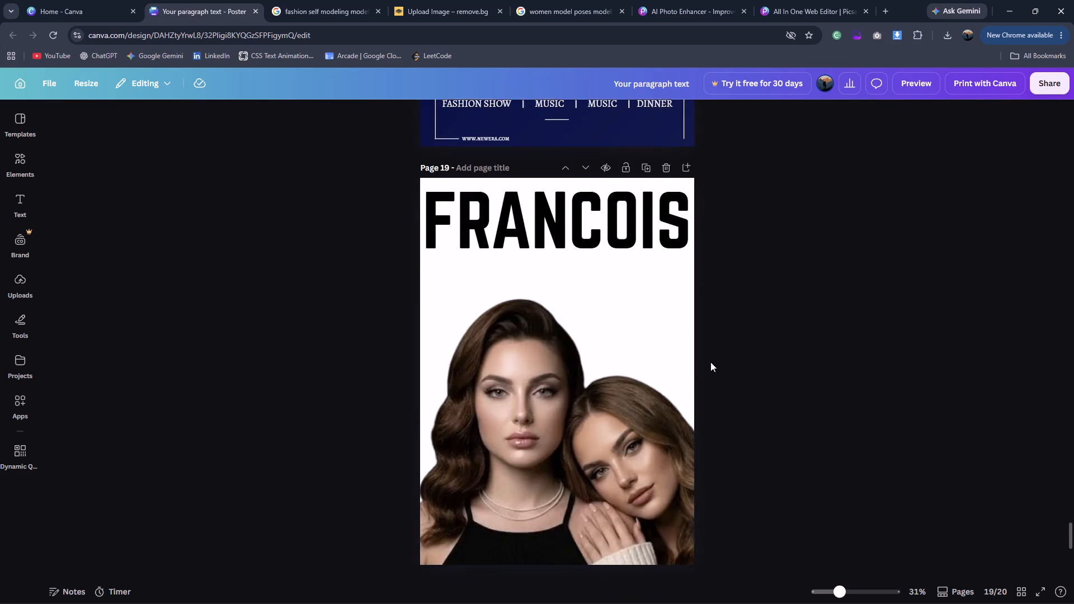
pyautogui.scroll(-1, 710, 362)
# Return to the close-up model image results and compare the portraits related to Glaminati's photo against the FASHION SHOW poster reference.
pyautogui.click(580, 4)
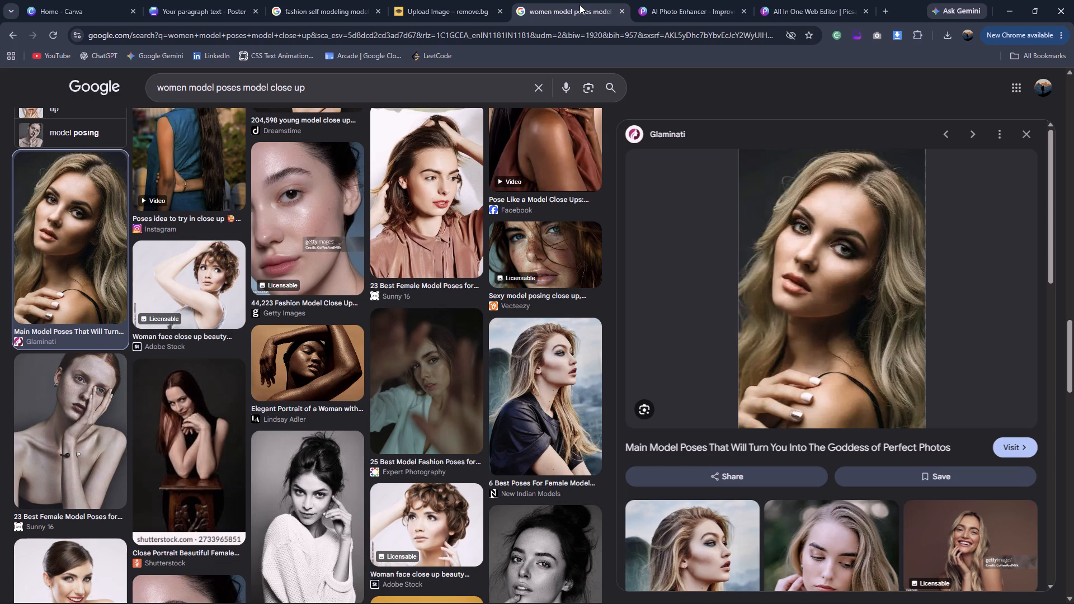
pyautogui.scroll(-5, 957, 363)
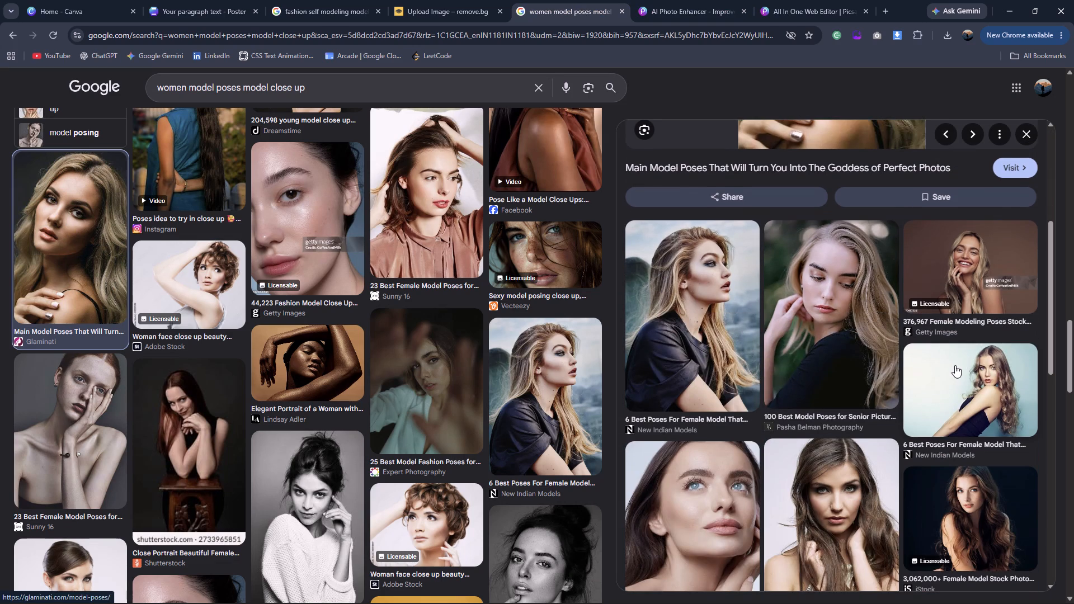
pyautogui.scroll(-4, 948, 368)
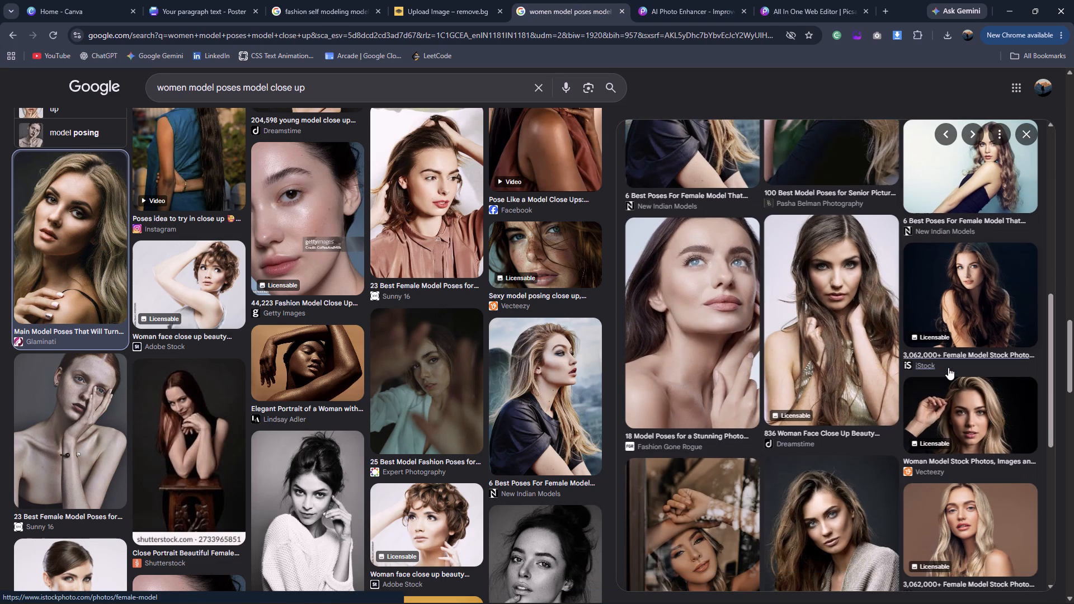
pyautogui.scroll(1, 948, 367)
pyautogui.scroll(-5, 948, 367)
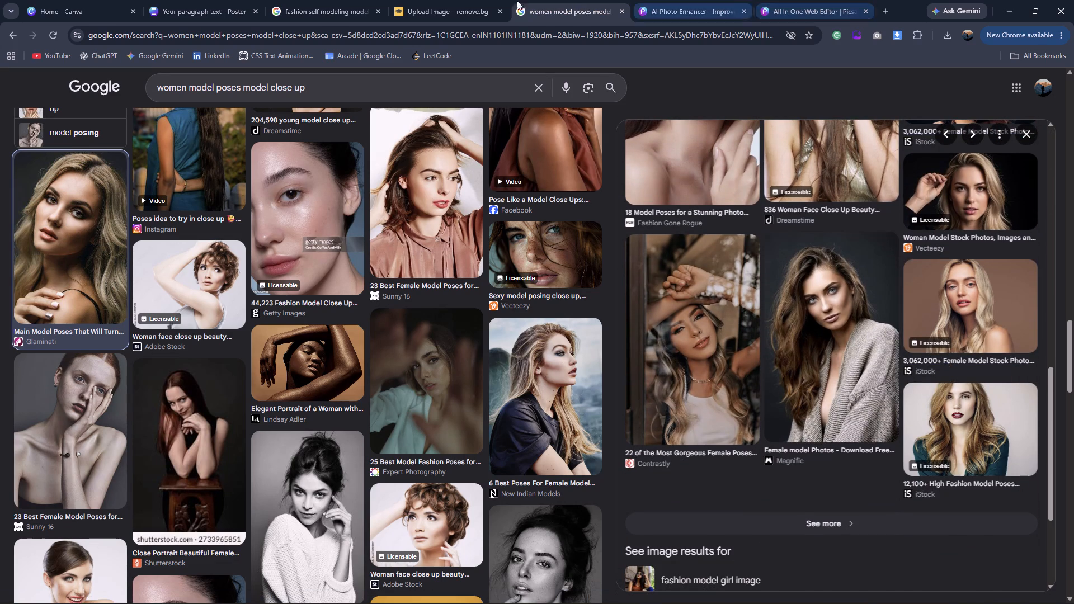
pyautogui.click(274, 0)
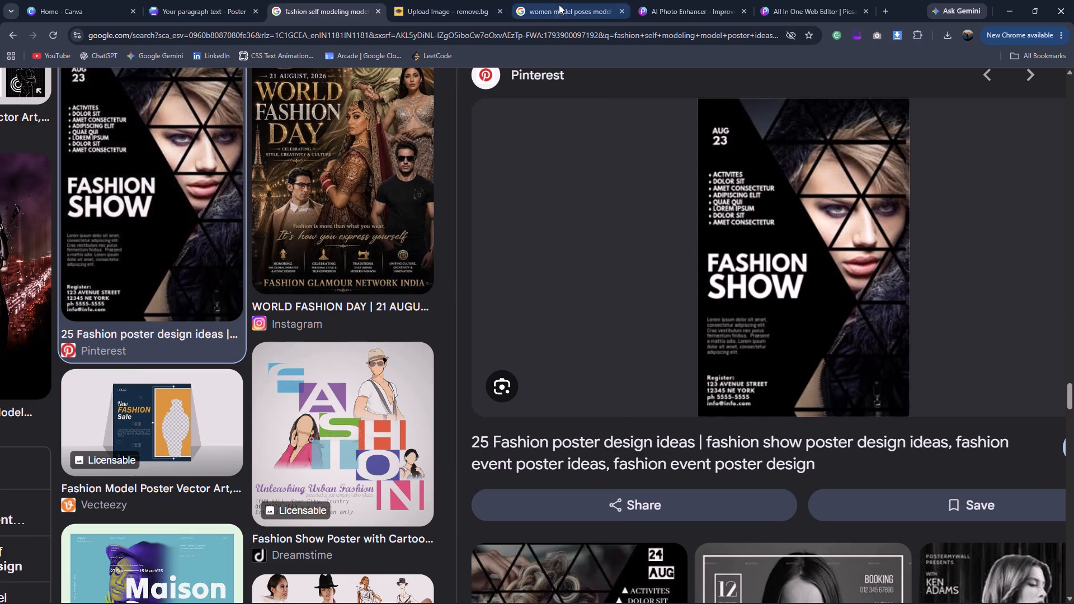
pyautogui.click(568, 4)
pyautogui.scroll(2, 543, 218)
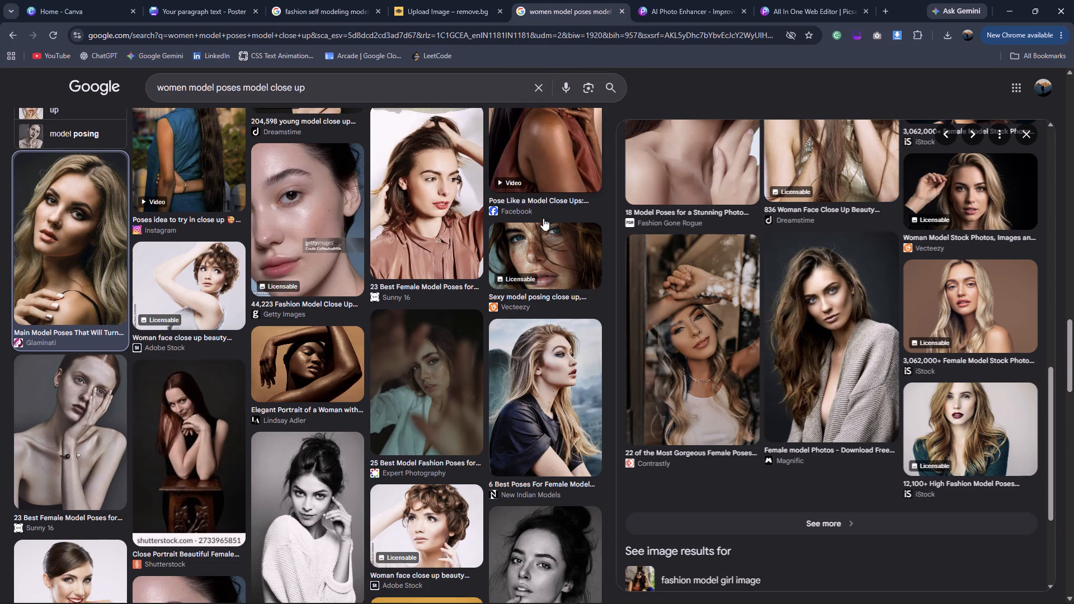
pyautogui.scroll(20, 543, 218)
pyautogui.scroll(2, 543, 218)
# Search Google Images for "women model poses model close up angry".
pyautogui.click(451, 82)
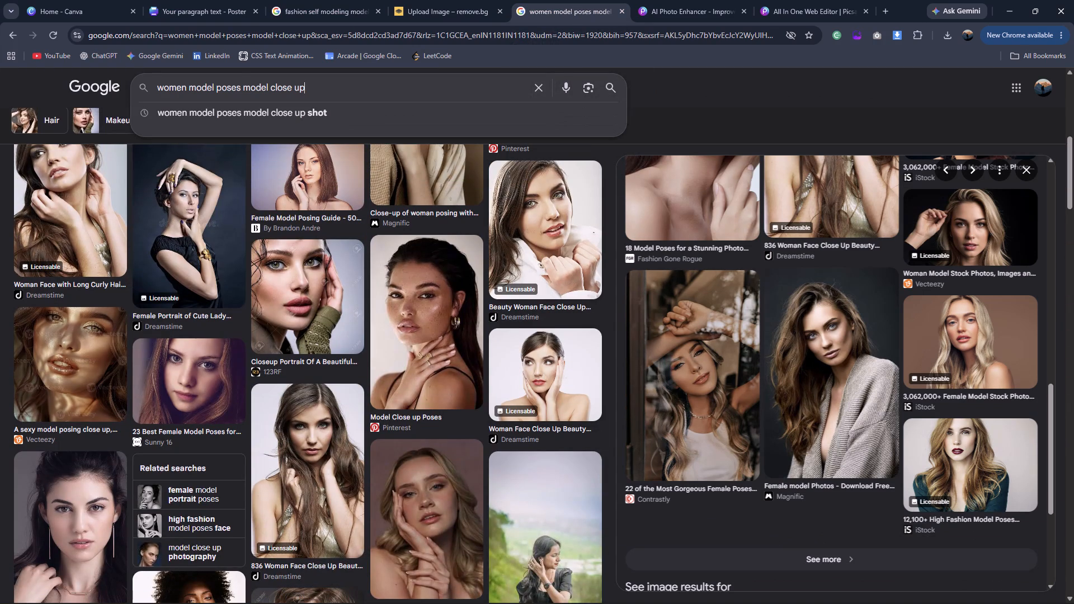
pyautogui.press('space')
pyautogui.write('anf\\')
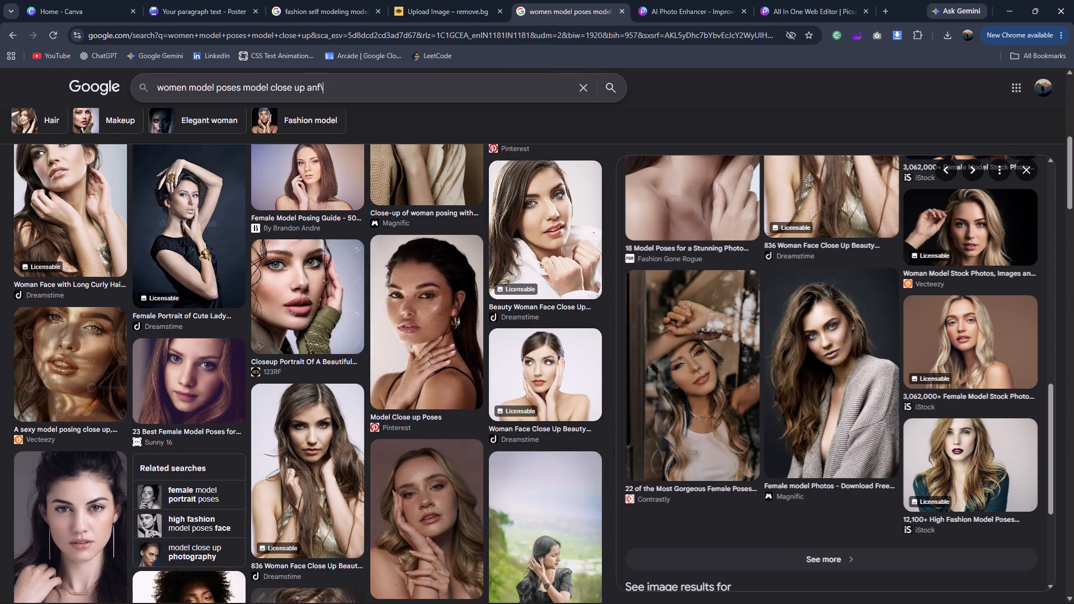
pyautogui.press('BackSpace')
pyautogui.press('BackSpace')
pyautogui.write('gry')
pyautogui.press('Return')
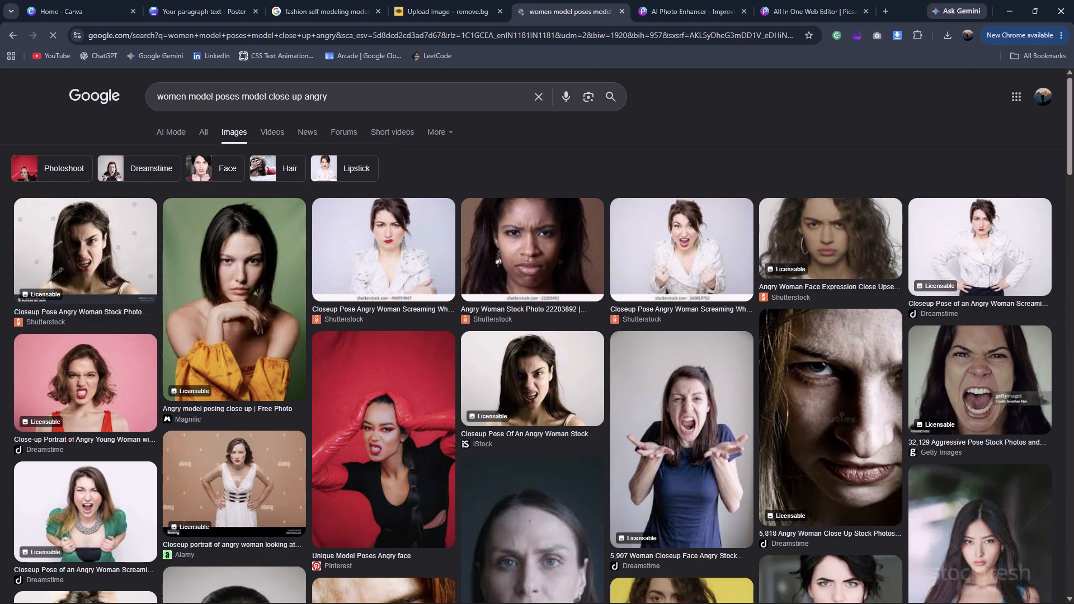
# Examine the angry close-up model results for a portrait suited to the FASHION SHOW poster.
pyautogui.scroll(-2, 701, 339)
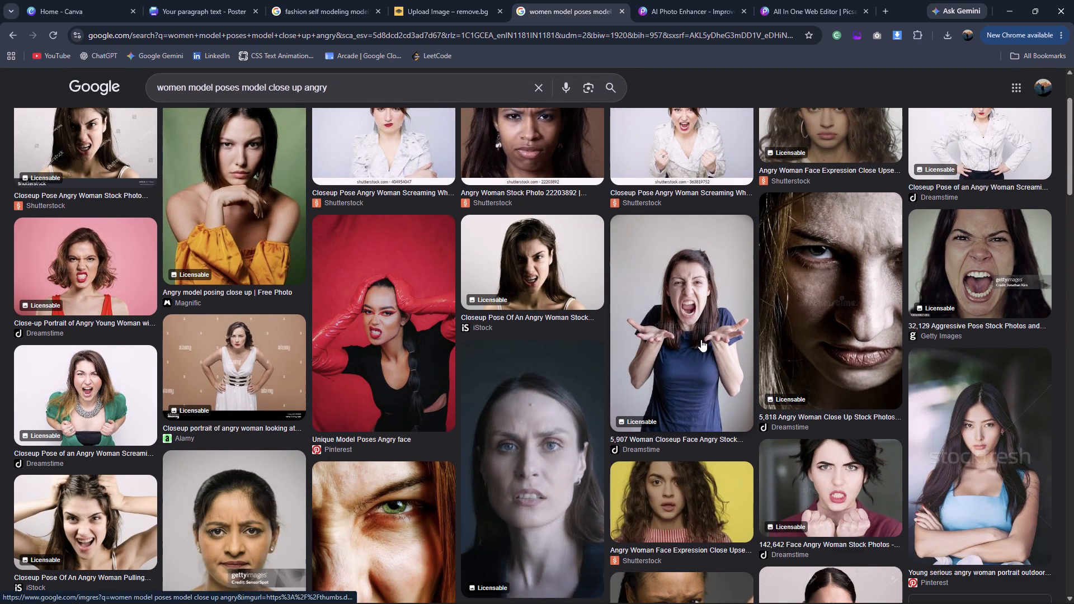
pyautogui.scroll(-7, 701, 339)
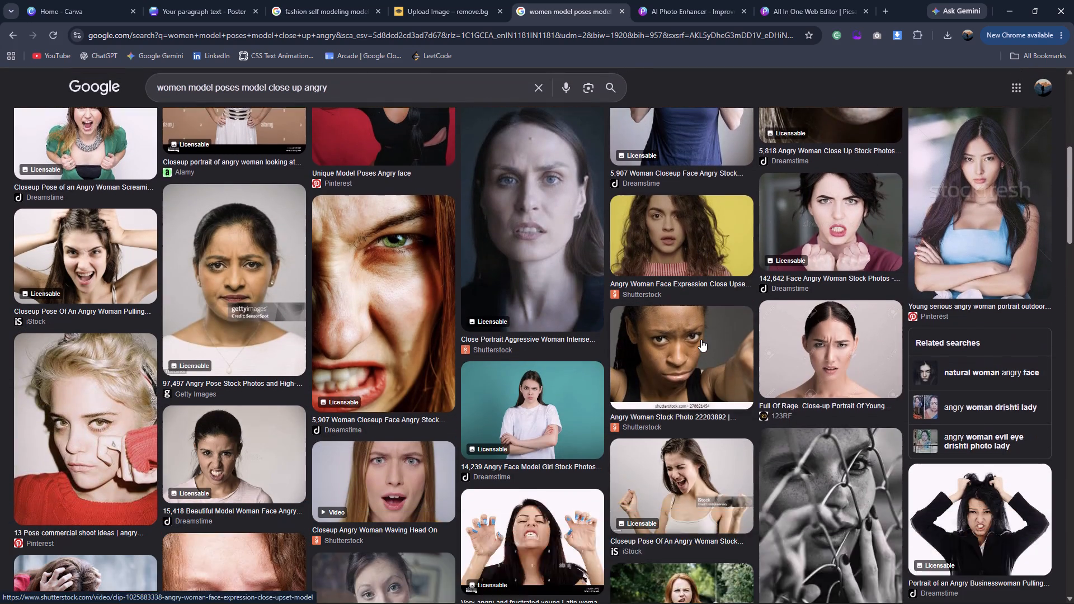
pyautogui.scroll(-4, 701, 339)
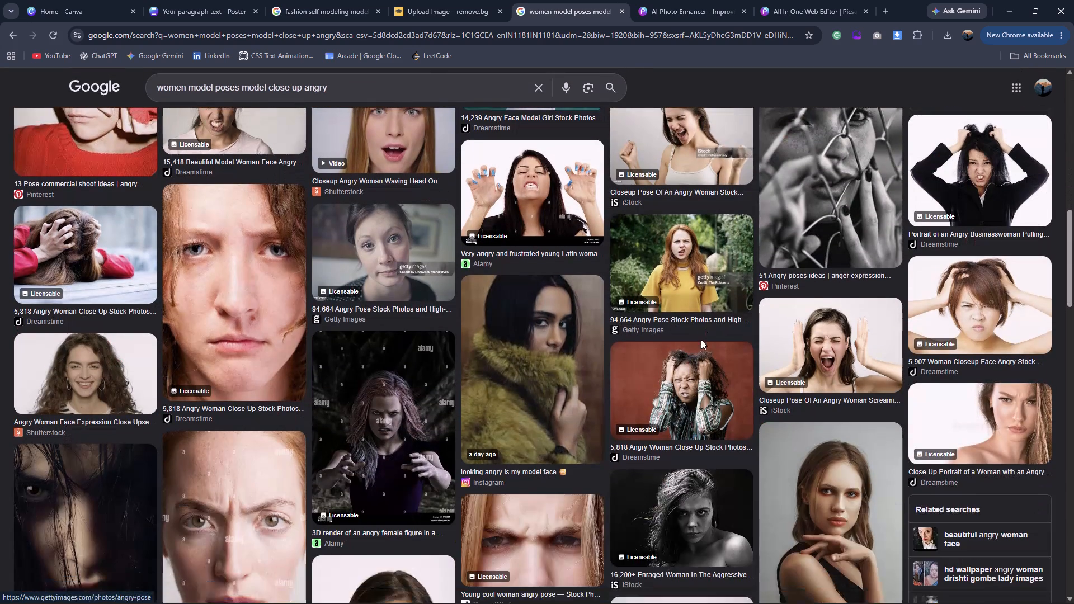
pyautogui.scroll(-4, 701, 339)
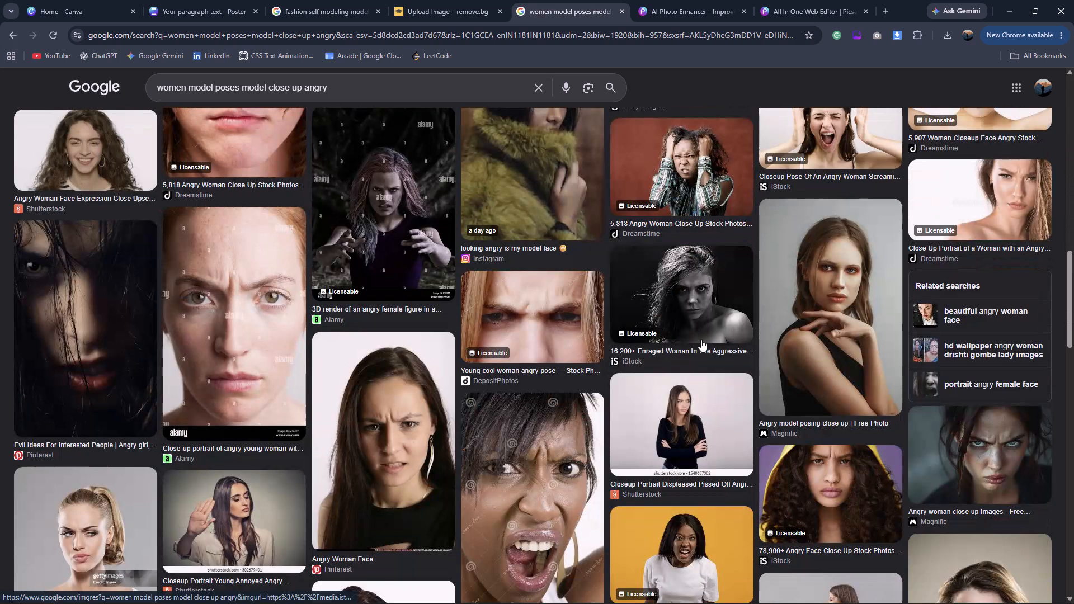
pyautogui.scroll(-5, 722, 334)
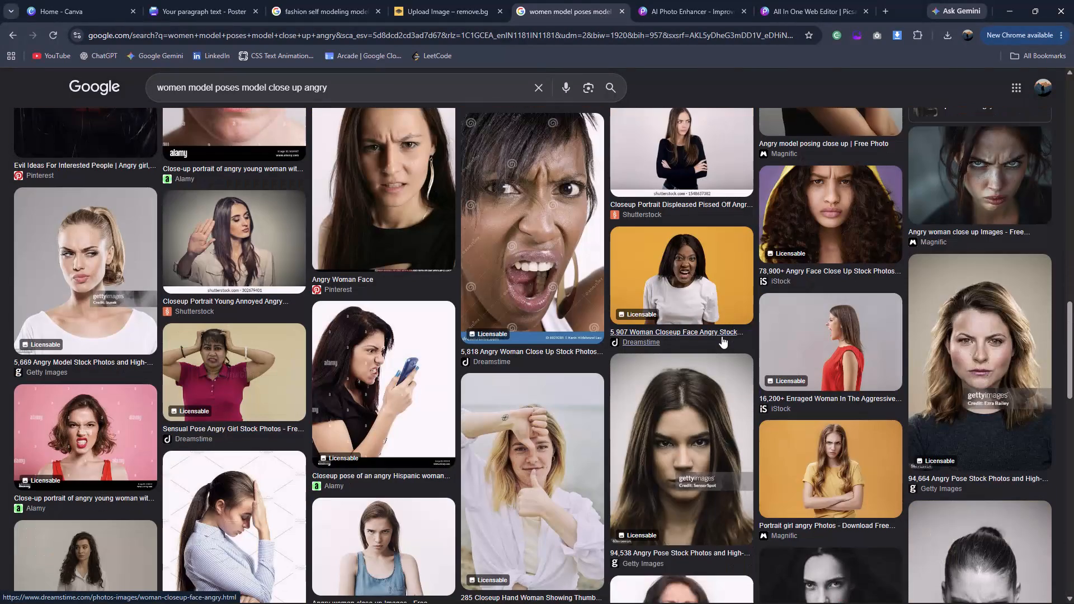
pyautogui.scroll(-5, 722, 336)
pyautogui.scroll(9, 722, 336)
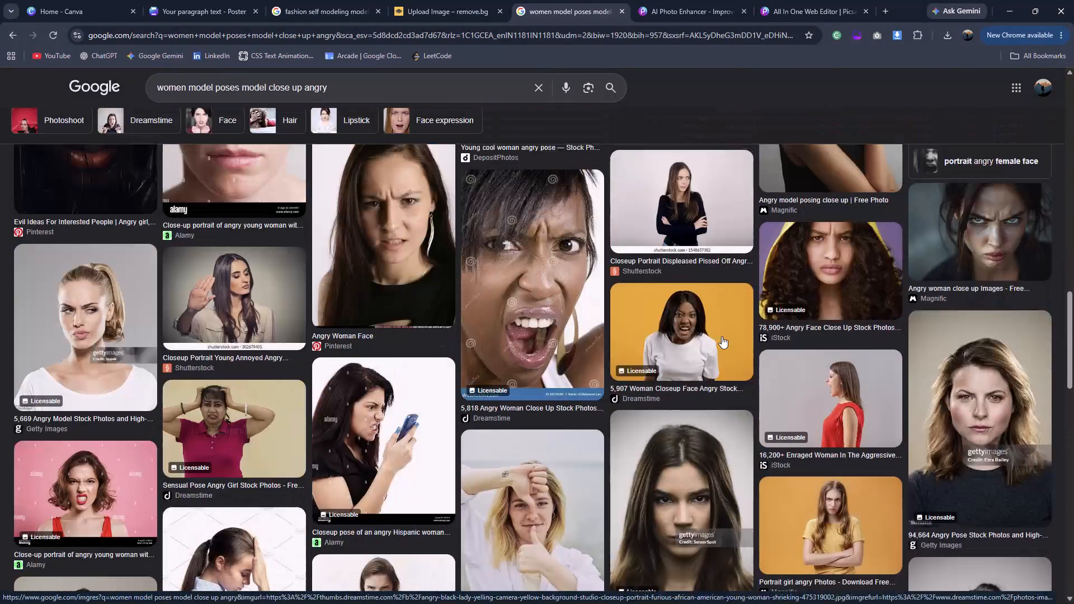
pyautogui.scroll(15, 722, 336)
# Go back to the earlier close-up results and save iStock's portrait of the model with long wavy dark hair as a PNG.
pyautogui.click(11, 41)
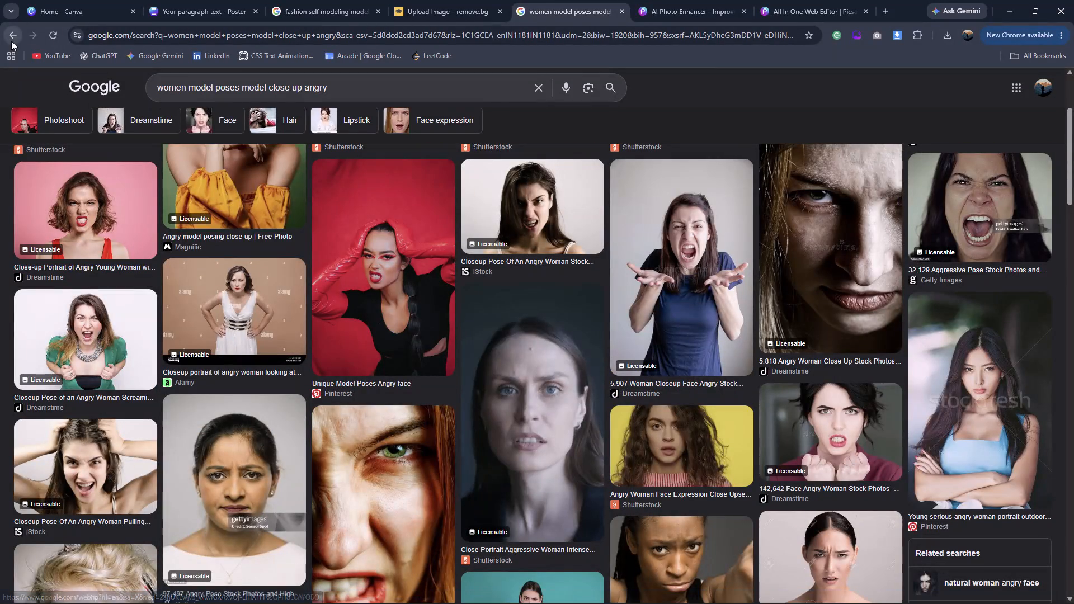
pyautogui.scroll(-2, 474, 299)
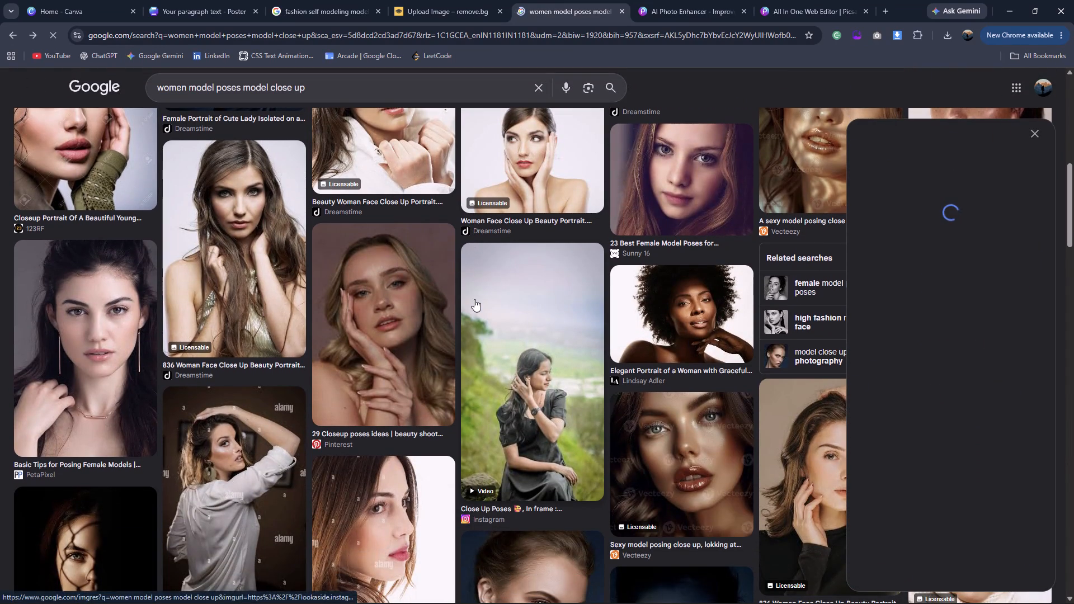
pyautogui.scroll(-4, 973, 377)
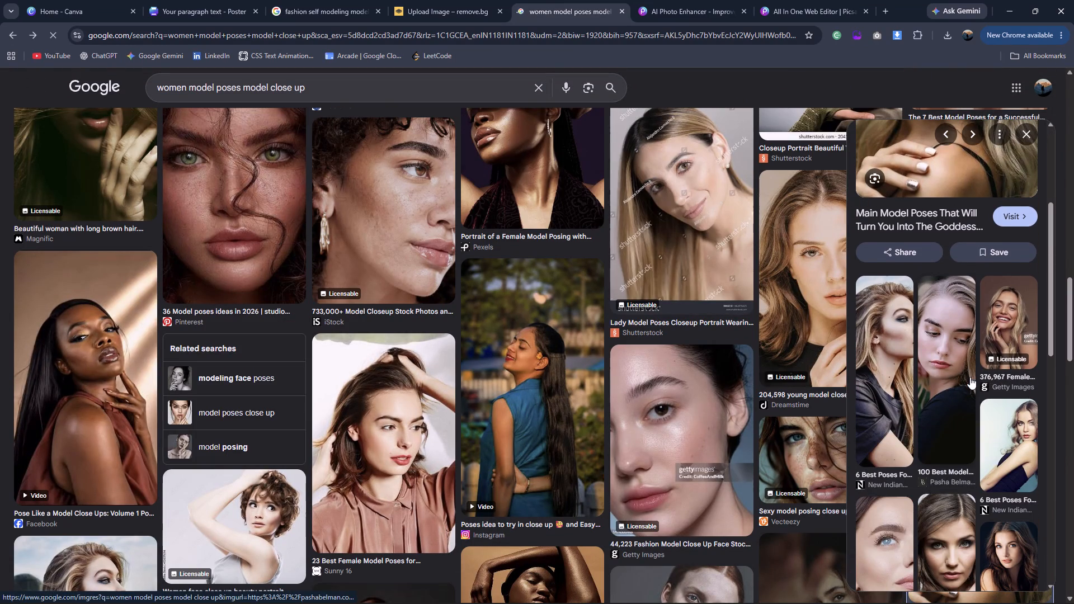
pyautogui.click(1009, 546)
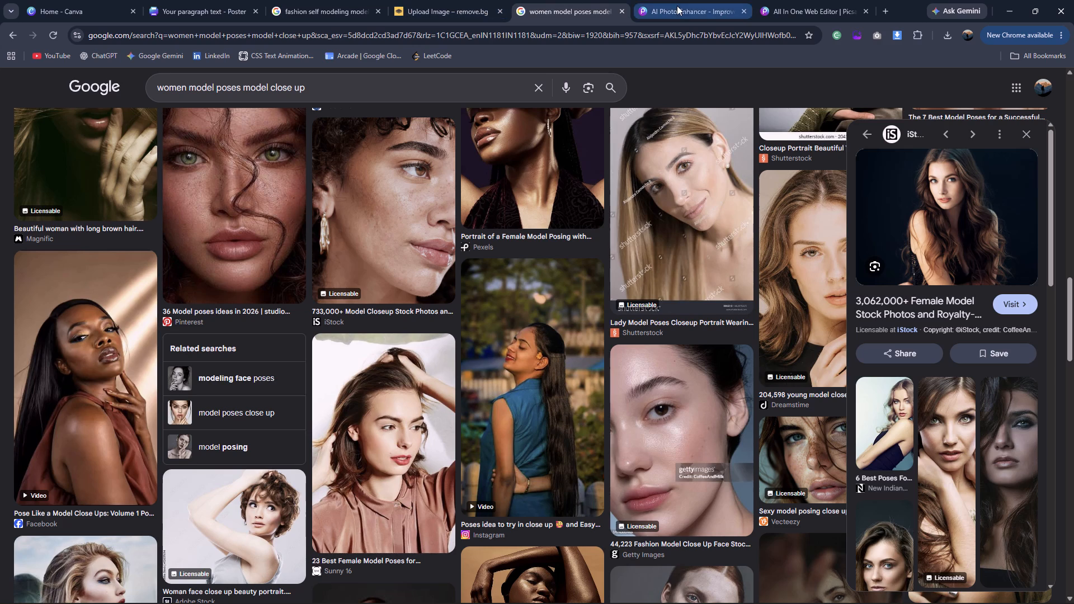
pyautogui.rightClick(899, 185)
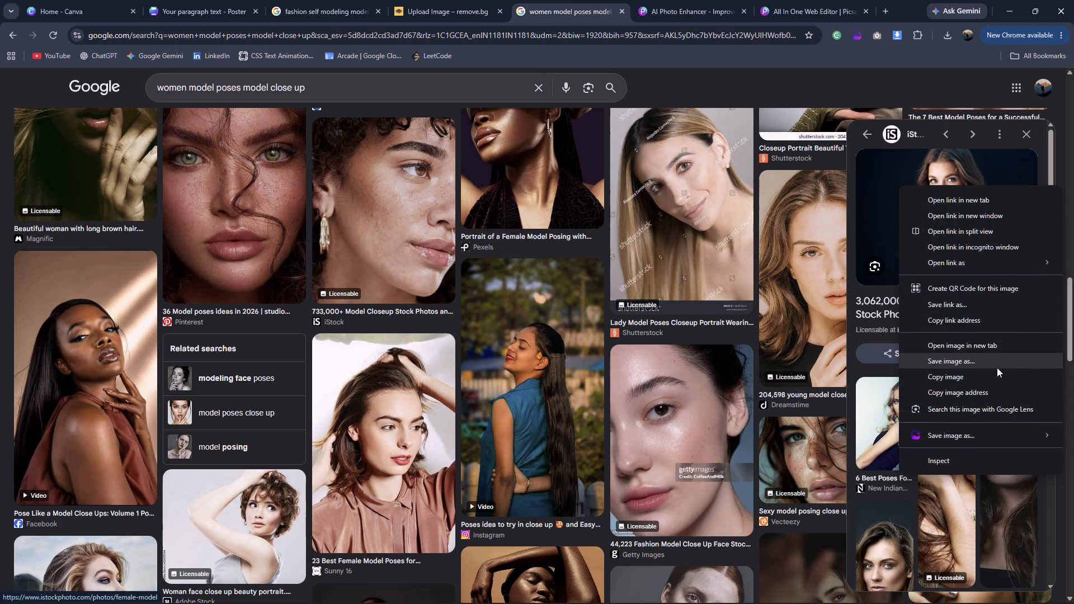
pyautogui.click(1007, 430)
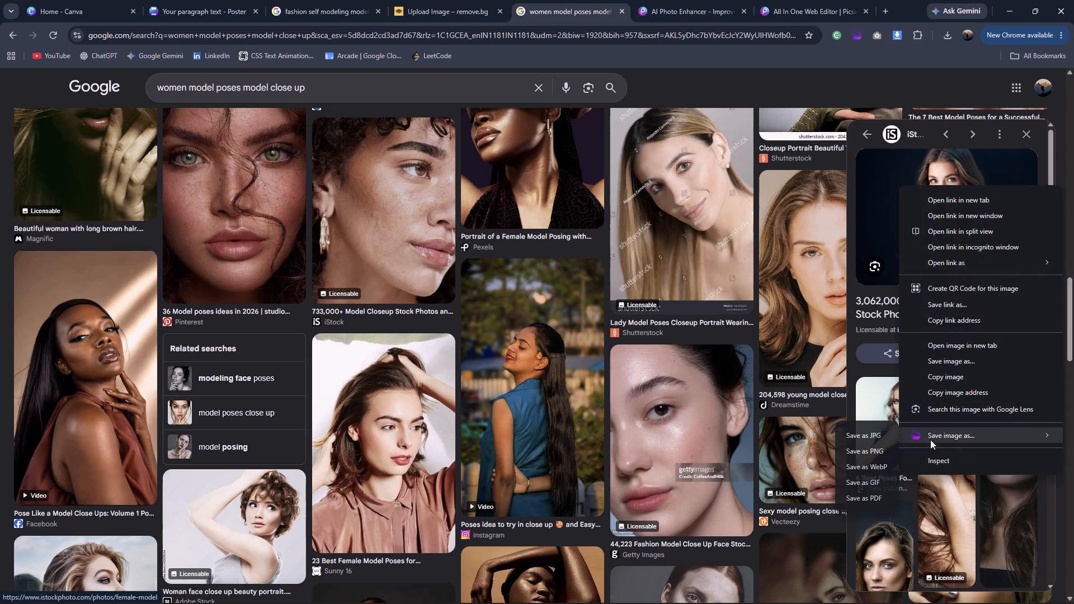
pyautogui.click(898, 449)
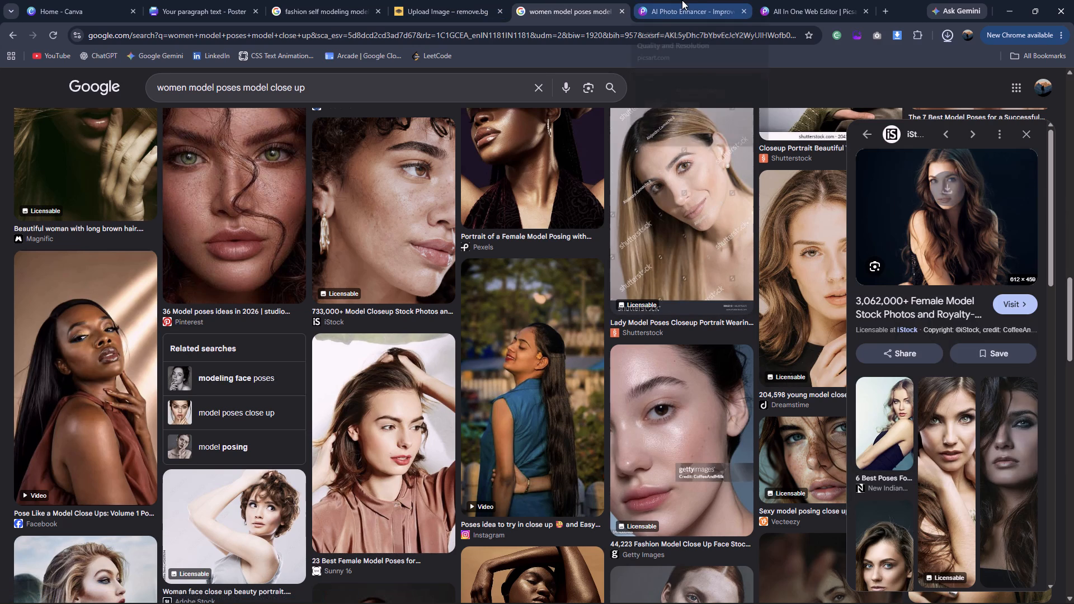
# Switch to Picsart's Free Photo Enhancer and clear the previously enhanced image.
pyautogui.click(698, 0)
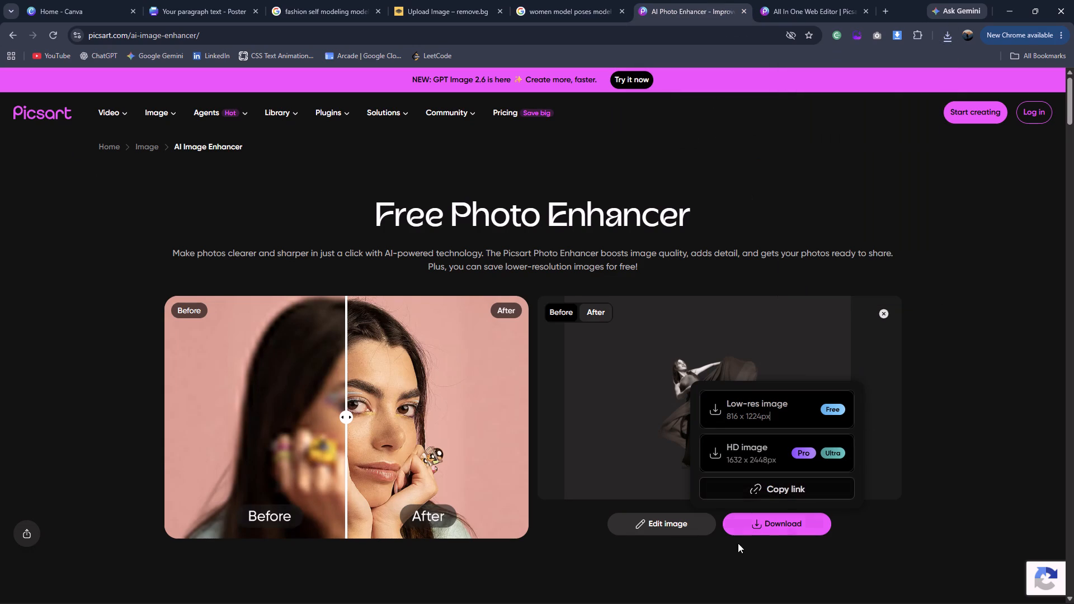
pyautogui.click(719, 581)
pyautogui.click(885, 312)
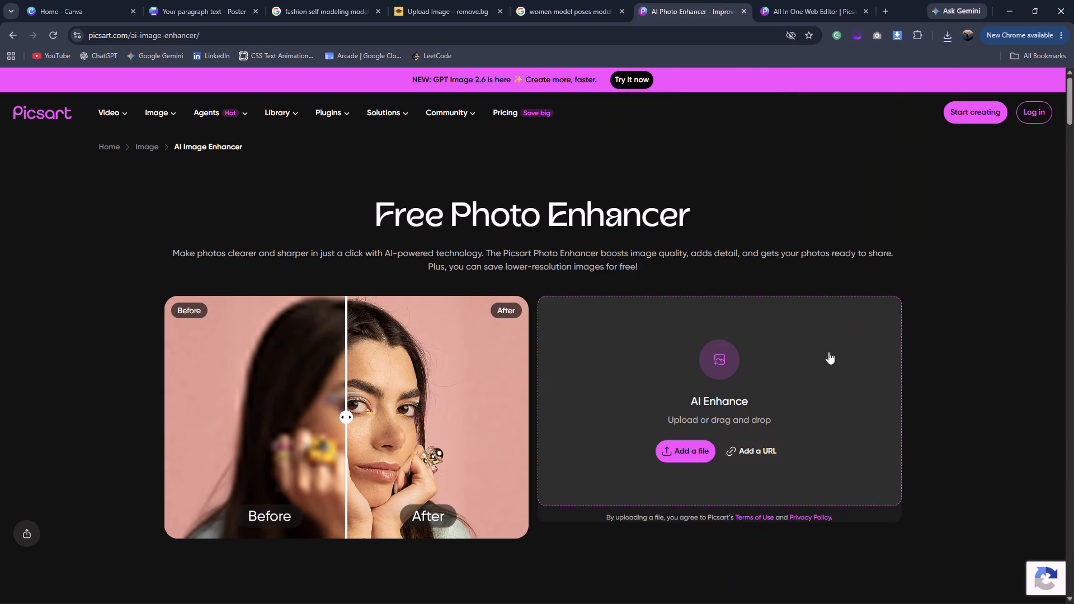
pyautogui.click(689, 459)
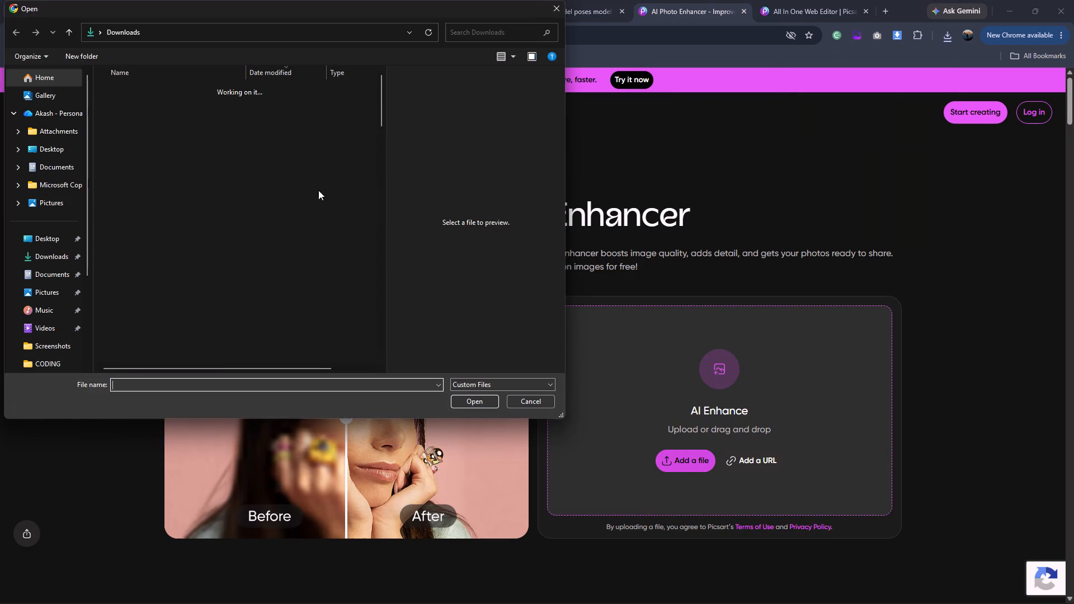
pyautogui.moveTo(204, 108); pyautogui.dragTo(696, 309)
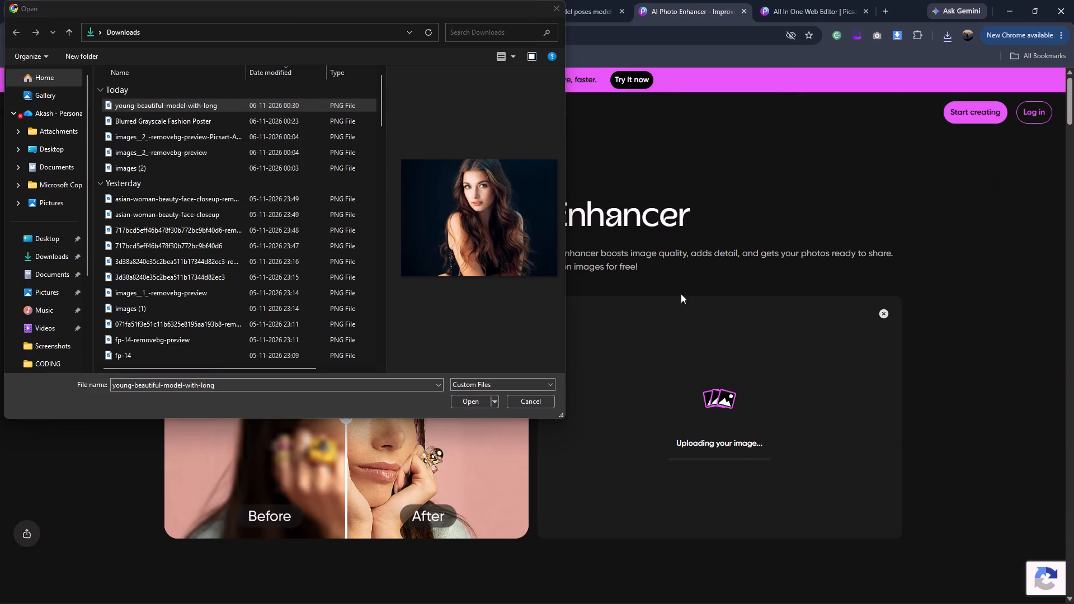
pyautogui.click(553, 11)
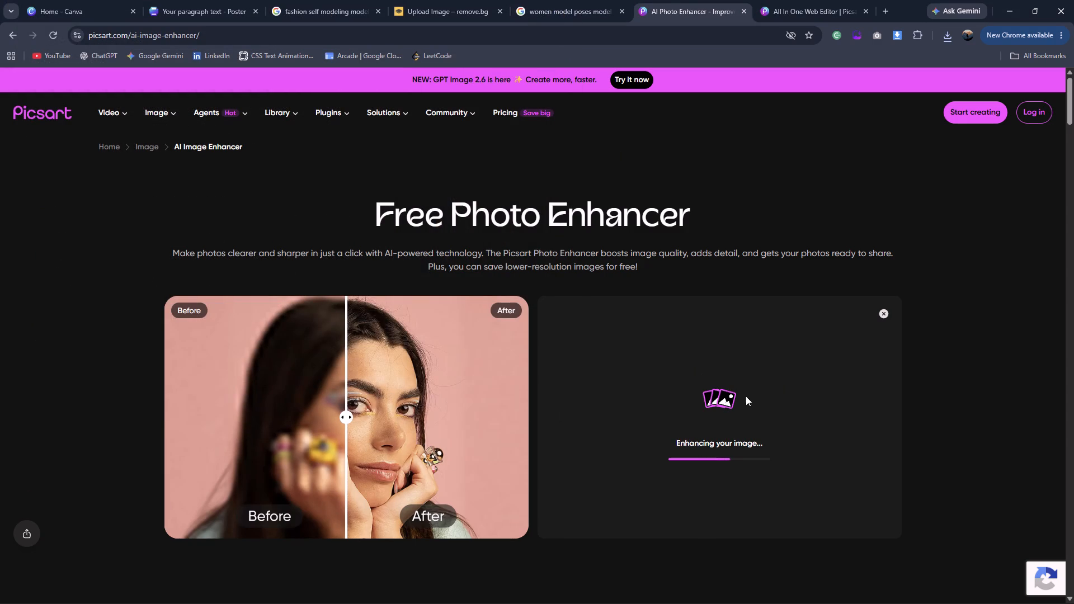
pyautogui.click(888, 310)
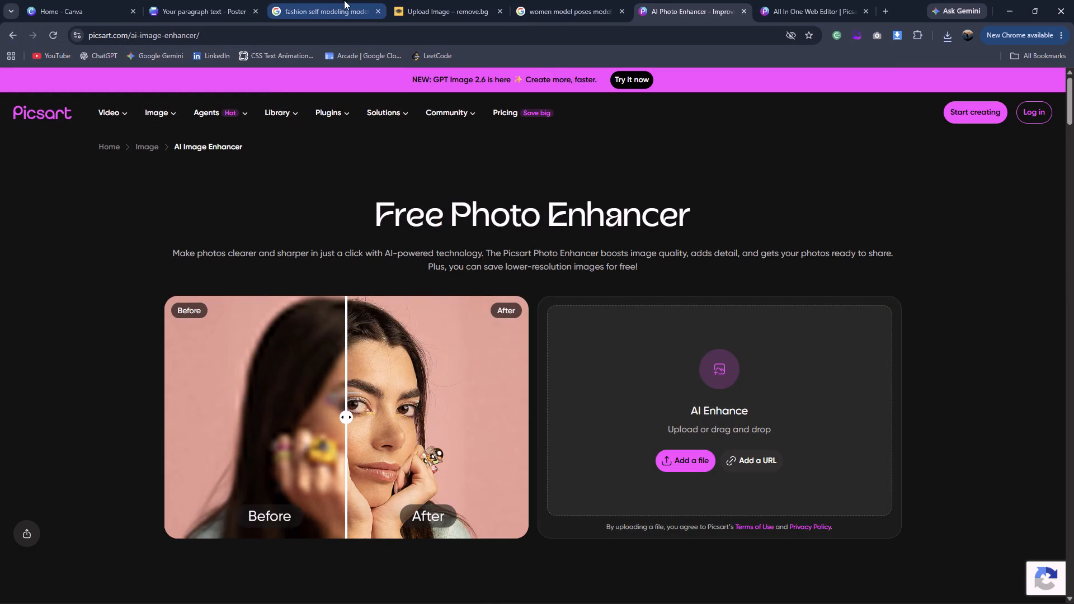
# Remove the background from the young-beautiful-model-with-long image in remove.bg and download the free preview version.
pyautogui.click(407, 0)
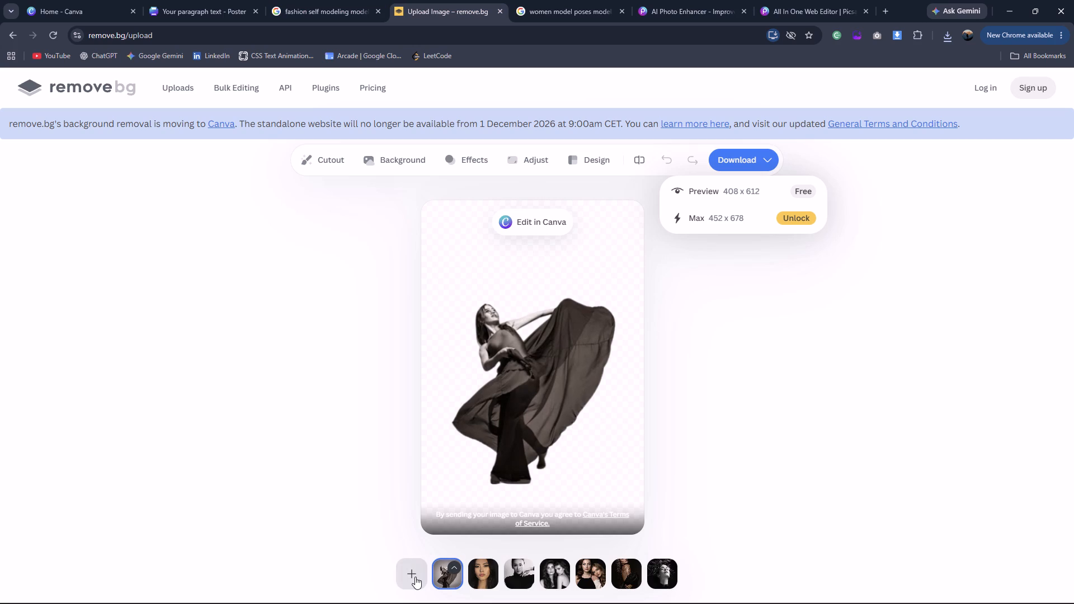
pyautogui.click(415, 577)
pyautogui.moveTo(227, 111); pyautogui.dragTo(720, 289)
pyautogui.click(550, 7)
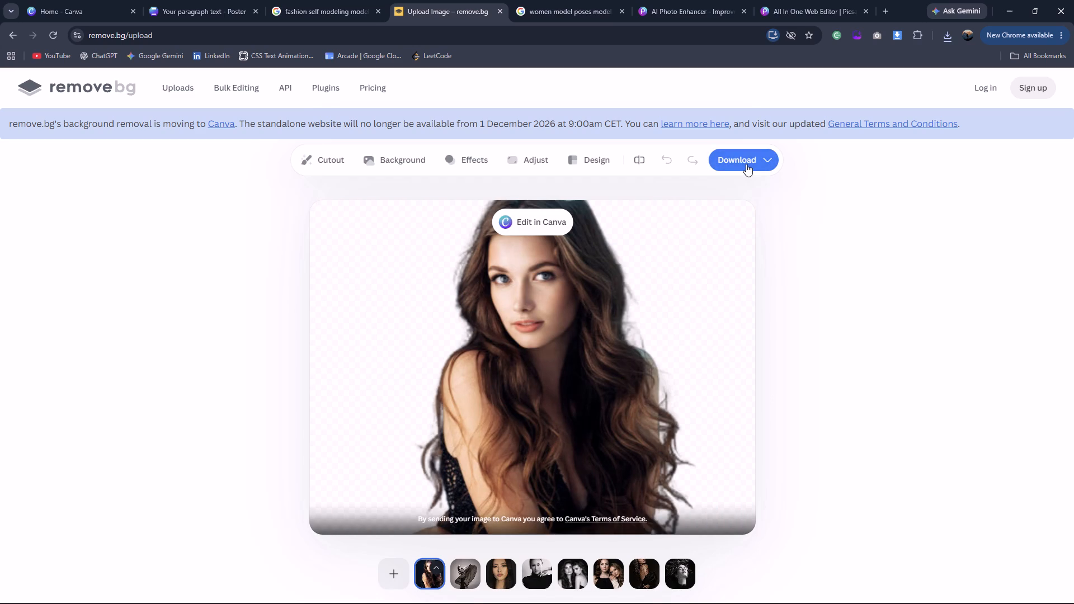
pyautogui.click(746, 164)
pyautogui.click(741, 182)
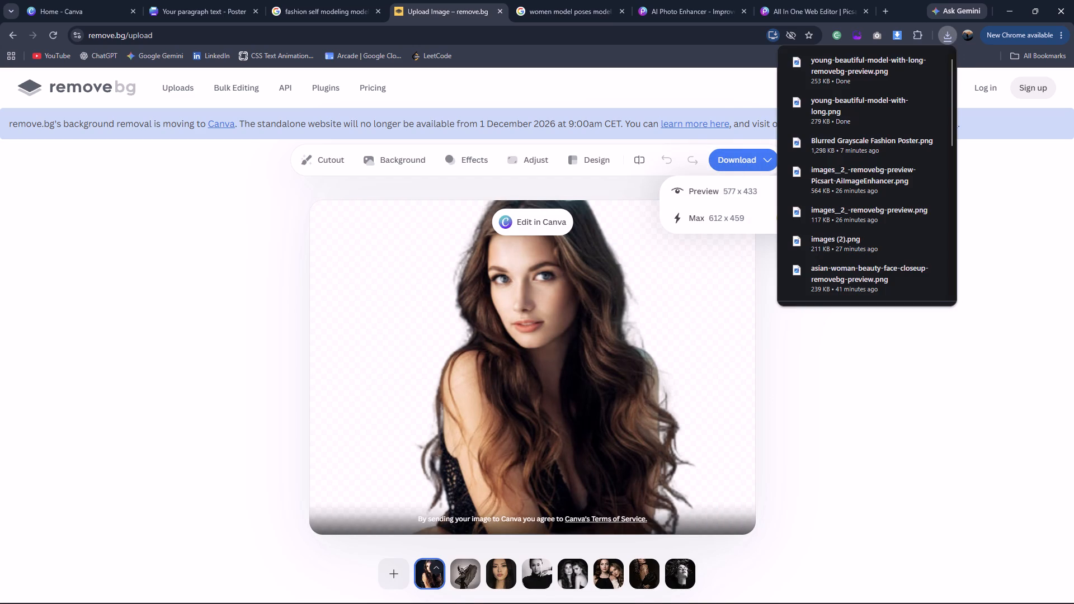
pyautogui.click(793, 3)
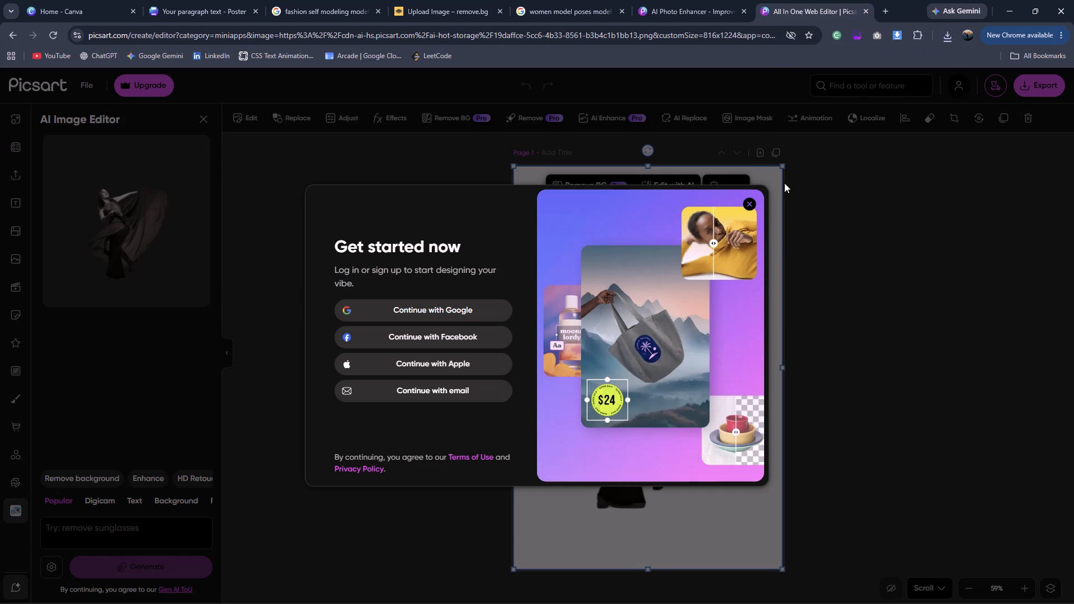
pyautogui.click(699, 0)
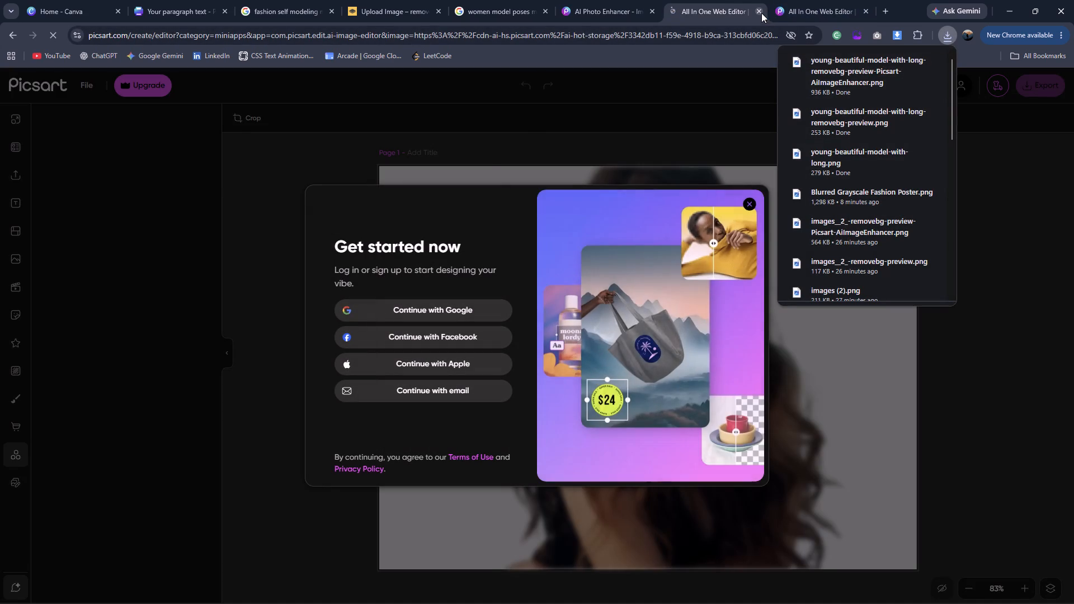
pyautogui.click(761, 13)
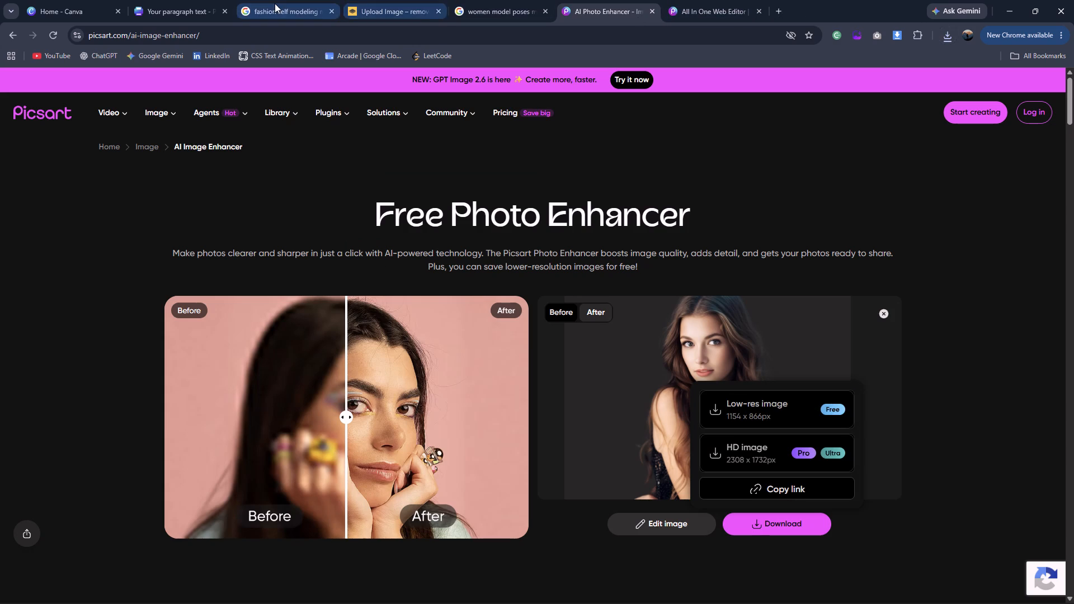
# Return to the Canva poster design and add a blank page after page 20 for the FASHION SHOW poster.
pyautogui.click(190, 5)
pyautogui.scroll(-17, 488, 334)
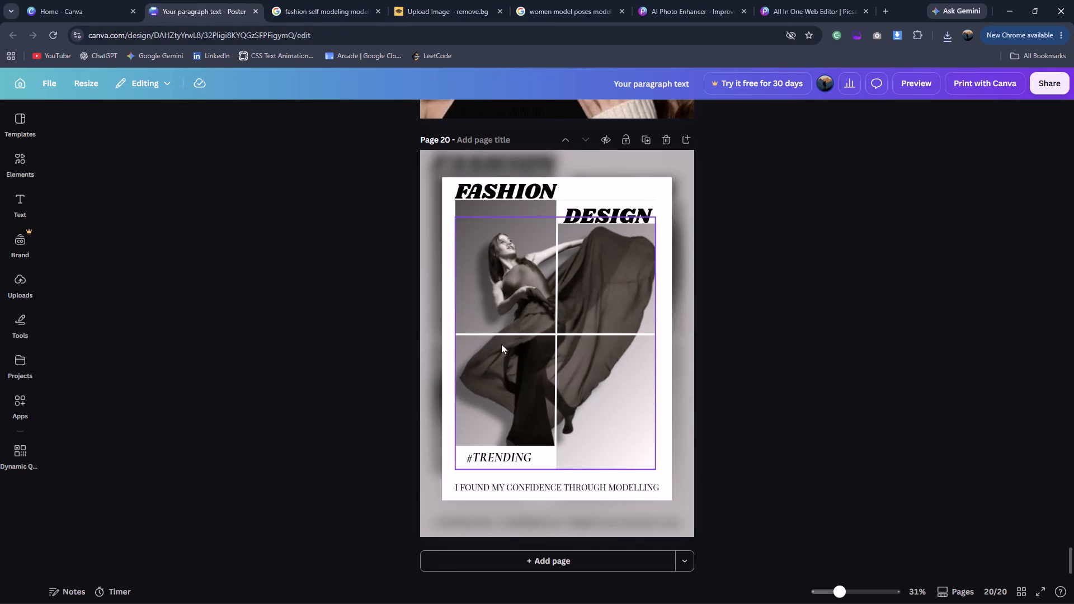
pyautogui.click(539, 560)
pyautogui.click(335, 7)
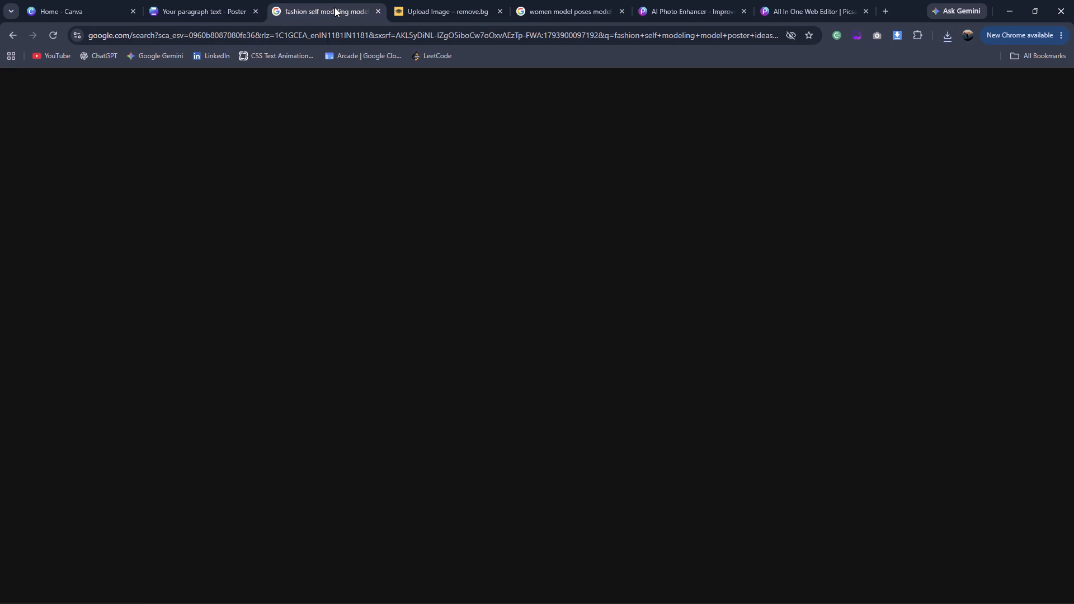
pyautogui.click(245, 2)
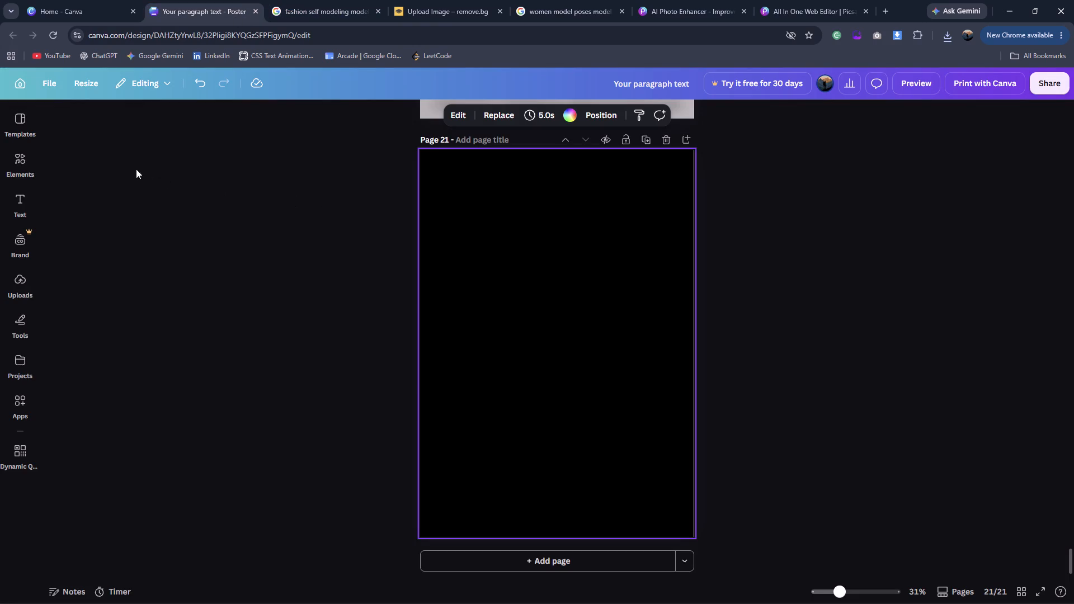
# Bring the Picsart-enhanced long-haired model PNG from the Downloads folder onto page 21.
pyautogui.click(22, 155)
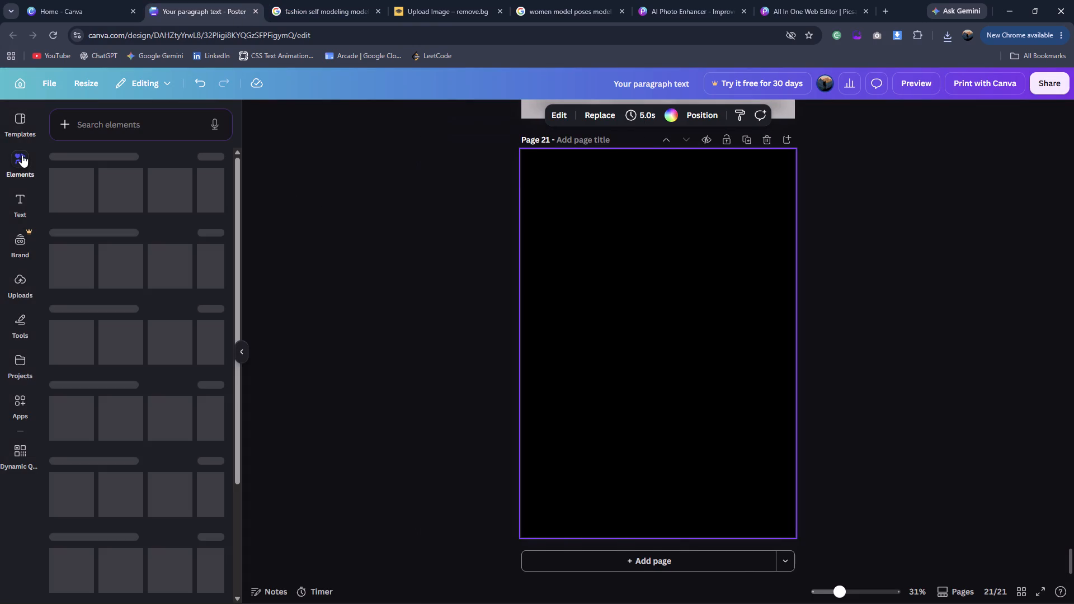
pyautogui.click(24, 282)
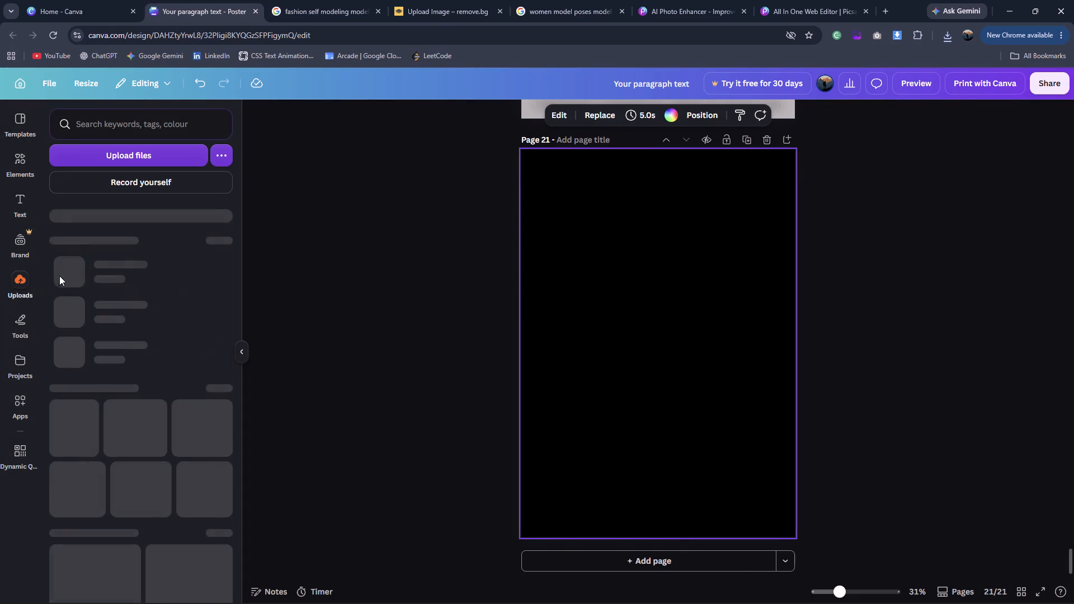
pyautogui.click(124, 149)
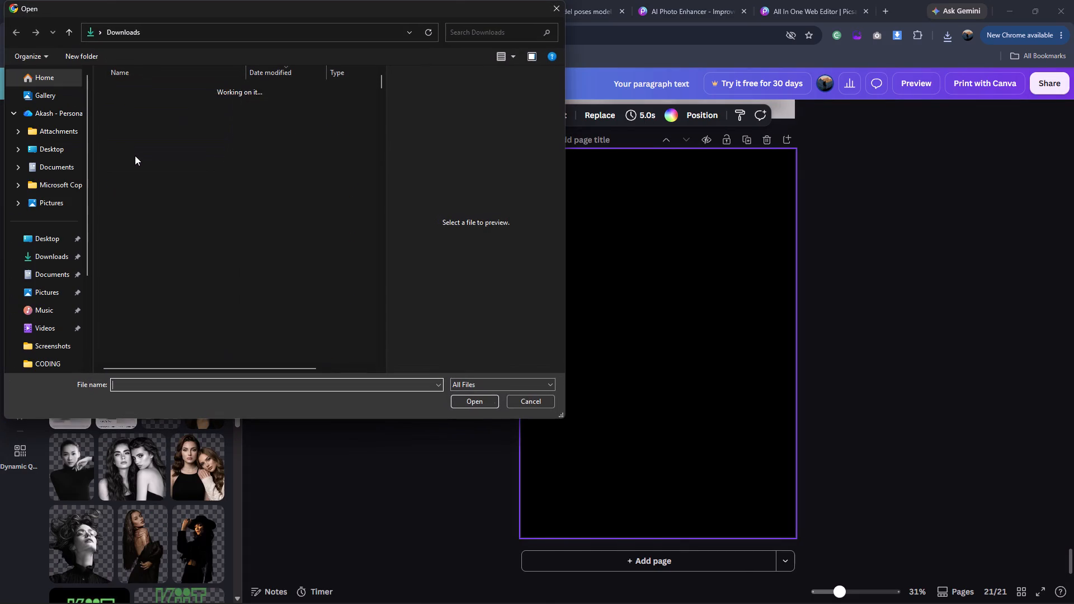
pyautogui.moveTo(159, 110); pyautogui.dragTo(602, 281)
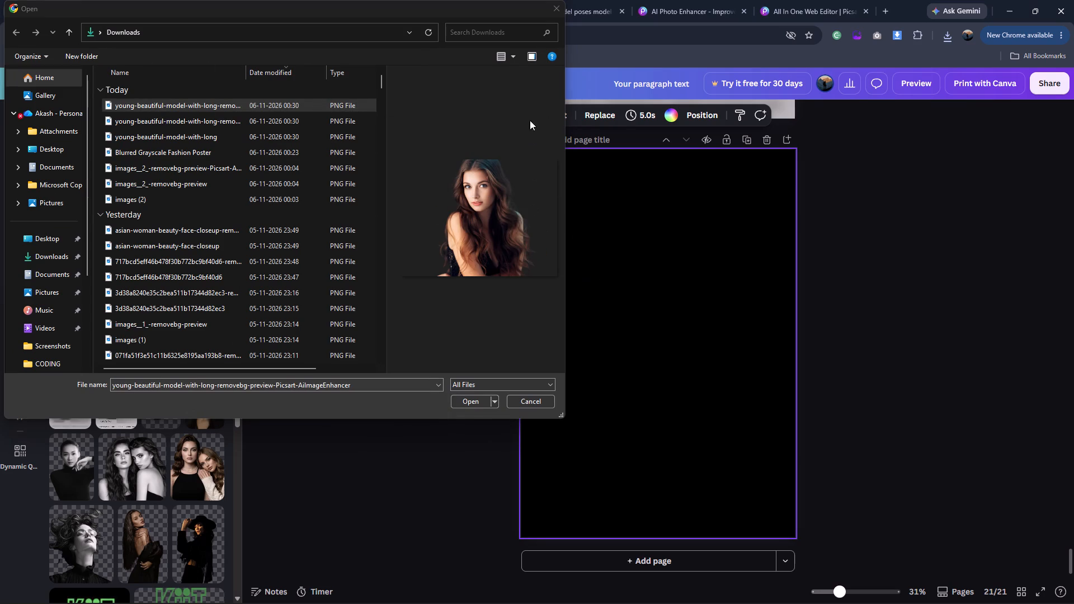
pyautogui.click(555, 12)
# Enlarge the model portrait to span most of page 21 and center the figure on the page.
pyautogui.moveTo(668, 359); pyautogui.dragTo(709, 290)
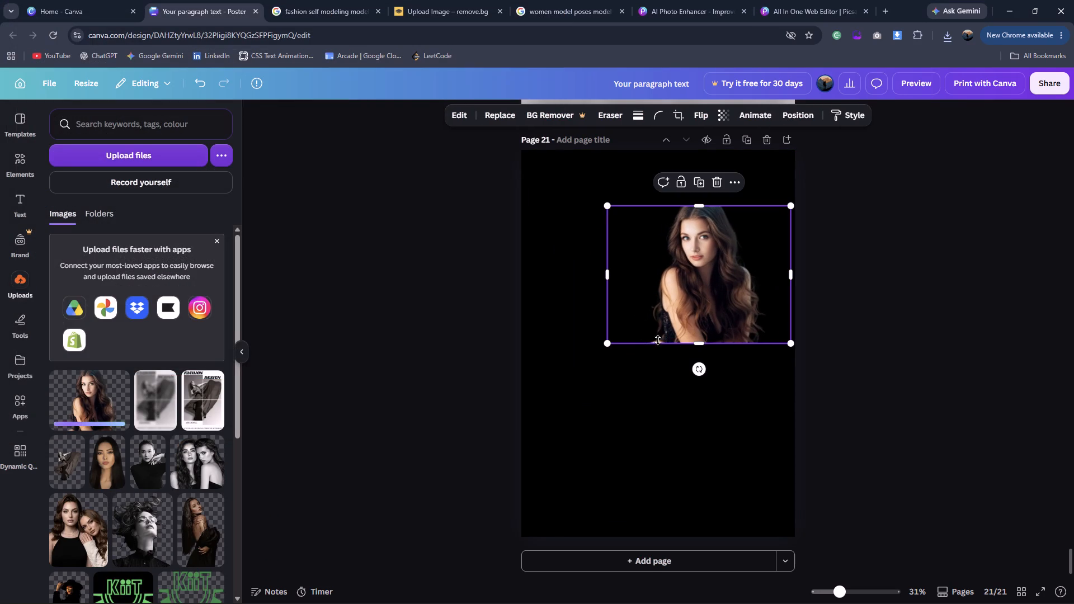
pyautogui.moveTo(609, 346); pyautogui.dragTo(455, 568)
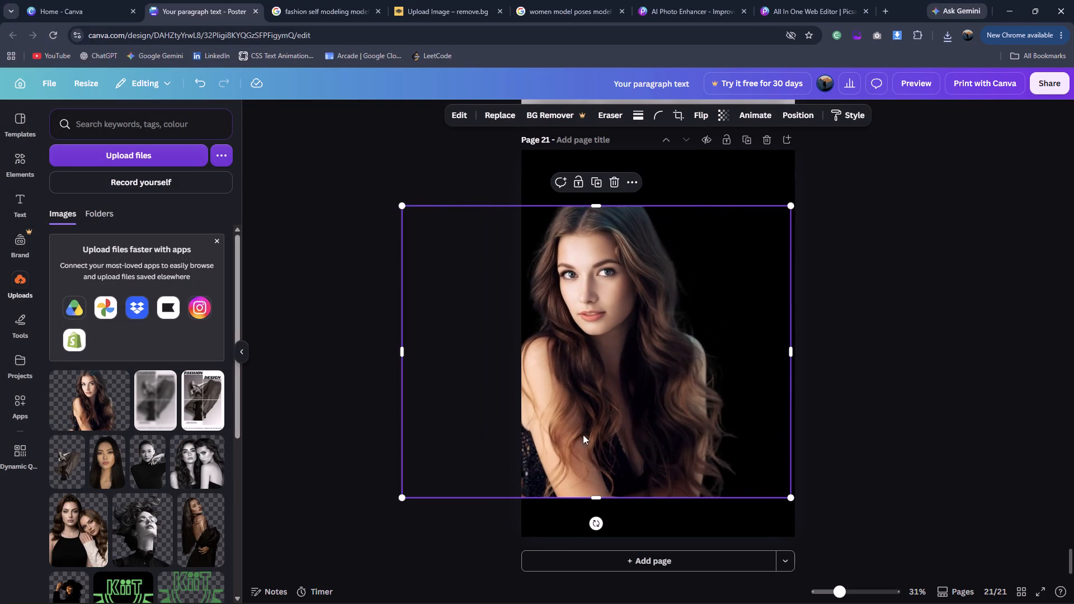
pyautogui.click(826, 339)
pyautogui.moveTo(666, 360); pyautogui.dragTo(718, 347)
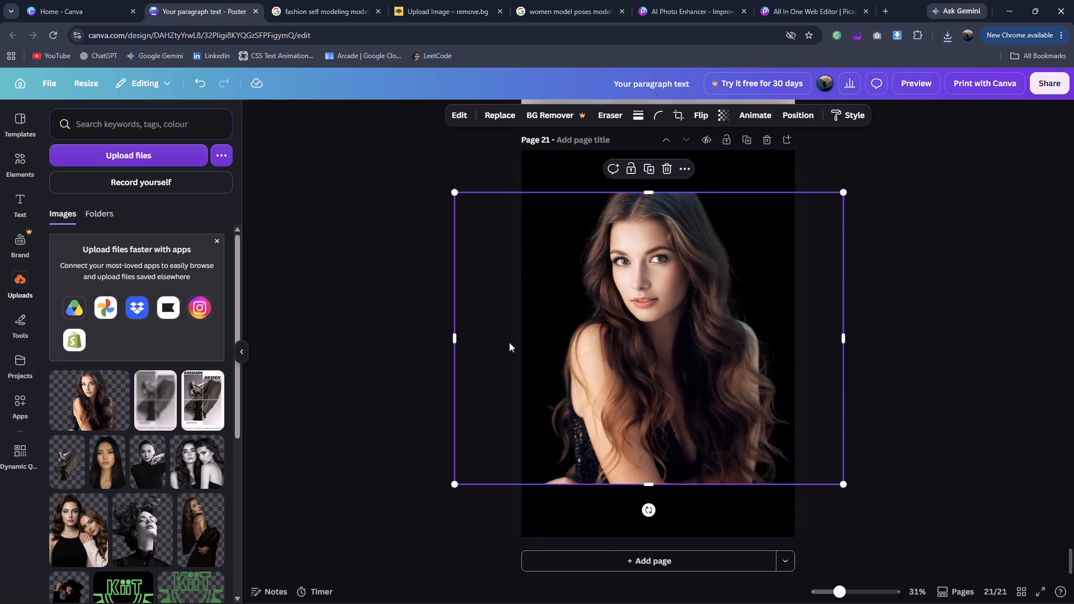
# Crop the empty areas from both sides of the portrait and shift it toward the page's upper right.
pyautogui.moveTo(455, 339); pyautogui.dragTo(539, 342)
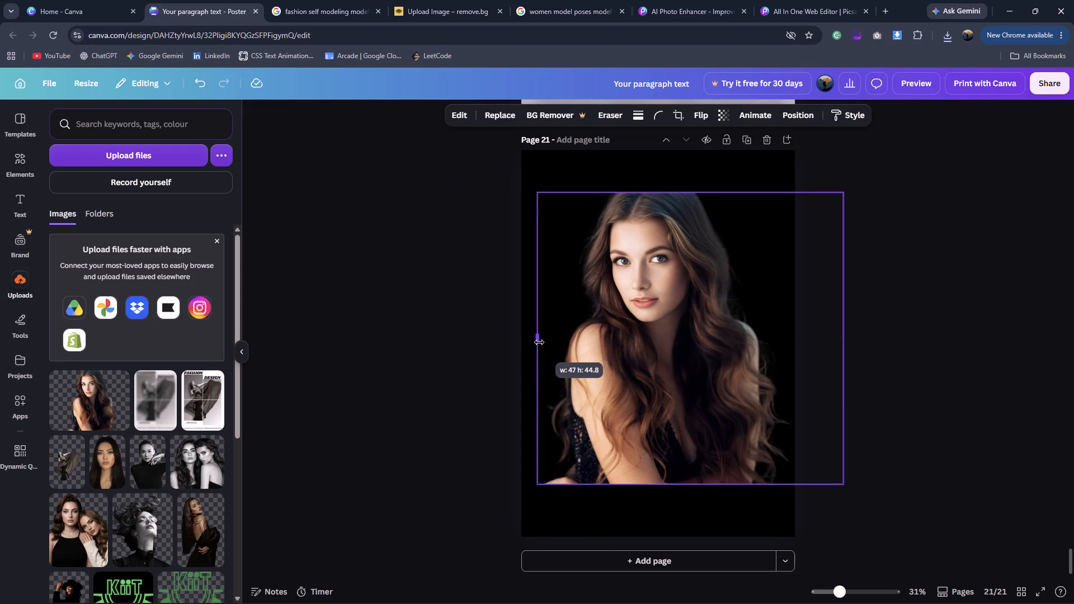
pyautogui.moveTo(539, 342); pyautogui.dragTo(545, 342)
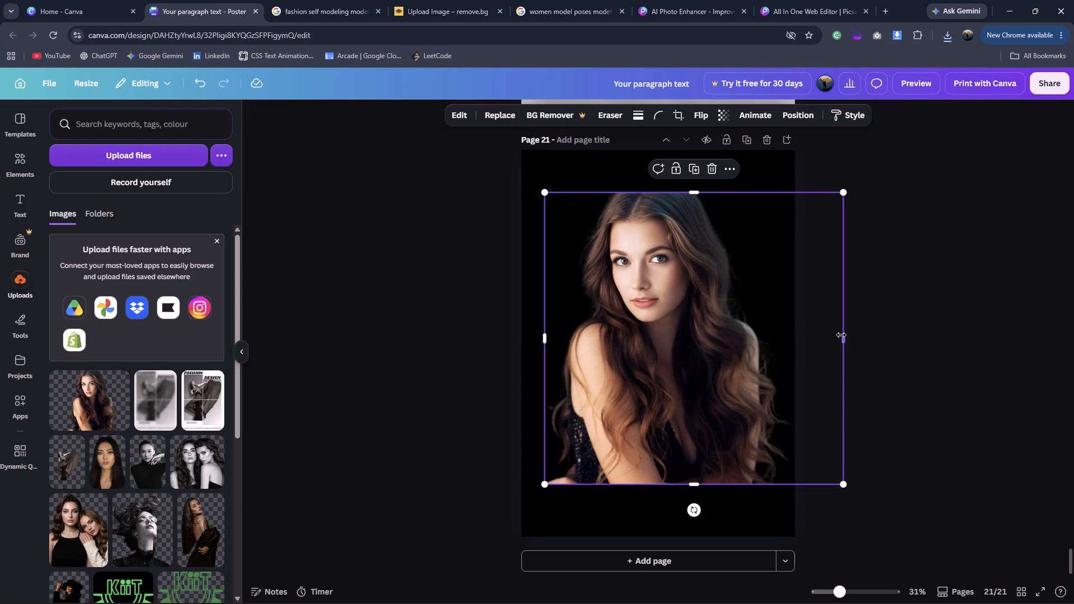
pyautogui.moveTo(841, 335); pyautogui.dragTo(785, 340)
pyautogui.click(843, 331)
pyautogui.moveTo(684, 345); pyautogui.dragTo(720, 320)
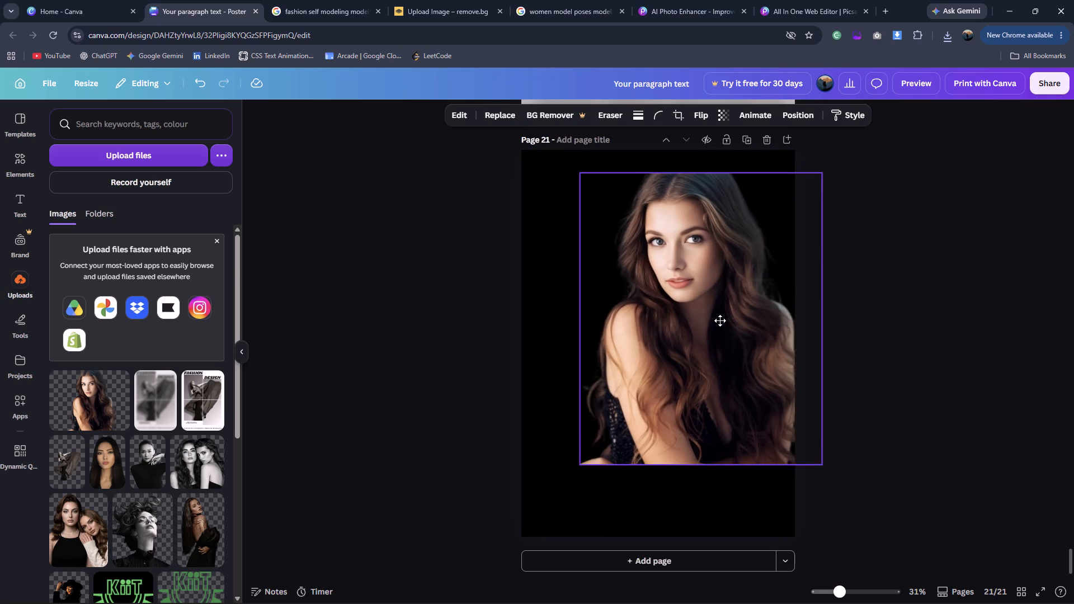
pyautogui.moveTo(720, 320); pyautogui.dragTo(725, 309)
# Following the FASHION SHOW reference, enlarge the portrait, shift it further right and crop its overhang at the page's right edge.
pyautogui.click(329, 25)
pyautogui.click(323, 10)
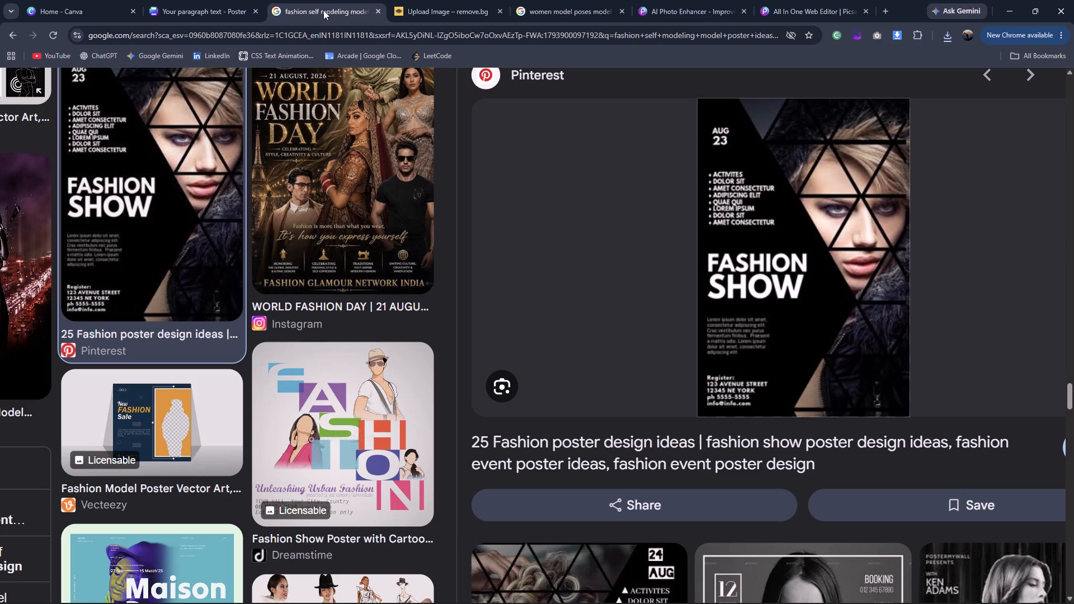
pyautogui.click(238, 0)
pyautogui.click(700, 253)
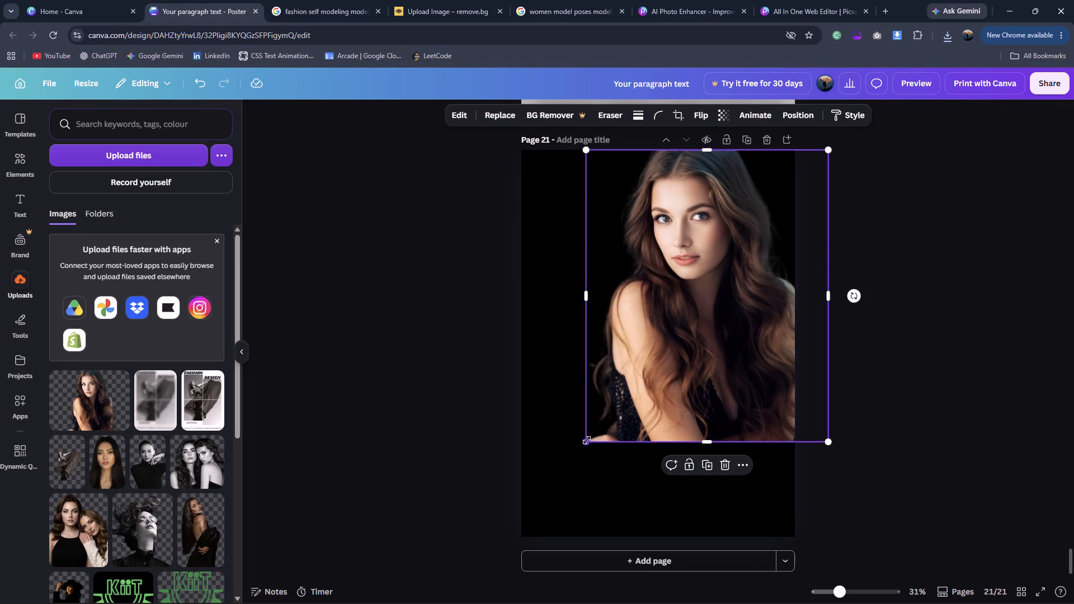
pyautogui.moveTo(587, 440); pyautogui.dragTo(549, 513)
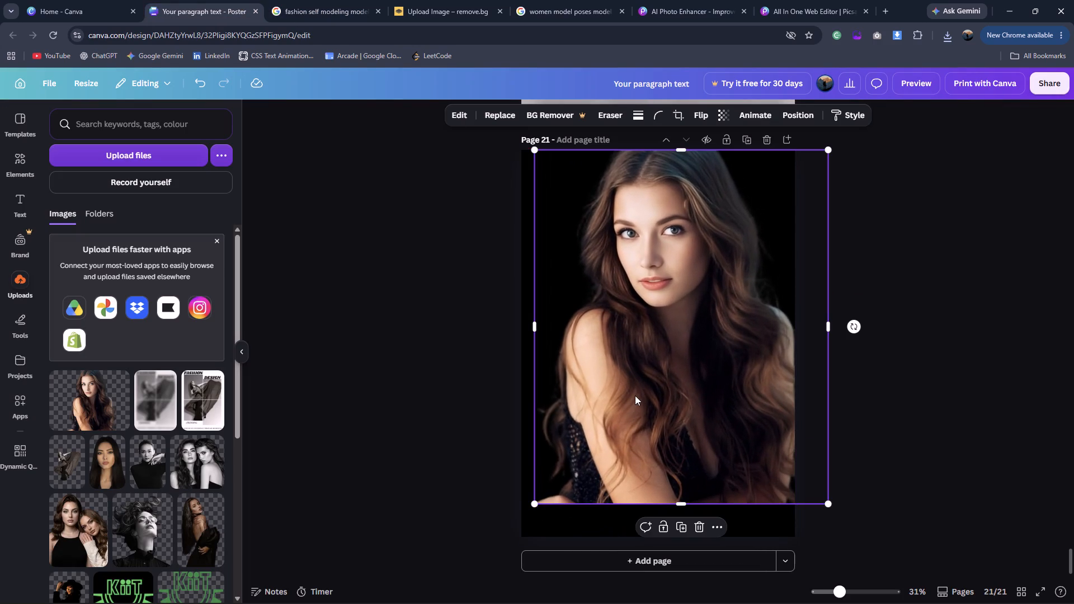
pyautogui.moveTo(635, 395); pyautogui.dragTo(685, 404)
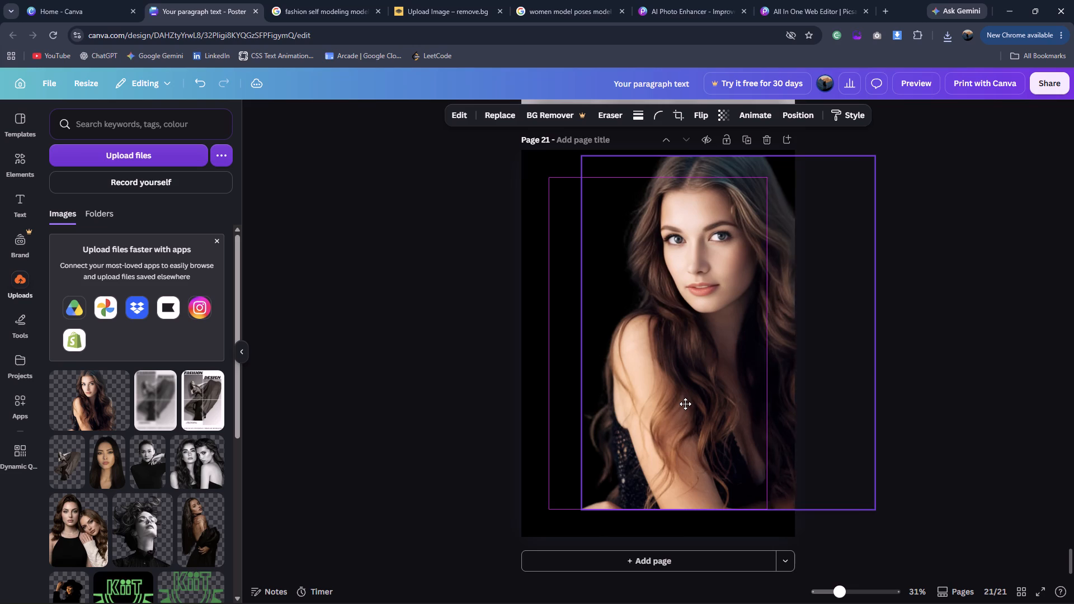
pyautogui.moveTo(685, 404); pyautogui.dragTo(690, 405)
pyautogui.moveTo(884, 351); pyautogui.dragTo(843, 356)
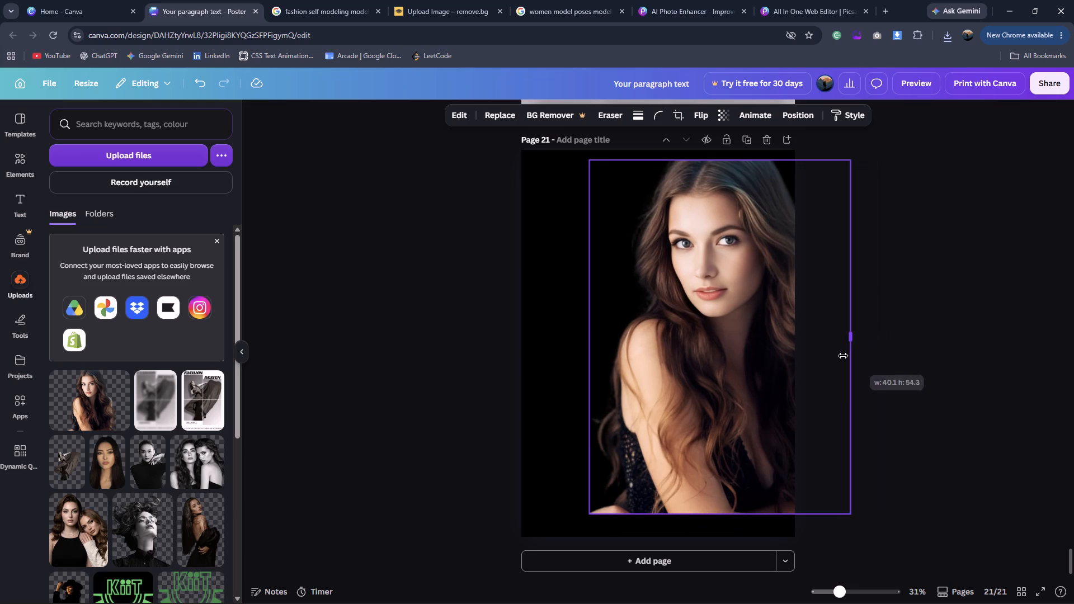
pyautogui.moveTo(843, 356); pyautogui.dragTo(799, 358)
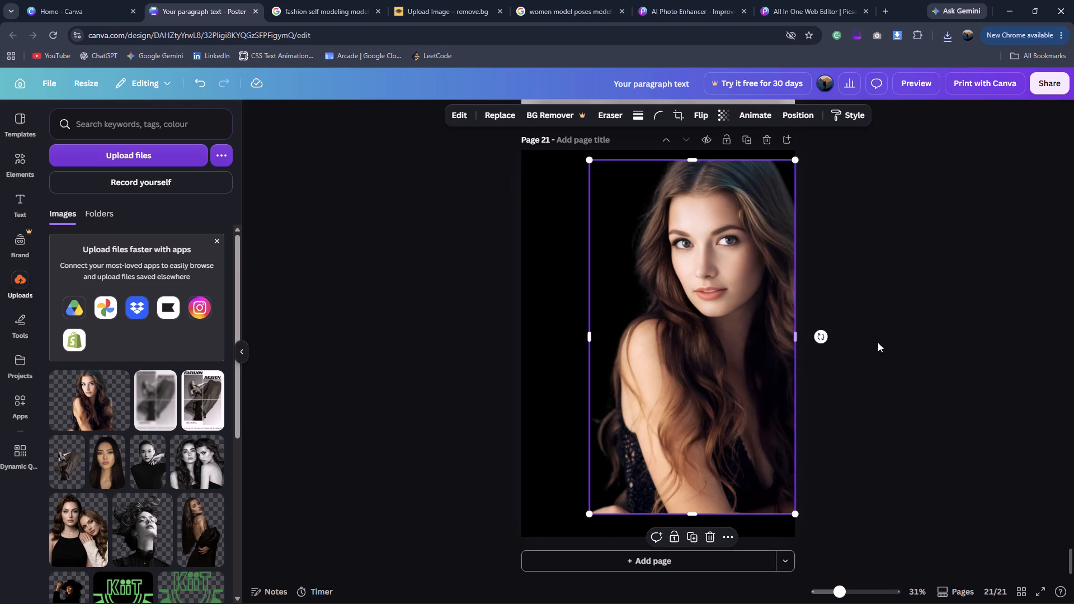
# Nudge the portrait up and extend it to the page's bottom edge, about 31.6 by 58.5, checking against the reference.
pyautogui.click(903, 339)
pyautogui.moveTo(748, 315); pyautogui.dragTo(750, 310)
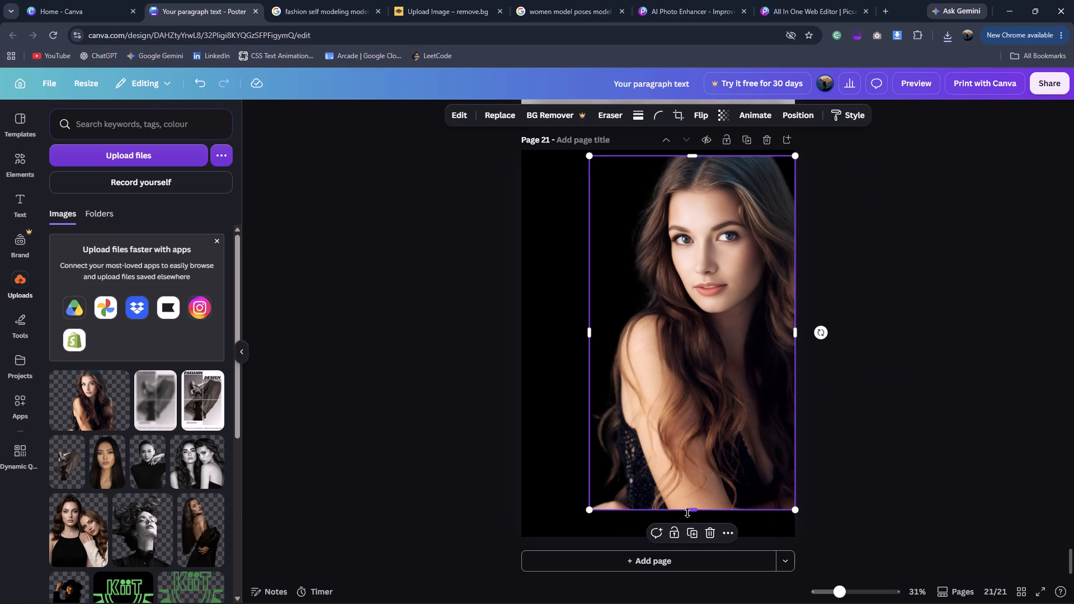
pyautogui.moveTo(695, 509); pyautogui.dragTo(695, 536)
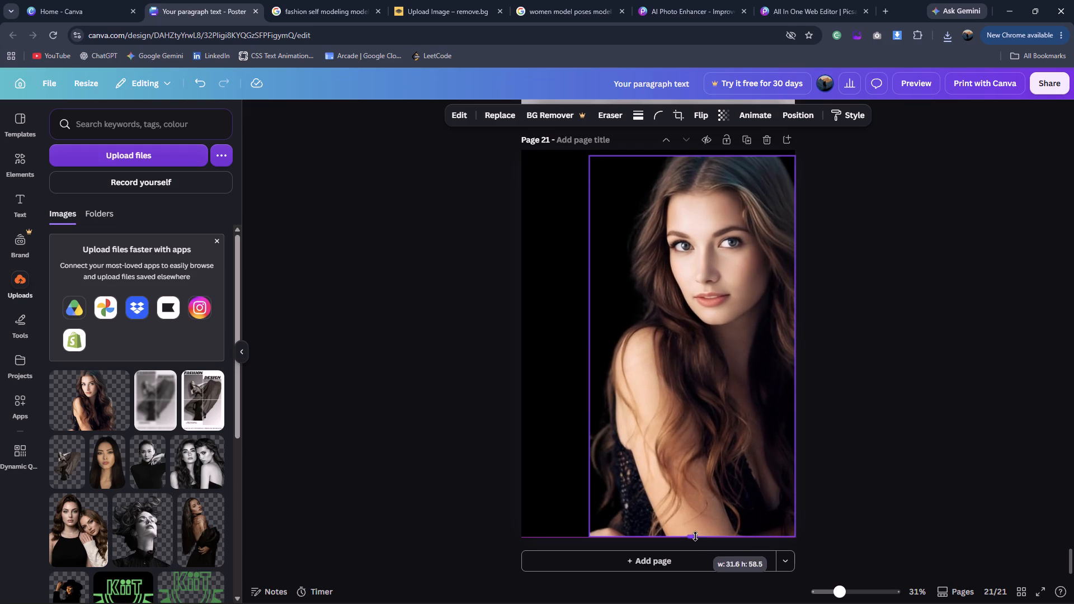
pyautogui.click(349, 0)
pyautogui.click(234, 0)
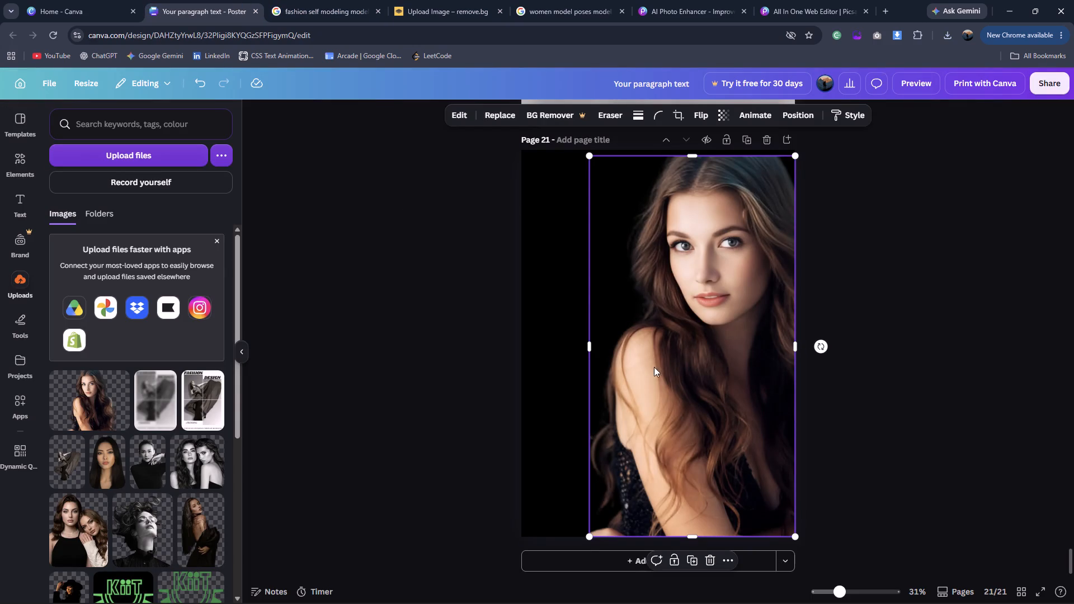
pyautogui.click(487, 280)
pyautogui.click(635, 258)
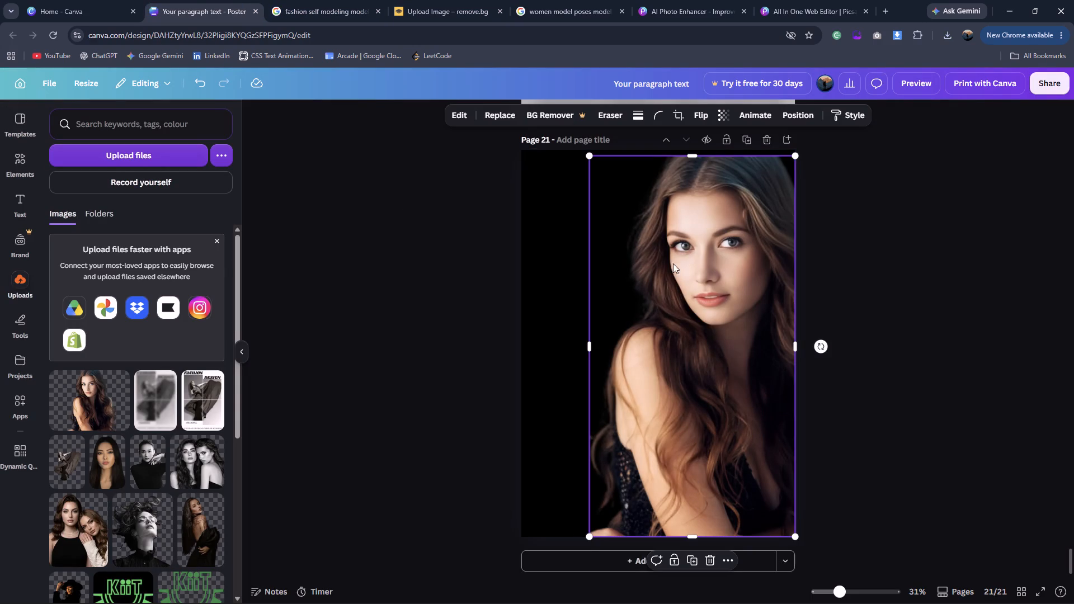
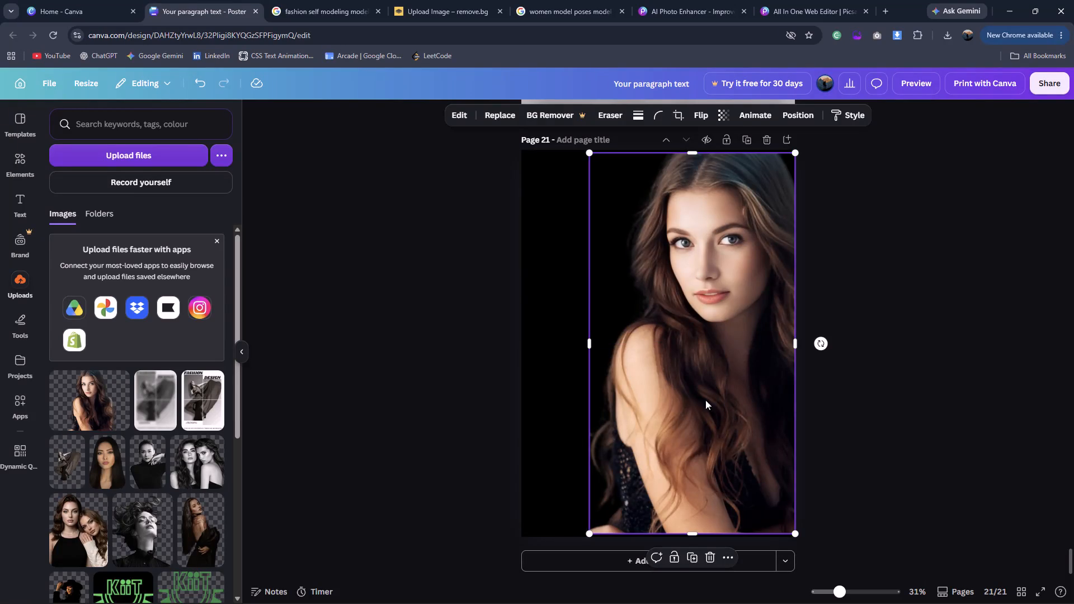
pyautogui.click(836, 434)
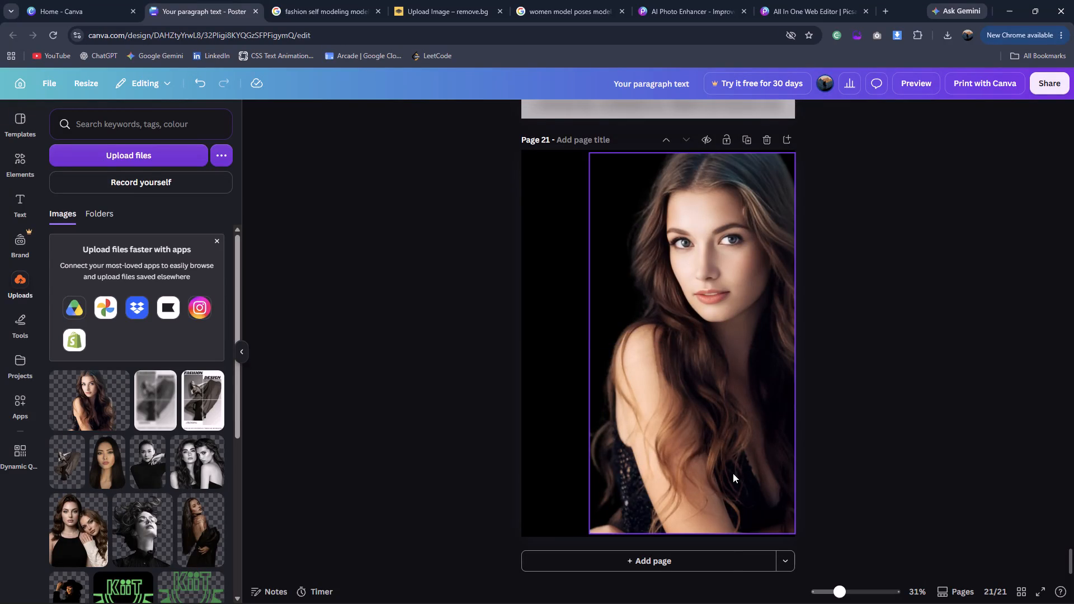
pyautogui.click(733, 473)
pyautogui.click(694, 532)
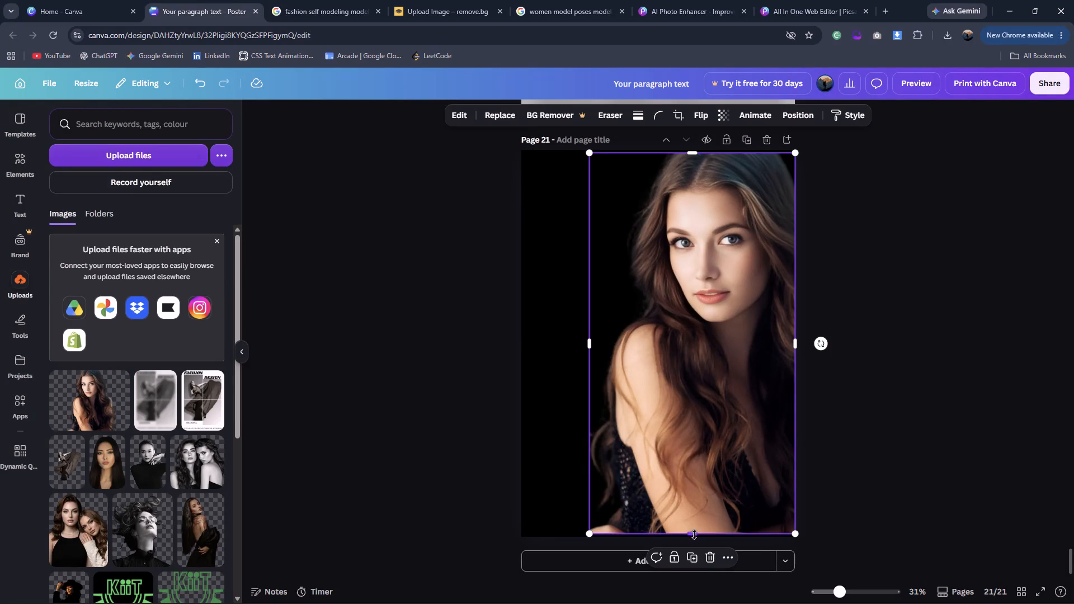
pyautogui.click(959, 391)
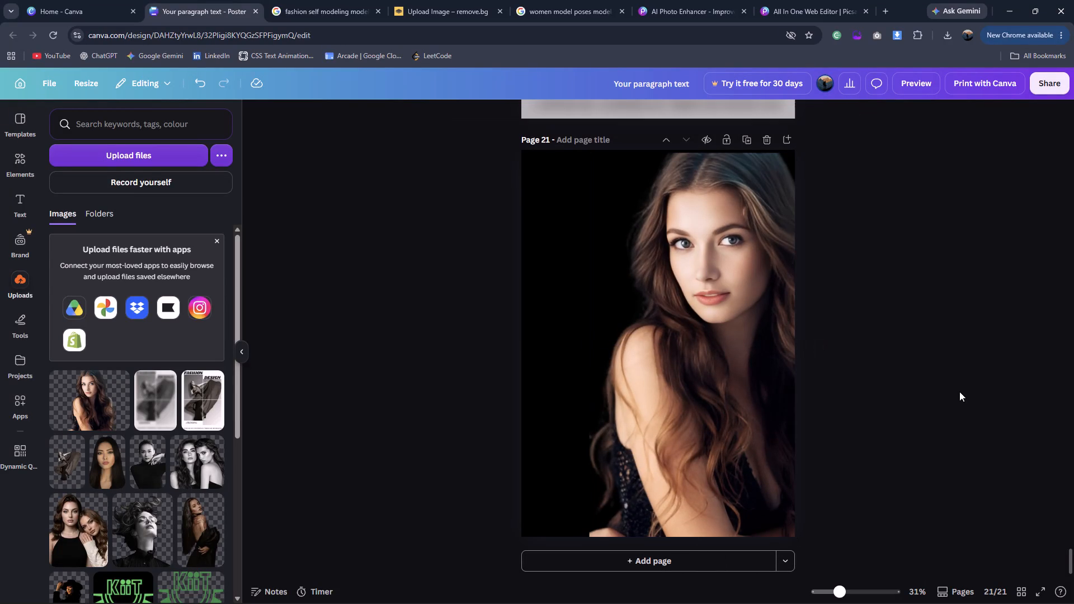
# Following the FASHION SHOW reference, add a right-angled triangle shape to page 21.
pyautogui.click(330, 0)
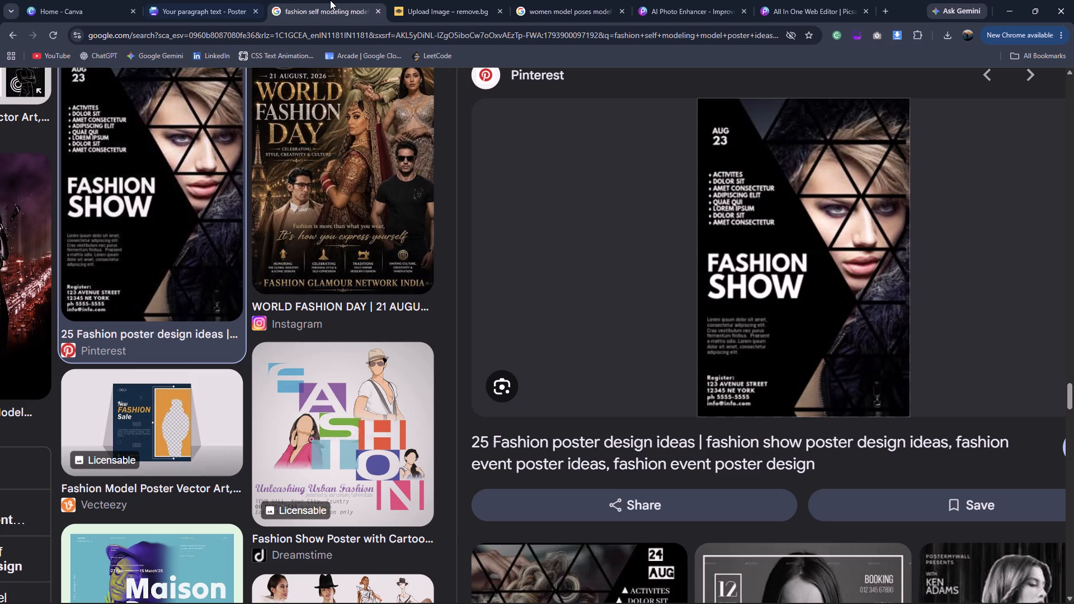
pyautogui.click(237, 0)
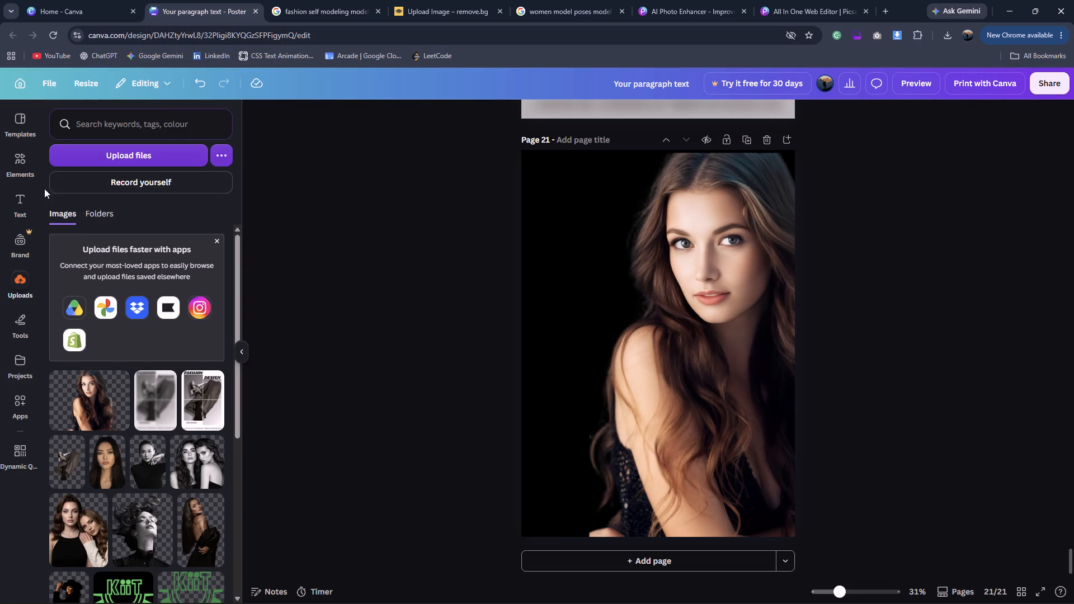
pyautogui.click(16, 161)
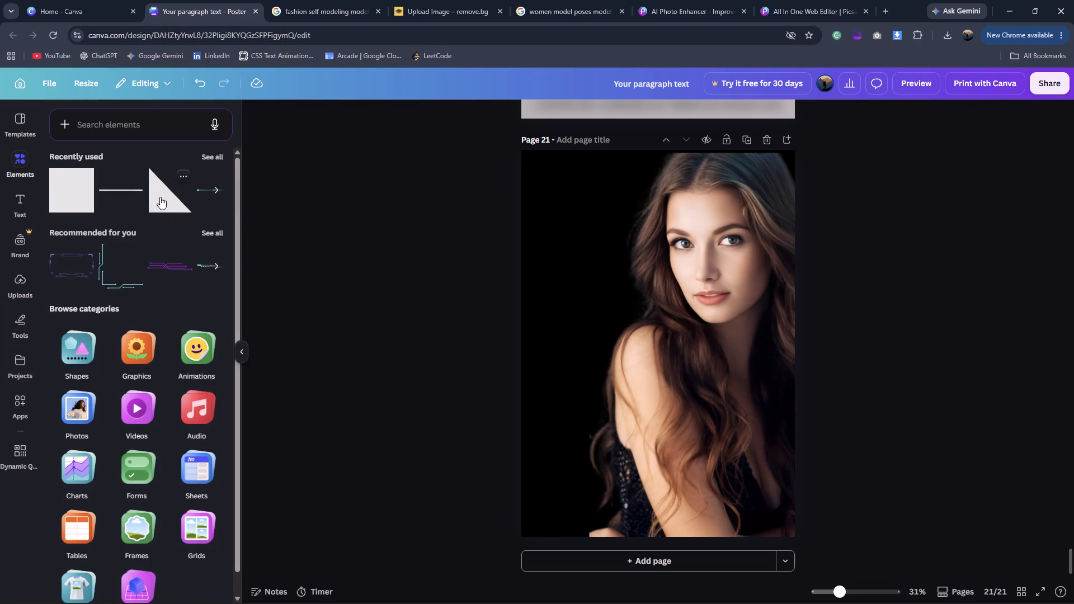
pyautogui.click(270, 0)
pyautogui.click(247, 0)
pyautogui.click(160, 195)
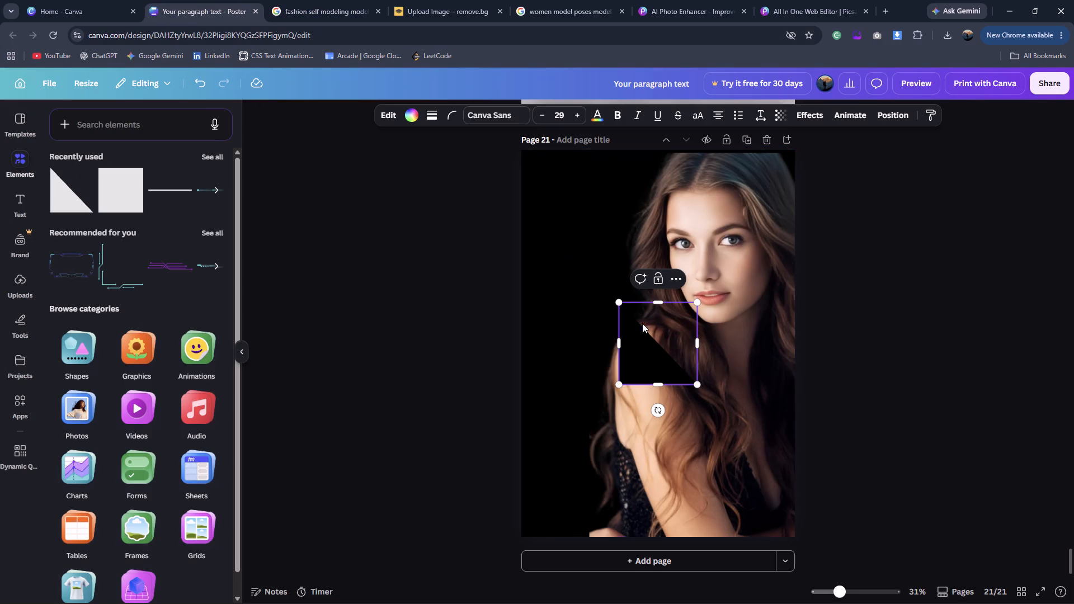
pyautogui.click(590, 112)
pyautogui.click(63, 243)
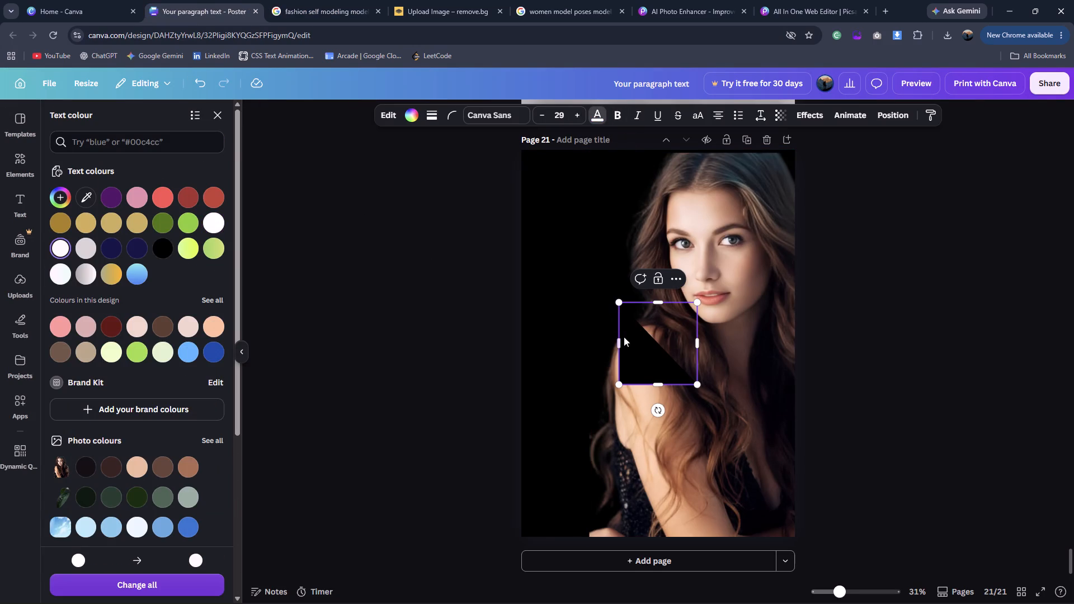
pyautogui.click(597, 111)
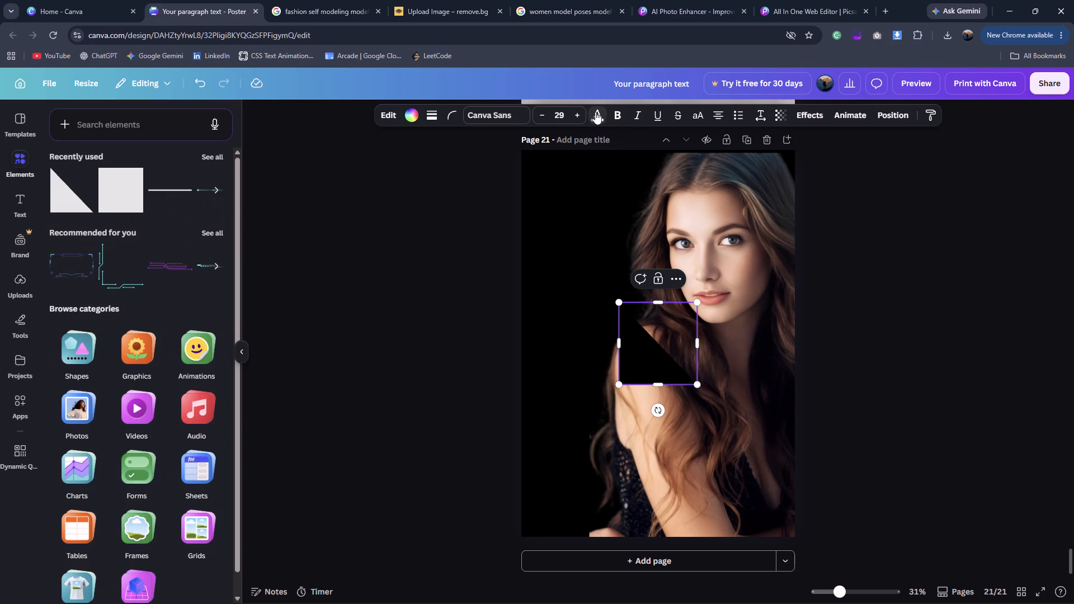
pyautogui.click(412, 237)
# Fill the right-angled triangle with the peach shape colour.
pyautogui.click(645, 318)
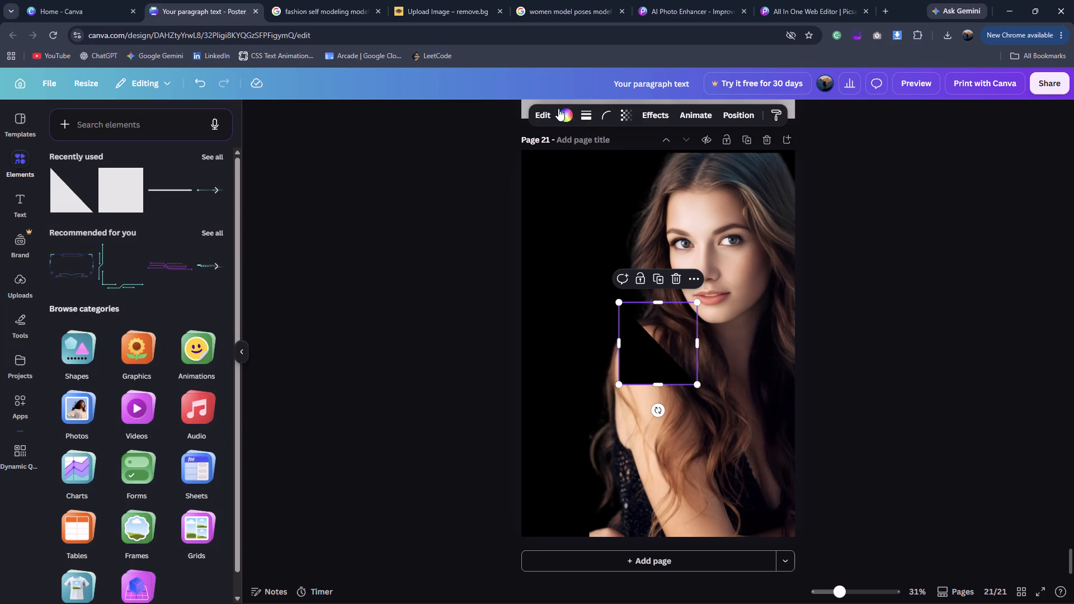
pyautogui.click(560, 108)
pyautogui.click(56, 218)
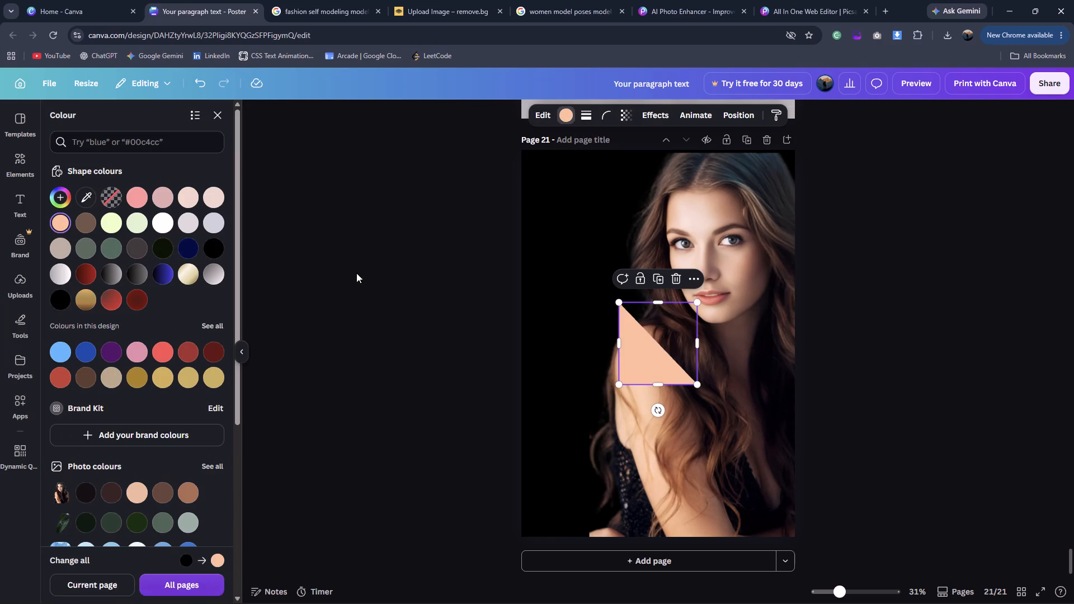
pyautogui.click(356, 273)
# Move the peach triangle to the upper-left corner of page 21, comparing its placement with the FASHION SHOW reference.
pyautogui.click(339, 0)
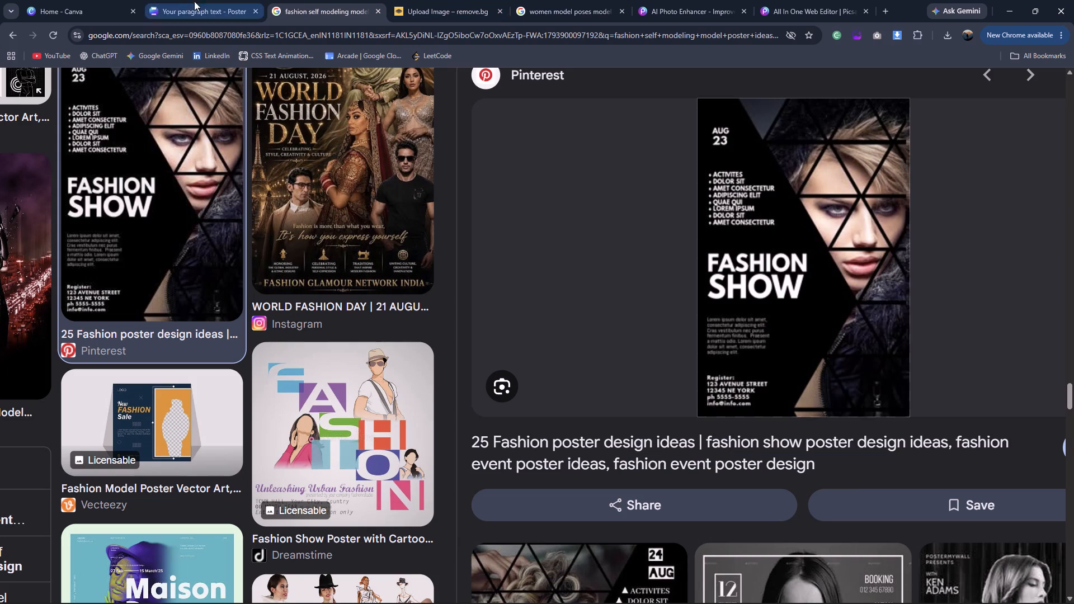
pyautogui.click(173, 1)
pyautogui.moveTo(637, 344); pyautogui.dragTo(583, 248)
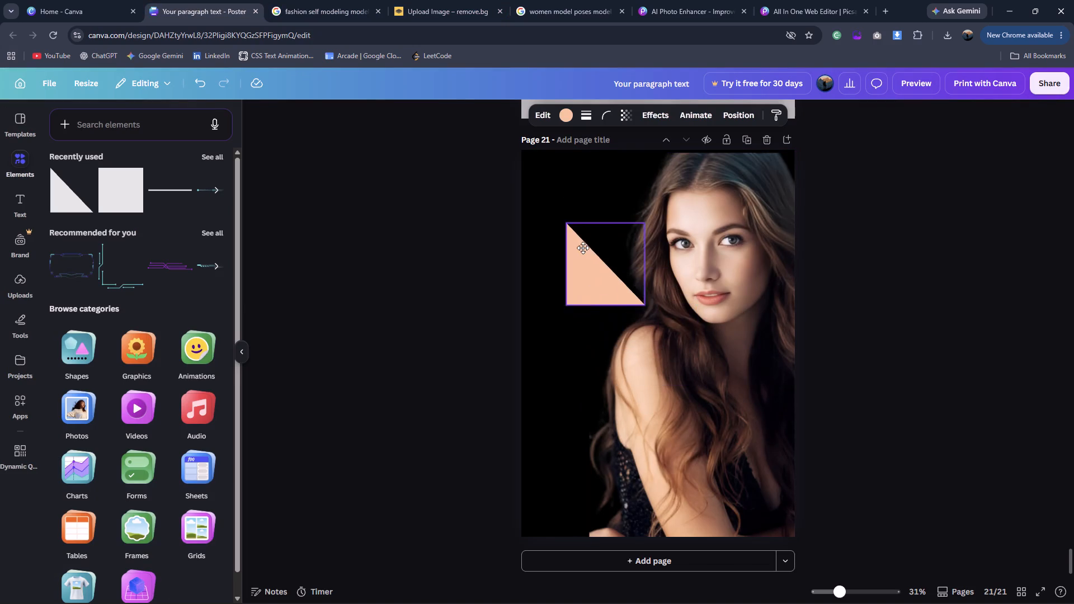
pyautogui.moveTo(583, 248); pyautogui.dragTo(541, 194)
pyautogui.click(338, 0)
pyautogui.click(212, 0)
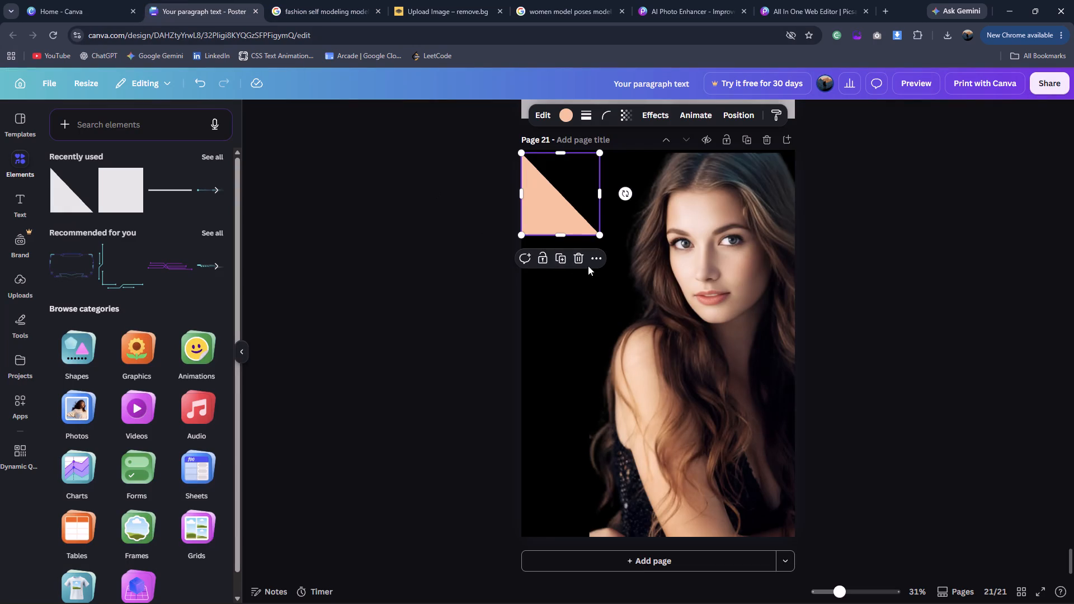
# Stretch the triangle down past the page's middle and widen it to about 25.2, keeping it anchored at the page's left edge.
pyautogui.moveTo(551, 237); pyautogui.dragTo(538, 371)
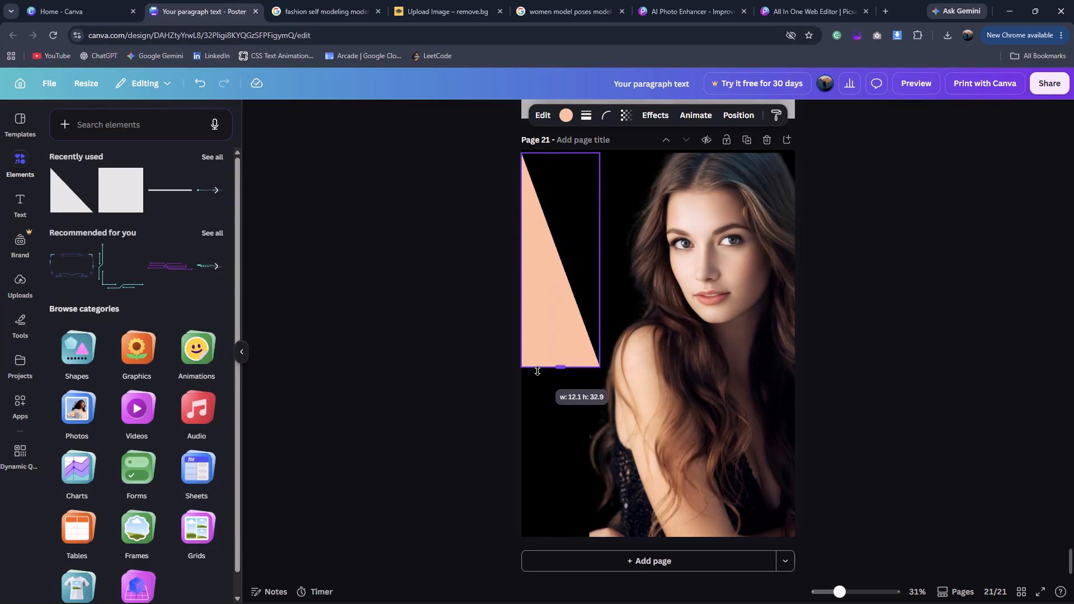
pyautogui.moveTo(538, 371); pyautogui.dragTo(540, 375)
pyautogui.moveTo(603, 259); pyautogui.dragTo(627, 259)
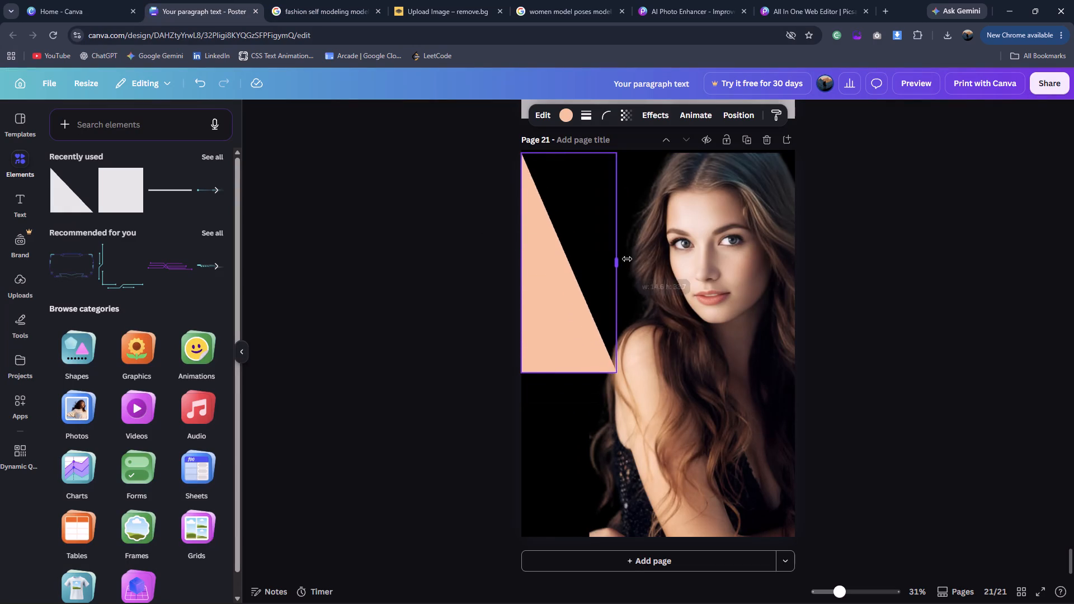
pyautogui.moveTo(627, 259); pyautogui.dragTo(689, 259)
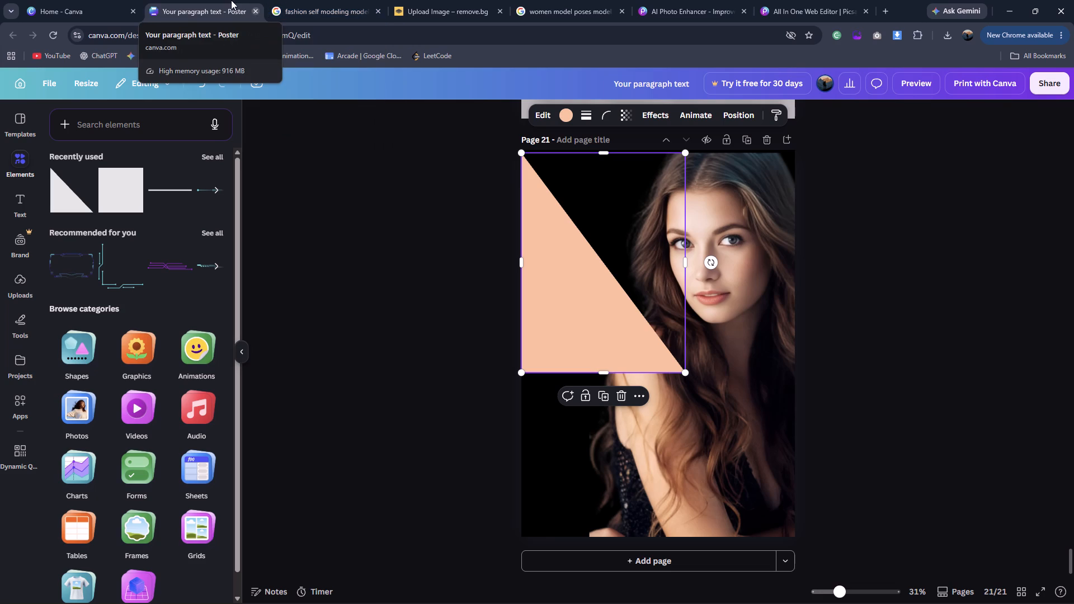
# Checking against the reference, resize the triangle to about 26.7 by 37.2 and scale it down slightly from its lower-right corner.
pyautogui.click(280, 0)
pyautogui.click(202, 0)
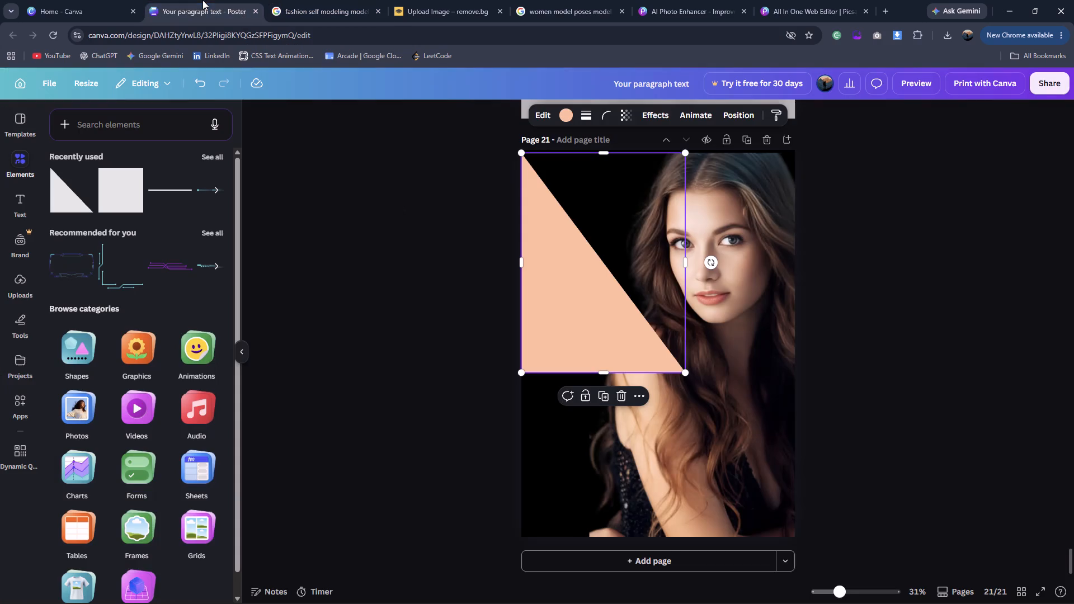
pyautogui.moveTo(602, 372); pyautogui.dragTo(602, 386)
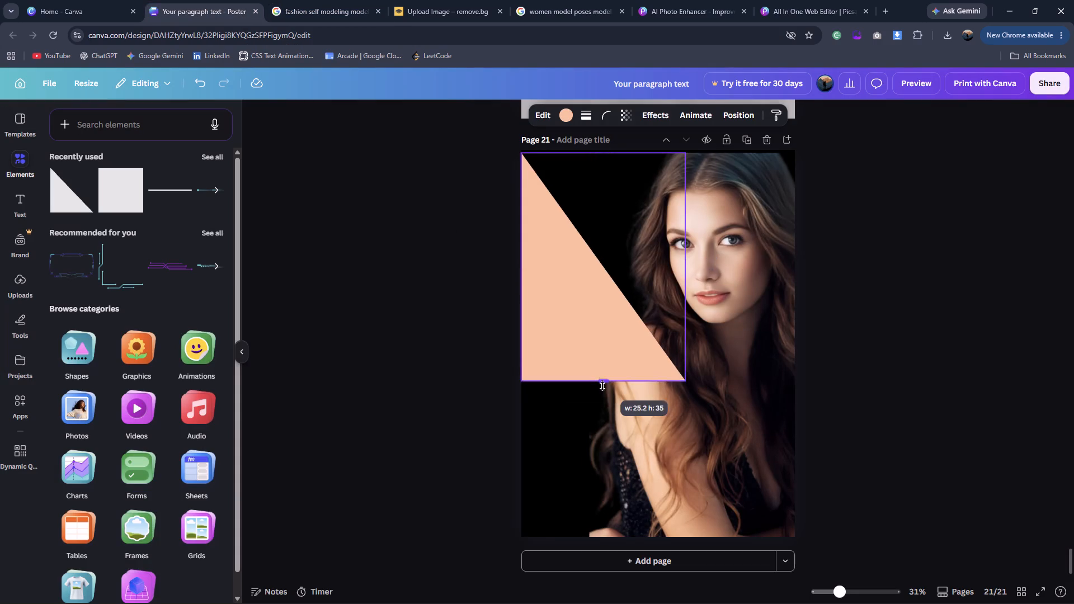
pyautogui.moveTo(602, 386); pyautogui.dragTo(602, 402)
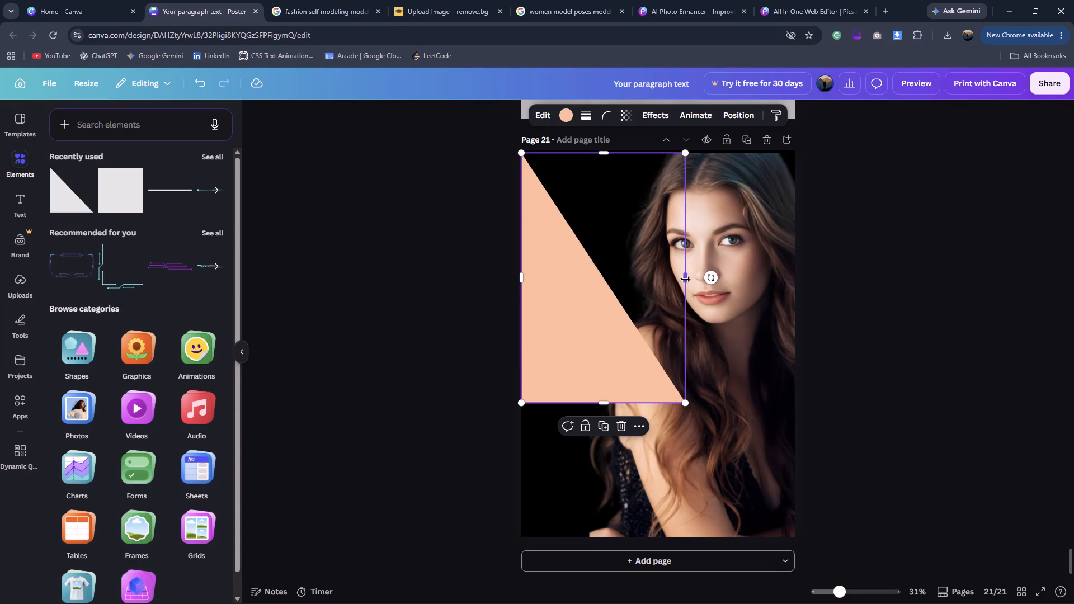
pyautogui.moveTo(685, 279); pyautogui.dragTo(695, 278)
pyautogui.click(344, 4)
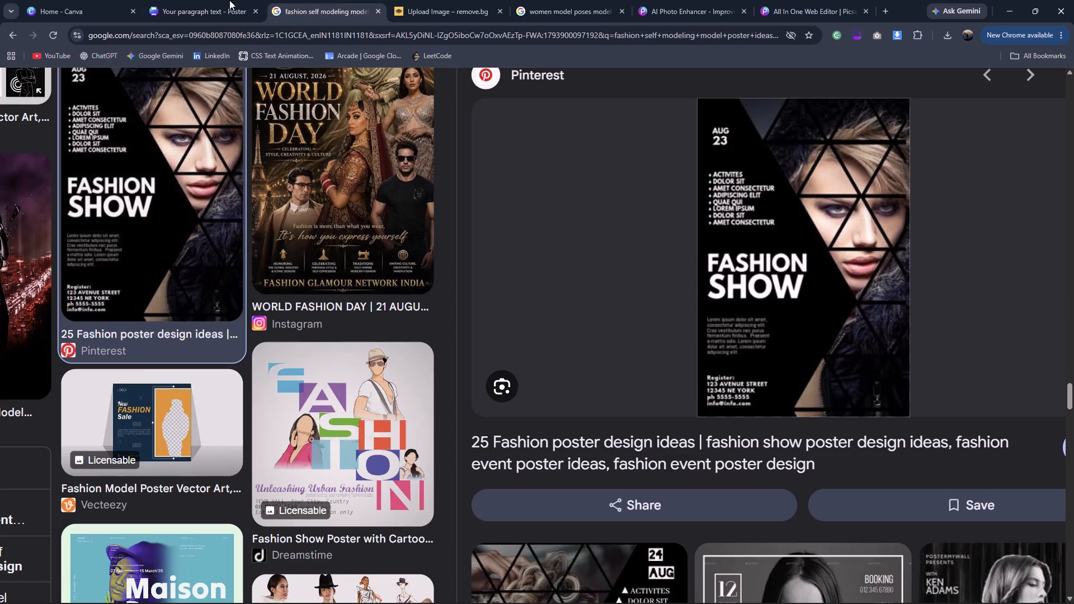
pyautogui.click(184, 0)
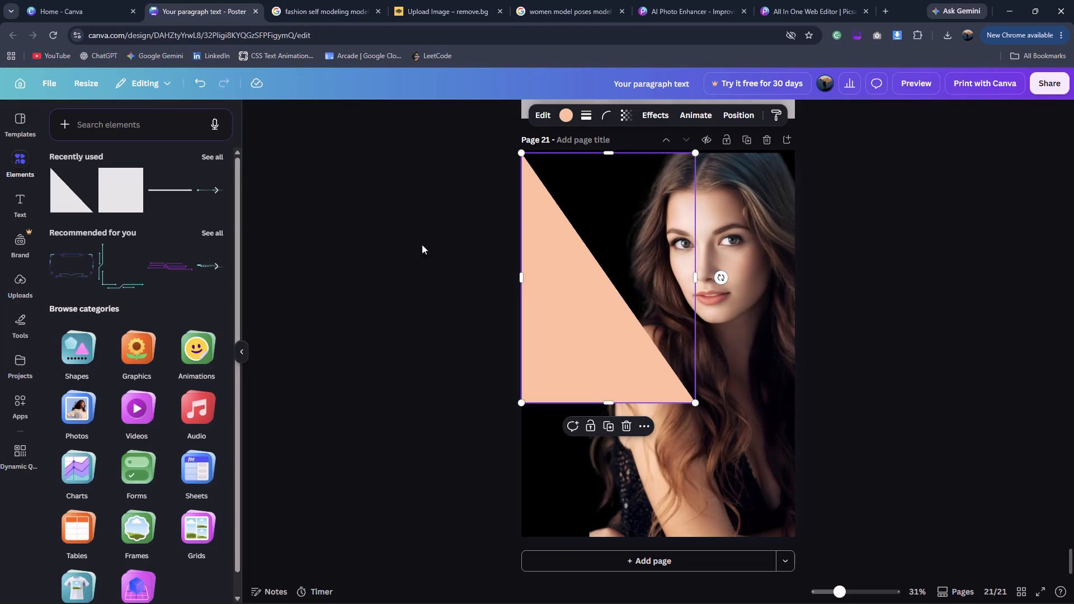
pyautogui.moveTo(607, 404); pyautogui.dragTo(611, 397)
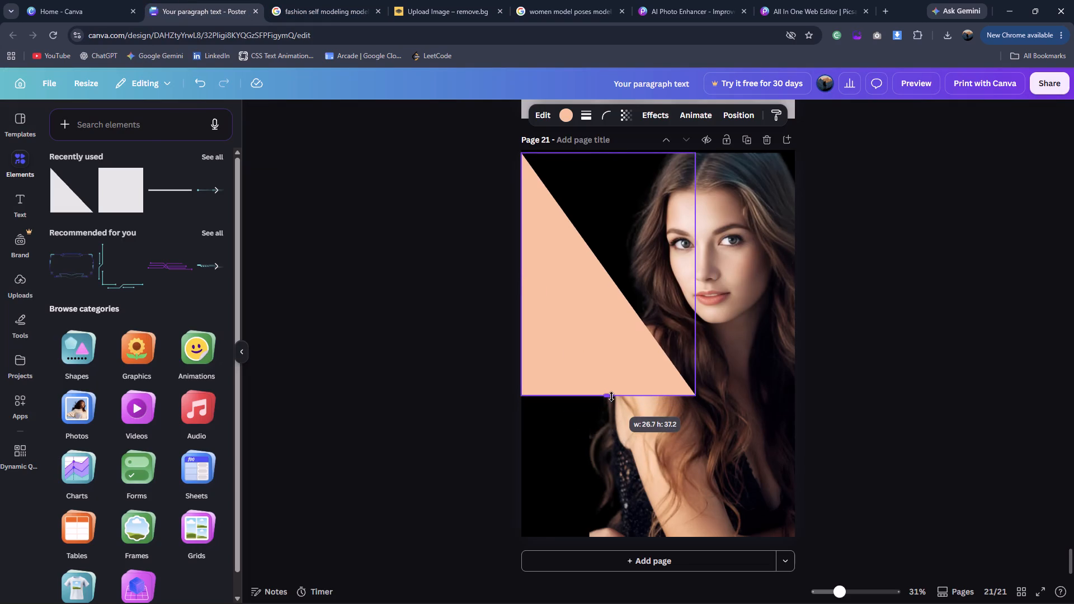
pyautogui.moveTo(698, 396); pyautogui.dragTo(690, 394)
pyautogui.click(930, 348)
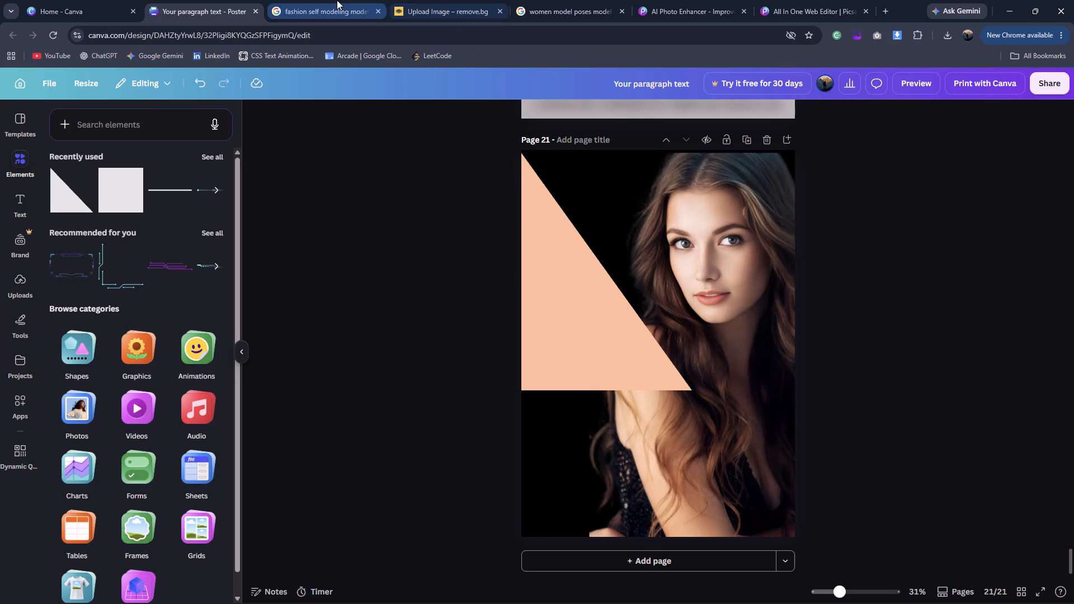
# Add a square directly below the triangle at the page's left edge and extend it to the page bottom, about 12.6 by 22.4.
pyautogui.click(337, 0)
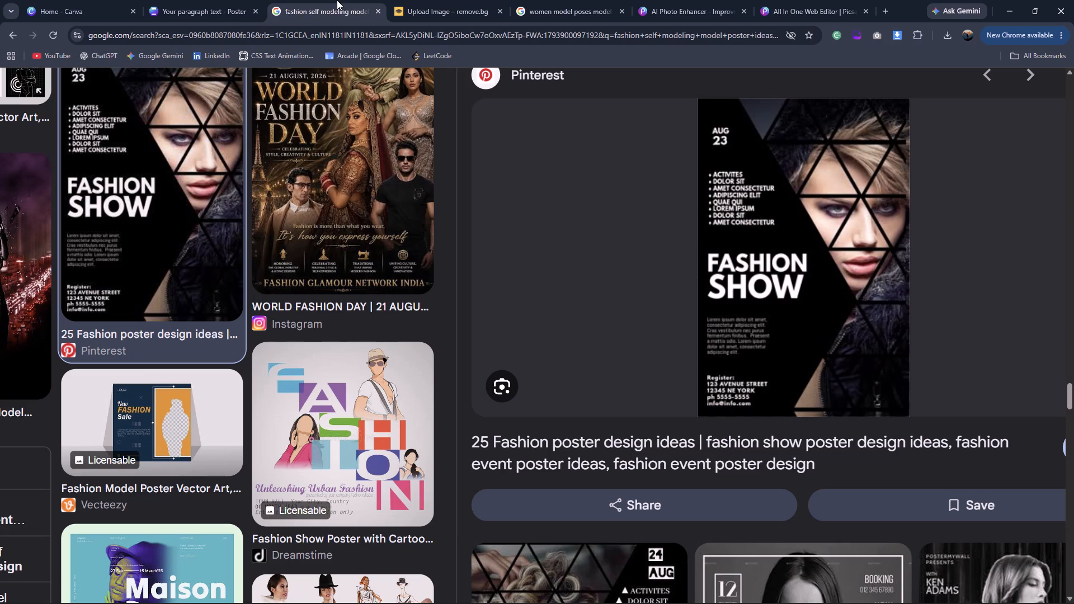
pyautogui.click(216, 3)
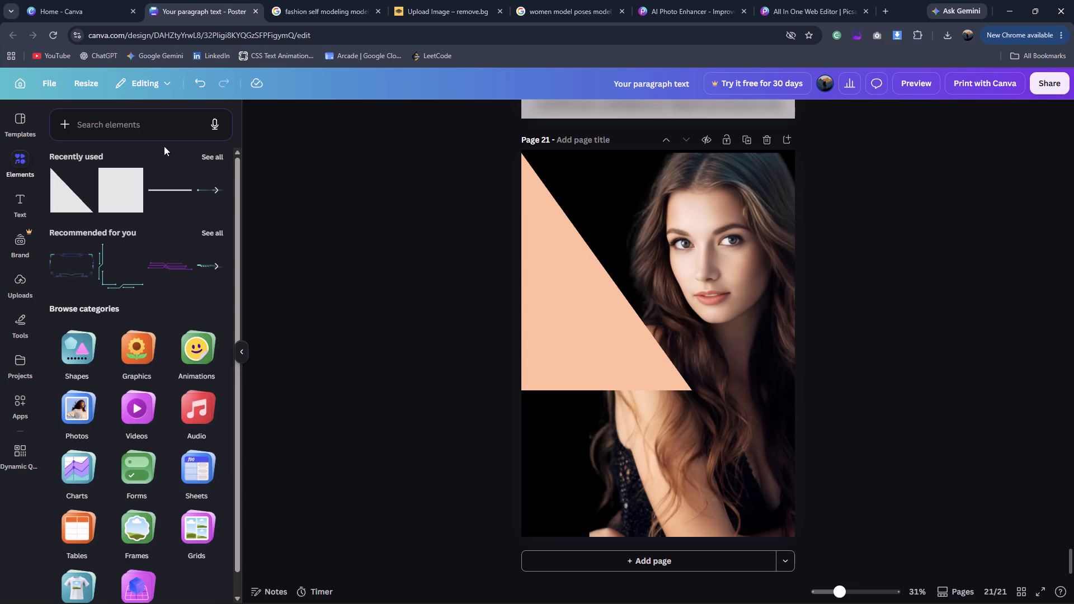
pyautogui.click(116, 195)
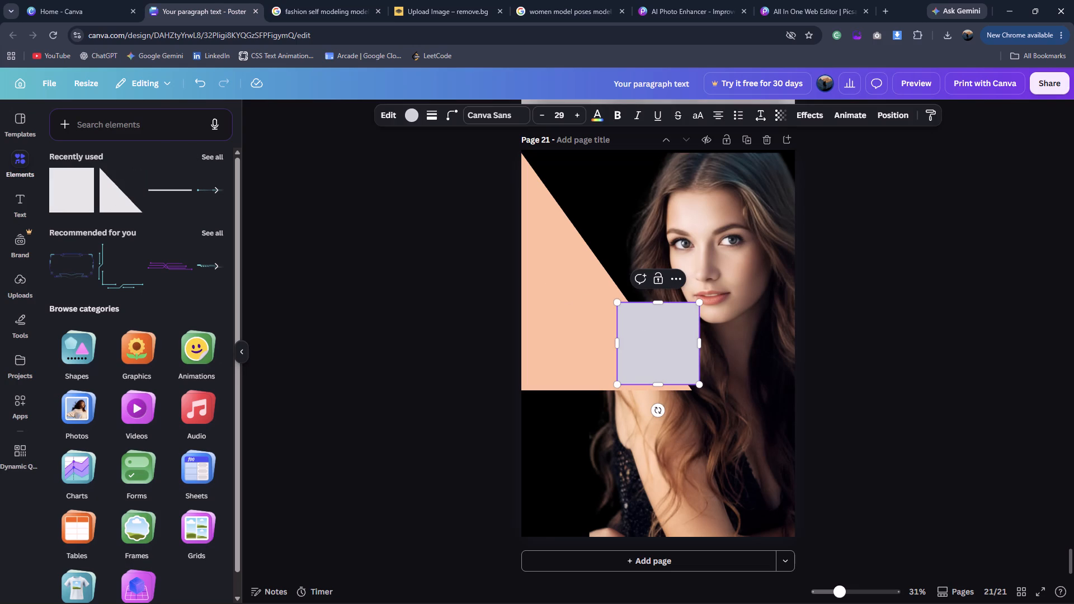
pyautogui.moveTo(656, 341); pyautogui.dragTo(614, 404)
pyautogui.click(376, 416)
pyautogui.moveTo(633, 346); pyautogui.dragTo(537, 435)
pyautogui.moveTo(561, 472); pyautogui.dragTo(563, 518)
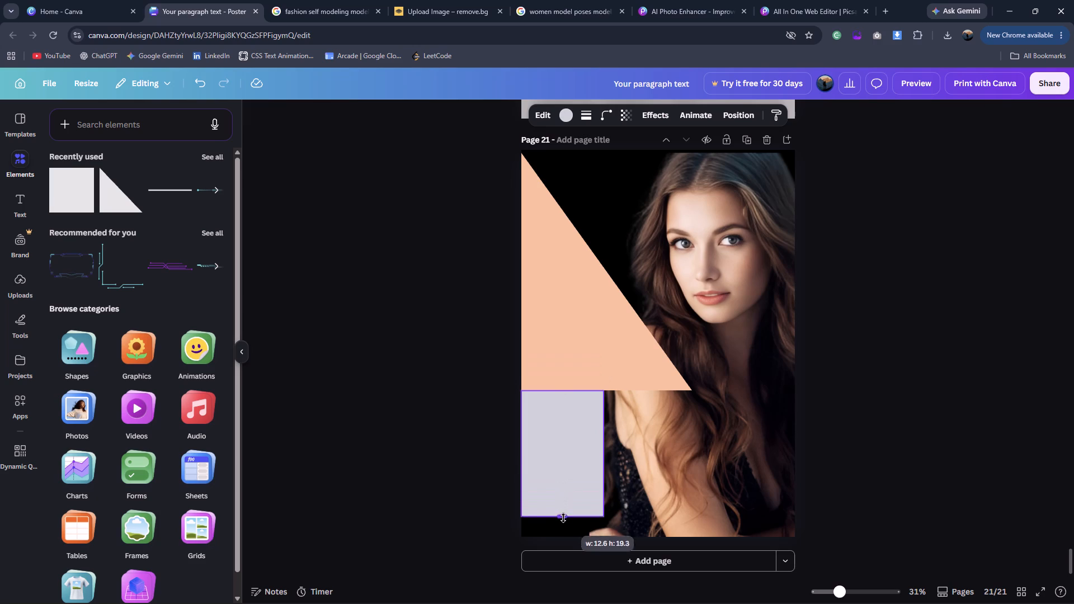
pyautogui.moveTo(563, 518); pyautogui.dragTo(563, 535)
# Widen the grey rectangle below the triangle to about two-fifths of the page width, comparing it with the FASHION SHOW reference.
pyautogui.click(343, 0)
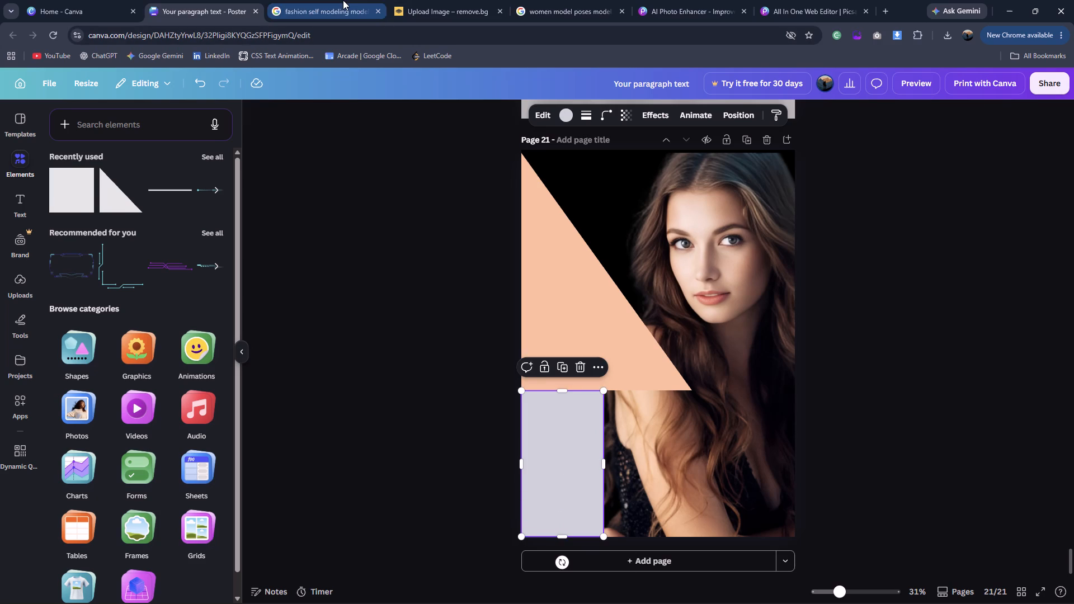
pyautogui.click(119, 0)
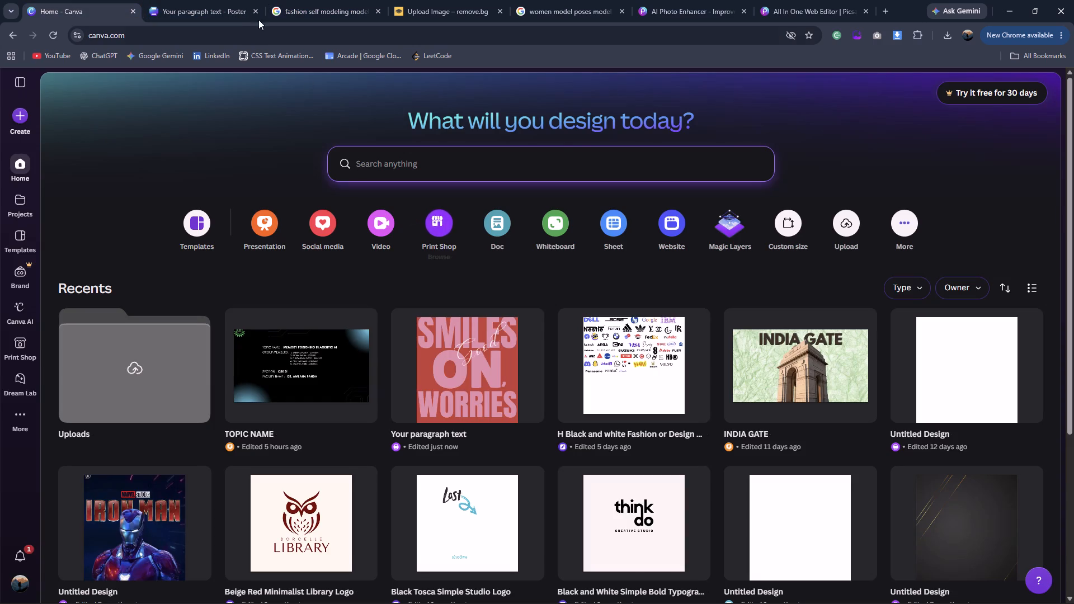
pyautogui.click(208, 0)
pyautogui.moveTo(605, 464); pyautogui.dragTo(618, 465)
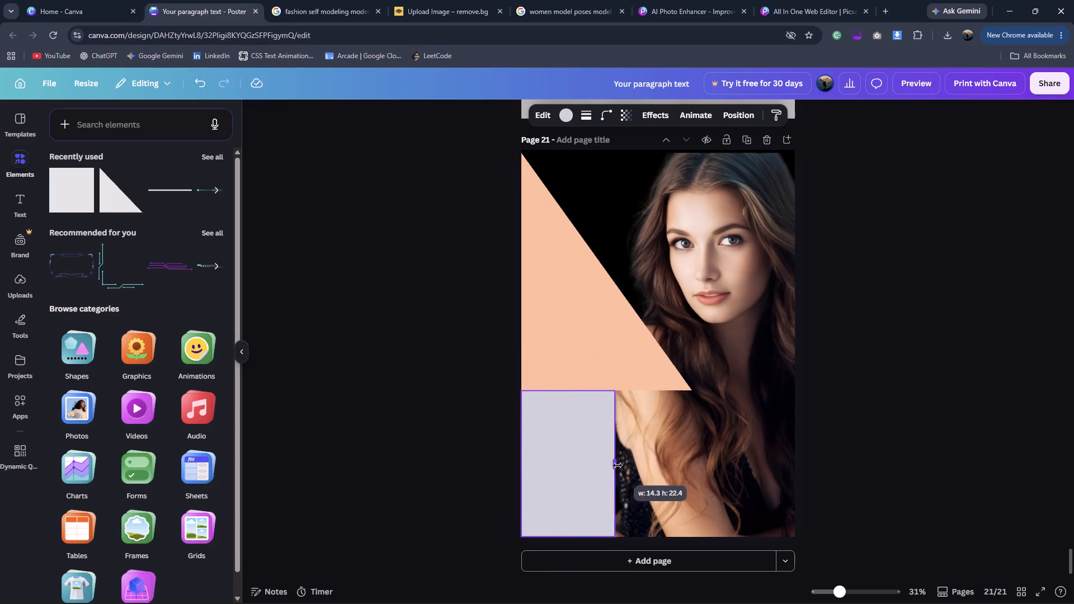
pyautogui.moveTo(618, 465); pyautogui.dragTo(632, 468)
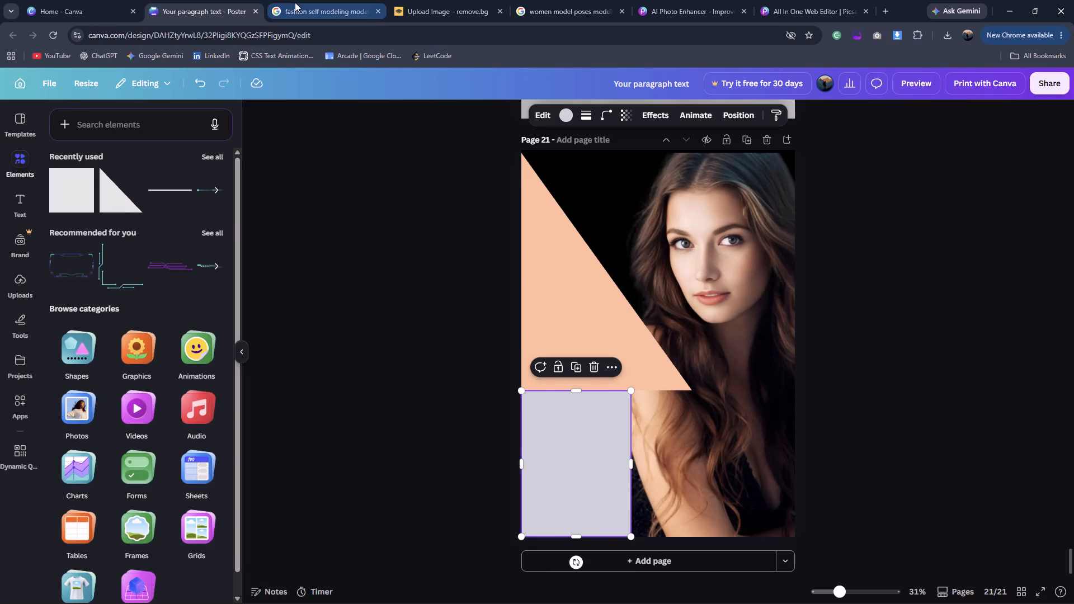
pyautogui.click(295, 2)
pyautogui.click(192, 0)
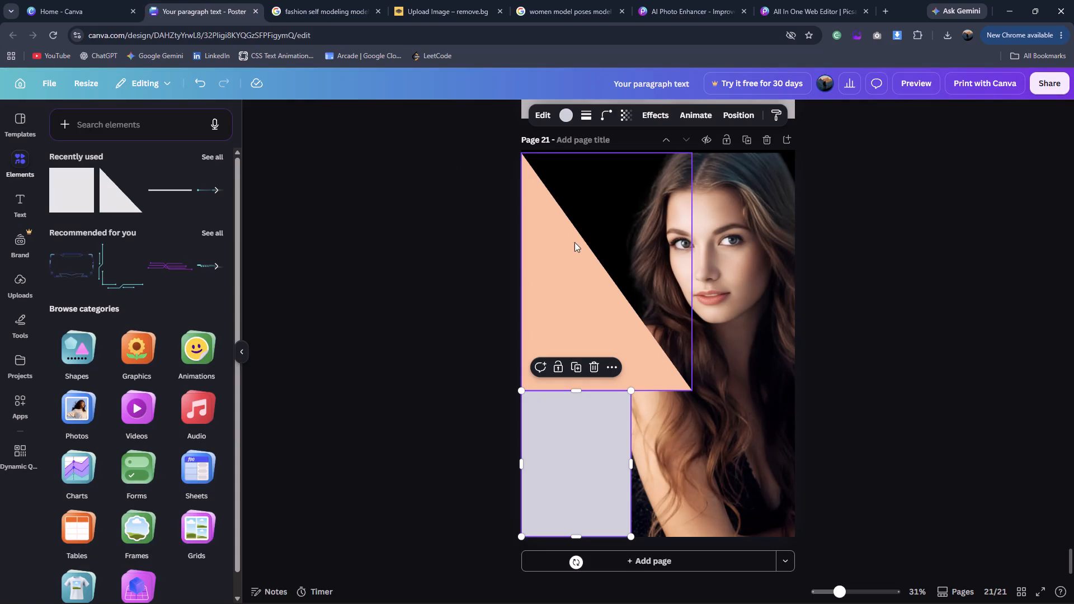
# Add a second right triangle to the page and rotate it to -180°.
pyautogui.click(121, 206)
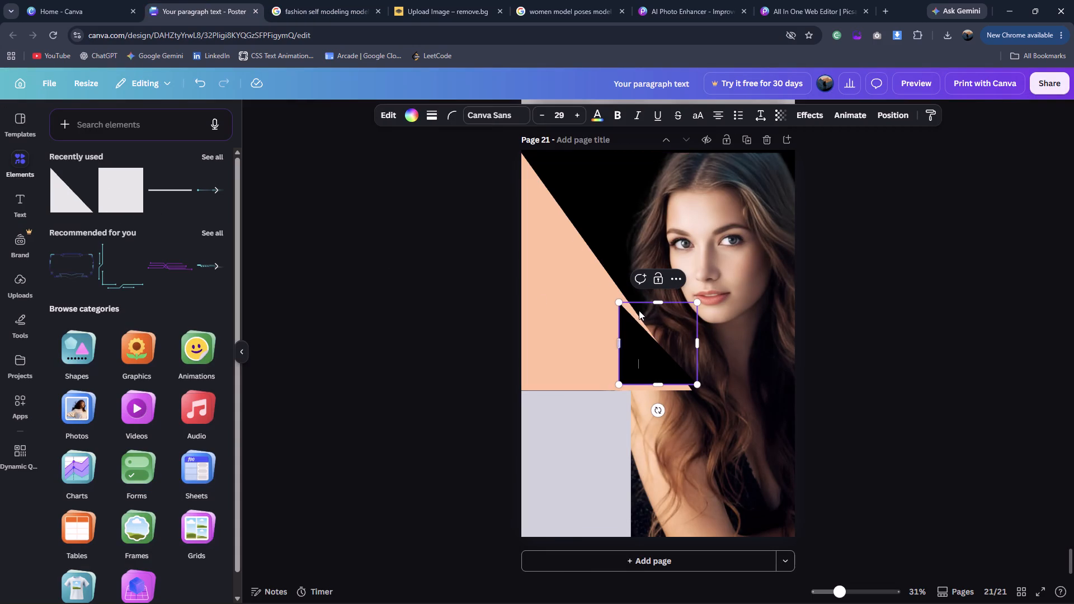
pyautogui.moveTo(656, 412); pyautogui.dragTo(725, 288)
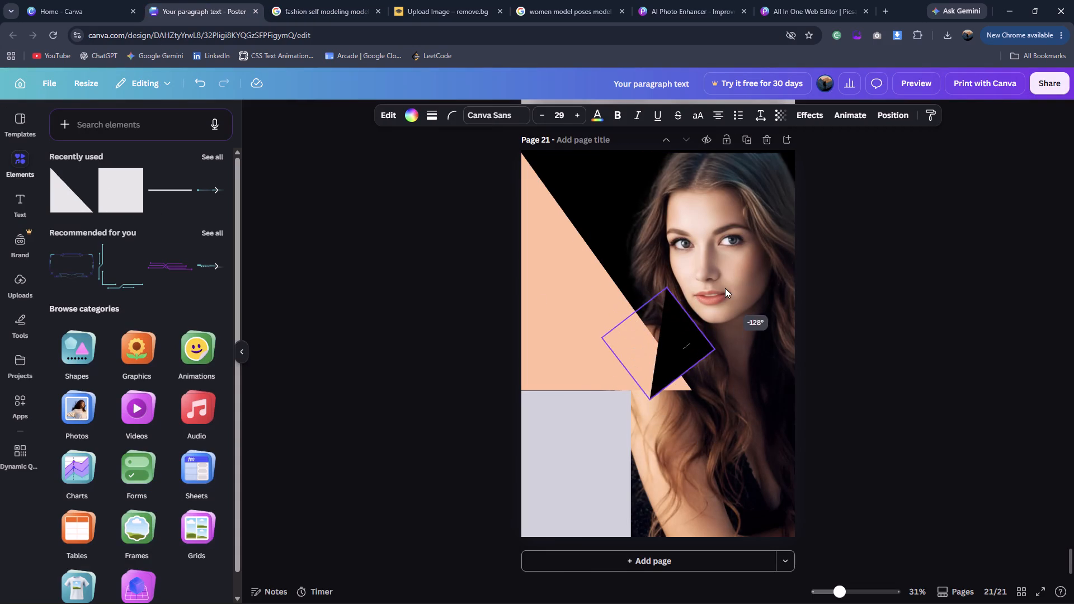
pyautogui.moveTo(725, 288); pyautogui.dragTo(668, 199)
pyautogui.click(595, 339)
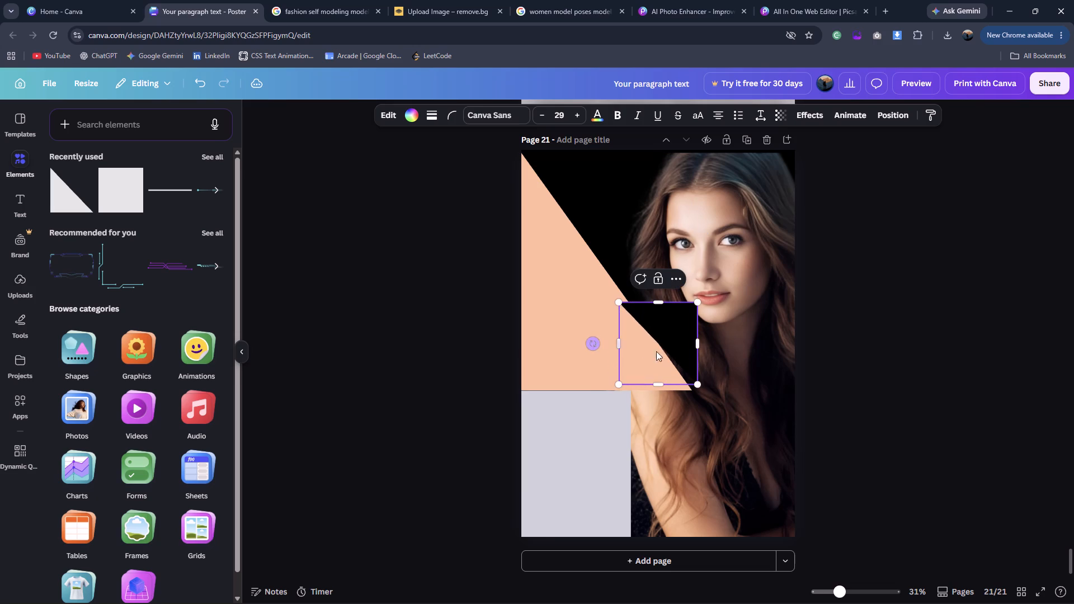
pyautogui.click(854, 366)
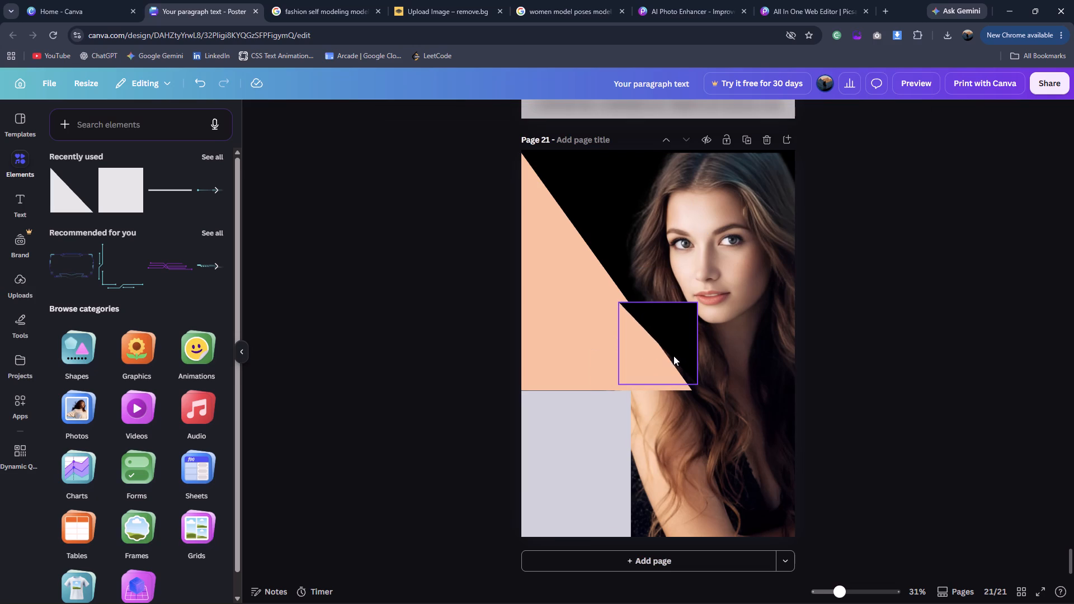
pyautogui.click(651, 338)
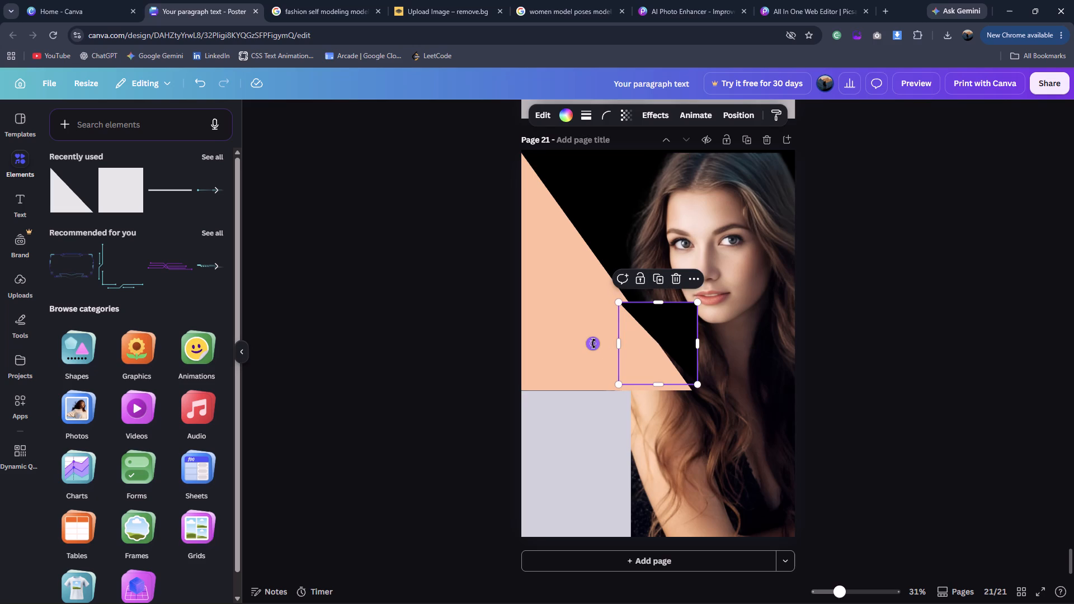
pyautogui.click(593, 343)
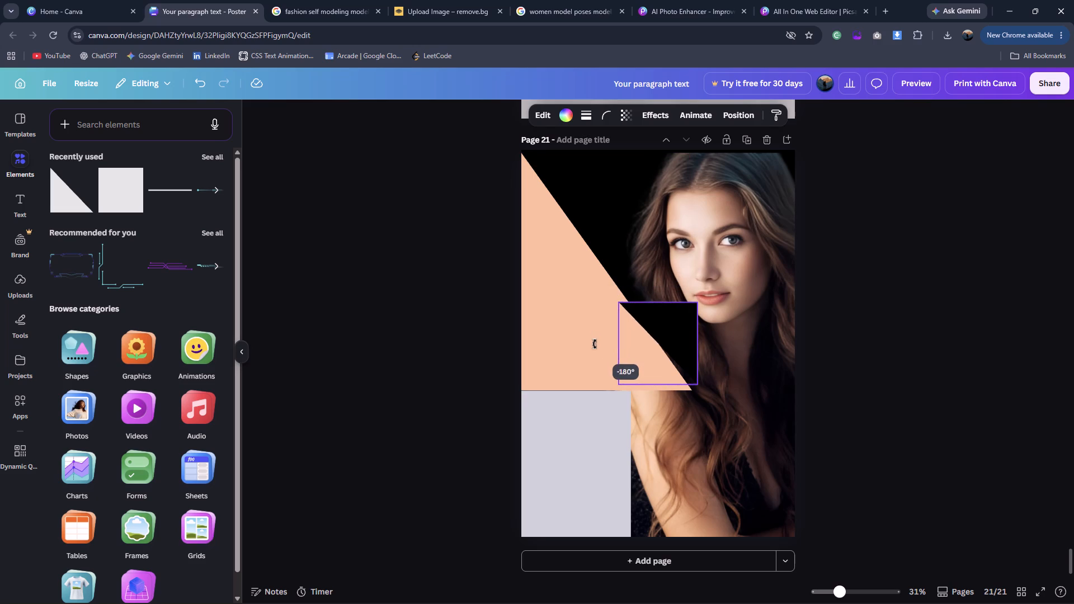
pyautogui.click(900, 346)
# Move the black triangle directly below the peach triangle's lower edge, beside the grey rectangle.
pyautogui.moveTo(694, 330); pyautogui.dragTo(694, 358)
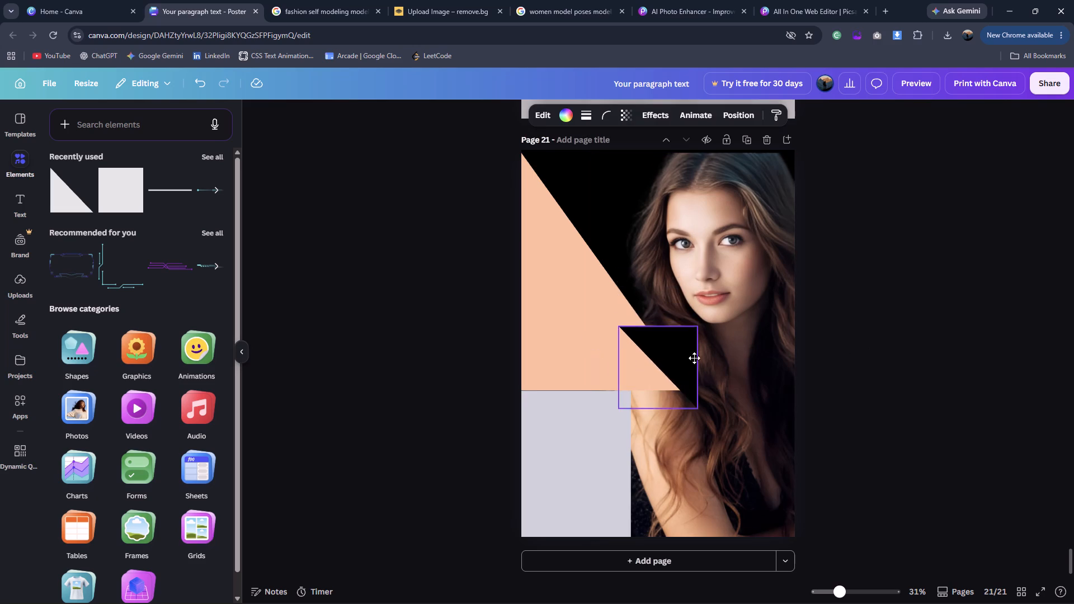
pyautogui.moveTo(694, 358); pyautogui.dragTo(699, 416)
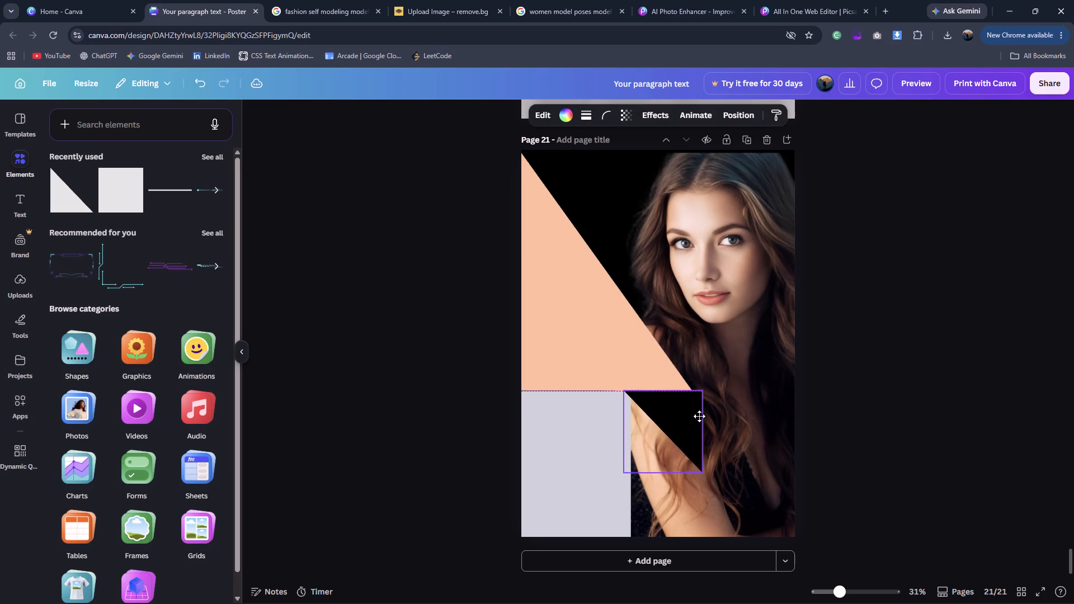
pyautogui.moveTo(699, 416); pyautogui.dragTo(701, 416)
pyautogui.click(335, 6)
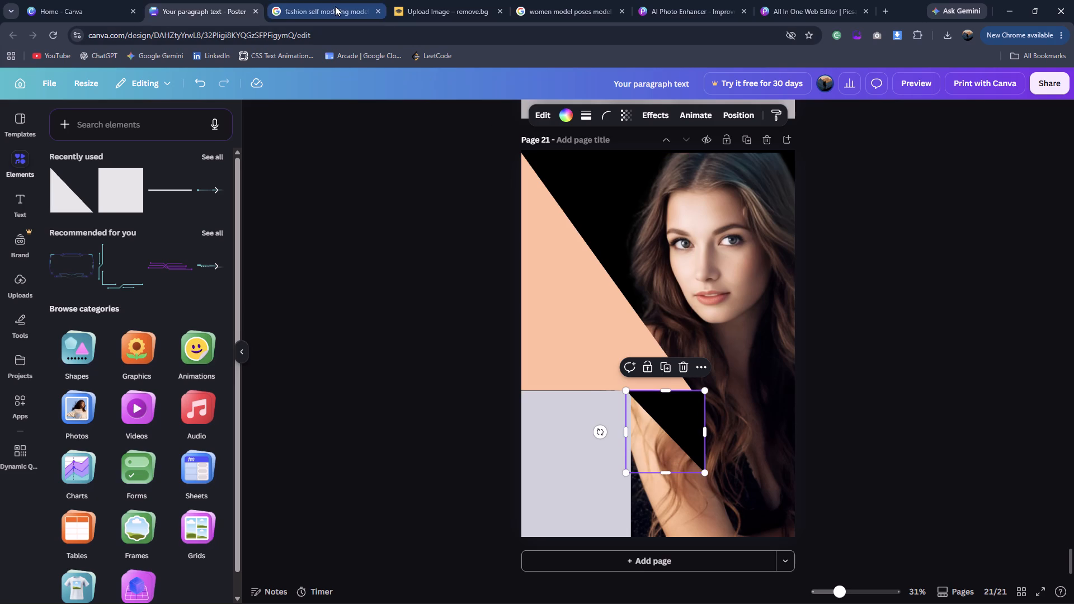
pyautogui.click(235, 0)
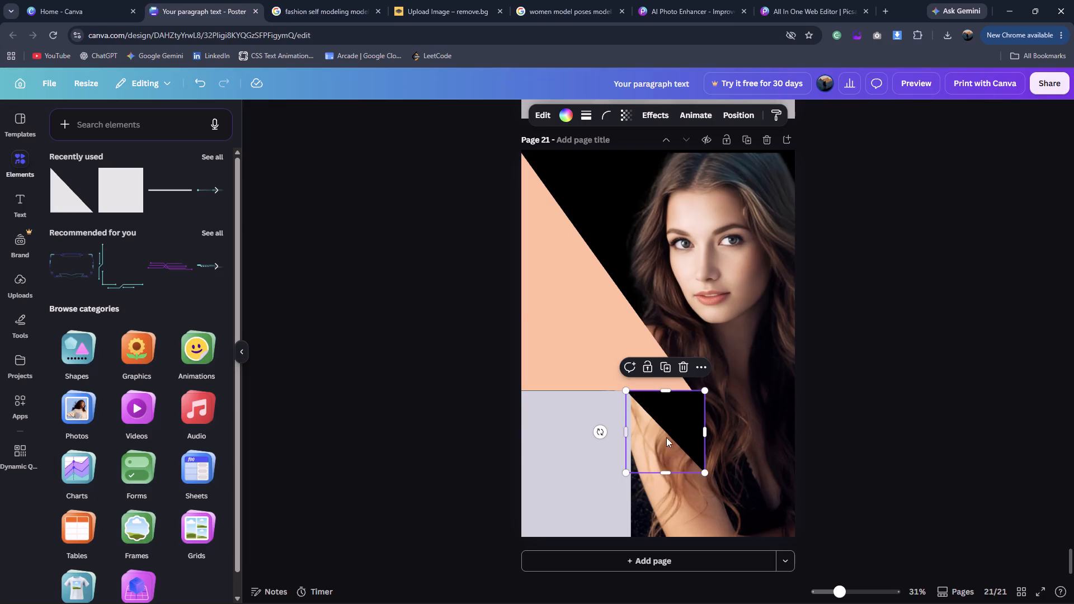
# Checking against the FASHION SHOW reference, rotate the black triangle to 90° so its square corner sits at the upper left.
pyautogui.moveTo(602, 432); pyautogui.dragTo(767, 489)
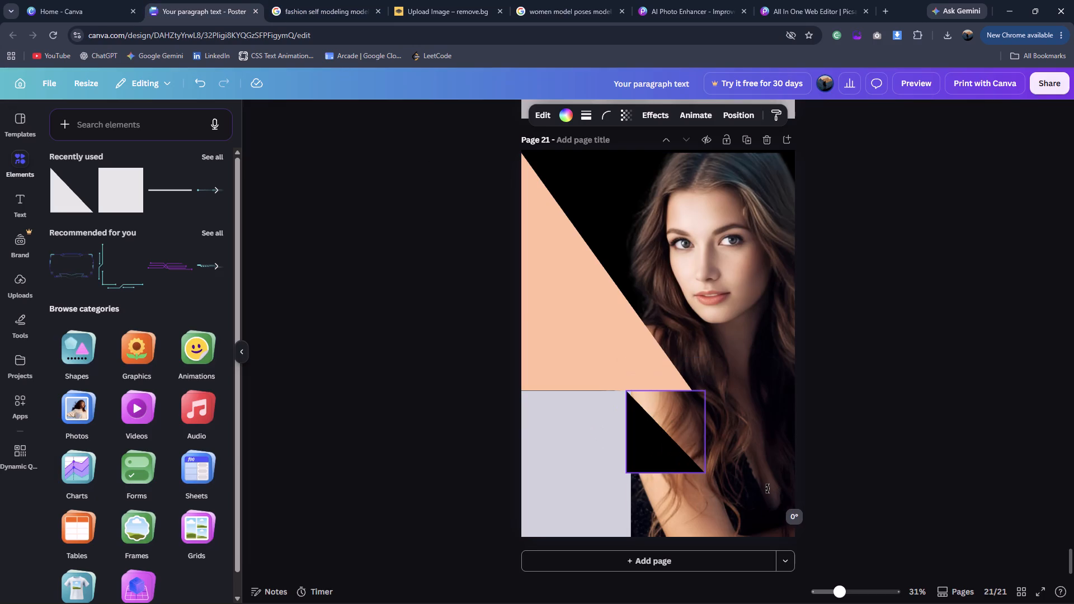
pyautogui.moveTo(767, 489); pyautogui.dragTo(614, 432)
pyautogui.click(289, 0)
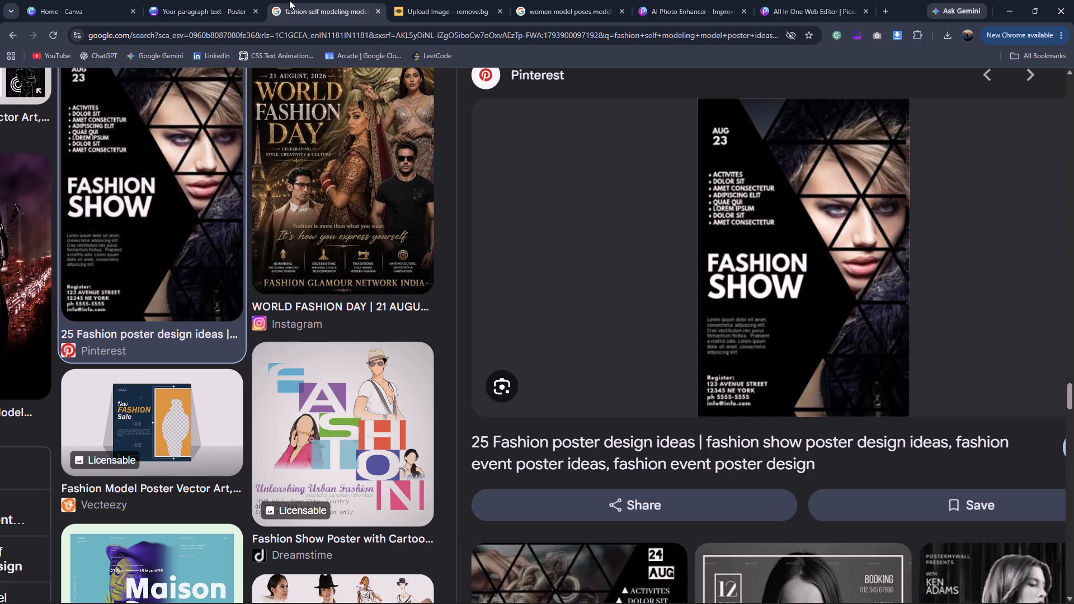
pyautogui.click(242, 0)
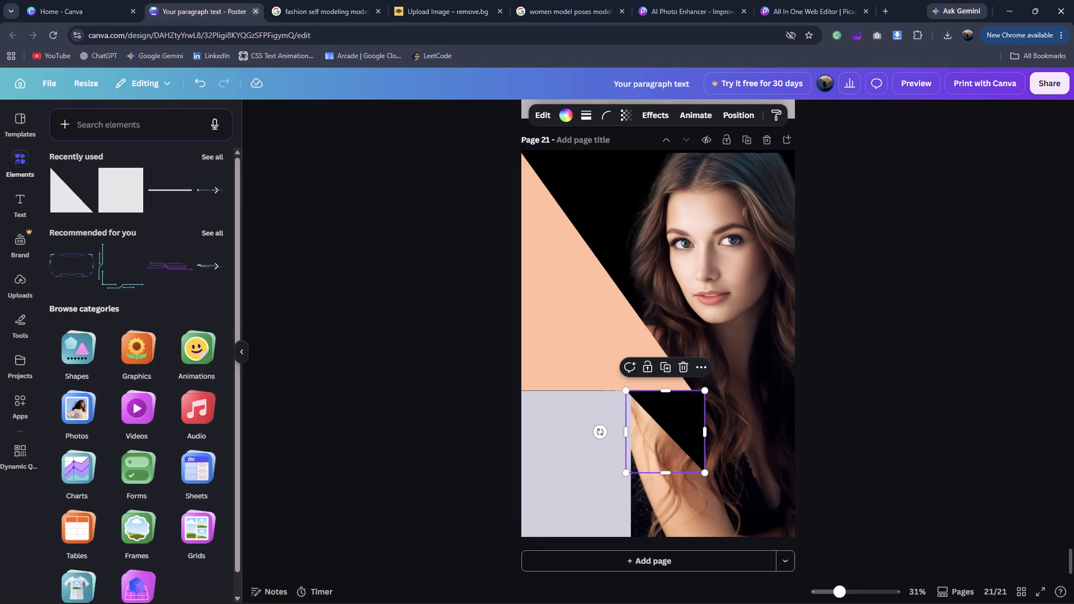
pyautogui.moveTo(601, 430); pyautogui.dragTo(601, 430)
pyautogui.moveTo(601, 430); pyautogui.dragTo(661, 484)
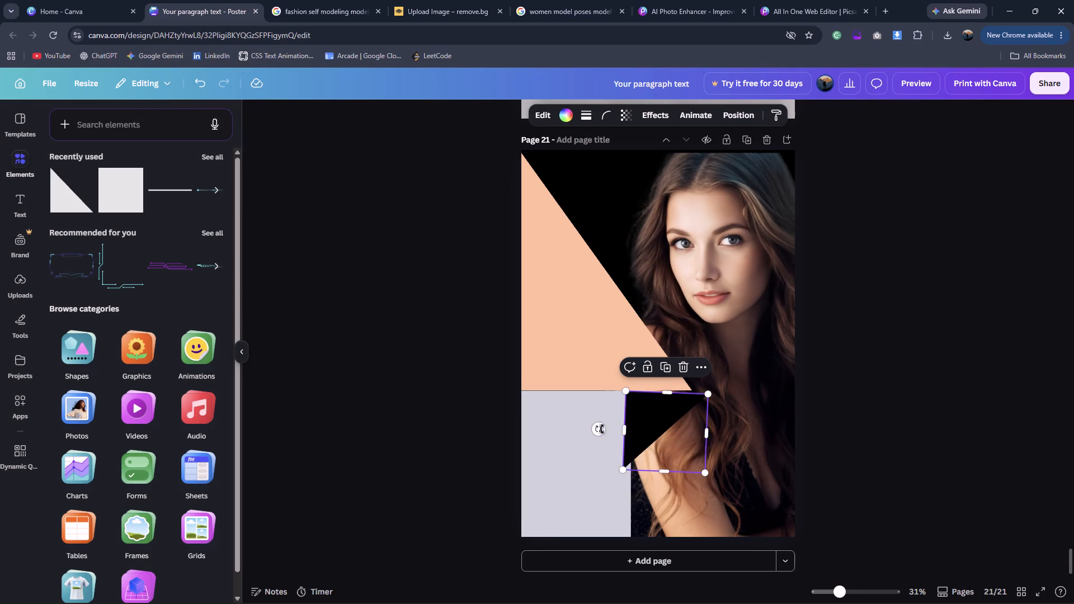
pyautogui.moveTo(600, 427); pyautogui.dragTo(606, 435)
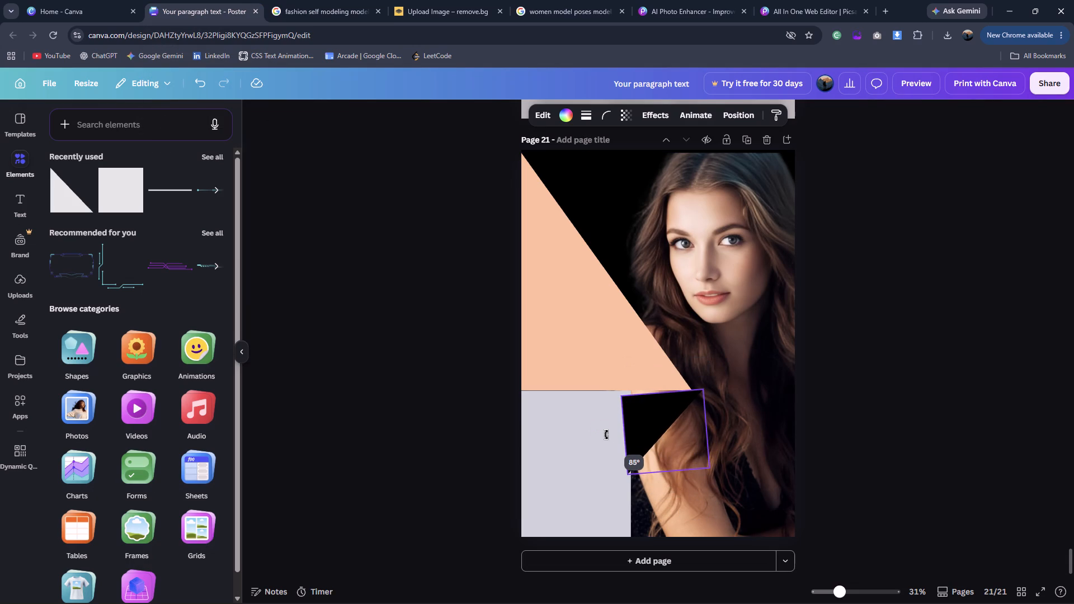
pyautogui.moveTo(606, 435); pyautogui.dragTo(609, 431)
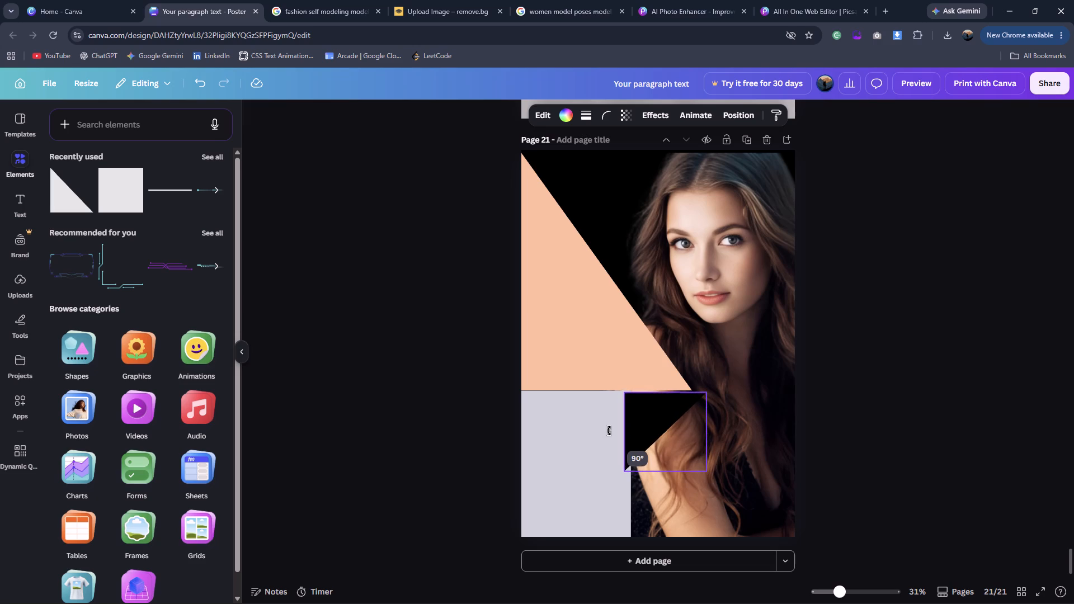
pyautogui.moveTo(609, 431); pyautogui.dragTo(609, 430)
# Align the black triangle with the grey rectangle's right edge and stretch it down to the page bottom, about 22.3 long.
pyautogui.moveTo(668, 427); pyautogui.dragTo(676, 426)
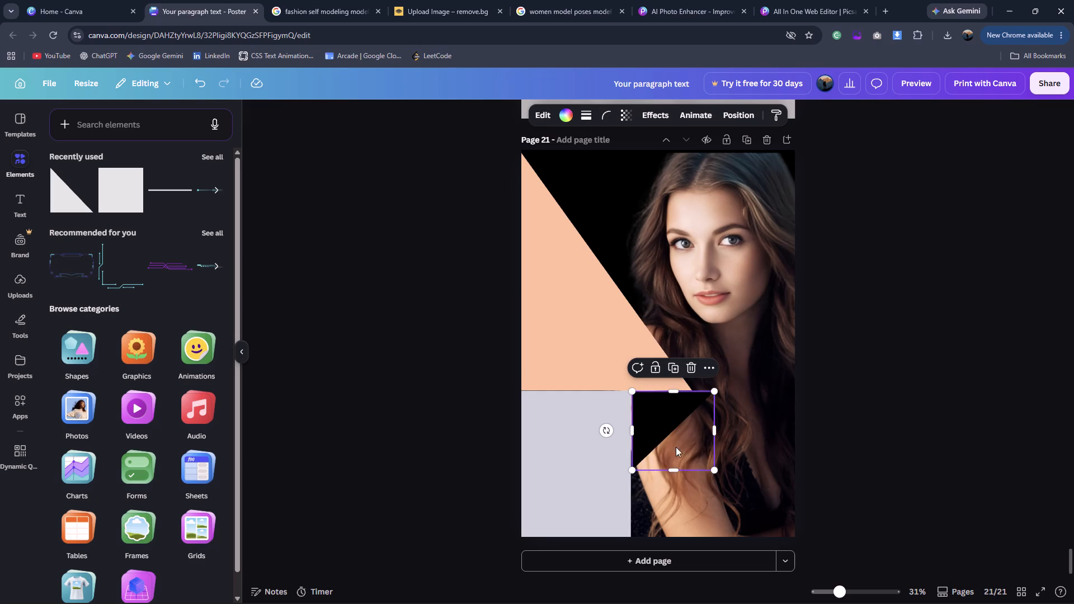
pyautogui.moveTo(675, 466); pyautogui.dragTo(670, 544)
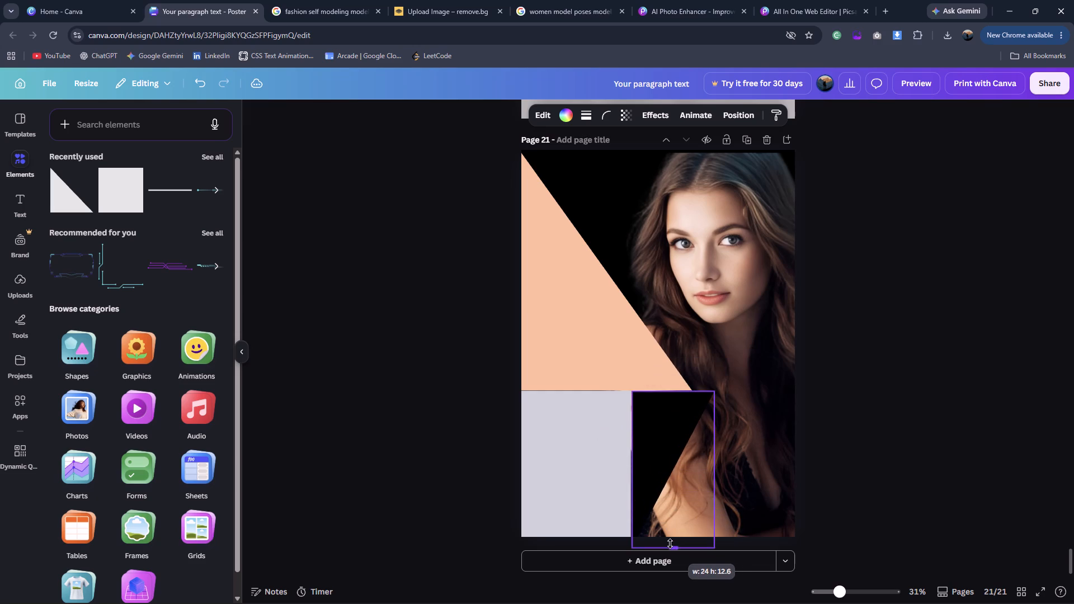
pyautogui.moveTo(670, 544); pyautogui.dragTo(668, 534)
pyautogui.click(941, 424)
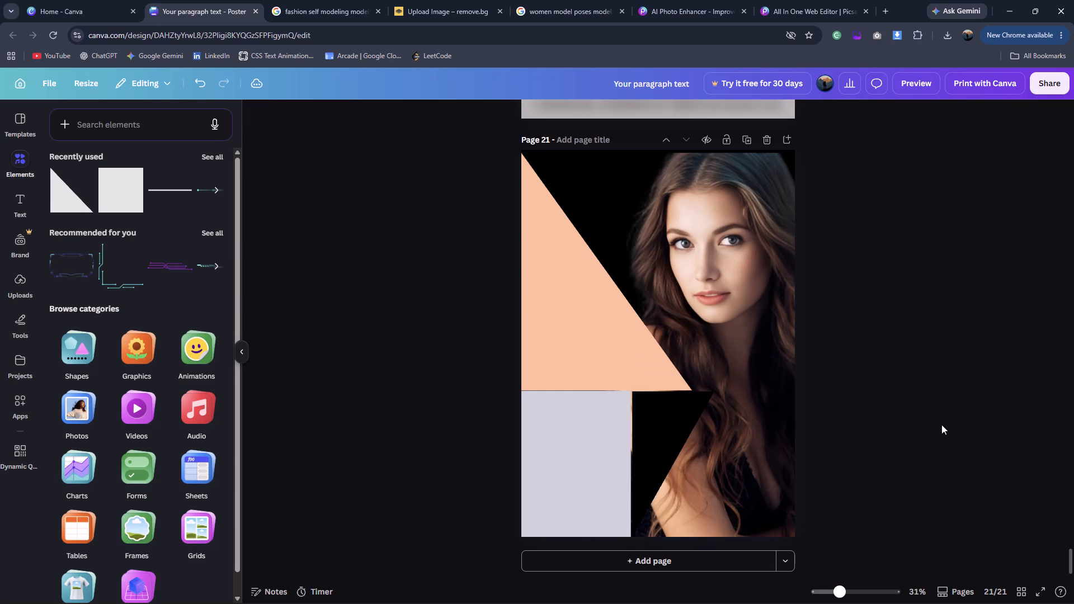
# Narrow the black triangle to about 9.9 so its outer corner meets the peach triangle's tip, comparing it with the reference.
pyautogui.click(646, 401)
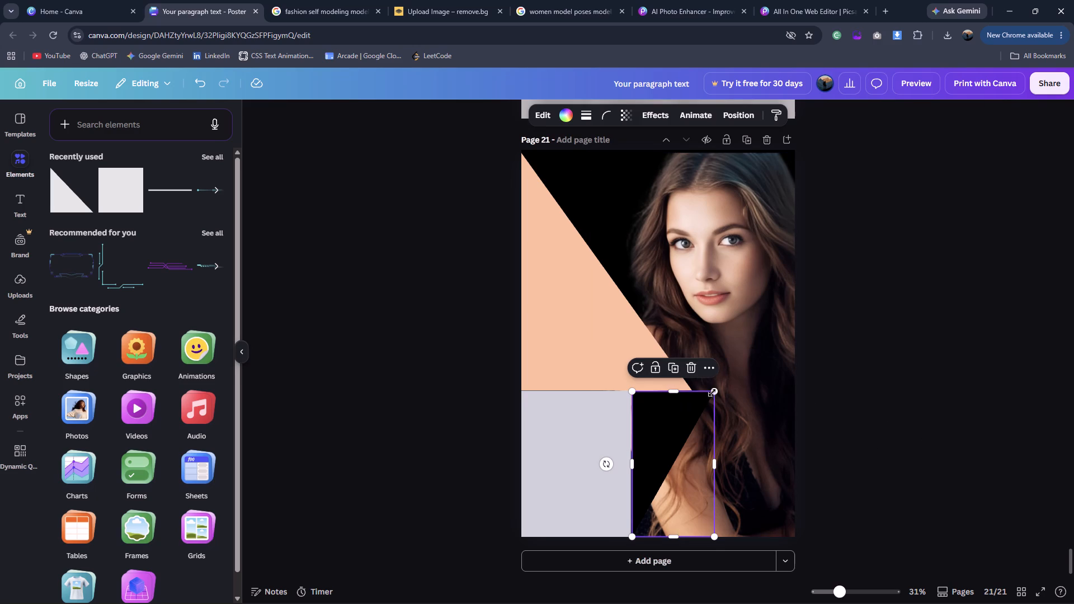
pyautogui.moveTo(716, 447); pyautogui.dragTo(697, 449)
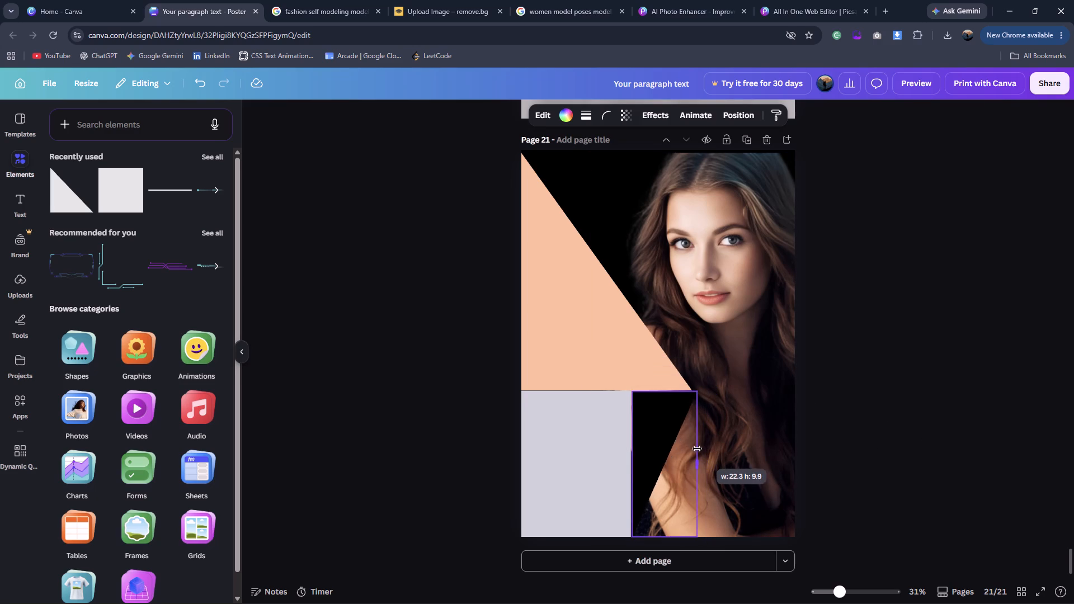
pyautogui.moveTo(697, 449); pyautogui.dragTo(698, 446)
pyautogui.click(911, 426)
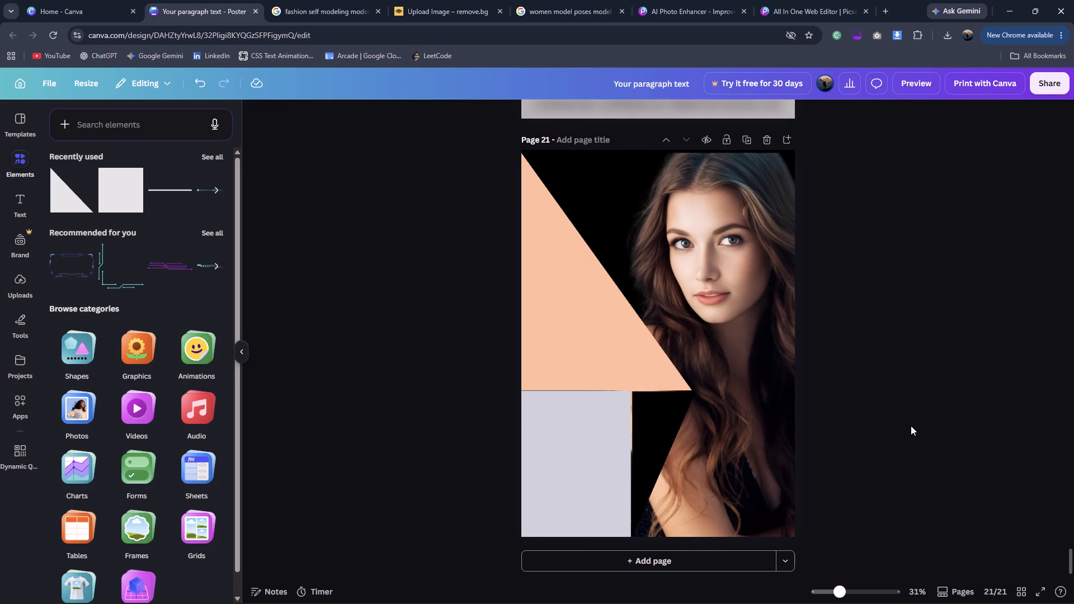
pyautogui.click(289, 0)
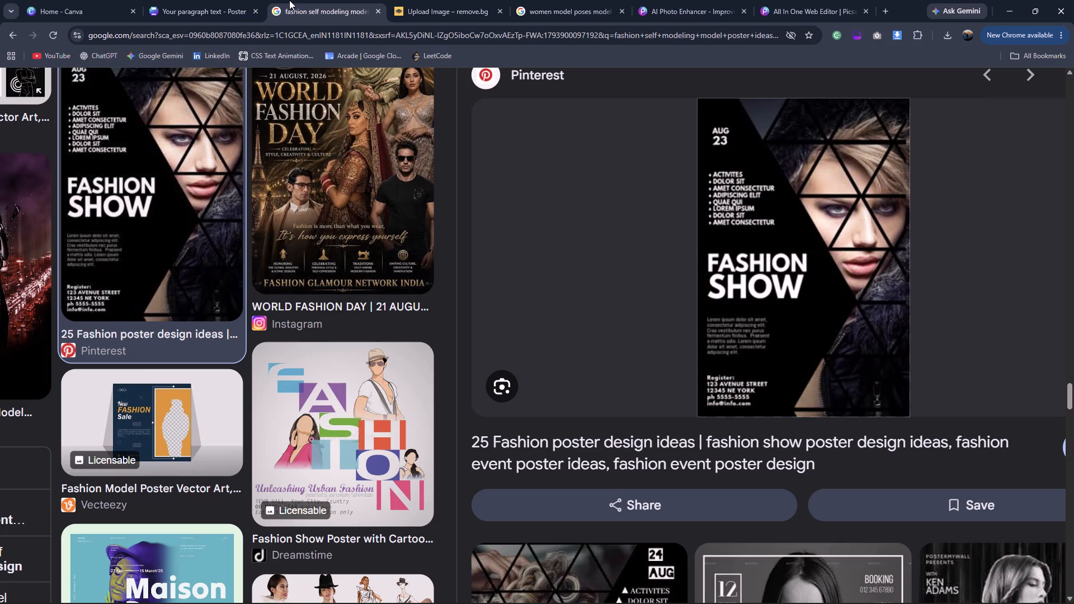
pyautogui.click(215, 0)
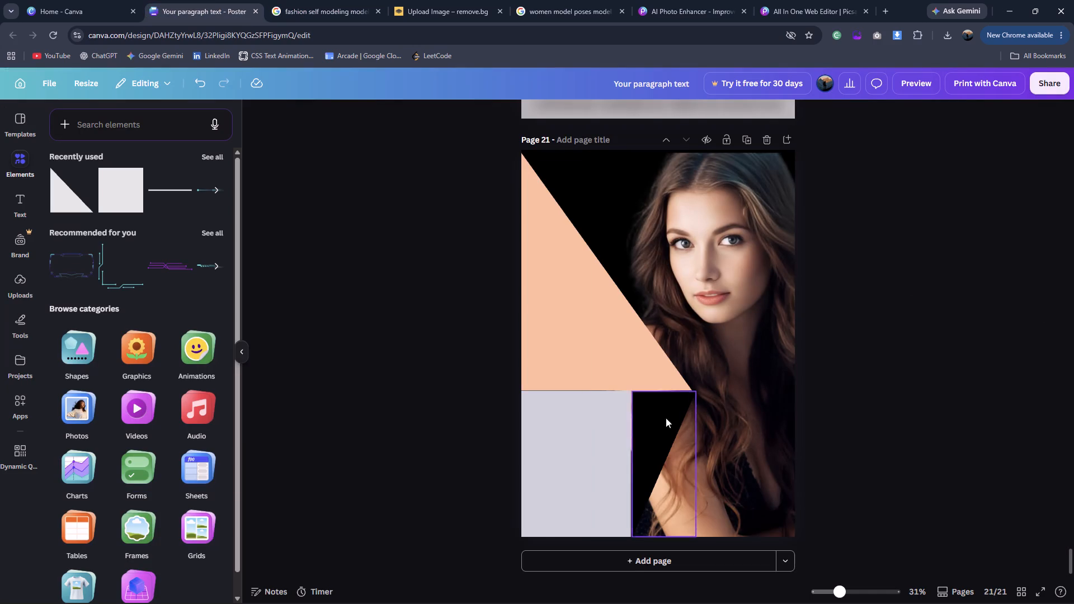
# Close the panel seams by nudging the grey rectangle up and the black triangle left and up, and extend the black triangle's bottom edge.
pyautogui.click(621, 426)
pyautogui.press('Up')
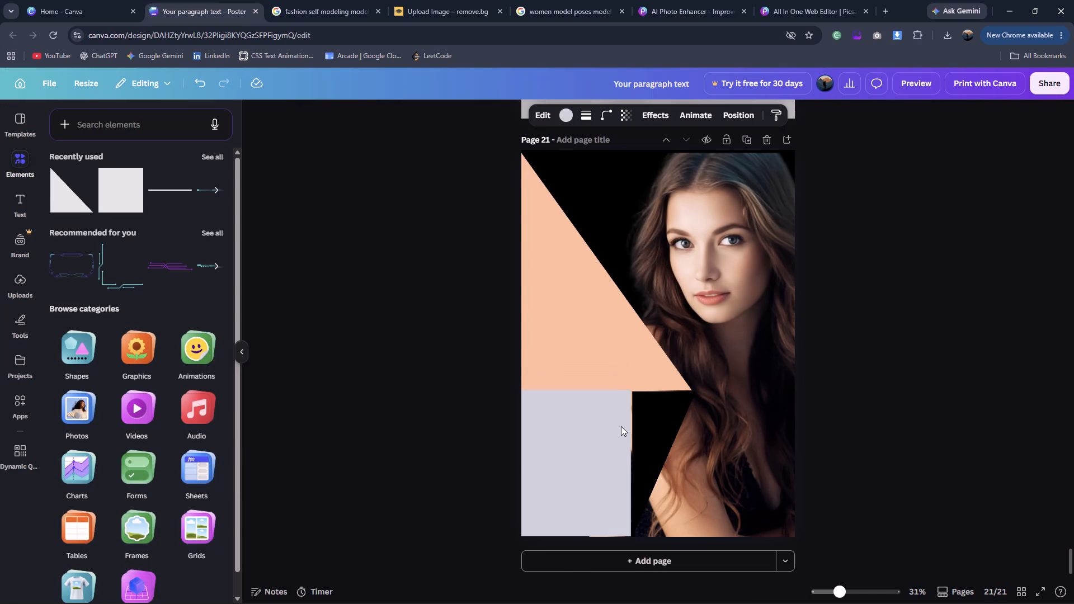
pyautogui.click(651, 427)
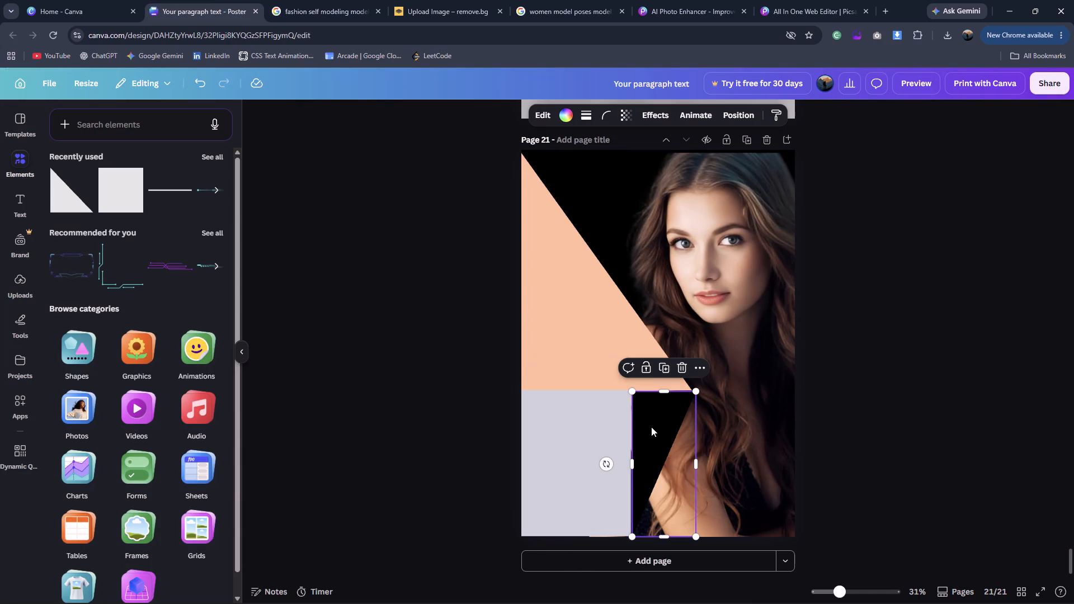
pyautogui.press('Left')
pyautogui.press('Up')
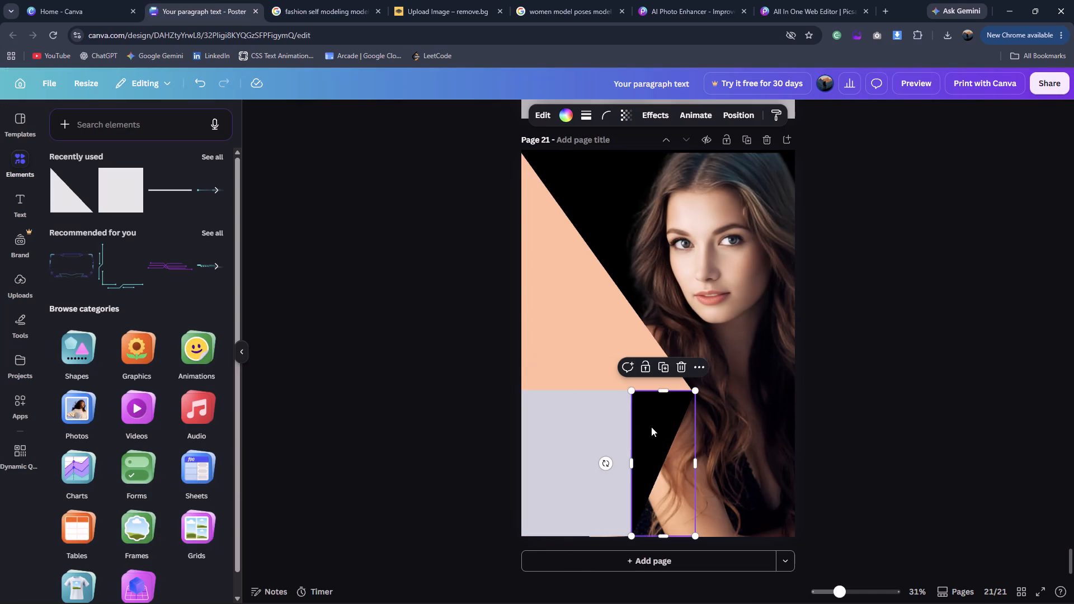
pyautogui.click(663, 536)
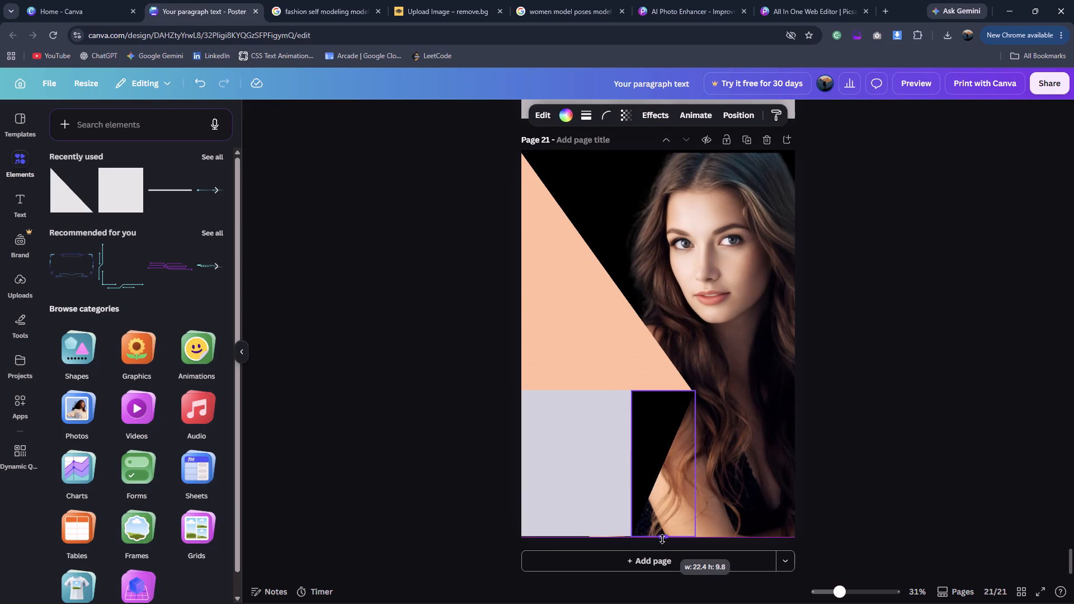
pyautogui.click(1018, 442)
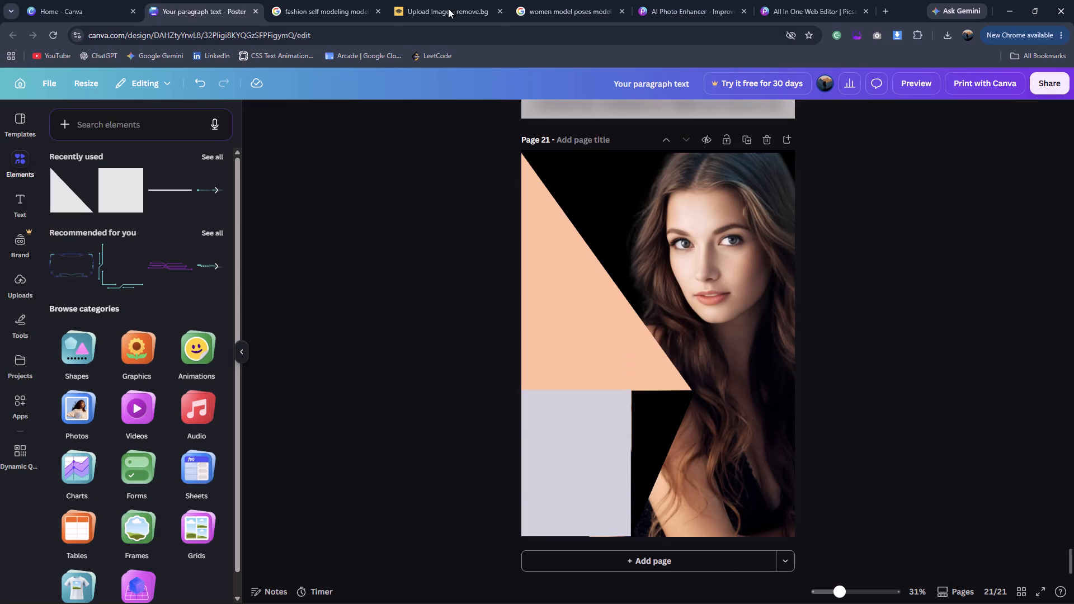
# Checking the FASHION SHOW reference, select all three panel shapes and try dark fills, including dark green #09190F, a black gradient and solid black.
pyautogui.click(311, 0)
pyautogui.click(242, 0)
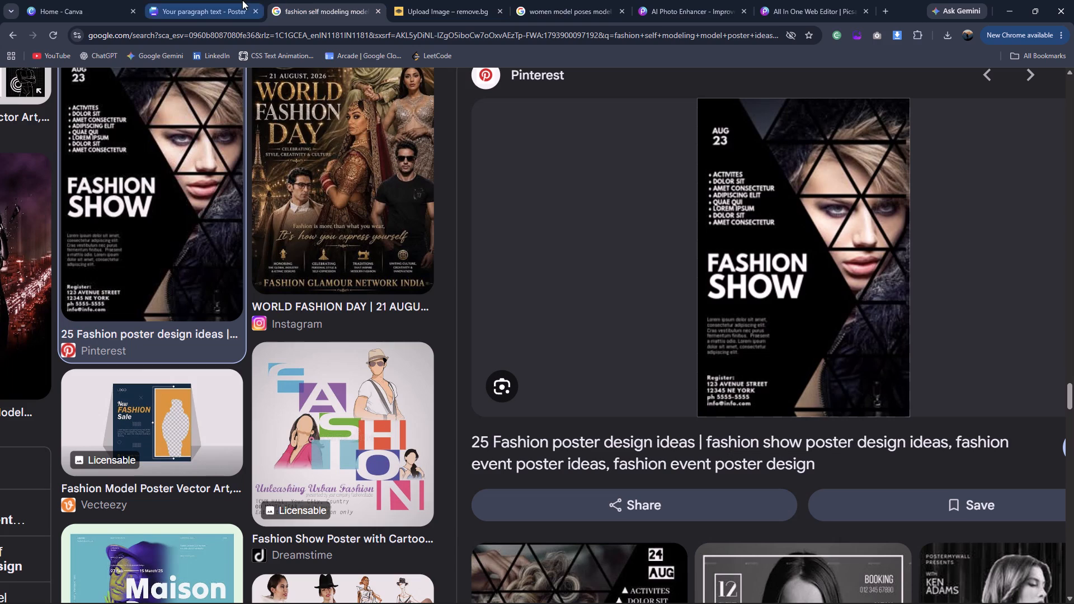
pyautogui.click(352, 0)
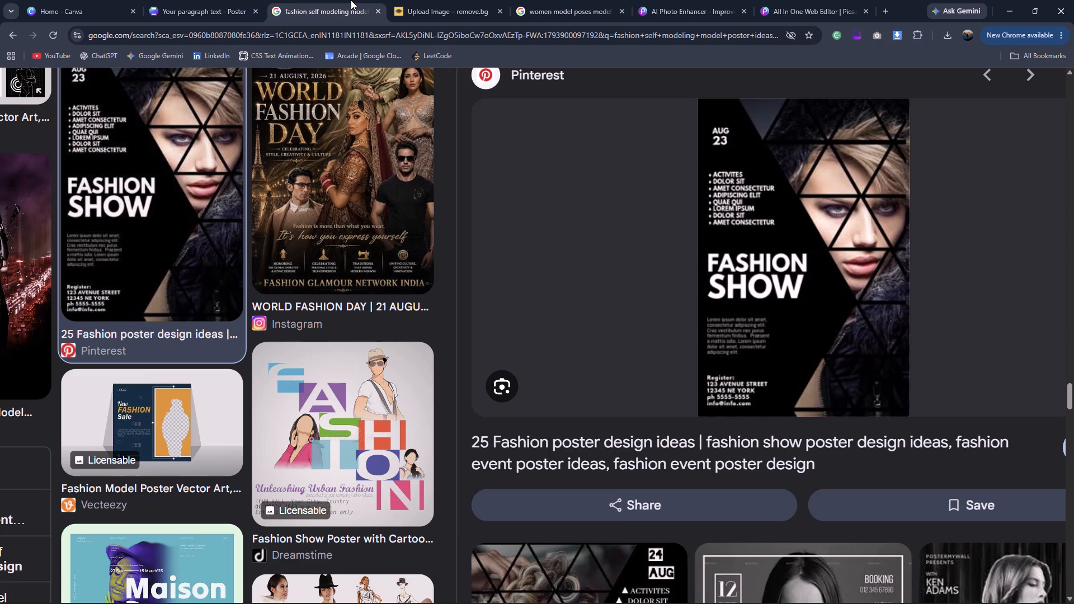
pyautogui.click(209, 0)
pyautogui.click(535, 220)
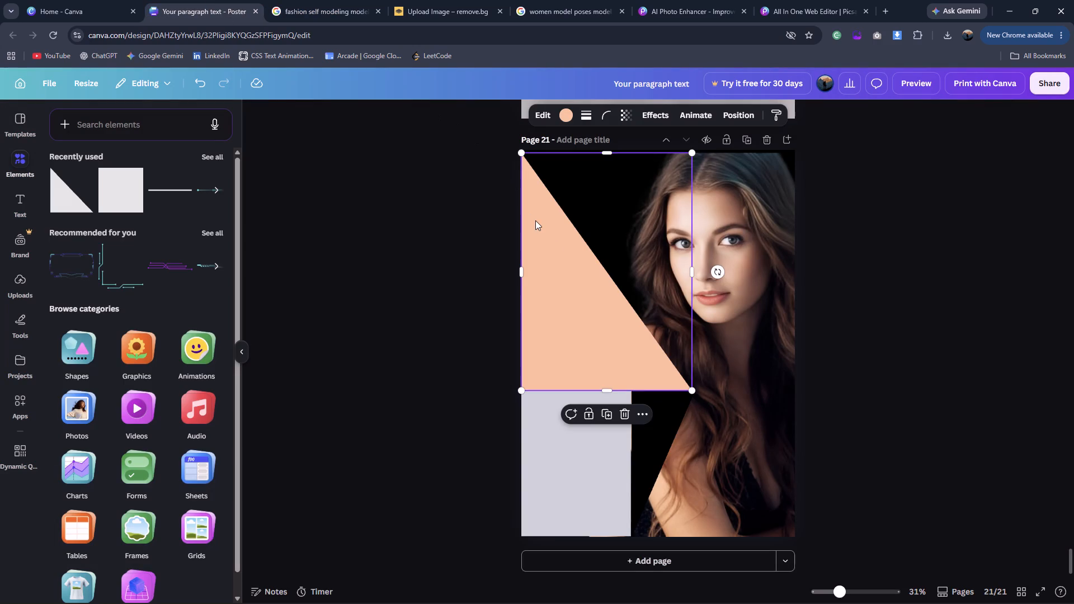
pyautogui.keyDown('shift'); pyautogui.click(594, 432); pyautogui.keyUp('shift')
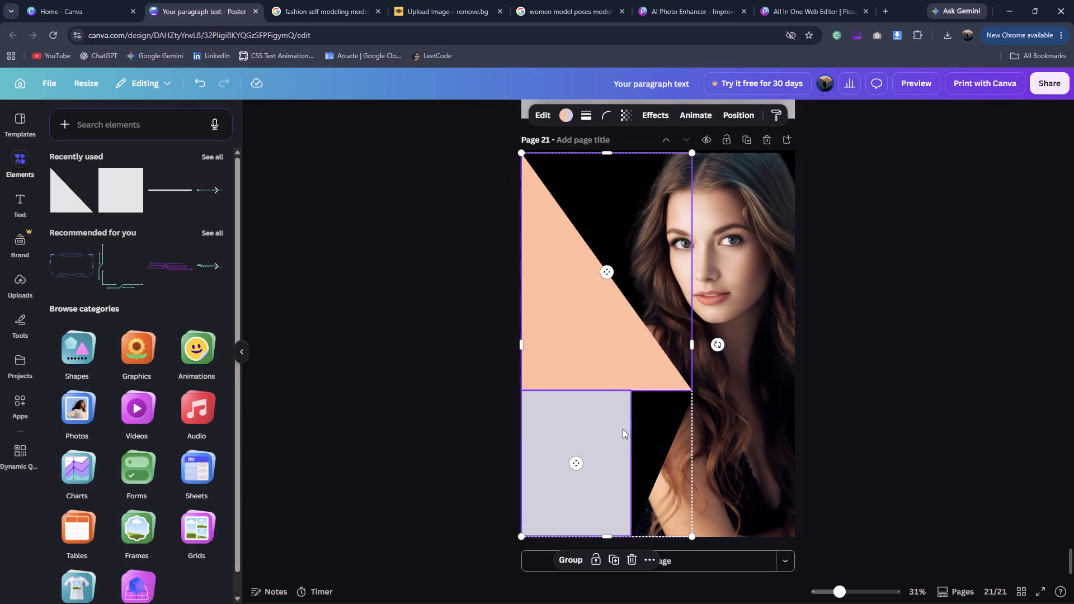
pyautogui.keyDown('shift'); pyautogui.click(648, 427); pyautogui.keyUp('shift')
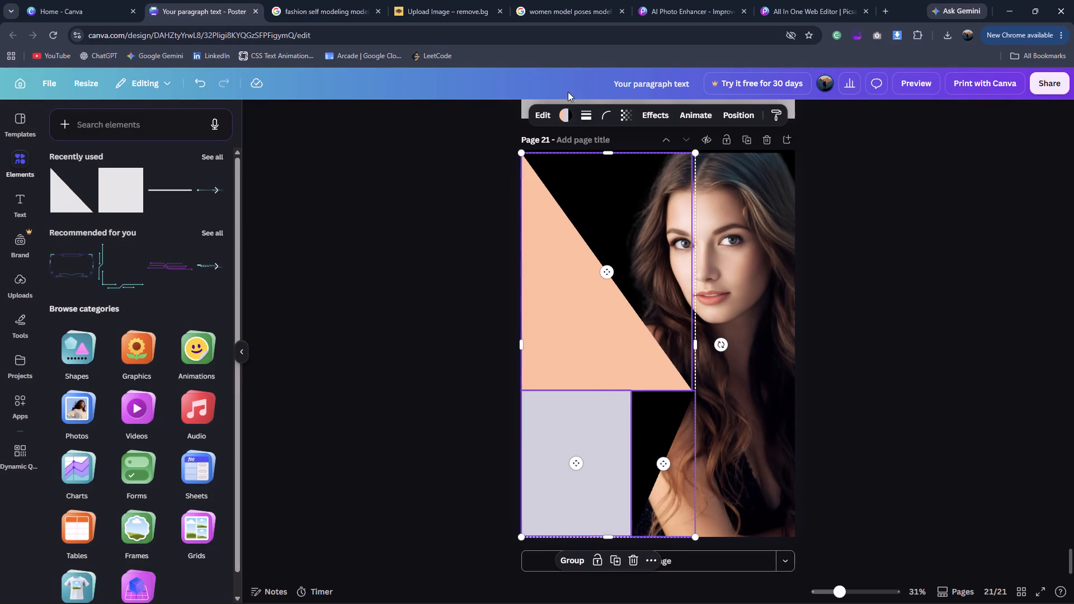
pyautogui.click(571, 113)
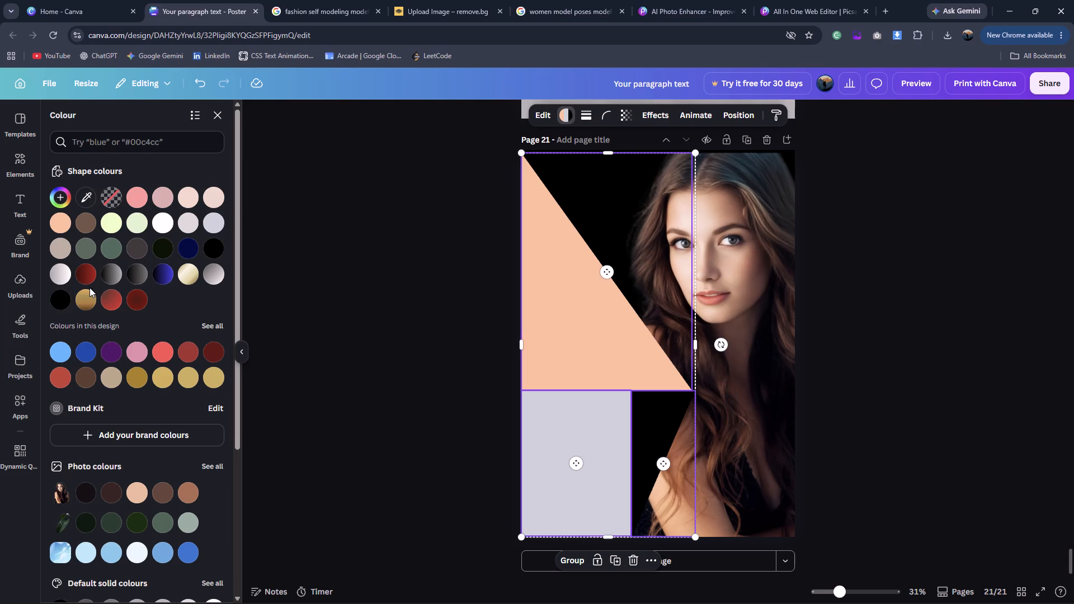
pyautogui.click(161, 248)
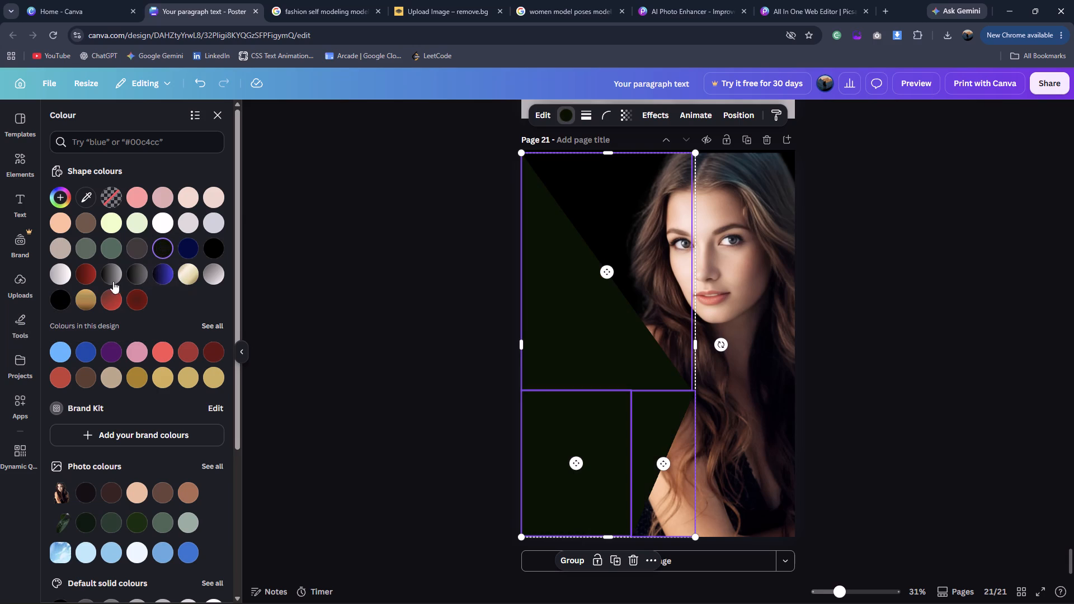
pyautogui.scroll(-5, 167, 405)
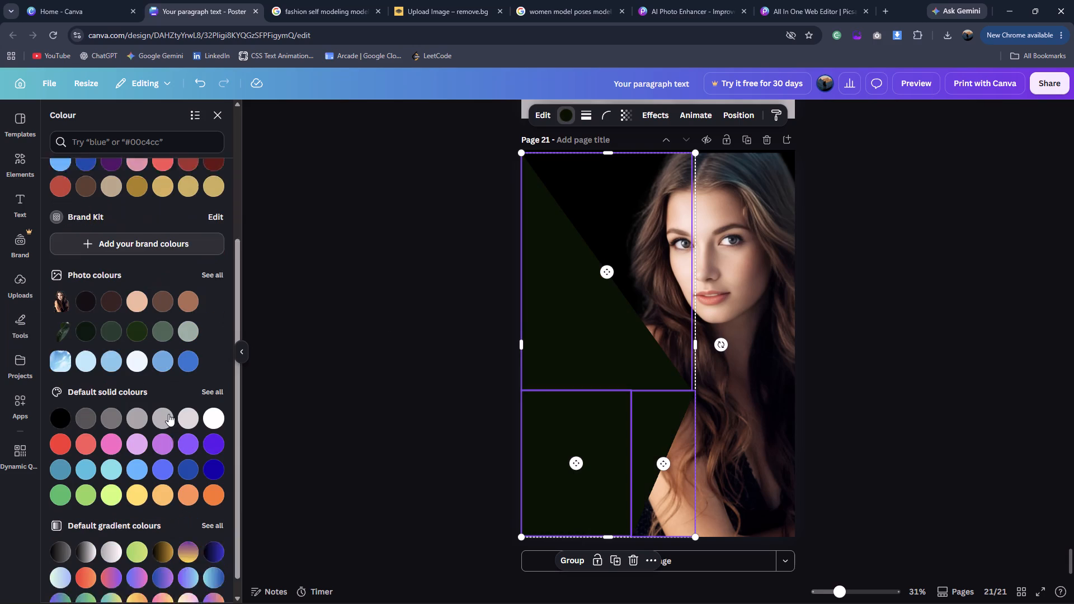
pyautogui.click(86, 280)
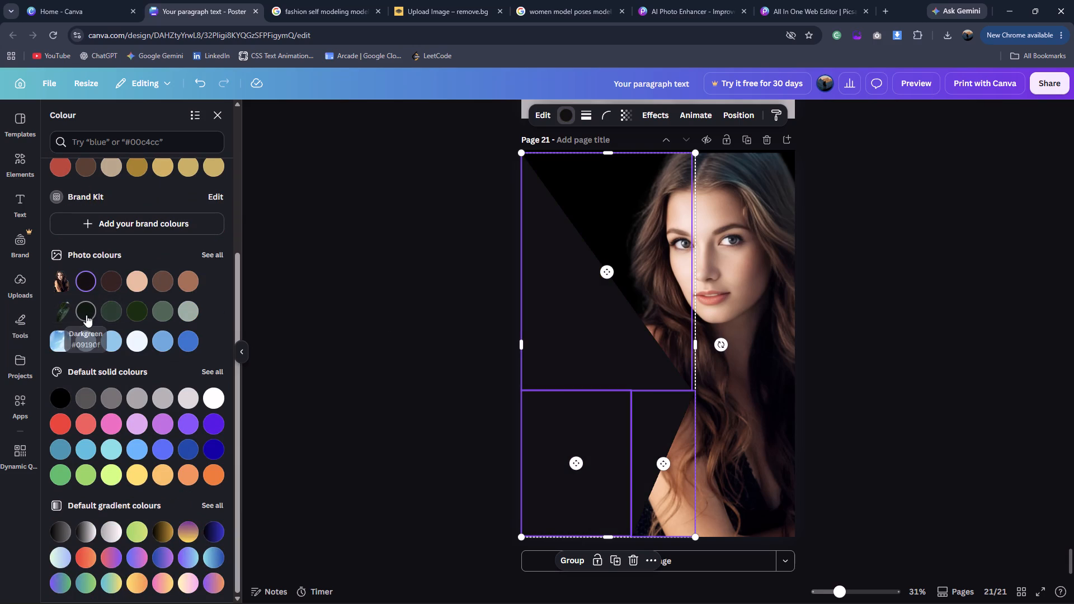
pyautogui.click(86, 315)
pyautogui.scroll(-5, 136, 334)
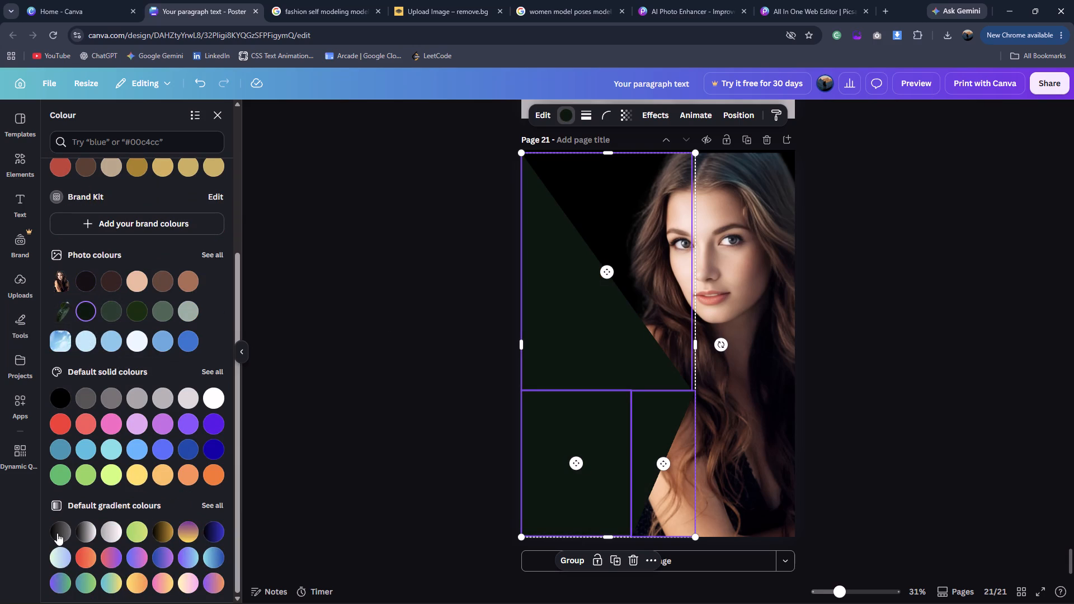
pyautogui.click(57, 533)
pyautogui.click(56, 394)
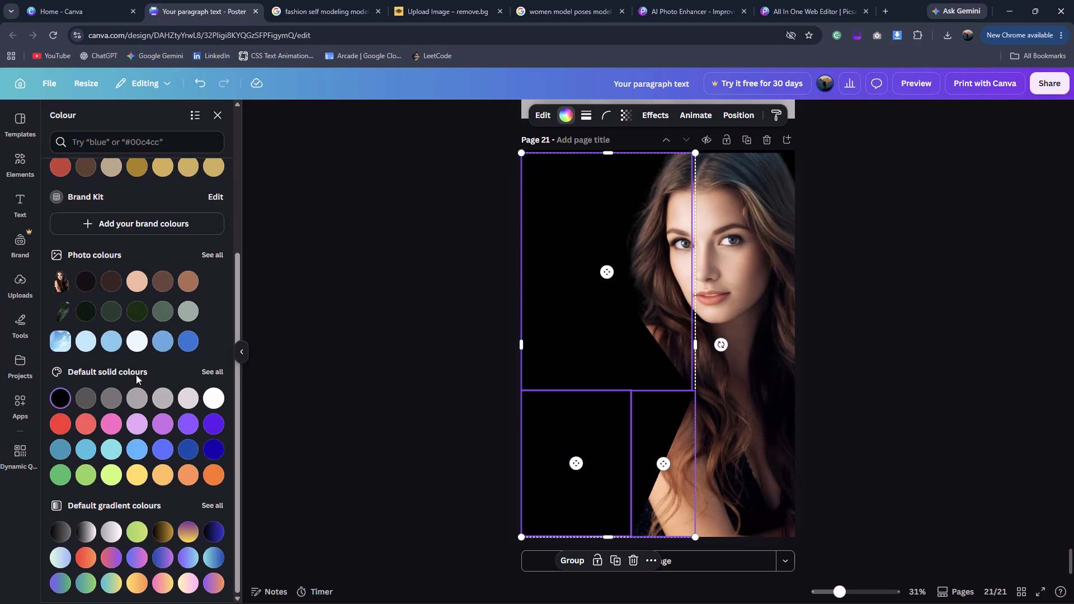
# Compare black and dark photo swatches with the reference, and fill the three panel shapes with the model photo's near-black colour.
pyautogui.scroll(8, 136, 375)
pyautogui.click(296, 0)
pyautogui.click(229, 2)
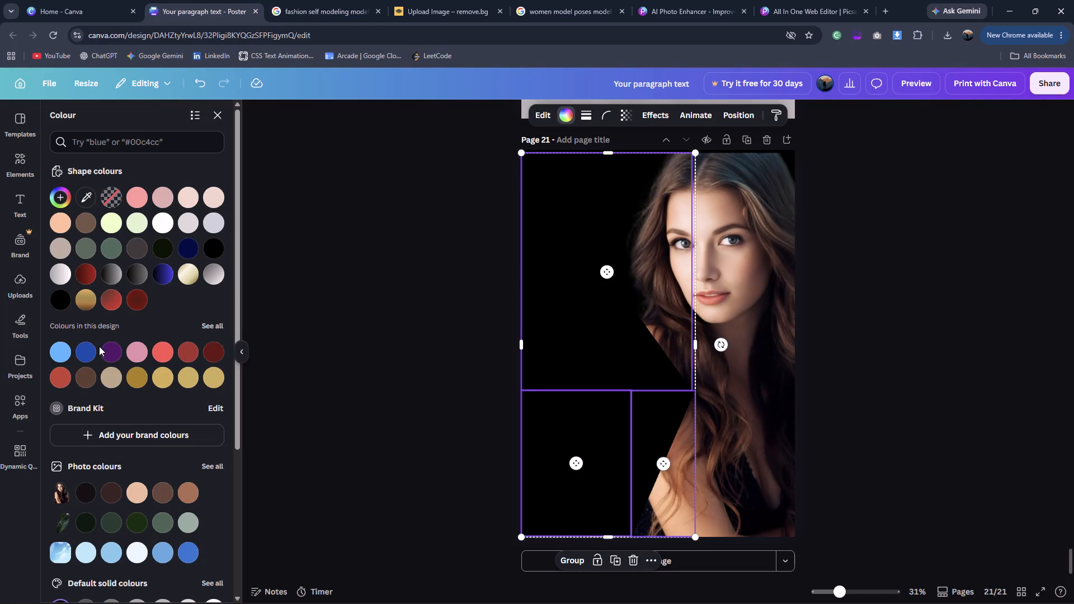
pyautogui.click(62, 301)
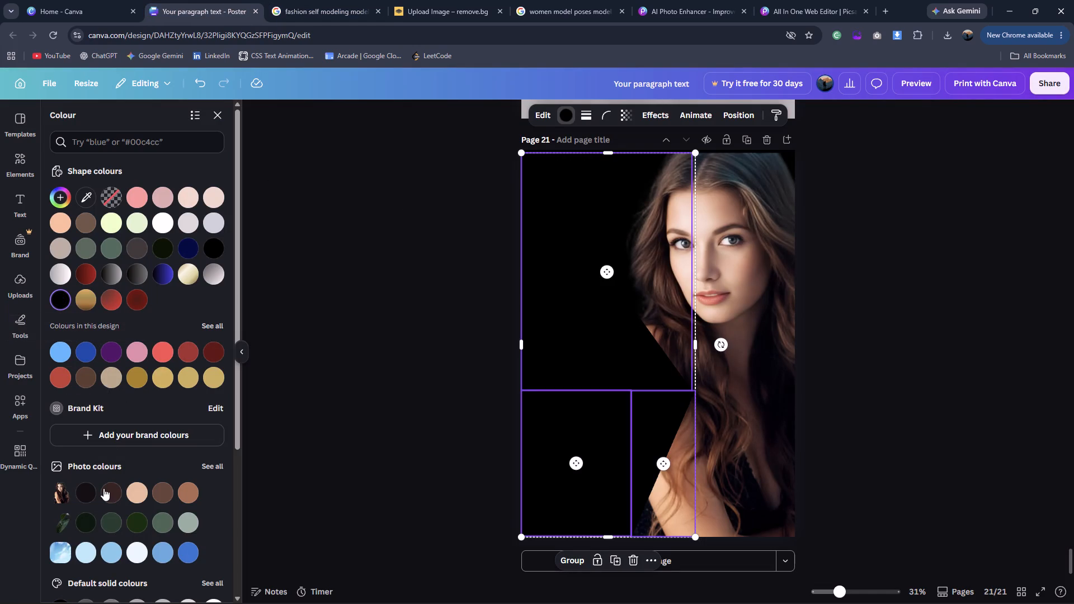
pyautogui.click(106, 490)
pyautogui.click(87, 484)
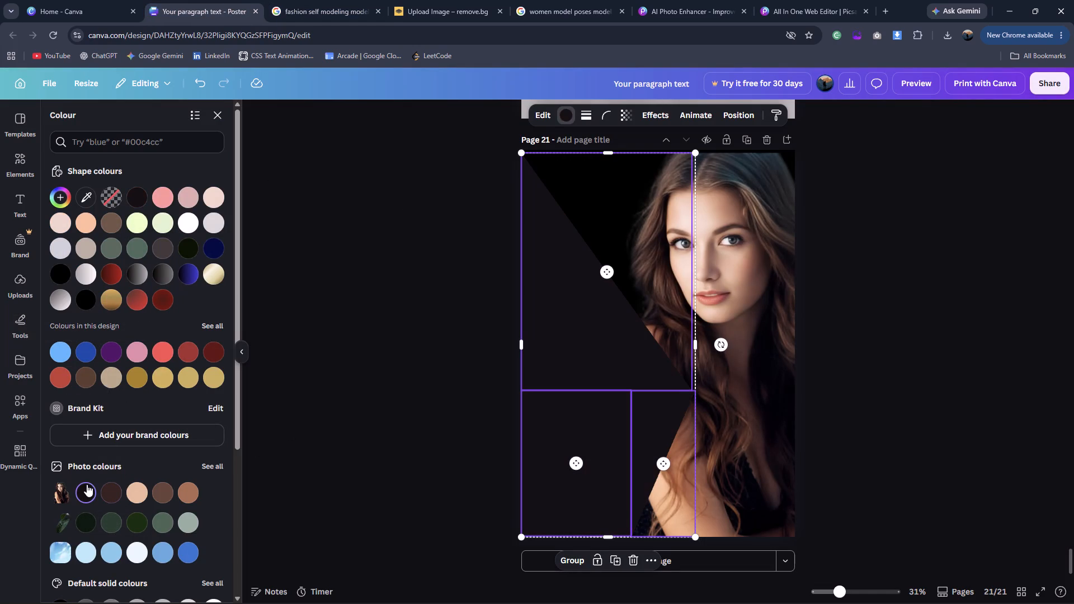
pyautogui.doubleClick(357, 412)
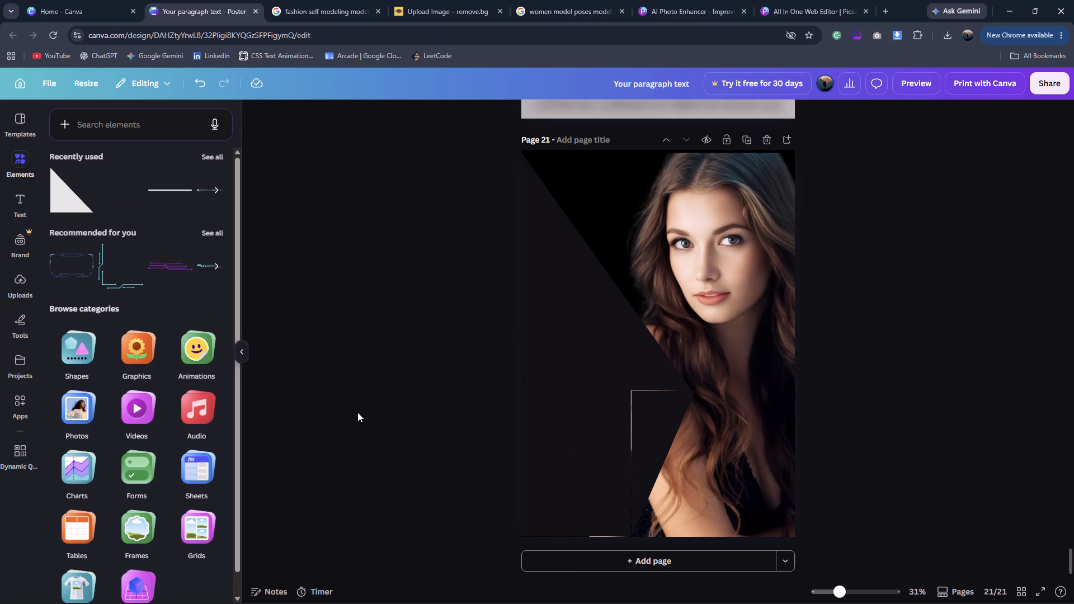
# Close the panel's hairline seams by nudging the lower triangle left and up, and the rectangle and upper triangle down.
pyautogui.click(647, 426)
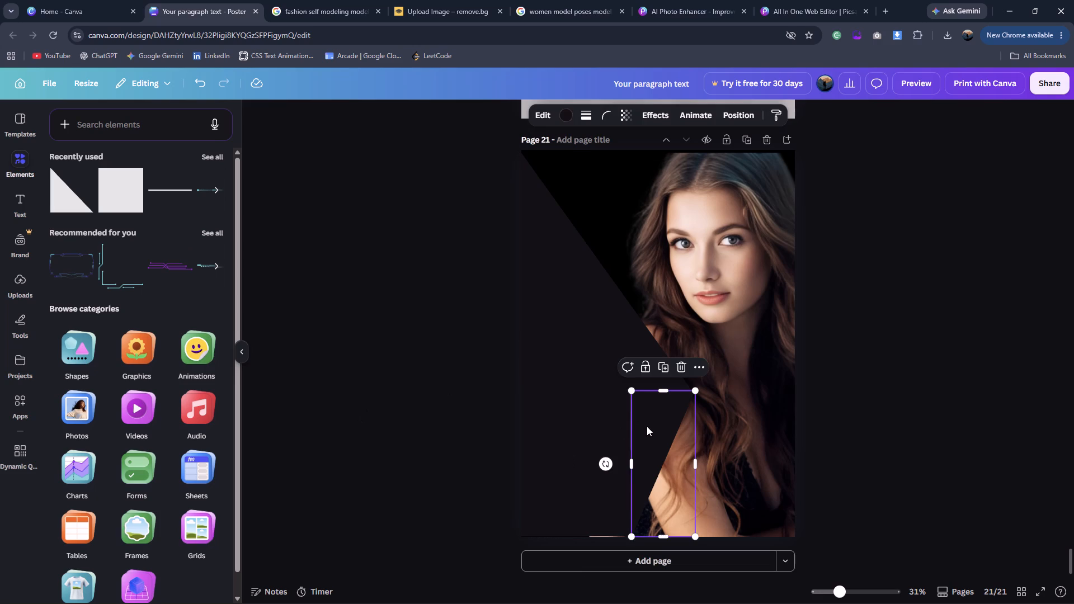
pyautogui.press('Left')
pyautogui.click(879, 383)
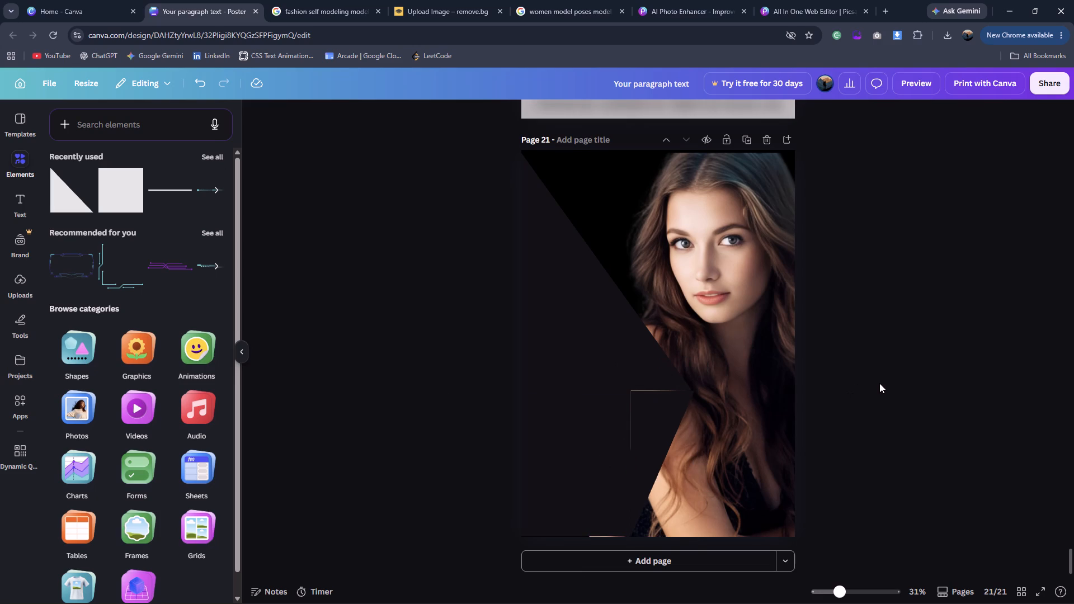
pyautogui.click(665, 413)
pyautogui.press('Up')
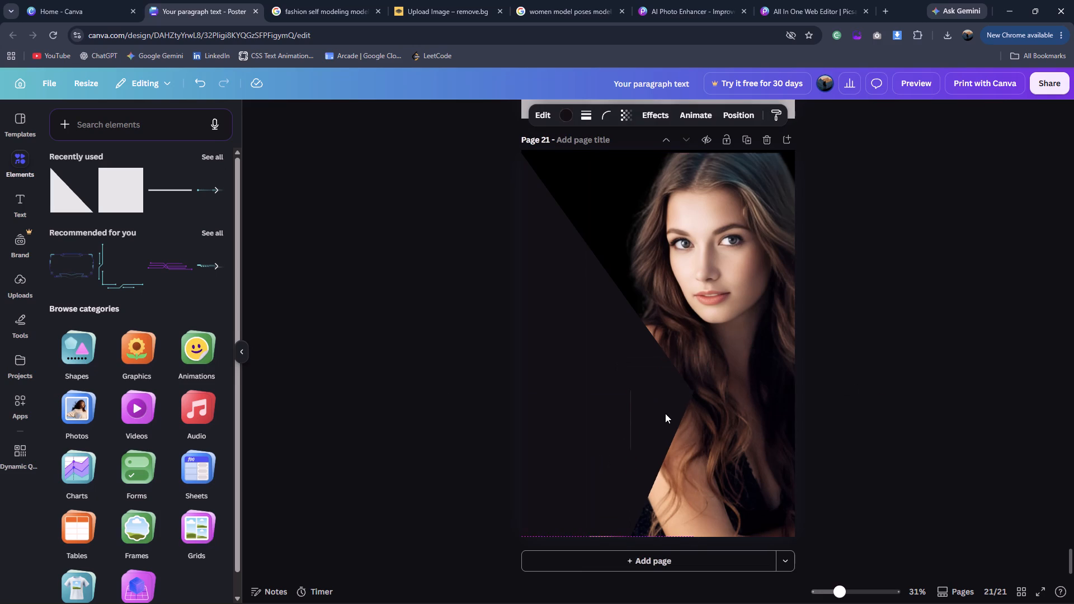
pyautogui.press('Left')
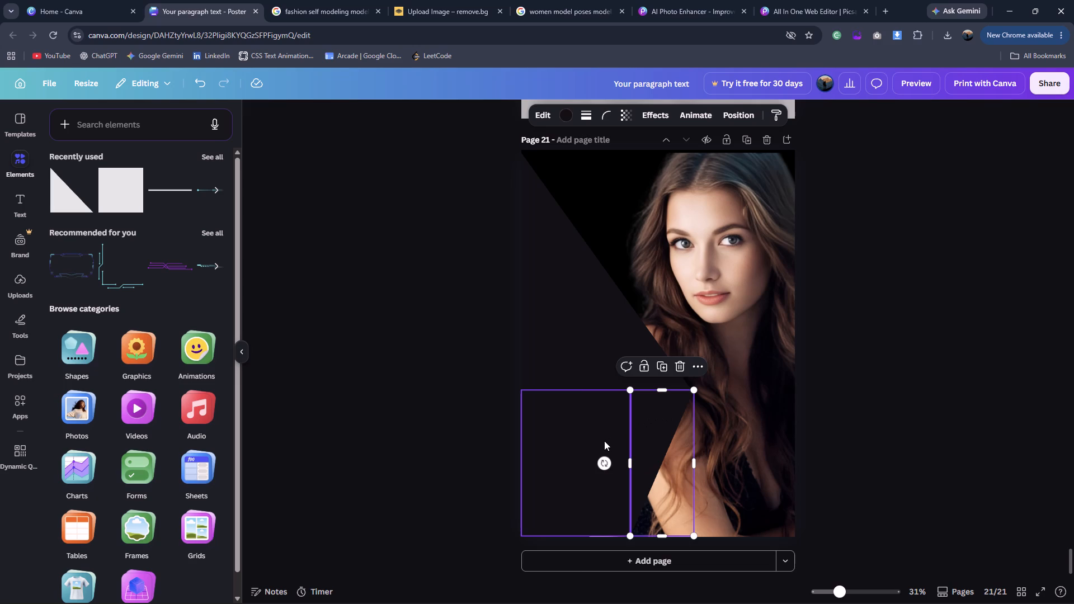
pyautogui.click(604, 441)
pyautogui.press('Down')
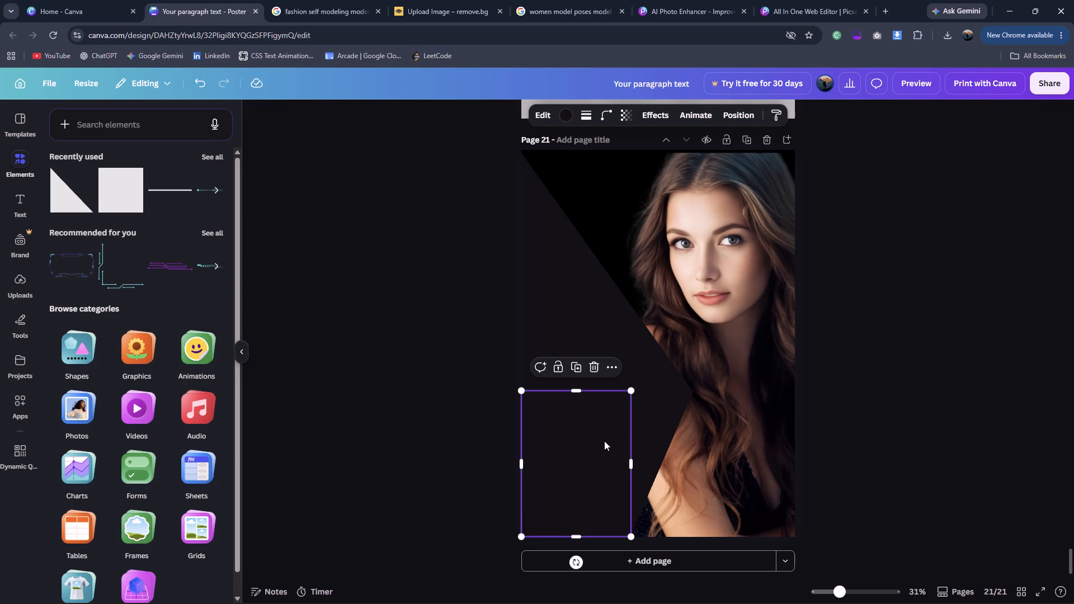
pyautogui.click(637, 344)
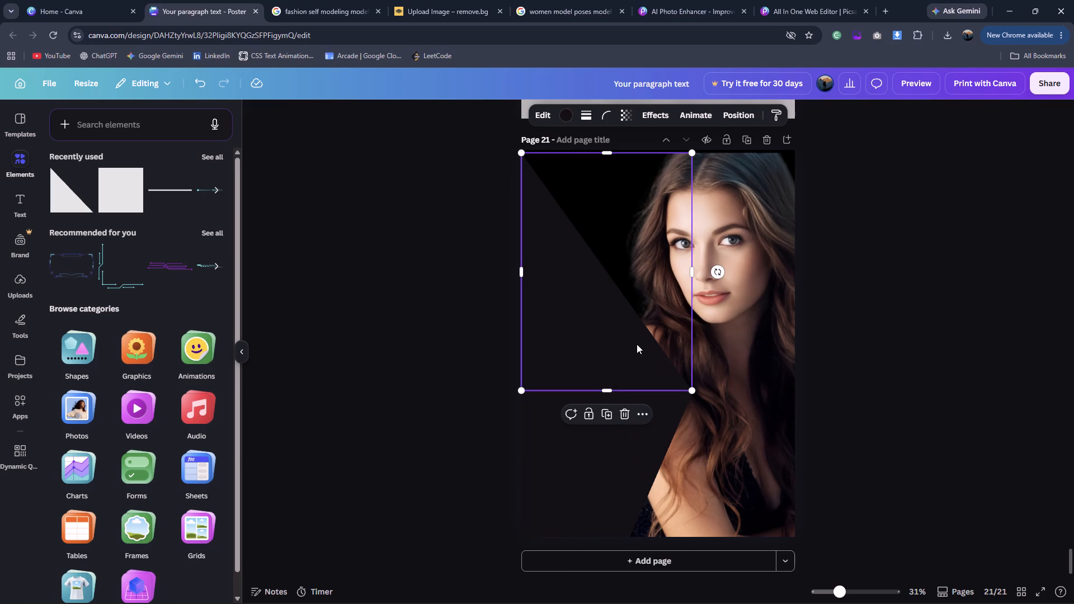
pyautogui.press('Down')
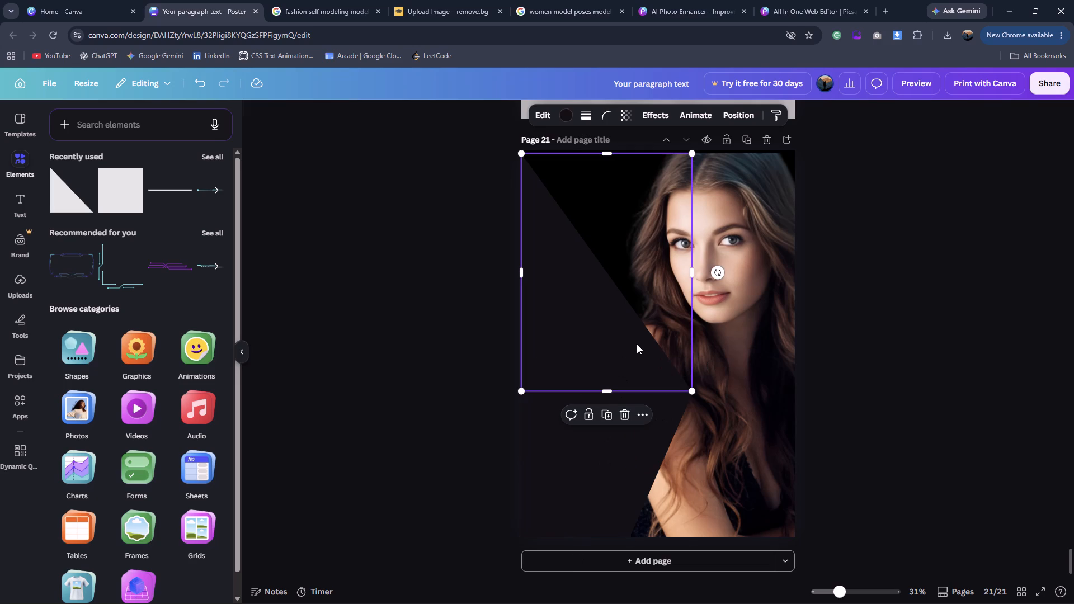
pyautogui.click(1025, 294)
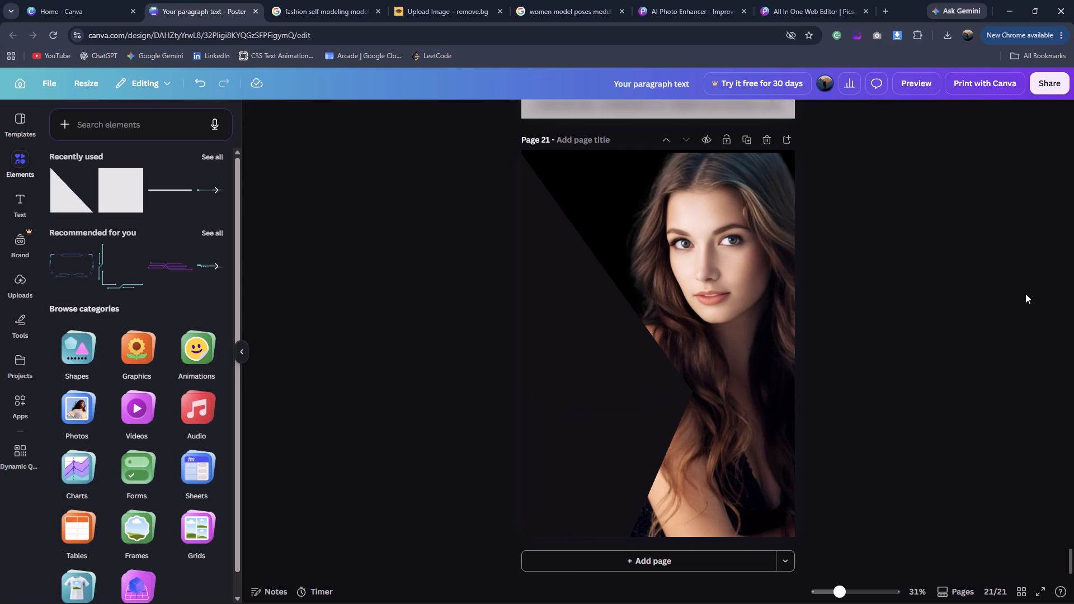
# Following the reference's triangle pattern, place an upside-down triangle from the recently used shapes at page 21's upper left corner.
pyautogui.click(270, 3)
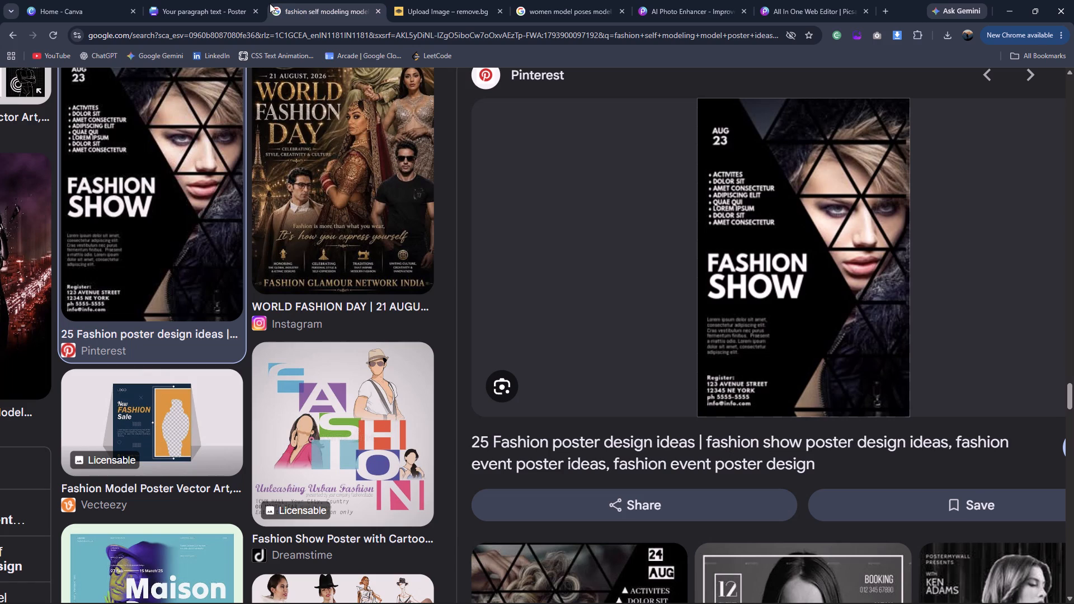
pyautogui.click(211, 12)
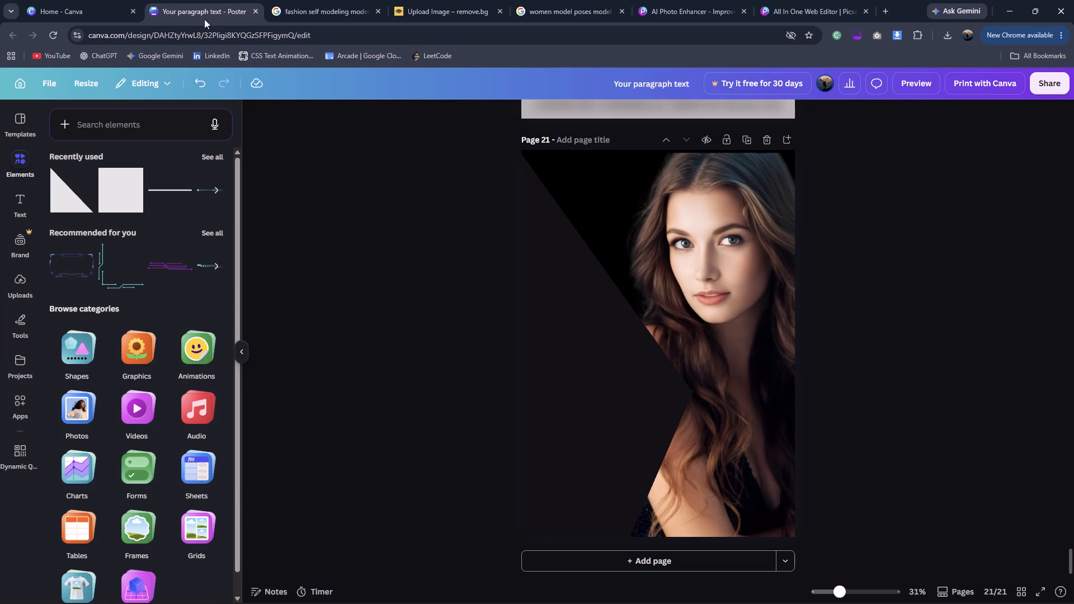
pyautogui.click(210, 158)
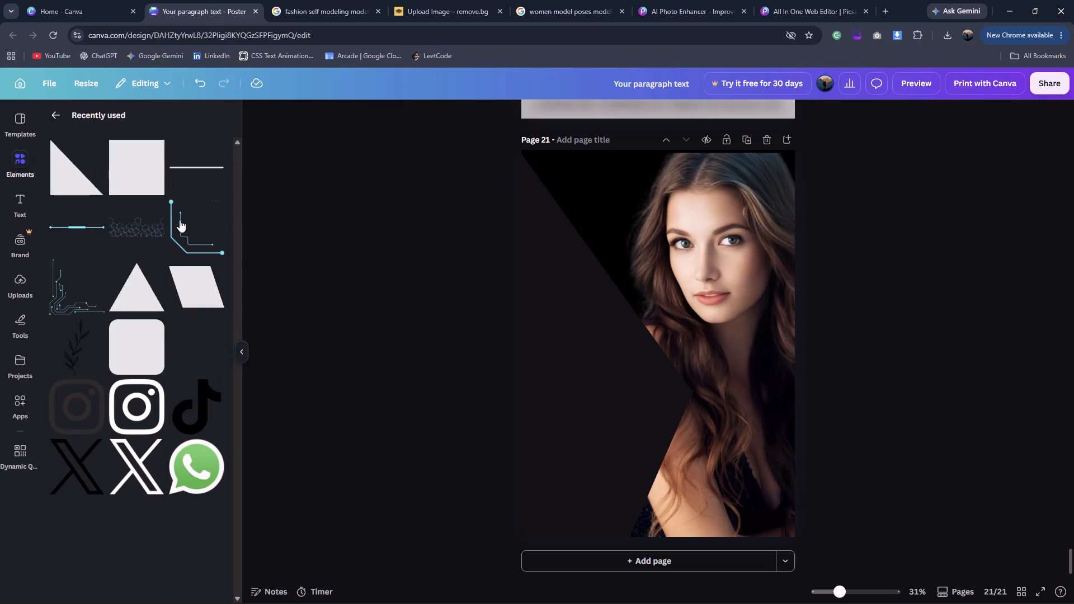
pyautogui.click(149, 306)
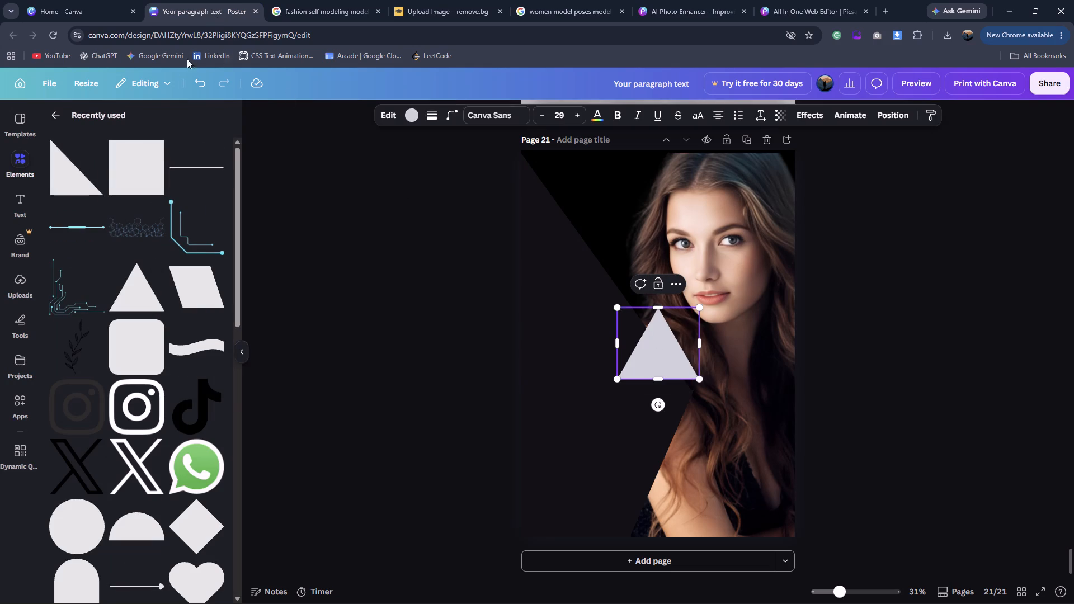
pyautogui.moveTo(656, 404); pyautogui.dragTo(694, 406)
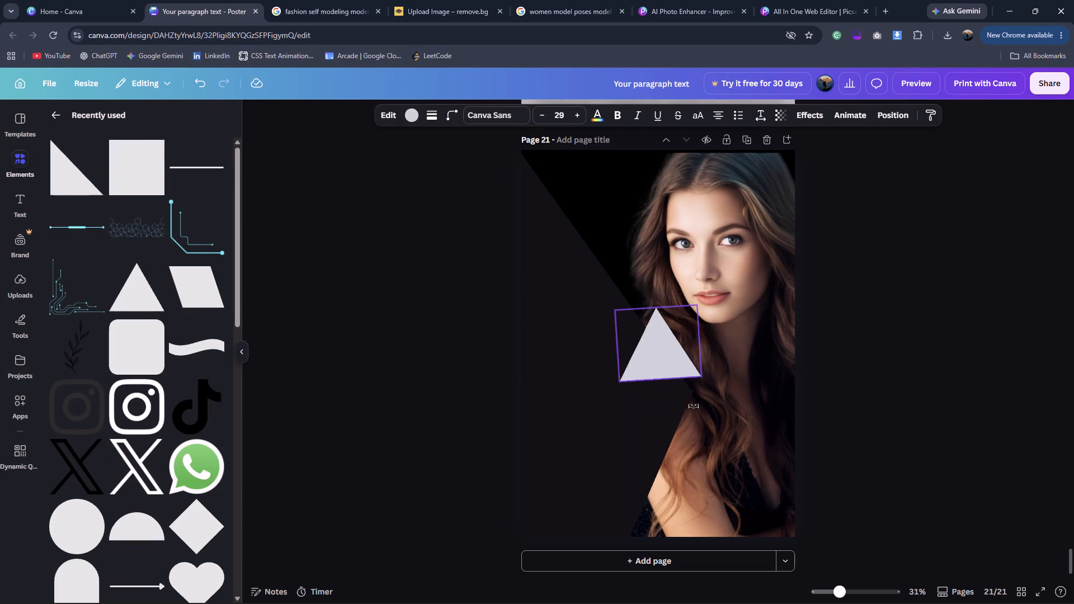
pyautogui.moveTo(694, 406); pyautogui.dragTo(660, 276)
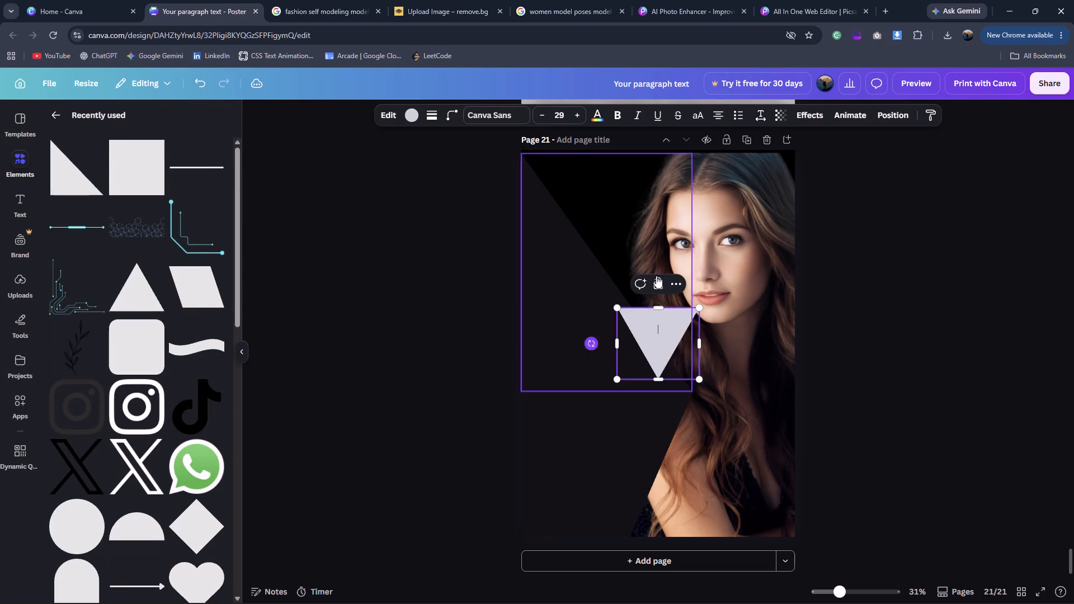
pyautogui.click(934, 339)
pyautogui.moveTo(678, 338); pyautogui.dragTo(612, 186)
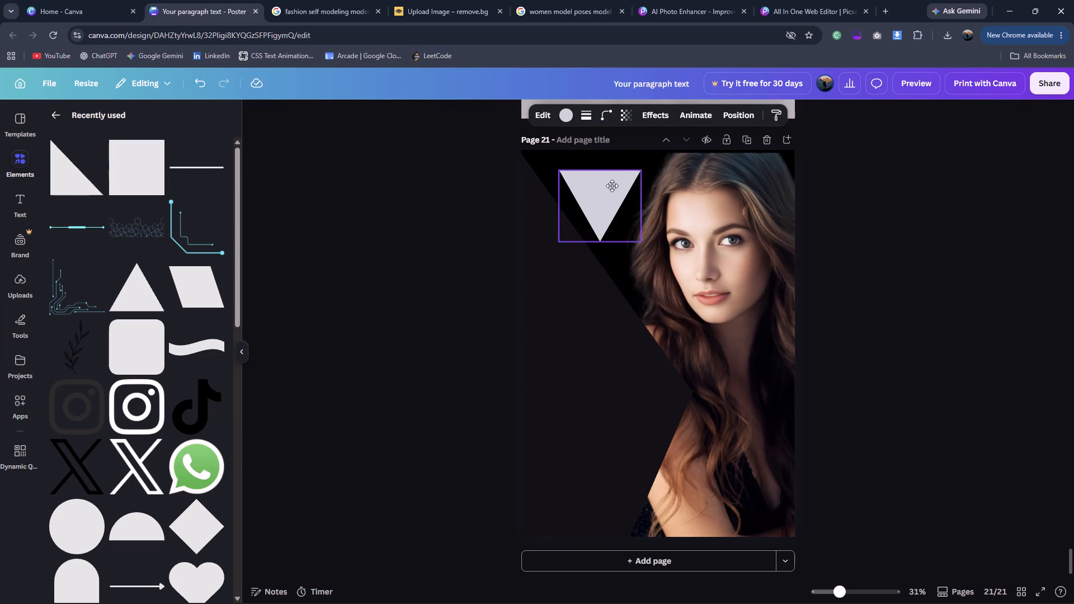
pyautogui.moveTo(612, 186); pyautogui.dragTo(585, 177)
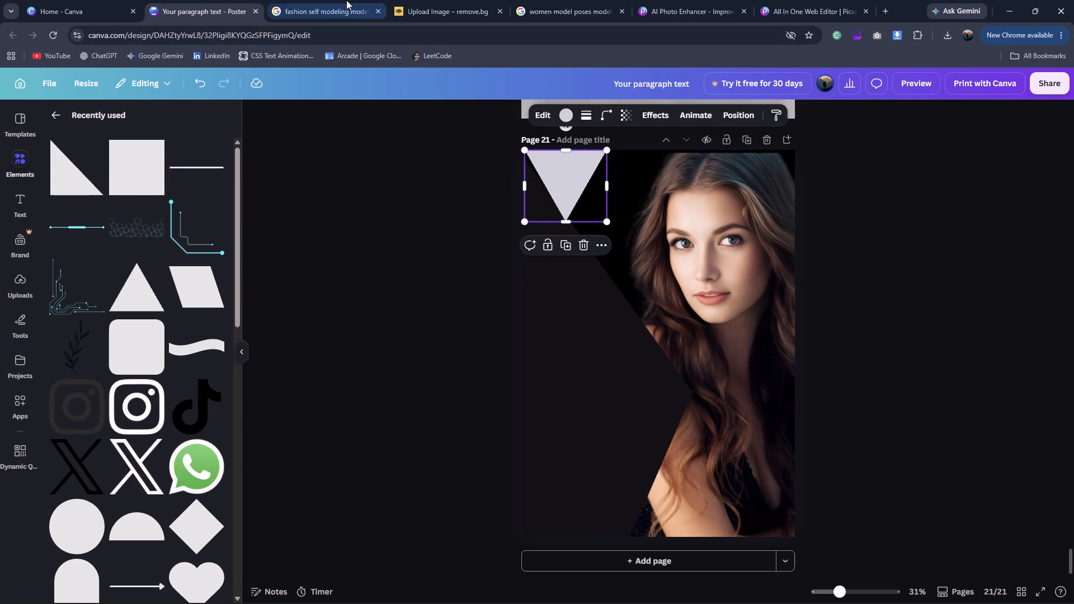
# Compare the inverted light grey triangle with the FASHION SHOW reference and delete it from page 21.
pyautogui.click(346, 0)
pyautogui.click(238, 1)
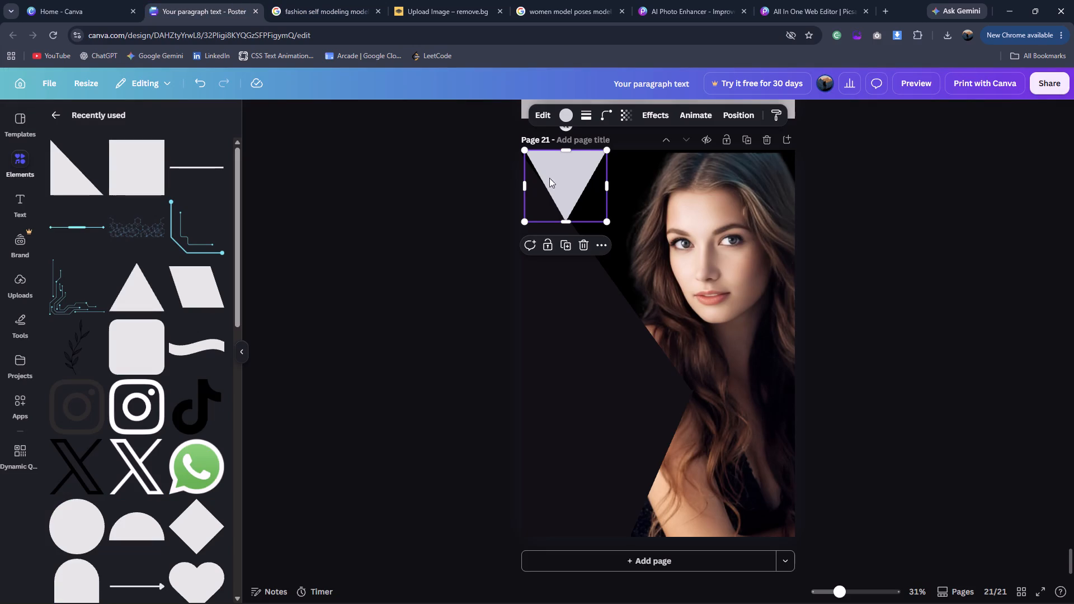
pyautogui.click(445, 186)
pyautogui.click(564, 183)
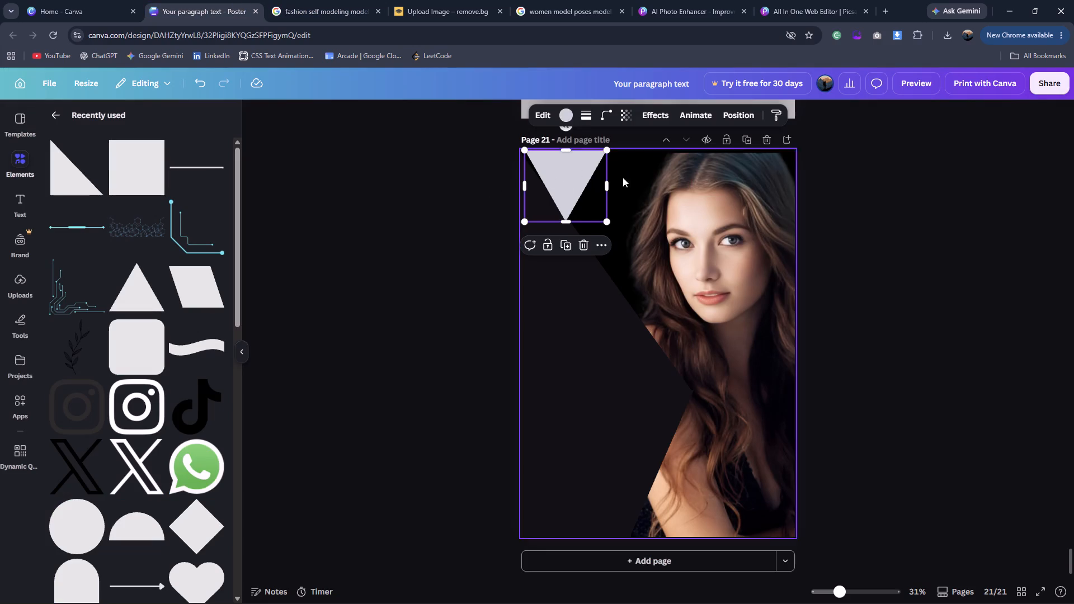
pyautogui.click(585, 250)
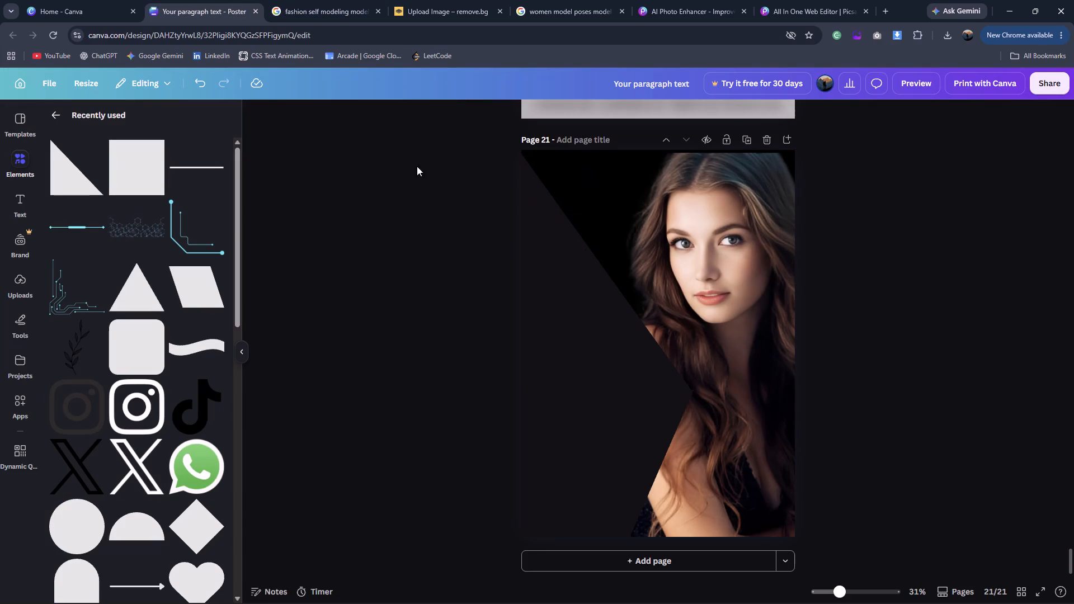
# Compare the panel with the FASHION SHOW reference, and shift page 21's upper dark triangle right toward the model's face.
pyautogui.click(283, 15)
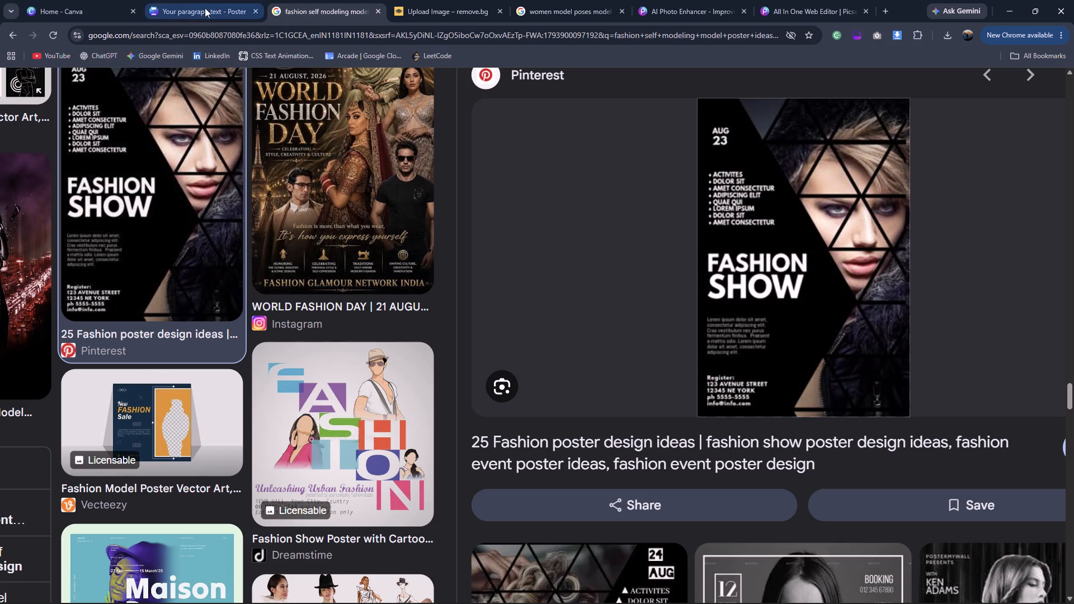
pyautogui.click(167, 0)
pyautogui.moveTo(563, 225); pyautogui.dragTo(592, 226)
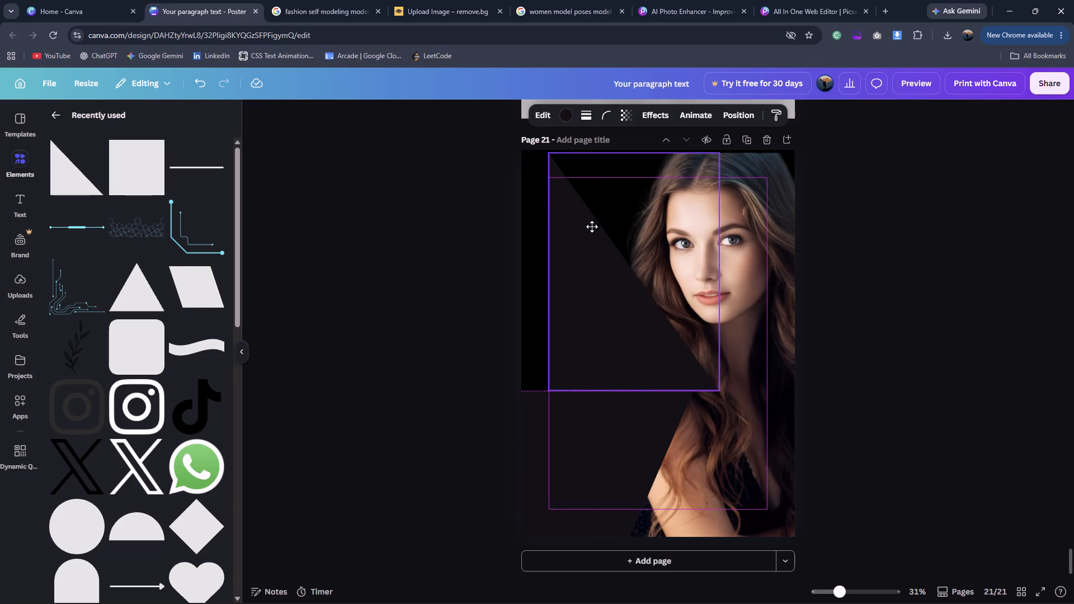
pyautogui.moveTo(592, 226); pyautogui.dragTo(600, 222)
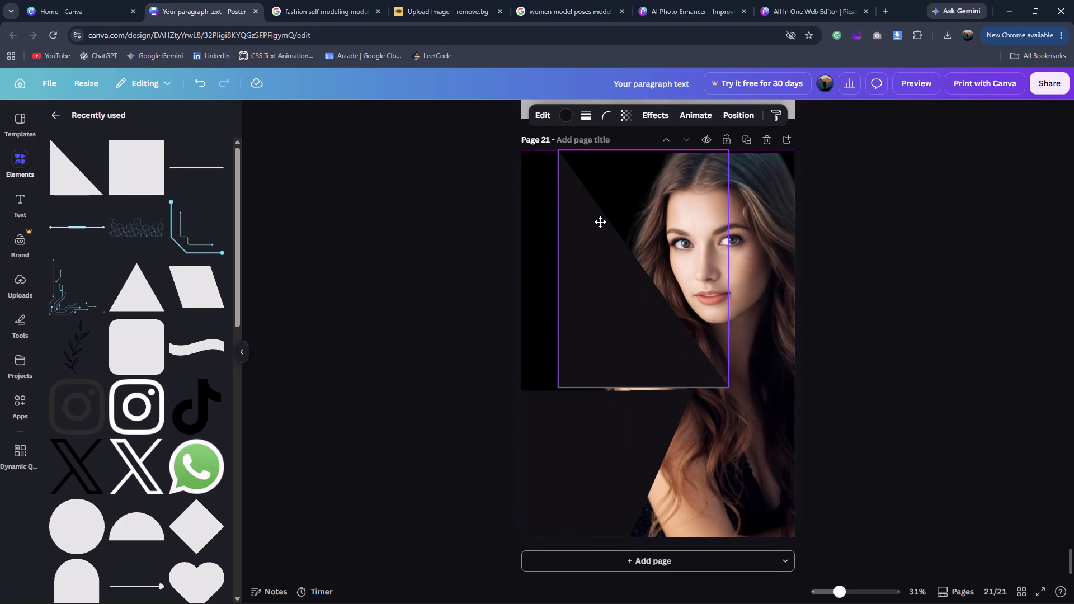
pyautogui.moveTo(600, 222); pyautogui.dragTo(597, 228)
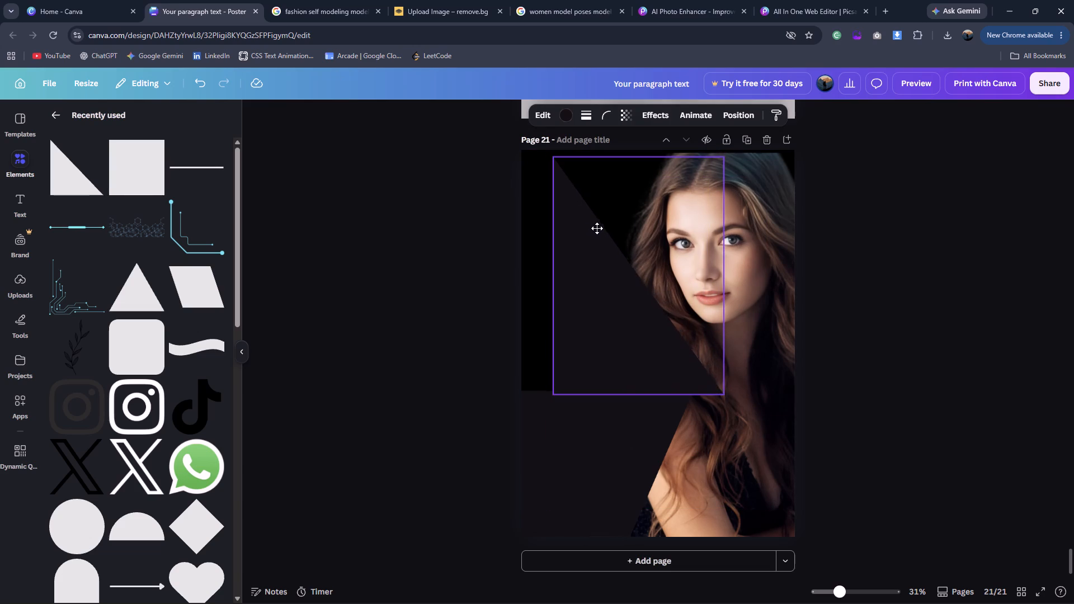
pyautogui.moveTo(597, 228); pyautogui.dragTo(616, 223)
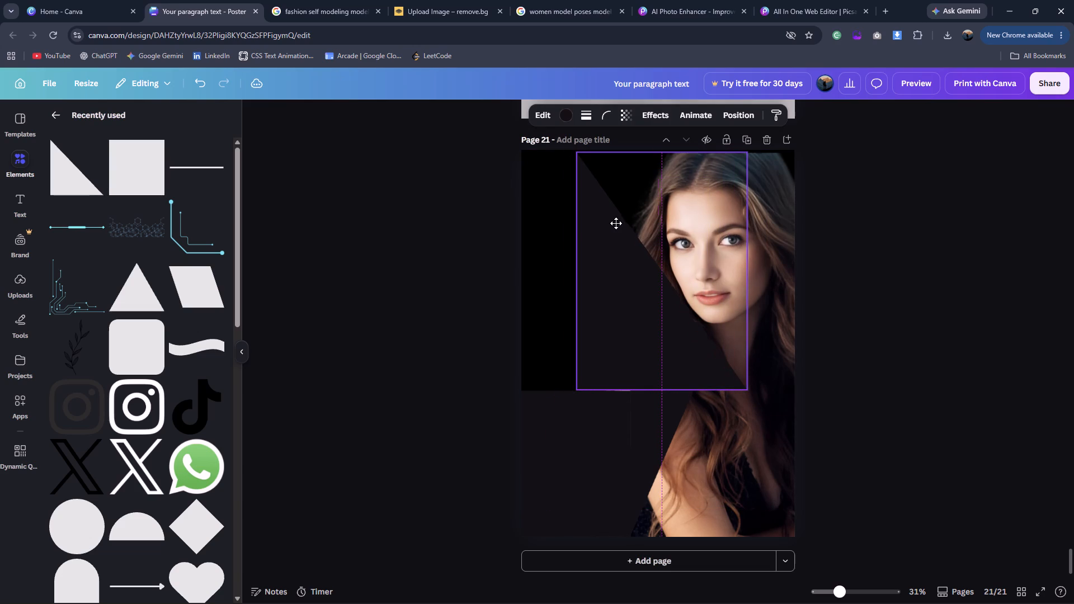
pyautogui.moveTo(616, 223); pyautogui.dragTo(602, 223)
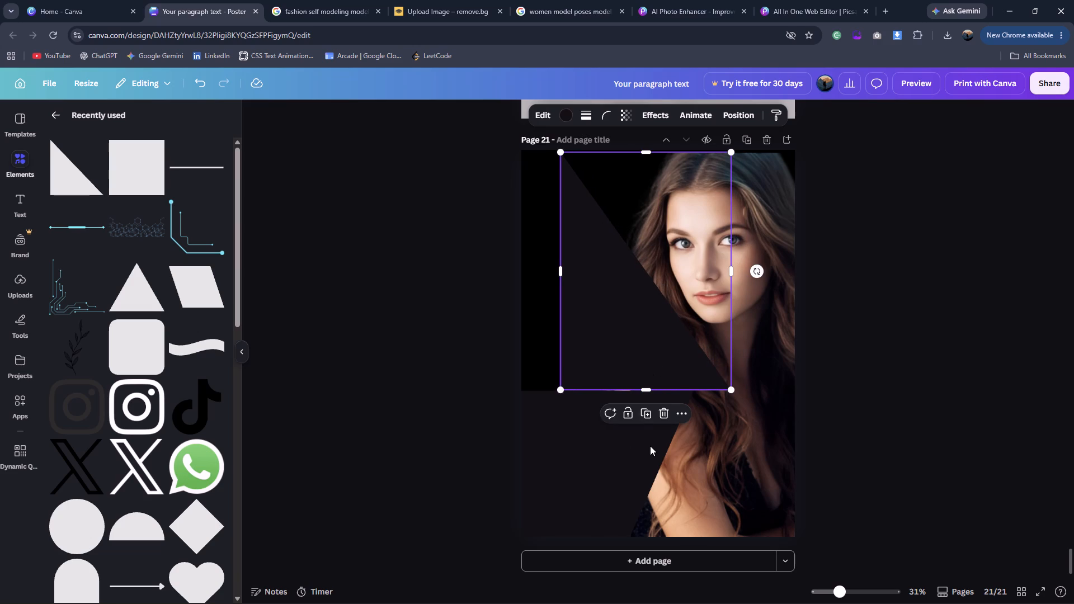
# Widen the lower dark triangle to the right until its tip lines up with the upper triangle's tip.
pyautogui.click(650, 446)
pyautogui.moveTo(695, 428); pyautogui.dragTo(705, 427)
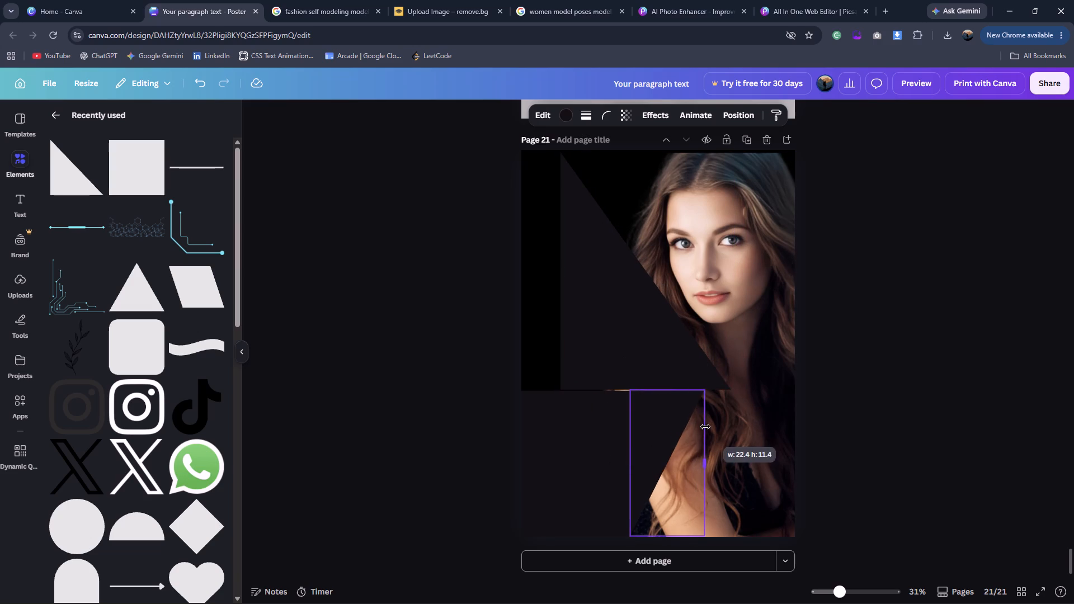
pyautogui.moveTo(705, 427); pyautogui.dragTo(730, 425)
pyautogui.click(888, 349)
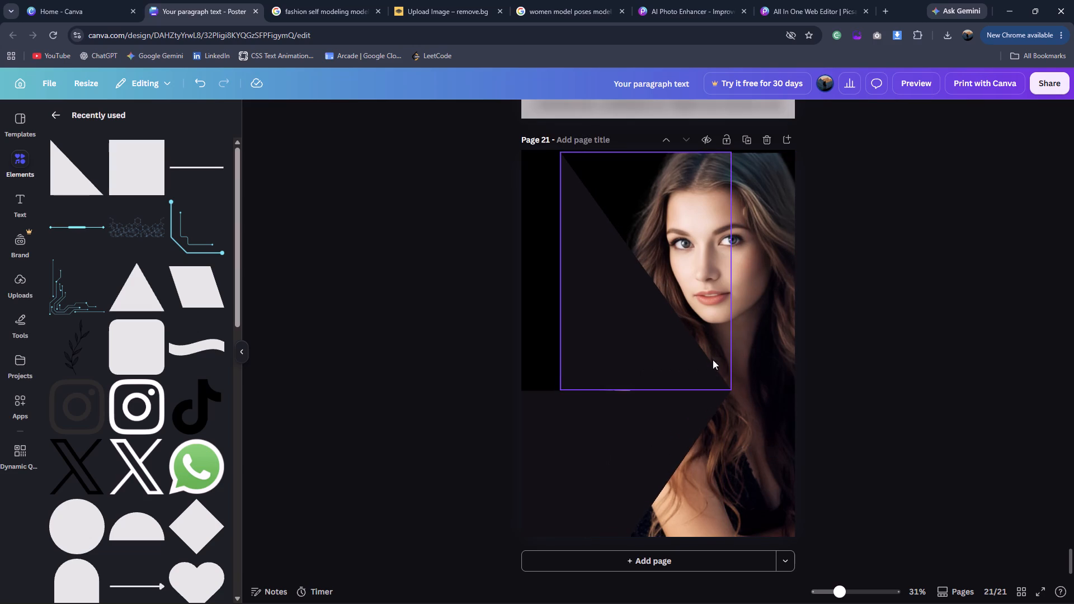
# Nudge the upper dark triangle down two steps onto the lower shapes and stretch its top edge to the page's top.
pyautogui.click(692, 357)
pyautogui.press('Down')
pyautogui.press('Down')
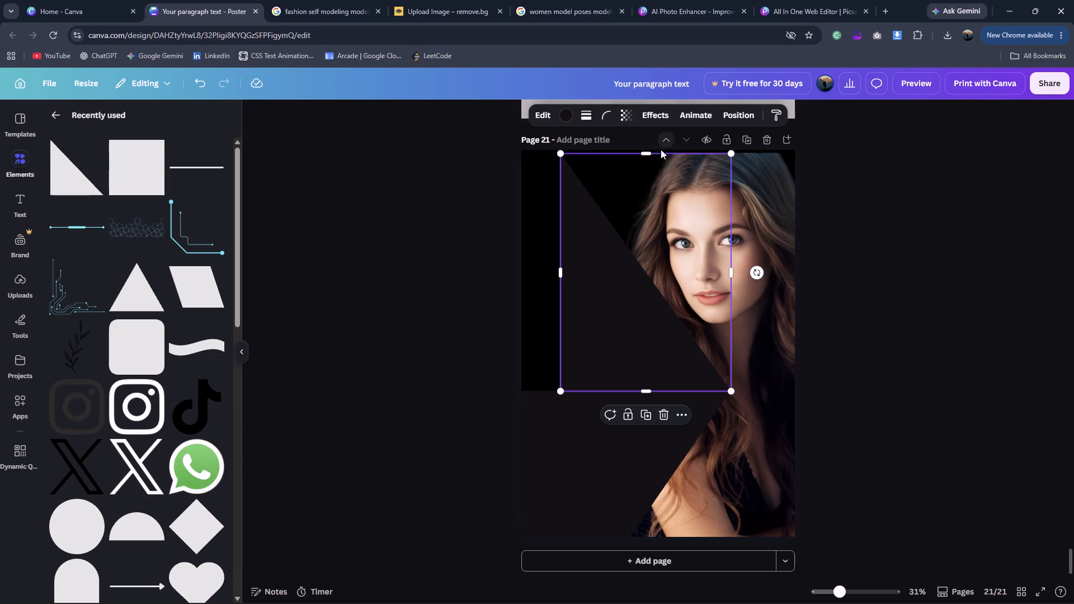
pyautogui.click(651, 152)
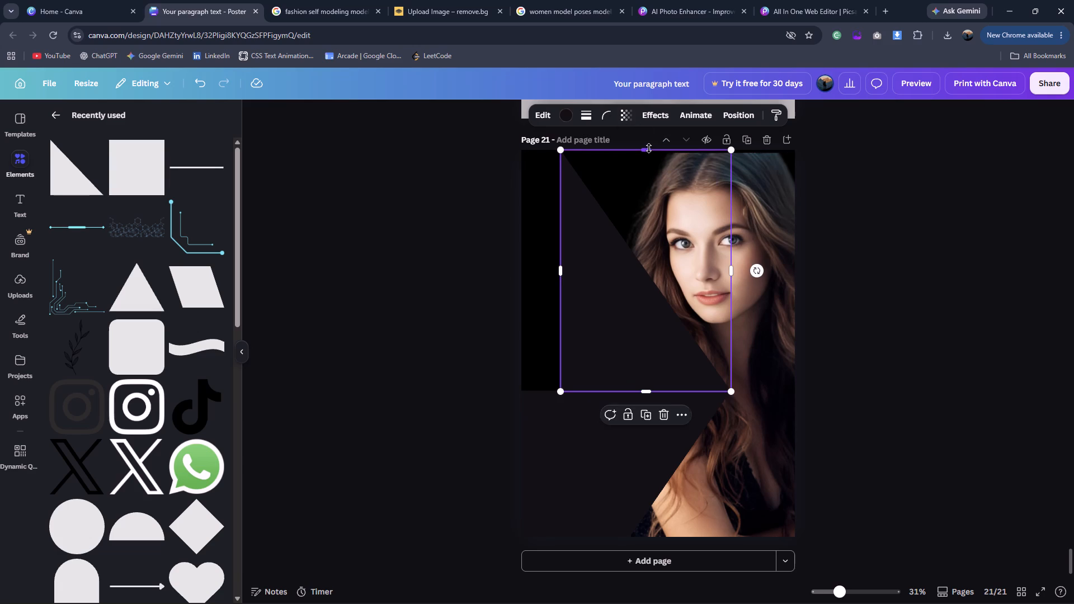
pyautogui.click(831, 192)
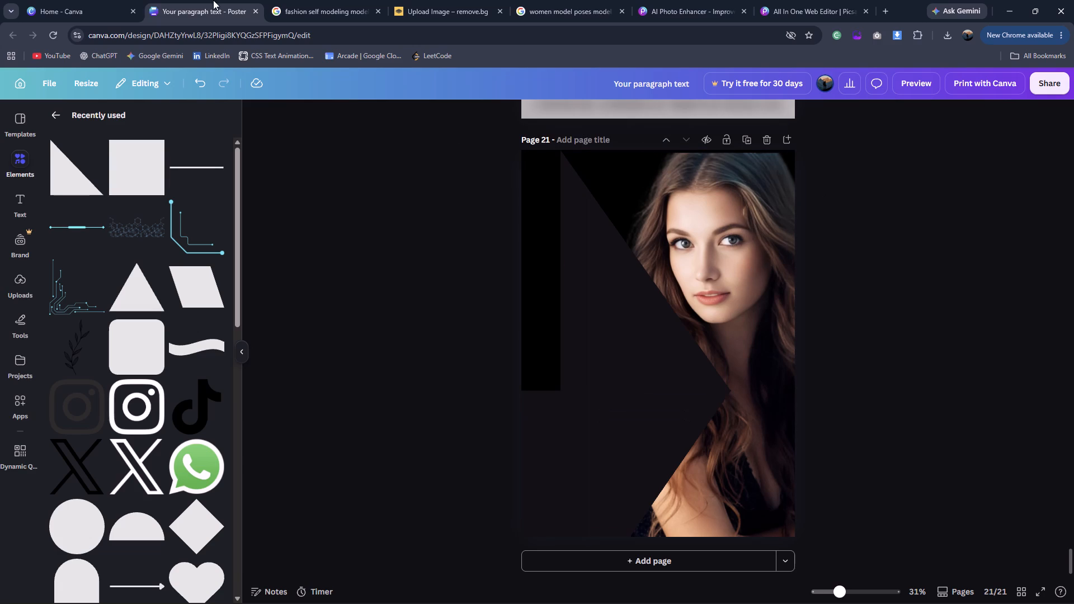
# Add a square and reshape it into a 6.2 wide, 36.4 high strip filling the gap along page 21's upper left edge.
pyautogui.click(277, 0)
pyautogui.click(214, 6)
pyautogui.click(143, 170)
pyautogui.moveTo(651, 354); pyautogui.dragTo(607, 334)
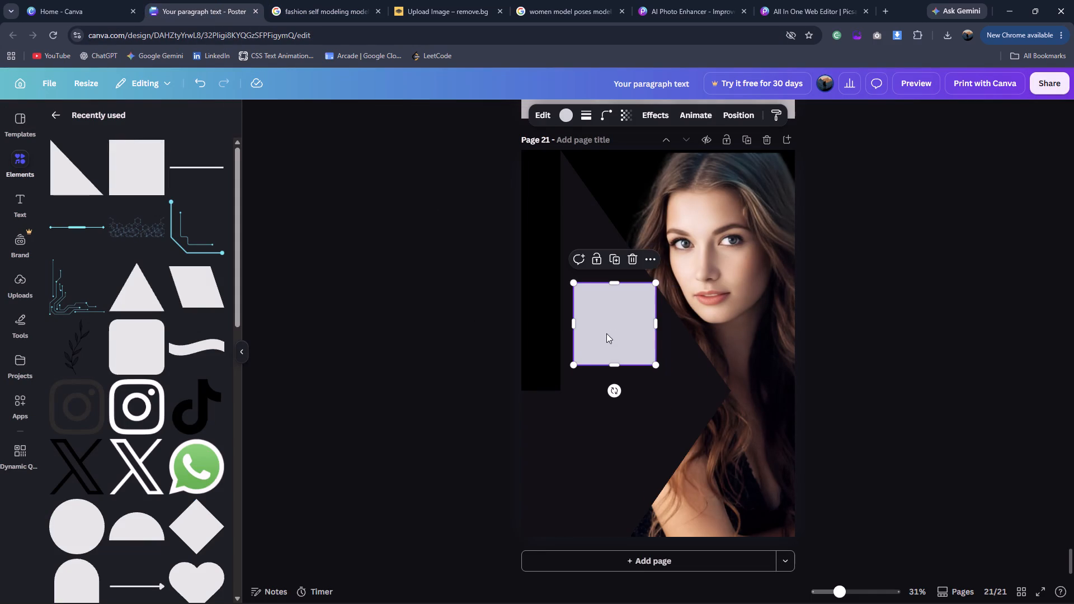
pyautogui.moveTo(658, 327); pyautogui.dragTo(616, 327)
pyautogui.moveTo(603, 327); pyautogui.dragTo(565, 280)
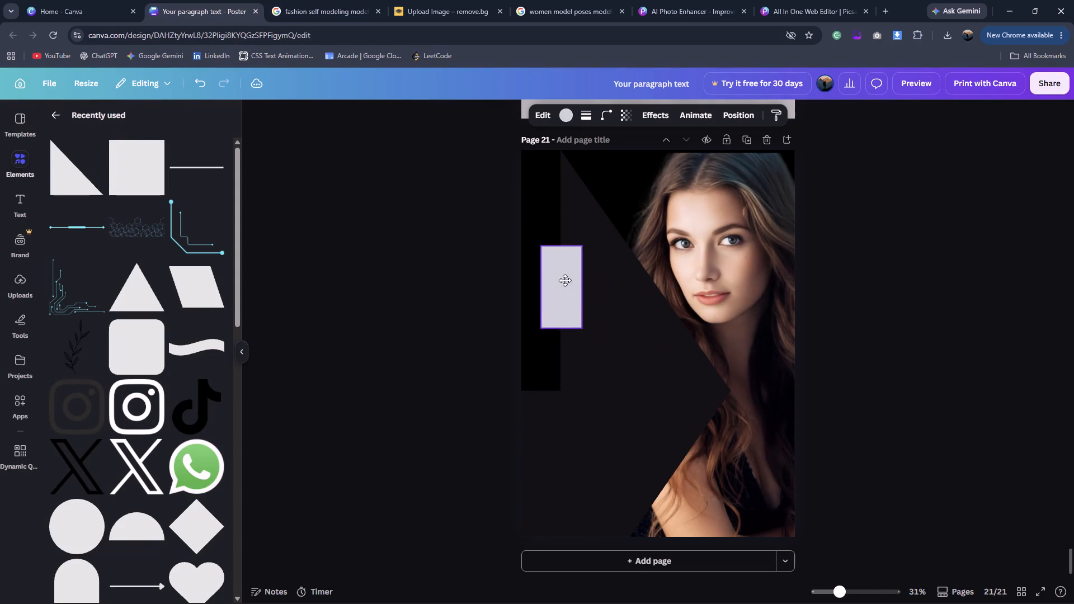
pyautogui.moveTo(565, 280); pyautogui.dragTo(552, 197)
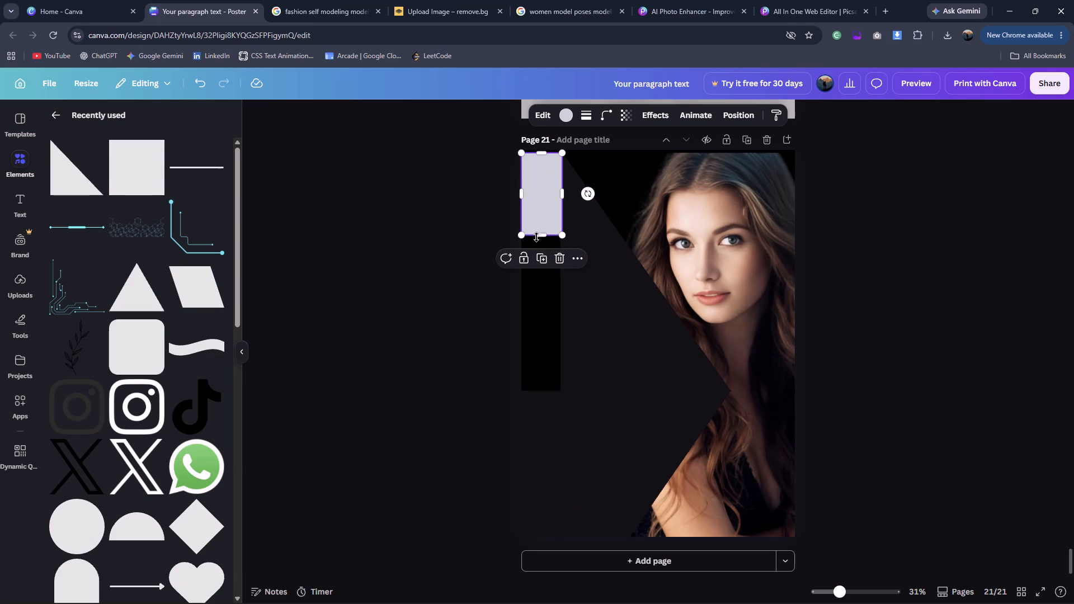
pyautogui.moveTo(545, 239); pyautogui.dragTo(543, 386)
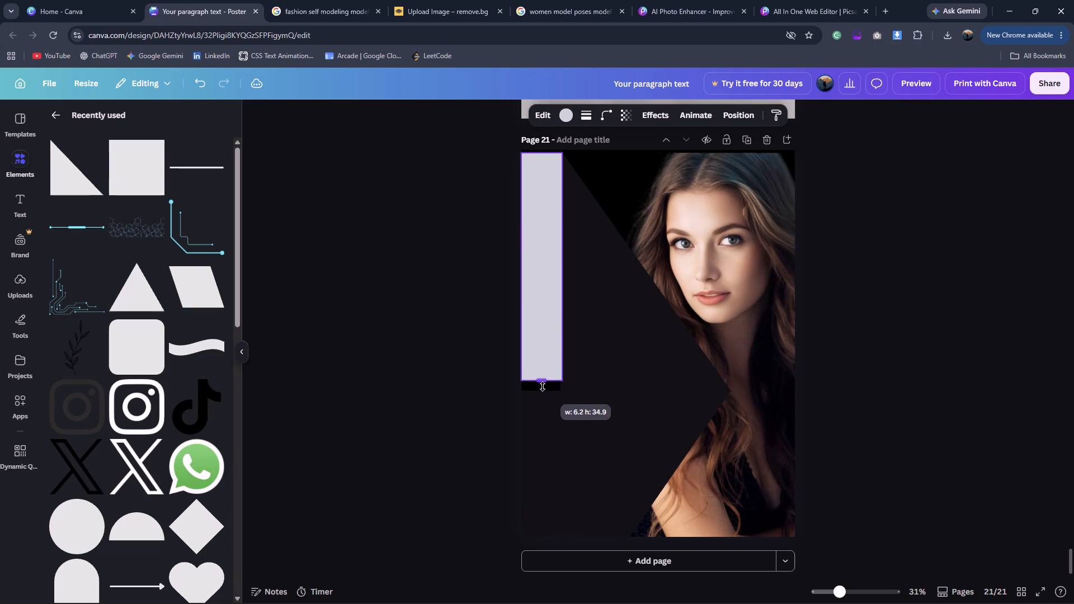
pyautogui.moveTo(543, 386); pyautogui.dragTo(543, 396)
pyautogui.click(543, 391)
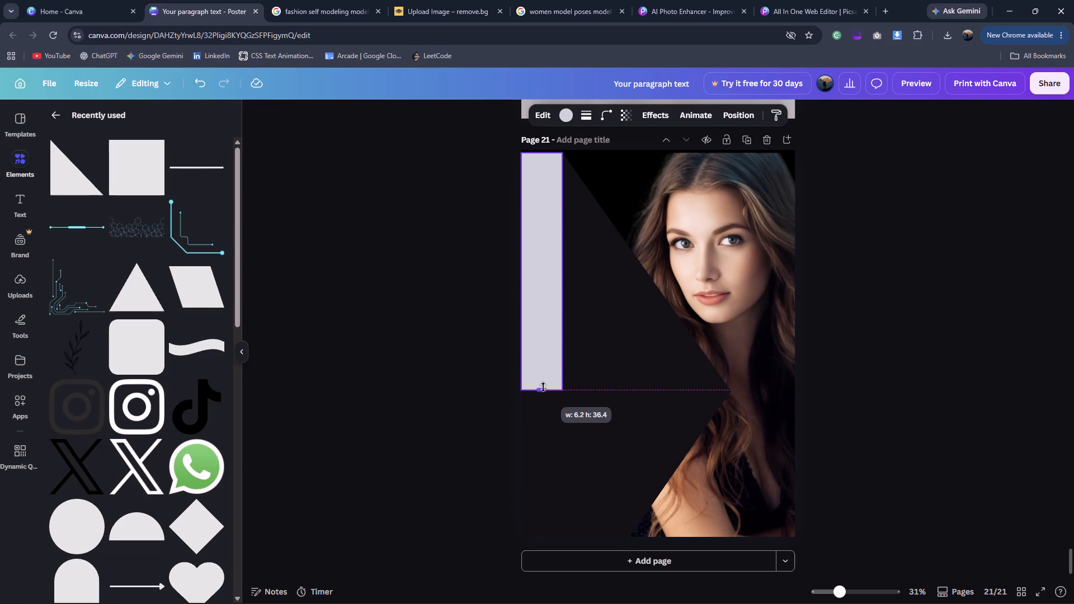
pyautogui.click(461, 356)
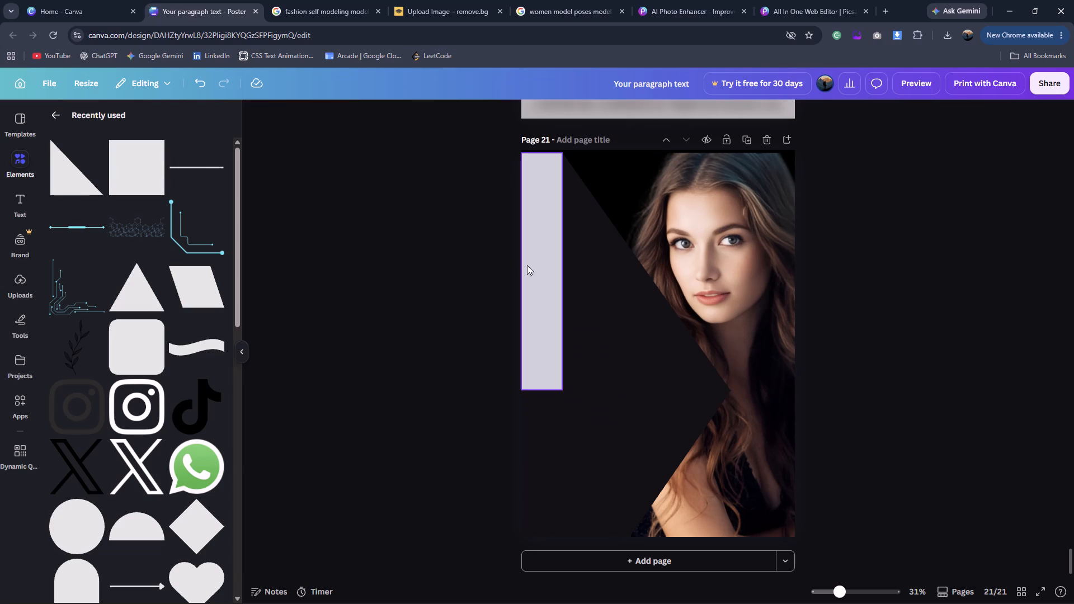
# Fill the light grey strip with the near-black colour sampled from the adjoining panel triangle.
pyautogui.click(533, 201)
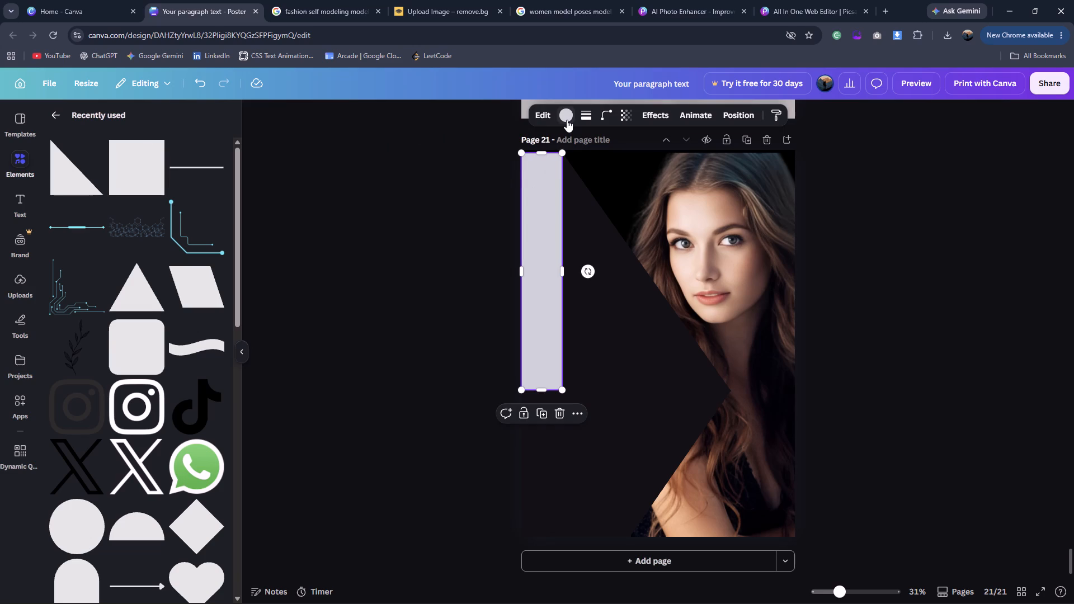
pyautogui.click(567, 120)
pyautogui.click(86, 196)
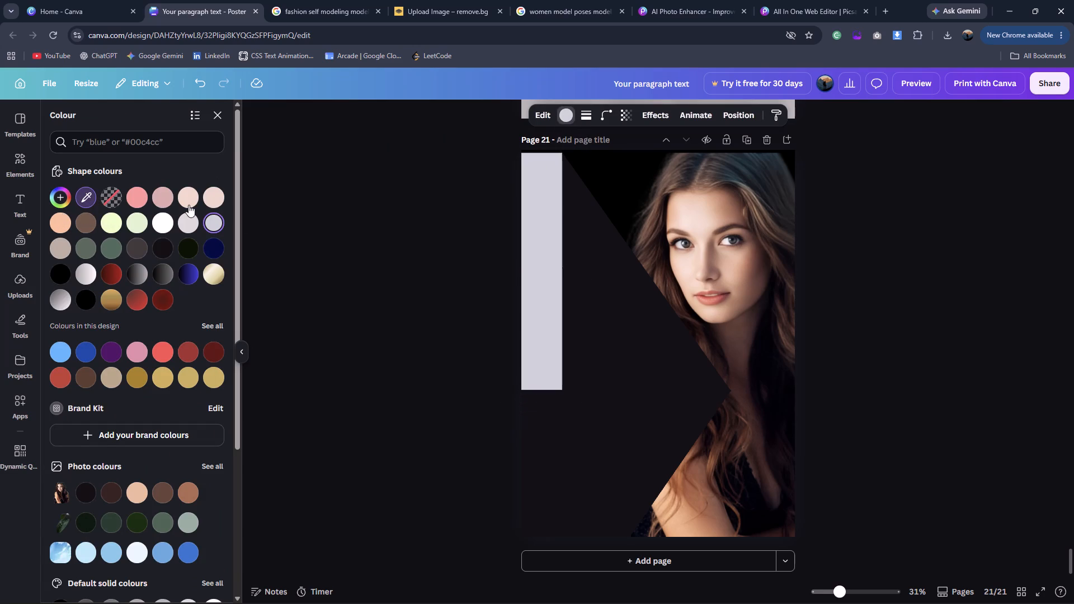
pyautogui.click(600, 337)
pyautogui.click(440, 282)
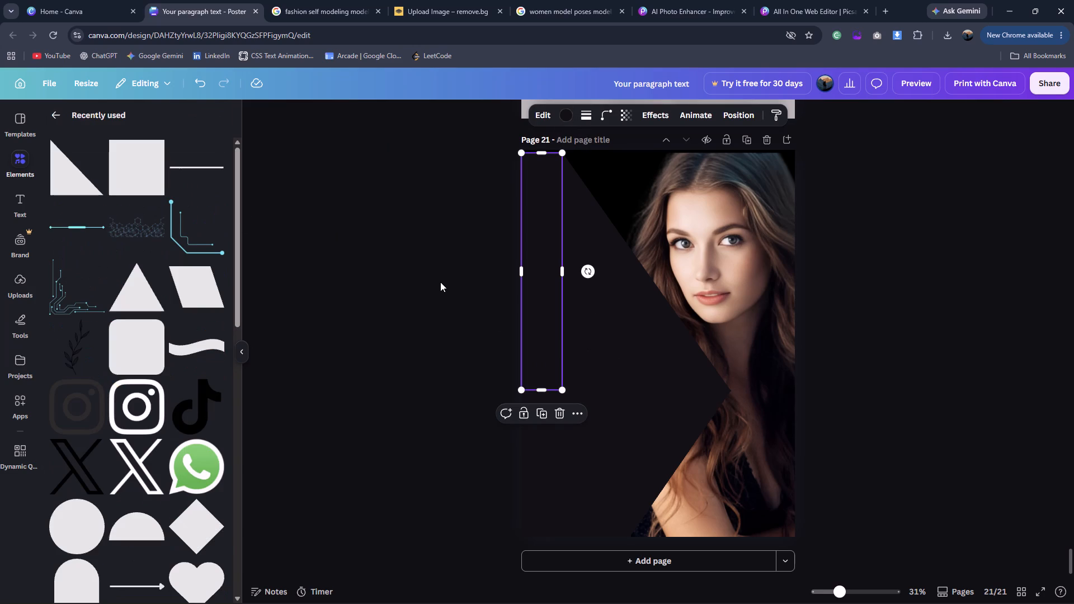
pyautogui.click(440, 282)
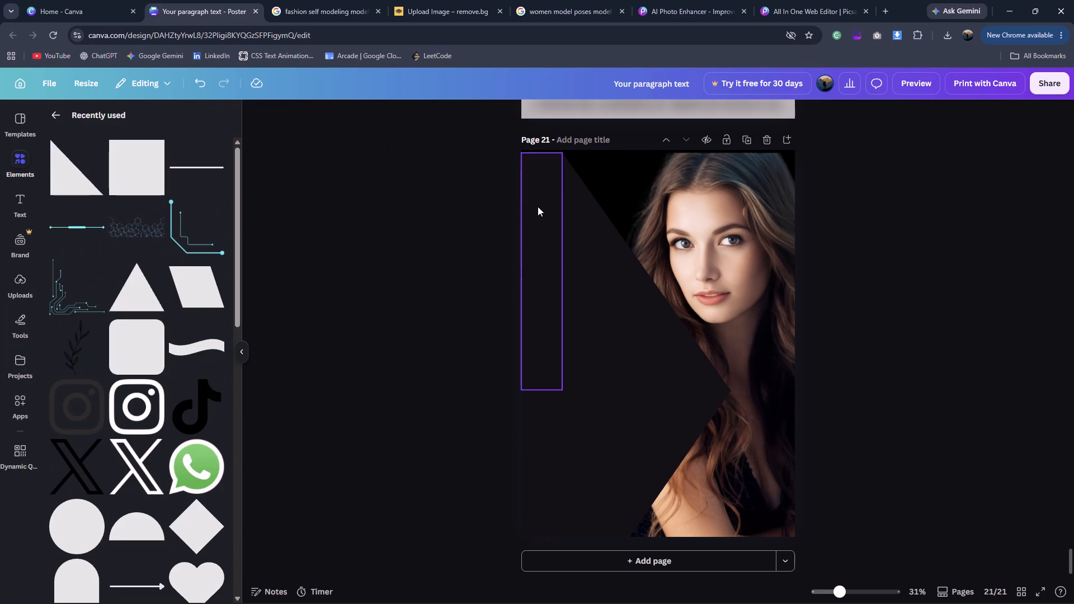
# Close the panel's remaining gaps by extending the strip and upper triangle at the page top and raising the lower rectangle's top edge.
pyautogui.click(548, 194)
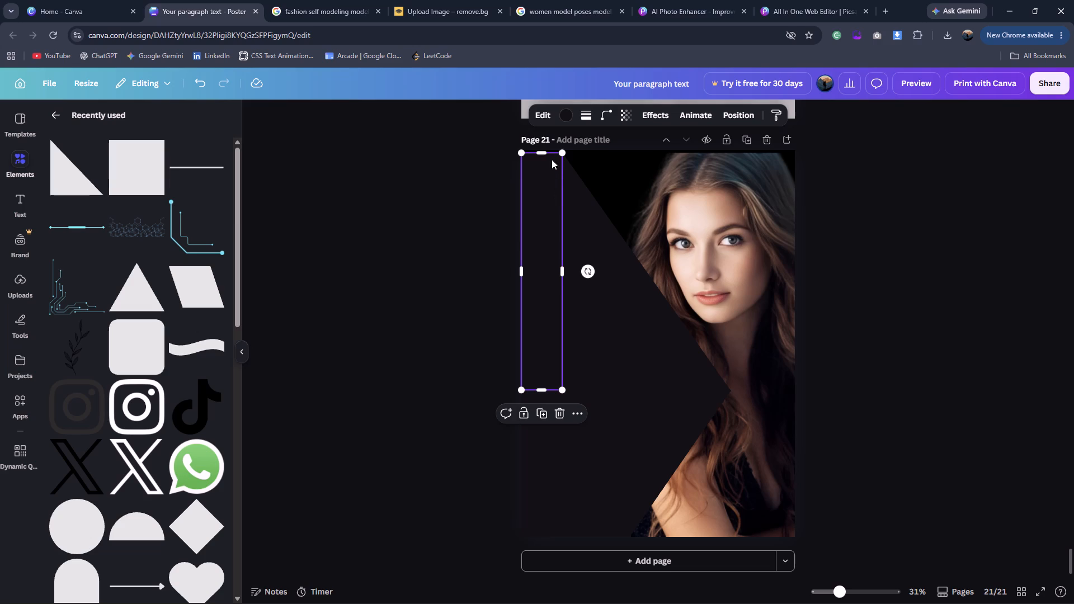
pyautogui.click(544, 149)
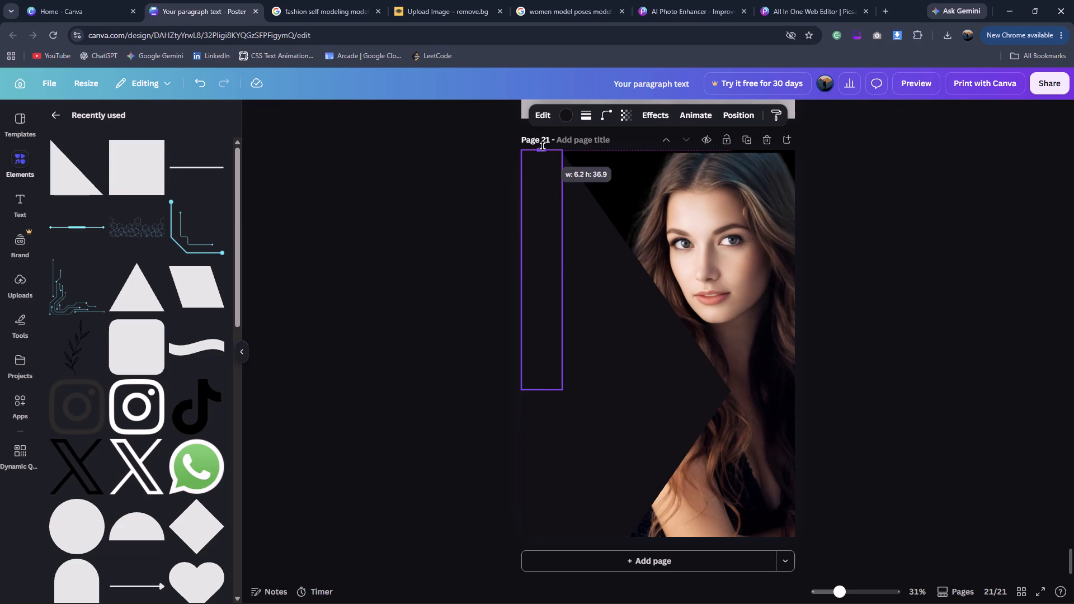
pyautogui.click(568, 176)
pyautogui.click(640, 150)
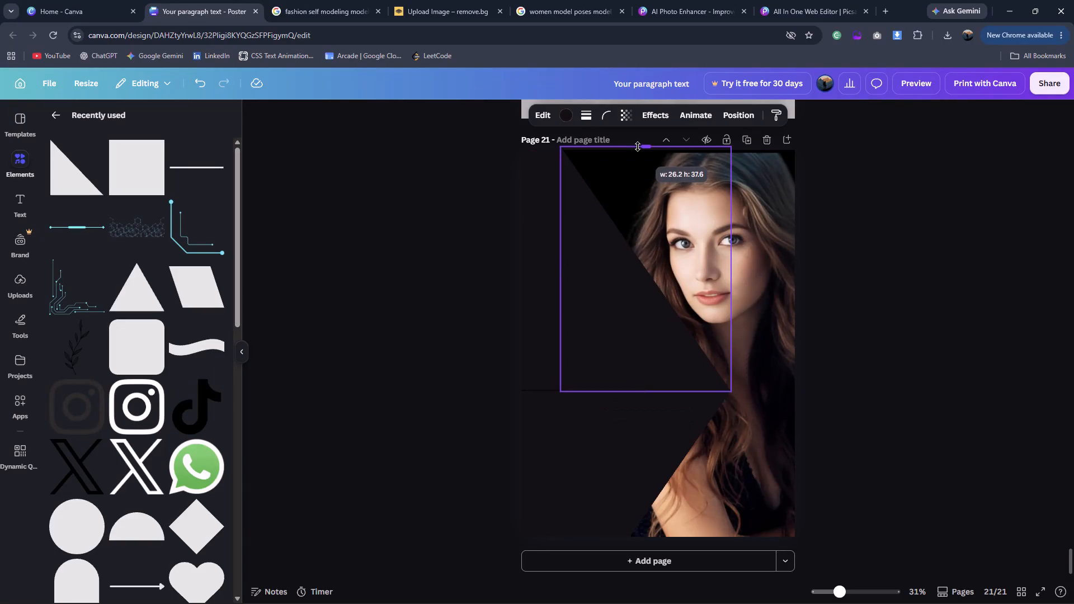
pyautogui.click(781, 171)
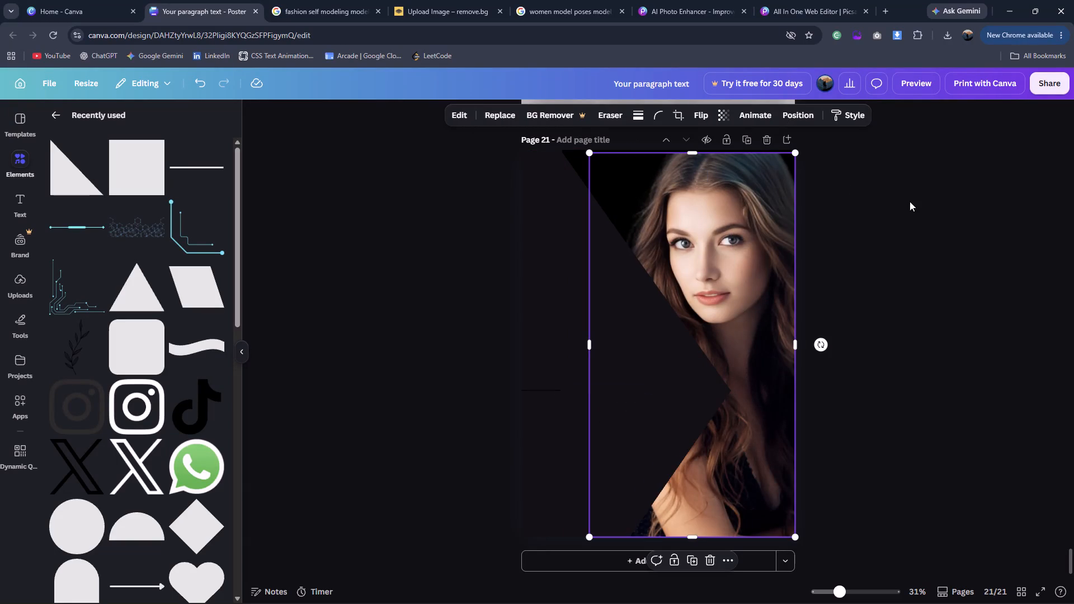
pyautogui.click(910, 201)
pyautogui.click(536, 466)
pyautogui.click(576, 388)
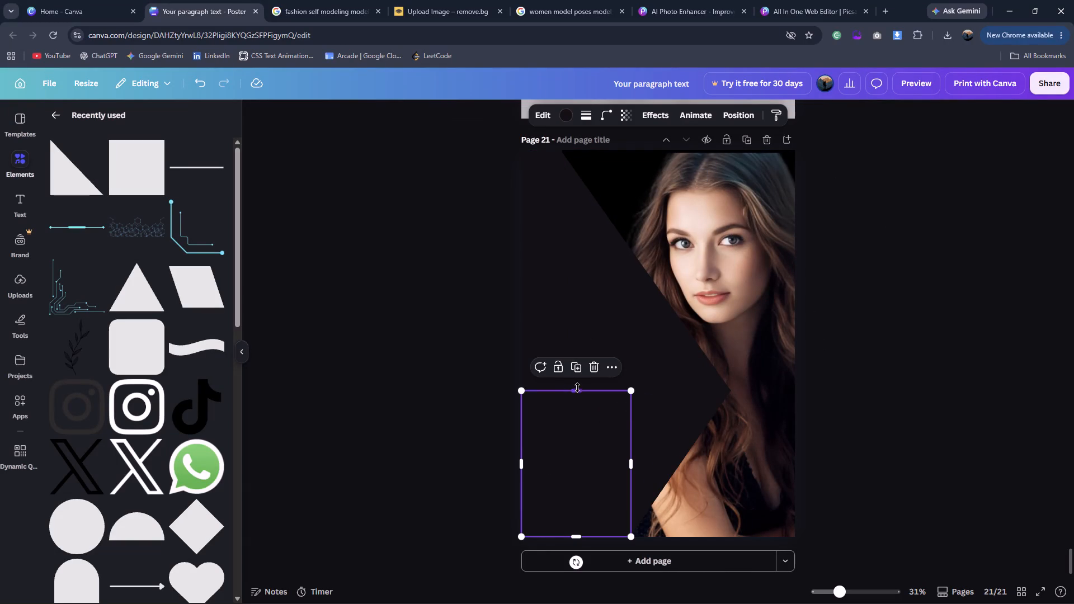
pyautogui.click(870, 338)
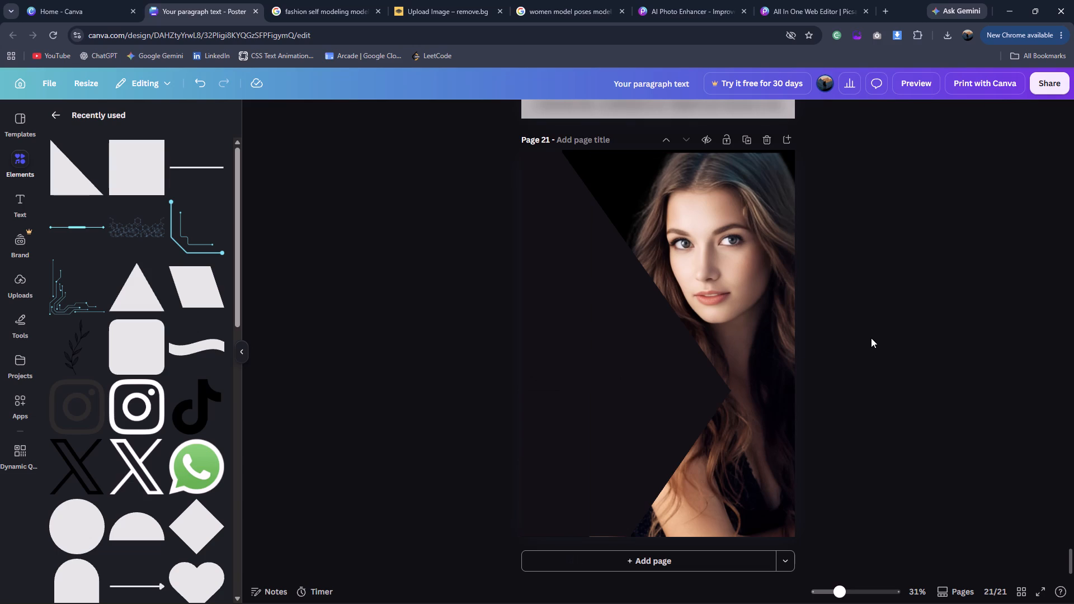
# Add a light grey triangle, rotate it 180°, and place it at page 21's top edge beside the panel's slanted side.
pyautogui.click(60, 113)
pyautogui.click(125, 188)
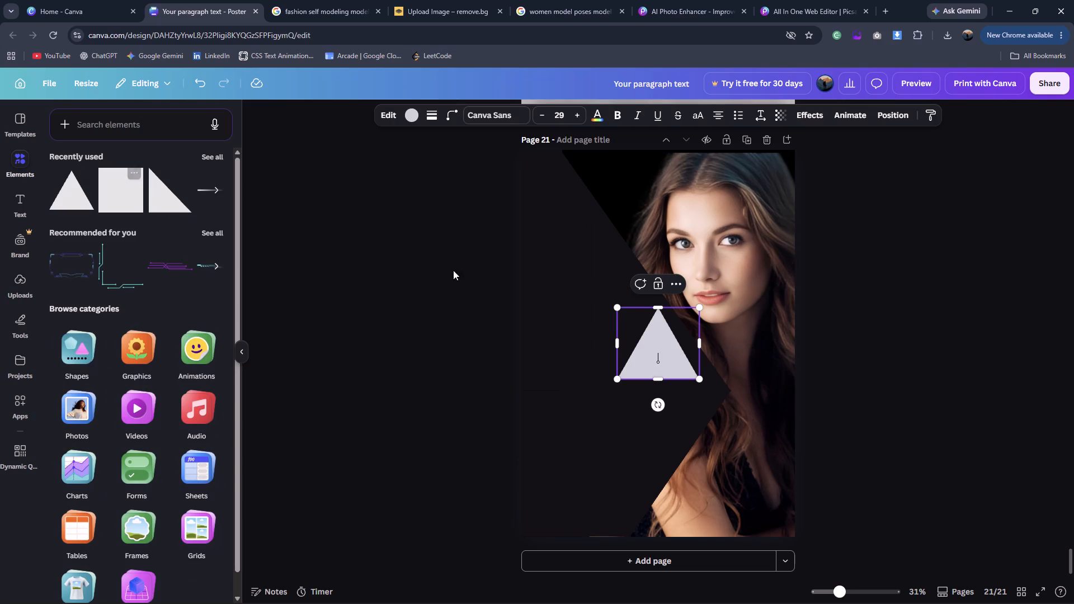
pyautogui.moveTo(657, 402); pyautogui.dragTo(682, 311)
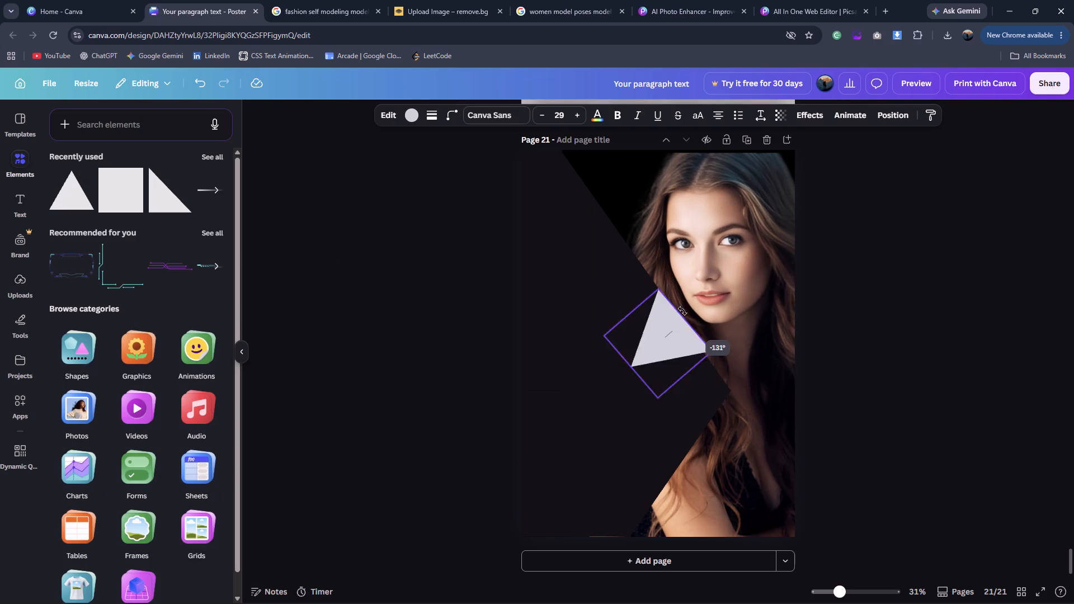
pyautogui.moveTo(682, 311); pyautogui.dragTo(665, 304)
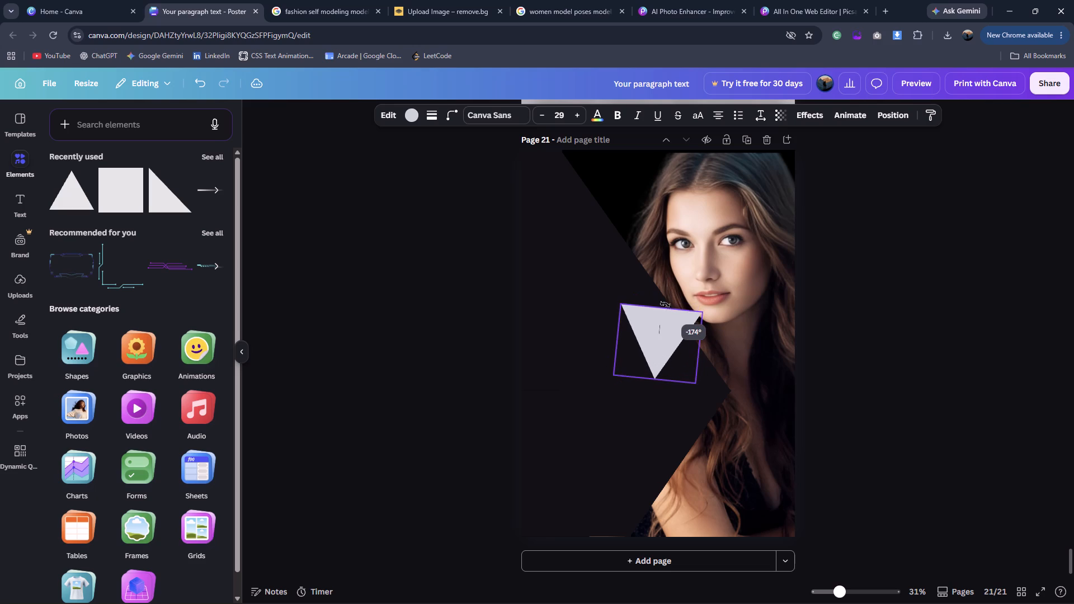
pyautogui.moveTo(665, 304); pyautogui.dragTo(661, 300)
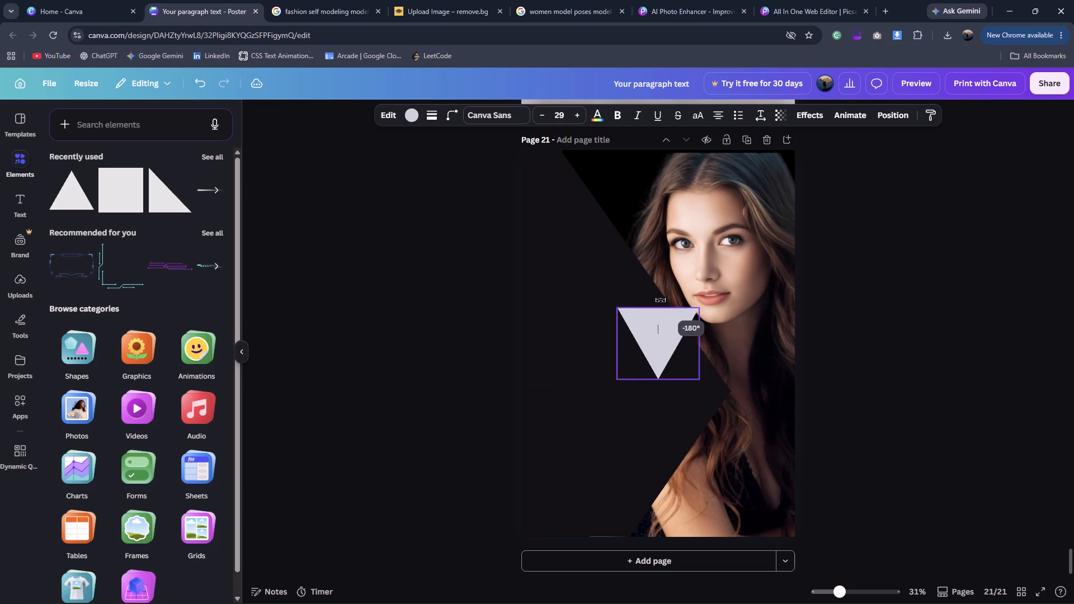
pyautogui.moveTo(661, 300); pyautogui.dragTo(659, 299)
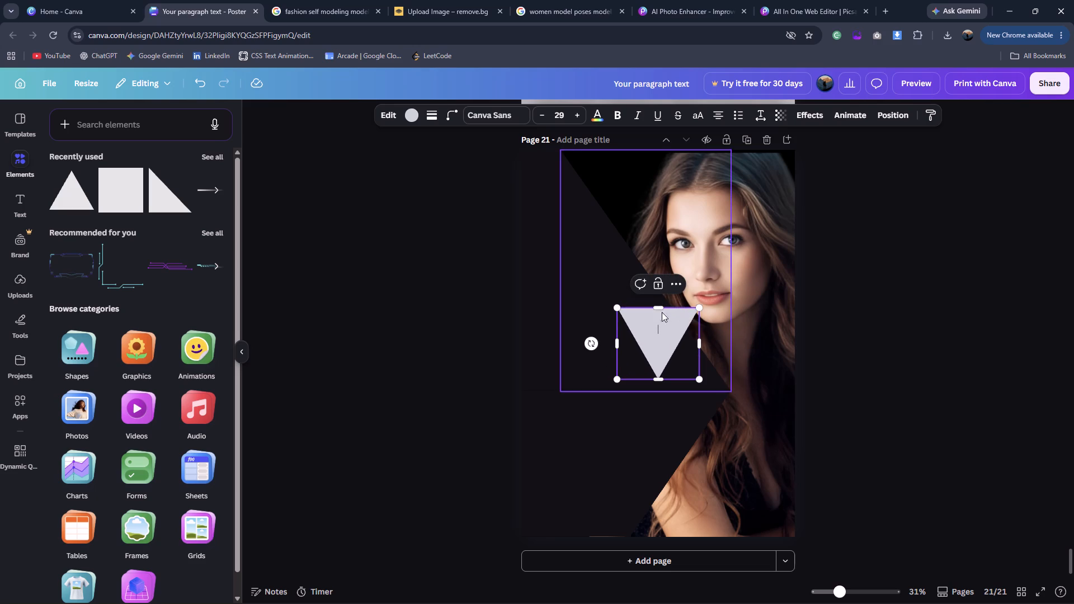
pyautogui.click(854, 336)
pyautogui.moveTo(684, 357); pyautogui.dragTo(683, 356)
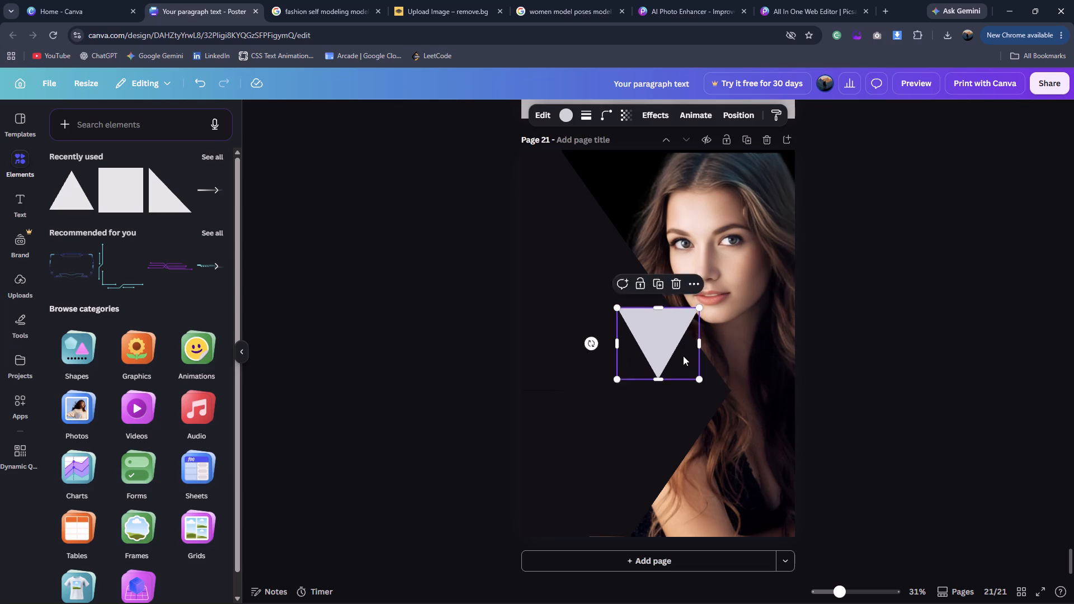
pyautogui.moveTo(683, 356); pyautogui.dragTo(633, 199)
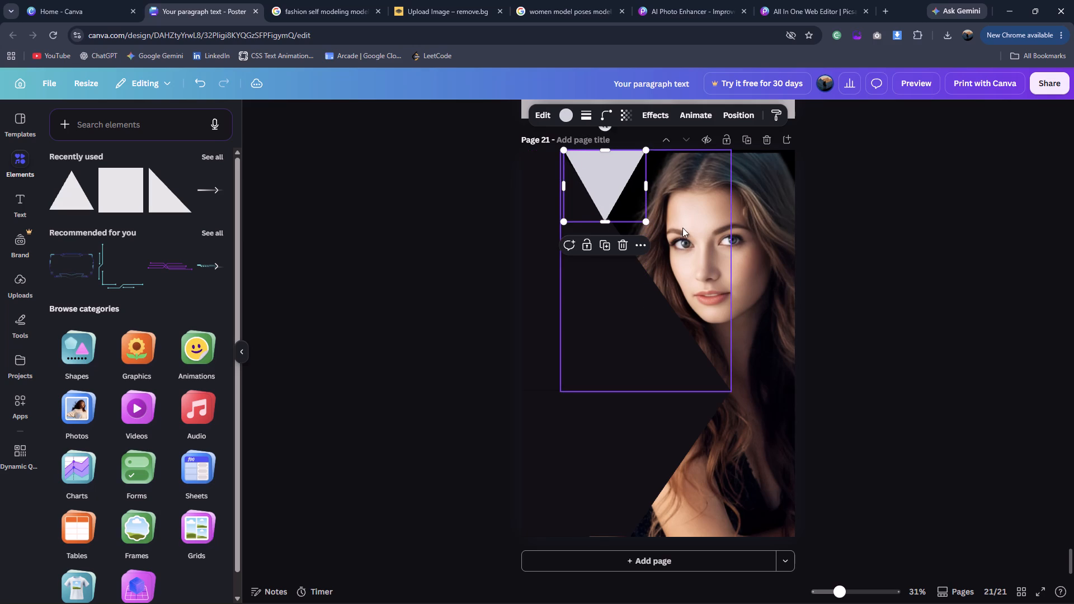
# Shrink the light grey upside-down triangle at page 21's top edge to less than half its width, keeping its outer corner in place.
pyautogui.click(651, 223)
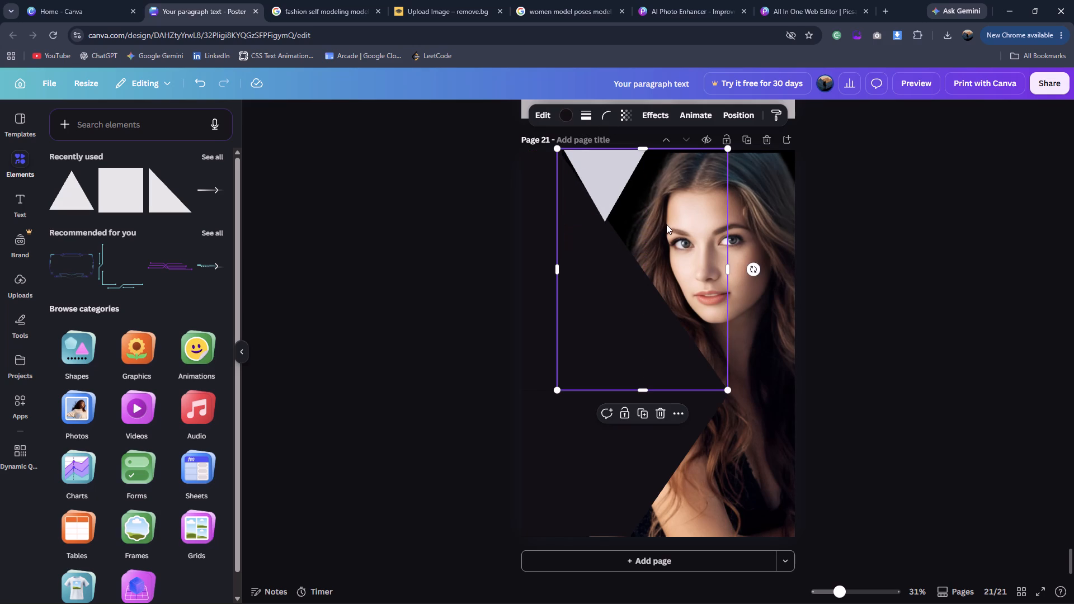
pyautogui.hotkey('ctrl', 'z')
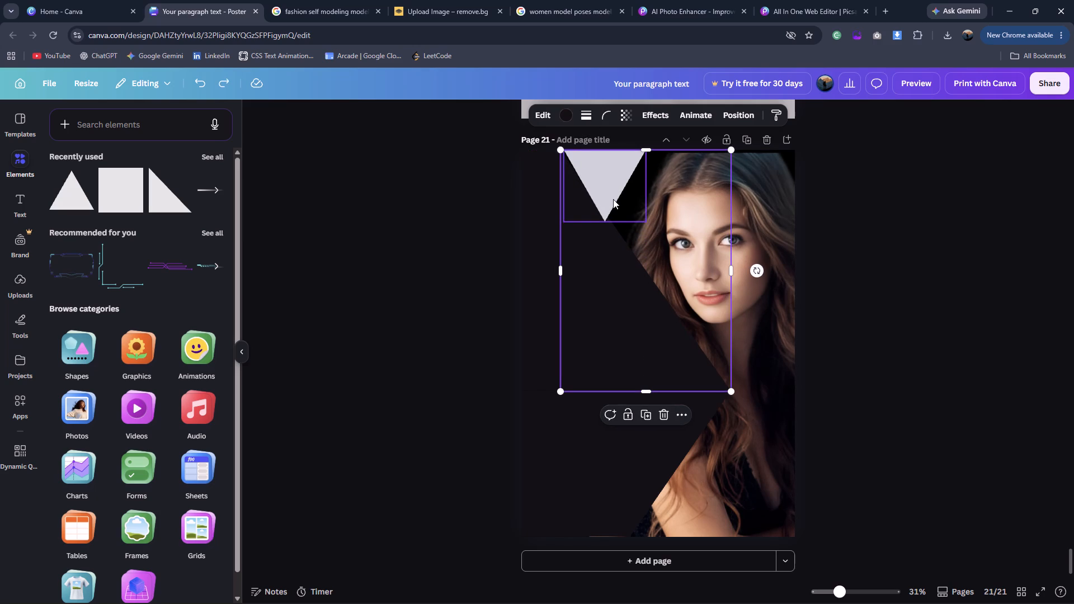
pyautogui.click(851, 197)
pyautogui.click(615, 185)
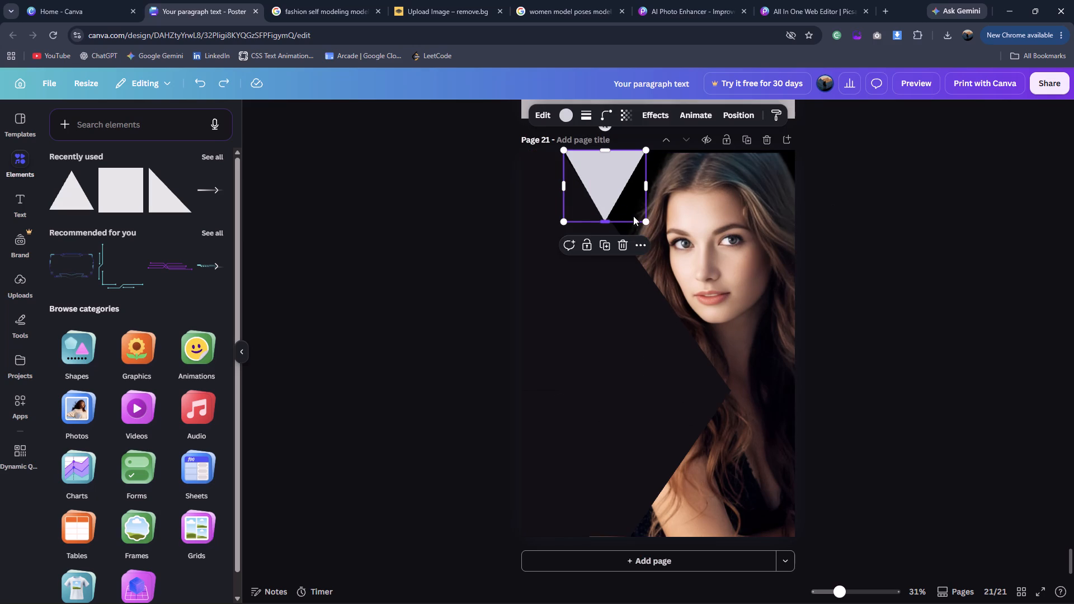
pyautogui.moveTo(642, 219); pyautogui.dragTo(595, 178)
pyautogui.click(507, 180)
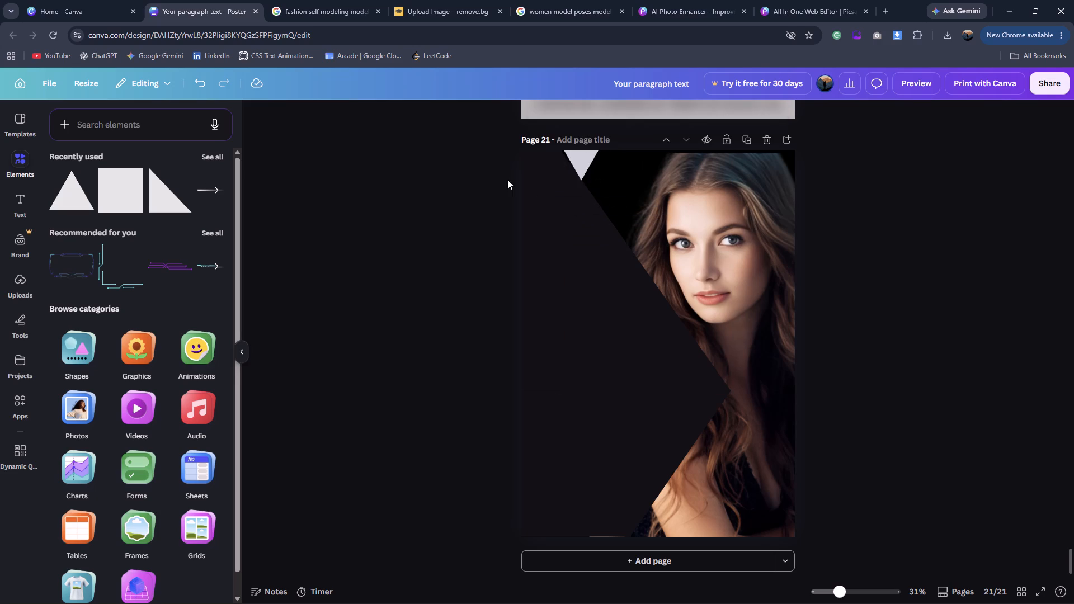
# Fill the small light grey triangle at page 21's top edge with the existing black-to-grey gradient.
pyautogui.click(588, 167)
pyautogui.click(379, 0)
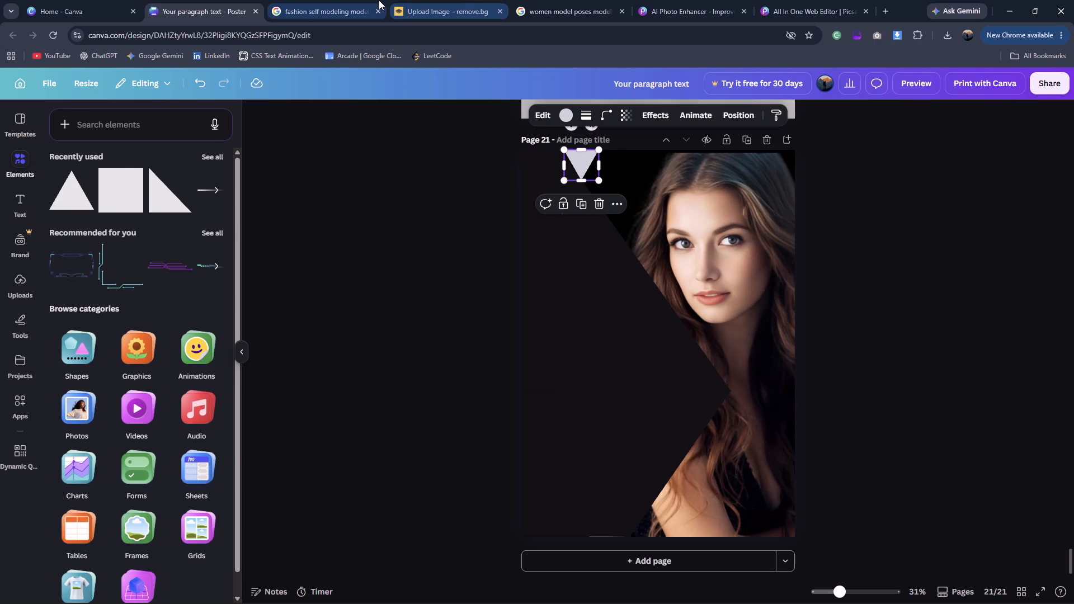
pyautogui.click(207, 0)
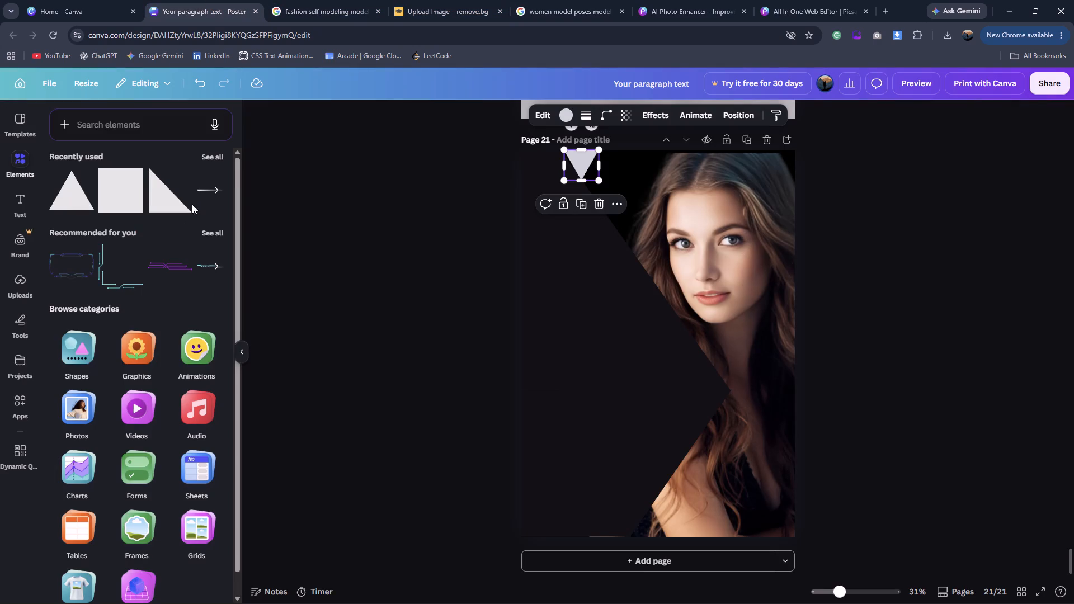
pyautogui.scroll(-4, 151, 361)
pyautogui.click(569, 116)
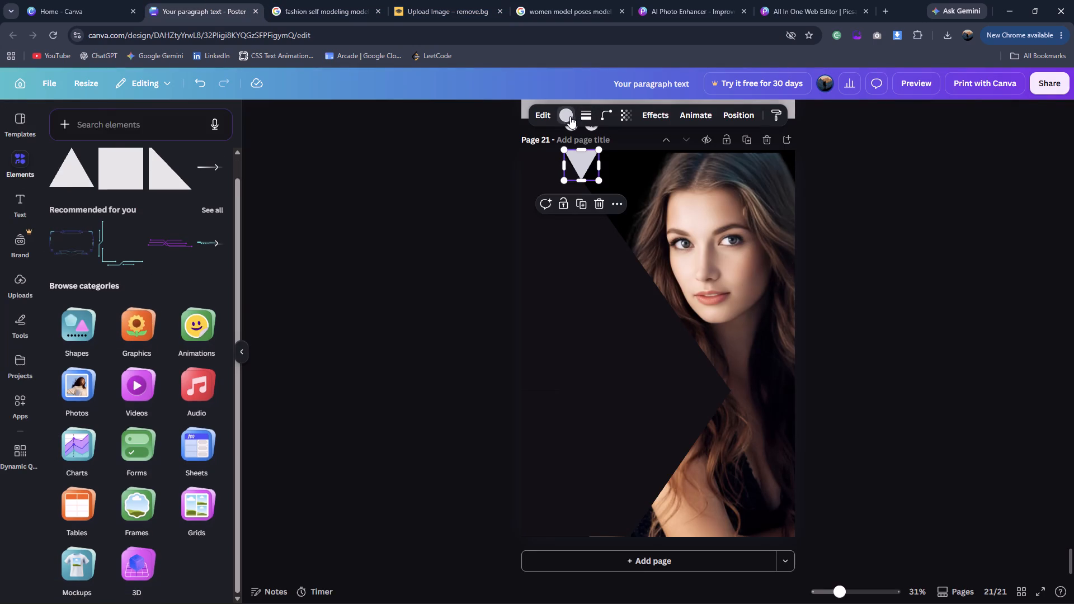
pyautogui.scroll(-2, 101, 388)
pyautogui.scroll(1, 101, 388)
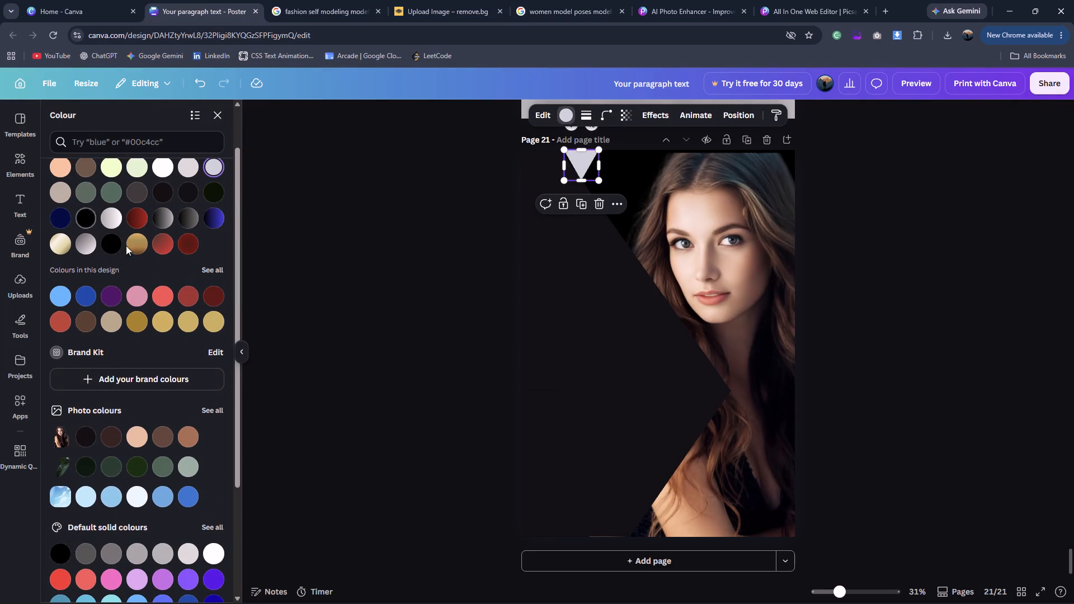
pyautogui.click(162, 215)
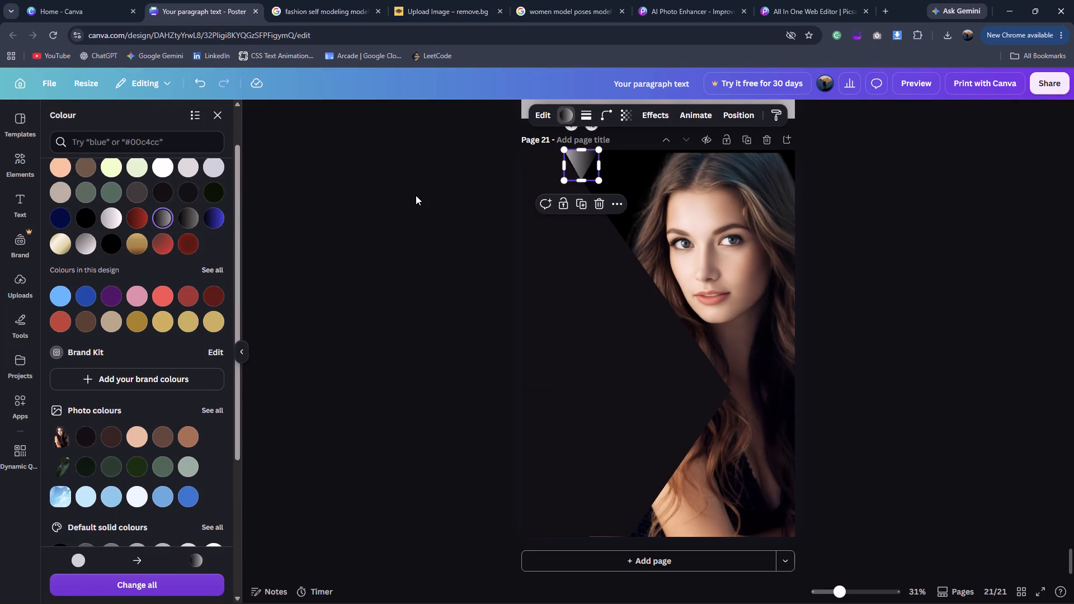
pyautogui.doubleClick(416, 195)
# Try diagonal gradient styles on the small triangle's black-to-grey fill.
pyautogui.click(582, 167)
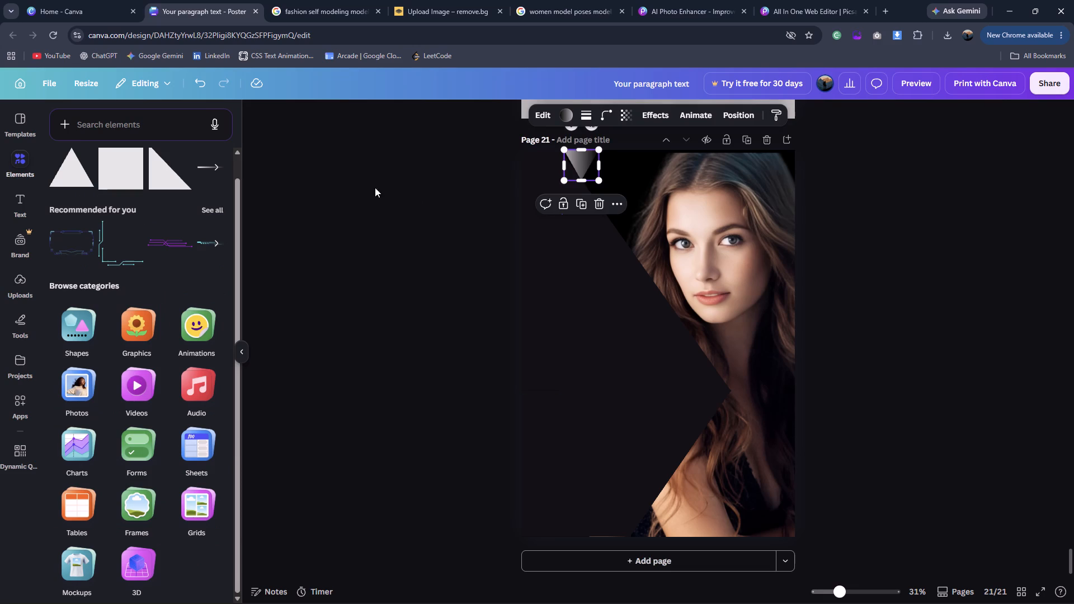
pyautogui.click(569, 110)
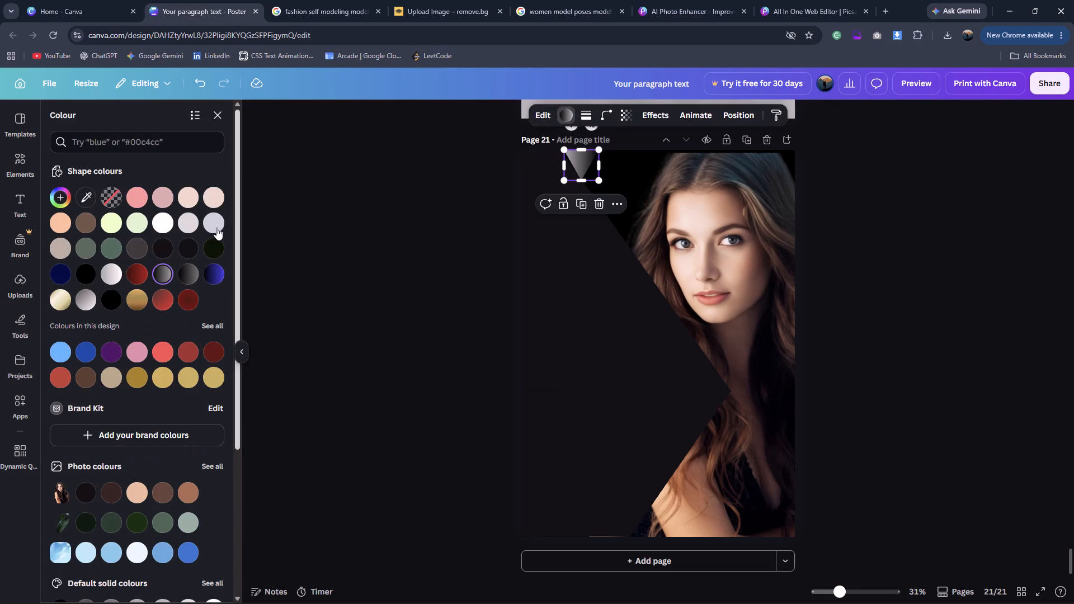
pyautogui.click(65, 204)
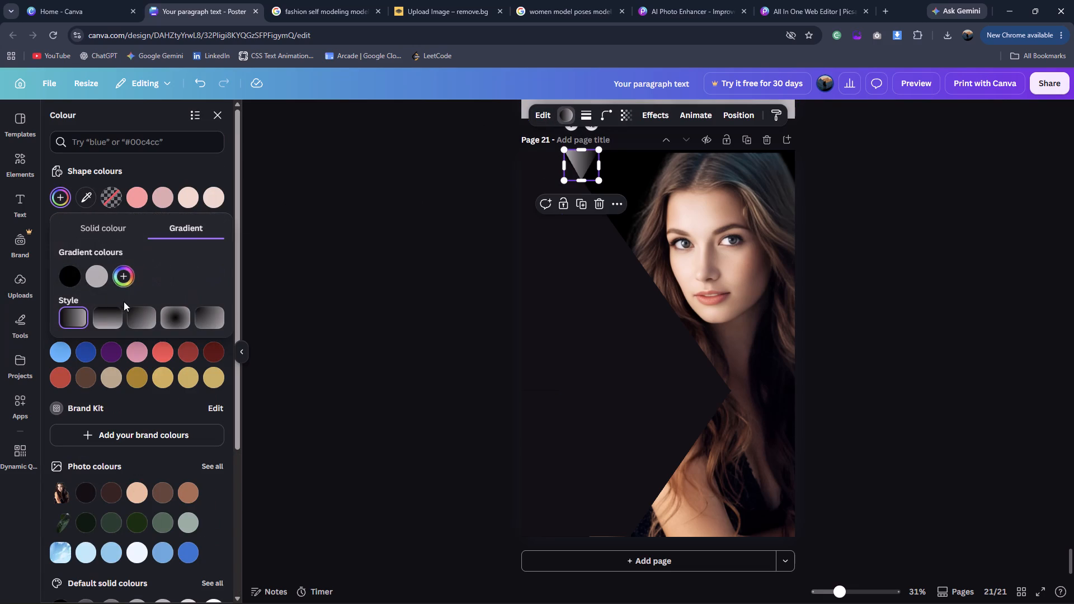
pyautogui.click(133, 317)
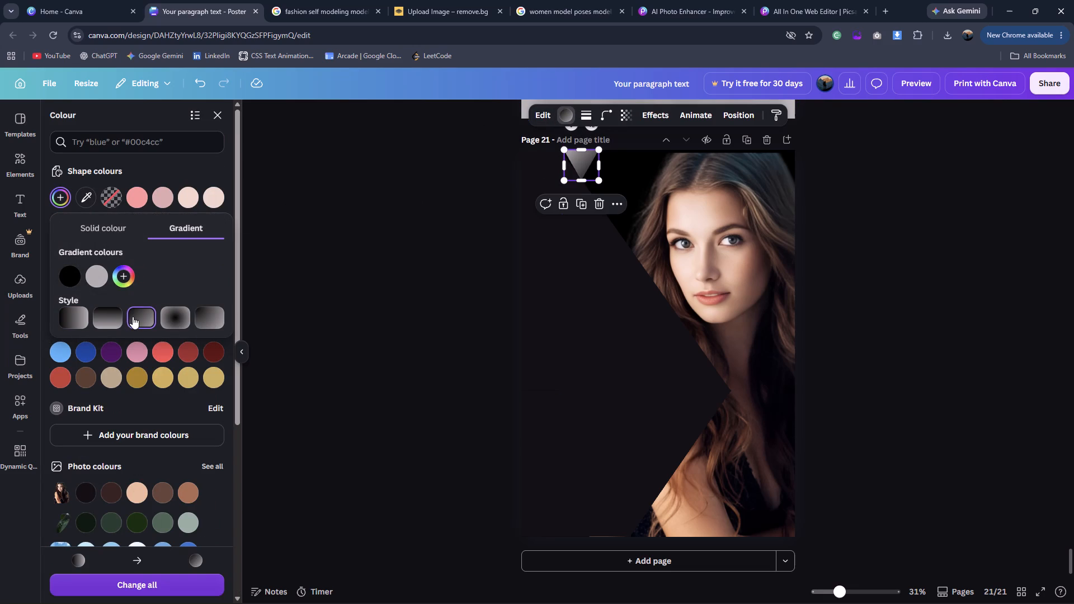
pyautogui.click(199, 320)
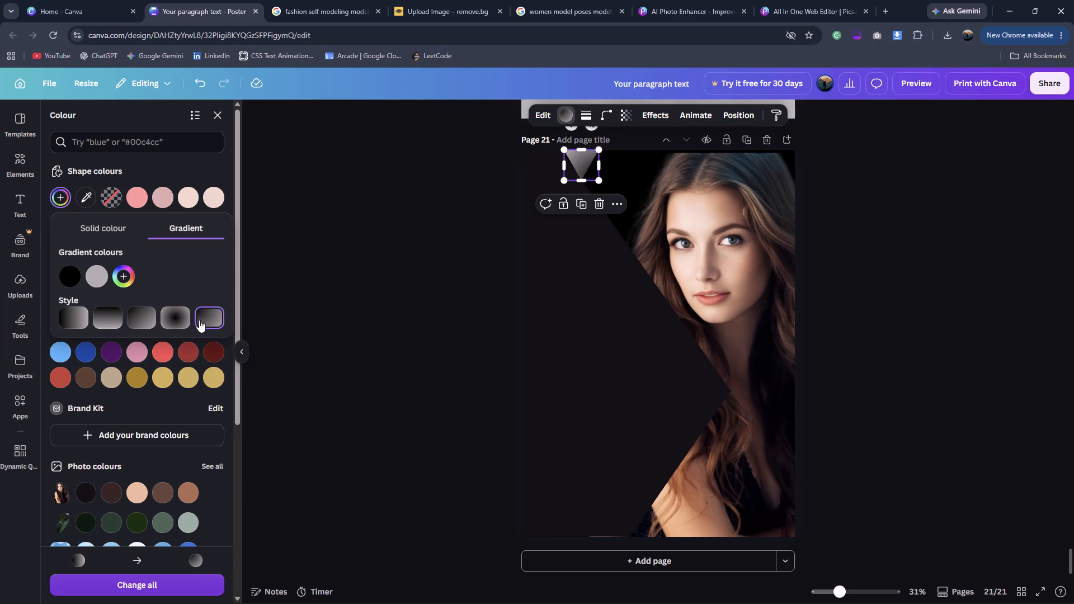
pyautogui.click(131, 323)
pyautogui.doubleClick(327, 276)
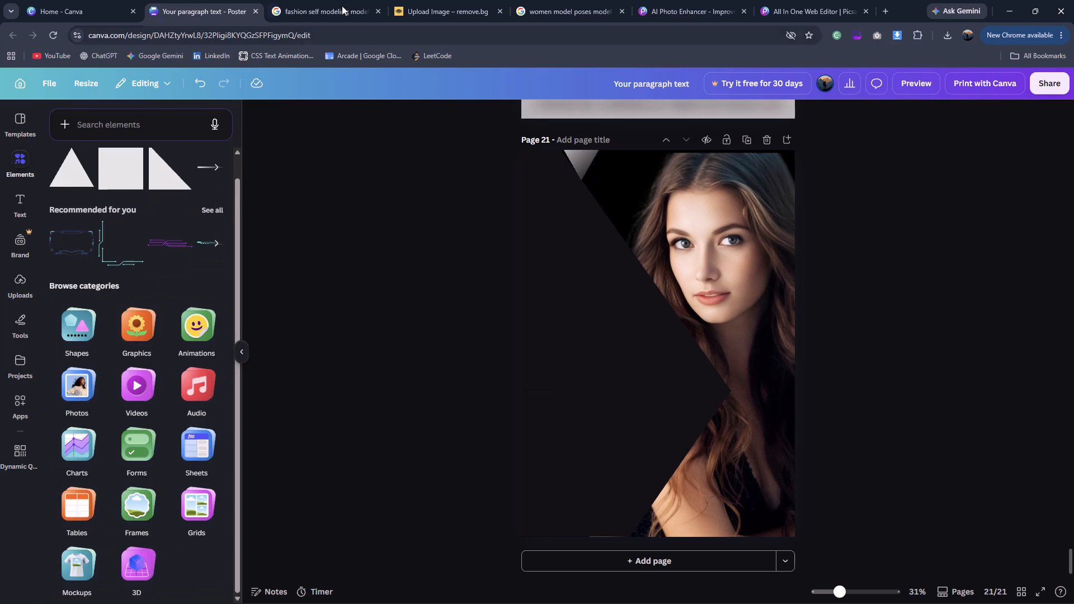
# Enlarge the gradient triangle at page 21's top edge to about 9 wide and 8 high.
pyautogui.click(302, 0)
pyautogui.click(235, 0)
pyautogui.click(574, 154)
pyautogui.moveTo(600, 180); pyautogui.dragTo(626, 199)
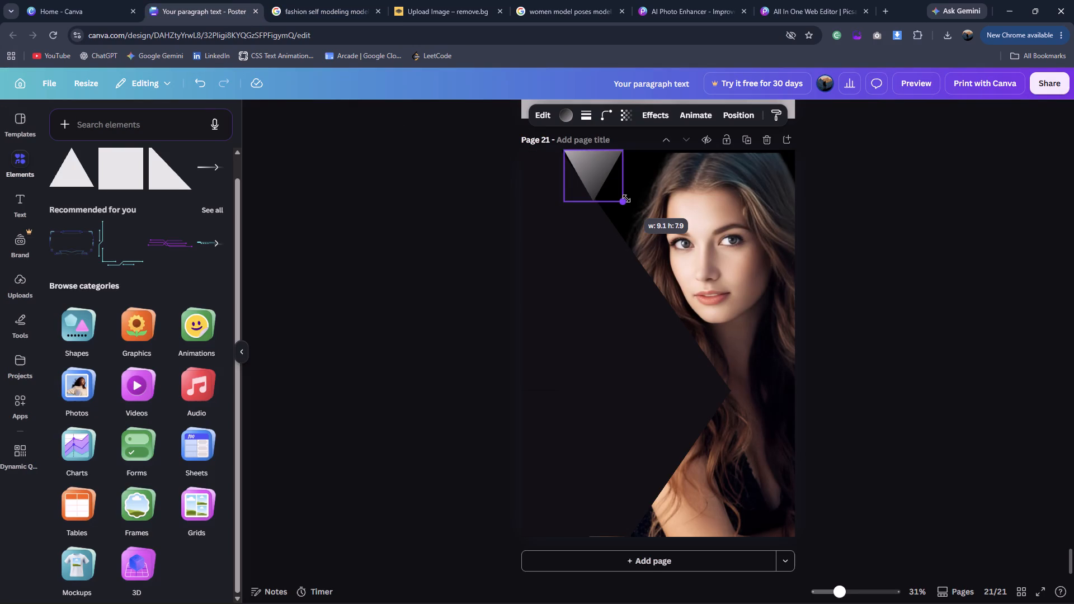
pyautogui.moveTo(626, 199); pyautogui.dragTo(624, 196)
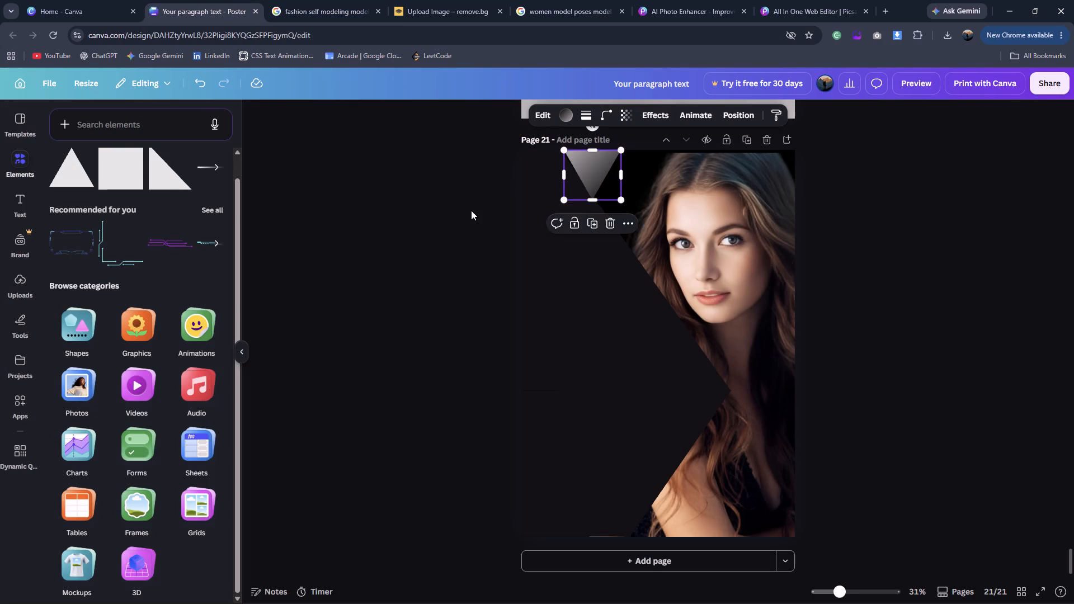
pyautogui.click(471, 210)
# Set the small triangle's black-to-grey gradient to the horizontal linear style.
pyautogui.click(600, 173)
pyautogui.click(574, 119)
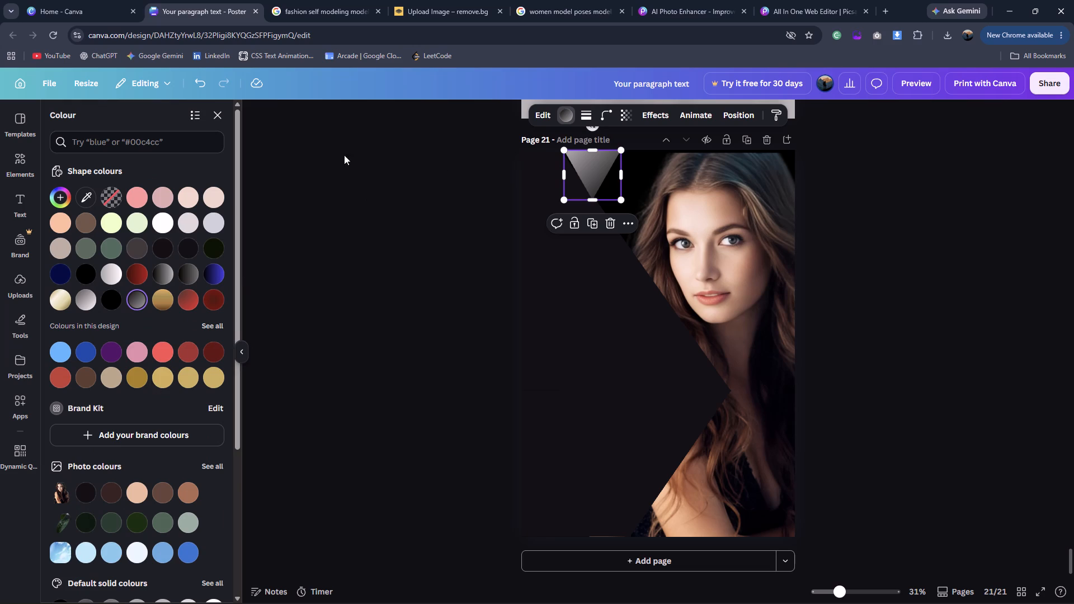
pyautogui.click(59, 196)
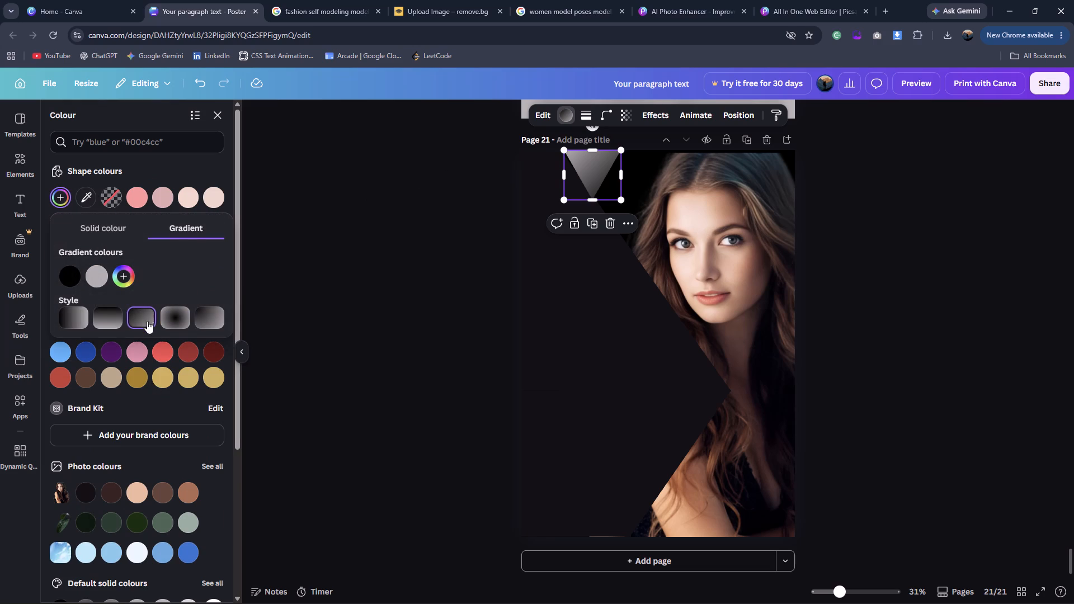
pyautogui.click(77, 323)
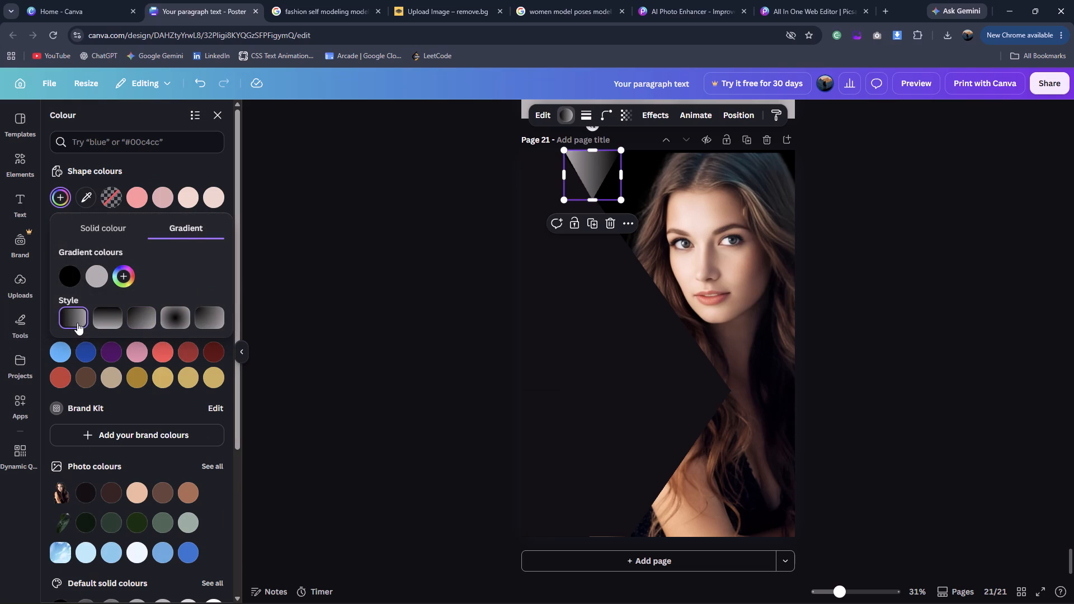
pyautogui.doubleClick(417, 229)
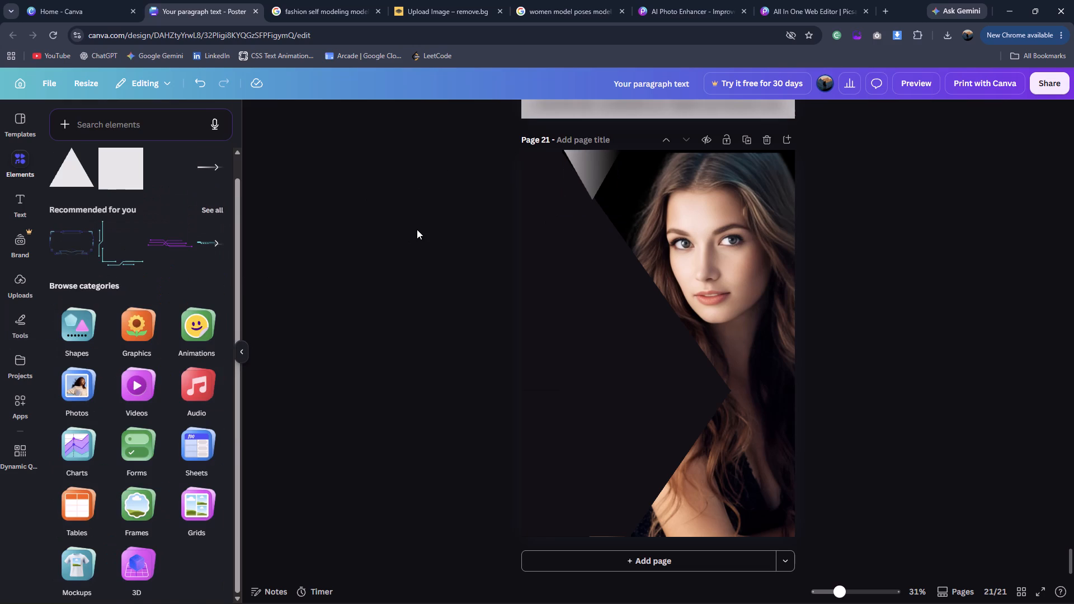
# Nudge the gradient triangle along the page top and widen it to 9.4 toward the panel's slanted side.
pyautogui.click(590, 166)
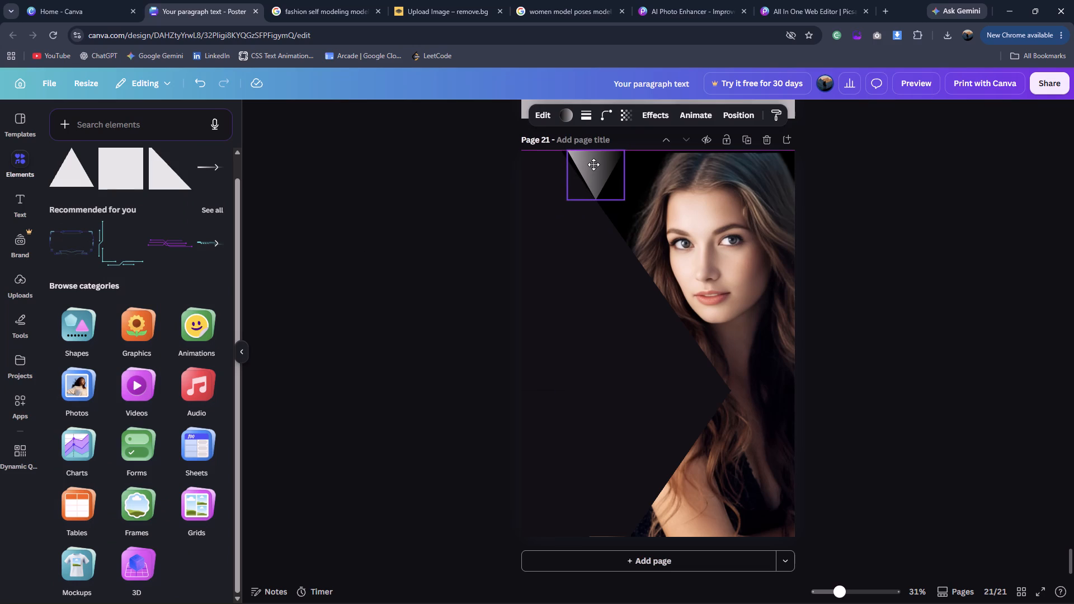
pyautogui.click(503, 196)
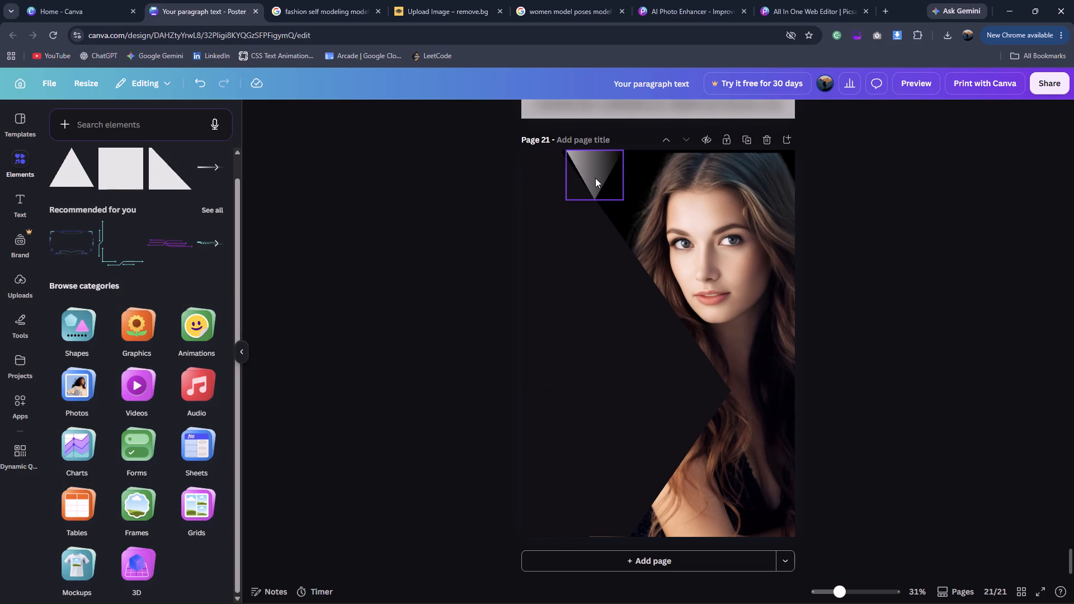
pyautogui.click(595, 178)
pyautogui.click(569, 171)
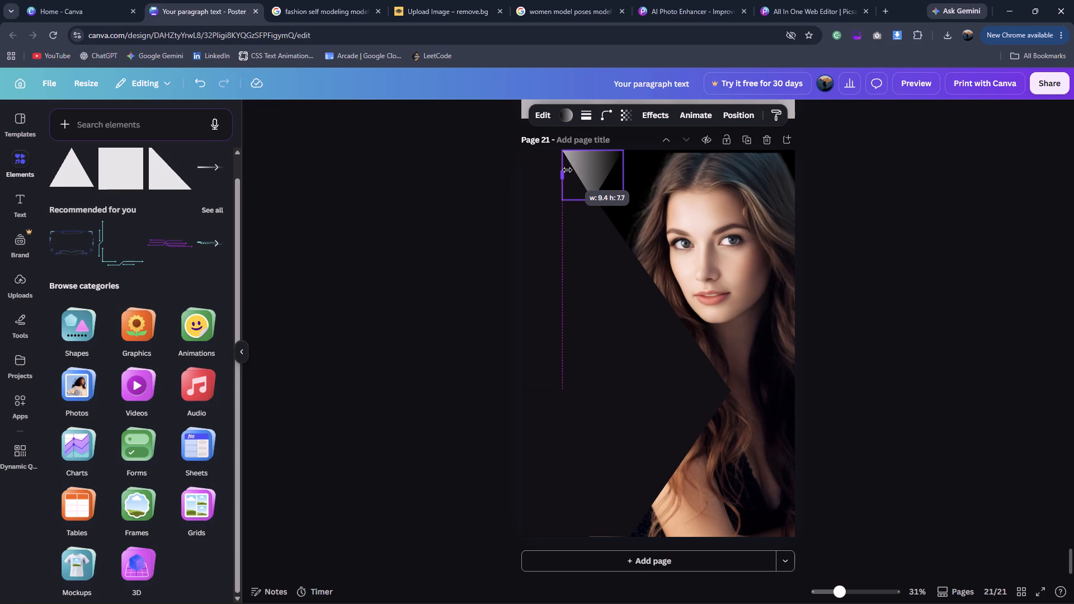
pyautogui.click(456, 184)
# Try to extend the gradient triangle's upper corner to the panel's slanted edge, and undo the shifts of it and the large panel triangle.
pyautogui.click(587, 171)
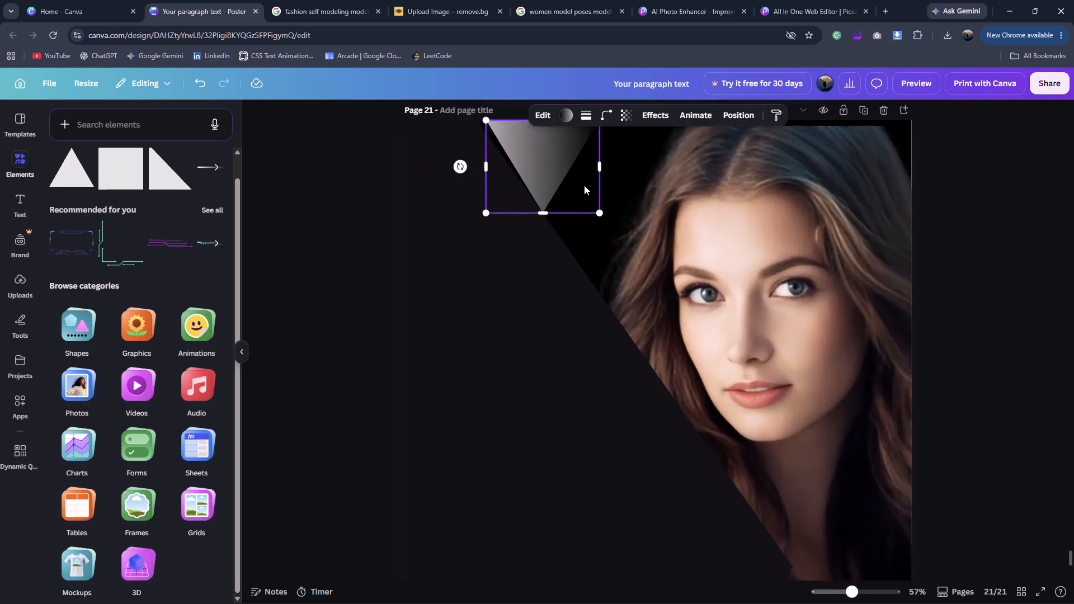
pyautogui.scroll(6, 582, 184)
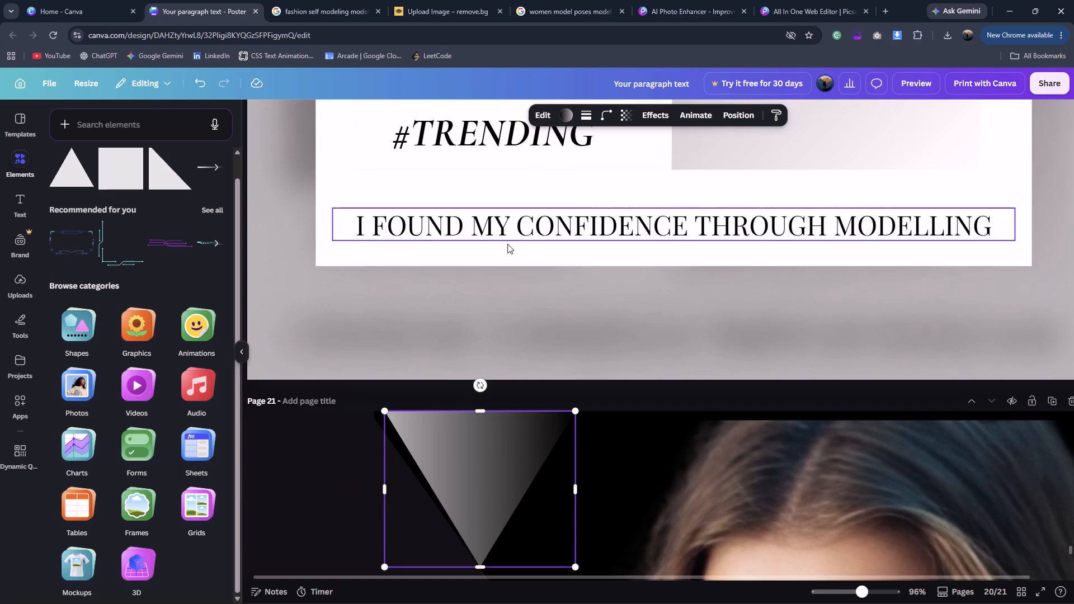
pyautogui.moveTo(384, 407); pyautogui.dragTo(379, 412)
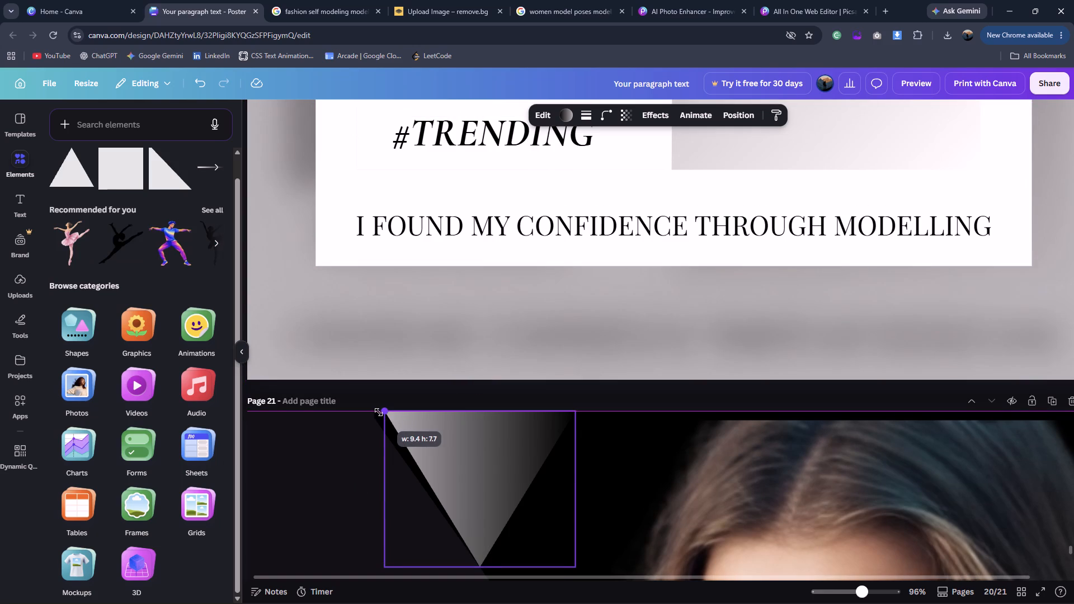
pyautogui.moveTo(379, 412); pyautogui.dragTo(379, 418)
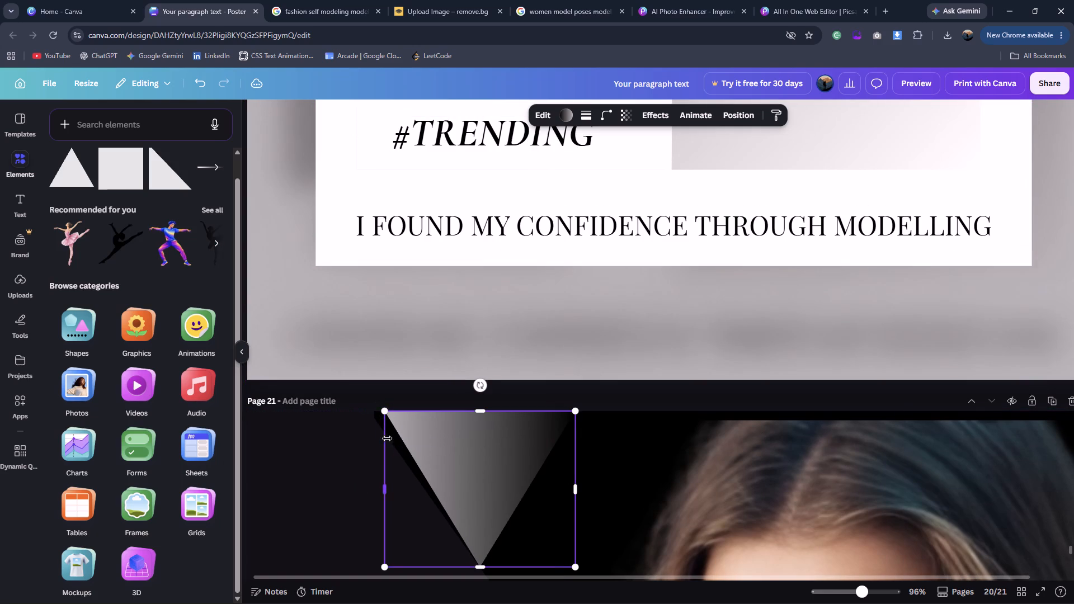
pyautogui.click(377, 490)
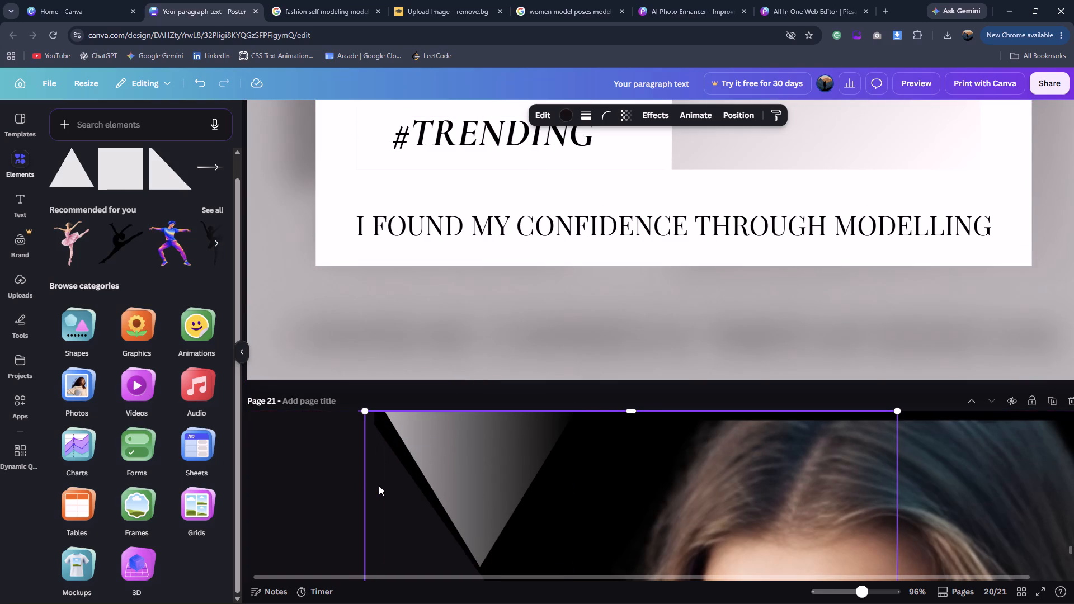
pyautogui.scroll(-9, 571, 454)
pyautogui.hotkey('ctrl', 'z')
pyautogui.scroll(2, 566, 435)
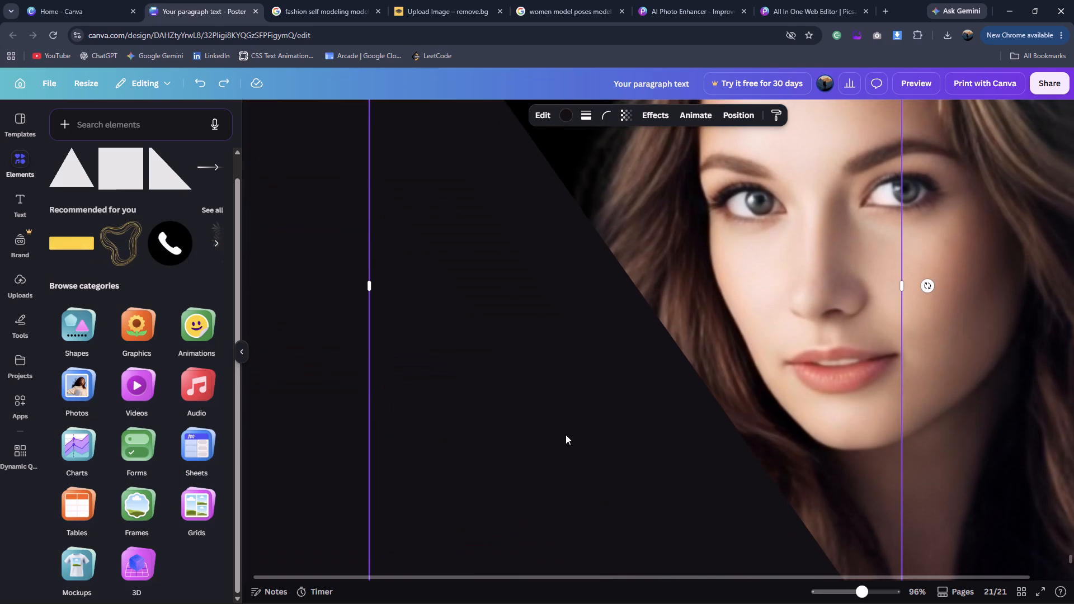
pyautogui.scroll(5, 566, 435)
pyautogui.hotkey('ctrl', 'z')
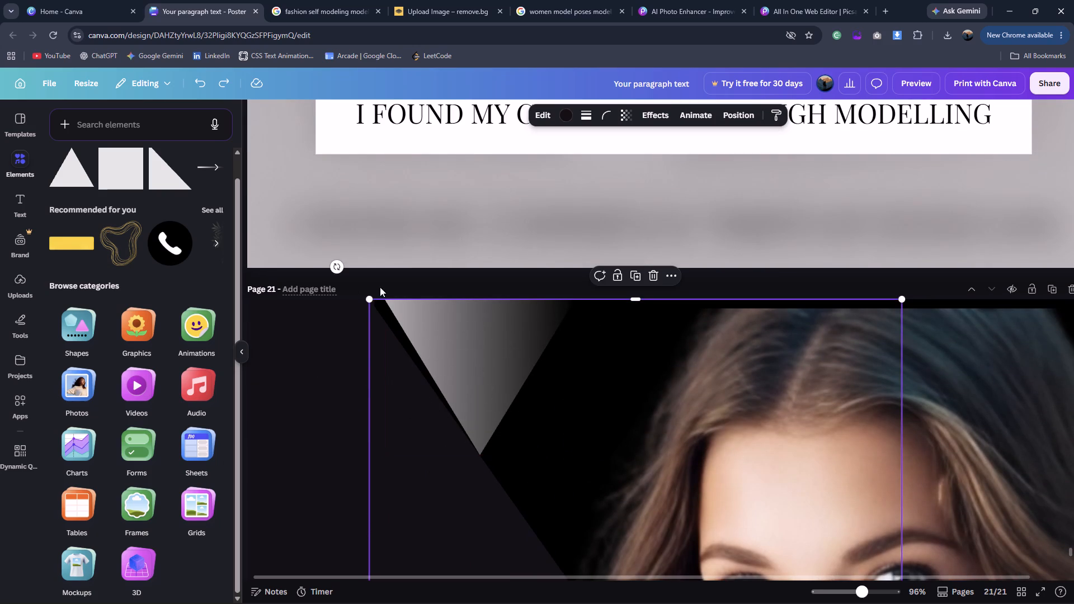
# Narrow the gradient triangle at page 21's top and rotate it to 173° to match the panel's slanted edge.
pyautogui.click(427, 274)
pyautogui.click(440, 337)
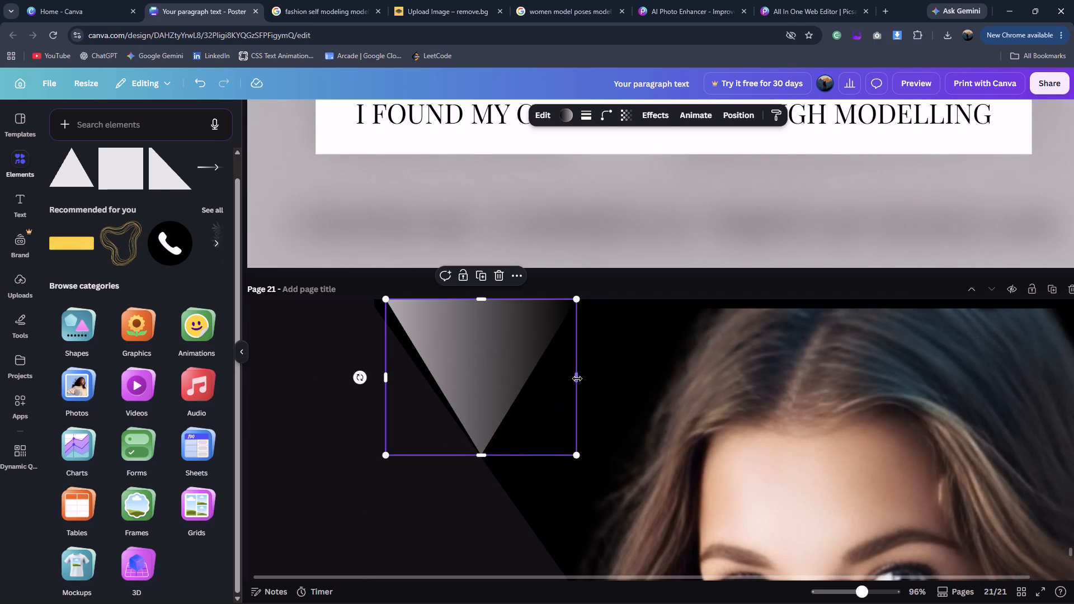
pyautogui.moveTo(577, 379); pyautogui.dragTo(538, 362)
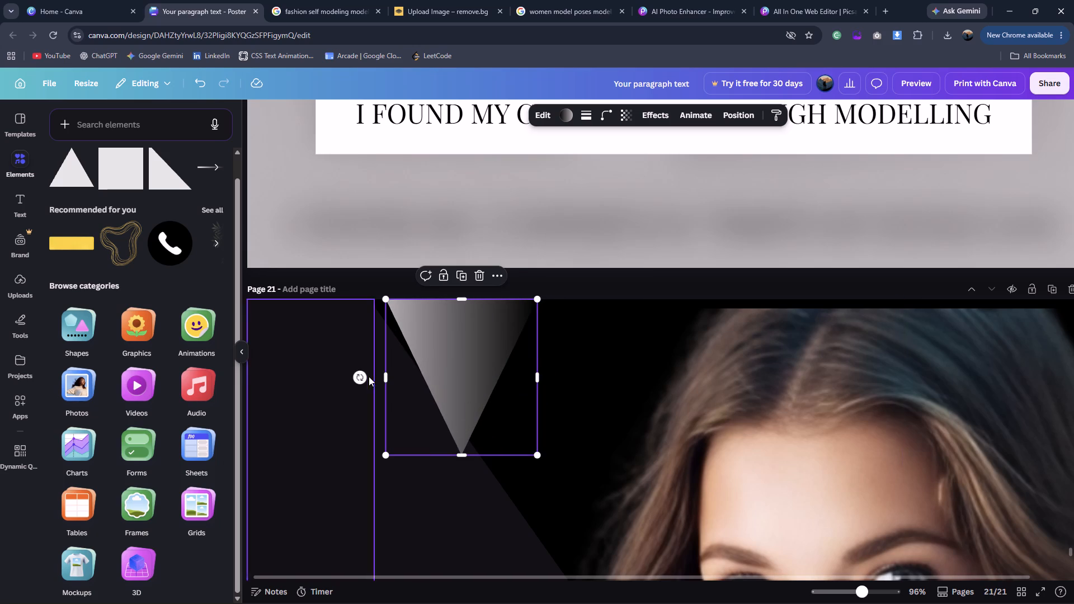
pyautogui.moveTo(364, 376); pyautogui.dragTo(431, 380)
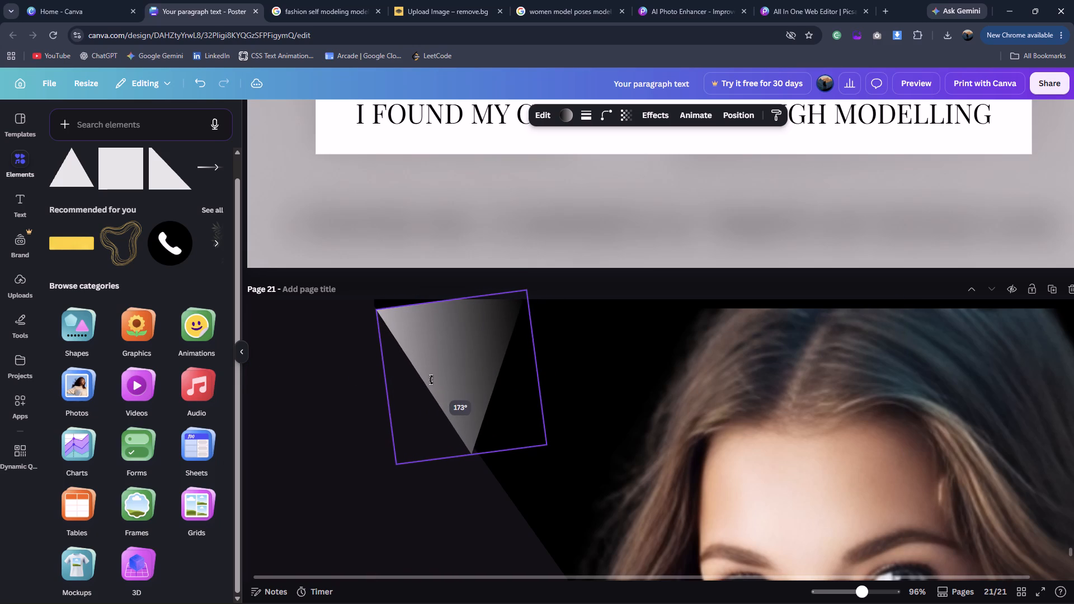
pyautogui.moveTo(431, 380); pyautogui.dragTo(431, 380)
pyautogui.click(372, 275)
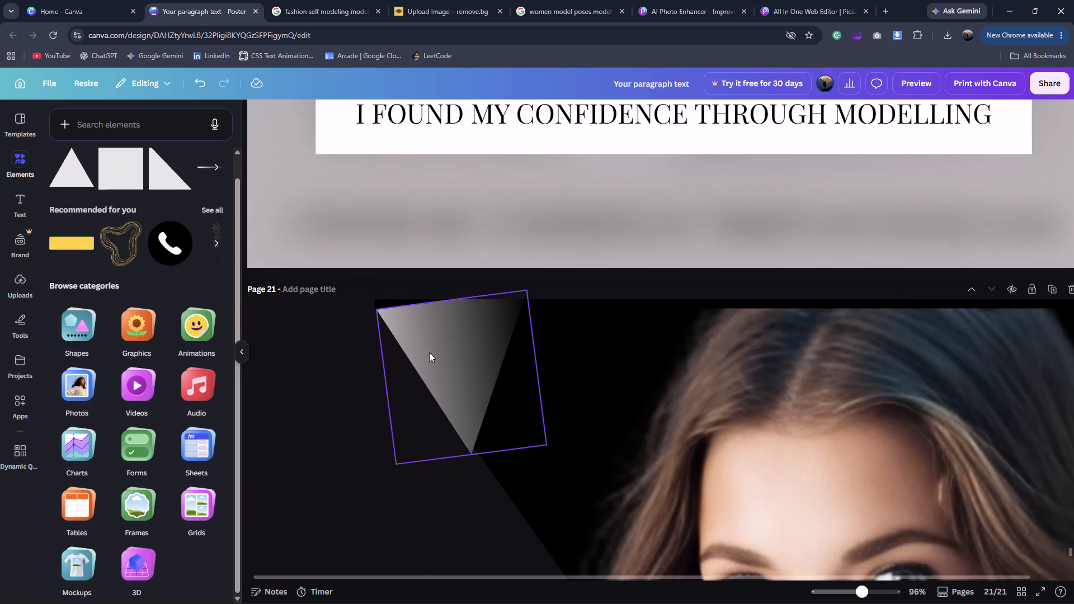
# Reposition the rotated gradient triangle against the page's top edge, with its long side along the panel's slanted edge.
pyautogui.moveTo(455, 353); pyautogui.dragTo(445, 347)
pyautogui.click(564, 289)
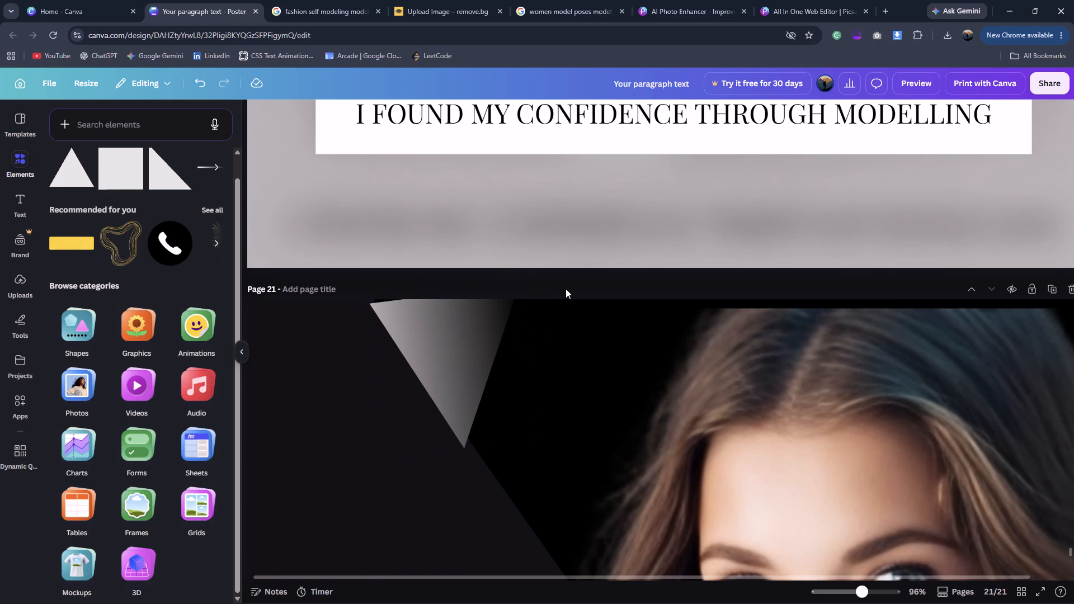
pyautogui.moveTo(444, 341); pyautogui.dragTo(458, 350)
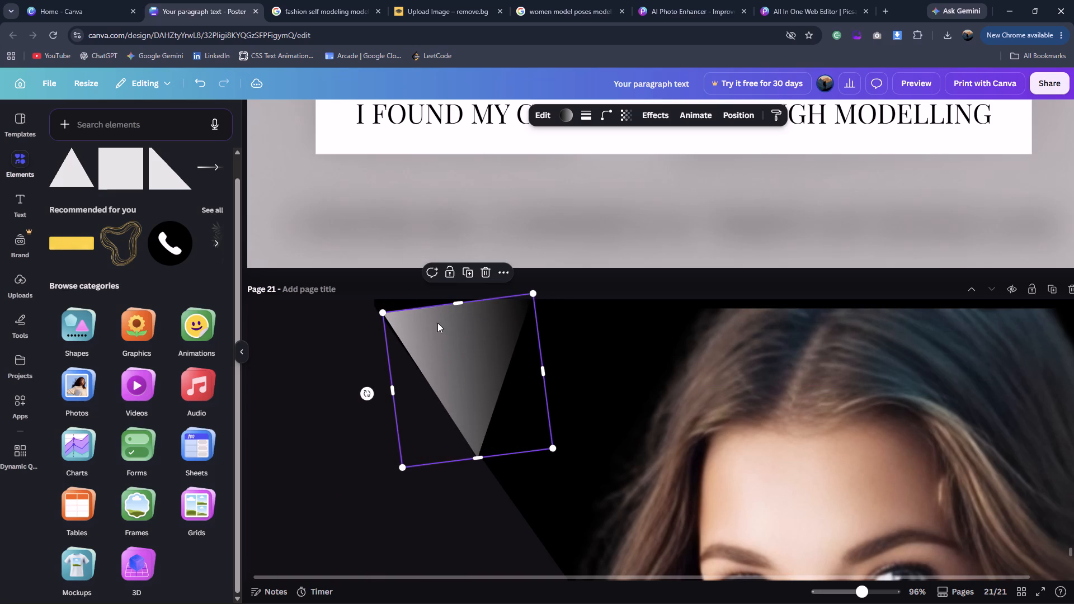
pyautogui.moveTo(441, 324); pyautogui.dragTo(433, 309)
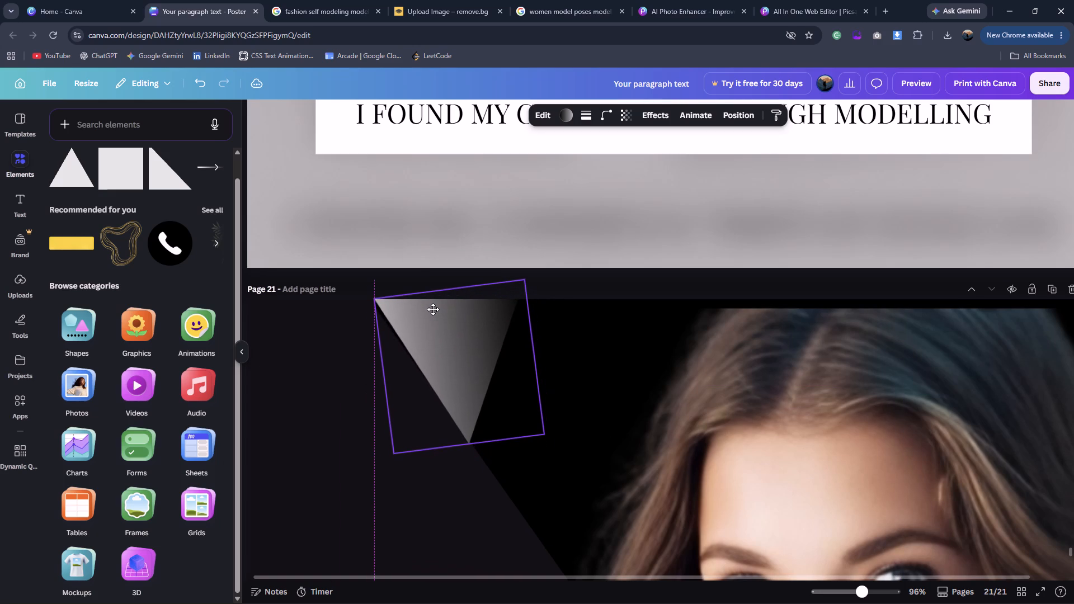
pyautogui.moveTo(433, 309); pyautogui.dragTo(425, 309)
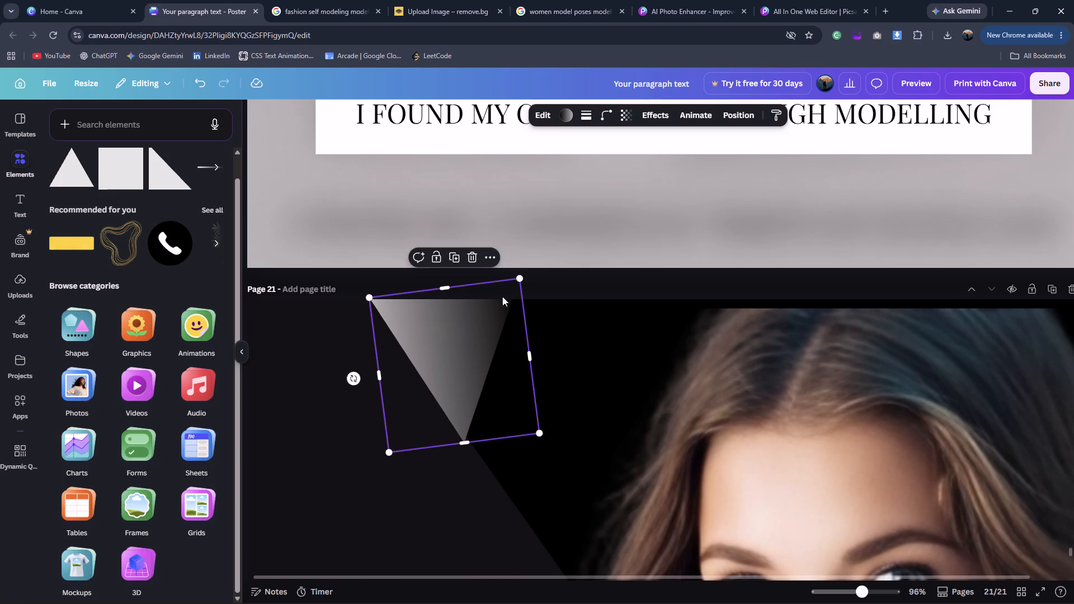
pyautogui.click(568, 287)
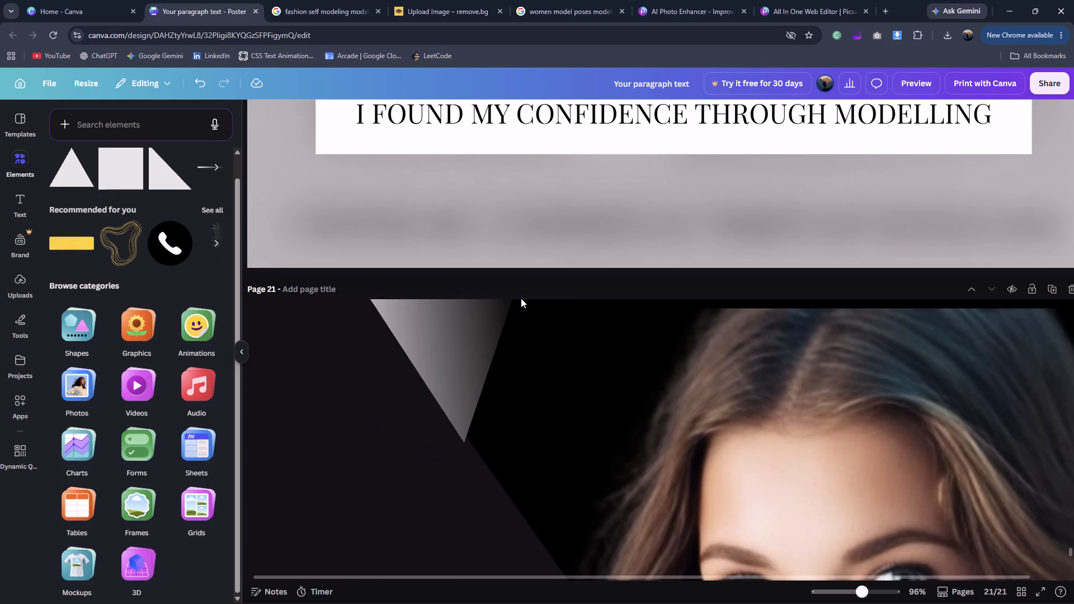
# Resize the rotated gradient triangle to about 7.7 wide and 7.5 high, extending it toward the panel's slanted edge.
pyautogui.click(481, 347)
pyautogui.click(465, 423)
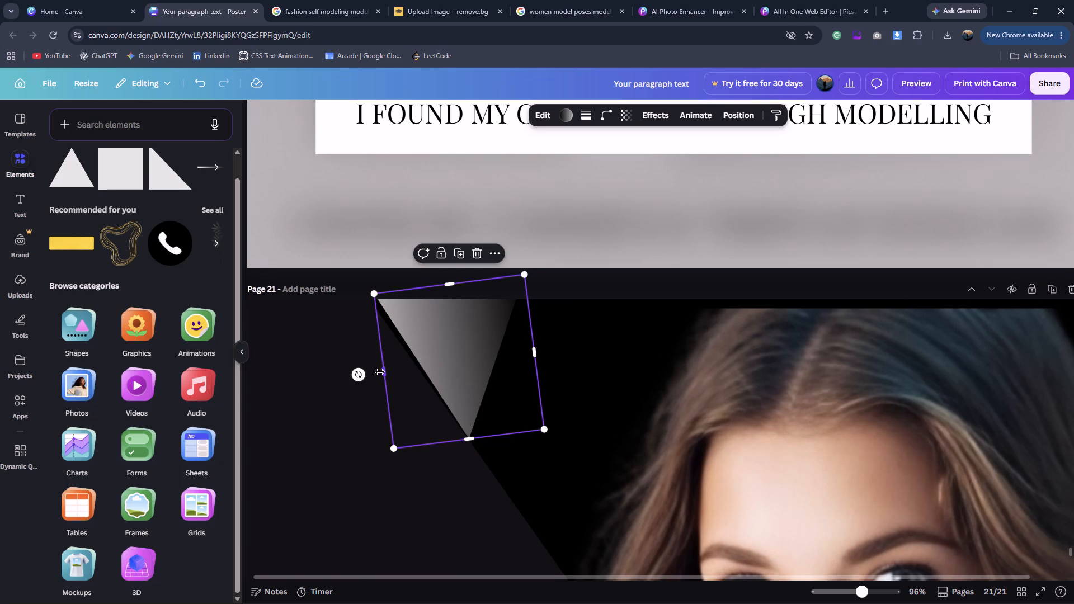
pyautogui.moveTo(380, 372); pyautogui.dragTo(373, 373)
pyautogui.click(554, 294)
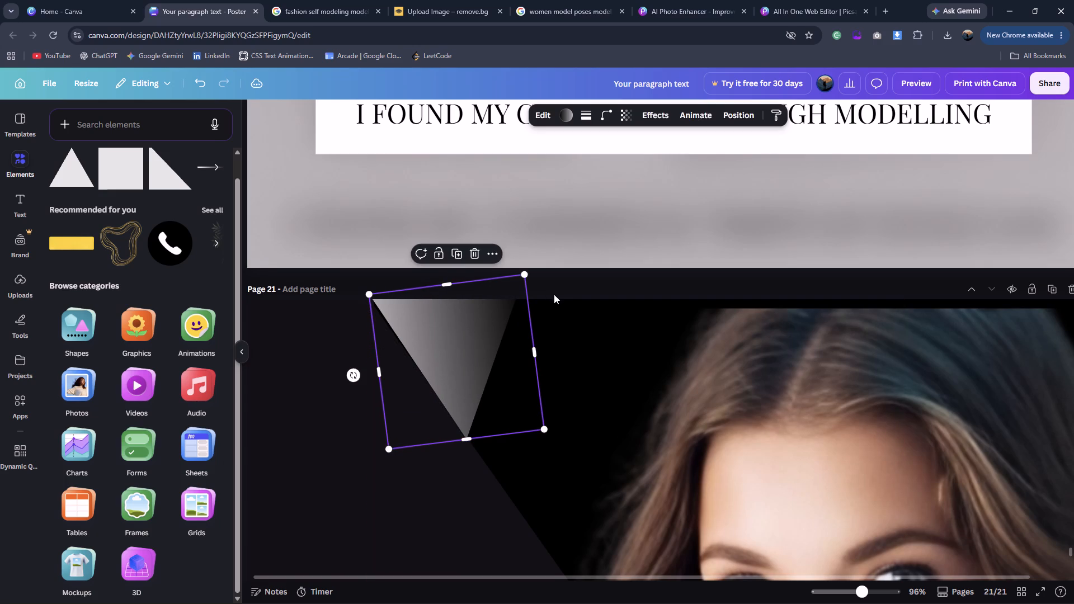
pyautogui.click(401, 299)
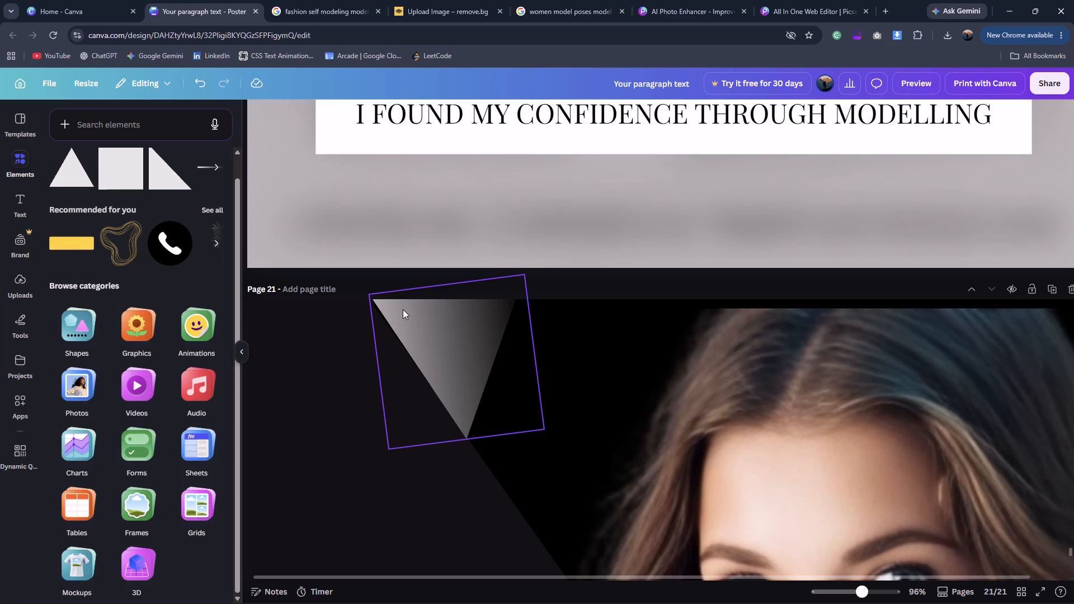
pyautogui.click(403, 313)
pyautogui.click(450, 284)
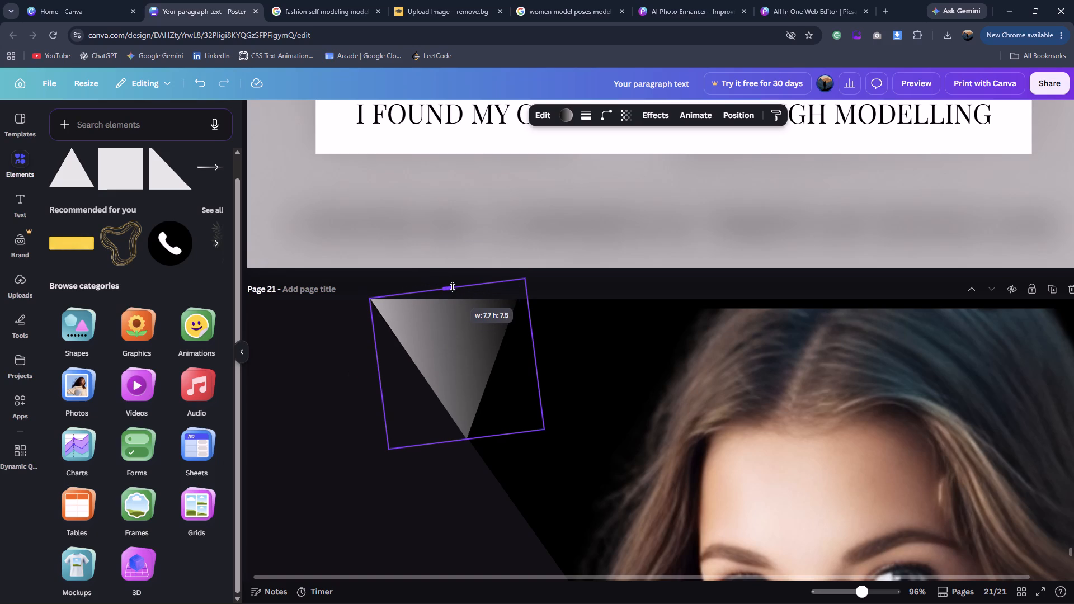
pyautogui.click(566, 285)
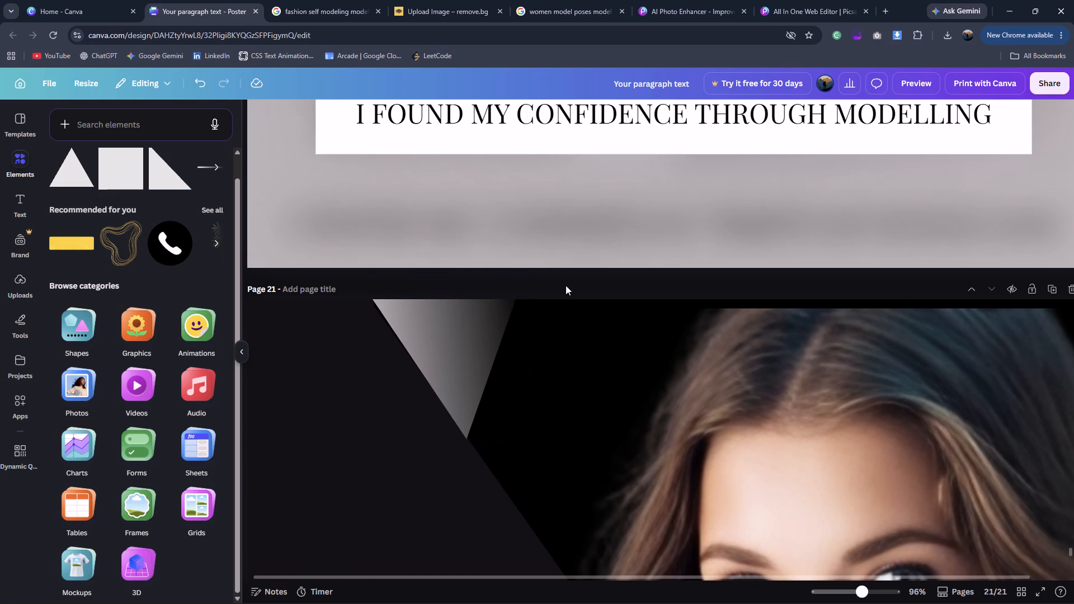
# Nudge the gradient triangle slightly toward the near-black panel to close the gap along the slanted edge.
pyautogui.hscroll(1, 542, 325)
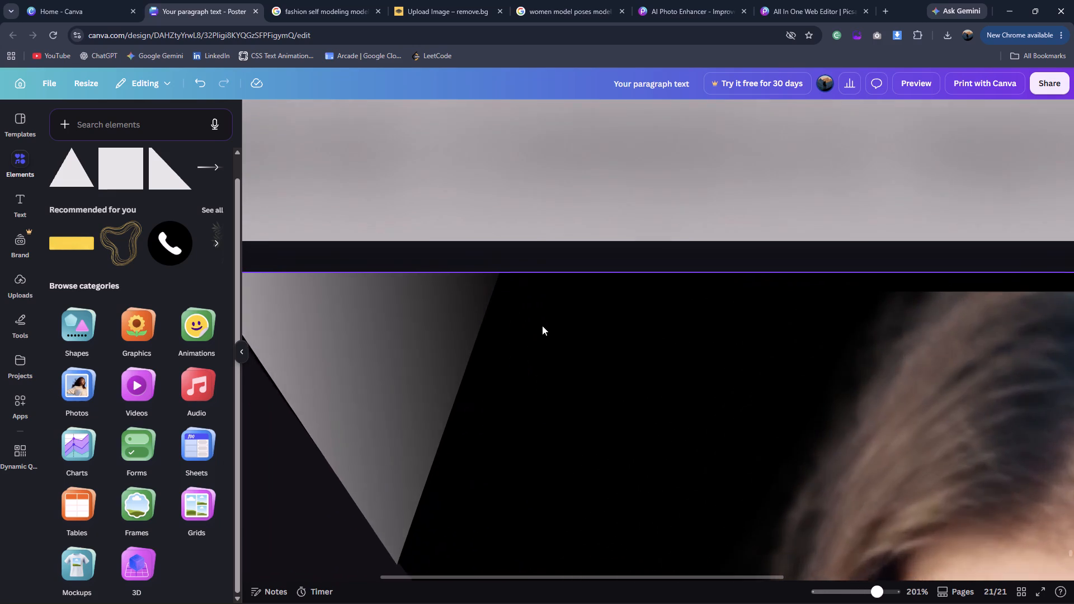
pyautogui.hscroll(3, 542, 325)
pyautogui.click(484, 342)
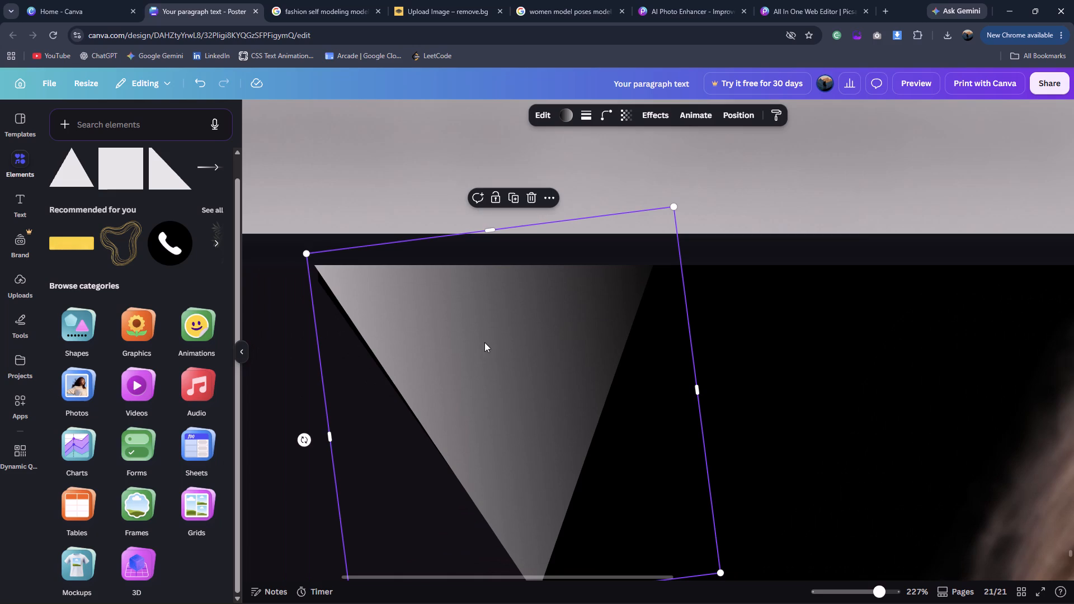
pyautogui.press('Left')
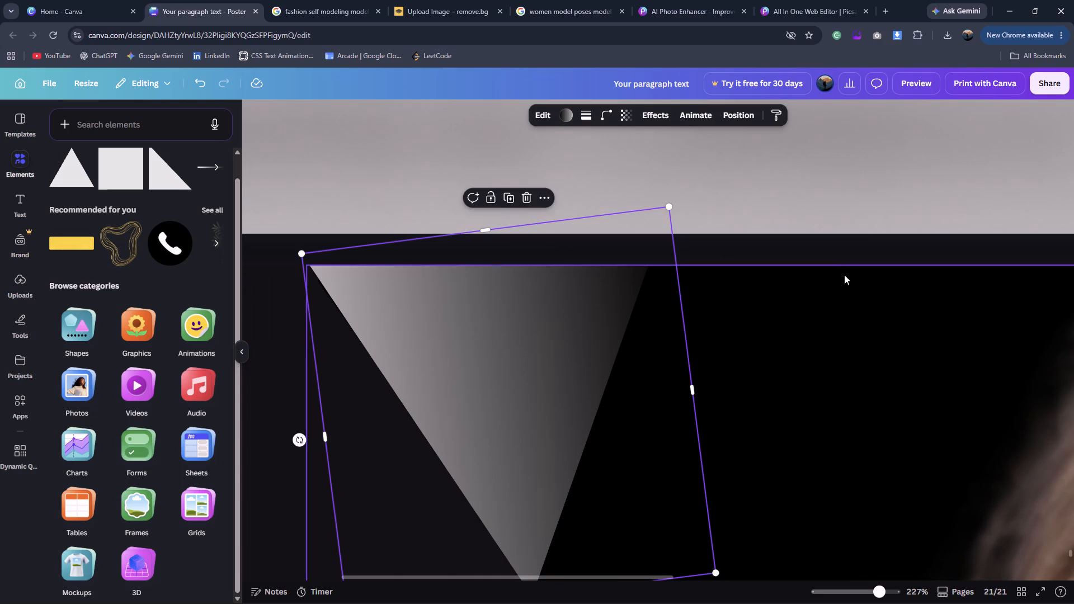
pyautogui.click(844, 253)
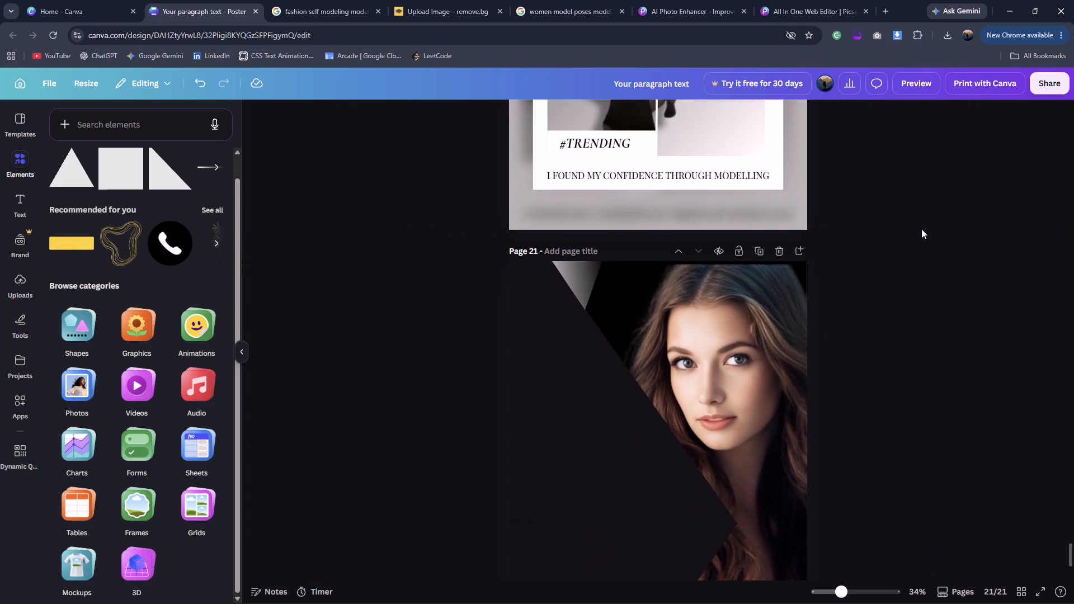
# Check the FASHION SHOW reference and slightly widen the gradient triangle toward the model's photo.
pyautogui.scroll(-3, 921, 229)
pyautogui.scroll(1, 921, 229)
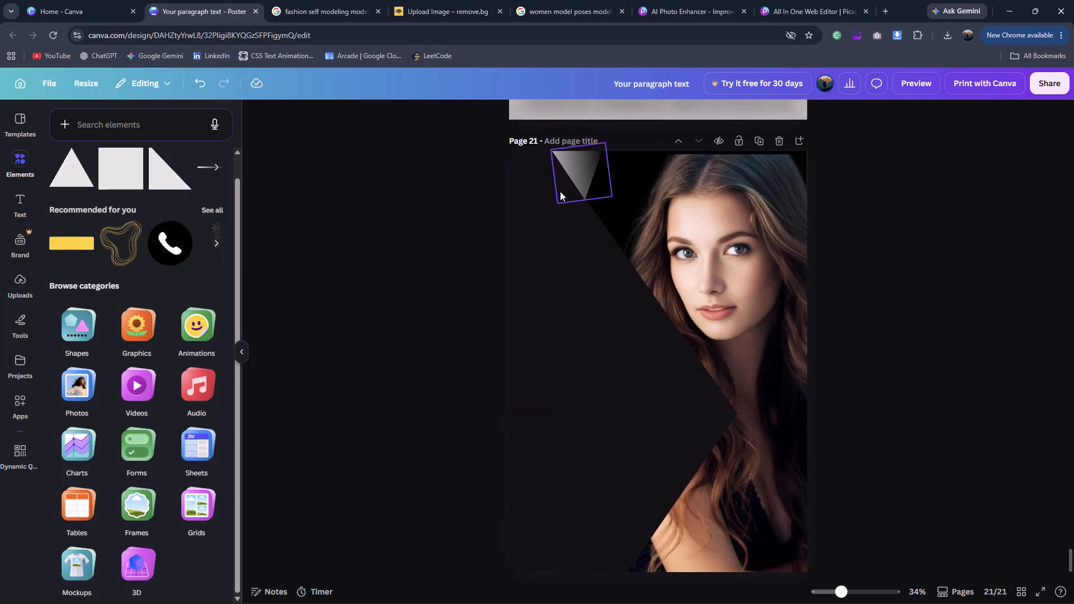
pyautogui.click(332, 2)
pyautogui.click(258, 6)
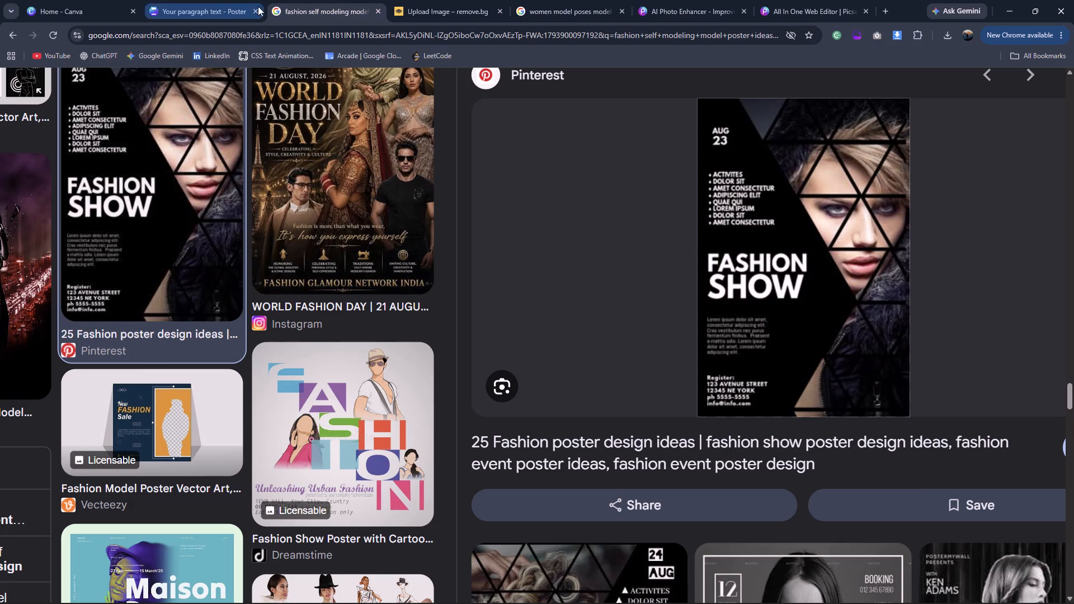
pyautogui.click(568, 171)
pyautogui.moveTo(611, 170); pyautogui.dragTo(615, 181)
pyautogui.click(431, 195)
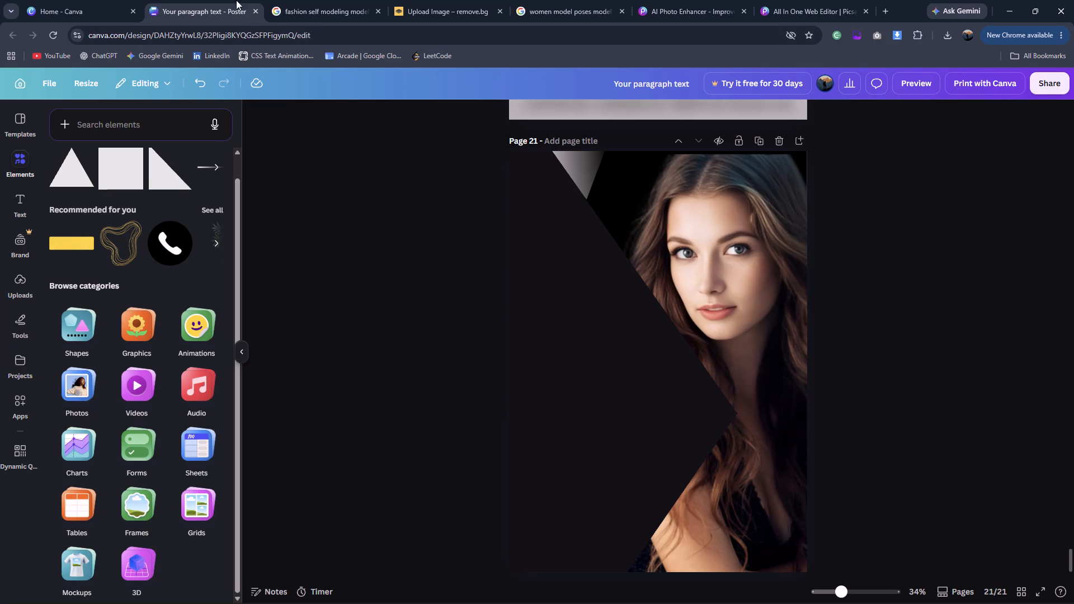
# Add a plain solid line running horizontally from the gradient triangle's tip across the photo to the page's far edge, following the reference.
pyautogui.click(291, 0)
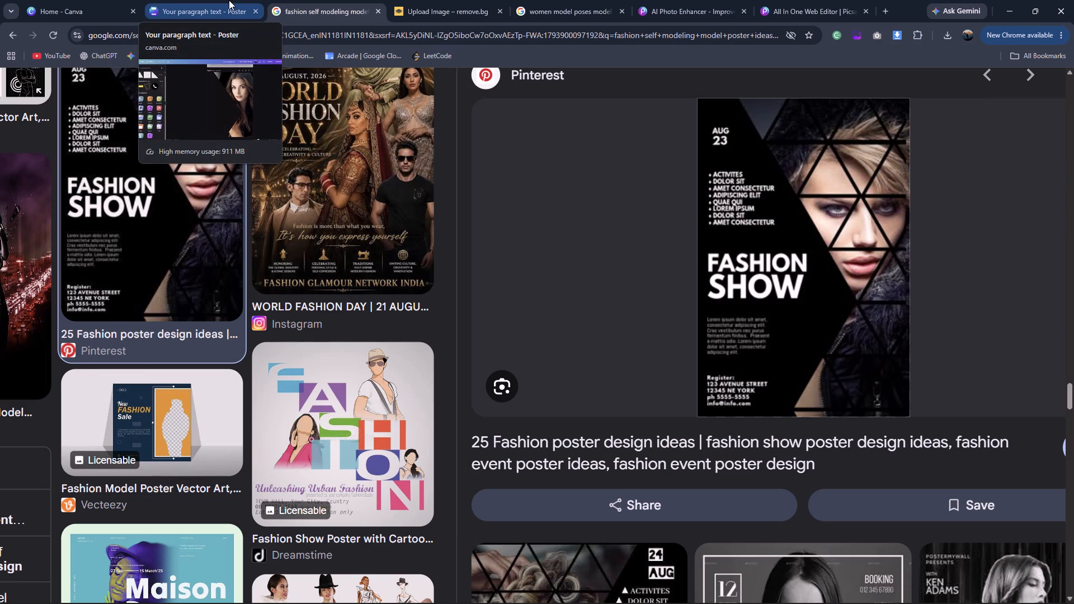
pyautogui.click(215, 4)
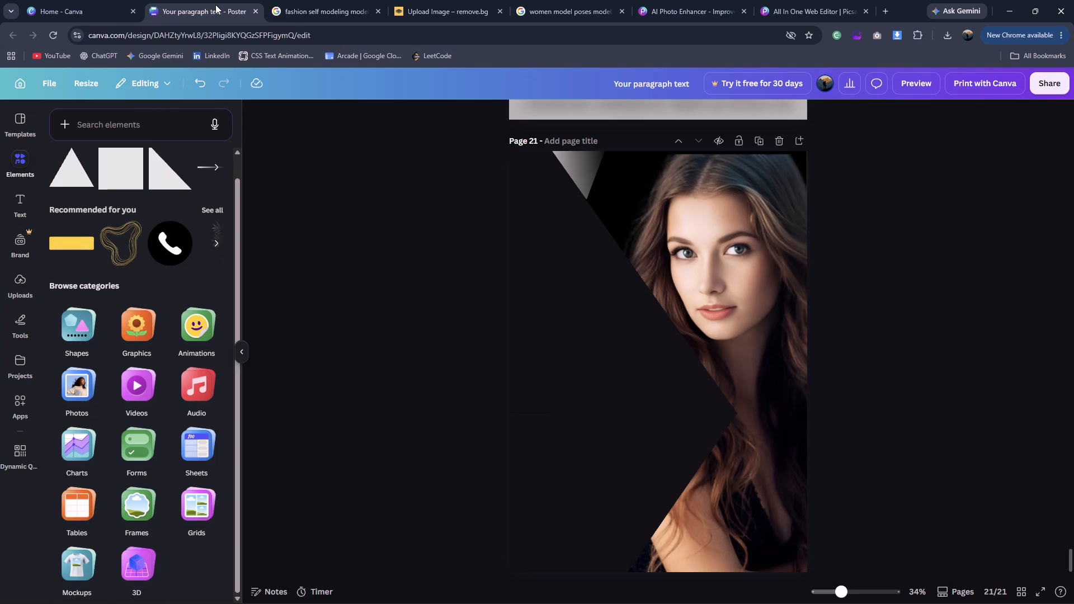
pyautogui.click(342, 0)
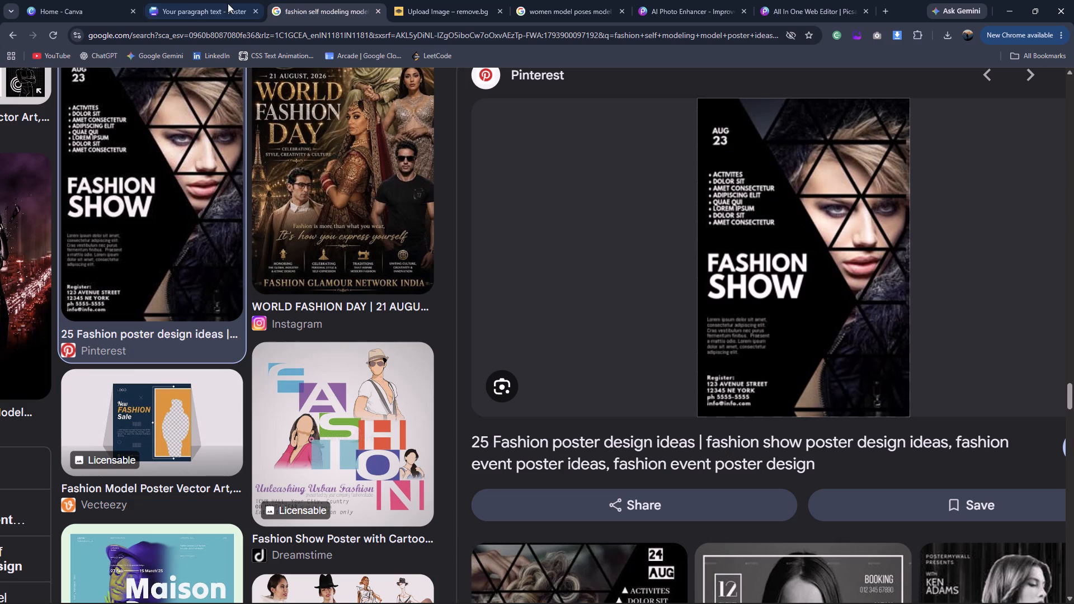
pyautogui.click(190, 3)
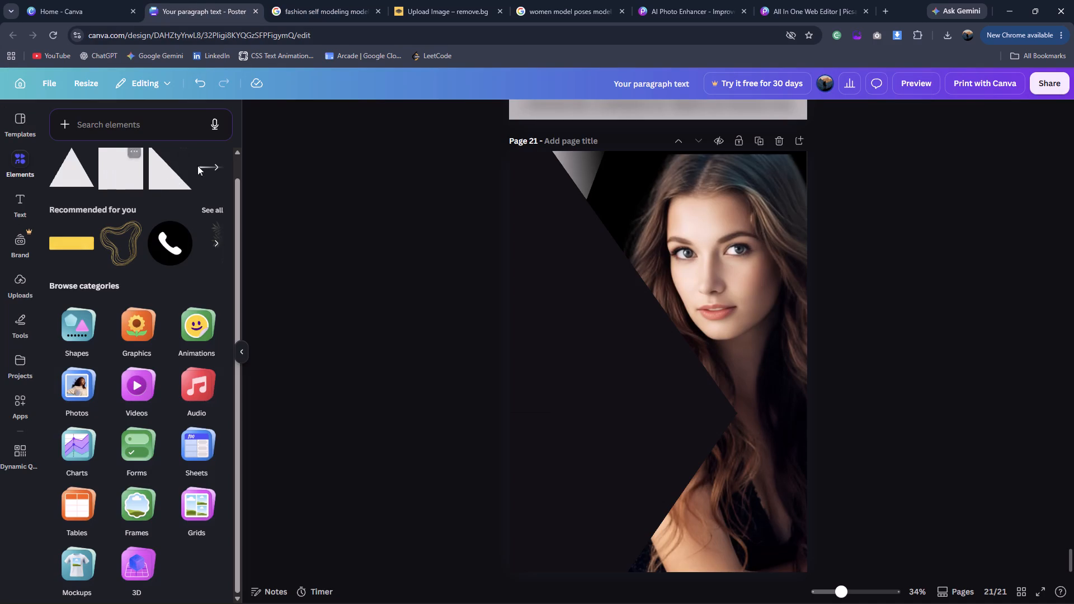
pyautogui.click(76, 322)
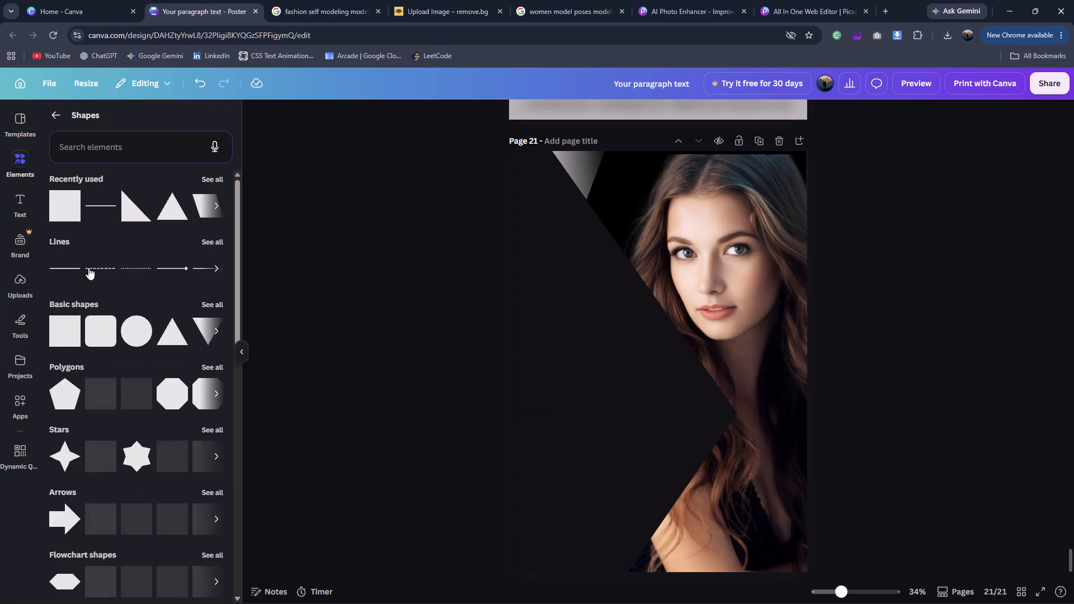
pyautogui.click(66, 267)
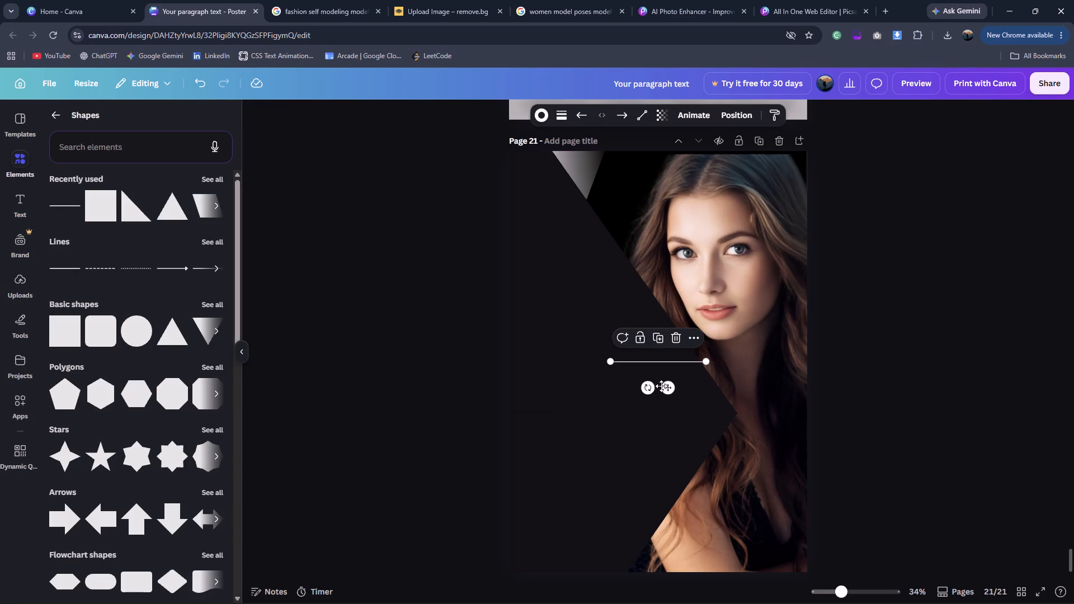
pyautogui.click(333, 0)
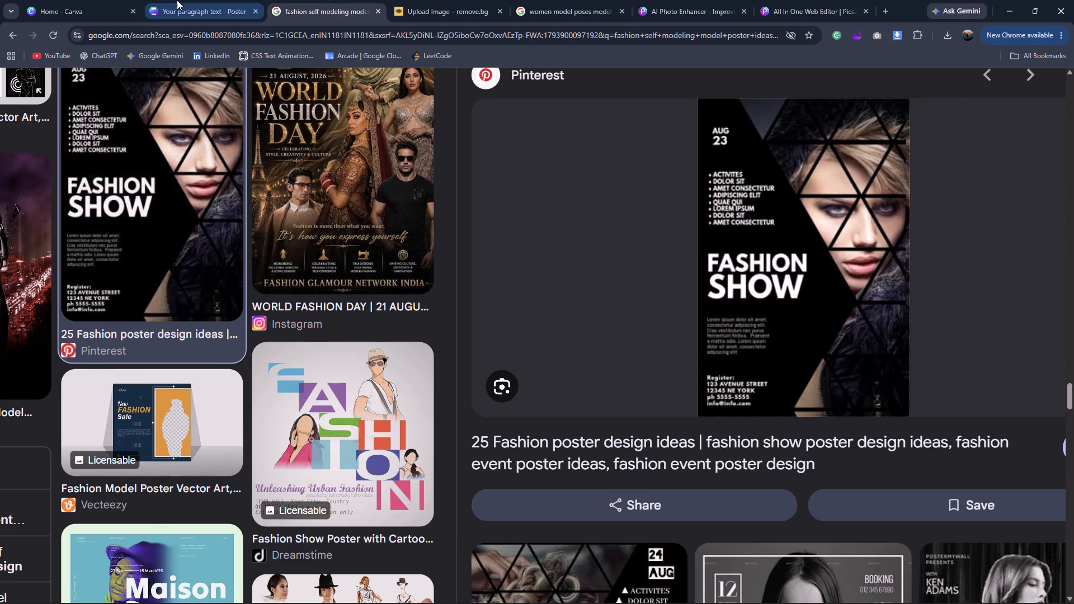
pyautogui.click(177, 0)
pyautogui.moveTo(666, 390); pyautogui.dragTo(666, 372)
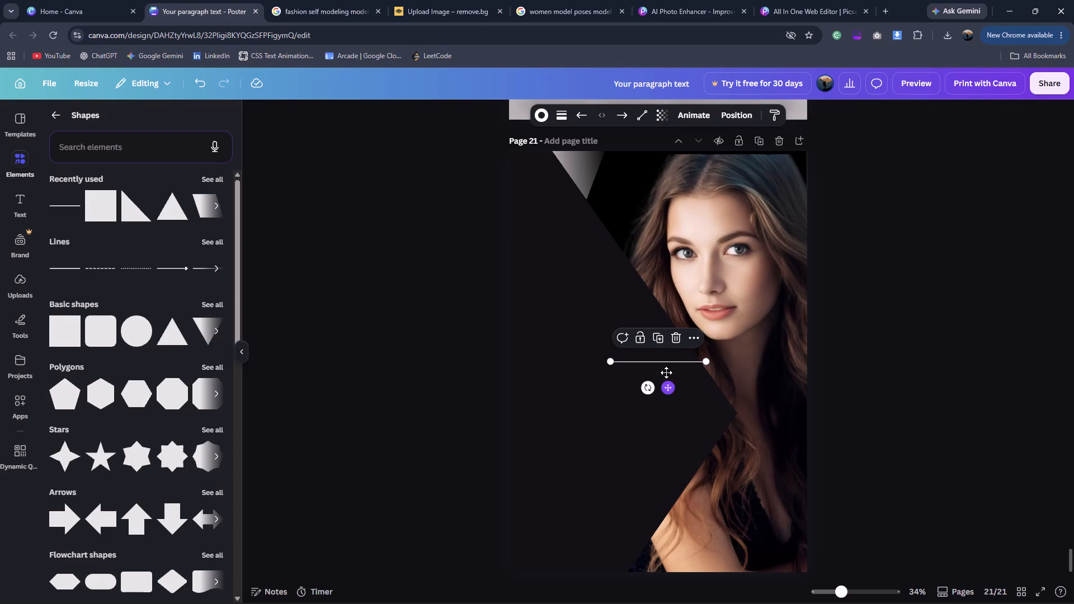
pyautogui.moveTo(666, 372); pyautogui.dragTo(646, 229)
pyautogui.moveTo(684, 201); pyautogui.dragTo(778, 201)
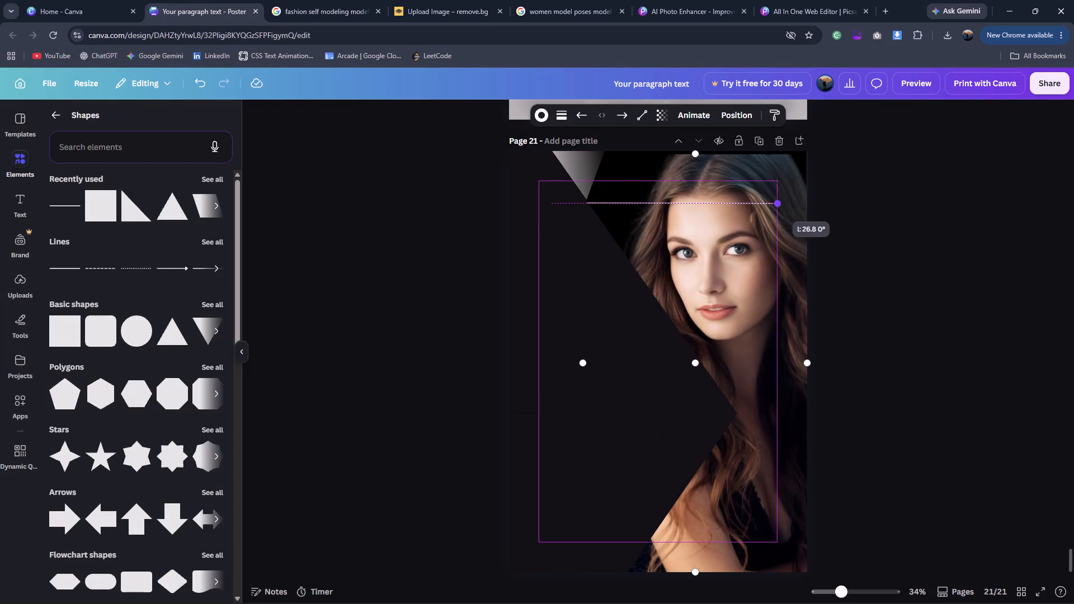
pyautogui.moveTo(778, 201); pyautogui.dragTo(807, 201)
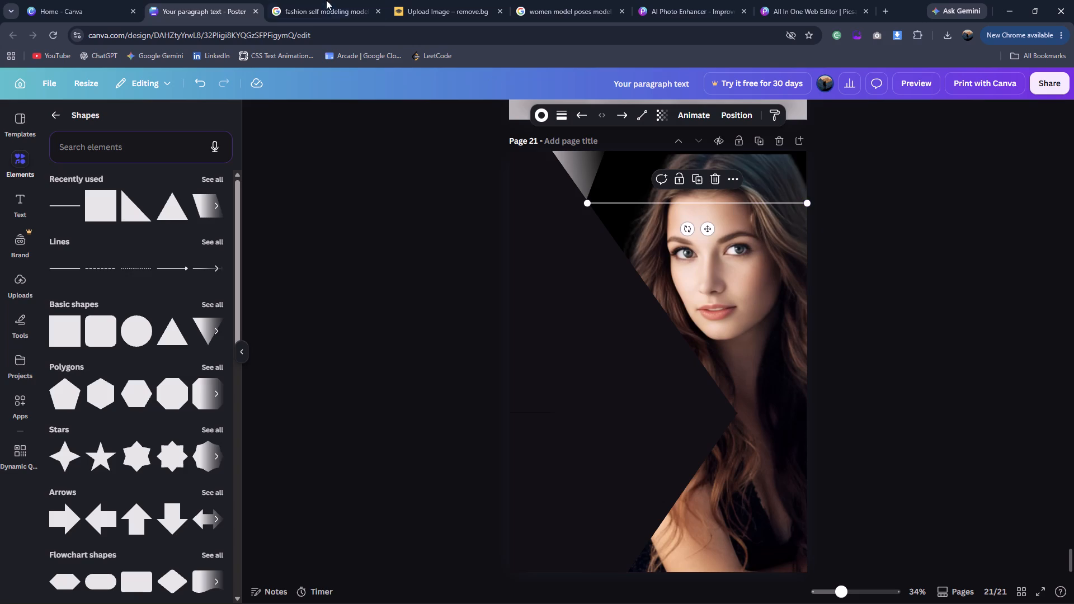
# Check the FASHION SHOW reference and duplicate the horizontal line twice down the photo, spacing the three lines about 11.1 apart.
pyautogui.click(318, 0)
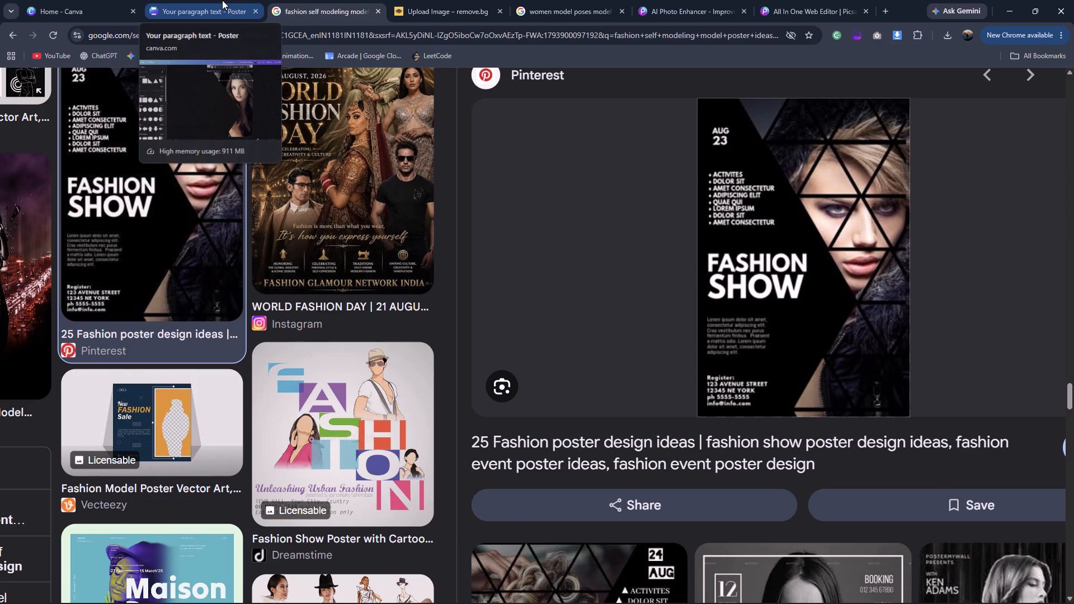
pyautogui.click(222, 0)
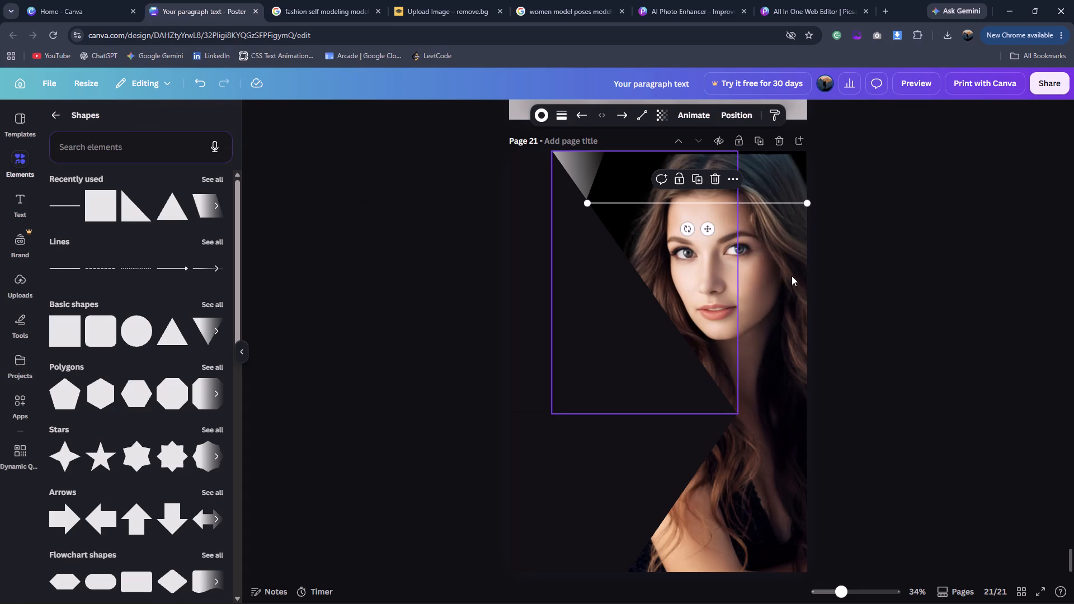
pyautogui.hotkey('ctrl', 'd')
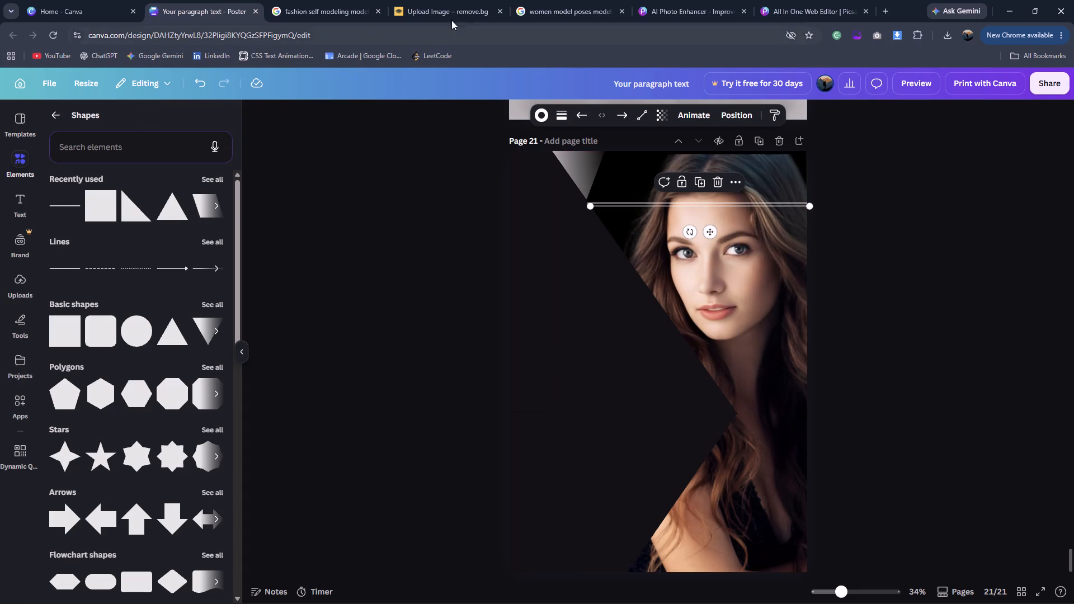
pyautogui.click(325, 4)
pyautogui.click(183, 0)
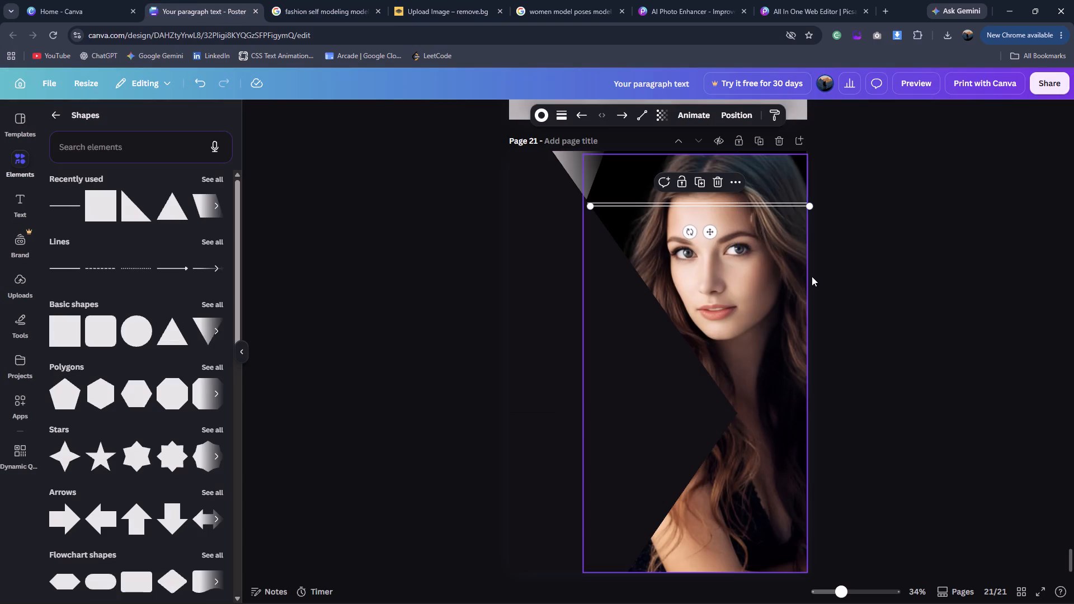
pyautogui.moveTo(712, 232); pyautogui.dragTo(741, 310)
pyautogui.hotkey('ctrl', 'd')
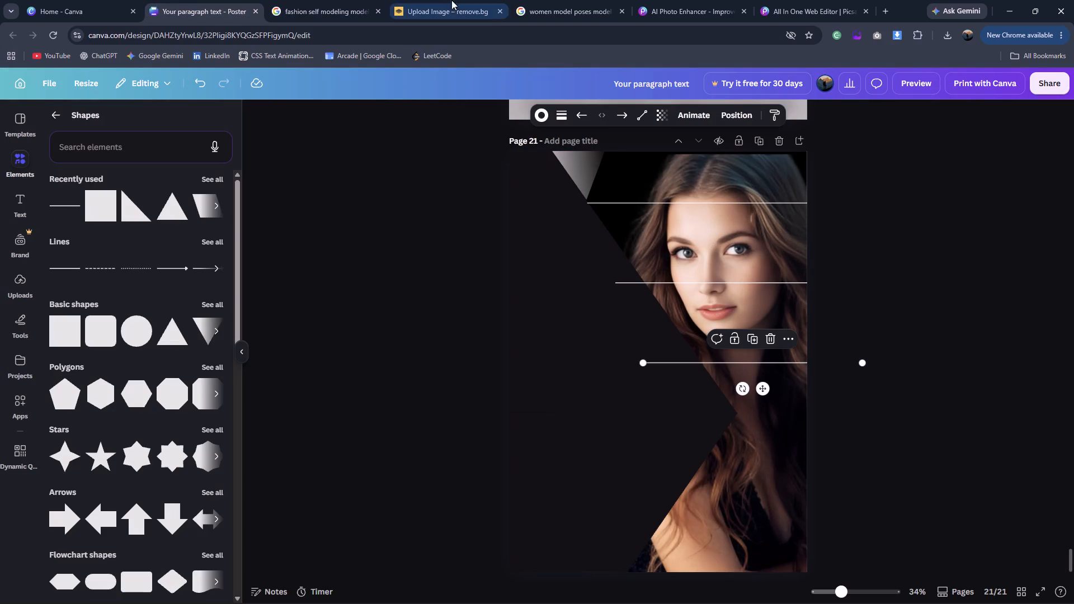
# Check the reference and trim the third line to about 15.5 long, from the panel's slanted edge to the page's far edge.
pyautogui.click(362, 1)
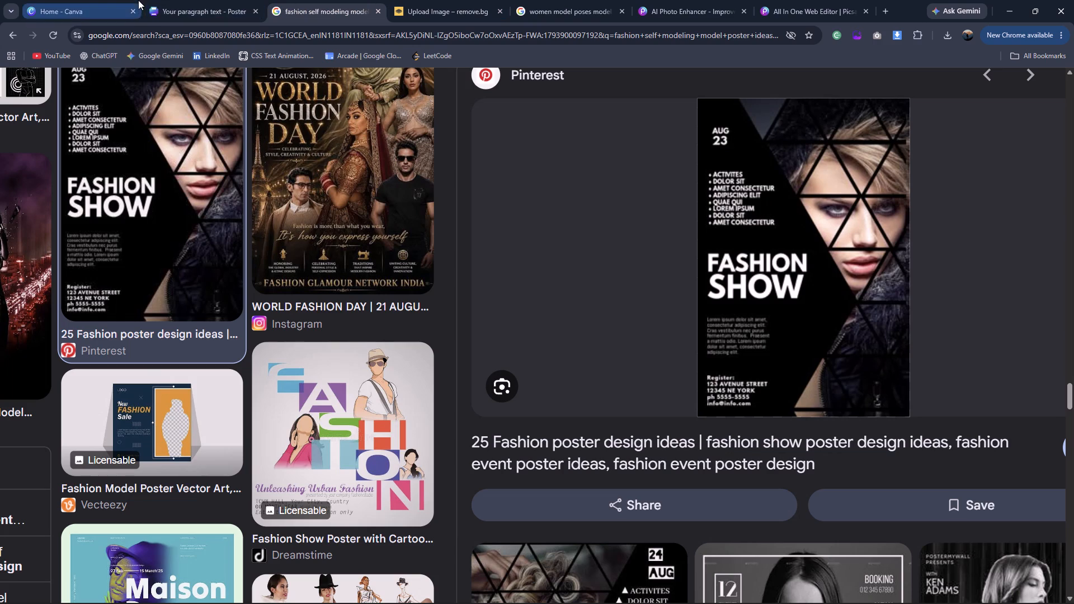
pyautogui.click(163, 0)
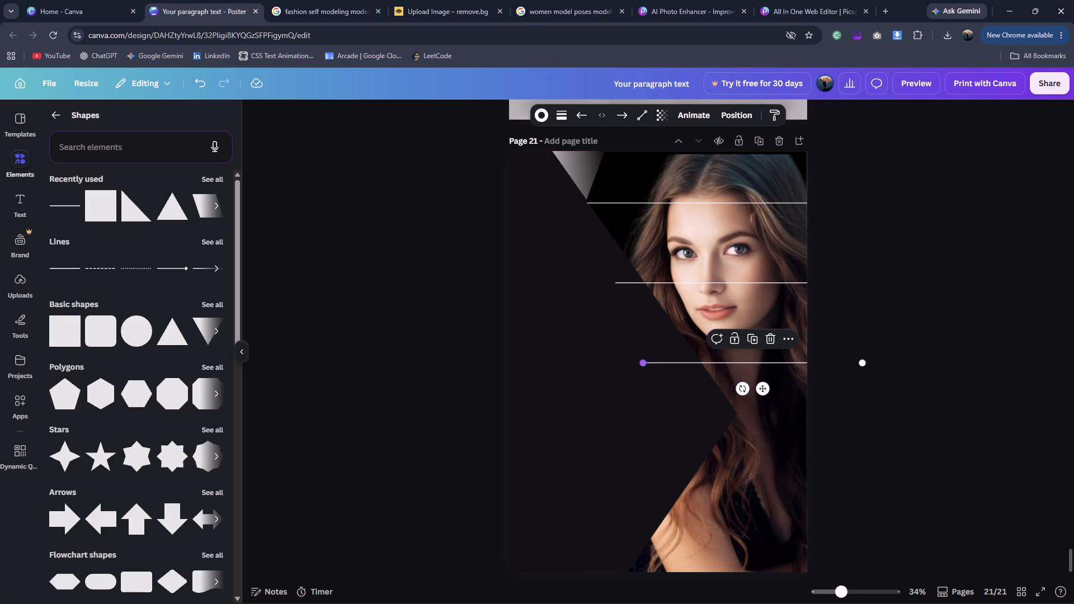
pyautogui.moveTo(644, 361); pyautogui.dragTo(703, 362)
pyautogui.click(949, 361)
pyautogui.click(800, 364)
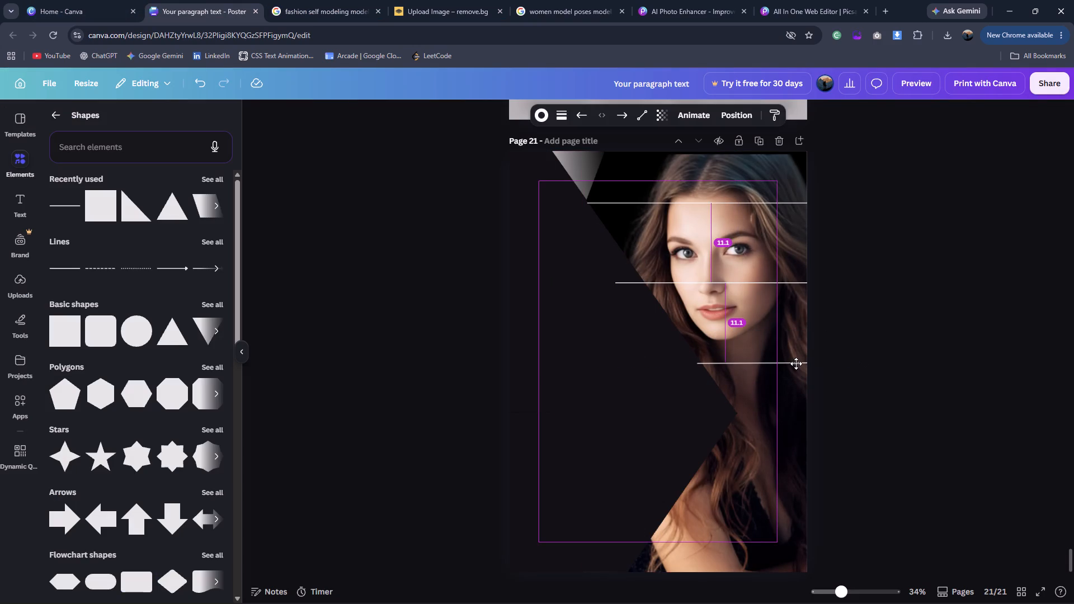
pyautogui.click(978, 377)
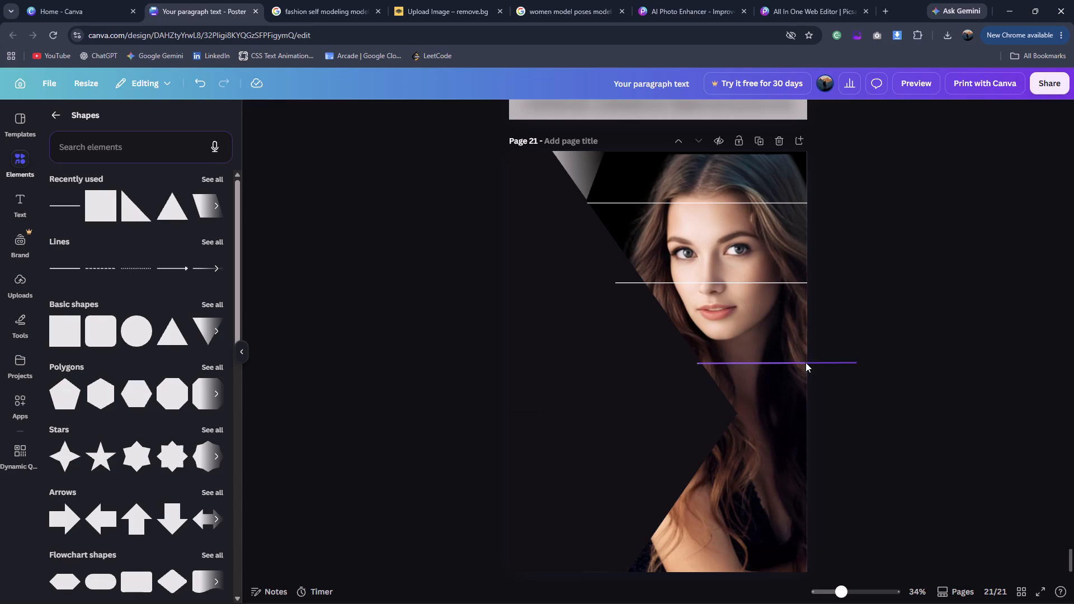
pyautogui.click(803, 362)
pyautogui.moveTo(859, 364); pyautogui.dragTo(809, 365)
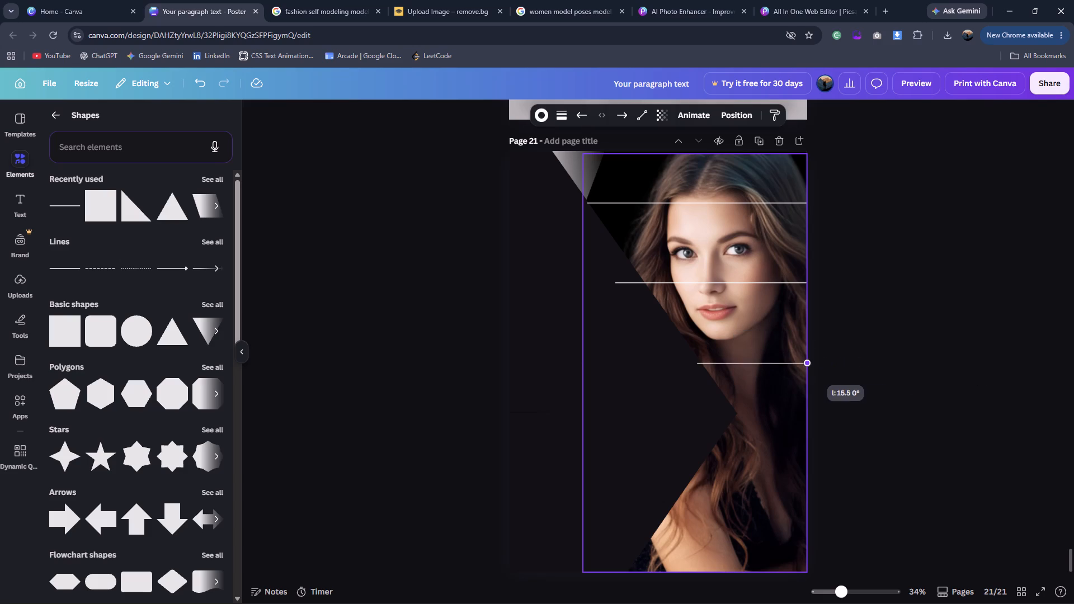
pyautogui.moveTo(809, 365); pyautogui.dragTo(808, 365)
# Trim the second line to about 22.9 long, spanning from the panel's slanted edge to the page's far edge.
pyautogui.click(799, 280)
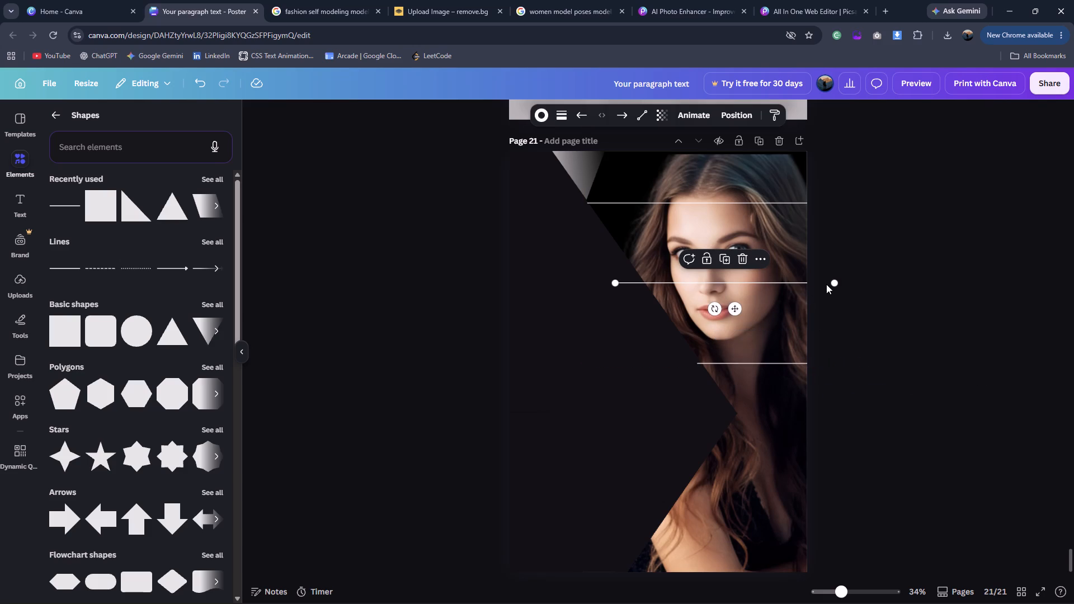
pyautogui.moveTo(831, 284); pyautogui.dragTo(807, 283)
pyautogui.click(769, 201)
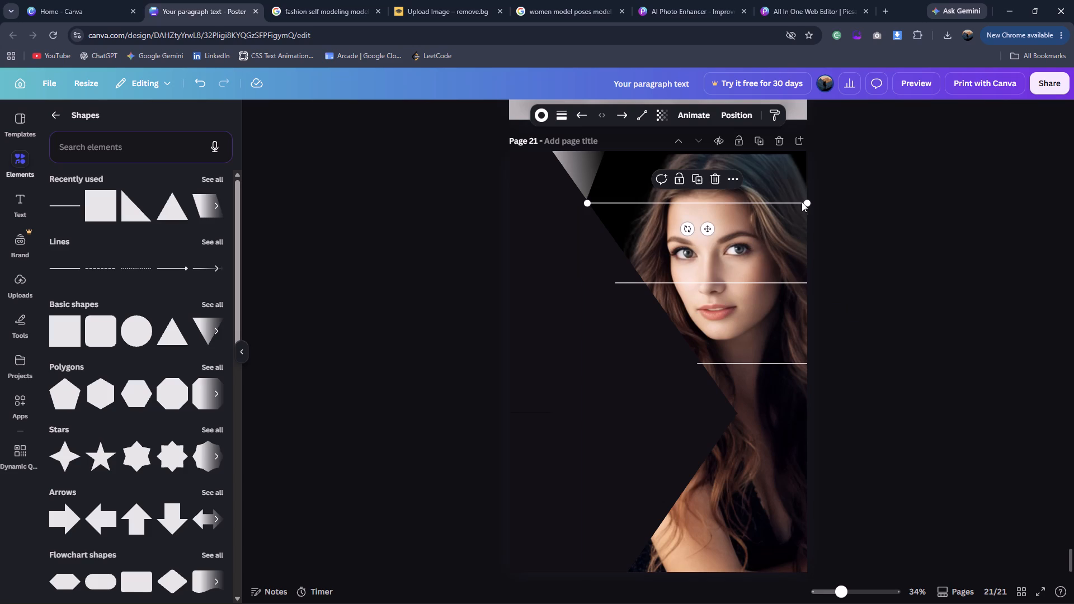
pyautogui.click(917, 221)
pyautogui.click(638, 282)
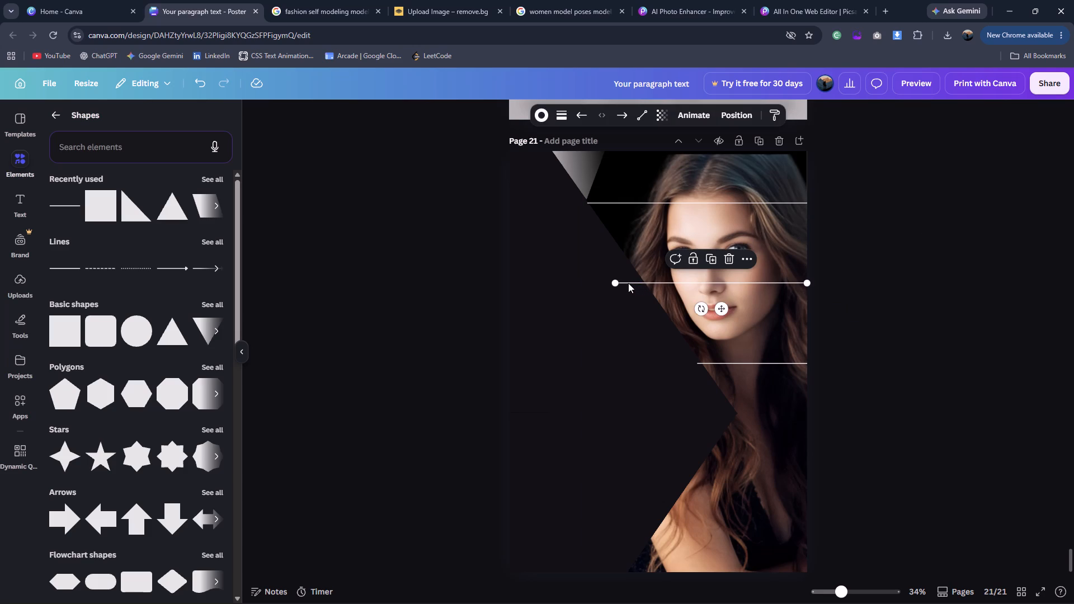
pyautogui.moveTo(615, 282); pyautogui.dragTo(640, 282)
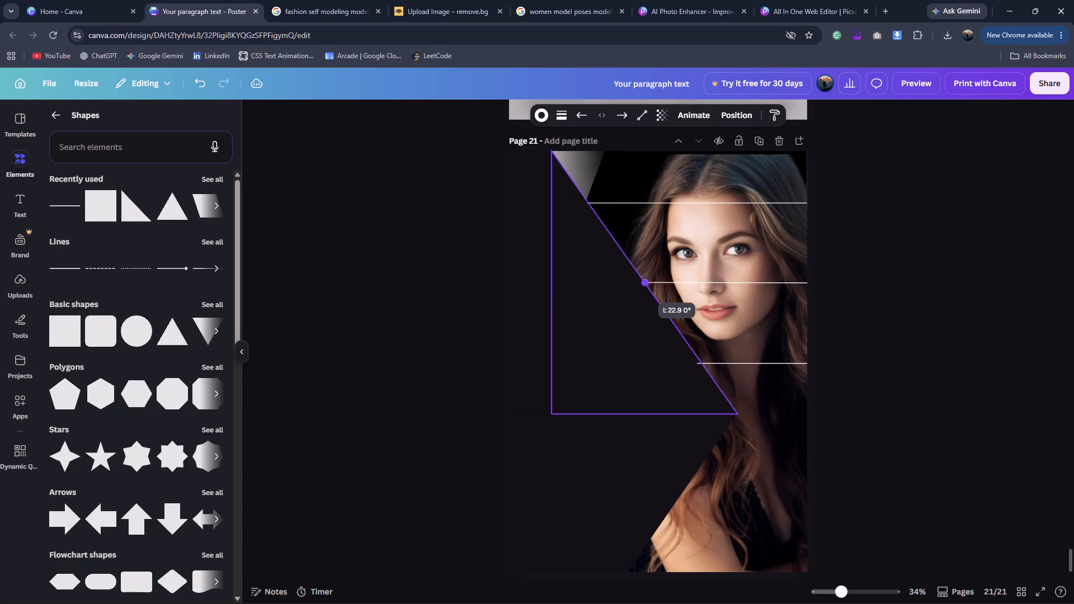
pyautogui.moveTo(640, 282); pyautogui.dragTo(642, 282)
pyautogui.click(887, 281)
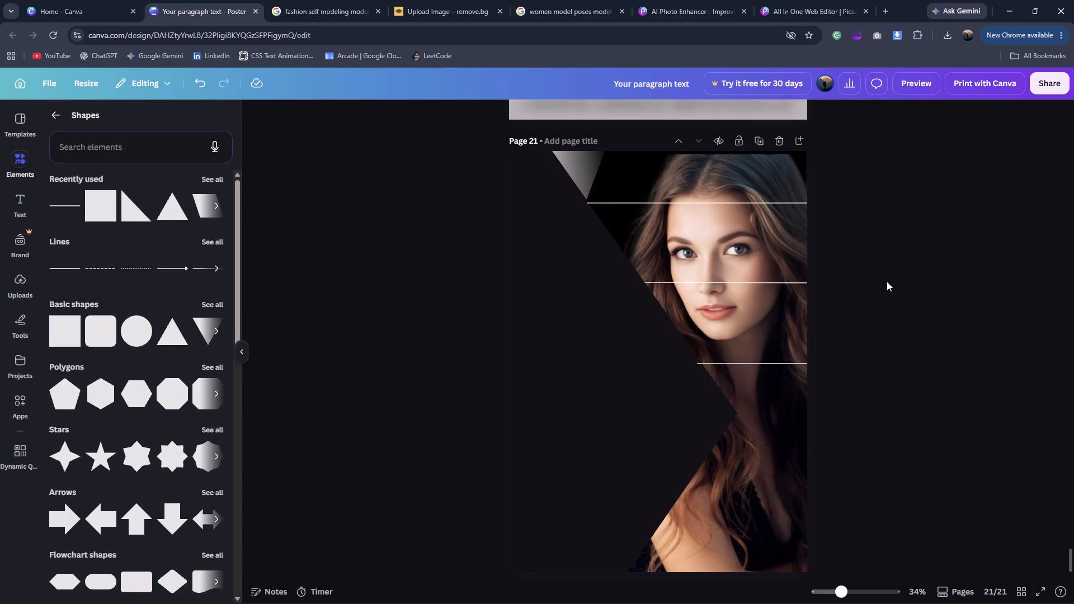
# Check the reference and duplicate the third line below the panel's point, shortening the copy to about 13.1 at the lower slanted edge.
pyautogui.click(343, 0)
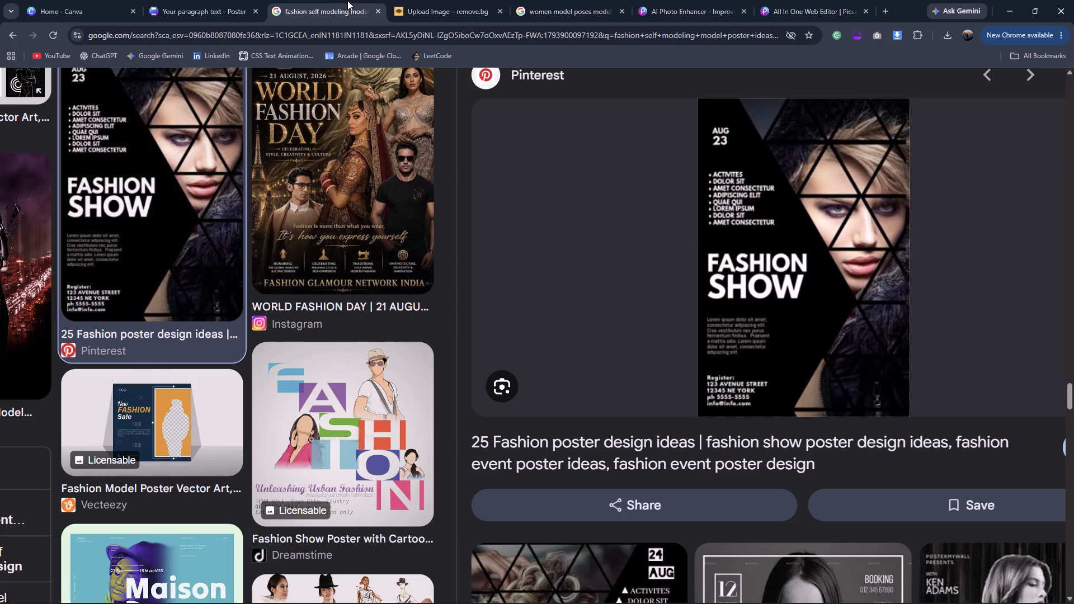
pyautogui.click(228, 0)
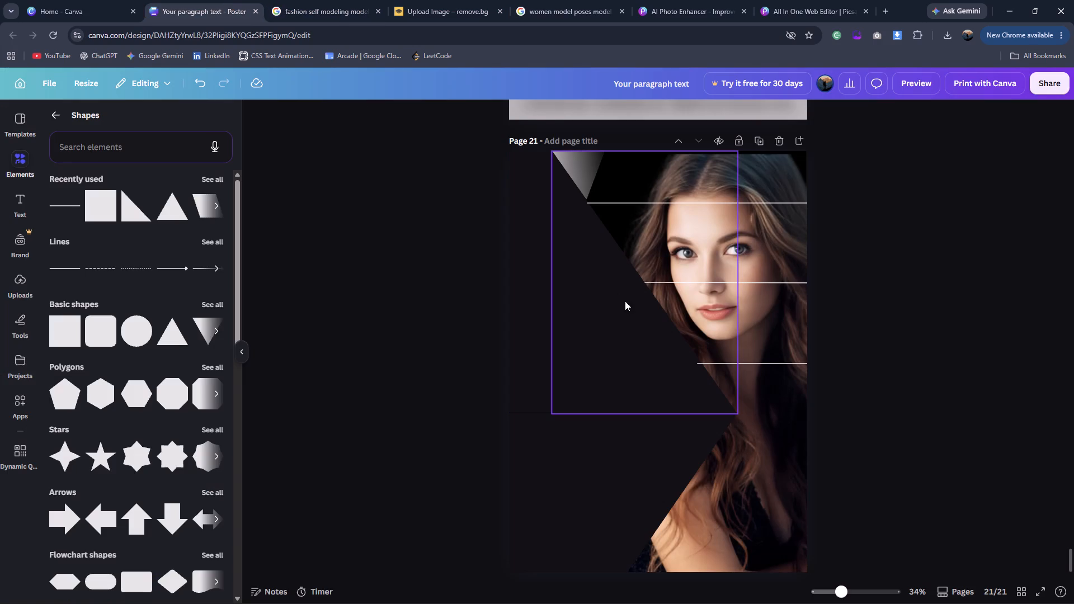
pyautogui.click(722, 362)
pyautogui.hotkey('ctrl', 'd')
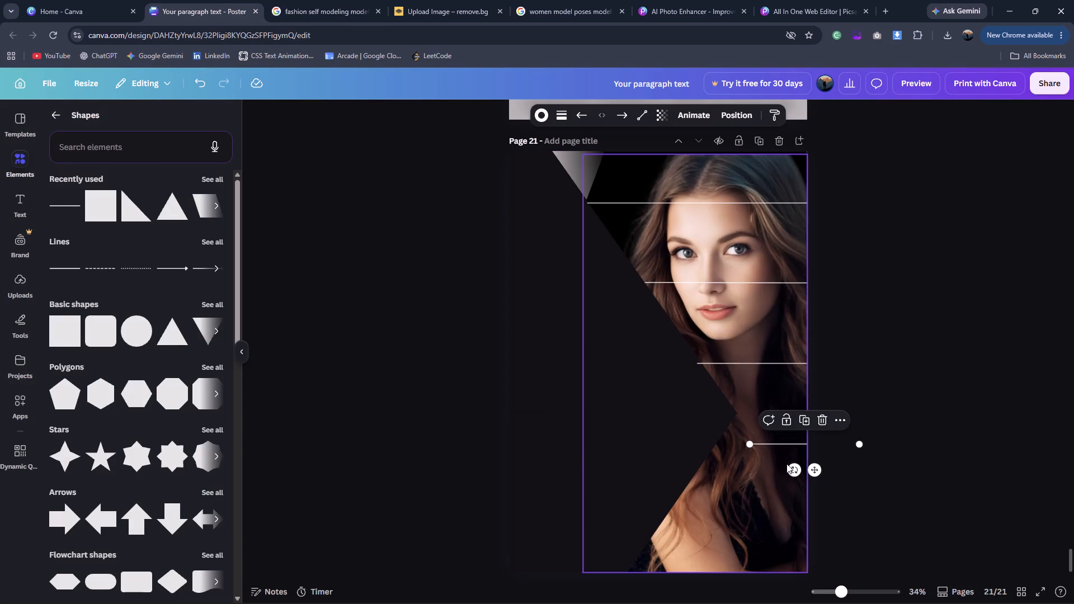
pyautogui.moveTo(812, 472); pyautogui.dragTo(771, 474)
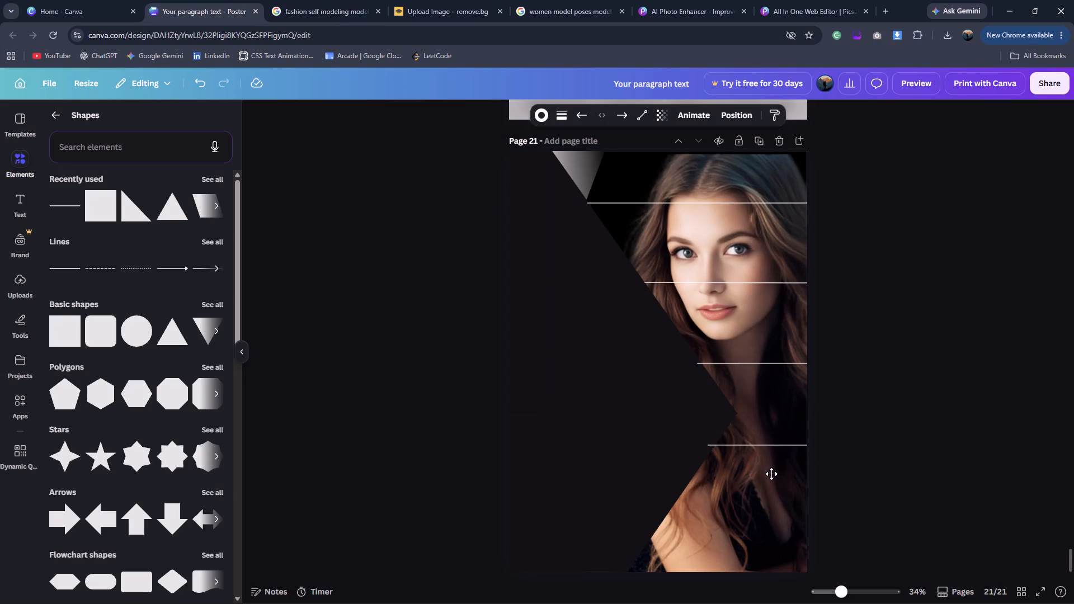
pyautogui.moveTo(771, 474); pyautogui.dragTo(764, 474)
pyautogui.moveTo(698, 443); pyautogui.dragTo(705, 444)
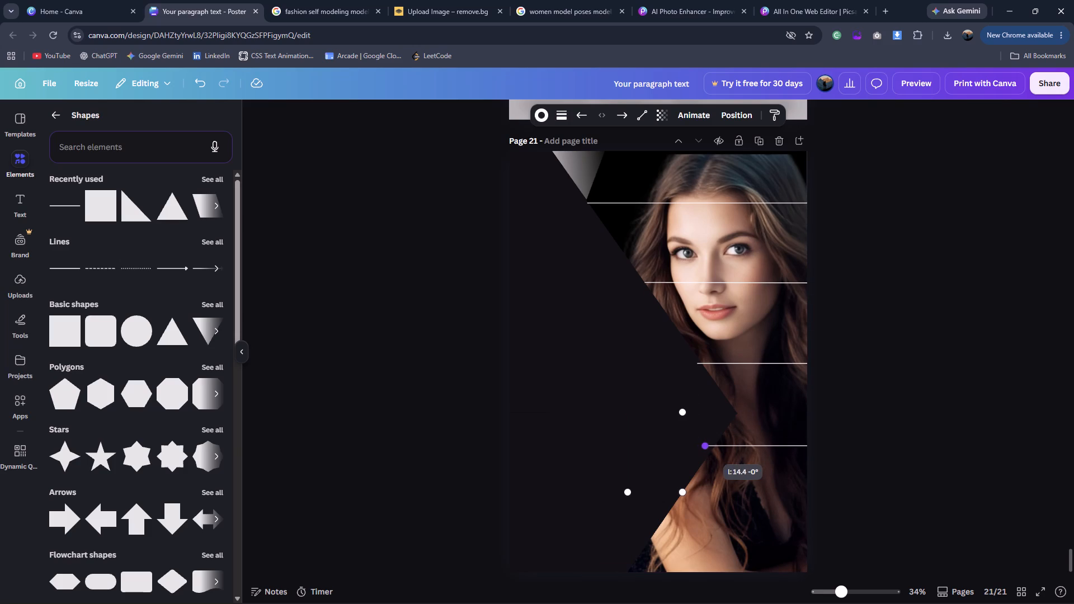
pyautogui.moveTo(705, 444); pyautogui.dragTo(712, 445)
pyautogui.moveTo(712, 445); pyautogui.dragTo(714, 441)
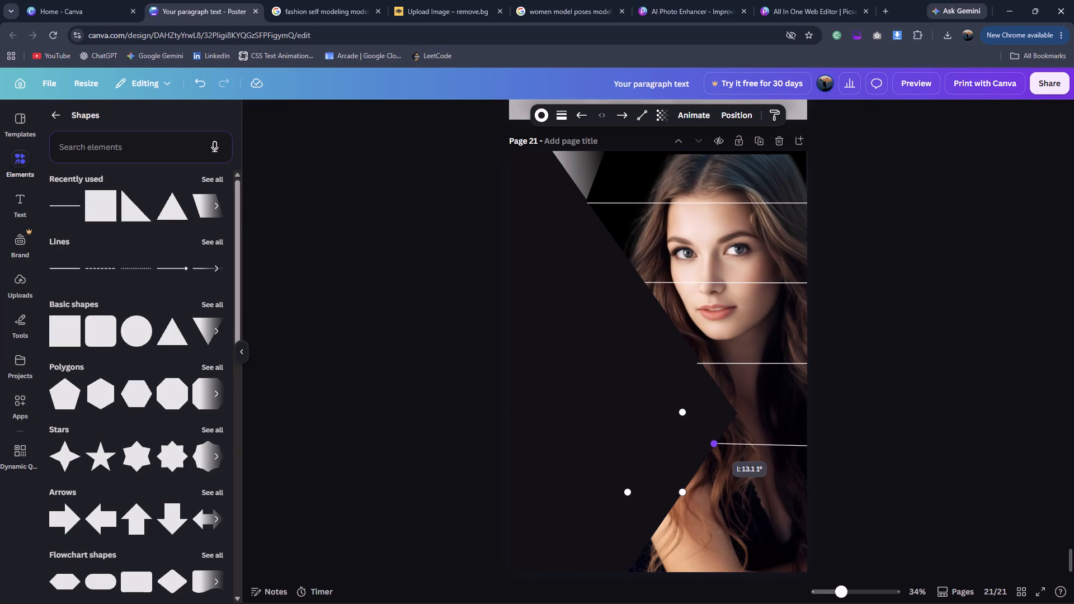
pyautogui.moveTo(714, 441); pyautogui.dragTo(714, 442)
pyautogui.click(1032, 404)
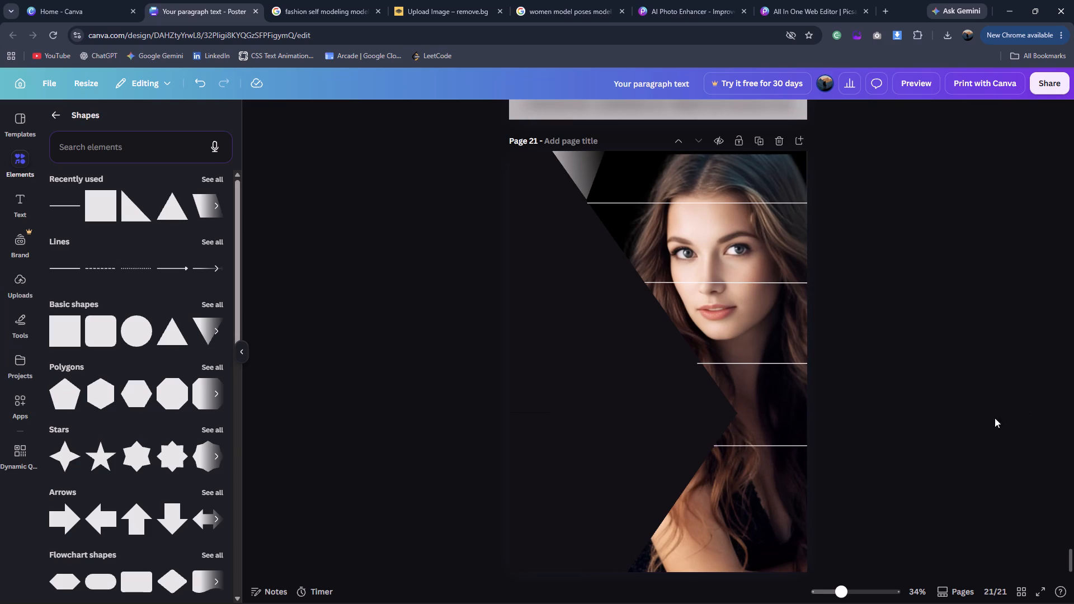
# Move the fourth line slightly lower on the photo and lengthen it to meet the panel's lower slanted edge.
pyautogui.moveTo(770, 443); pyautogui.dragTo(760, 461)
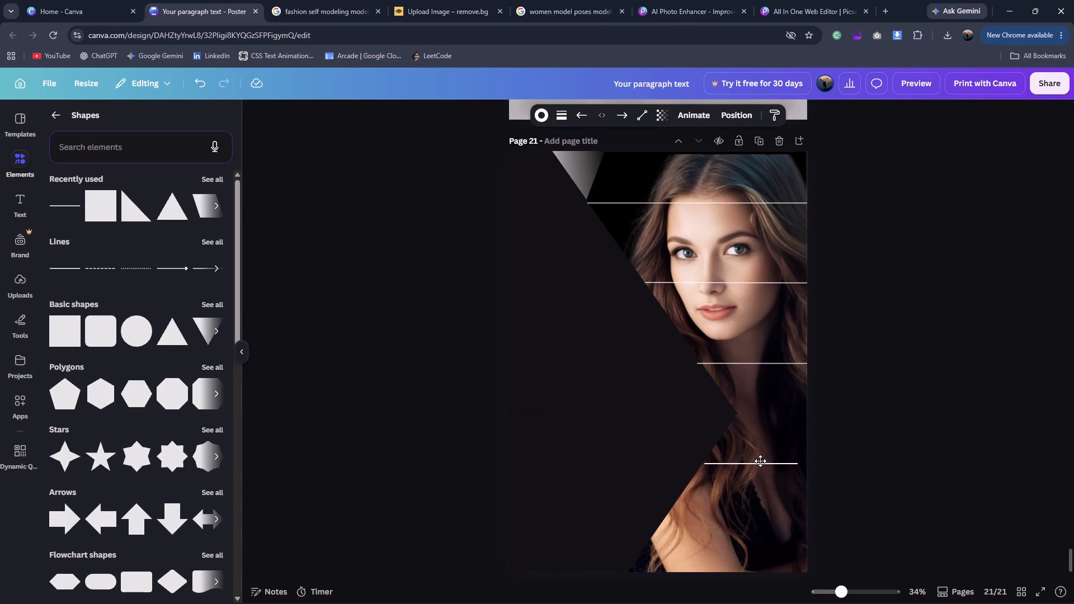
pyautogui.moveTo(760, 461); pyautogui.dragTo(772, 464)
pyautogui.moveTo(713, 466); pyautogui.dragTo(706, 465)
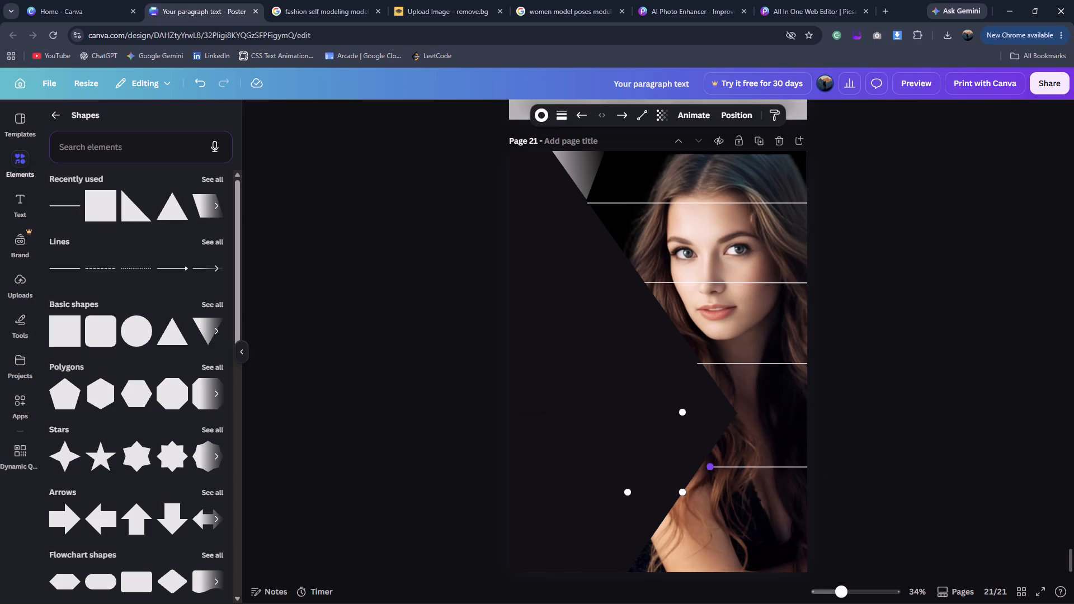
pyautogui.moveTo(706, 465); pyautogui.dragTo(697, 466)
pyautogui.click(921, 419)
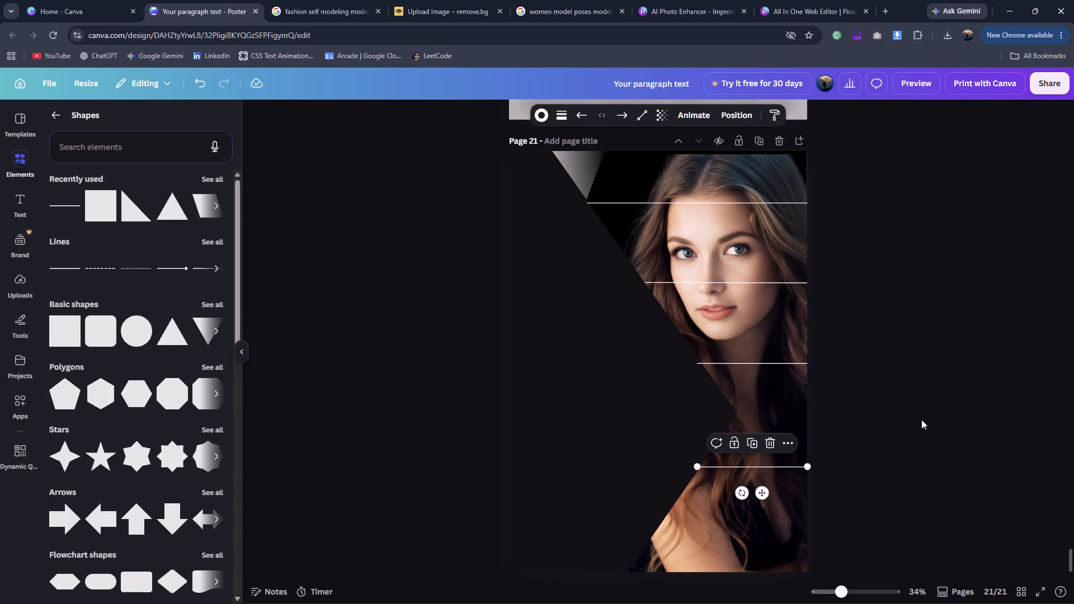
# Duplicate the fourth line onto the bottom edge of page 21.
pyautogui.hotkey('ctrl', 'd')
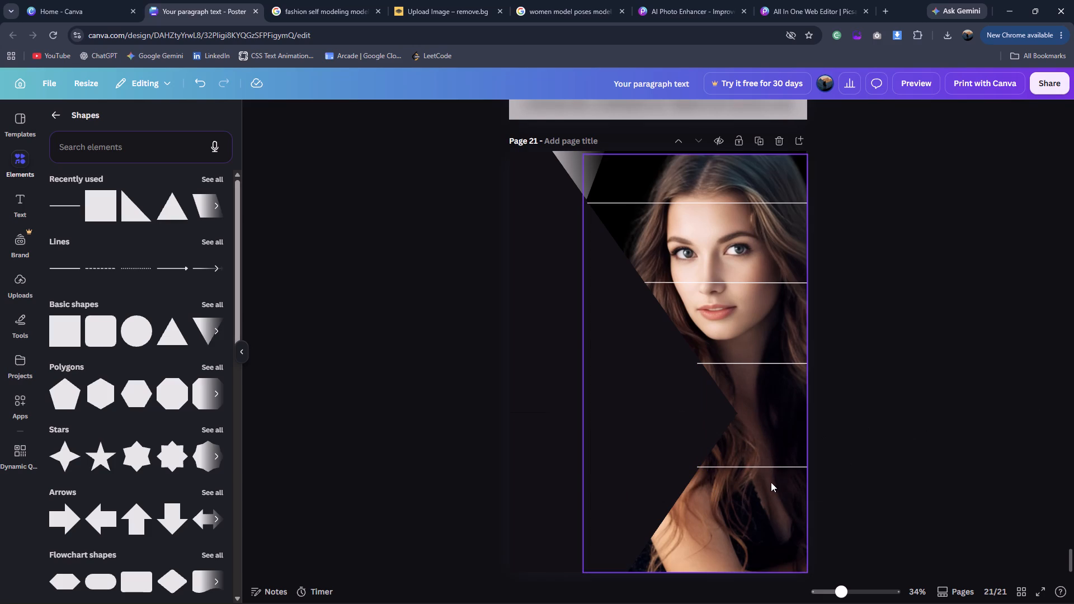
pyautogui.click(766, 466)
pyautogui.hotkey('ctrl', 'd')
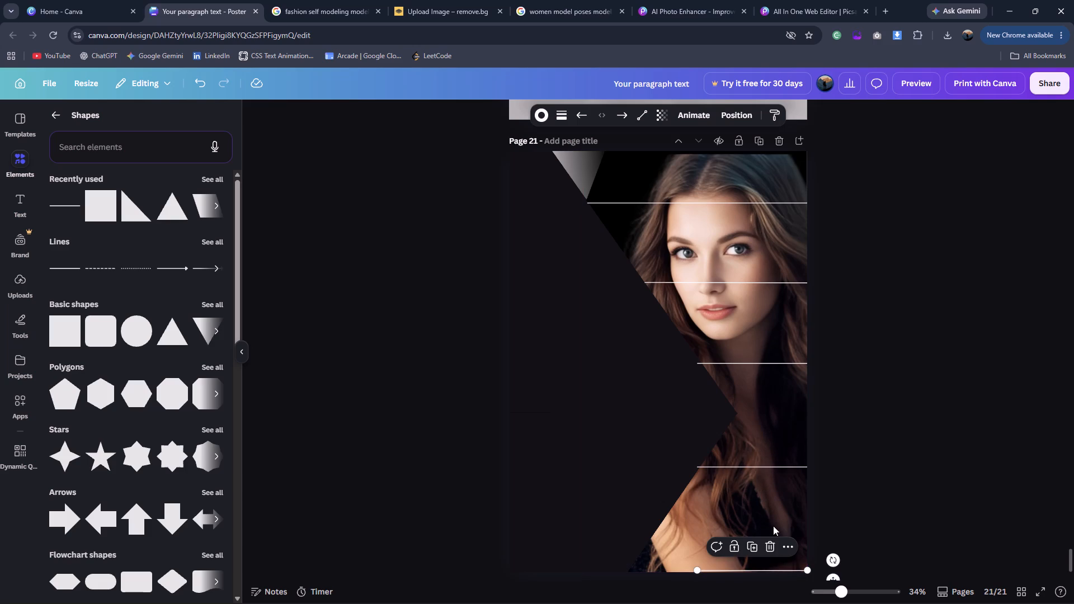
pyautogui.scroll(7, 774, 540)
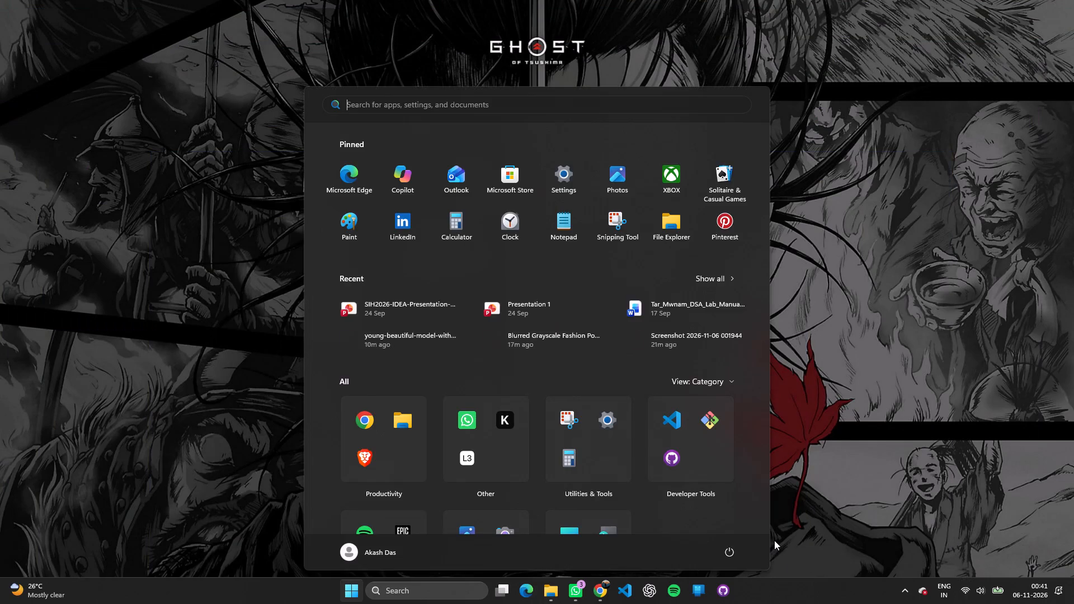
# Search Windows for "kur" and launch the best match.
pyautogui.write('kurp\\')
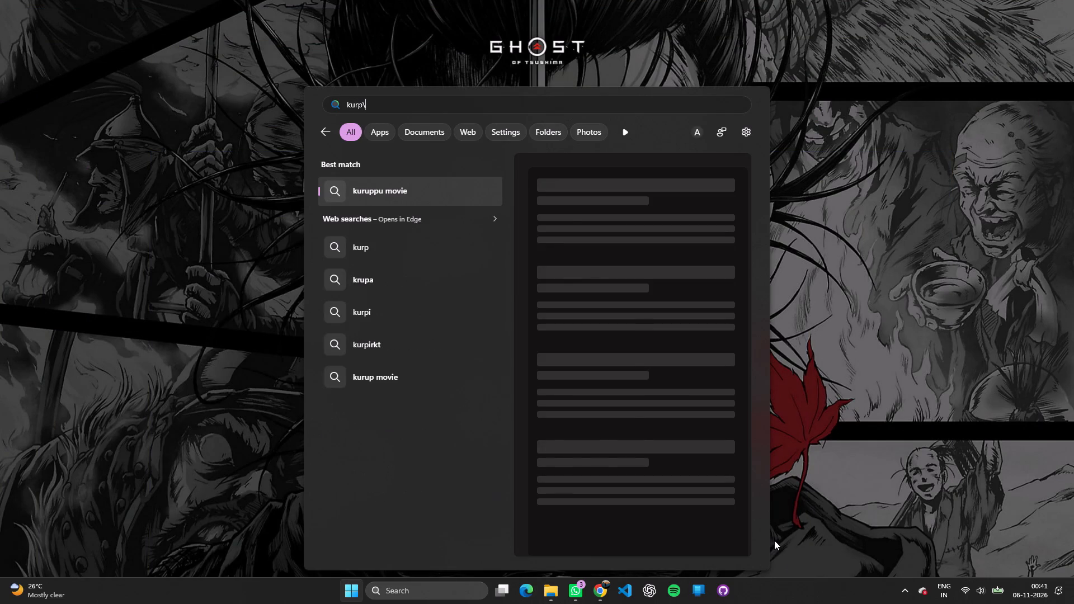
pyautogui.press('BackSpace')
pyautogui.press('BackSpace')
pyautogui.press('Return')
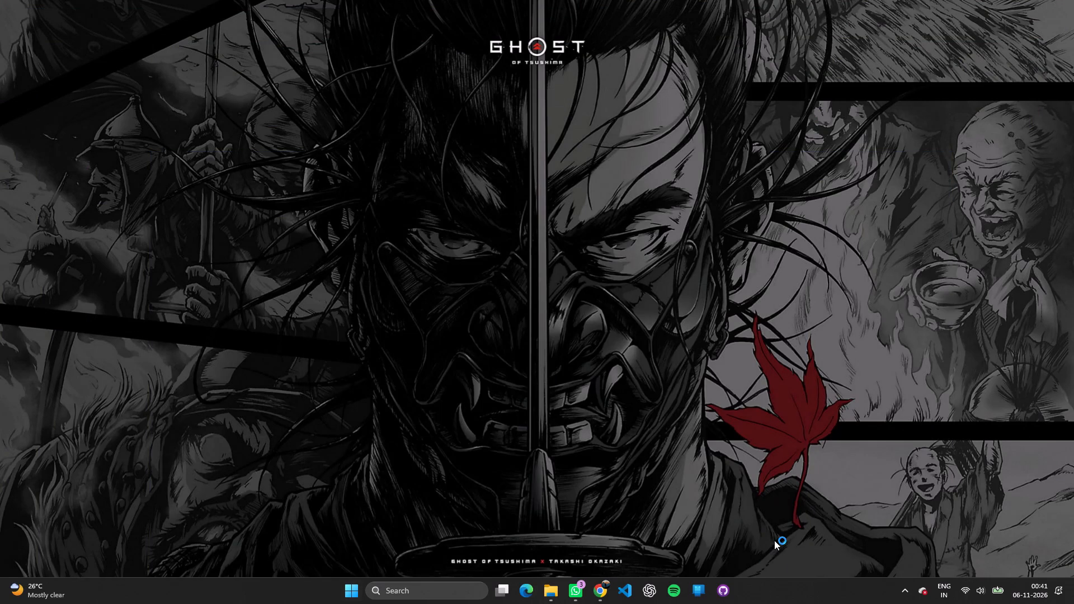
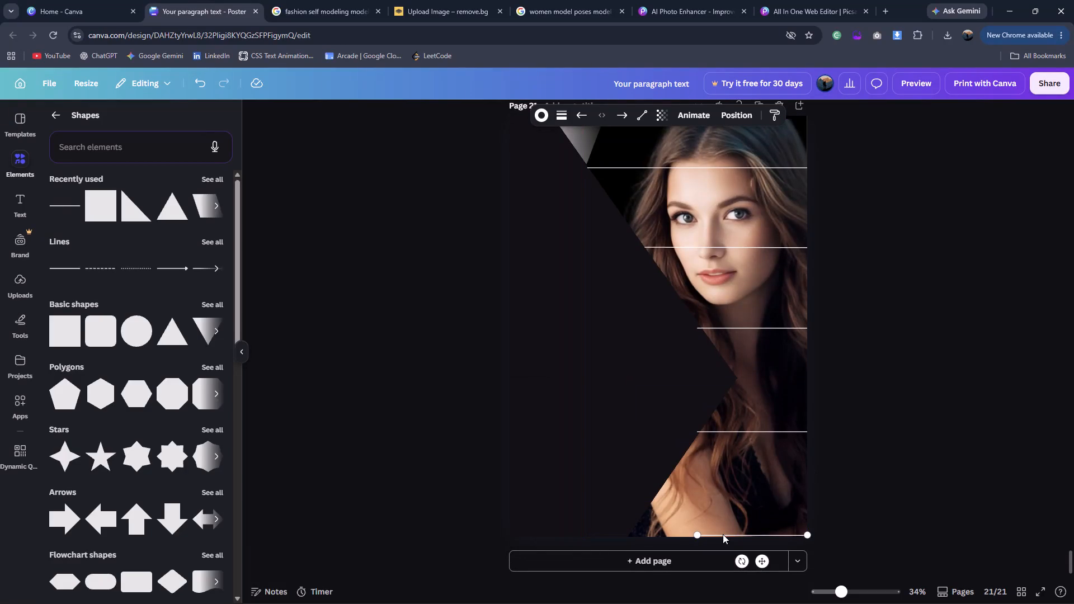
# Move the lowest white line up onto the model's shoulder and extend it horizontally to the page's right edge, about 22.9 long.
pyautogui.moveTo(769, 534); pyautogui.dragTo(730, 497)
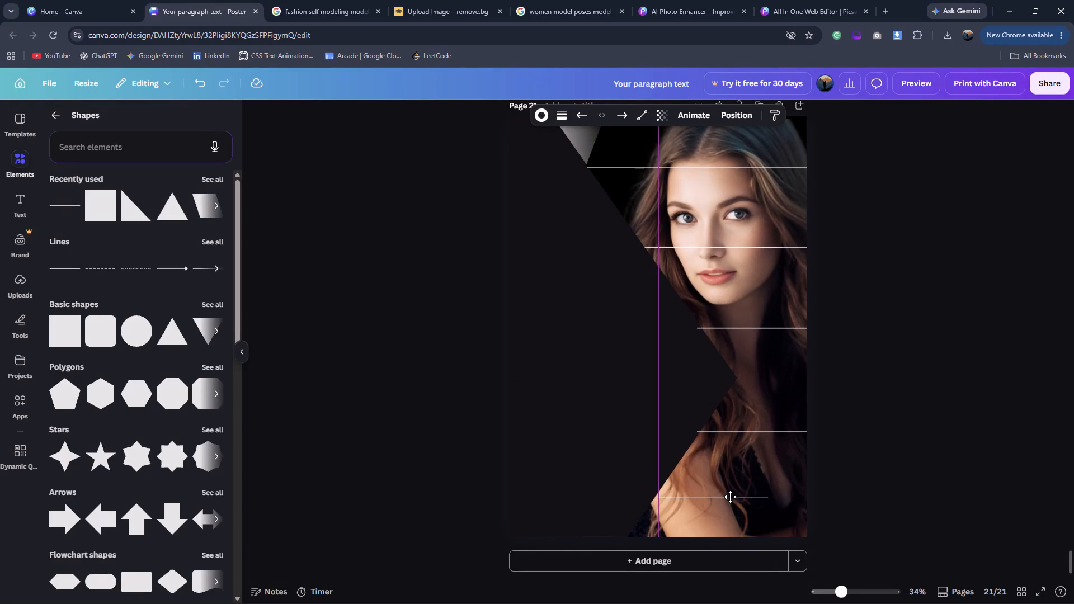
pyautogui.moveTo(730, 497); pyautogui.dragTo(719, 502)
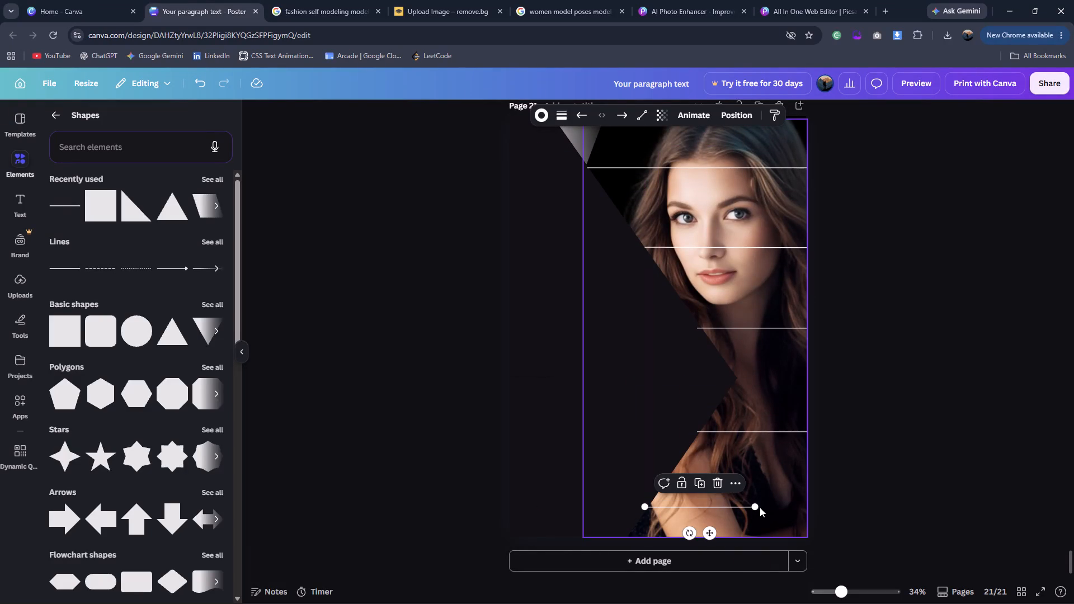
pyautogui.moveTo(756, 507); pyautogui.dragTo(808, 504)
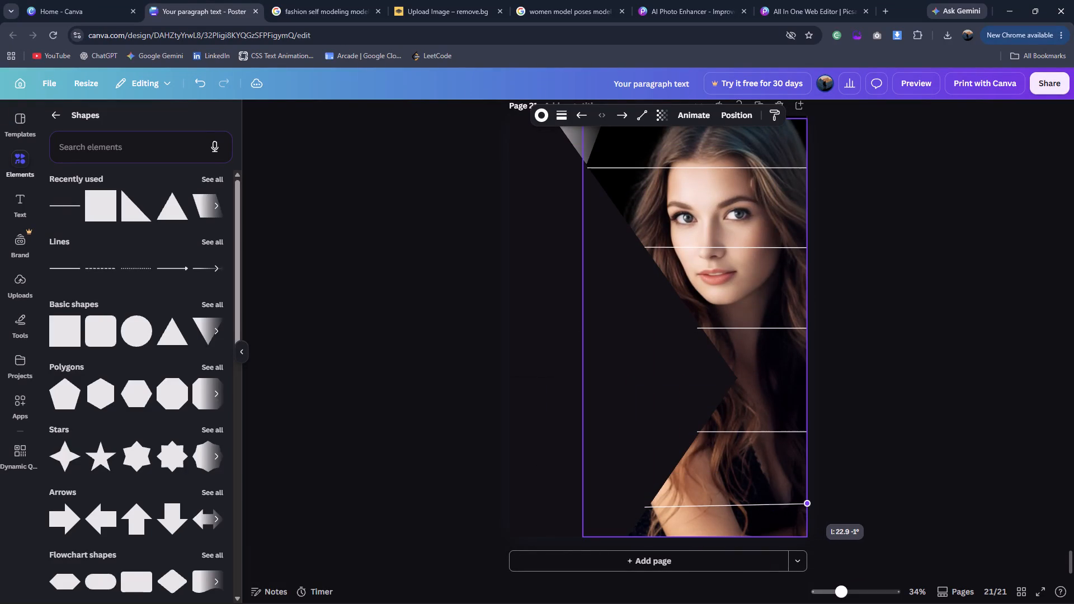
pyautogui.moveTo(808, 504); pyautogui.dragTo(808, 506)
pyautogui.click(923, 473)
# Compare page 21's line layout with the triangle-grid pattern on the Fashion Show reference poster in the image search results.
pyautogui.scroll(3, 923, 473)
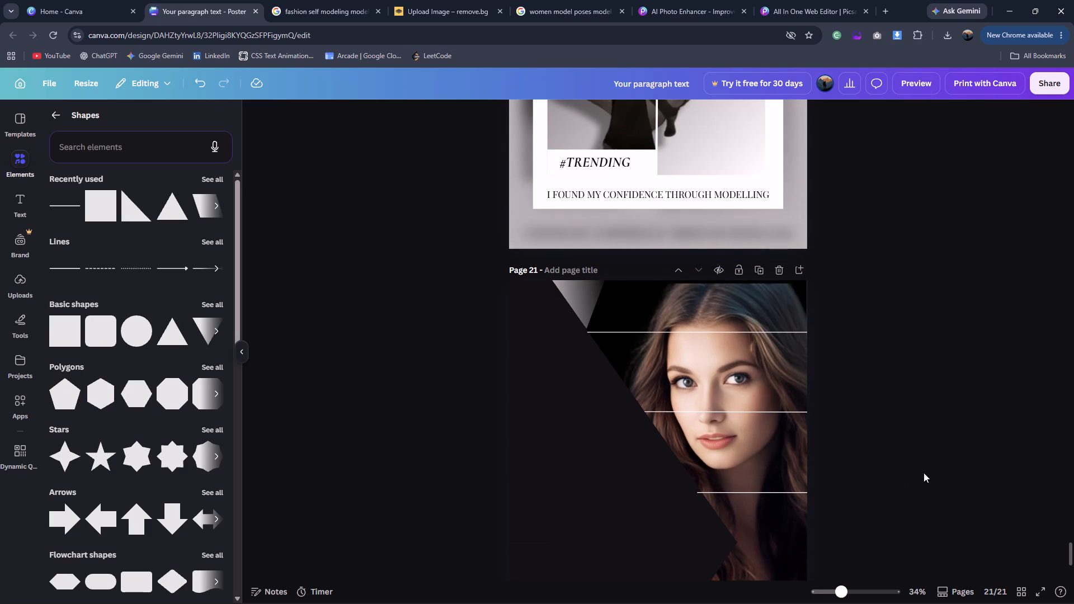
pyautogui.scroll(-3, 917, 475)
pyautogui.click(291, 0)
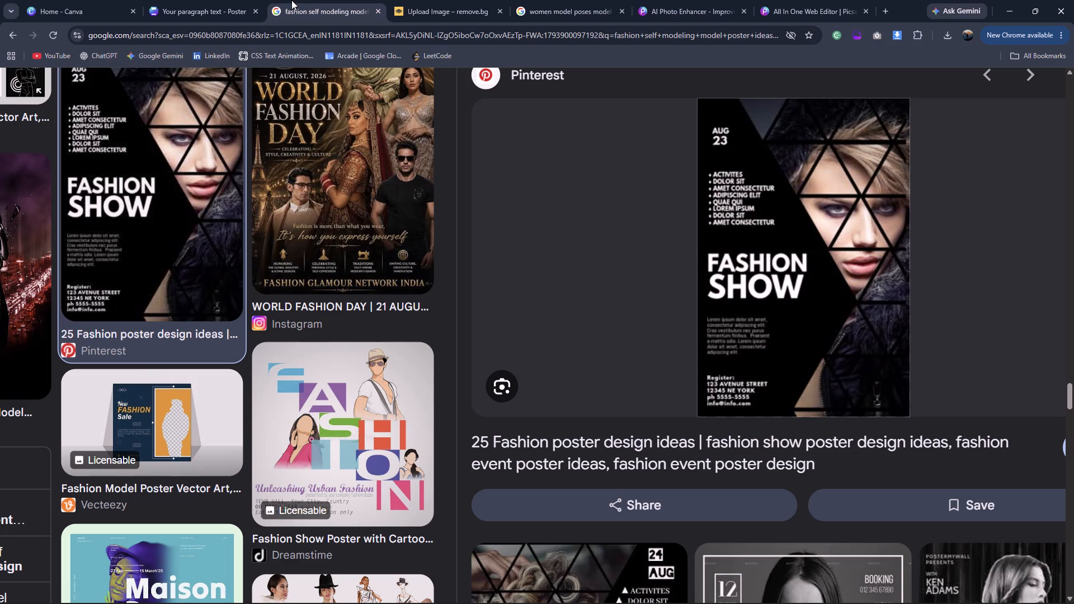
pyautogui.scroll(4, 291, 0)
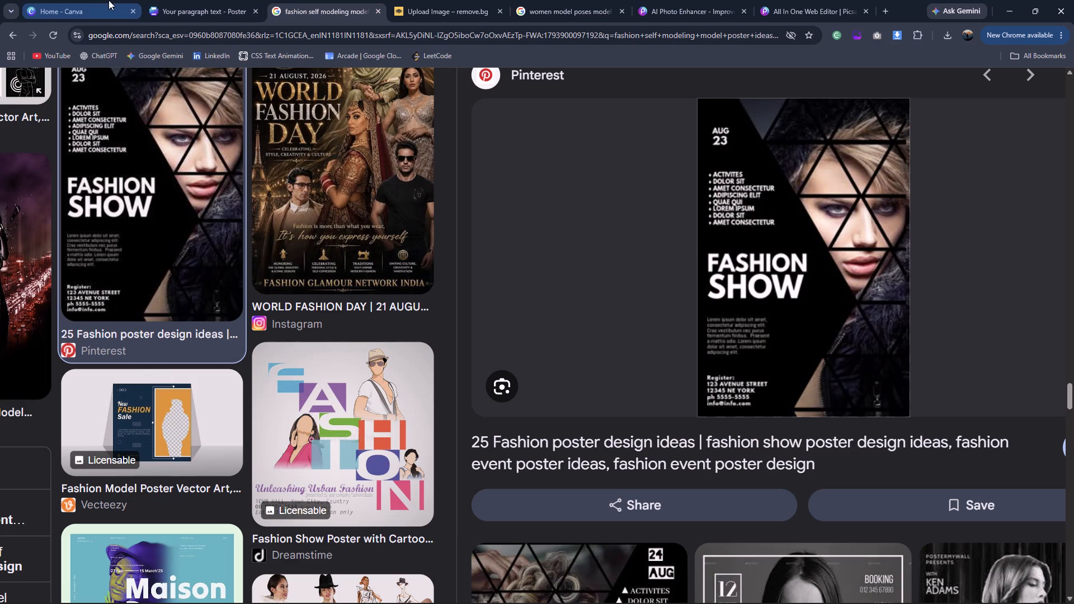
pyautogui.scroll(1, 177, 7)
pyautogui.click(177, 7)
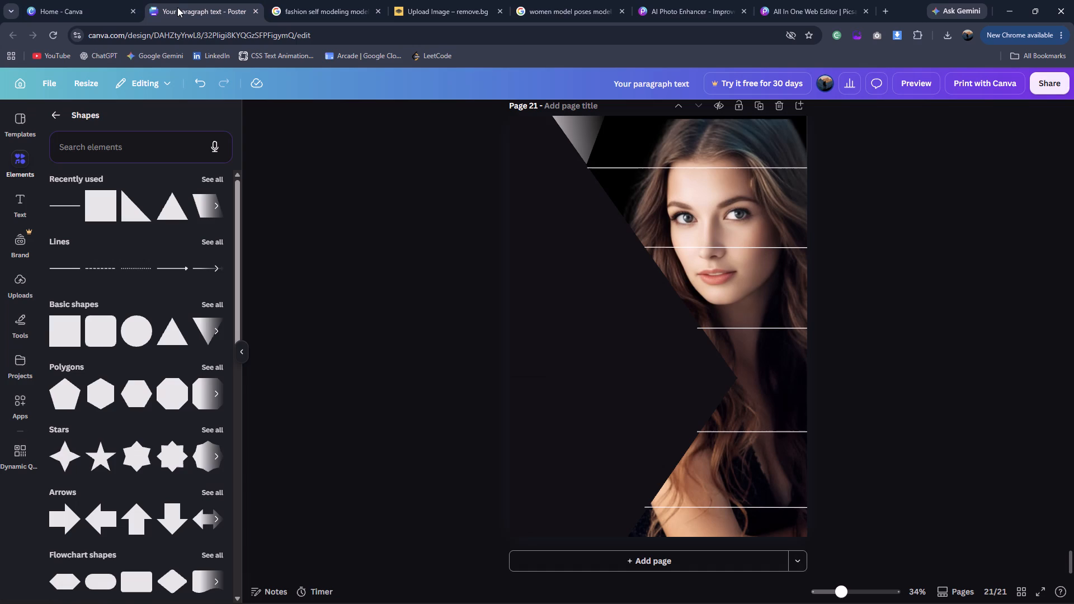
# Select all five horizontal white lines over the portrait and set their stroke weight to 19.
pyautogui.click(742, 164)
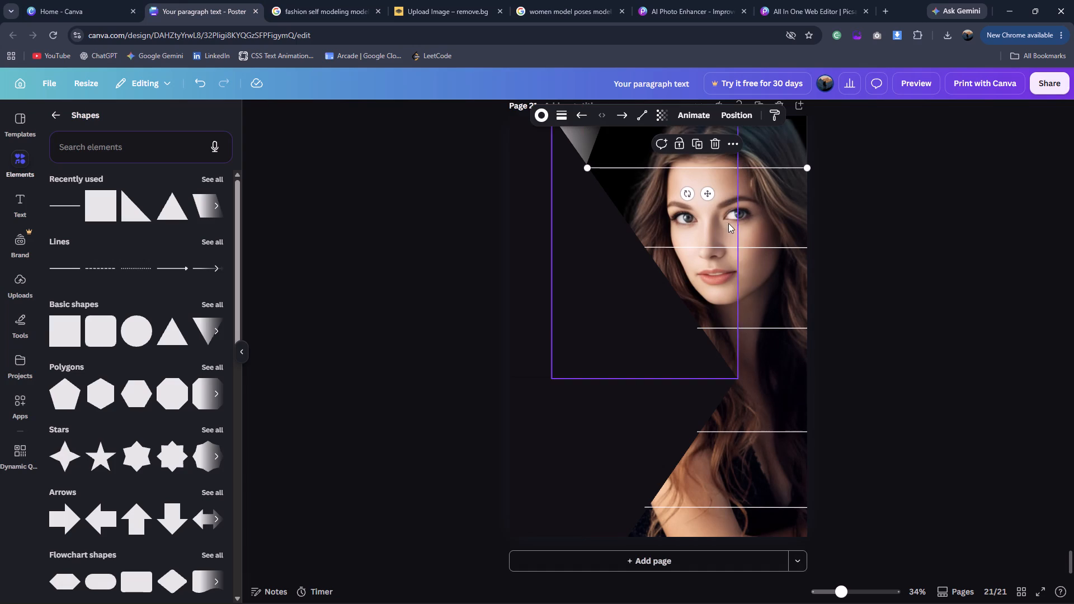
pyautogui.click(724, 252)
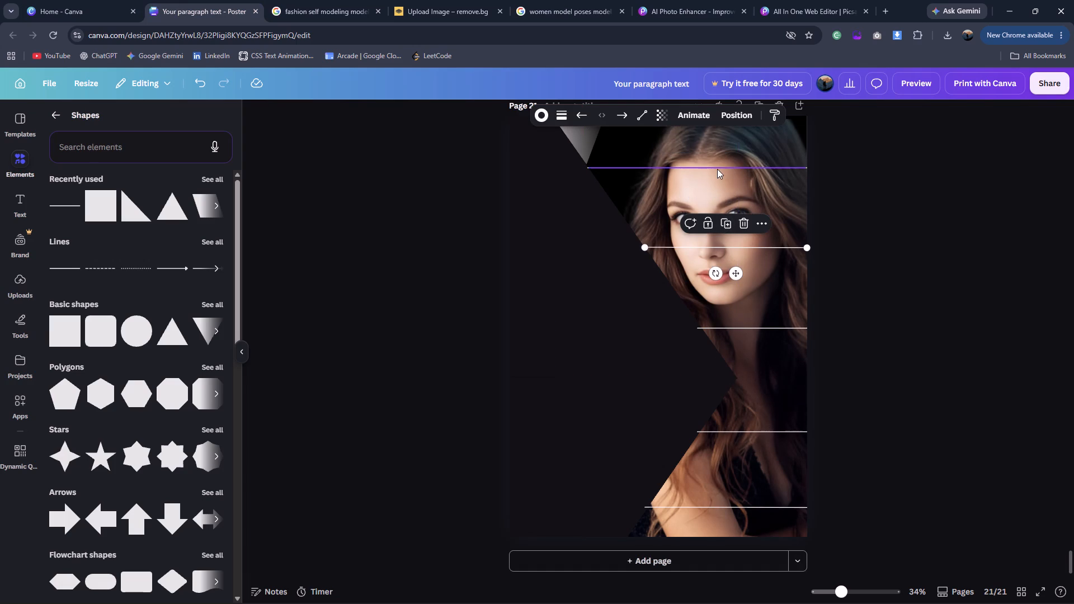
pyautogui.click(717, 169)
pyautogui.keyDown('shift'); pyautogui.click(721, 244); pyautogui.keyUp('shift')
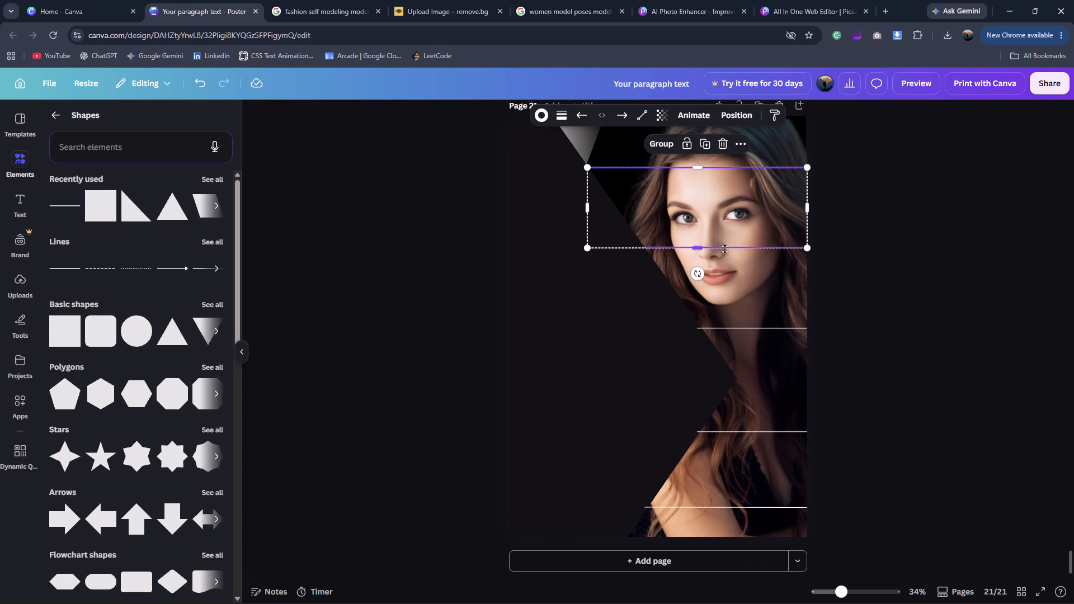
pyautogui.keyDown('shift'); pyautogui.click(734, 326); pyautogui.keyUp('shift')
pyautogui.keyDown('shift'); pyautogui.click(744, 431); pyautogui.keyUp('shift')
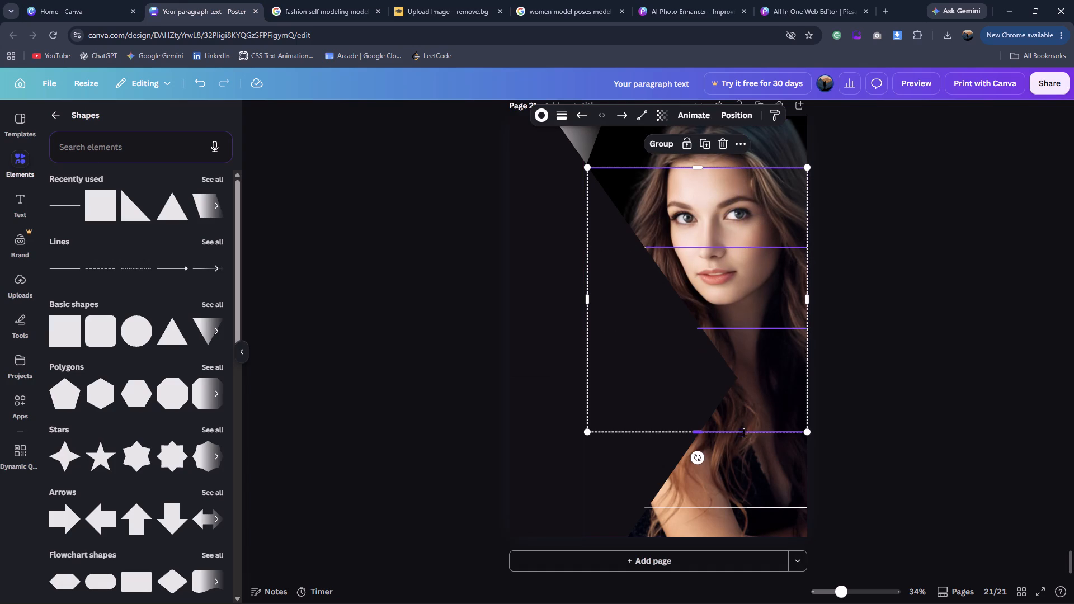
pyautogui.keyDown('shift'); pyautogui.click(727, 507); pyautogui.keyUp('shift')
pyautogui.click(567, 112)
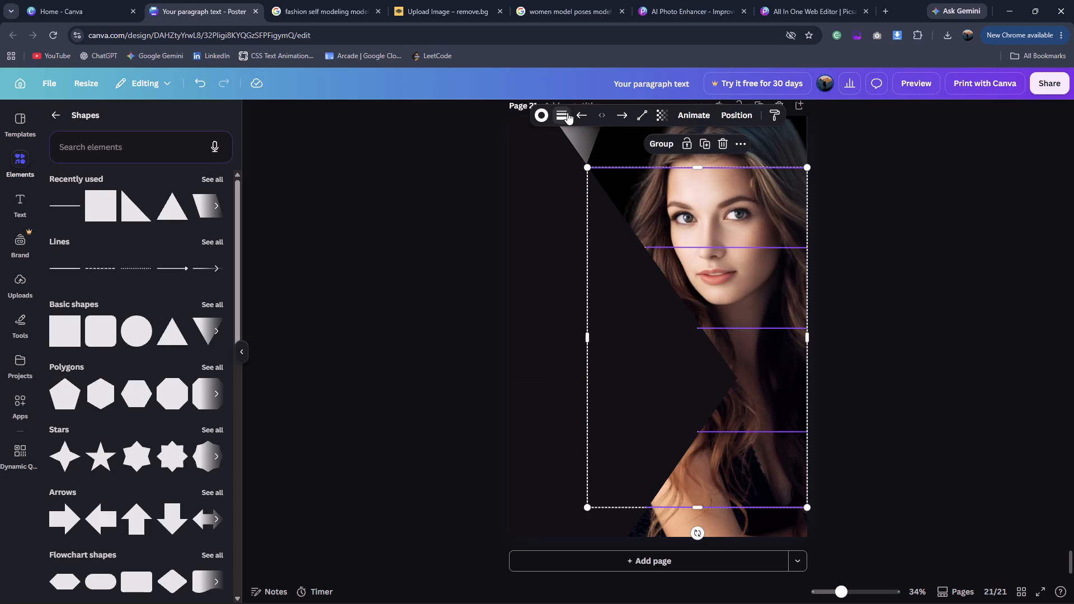
pyautogui.moveTo(493, 213); pyautogui.dragTo(503, 216)
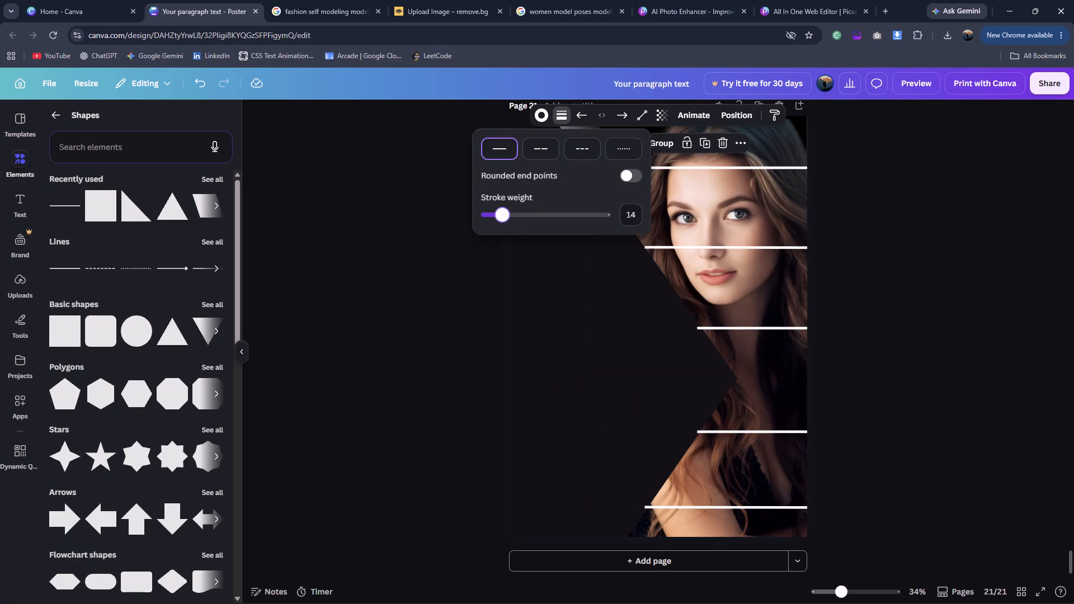
pyautogui.moveTo(503, 216); pyautogui.dragTo(508, 216)
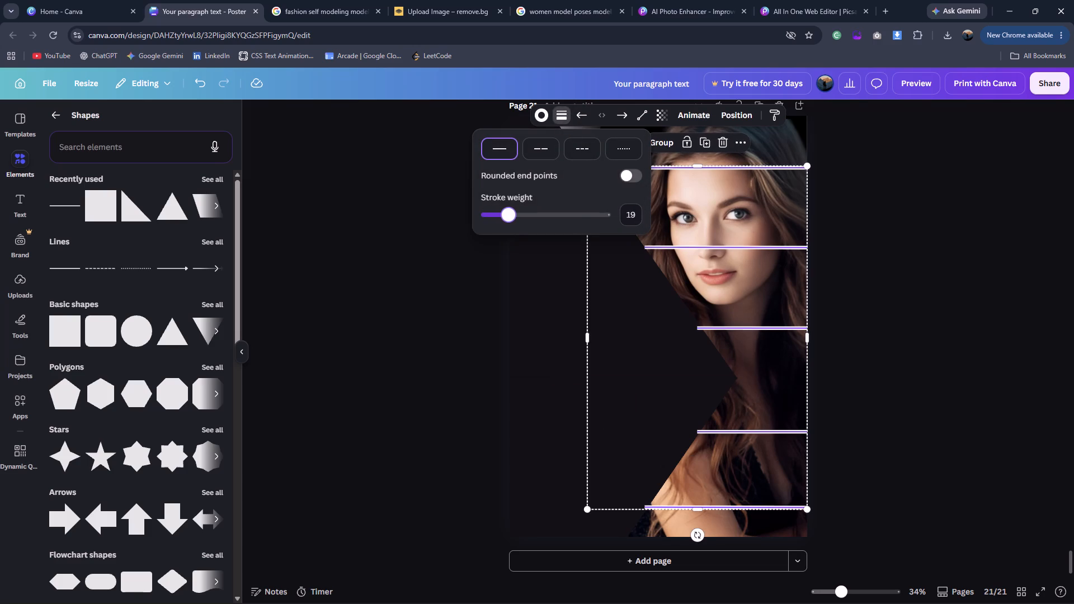
pyautogui.click(895, 223)
pyautogui.click(895, 223)
# Check the Fashion Show reference poster, duplicate the topmost horizontal line and rotate the copy into a steep diagonal.
pyautogui.scroll(2, 895, 223)
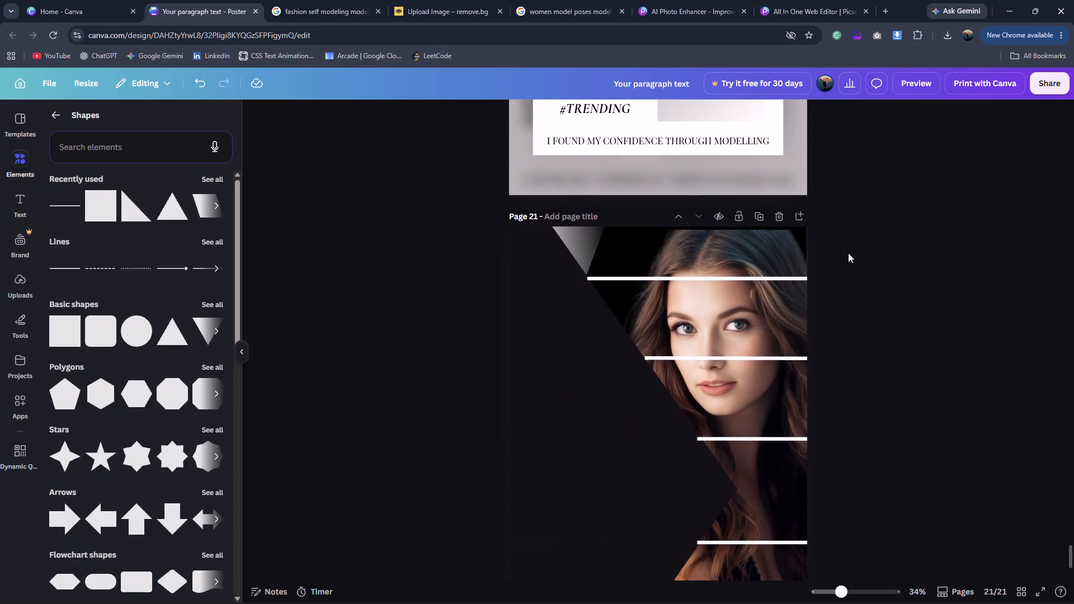
pyautogui.click(320, 0)
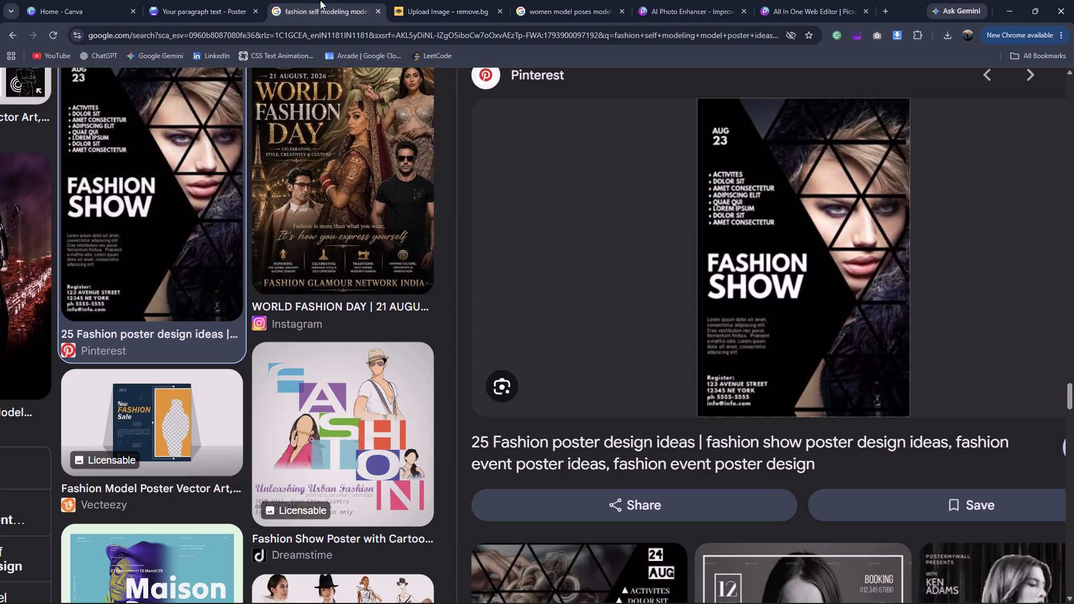
pyautogui.scroll(1, 411, 106)
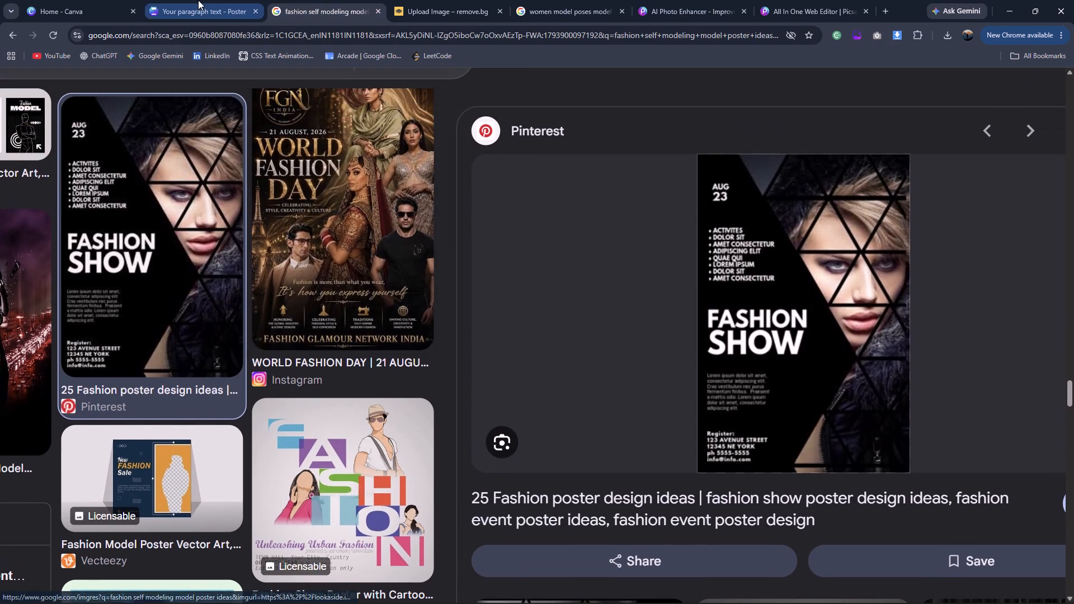
pyautogui.click(198, 0)
pyautogui.click(337, 0)
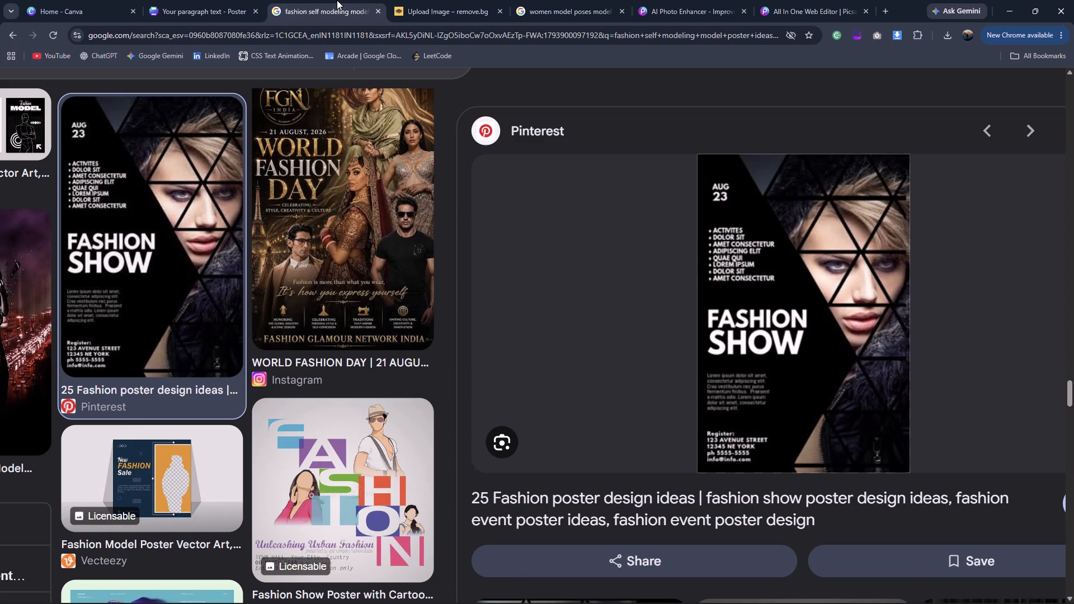
pyautogui.click(211, 0)
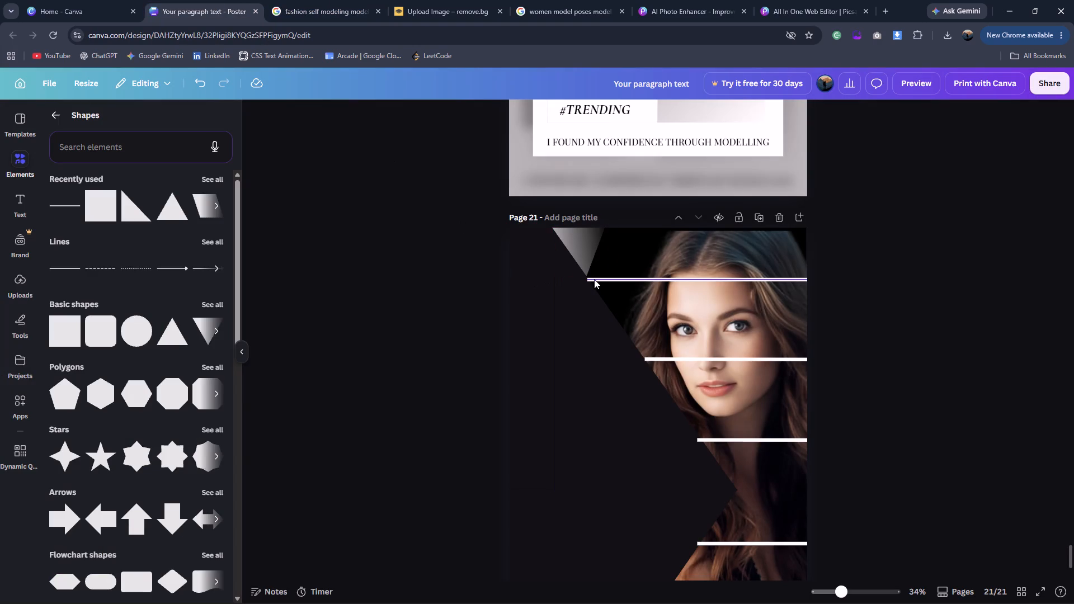
pyautogui.click(673, 276)
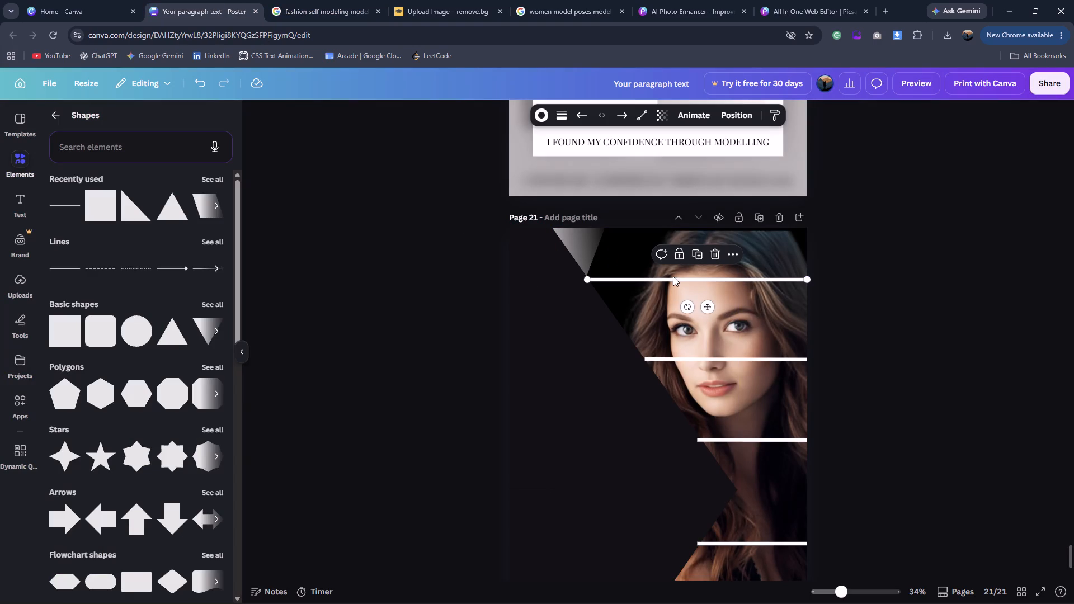
pyautogui.hotkey('ctrl', 'd')
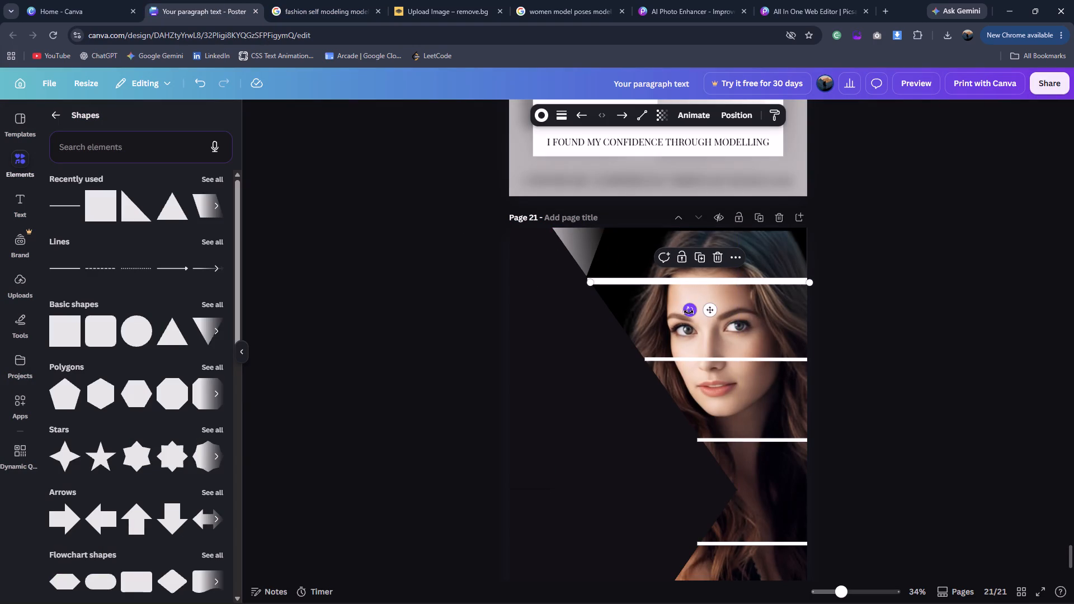
pyautogui.moveTo(689, 312); pyautogui.dragTo(1012, 229)
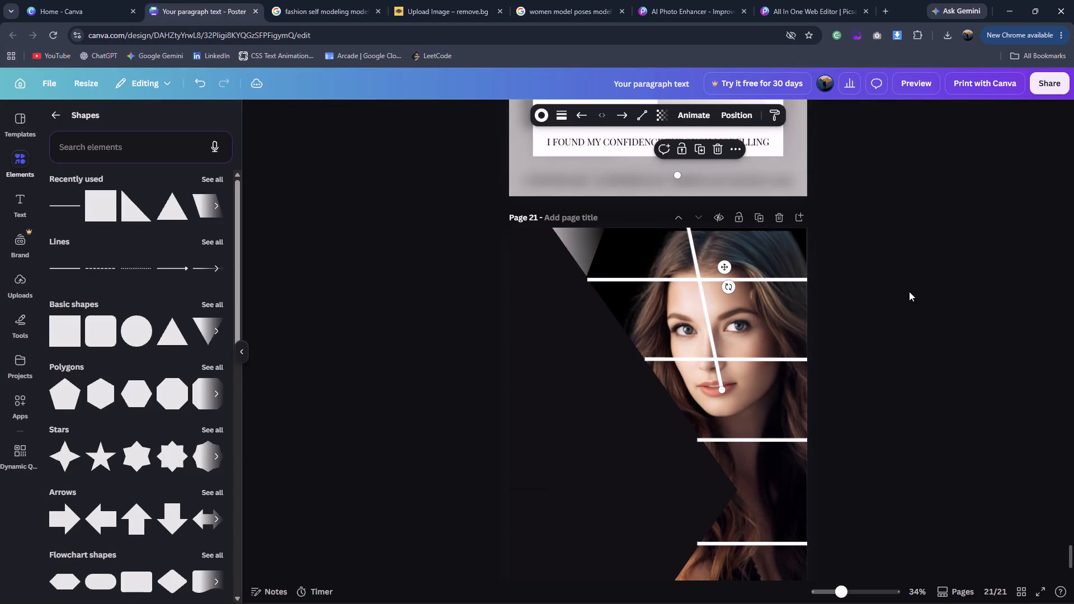
# Tilt the copied line further and place it beside the face, with its upper end at the page top next to the grey triangle.
pyautogui.moveTo(726, 268); pyautogui.dragTo(687, 342)
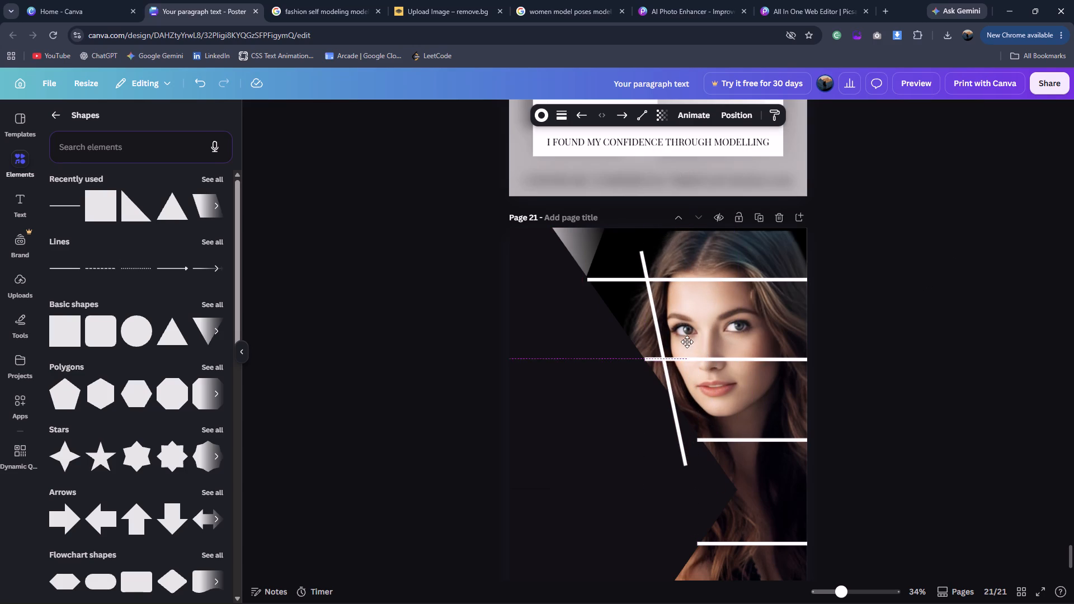
pyautogui.moveTo(687, 342); pyautogui.dragTo(685, 335)
pyautogui.moveTo(686, 351); pyautogui.dragTo(702, 335)
pyautogui.moveTo(679, 327); pyautogui.dragTo(699, 303)
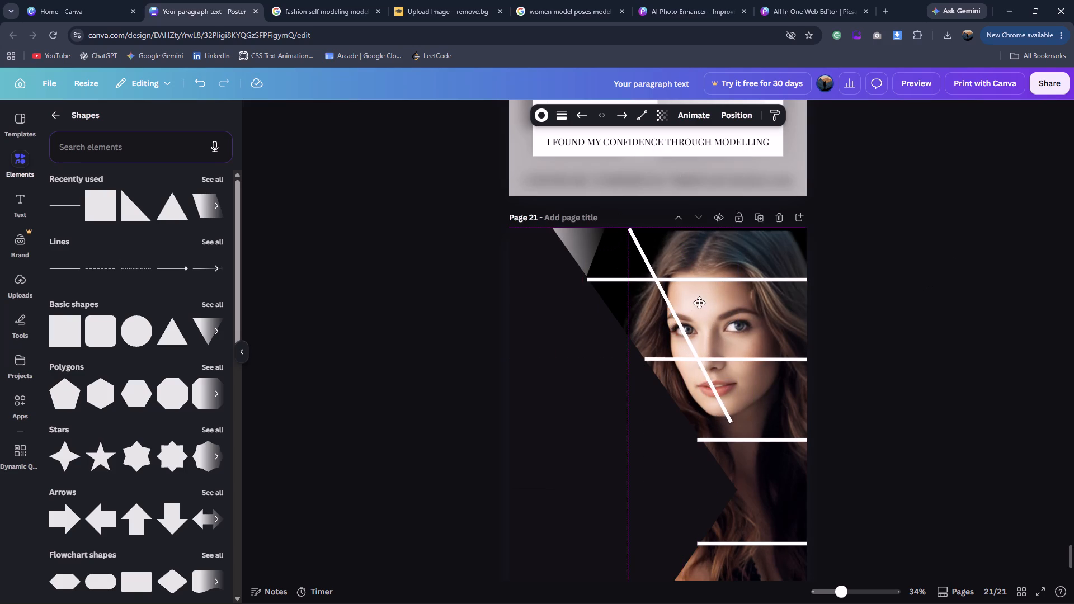
pyautogui.moveTo(699, 303); pyautogui.dragTo(680, 299)
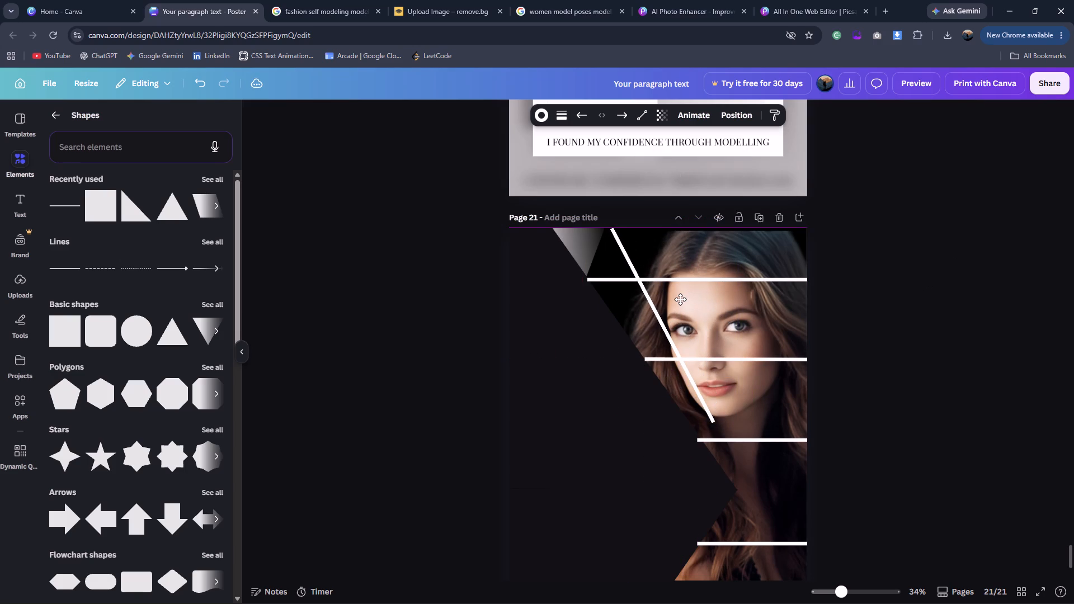
pyautogui.moveTo(680, 299); pyautogui.dragTo(671, 296)
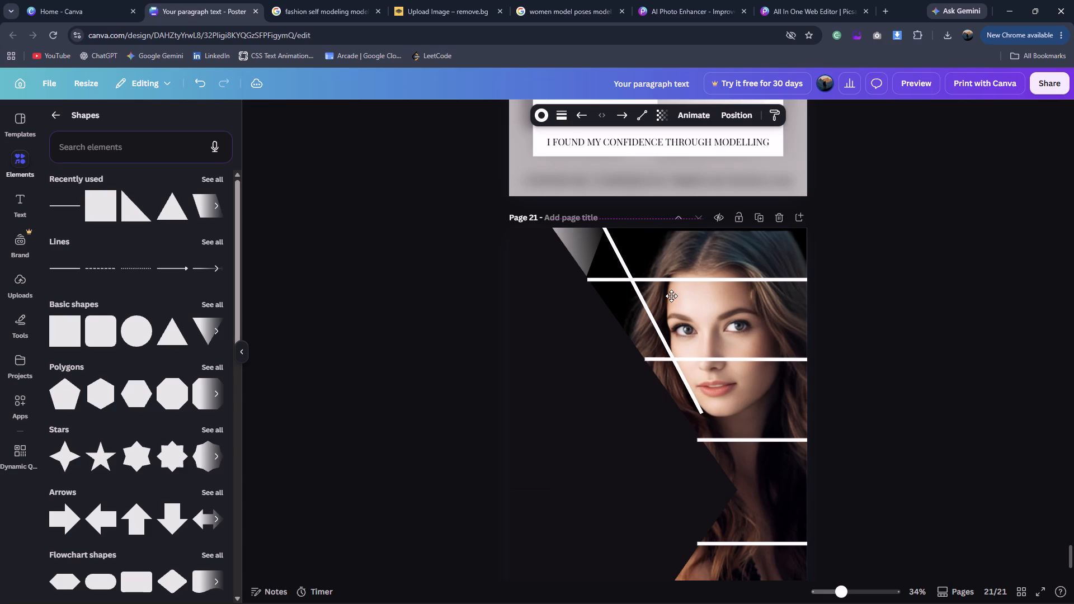
pyautogui.moveTo(671, 296); pyautogui.dragTo(672, 295)
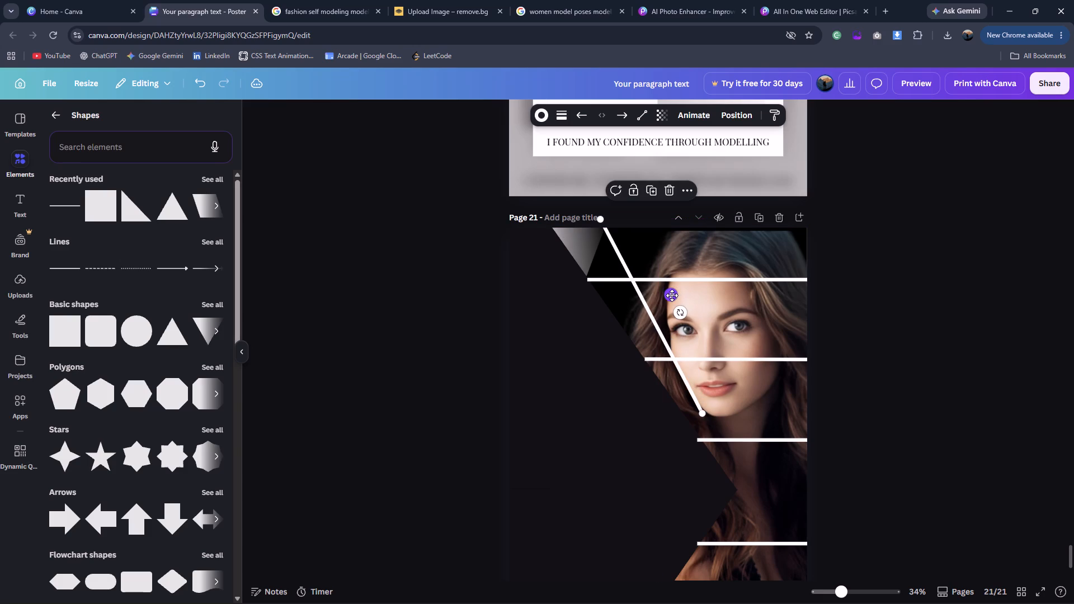
# Tilt the white diagonal to a shallower angle and move it across the face, keeping its upper end at the page top.
pyautogui.click(289, 2)
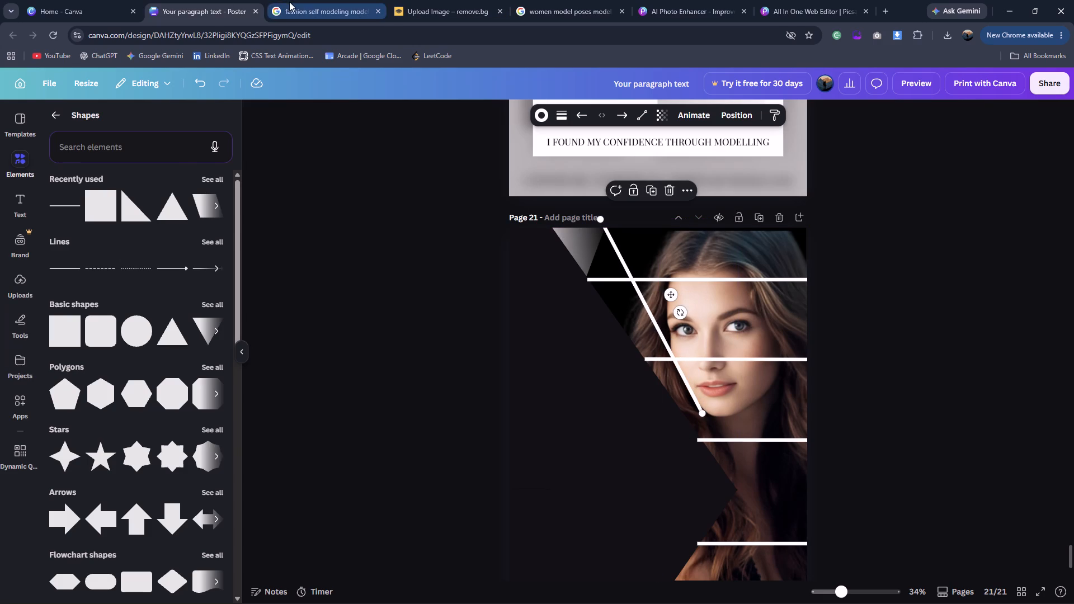
pyautogui.click(218, 0)
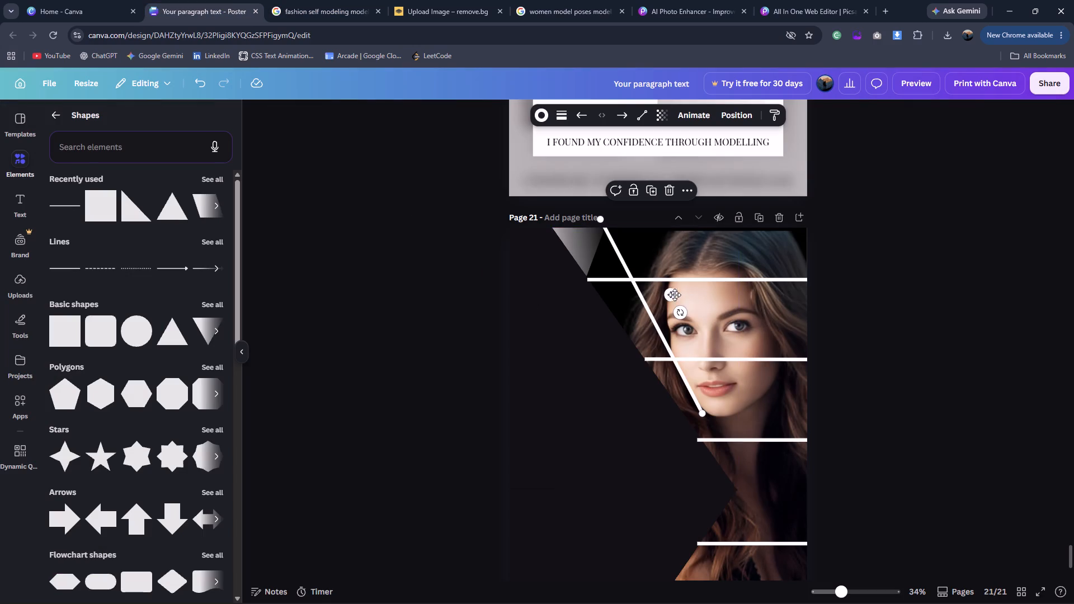
pyautogui.moveTo(680, 308); pyautogui.dragTo(715, 266)
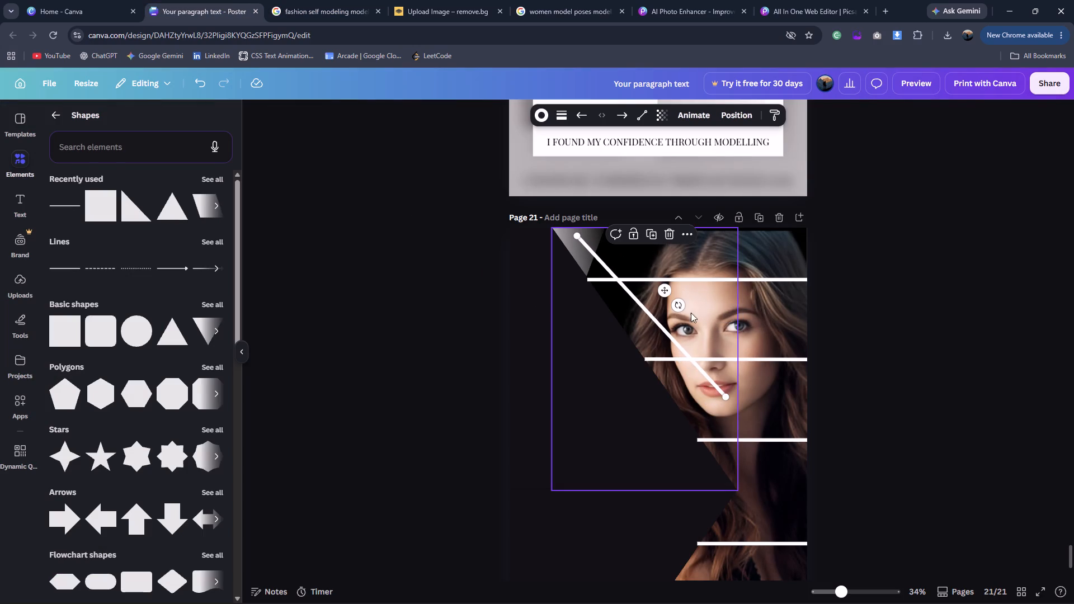
pyautogui.moveTo(668, 288); pyautogui.dragTo(702, 276)
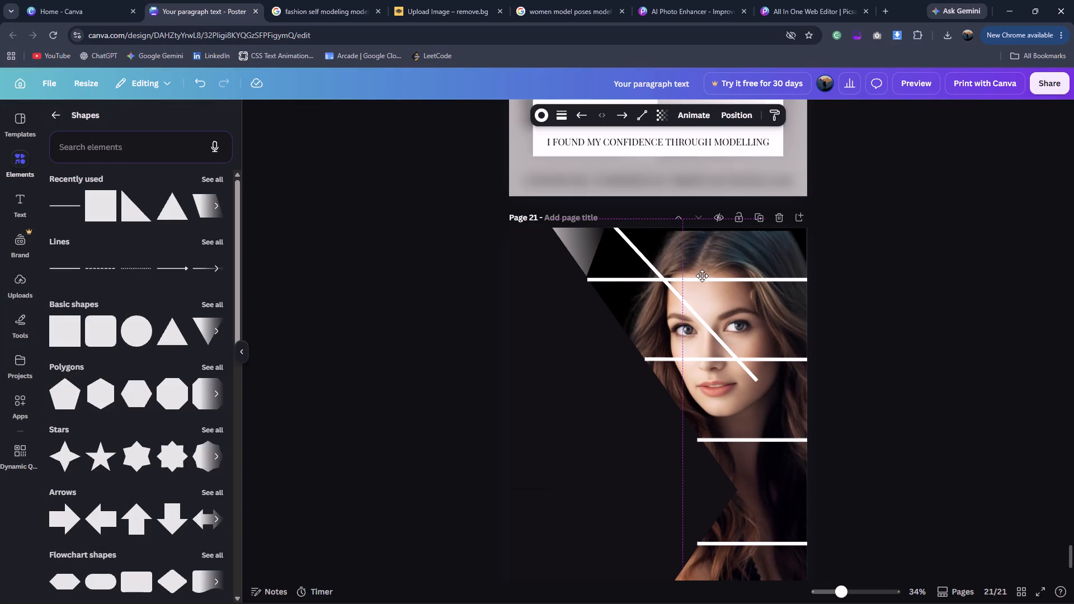
pyautogui.moveTo(702, 276); pyautogui.dragTo(696, 277)
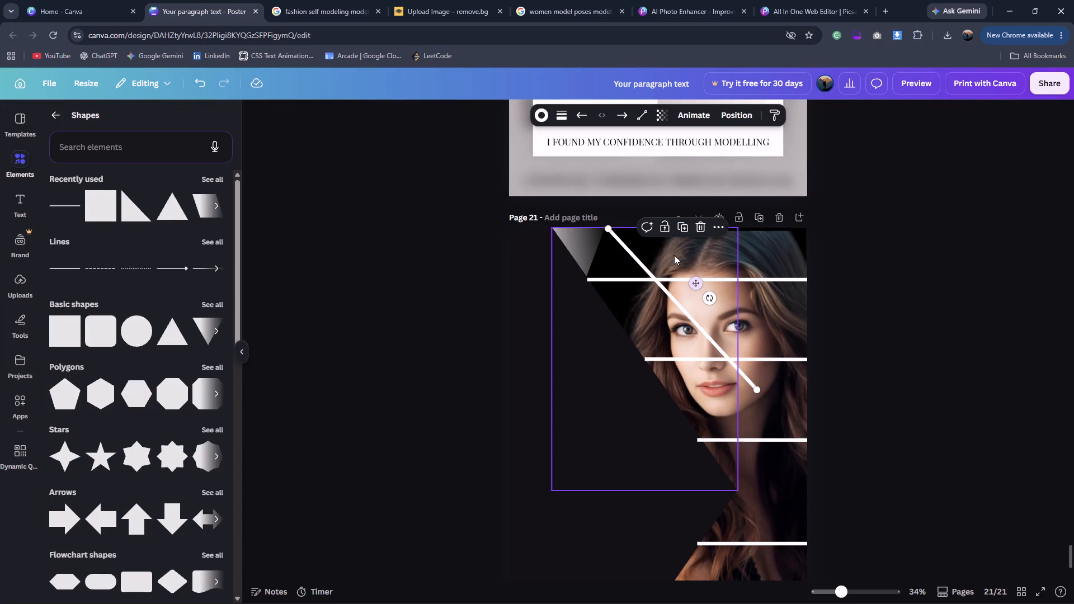
pyautogui.click(610, 228)
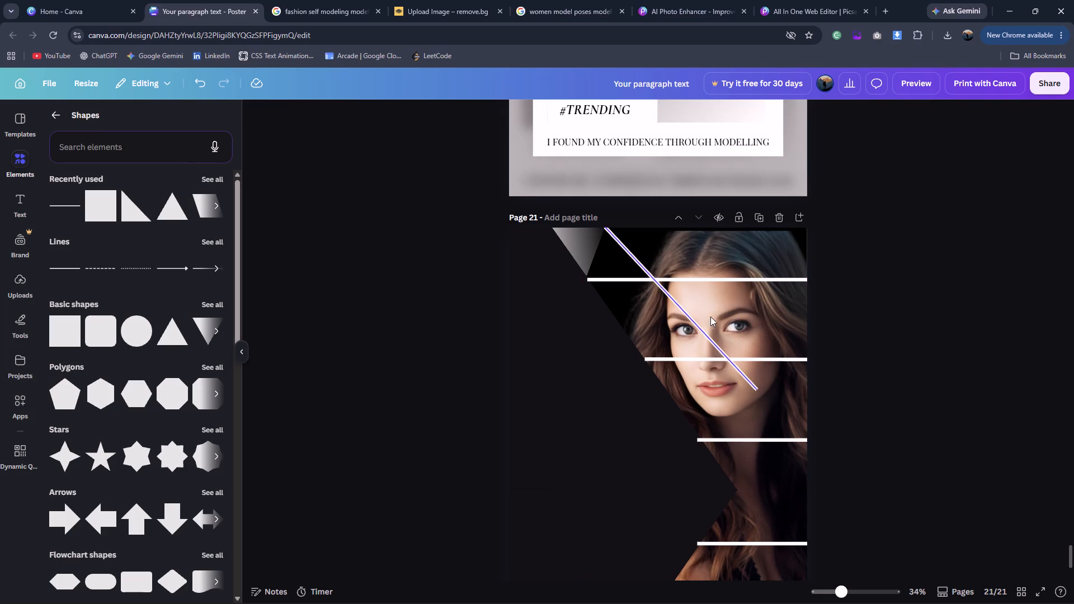
# Check the Fashion Show reference poster and extend the diagonal's lower end to the page's right edge, at about -139°.
pyautogui.click(340, 0)
pyautogui.click(176, 0)
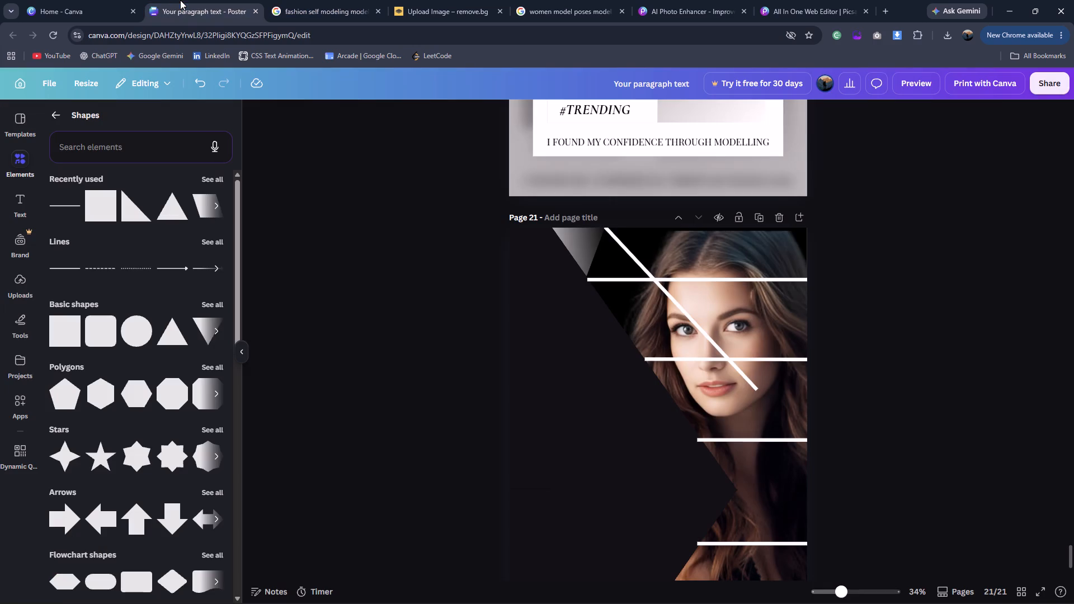
pyautogui.click(753, 388)
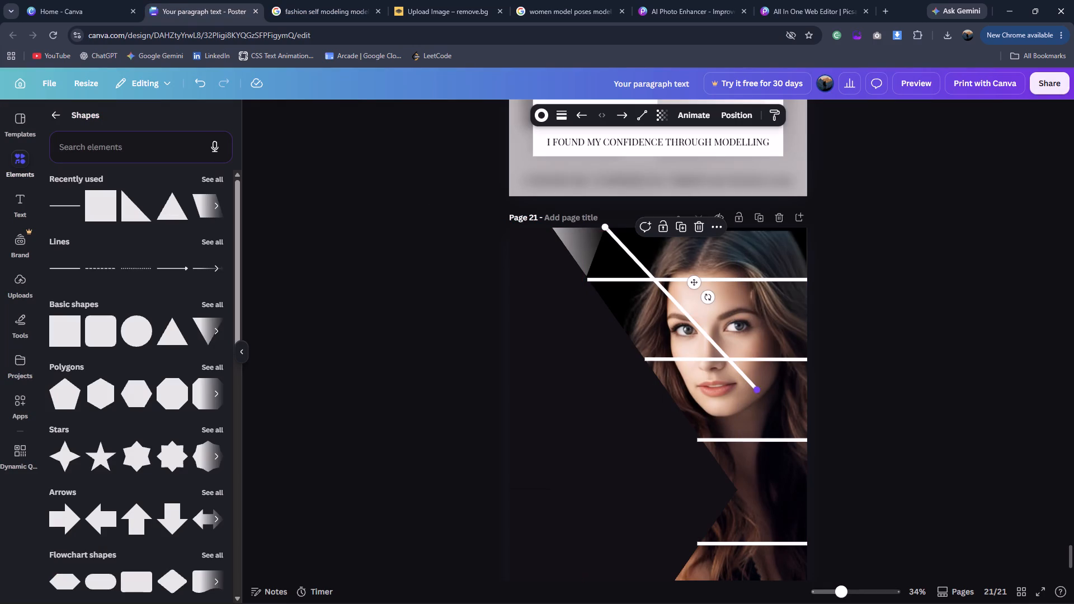
pyautogui.moveTo(755, 390); pyautogui.dragTo(792, 421)
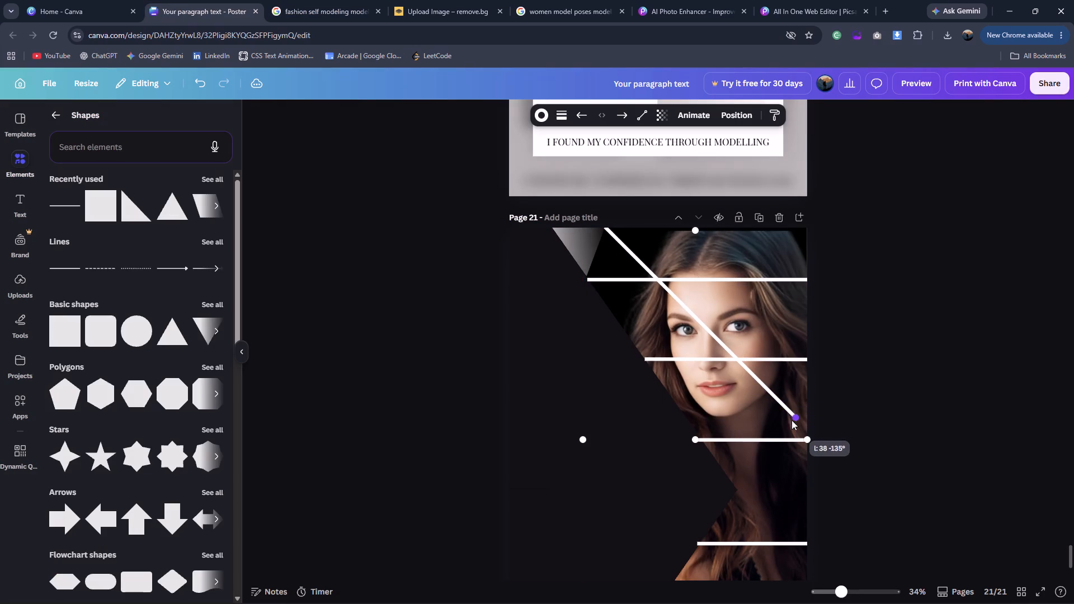
pyautogui.click(327, 18)
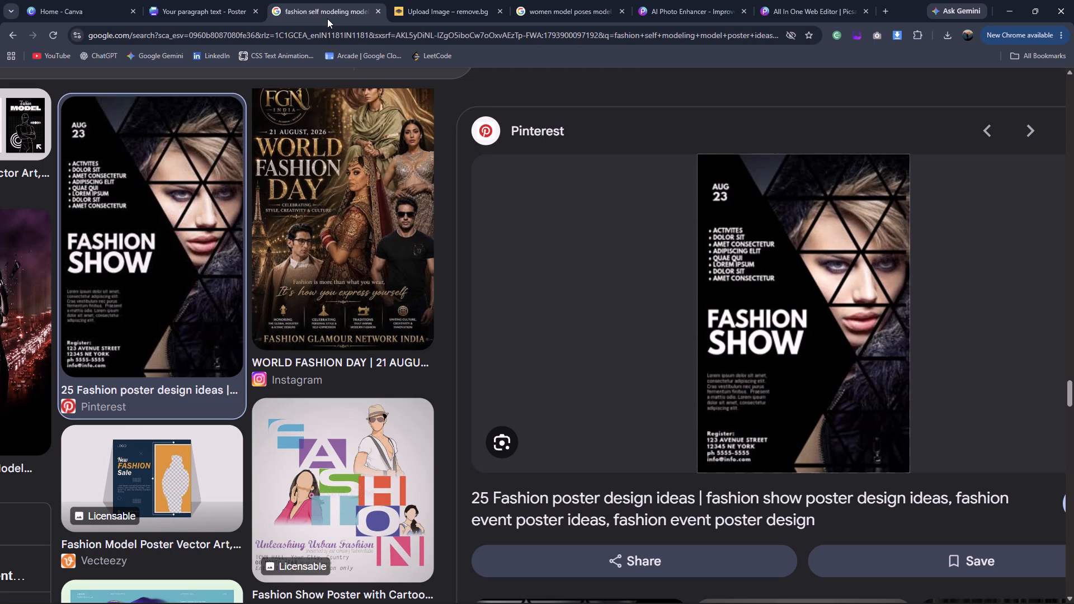
pyautogui.click(164, 0)
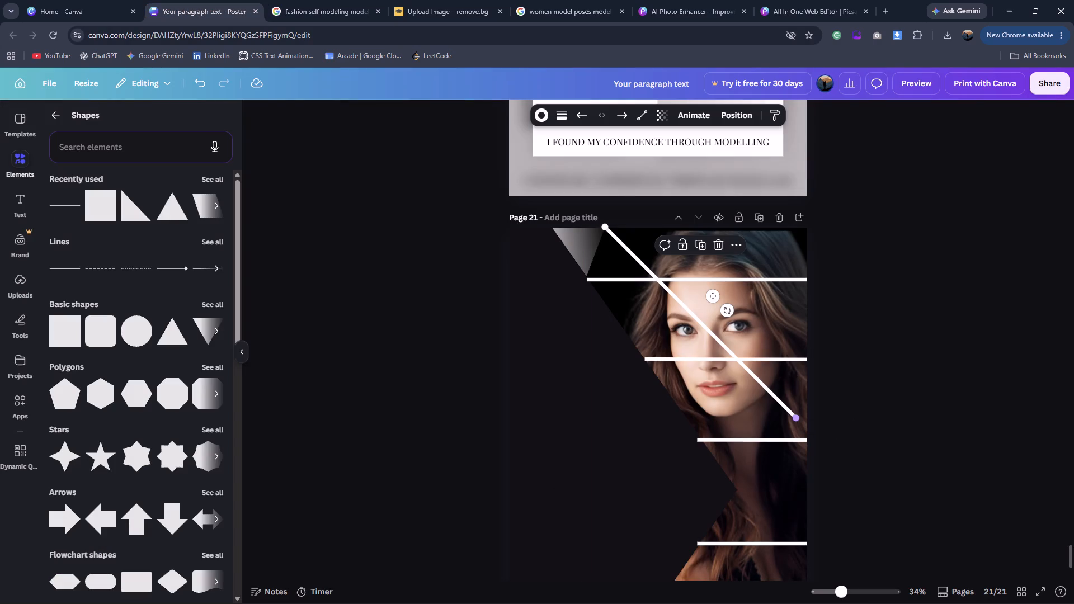
pyautogui.moveTo(798, 417); pyautogui.dragTo(814, 403)
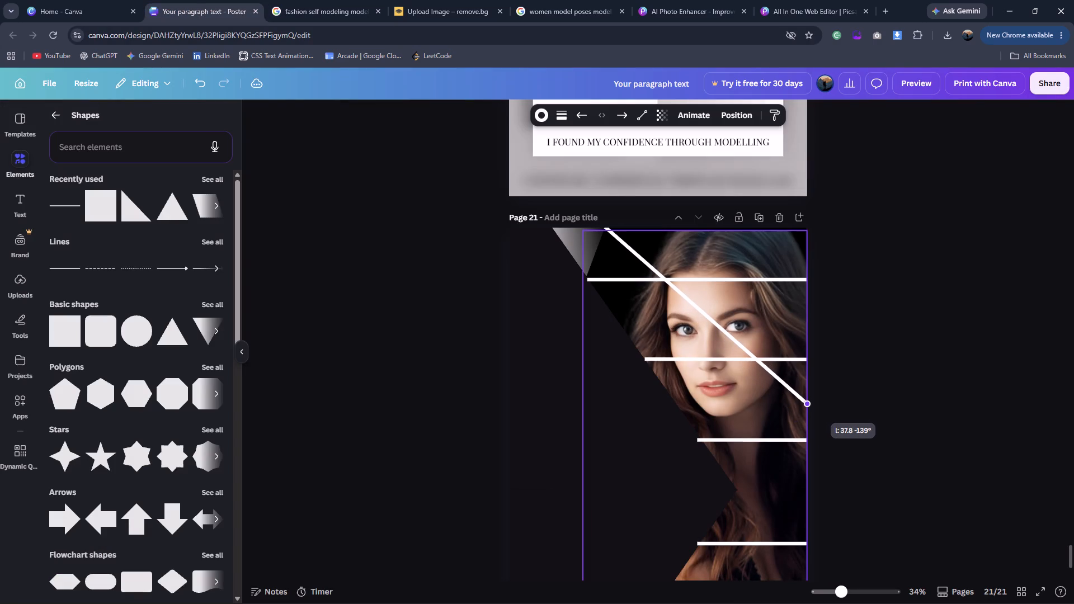
pyautogui.moveTo(814, 403); pyautogui.dragTo(812, 401)
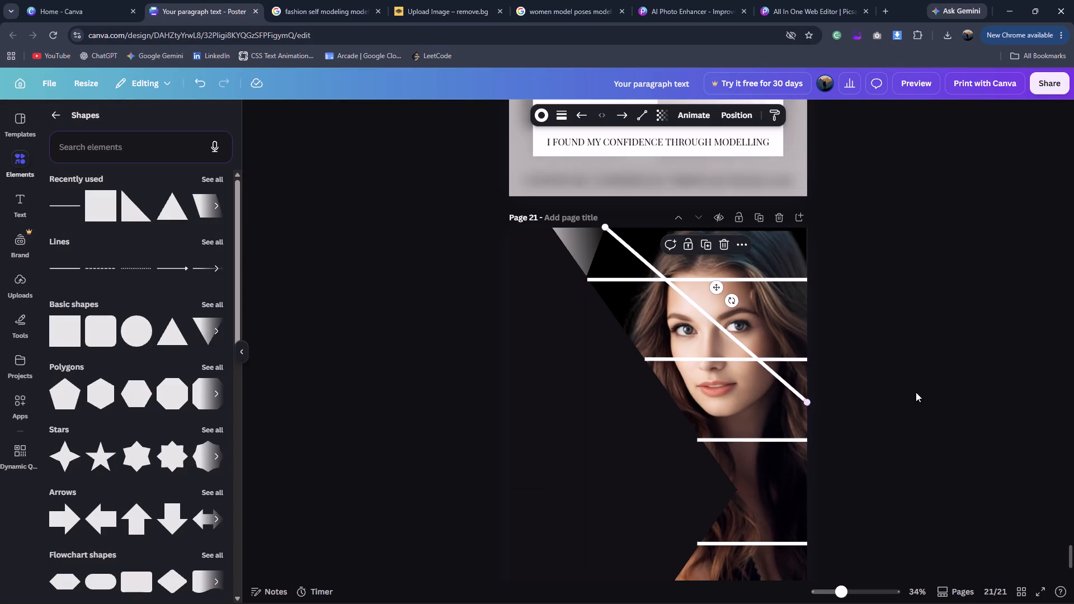
# Compare the diagonal across the face with the triangle-grid lines on the Fashion Show reference poster.
pyautogui.click(925, 391)
pyautogui.click(331, 0)
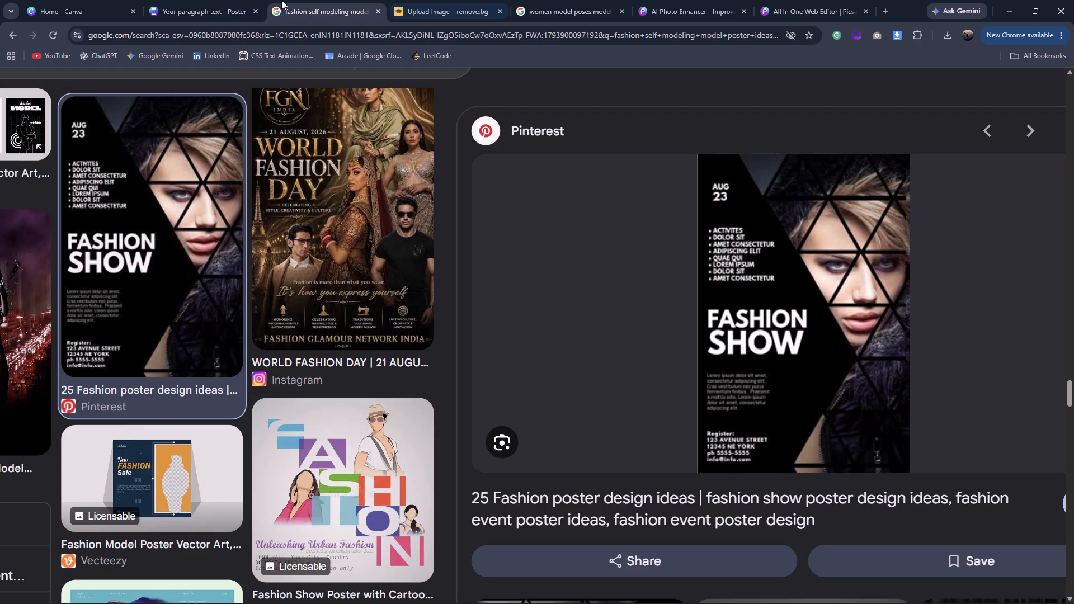
pyautogui.click(208, 0)
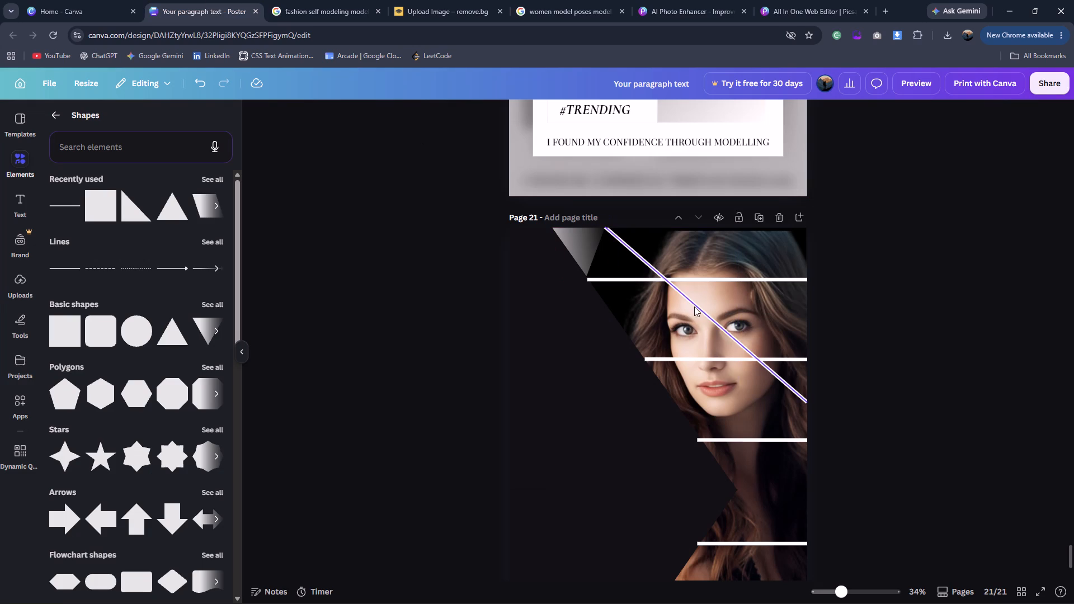
pyautogui.click(300, 0)
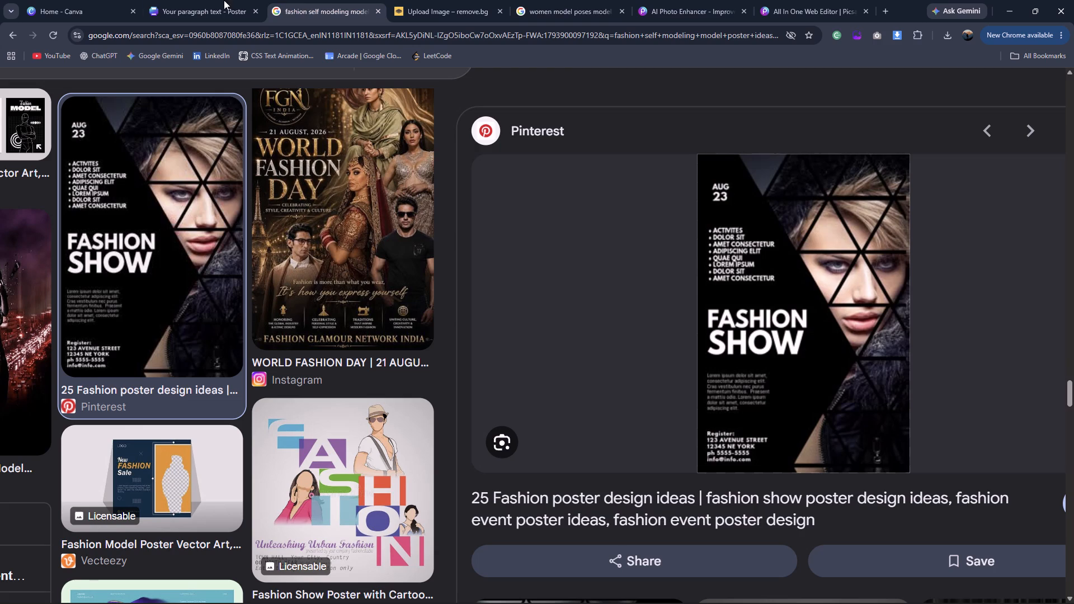
pyautogui.click(153, 0)
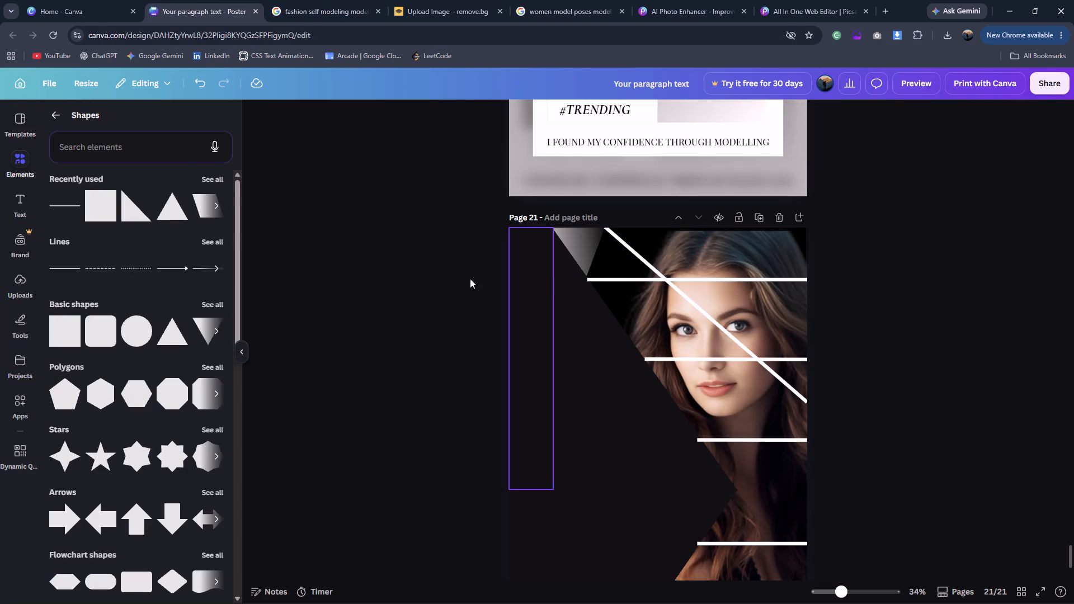
pyautogui.click(308, 0)
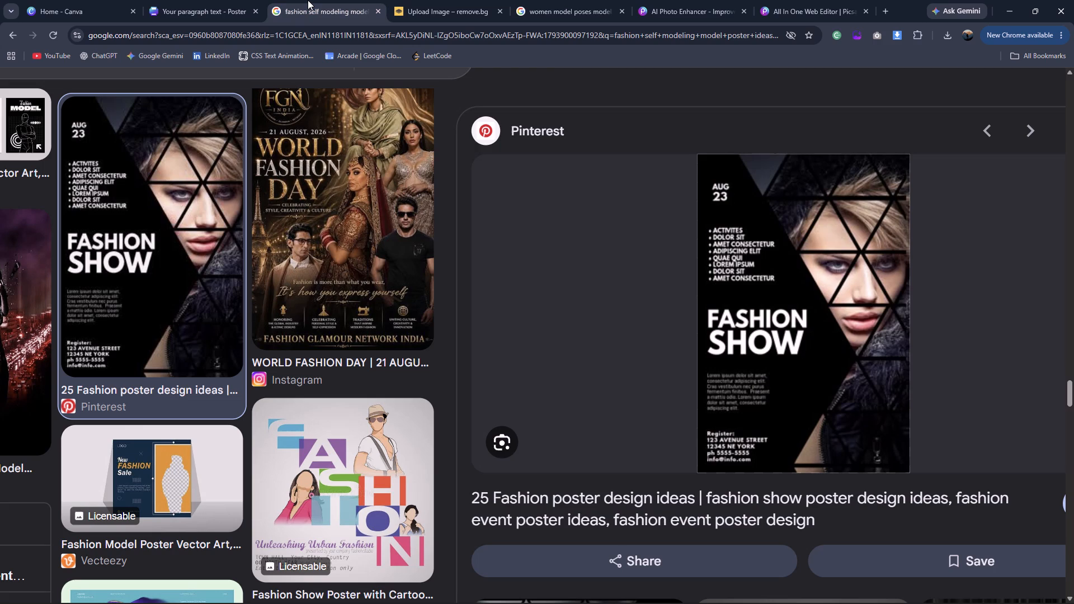
pyautogui.click(223, 0)
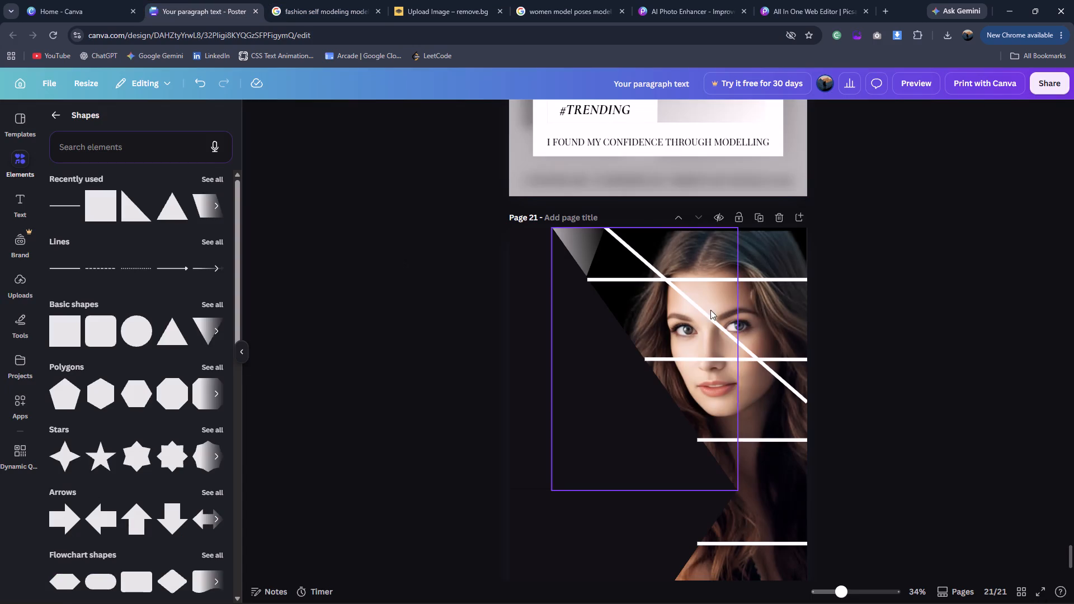
pyautogui.click(326, 1)
pyautogui.click(190, 0)
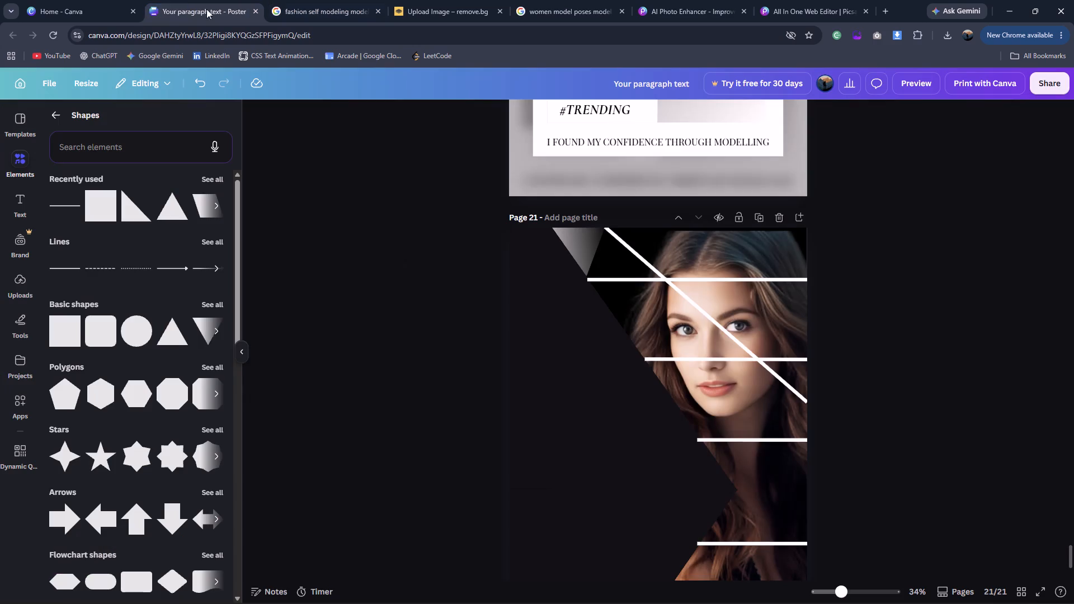
# Lower the diagonal's end along the page's right edge to just below the third horizontal line, and check it against the reference poster.
pyautogui.click(802, 392)
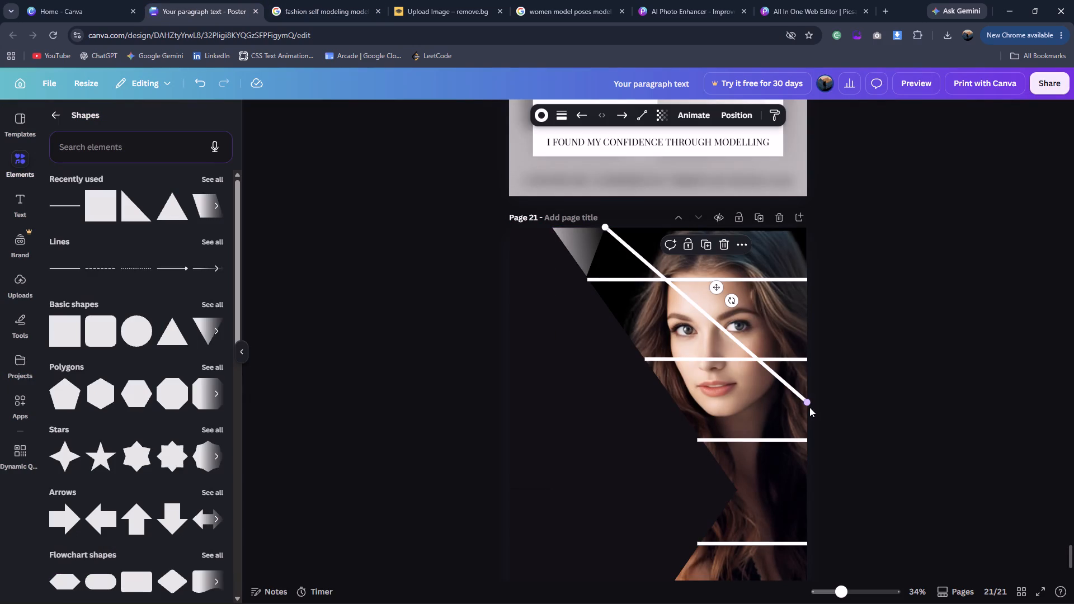
pyautogui.moveTo(807, 405); pyautogui.dragTo(811, 474)
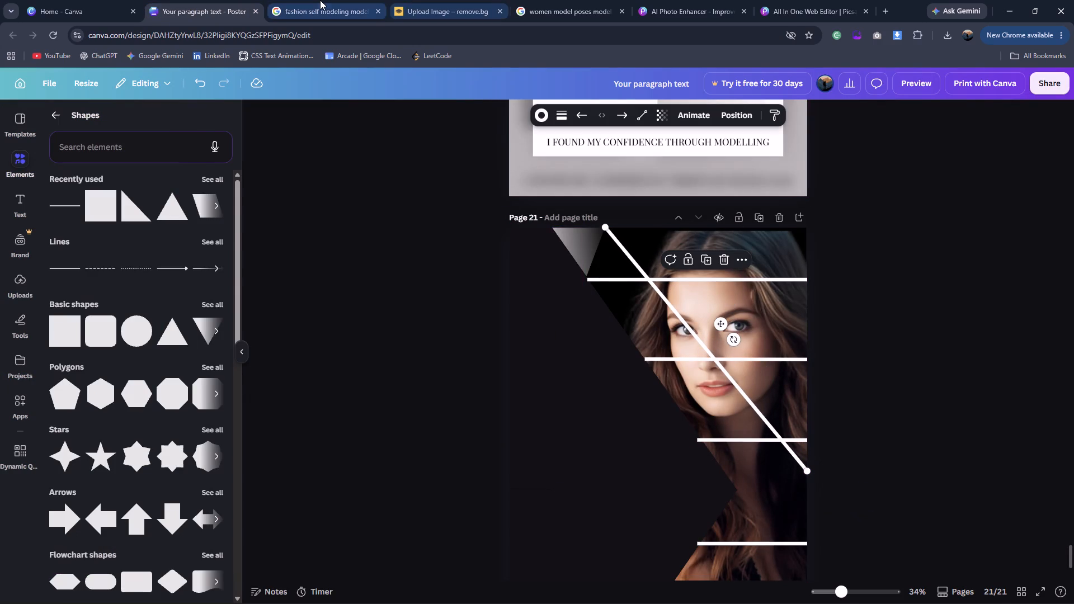
pyautogui.click(320, 0)
pyautogui.click(201, 0)
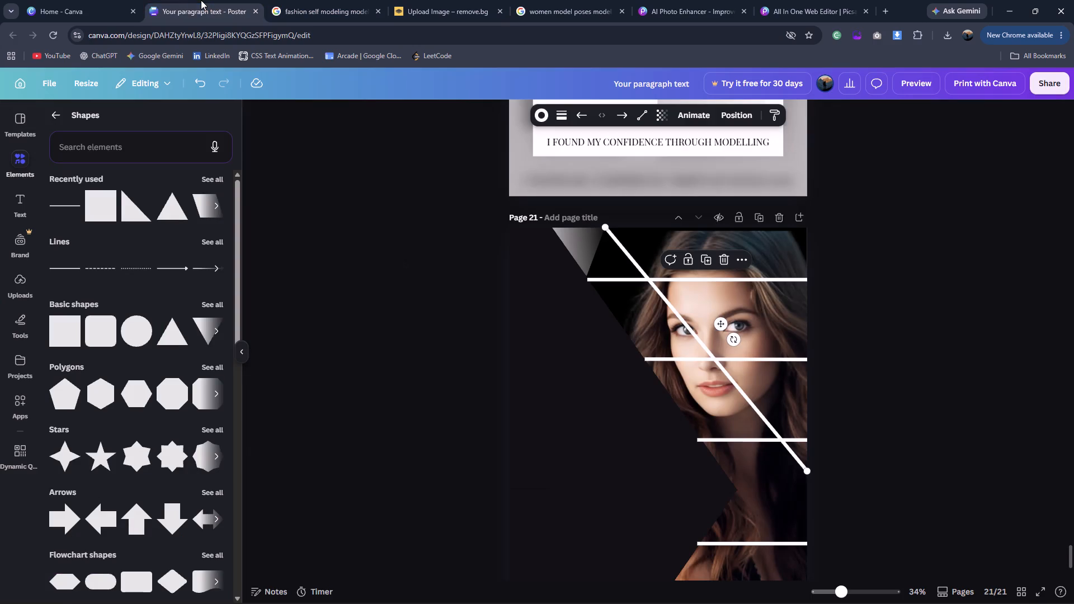
# Duplicate the third horizontal line and form an opposite diagonal at about -54°, crossing the first diagonal and reaching the page's right edge.
pyautogui.click(317, 17)
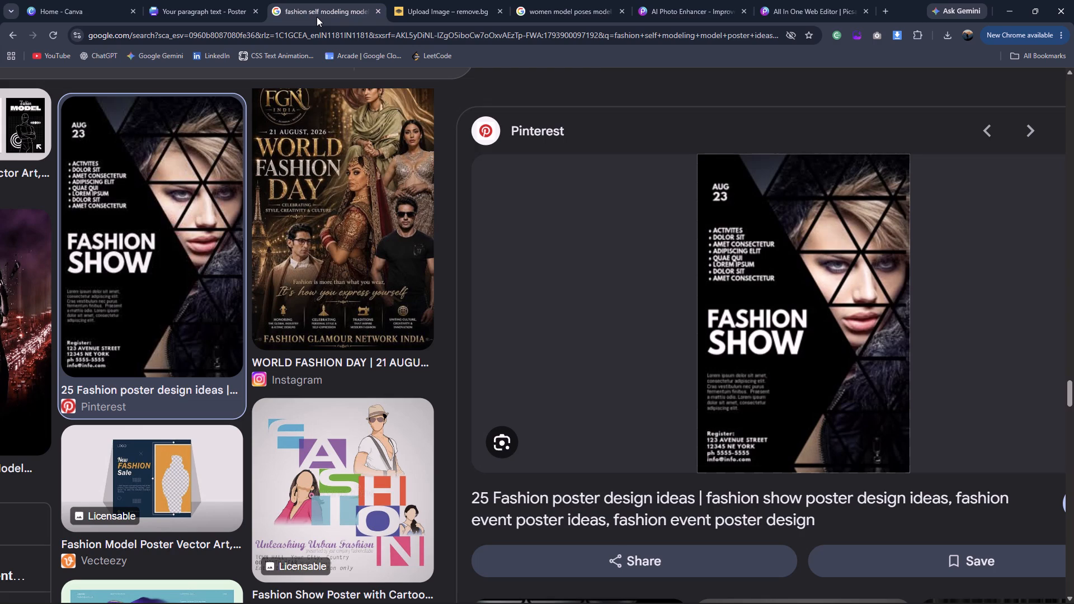
pyautogui.click(227, 0)
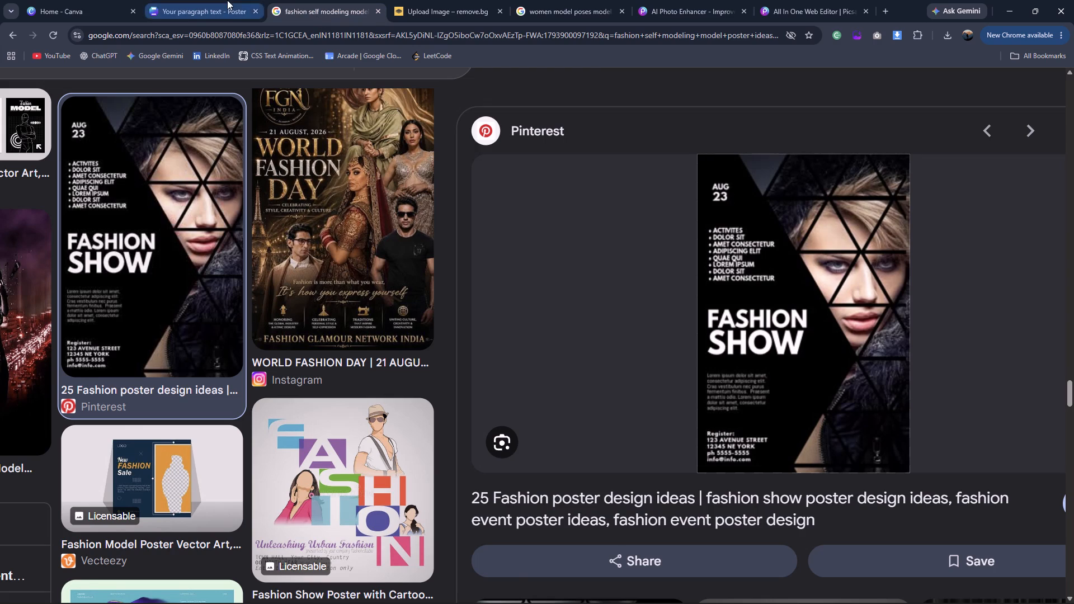
pyautogui.click(757, 435)
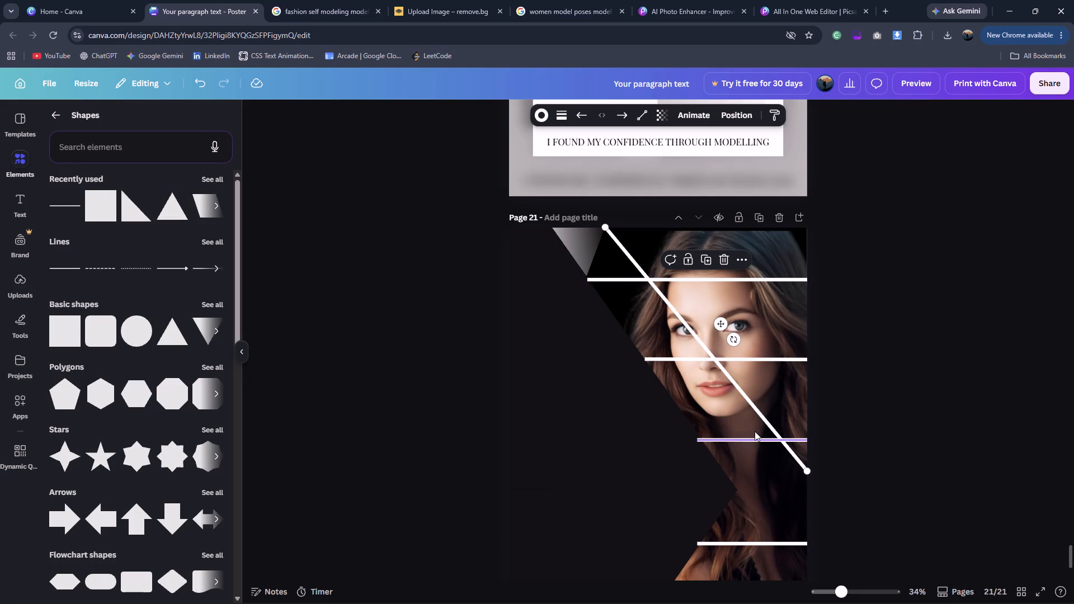
pyautogui.hotkey('ctrl', 'd')
pyautogui.moveTo(748, 471); pyautogui.dragTo(772, 484)
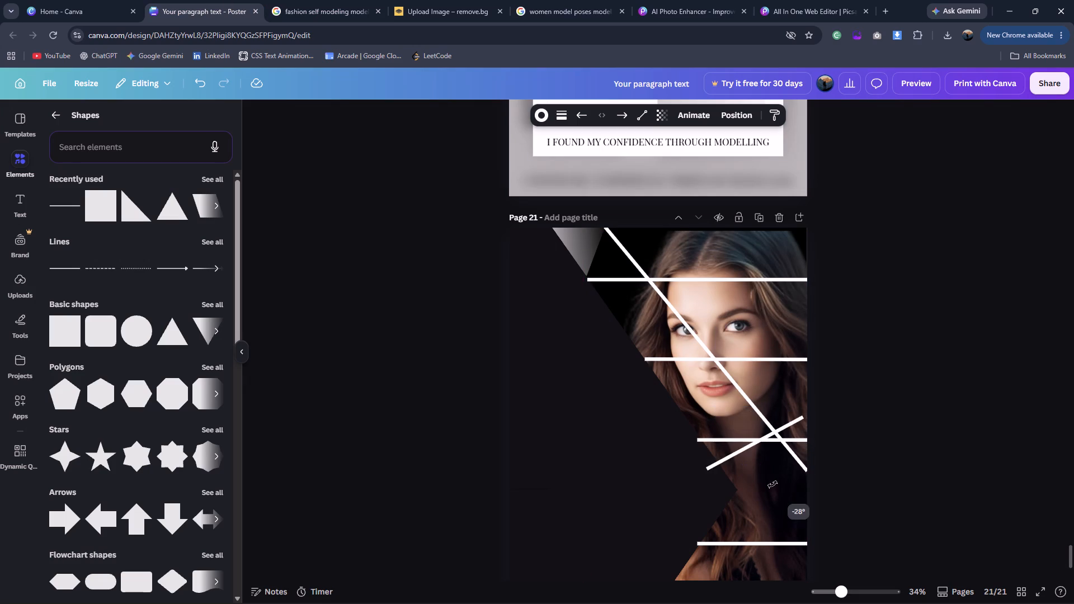
pyautogui.moveTo(772, 484); pyautogui.dragTo(810, 489)
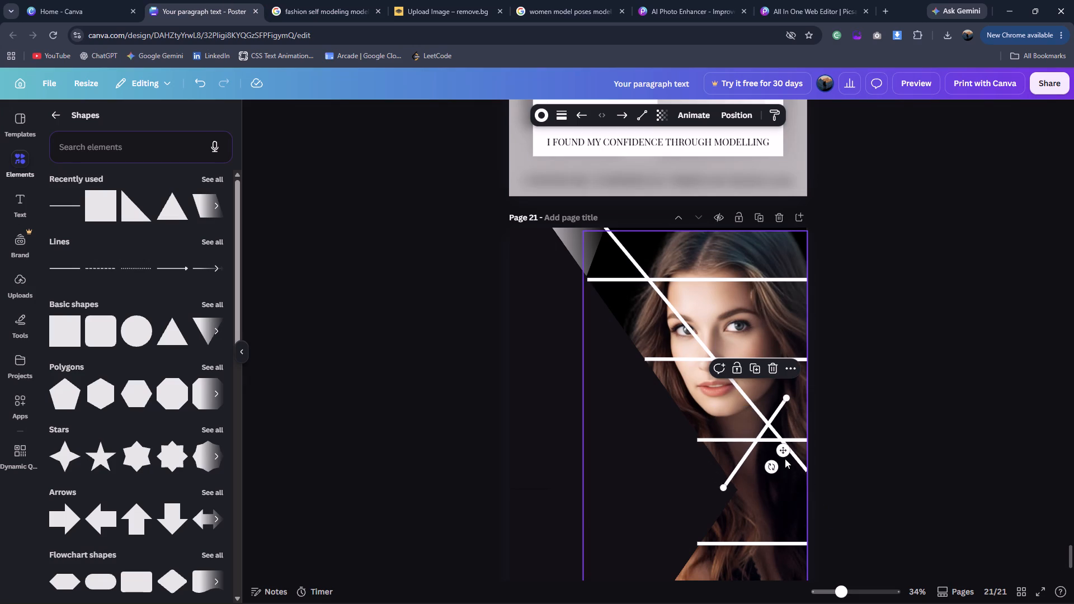
pyautogui.moveTo(784, 454); pyautogui.dragTo(794, 464)
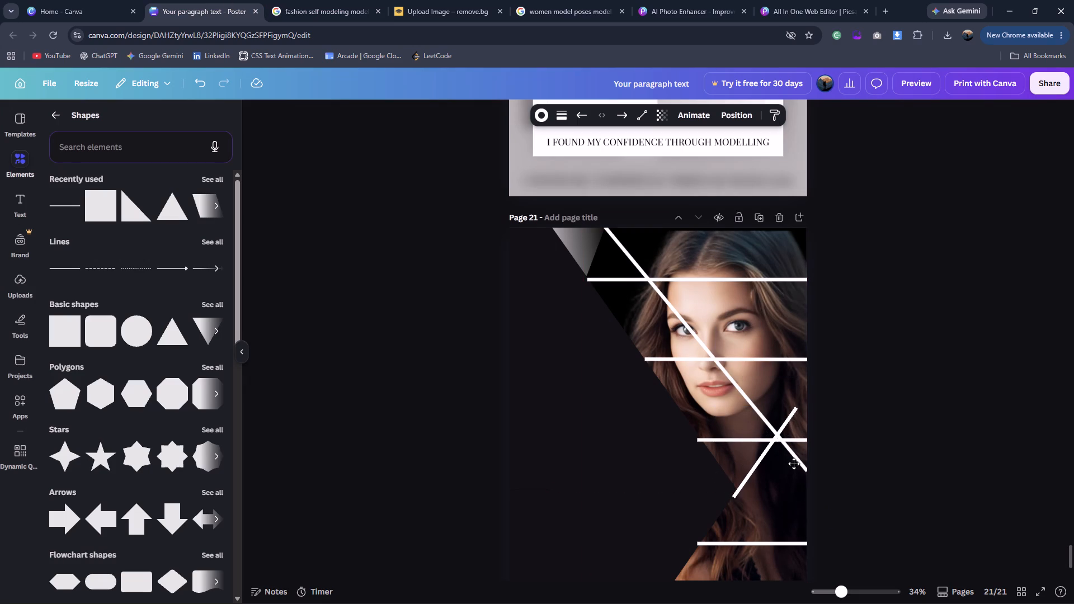
pyautogui.moveTo(798, 406); pyautogui.dragTo(812, 395)
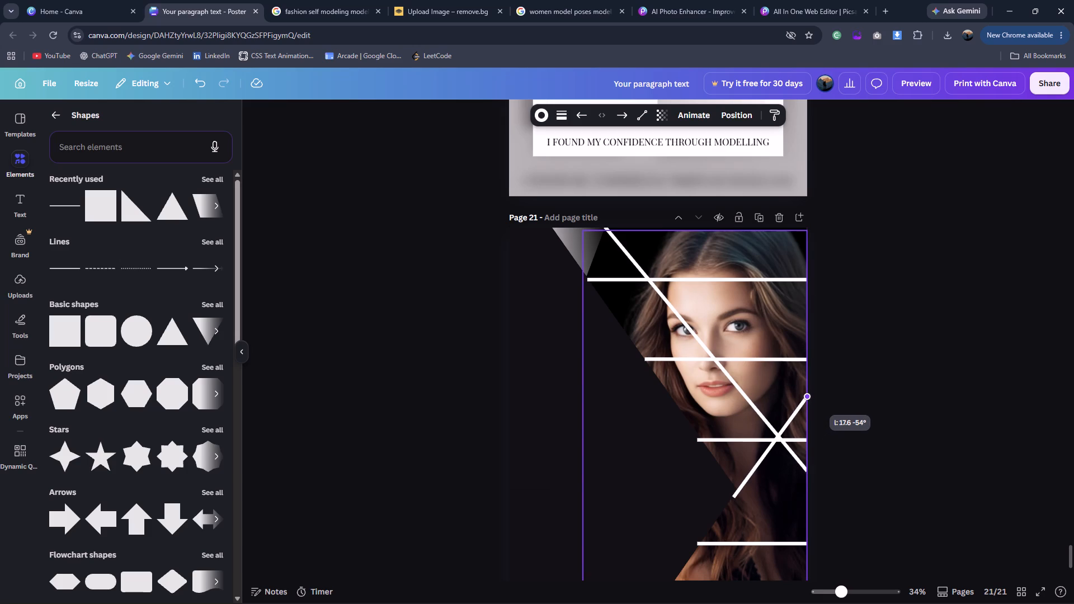
pyautogui.moveTo(812, 395); pyautogui.dragTo(814, 393)
# Check the Fashion Show reference poster and extend the opposite diagonal's lower end to the page's bottom edge, about 44 long at -54°.
pyautogui.scroll(-1, 845, 406)
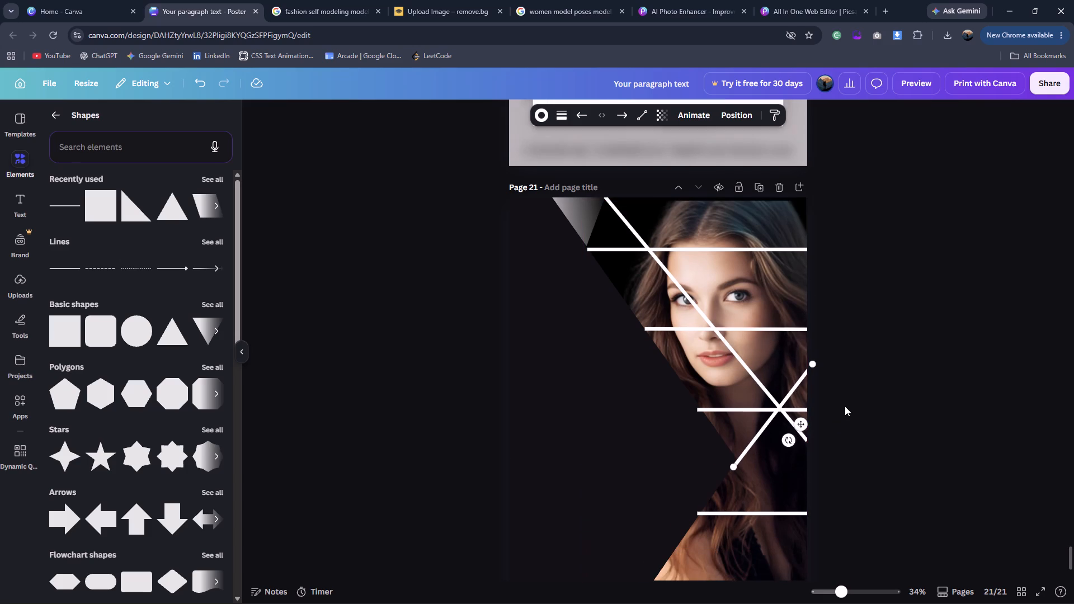
pyautogui.click(271, 0)
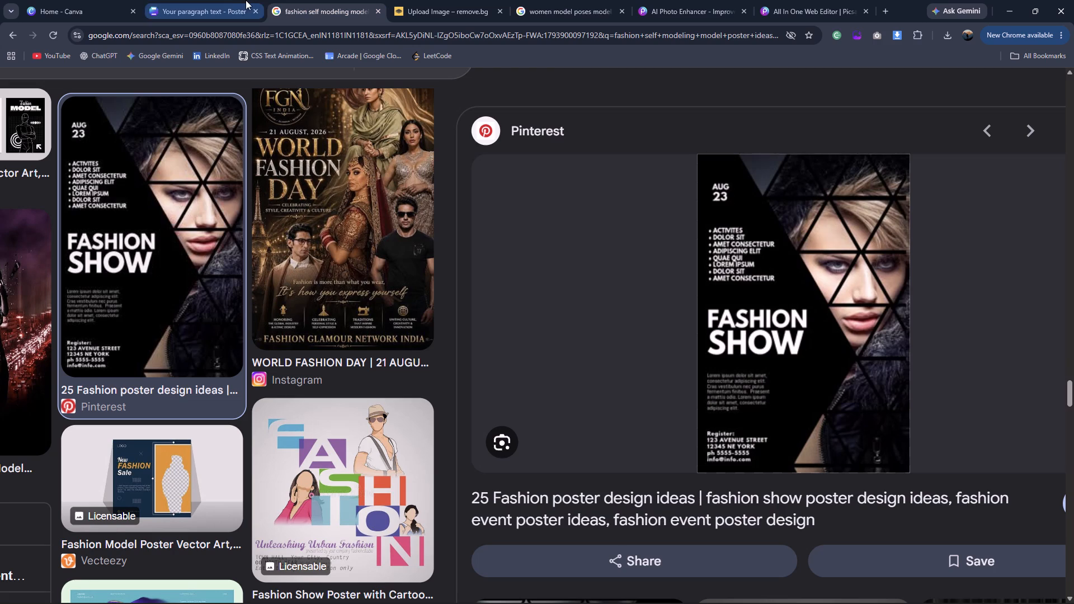
pyautogui.click(241, 0)
pyautogui.scroll(-2, 680, 424)
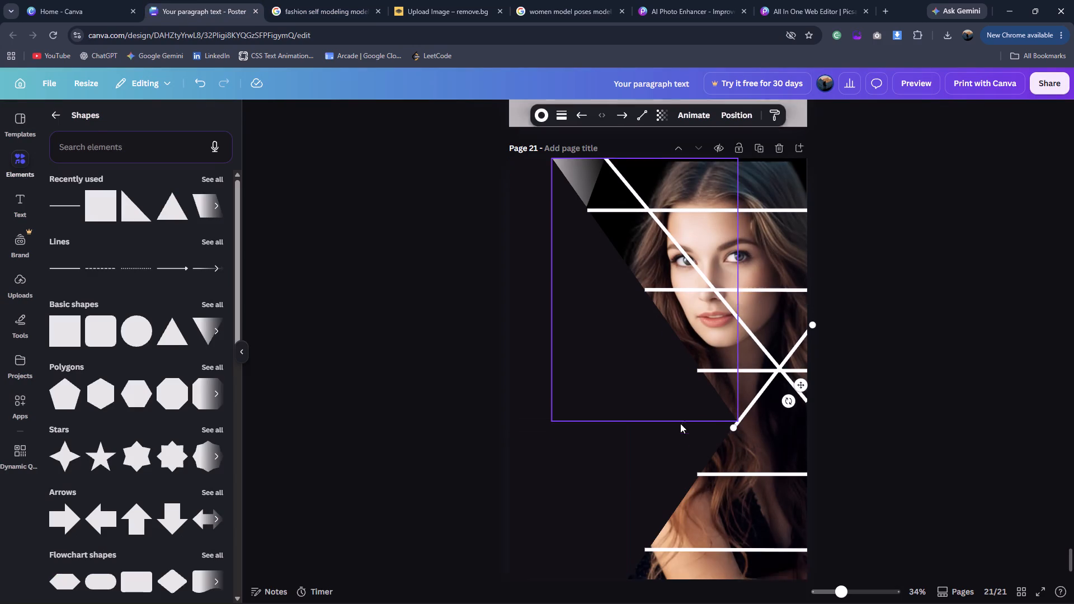
pyautogui.click(655, 509)
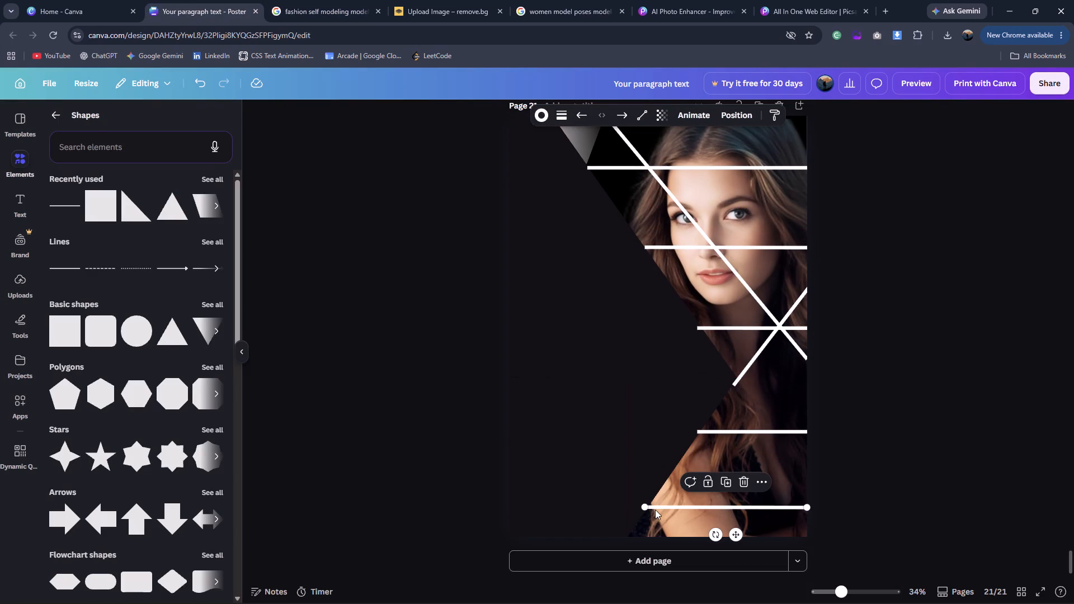
pyautogui.click(645, 506)
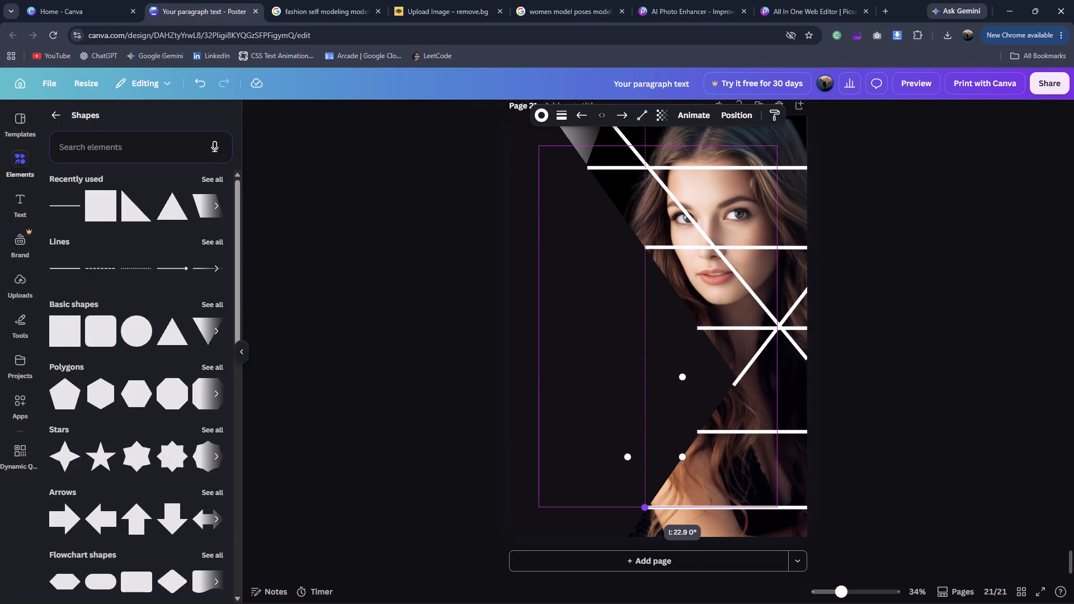
pyautogui.click(926, 379)
pyautogui.click(740, 375)
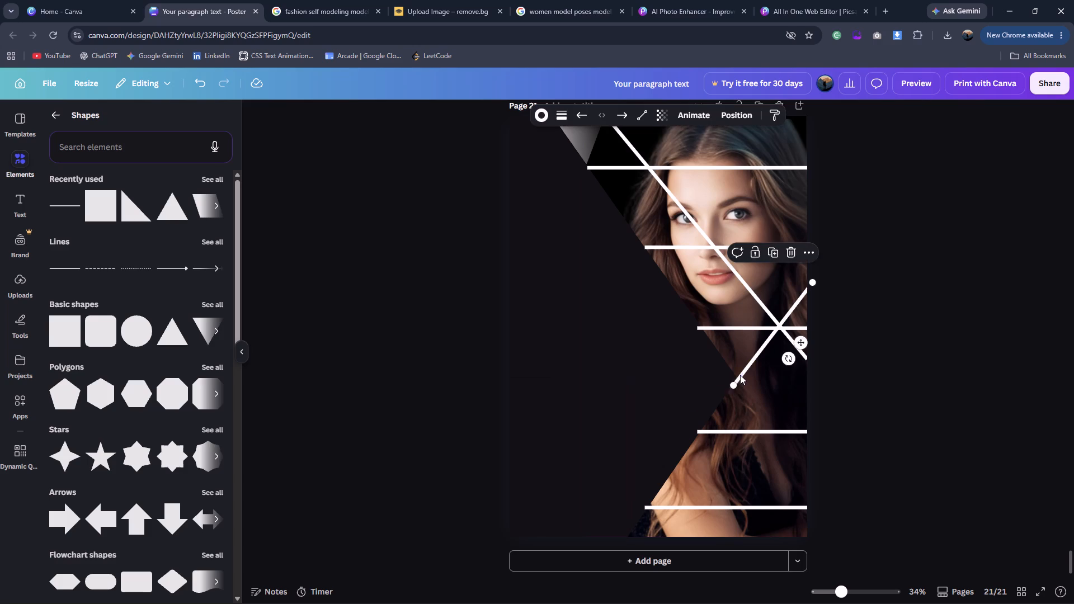
pyautogui.moveTo(733, 388); pyautogui.dragTo(640, 526)
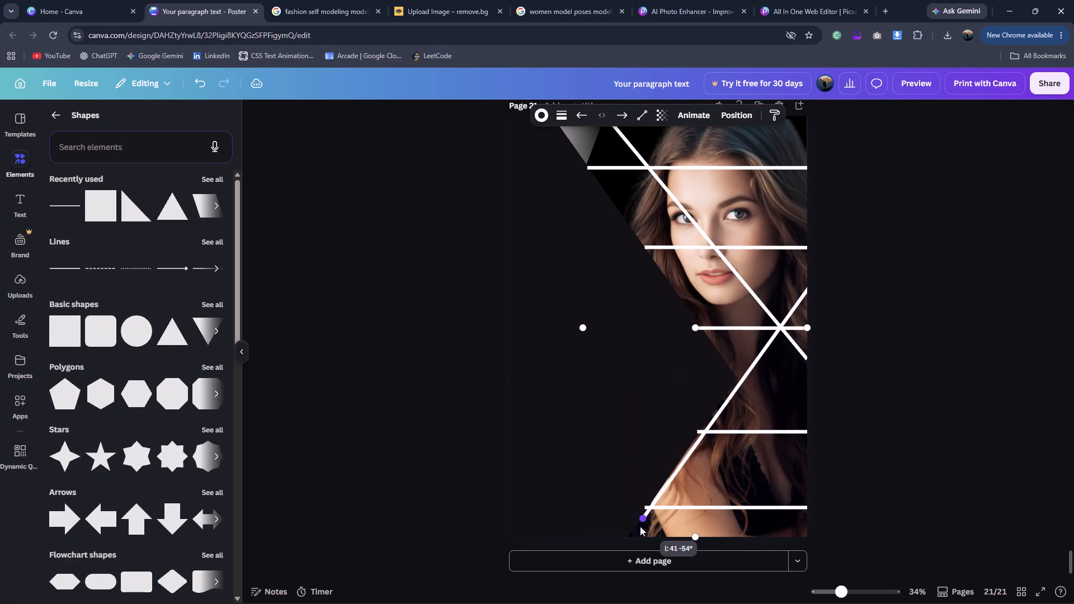
pyautogui.moveTo(640, 526); pyautogui.dragTo(625, 539)
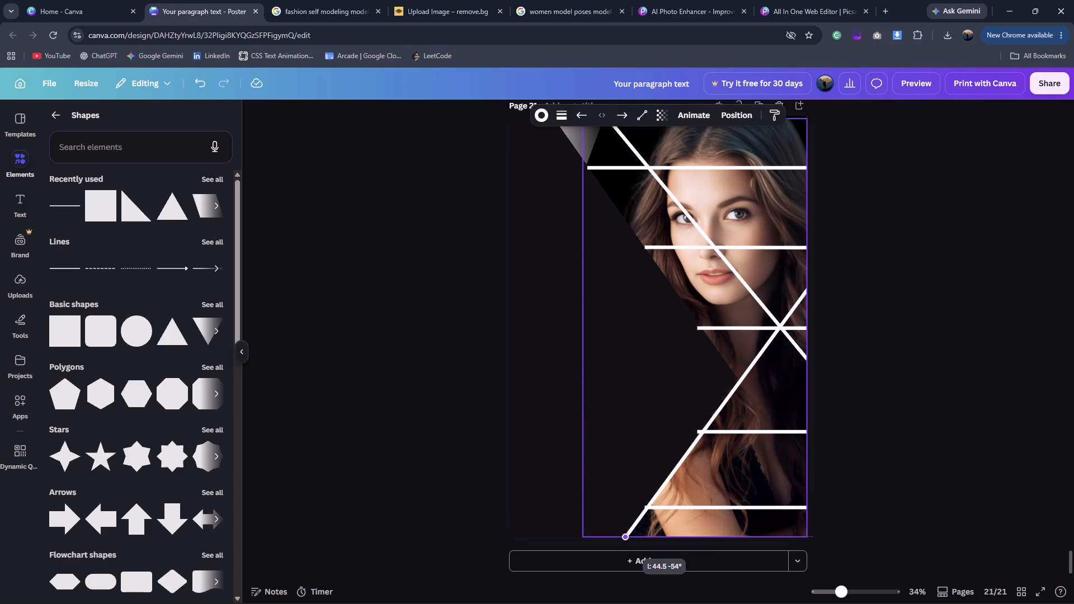
pyautogui.moveTo(625, 539); pyautogui.dragTo(629, 541)
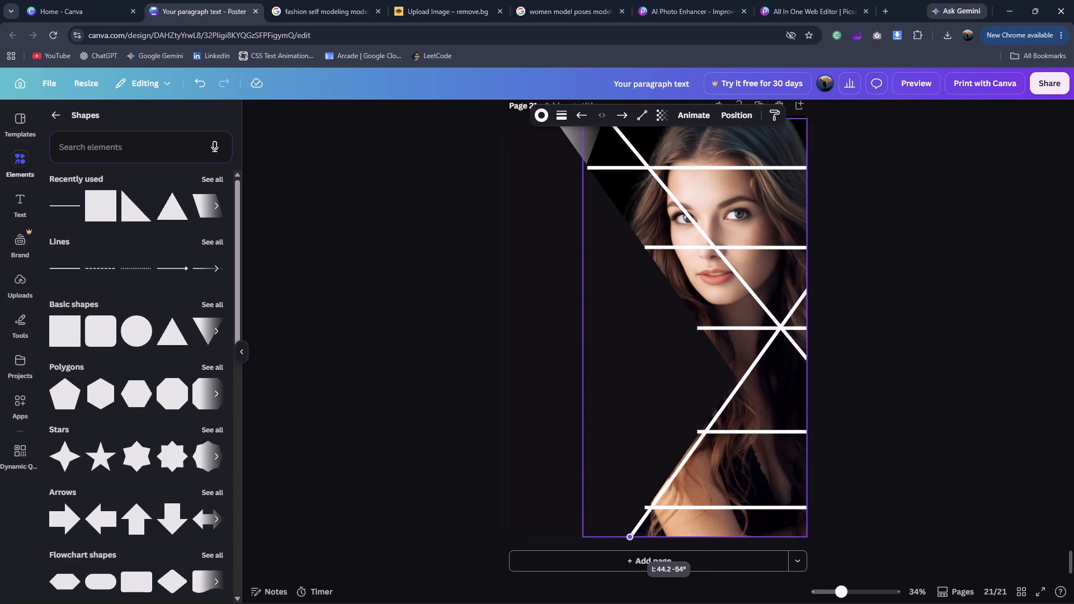
pyautogui.moveTo(629, 541); pyautogui.dragTo(629, 539)
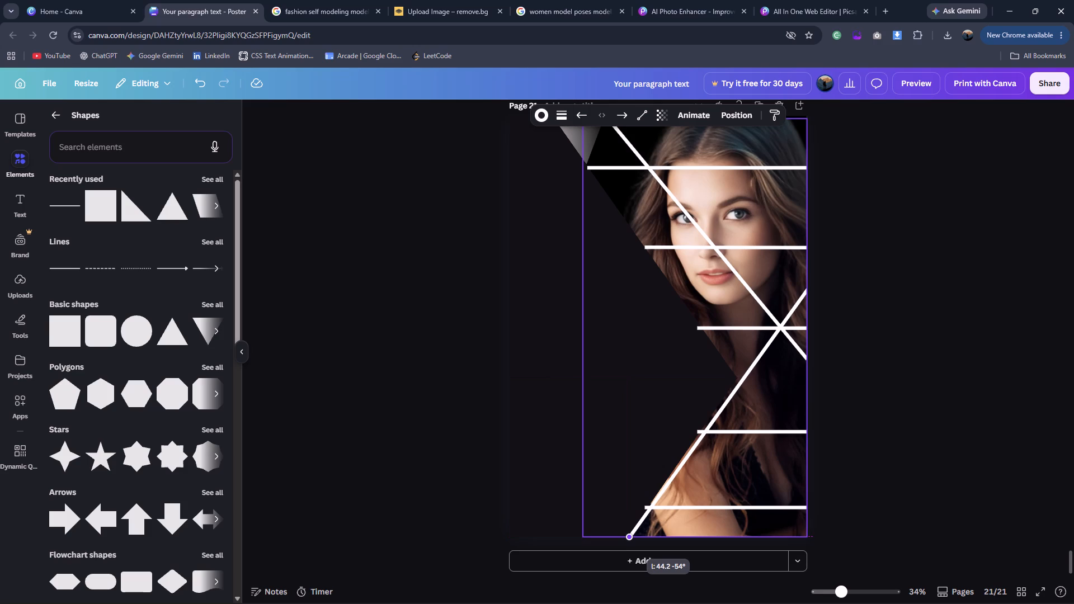
pyautogui.moveTo(629, 539); pyautogui.dragTo(626, 537)
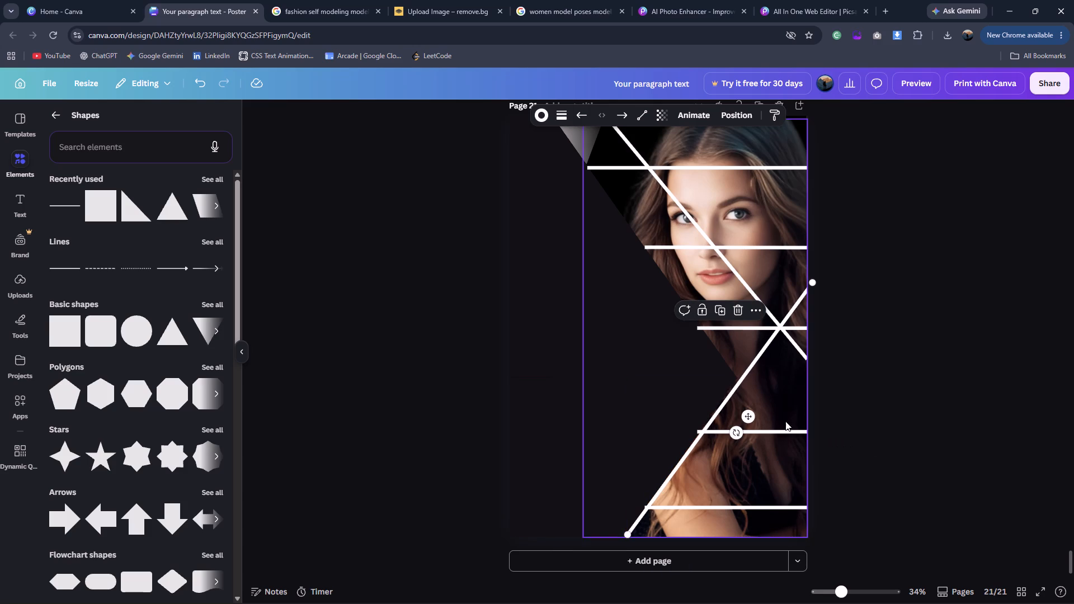
# Shorten the fourth horizontal line so its left end starts on the opposite diagonal.
pyautogui.click(792, 430)
pyautogui.moveTo(698, 433); pyautogui.dragTo(704, 433)
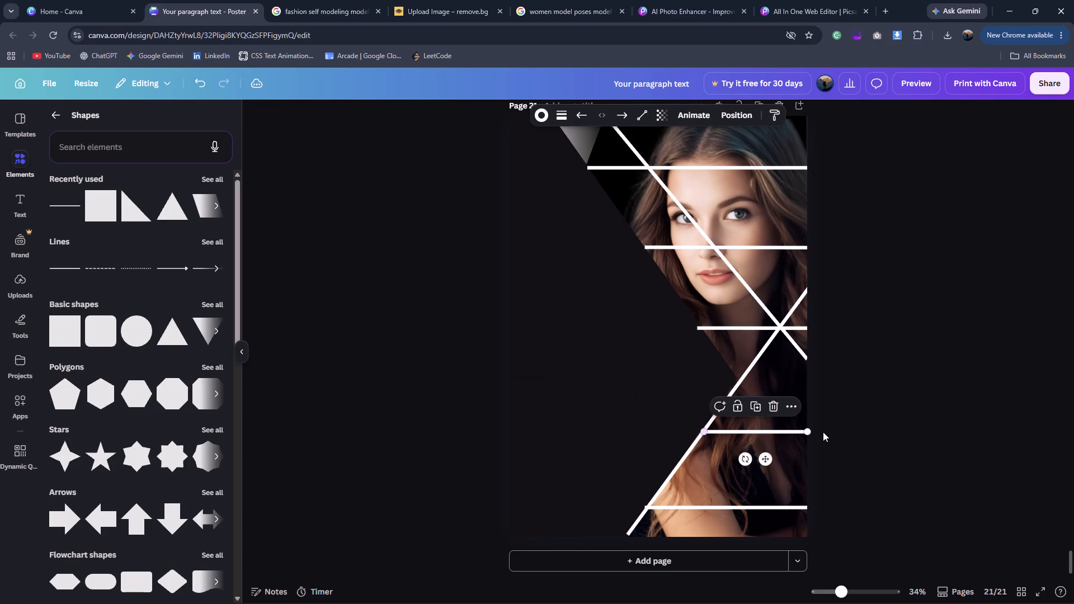
pyautogui.click(823, 432)
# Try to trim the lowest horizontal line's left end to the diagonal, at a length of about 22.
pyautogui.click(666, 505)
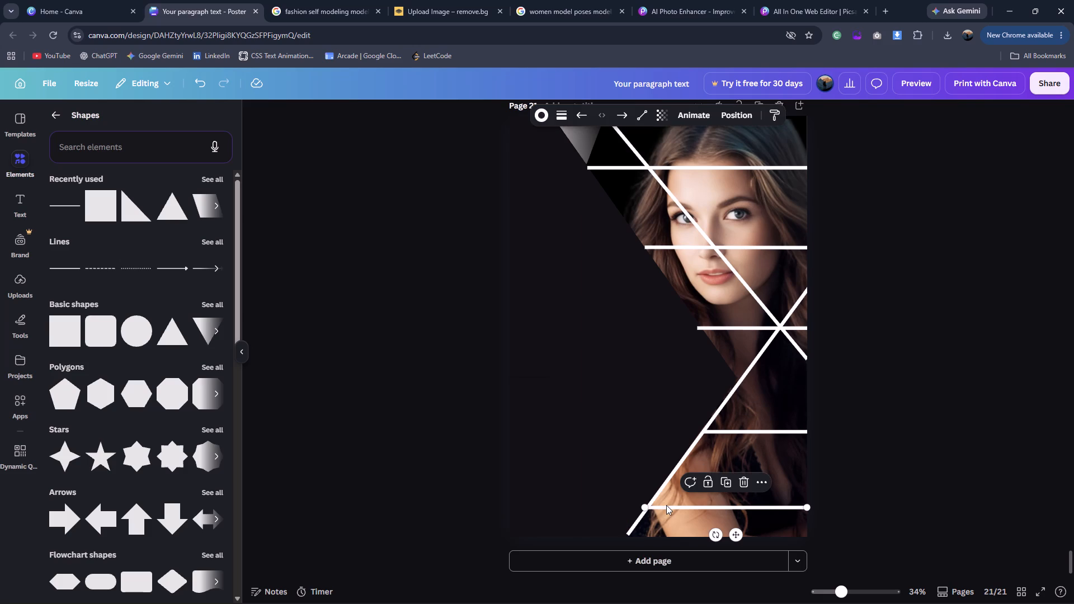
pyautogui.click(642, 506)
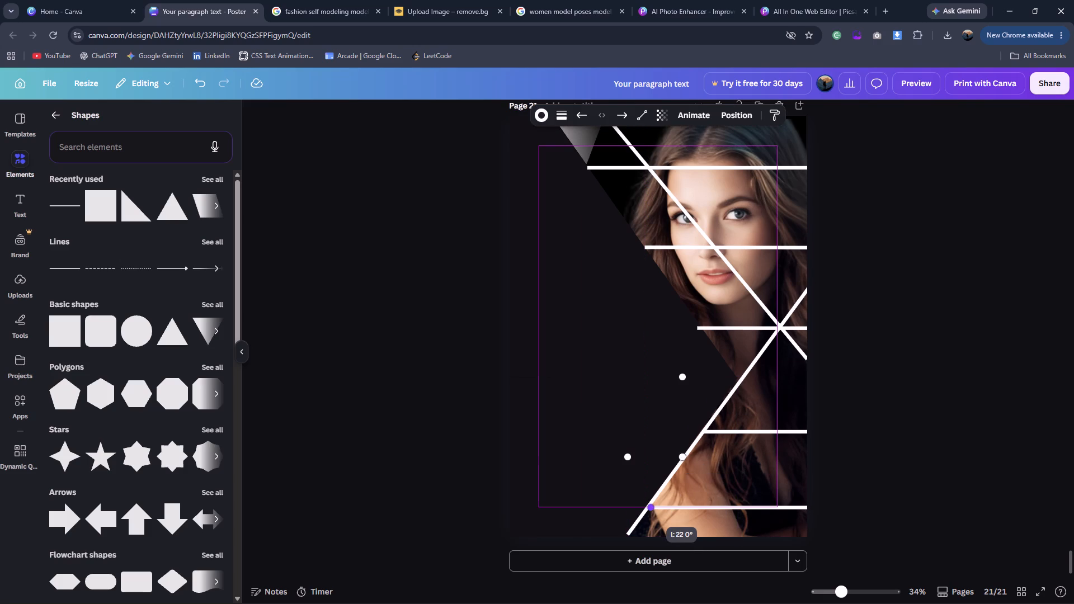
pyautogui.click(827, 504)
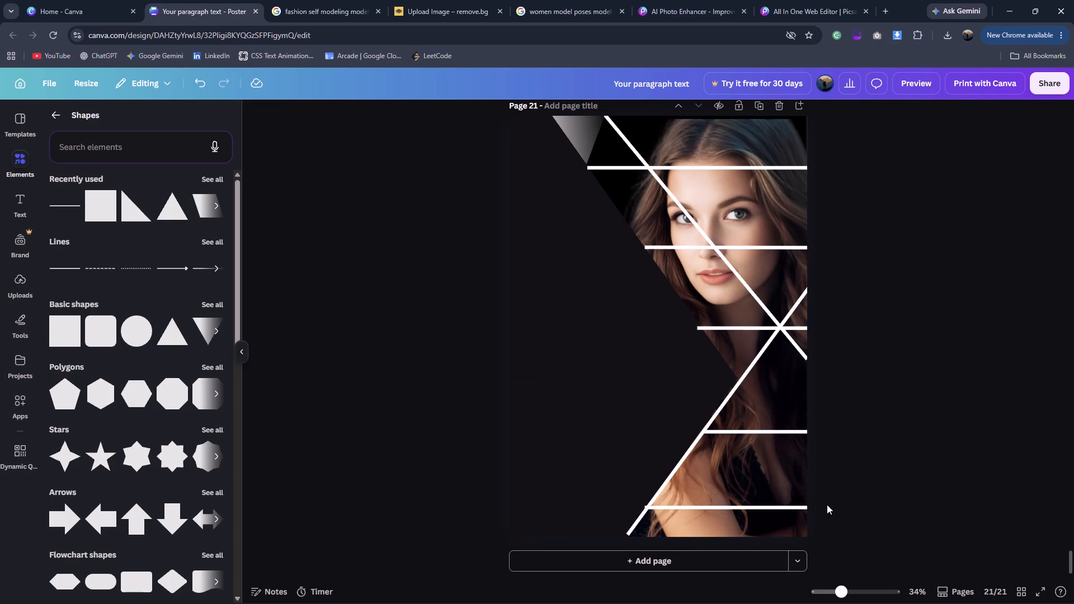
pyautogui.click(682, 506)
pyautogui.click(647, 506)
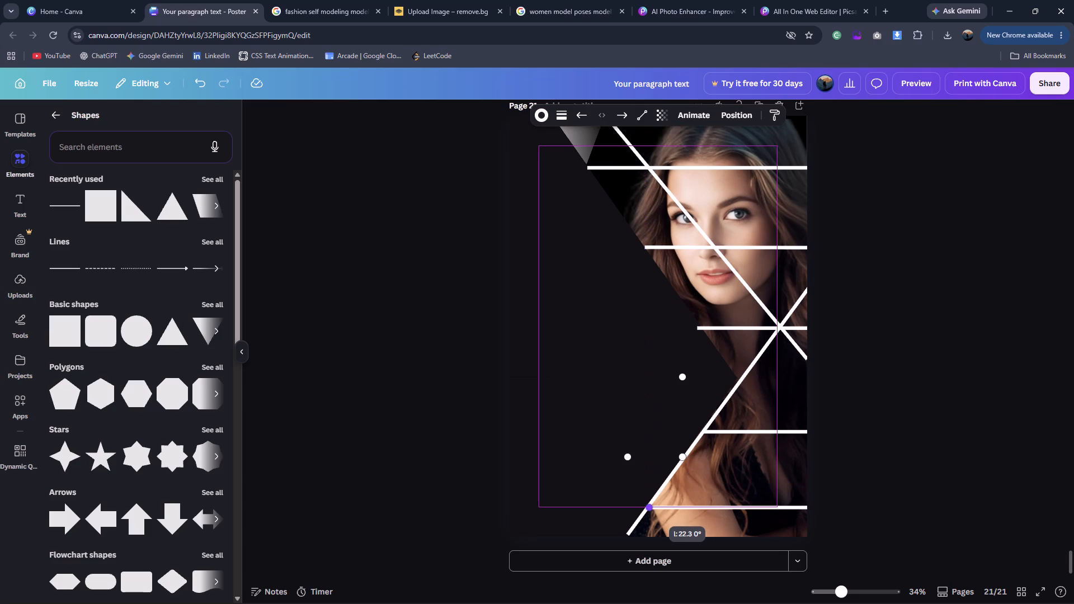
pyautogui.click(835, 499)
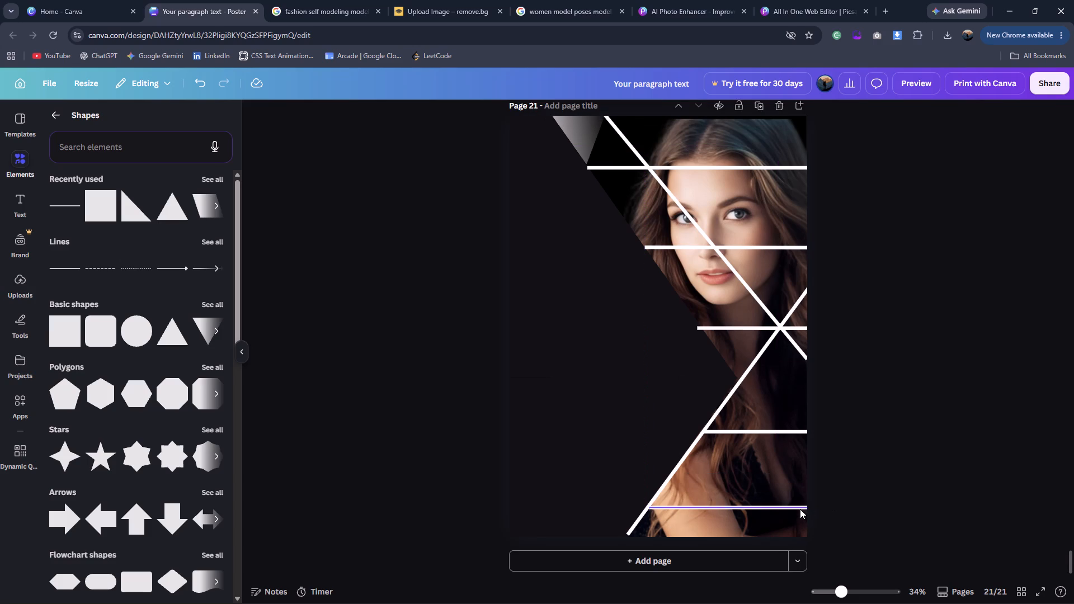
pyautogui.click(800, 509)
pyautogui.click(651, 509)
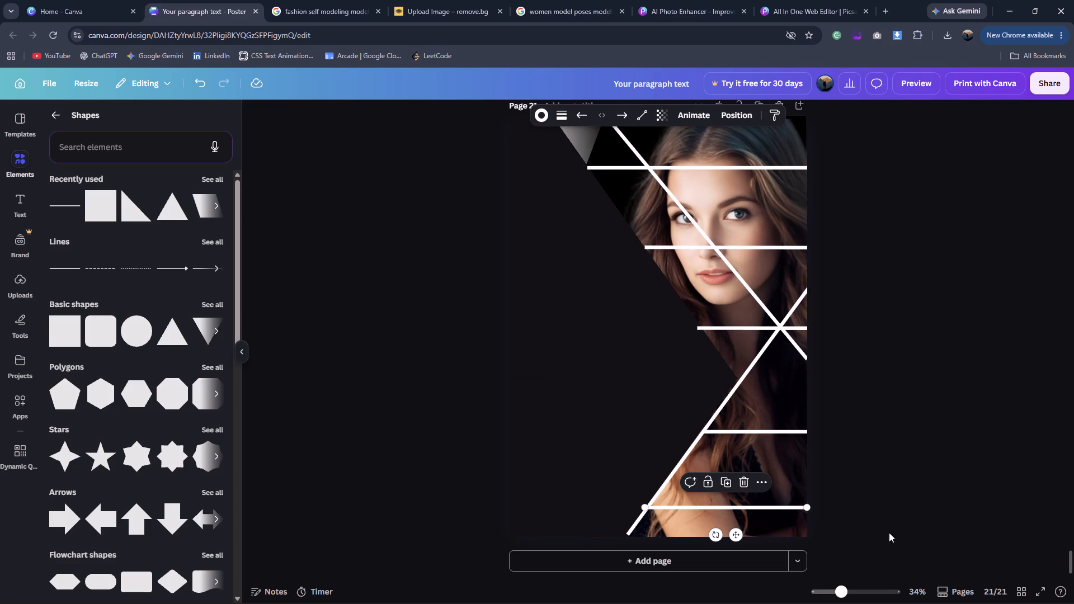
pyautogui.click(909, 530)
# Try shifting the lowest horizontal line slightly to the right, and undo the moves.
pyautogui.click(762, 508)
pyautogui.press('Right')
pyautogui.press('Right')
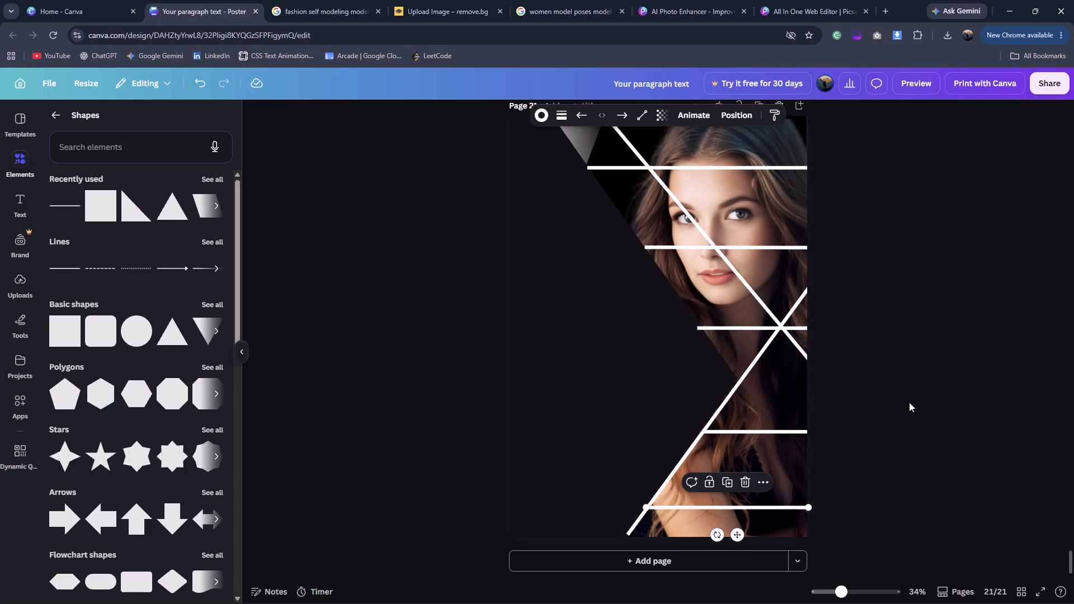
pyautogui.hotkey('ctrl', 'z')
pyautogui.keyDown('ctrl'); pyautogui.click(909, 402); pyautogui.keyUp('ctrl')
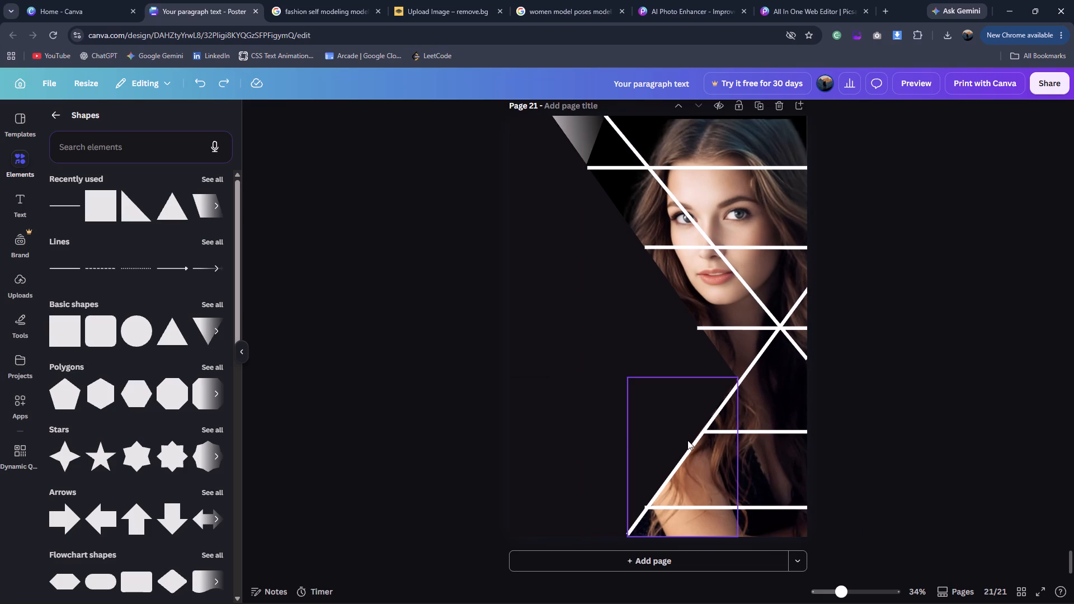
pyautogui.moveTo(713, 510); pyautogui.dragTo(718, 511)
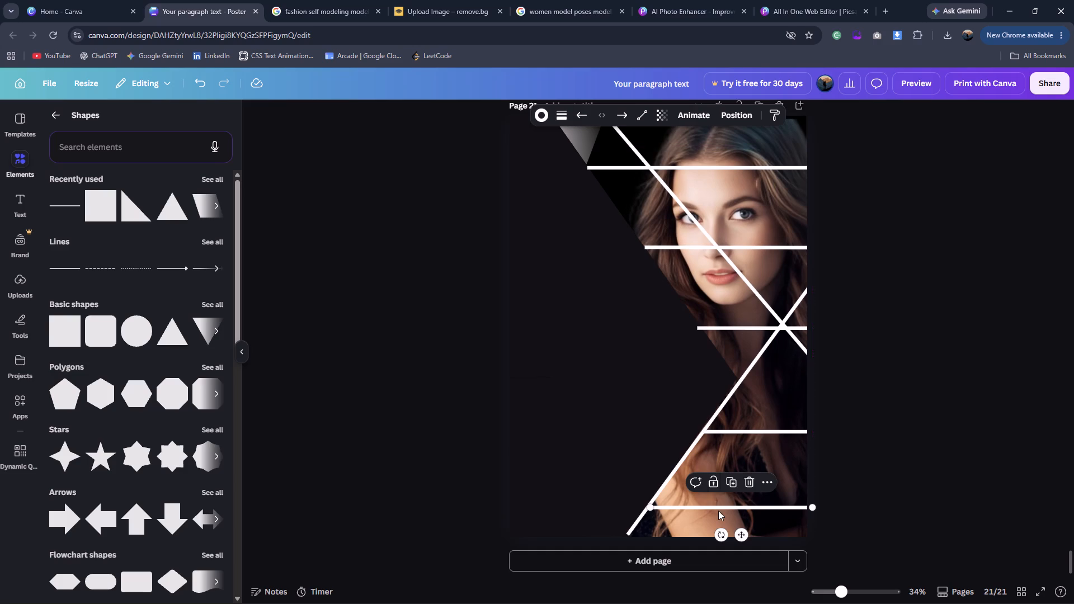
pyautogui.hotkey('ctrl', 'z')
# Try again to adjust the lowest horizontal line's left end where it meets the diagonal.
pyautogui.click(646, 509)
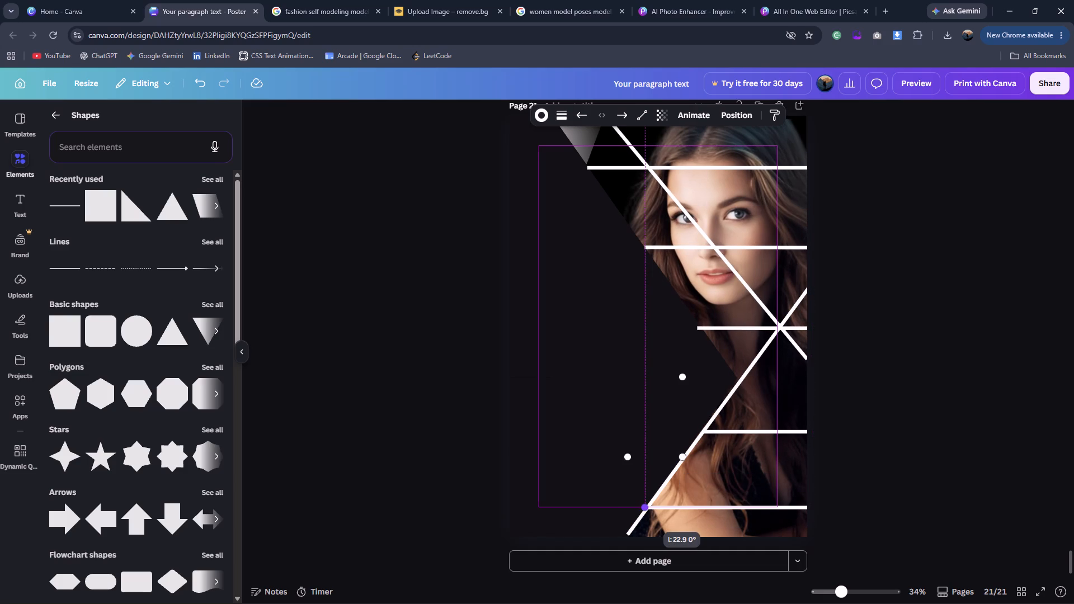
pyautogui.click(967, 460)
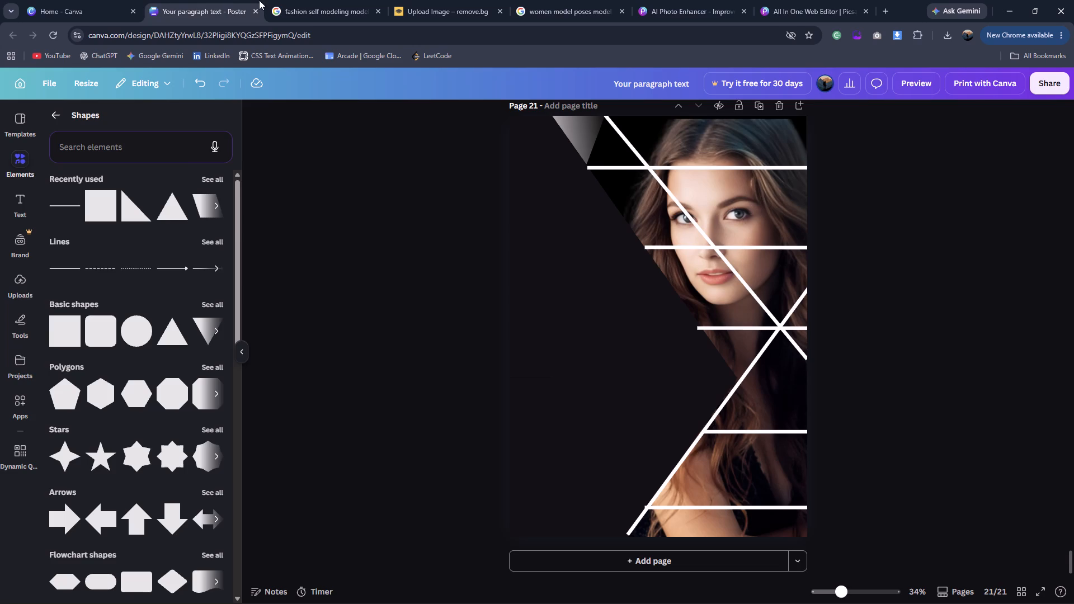
# Following the Fashion Show reference poster, duplicate the third horizontal line and rotate the copy to about -49°.
pyautogui.click(308, 0)
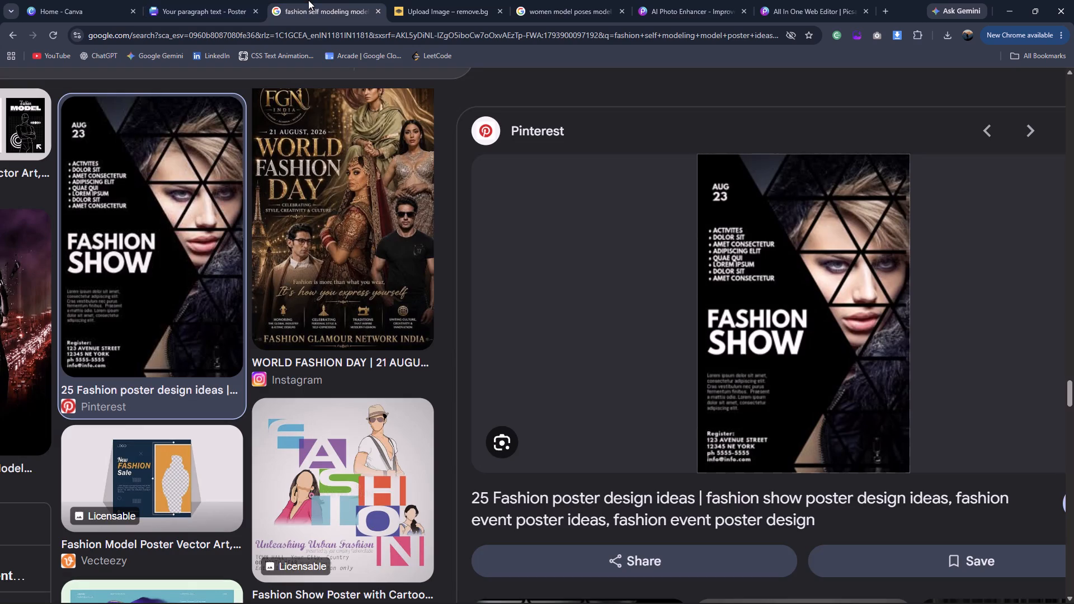
pyautogui.click(235, 0)
pyautogui.click(336, 1)
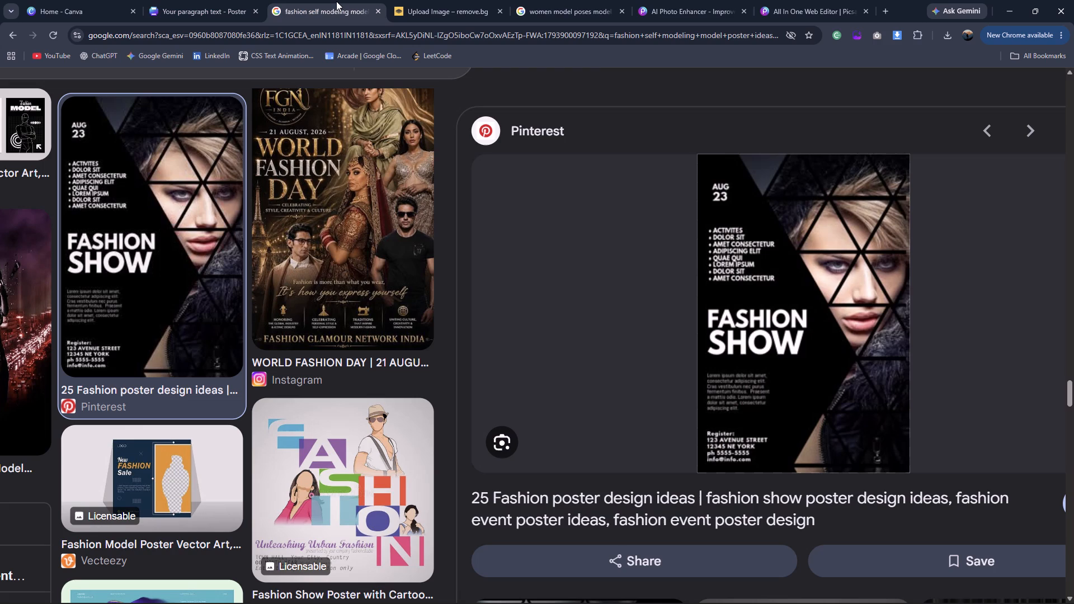
pyautogui.click(336, 1)
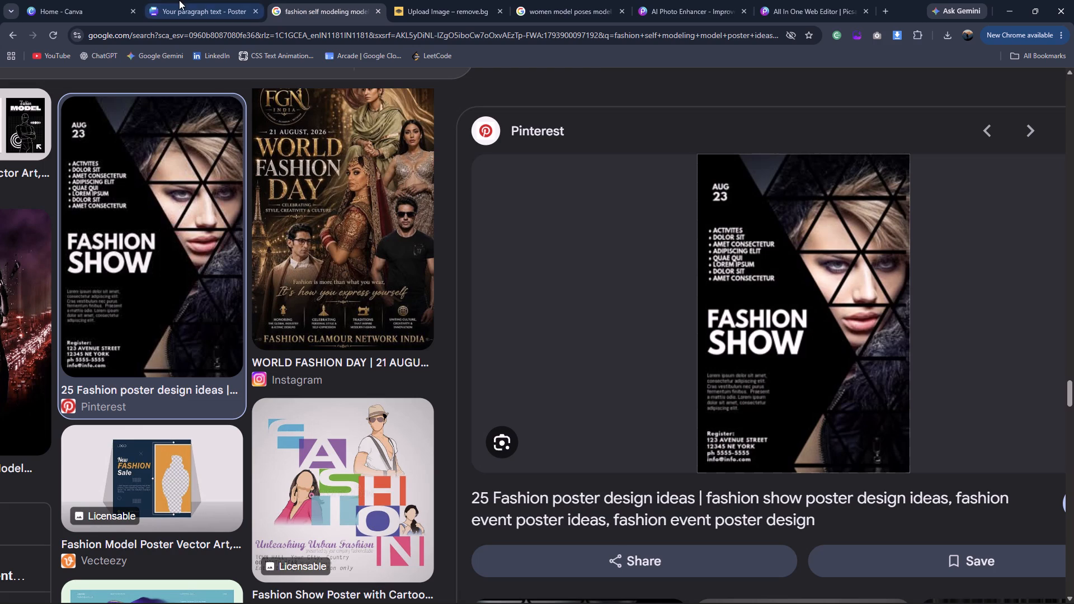
pyautogui.click(179, 0)
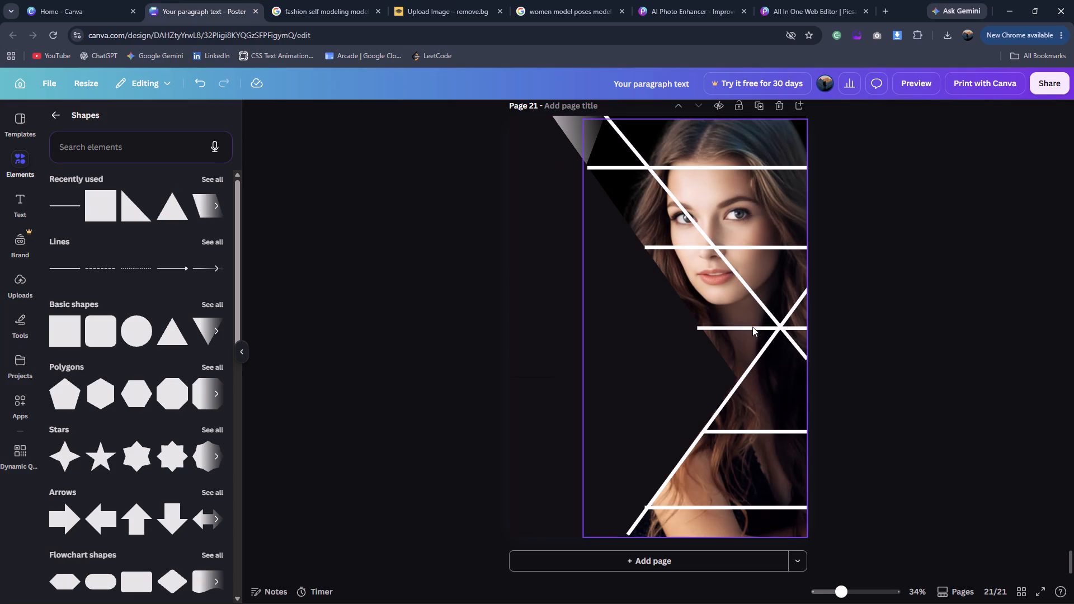
pyautogui.click(752, 327)
pyautogui.hotkey('ctrl', 'd')
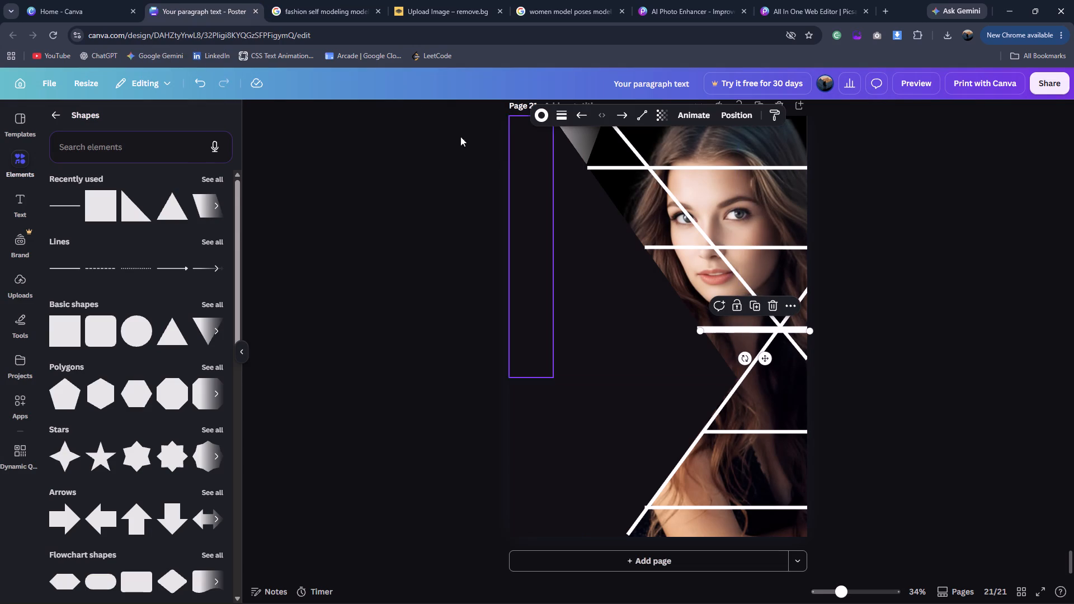
pyautogui.click(289, 0)
pyautogui.click(237, 6)
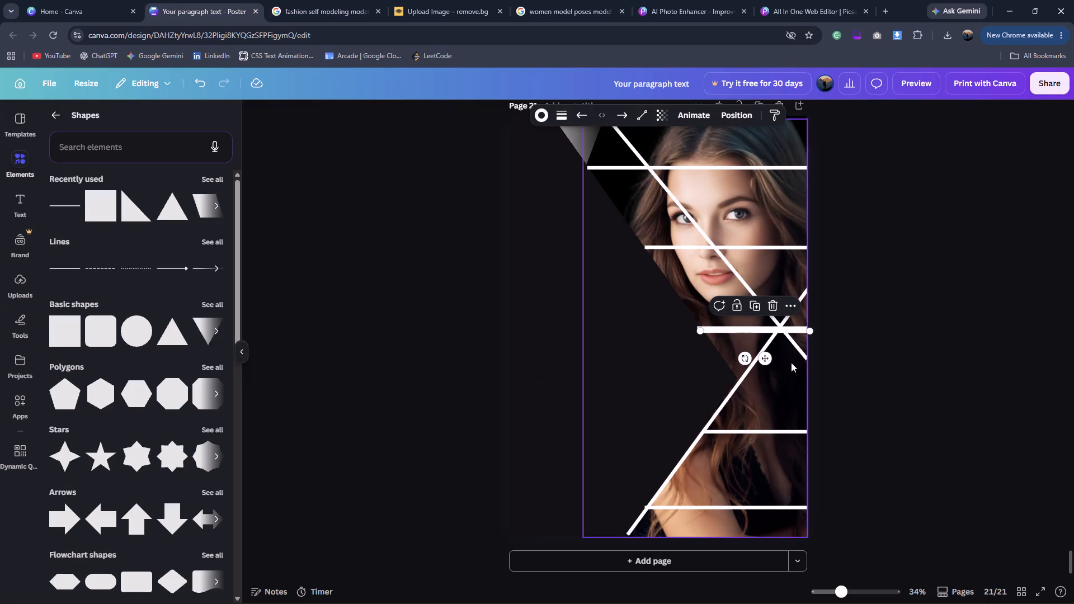
pyautogui.moveTo(741, 360); pyautogui.dragTo(873, 451)
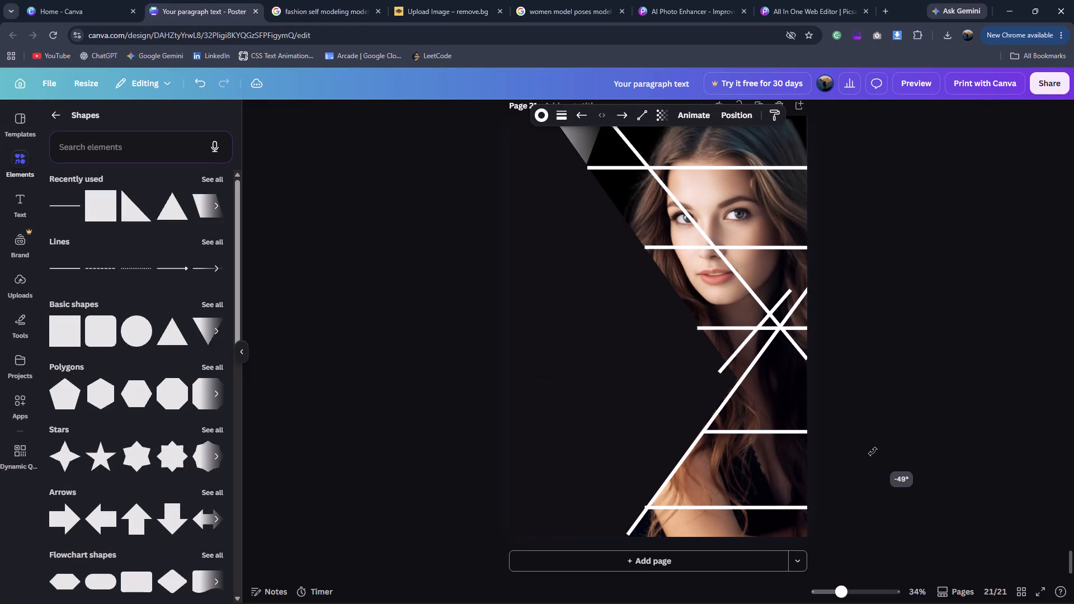
pyautogui.moveTo(873, 451); pyautogui.dragTo(873, 451)
# Move the rotated copy between the second and third horizontal lines, crossing the first diagonal, and check it against the reference poster.
pyautogui.moveTo(783, 339); pyautogui.dragTo(765, 292)
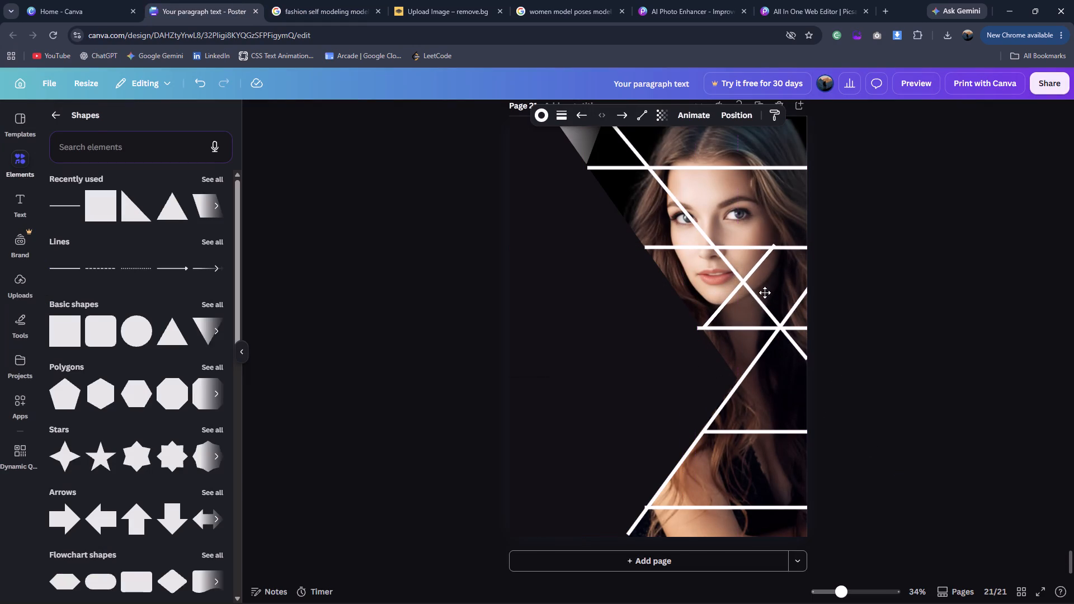
pyautogui.moveTo(765, 292); pyautogui.dragTo(761, 291)
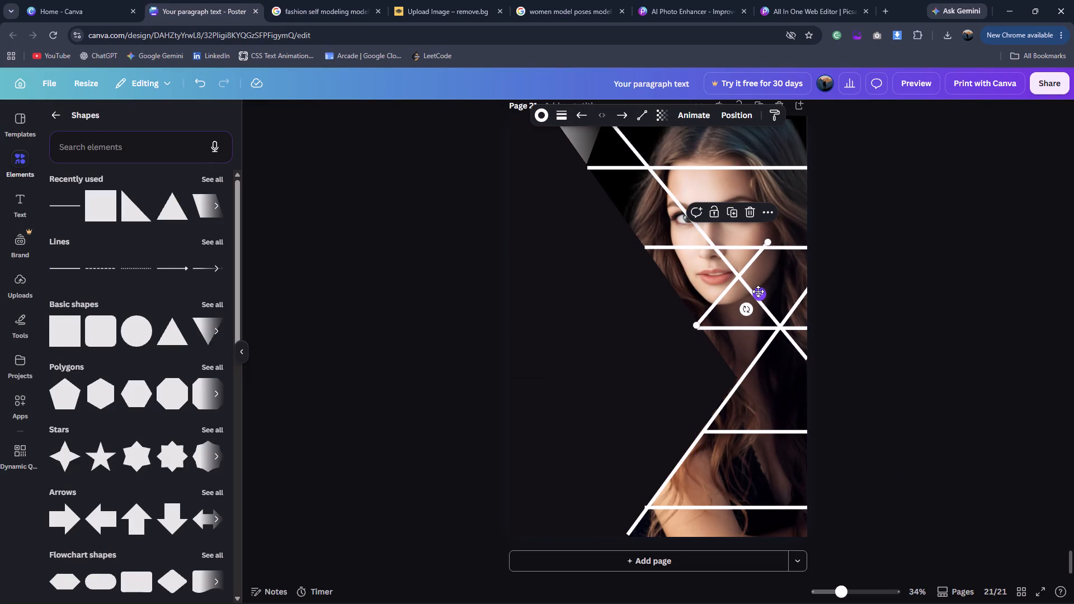
pyautogui.click(758, 291)
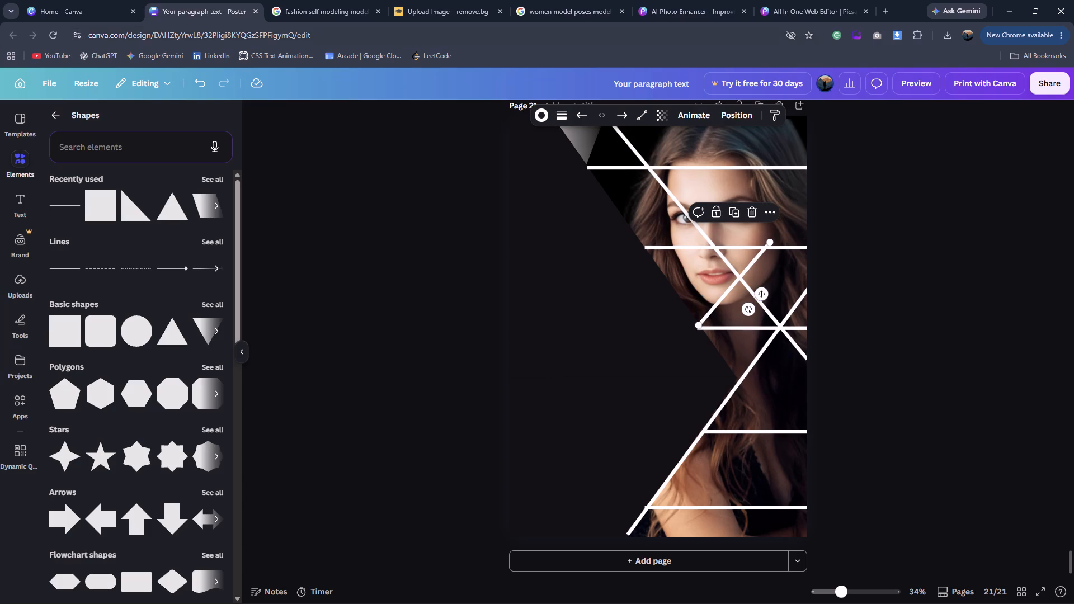
pyautogui.click(347, 10)
pyautogui.click(189, 0)
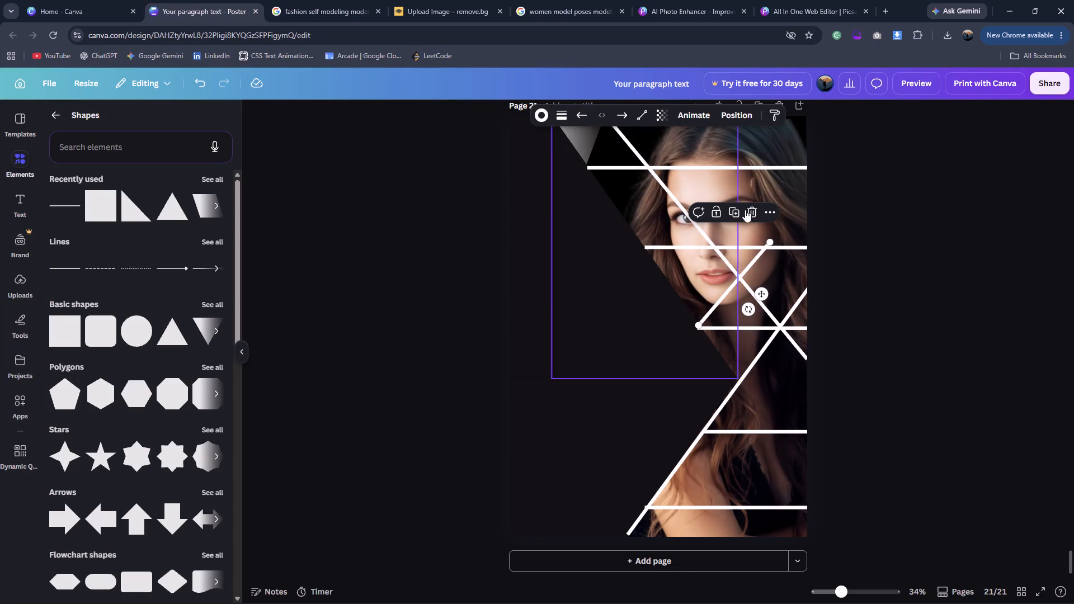
# Extend the upper end of the rotated -49° line to the page's upper right corner, checking the angle against the Fashion Show reference poster.
pyautogui.moveTo(774, 241); pyautogui.dragTo(803, 138)
pyautogui.click(290, 0)
pyautogui.click(223, 0)
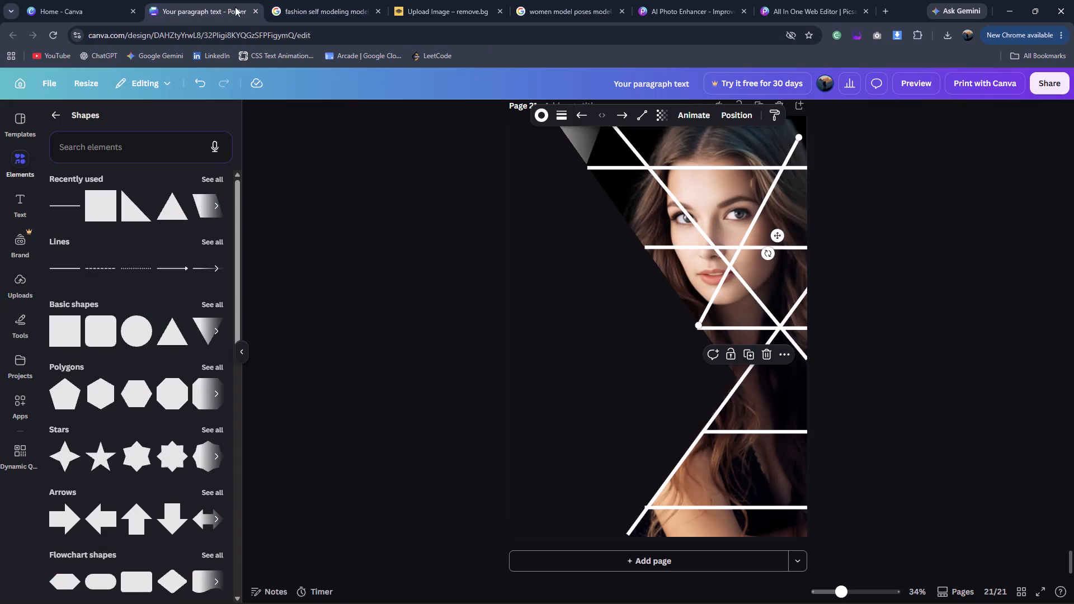
pyautogui.click(332, 0)
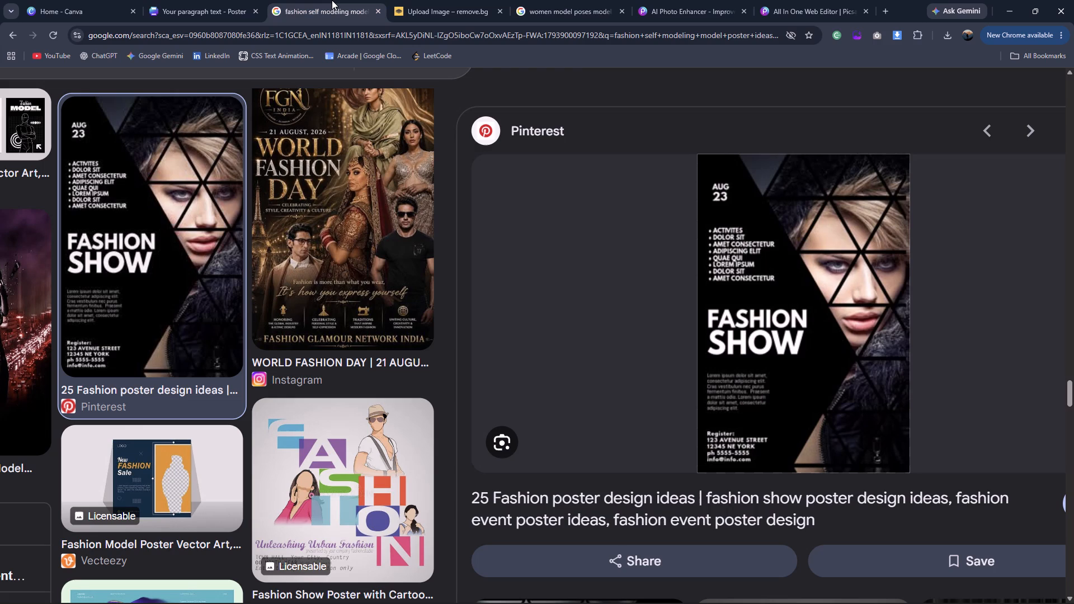
pyautogui.click(192, 1)
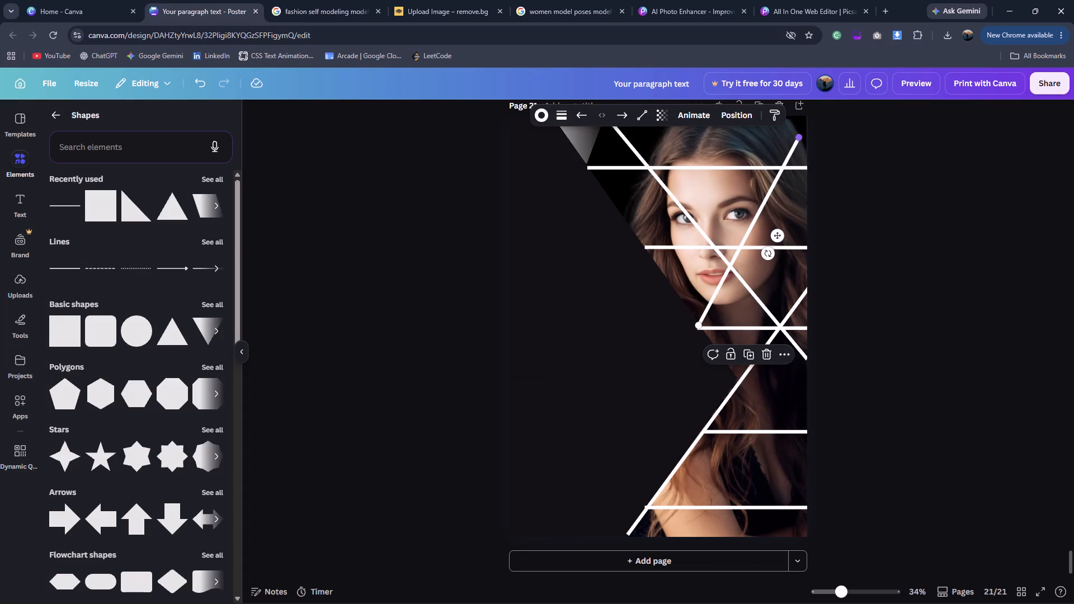
pyautogui.moveTo(799, 137); pyautogui.dragTo(746, 108)
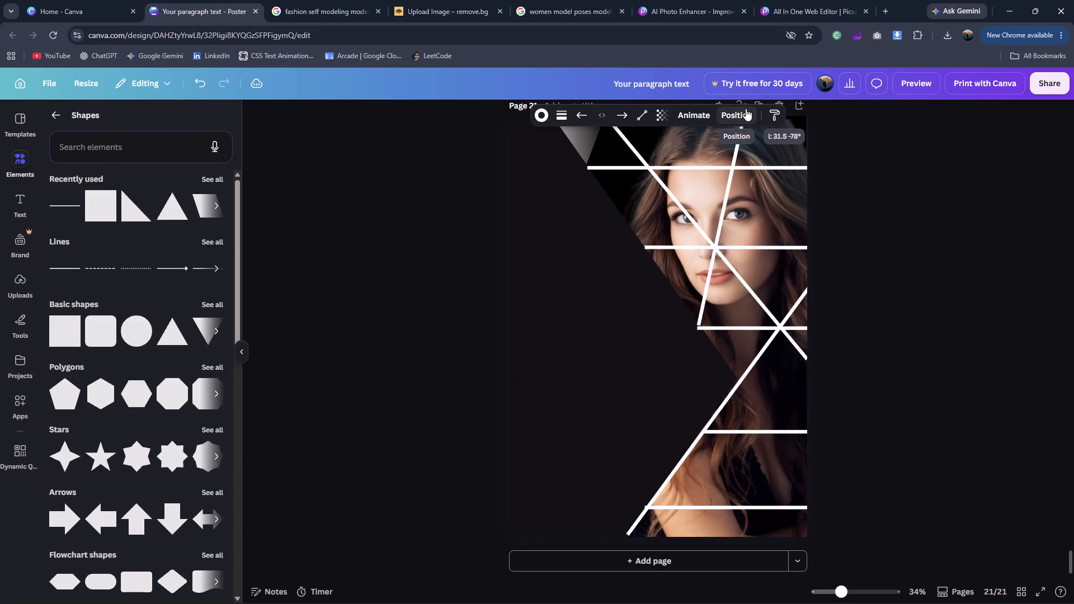
pyautogui.moveTo(746, 108); pyautogui.dragTo(812, 121)
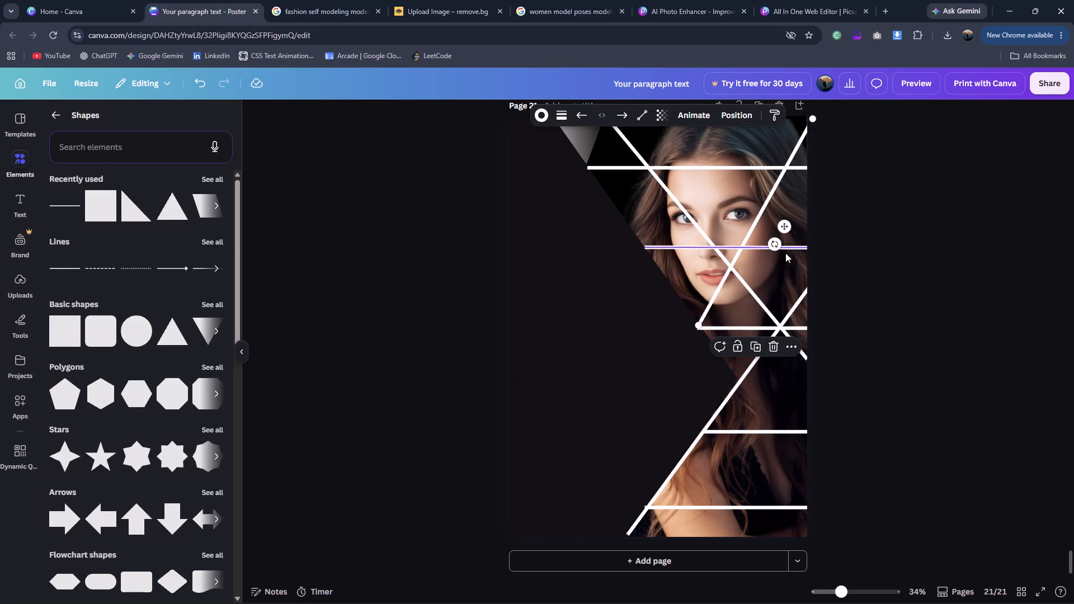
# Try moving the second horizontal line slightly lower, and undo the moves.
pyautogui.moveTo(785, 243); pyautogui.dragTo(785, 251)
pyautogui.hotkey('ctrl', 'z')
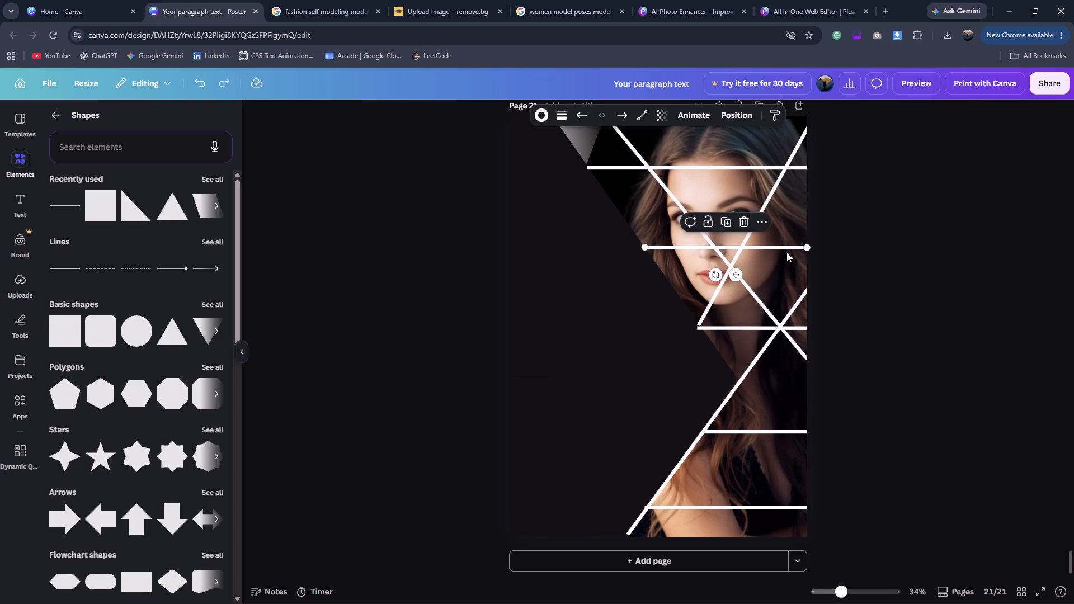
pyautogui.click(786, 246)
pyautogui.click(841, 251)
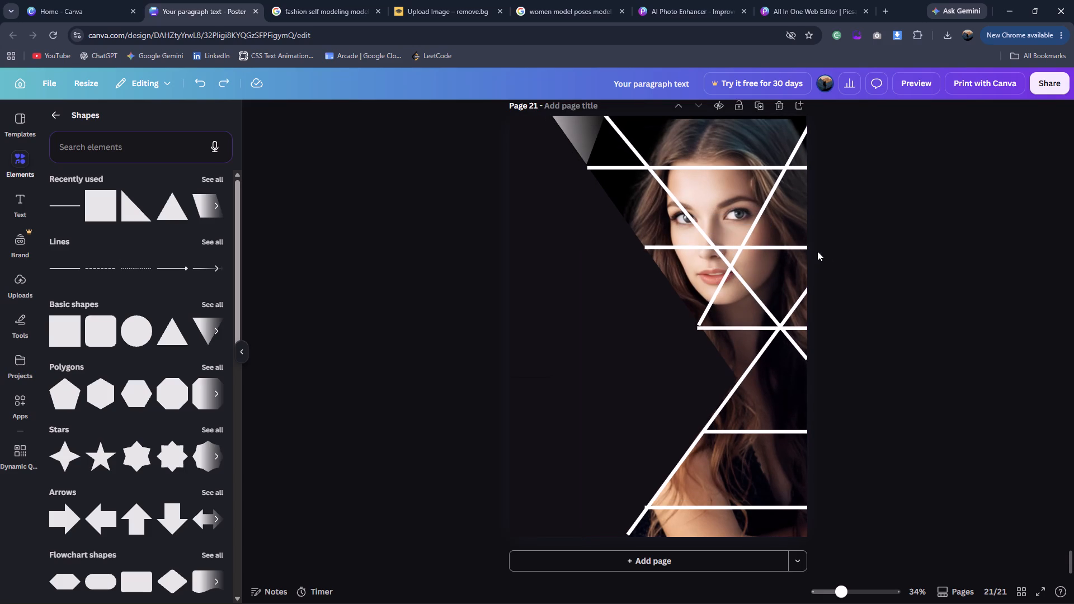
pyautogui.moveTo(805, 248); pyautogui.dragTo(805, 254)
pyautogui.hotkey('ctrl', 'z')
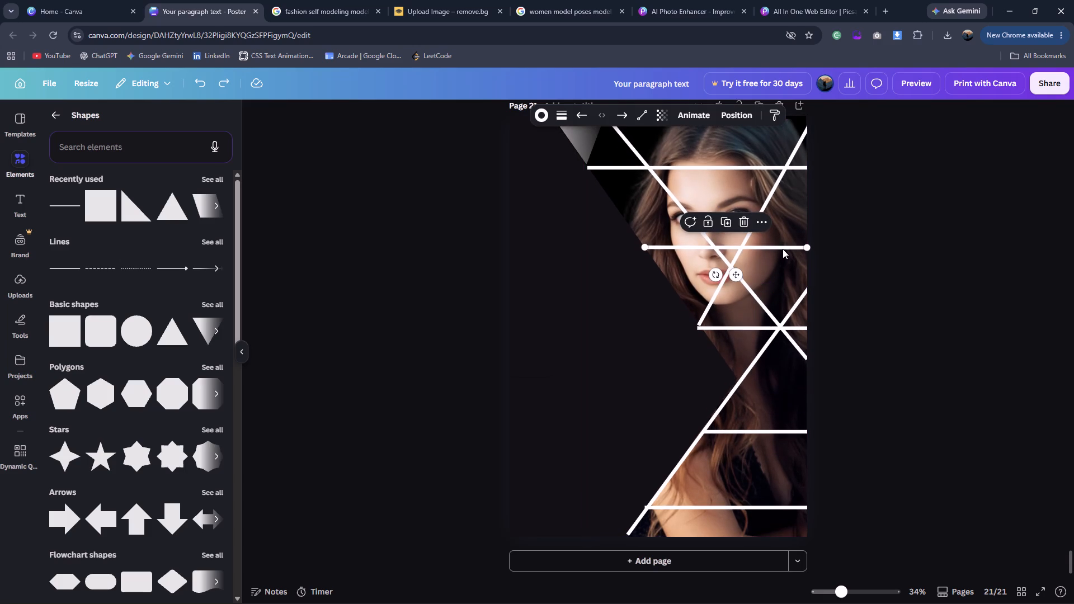
# Delete the second horizontal line, which crosses the model's nose.
pyautogui.click(783, 249)
pyautogui.click(780, 247)
pyautogui.click(743, 222)
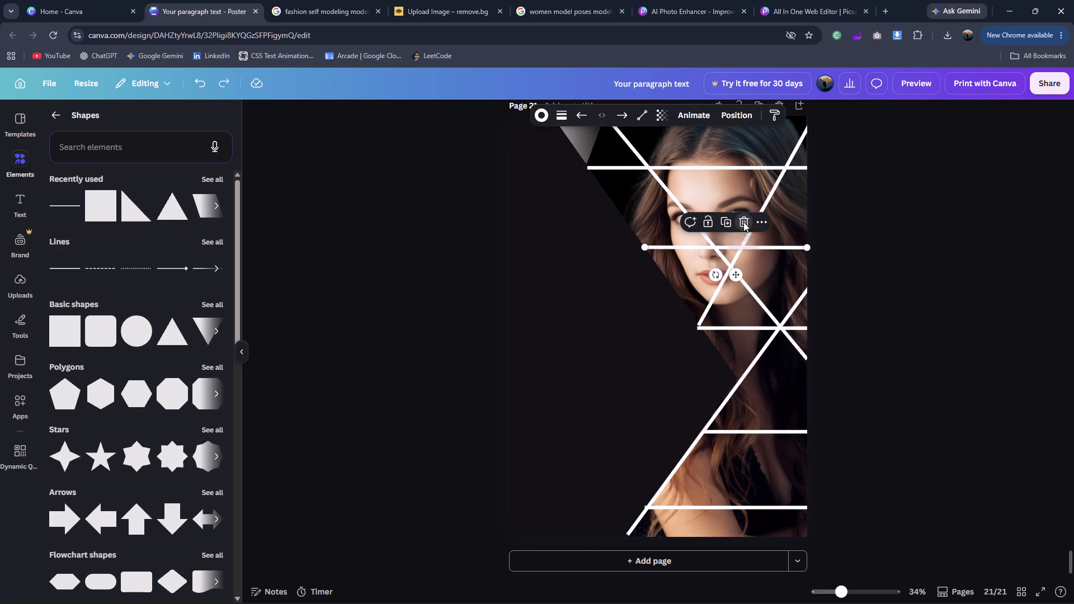
# Duplicate the horizontal line below the chin, move the copy to where the two upper diagonals cross, and extend it to the page's right edge.
pyautogui.click(772, 331)
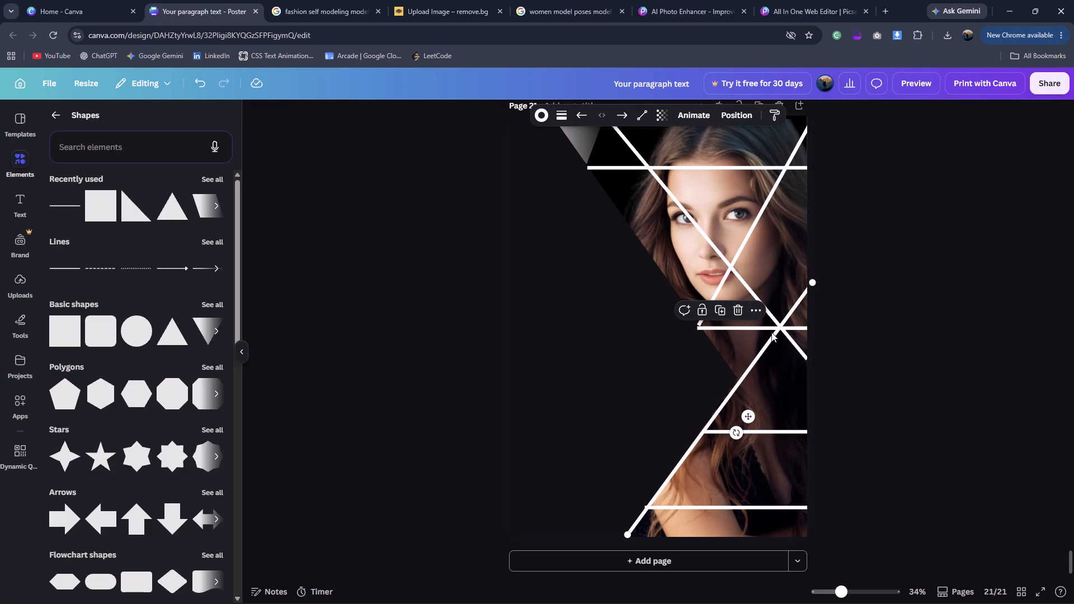
pyautogui.click(755, 329)
pyautogui.hotkey('ctrl', 'd')
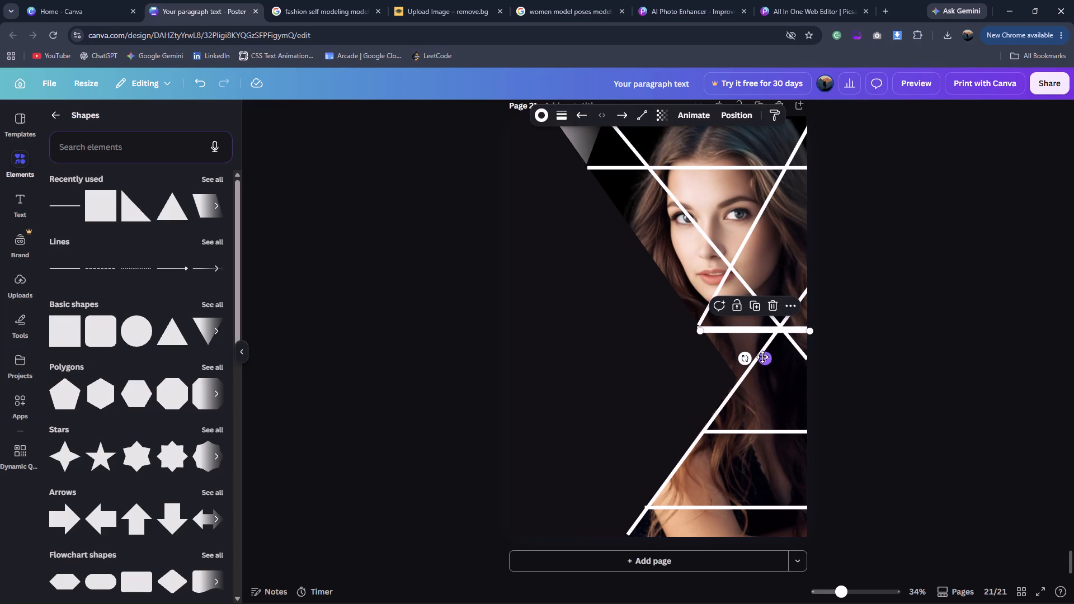
pyautogui.moveTo(762, 357); pyautogui.dragTo(715, 291)
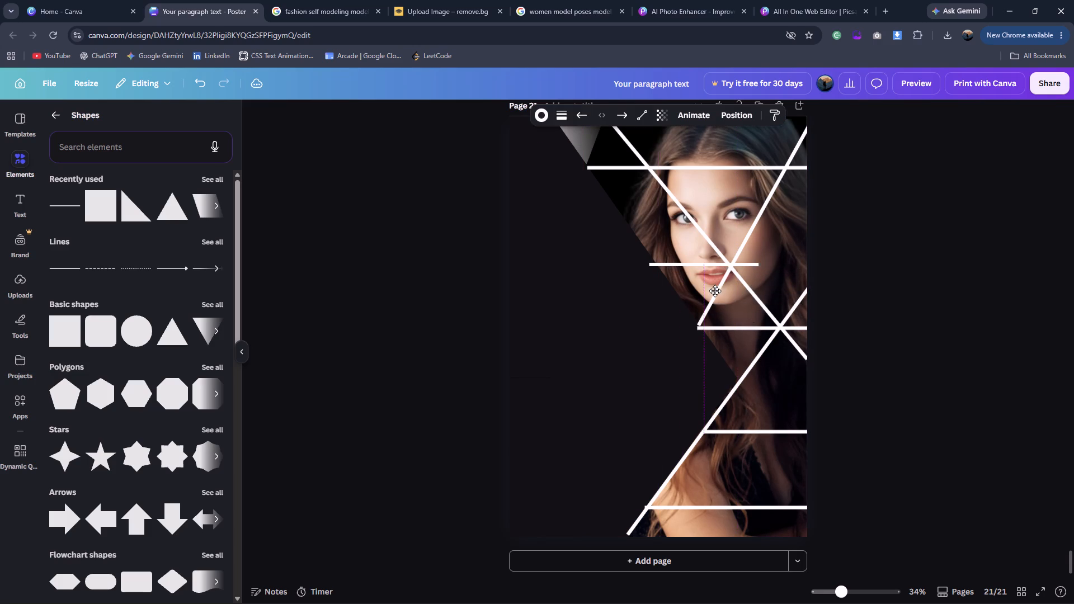
pyautogui.moveTo(715, 291); pyautogui.dragTo(719, 291)
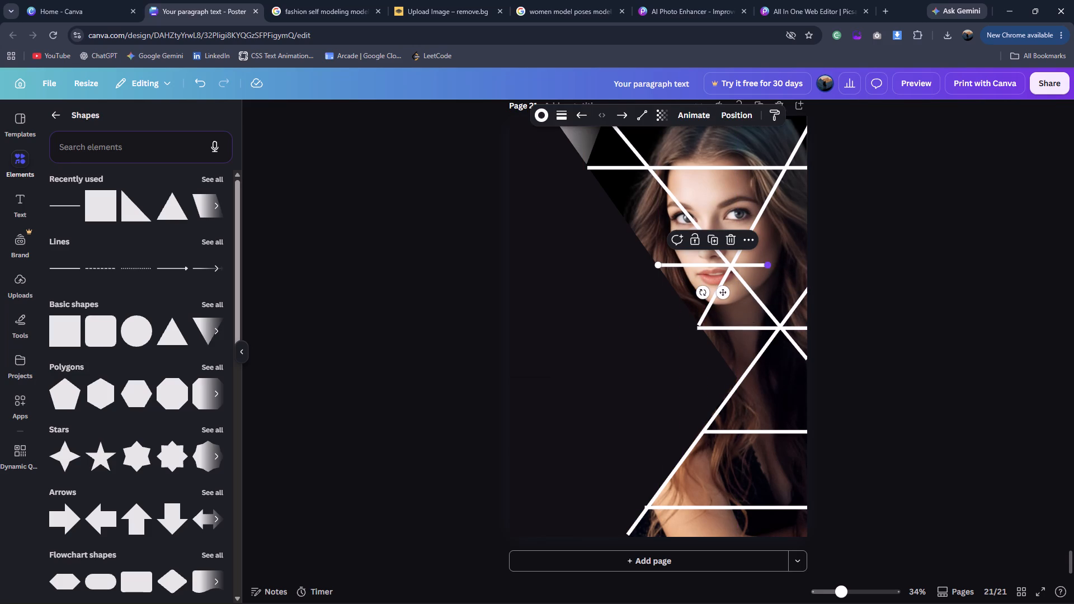
pyautogui.moveTo(771, 267); pyautogui.dragTo(808, 265)
pyautogui.click(874, 265)
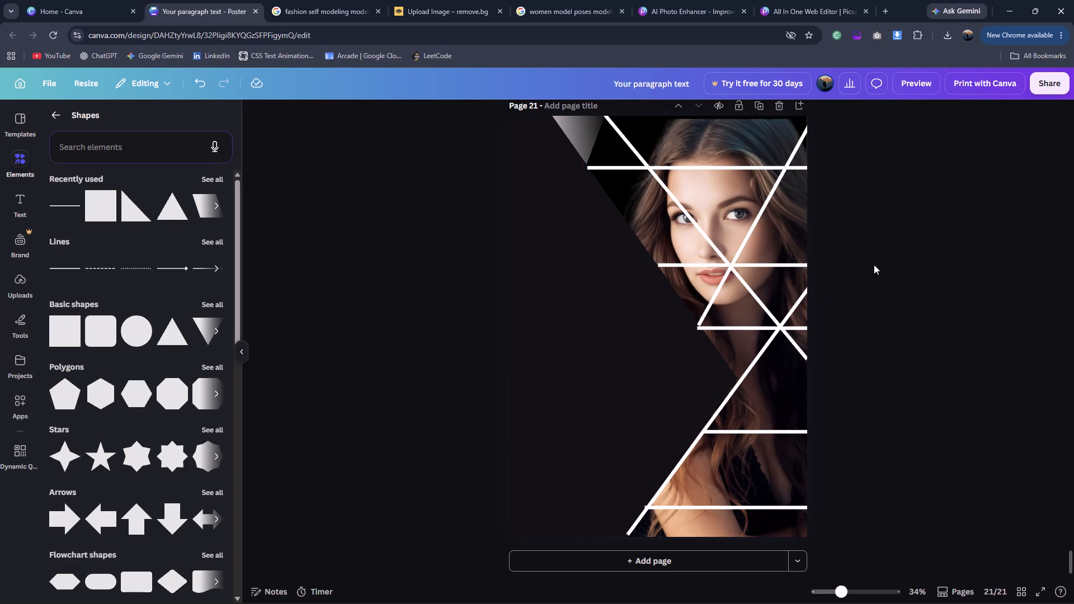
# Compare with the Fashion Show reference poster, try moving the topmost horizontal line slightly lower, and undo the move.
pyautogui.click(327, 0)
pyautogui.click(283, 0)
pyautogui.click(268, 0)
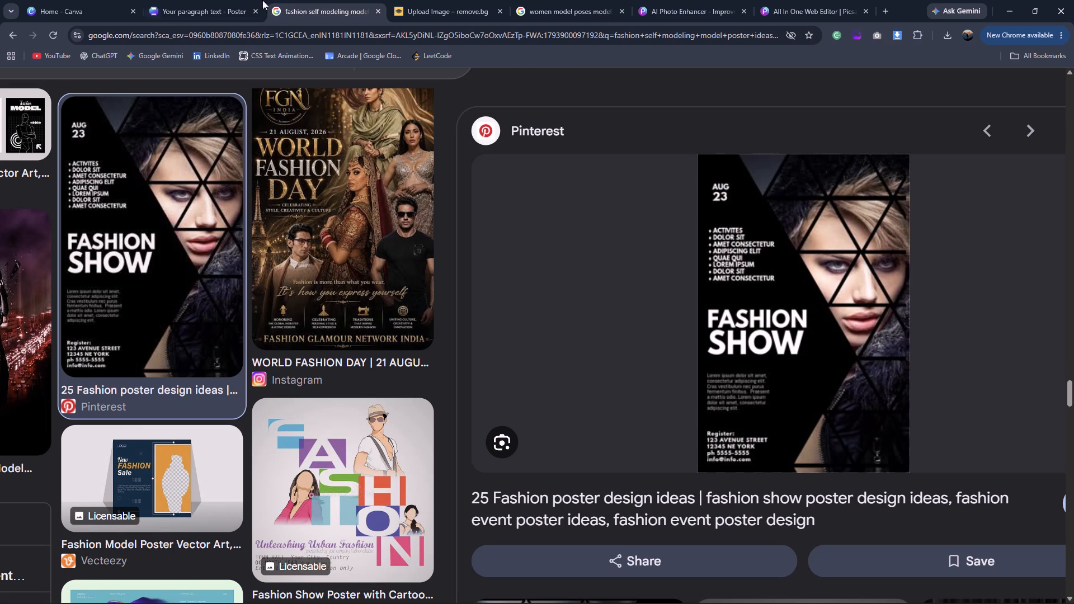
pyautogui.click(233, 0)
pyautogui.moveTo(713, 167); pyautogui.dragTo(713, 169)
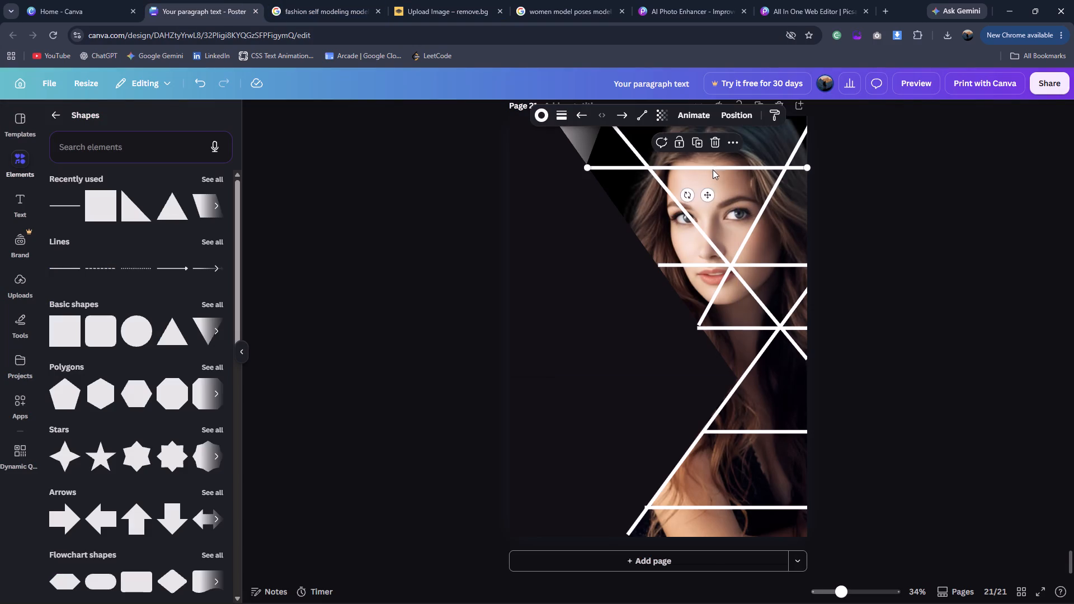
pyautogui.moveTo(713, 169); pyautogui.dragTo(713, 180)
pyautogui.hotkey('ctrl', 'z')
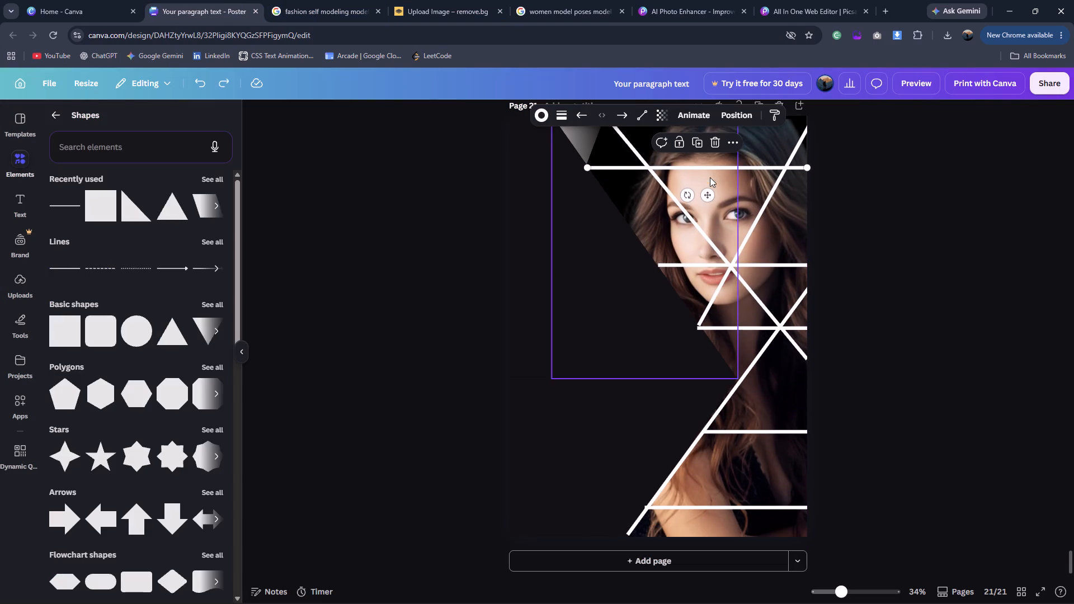
# Duplicate the topmost horizontal line, place the copy lower, just above the model's eyes, and delete the original.
pyautogui.click(703, 172)
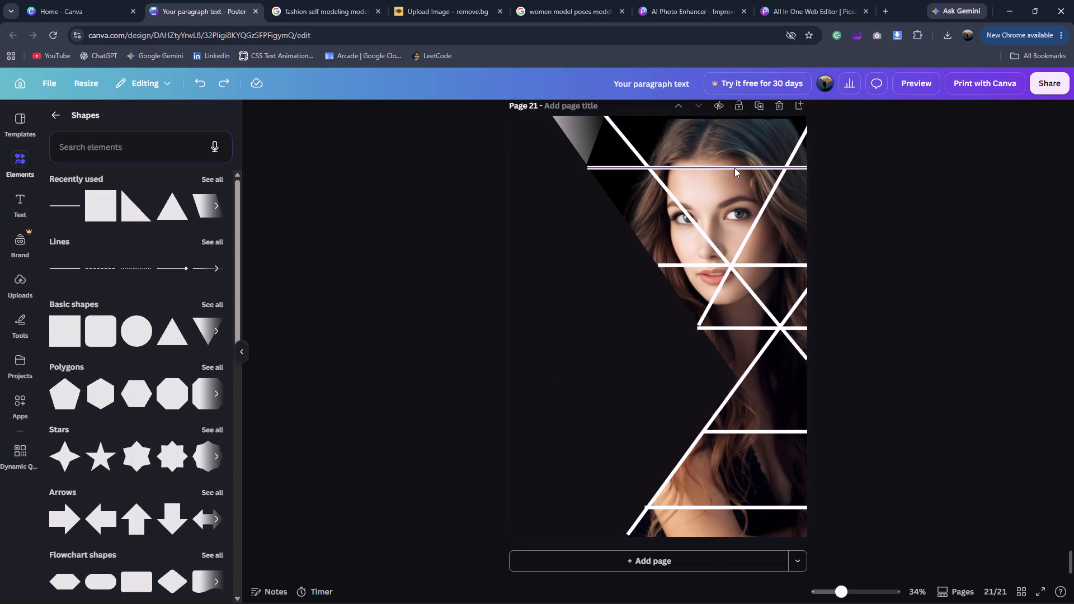
pyautogui.click(734, 168)
pyautogui.hotkey('ctrl', 'd')
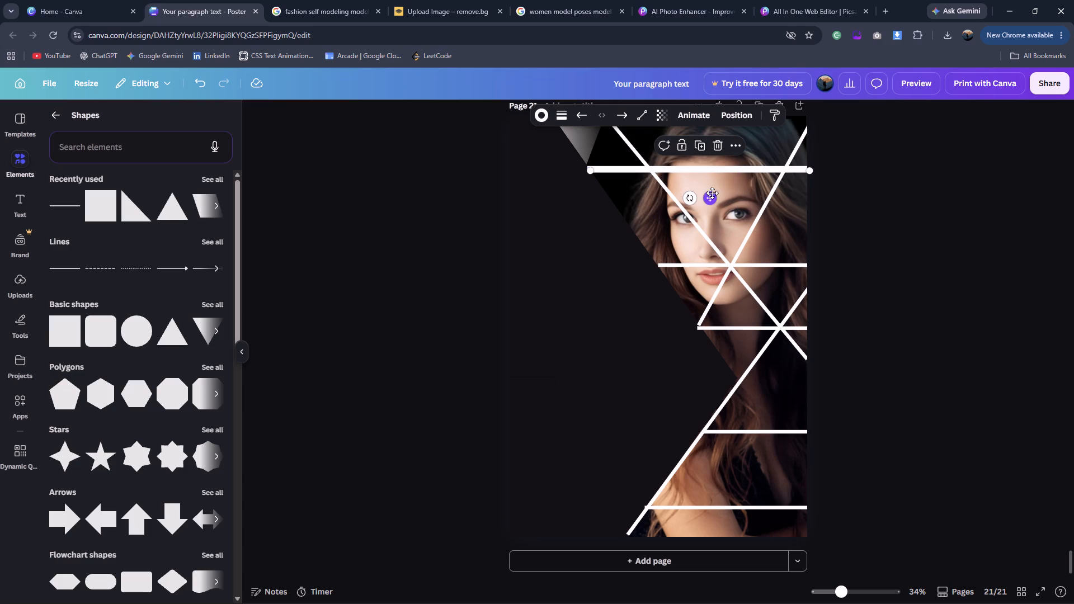
pyautogui.moveTo(712, 193); pyautogui.dragTo(713, 228)
pyautogui.click(751, 164)
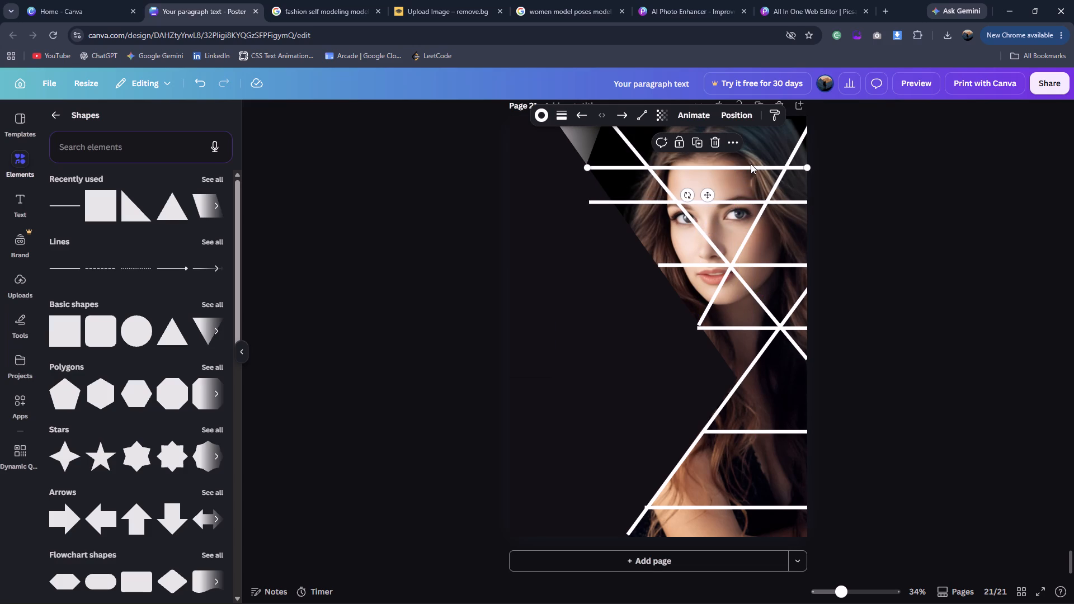
pyautogui.press('Delete')
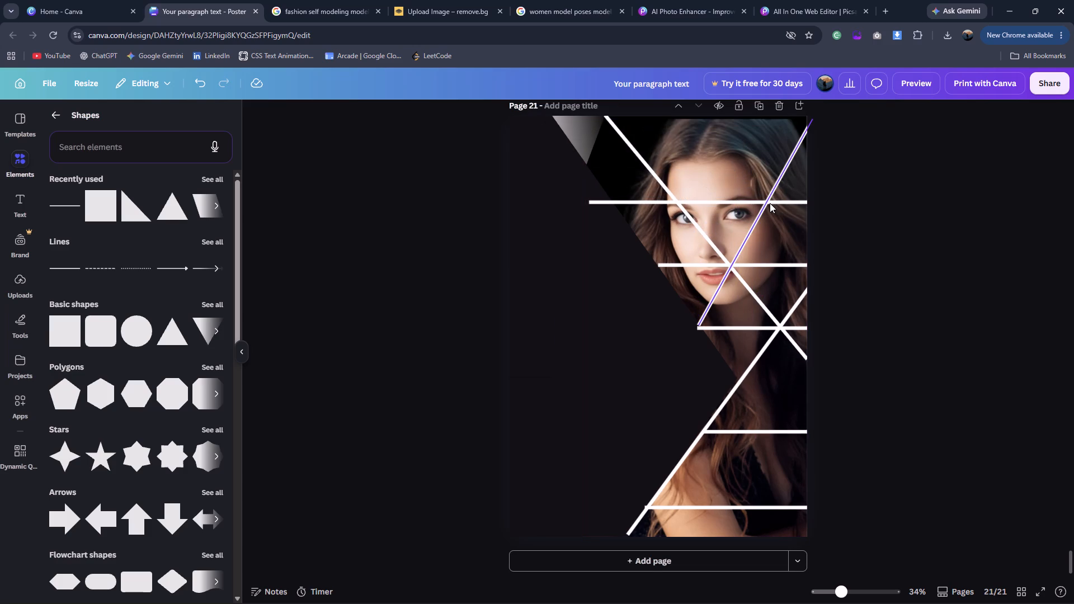
# Following the reference poster, shorten the new top horizontal line's left end to meet the portrait's slanted edge.
pyautogui.click(346, 0)
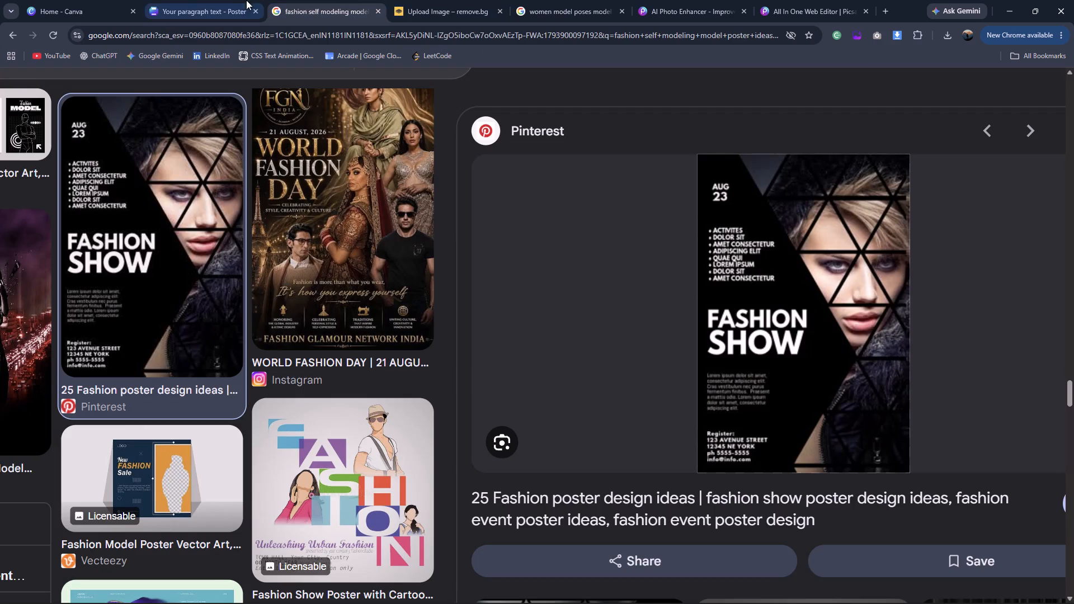
pyautogui.click(216, 0)
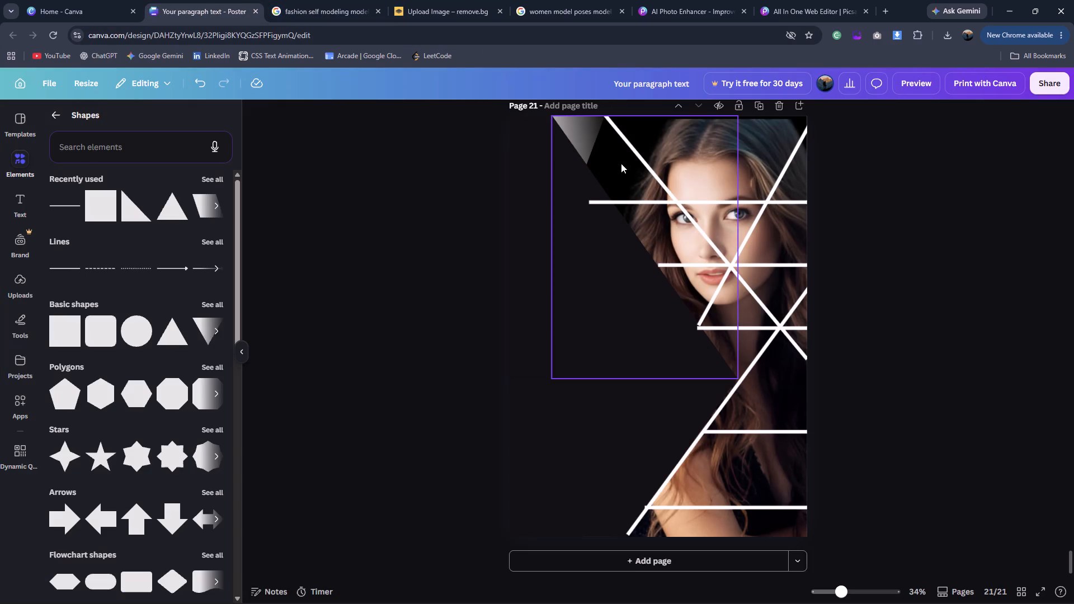
pyautogui.click(604, 207)
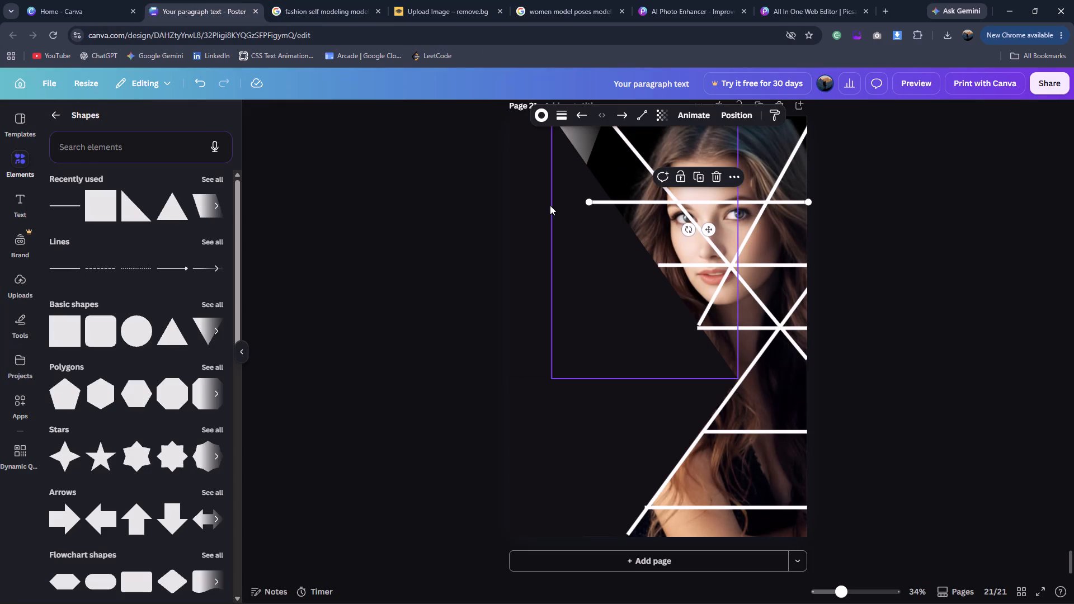
pyautogui.moveTo(590, 205); pyautogui.dragTo(609, 206)
pyautogui.click(1073, 216)
pyautogui.click(1068, 219)
pyautogui.click(964, 239)
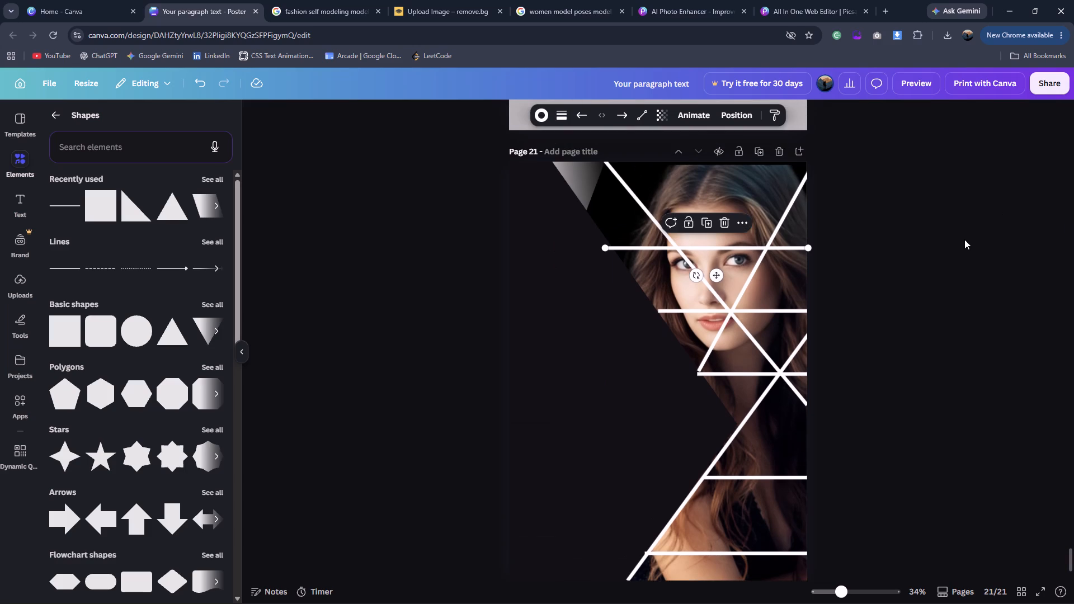
pyautogui.click(682, 247)
pyautogui.moveTo(606, 250); pyautogui.dragTo(611, 250)
pyautogui.click(828, 248)
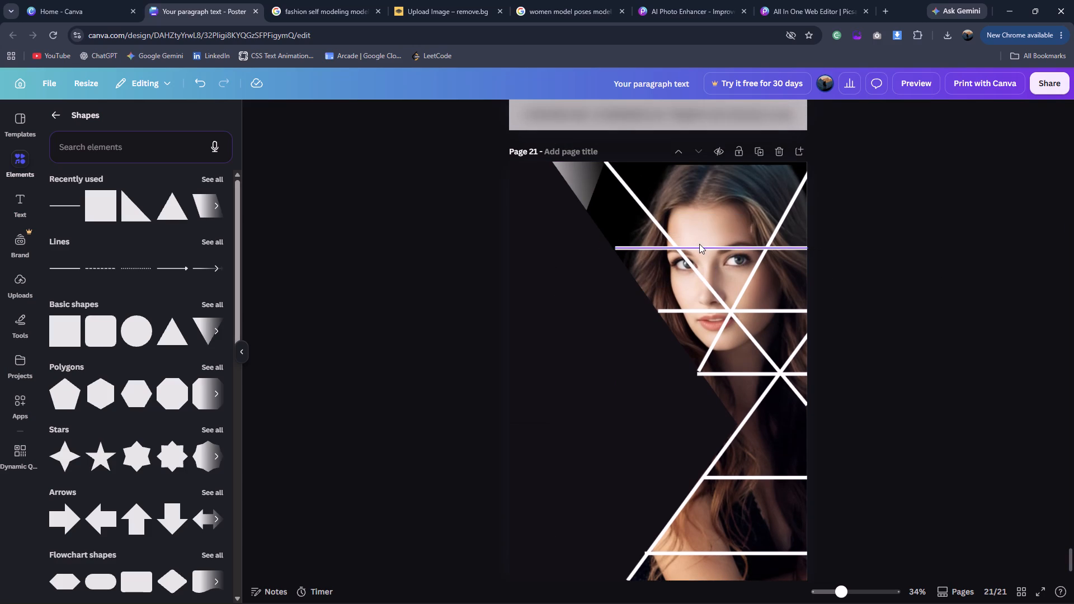
pyautogui.click(699, 244)
pyautogui.click(614, 247)
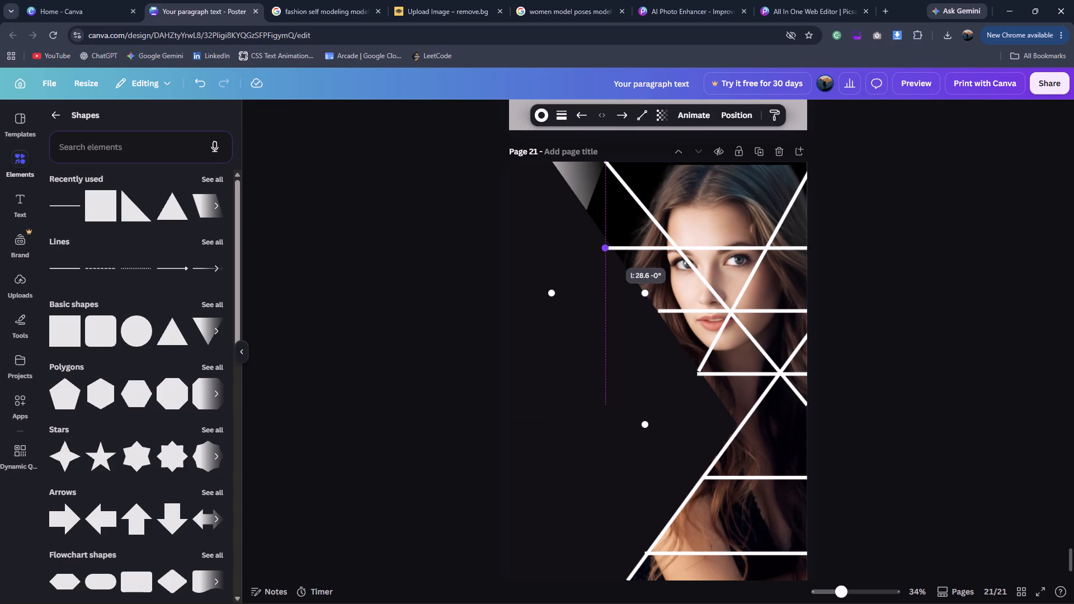
pyautogui.click(873, 247)
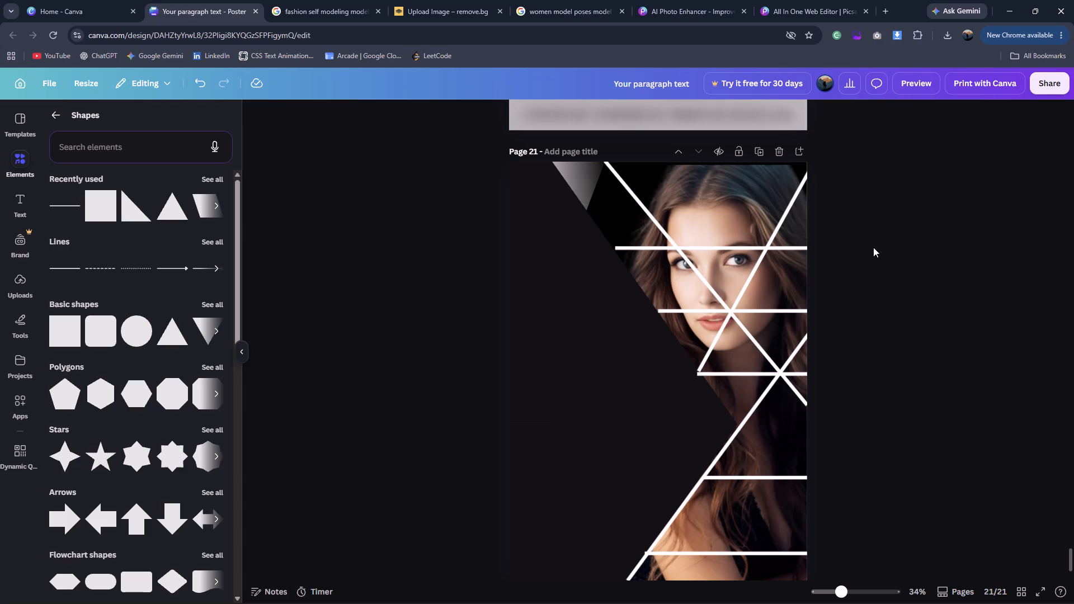
pyautogui.click(722, 243)
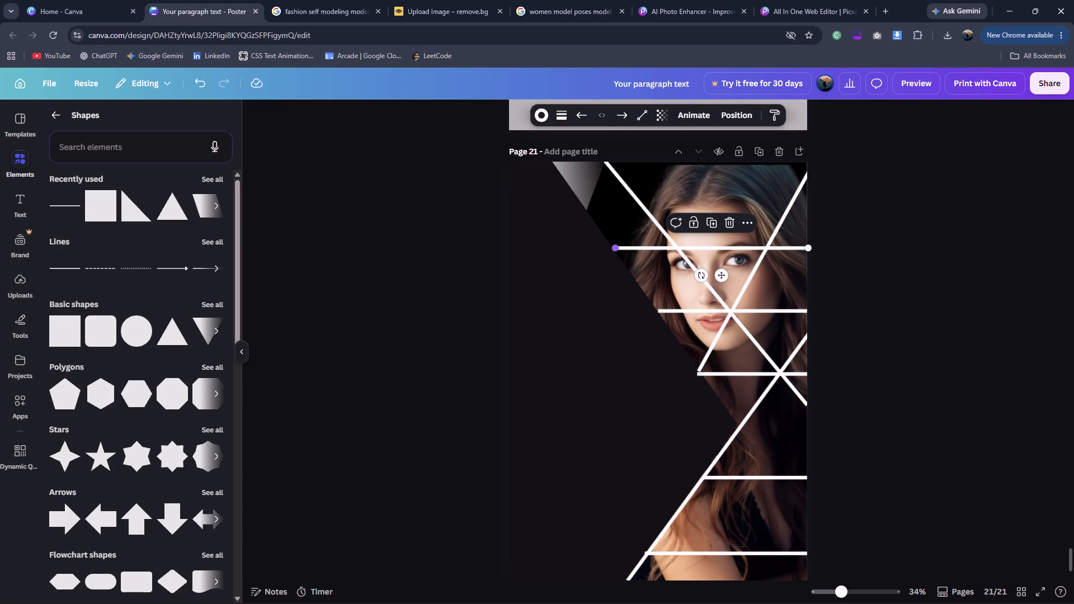
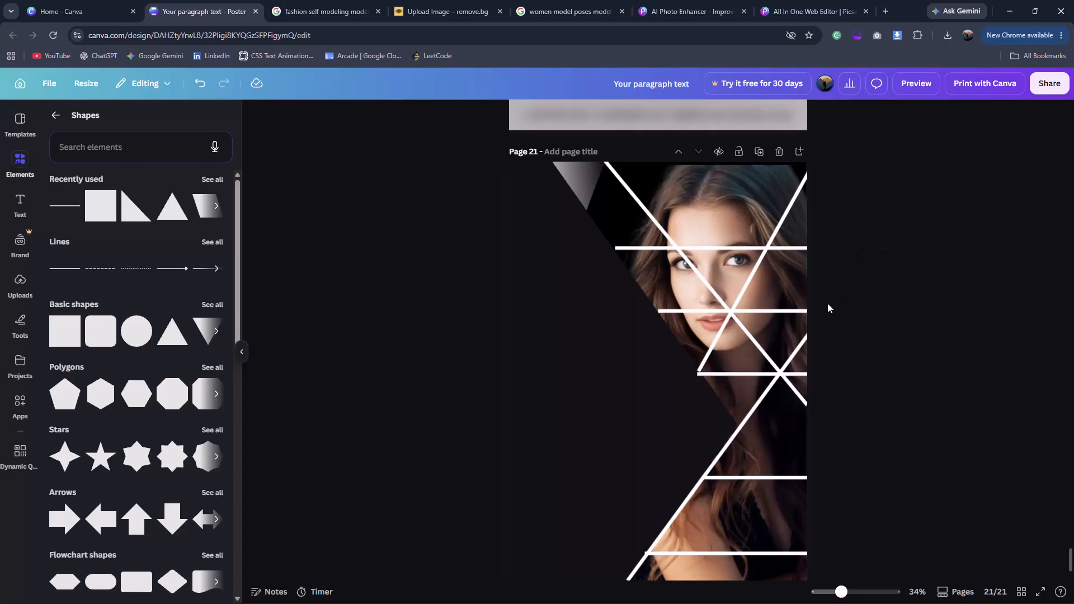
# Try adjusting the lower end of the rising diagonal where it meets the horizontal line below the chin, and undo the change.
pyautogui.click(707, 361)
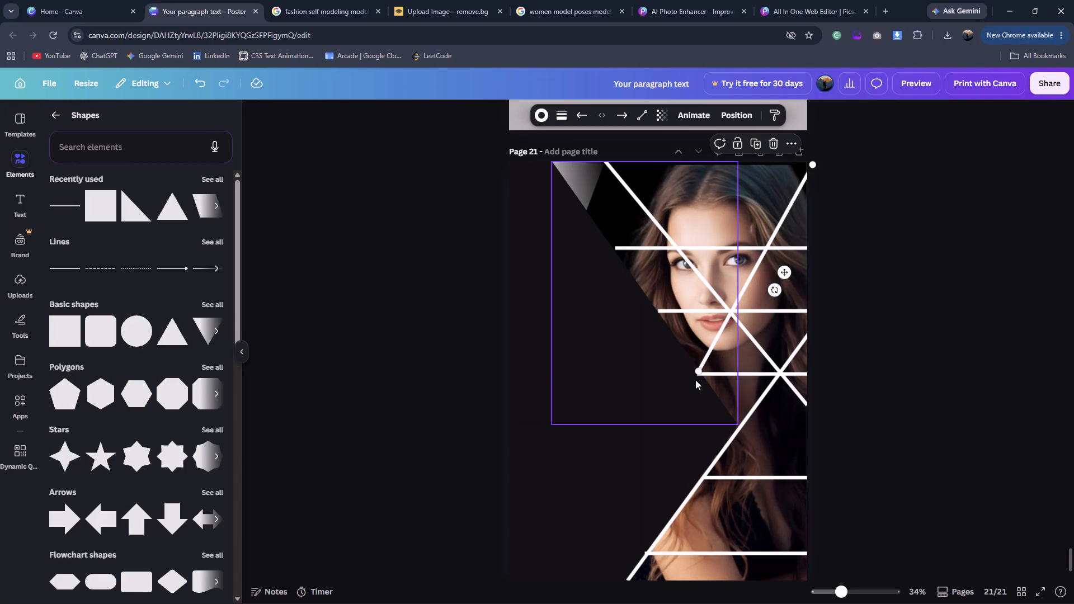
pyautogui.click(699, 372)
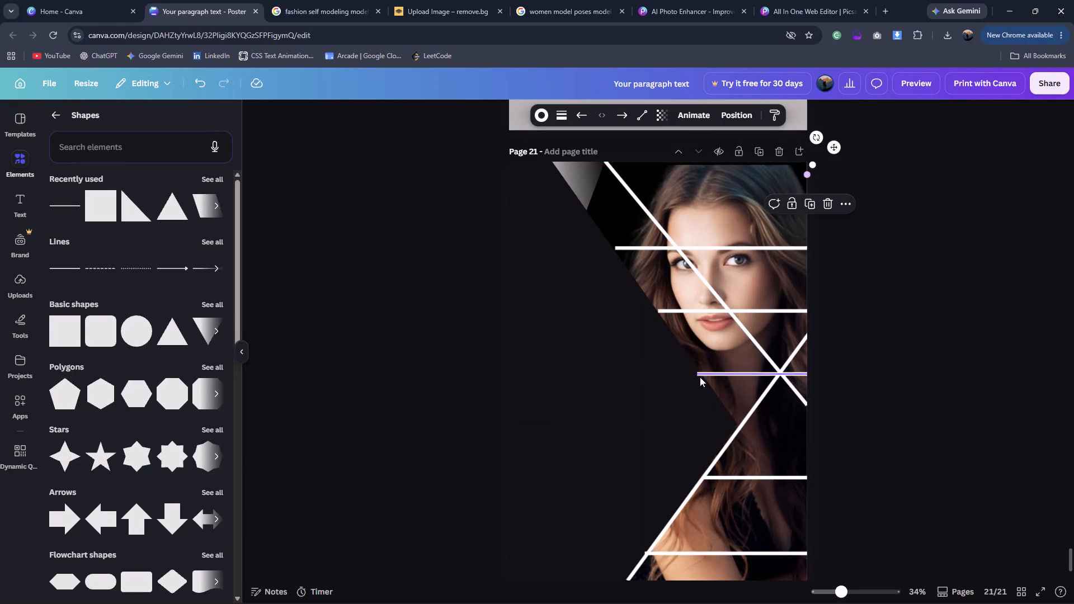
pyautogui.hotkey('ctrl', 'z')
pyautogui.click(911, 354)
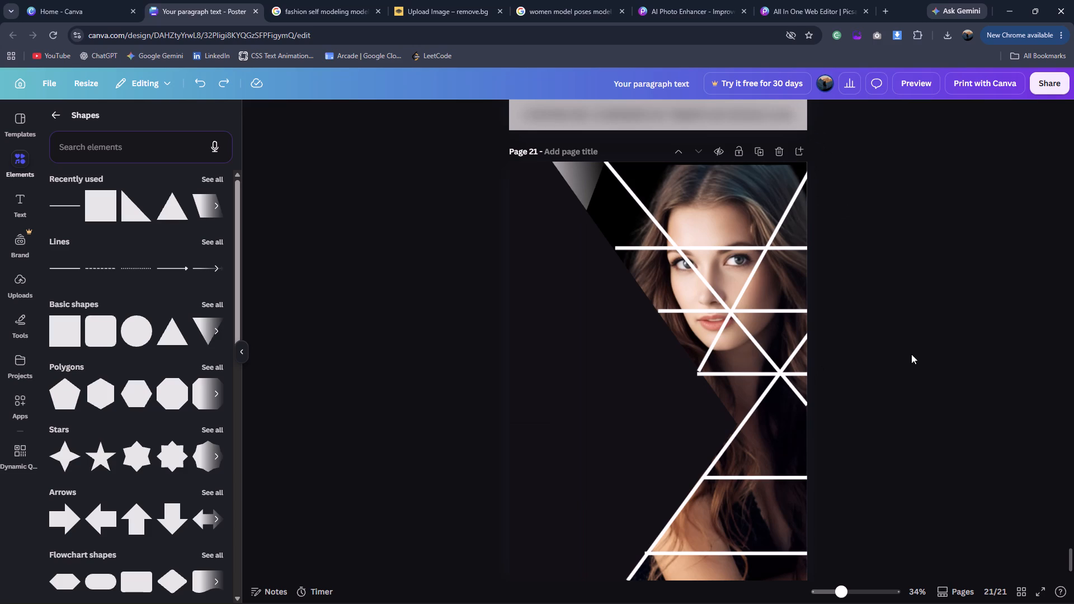
# Following the Fashion Show reference poster, enlarge the grey gradient triangle at the page's top until its lower tip meets the top horizontal line.
pyautogui.click(290, 0)
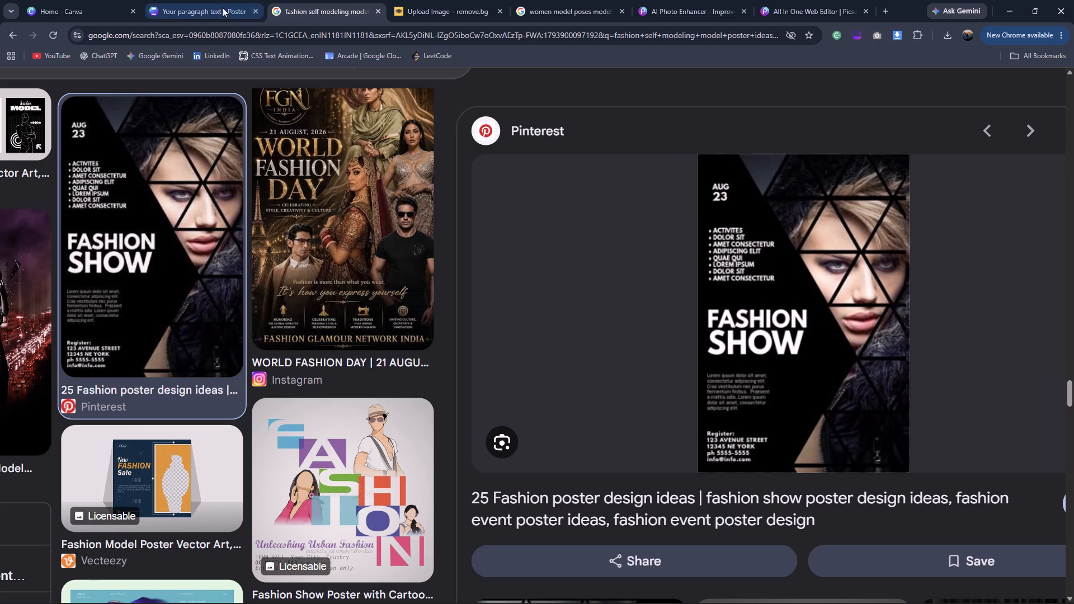
pyautogui.click(178, 9)
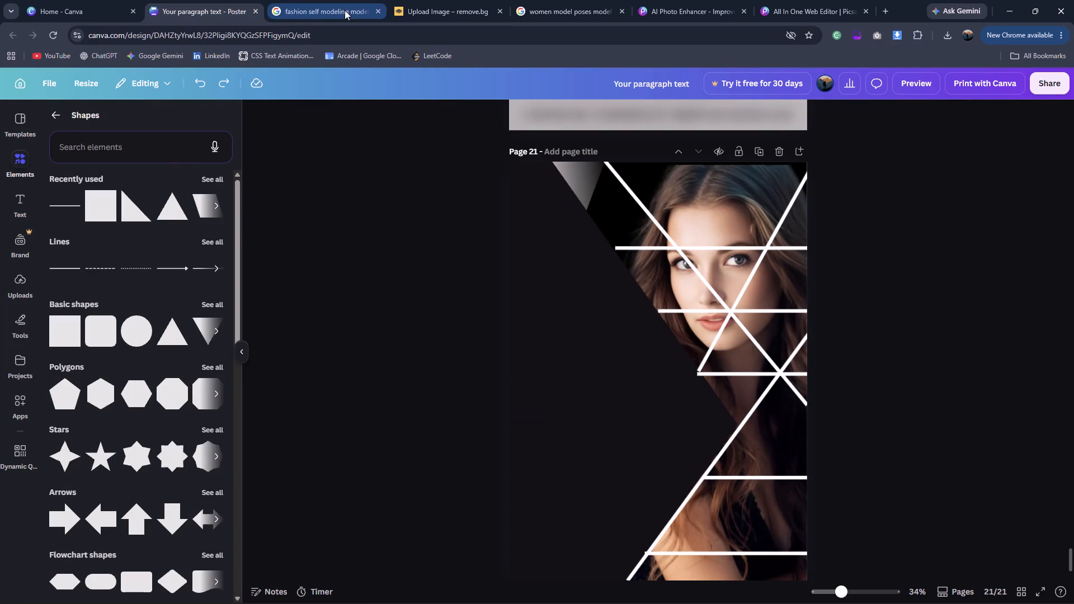
pyautogui.click(345, 10)
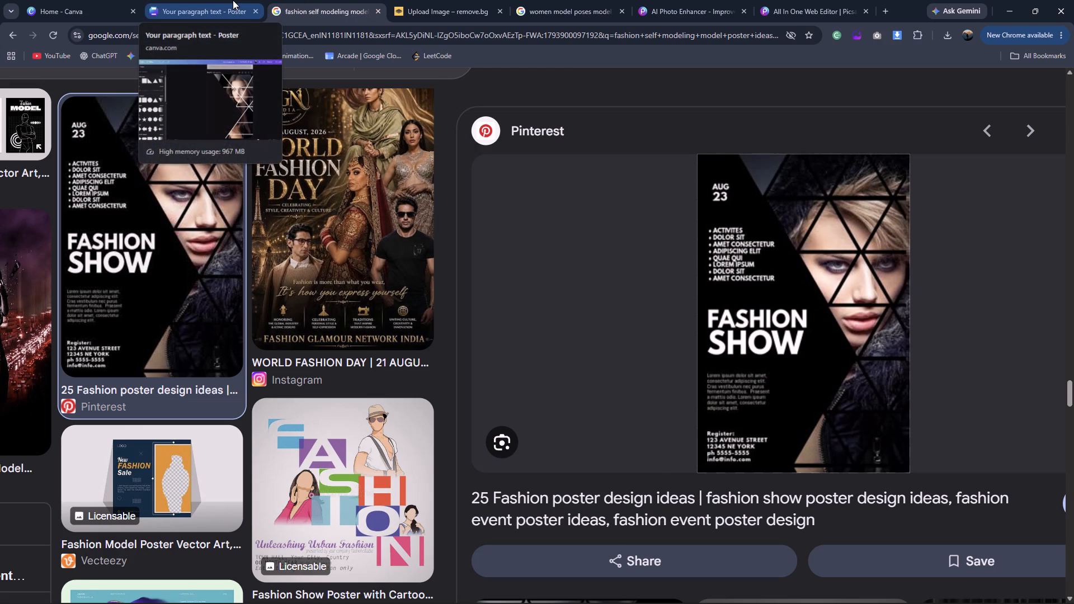
pyautogui.click(233, 0)
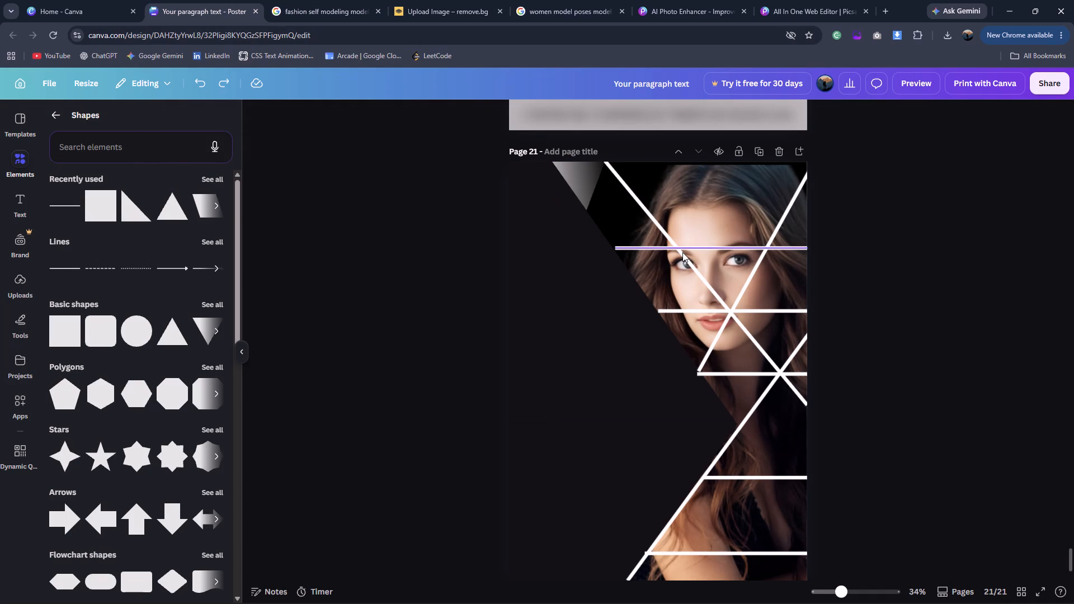
pyautogui.click(345, 10)
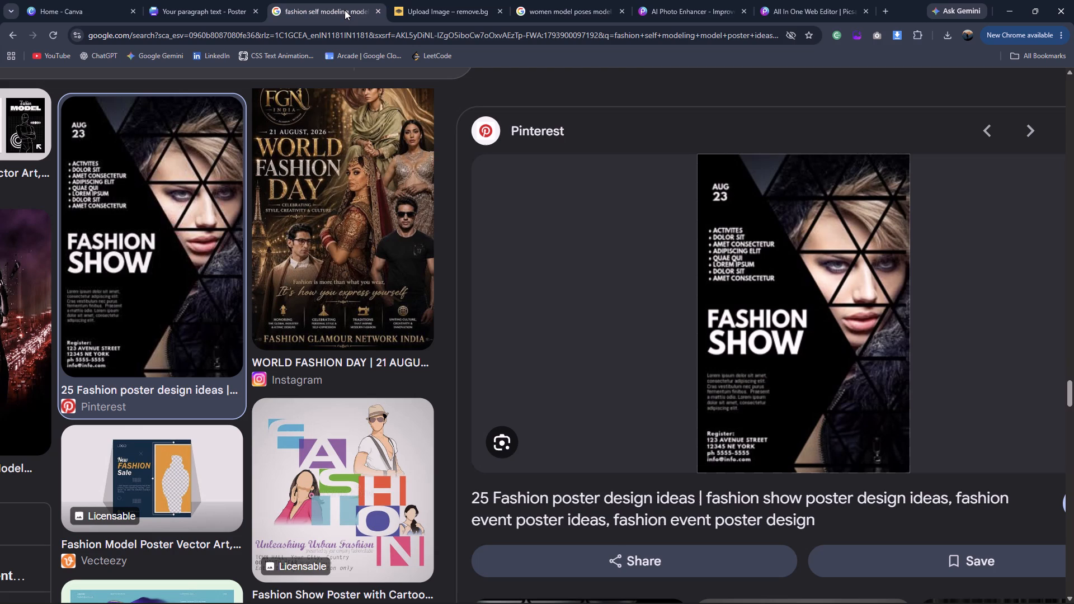
pyautogui.click(192, 0)
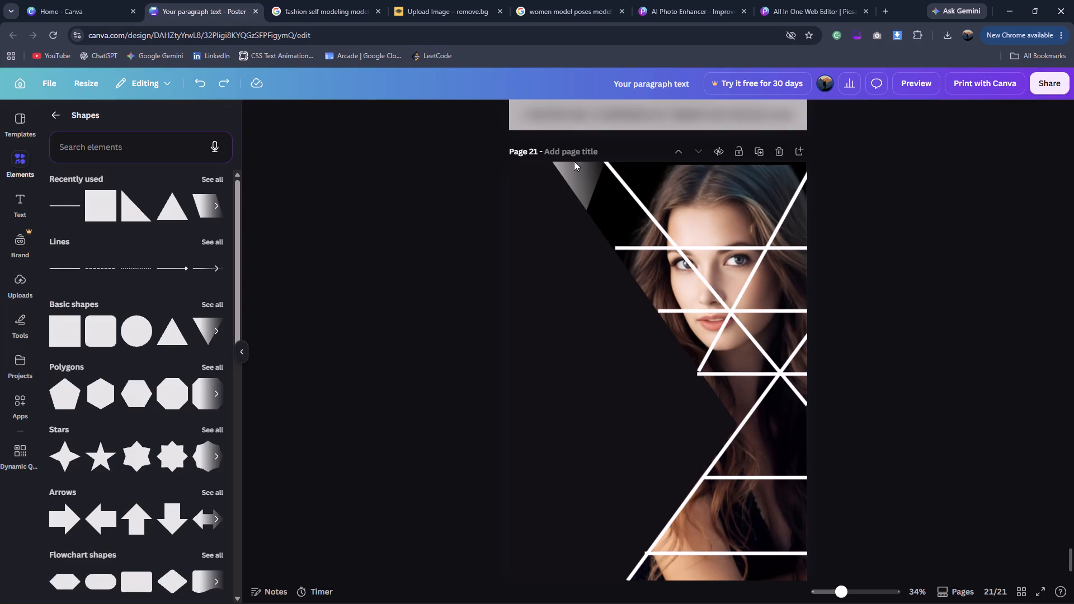
pyautogui.click(581, 183)
pyautogui.moveTo(614, 209); pyautogui.dragTo(619, 216)
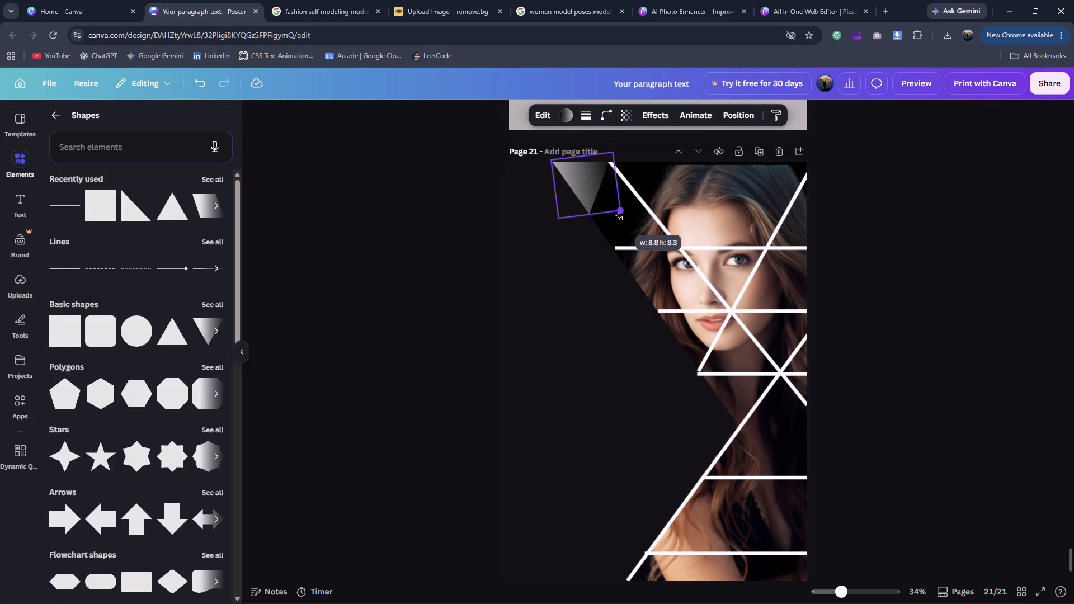
pyautogui.moveTo(619, 216); pyautogui.dragTo(625, 241)
pyautogui.click(940, 182)
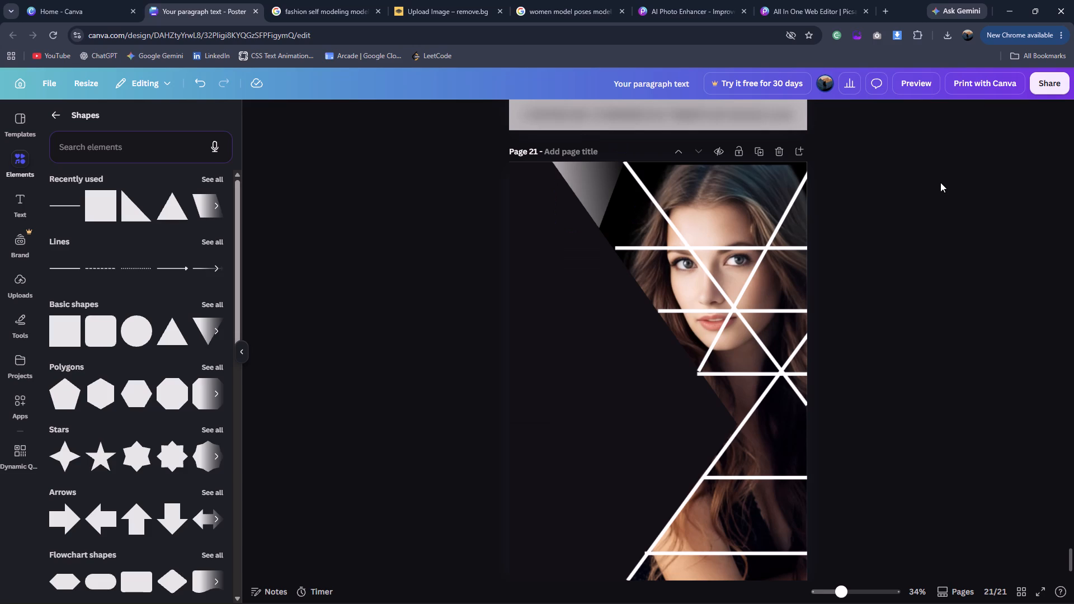
pyautogui.click(313, 0)
pyautogui.click(215, 0)
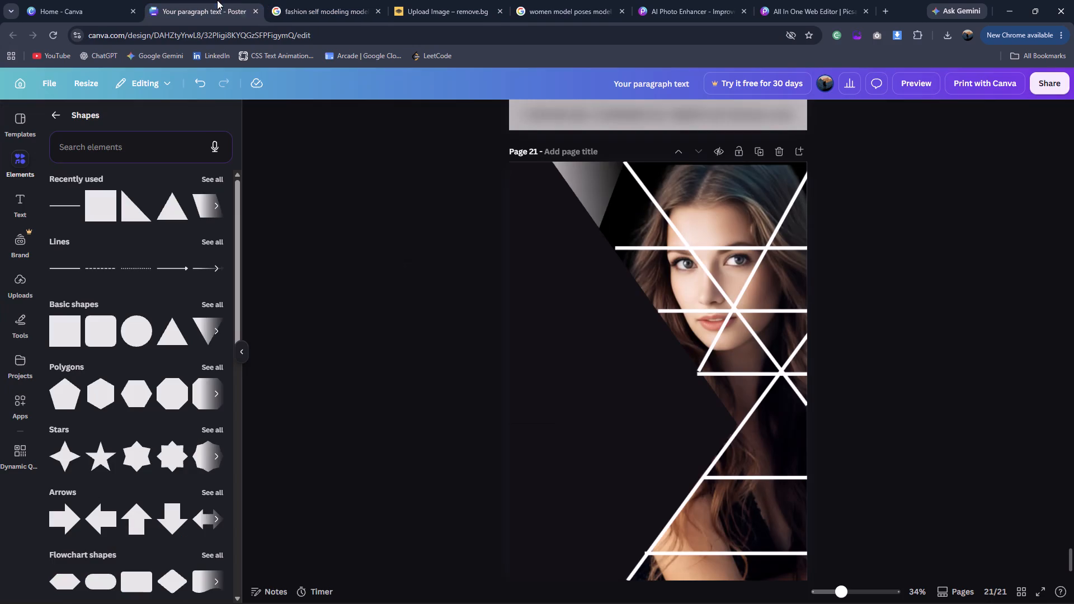
pyautogui.click(594, 207)
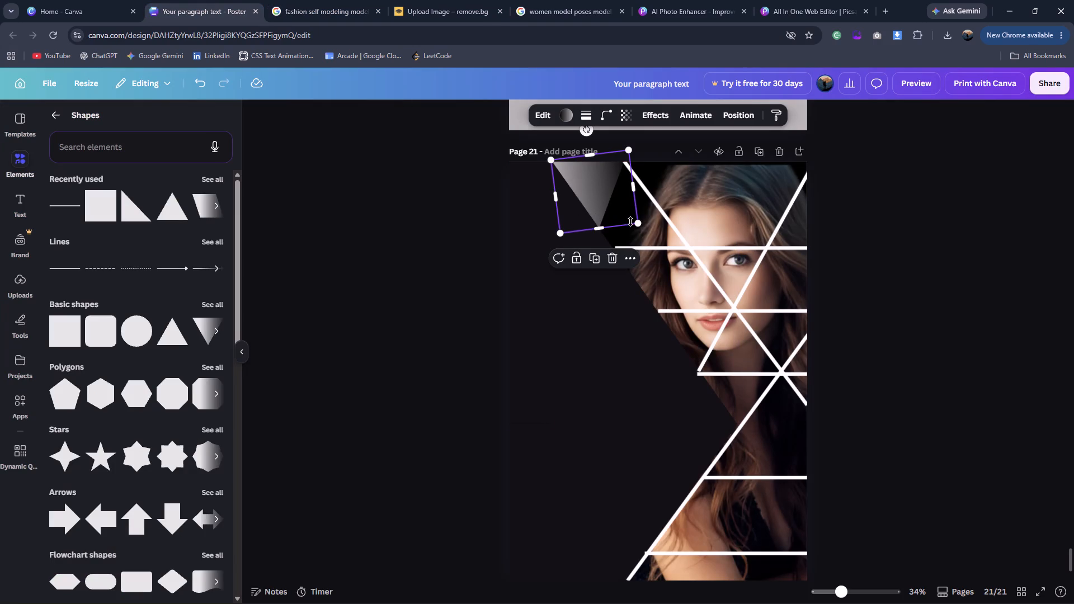
pyautogui.moveTo(638, 224); pyautogui.dragTo(662, 245)
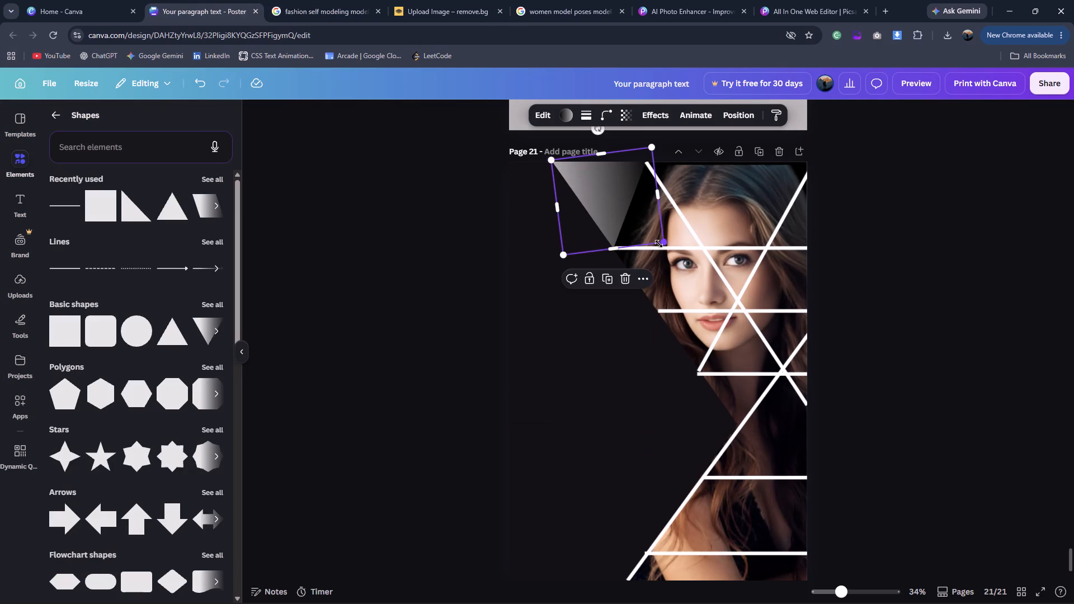
pyautogui.click(901, 214)
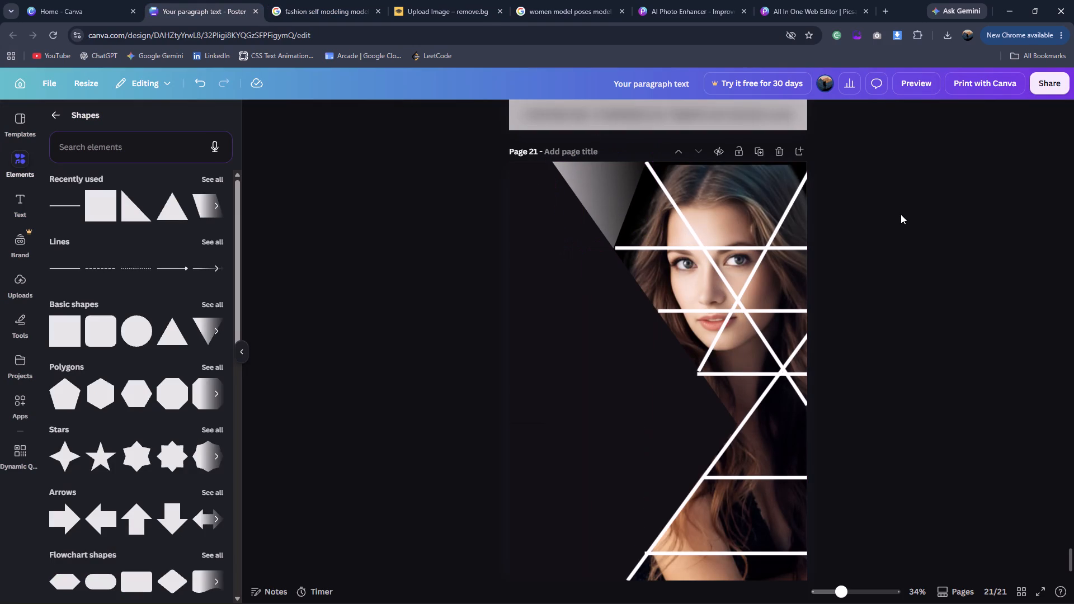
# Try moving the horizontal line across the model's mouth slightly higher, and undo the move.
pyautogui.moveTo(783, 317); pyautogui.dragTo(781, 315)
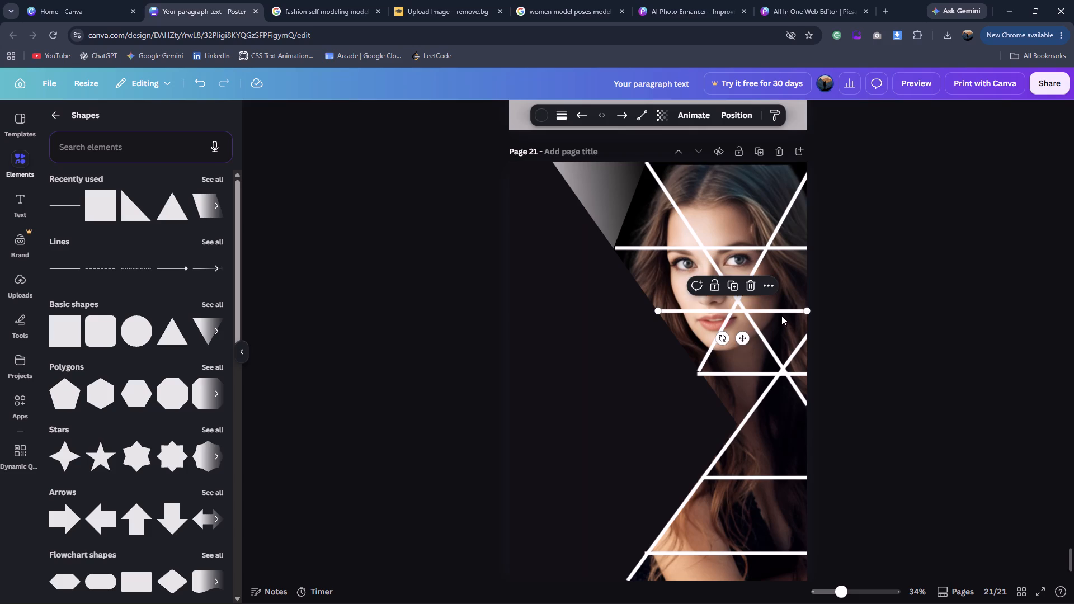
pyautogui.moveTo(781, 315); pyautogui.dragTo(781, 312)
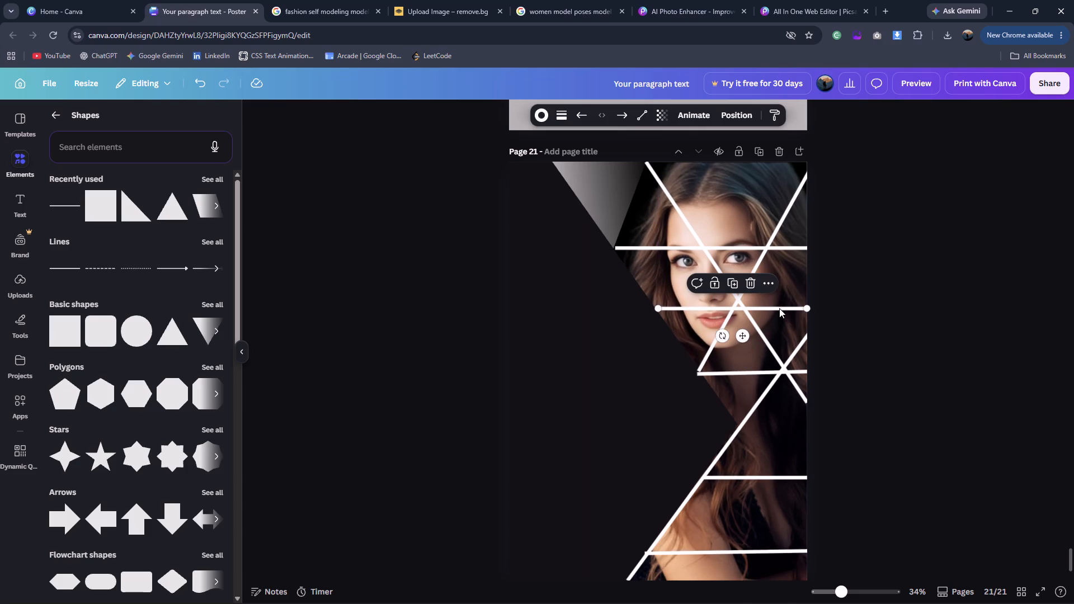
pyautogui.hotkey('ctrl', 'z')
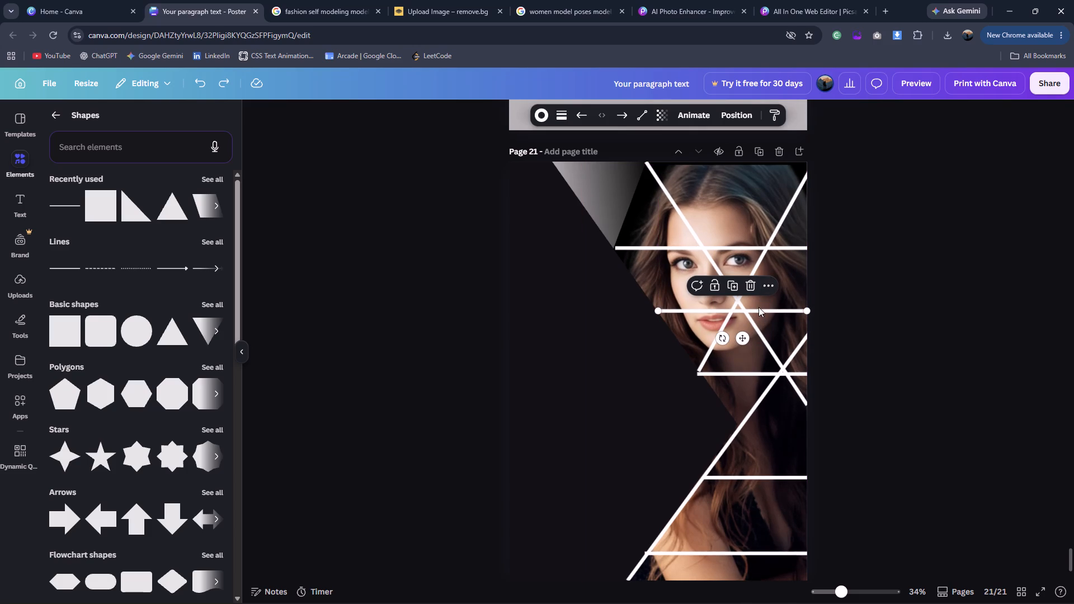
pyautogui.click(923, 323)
# Replace the horizontal line across the mouth with a duplicate of the top horizontal line, placed where the two upper diagonals cross.
pyautogui.click(798, 305)
pyautogui.click(753, 286)
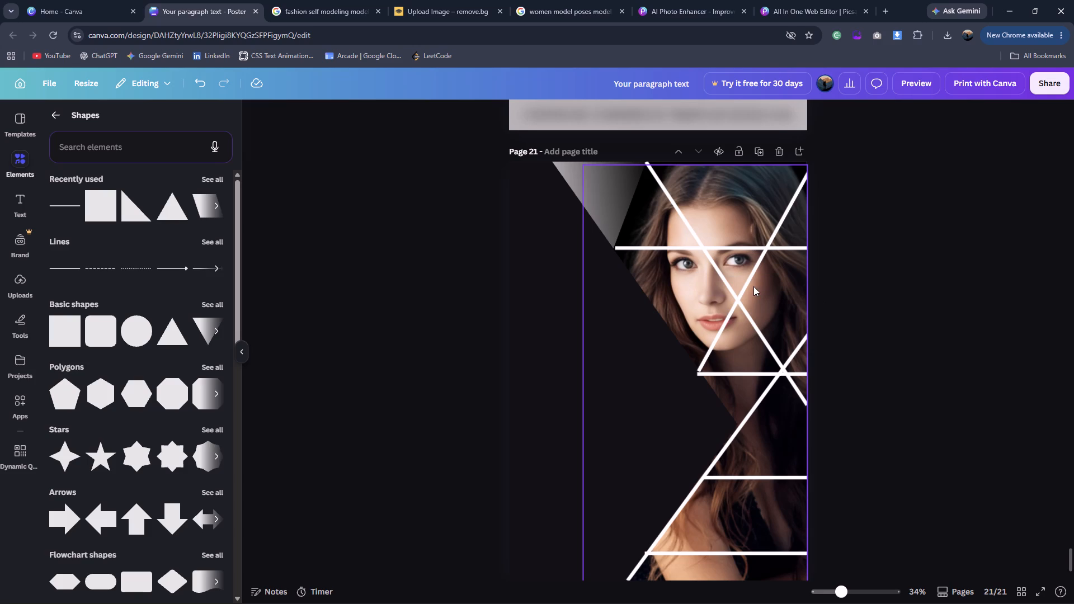
pyautogui.click(746, 248)
pyautogui.hotkey('ctrl', 'd')
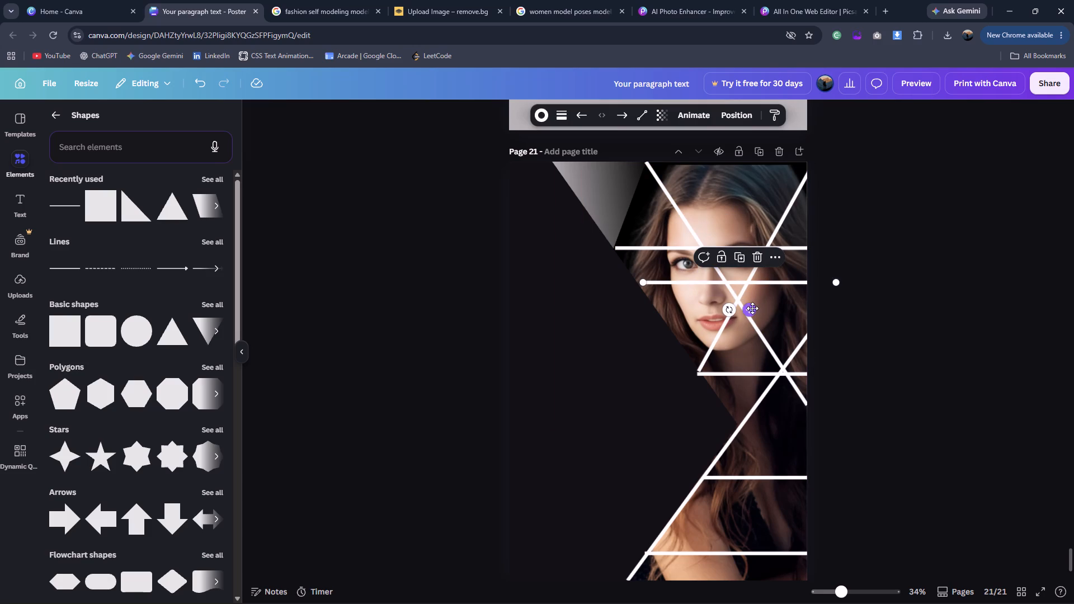
pyautogui.moveTo(752, 308); pyautogui.dragTo(752, 324)
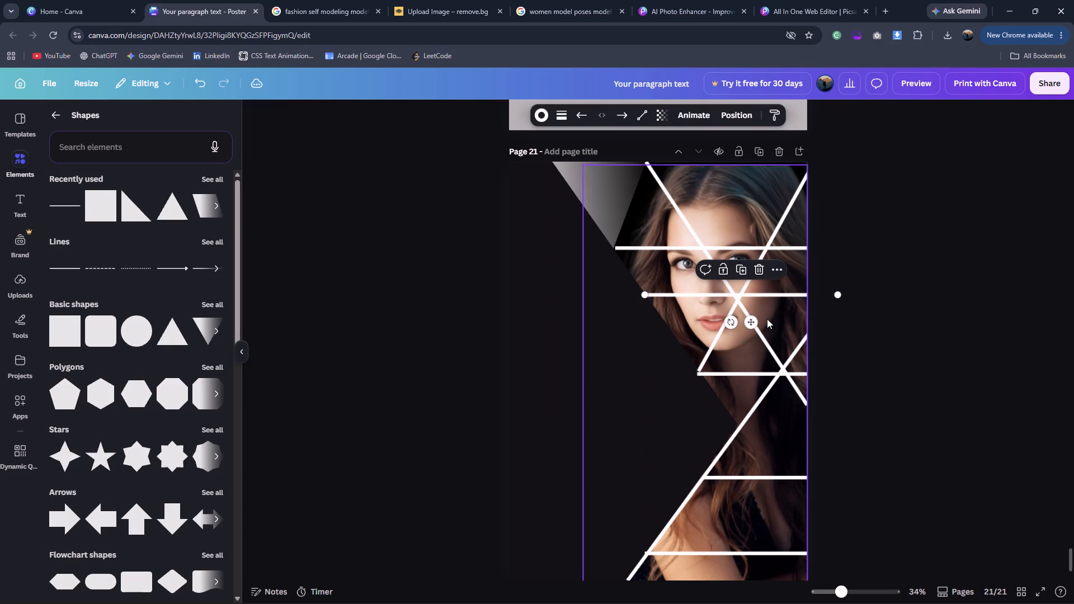
pyautogui.click(880, 320)
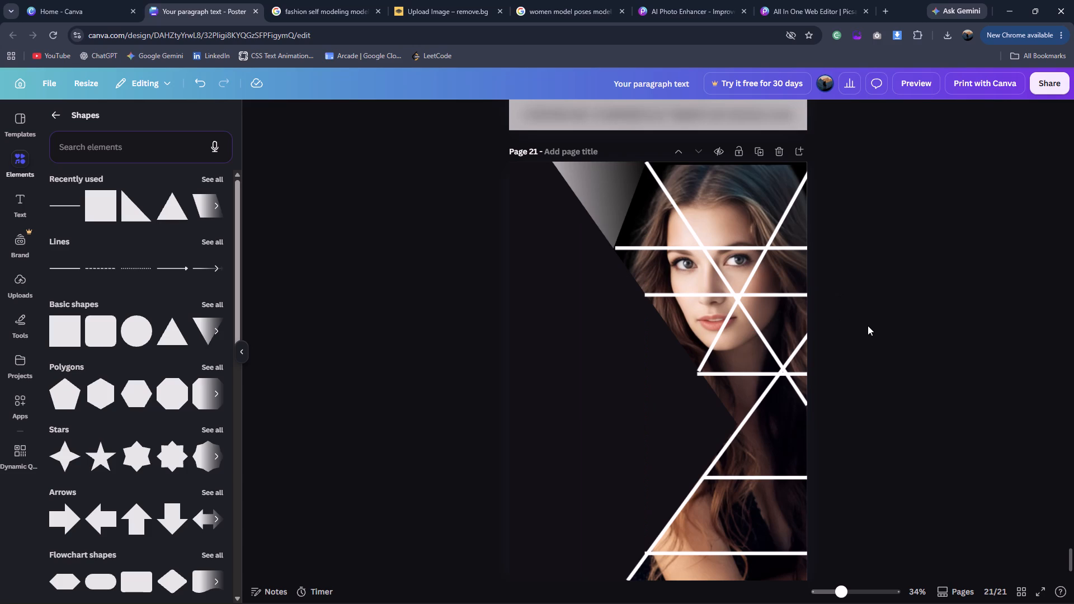
# Following the reference poster, duplicate the falling diagonal, start the copy at the below-chin line's left end, and shorten its lower end near the page edge.
pyautogui.scroll(-2, 868, 325)
pyautogui.click(282, 0)
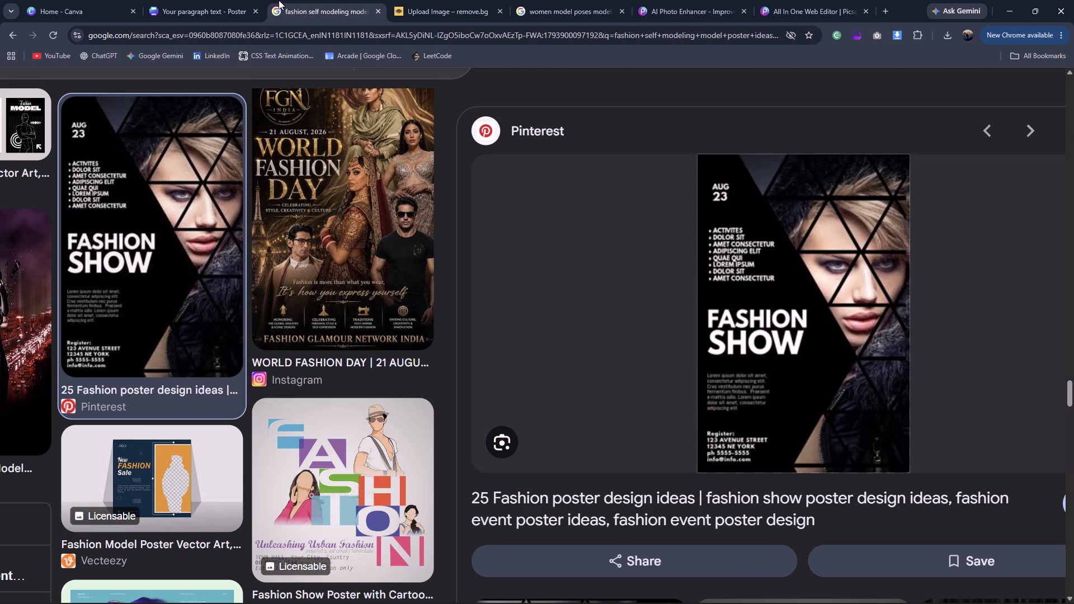
pyautogui.click(247, 0)
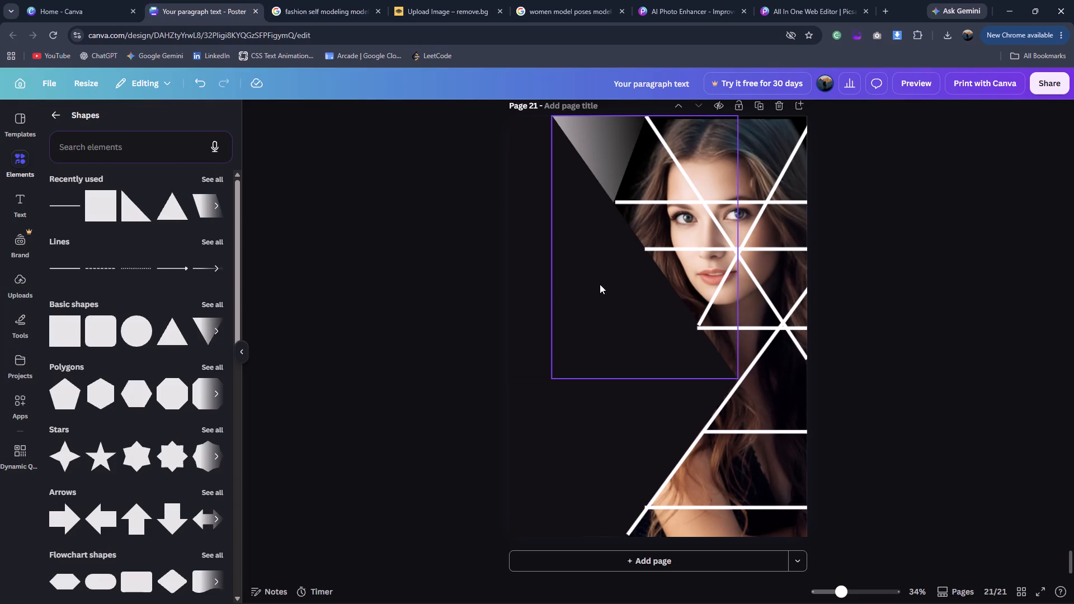
pyautogui.click(339, 8)
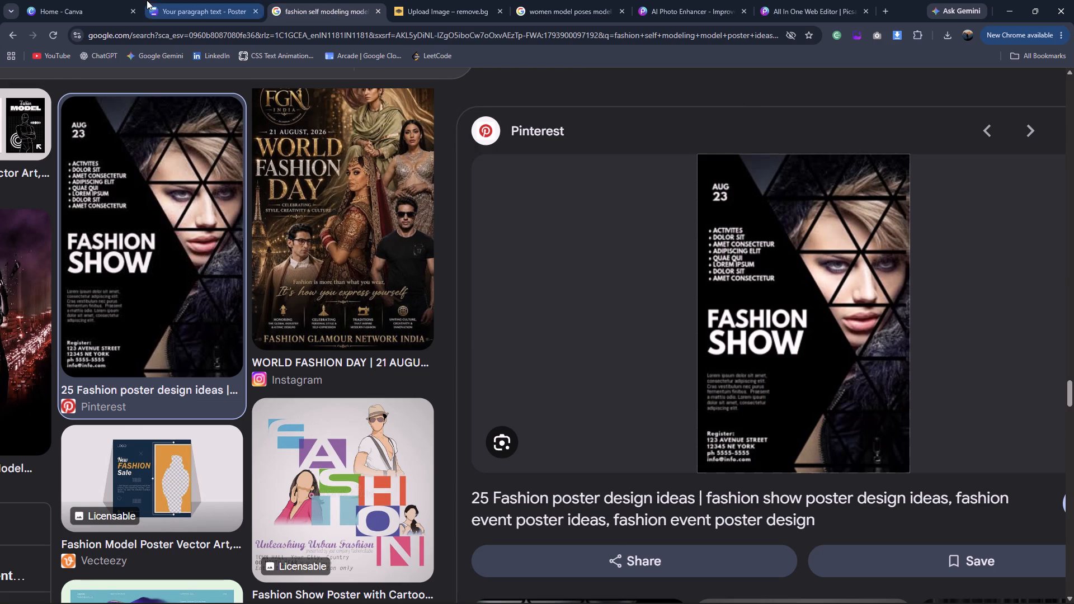
pyautogui.click(147, 0)
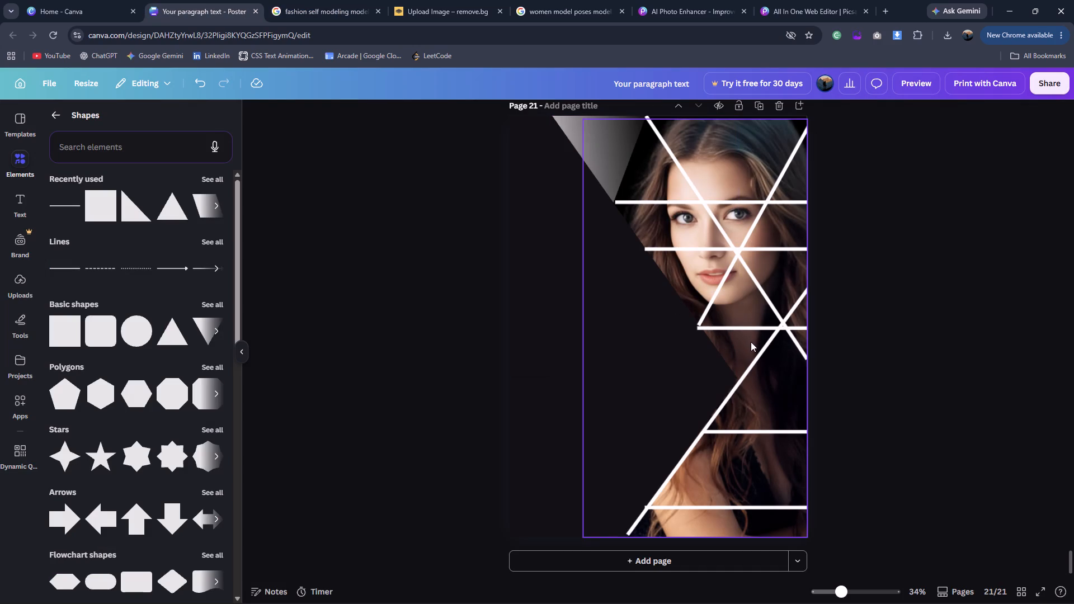
pyautogui.click(745, 275)
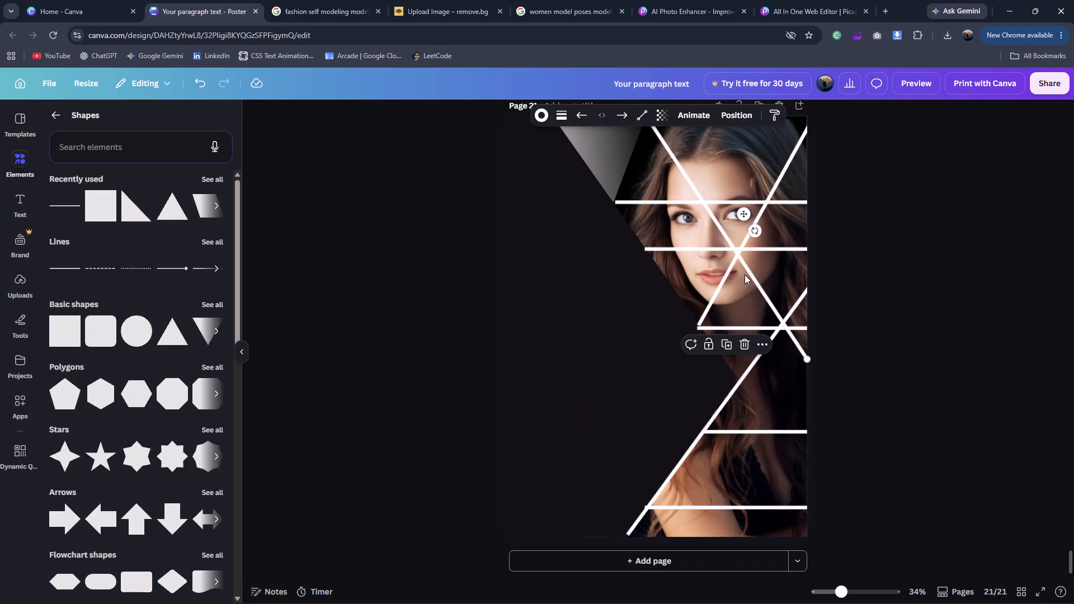
pyautogui.hotkey('ctrl', 'd')
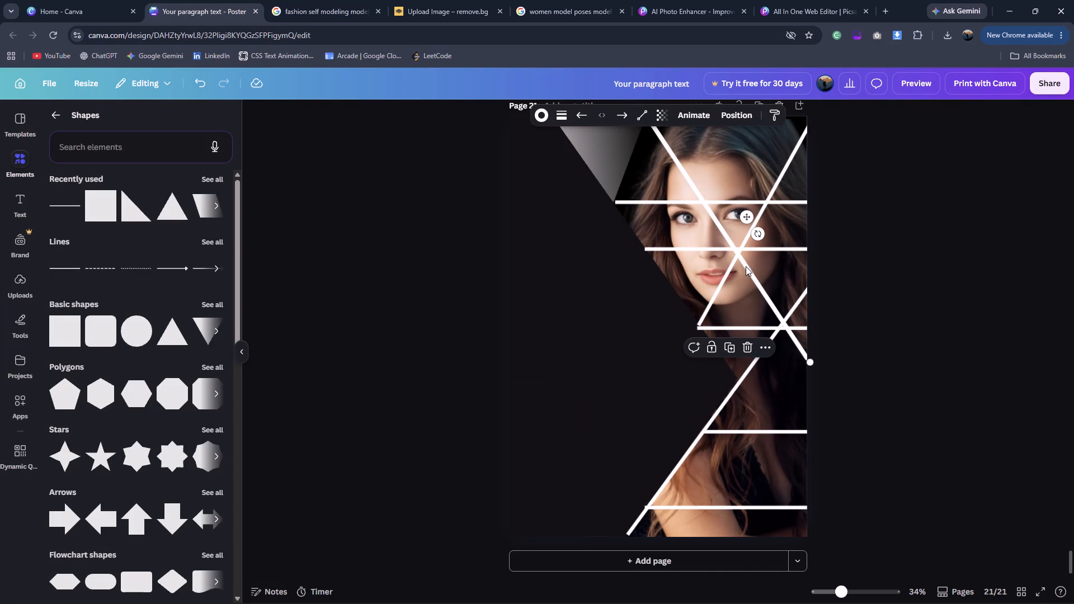
pyautogui.moveTo(747, 214); pyautogui.dragTo(779, 384)
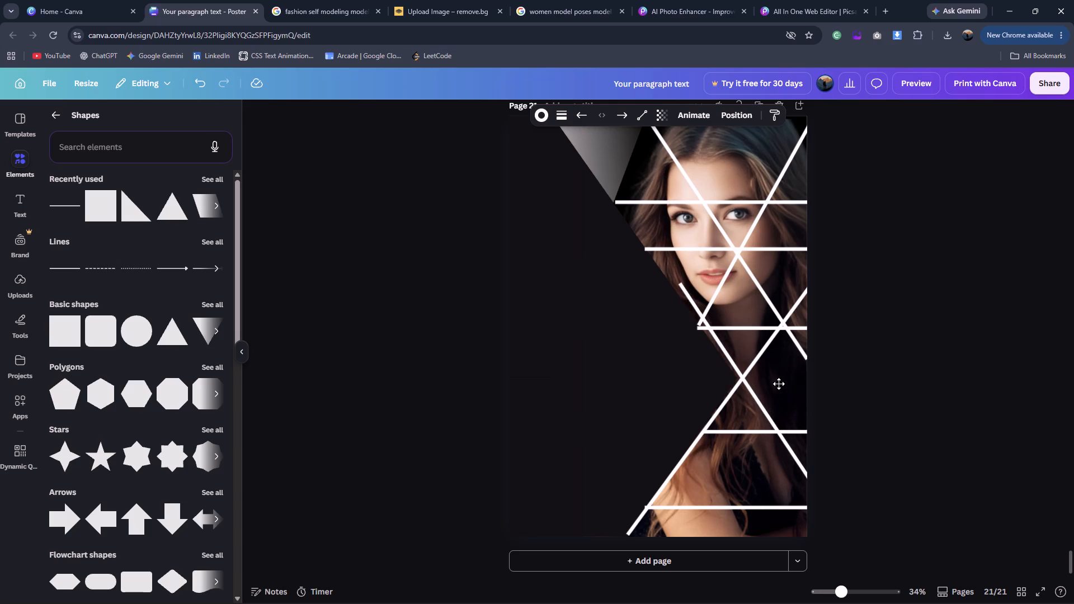
pyautogui.moveTo(779, 384); pyautogui.dragTo(786, 410)
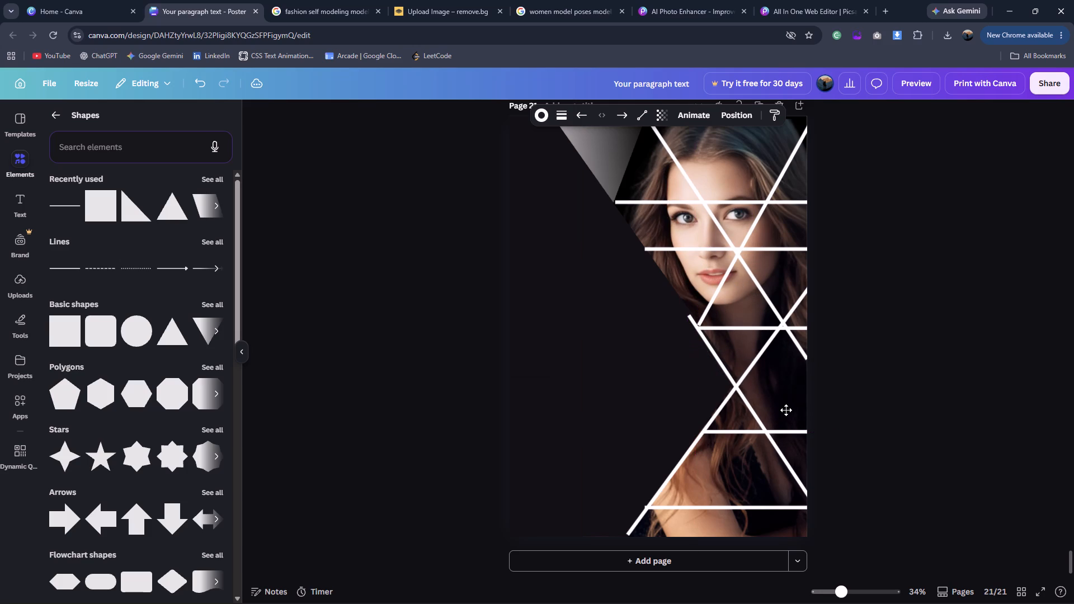
pyautogui.moveTo(786, 410); pyautogui.dragTo(788, 410)
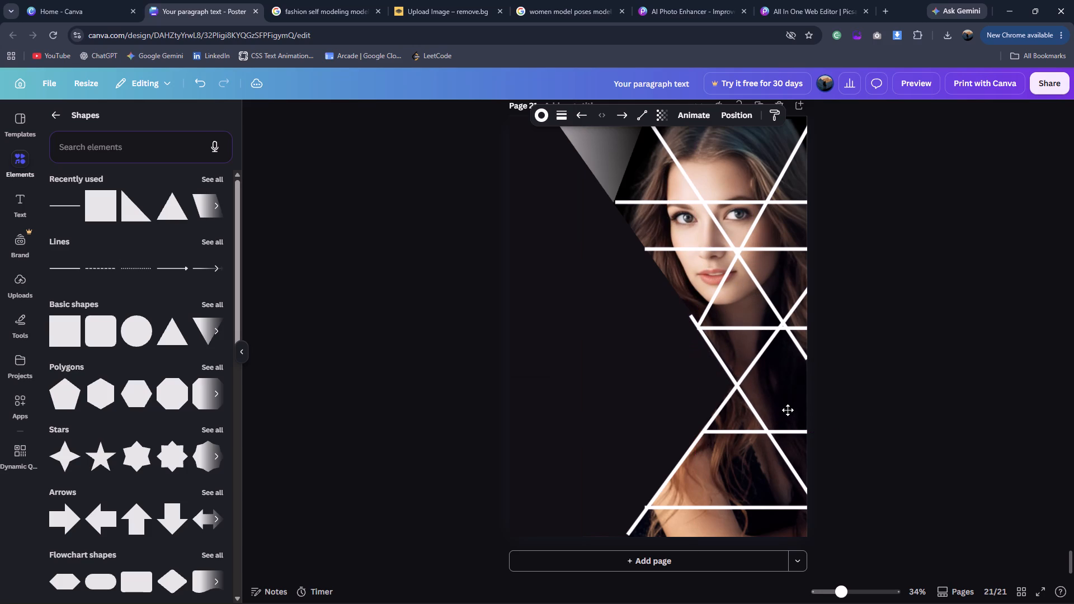
pyautogui.moveTo(788, 410); pyautogui.dragTo(789, 410)
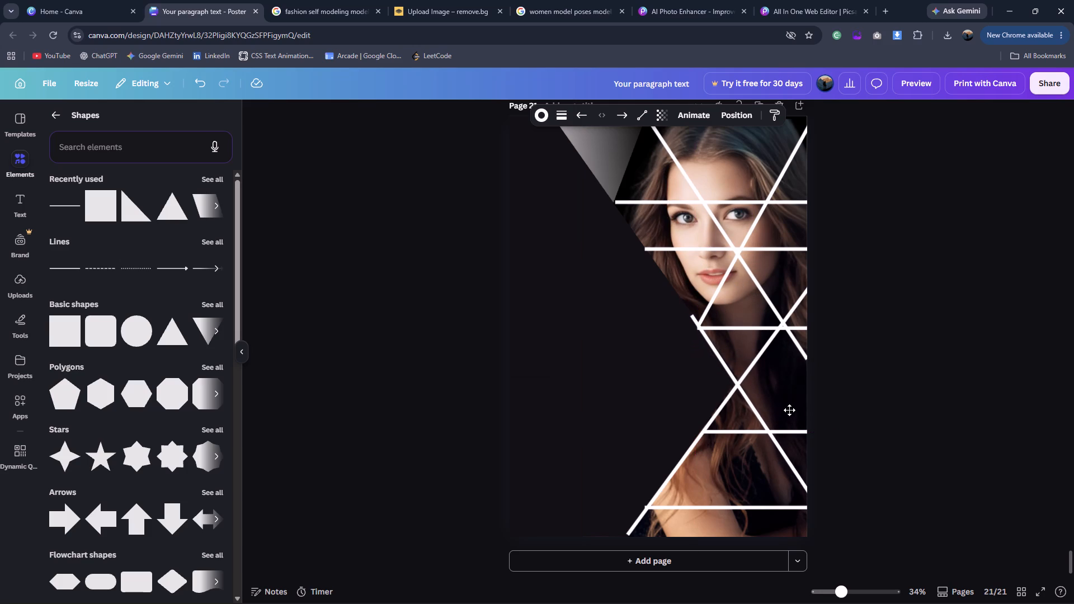
pyautogui.moveTo(789, 410); pyautogui.dragTo(794, 414)
pyautogui.moveTo(860, 565); pyautogui.dragTo(816, 518)
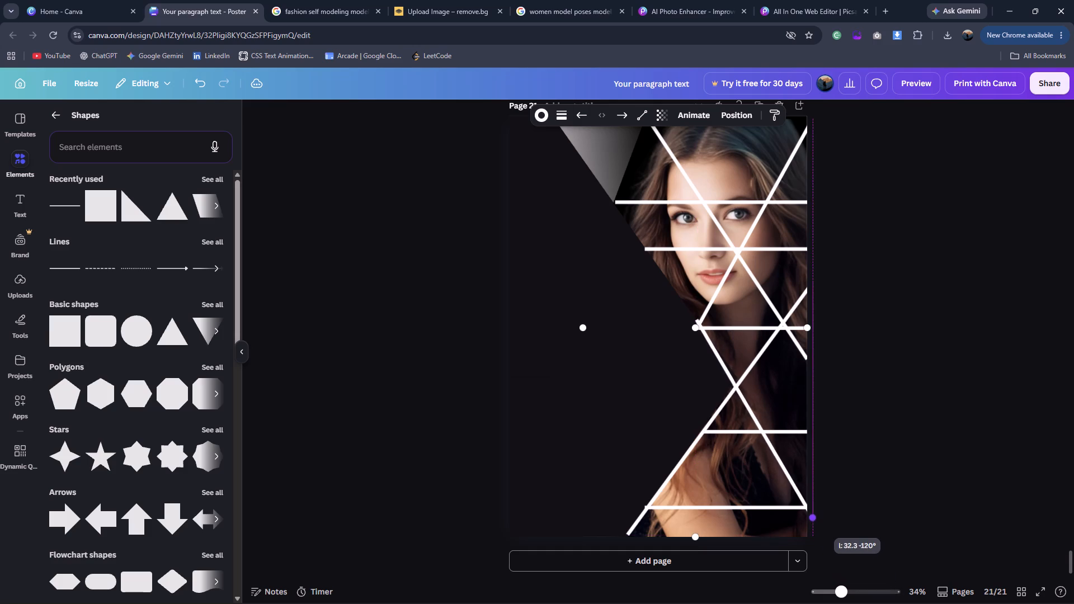
pyautogui.moveTo(816, 518); pyautogui.dragTo(813, 508)
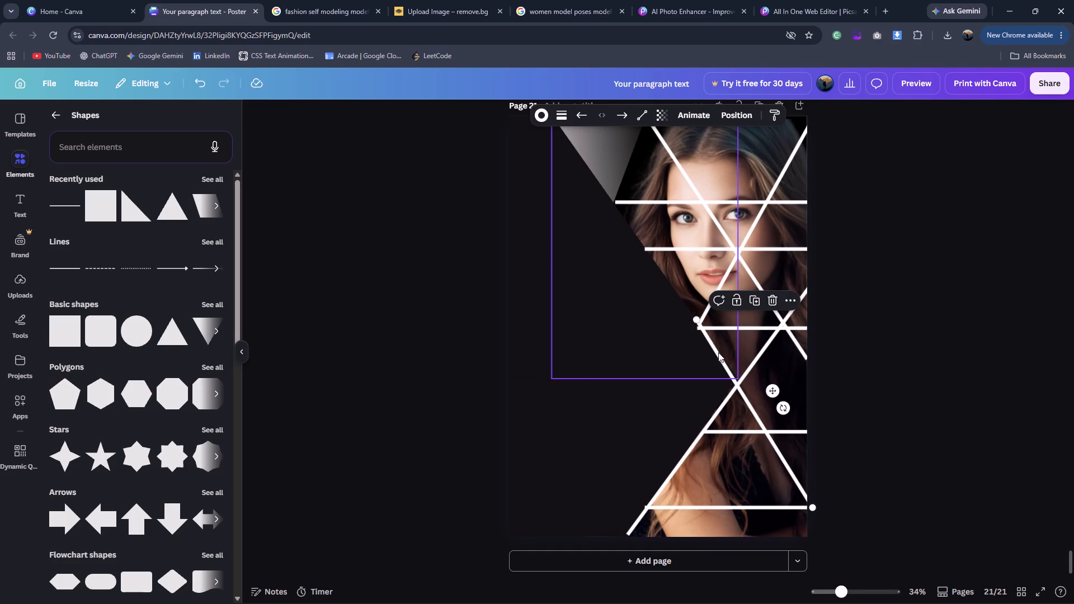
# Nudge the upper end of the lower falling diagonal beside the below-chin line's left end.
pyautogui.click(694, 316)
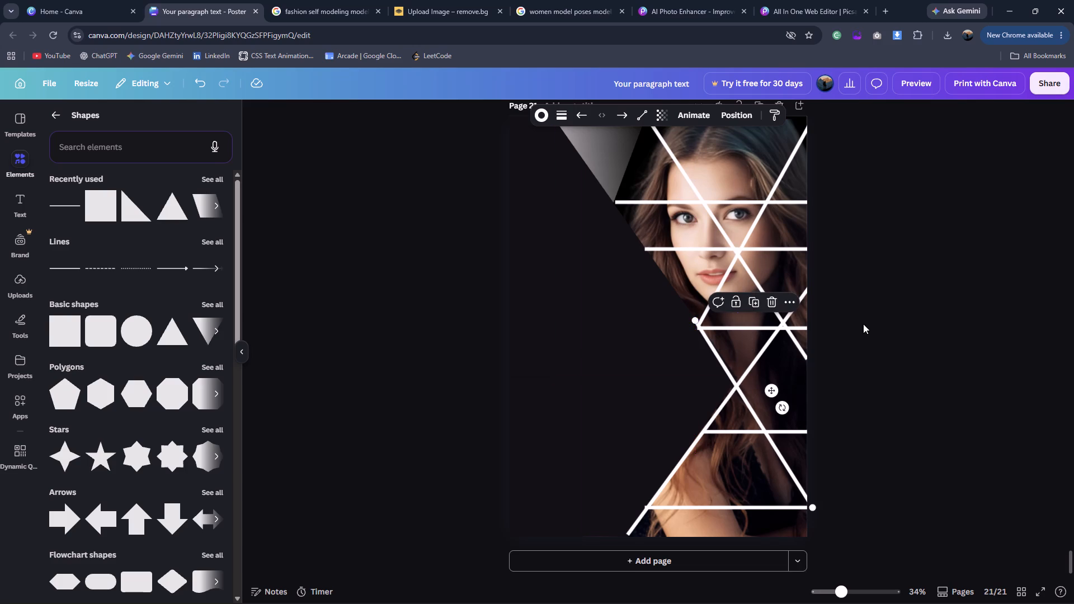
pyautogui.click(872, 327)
# Move the second-lowest horizontal line down along the long rising diagonal and extend its right end to the page edge.
pyautogui.click(797, 431)
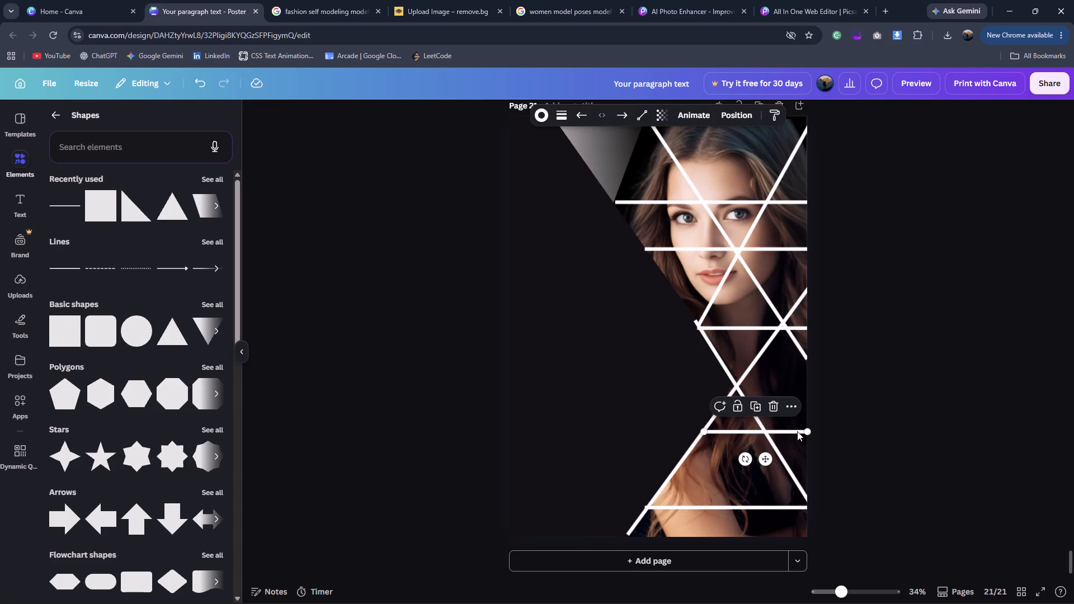
pyautogui.moveTo(788, 432); pyautogui.dragTo(771, 450)
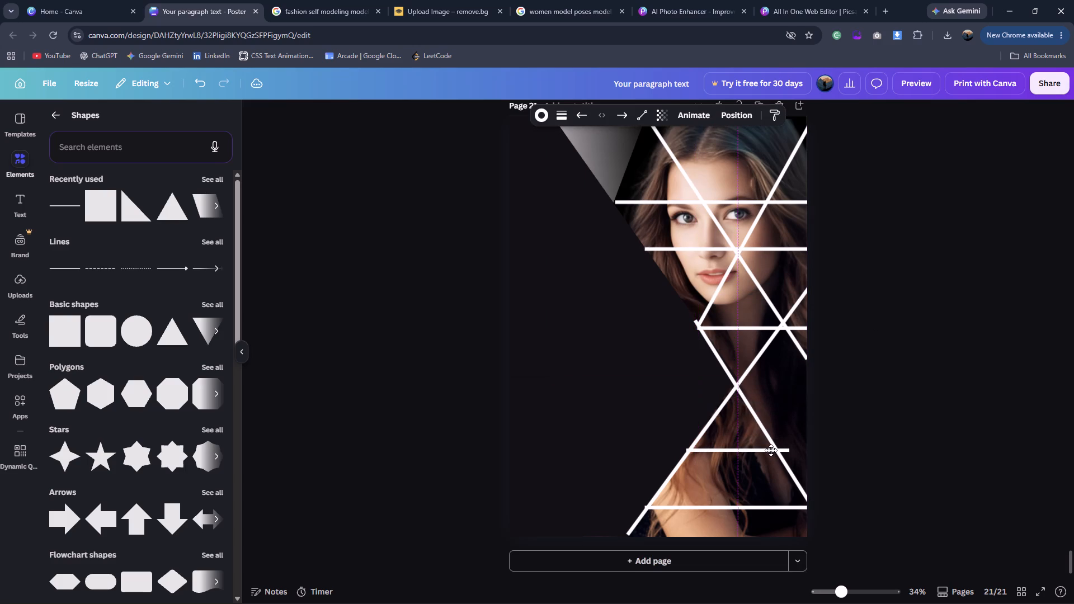
pyautogui.moveTo(771, 450); pyautogui.dragTo(772, 451)
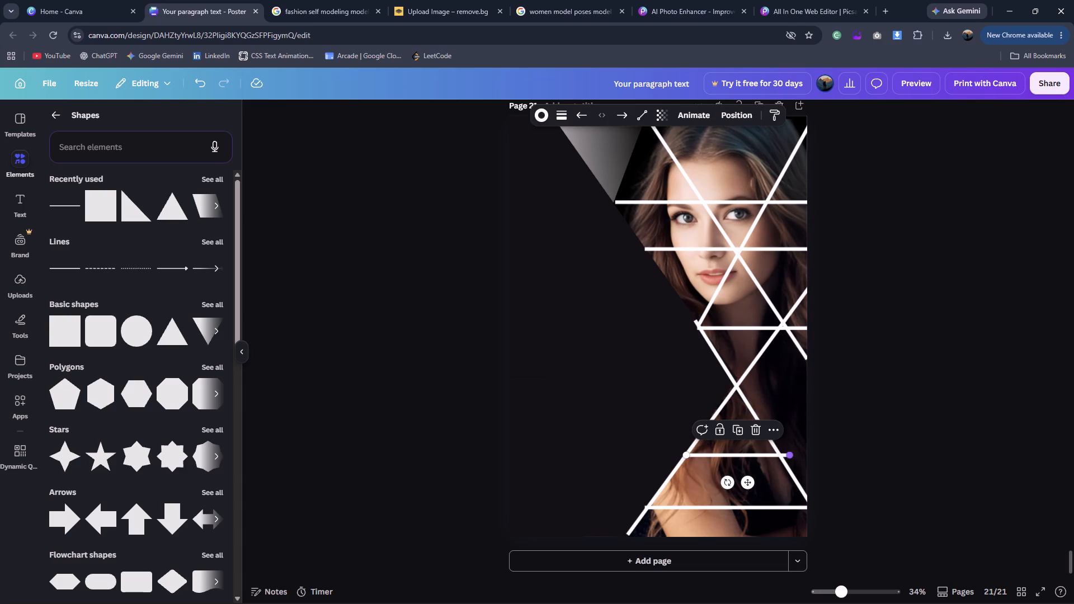
pyautogui.moveTo(792, 454); pyautogui.dragTo(809, 454)
pyautogui.click(924, 440)
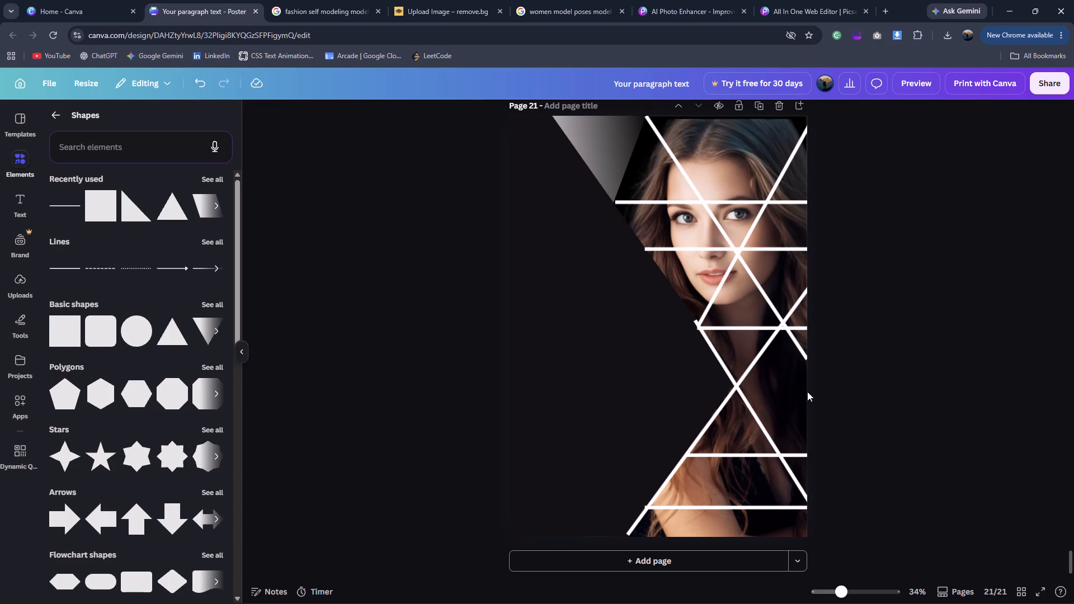
# Align the lower falling diagonal's upper end with the left end of the below-chin horizontal line.
pyautogui.click(708, 333)
pyautogui.moveTo(694, 318); pyautogui.dragTo(696, 325)
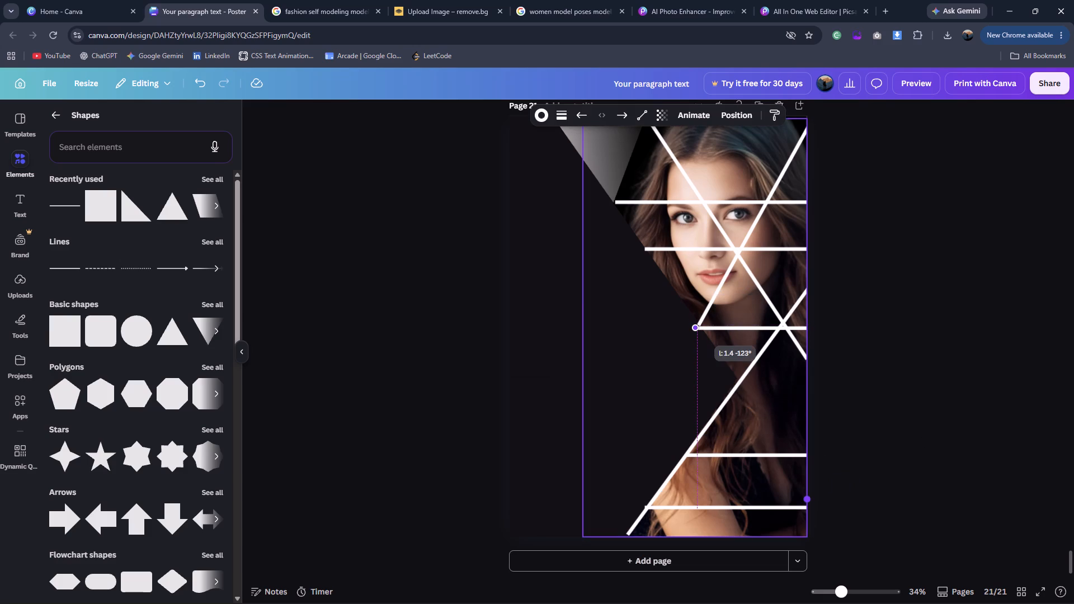
pyautogui.moveTo(696, 325); pyautogui.dragTo(700, 328)
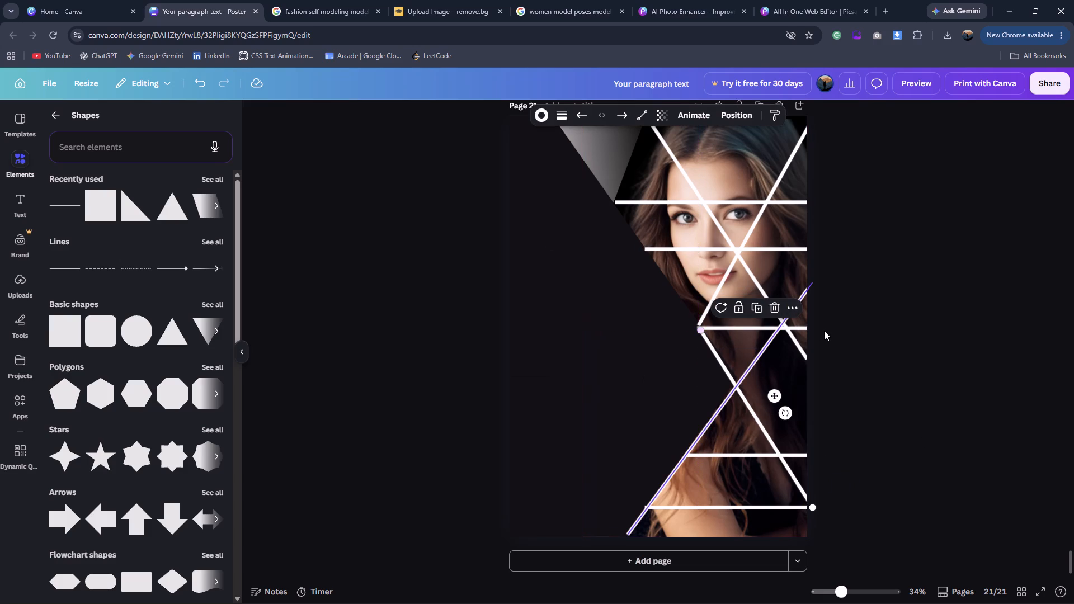
pyautogui.click(842, 332)
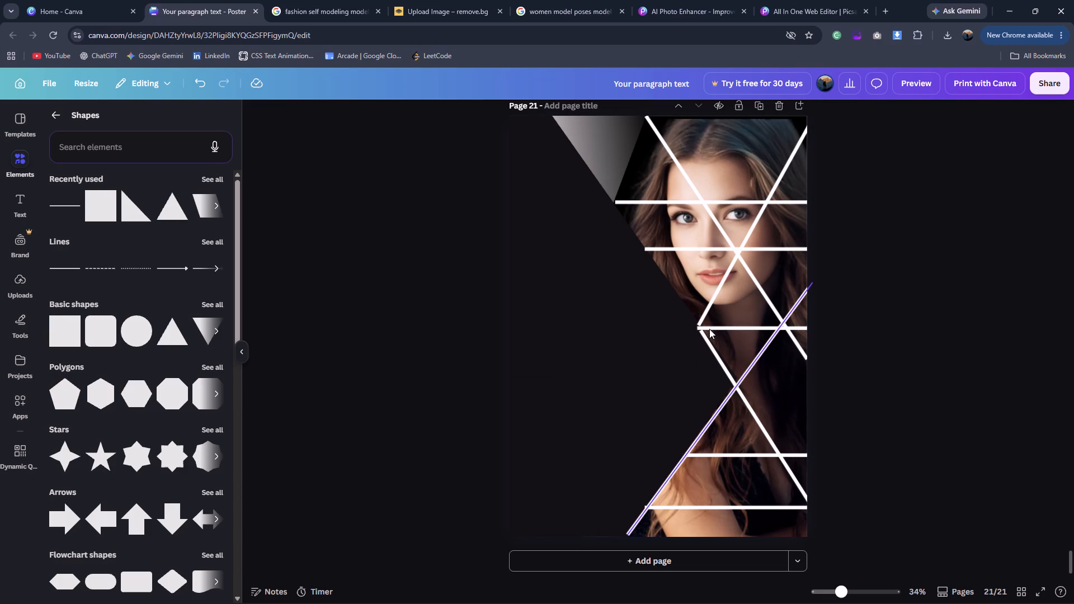
# Following the reference poster, duplicate the below-chin line, start the copy where the two lower diagonals cross, and shorten it near the page's right edge.
pyautogui.click(322, 0)
pyautogui.click(196, 0)
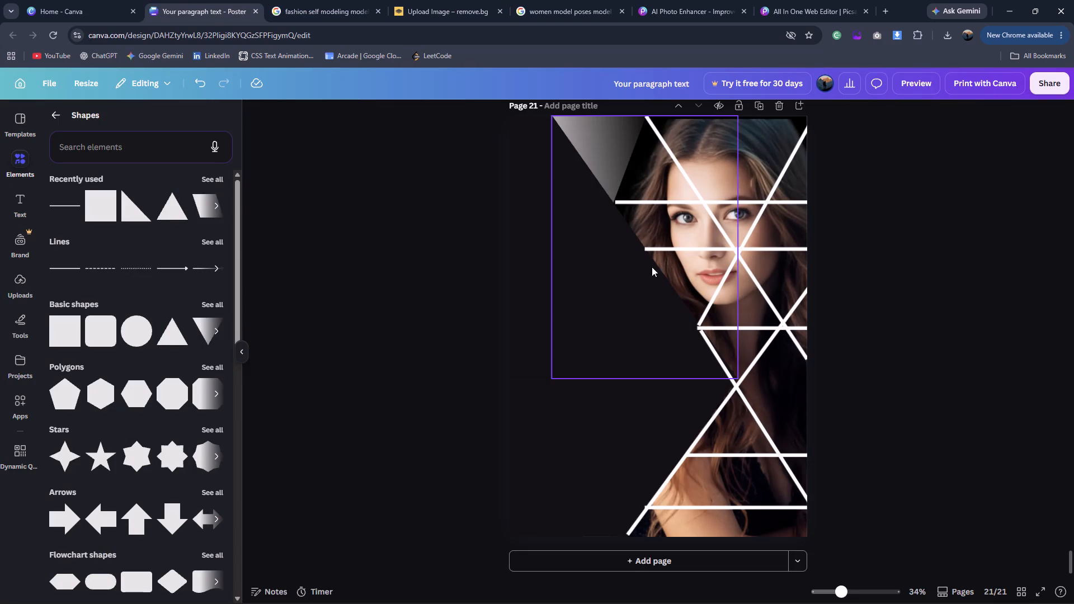
pyautogui.click(337, 0)
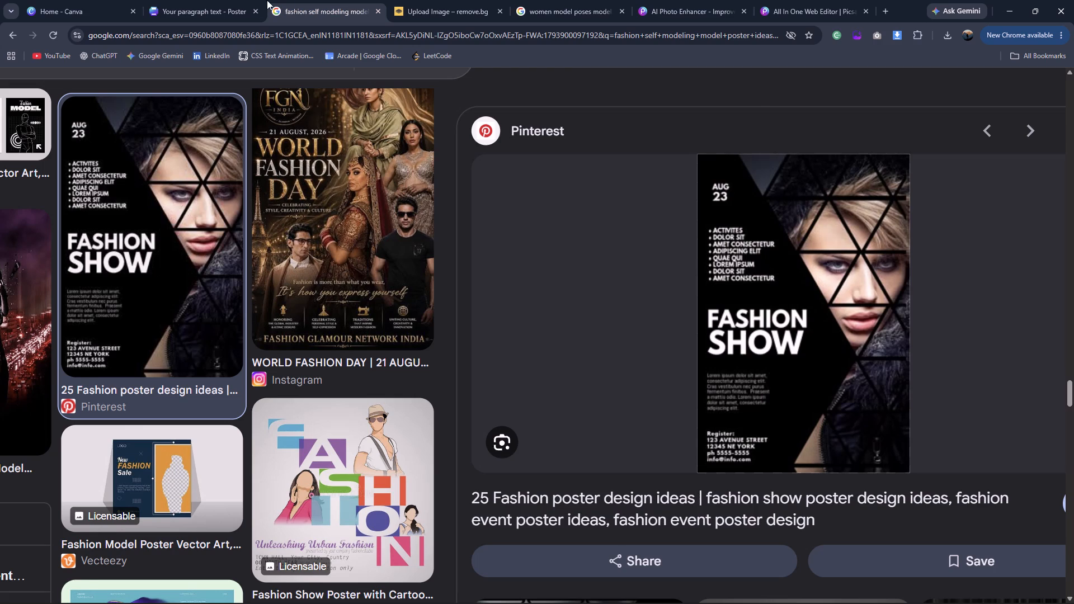
pyautogui.click(222, 0)
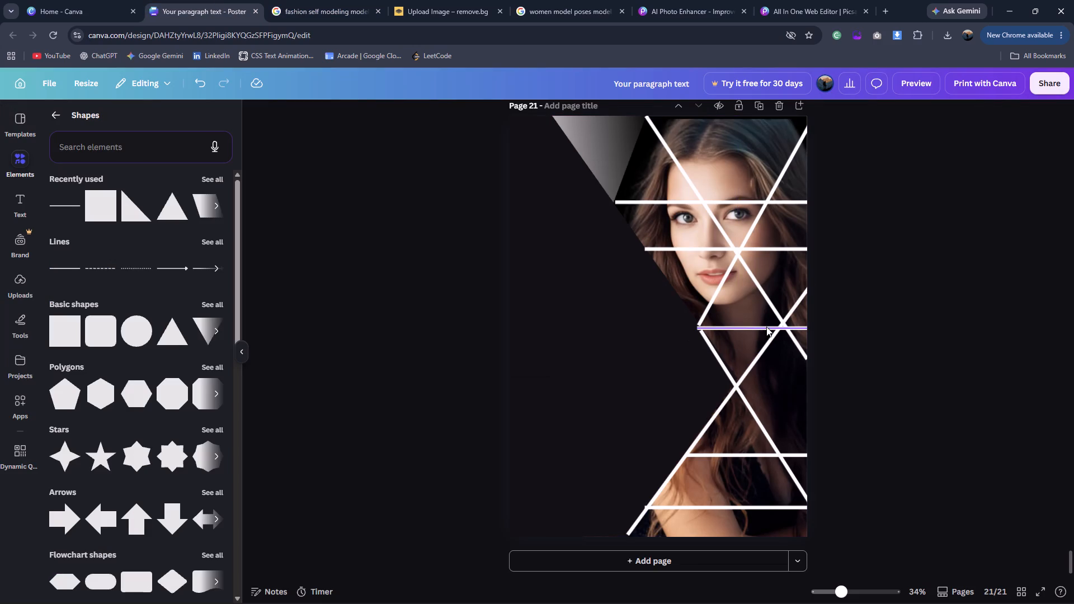
pyautogui.click(761, 323)
pyautogui.hotkey('ctrl', 'd')
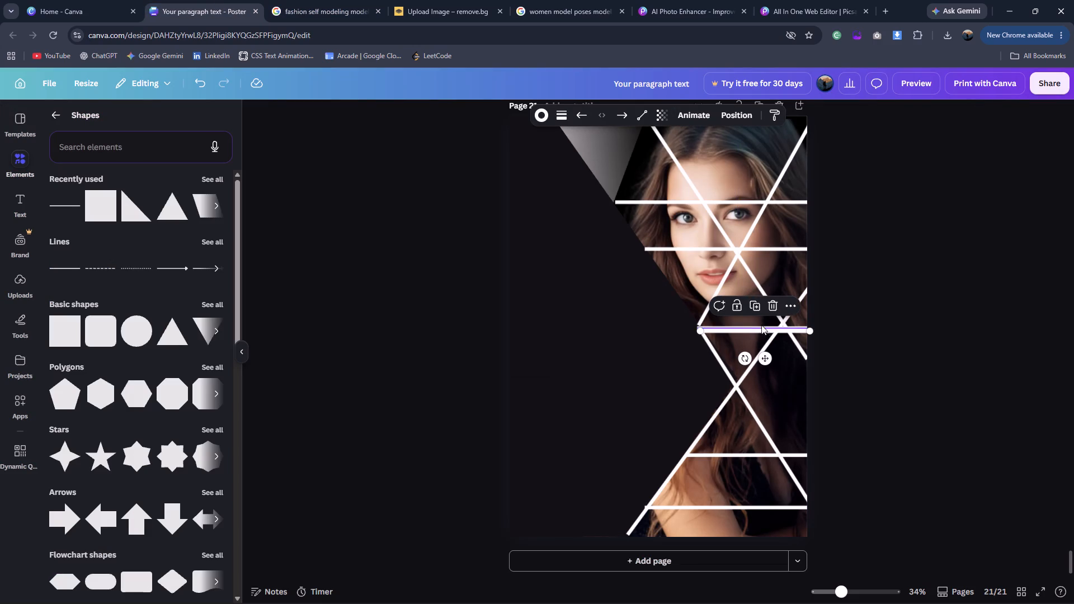
pyautogui.moveTo(767, 361); pyautogui.dragTo(798, 418)
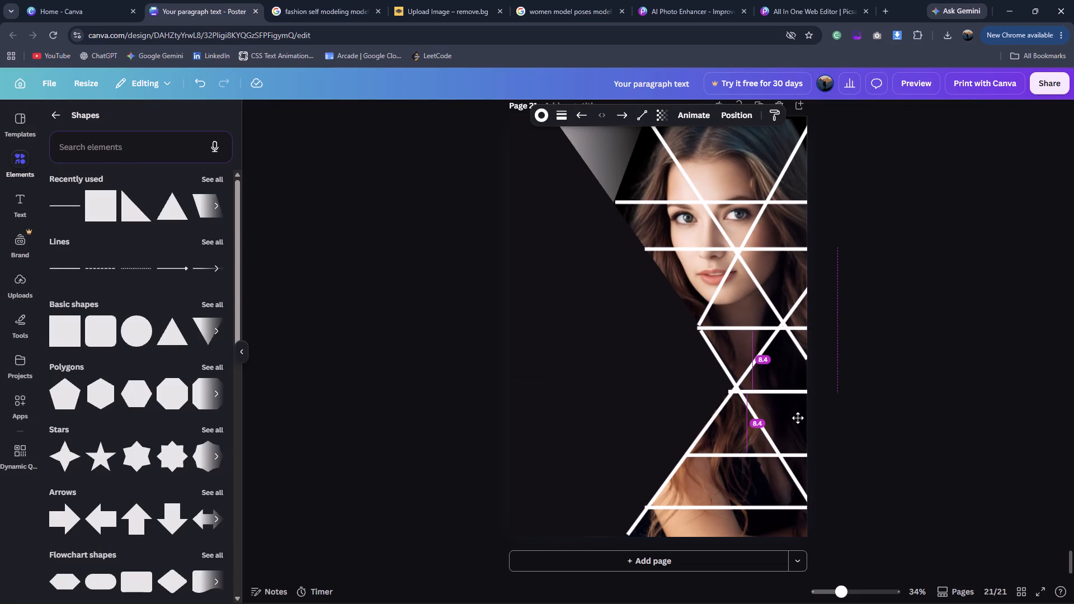
pyautogui.moveTo(798, 418); pyautogui.dragTo(801, 415)
pyautogui.moveTo(847, 386); pyautogui.dragTo(827, 390)
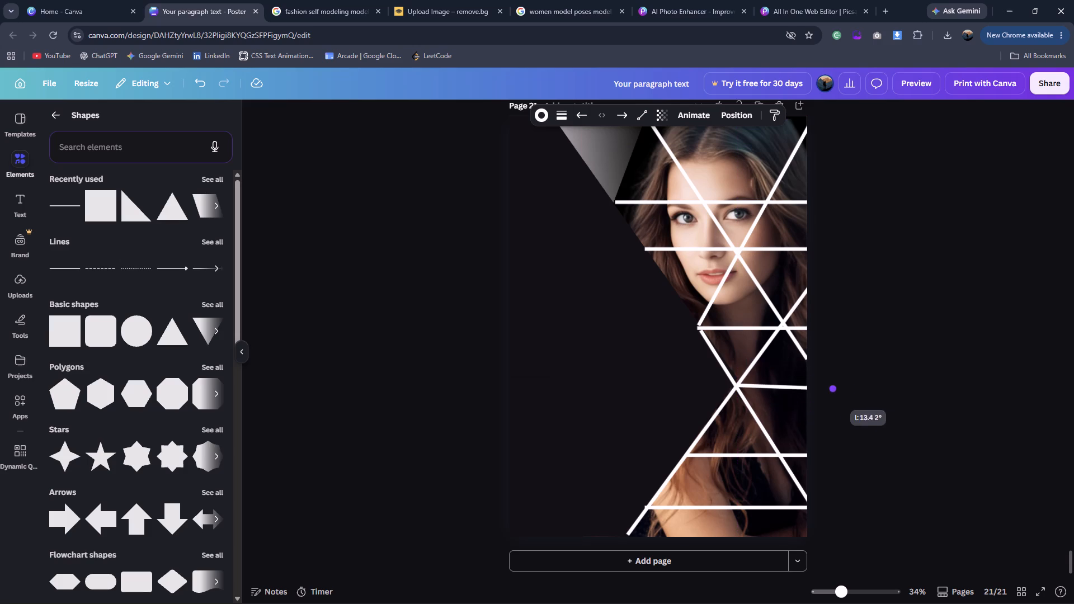
pyautogui.moveTo(827, 390); pyautogui.dragTo(818, 388)
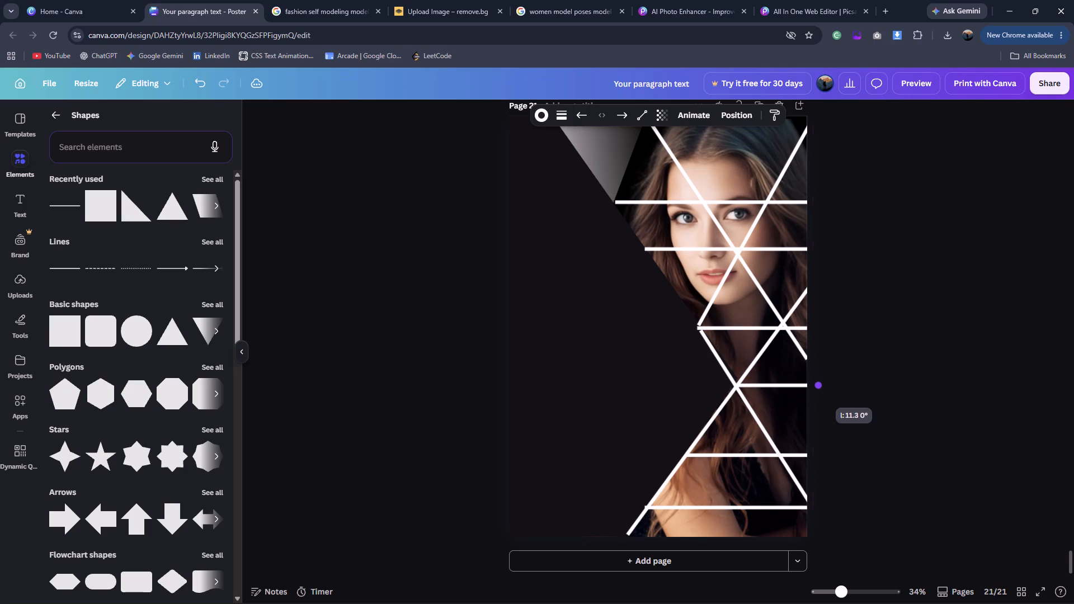
pyautogui.moveTo(818, 388); pyautogui.dragTo(816, 386)
pyautogui.click(903, 384)
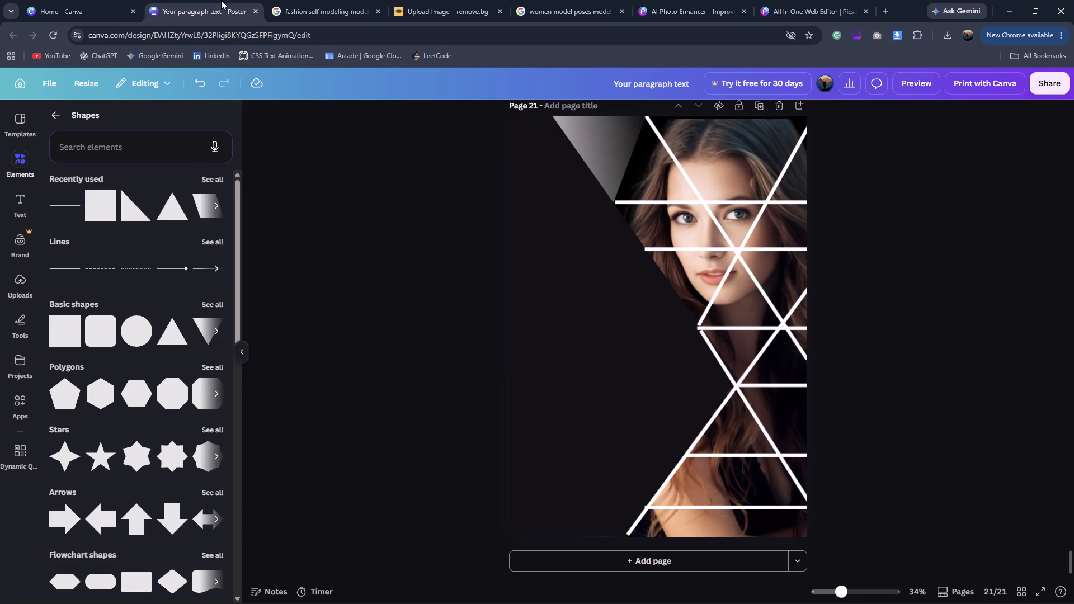
# Following the reference poster, duplicate the lower falling diagonal, run the copy through the second-lowest horizontal line's left end, and trim its upper part there.
pyautogui.click(338, 10)
pyautogui.click(205, 0)
pyautogui.click(272, 0)
pyautogui.click(167, 13)
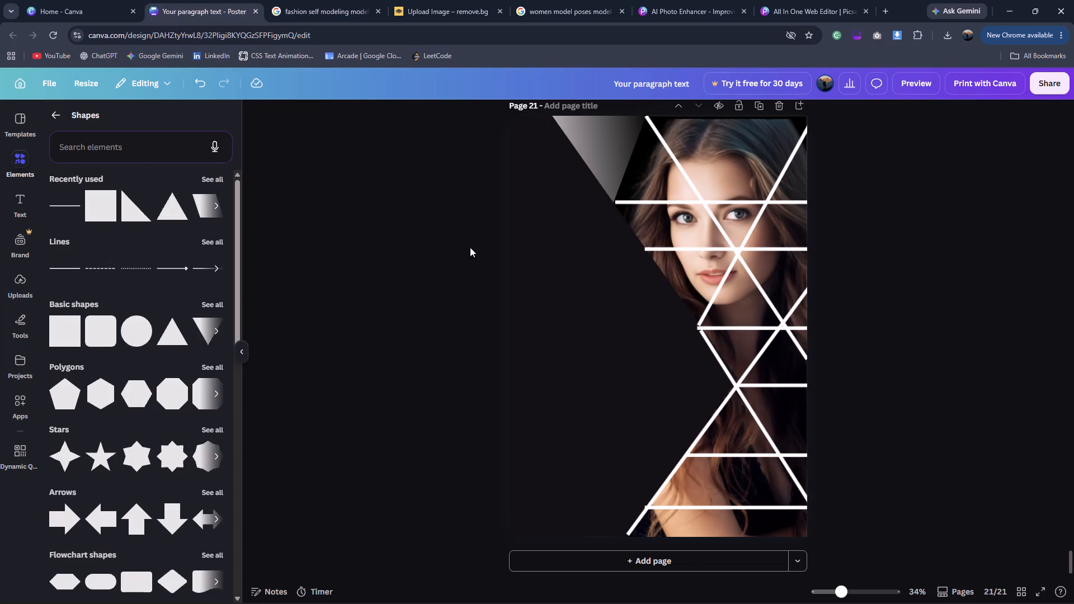
pyautogui.click(769, 446)
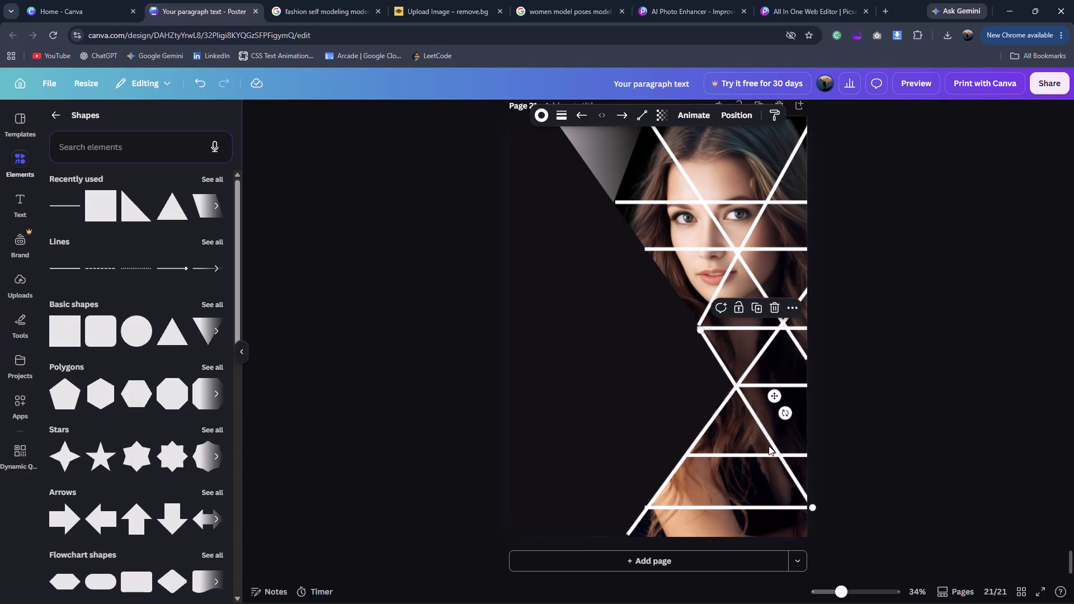
pyautogui.hotkey('ctrl', 'd')
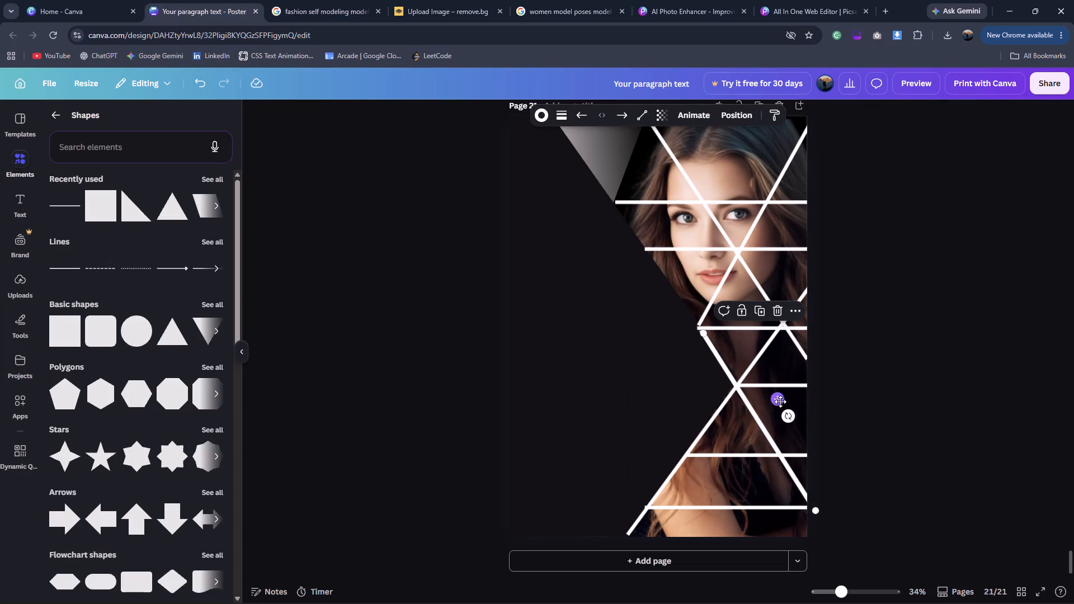
pyautogui.moveTo(779, 397); pyautogui.dragTo(750, 484)
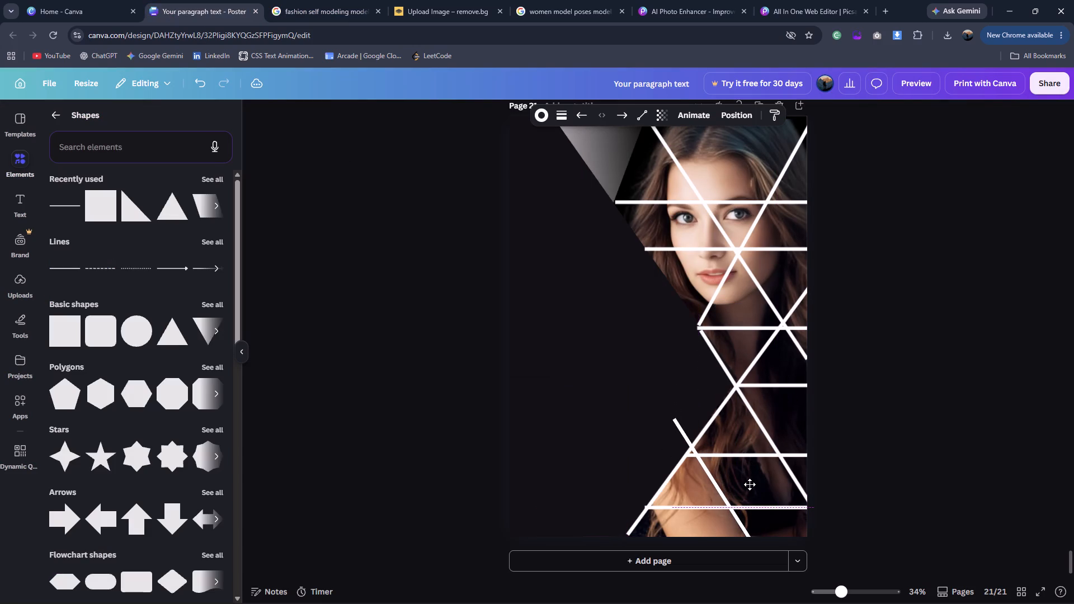
pyautogui.moveTo(750, 484); pyautogui.dragTo(697, 424)
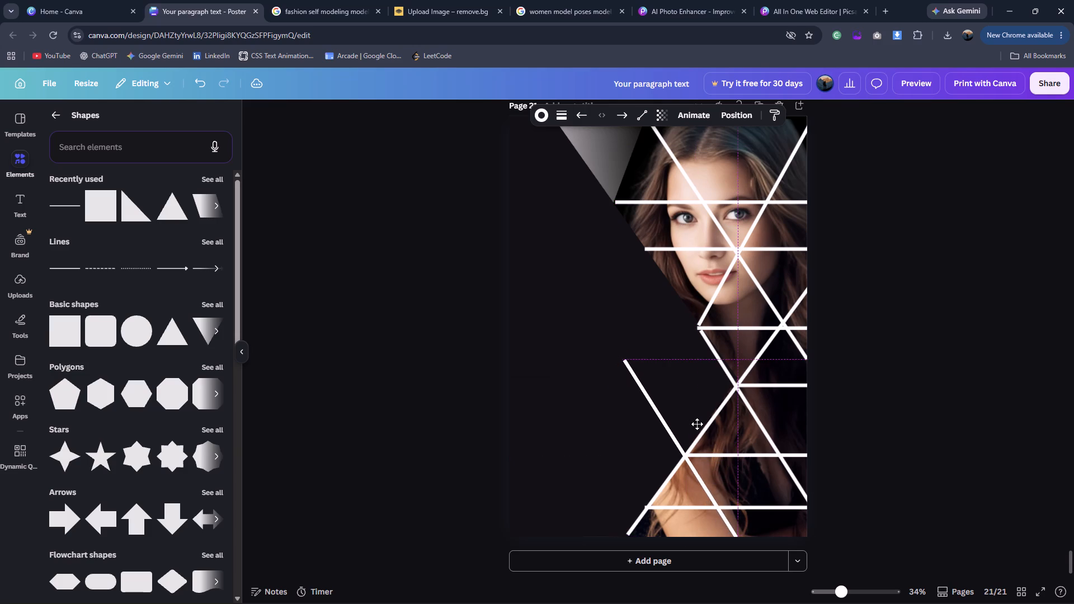
pyautogui.moveTo(697, 424); pyautogui.dragTo(699, 425)
pyautogui.moveTo(626, 360); pyautogui.dragTo(652, 402)
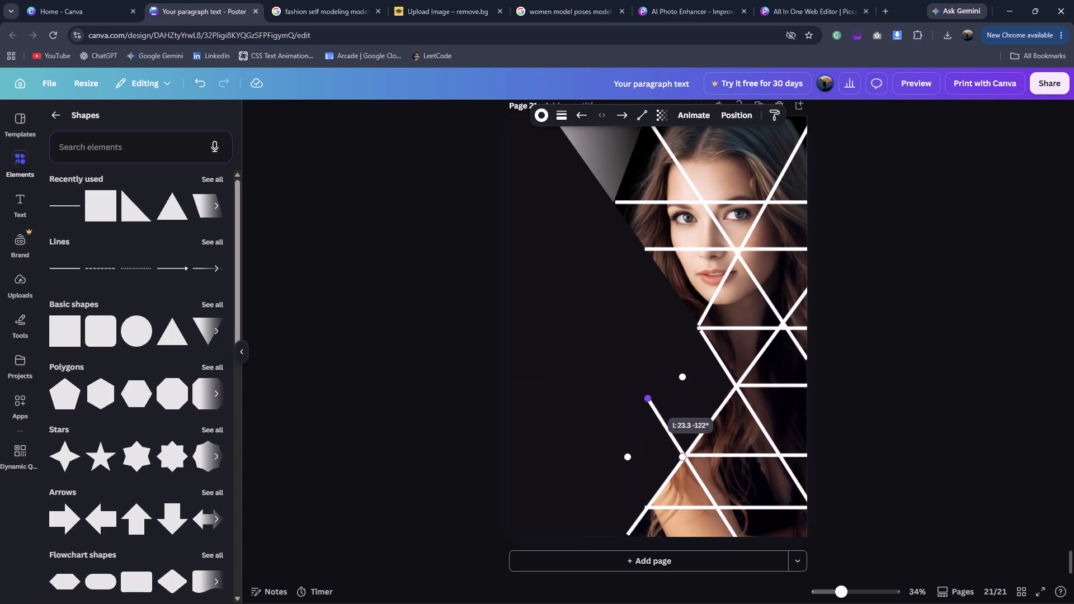
pyautogui.moveTo(652, 402); pyautogui.dragTo(684, 449)
pyautogui.click(894, 428)
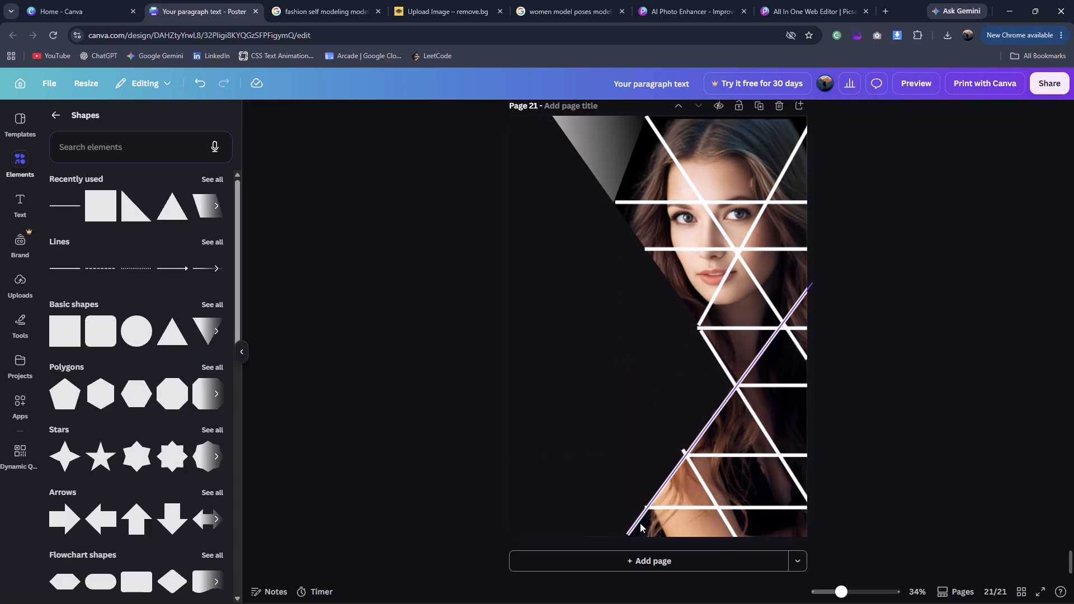
# Extend the long rising diagonal's lower end to the page's bottom edge.
pyautogui.click(637, 523)
pyautogui.click(626, 533)
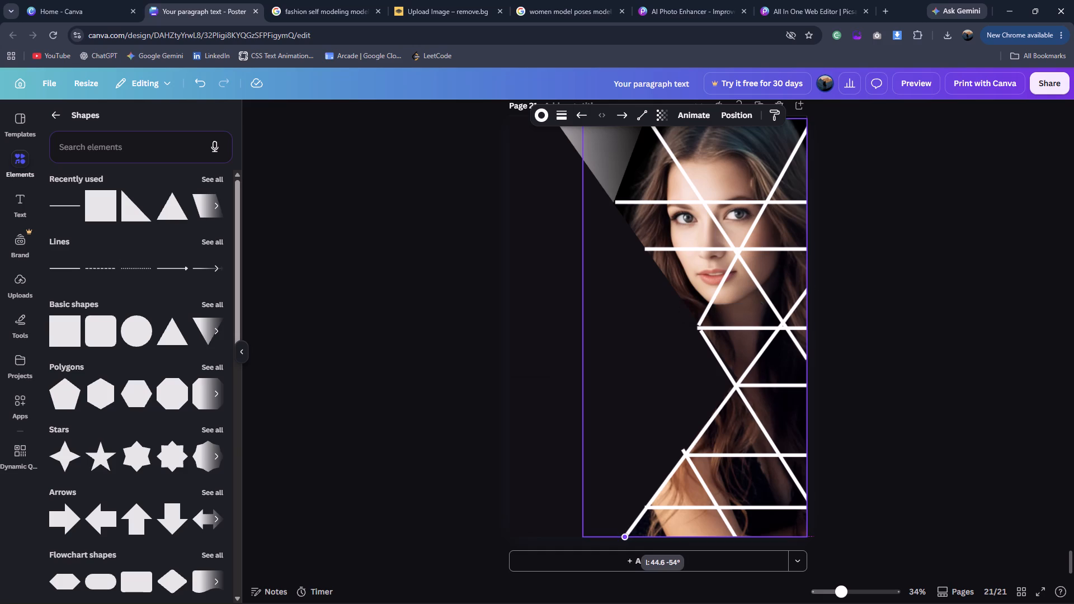
pyautogui.click(847, 482)
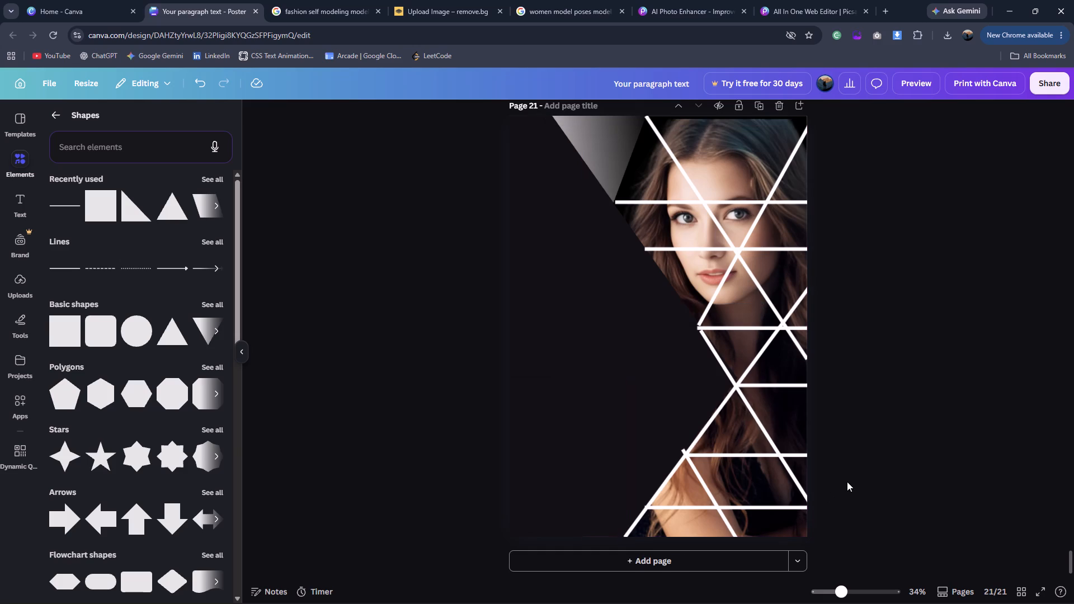
# Adjust the lowest falling diagonal's upper end to meet the left end of the second-lowest horizontal line.
pyautogui.click(694, 472)
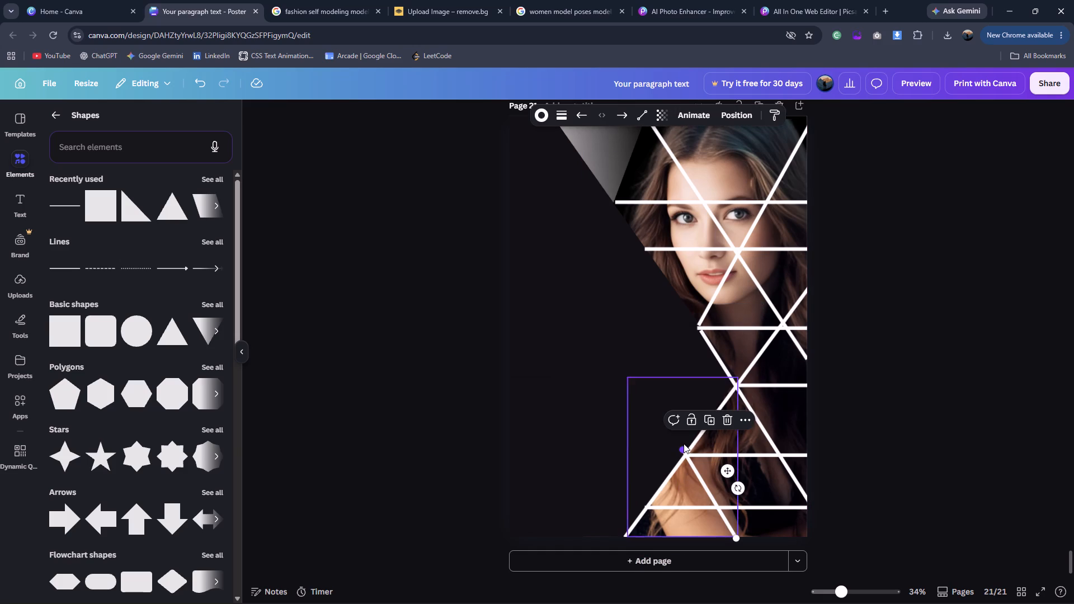
pyautogui.moveTo(684, 449); pyautogui.dragTo(690, 450)
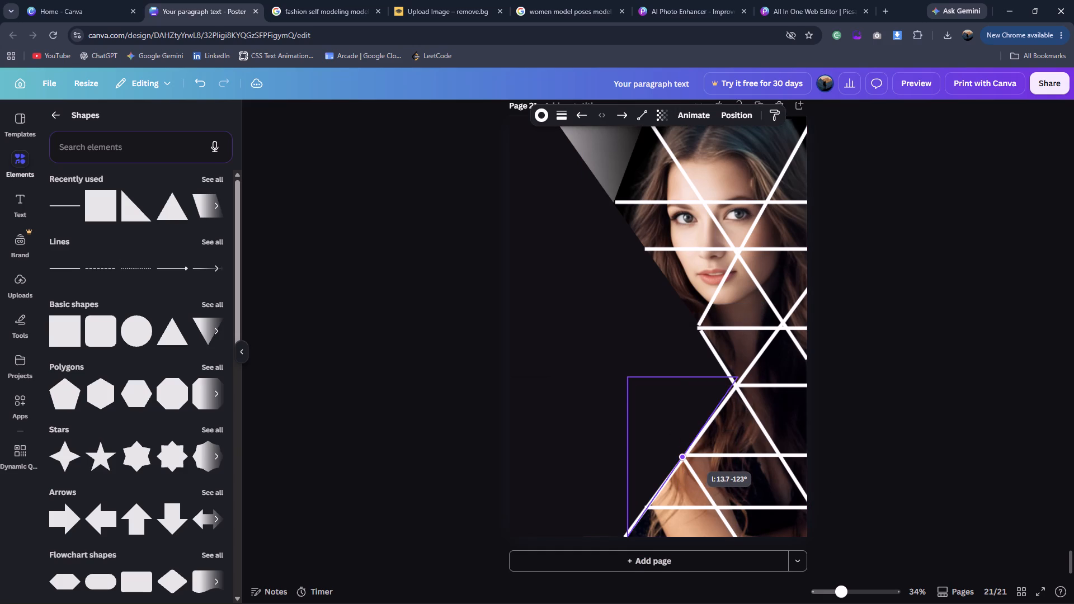
pyautogui.moveTo(690, 450); pyautogui.dragTo(689, 451)
pyautogui.click(911, 406)
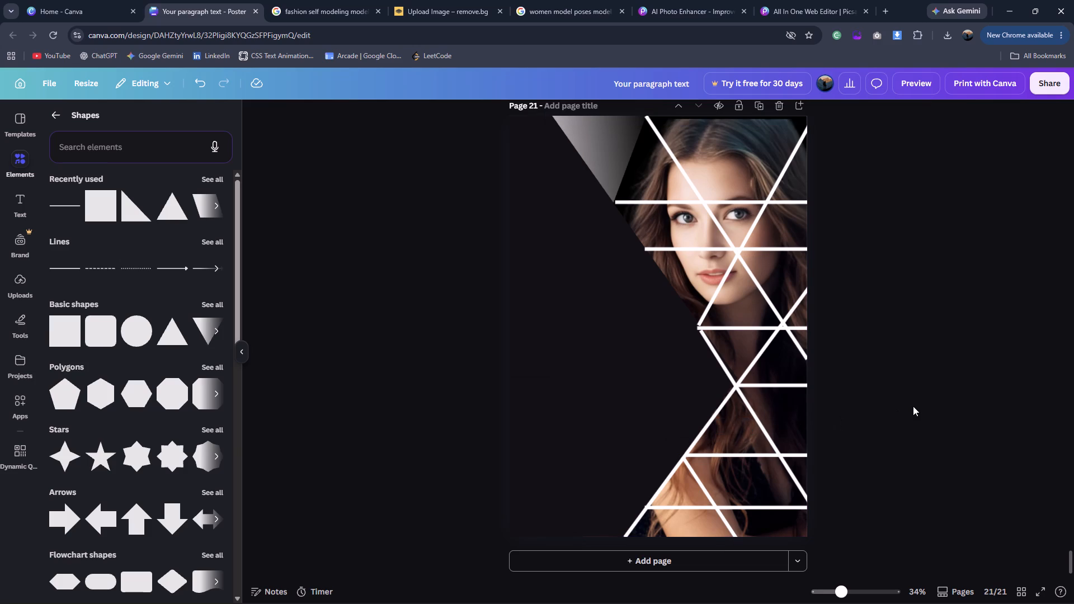
# Duplicate the lowest falling diagonal, tilt the copy to about 116°, and run it from the second-lowest horizontal line to the original's bottom end.
pyautogui.click(734, 522)
pyautogui.click(731, 523)
pyautogui.hotkey('ctrl', 'd')
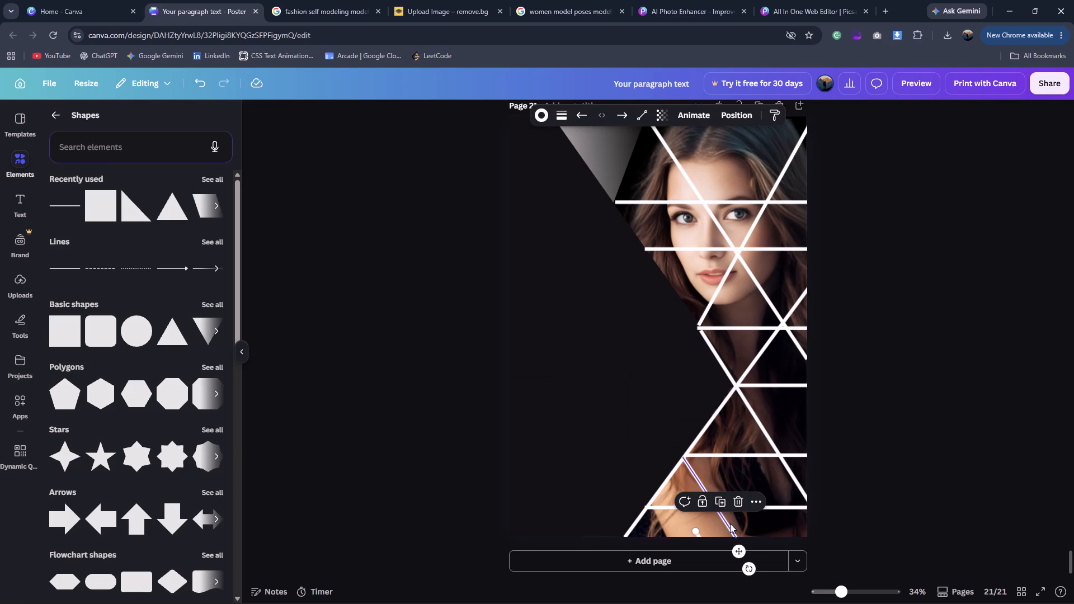
pyautogui.moveTo(742, 554); pyautogui.dragTo(762, 540)
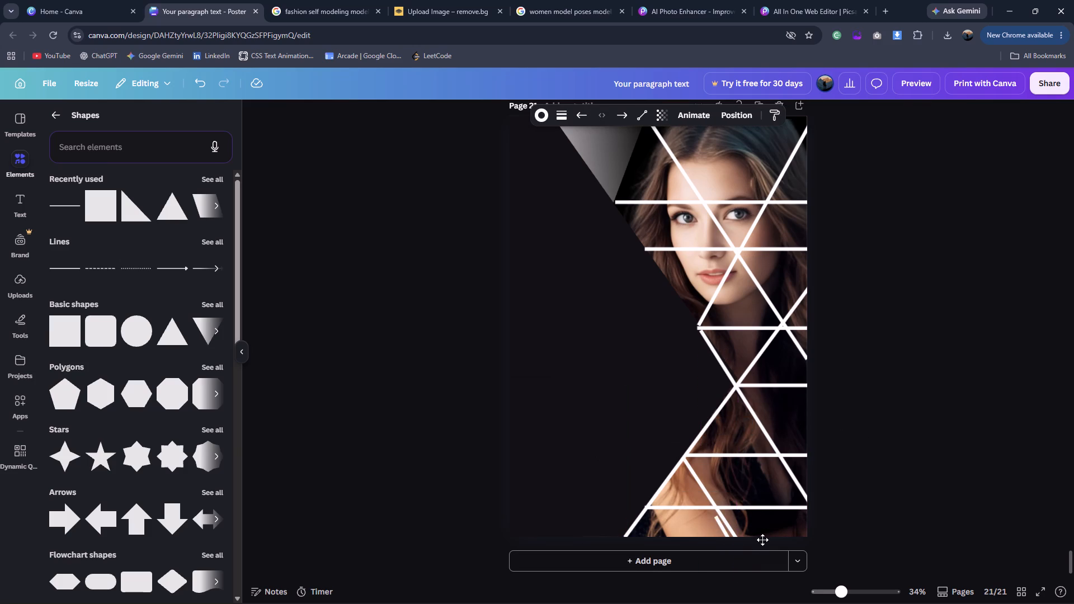
pyautogui.moveTo(762, 540); pyautogui.dragTo(749, 461)
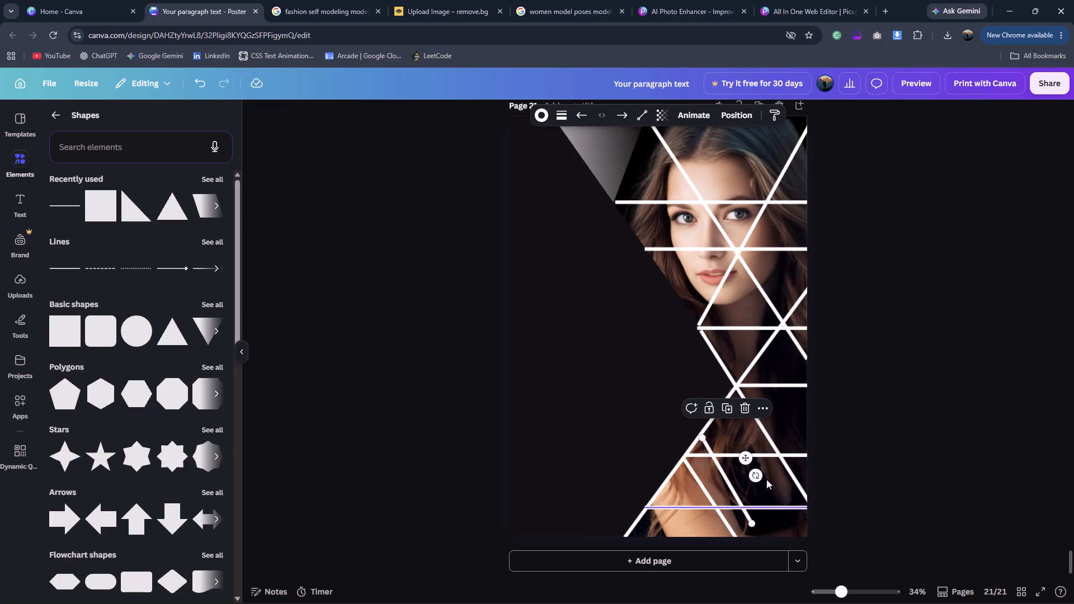
pyautogui.moveTo(757, 473); pyautogui.dragTo(581, 323)
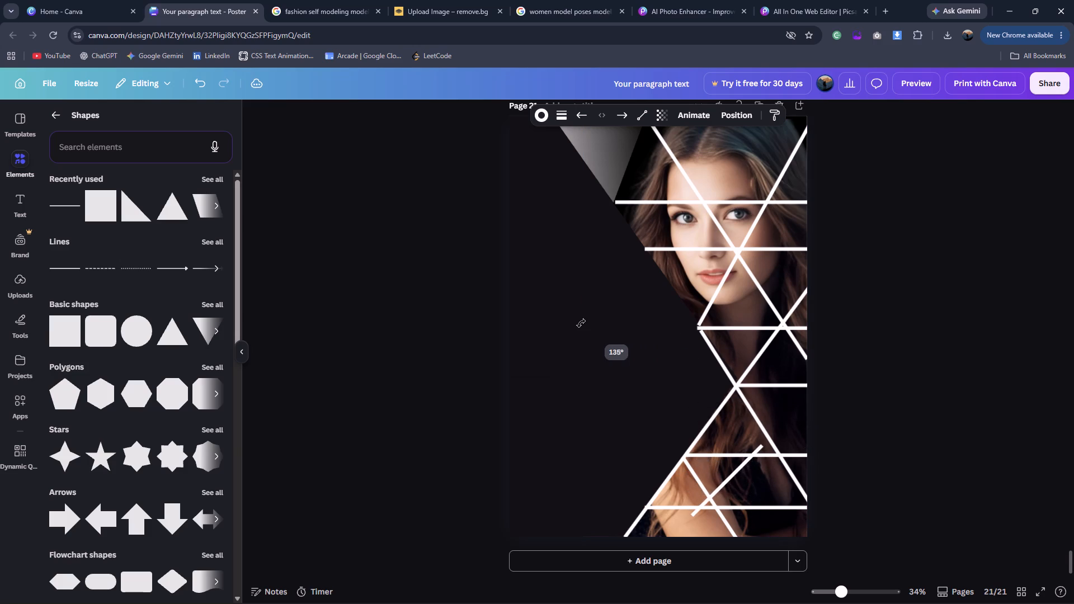
pyautogui.moveTo(581, 323); pyautogui.dragTo(538, 318)
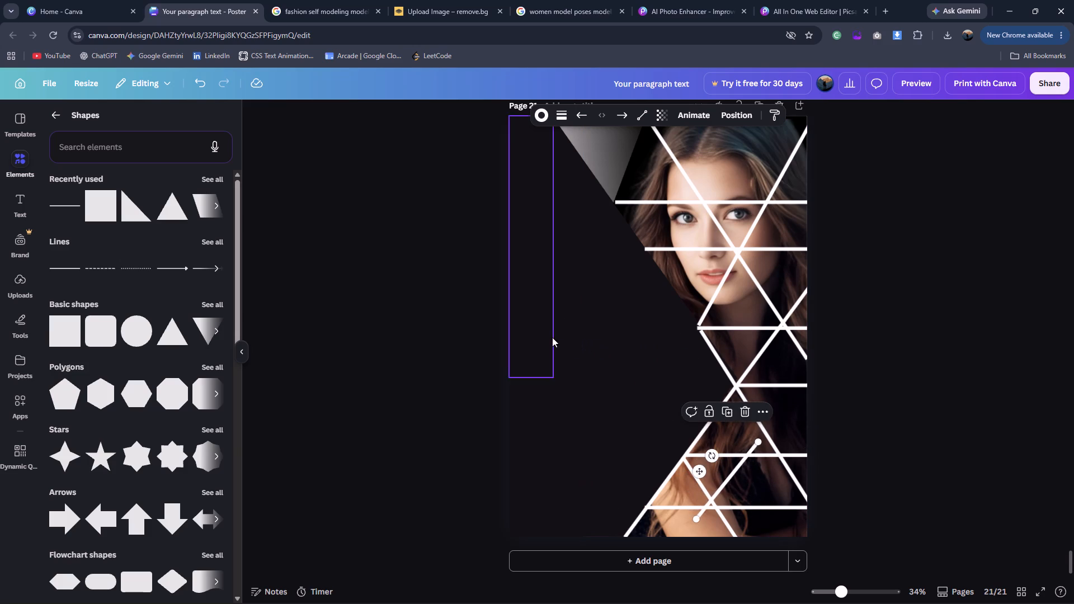
pyautogui.moveTo(701, 474); pyautogui.dragTo(730, 488)
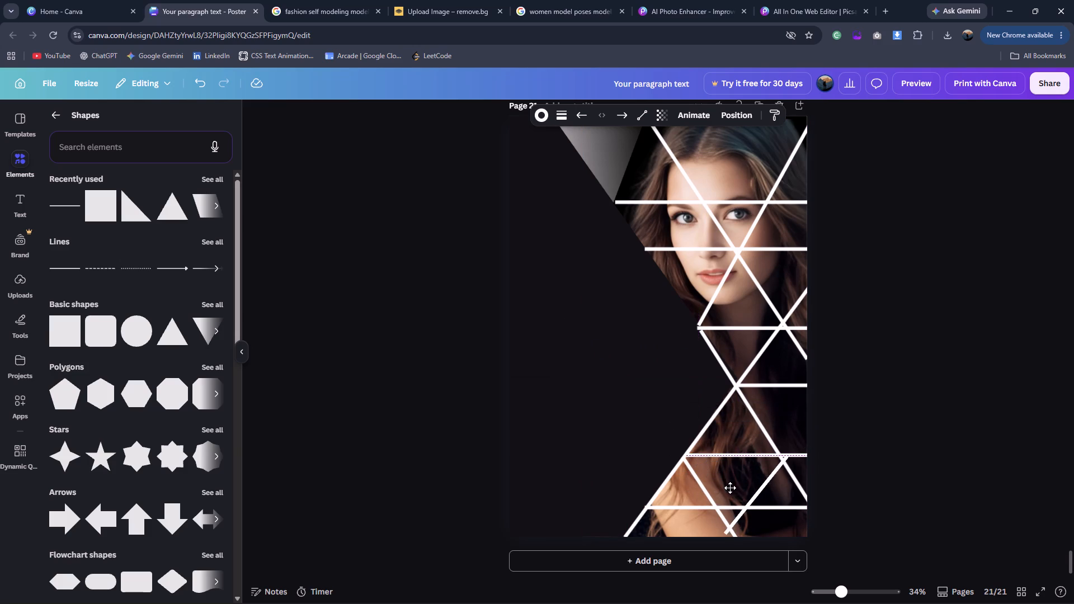
pyautogui.moveTo(730, 488); pyautogui.dragTo(736, 495)
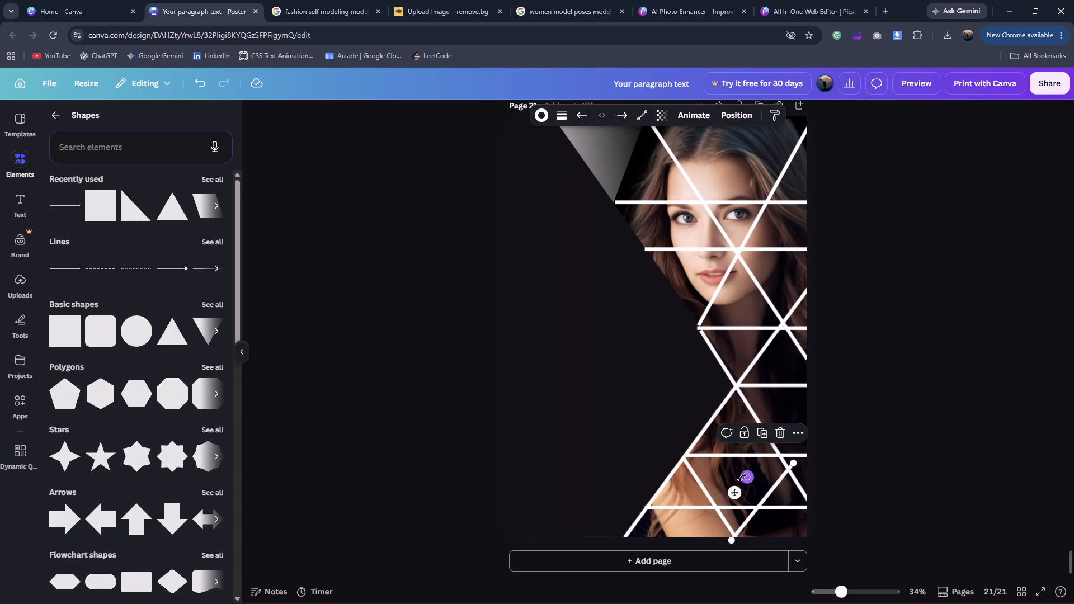
pyautogui.moveTo(742, 478); pyautogui.dragTo(725, 477)
pyautogui.moveTo(734, 498); pyautogui.dragTo(731, 498)
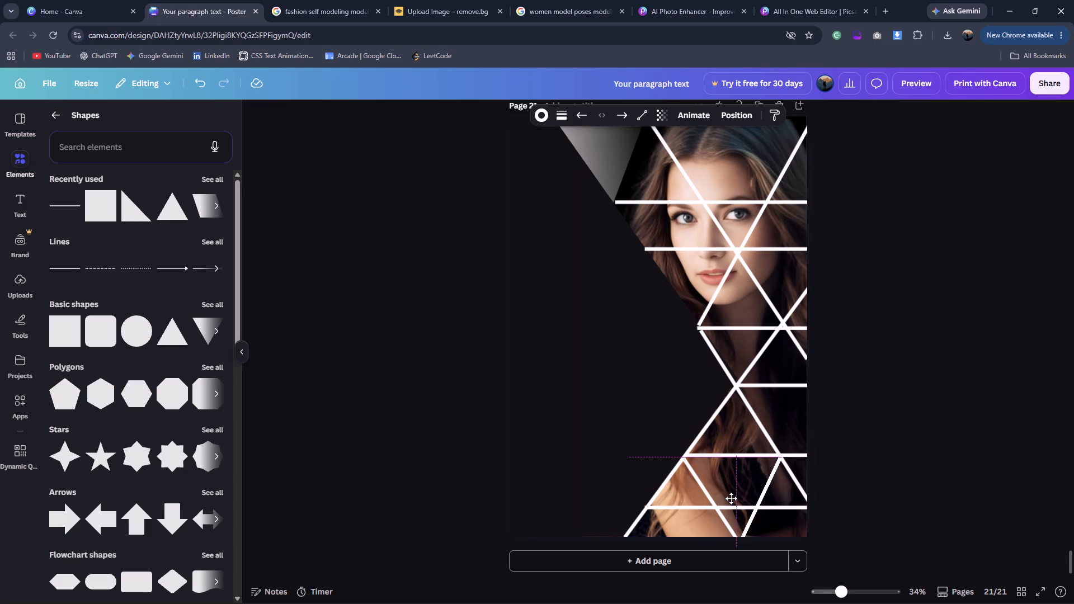
pyautogui.moveTo(731, 498); pyautogui.dragTo(728, 499)
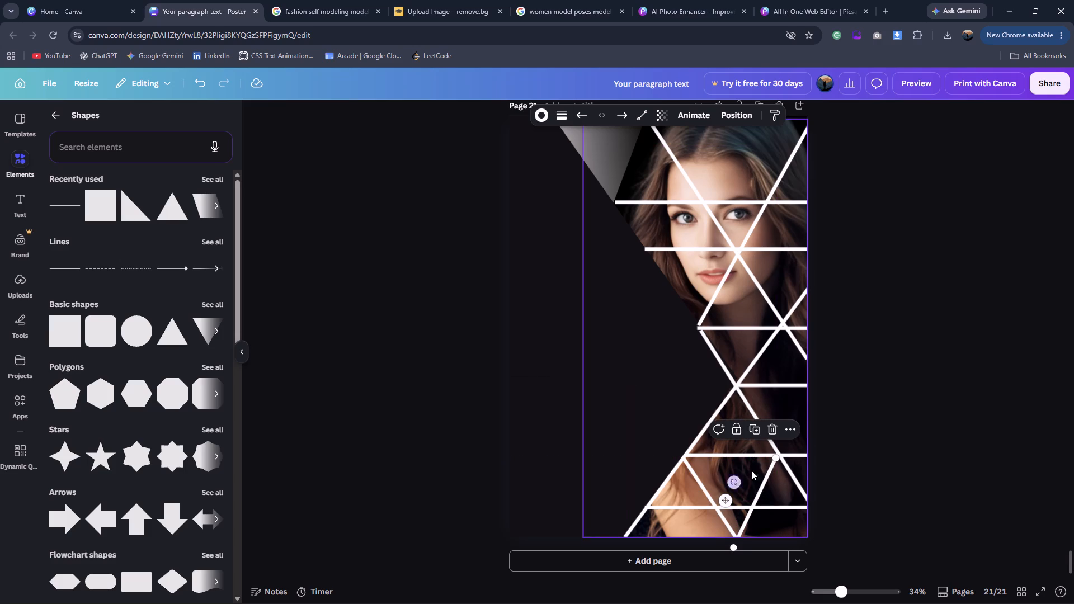
pyautogui.click(776, 457)
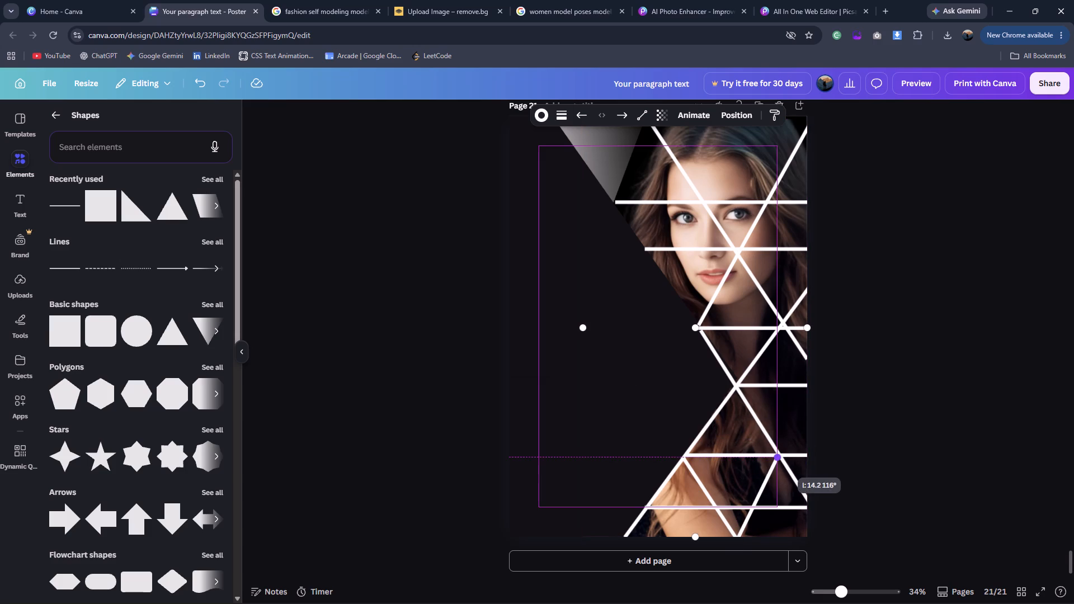
pyautogui.click(891, 441)
pyautogui.click(891, 441)
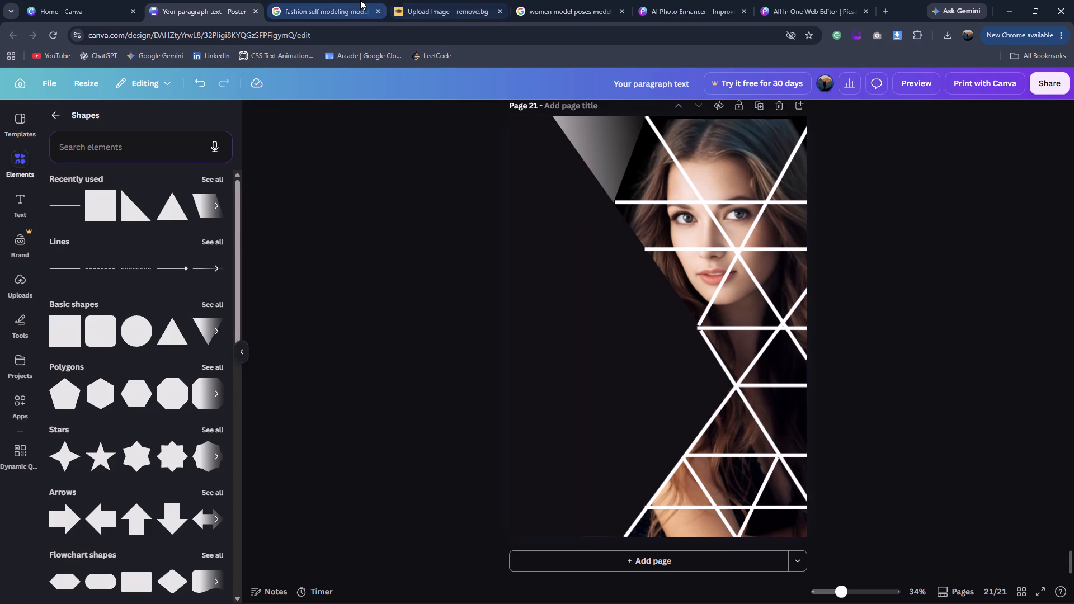
# Following the reference poster, adjust the upper rising diagonal's lower end to meet the left end of the below-chin horizontal line.
pyautogui.click(337, 0)
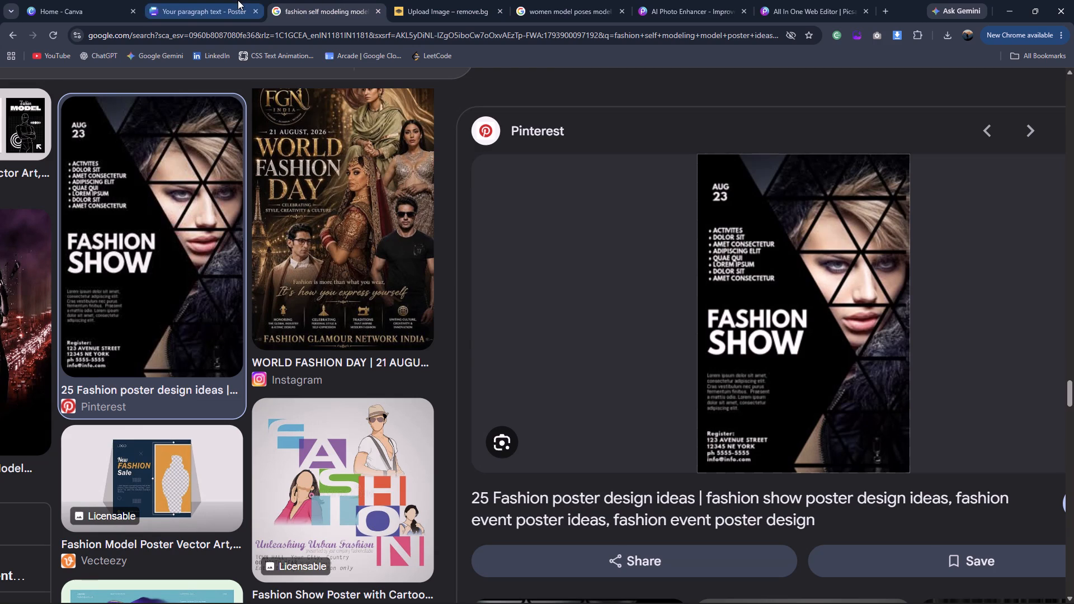
pyautogui.click(238, 0)
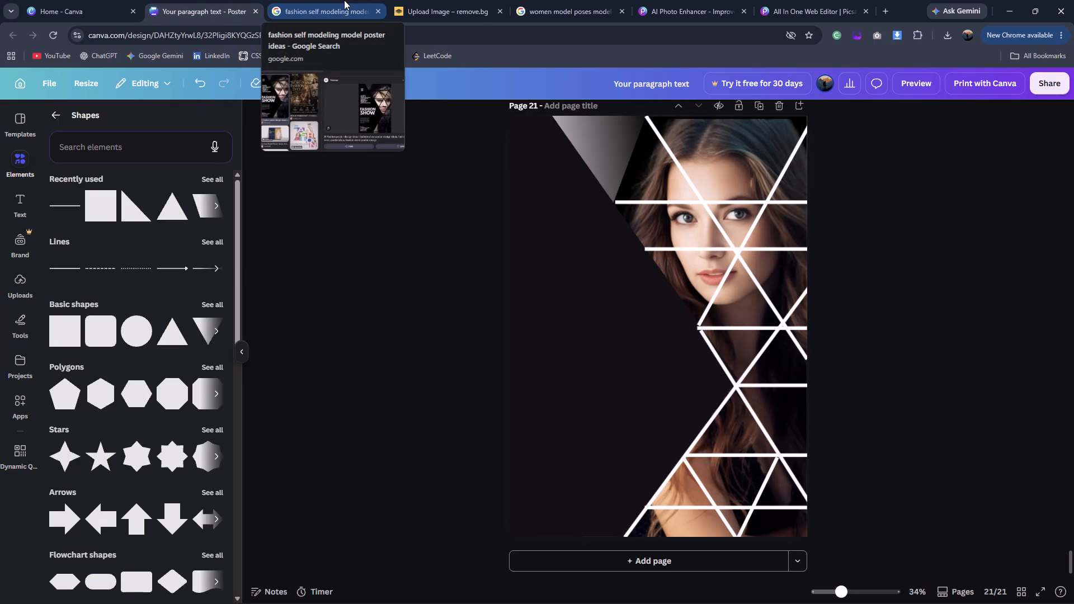
pyautogui.click(711, 302)
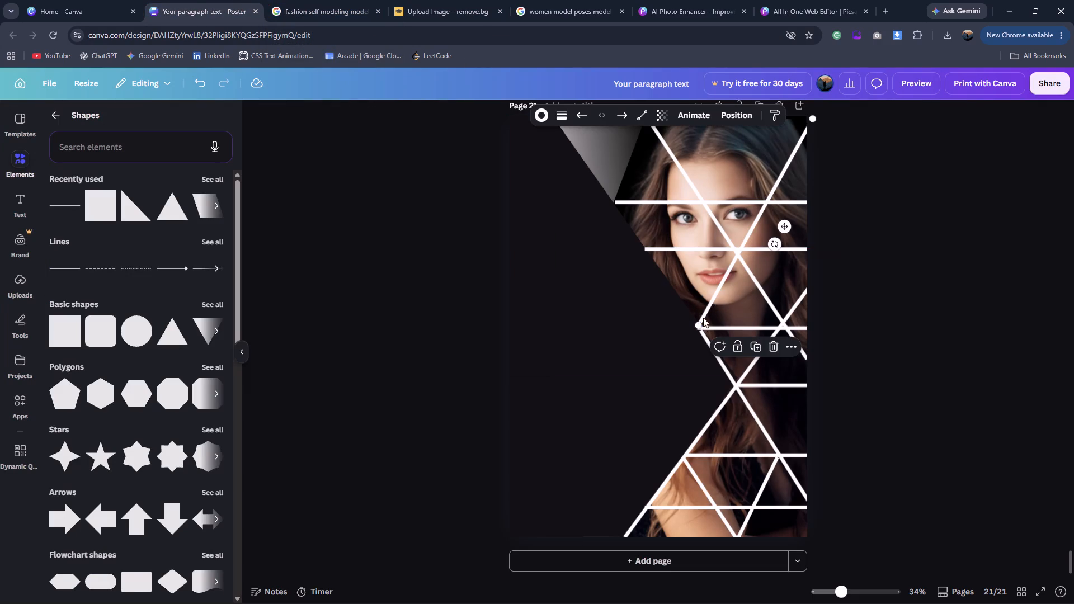
pyautogui.click(699, 328)
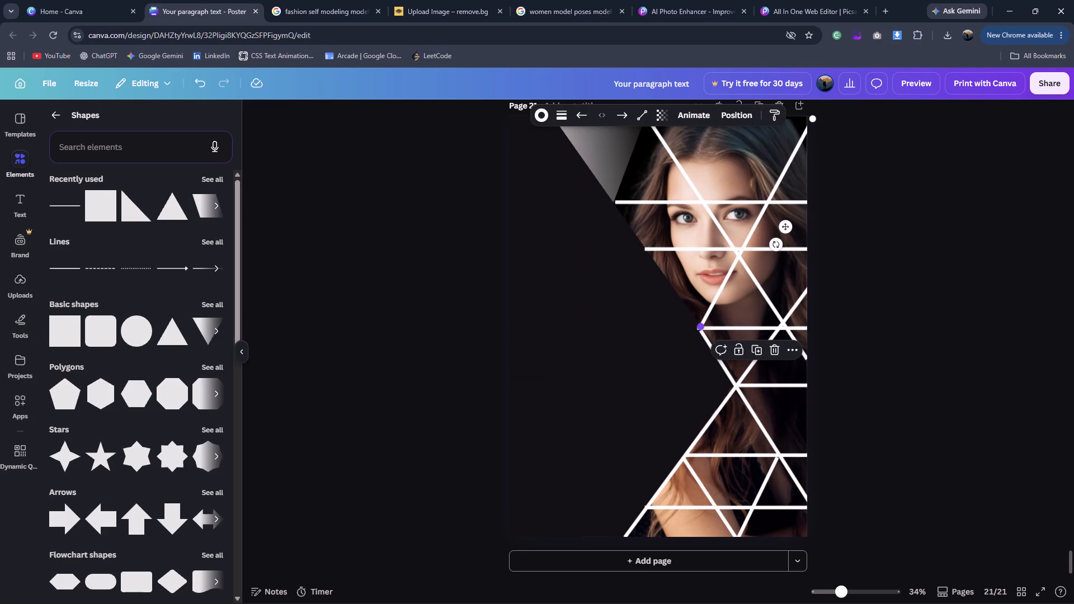
pyautogui.click(854, 290)
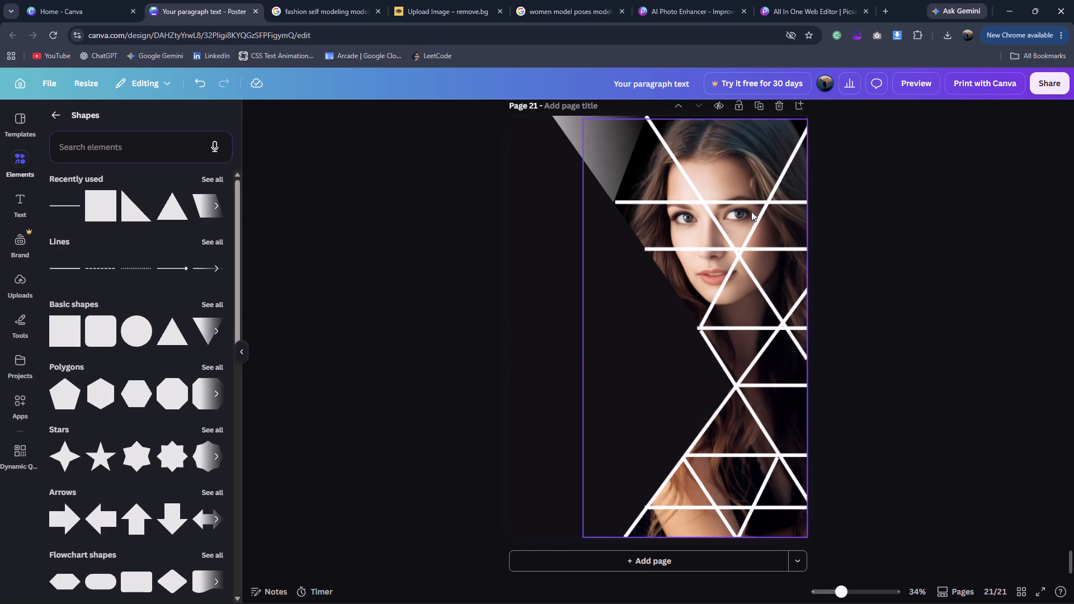
# Following the reference poster, duplicate the top horizontal line, tilt it into a rising diagonal, and start it at the second horizontal line's left end.
pyautogui.click(350, 0)
pyautogui.click(198, 0)
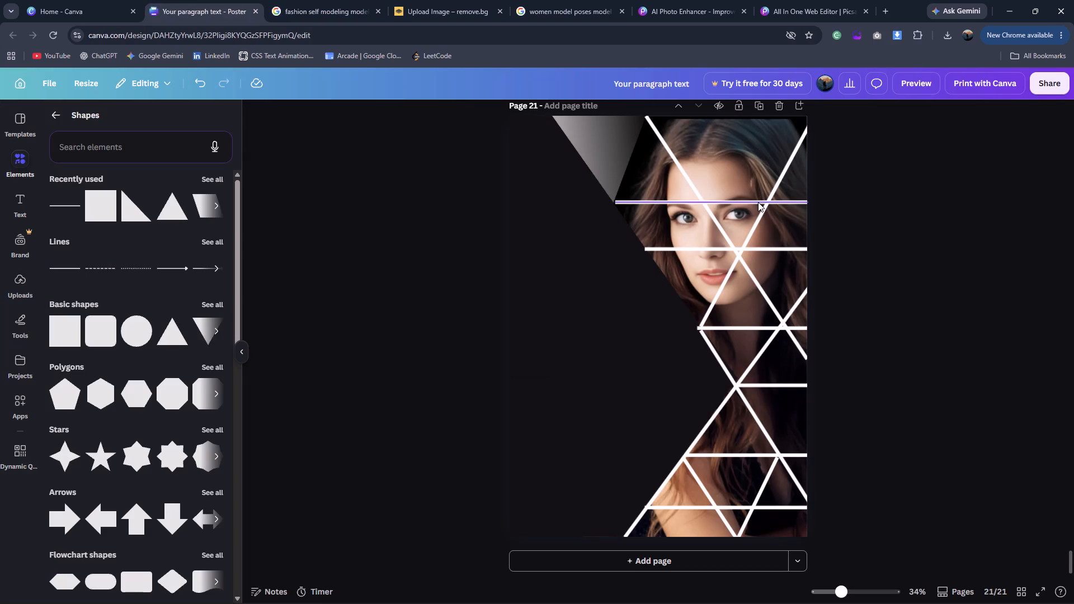
pyautogui.click(340, 3)
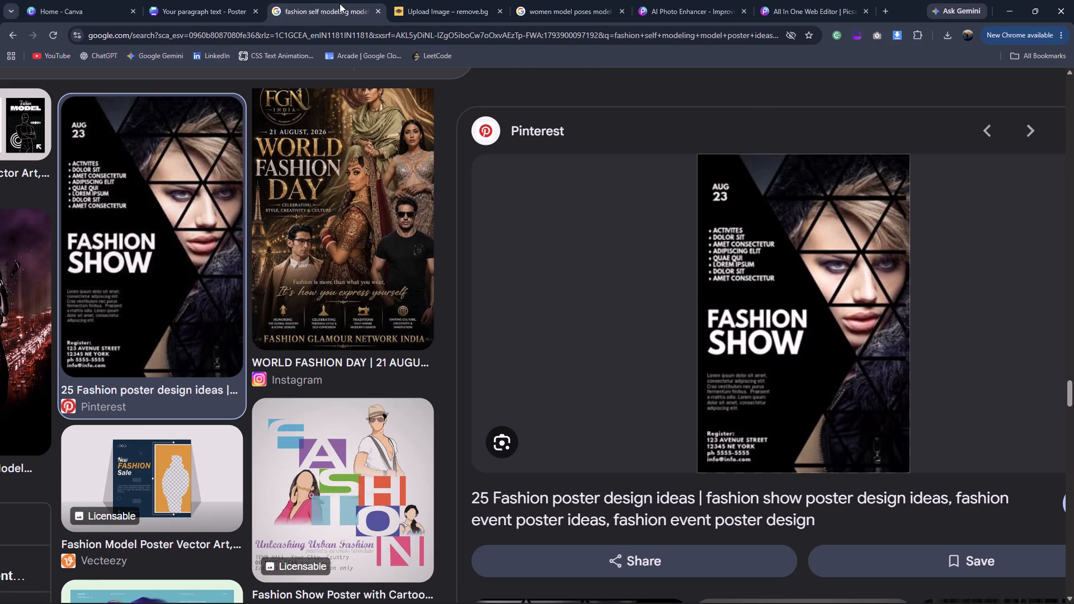
pyautogui.click(215, 0)
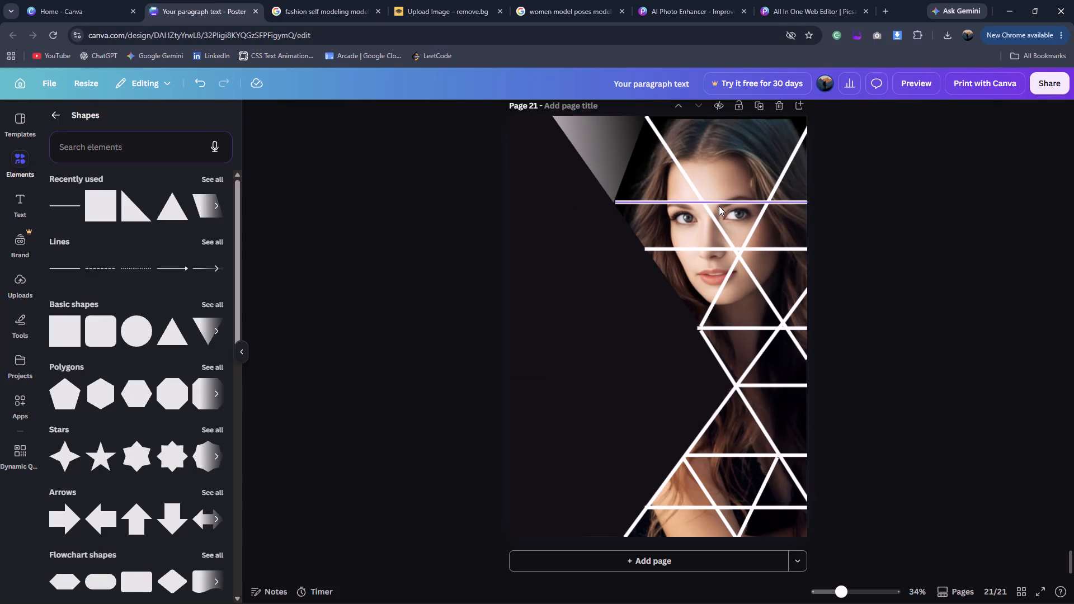
pyautogui.click(298, 0)
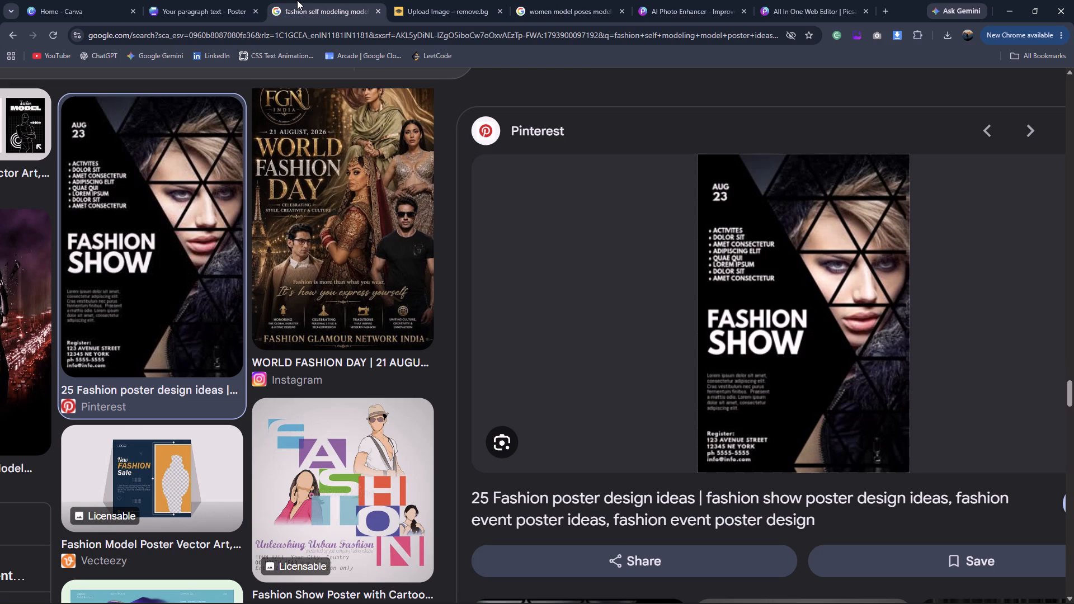
pyautogui.click(205, 11)
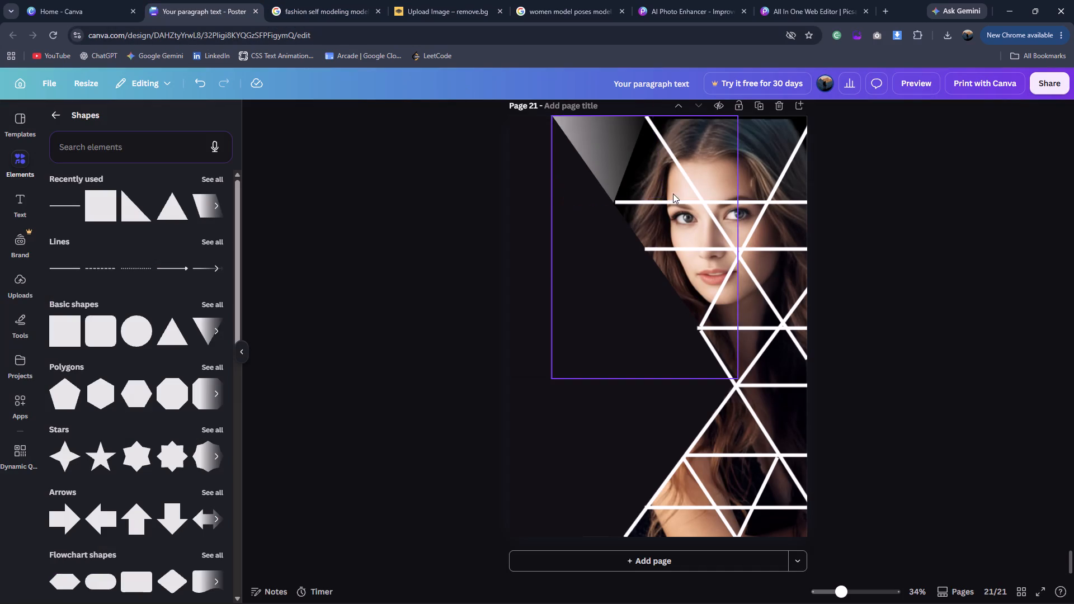
pyautogui.click(678, 201)
pyautogui.hotkey('ctrl', 'd')
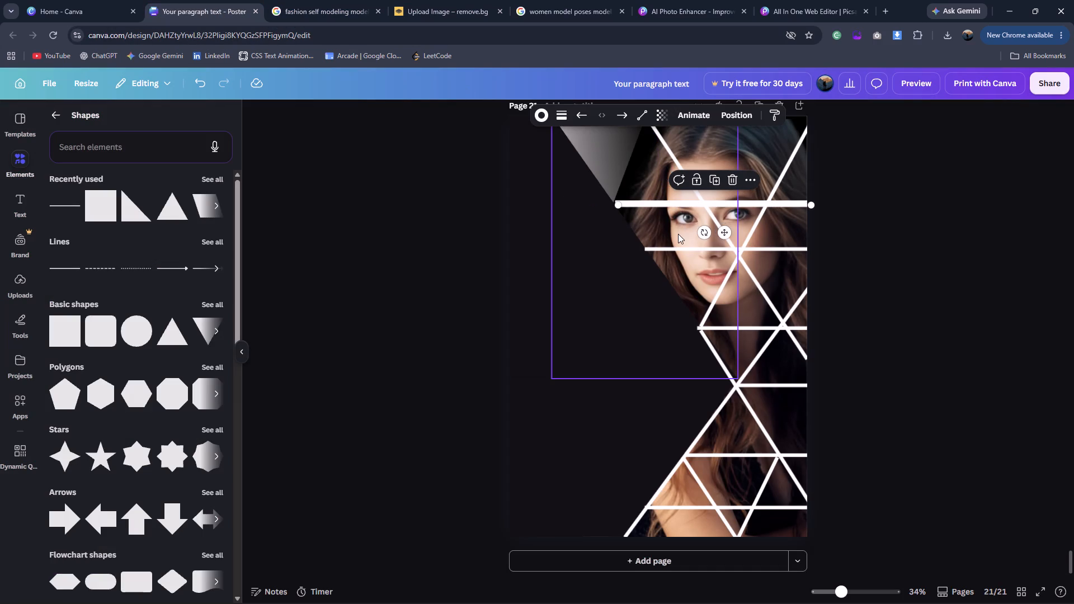
pyautogui.moveTo(702, 235); pyautogui.dragTo(743, 259)
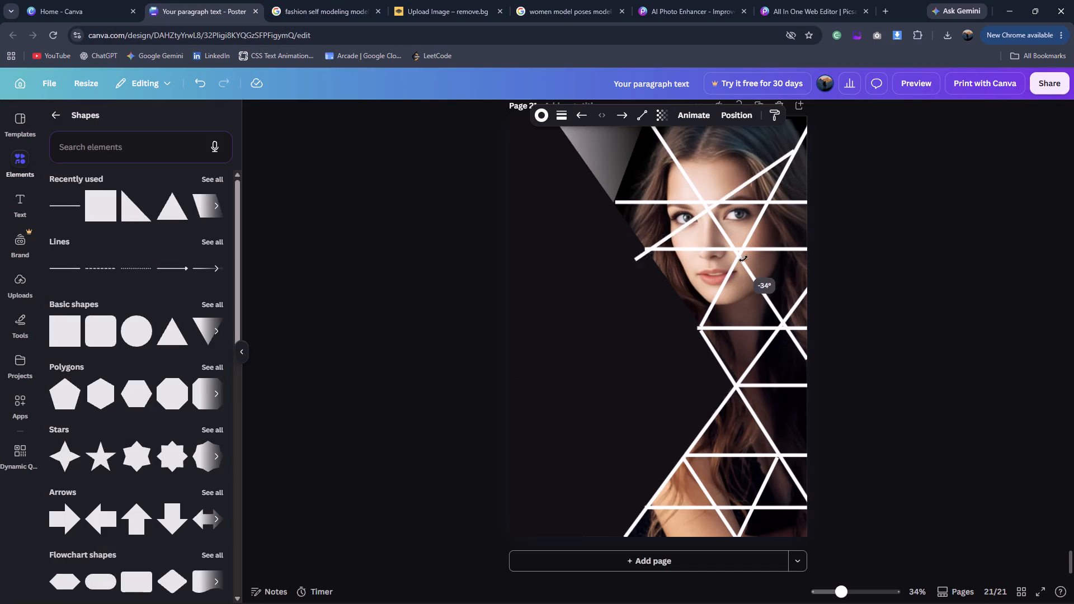
pyautogui.moveTo(743, 259); pyautogui.dragTo(760, 264)
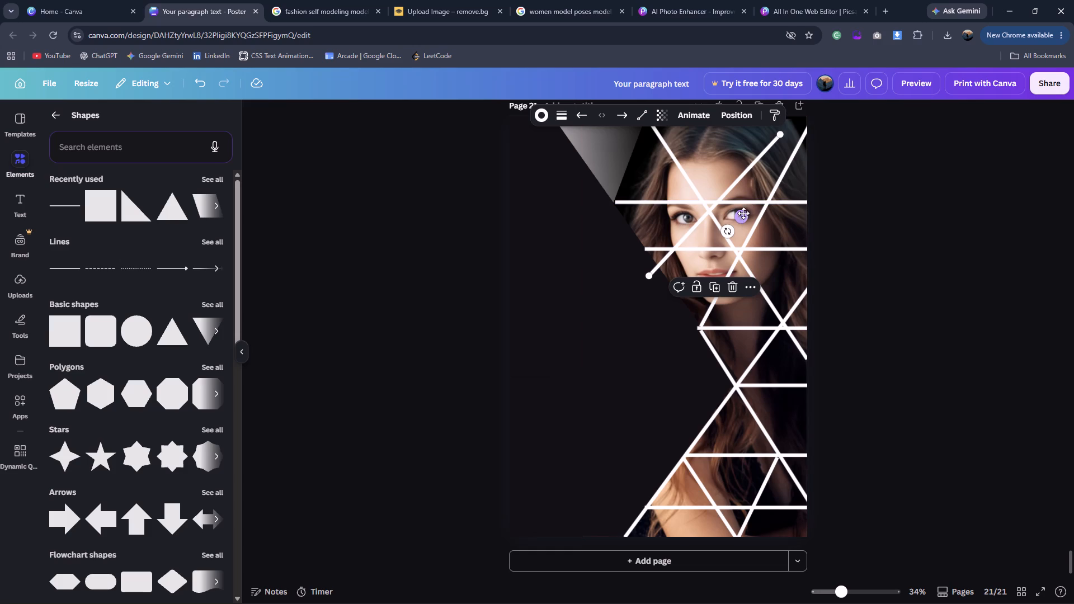
pyautogui.moveTo(743, 215); pyautogui.dragTo(738, 188)
# Steepen the new rising diagonal to about -54° by moving its upper end just past the page's top edge, about 25.7 long.
pyautogui.scroll(1, 769, 169)
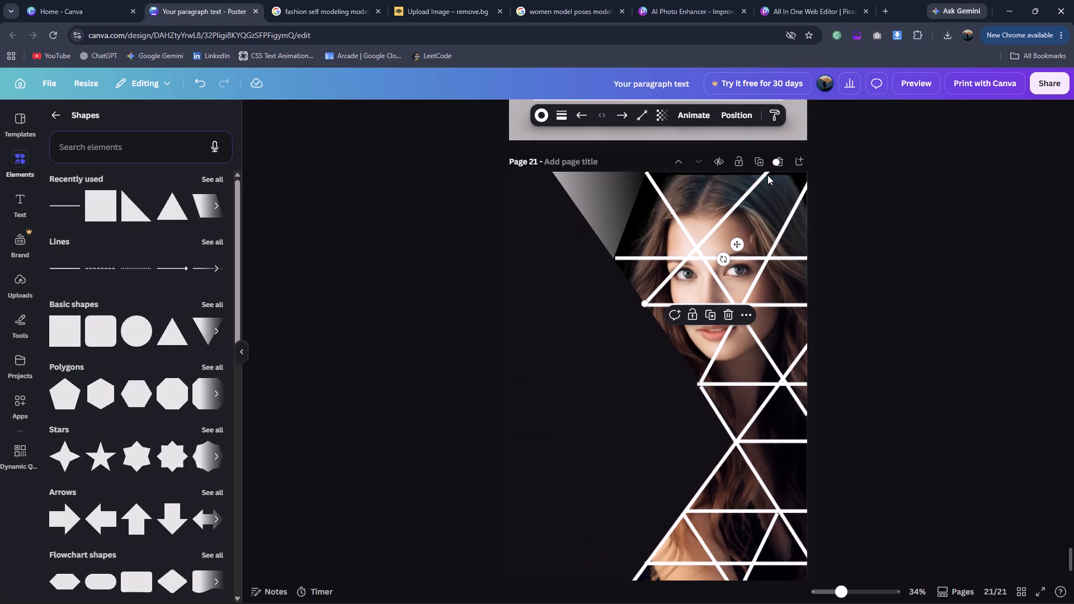
pyautogui.click(746, 193)
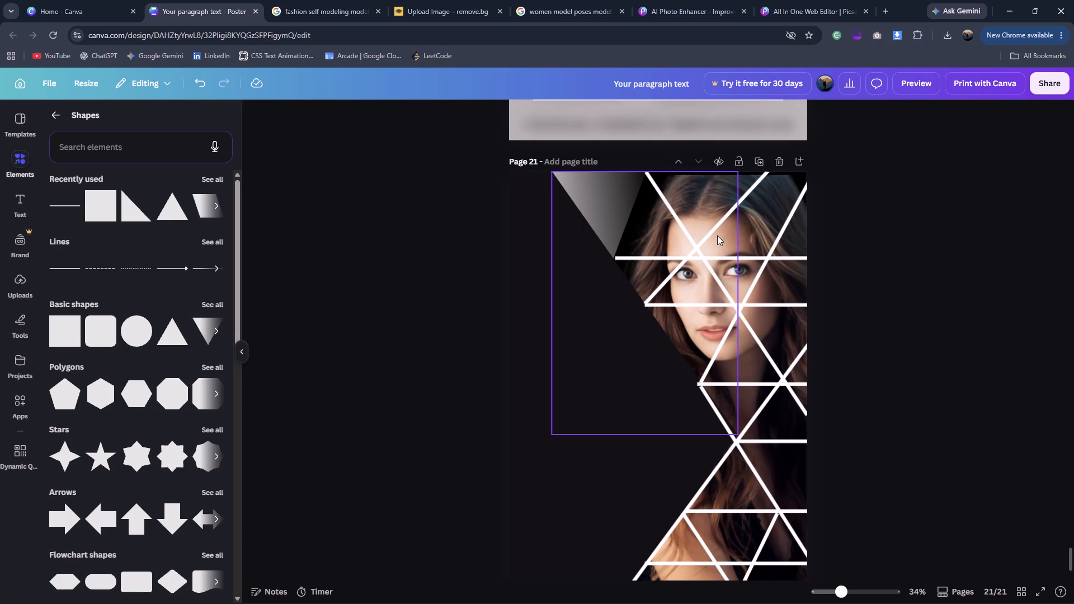
pyautogui.click(706, 242)
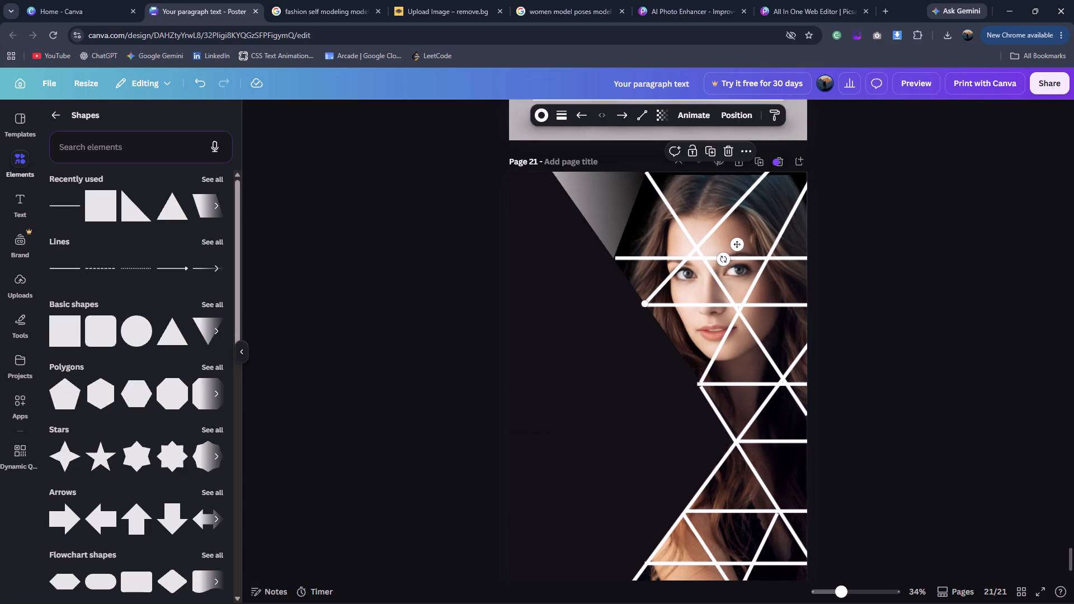
pyautogui.moveTo(776, 161); pyautogui.dragTo(738, 167)
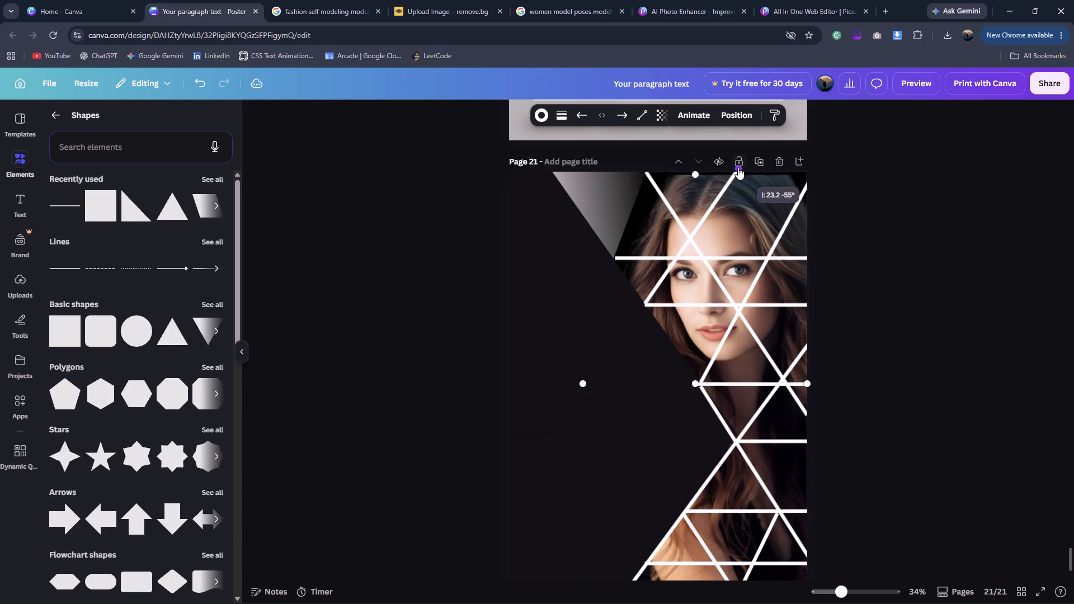
pyautogui.moveTo(738, 167); pyautogui.dragTo(767, 192)
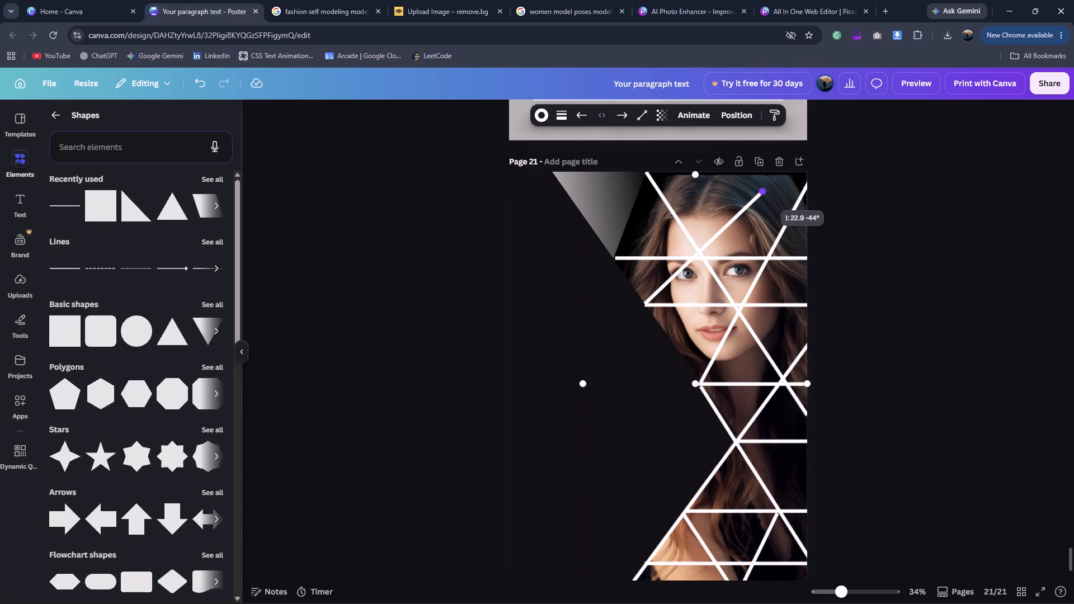
pyautogui.moveTo(767, 192); pyautogui.dragTo(754, 161)
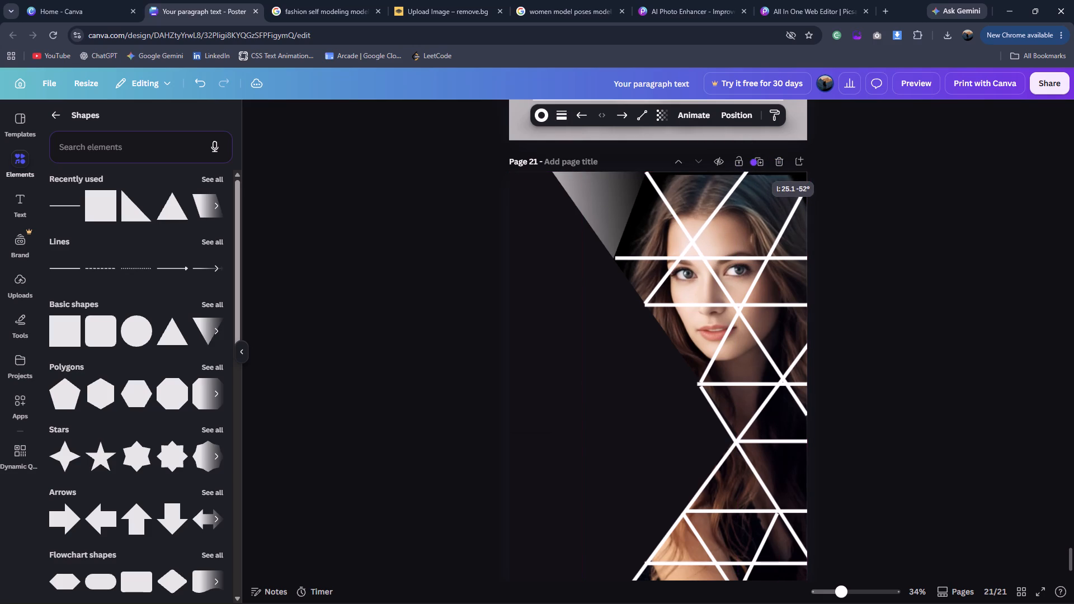
pyautogui.moveTo(754, 161); pyautogui.dragTo(755, 159)
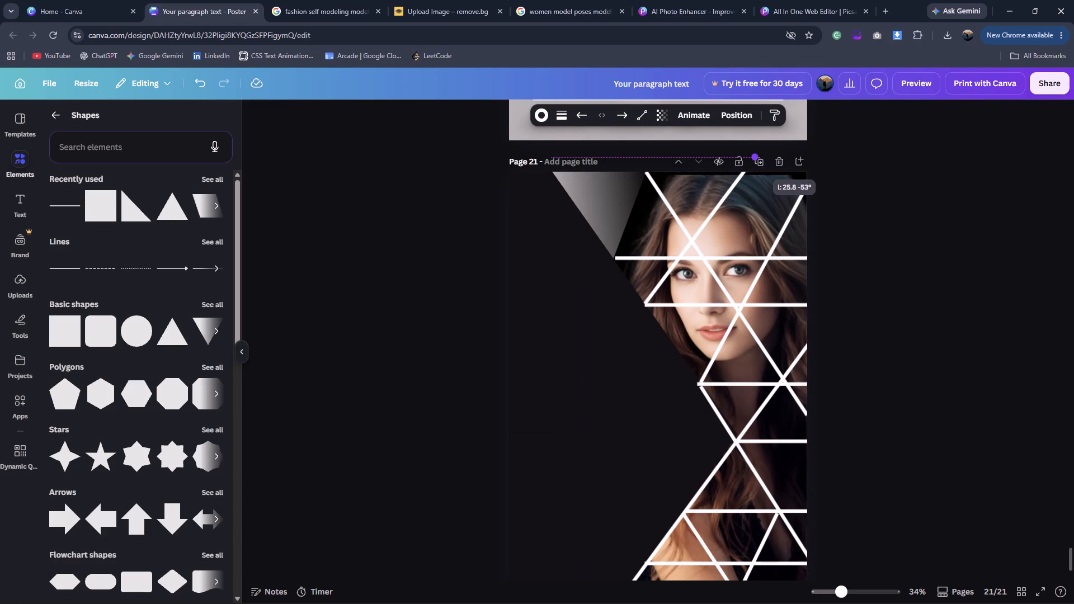
pyautogui.moveTo(755, 159); pyautogui.dragTo(753, 153)
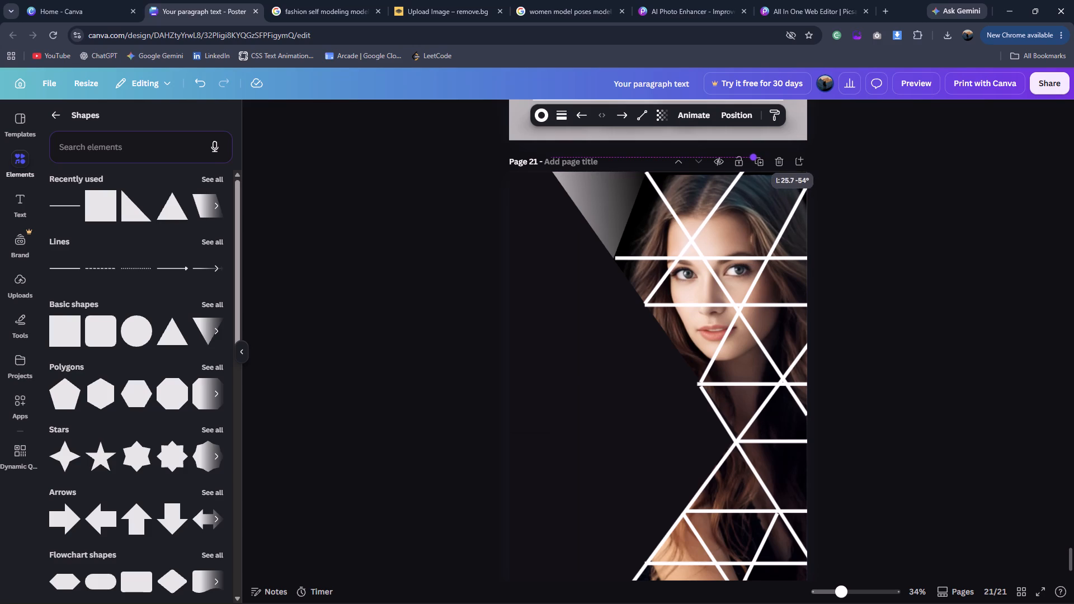
pyautogui.moveTo(753, 153); pyautogui.dragTo(752, 153)
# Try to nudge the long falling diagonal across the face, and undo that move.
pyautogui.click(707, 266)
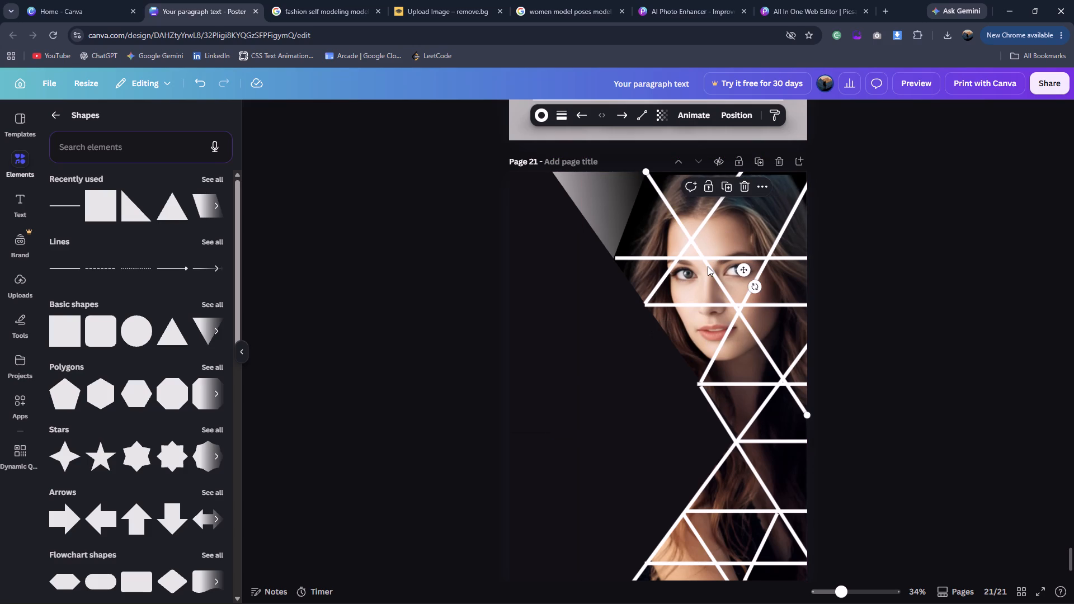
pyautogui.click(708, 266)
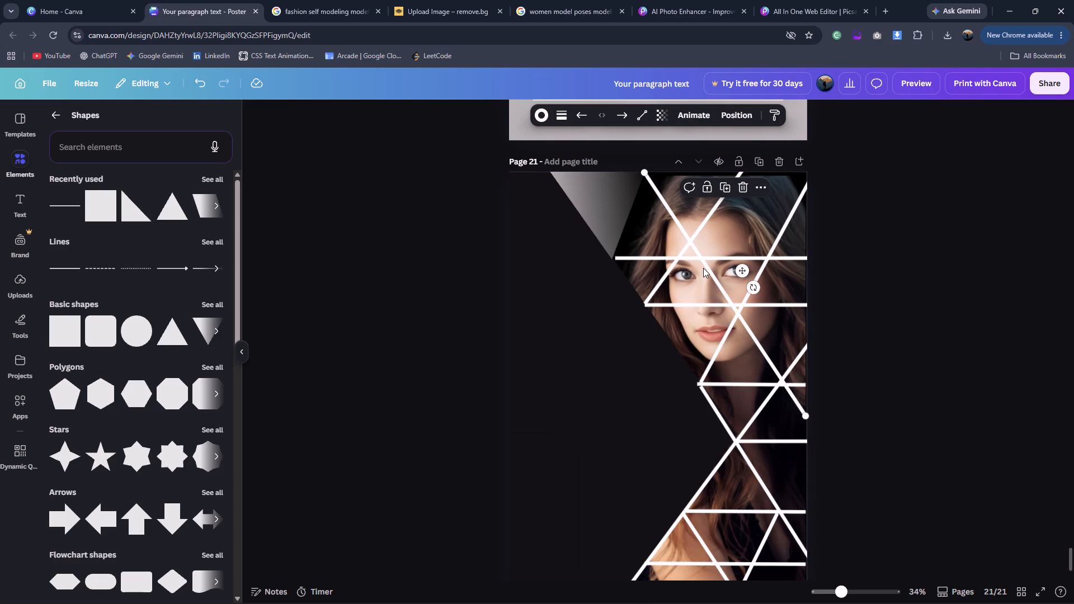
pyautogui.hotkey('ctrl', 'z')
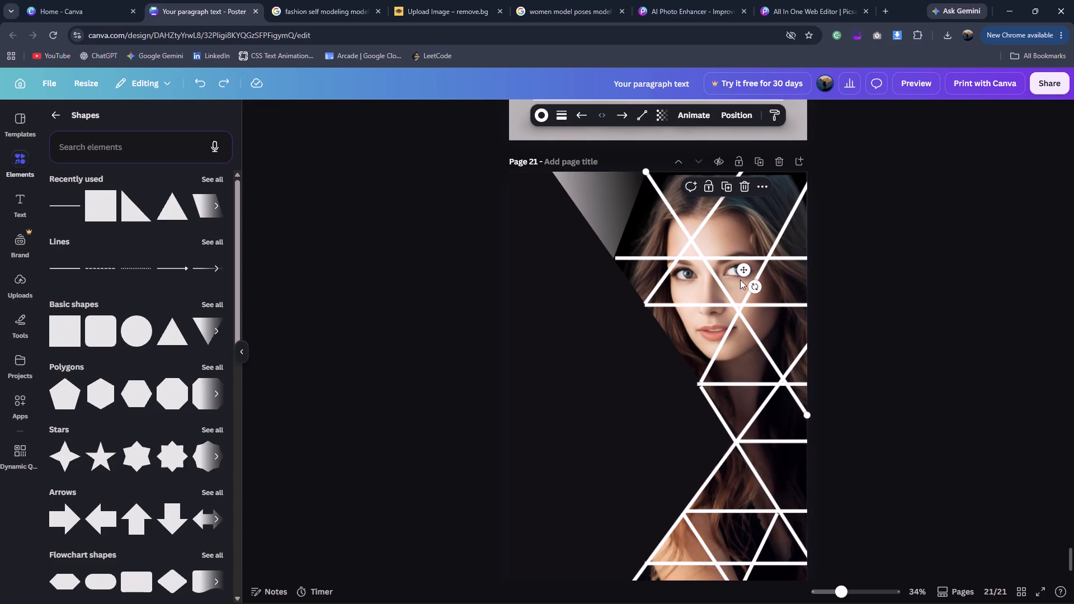
# Duplicate the long falling diagonal across the face, offset the copy slightly left, and move its lower end to the page's right edge.
pyautogui.click(920, 280)
pyautogui.click(724, 297)
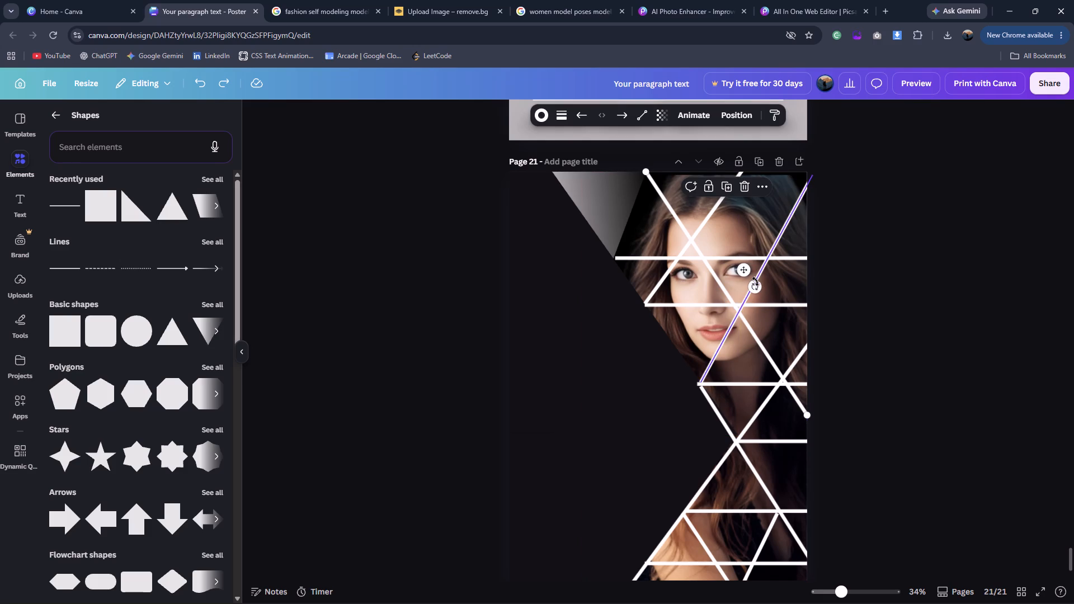
pyautogui.hotkey('ctrl', 'd')
pyautogui.moveTo(747, 275); pyautogui.dragTo(741, 278)
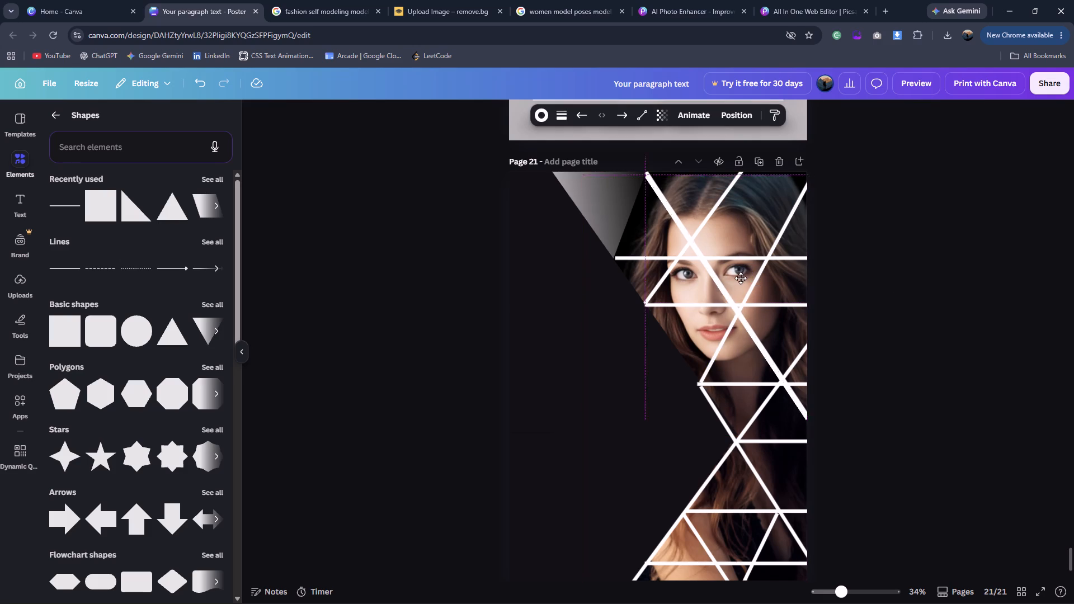
pyautogui.moveTo(741, 278); pyautogui.dragTo(744, 279)
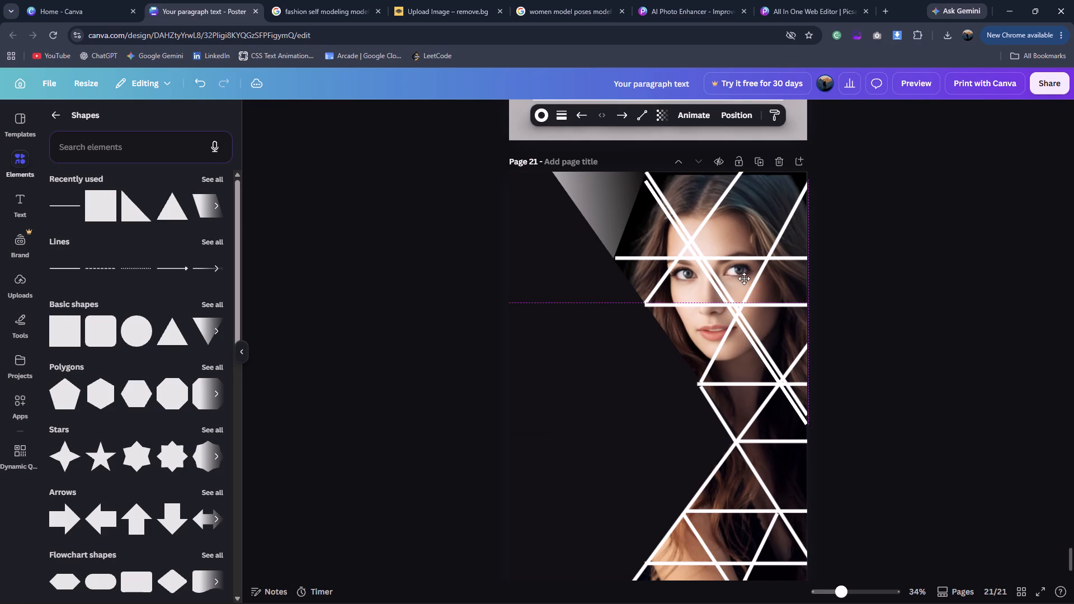
pyautogui.moveTo(744, 279); pyautogui.dragTo(734, 282)
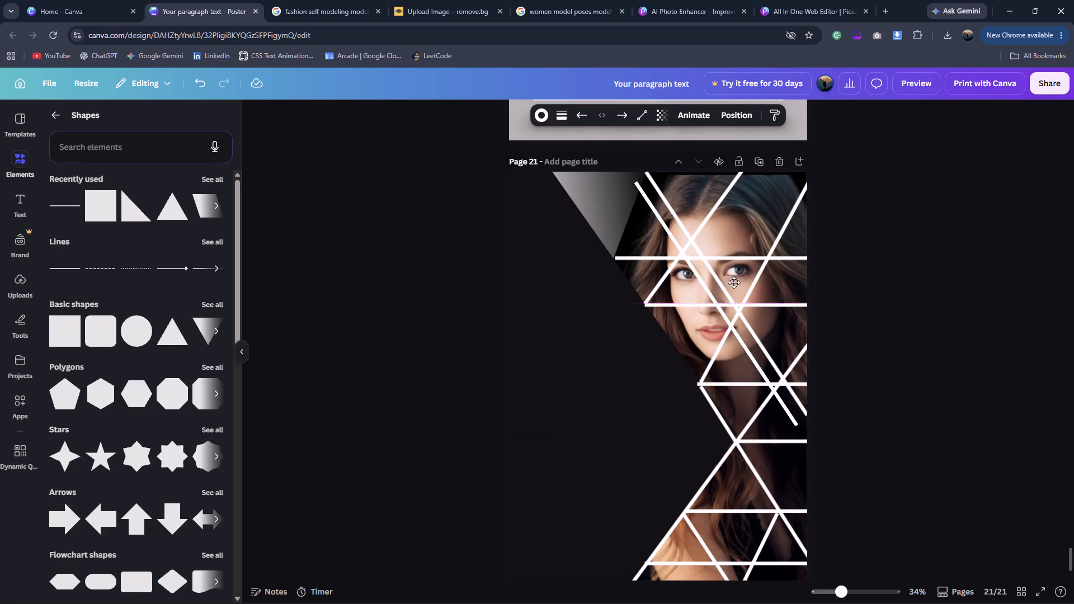
pyautogui.moveTo(734, 282); pyautogui.dragTo(733, 282)
pyautogui.moveTo(793, 423); pyautogui.dragTo(806, 410)
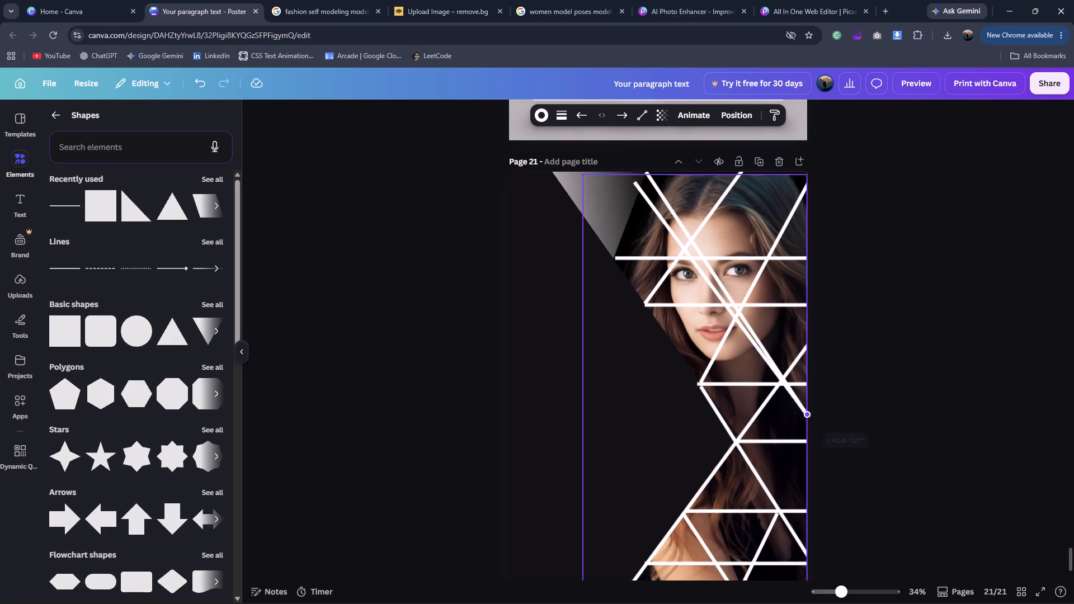
pyautogui.moveTo(806, 410); pyautogui.dragTo(809, 414)
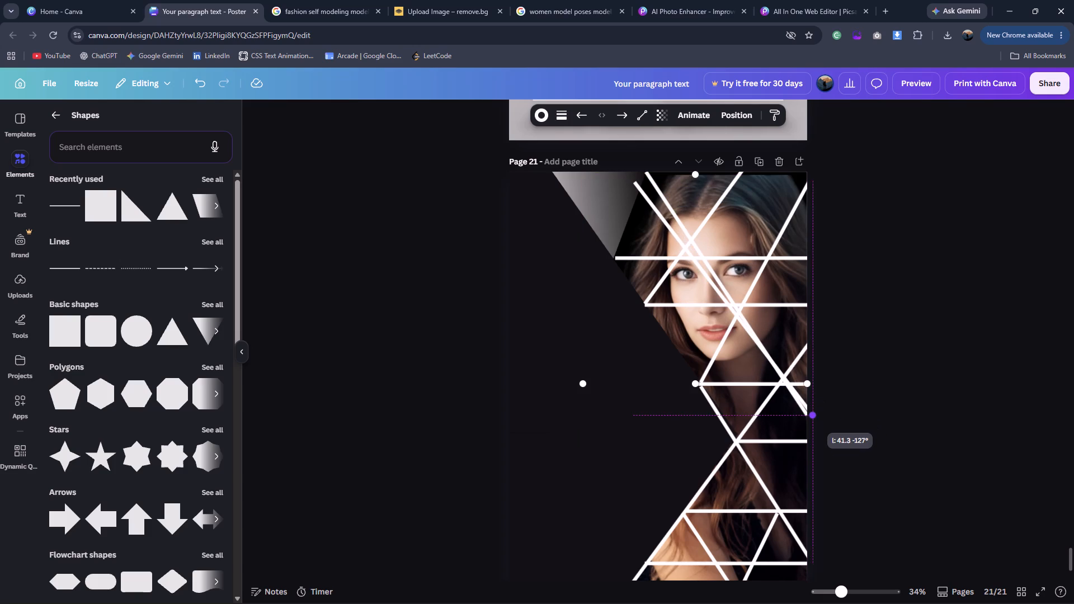
pyautogui.moveTo(809, 414); pyautogui.dragTo(807, 417)
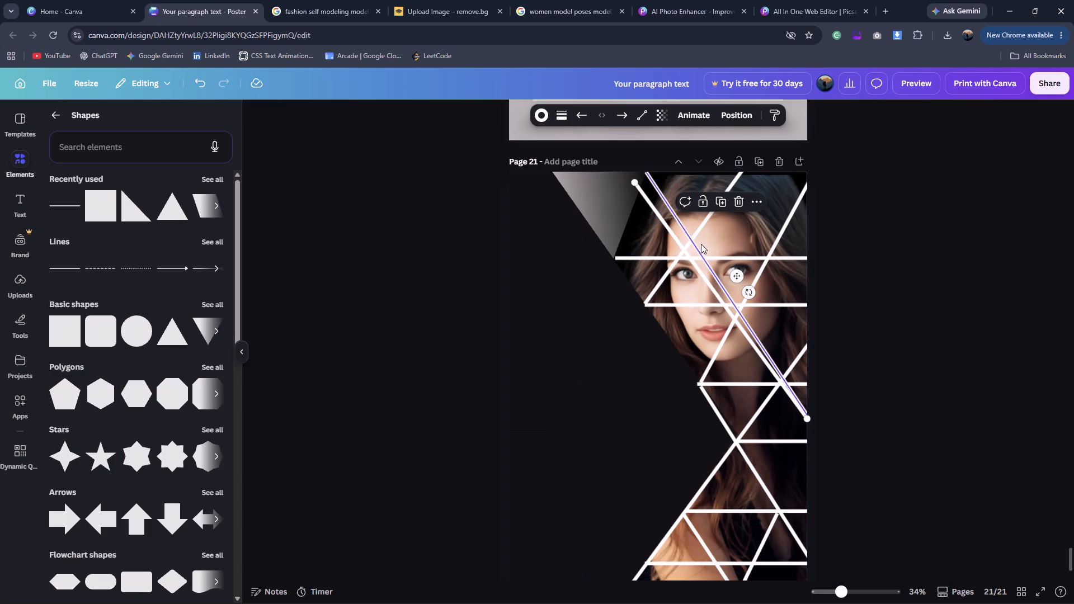
# Delete the original long falling diagonal, keeping only its offset duplicate.
pyautogui.click(666, 200)
pyautogui.click(743, 191)
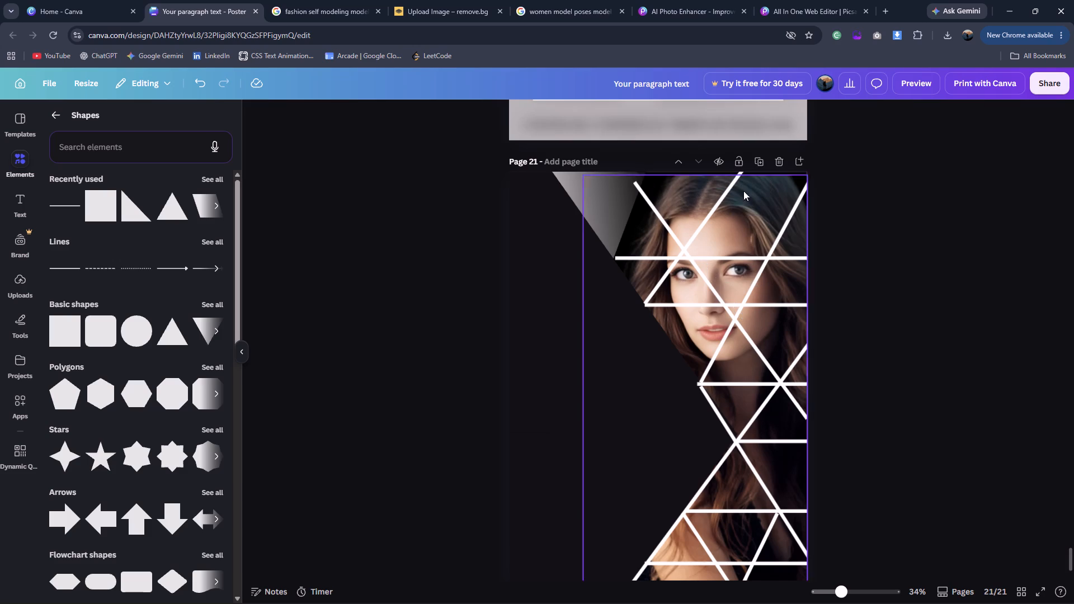
# Move the remaining long falling diagonal's upper end to just above the page's top edge, near the gradient triangle's right corner.
pyautogui.click(637, 189)
pyautogui.moveTo(635, 185); pyautogui.dragTo(644, 180)
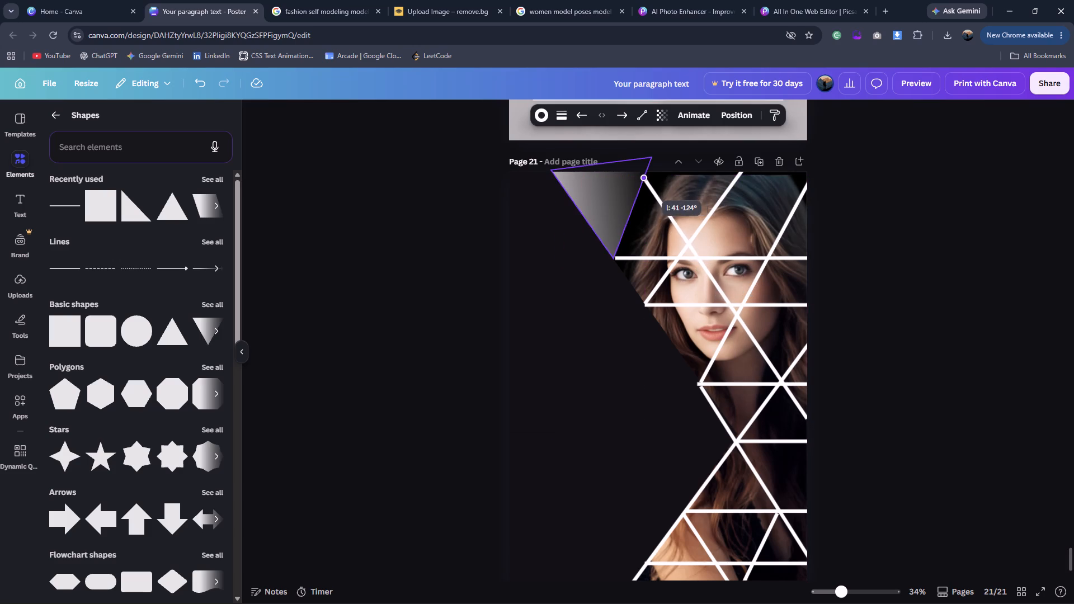
pyautogui.moveTo(644, 180); pyautogui.dragTo(661, 162)
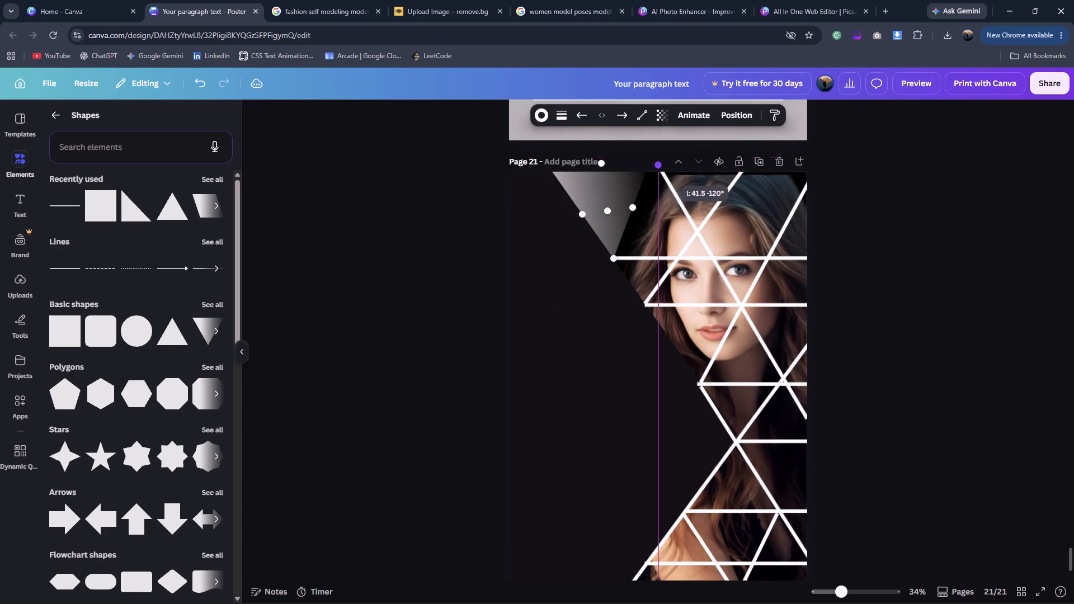
pyautogui.moveTo(661, 162); pyautogui.dragTo(643, 165)
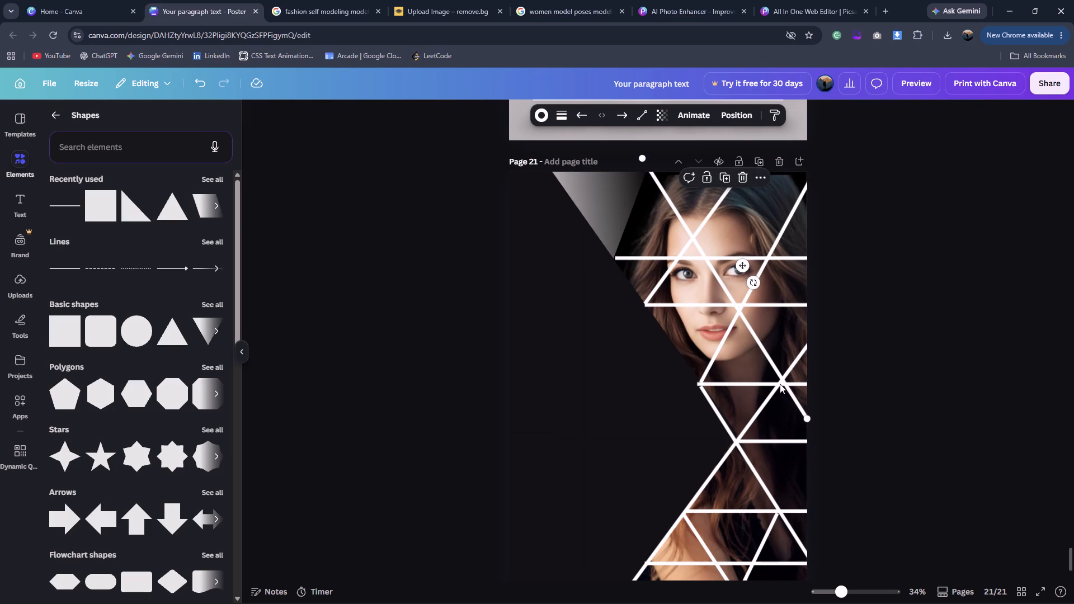
# Delete the topmost horizontal line, which runs across the model's brow.
pyautogui.click(698, 262)
pyautogui.click(727, 230)
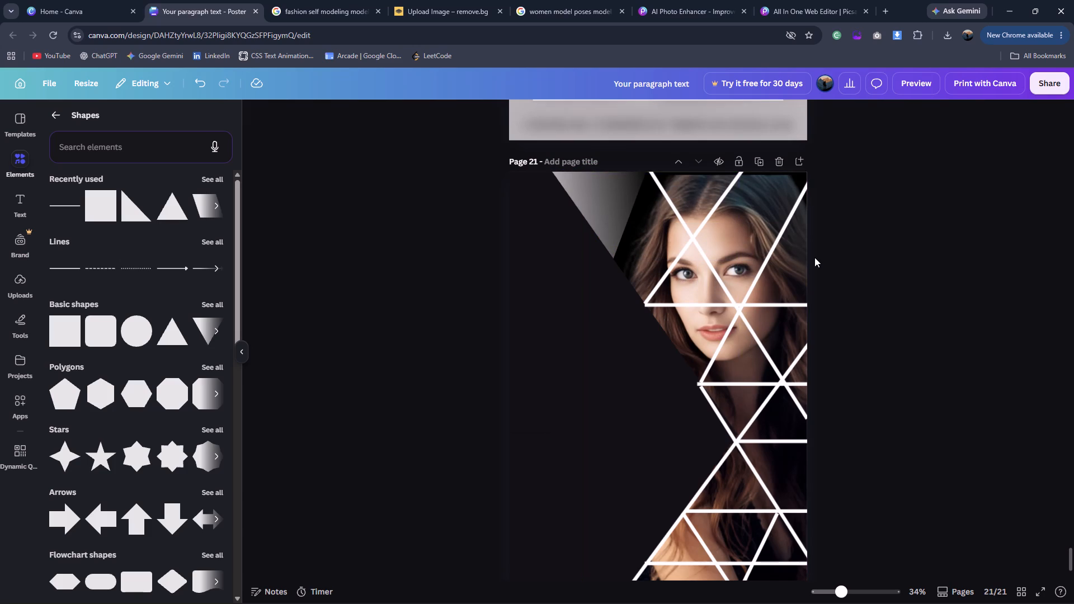
# Steepen the uppermost rising diagonal slightly by moving its upper end left along the page's top edge.
pyautogui.click(715, 199)
pyautogui.moveTo(754, 154); pyautogui.dragTo(739, 162)
pyautogui.click(891, 224)
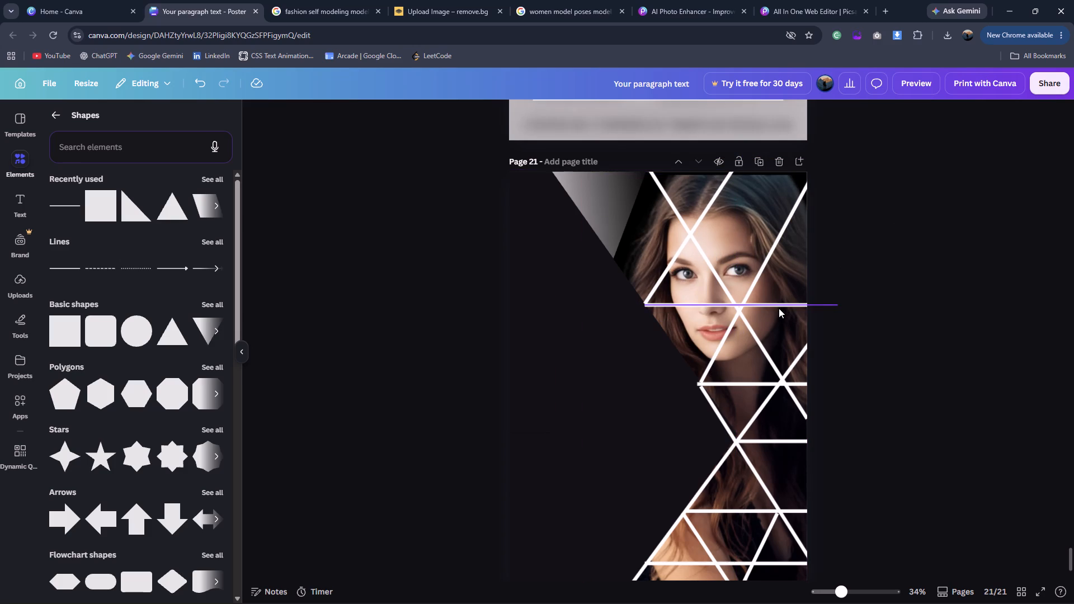
# Duplicate the horizontal line across the nose and place the copy about 9.7 higher, through the diagonals' crossing on the forehead.
pyautogui.click(779, 308)
pyautogui.hotkey('ctrl', 'd')
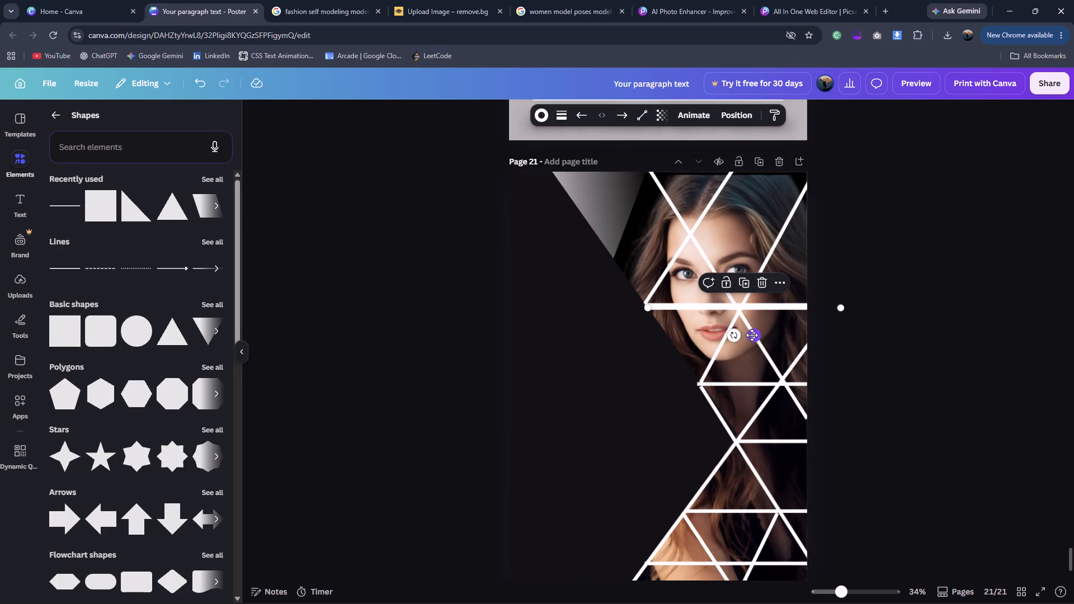
pyautogui.moveTo(752, 335); pyautogui.dragTo(731, 259)
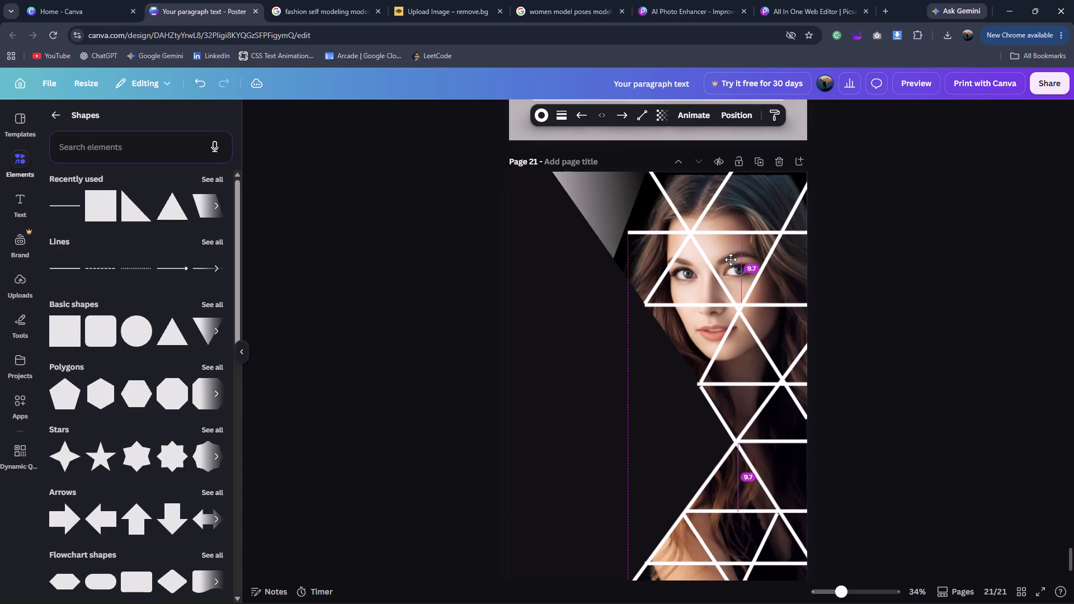
pyautogui.moveTo(731, 259); pyautogui.dragTo(727, 259)
pyautogui.click(906, 244)
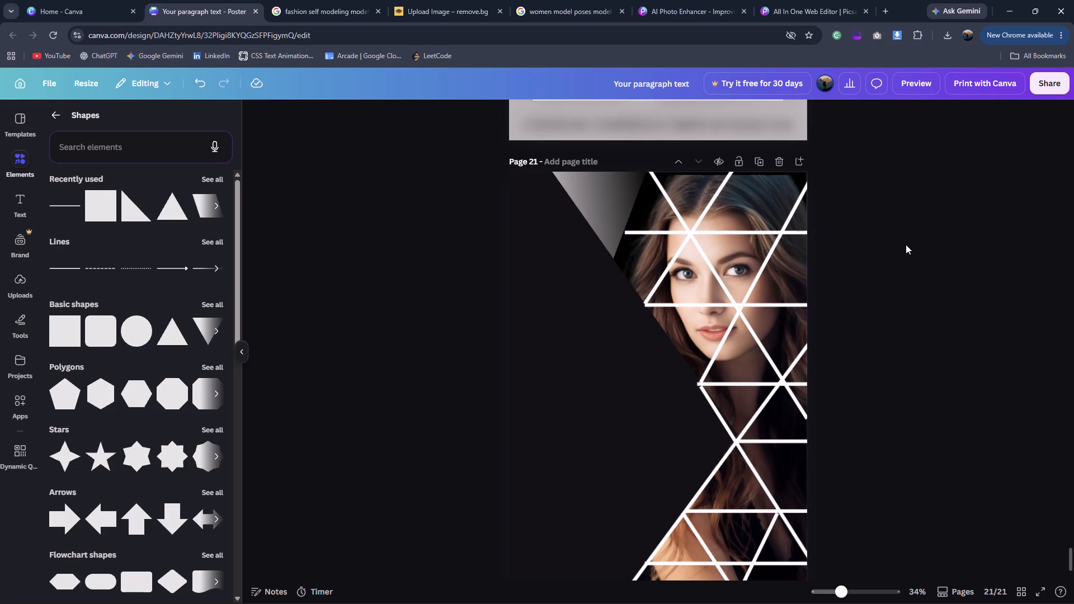
pyautogui.click(797, 232)
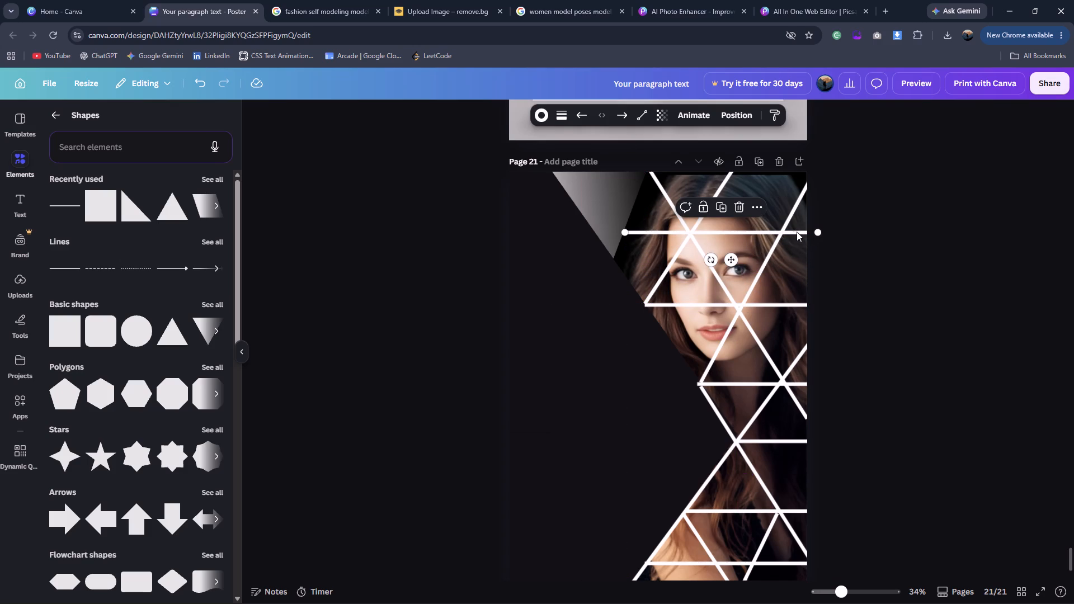
pyautogui.press('Left')
pyautogui.press('Left')
pyautogui.press('Left')
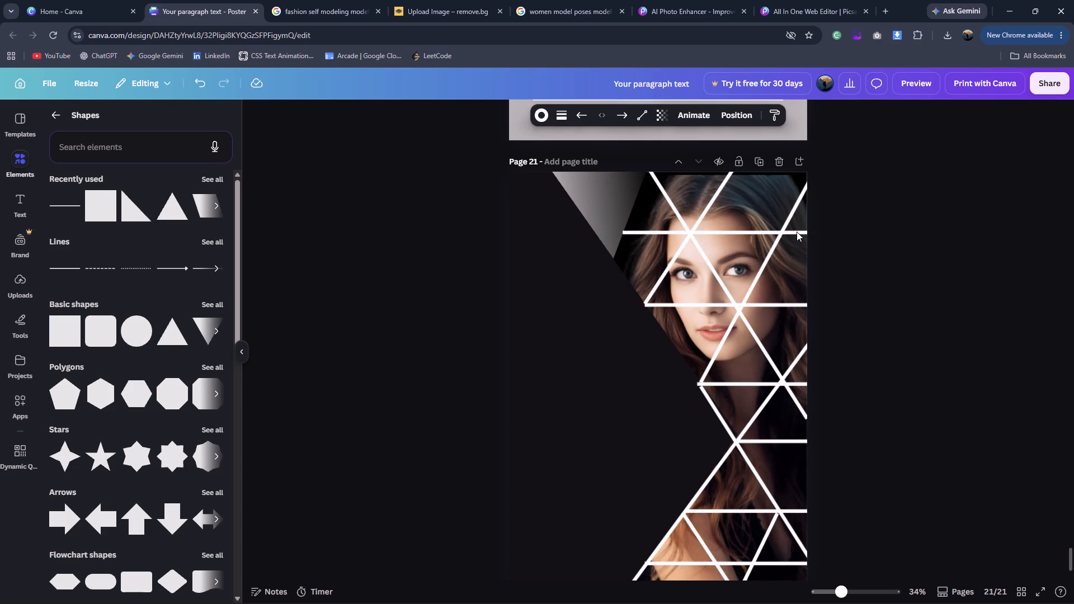
pyautogui.press('Right')
pyautogui.press('Right')
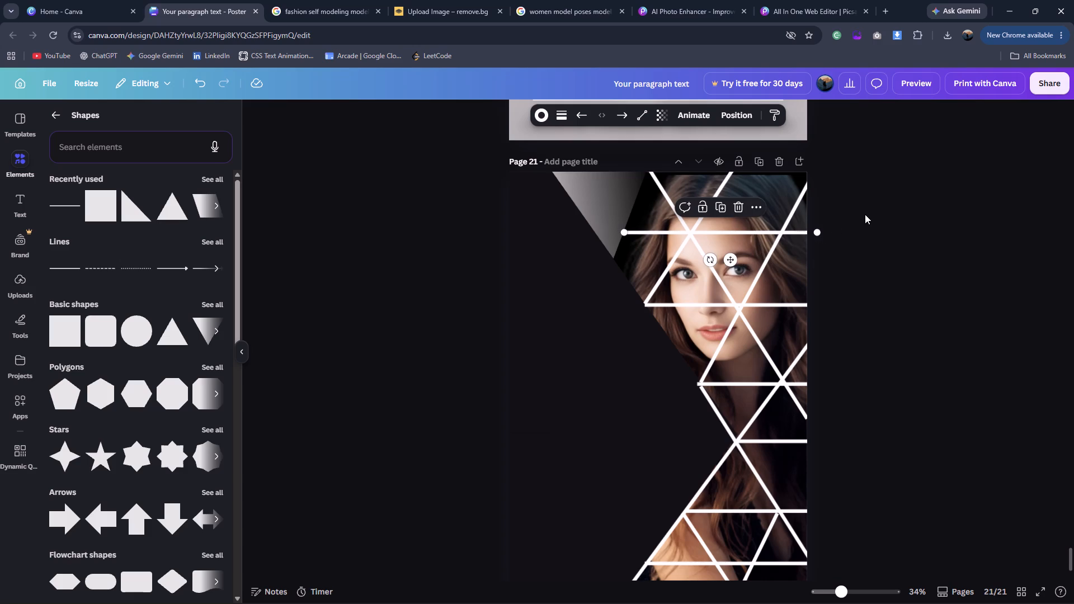
pyautogui.click(865, 214)
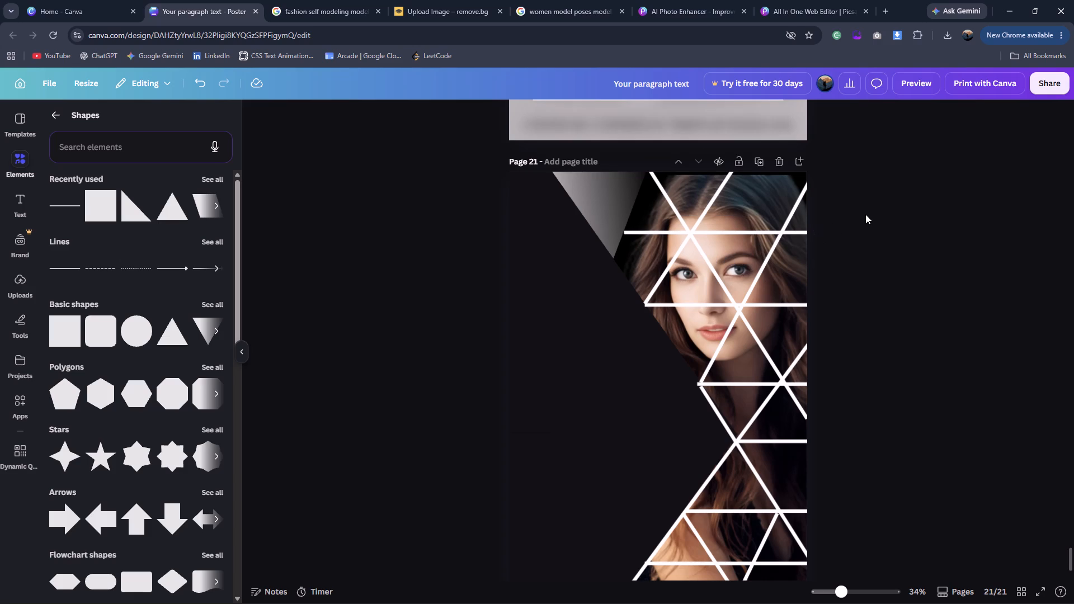
# Following the reference poster, duplicate the forehead horizontal line, shorten the copy to about 9.9, and level it at 0°.
pyautogui.click(338, 0)
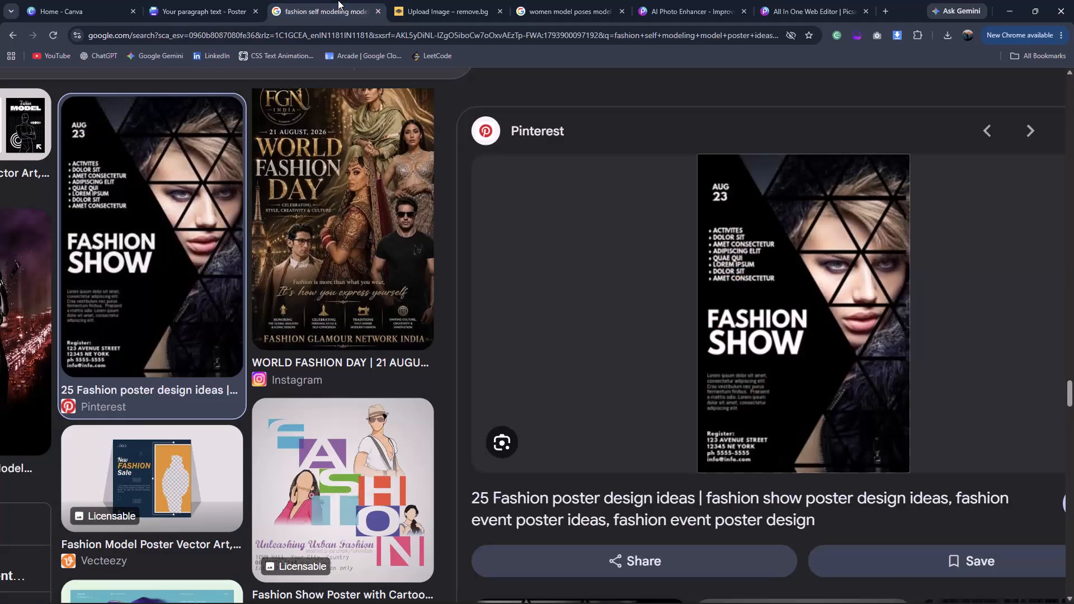
pyautogui.click(241, 0)
pyautogui.click(759, 229)
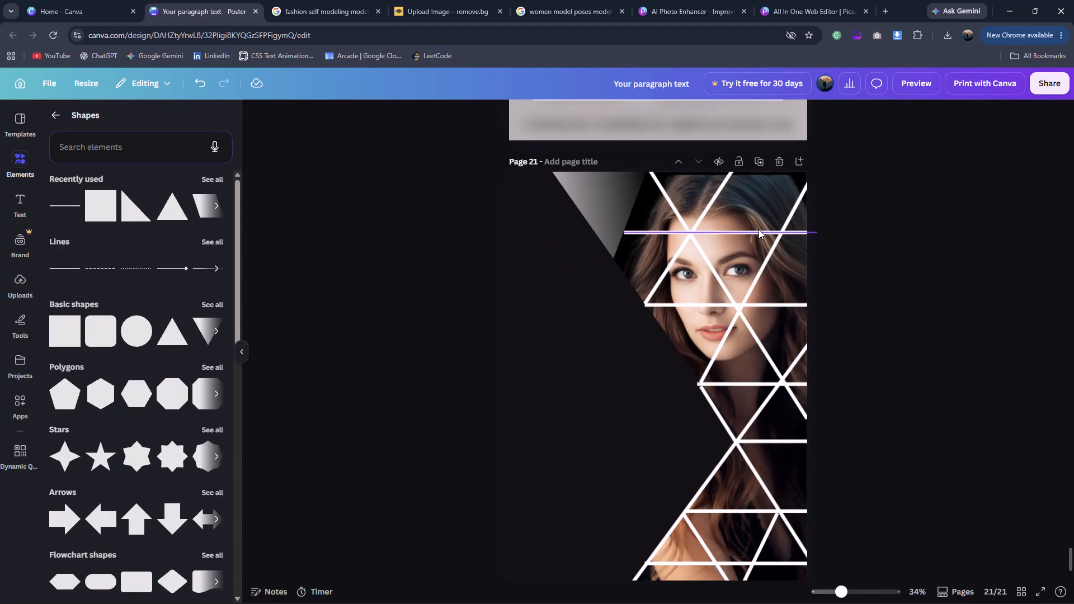
pyautogui.hotkey('ctrl', 'd')
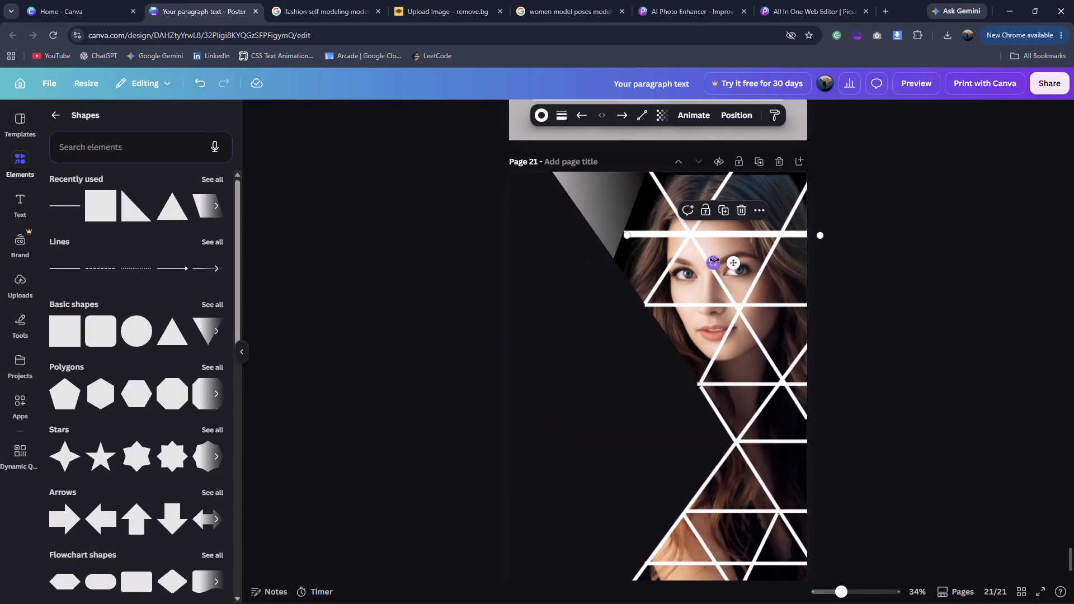
pyautogui.moveTo(823, 236); pyautogui.dragTo(723, 235)
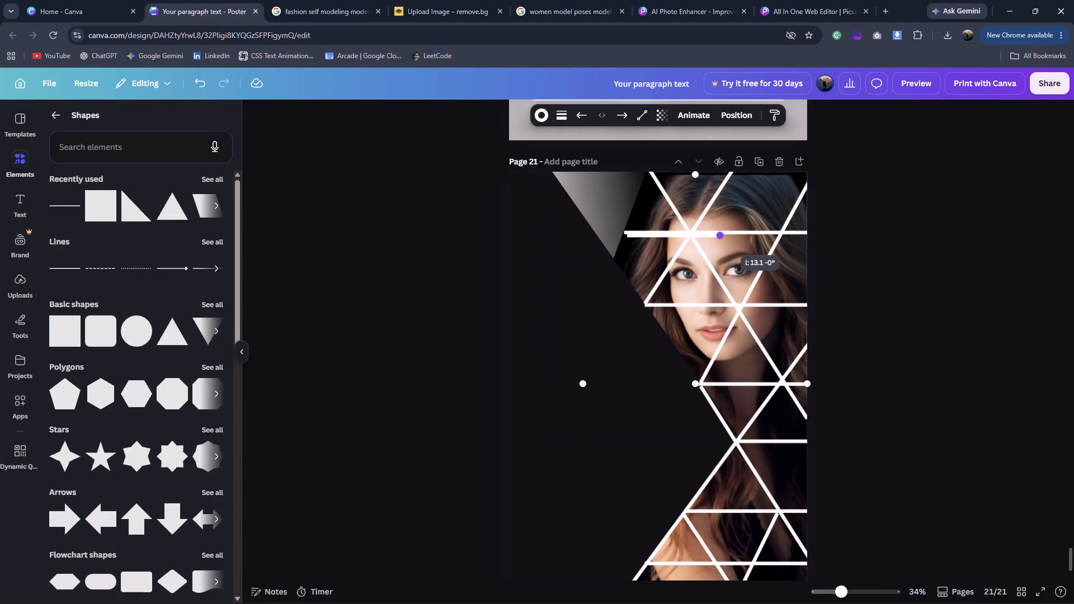
pyautogui.moveTo(723, 235); pyautogui.dragTo(722, 235)
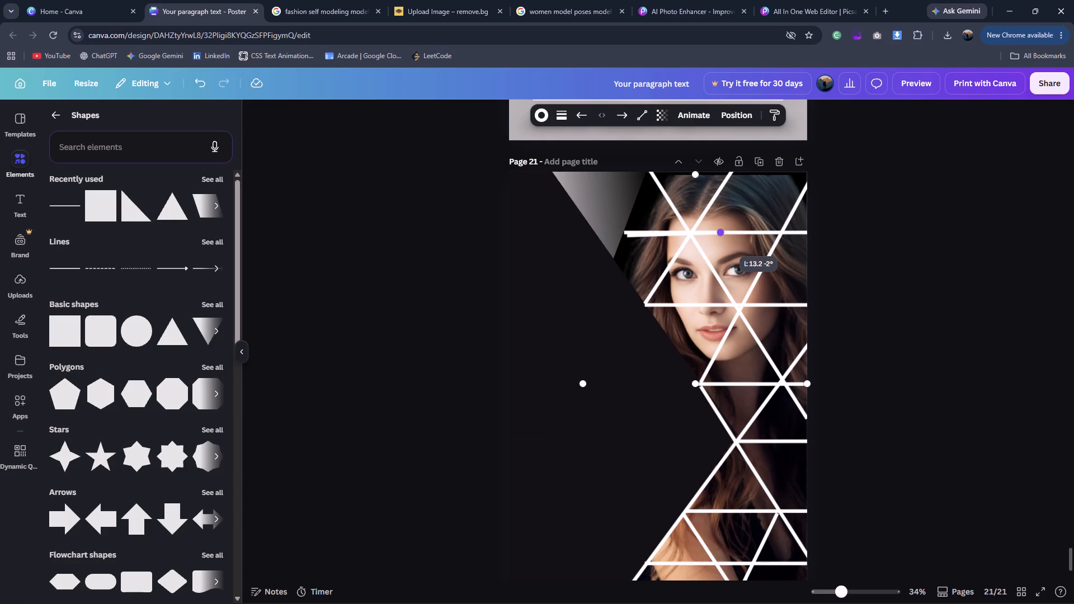
pyautogui.moveTo(722, 235); pyautogui.dragTo(719, 239)
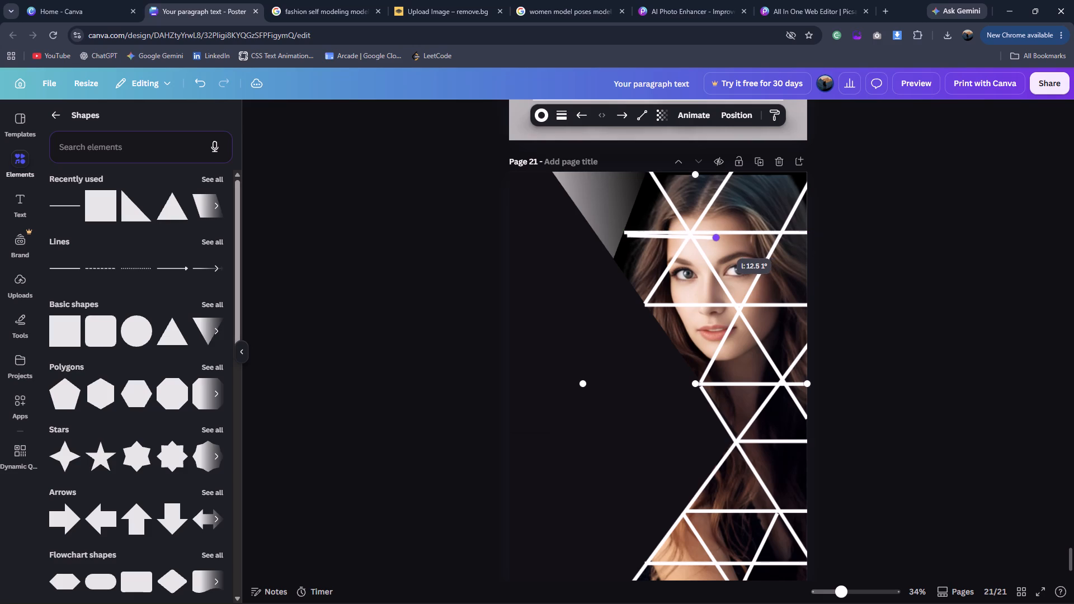
pyautogui.moveTo(719, 239); pyautogui.dragTo(718, 238)
pyautogui.moveTo(718, 238); pyautogui.dragTo(700, 238)
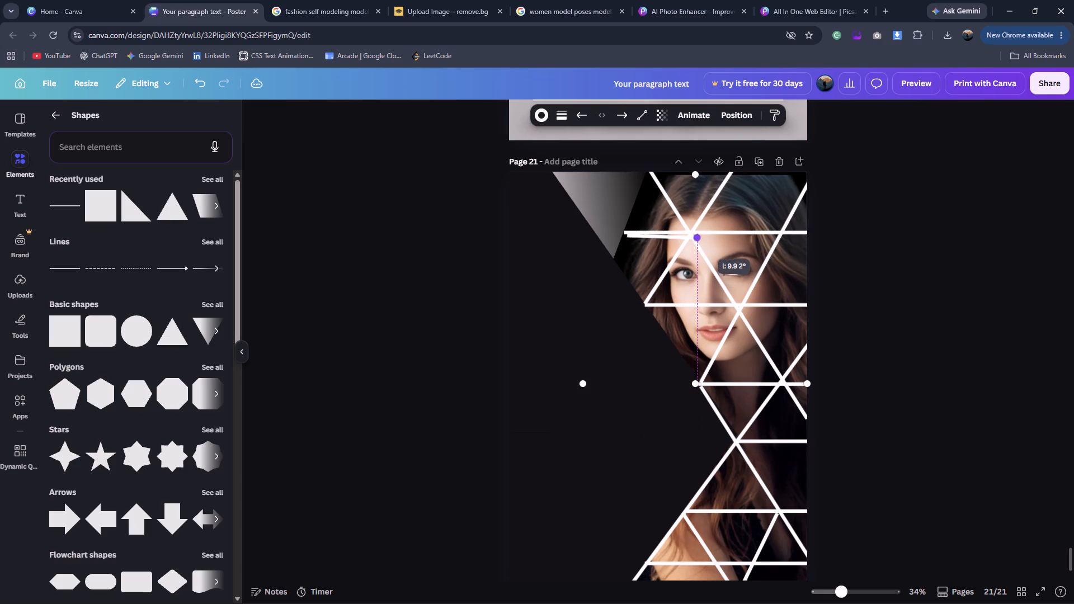
pyautogui.moveTo(700, 238); pyautogui.dragTo(700, 241)
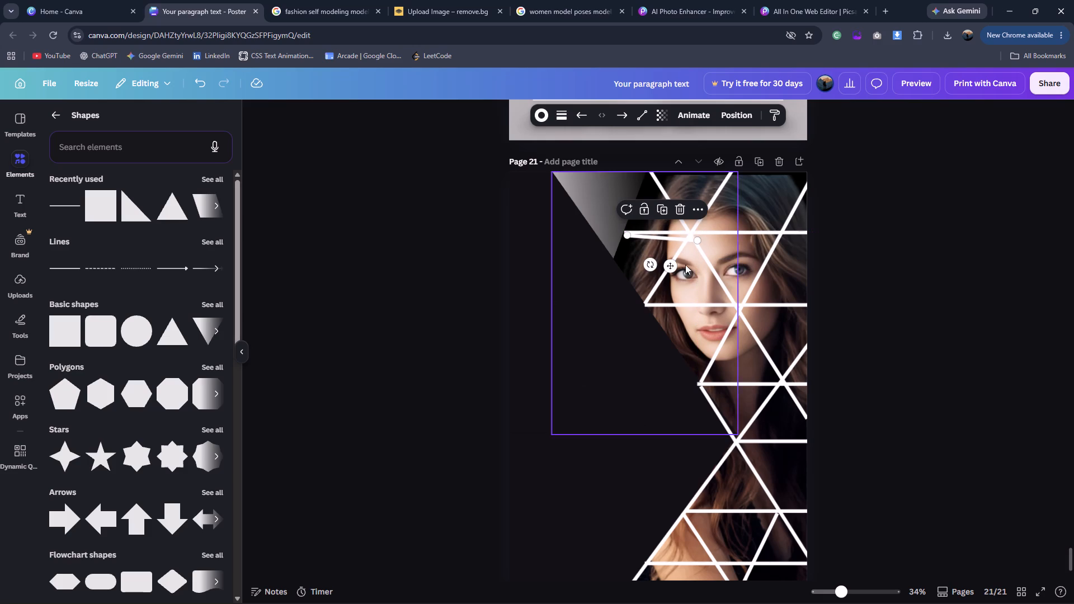
pyautogui.click(654, 266)
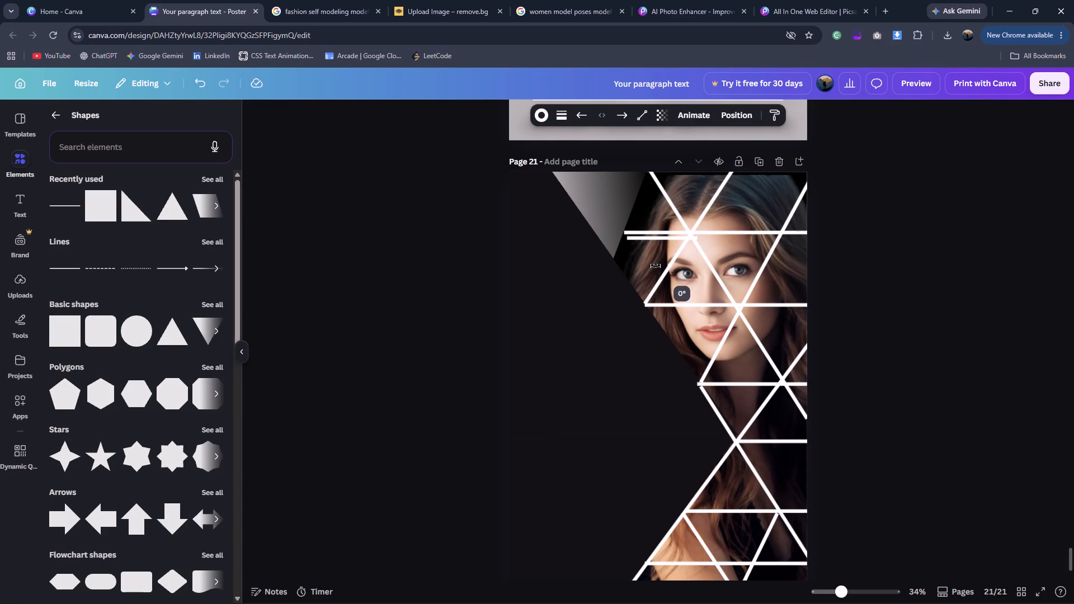
# Move the short line above the brow and rotate it to about -127°, joining the top-edge apex to the crossing on the forehead horizontal.
pyautogui.moveTo(671, 263); pyautogui.dragTo(761, 208)
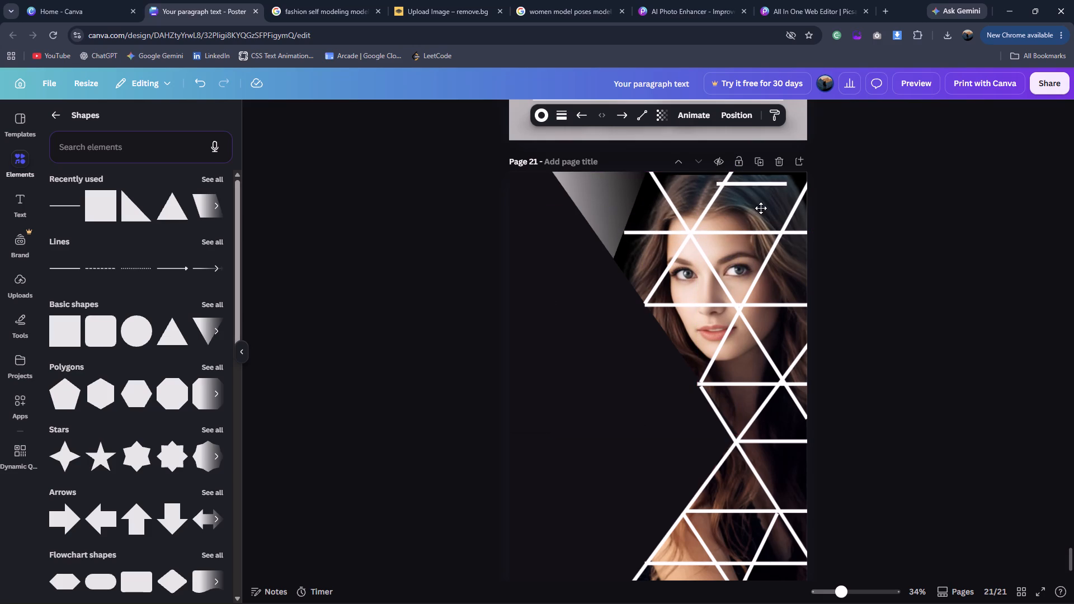
pyautogui.moveTo(761, 208); pyautogui.dragTo(769, 200)
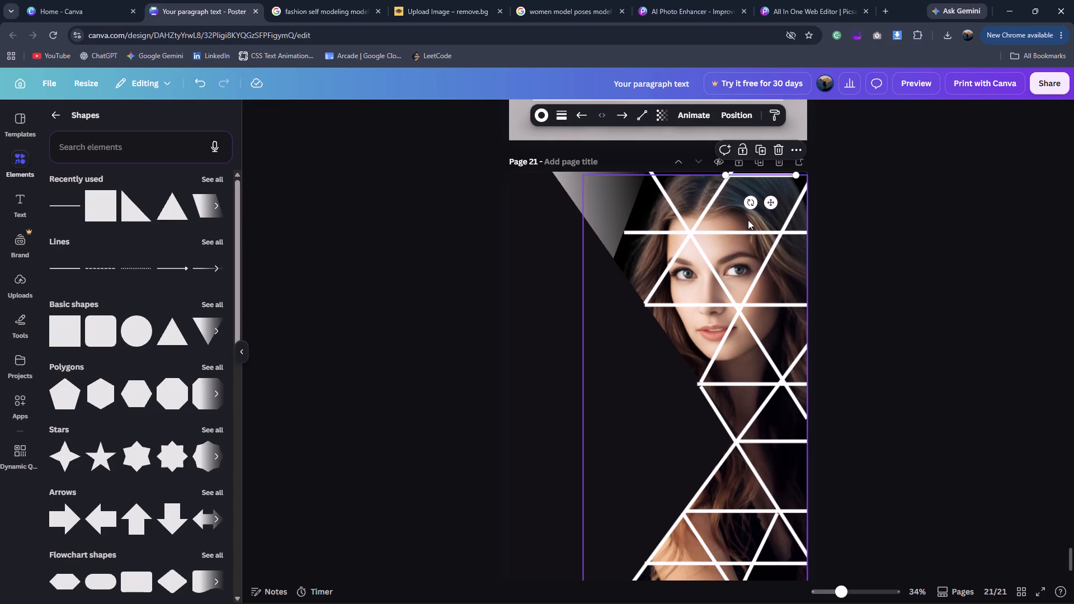
pyautogui.moveTo(749, 202); pyautogui.dragTo(1011, 128)
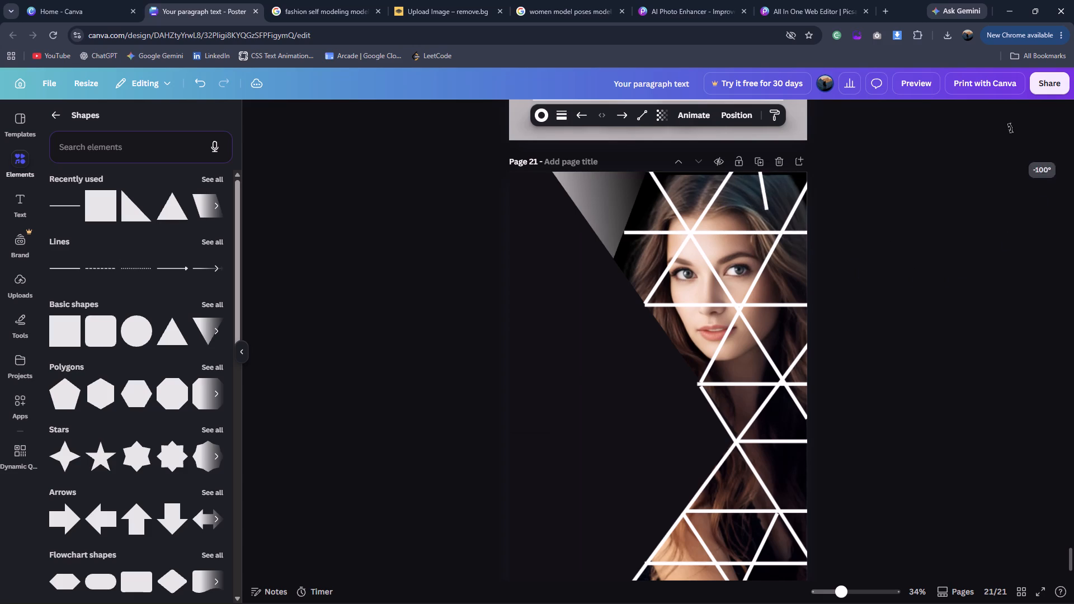
pyautogui.moveTo(1011, 128); pyautogui.dragTo(991, 100)
pyautogui.moveTo(783, 153); pyautogui.dragTo(777, 176)
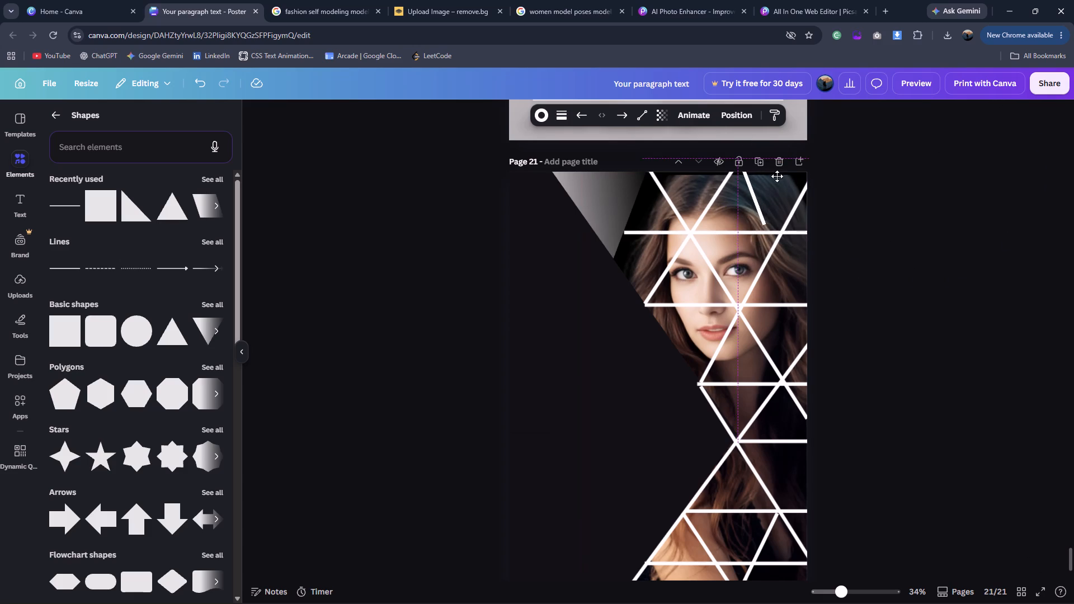
pyautogui.moveTo(777, 176); pyautogui.dragTo(780, 179)
pyautogui.moveTo(788, 201); pyautogui.dragTo(795, 186)
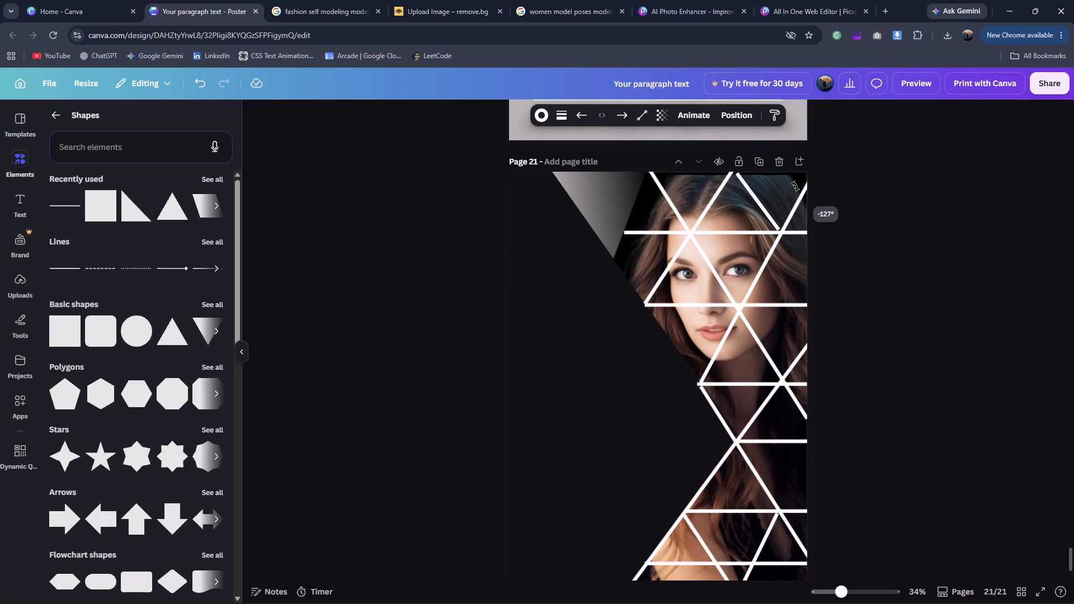
pyautogui.moveTo(795, 186); pyautogui.dragTo(792, 188)
pyautogui.click(736, 175)
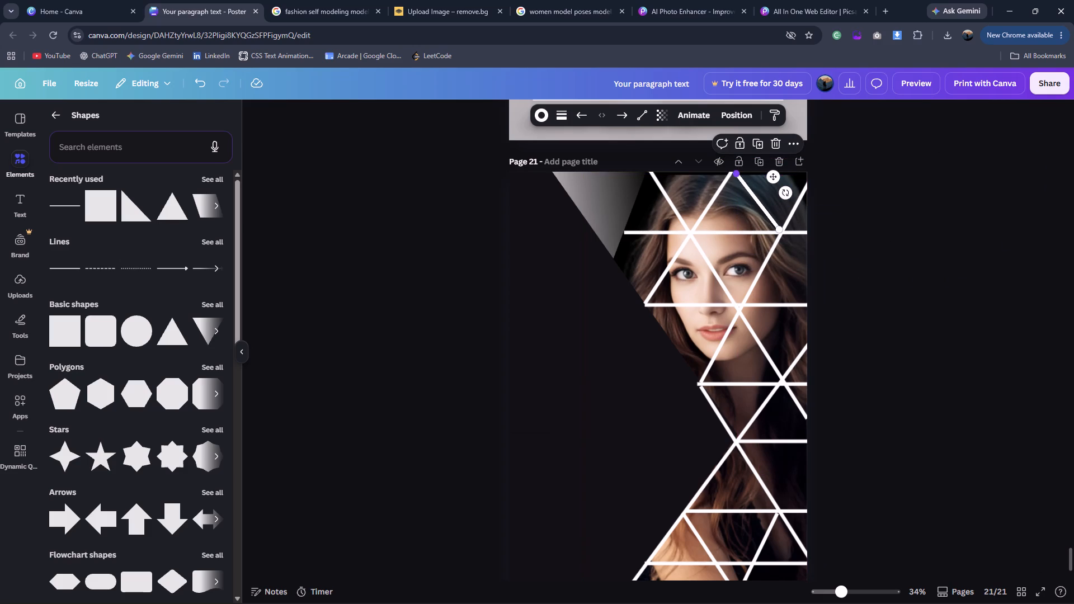
pyautogui.click(778, 231)
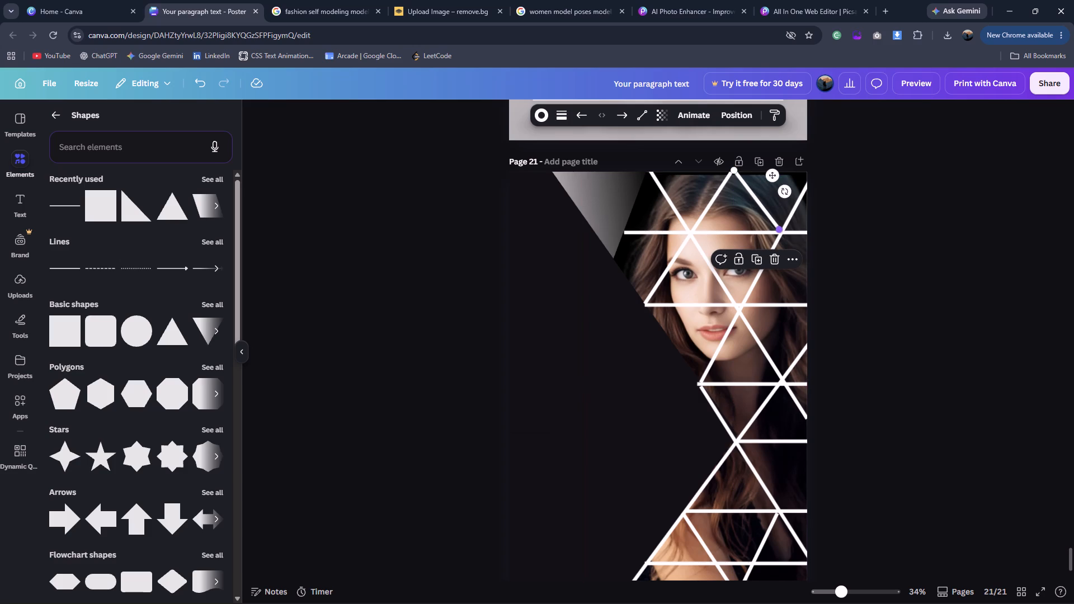
pyautogui.click(871, 239)
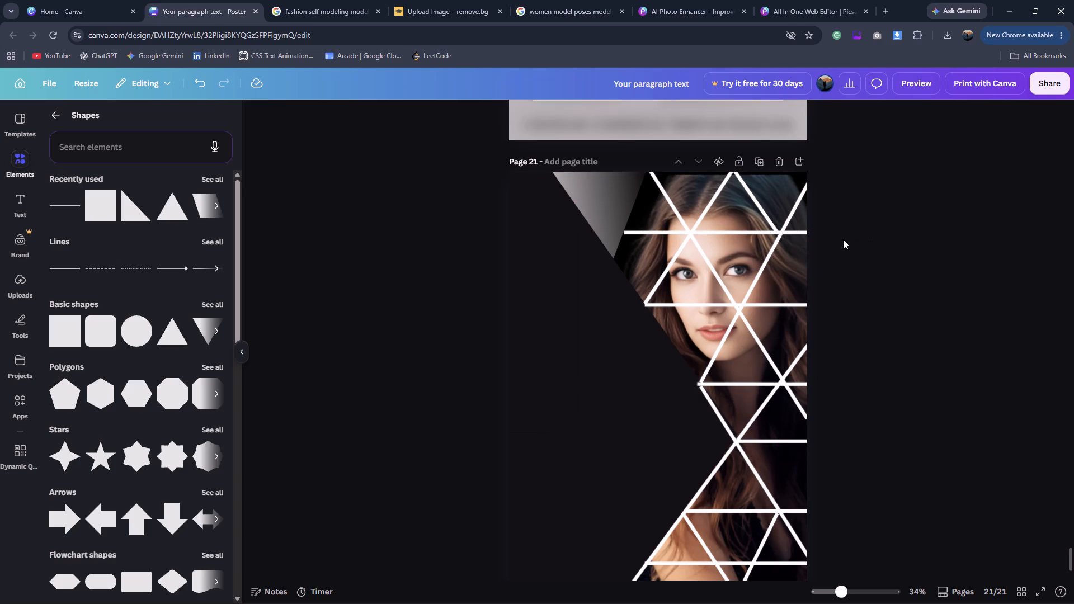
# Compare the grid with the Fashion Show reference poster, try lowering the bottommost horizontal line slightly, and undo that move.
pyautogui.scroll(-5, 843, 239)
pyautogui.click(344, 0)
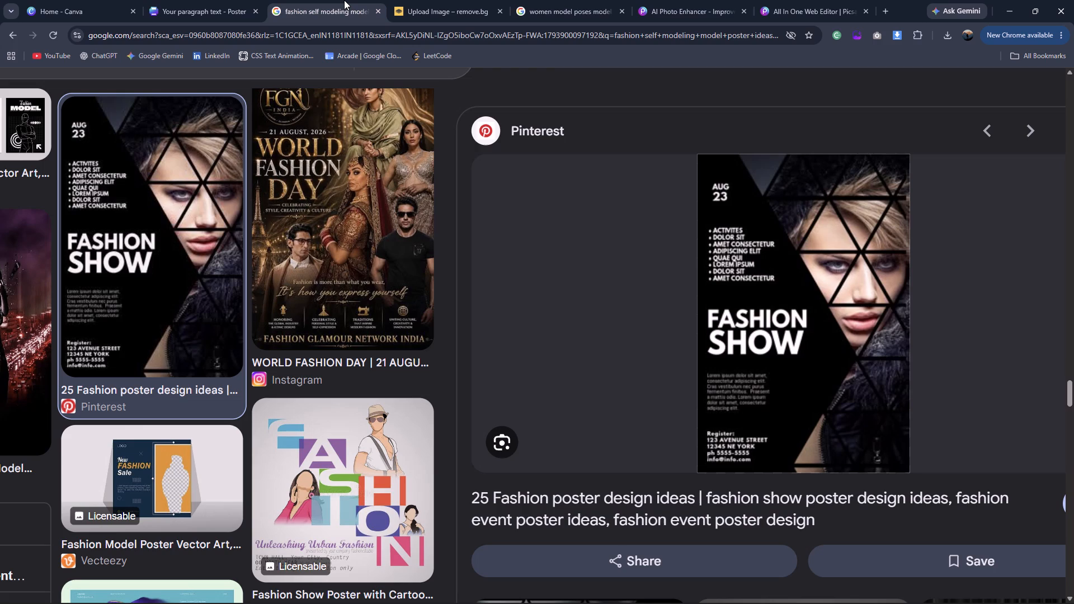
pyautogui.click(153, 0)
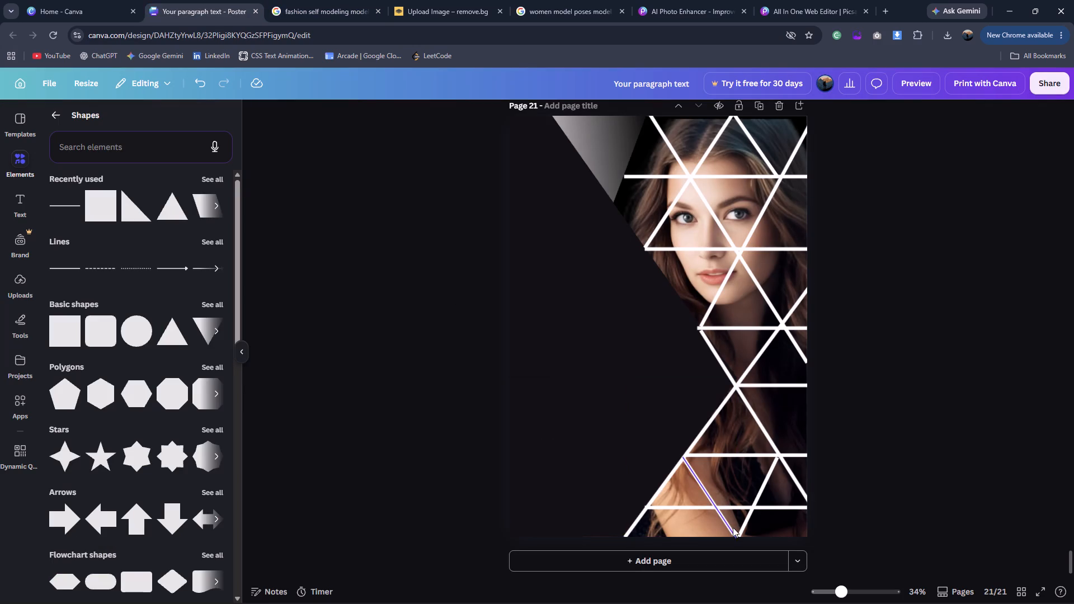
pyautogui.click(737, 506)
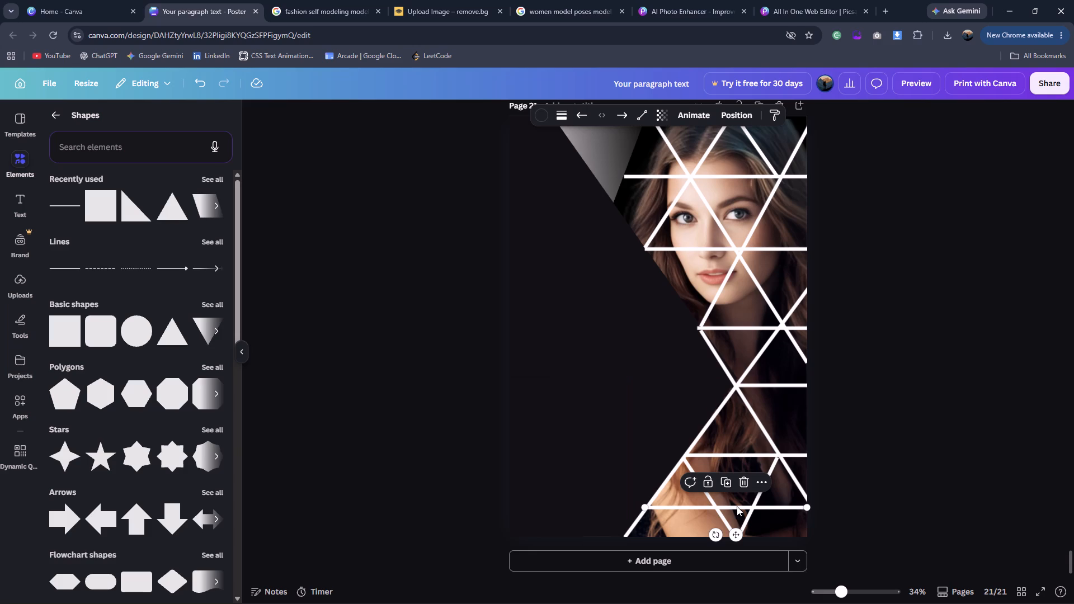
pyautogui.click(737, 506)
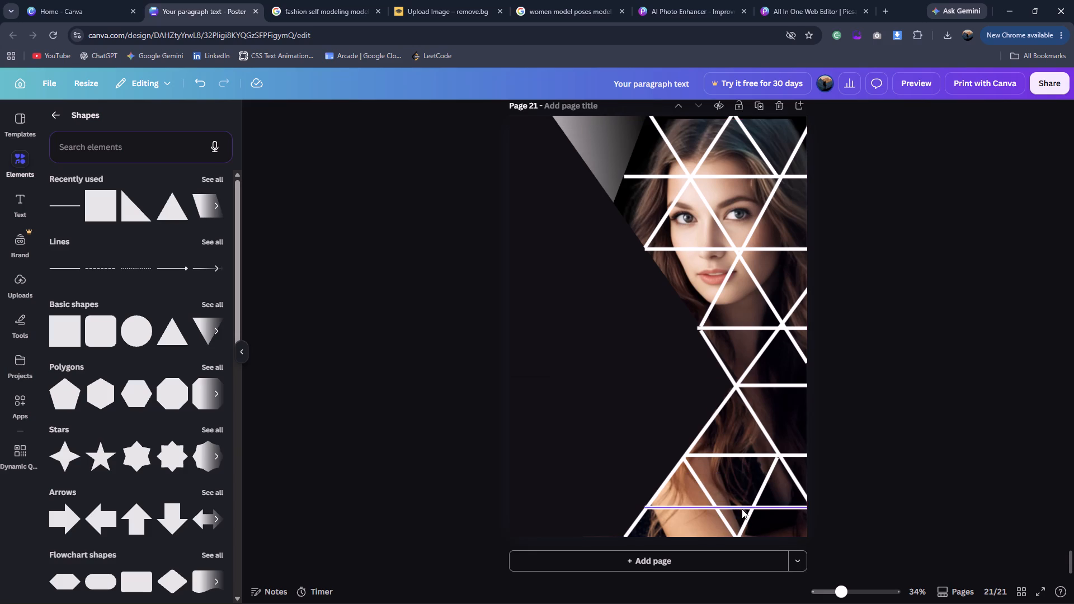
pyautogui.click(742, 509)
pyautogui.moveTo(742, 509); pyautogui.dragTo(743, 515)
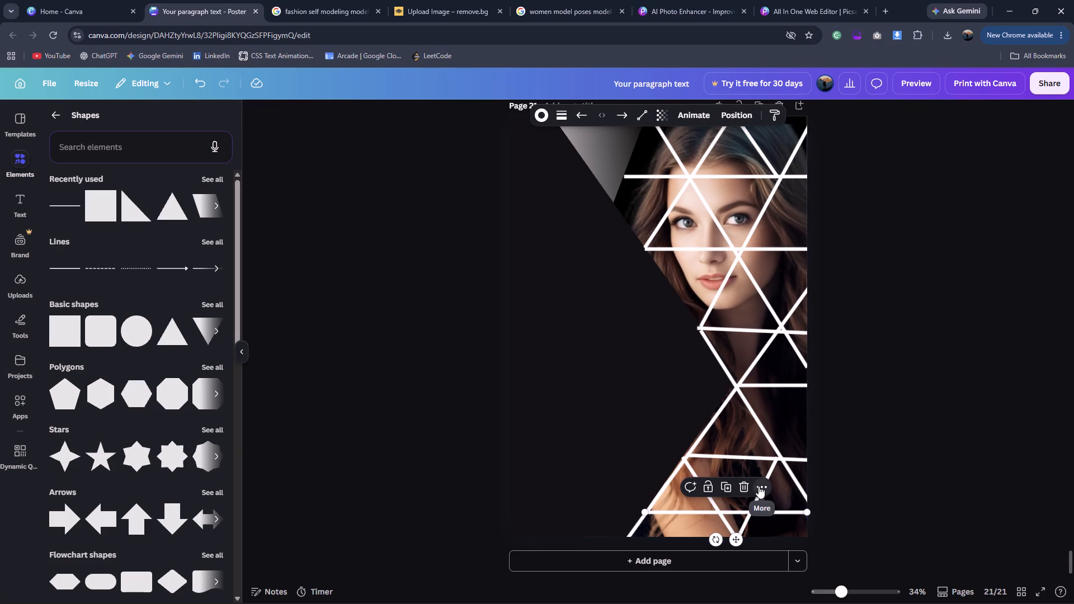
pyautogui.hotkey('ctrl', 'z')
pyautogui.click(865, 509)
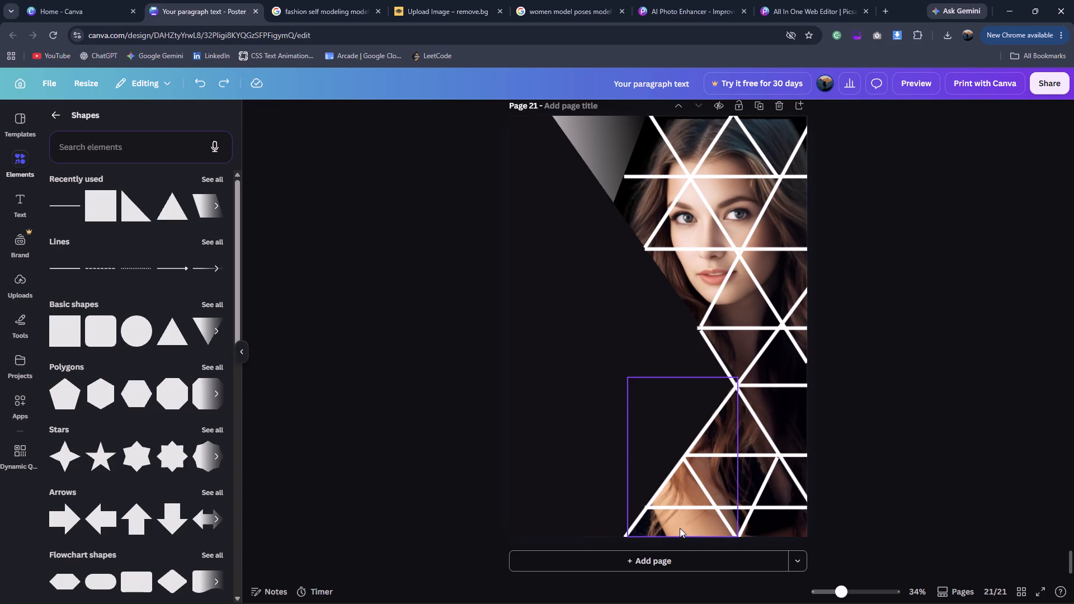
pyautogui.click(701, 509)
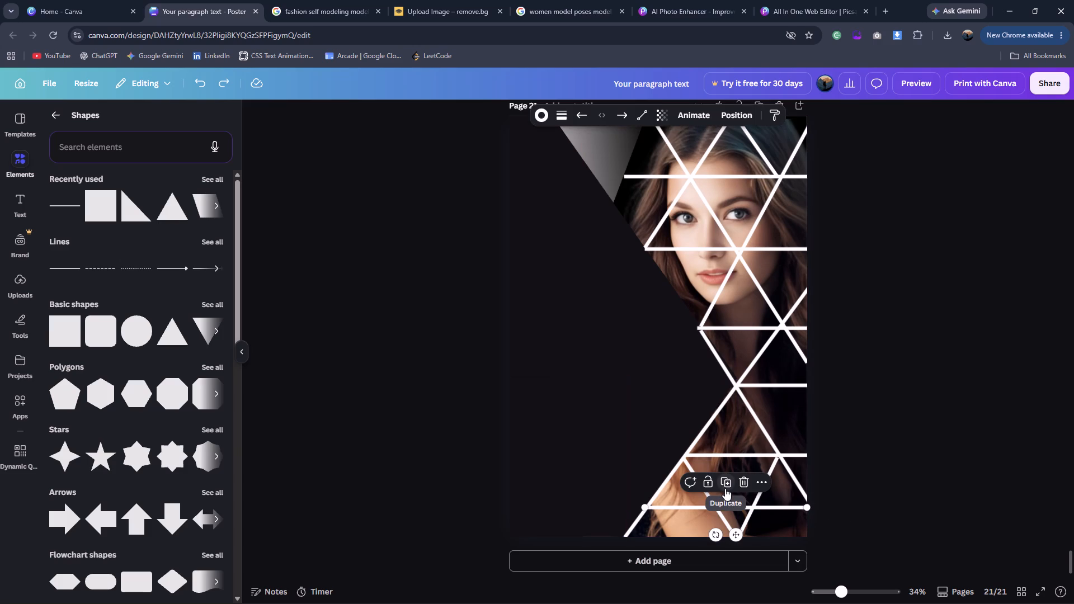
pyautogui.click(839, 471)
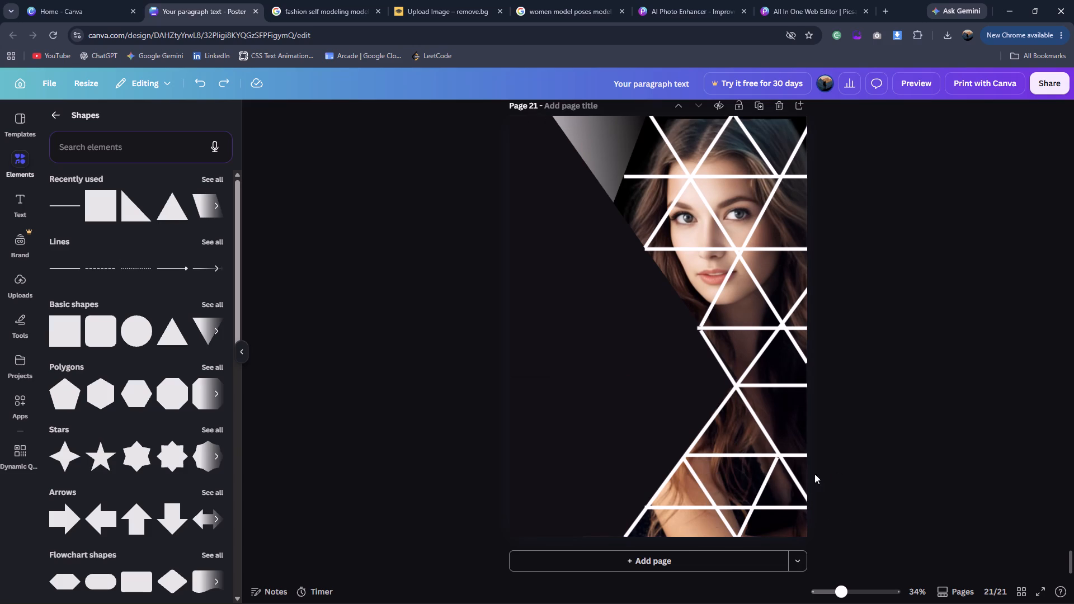
# Select all the grid lines over the portrait together and set their stroke colour to black.
pyautogui.click(741, 509)
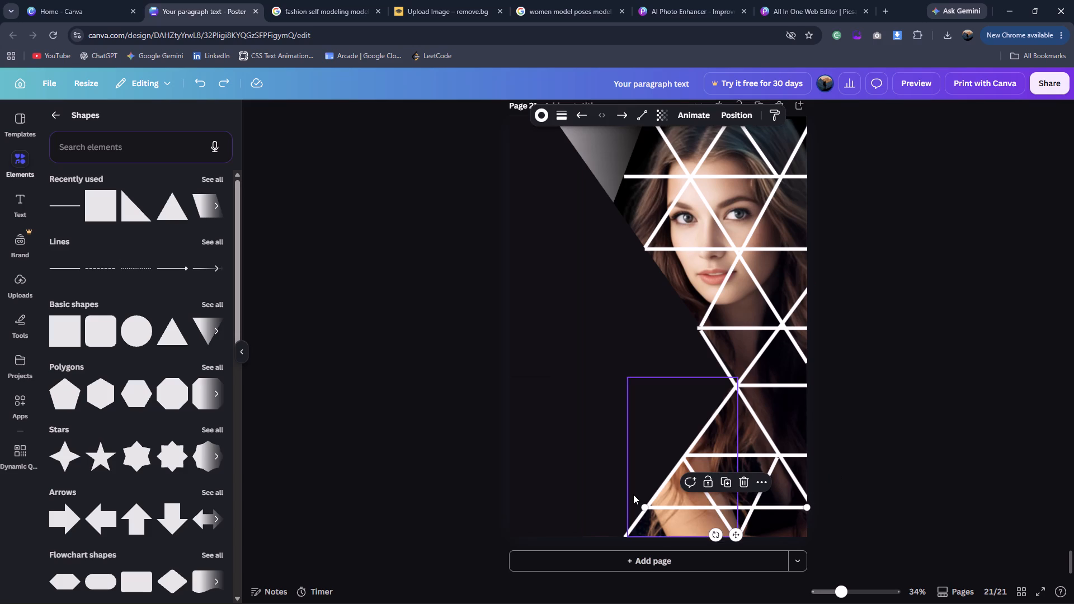
pyautogui.keyDown('shift'); pyautogui.click(653, 496); pyautogui.keyUp('shift')
pyautogui.keyDown('shift'); pyautogui.click(707, 489); pyautogui.keyUp('shift')
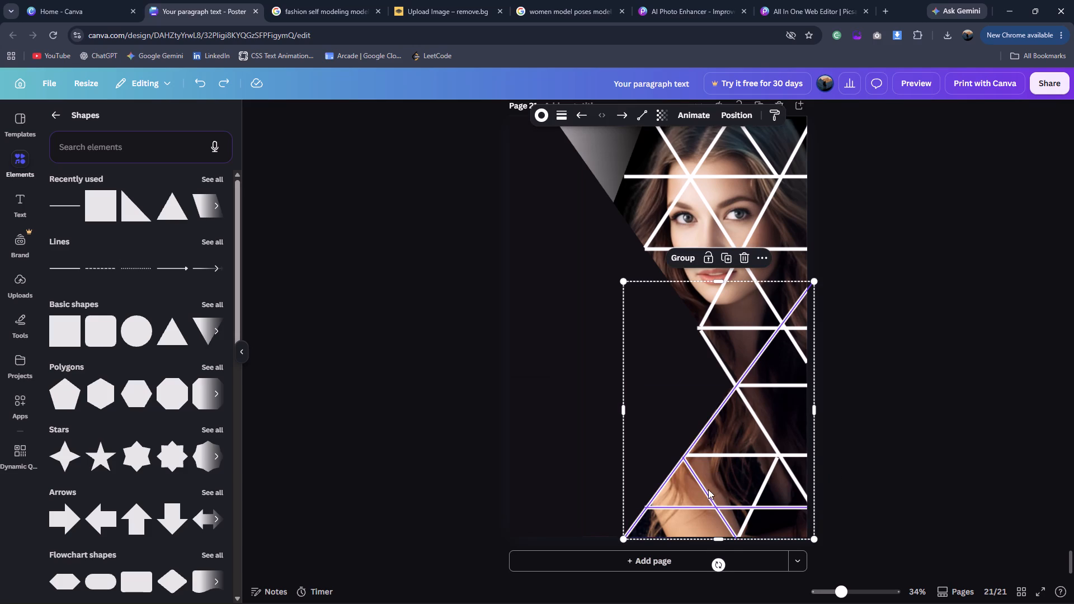
pyautogui.keyDown('shift'); pyautogui.click(763, 489); pyautogui.keyUp('shift')
pyautogui.keyDown('shift'); pyautogui.click(789, 478); pyautogui.keyUp('shift')
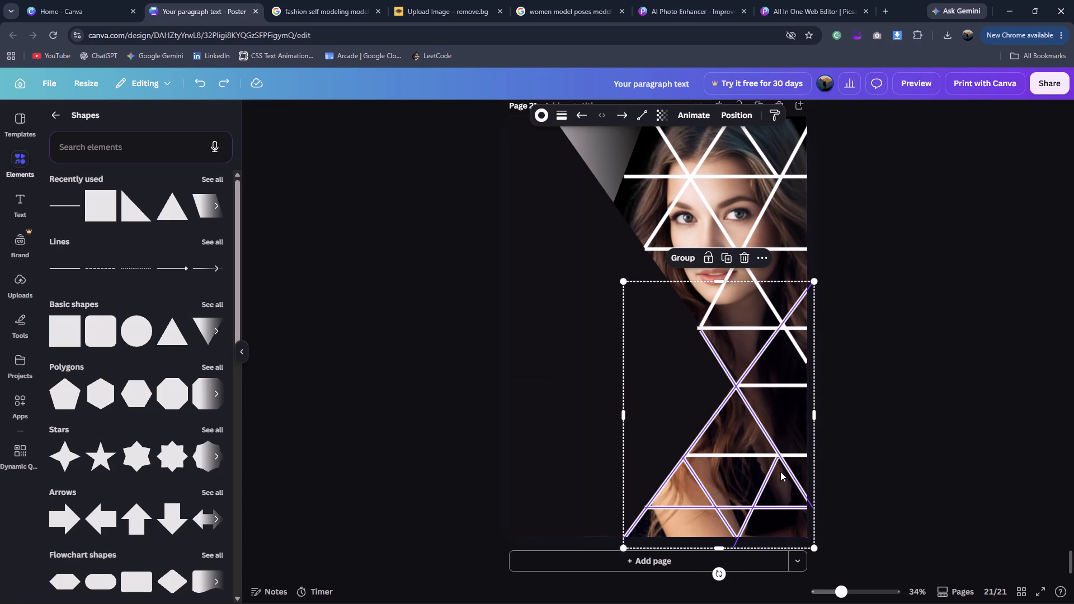
pyautogui.keyDown('shift'); pyautogui.click(750, 459); pyautogui.keyUp('shift')
pyautogui.keyDown('shift'); pyautogui.click(787, 388); pyautogui.keyUp('shift')
pyautogui.keyDown('shift'); pyautogui.click(794, 342); pyautogui.keyUp('shift')
pyautogui.keyDown('shift'); pyautogui.click(756, 332); pyautogui.keyUp('shift')
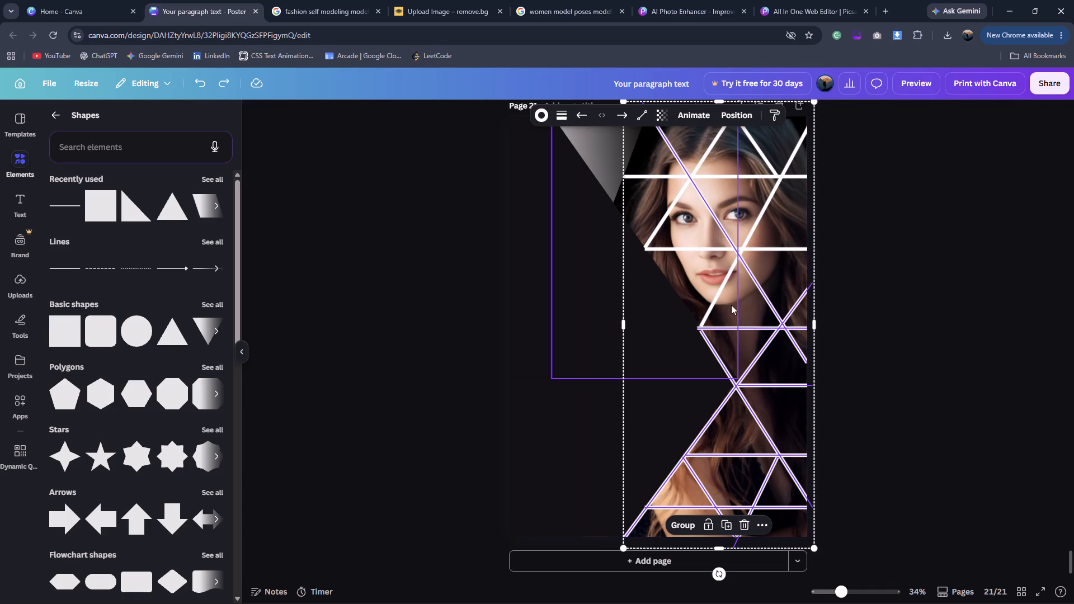
pyautogui.keyDown('shift'); pyautogui.click(720, 292); pyautogui.keyUp('shift')
pyautogui.keyDown('shift'); pyautogui.click(760, 252); pyautogui.keyUp('shift')
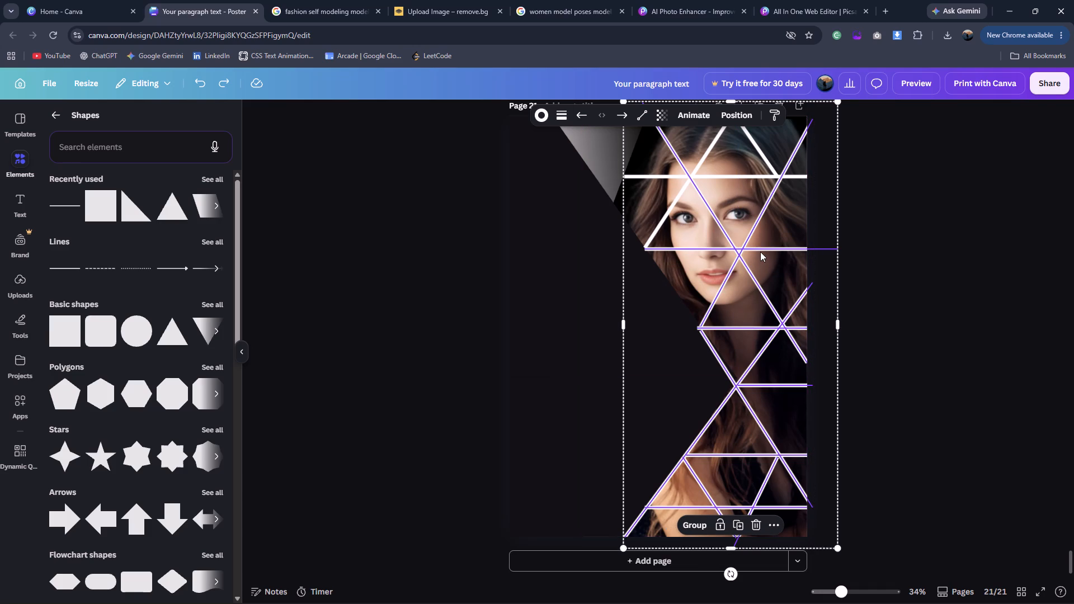
pyautogui.keyDown('shift'); pyautogui.click(663, 216); pyautogui.keyUp('shift')
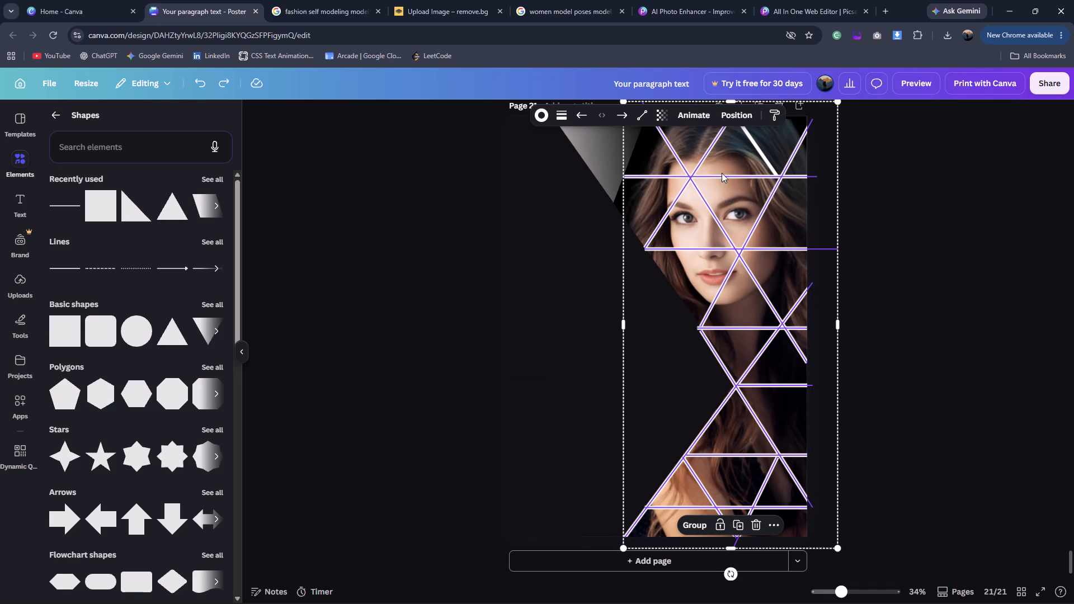
pyautogui.keyDown('shift'); pyautogui.click(722, 173); pyautogui.keyUp('shift')
pyautogui.keyDown('shift'); pyautogui.click(751, 148); pyautogui.keyUp('shift')
pyautogui.click(540, 115)
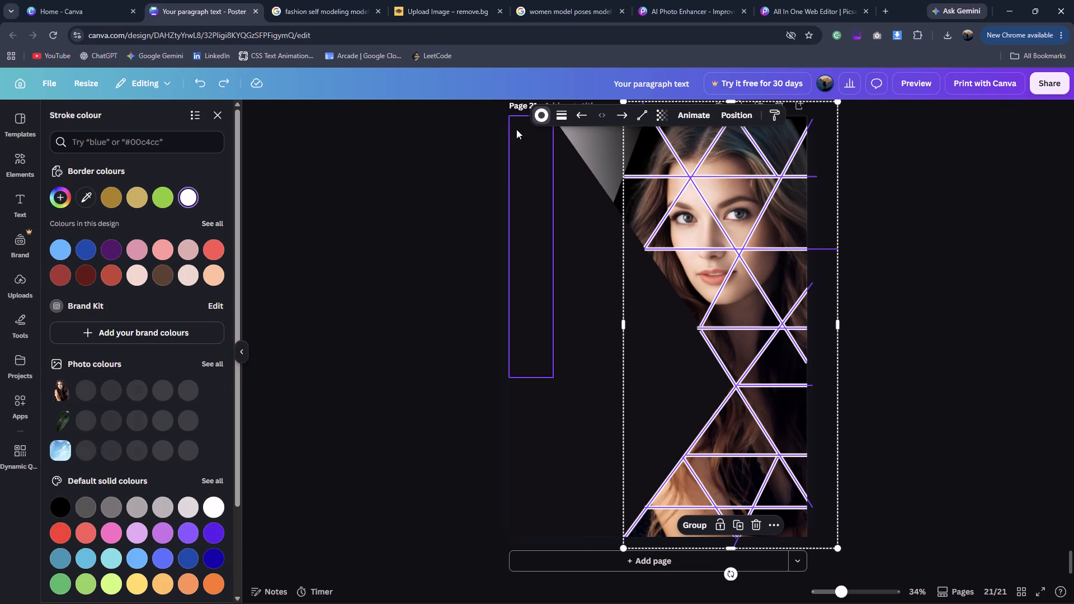
pyautogui.click(87, 389)
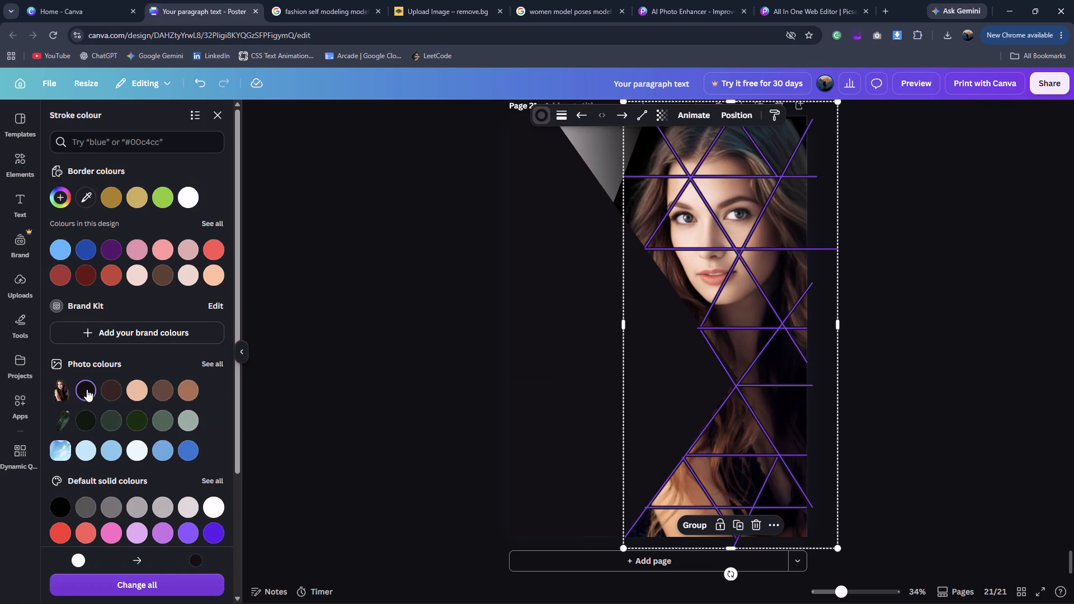
pyautogui.scroll(-2, 161, 397)
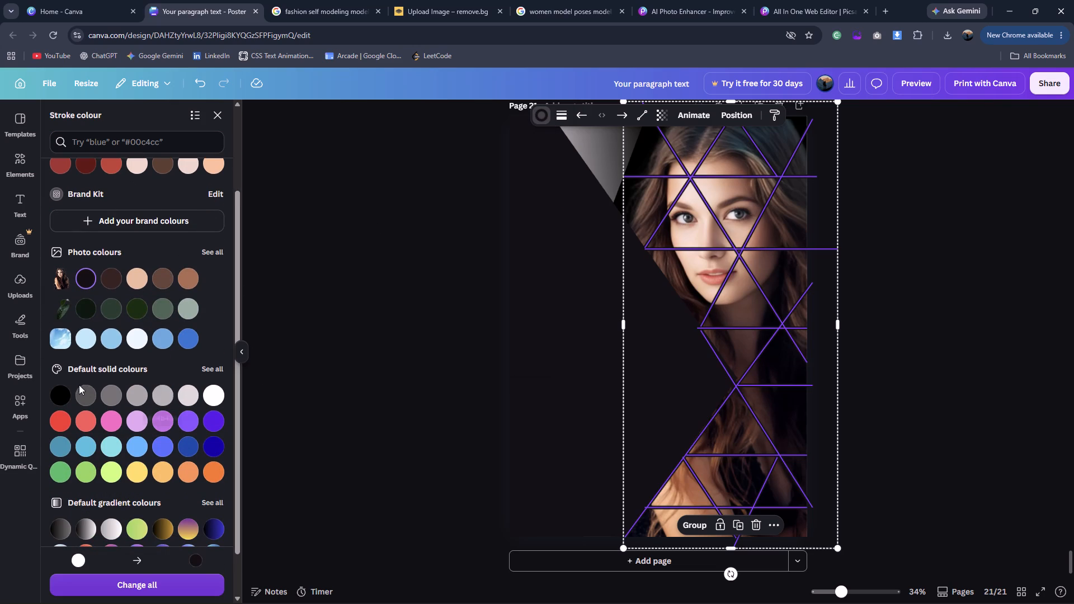
pyautogui.click(66, 394)
pyautogui.click(381, 330)
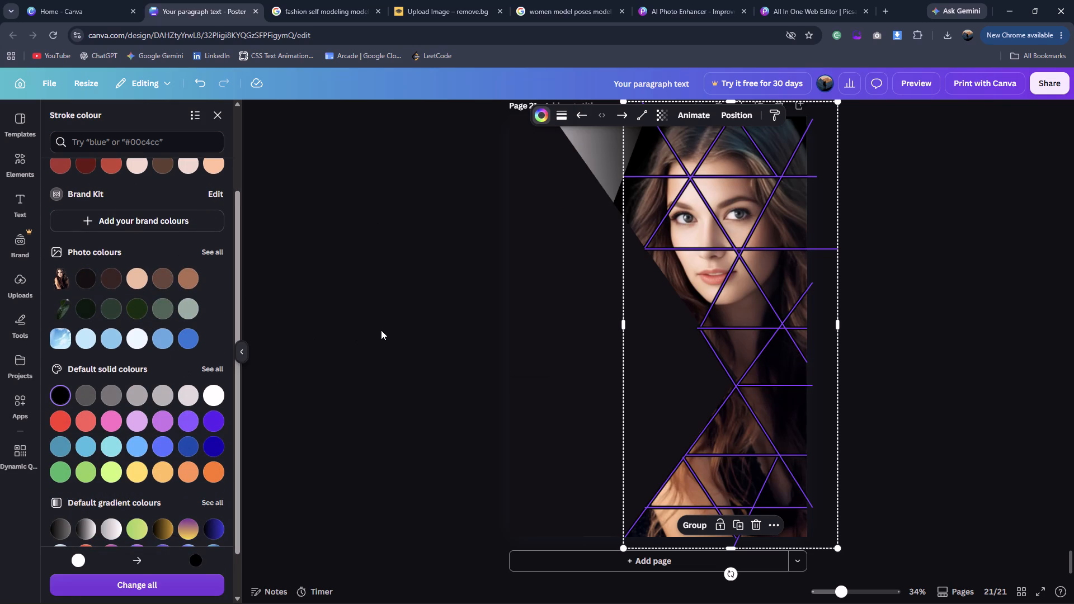
pyautogui.click(381, 330)
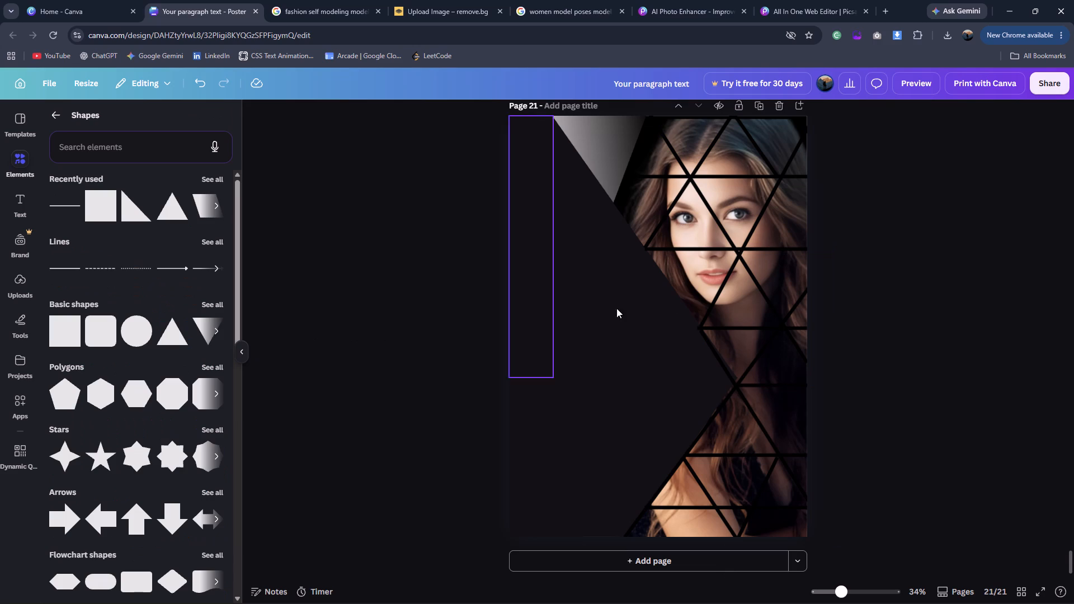
# Check the Fashion Show reference poster and darken the light grey stop of the top-edge triangle's gradient to dark grey.
pyautogui.scroll(2, 685, 298)
pyautogui.scroll(-4, 932, 349)
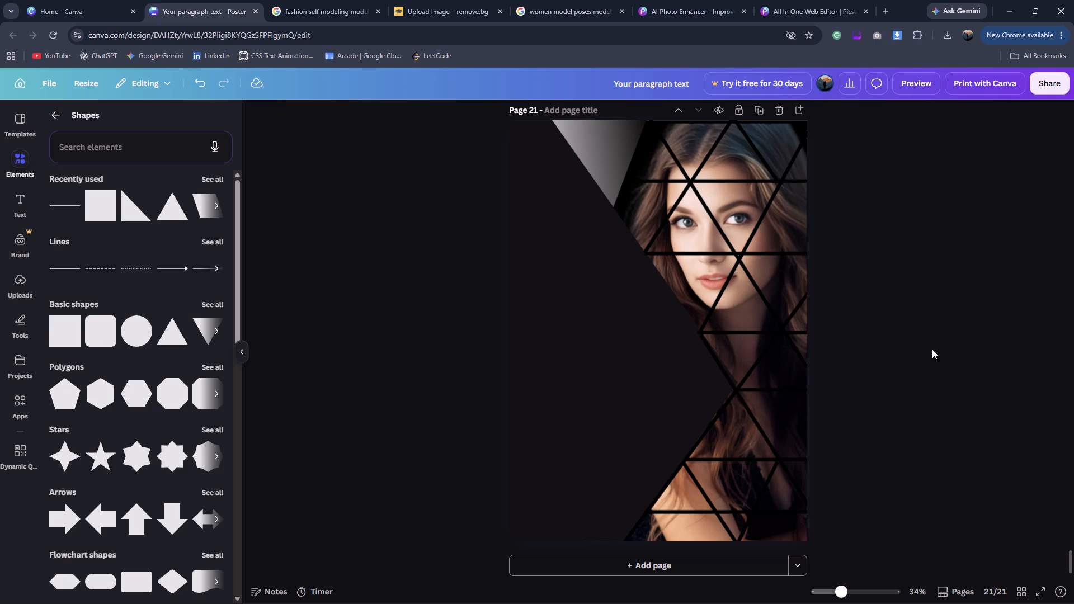
pyautogui.click(290, 0)
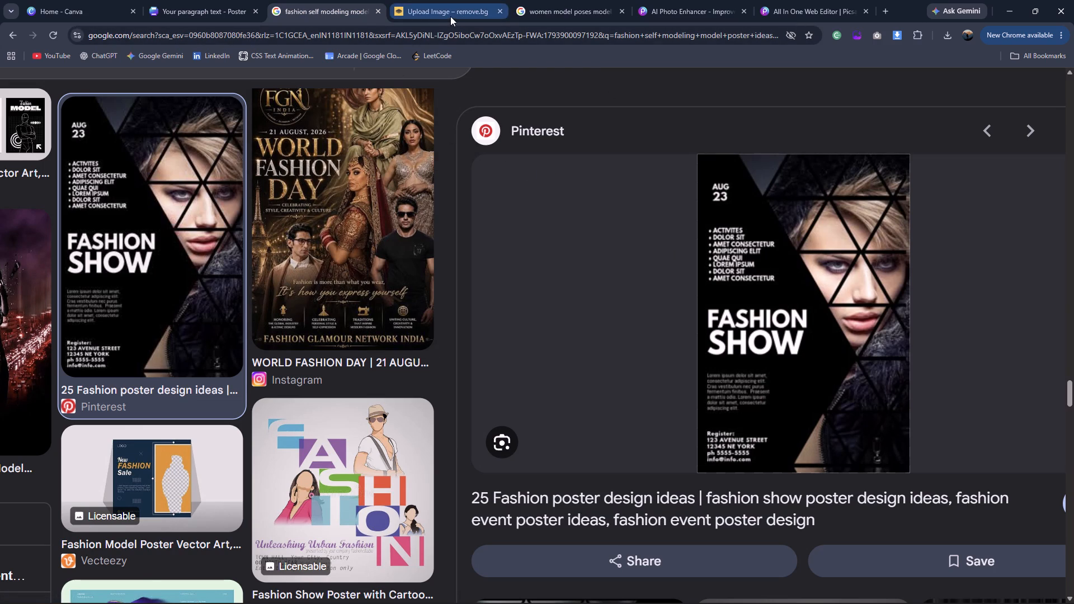
pyautogui.click(201, 0)
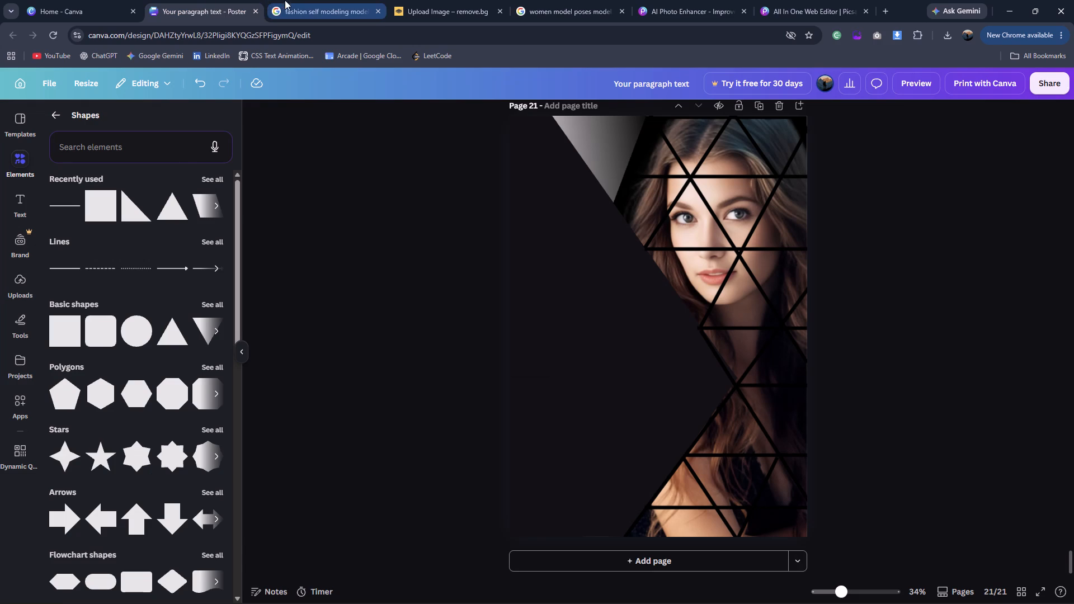
pyautogui.click(333, 2)
pyautogui.click(234, 0)
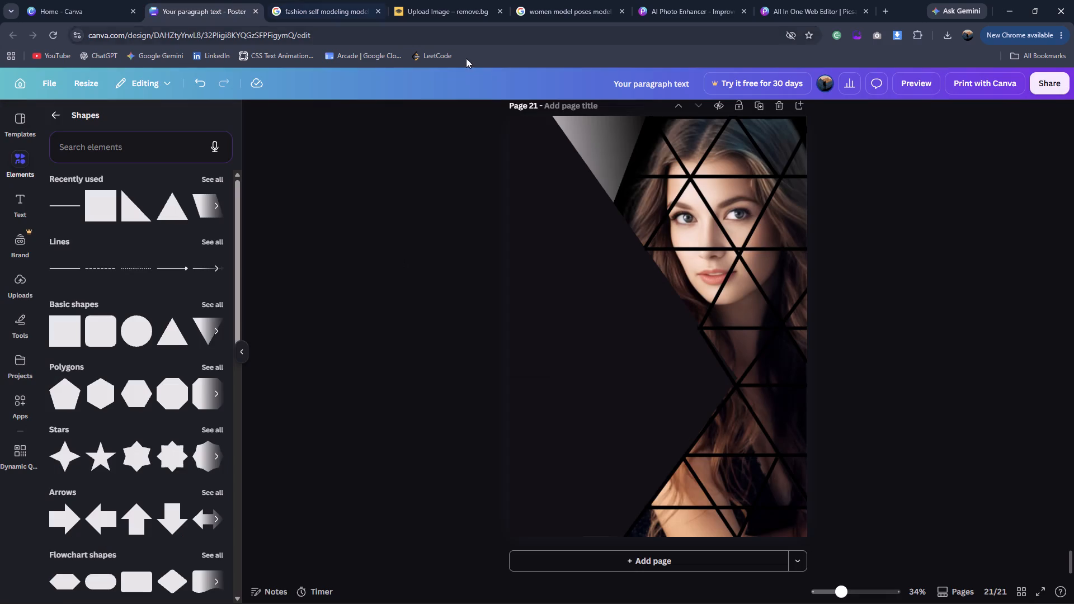
pyautogui.click(627, 129)
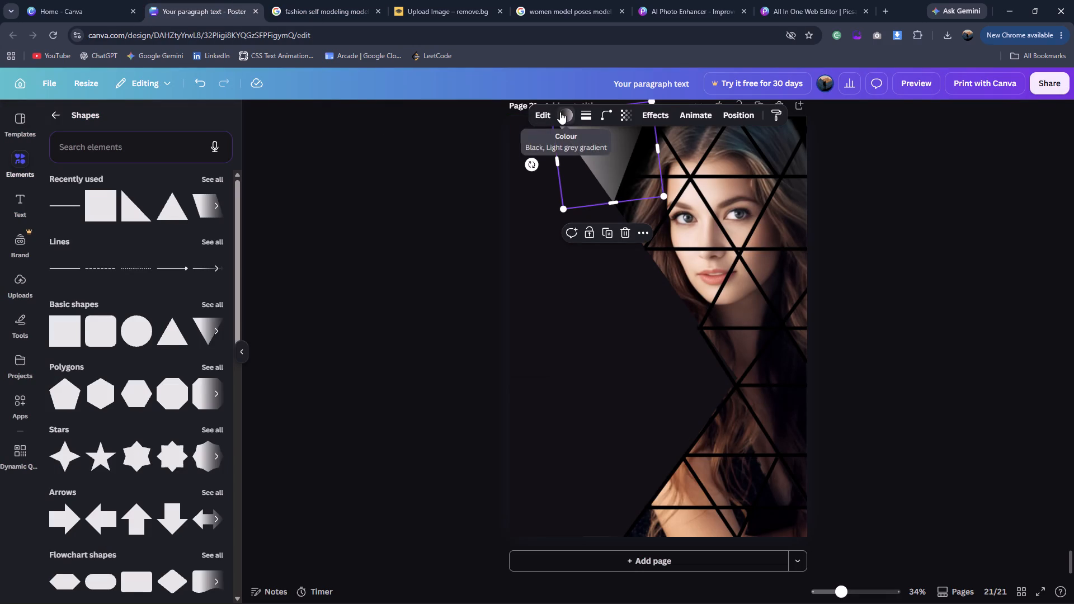
pyautogui.click(560, 112)
pyautogui.click(61, 196)
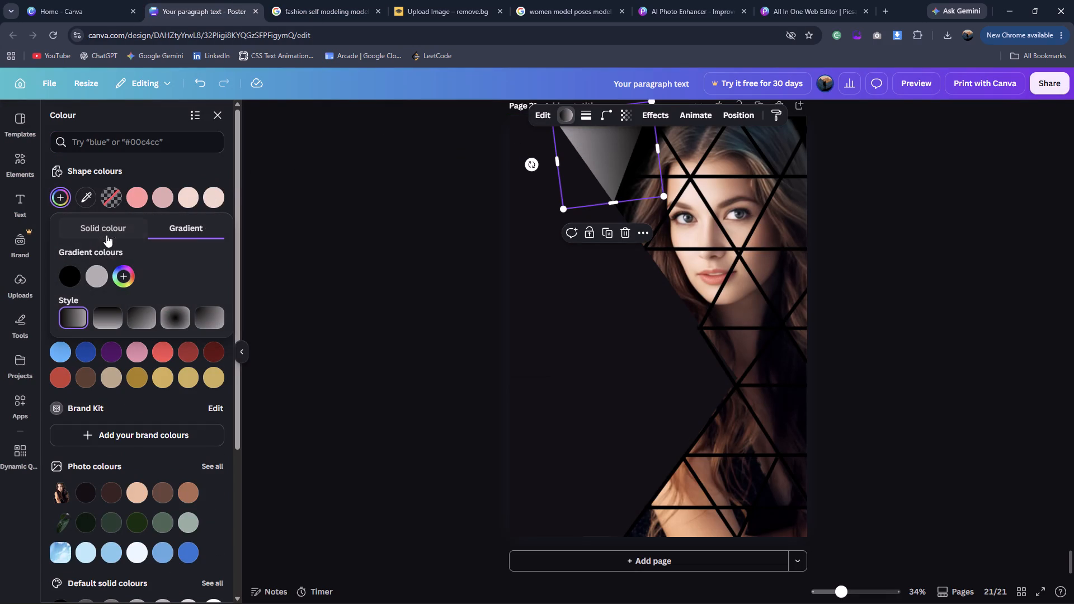
pyautogui.click(87, 268)
pyautogui.click(96, 276)
pyautogui.moveTo(106, 326); pyautogui.dragTo(105, 329)
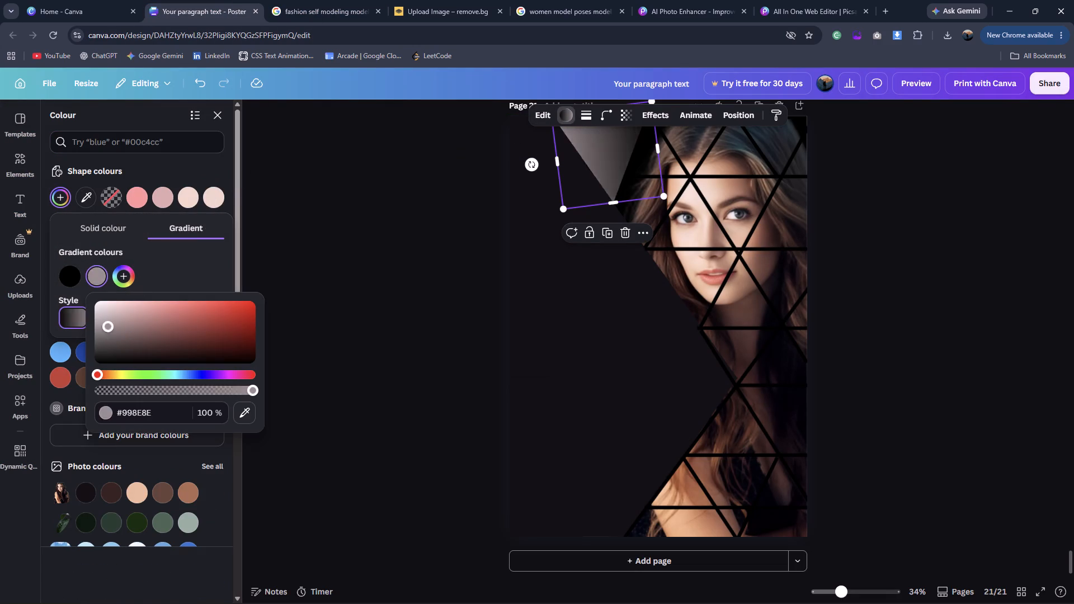
pyautogui.moveTo(105, 329); pyautogui.dragTo(106, 342)
pyautogui.doubleClick(353, 208)
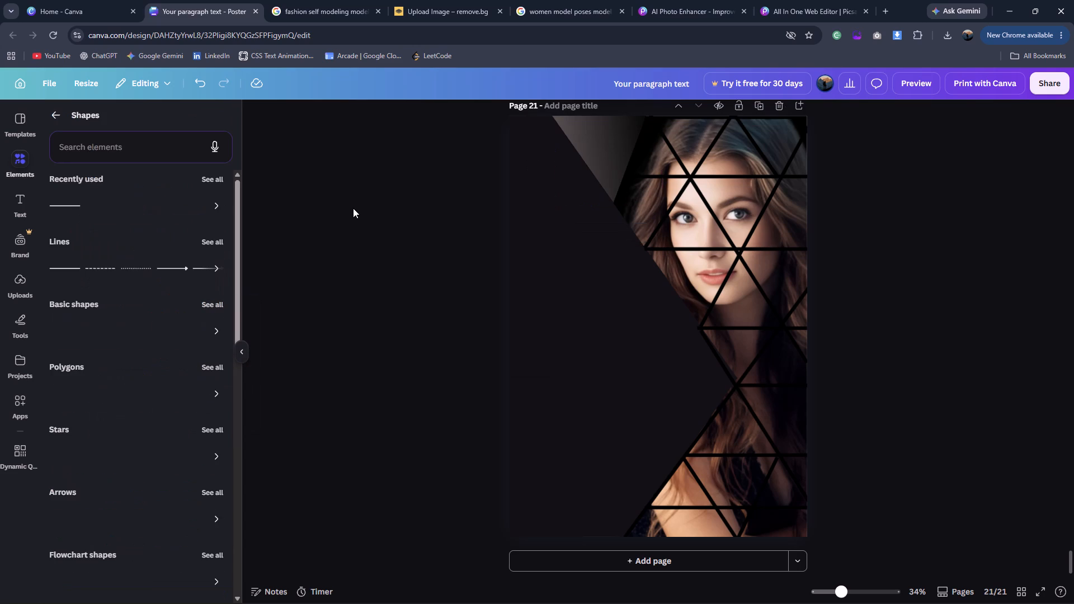
pyautogui.scroll(-1, 353, 208)
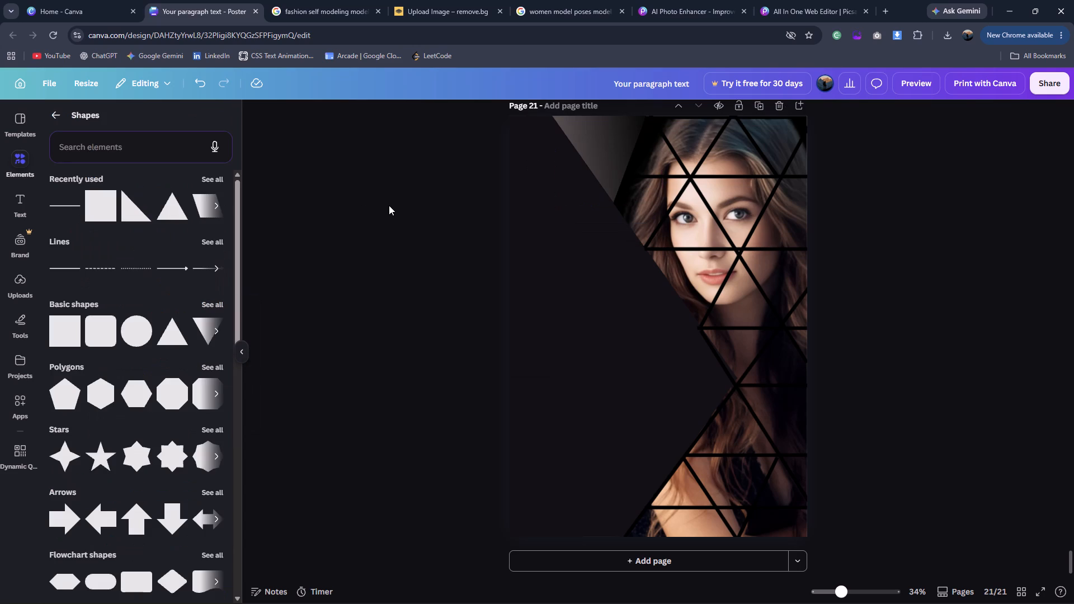
# Following the reference poster's date, add a text box on the black area, enlarge it to about 55.6, and enter 23.
pyautogui.click(281, 0)
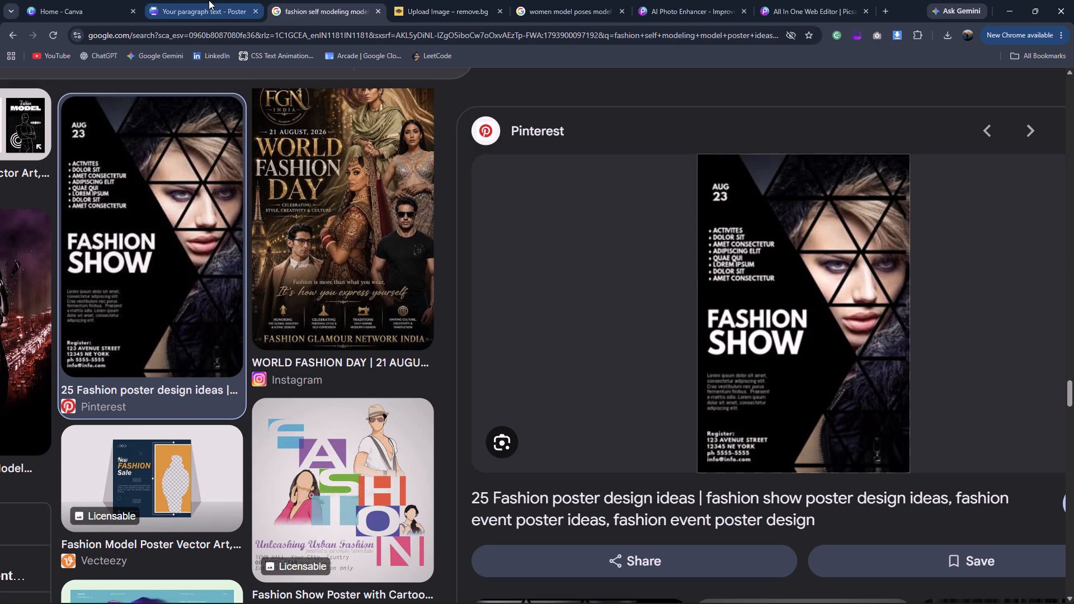
pyautogui.click(209, 0)
pyautogui.click(26, 194)
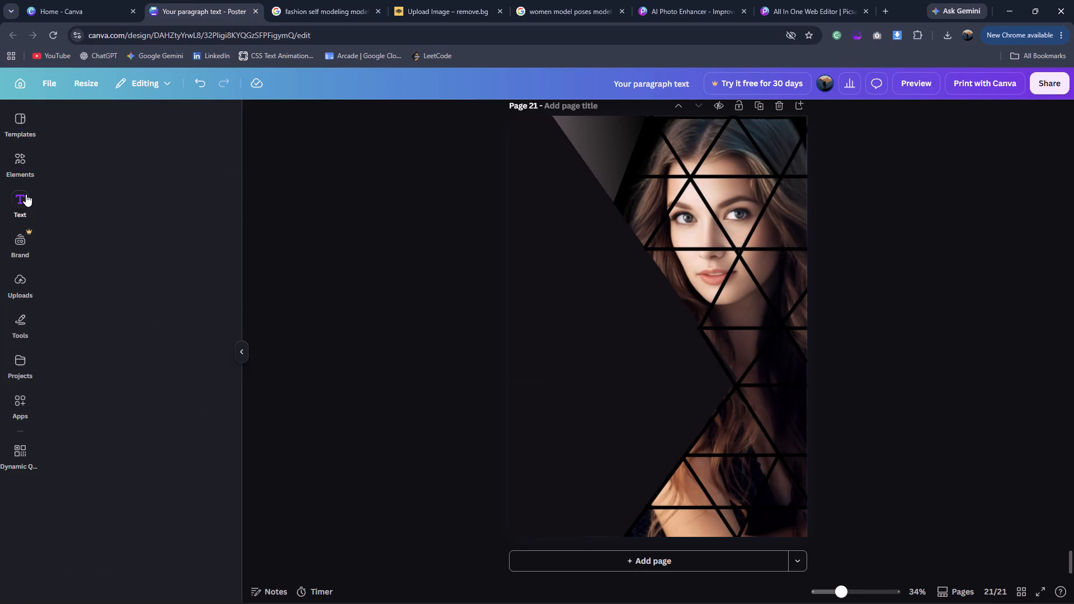
pyautogui.click(125, 160)
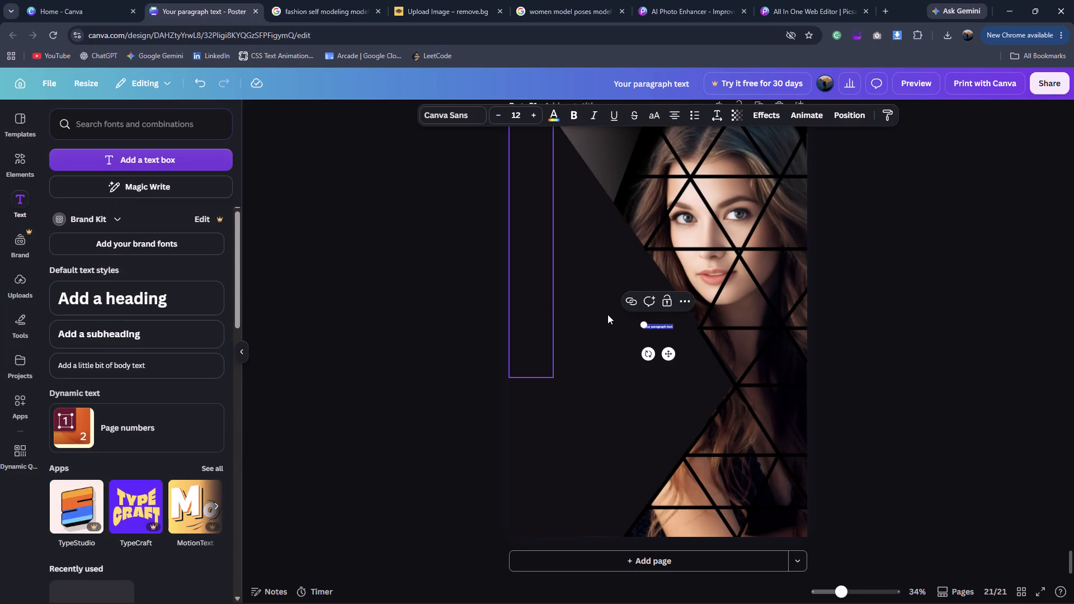
pyautogui.moveTo(640, 322); pyautogui.dragTo(542, 266)
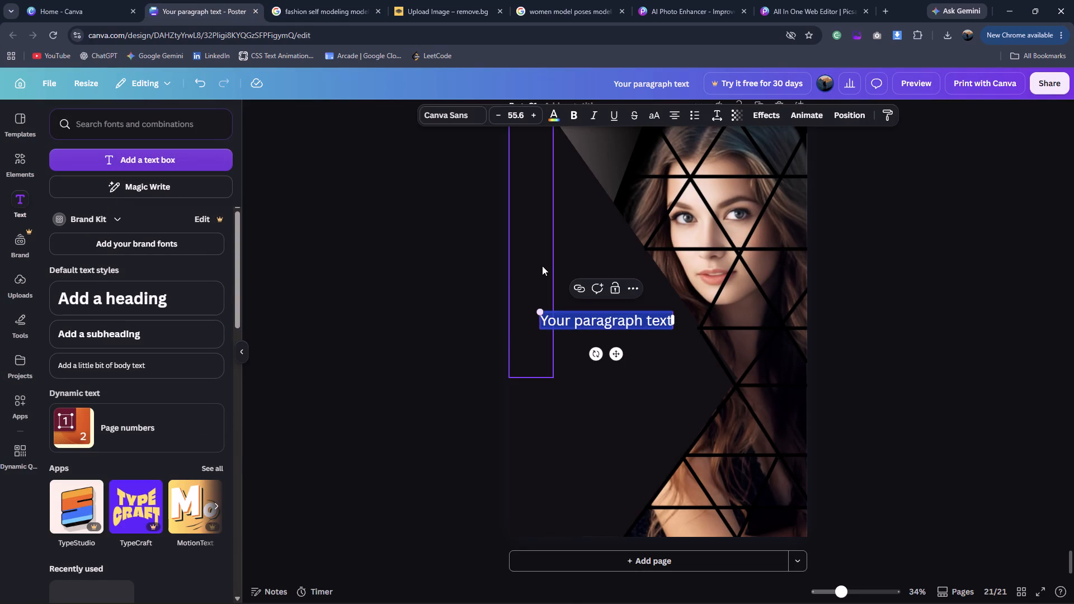
pyautogui.press('.')
pyautogui.press('Return')
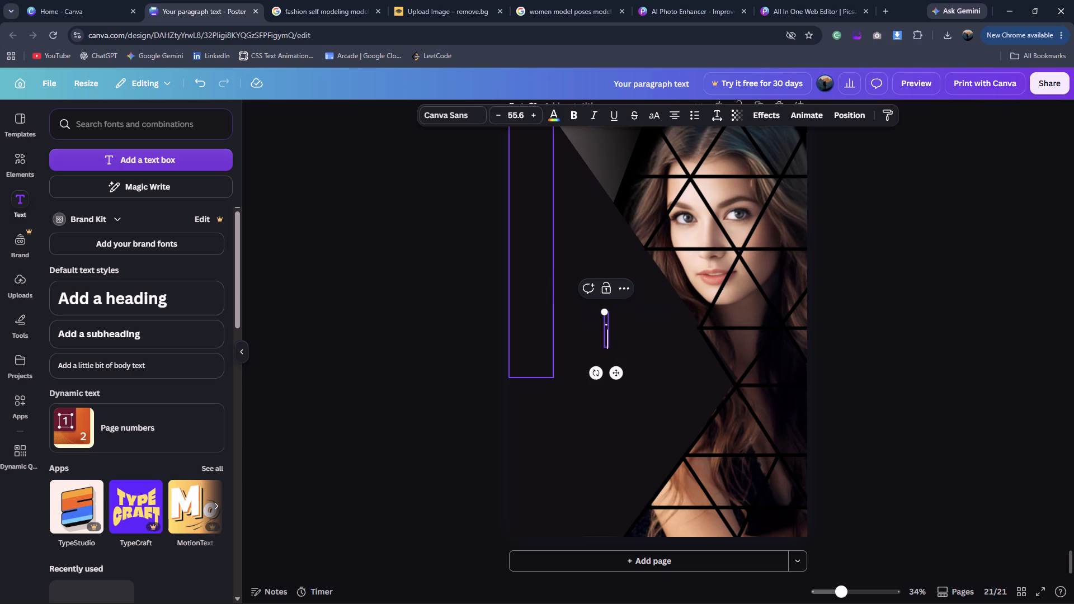
pyautogui.press('BackSpace')
pyautogui.press('BackSpace')
pyautogui.write('23')
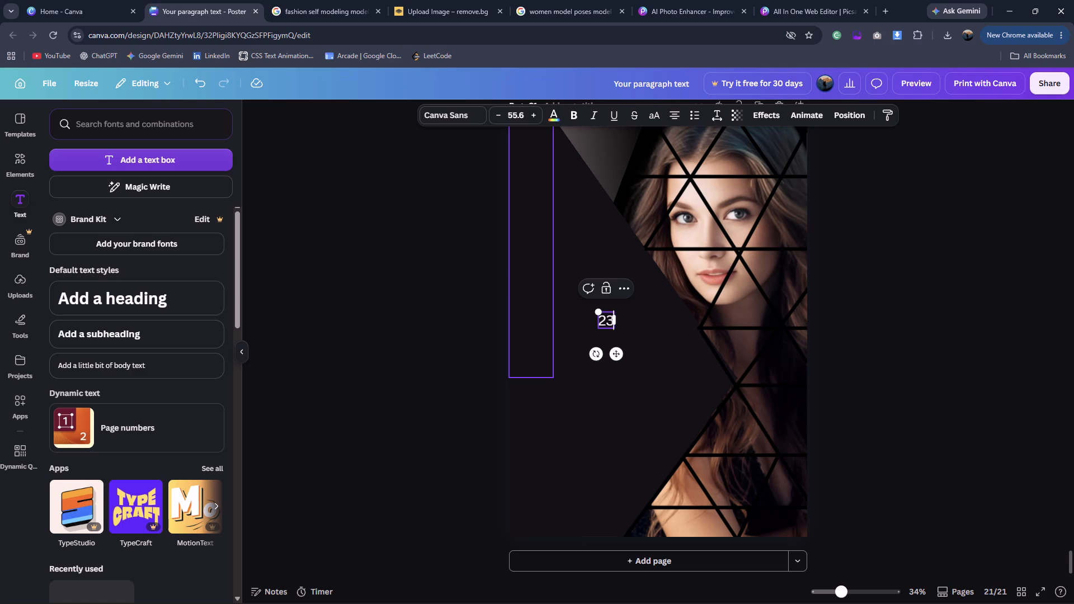
# Move the 23 text to the poster's upper-left area near the left edge, matching the date position in the reference.
pyautogui.click(276, 0)
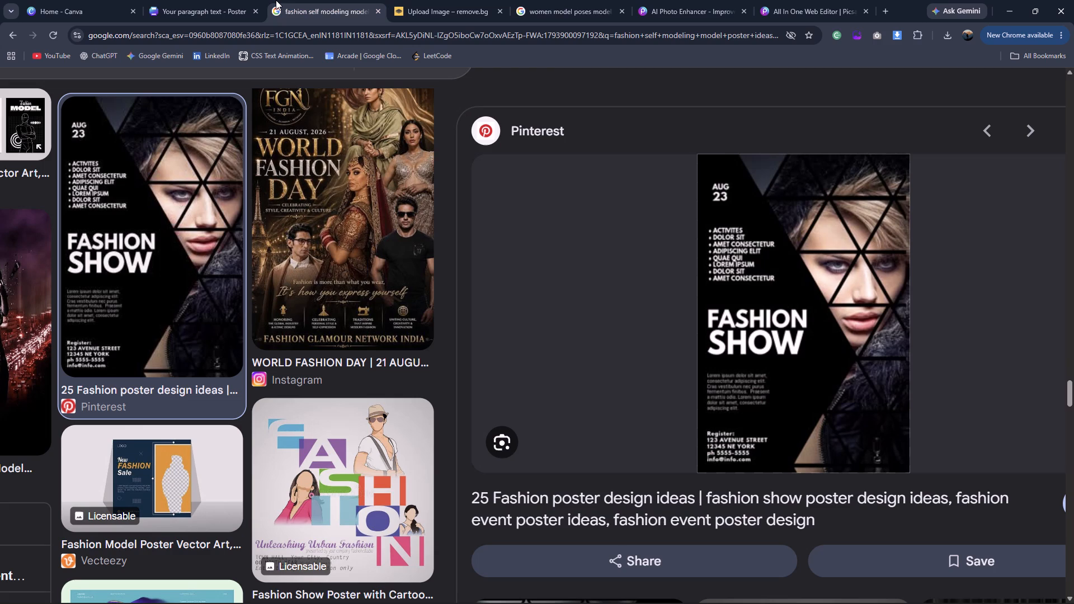
pyautogui.click(167, 0)
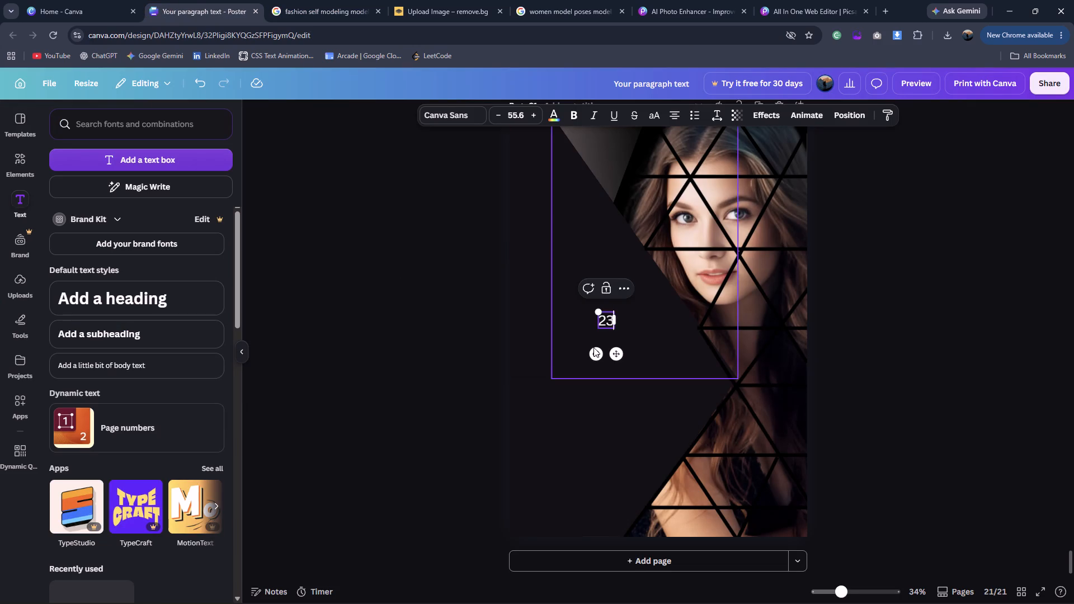
pyautogui.moveTo(616, 358); pyautogui.dragTo(548, 239)
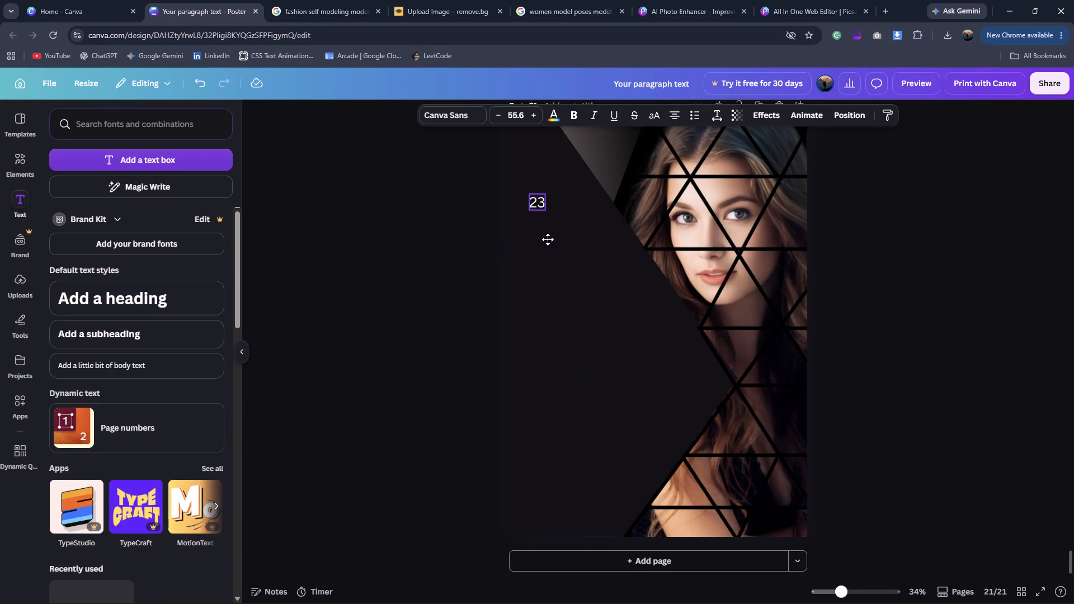
pyautogui.moveTo(548, 239); pyautogui.dragTo(535, 215)
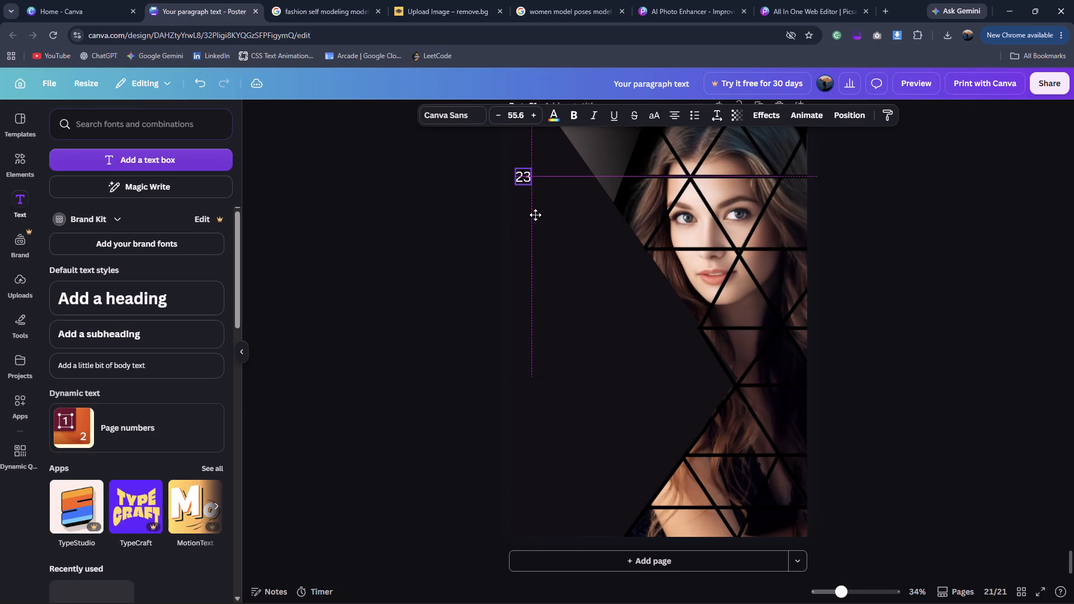
pyautogui.moveTo(535, 215); pyautogui.dragTo(538, 215)
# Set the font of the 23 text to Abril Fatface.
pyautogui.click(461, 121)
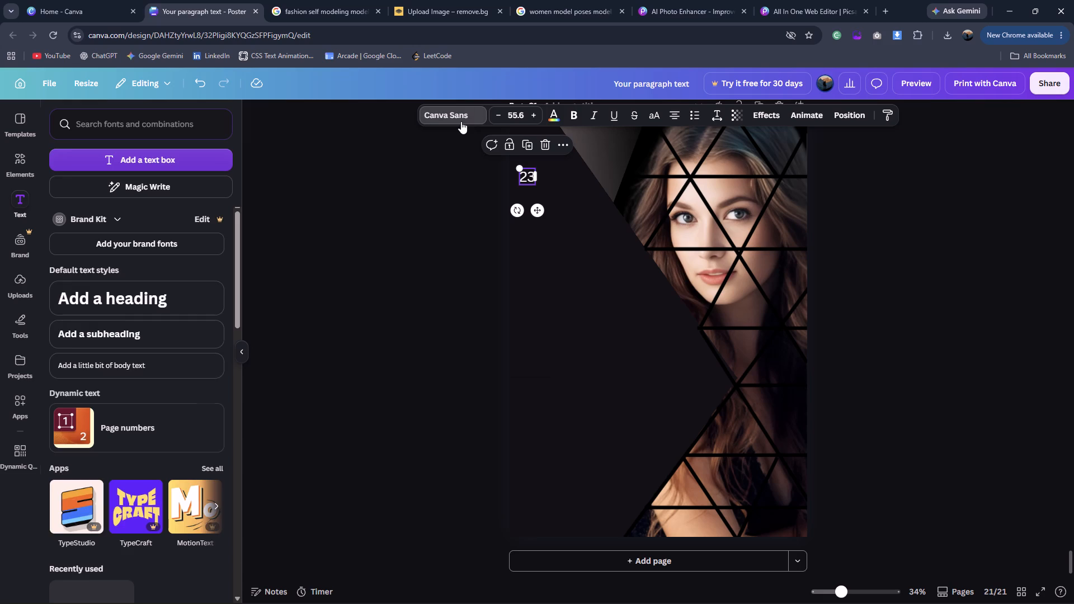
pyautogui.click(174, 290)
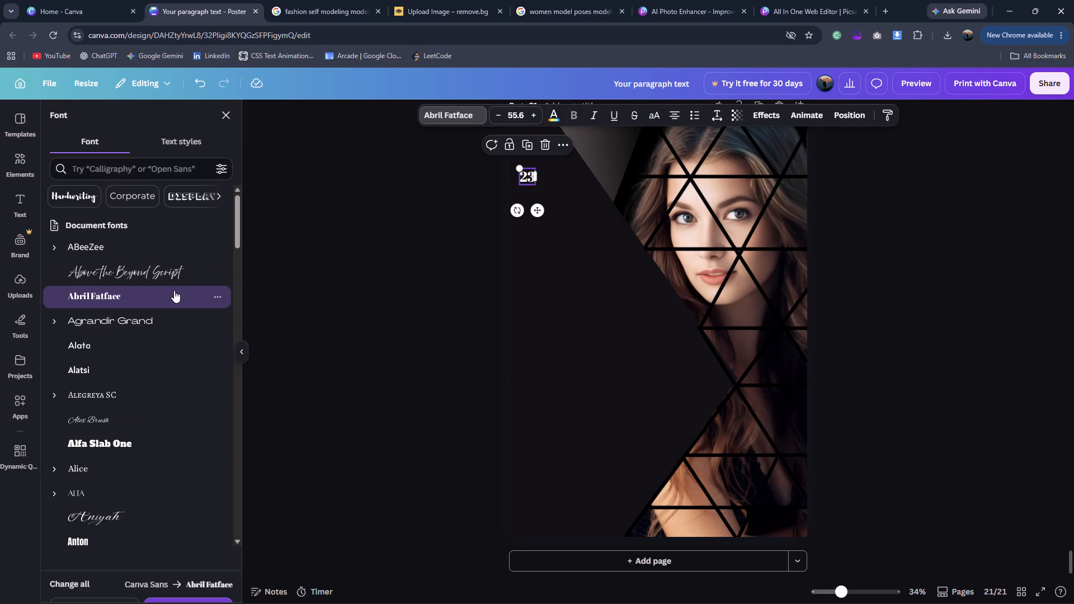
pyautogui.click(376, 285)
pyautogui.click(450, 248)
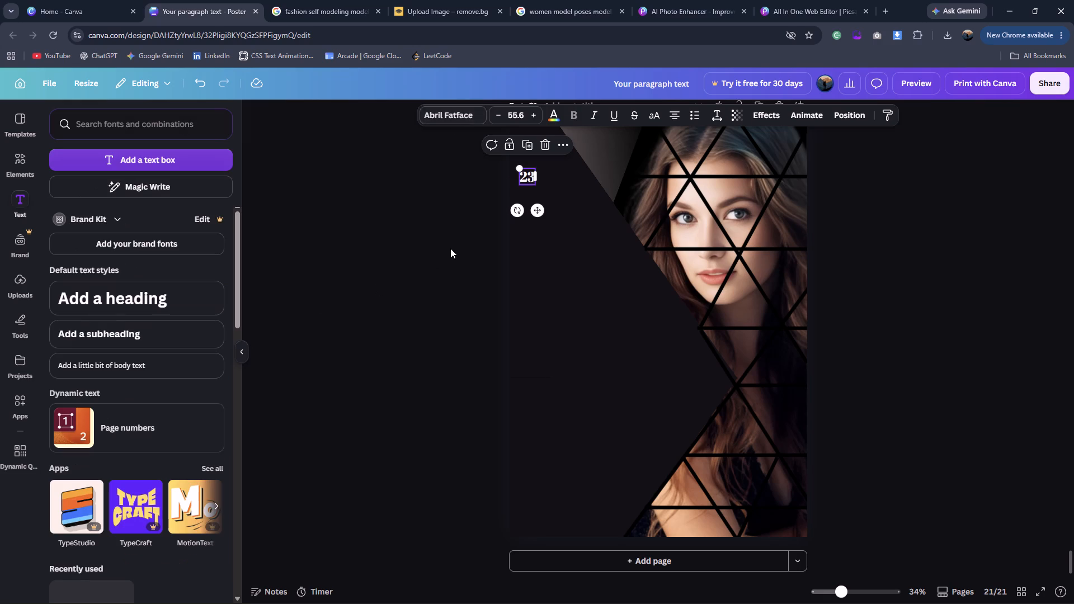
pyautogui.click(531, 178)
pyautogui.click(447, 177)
# Add a second text box at about size 47 reading AUG and set its font to Alata, checking against the reference poster.
pyautogui.click(210, 168)
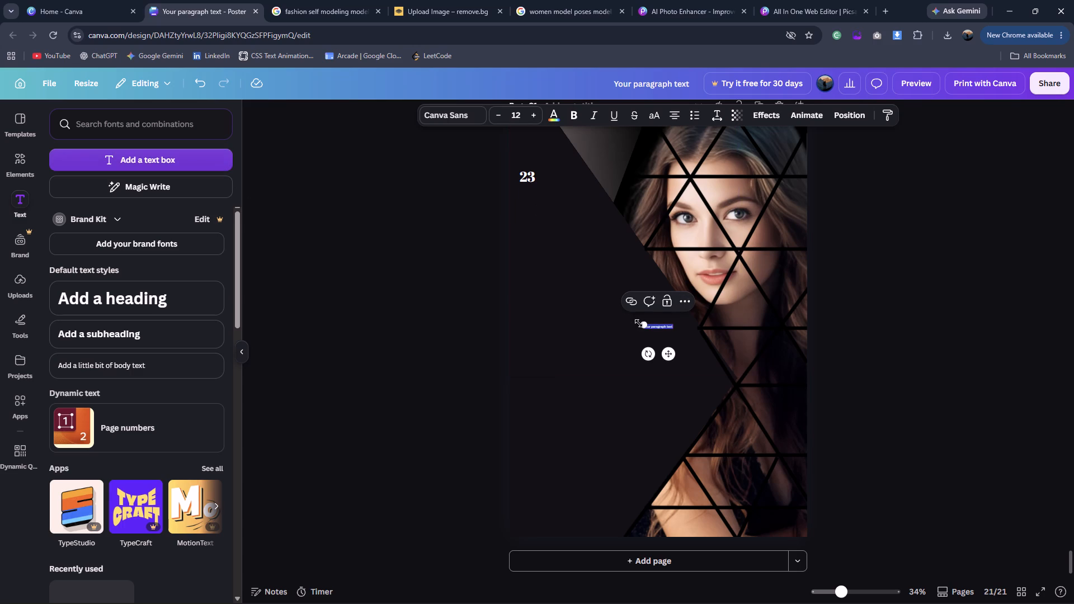
pyautogui.moveTo(639, 323); pyautogui.dragTo(559, 282)
pyautogui.write('AUG')
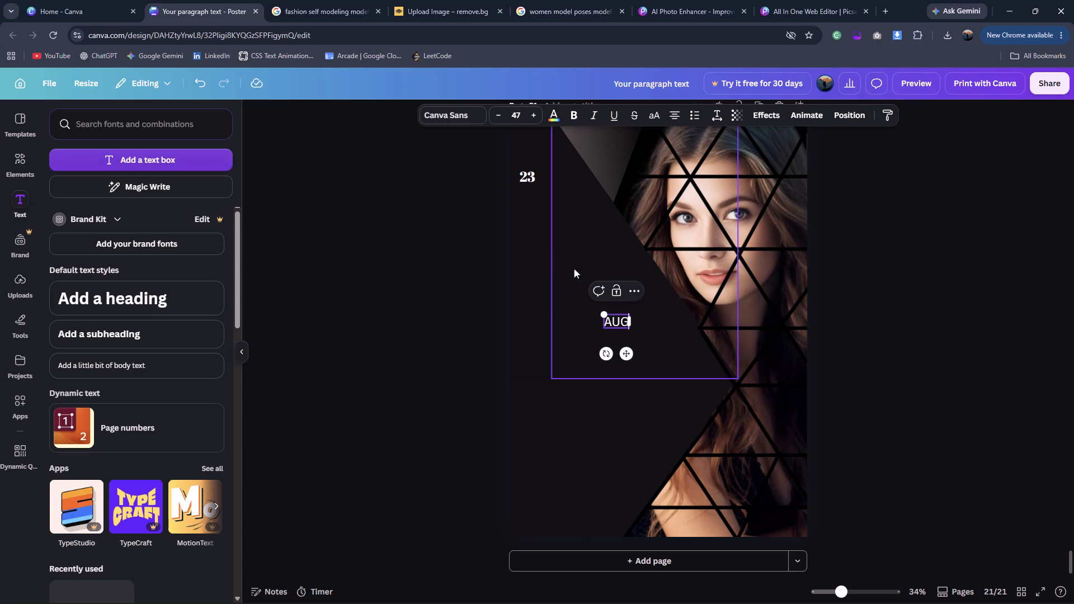
pyautogui.click(450, 116)
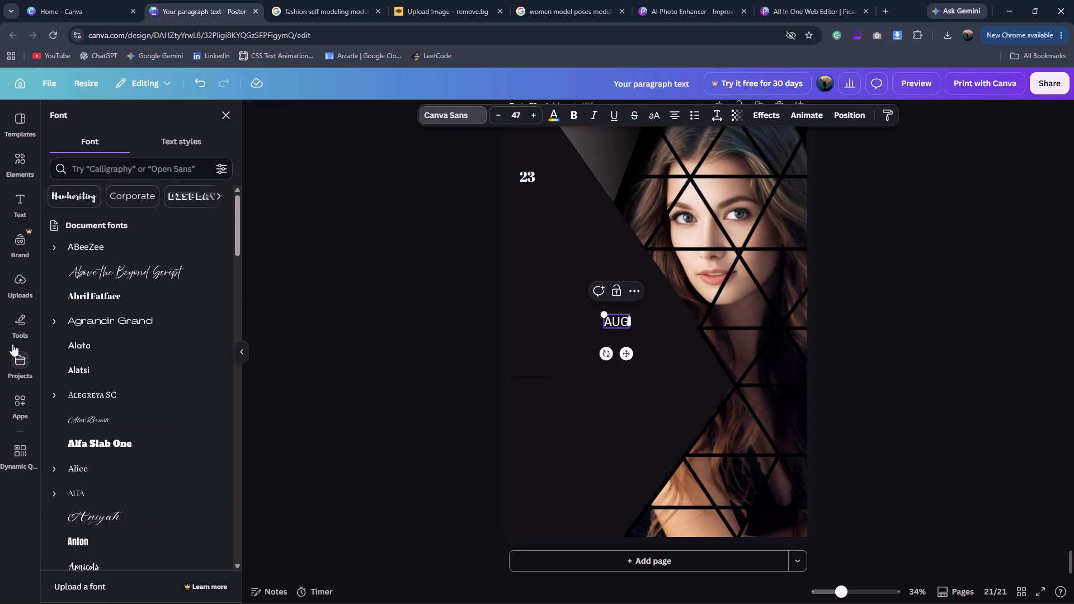
pyautogui.click(84, 351)
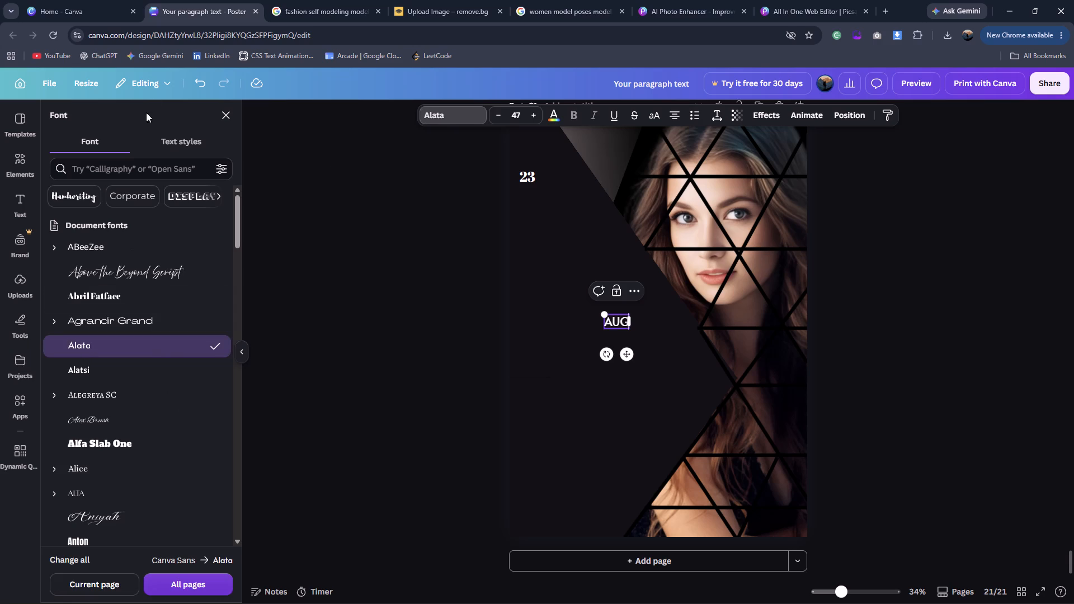
pyautogui.click(274, 18)
pyautogui.click(185, 10)
# Place the AUG text directly above the 23, align their left edges, and shrink AUG slightly to about 46.1.
pyautogui.moveTo(631, 356); pyautogui.dragTo(541, 195)
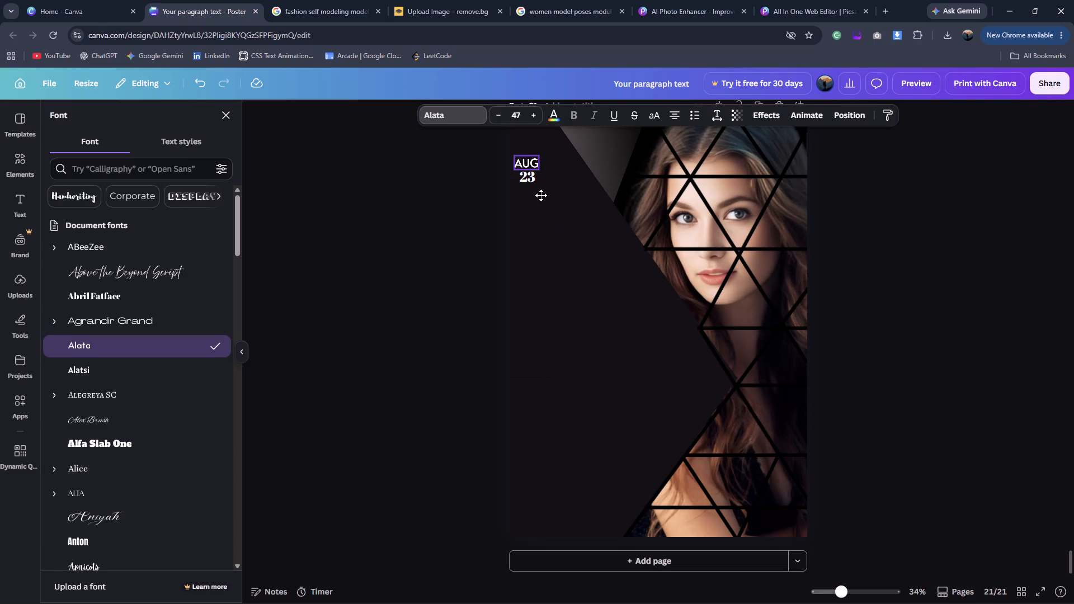
pyautogui.moveTo(541, 195); pyautogui.dragTo(545, 199)
pyautogui.click(521, 153)
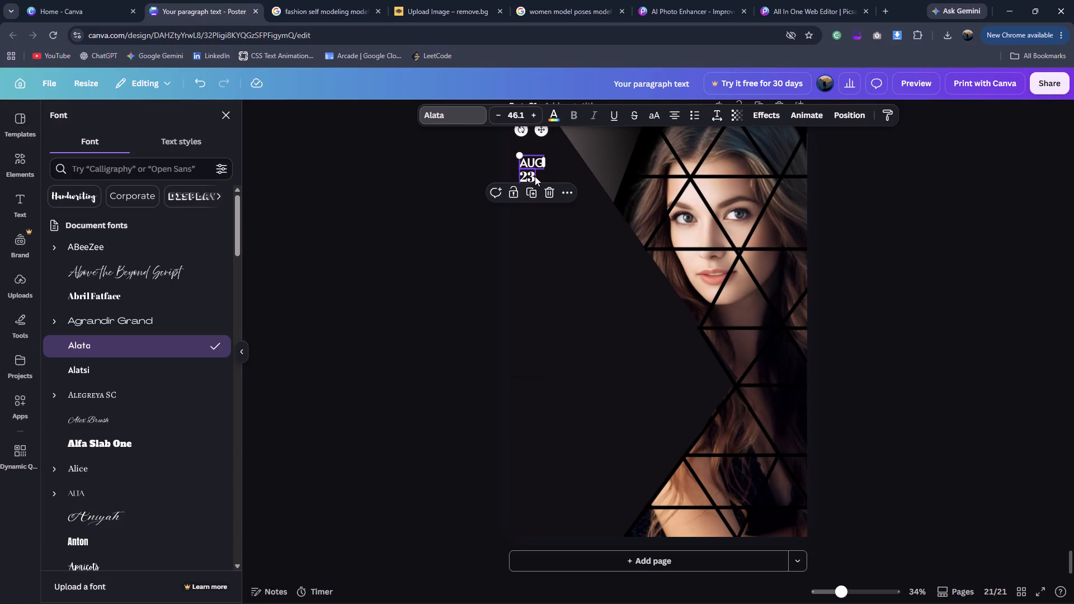
# Recheck the reference date and copy the AUG text's style onto the 23 so both use Alata at 46.1.
pyautogui.click(531, 176)
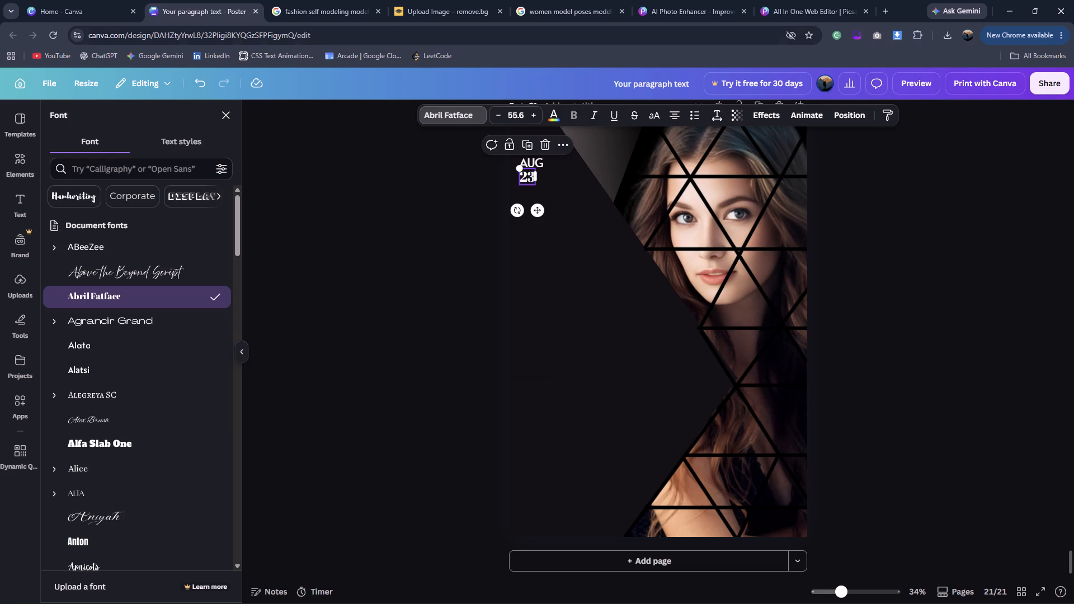
pyautogui.click(337, 10)
pyautogui.click(235, 0)
pyautogui.click(530, 159)
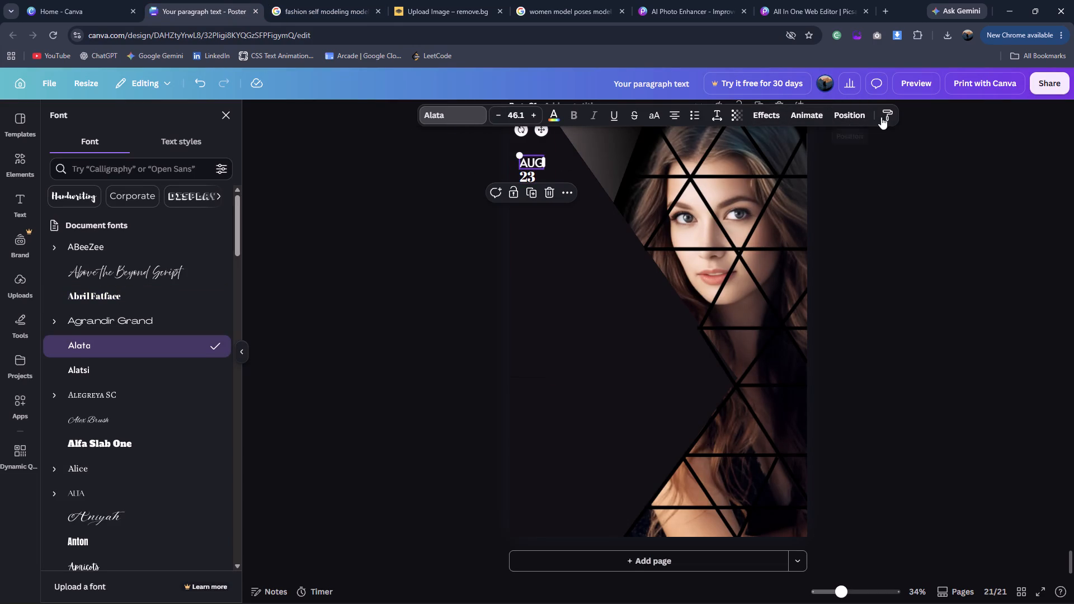
pyautogui.click(888, 117)
pyautogui.click(531, 175)
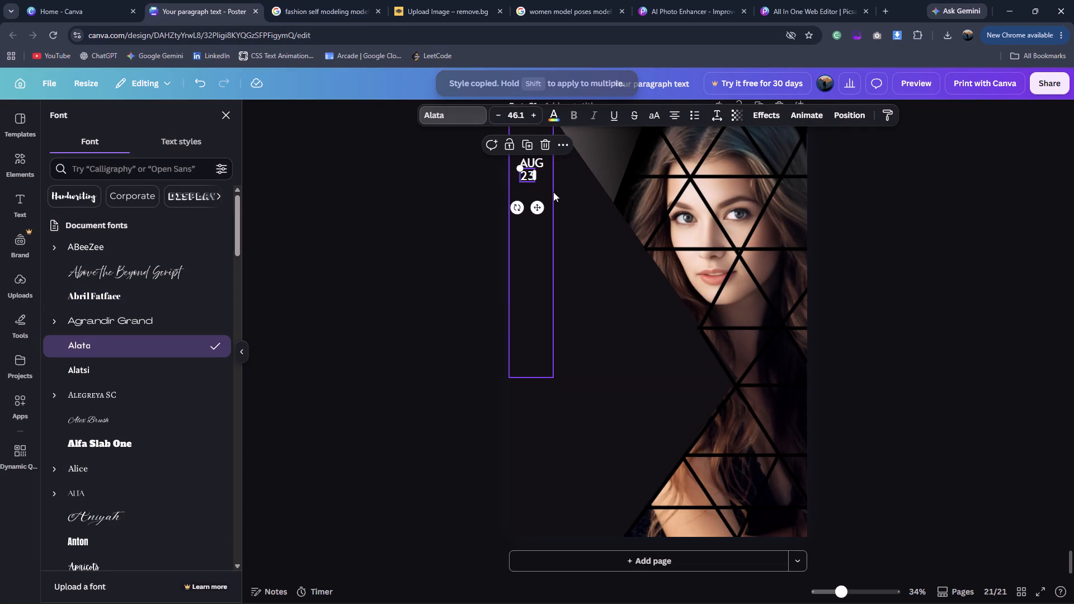
pyautogui.click(447, 207)
pyautogui.click(454, 209)
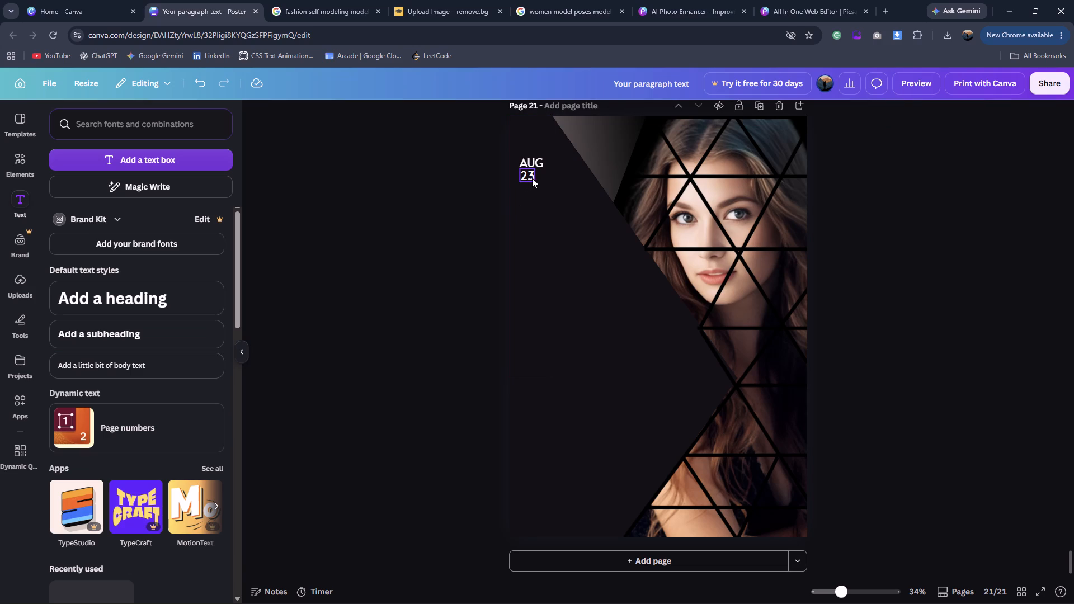
# Enlarge the 23 text to 66.7 and centre it directly beneath the AUG text.
pyautogui.click(314, 27)
pyautogui.click(312, 15)
pyautogui.click(171, 0)
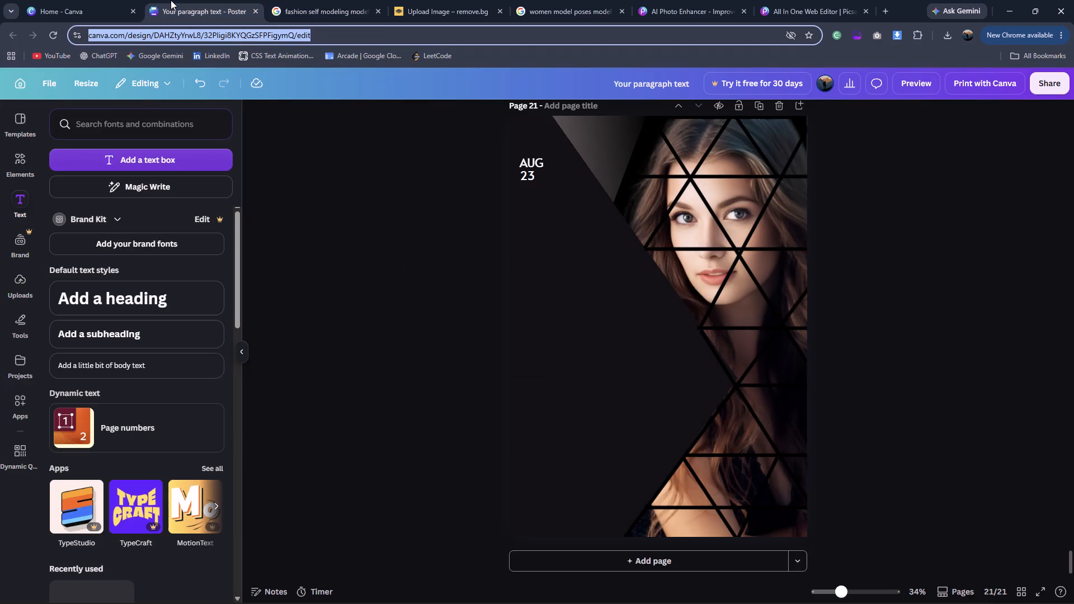
pyautogui.click(528, 177)
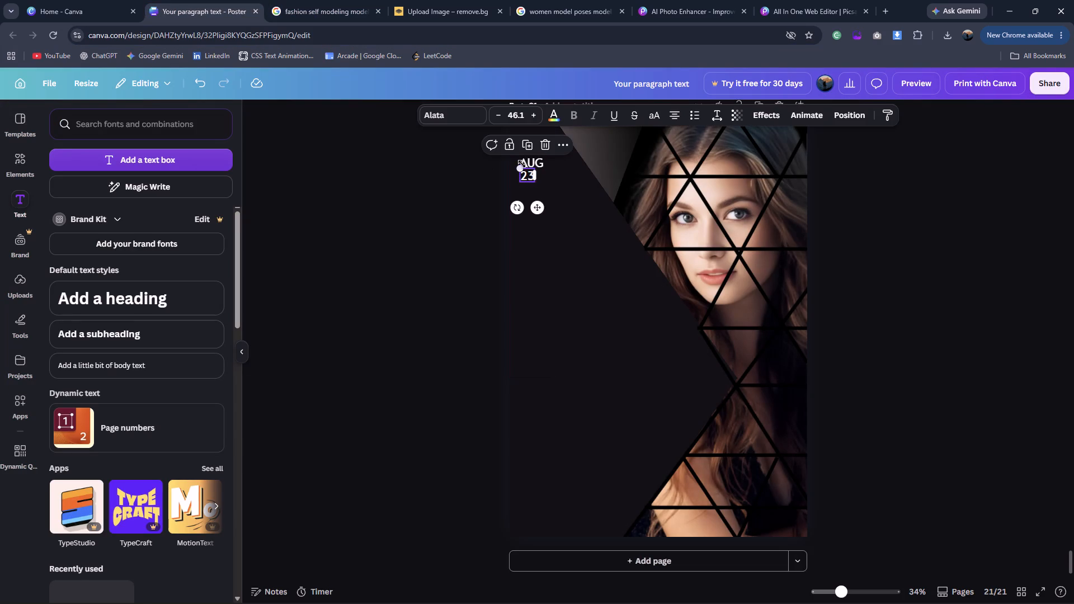
pyautogui.moveTo(521, 164); pyautogui.dragTo(513, 159)
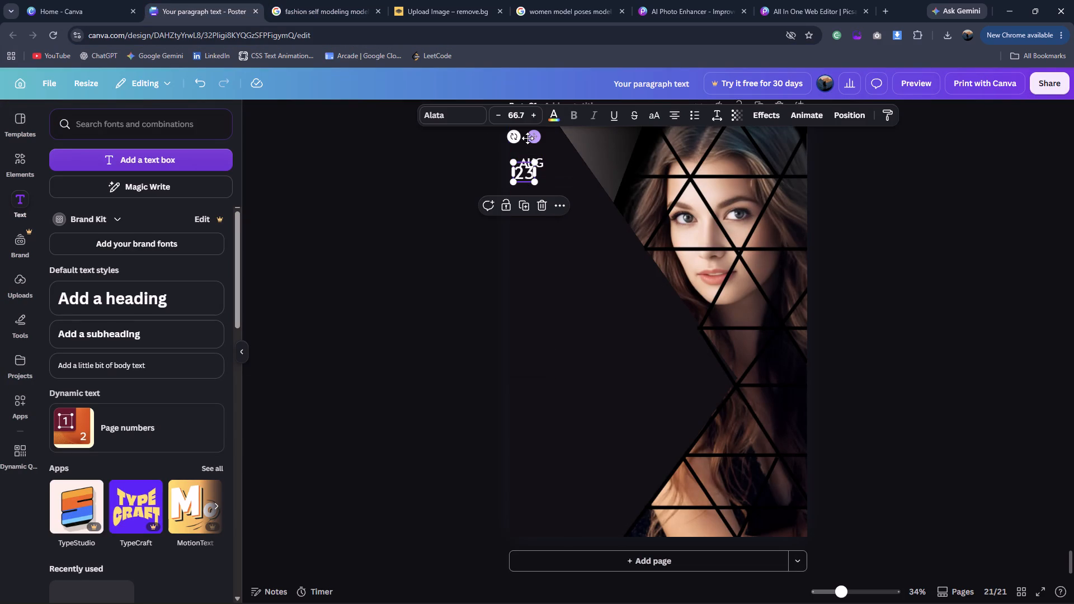
pyautogui.moveTo(528, 137); pyautogui.dragTo(534, 139)
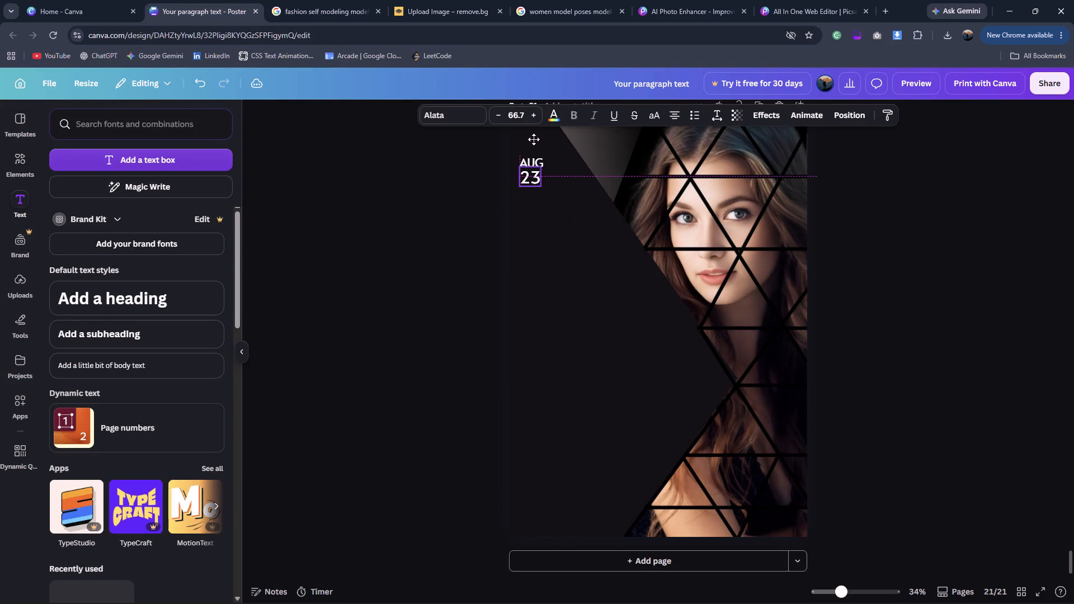
pyautogui.moveTo(534, 139); pyautogui.dragTo(535, 139)
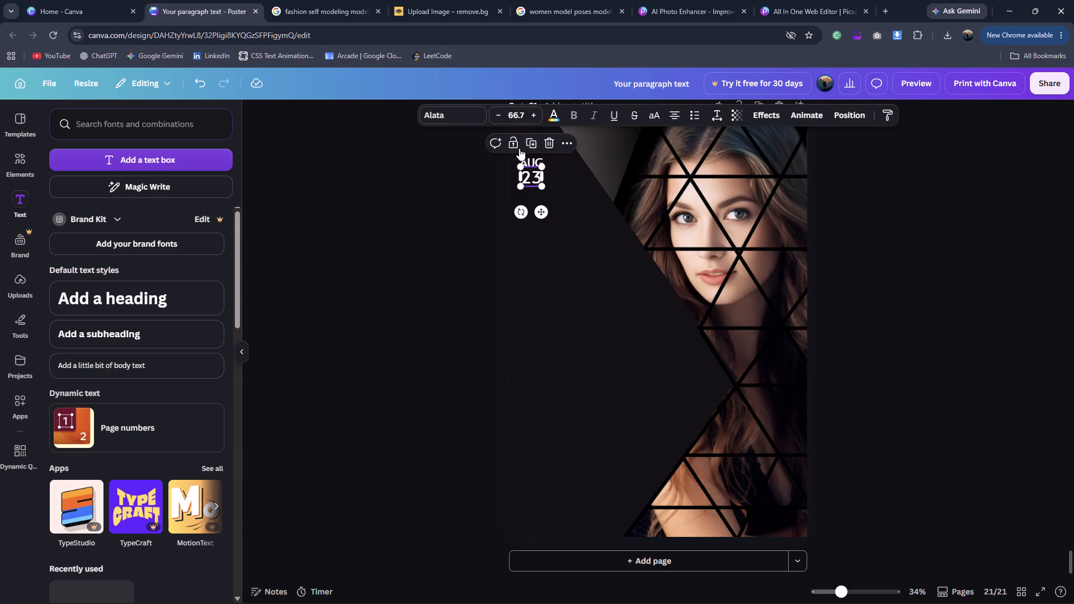
pyautogui.click(460, 187)
# Following the reference poster, duplicate the AUG text into the dark area well below the date and change the copy to FASHION.
pyautogui.click(314, 0)
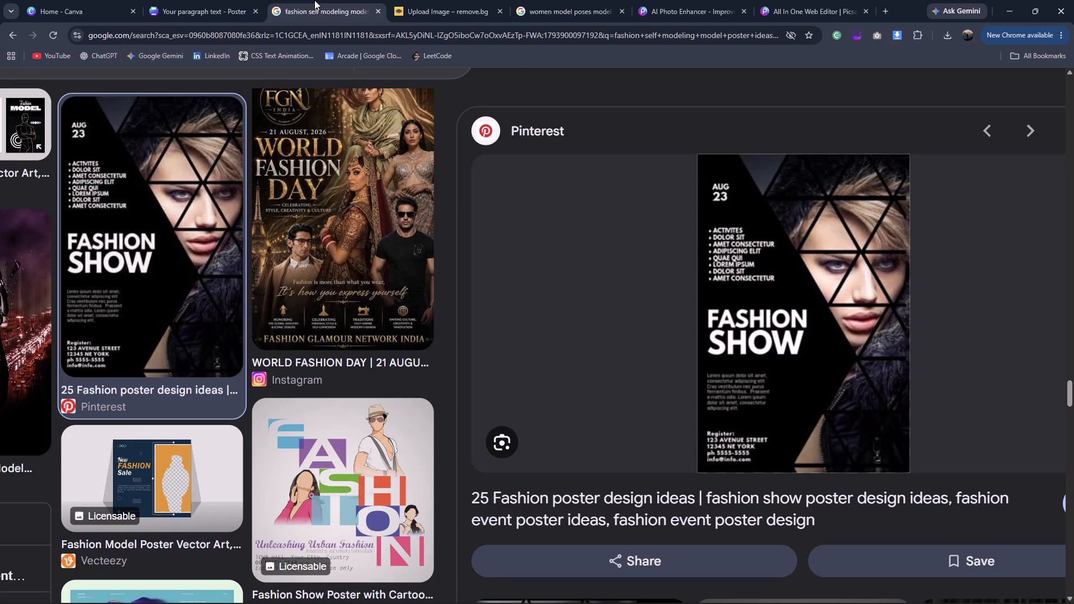
pyautogui.click(222, 0)
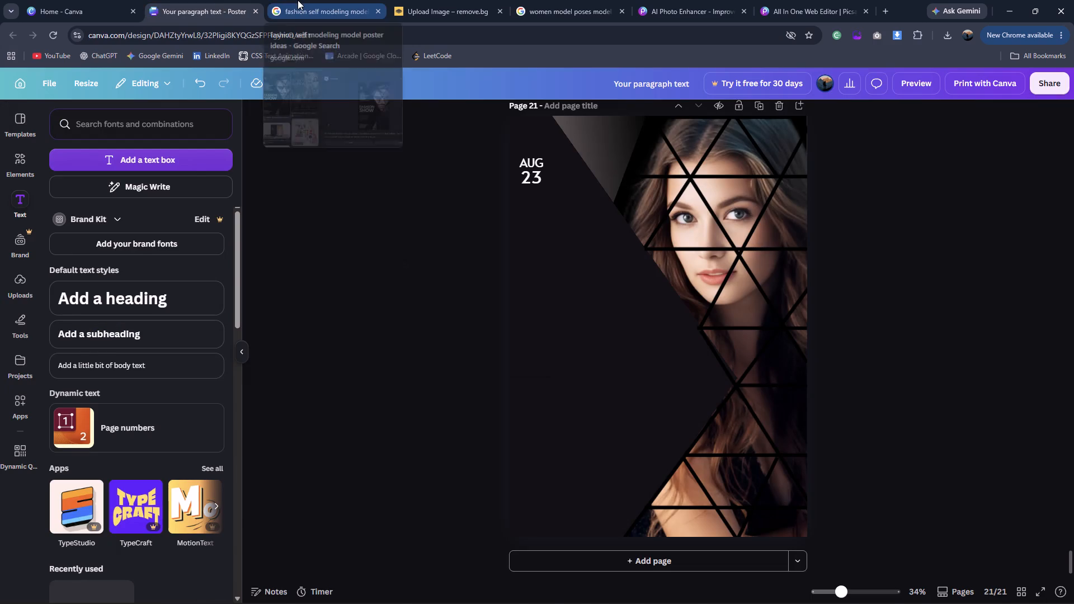
pyautogui.click(298, 0)
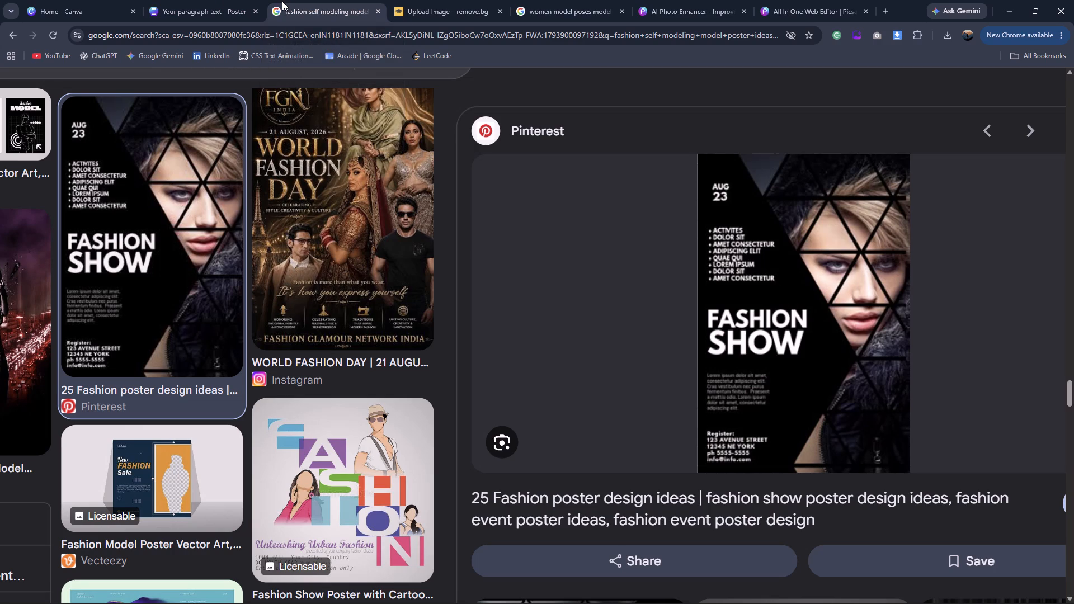
pyautogui.click(244, 0)
pyautogui.click(525, 166)
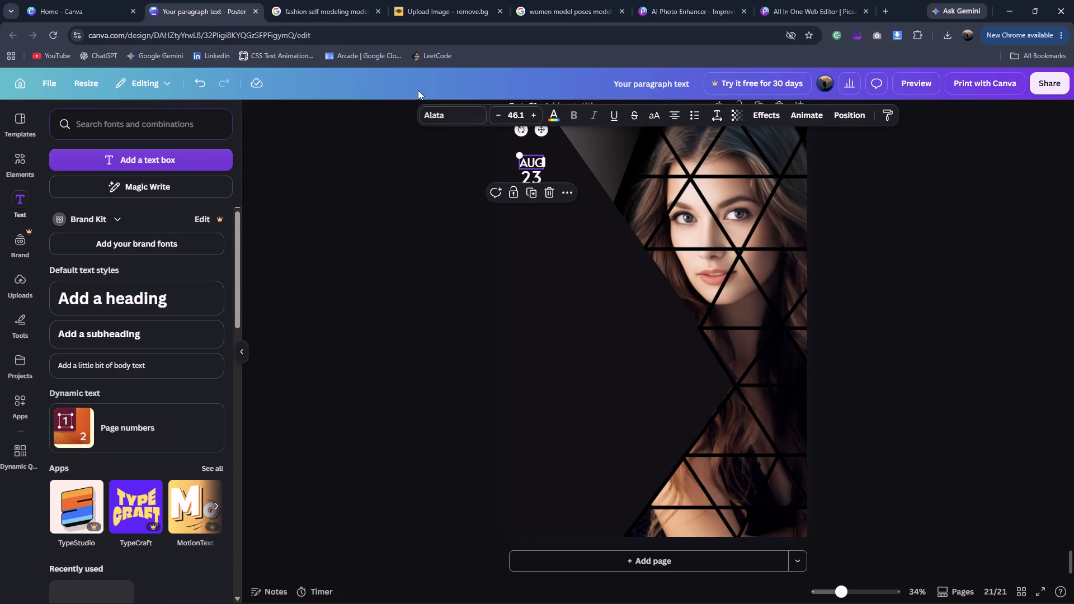
pyautogui.click(299, 0)
pyautogui.click(205, 2)
pyautogui.hotkey('ctrl', 'd')
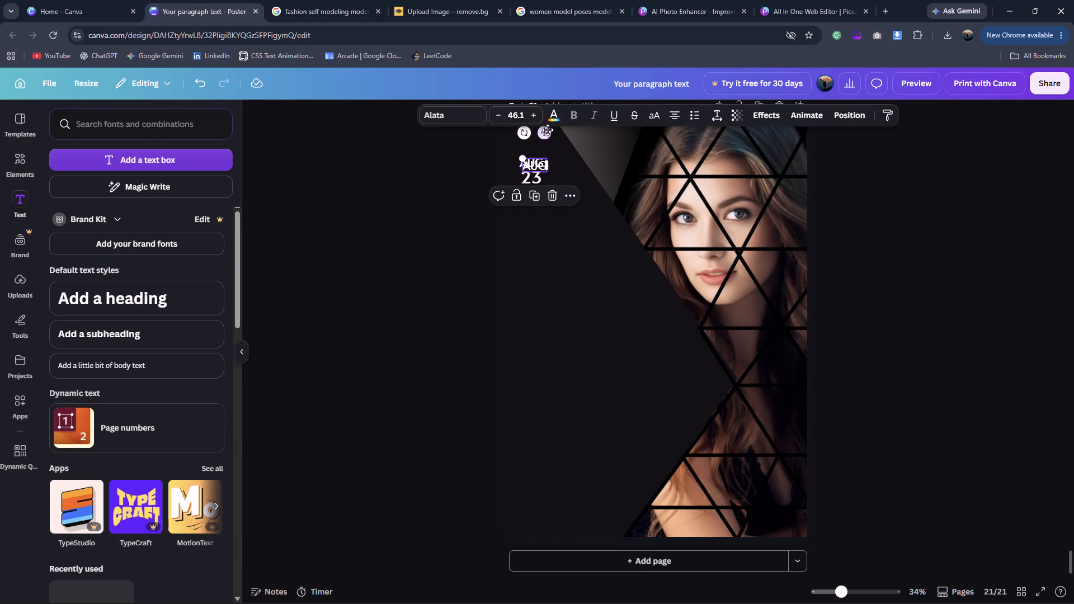
pyautogui.moveTo(548, 130); pyautogui.dragTo(552, 305)
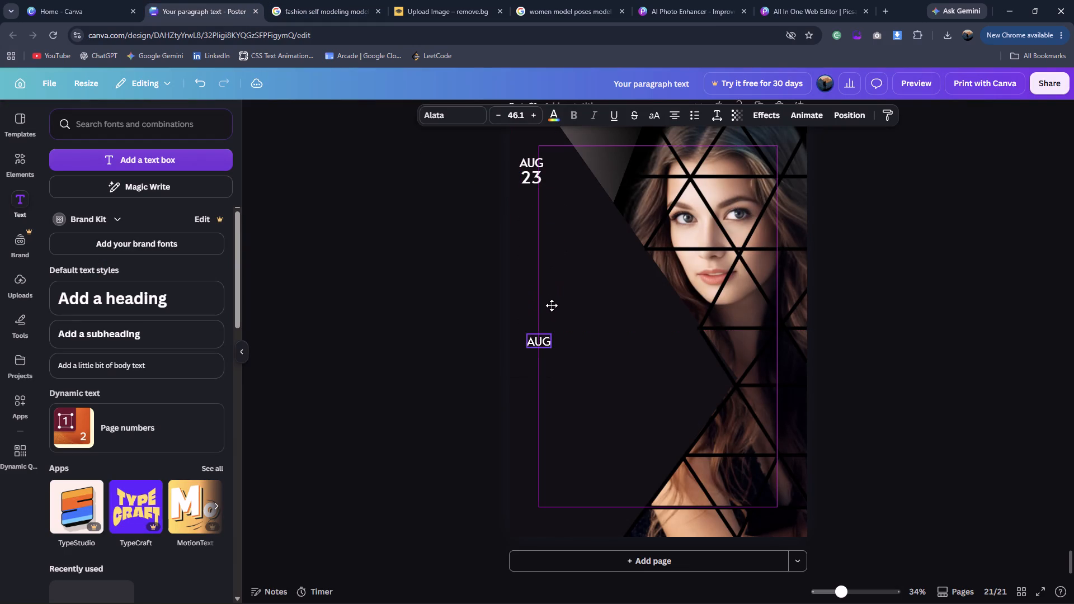
pyautogui.moveTo(552, 305); pyautogui.dragTo(552, 300)
pyautogui.doubleClick(535, 339)
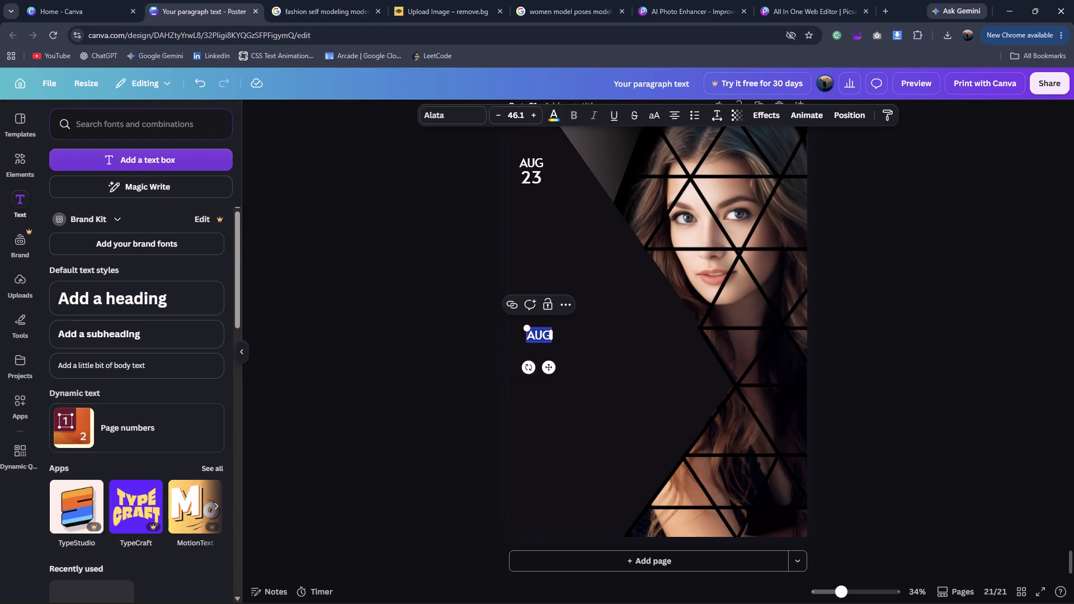
pyautogui.write('FASHION')
pyautogui.press('space')
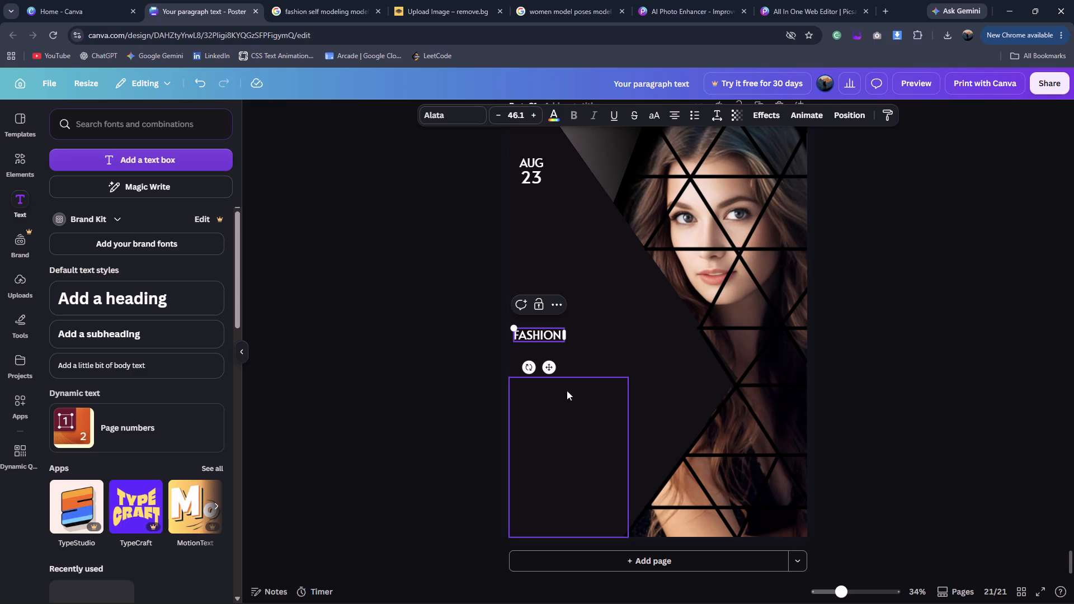
# Enlarge the FASHION text to 107 and position it fully inside the poster's dark area, beside the portrait.
pyautogui.moveTo(549, 367); pyautogui.dragTo(600, 375)
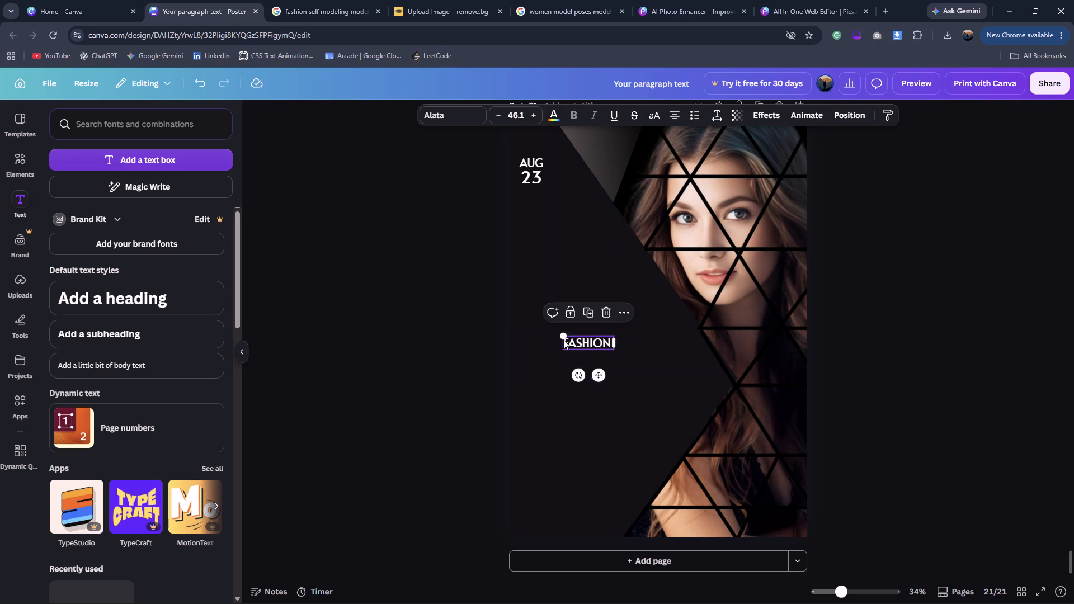
pyautogui.moveTo(564, 335); pyautogui.dragTo(503, 297)
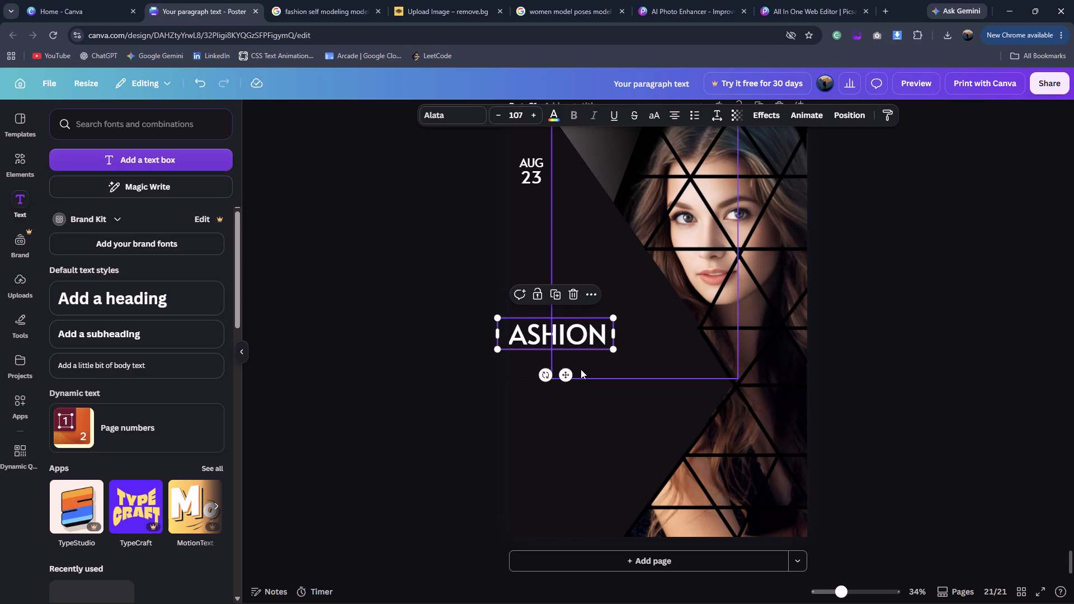
pyautogui.moveTo(566, 373); pyautogui.dragTo(603, 382)
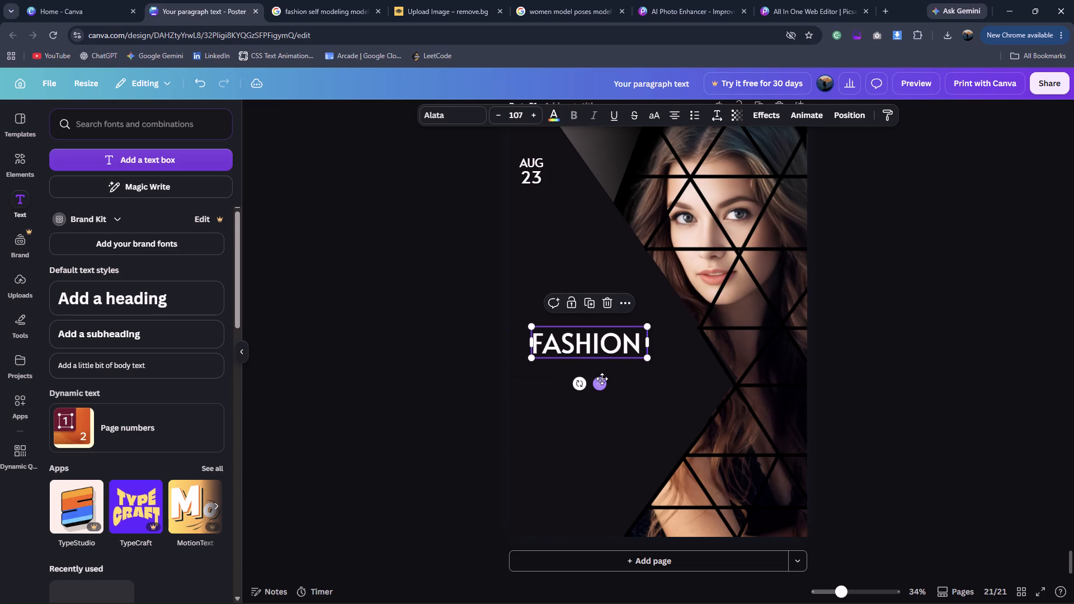
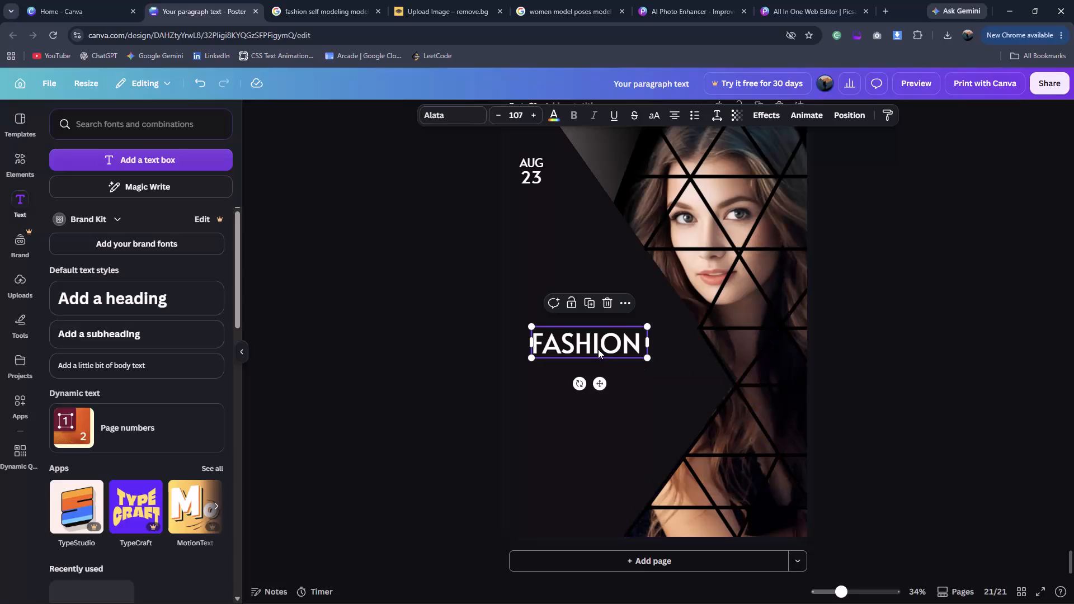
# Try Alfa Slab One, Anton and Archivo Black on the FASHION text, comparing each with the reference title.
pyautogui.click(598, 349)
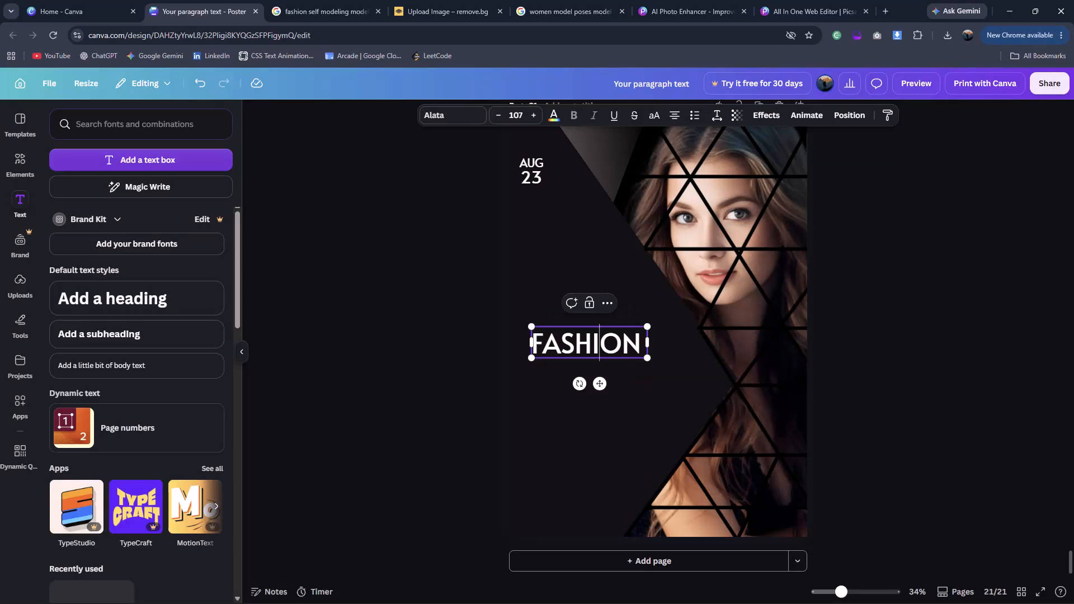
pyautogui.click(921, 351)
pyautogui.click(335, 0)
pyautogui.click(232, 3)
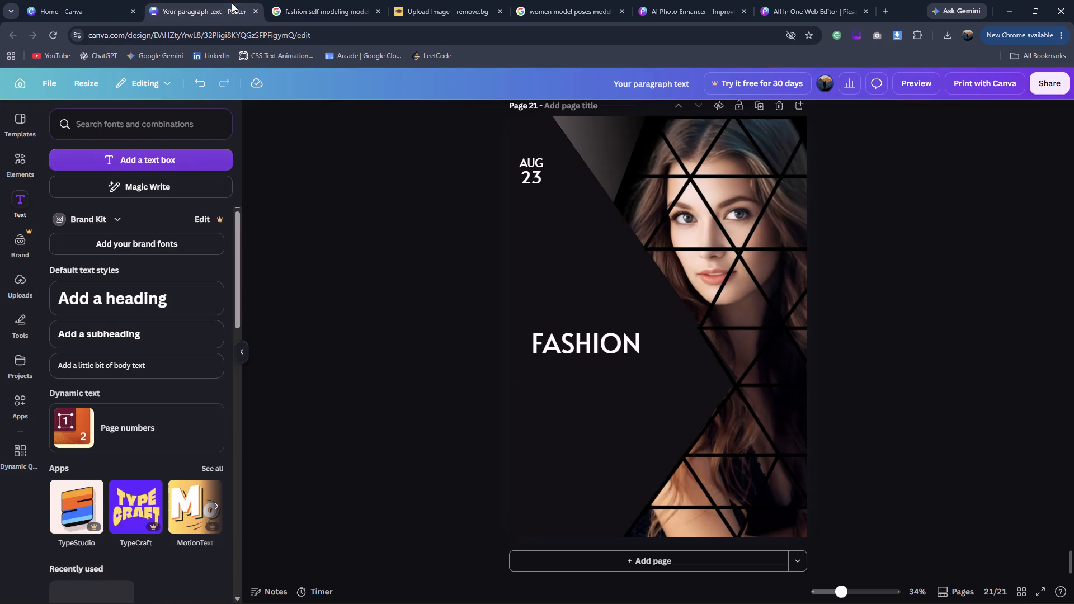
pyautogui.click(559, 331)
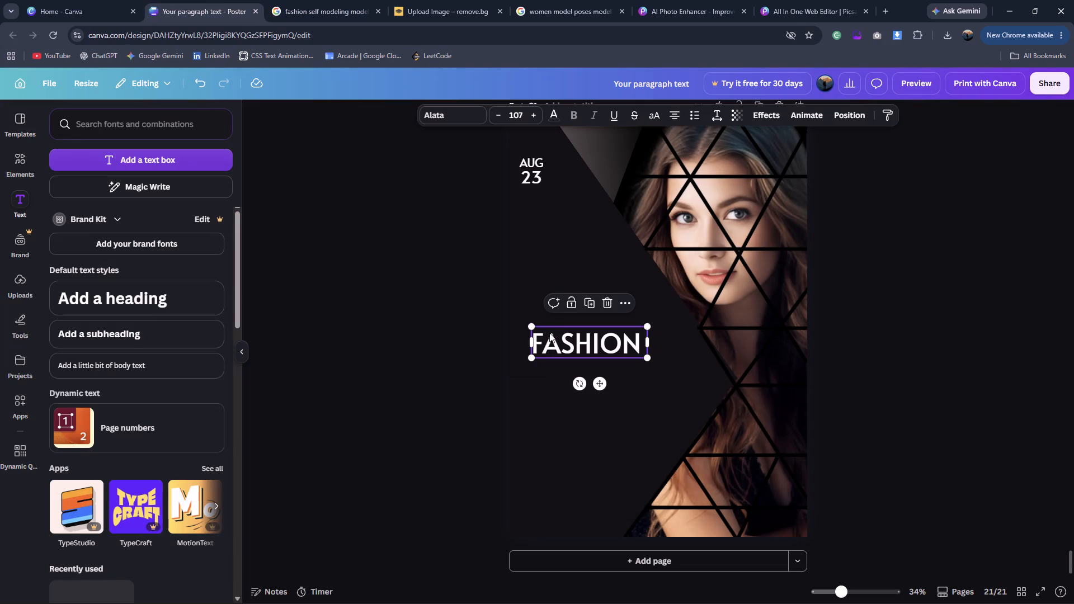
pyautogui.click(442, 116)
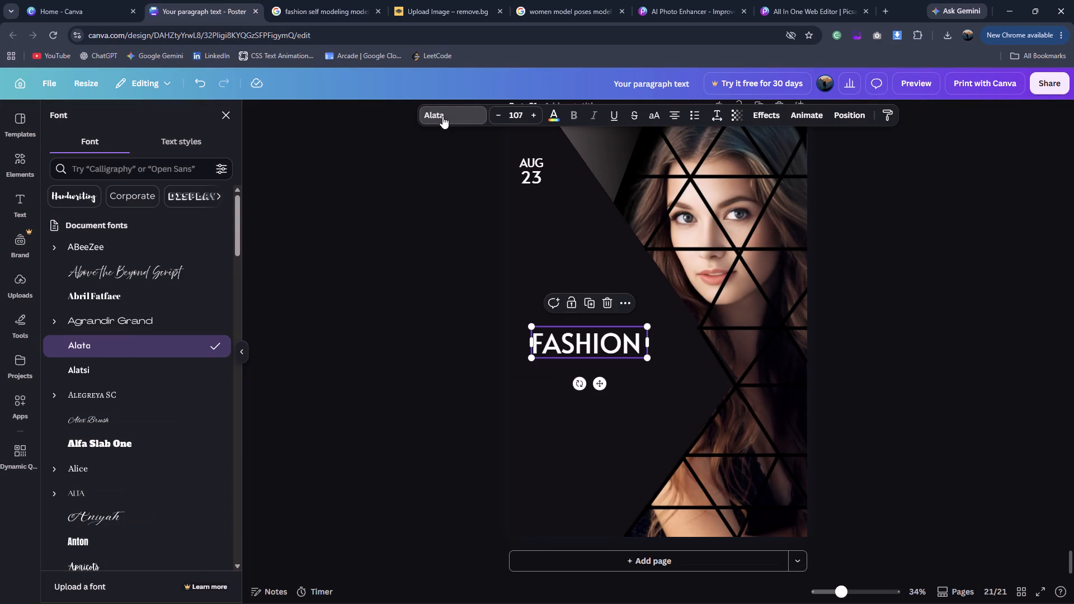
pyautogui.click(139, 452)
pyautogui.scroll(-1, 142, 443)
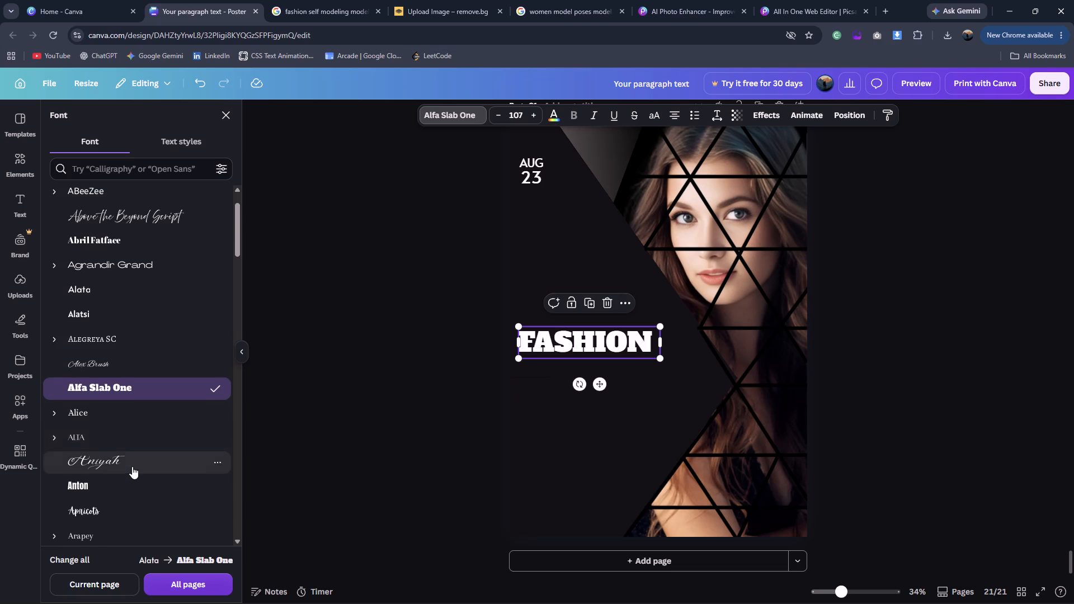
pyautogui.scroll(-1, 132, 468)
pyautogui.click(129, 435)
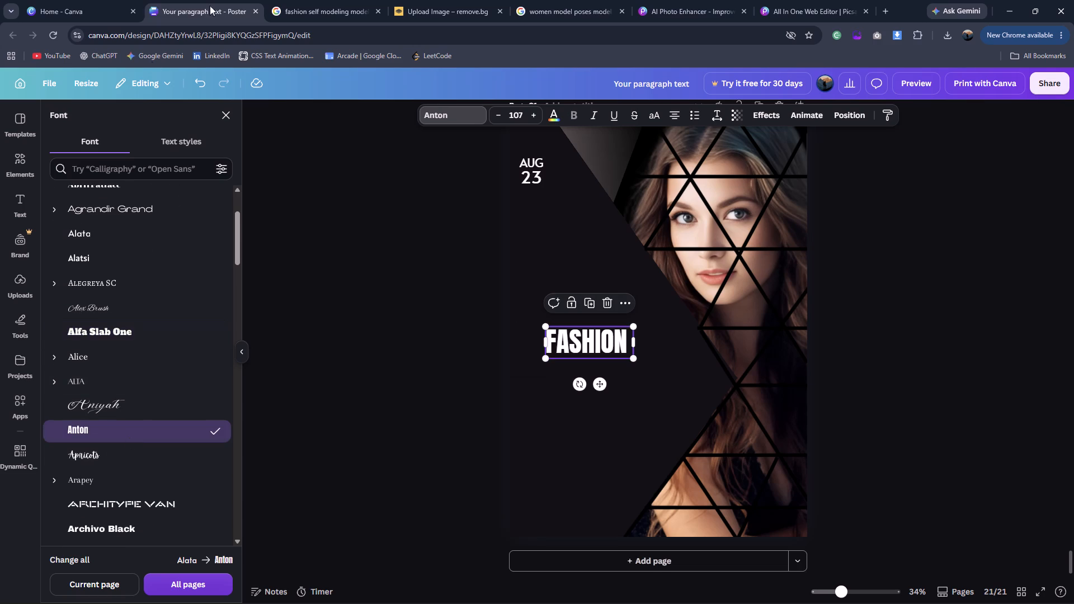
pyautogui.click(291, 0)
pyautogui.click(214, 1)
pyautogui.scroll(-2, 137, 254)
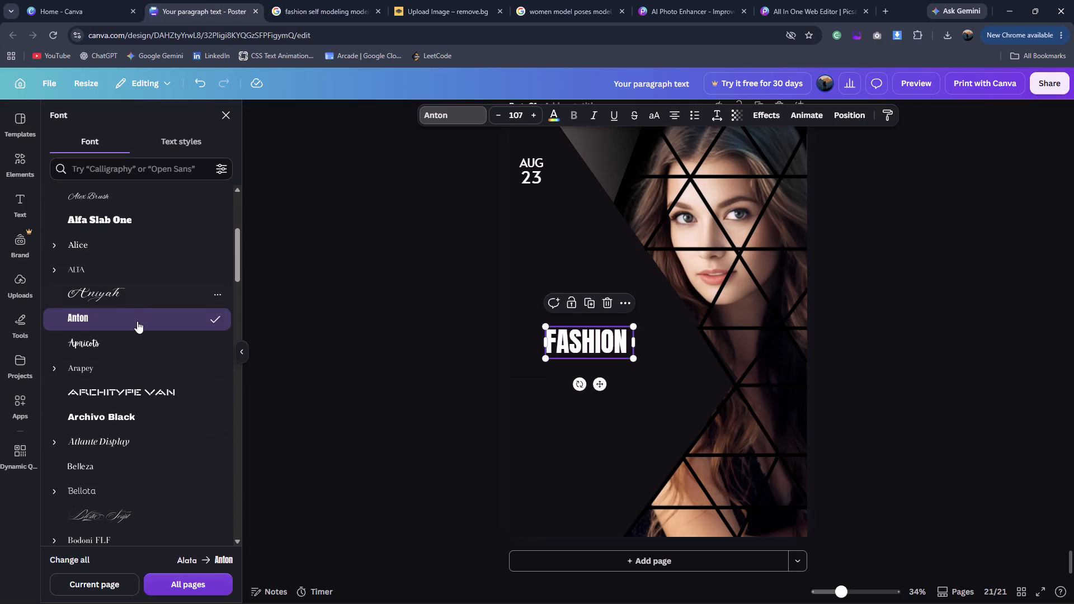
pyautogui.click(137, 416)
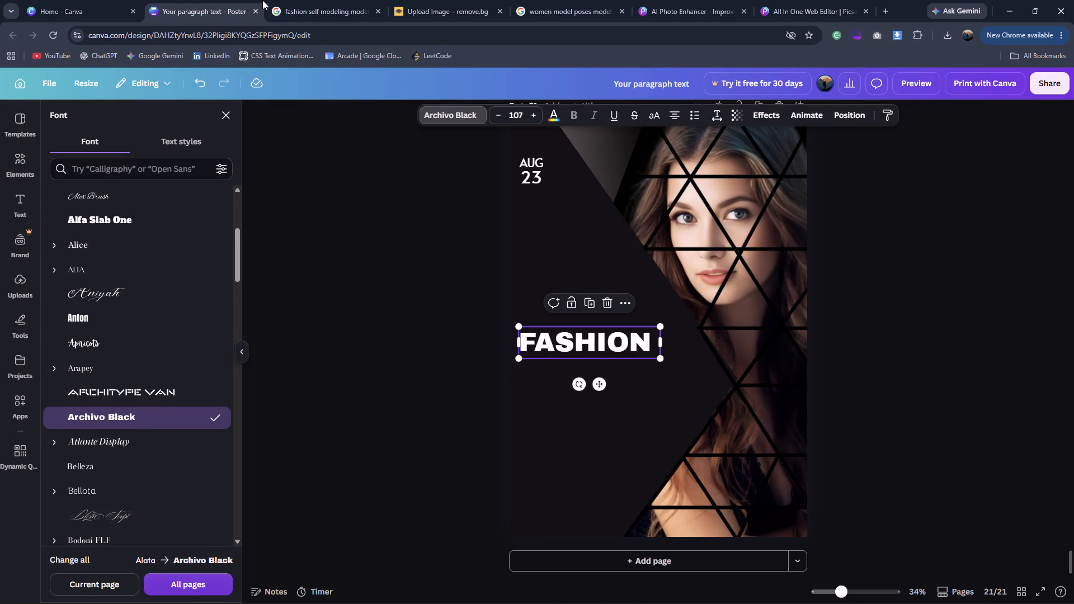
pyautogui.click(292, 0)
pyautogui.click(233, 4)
# Preview Bodoni FLF on the FASHION text, and settle on Etna Sans Serif as its font.
pyautogui.scroll(-3, 223, 246)
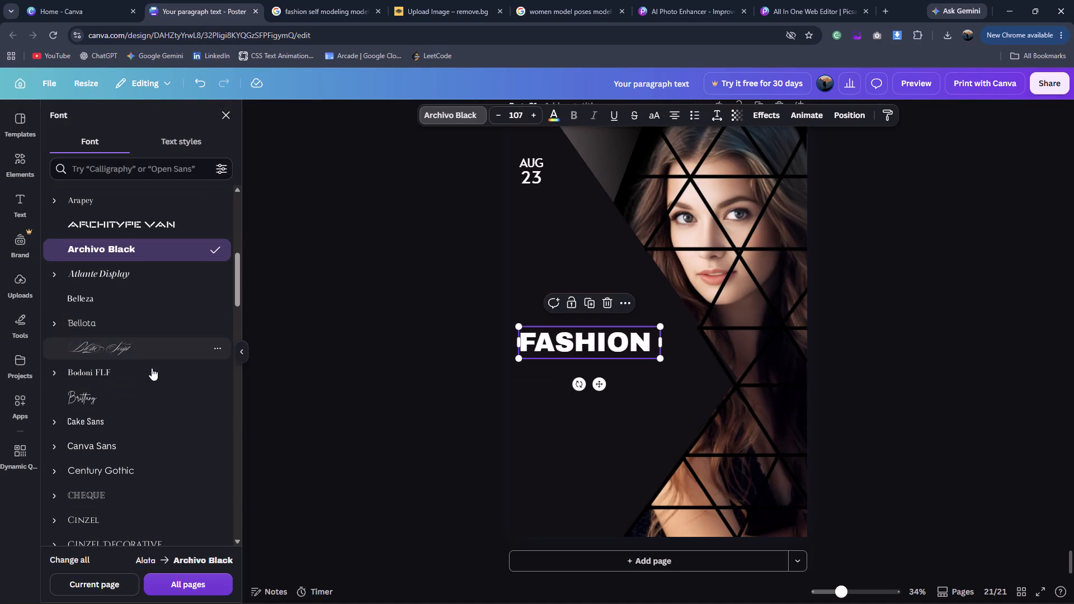
pyautogui.click(136, 366)
pyautogui.scroll(-3, 136, 366)
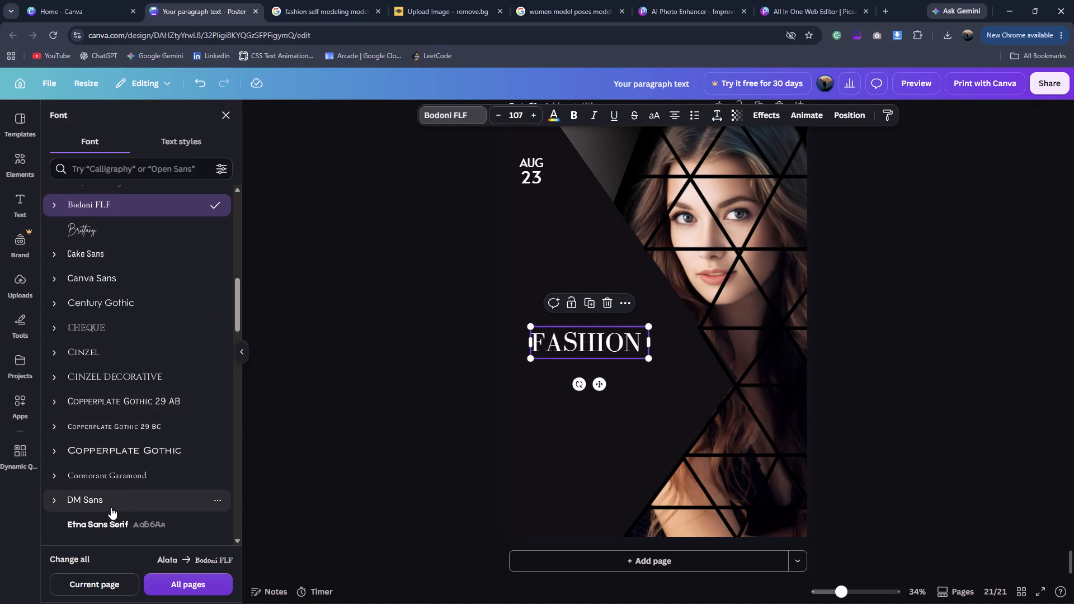
pyautogui.scroll(-1, 111, 421)
pyautogui.click(104, 468)
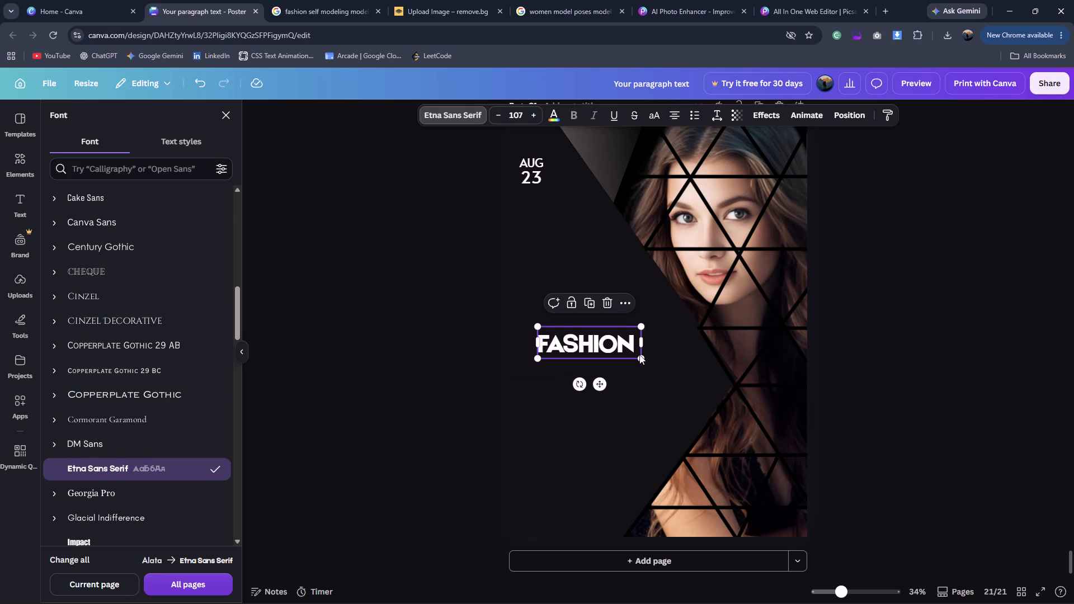
# Resize the FASHION text to 135 using the reference as a guide, and place it in the dark area beside the portrait.
pyautogui.moveTo(642, 356); pyautogui.dragTo(688, 376)
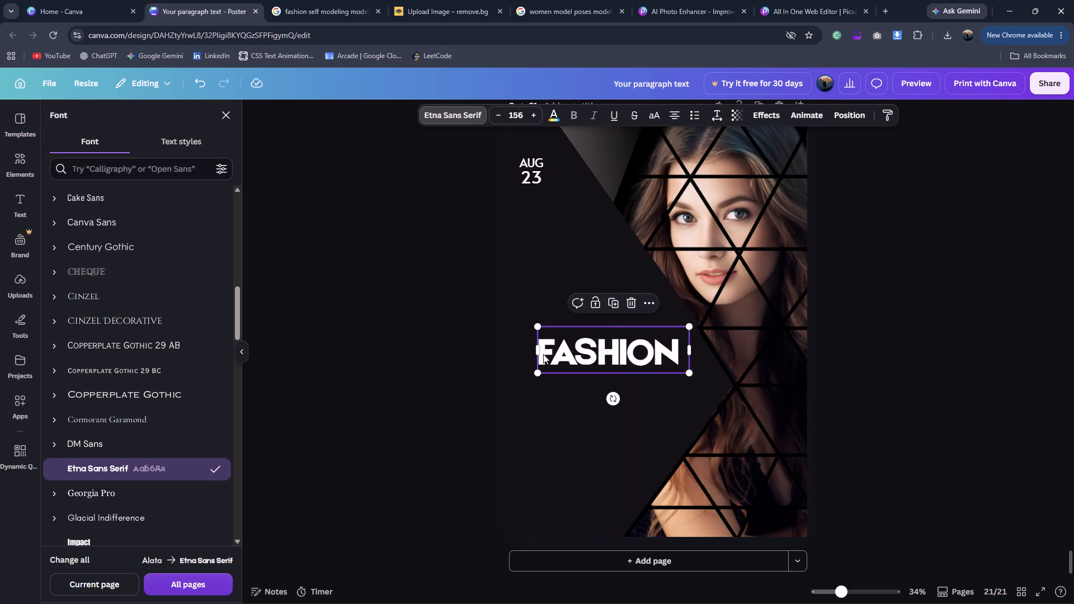
pyautogui.click(432, 343)
pyautogui.click(417, 348)
pyautogui.moveTo(613, 347); pyautogui.dragTo(602, 347)
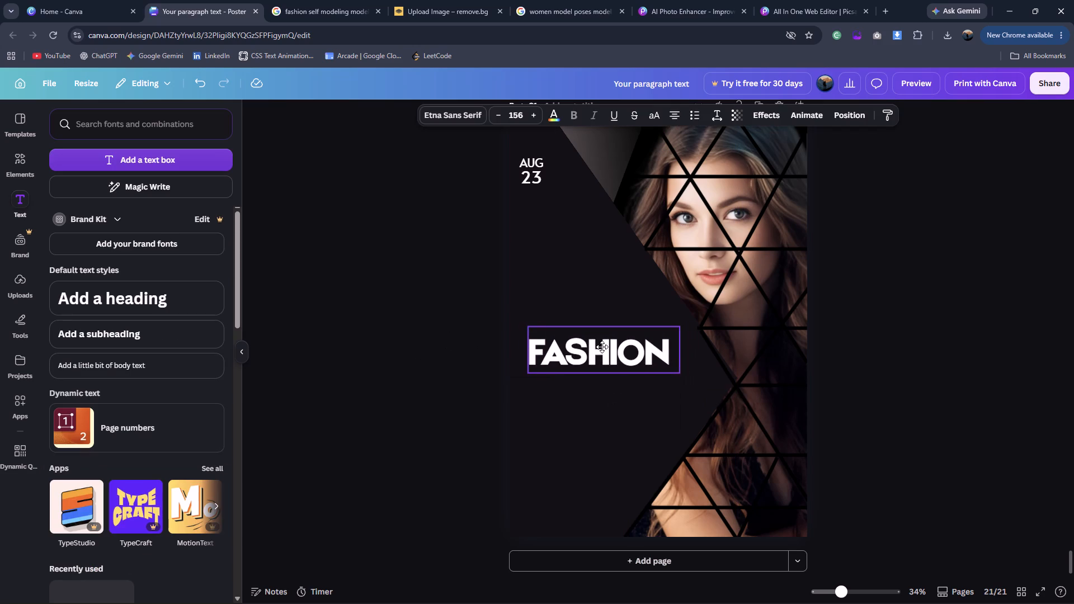
pyautogui.moveTo(602, 347); pyautogui.dragTo(597, 335)
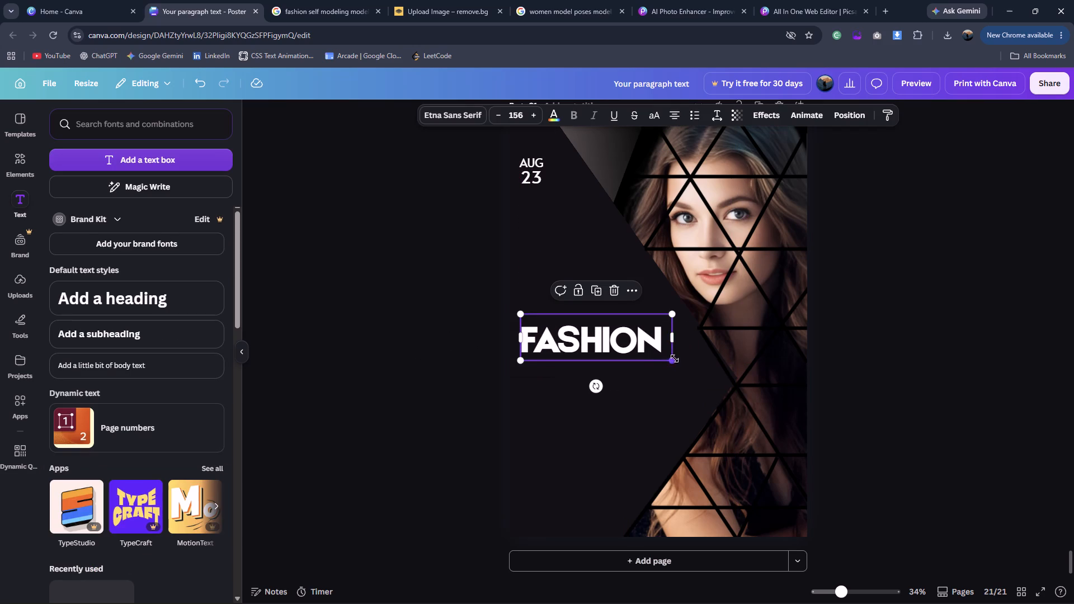
pyautogui.moveTo(675, 360); pyautogui.dragTo(684, 366)
pyautogui.click(458, 349)
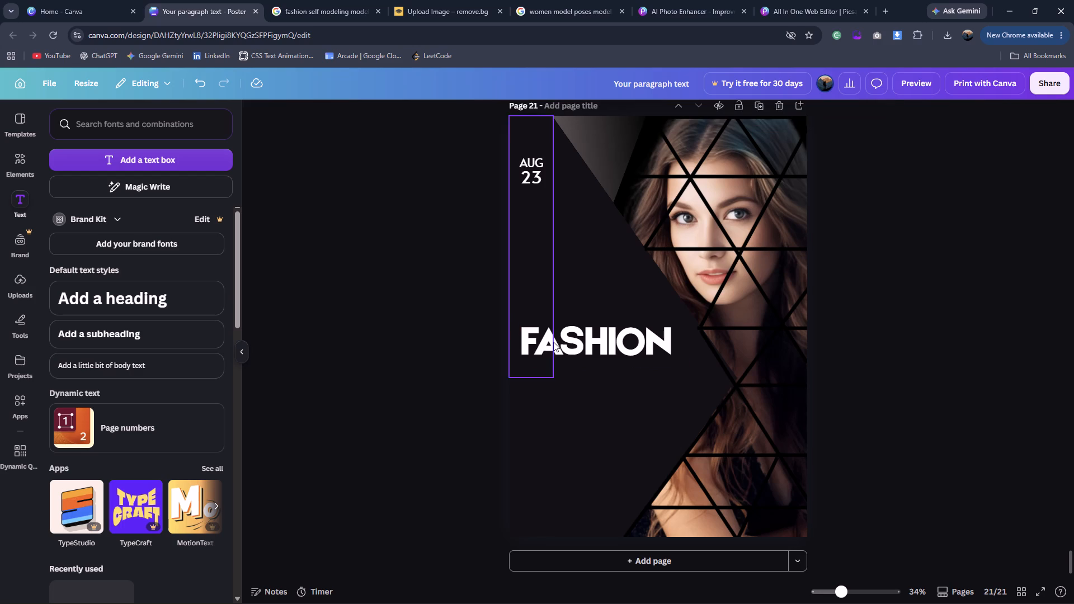
pyautogui.moveTo(577, 347); pyautogui.dragTo(572, 337)
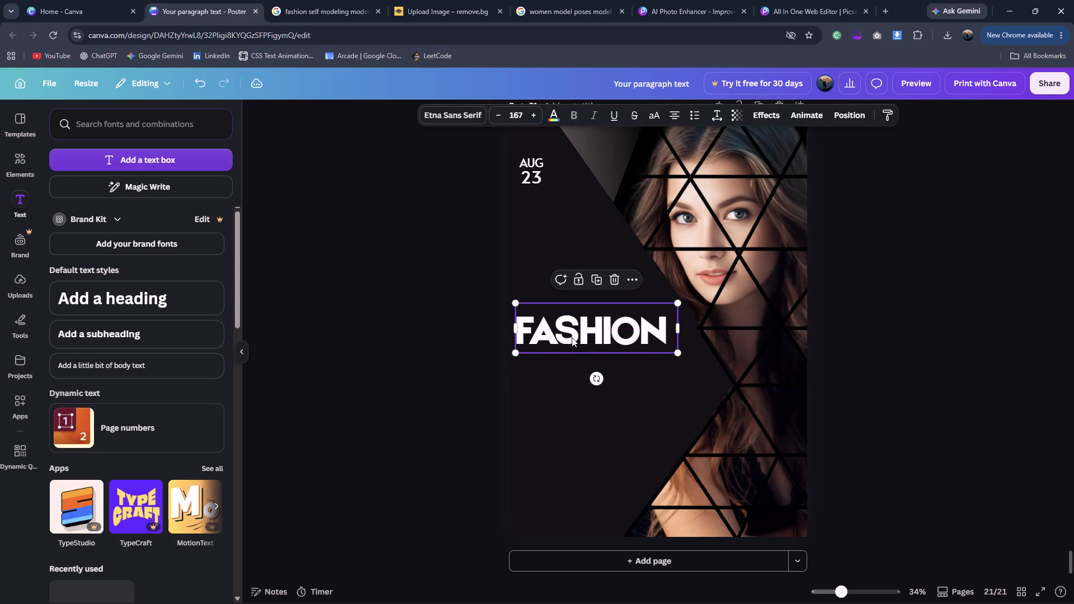
pyautogui.click(339, 0)
pyautogui.click(262, 0)
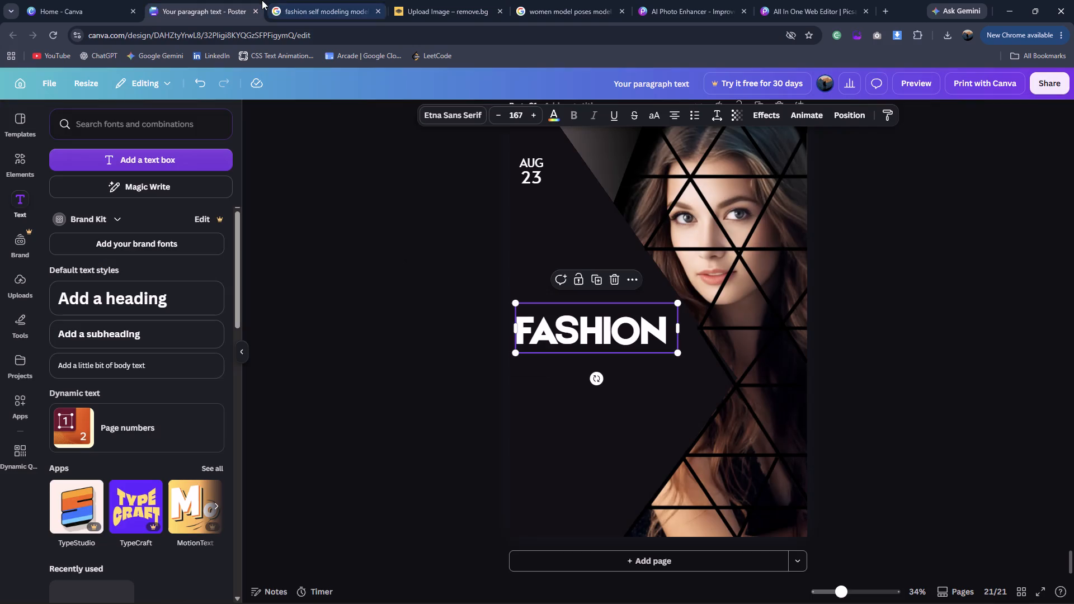
pyautogui.moveTo(676, 304); pyautogui.dragTo(643, 308)
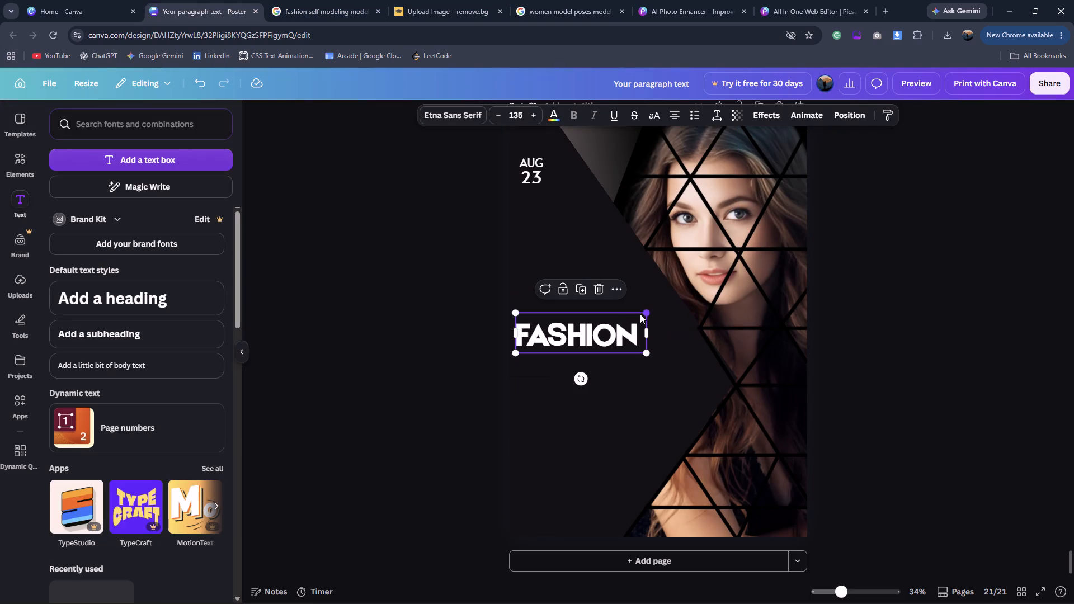
pyautogui.click(368, 356)
pyautogui.moveTo(577, 331); pyautogui.dragTo(595, 326)
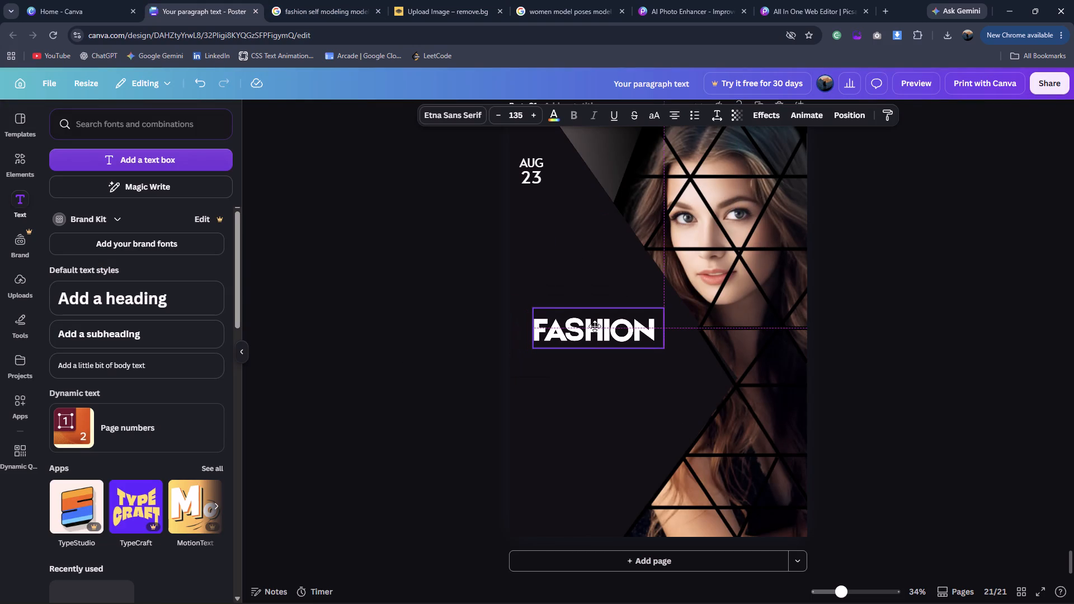
pyautogui.moveTo(595, 326); pyautogui.dragTo(594, 328)
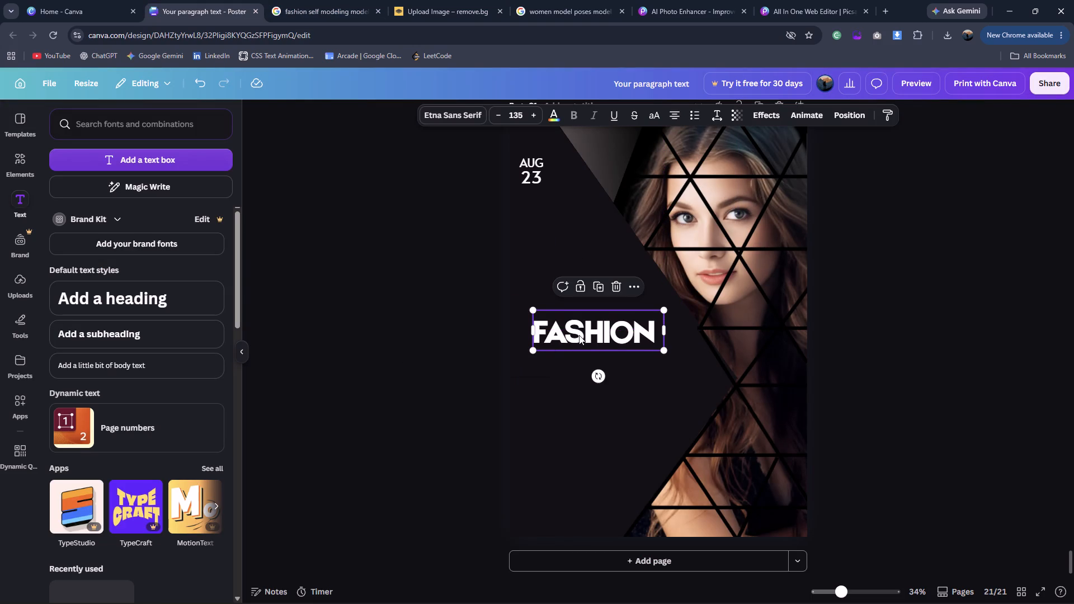
# Duplicate the FASHION text, place the copy just beneath the original and change its wording to SHOW.
pyautogui.hotkey('ctrl', 'd')
pyautogui.moveTo(620, 482); pyautogui.dragTo(612, 424)
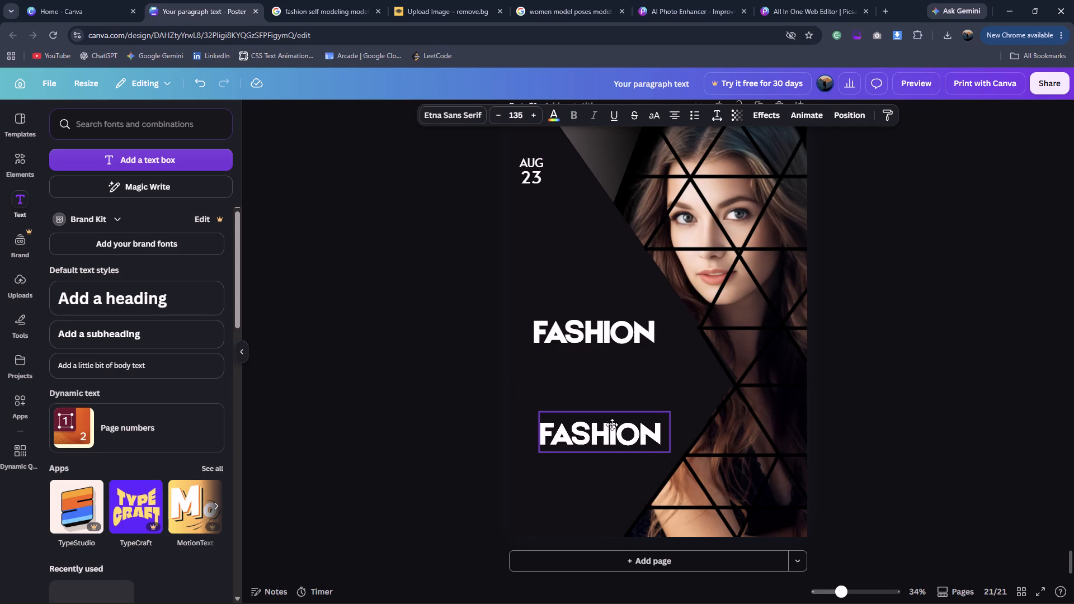
pyautogui.moveTo(612, 424); pyautogui.dragTo(602, 367)
pyautogui.doubleClick(601, 367)
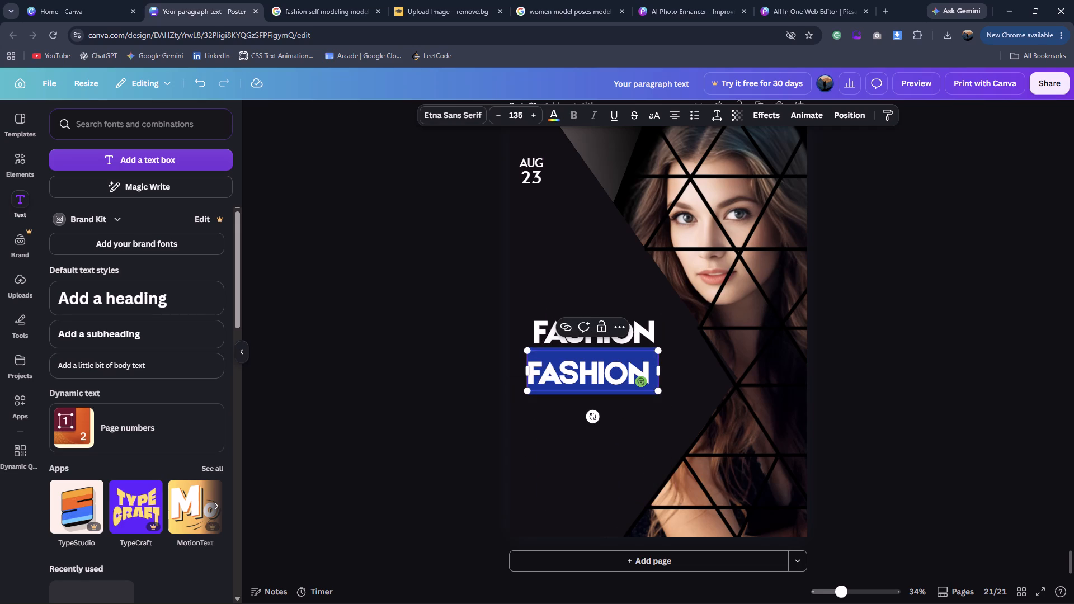
pyautogui.write('SHOW')
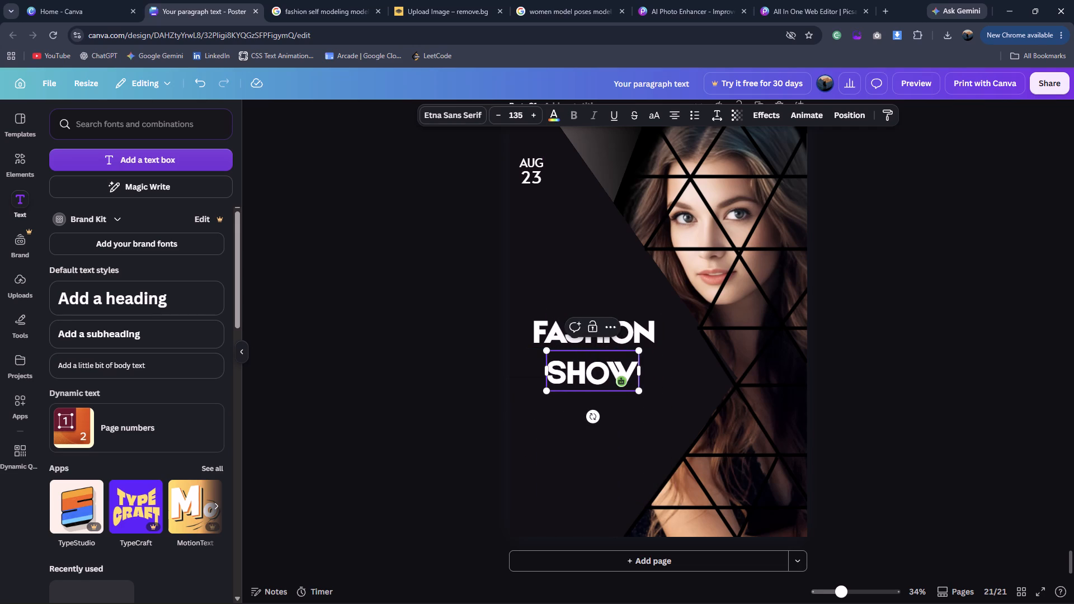
# Enlarge the SHOW text to 163 and position it close beneath the FASHION text.
pyautogui.moveTo(545, 351); pyautogui.dragTo(528, 338)
pyautogui.moveTo(572, 369); pyautogui.dragTo(583, 366)
pyautogui.click(444, 372)
pyautogui.moveTo(562, 365); pyautogui.dragTo(571, 362)
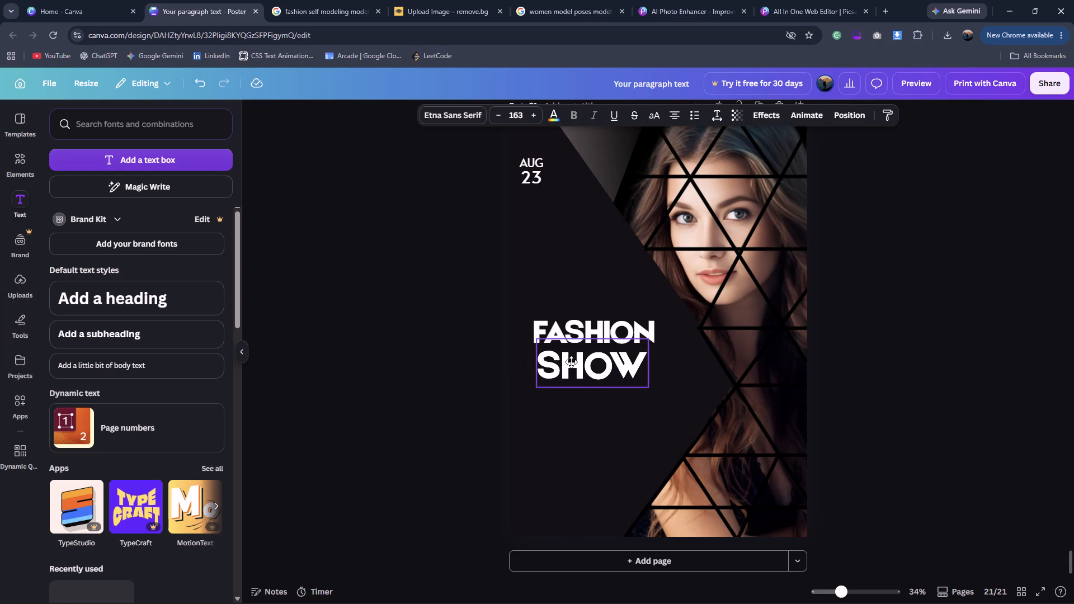
pyautogui.moveTo(571, 362); pyautogui.dragTo(571, 358)
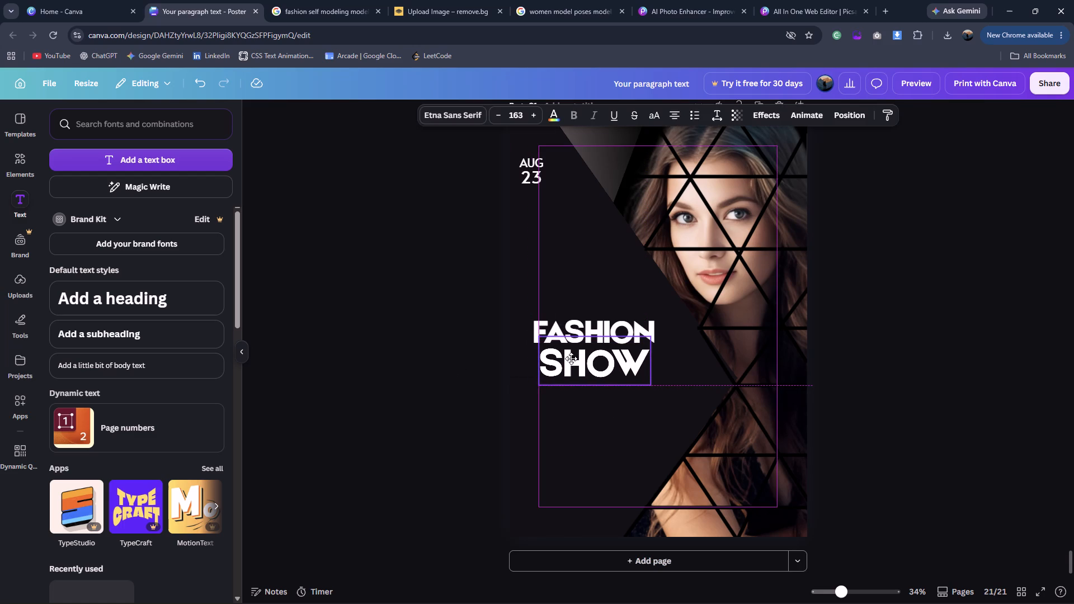
pyautogui.click(430, 336)
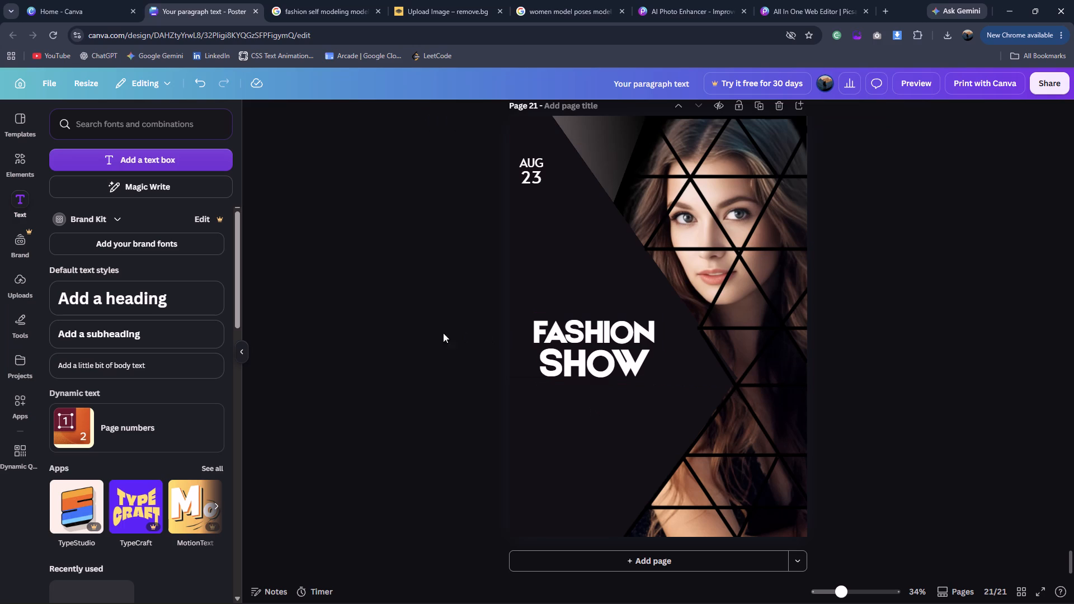
# Reduce the FASHION text to 130, stack it tightly and roughly centred above SHOW, and recheck the reference.
pyautogui.click(647, 325)
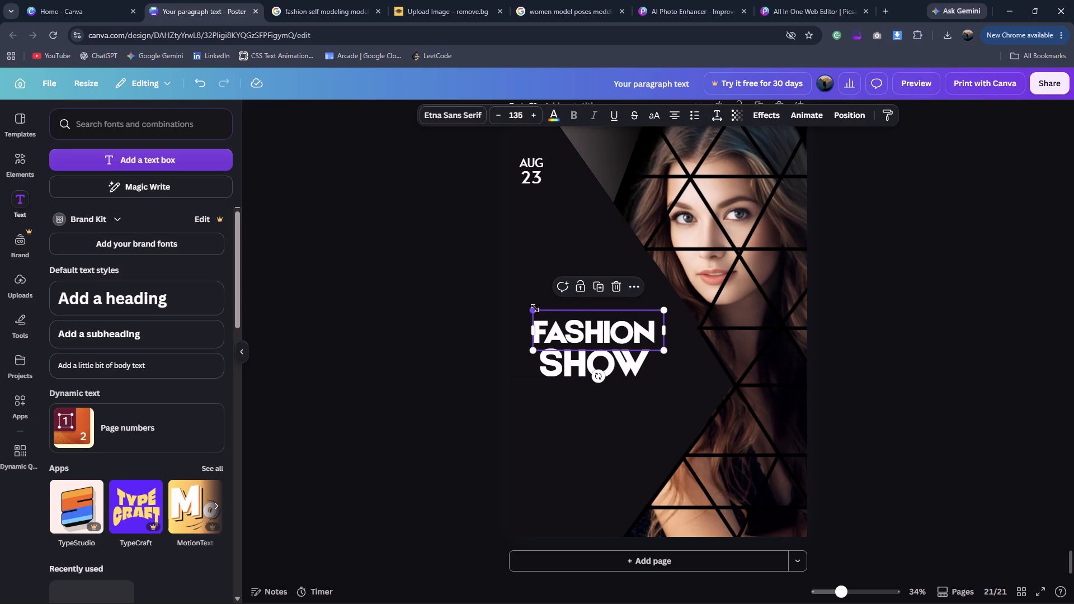
pyautogui.click(663, 309)
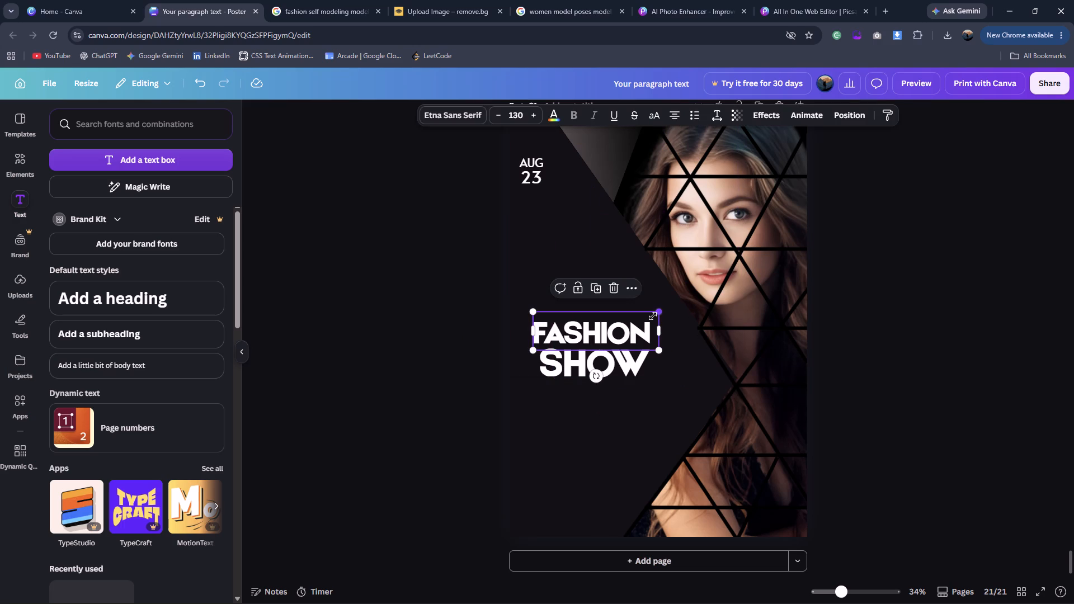
pyautogui.click(597, 332)
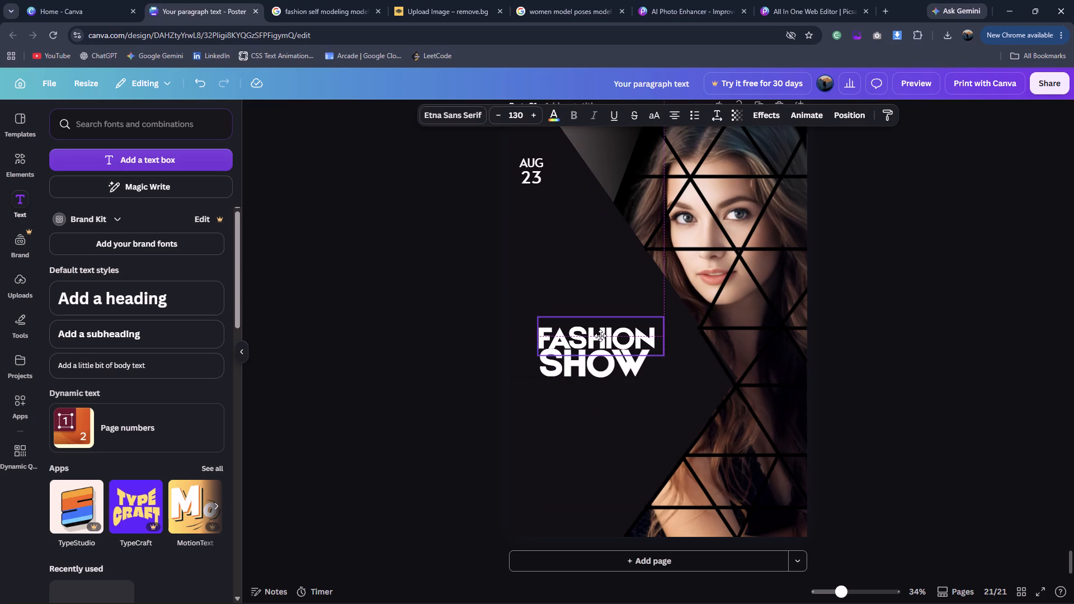
pyautogui.click(599, 361)
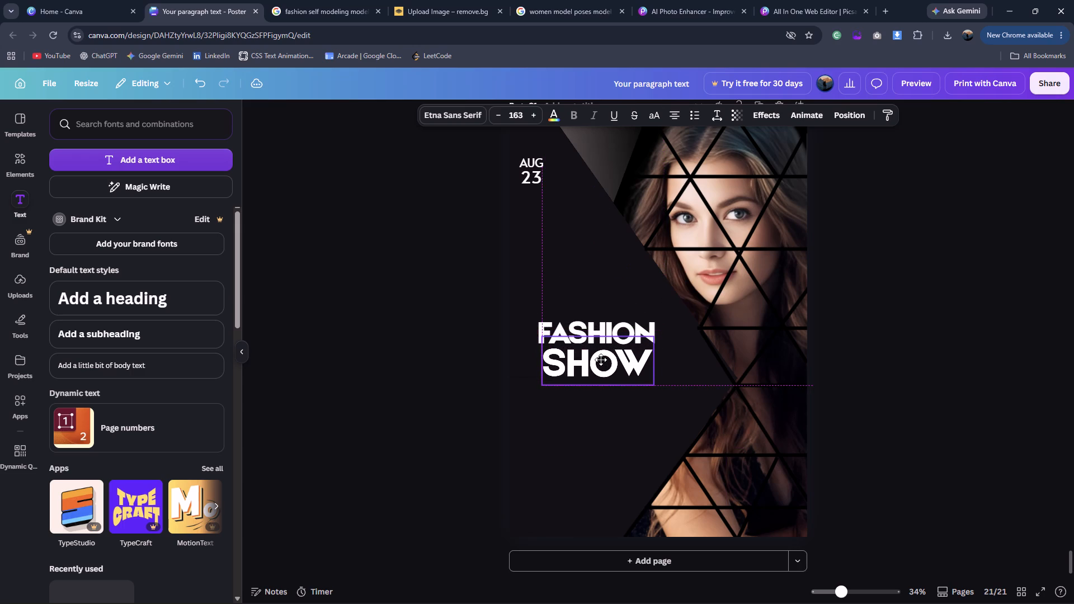
pyautogui.click(504, 357)
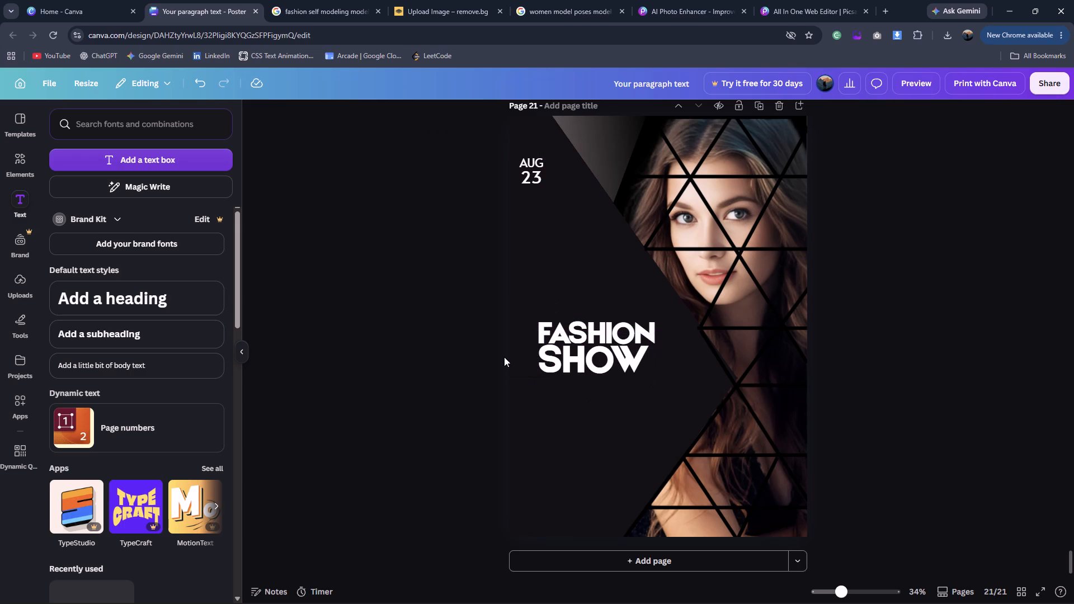
pyautogui.click(611, 322)
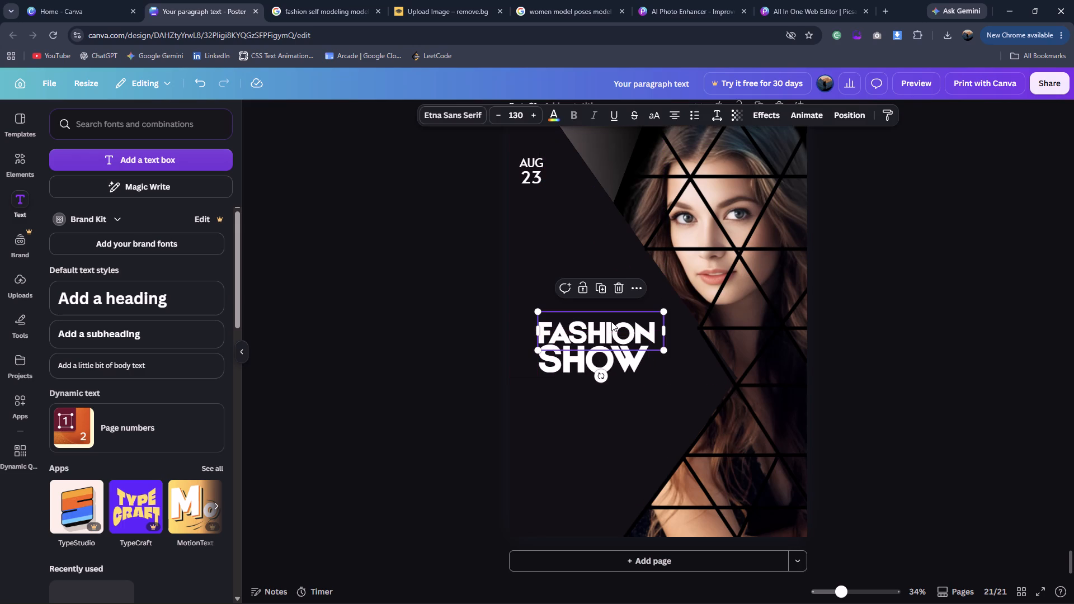
pyautogui.click(611, 322)
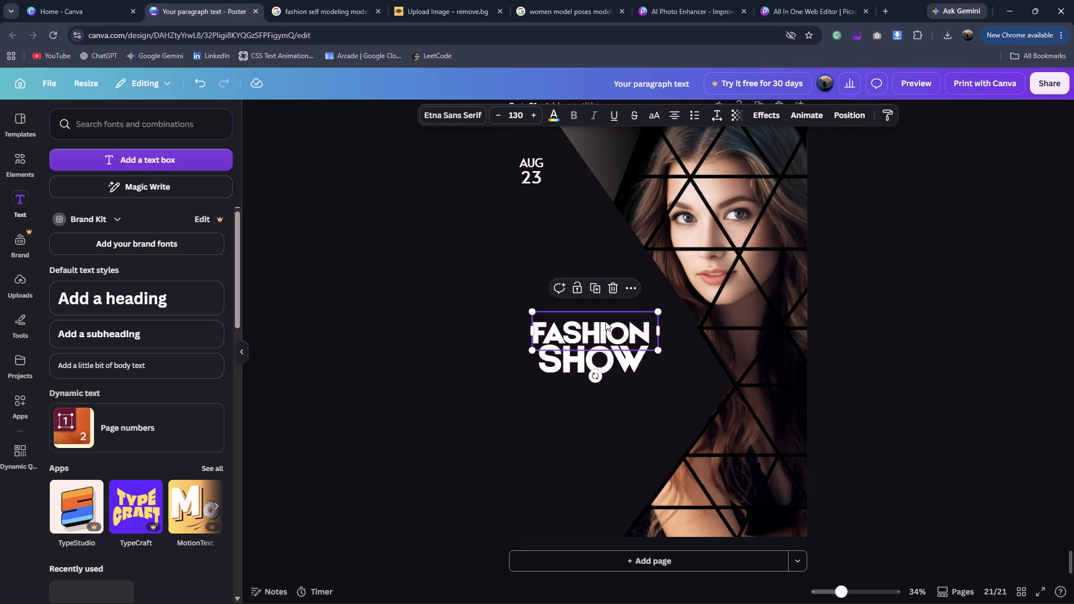
pyautogui.click(427, 308)
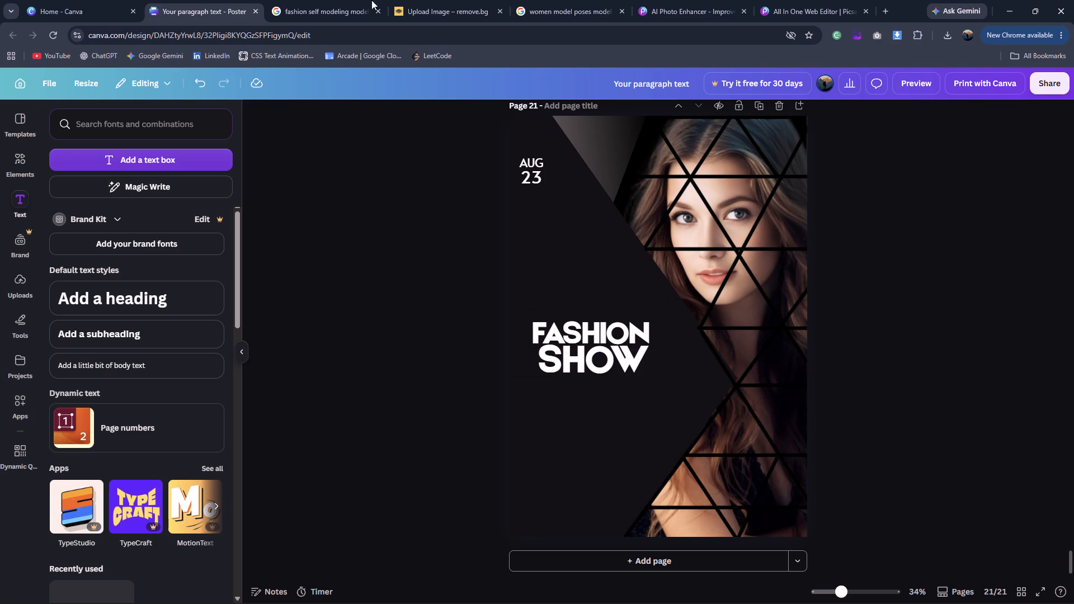
pyautogui.click(353, 0)
pyautogui.click(252, 3)
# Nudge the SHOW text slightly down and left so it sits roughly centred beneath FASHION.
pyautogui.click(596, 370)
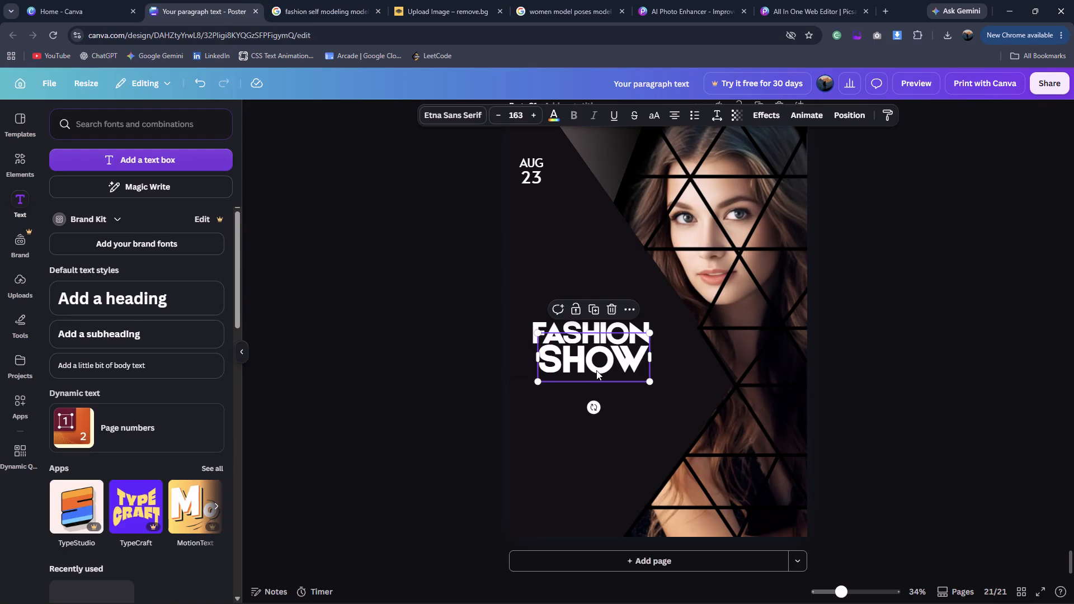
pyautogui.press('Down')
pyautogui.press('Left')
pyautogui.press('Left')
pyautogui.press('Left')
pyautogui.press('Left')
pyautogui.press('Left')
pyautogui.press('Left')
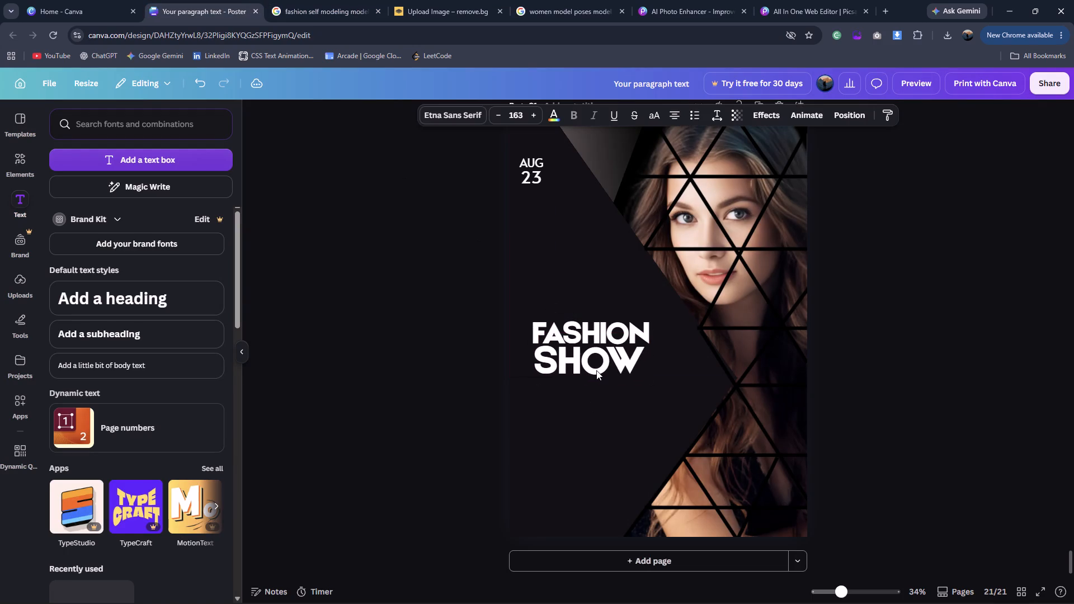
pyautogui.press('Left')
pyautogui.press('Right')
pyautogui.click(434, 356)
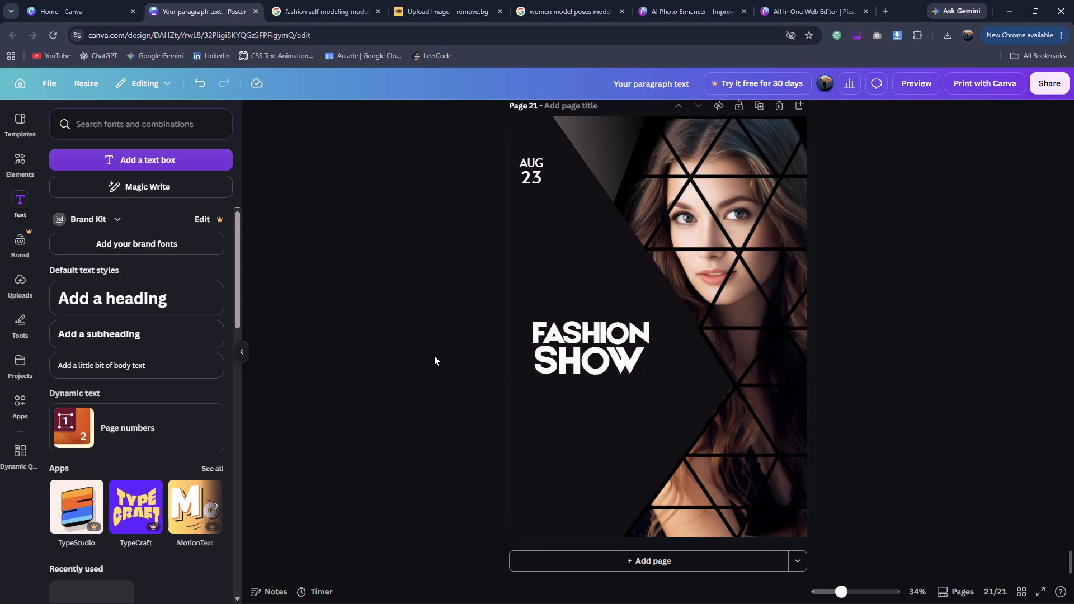
# Enlarge the FASHION text to 135 and shift SHOW beneath it so their right edges roughly line up.
pyautogui.click(560, 319)
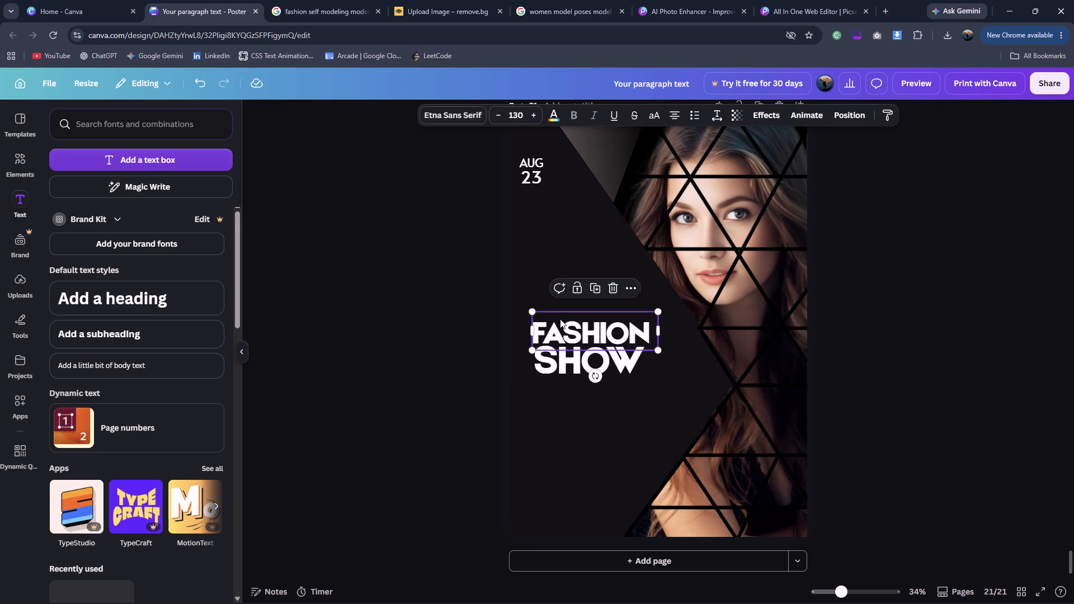
pyautogui.moveTo(531, 313); pyautogui.dragTo(526, 312)
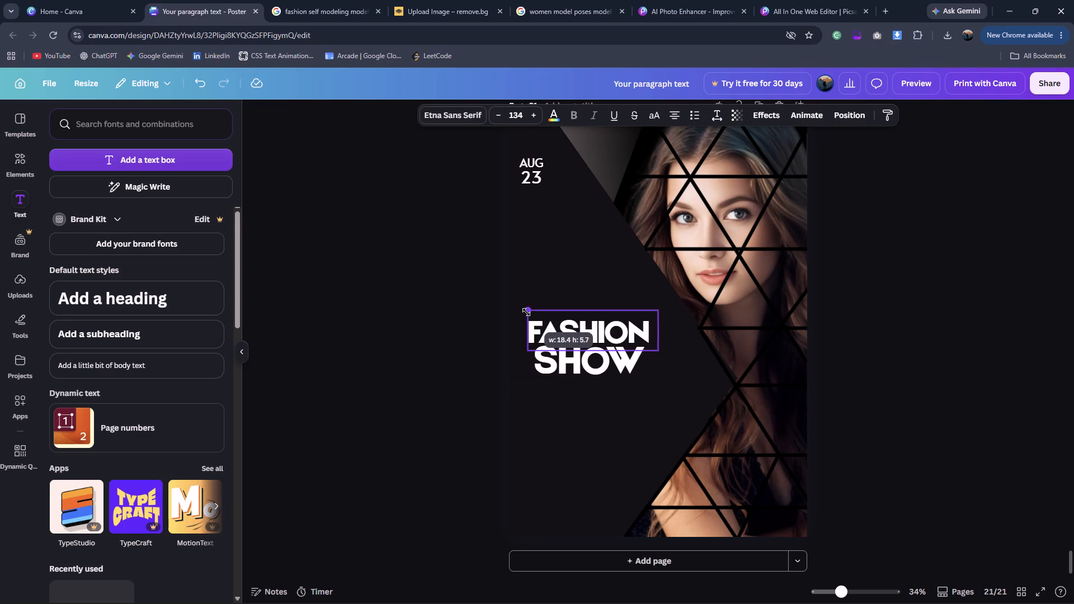
pyautogui.moveTo(526, 312); pyautogui.dragTo(526, 312)
pyautogui.click(607, 370)
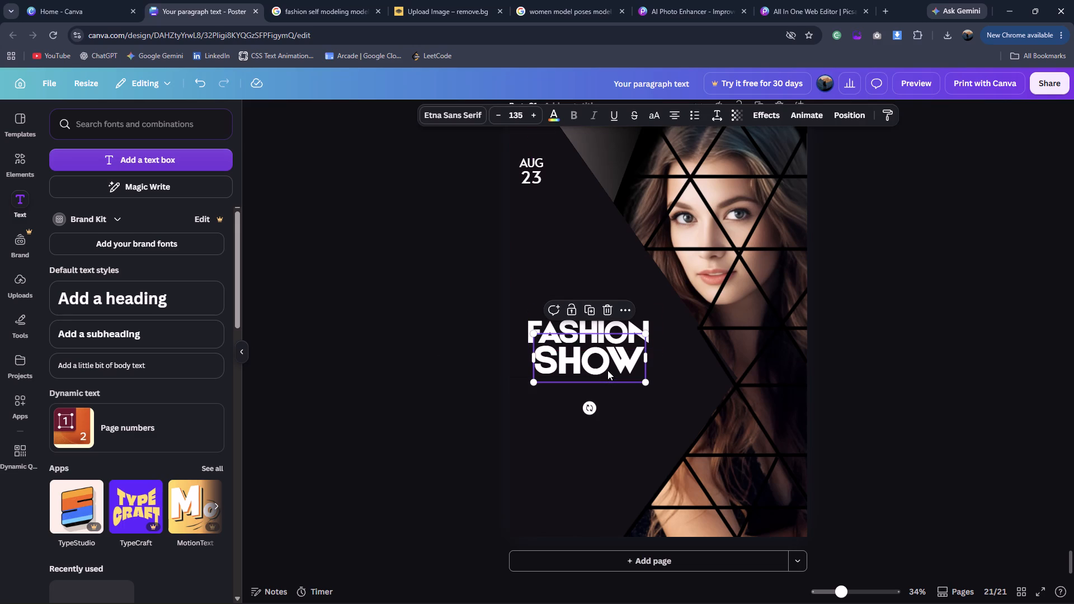
pyautogui.click(335, 268)
pyautogui.click(559, 353)
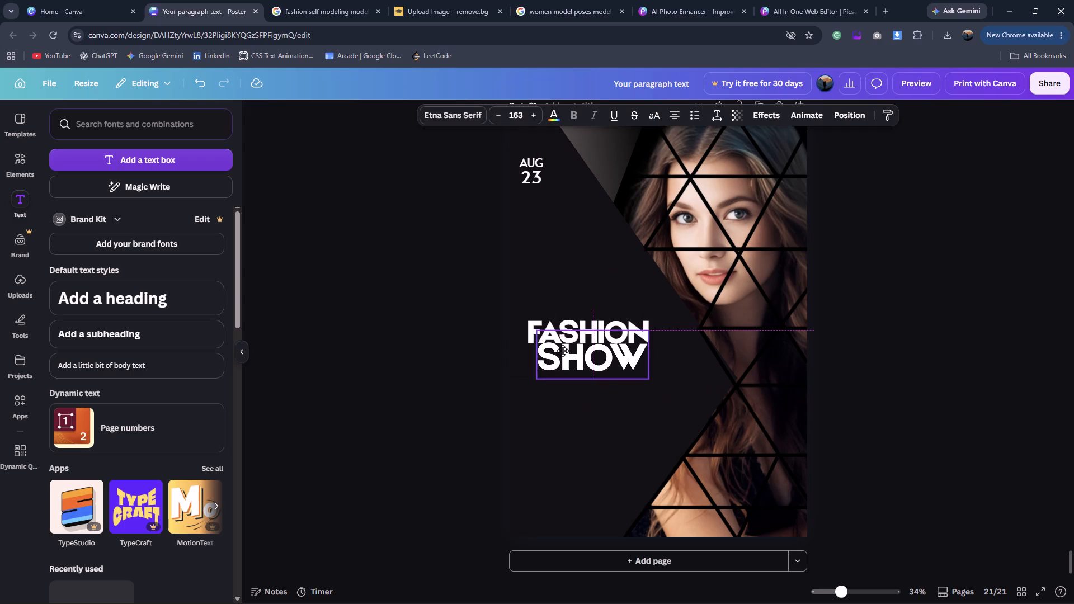
pyautogui.click(447, 342)
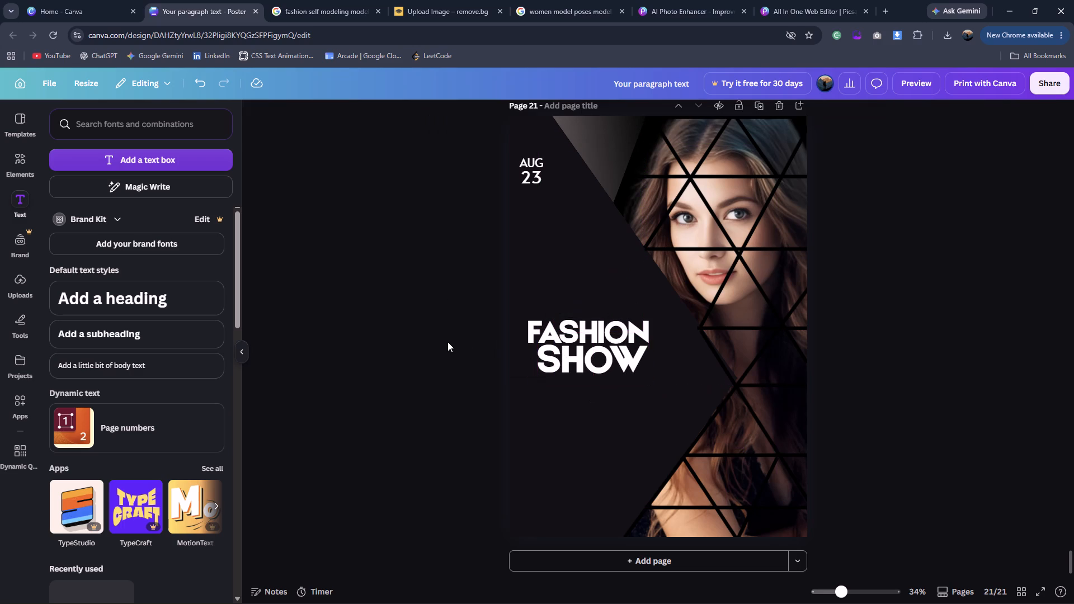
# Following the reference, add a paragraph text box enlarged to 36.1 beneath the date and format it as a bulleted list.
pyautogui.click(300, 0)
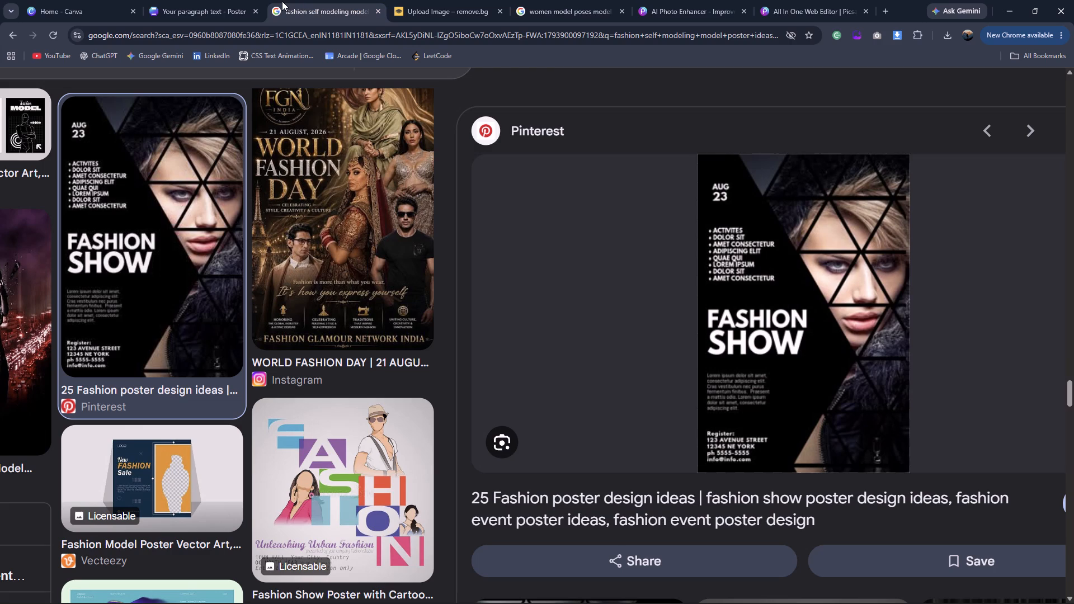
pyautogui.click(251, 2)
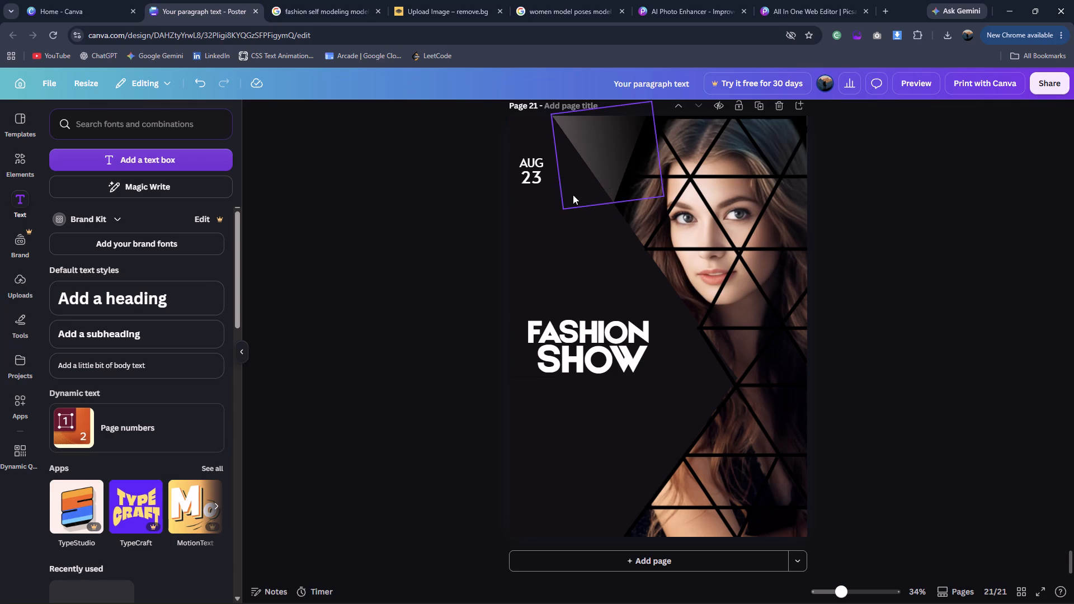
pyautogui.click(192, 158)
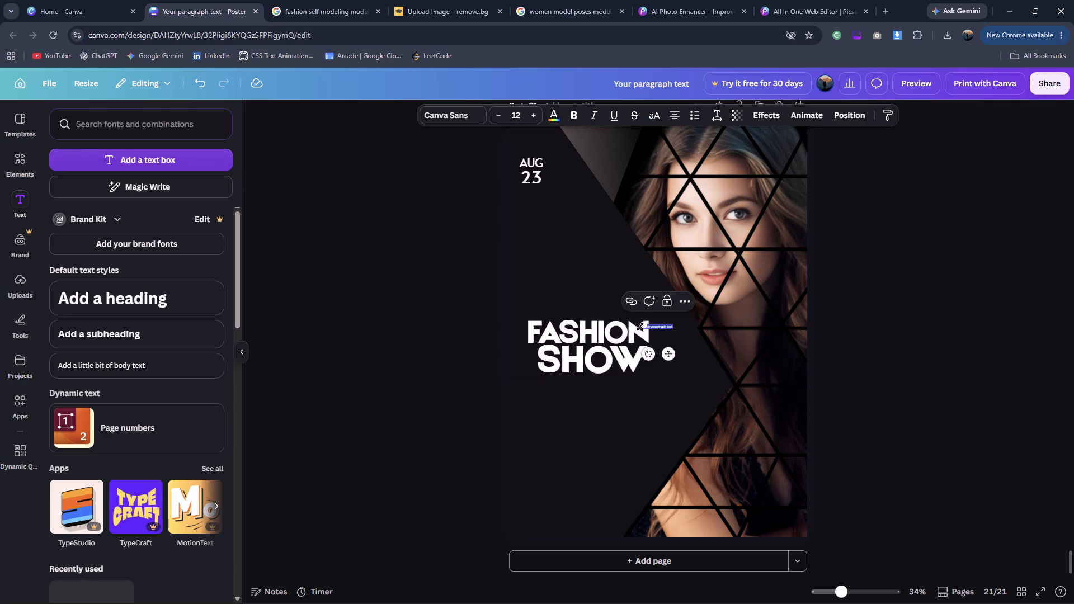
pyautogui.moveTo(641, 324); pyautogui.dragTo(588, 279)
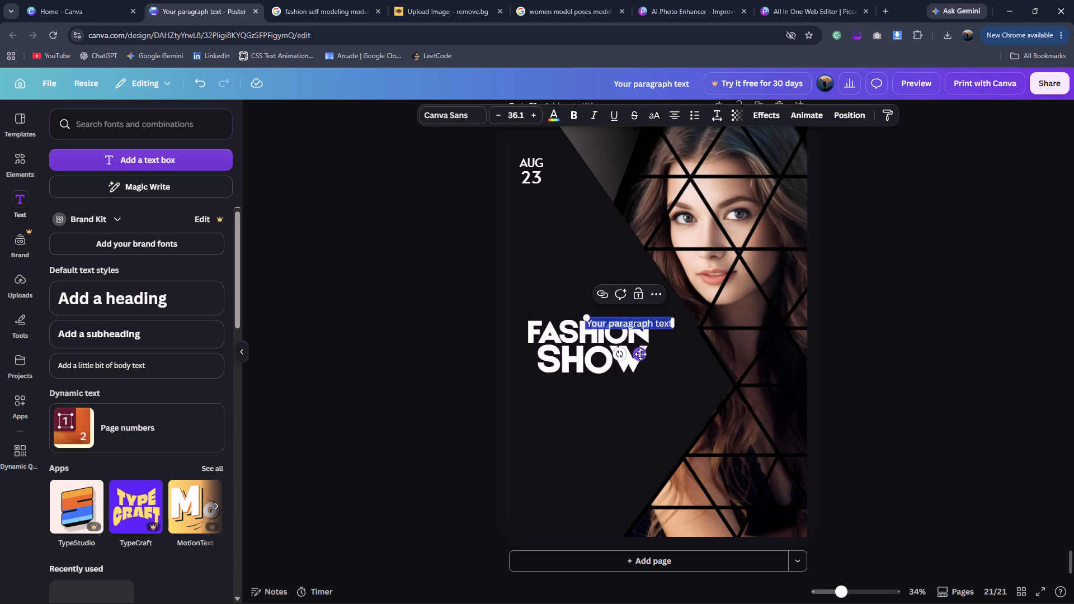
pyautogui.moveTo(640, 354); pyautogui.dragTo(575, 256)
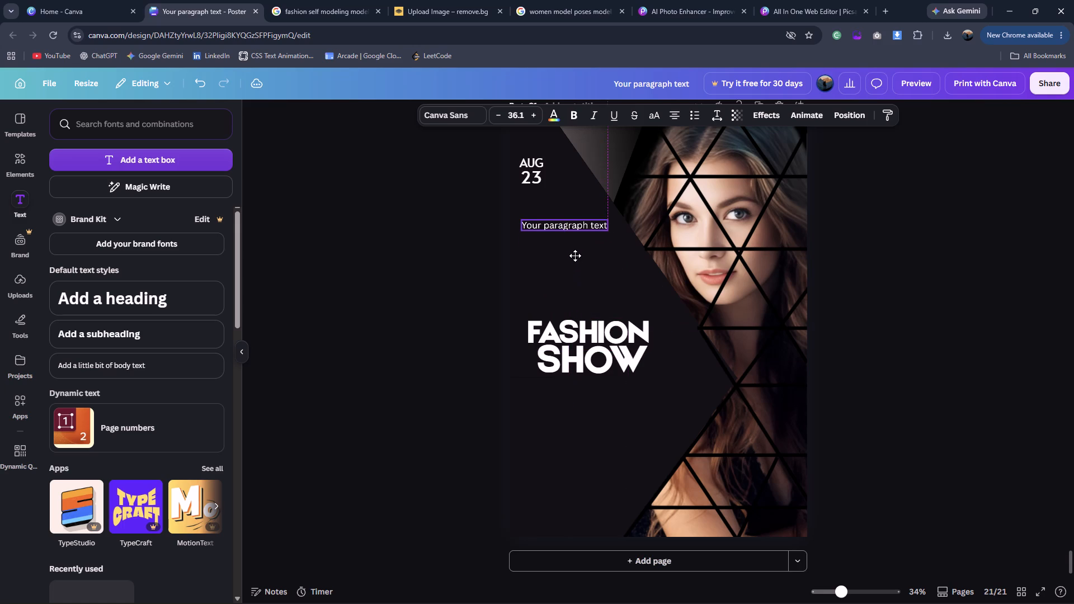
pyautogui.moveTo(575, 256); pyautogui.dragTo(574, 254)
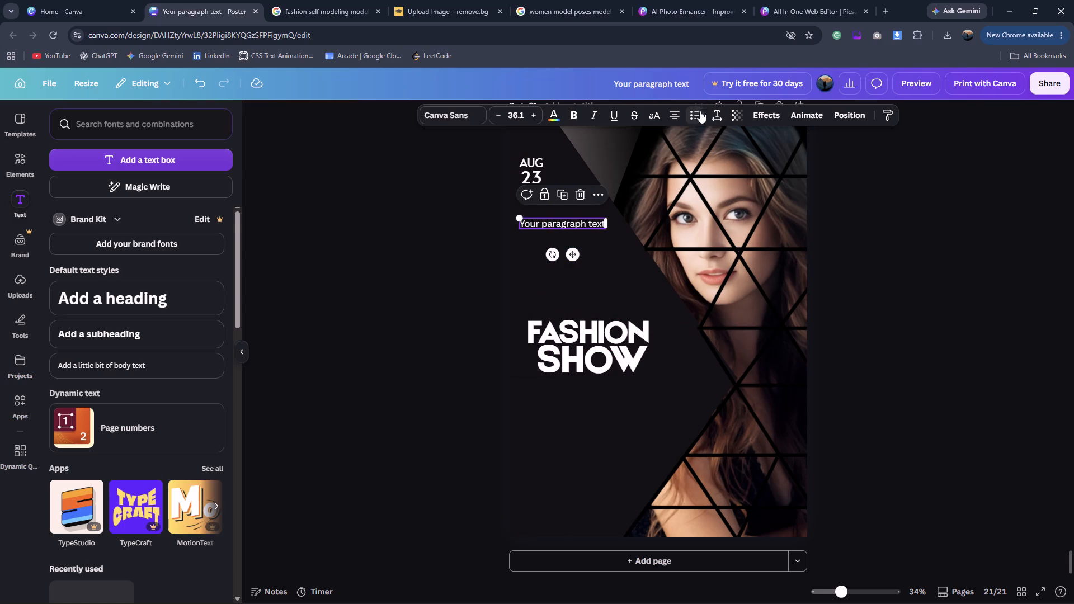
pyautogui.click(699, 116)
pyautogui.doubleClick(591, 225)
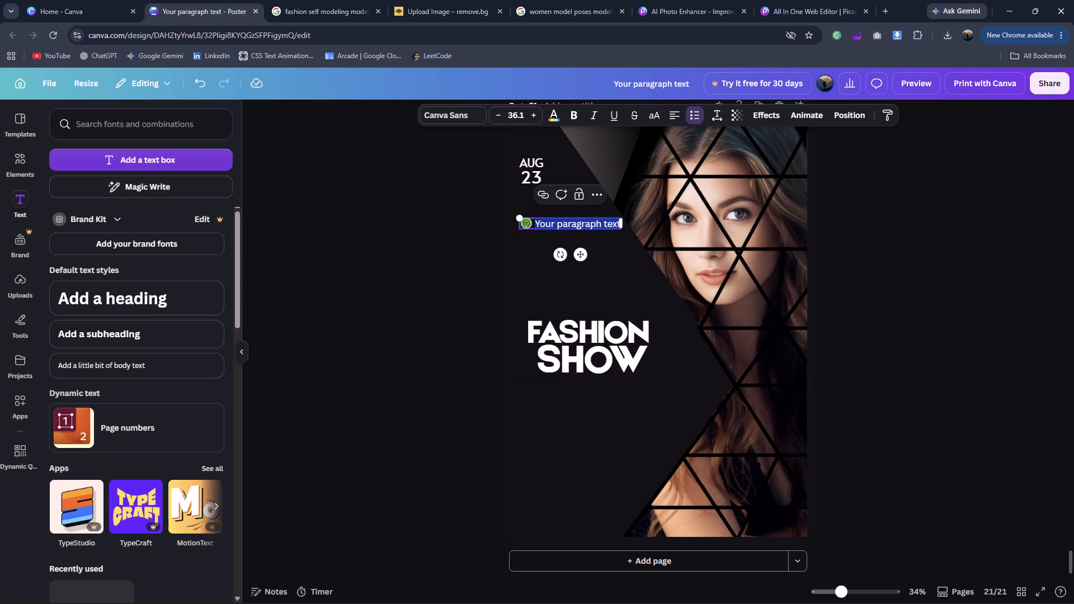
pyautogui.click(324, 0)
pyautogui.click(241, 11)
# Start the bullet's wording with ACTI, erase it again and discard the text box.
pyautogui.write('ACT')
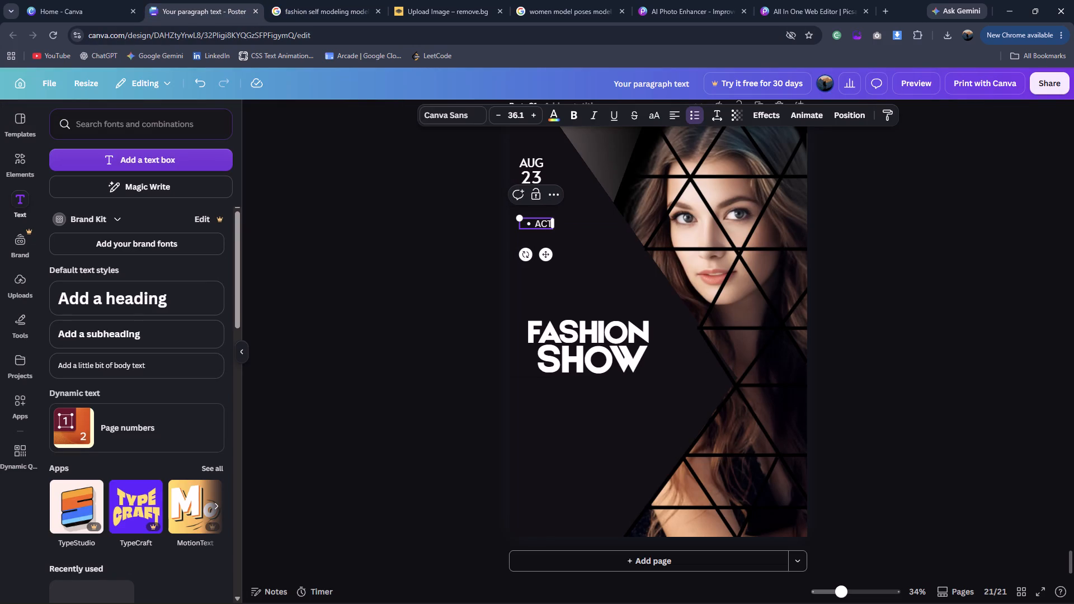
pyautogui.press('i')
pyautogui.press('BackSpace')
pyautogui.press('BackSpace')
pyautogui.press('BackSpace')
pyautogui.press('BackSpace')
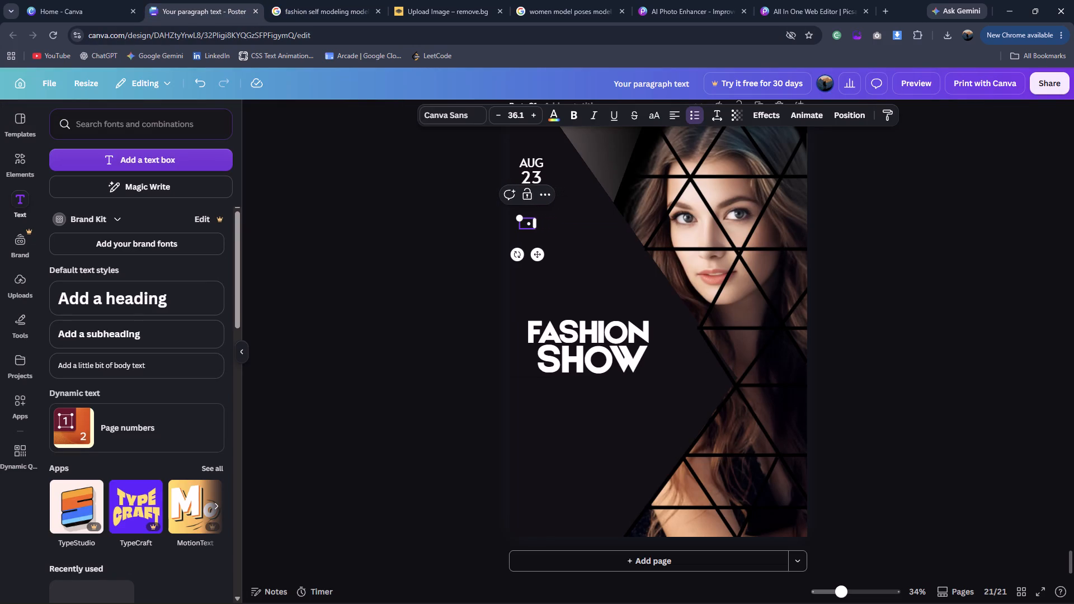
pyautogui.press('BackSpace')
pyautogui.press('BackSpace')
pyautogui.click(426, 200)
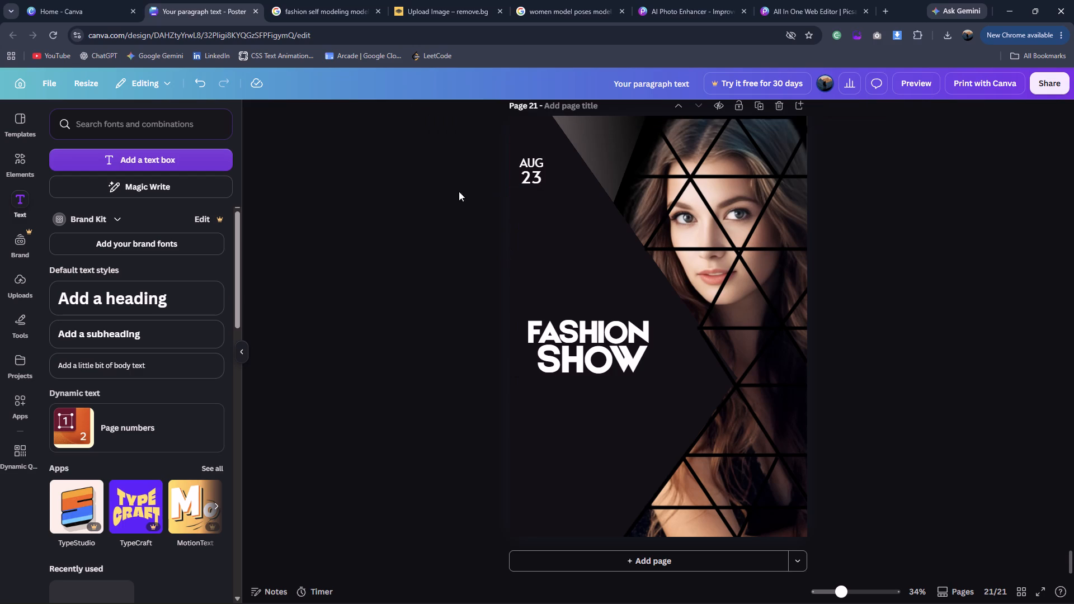
# Duplicate the AUG text, place the copy below the date, make it a bulleted list and change its wording to ACTIVITIES.
pyautogui.click(531, 161)
pyautogui.hotkey('ctrl', 'd')
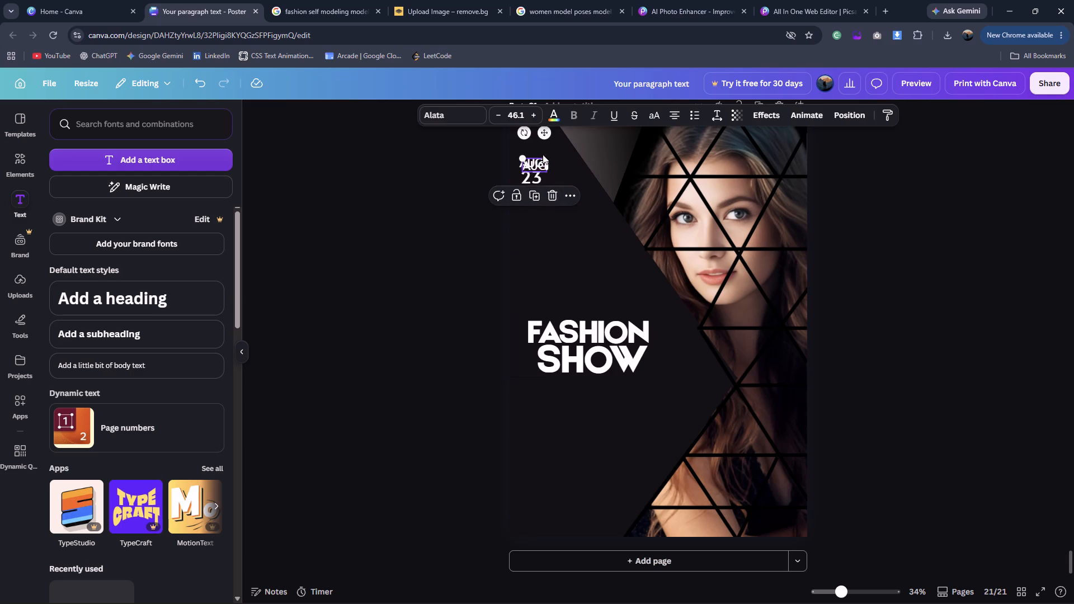
pyautogui.moveTo(548, 133); pyautogui.dragTo(546, 182)
pyautogui.click(691, 115)
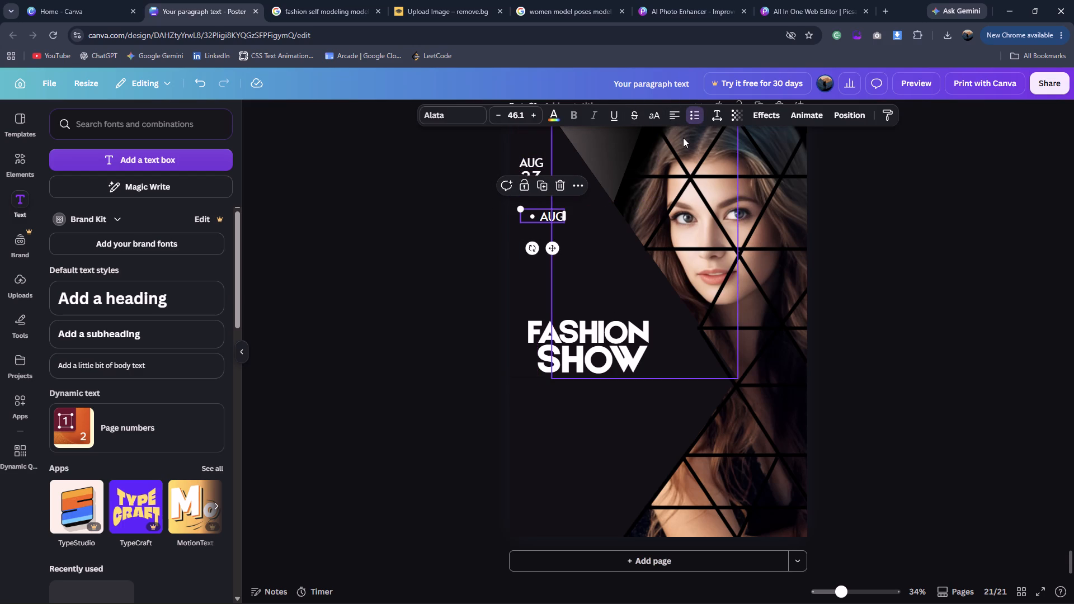
pyautogui.click(554, 215)
pyautogui.click(554, 215)
pyautogui.doubleClick(554, 215)
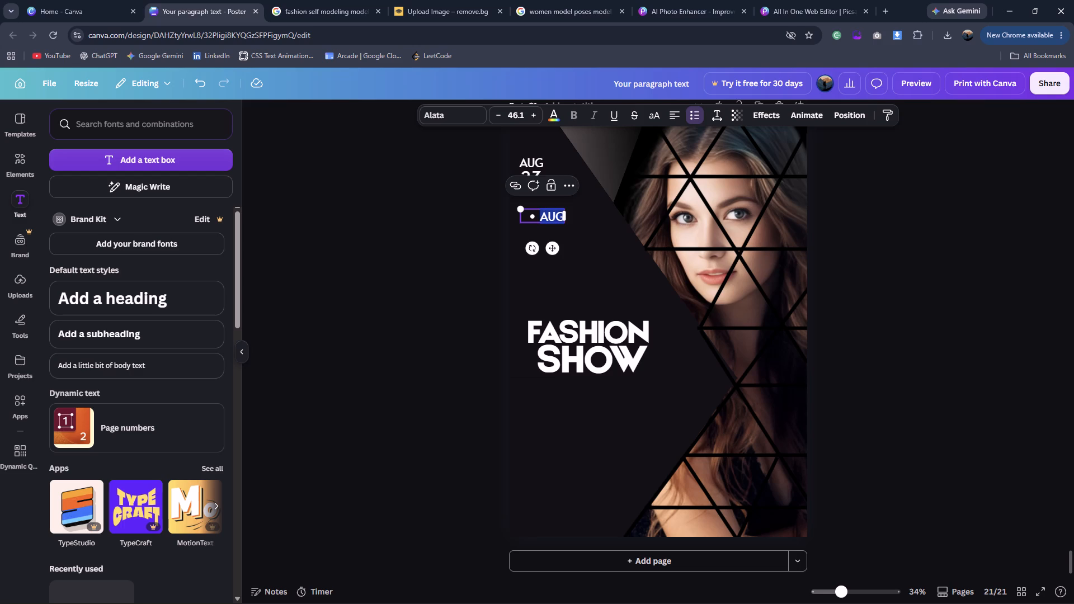
pyautogui.write('ACTIVITIES')
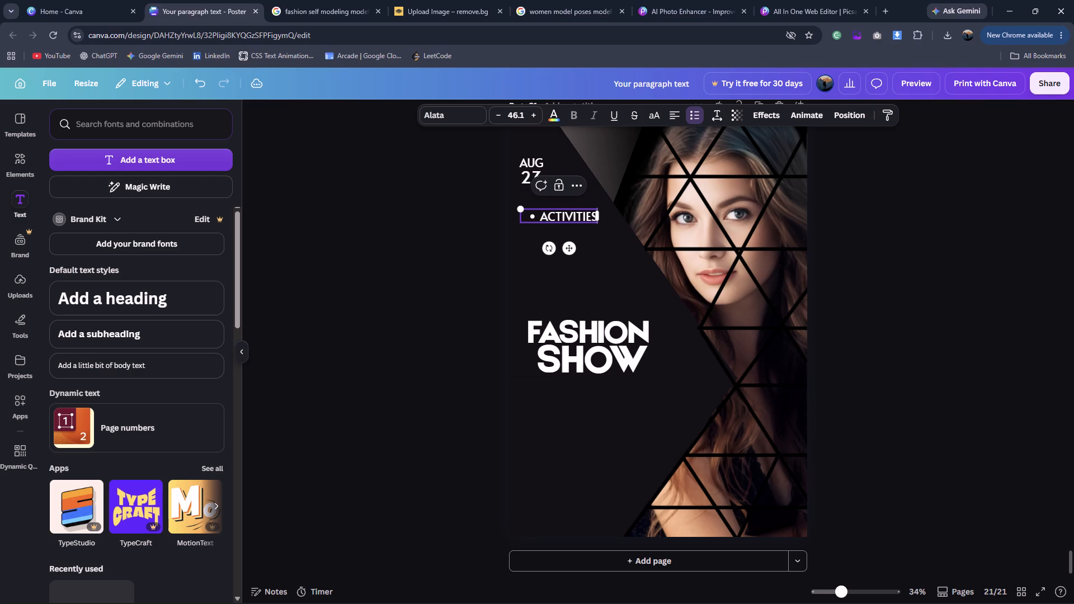
pyautogui.click(416, 238)
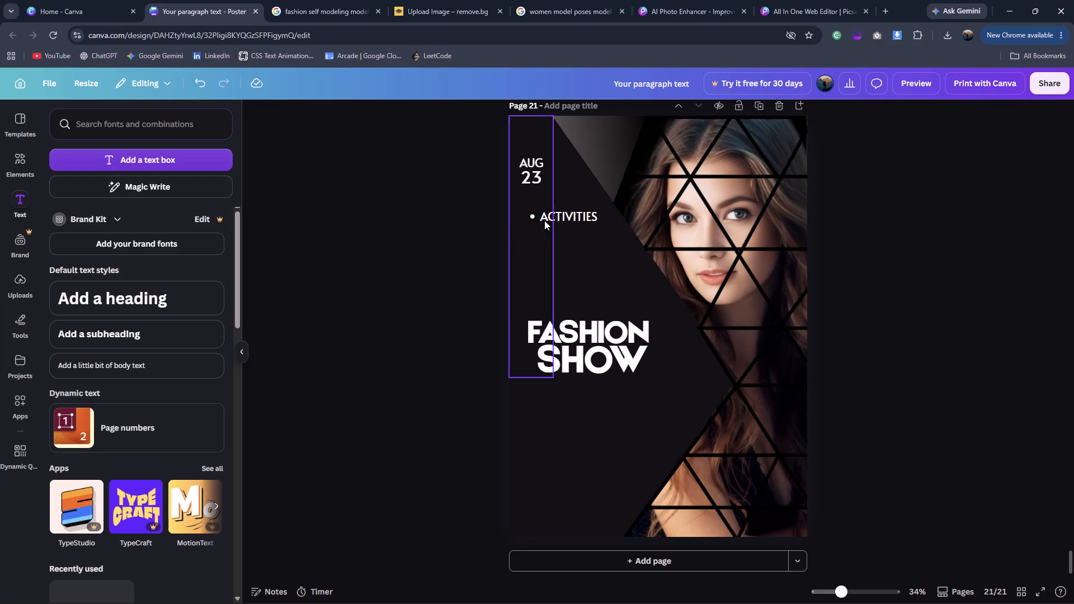
# Add a second bullet reading DOLOR SIT below ACTIVITIES, following the reference poster.
pyautogui.click(562, 220)
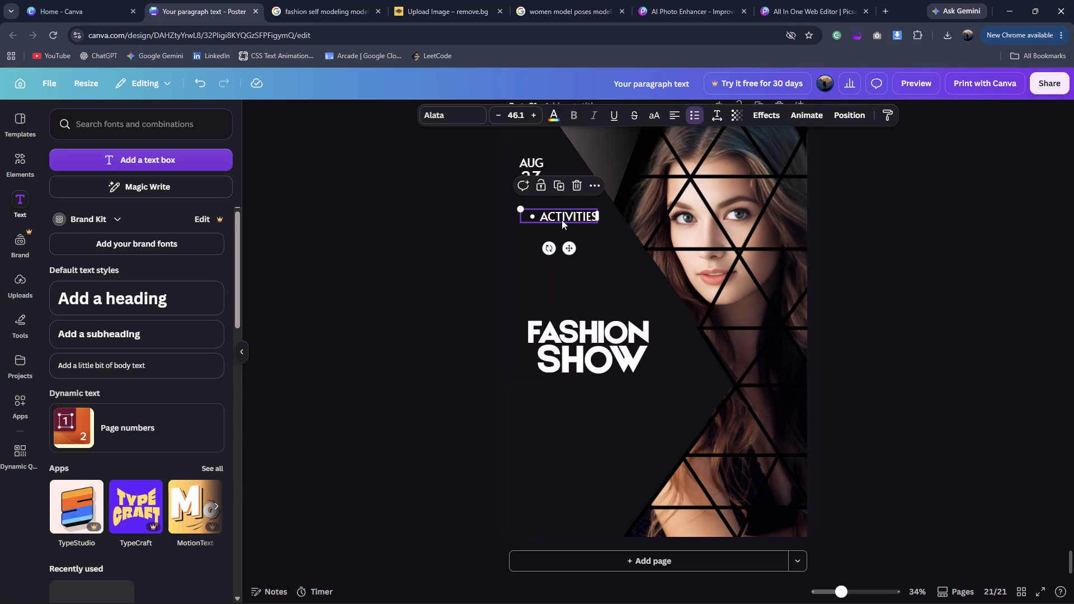
pyautogui.doubleClick(562, 220)
pyautogui.click(562, 220)
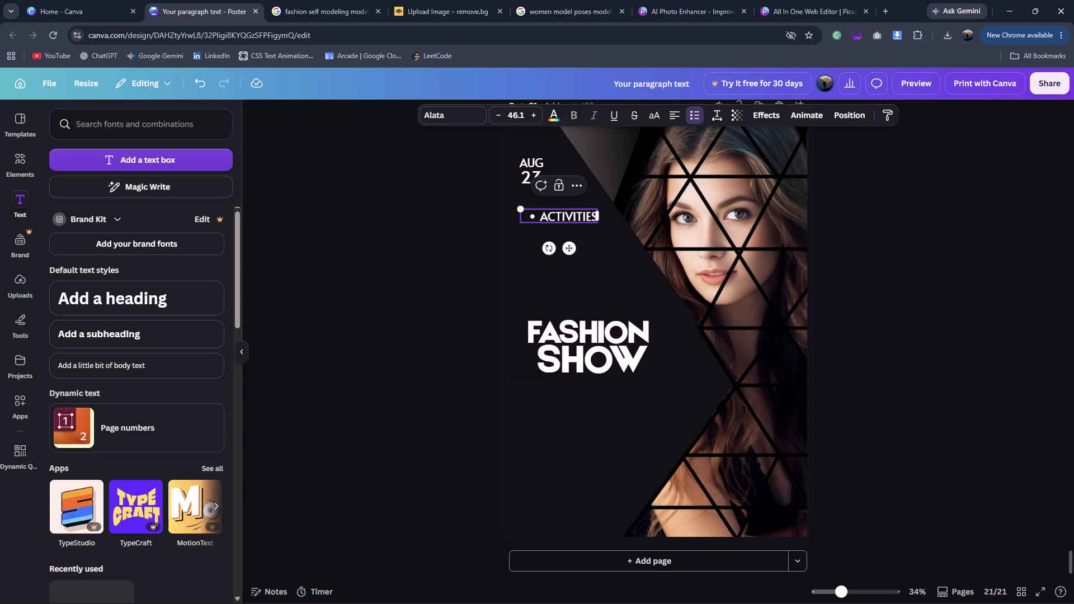
pyautogui.press('Right')
pyautogui.press('Right')
pyautogui.press('Right')
pyautogui.press('Right')
pyautogui.press('Right')
pyautogui.press('Right')
pyautogui.press('Right')
pyautogui.press('Right')
pyautogui.press('Right')
pyautogui.press('Right')
pyautogui.press('Right')
pyautogui.press('Right')
pyautogui.press('Right')
pyautogui.press('Right')
pyautogui.press('Right')
pyautogui.press('Return')
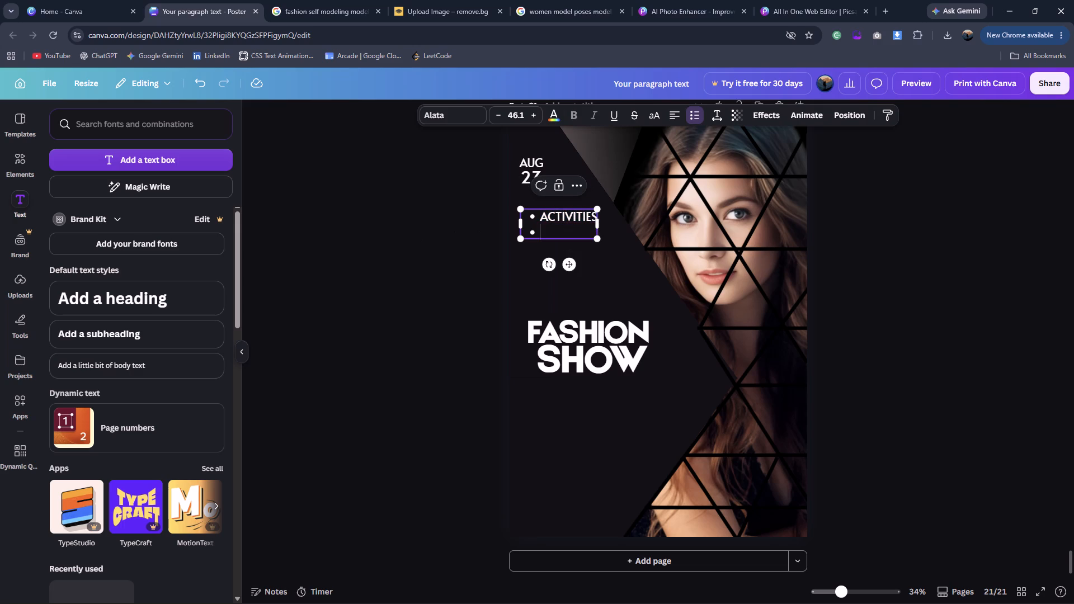
pyautogui.click(359, 0)
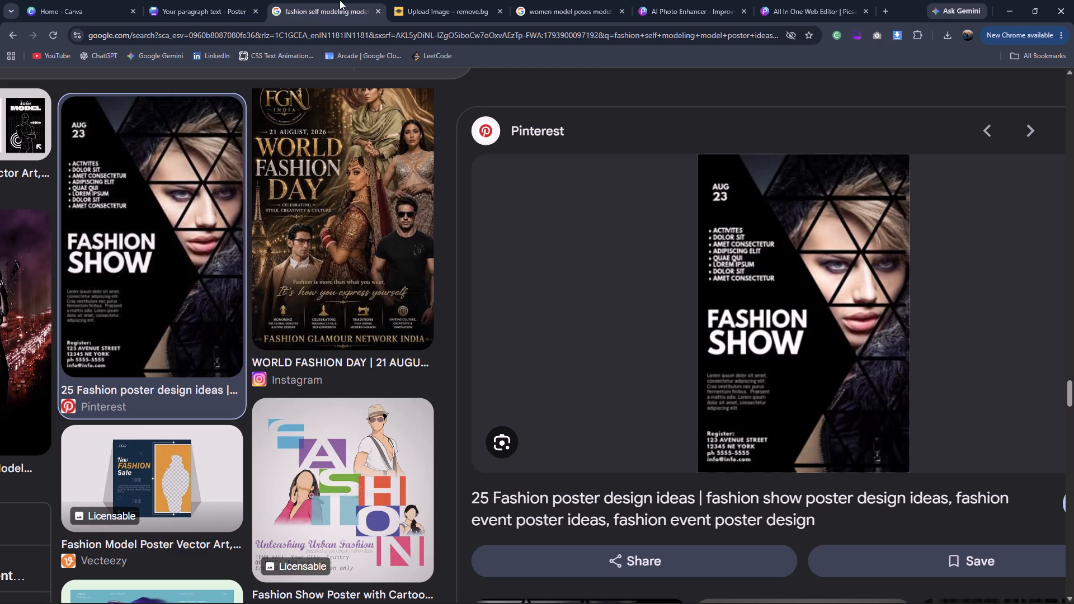
pyautogui.click(204, 0)
pyautogui.write('DOLOR D')
pyautogui.press('BackSpace')
pyautogui.write('SIR')
pyautogui.press('BackSpace')
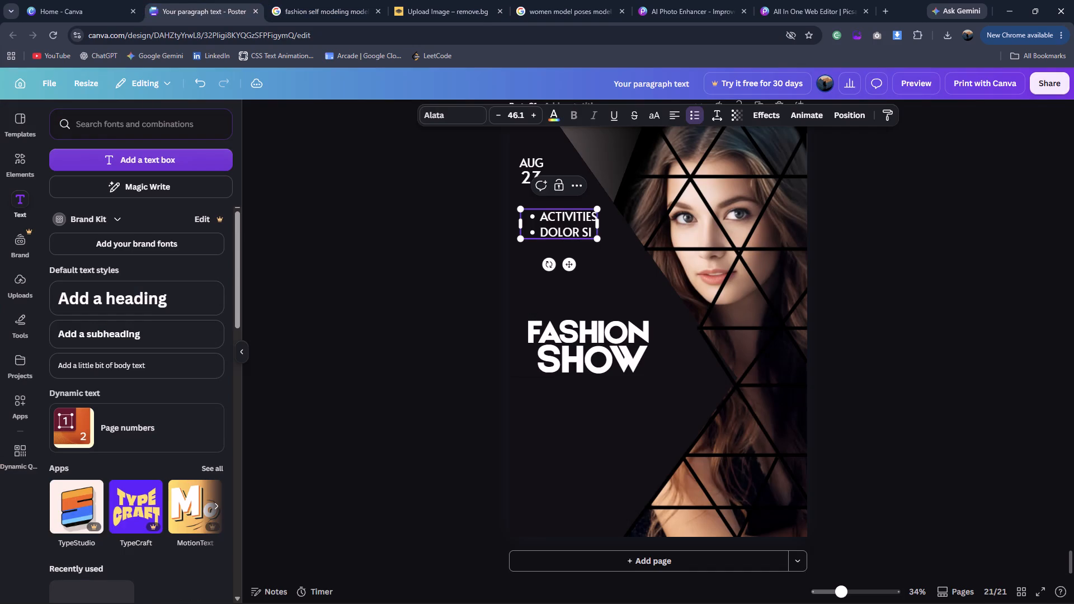
pyautogui.write('Y=T')
pyautogui.press('BackSpace')
pyautogui.press('BackSpace')
pyautogui.press('BackSpace')
pyautogui.press('t')
# Check the reference and add a third bullet reading AMET CONSECUTER to the list.
pyautogui.press('Return')
pyautogui.click(261, 0)
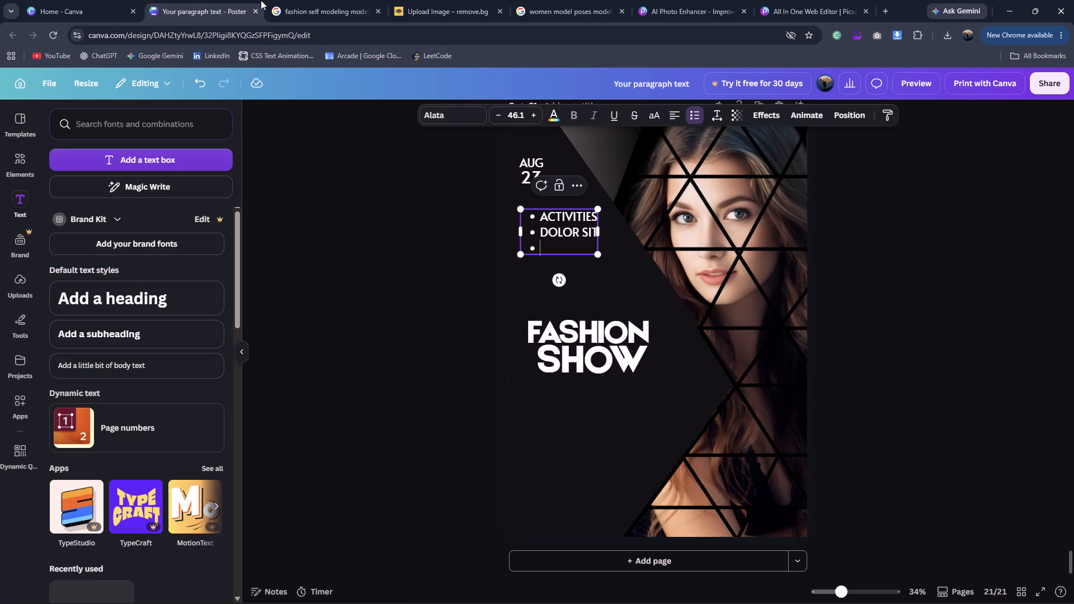
pyautogui.click(279, 0)
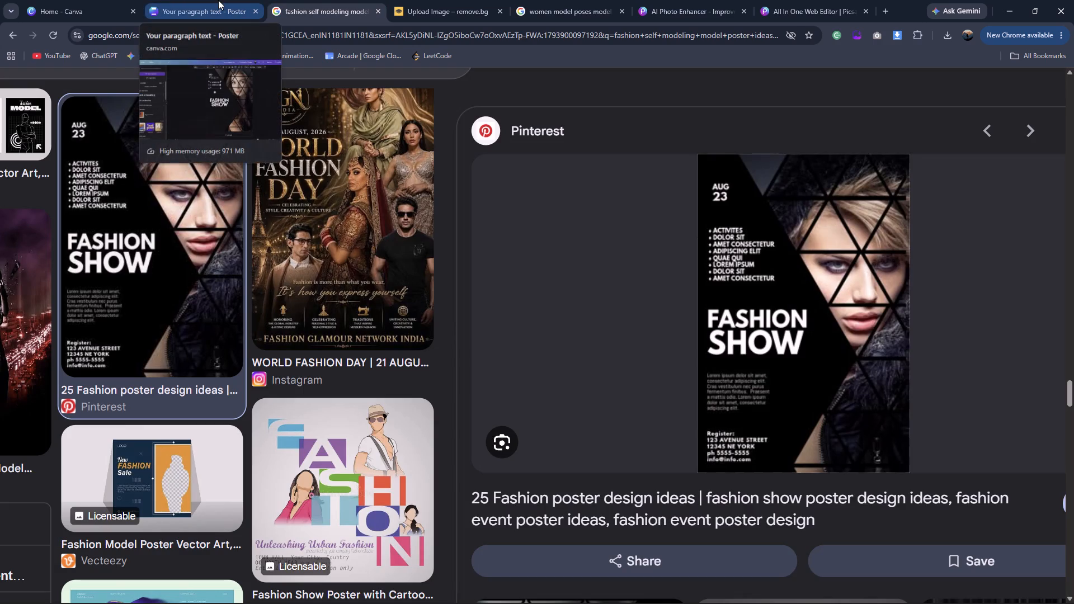
pyautogui.click(218, 0)
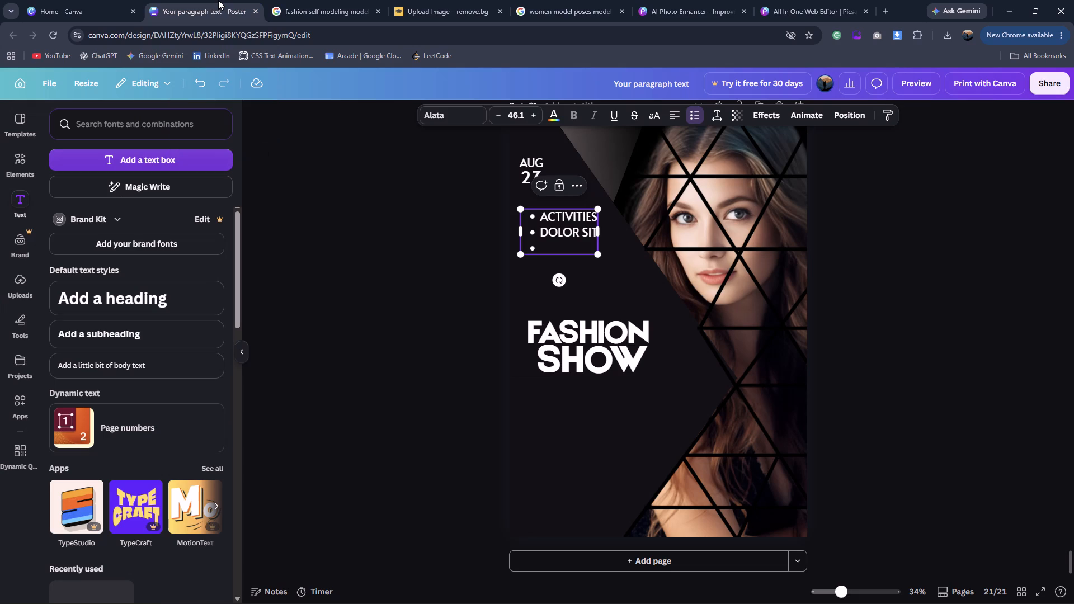
pyautogui.write('AMET CONSECUTER')
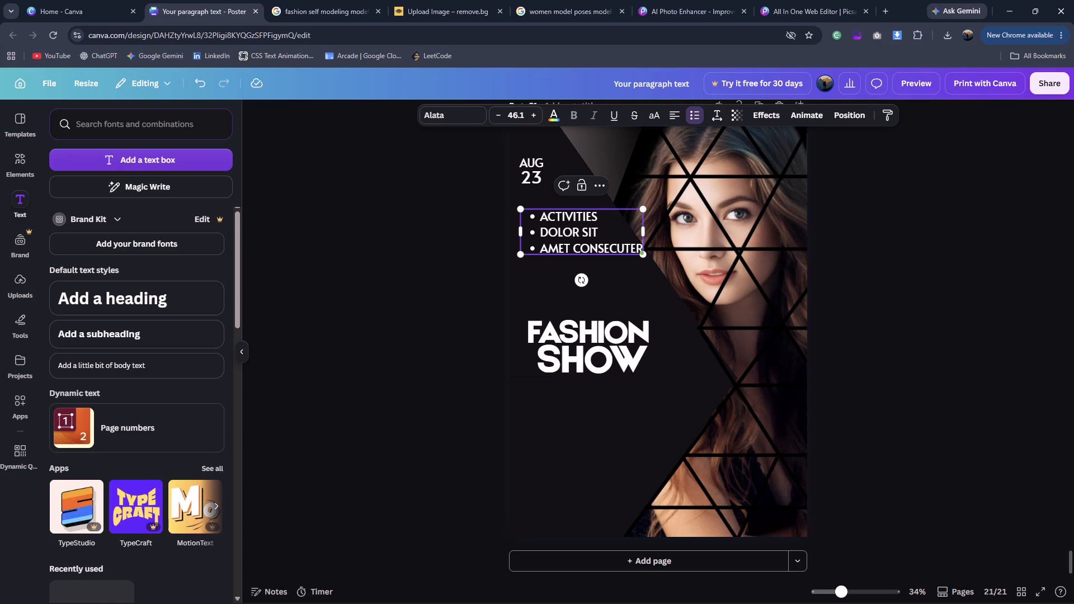
# Add a fourth bullet reading ADIPISCING ELIT to the activities list, checking the wording against the reference poster.
pyautogui.press('Return')
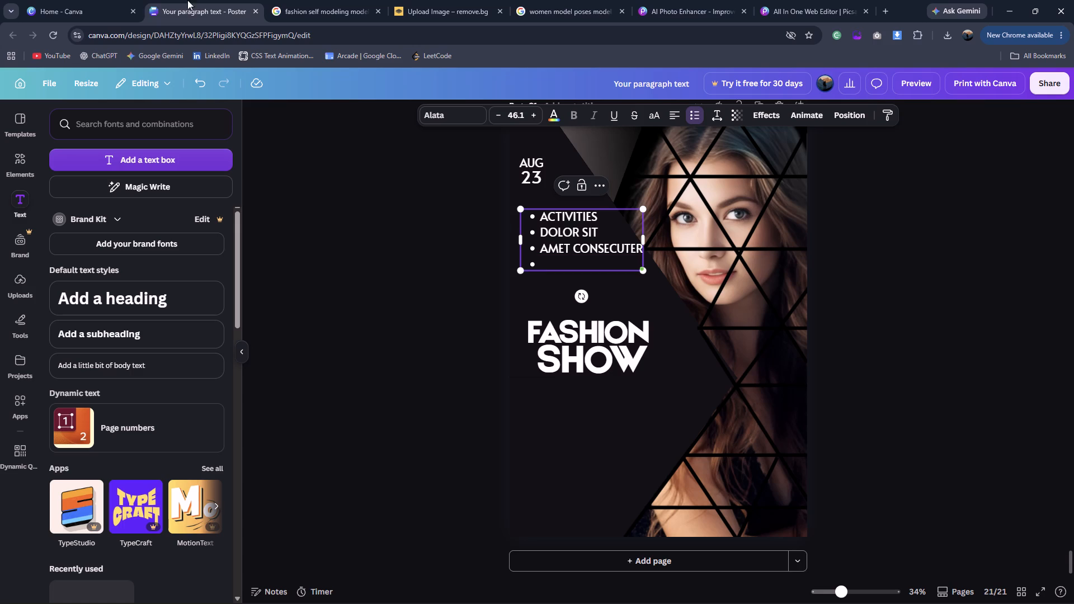
pyautogui.click(296, 11)
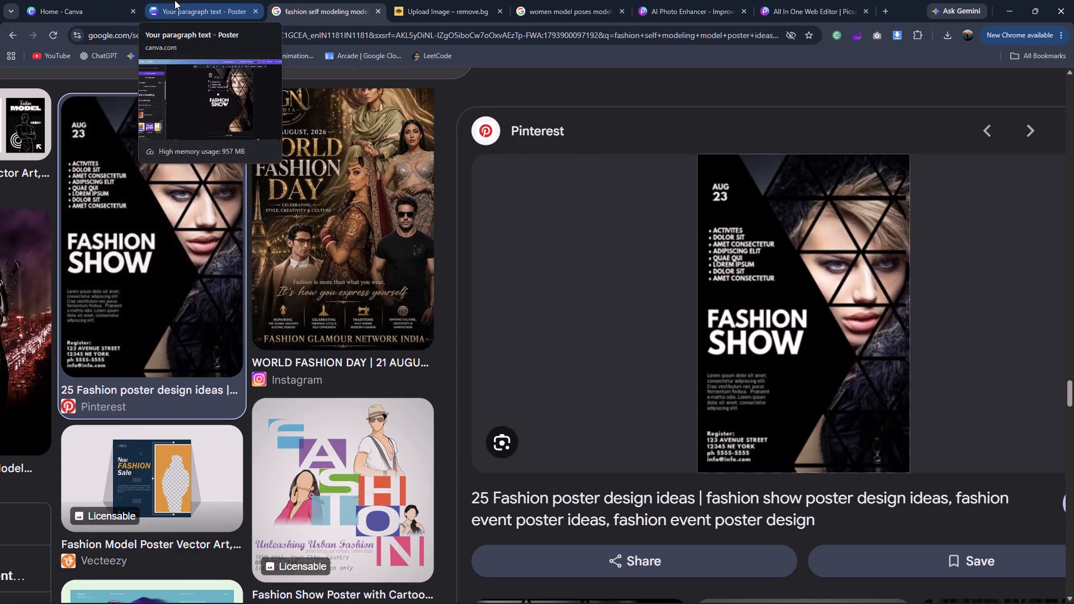
pyautogui.click(181, 0)
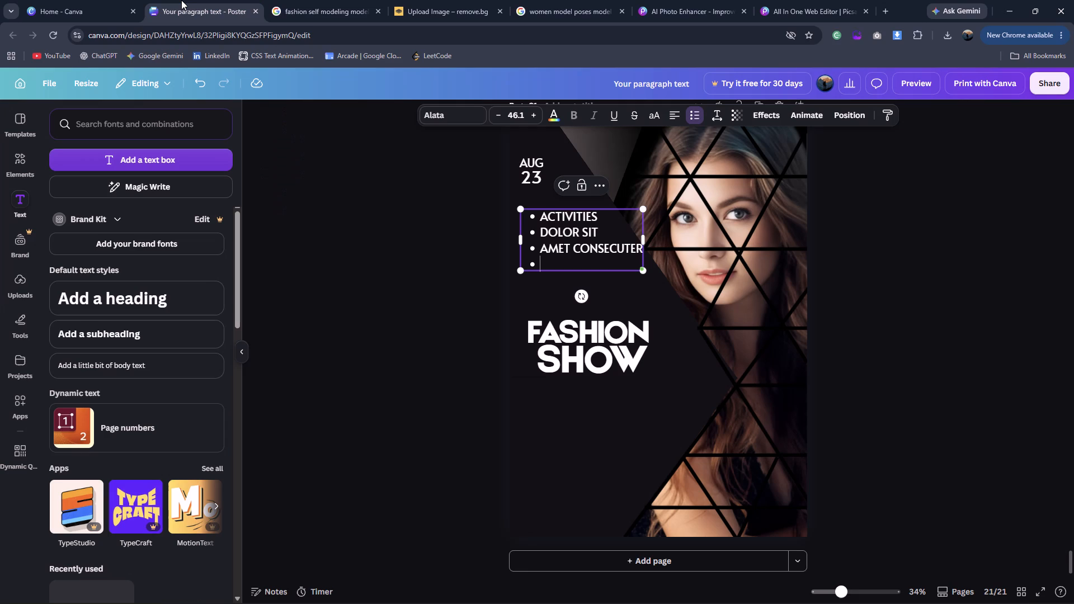
pyautogui.write('ADI')
pyautogui.press('BackSpace')
pyautogui.write('IP')
pyautogui.hotkey('ctrl', 'Tab')
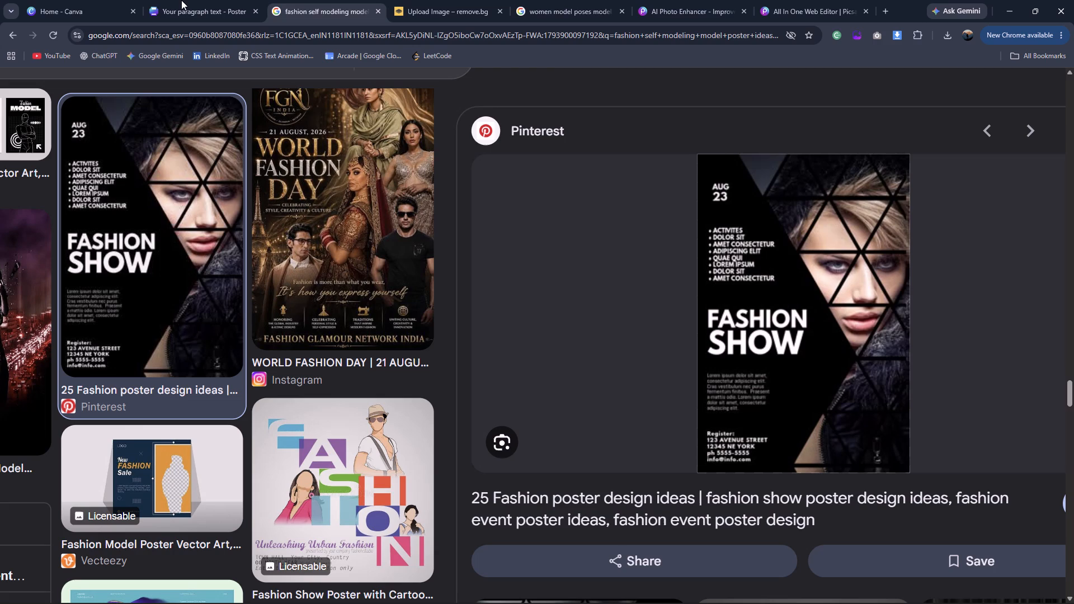
pyautogui.hotkey('ctrl', 'shift', 'Tab')
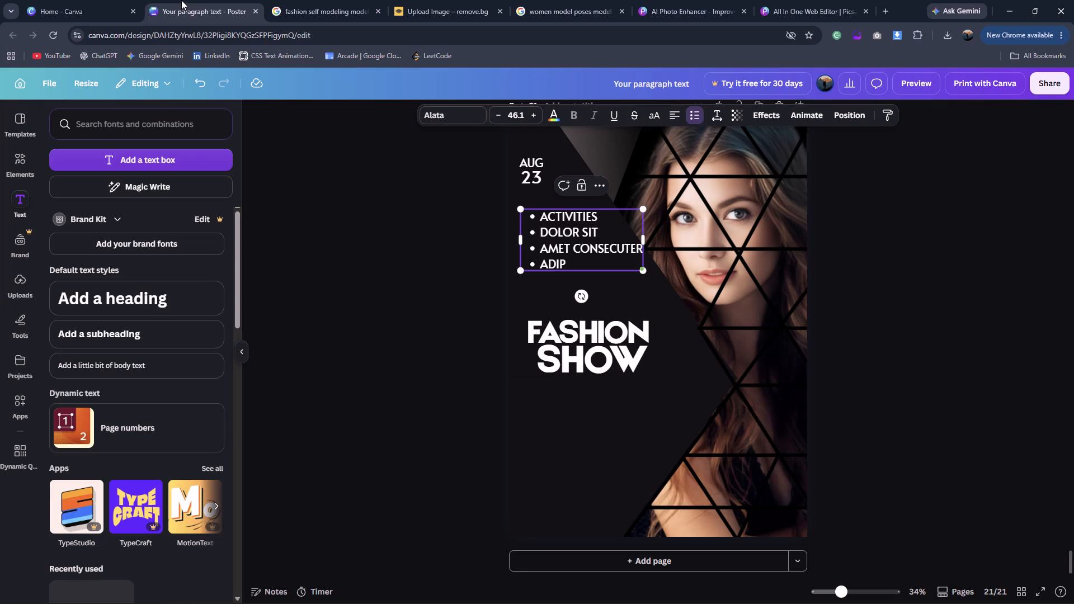
pyautogui.write('ISCING')
pyautogui.press('space')
pyautogui.write('ELIT')
# Add two more bullets reading QUAE QUI and LOREM IPSUM, following the reference, and leave no empty bullet at the end.
pyautogui.press('Return')
pyautogui.hotkey('ctrl', 'Tab')
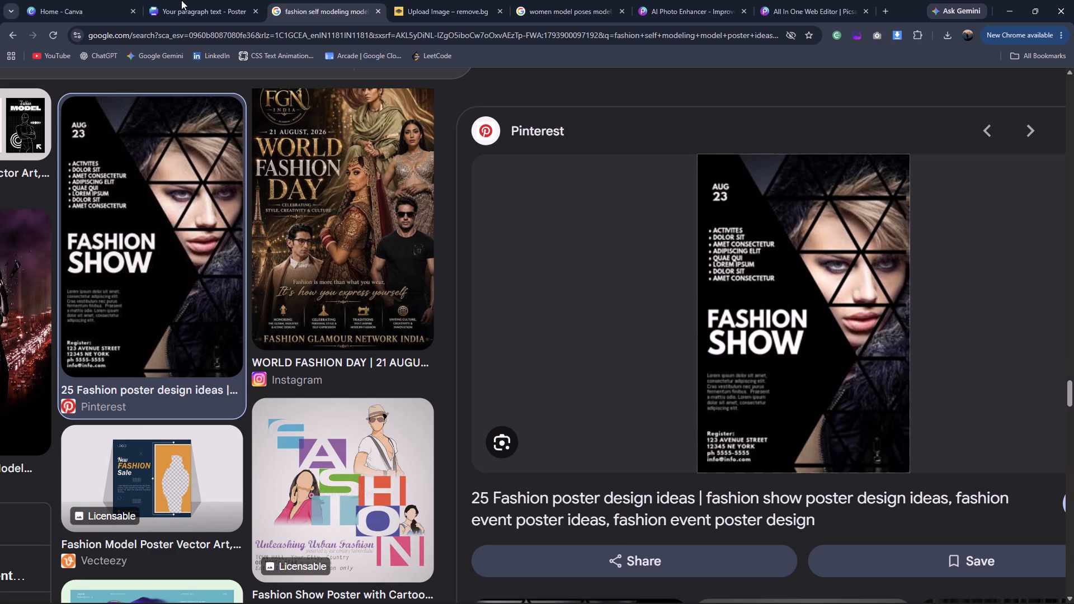
pyautogui.click(188, 0)
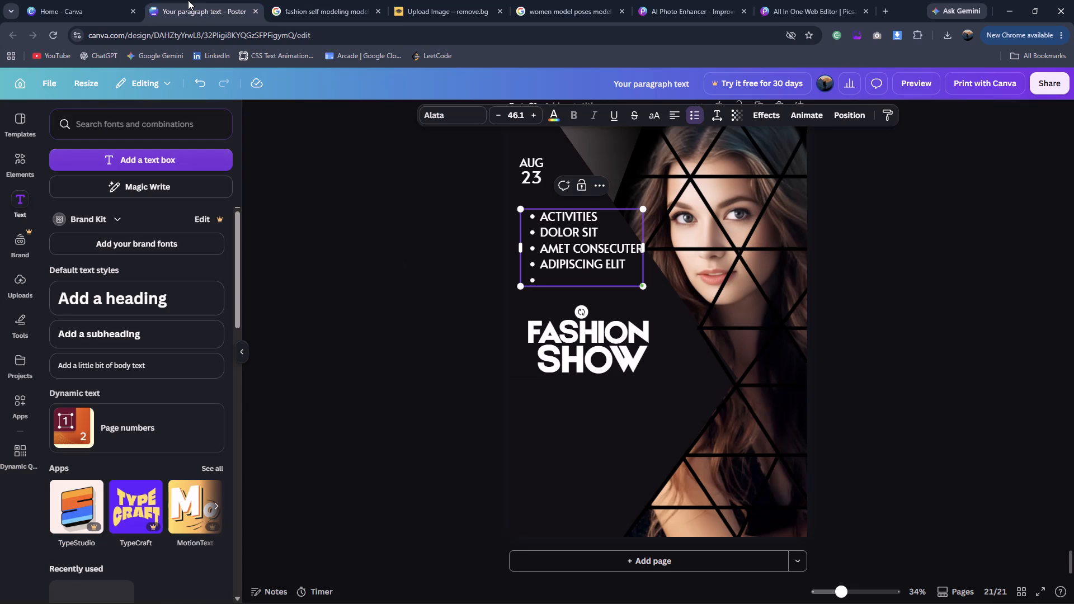
pyautogui.write('QUAE QUI')
pyautogui.press('Return')
pyautogui.write('LOREM IPSUM')
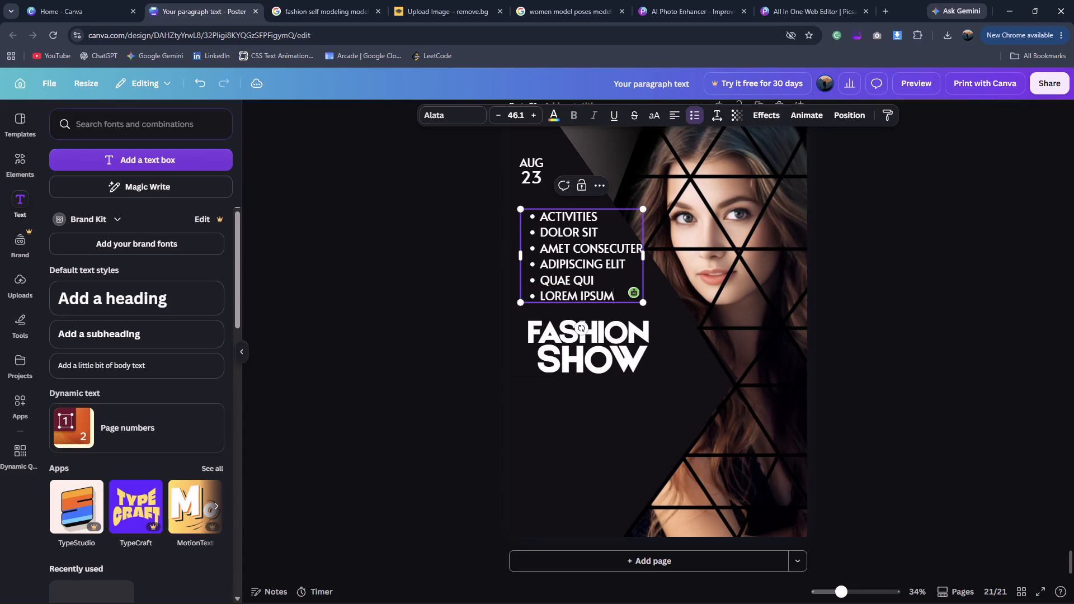
pyautogui.press('Return')
pyautogui.click(318, 0)
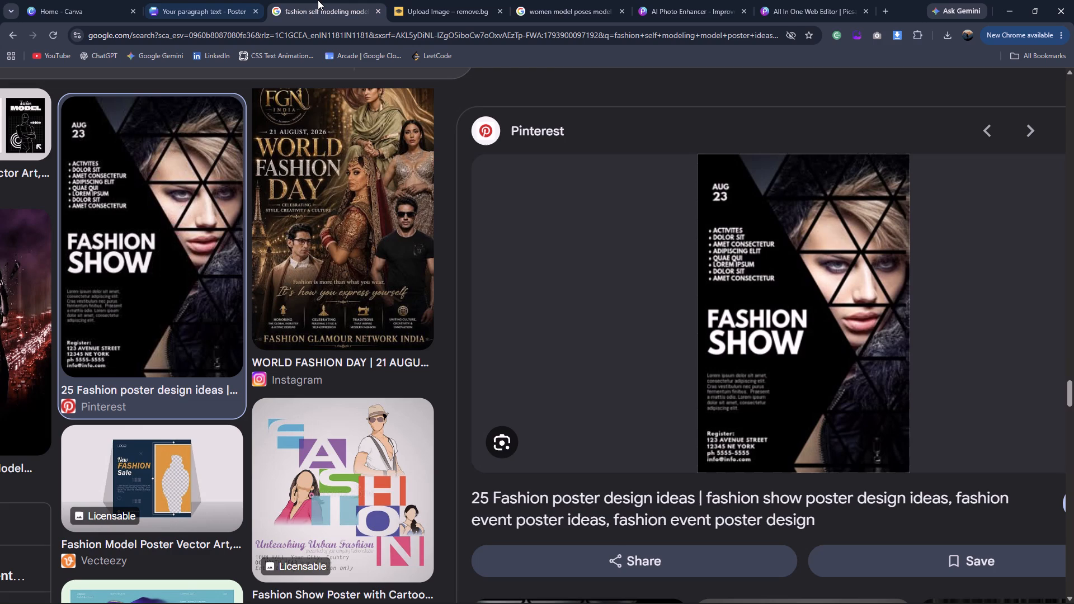
pyautogui.click(189, 0)
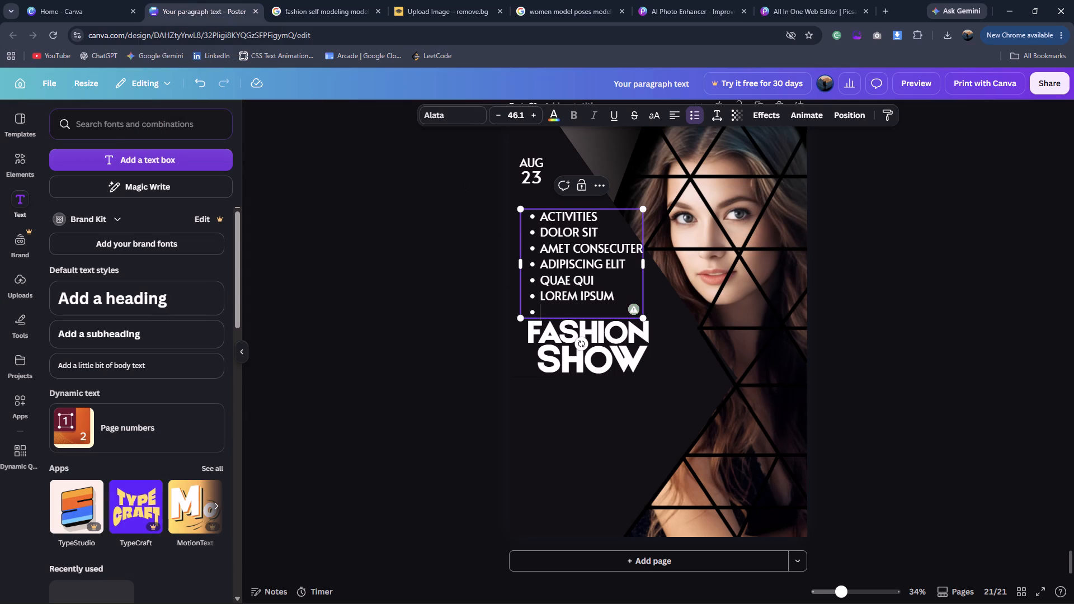
pyautogui.press('BackSpace')
pyautogui.press('BackSpace')
pyautogui.click(392, 340)
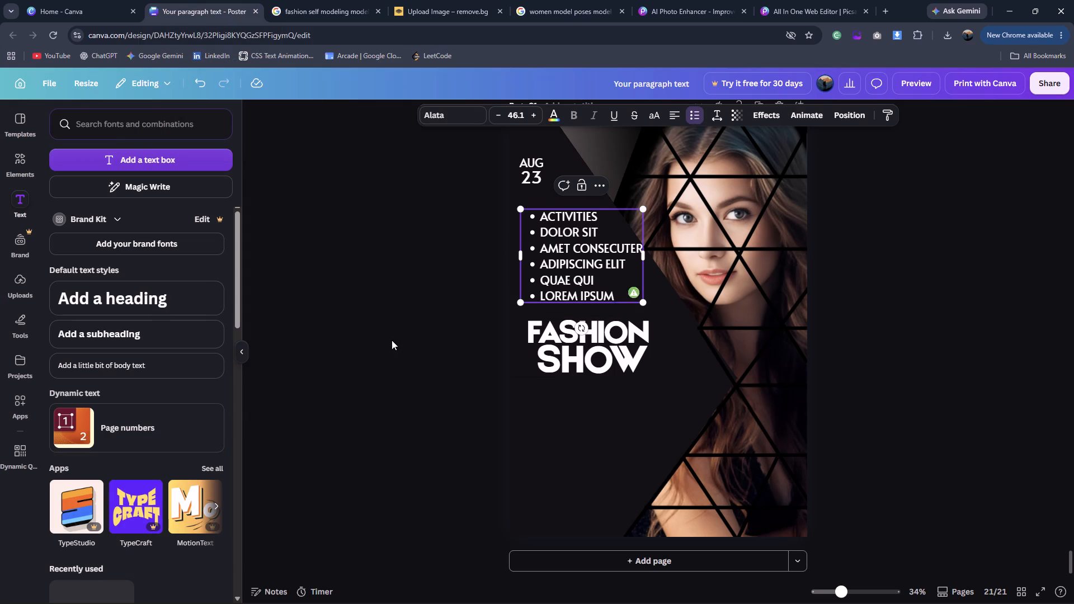
# Scale the bulleted list down to a font size of about 23.6, keeping it below the date.
pyautogui.click(545, 272)
pyautogui.moveTo(648, 303); pyautogui.dragTo(569, 261)
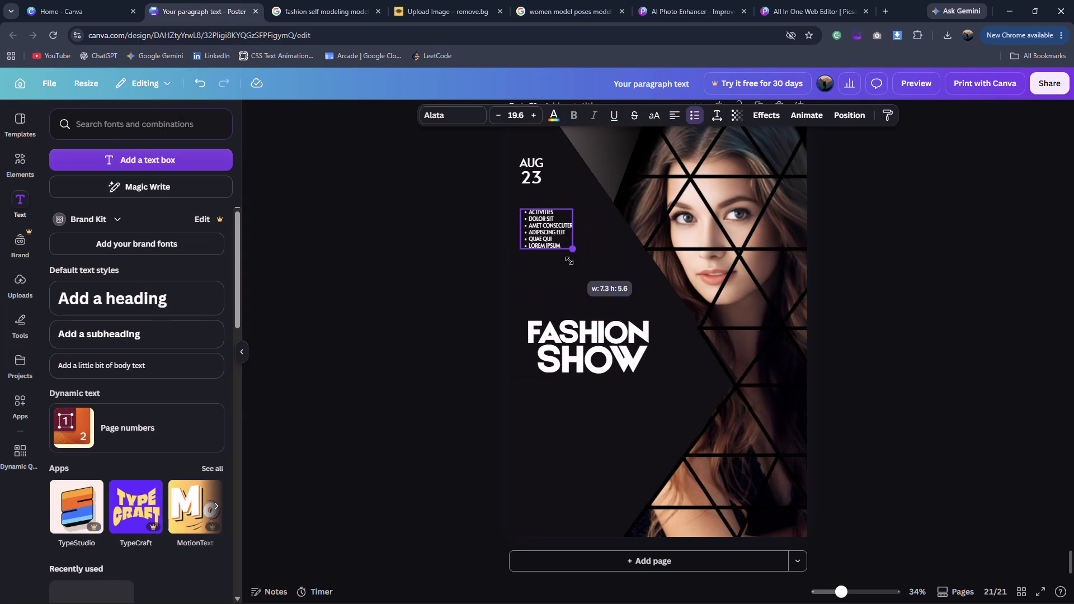
pyautogui.moveTo(569, 261); pyautogui.dragTo(583, 268)
# Copy the QUAE QUI and LOREM IPSUM bullets and paste them at the end of the list, removing the extra empty bullet.
pyautogui.click(553, 237)
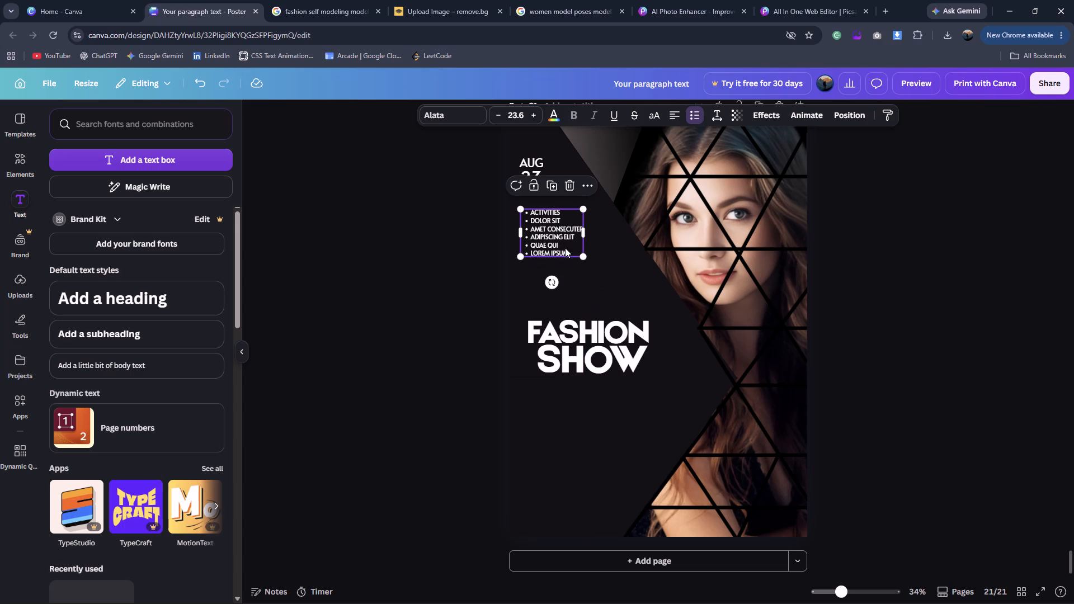
pyautogui.click(565, 248)
pyautogui.moveTo(533, 245); pyautogui.dragTo(562, 252)
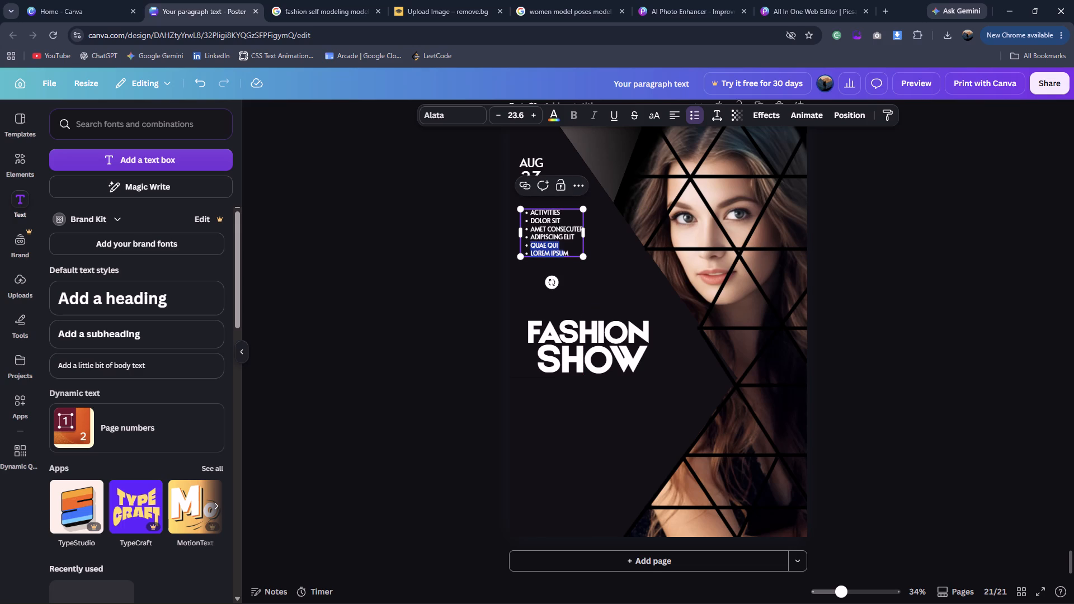
pyautogui.moveTo(562, 252); pyautogui.dragTo(568, 253)
pyautogui.hotkey('ctrl', 'c')
pyautogui.press('Right')
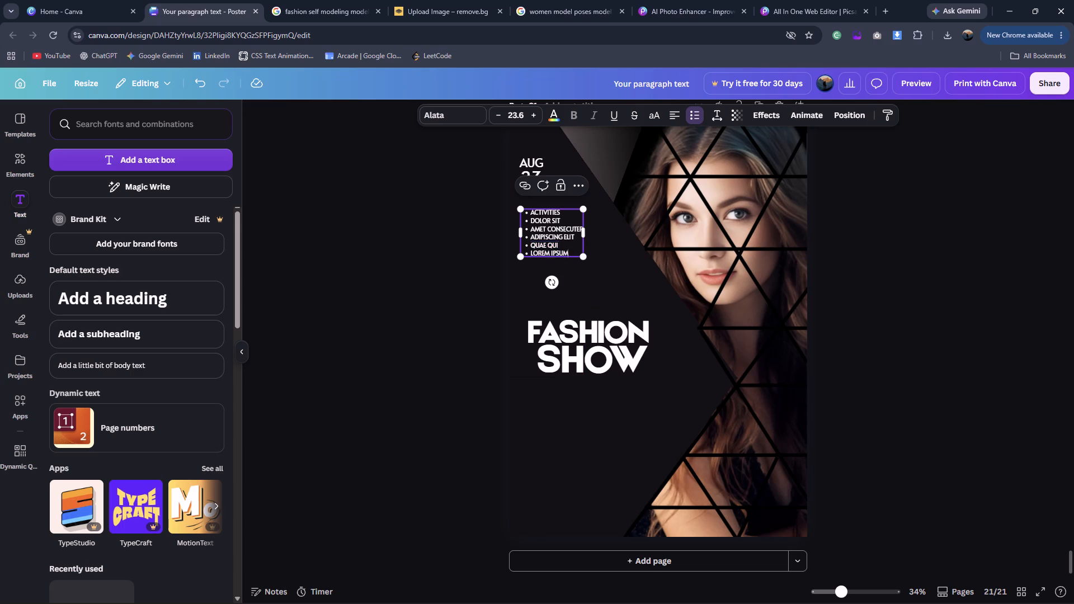
pyautogui.press('Return')
pyautogui.hotkey('ctrl', 'v')
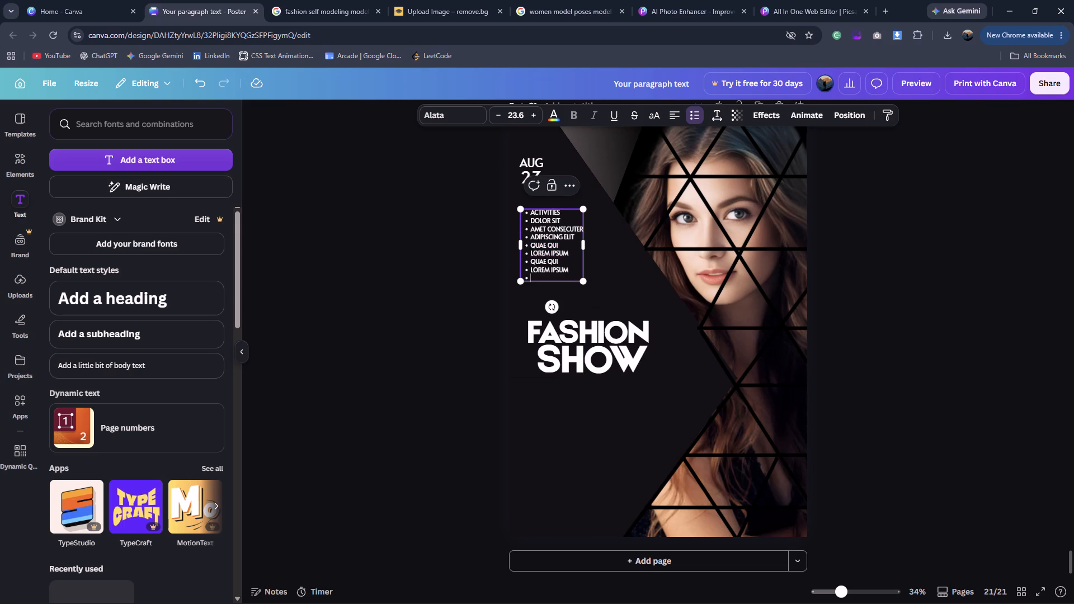
pyautogui.press('BackSpace')
pyautogui.press('BackSpace')
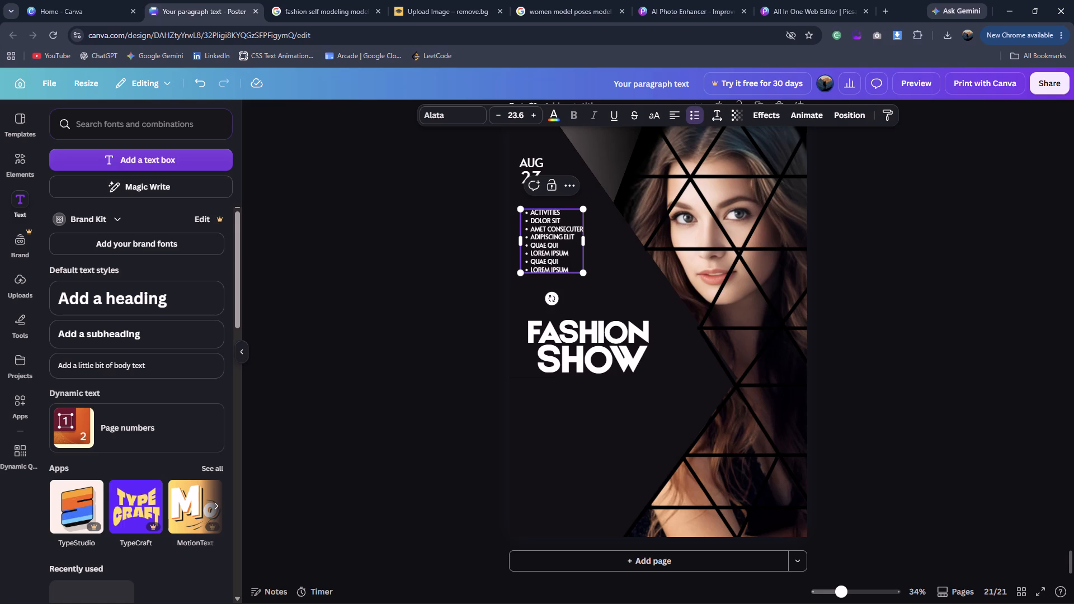
pyautogui.click(445, 258)
# Nudge the bulleted list slightly downward in the space between the date and the FASHION SHOW title.
pyautogui.click(557, 255)
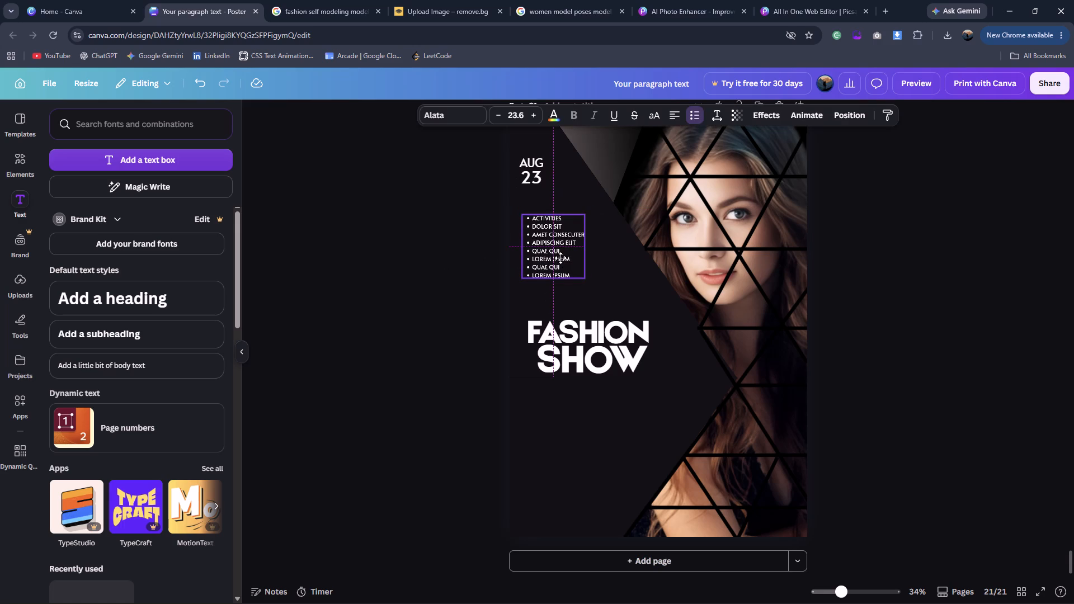
pyautogui.click(426, 262)
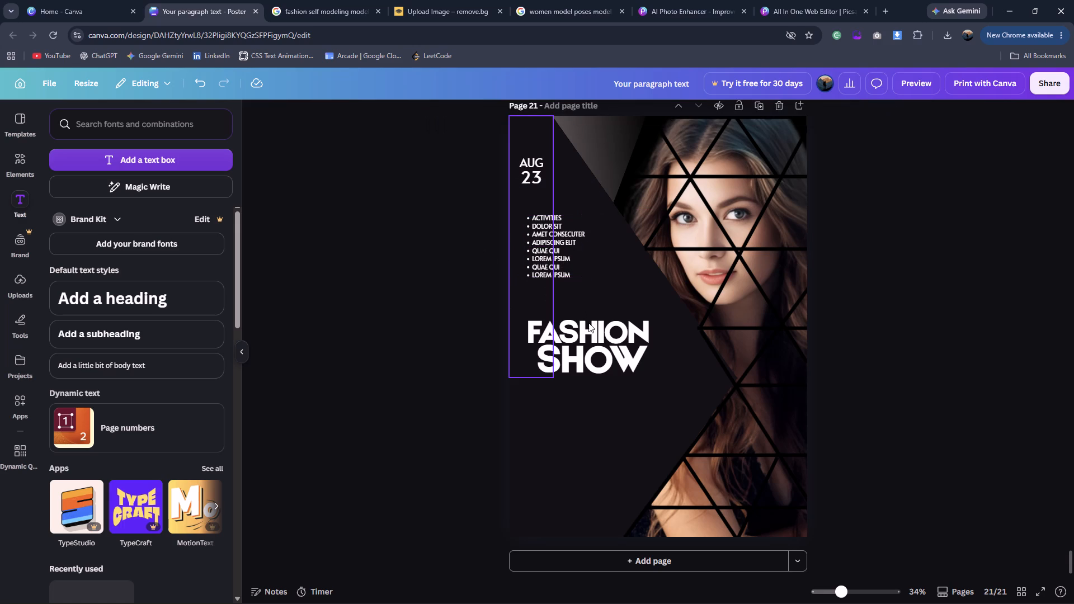
# Select the FASHION and SHOW lines and enlarge them together, bringing SHOW to a font size of about 189.
pyautogui.click(588, 323)
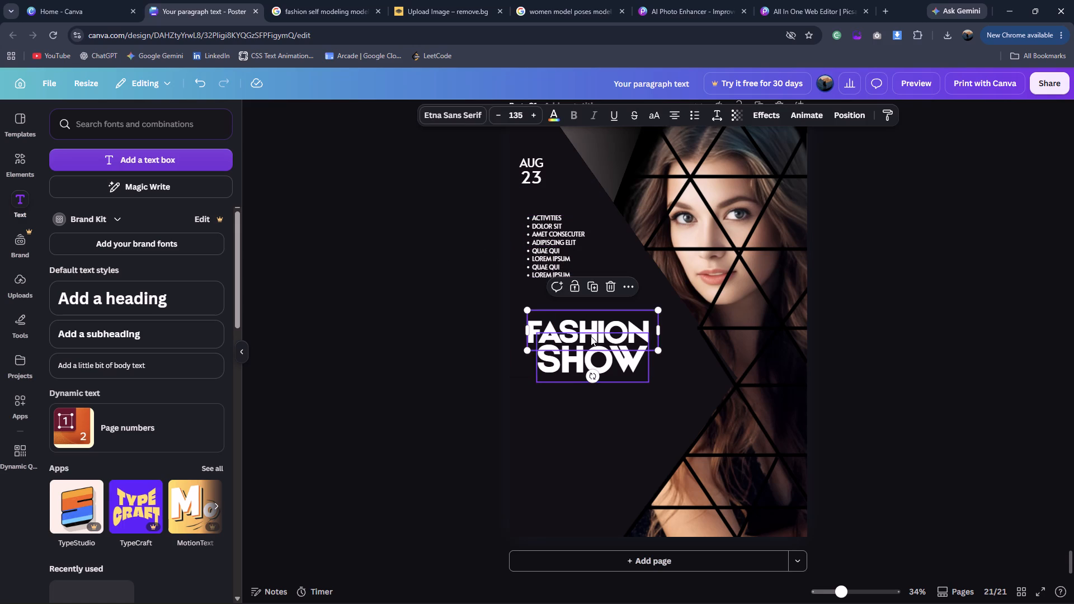
pyautogui.keyDown('shift'); pyautogui.click(589, 350); pyautogui.keyUp('shift')
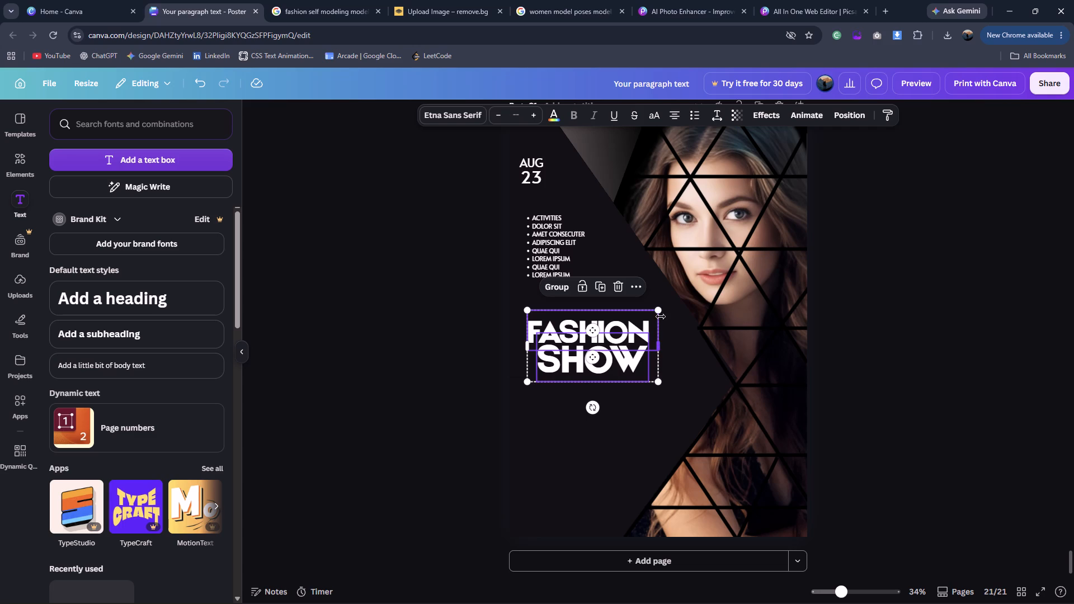
pyautogui.moveTo(660, 309); pyautogui.dragTo(678, 293)
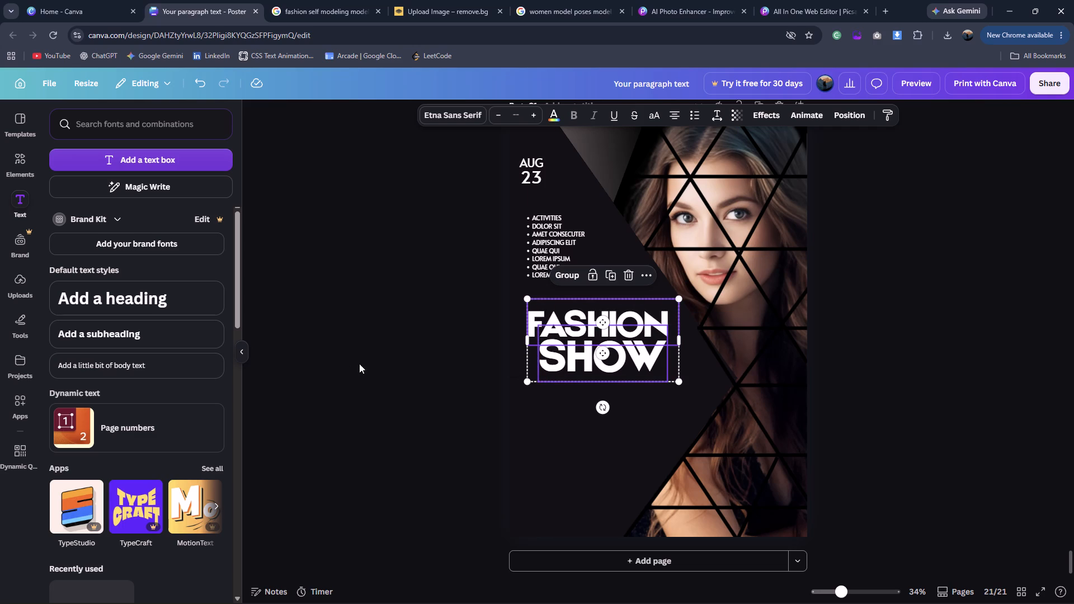
pyautogui.click(468, 355)
# Move both title lines down together, aligning their left edge with the bulleted list and leaving a gap of about 5.1 below it.
pyautogui.click(546, 332)
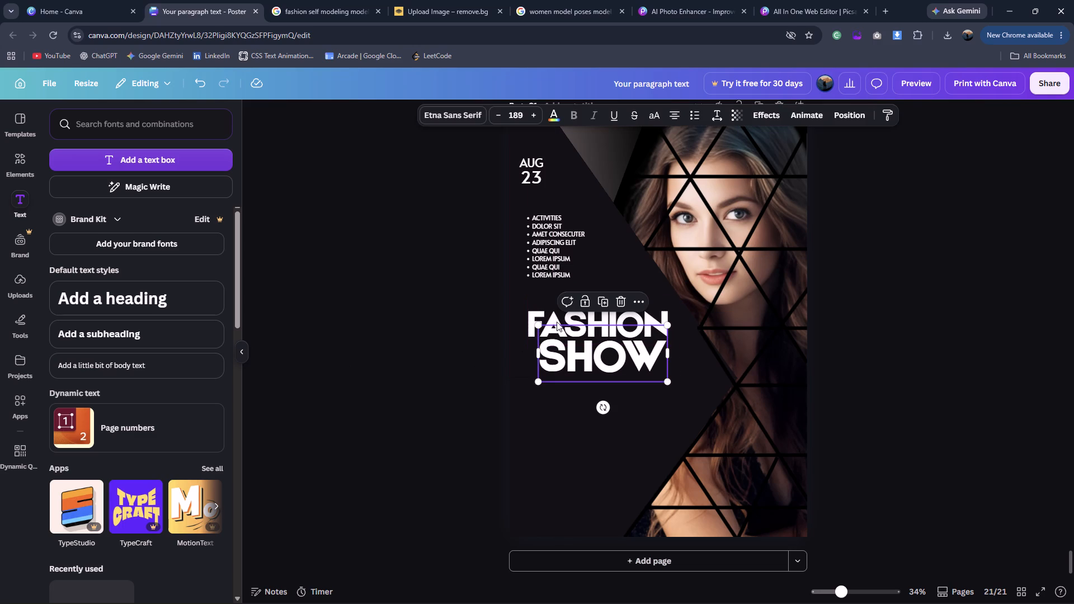
pyautogui.keyDown('shift'); pyautogui.click(553, 311); pyautogui.keyUp('shift')
pyautogui.moveTo(628, 323); pyautogui.dragTo(624, 331)
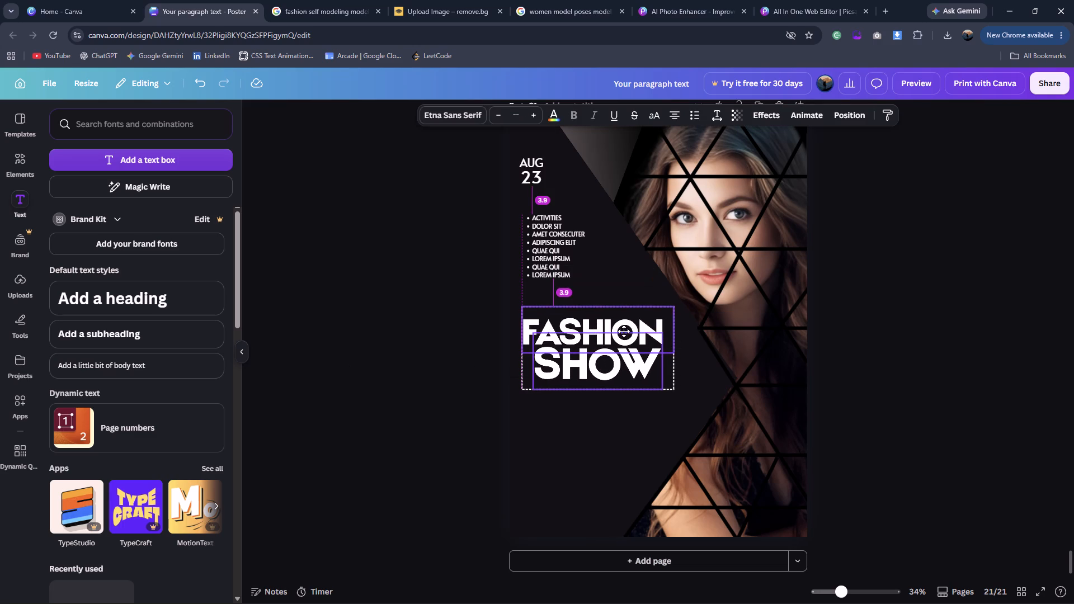
pyautogui.moveTo(624, 331); pyautogui.dragTo(623, 337)
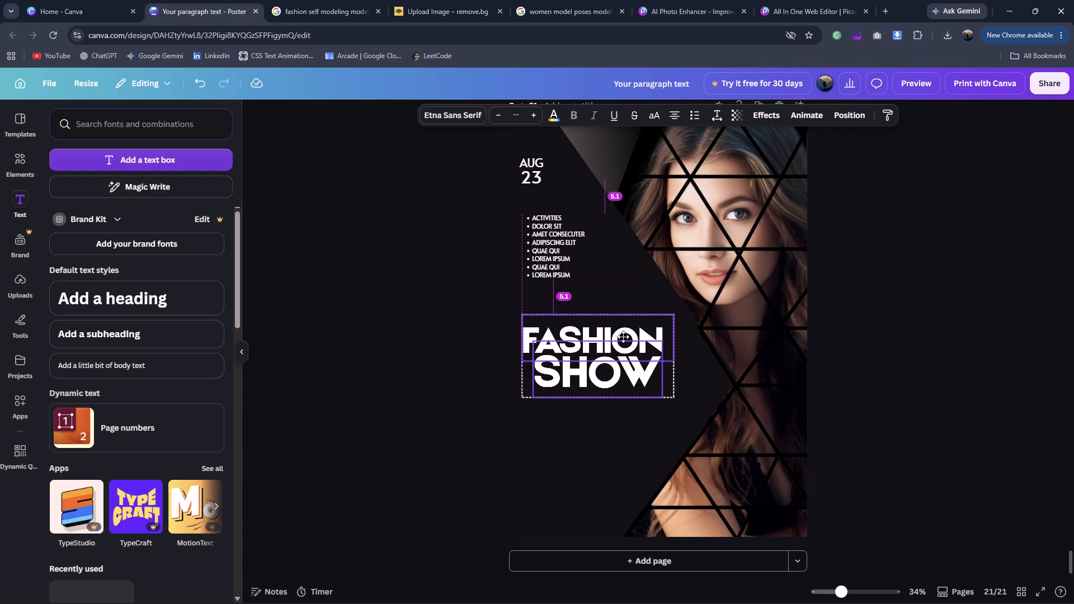
pyautogui.moveTo(623, 337); pyautogui.dragTo(623, 337)
pyautogui.click(307, 320)
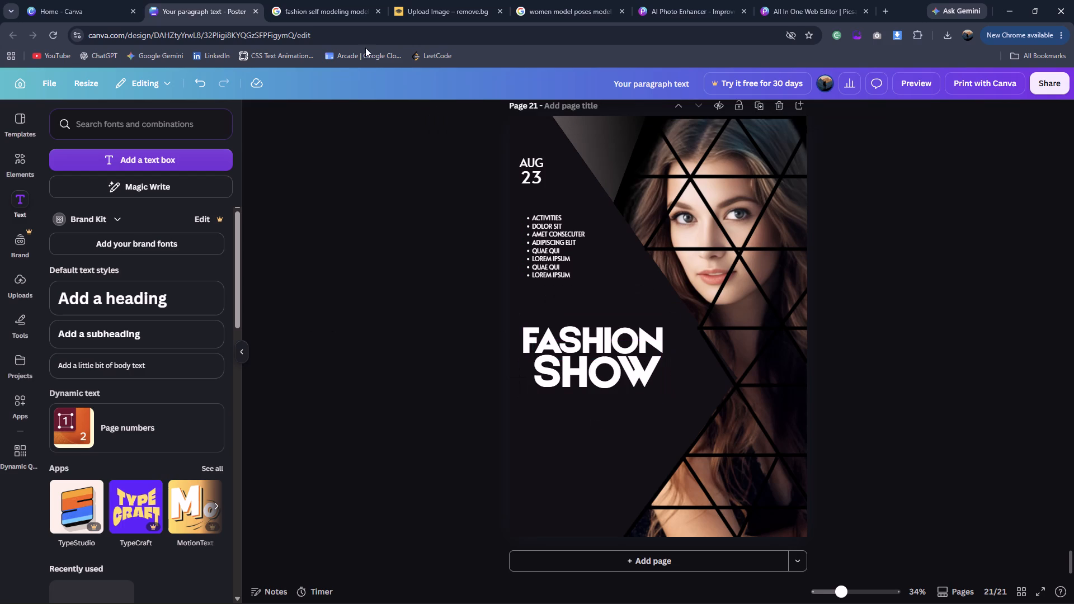
# Check the reference, then add a text box reading Register below the title near the page bottom, at a font size of about 38.9.
pyautogui.click(352, 22)
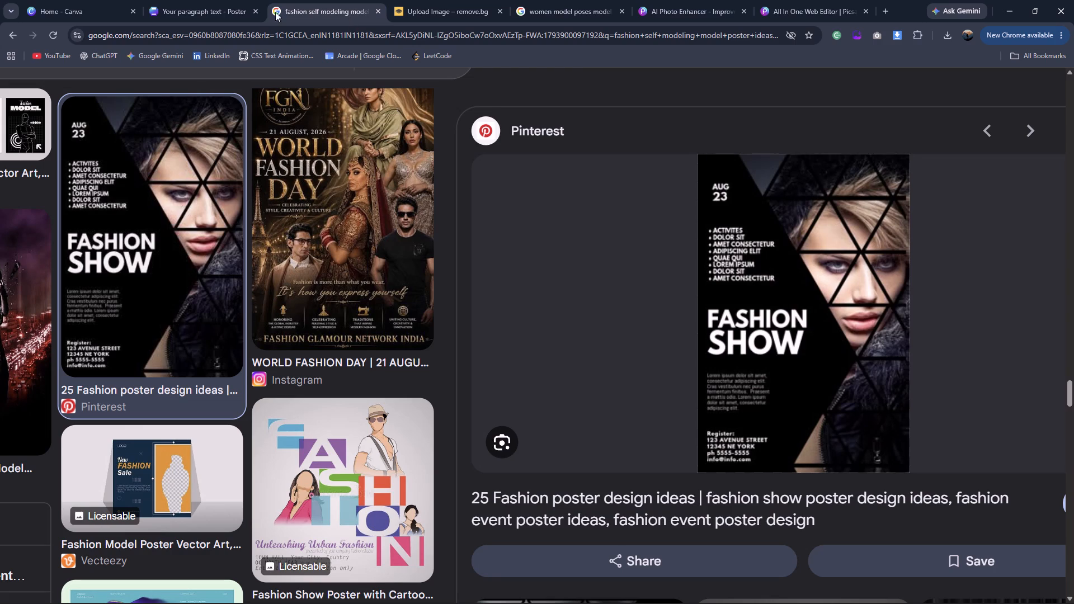
pyautogui.click(224, 2)
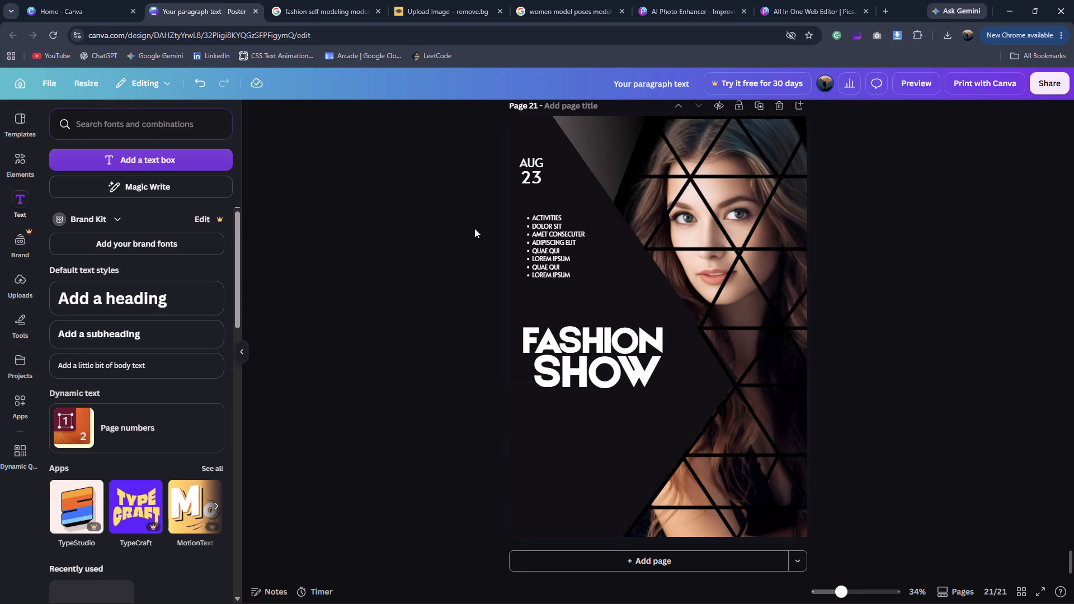
pyautogui.click(156, 159)
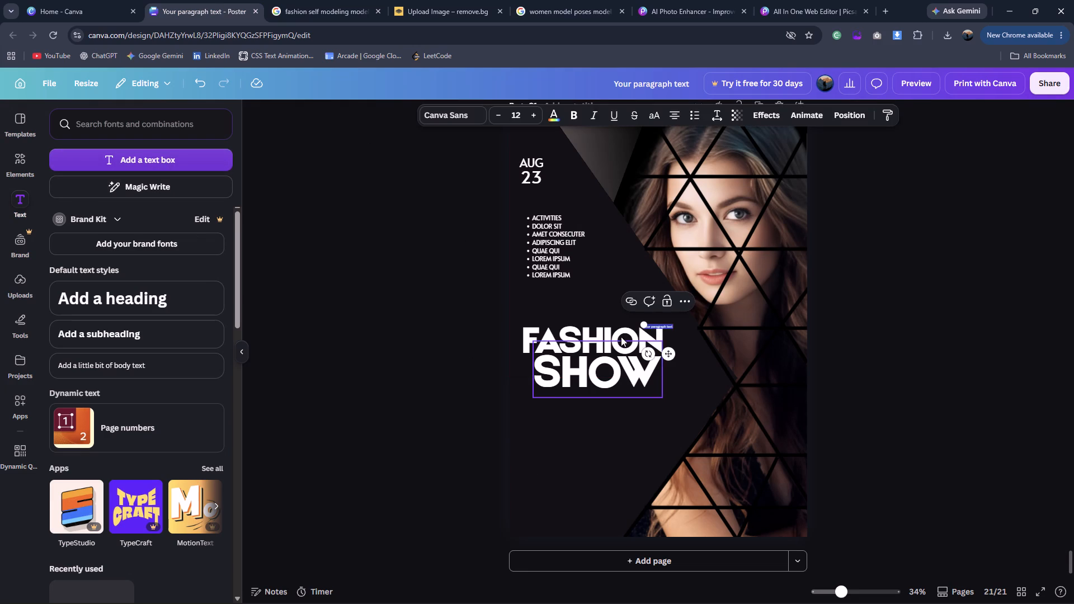
pyautogui.moveTo(670, 352); pyautogui.dragTo(597, 511)
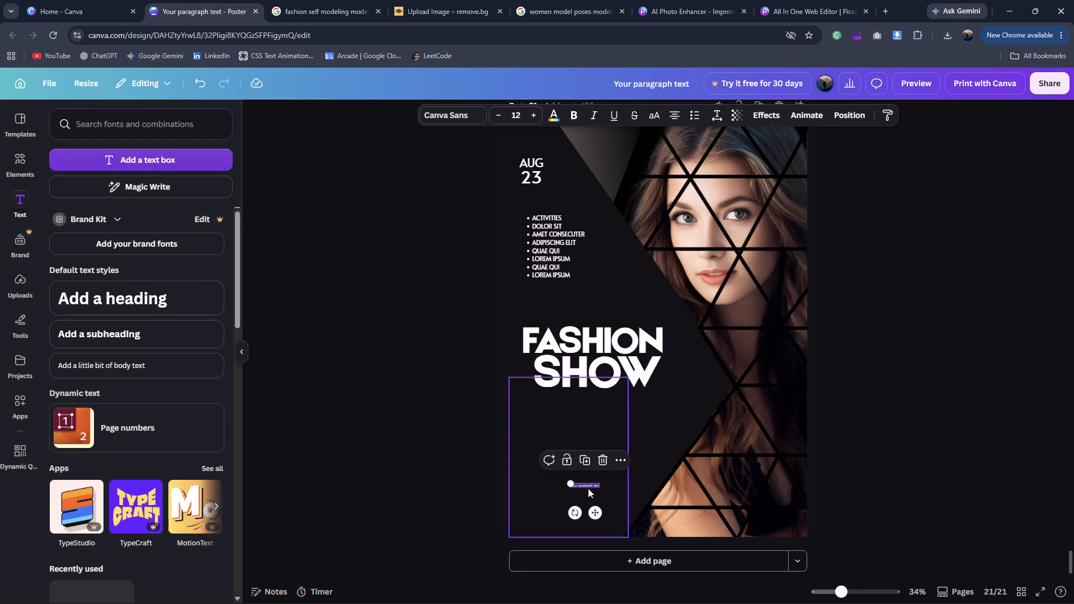
pyautogui.moveTo(568, 483); pyautogui.dragTo(509, 432)
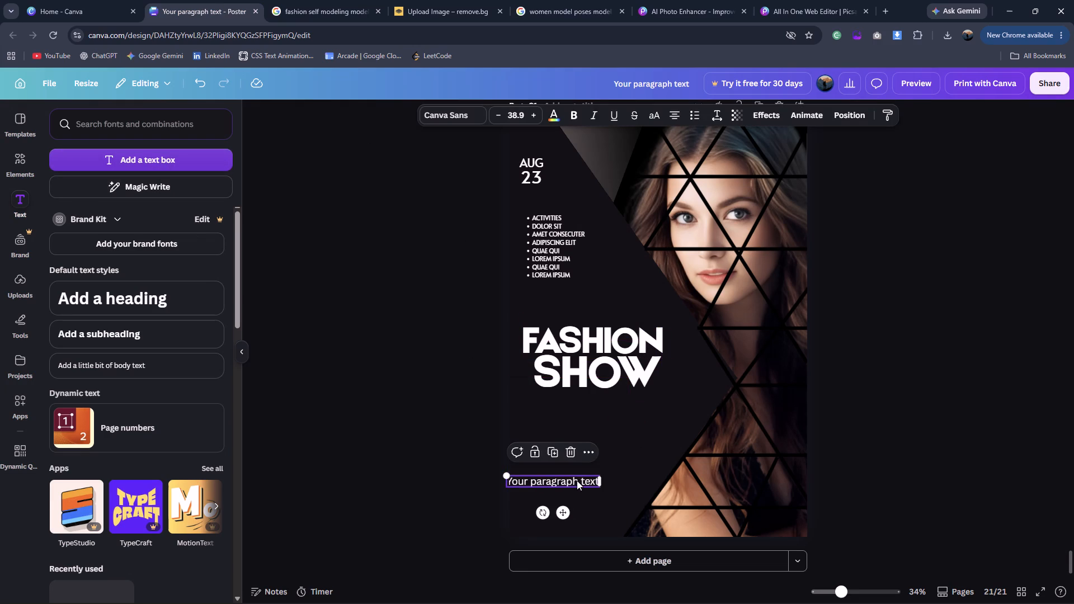
pyautogui.doubleClick(577, 480)
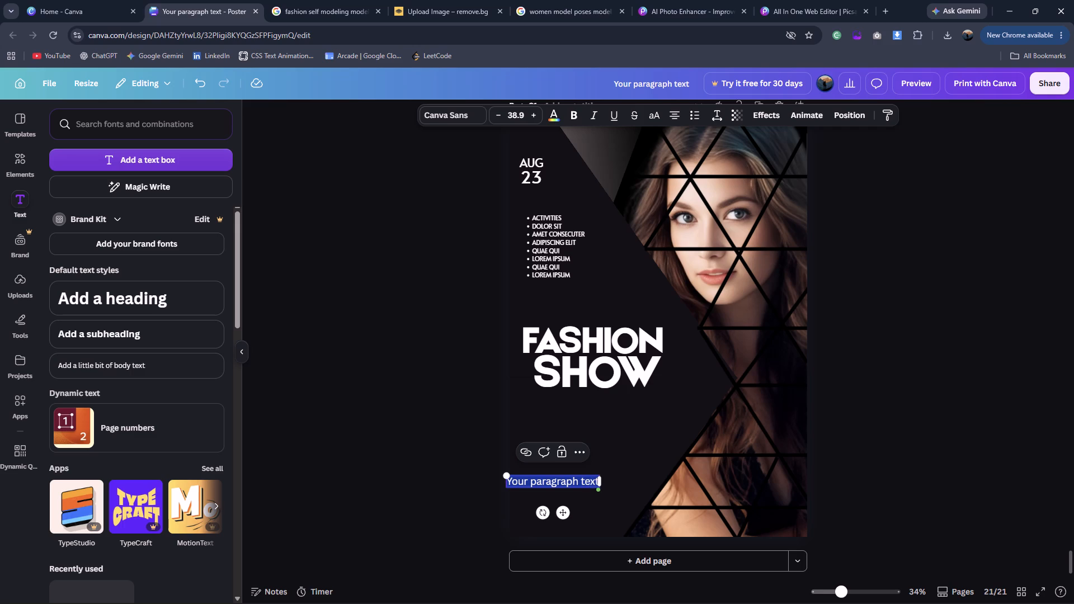
pyautogui.write('Register')
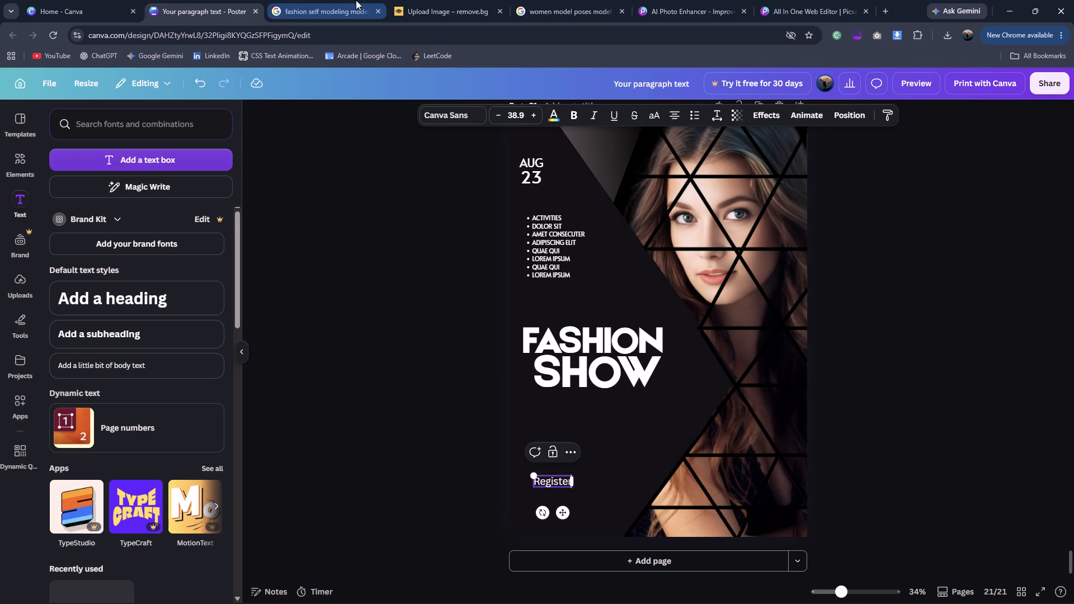
# Set the Register text in Glacial Indifference at a size of about 42.1 and move it slightly up toward the page's left edge.
pyautogui.click(356, 0)
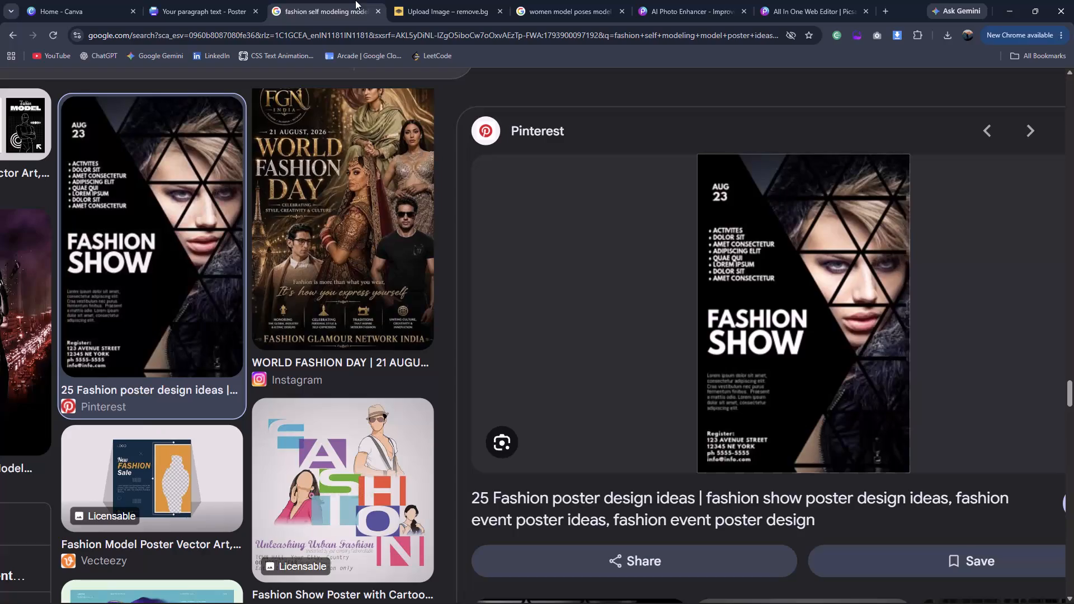
pyautogui.click(235, 0)
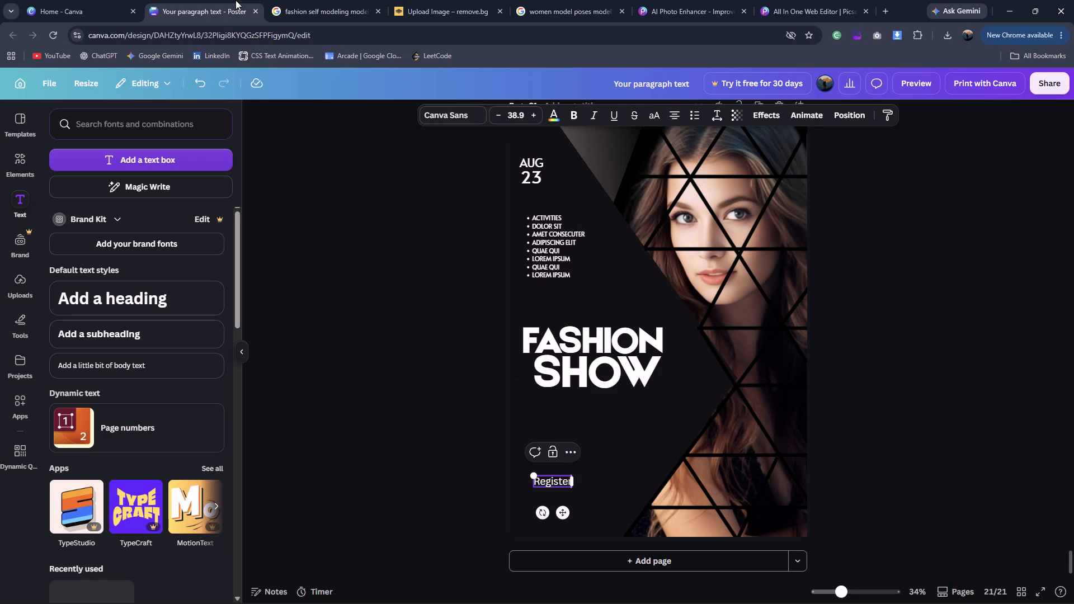
pyautogui.click(470, 122)
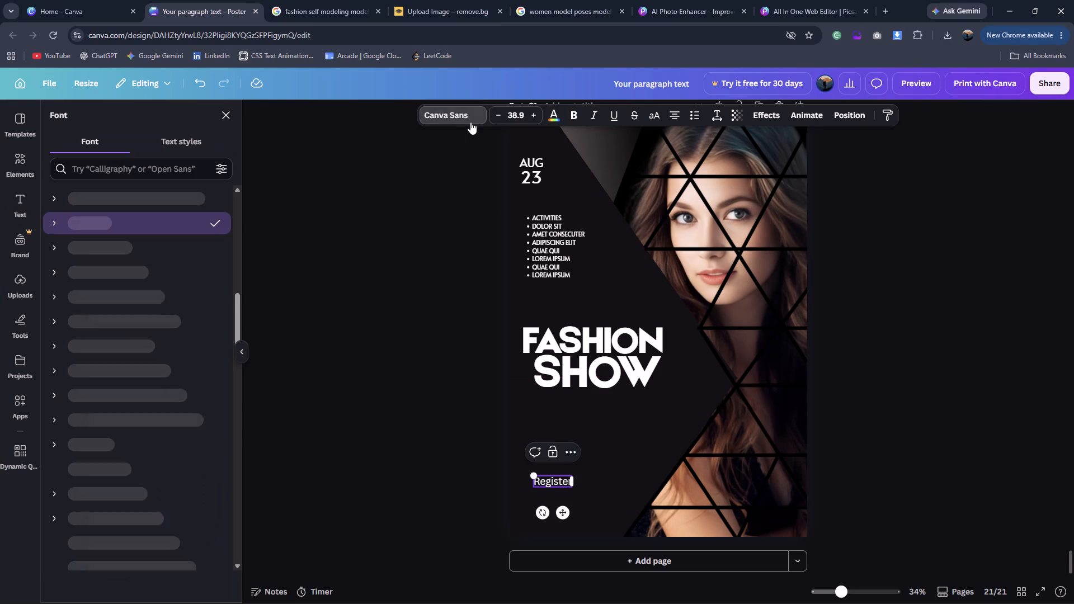
pyautogui.scroll(-2, 147, 286)
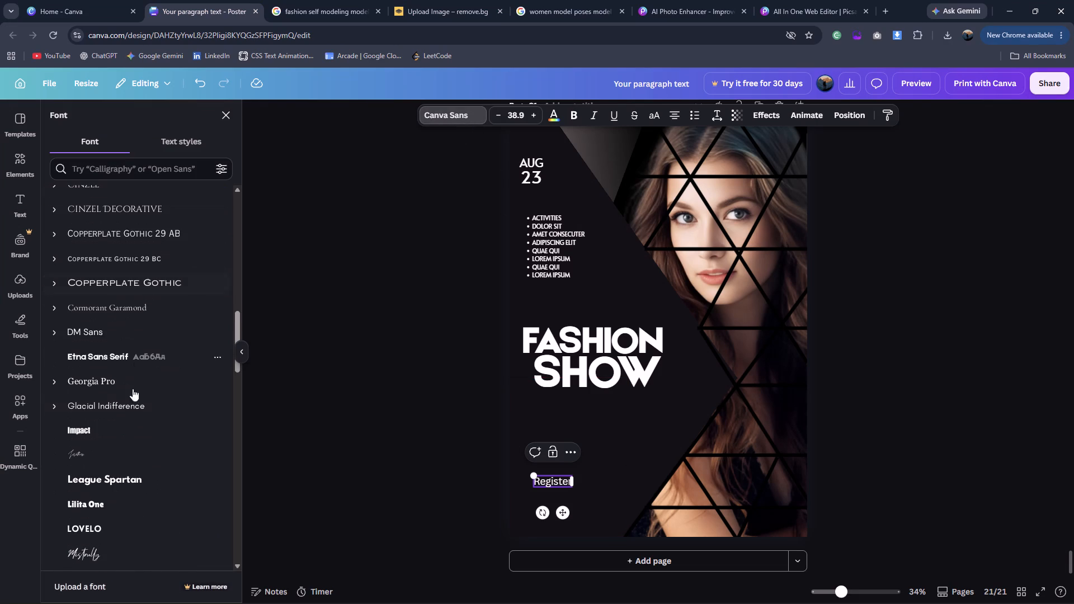
pyautogui.click(125, 411)
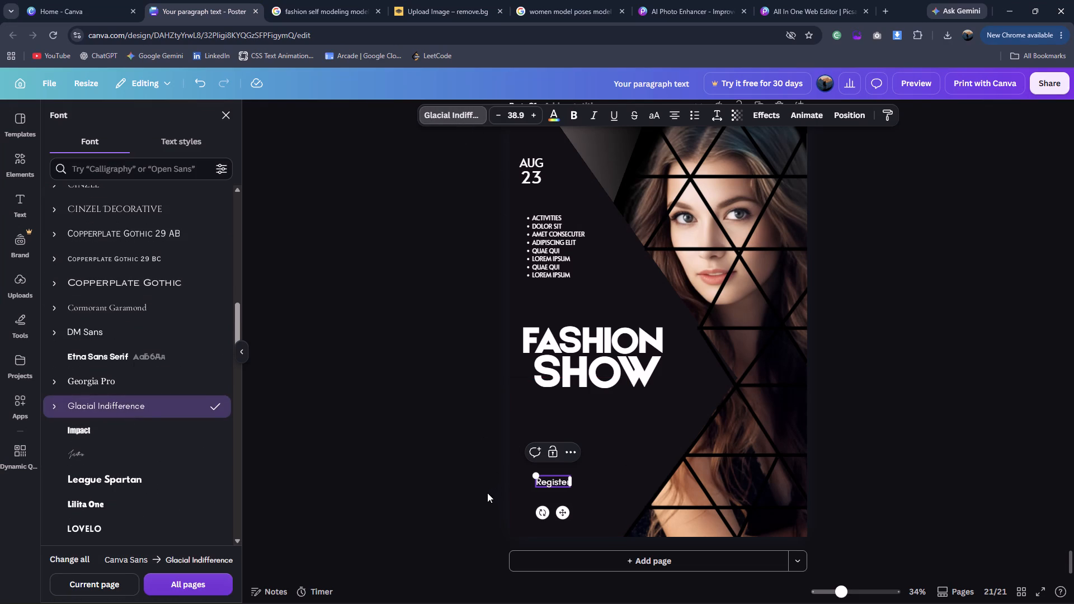
pyautogui.click(534, 476)
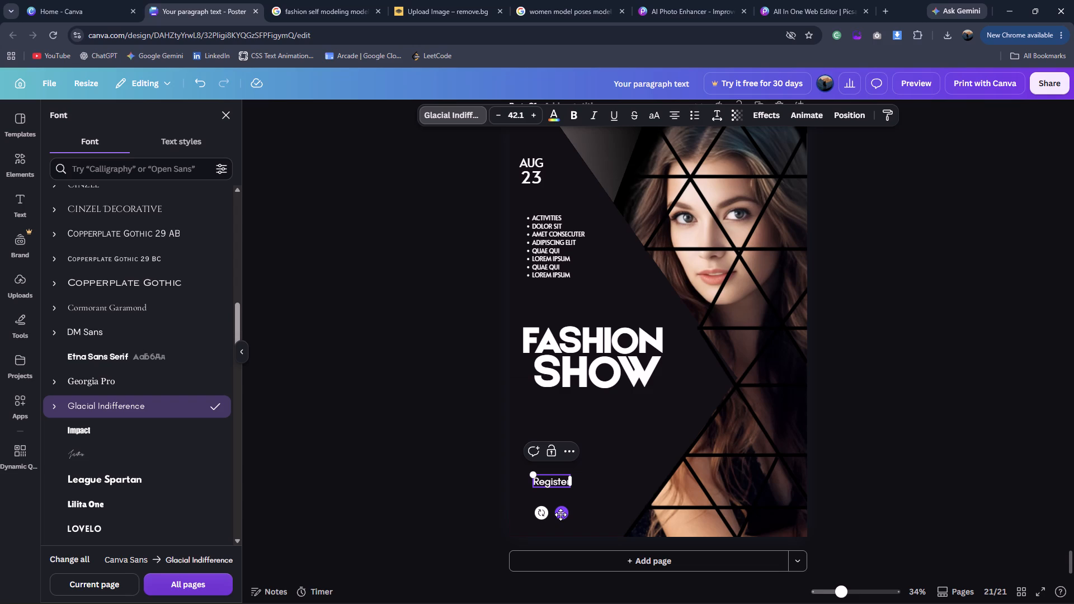
pyautogui.moveTo(560, 515); pyautogui.dragTo(551, 497)
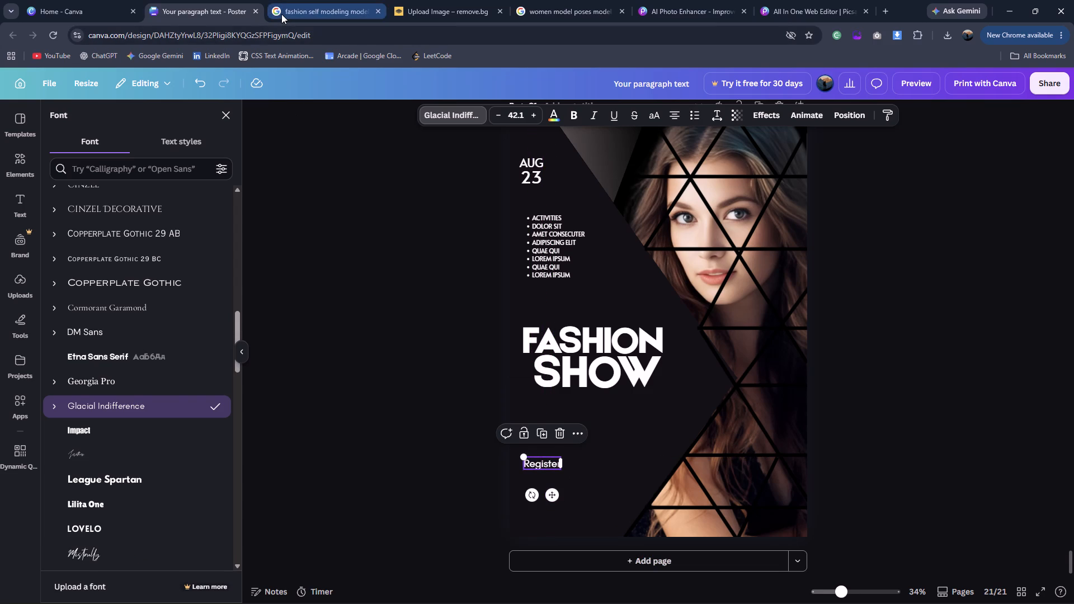
# Following the reference, extend the label to read "Register :" and widen its letter spacing to about 57.
pyautogui.click(281, 14)
pyautogui.click(223, 3)
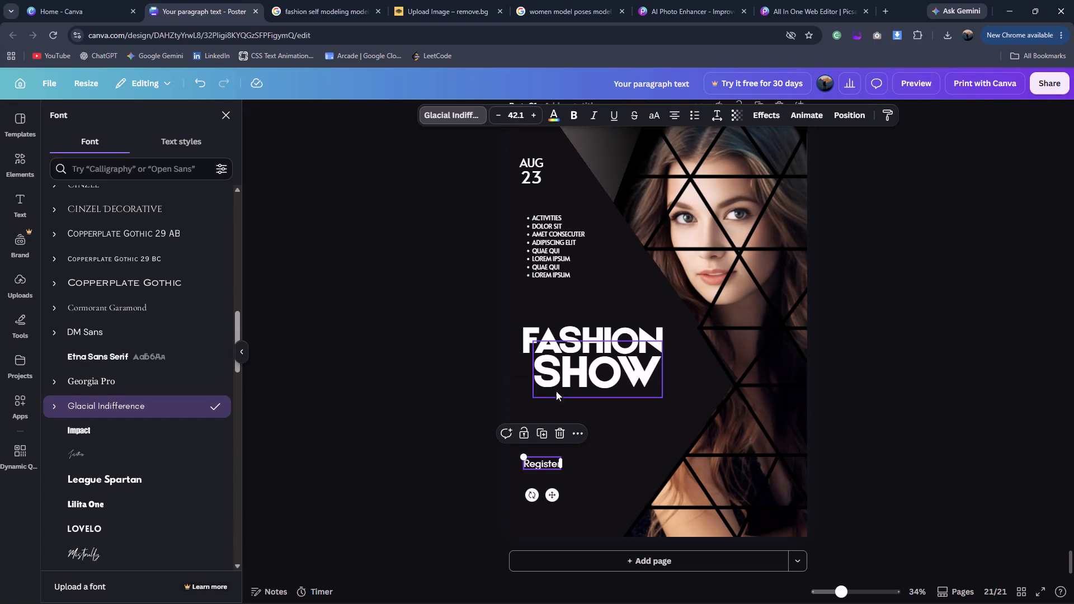
pyautogui.click(555, 461)
pyautogui.click(555, 461)
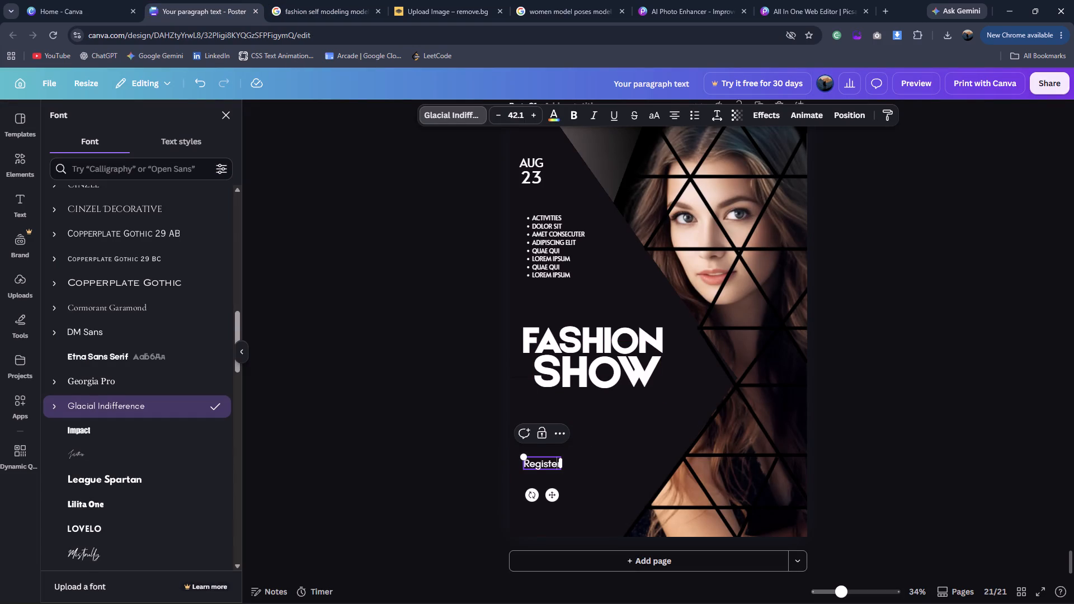
pyautogui.press('Right')
pyautogui.press('space')
pyautogui.write(':')
pyautogui.press('space')
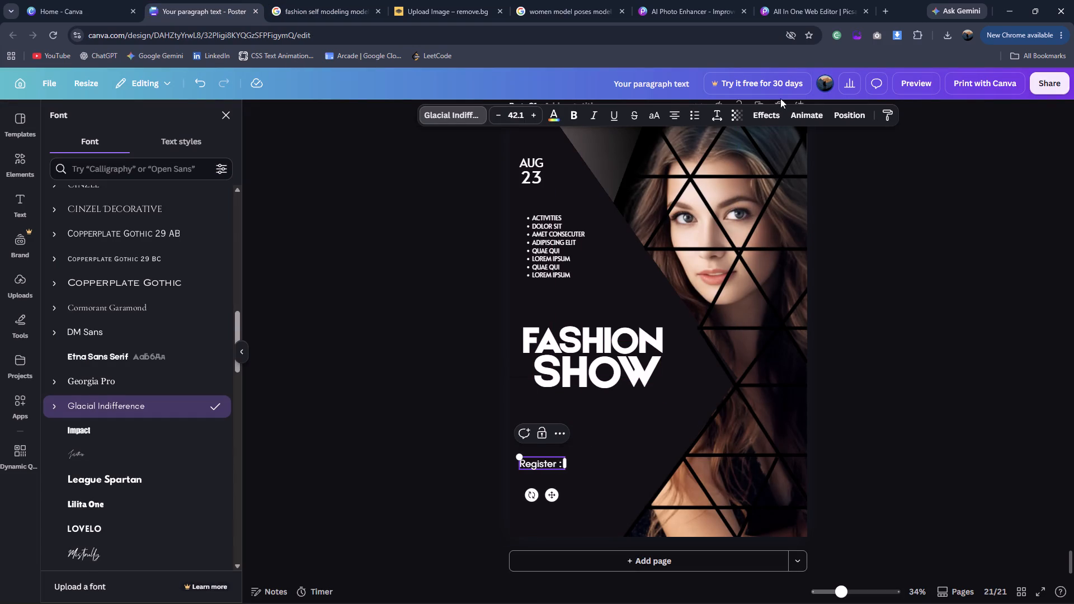
pyautogui.click(721, 113)
pyautogui.click(681, 161)
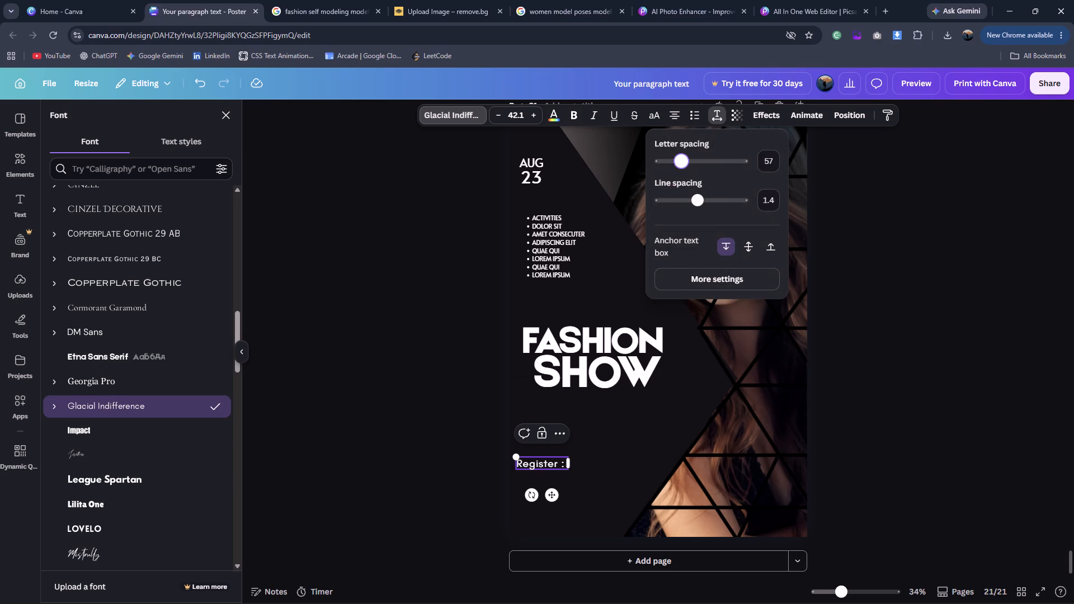
pyautogui.doubleClick(389, 253)
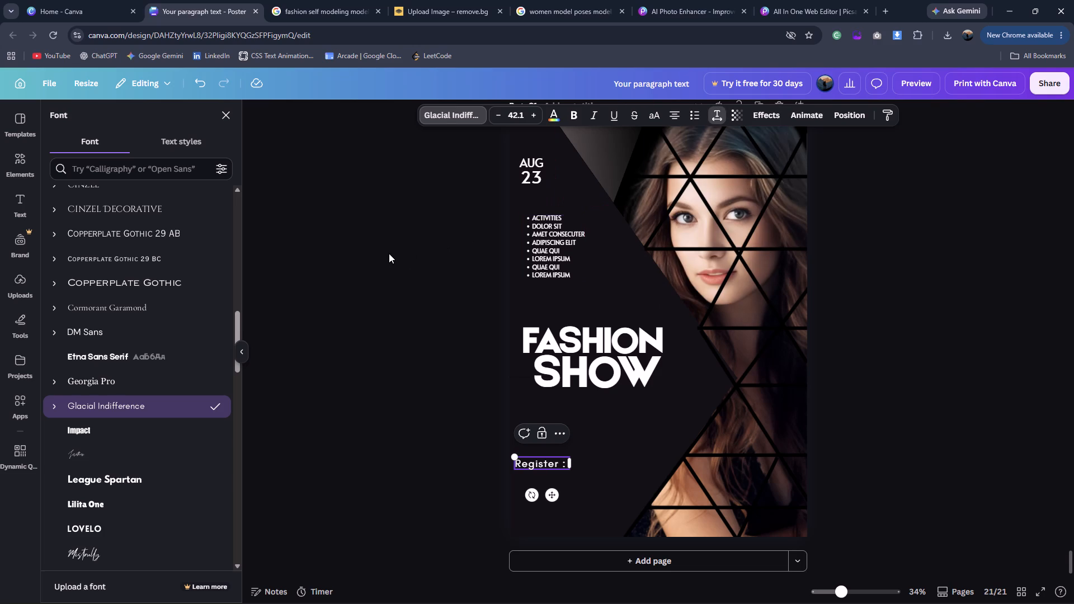
pyautogui.click(389, 253)
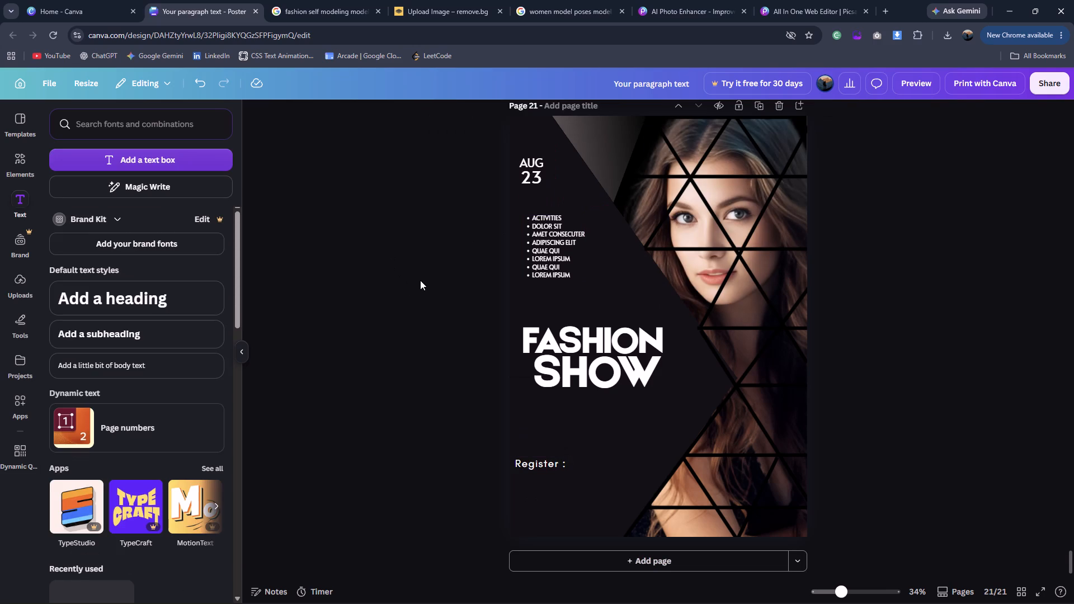
# Check the reference, then shrink the "Register :" label to a size of about 36.3 and place it slightly lower near the page's left edge.
pyautogui.click(288, 6)
pyautogui.click(210, 6)
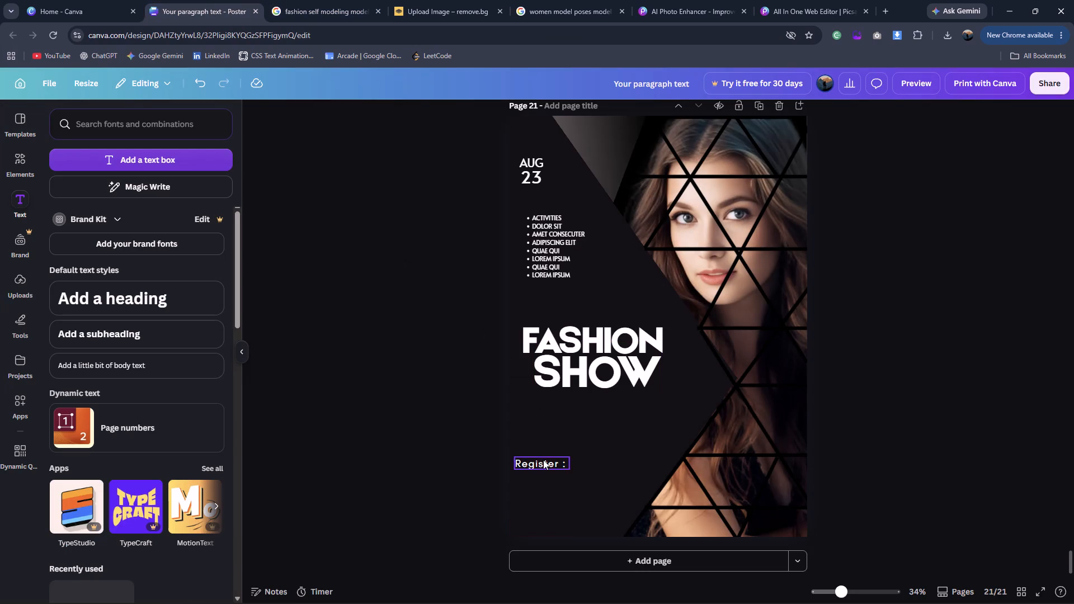
pyautogui.click(543, 460)
pyautogui.moveTo(513, 455); pyautogui.dragTo(519, 460)
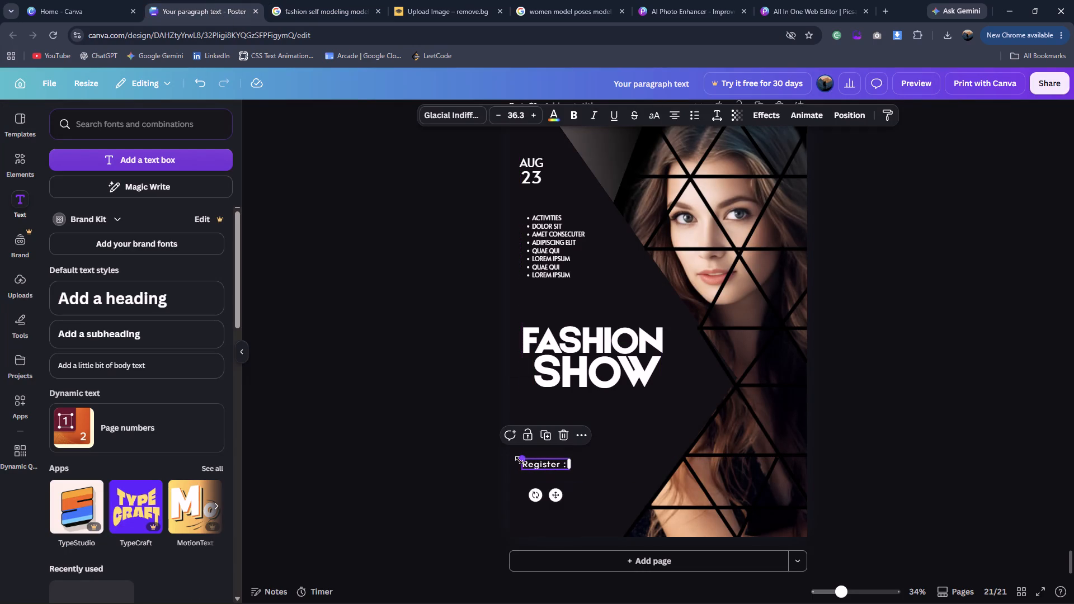
pyautogui.moveTo(557, 499); pyautogui.dragTo(553, 506)
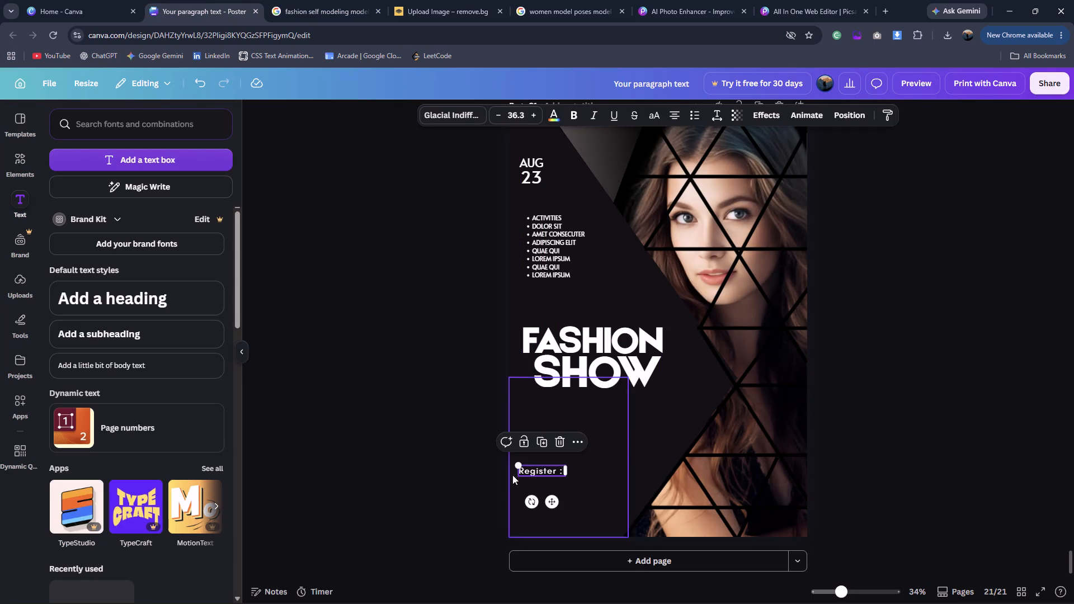
pyautogui.click(484, 471)
# Duplicate the "Register :" label and place the copy directly beneath it with matching left edges.
pyautogui.click(533, 473)
pyautogui.hotkey('ctrl', 'd')
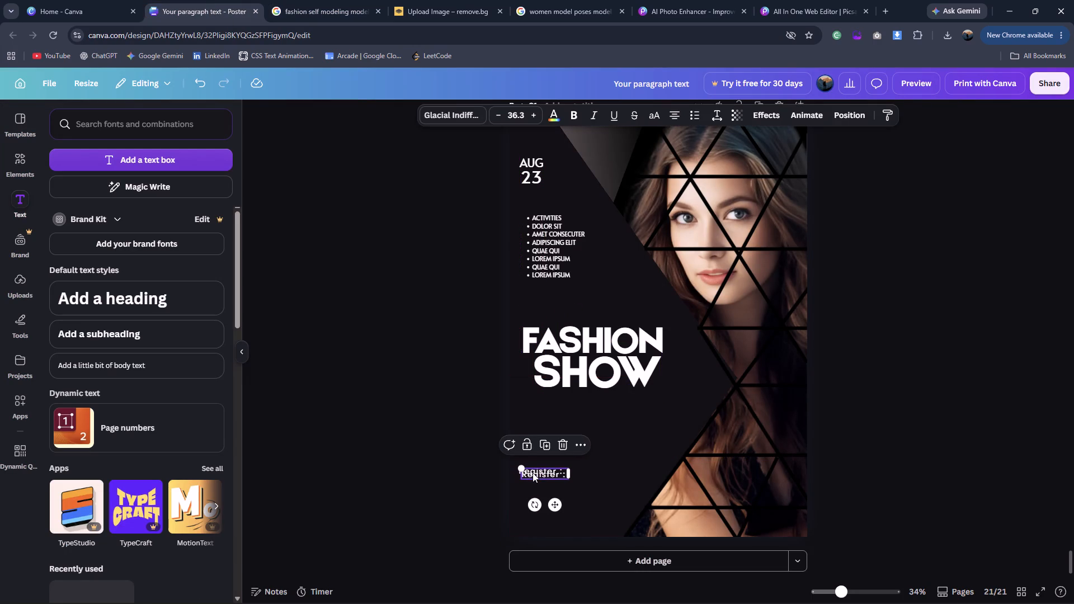
pyautogui.moveTo(554, 506); pyautogui.dragTo(551, 515)
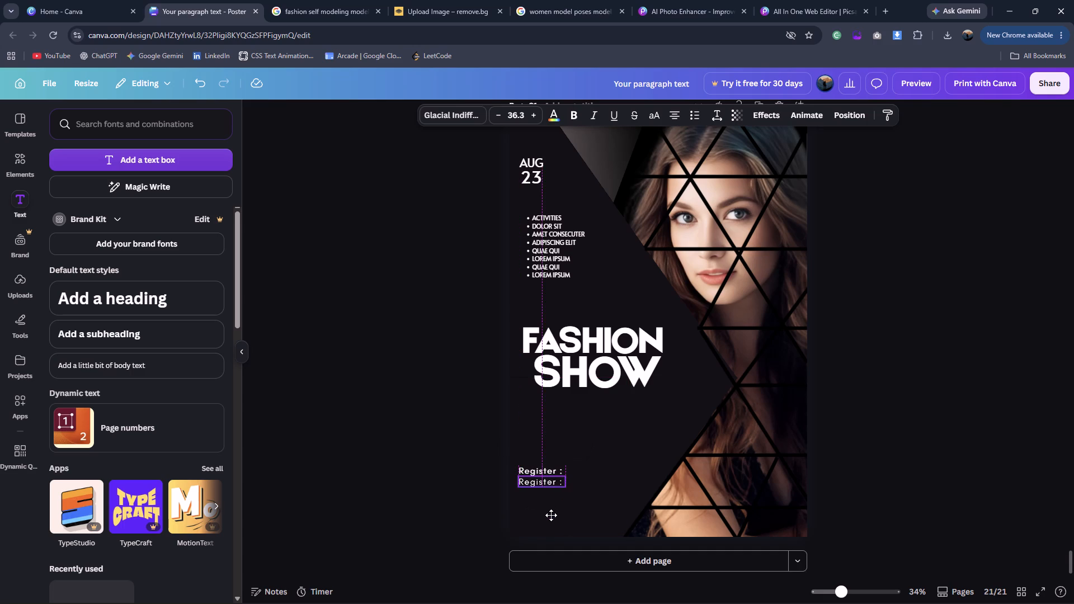
pyautogui.moveTo(551, 515); pyautogui.dragTo(552, 515)
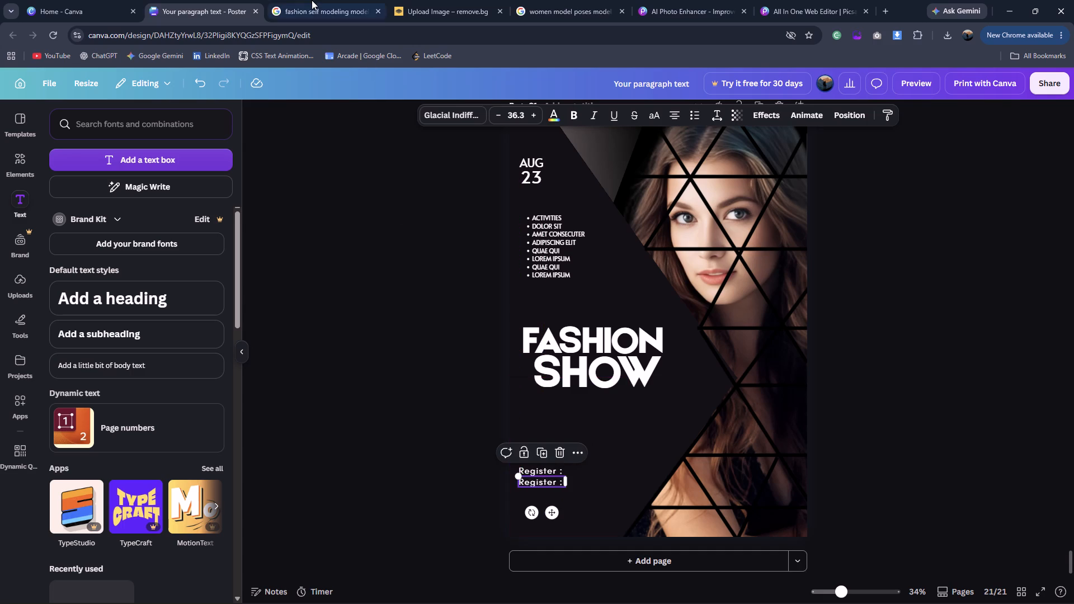
# Replace the duplicated label's text with the street address line shown under Register in the reference, in capitals.
pyautogui.click(310, 0)
pyautogui.click(244, 0)
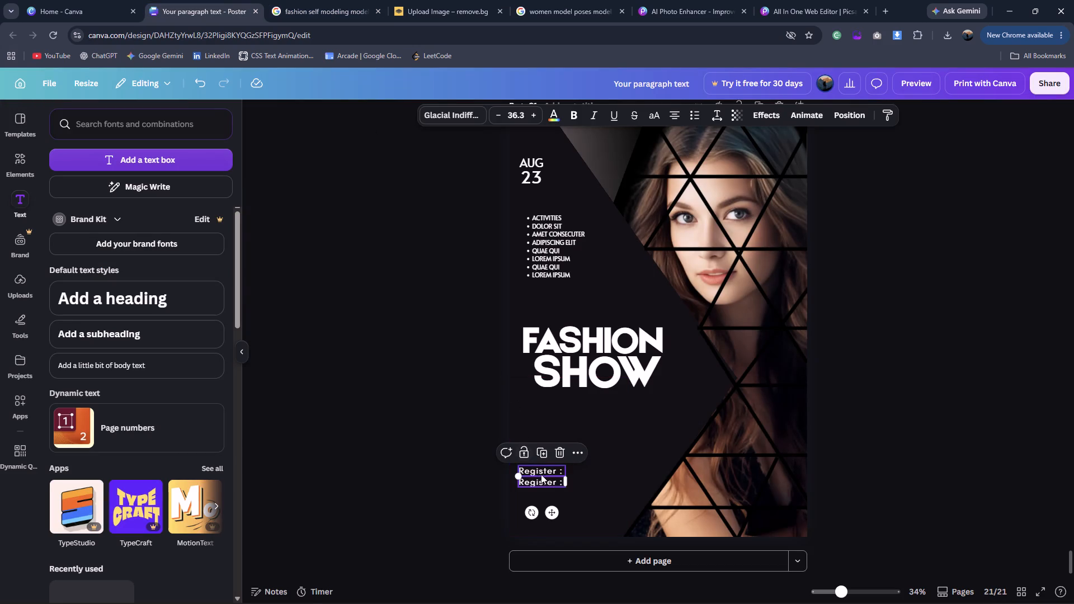
pyautogui.doubleClick(541, 482)
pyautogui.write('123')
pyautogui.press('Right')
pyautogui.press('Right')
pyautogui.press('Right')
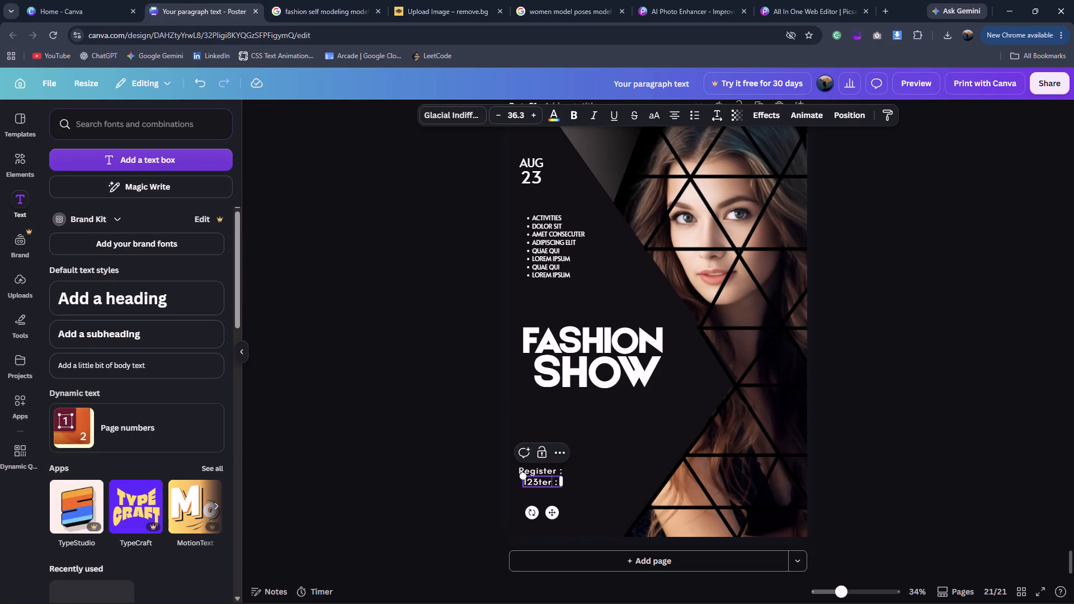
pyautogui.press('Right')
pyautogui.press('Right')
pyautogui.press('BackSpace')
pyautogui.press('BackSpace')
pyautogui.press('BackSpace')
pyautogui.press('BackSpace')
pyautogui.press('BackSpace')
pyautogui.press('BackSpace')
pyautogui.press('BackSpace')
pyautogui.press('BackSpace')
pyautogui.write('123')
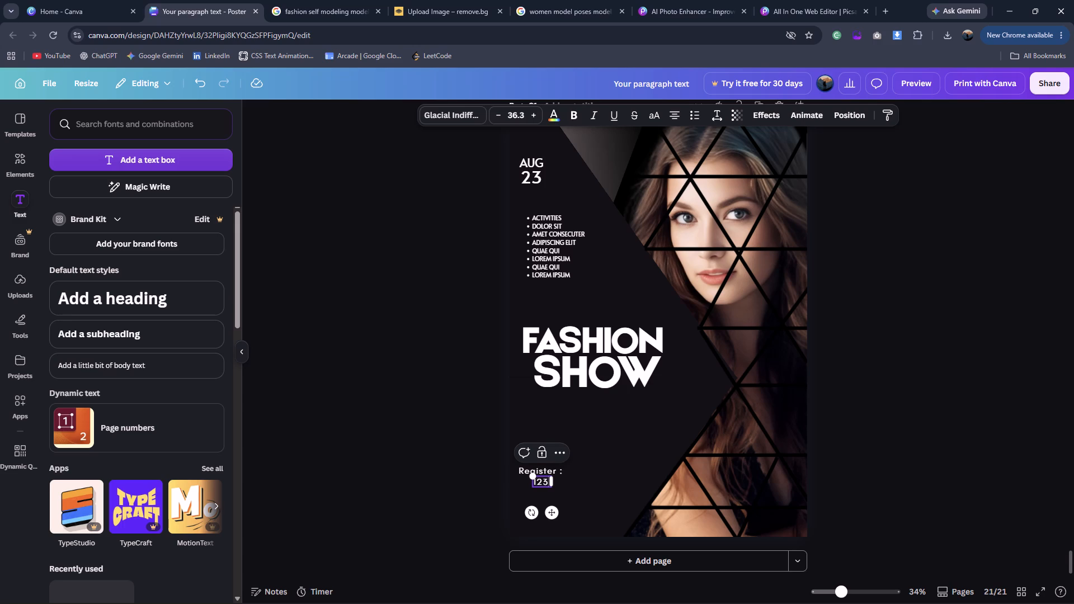
pyautogui.click(313, 0)
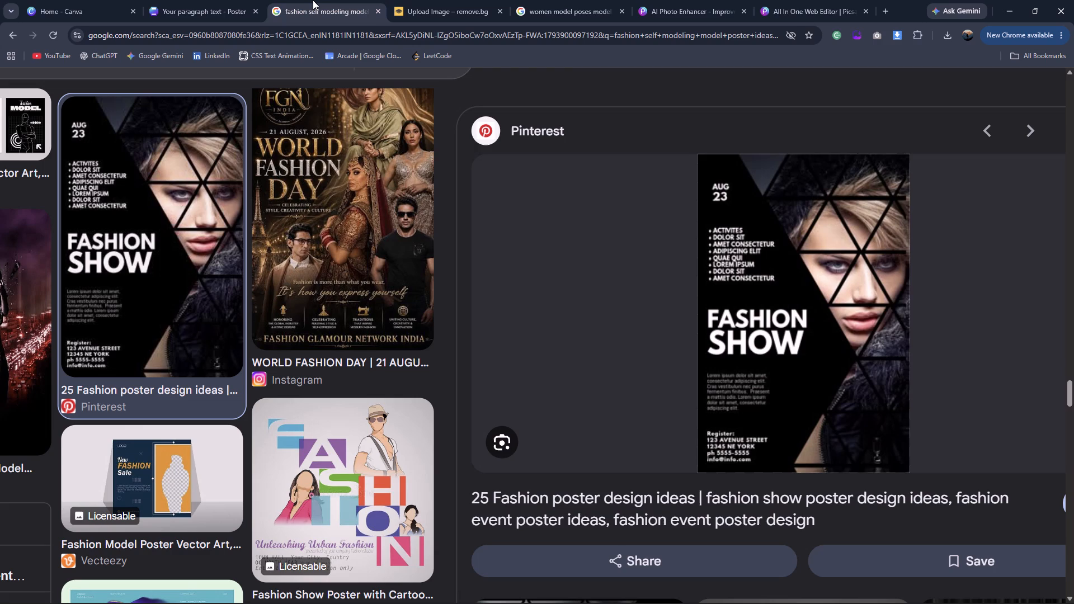
pyautogui.click(185, 0)
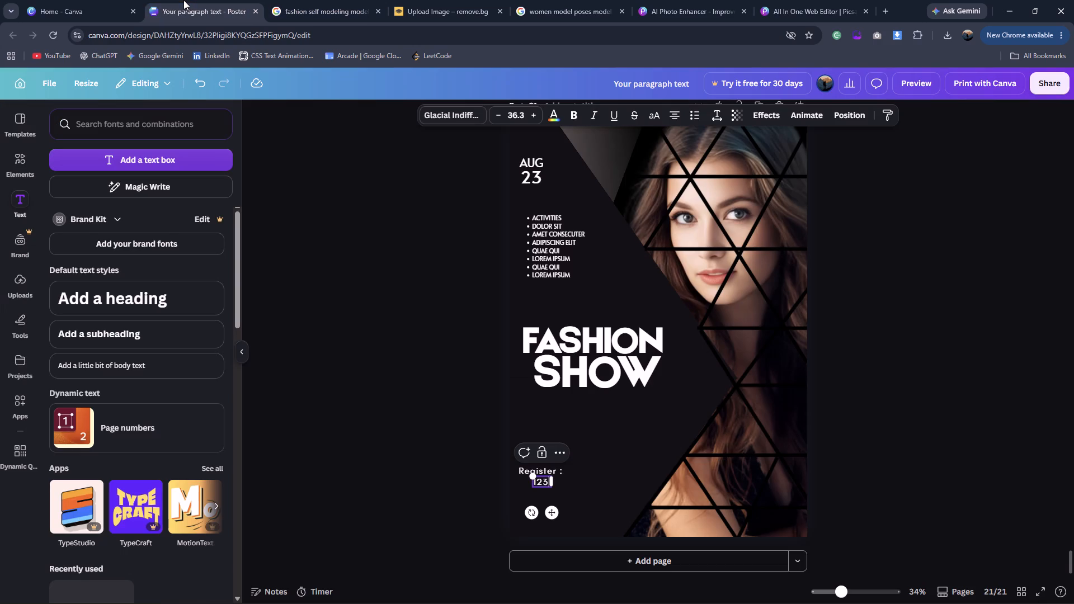
pyautogui.press('space')
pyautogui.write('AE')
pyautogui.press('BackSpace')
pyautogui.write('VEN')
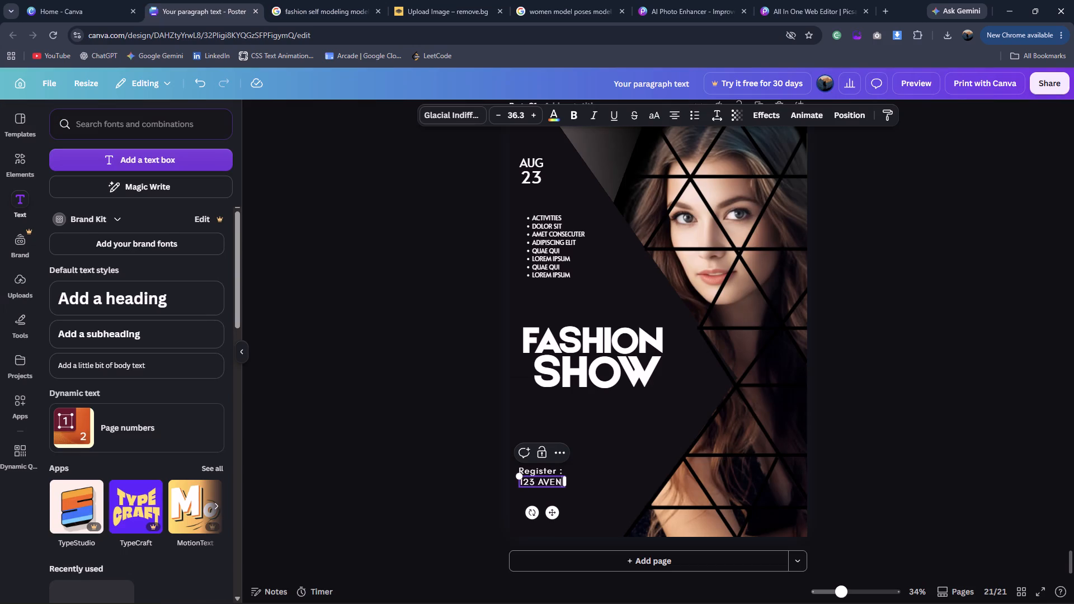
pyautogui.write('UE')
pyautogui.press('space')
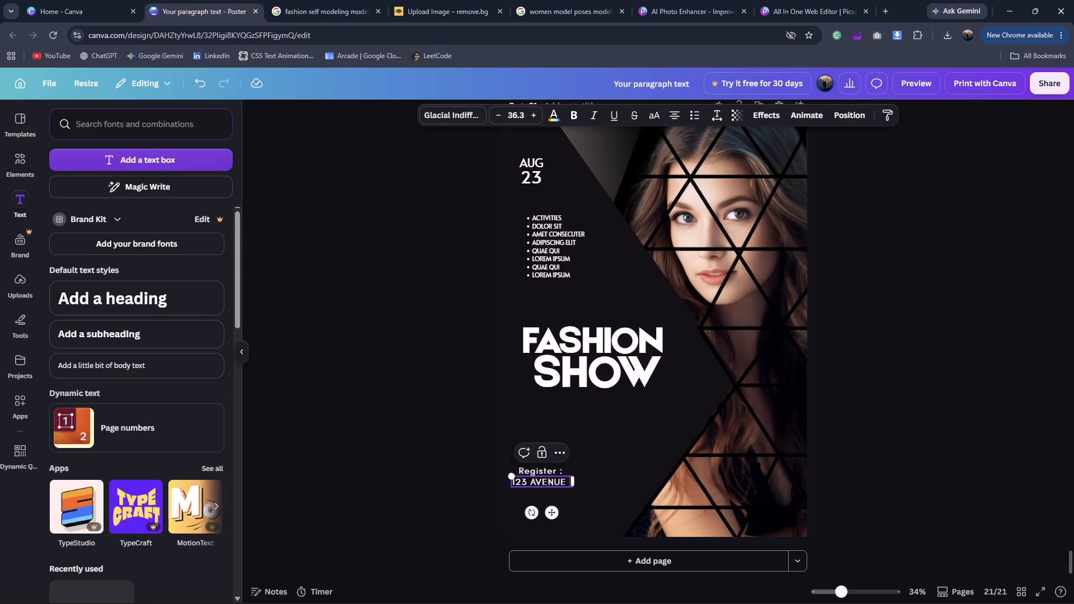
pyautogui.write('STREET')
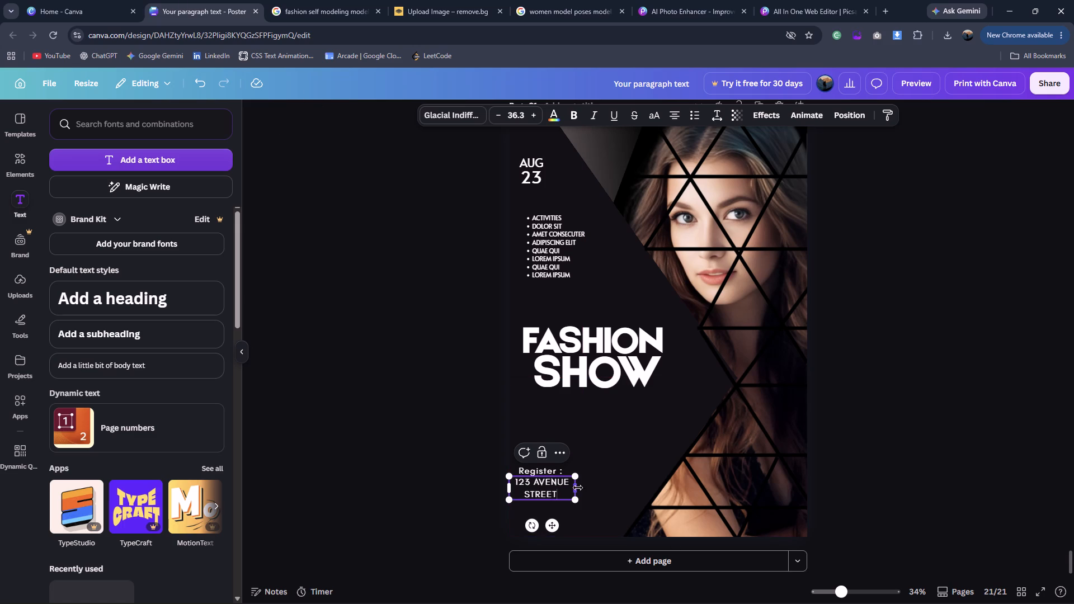
# Widen the address text box so it fits on one line and align its left edge with the "Register :" label.
pyautogui.moveTo(578, 488); pyautogui.dragTo(605, 488)
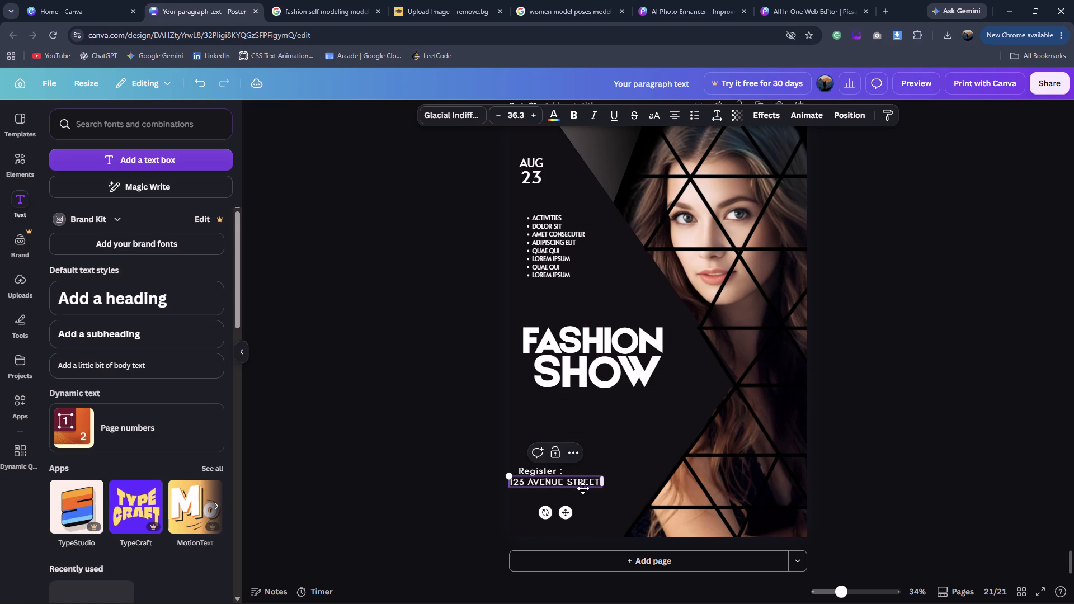
pyautogui.moveTo(567, 512); pyautogui.dragTo(576, 511)
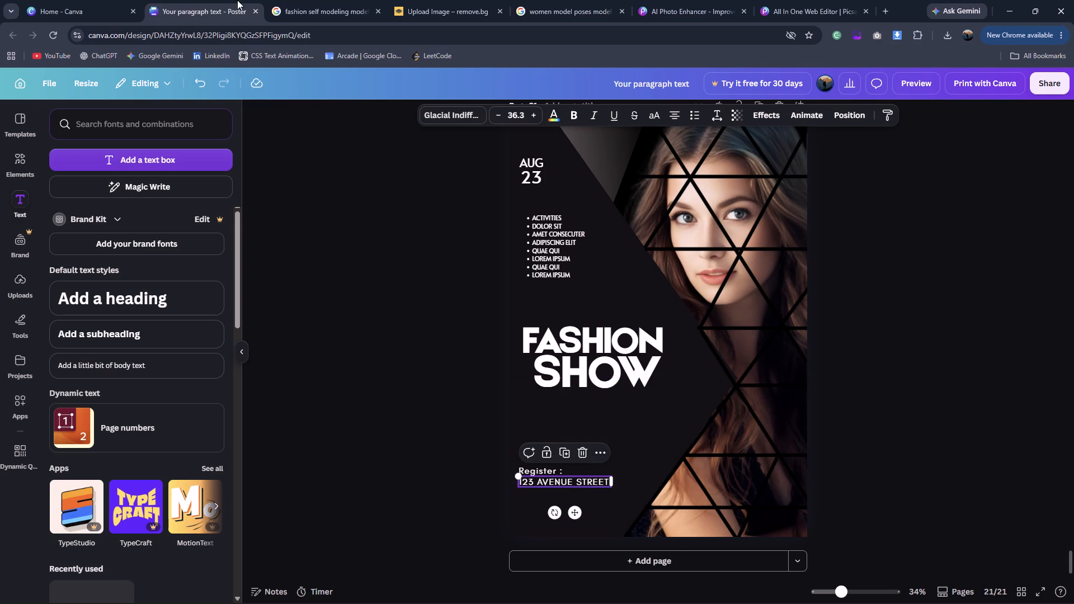
# Duplicate the street address line directly beneath itself and replace the copy's text with the reference's postcode and city line, in capitals.
pyautogui.click(304, 20)
pyautogui.click(216, 0)
pyautogui.hotkey('ctrl', 'd')
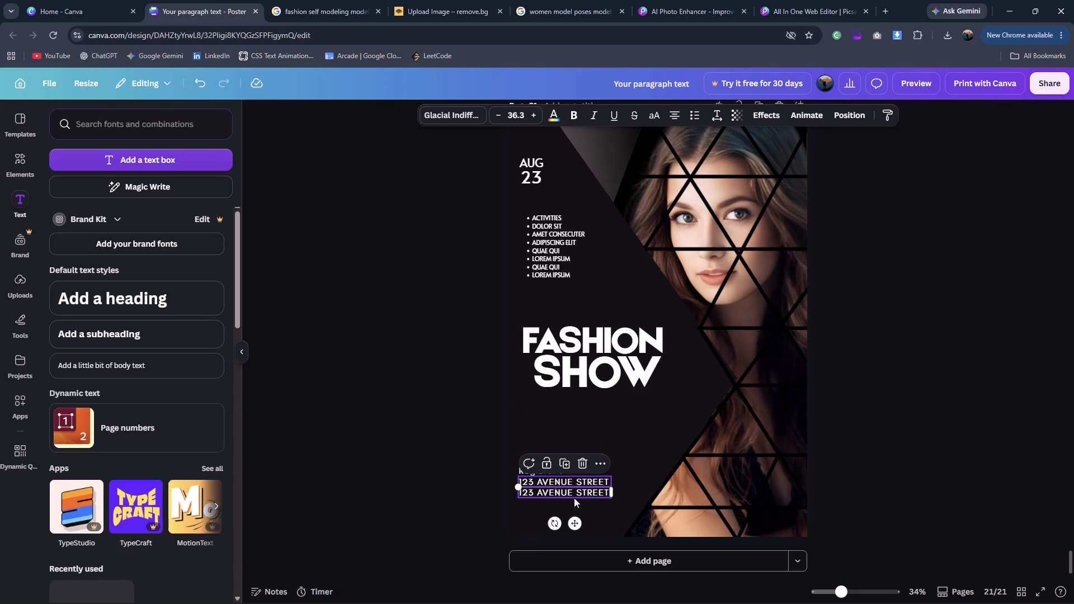
pyautogui.doubleClick(574, 490)
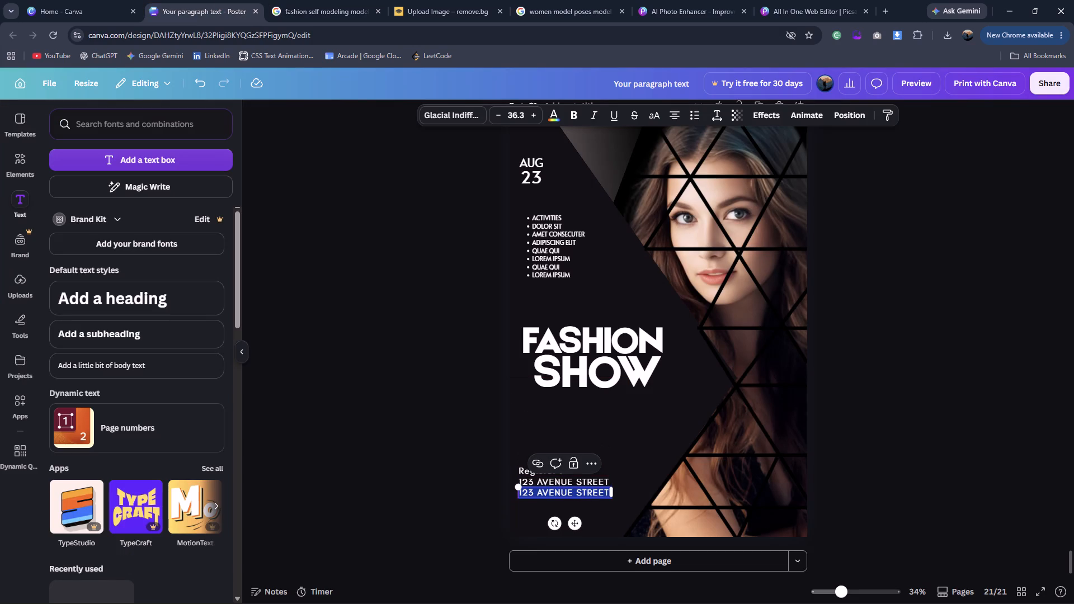
pyautogui.write('12345')
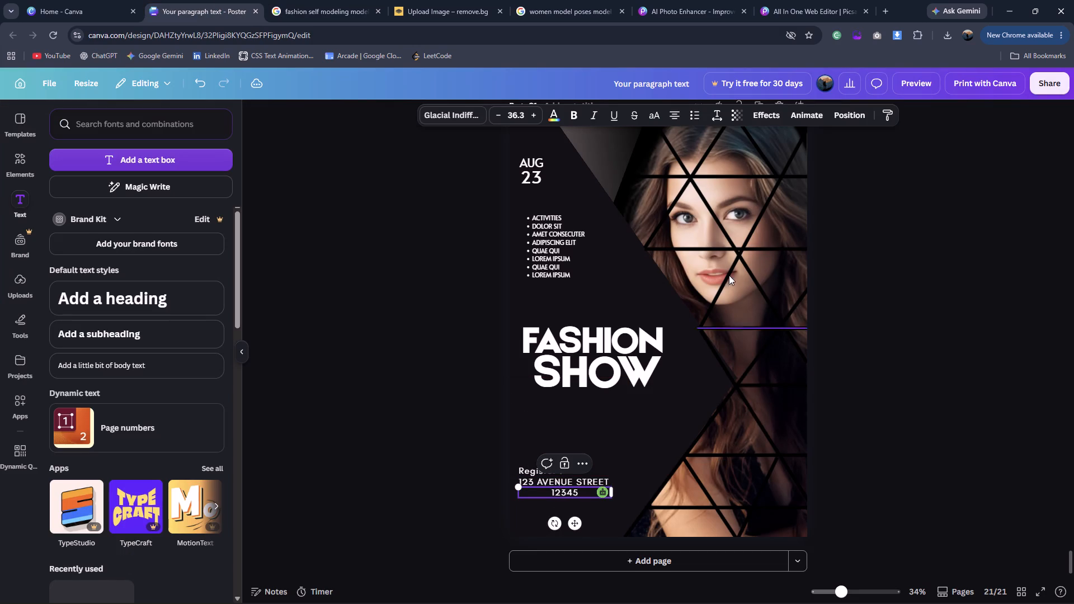
pyautogui.click(321, 0)
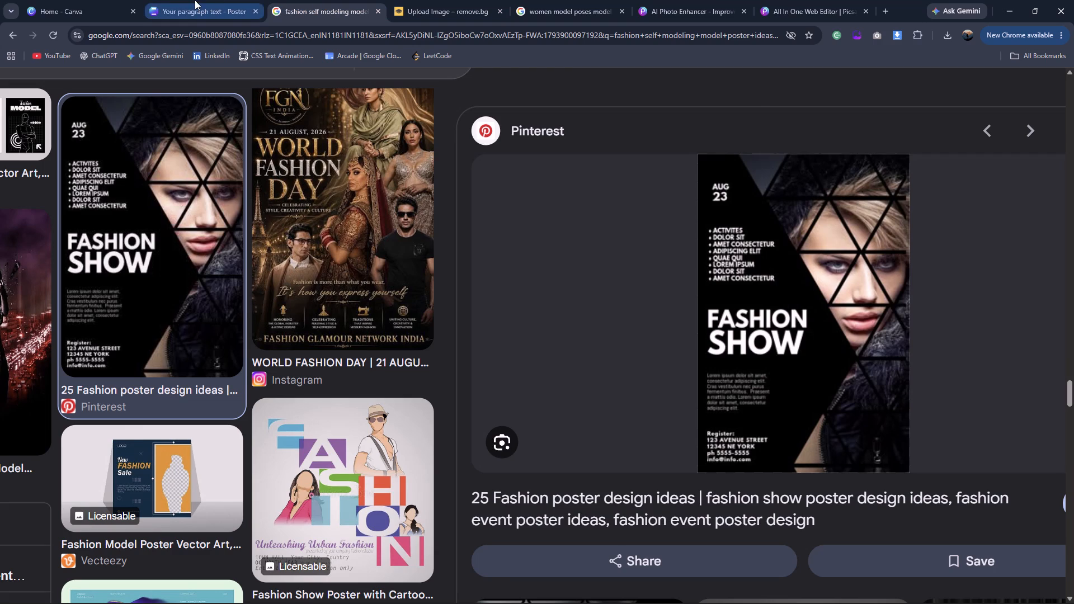
pyautogui.click(195, 0)
pyautogui.press('space')
pyautogui.write('NE YORK')
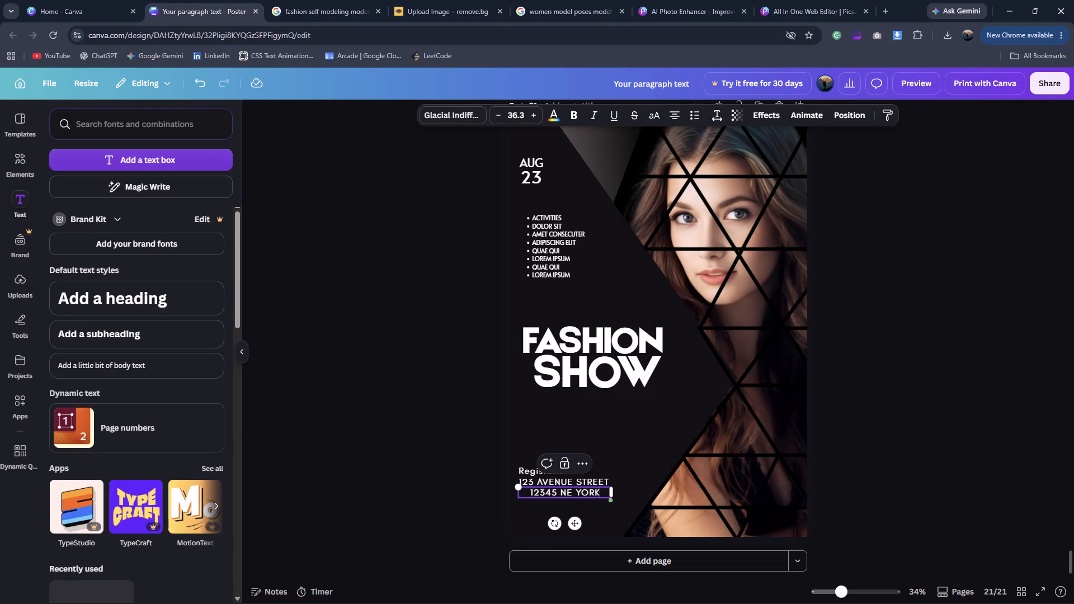
# Narrow the postcode and city text box to fit its text and align its left edge with the street address line.
pyautogui.moveTo(576, 523); pyautogui.dragTo(563, 525)
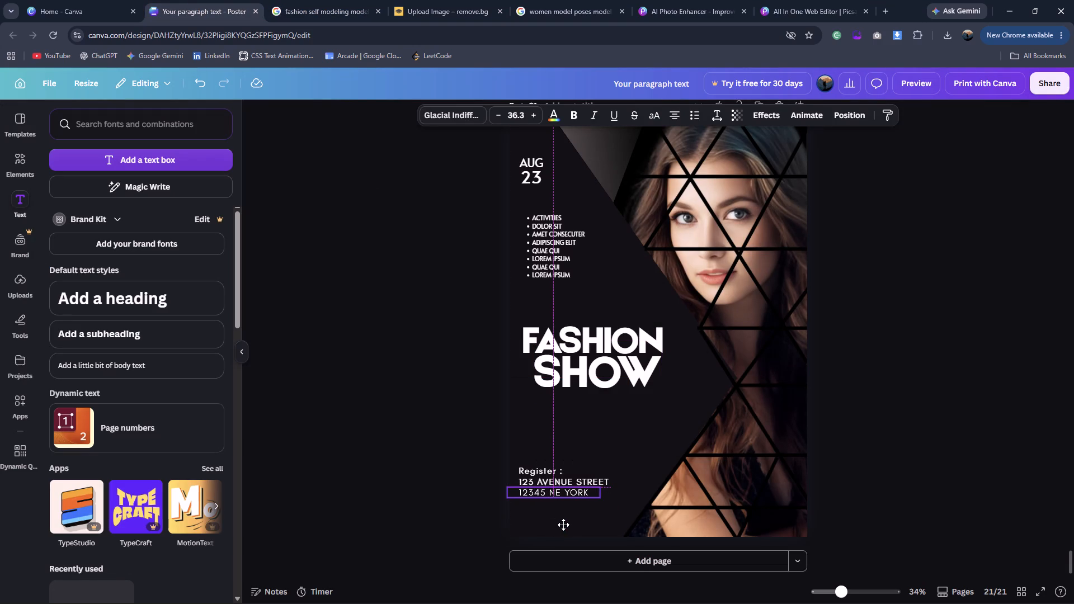
pyautogui.moveTo(563, 525); pyautogui.dragTo(569, 523)
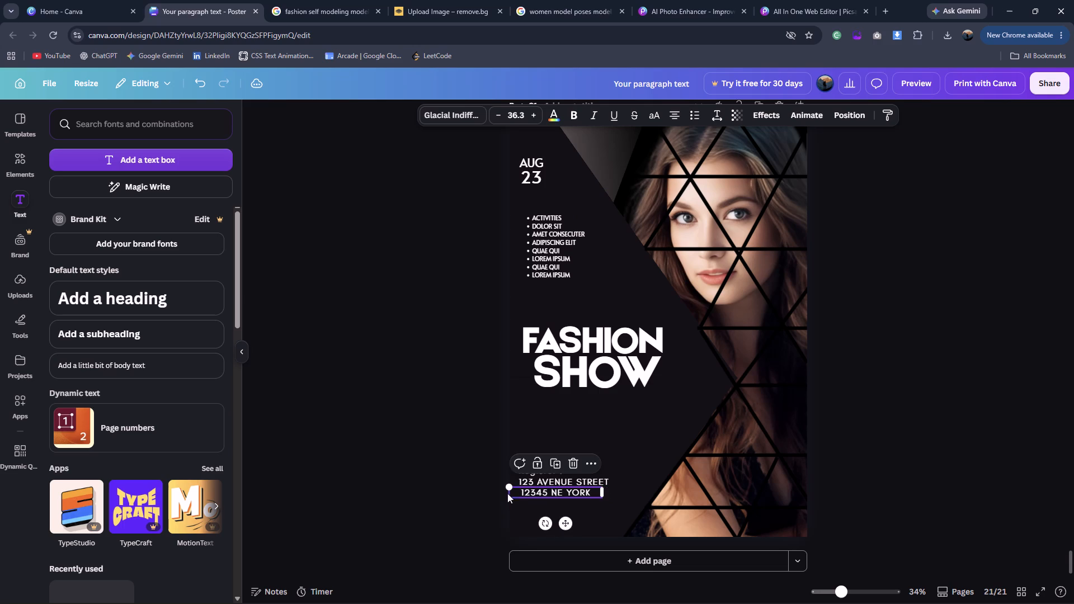
pyautogui.moveTo(602, 489); pyautogui.dragTo(596, 489)
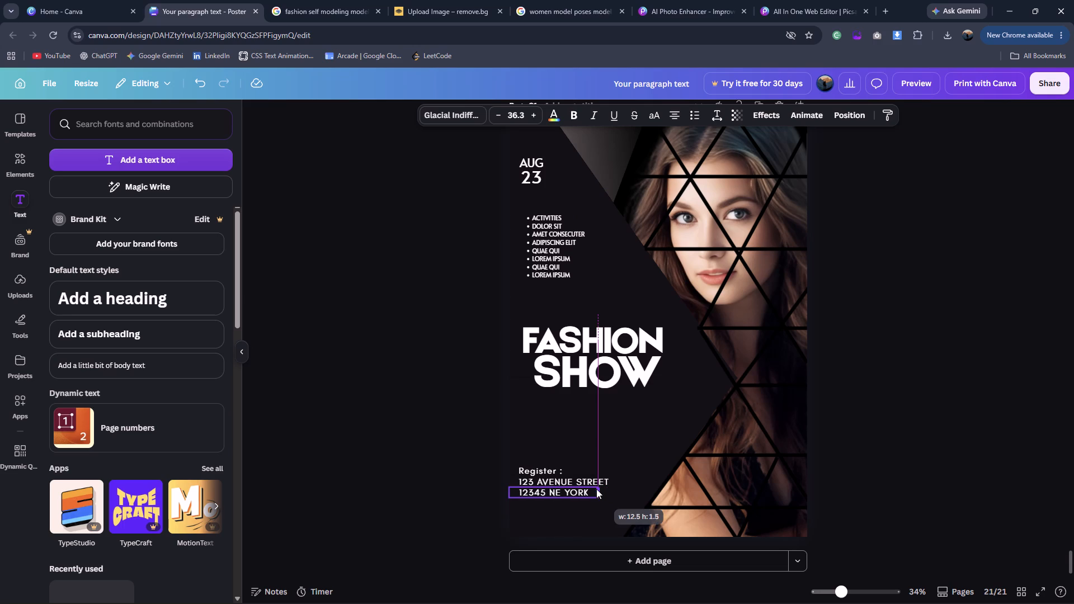
pyautogui.moveTo(596, 489); pyautogui.dragTo(586, 489)
pyautogui.moveTo(558, 521); pyautogui.dragTo(560, 520)
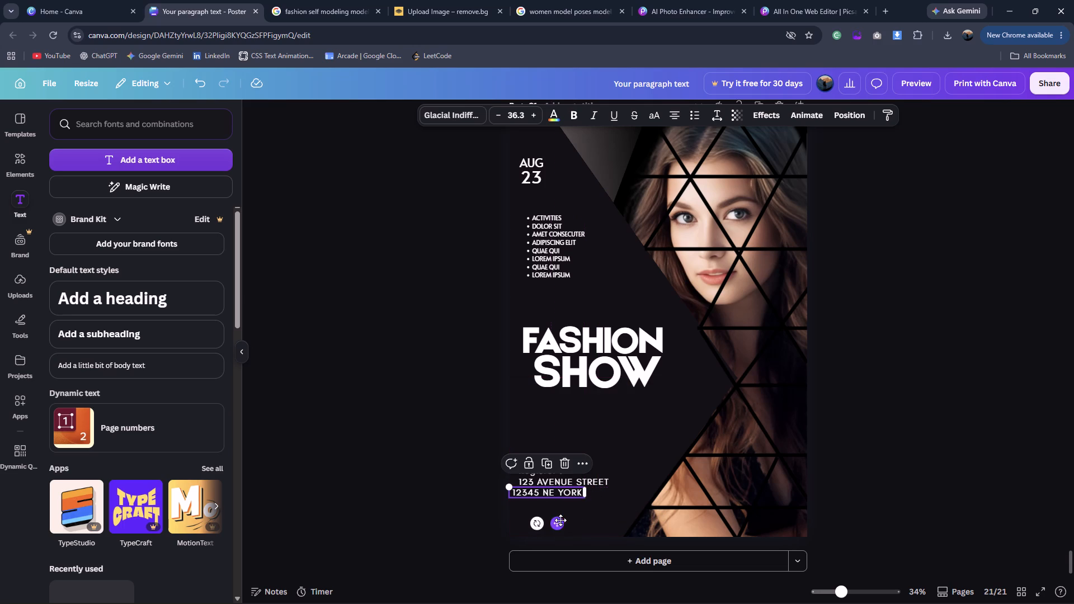
pyautogui.moveTo(560, 520); pyautogui.dragTo(567, 520)
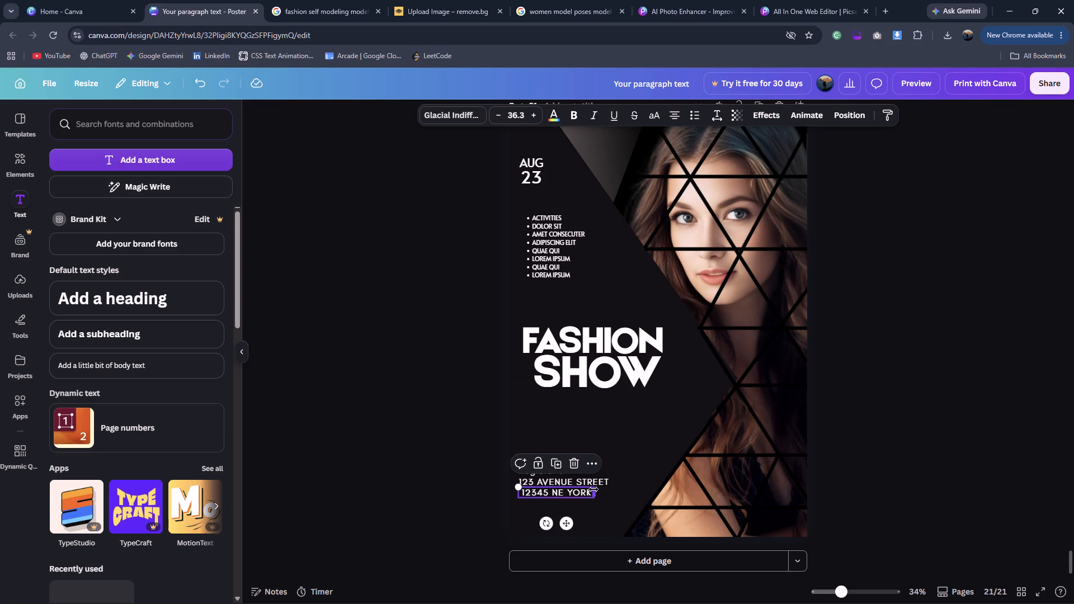
pyautogui.moveTo(593, 489); pyautogui.dragTo(588, 488)
pyautogui.click(470, 493)
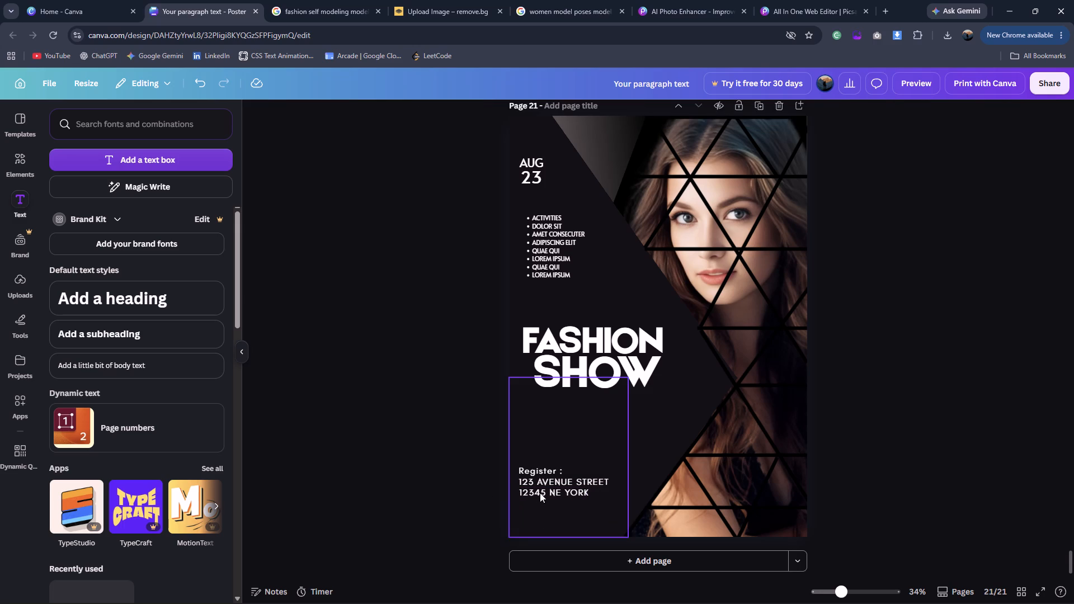
# Duplicate the postcode and city line directly beneath itself.
pyautogui.click(540, 493)
pyautogui.hotkey('ctrl', 'd')
pyautogui.click(276, 0)
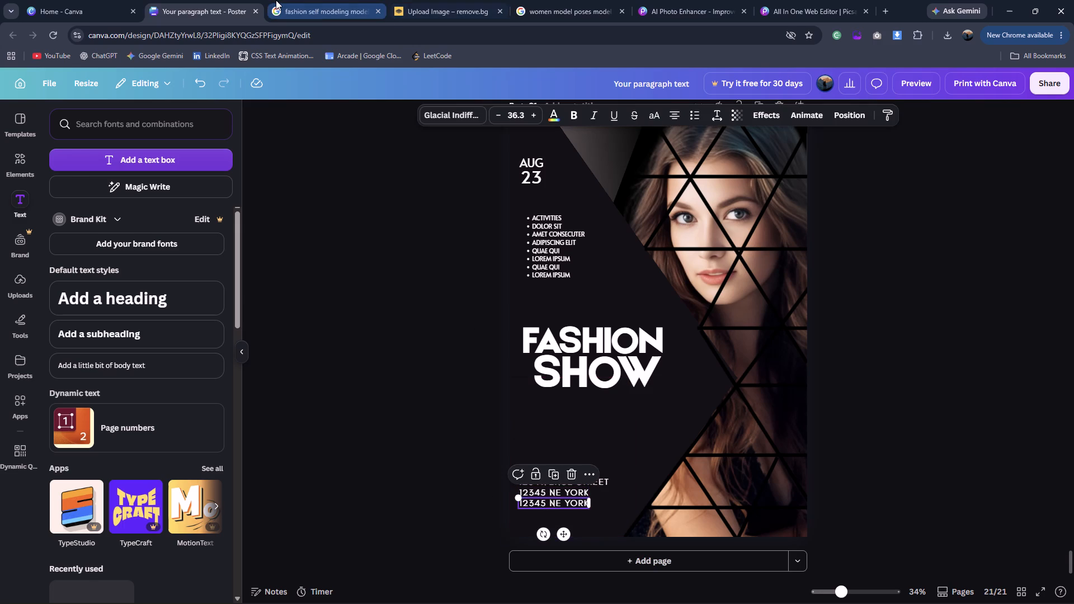
pyautogui.click(214, 0)
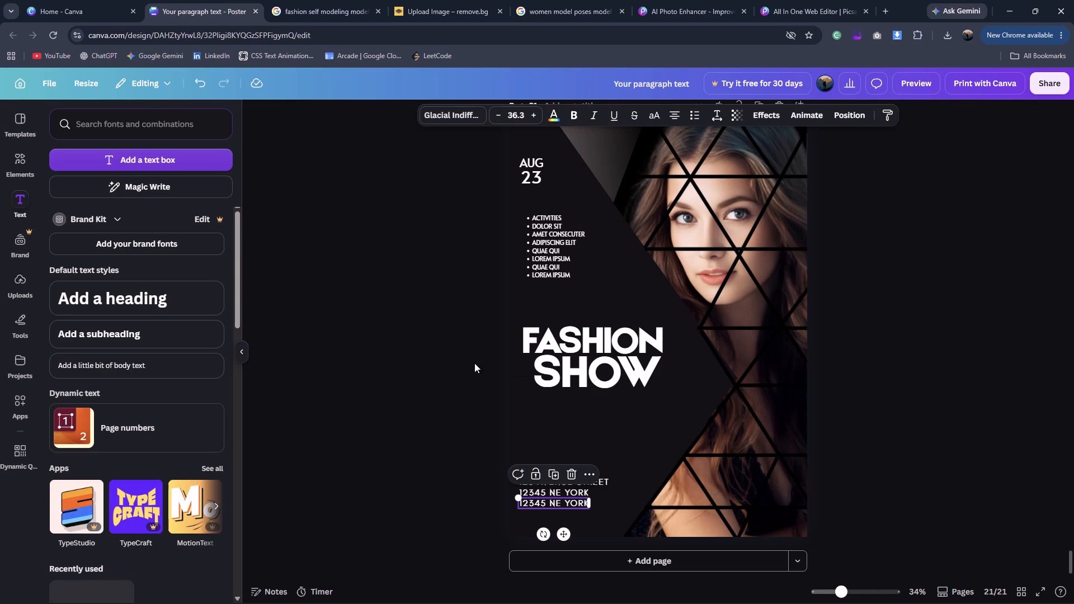
# Replace the duplicated line's text with the phone line from the reference, starting with a lowercase "ph".
pyautogui.click(560, 501)
pyautogui.hotkey('ctrl', 'a')
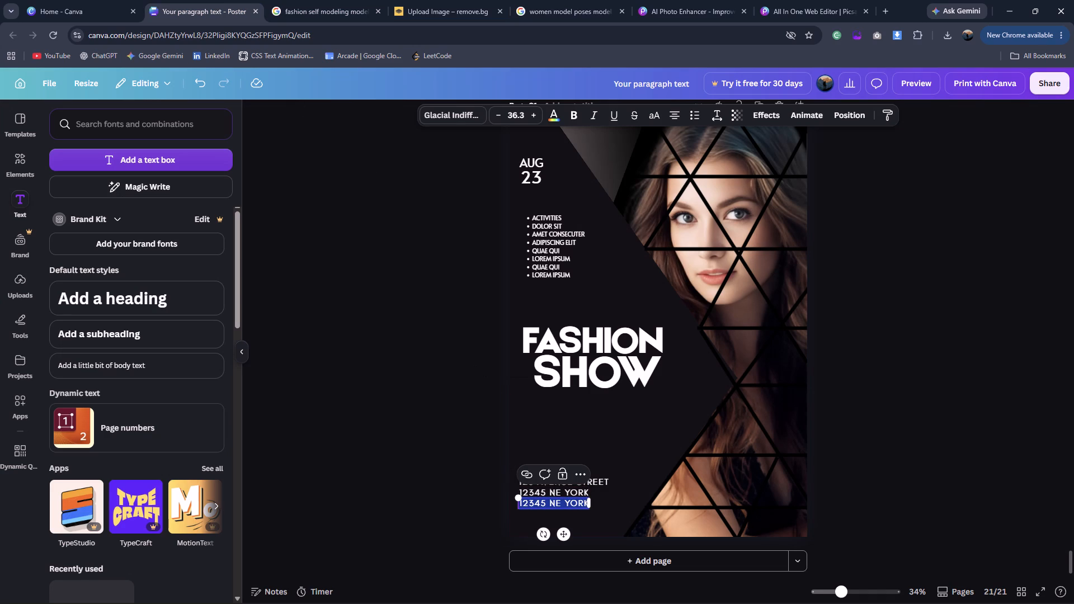
pyautogui.press('BackSpace')
pyautogui.write('PH')
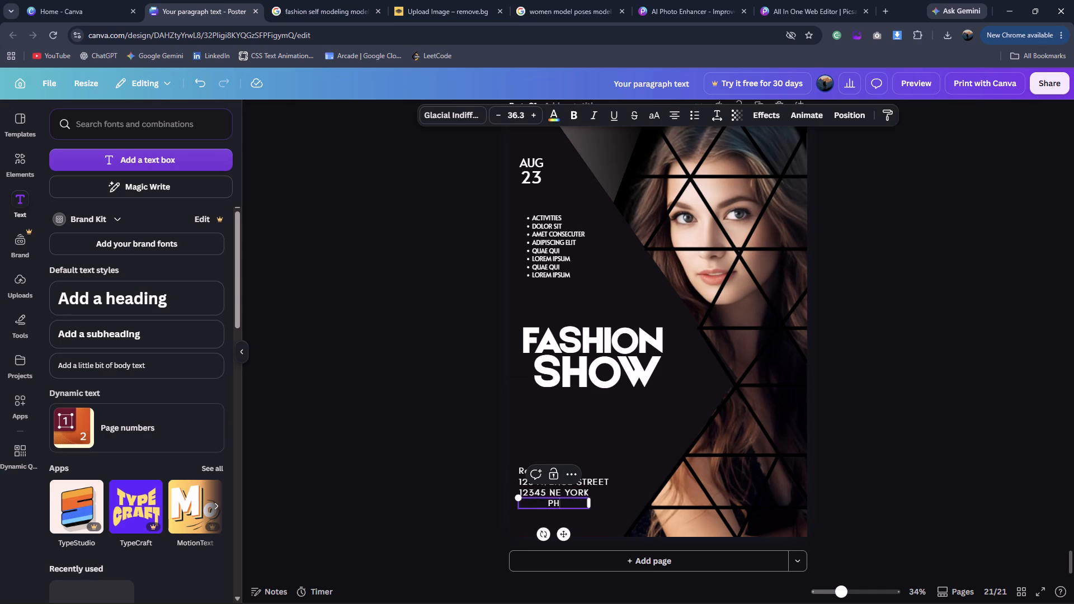
pyautogui.press('BackSpace')
pyautogui.write('ph')
pyautogui.click(315, 0)
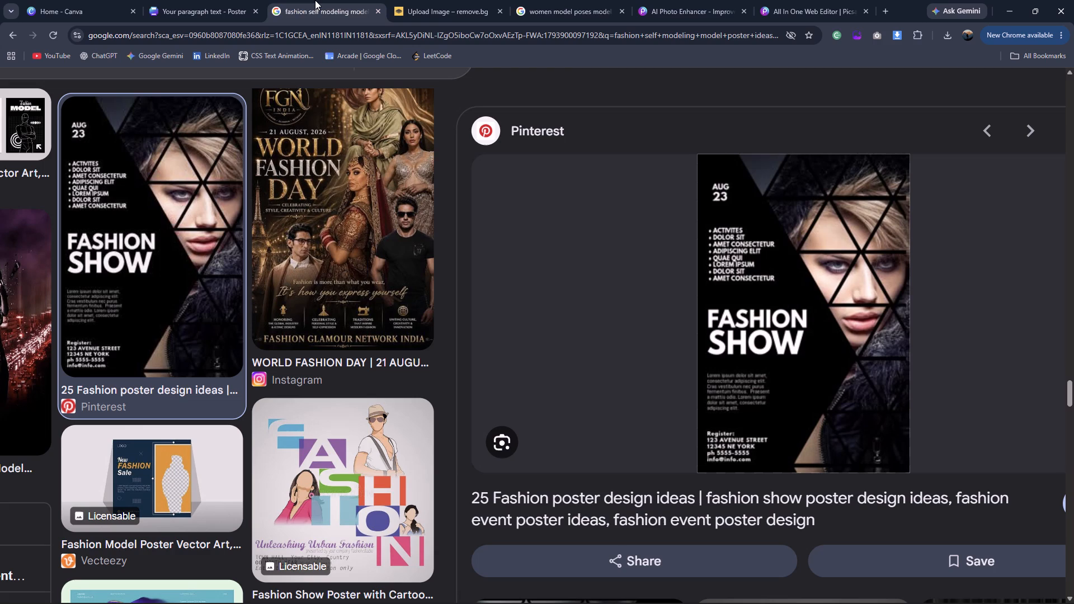
pyautogui.click(189, 0)
pyautogui.press('space')
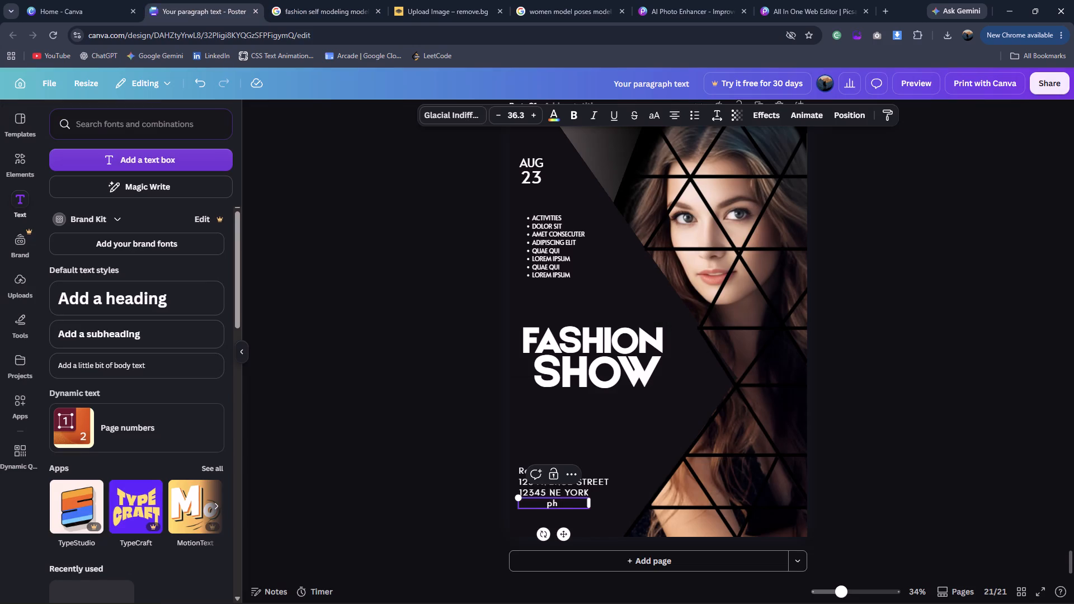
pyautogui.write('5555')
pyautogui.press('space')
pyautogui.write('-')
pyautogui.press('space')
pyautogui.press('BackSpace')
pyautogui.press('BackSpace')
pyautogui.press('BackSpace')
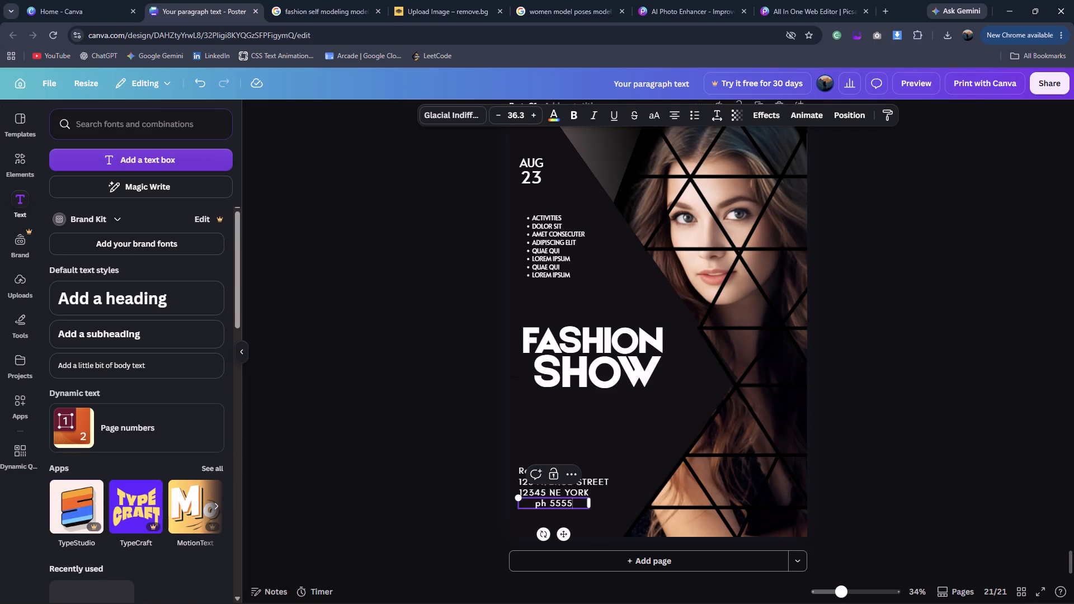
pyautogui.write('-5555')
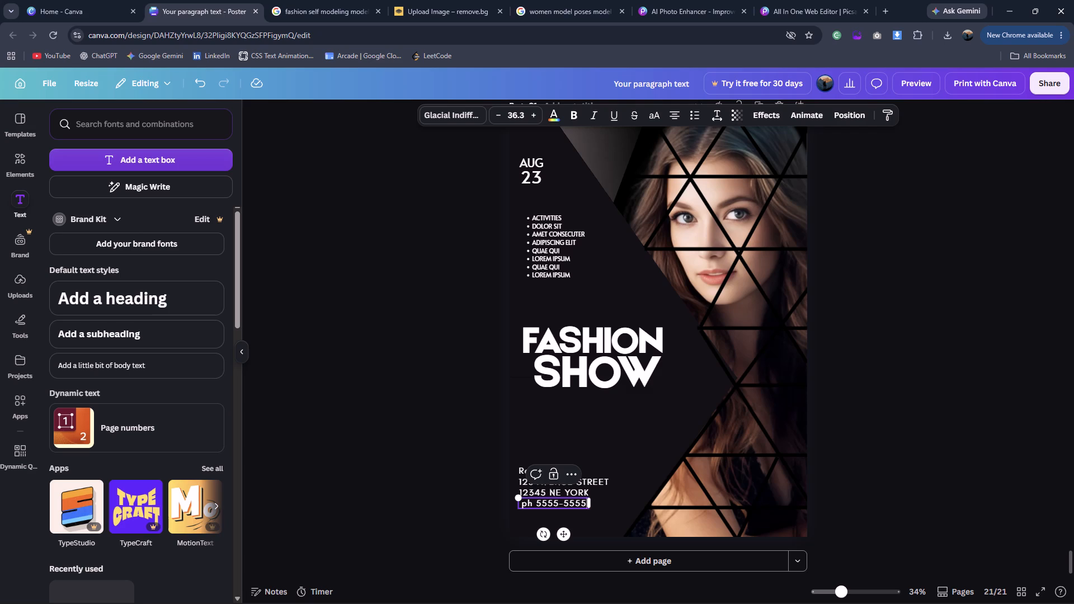
pyautogui.click(401, 379)
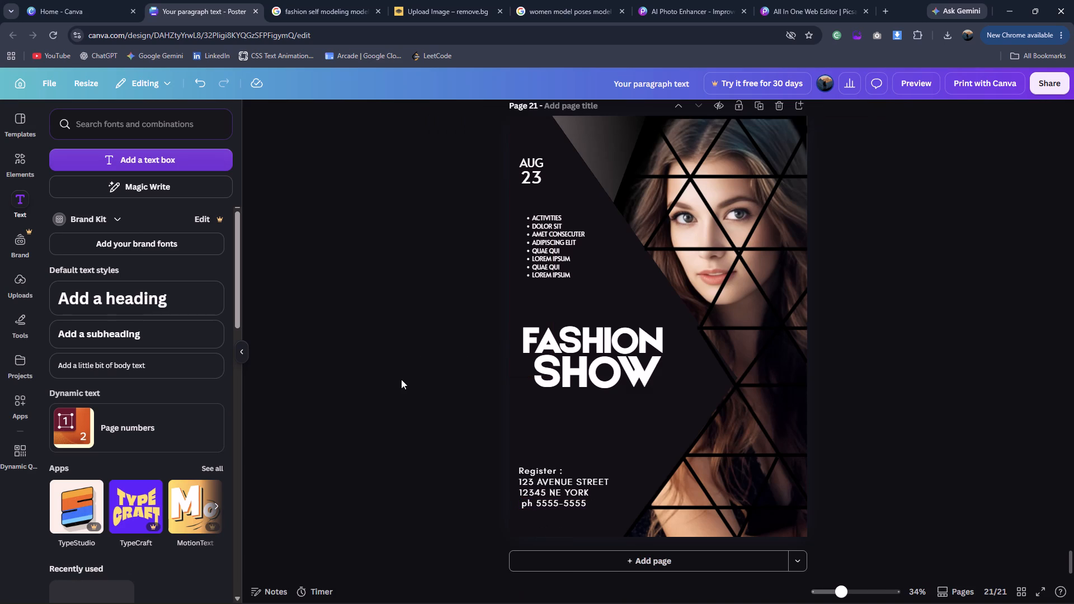
# Duplicate the phone line directly beneath itself and replace the copy's text with the placeholder e-mail address shown in the reference.
pyautogui.click(293, 0)
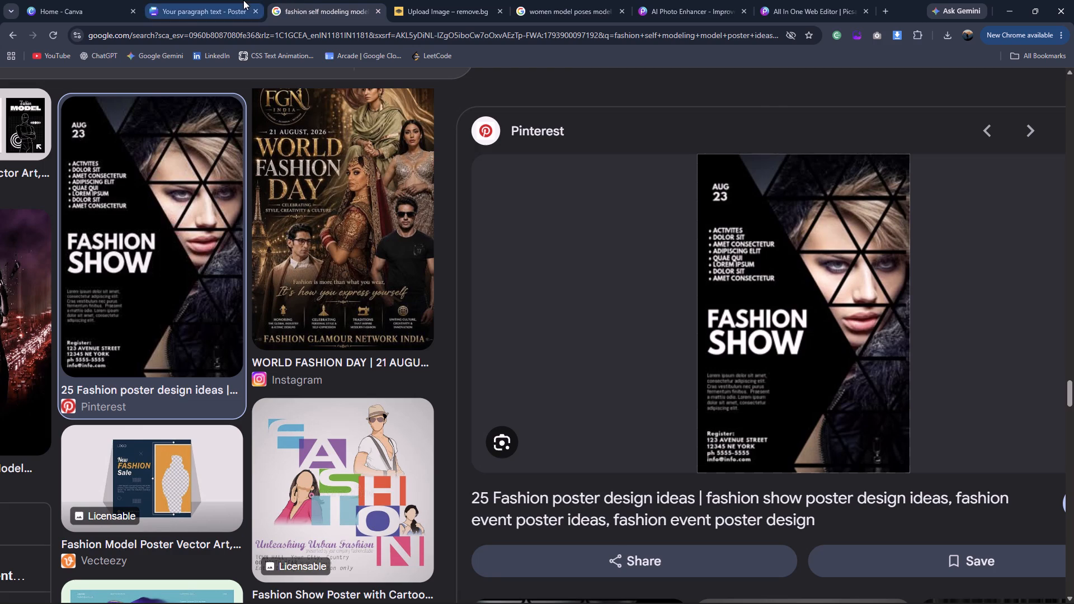
pyautogui.click(243, 0)
pyautogui.click(568, 506)
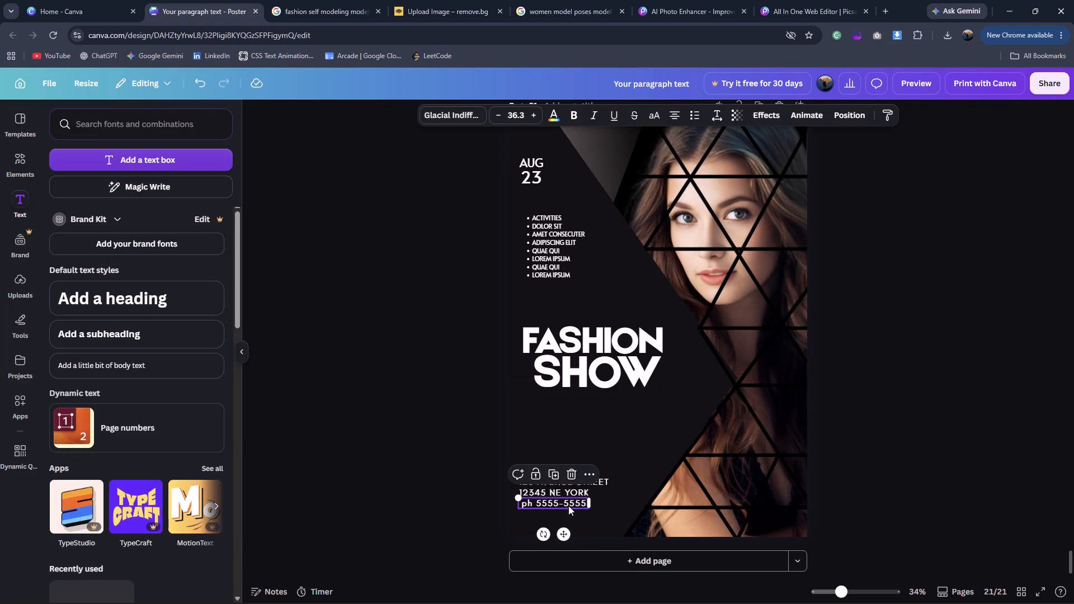
pyautogui.hotkey('ctrl', 'd')
pyautogui.doubleClick(560, 512)
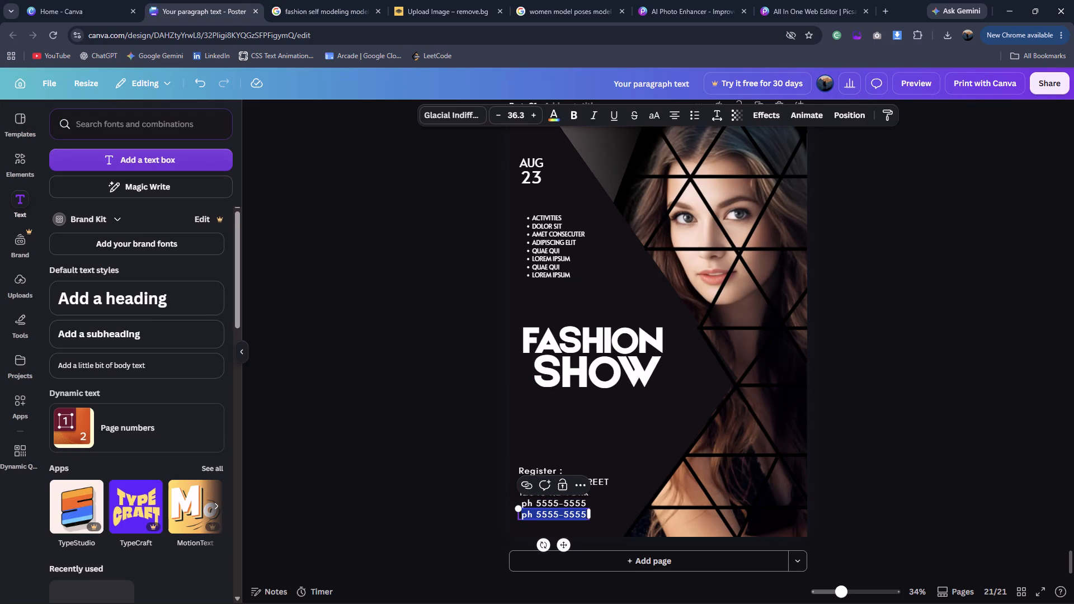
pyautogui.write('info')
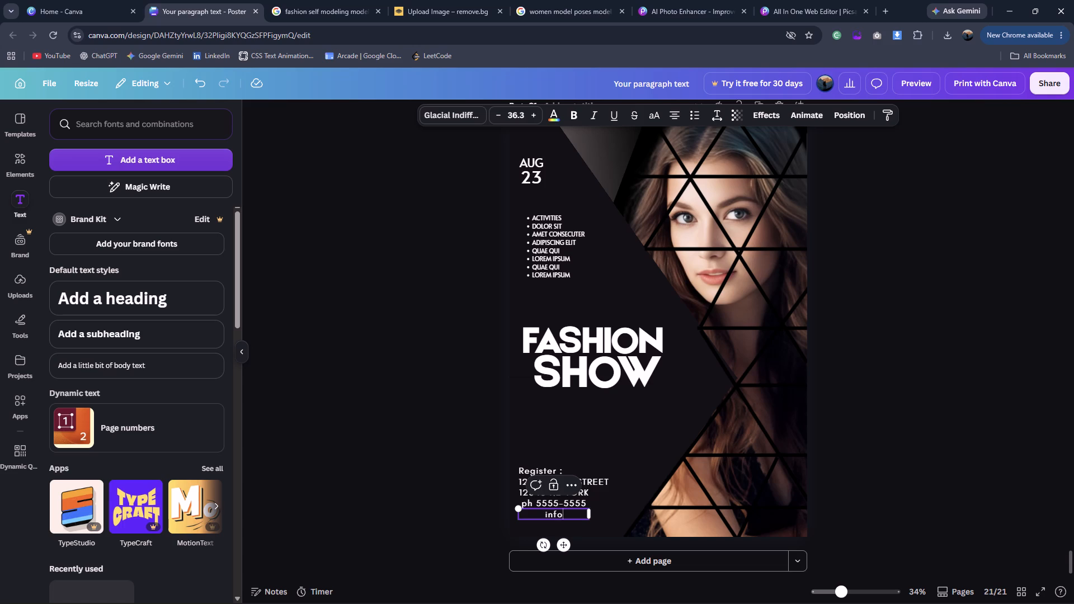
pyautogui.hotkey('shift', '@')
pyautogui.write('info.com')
pyautogui.click(457, 521)
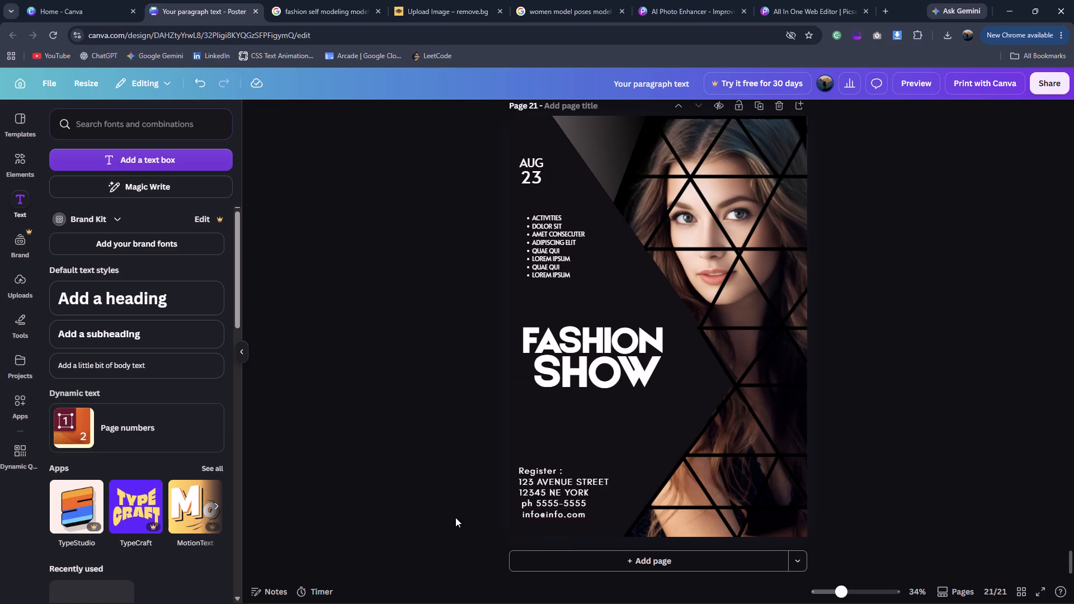
# Nudge the e-mail line and the phone line slightly left to line up with the address lines above.
pyautogui.click(545, 520)
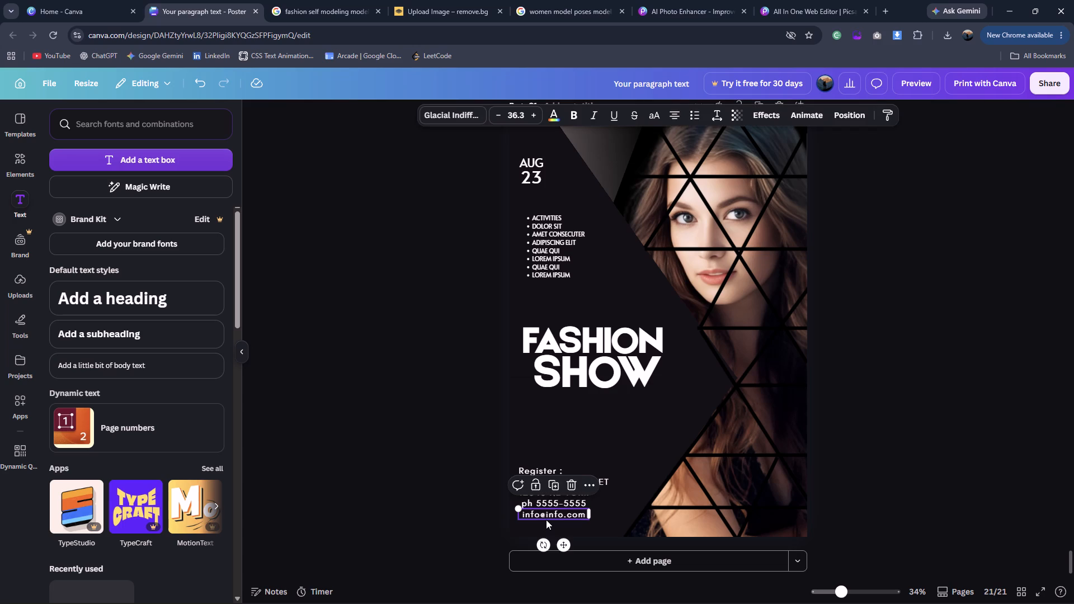
pyautogui.press('Left')
pyautogui.press('Left')
pyautogui.press('Left')
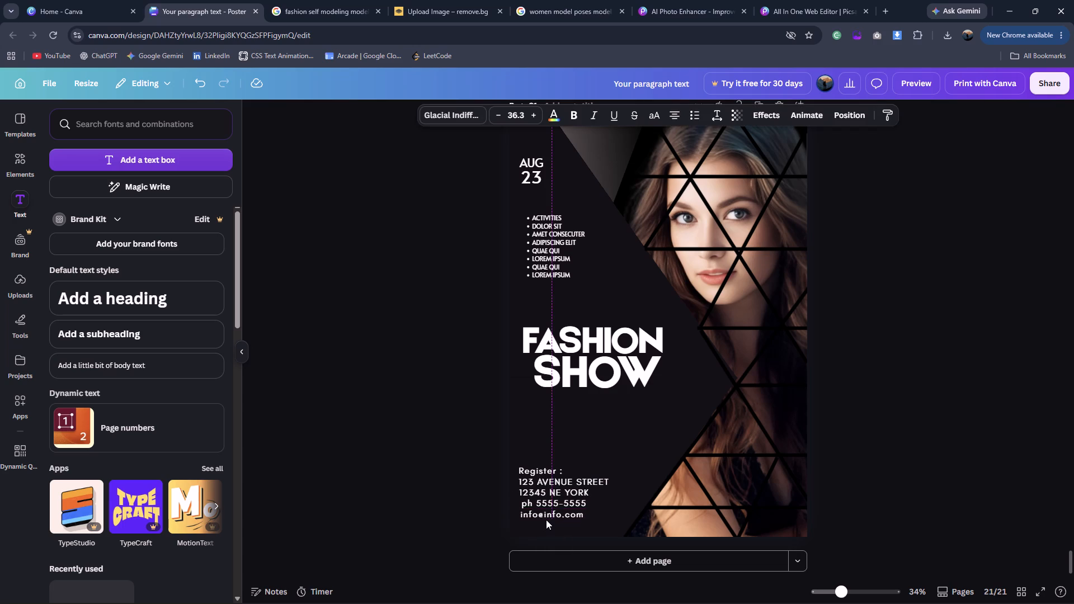
pyautogui.press('Left')
pyautogui.press('Left')
pyautogui.press('Right')
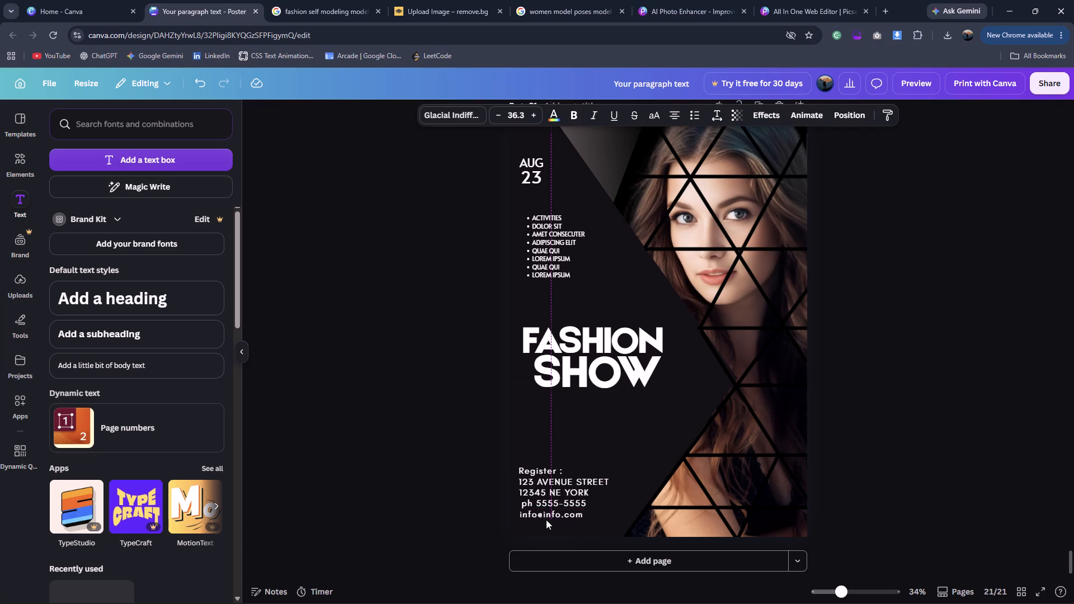
pyautogui.press('Right')
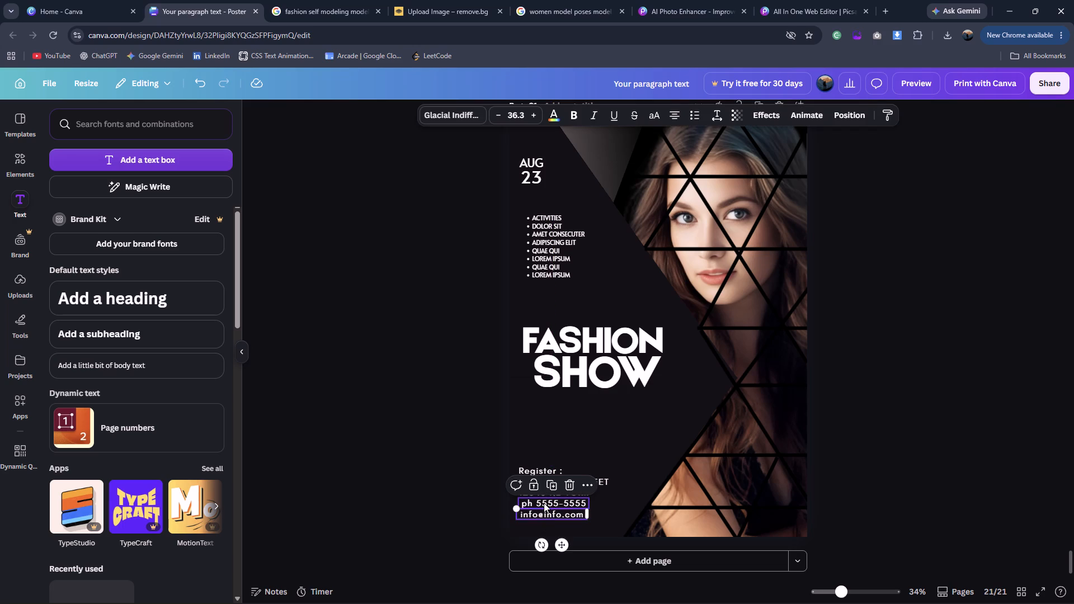
pyautogui.click(544, 503)
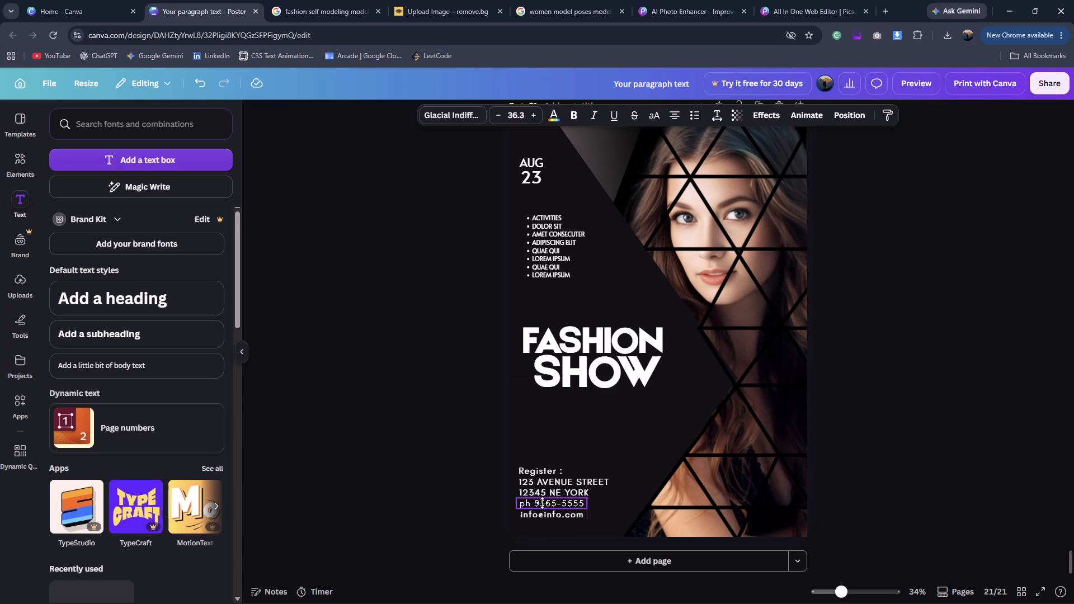
pyautogui.click(474, 496)
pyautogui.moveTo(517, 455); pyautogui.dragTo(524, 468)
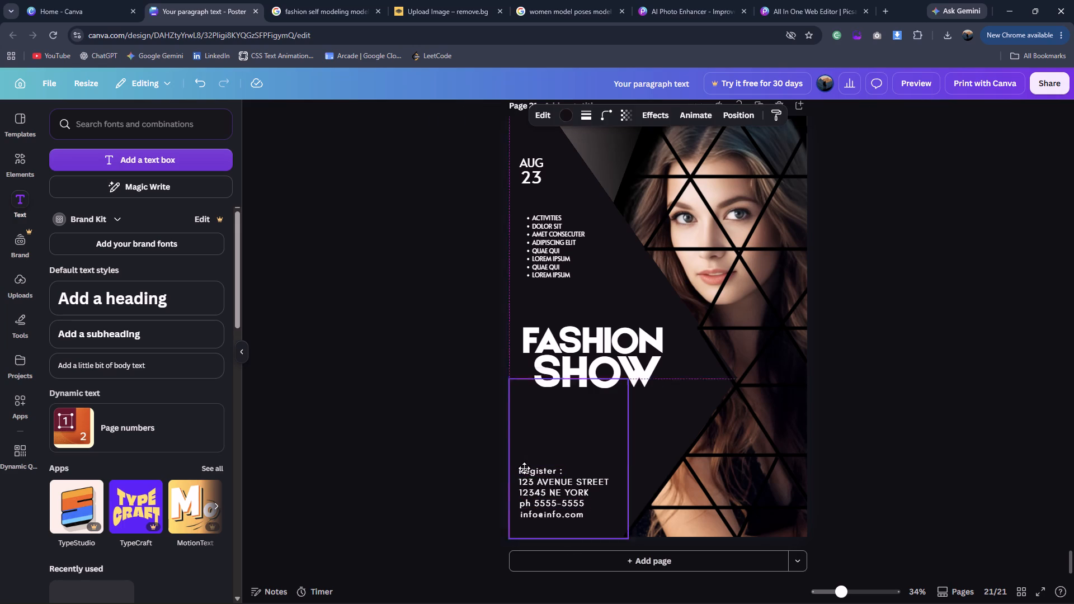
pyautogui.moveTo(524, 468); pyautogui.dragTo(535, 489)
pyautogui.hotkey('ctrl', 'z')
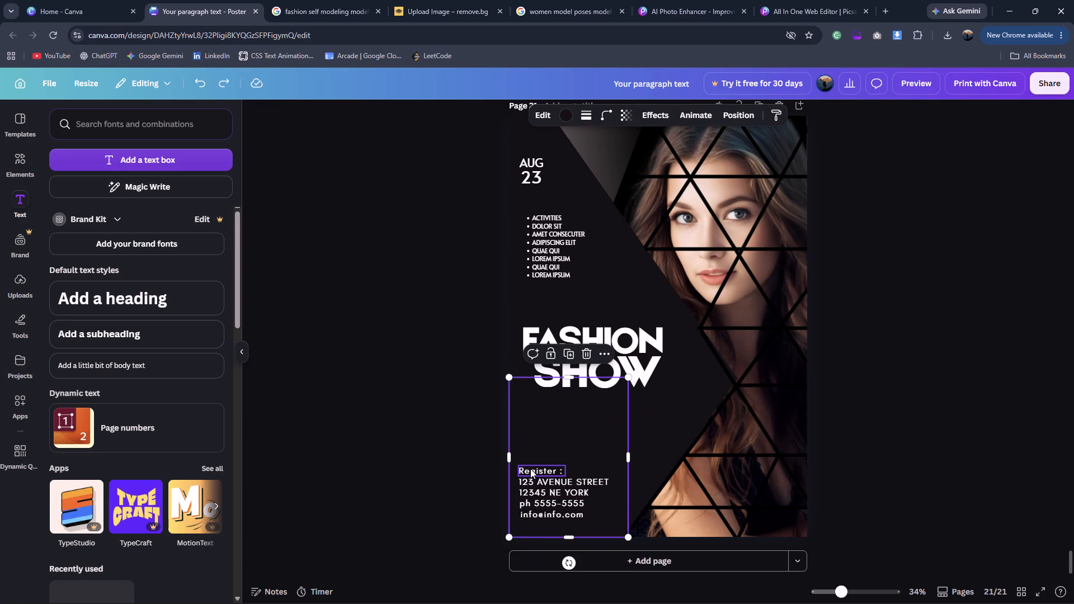
# Scale the five Register contact lines down together to a font size of about 28.3 and shift them slightly lower under the title.
pyautogui.click(530, 469)
pyautogui.keyDown('shift'); pyautogui.click(538, 487); pyautogui.keyUp('shift')
pyautogui.keyDown('shift'); pyautogui.click(539, 484); pyautogui.keyUp('shift')
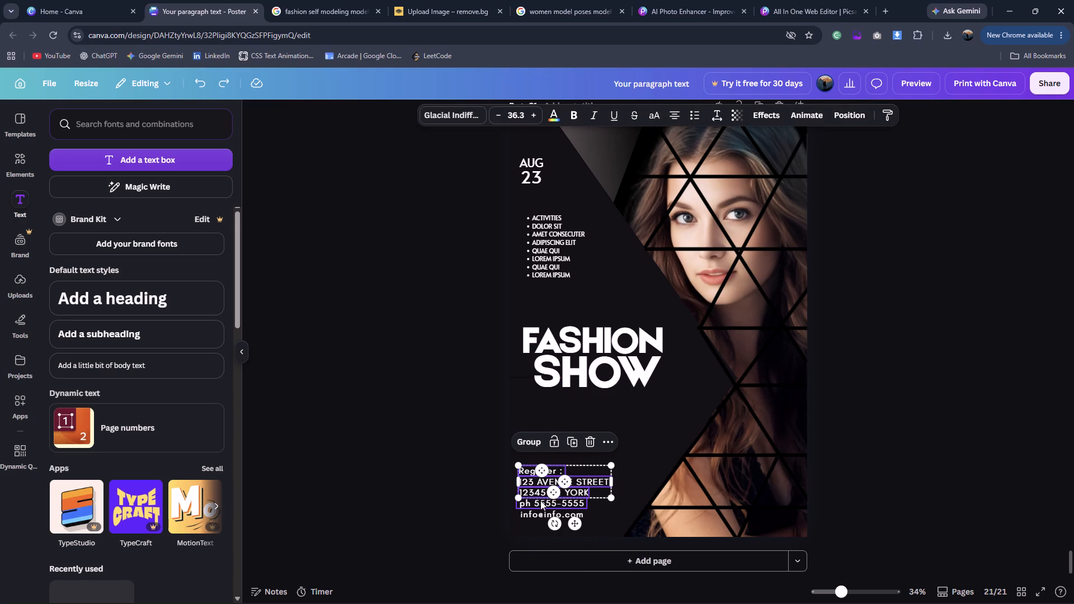
pyautogui.keyDown('shift'); pyautogui.click(540, 501); pyautogui.keyUp('shift')
pyautogui.keyDown('shift'); pyautogui.click(540, 515); pyautogui.keyUp('shift')
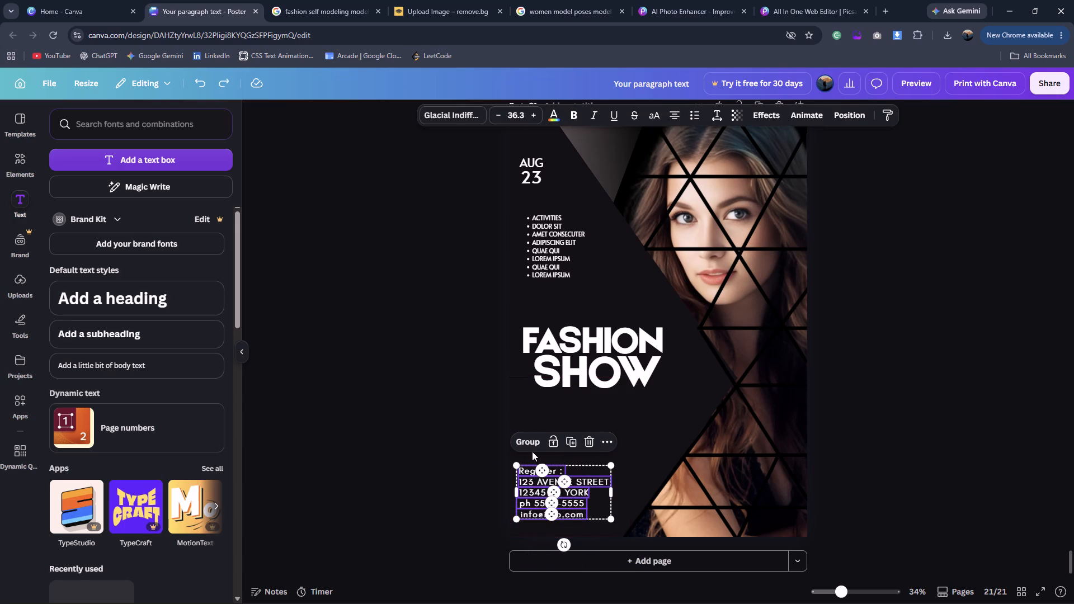
pyautogui.moveTo(613, 521); pyautogui.dragTo(602, 511)
pyautogui.moveTo(602, 511); pyautogui.dragTo(595, 507)
pyautogui.moveTo(572, 487); pyautogui.dragTo(577, 498)
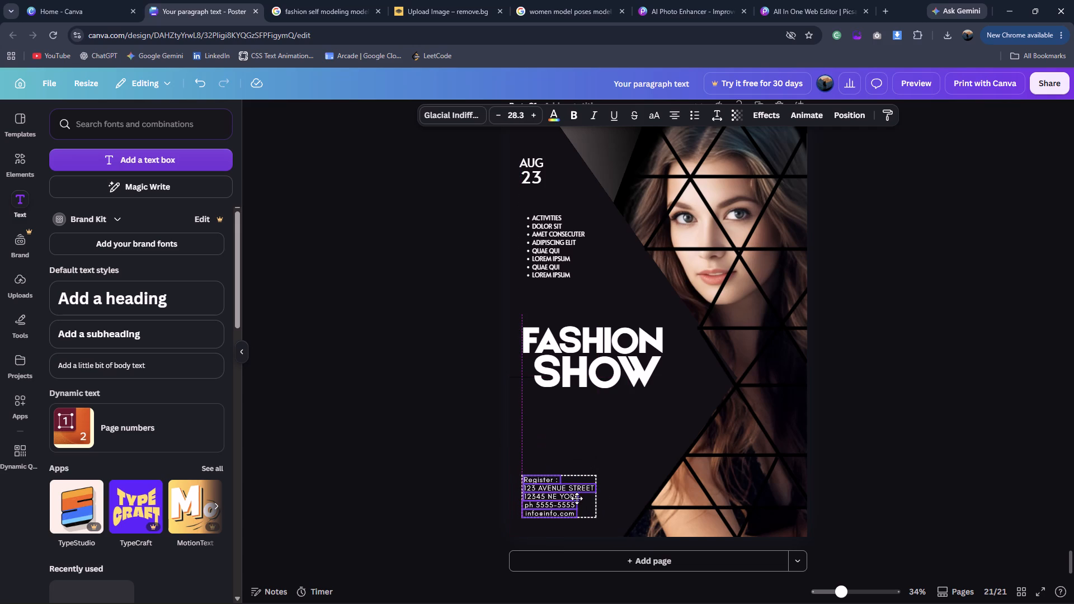
pyautogui.moveTo(577, 498); pyautogui.dragTo(577, 499)
pyautogui.click(431, 499)
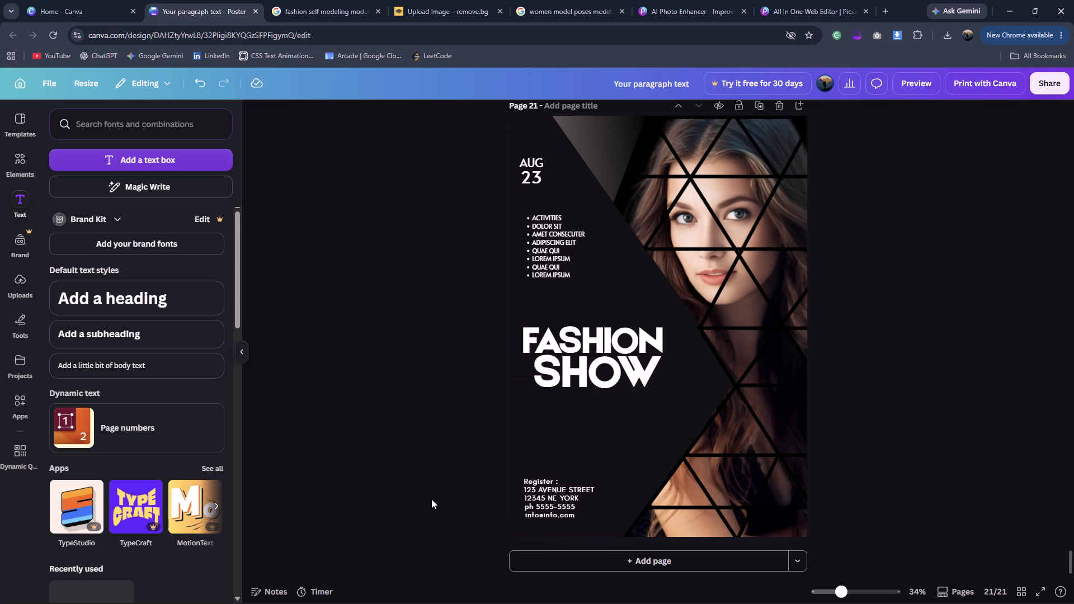
# Check the reference poster's paragraph and search the web in a new tab for "a short 3 line para on fashion show".
pyautogui.click(322, 0)
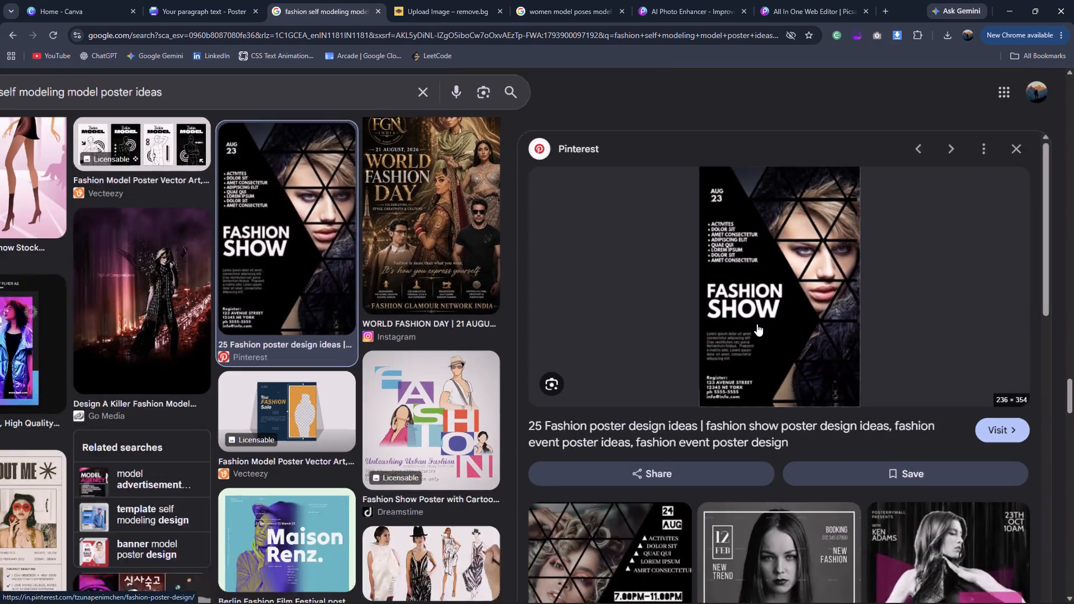
pyautogui.click(884, 6)
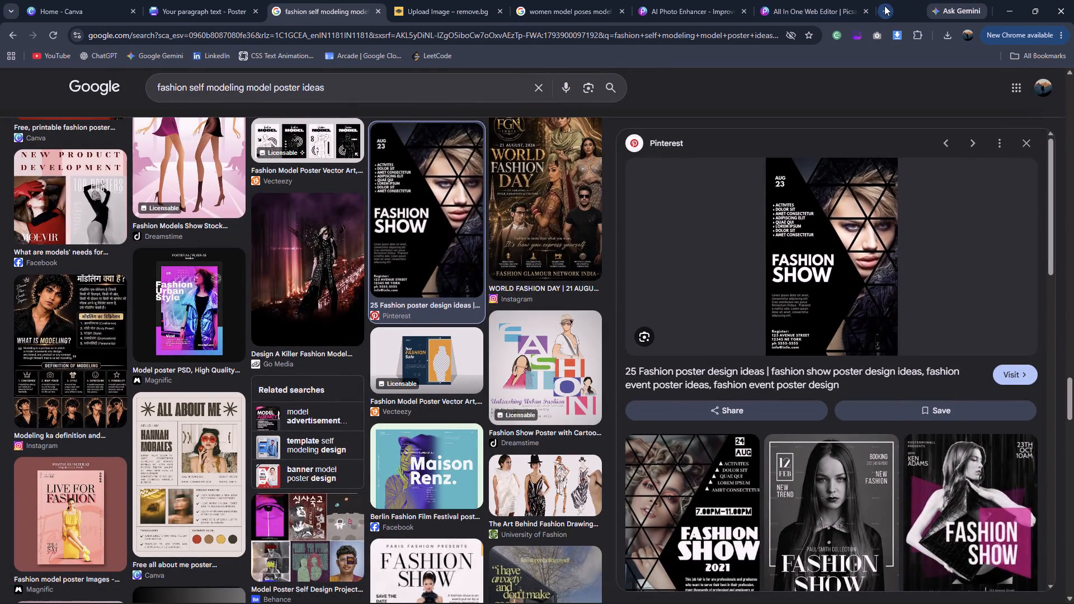
pyautogui.write('a short 5 line parao')
pyautogui.press('BackSpace')
pyautogui.press('space')
pyautogui.write('kk')
pyautogui.press('BackSpace')
pyautogui.press('BackSpace')
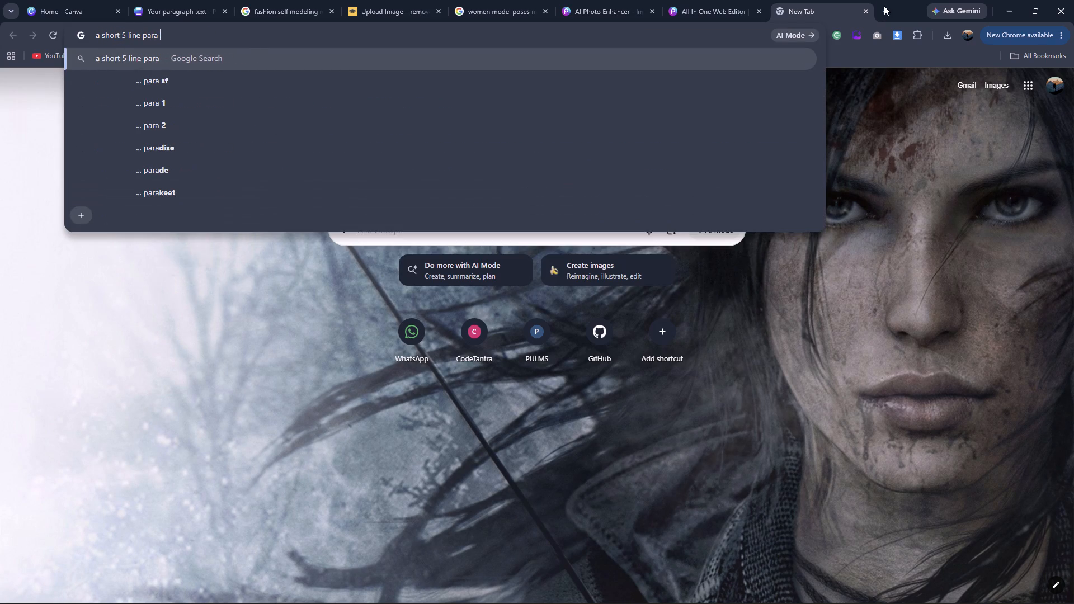
pyautogui.write('on')
pyautogui.press('space')
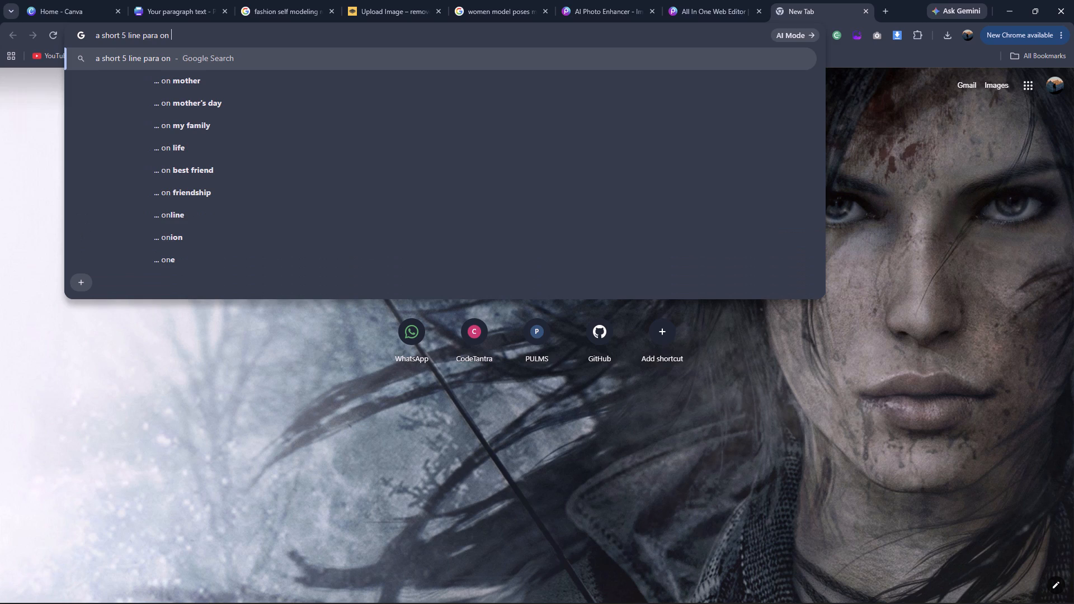
pyautogui.doubleClick(121, 35)
pyautogui.press('3')
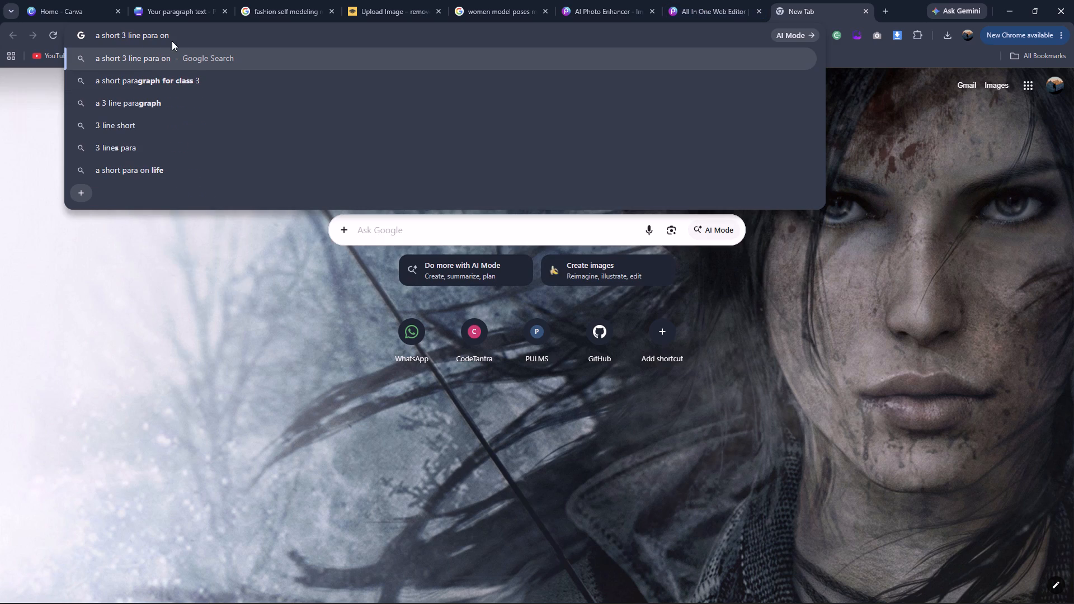
pyautogui.click(188, 39)
pyautogui.click(180, 35)
pyautogui.write('fashion show')
pyautogui.press('Return')
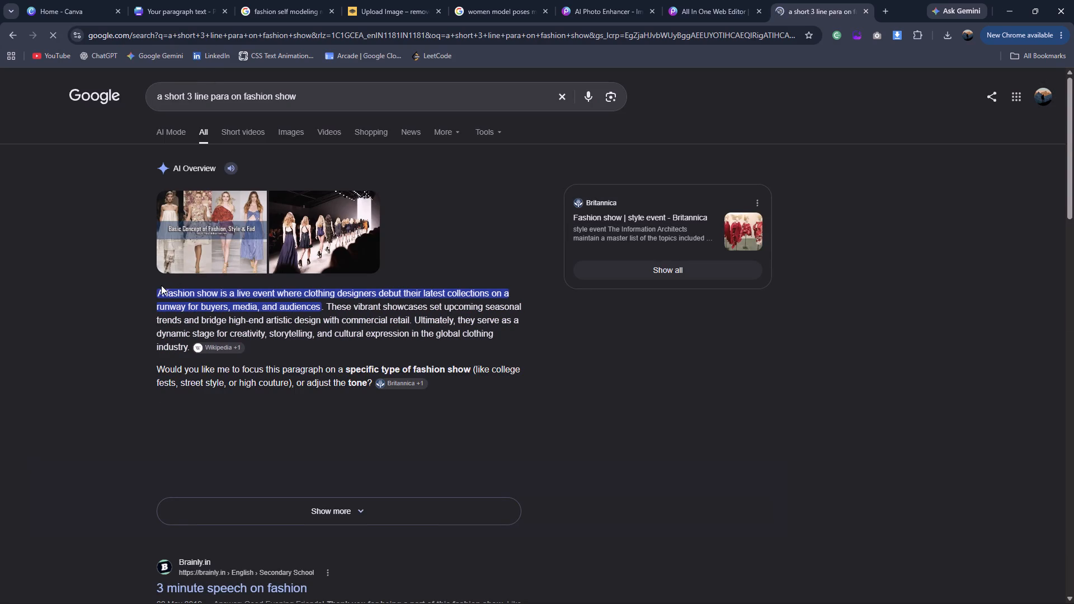
# Copy the overview's opening statement, from "A fashion show is" through "media, and audiences", and return to the Canva poster.
pyautogui.moveTo(158, 290); pyautogui.dragTo(319, 306)
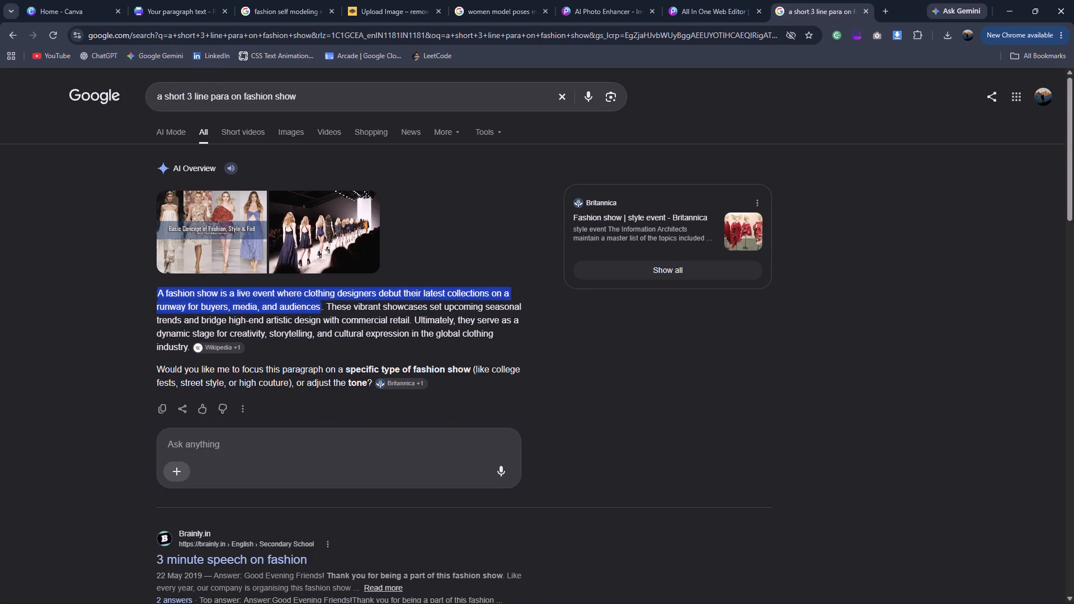
pyautogui.moveTo(319, 306); pyautogui.dragTo(320, 306)
pyautogui.hotkey('ctrl', 'c')
pyautogui.click(158, 17)
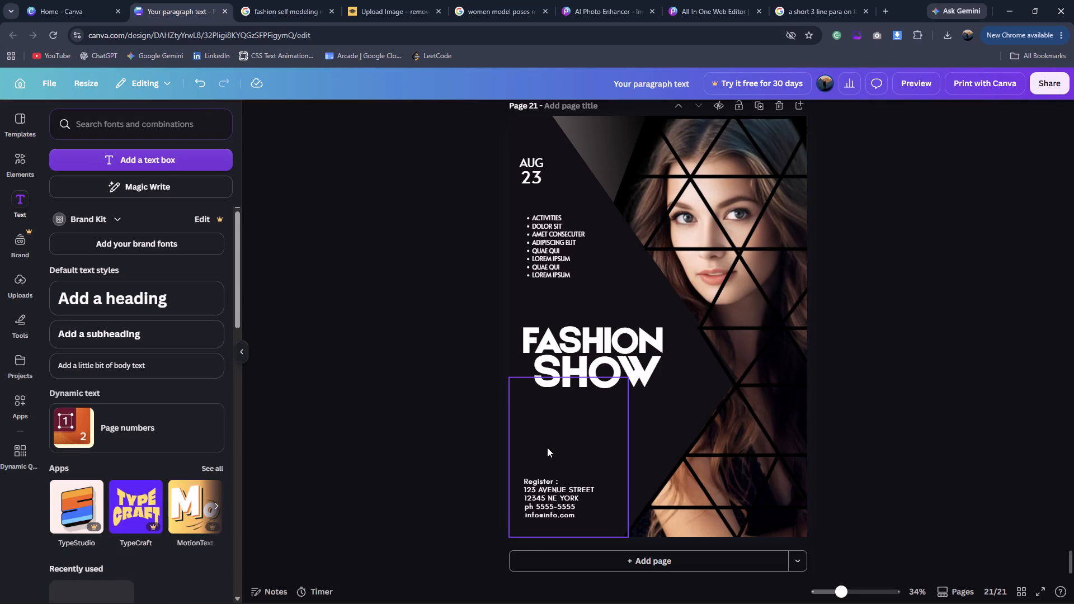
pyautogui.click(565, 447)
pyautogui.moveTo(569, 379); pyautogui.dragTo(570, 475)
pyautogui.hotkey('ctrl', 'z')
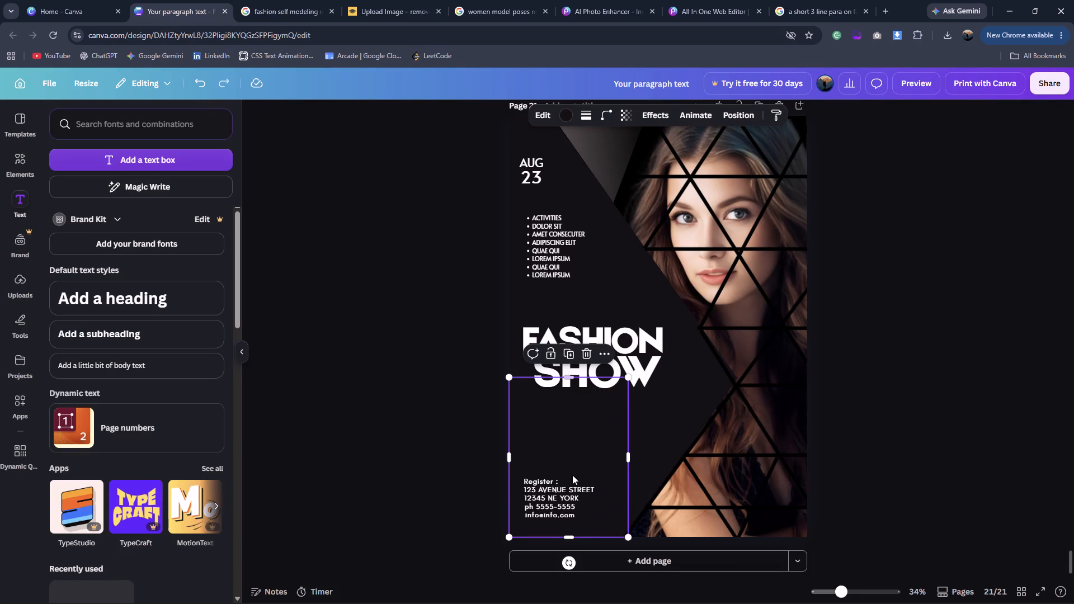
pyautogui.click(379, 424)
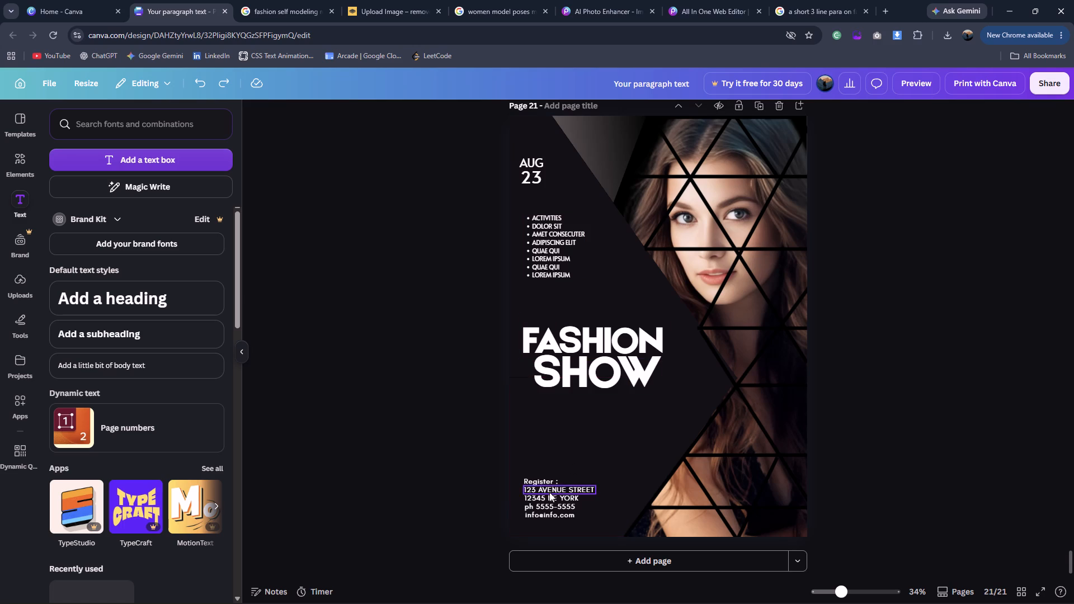
# Add a text box between the FASHION SHOW title and the Register lines, enlarged to a font size of about 36.2.
pyautogui.click(158, 164)
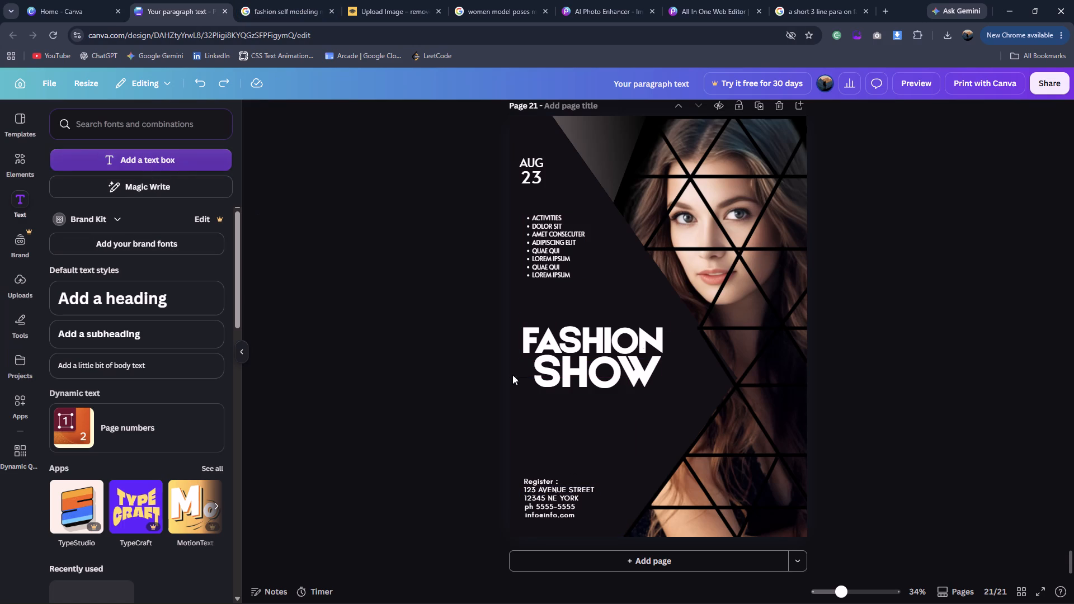
pyautogui.moveTo(667, 353); pyautogui.dragTo(606, 472)
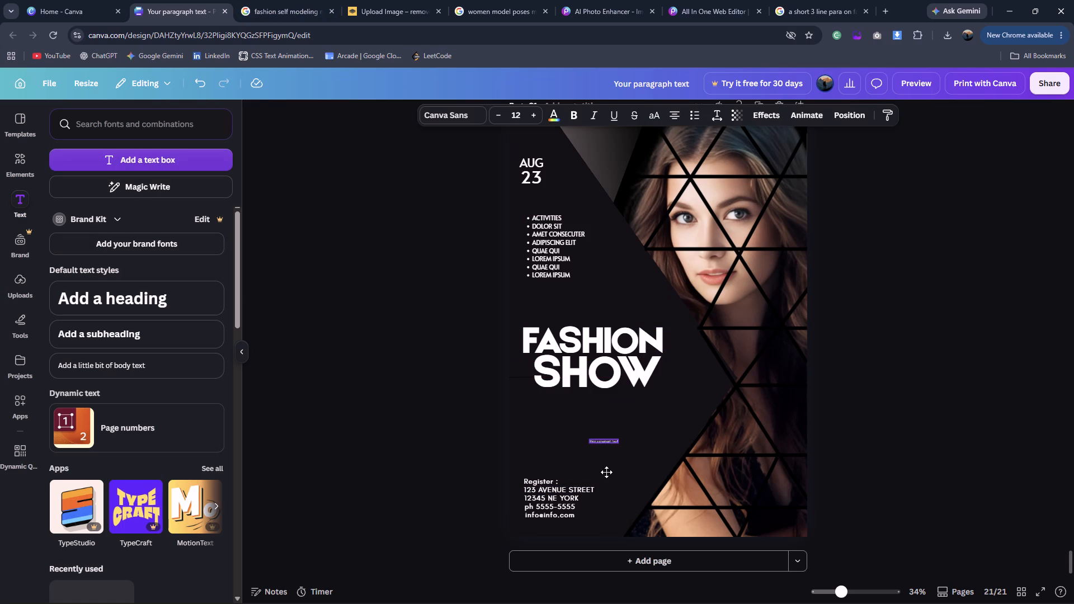
pyautogui.moveTo(606, 472); pyautogui.dragTo(600, 479)
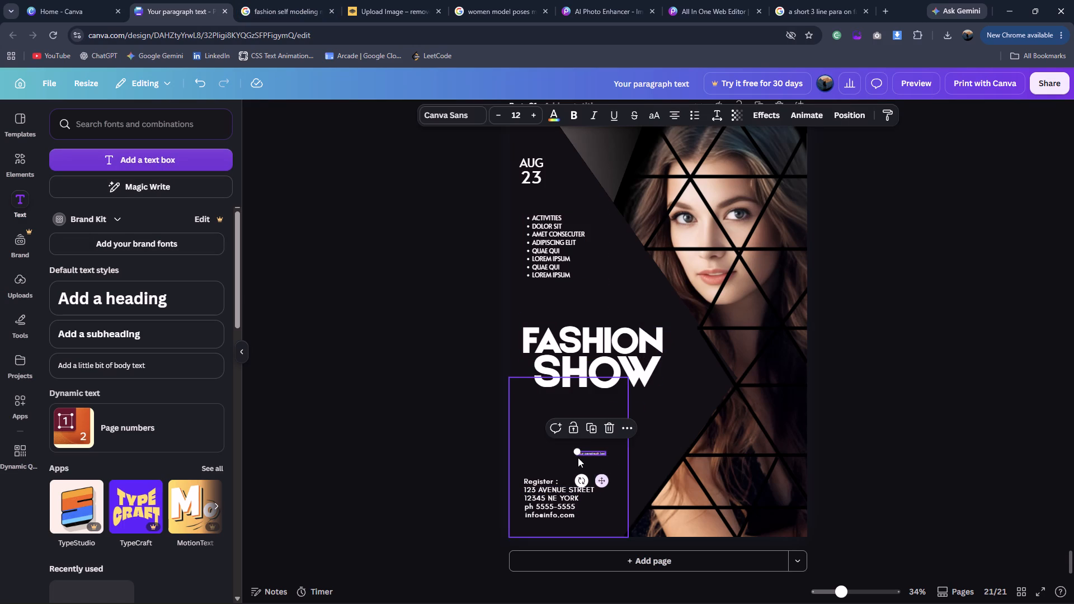
pyautogui.moveTo(572, 451); pyautogui.dragTo(519, 400)
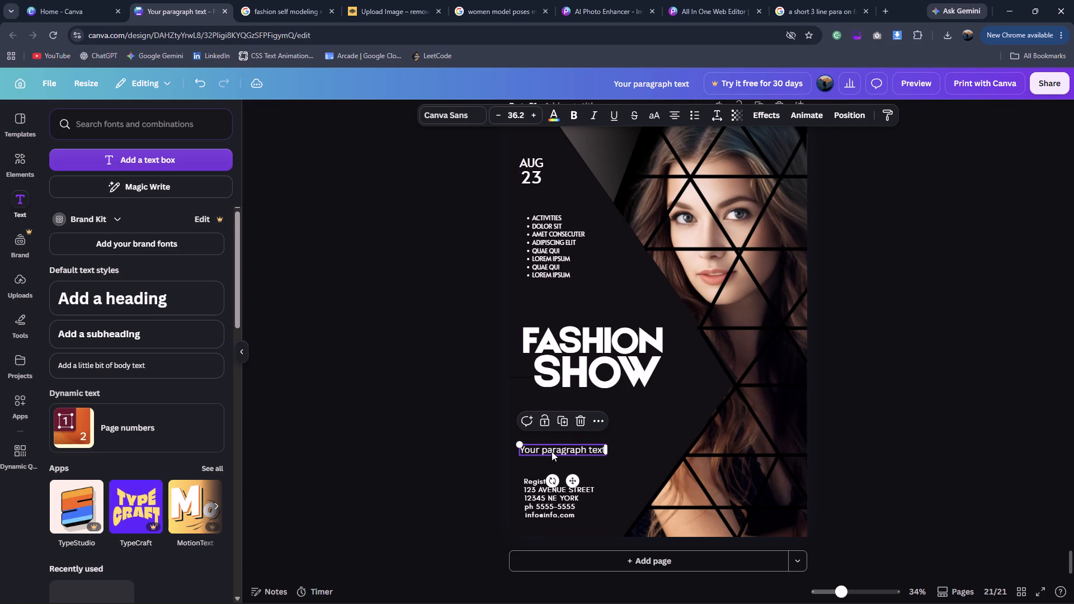
# Replace the new text box's placeholder with the copied fashion show sentence.
pyautogui.click(552, 450)
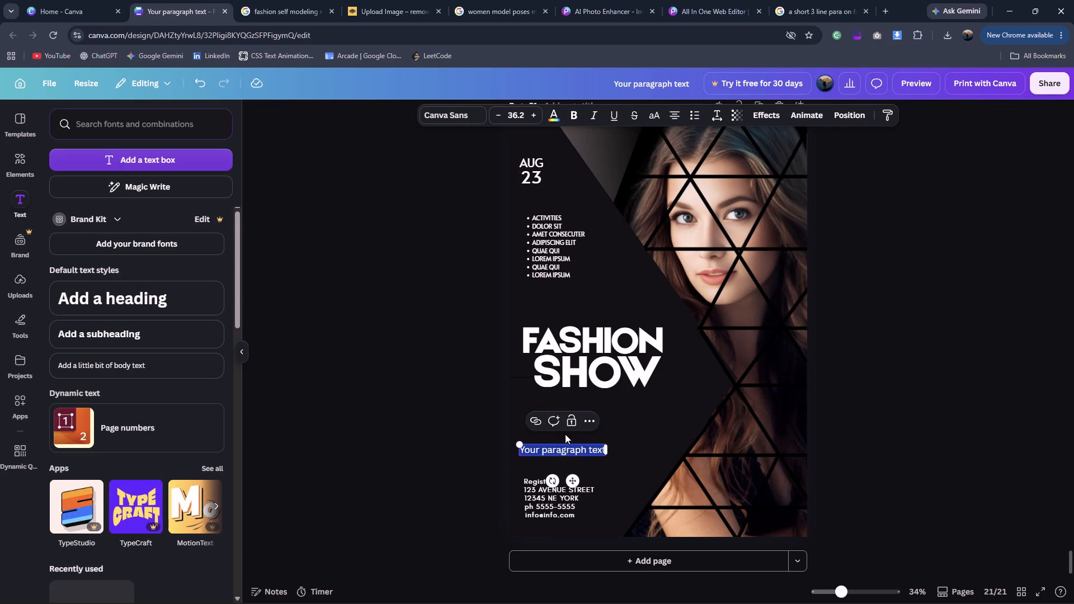
pyautogui.press('\\')
pyautogui.press('BackSpace')
pyautogui.hotkey('ctrl', 'v')
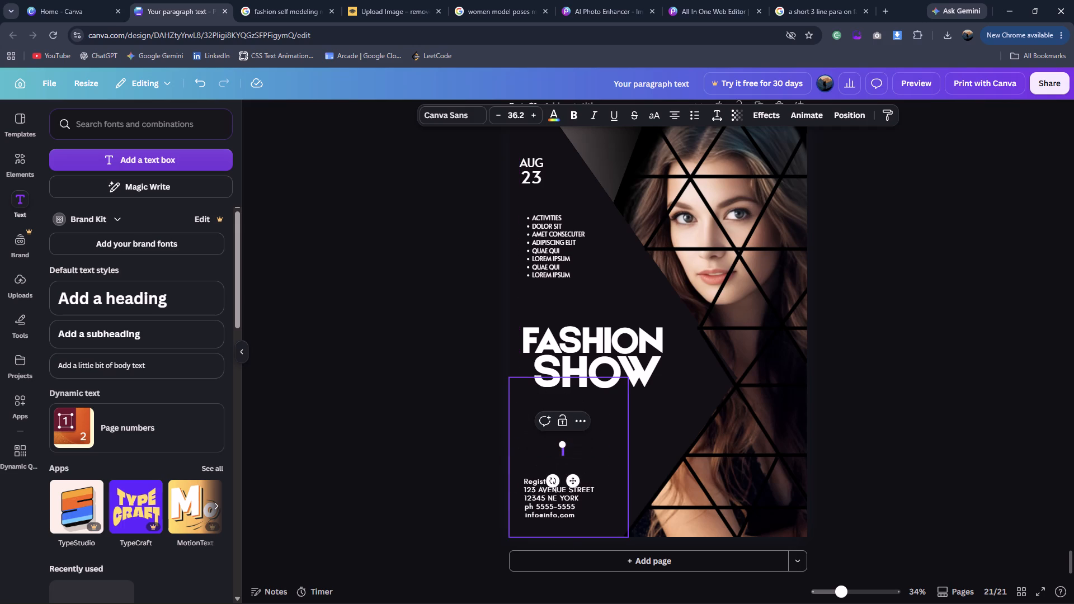
pyautogui.click(356, 440)
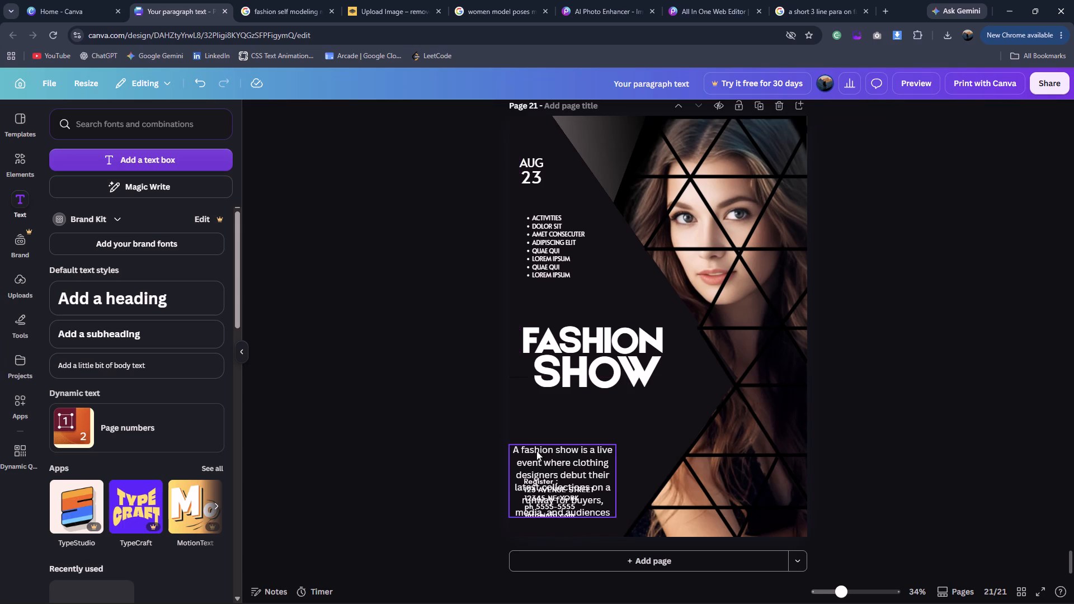
# Widen the paragraph to four lines, scale it to a font size of about 23.3, and position it midway between SHOW and Register.
pyautogui.moveTo(547, 456); pyautogui.dragTo(562, 411)
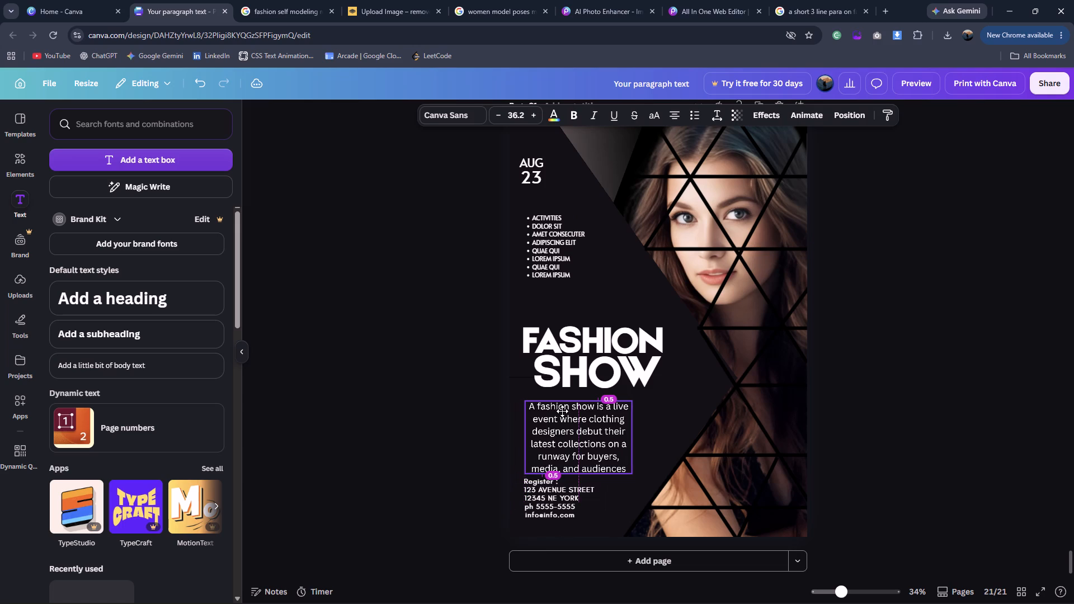
pyautogui.moveTo(562, 411); pyautogui.dragTo(559, 412)
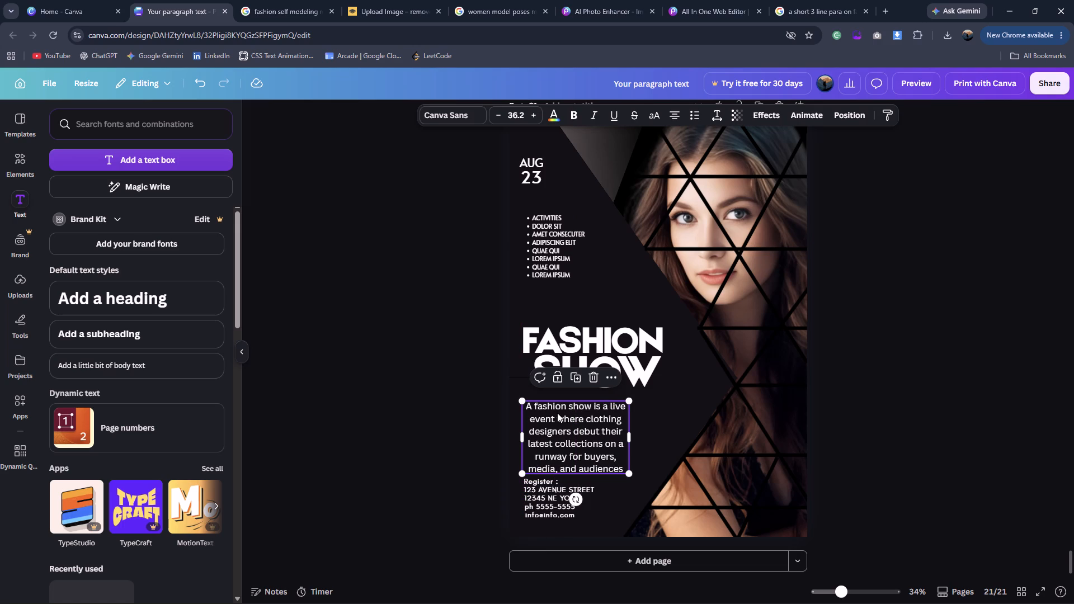
pyautogui.moveTo(629, 434); pyautogui.dragTo(660, 433)
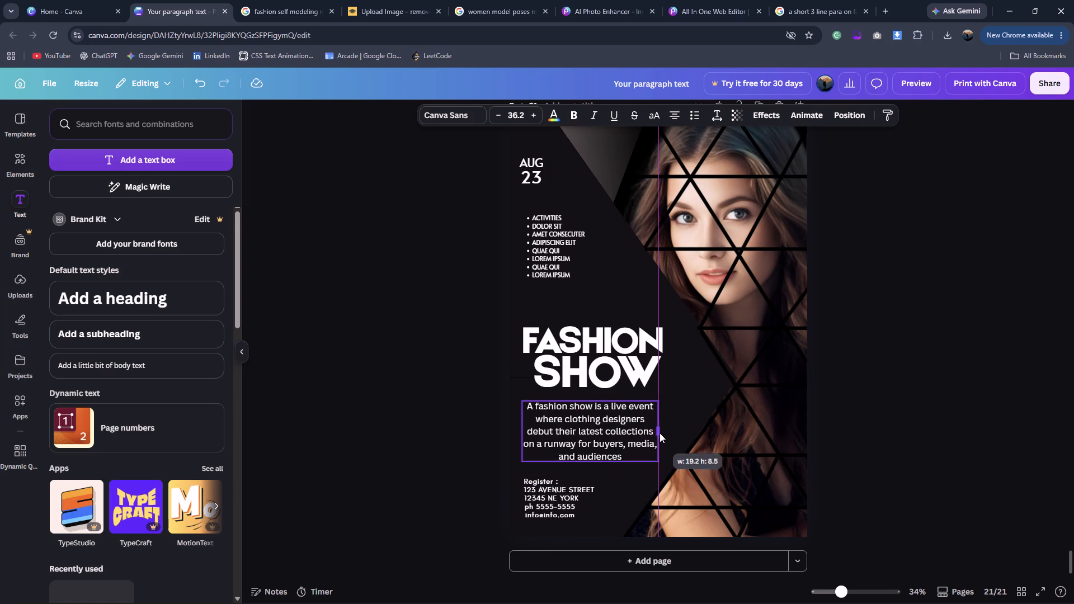
pyautogui.moveTo(660, 433); pyautogui.dragTo(696, 430)
pyautogui.click(456, 485)
pyautogui.moveTo(625, 419); pyautogui.dragTo(619, 424)
pyautogui.moveTo(687, 453); pyautogui.dragTo(678, 453)
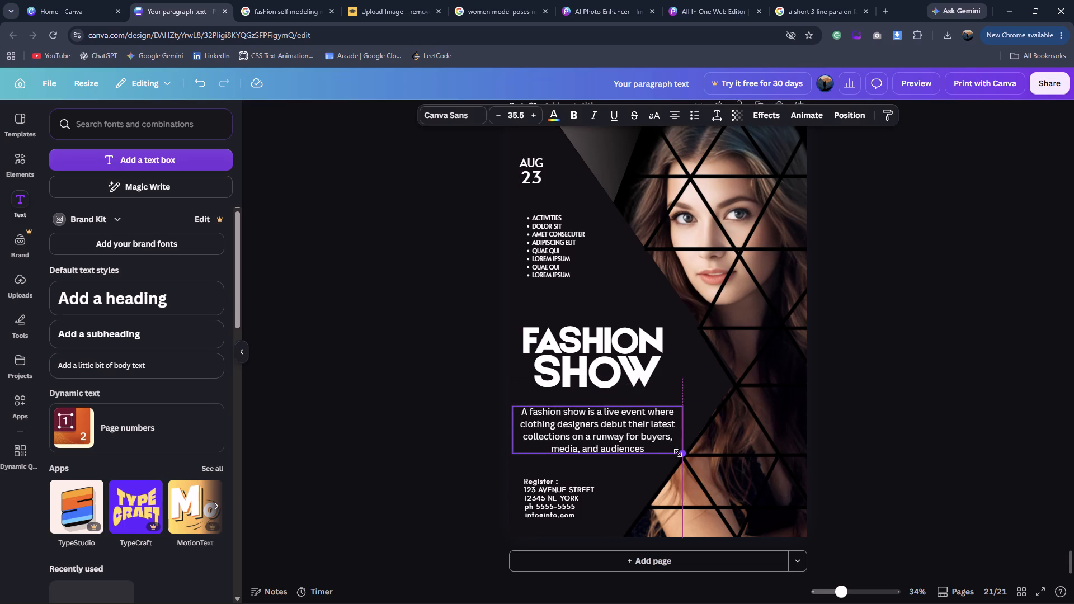
pyautogui.moveTo(678, 453); pyautogui.dragTo(623, 438)
pyautogui.moveTo(577, 425); pyautogui.dragTo(596, 437)
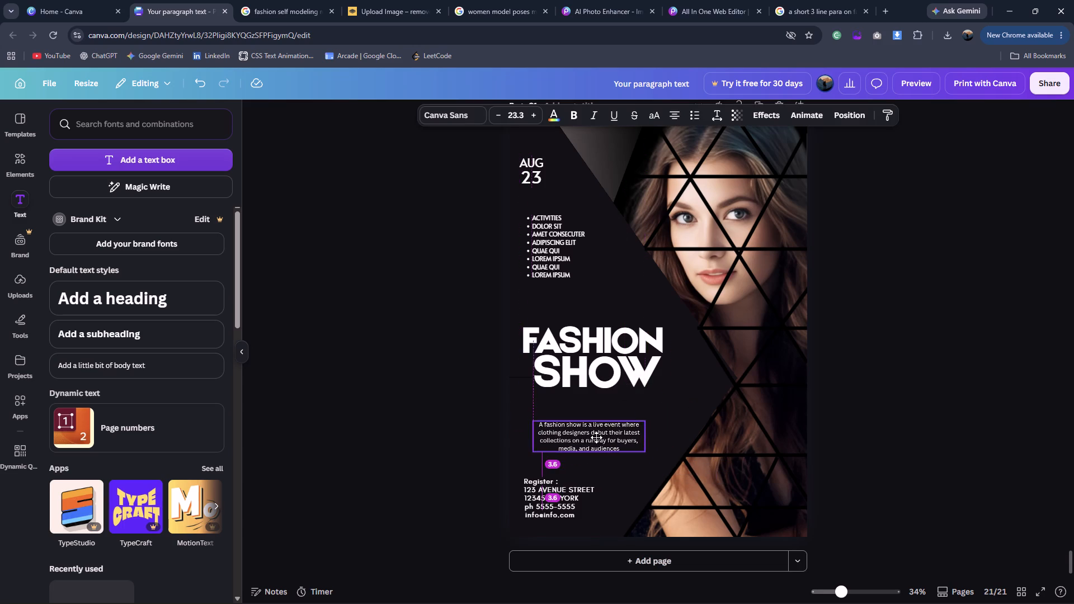
pyautogui.moveTo(596, 437); pyautogui.dragTo(592, 431)
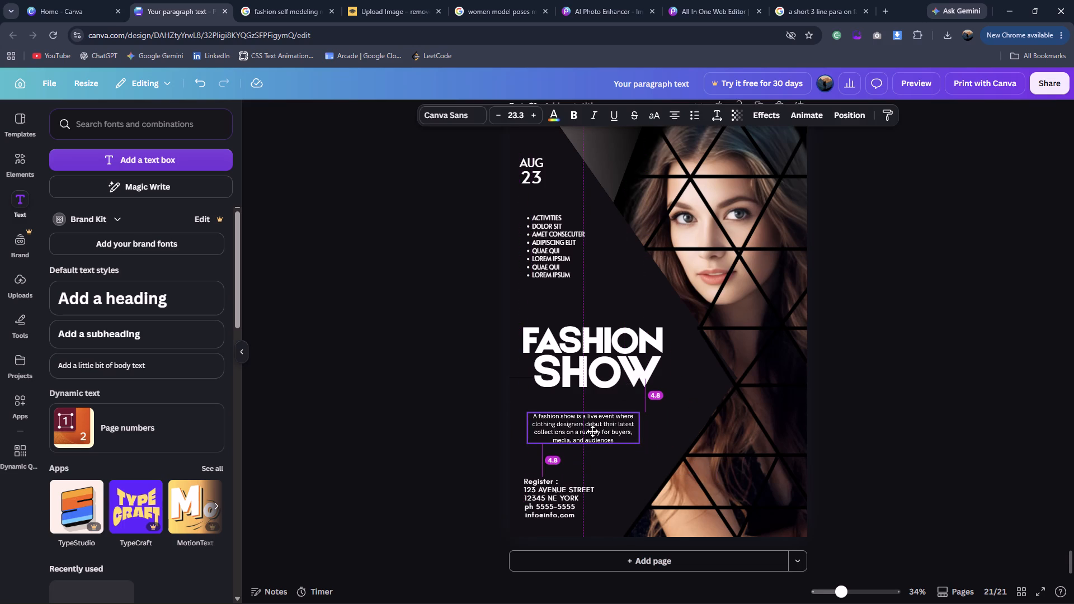
pyautogui.moveTo(592, 431); pyautogui.dragTo(590, 431)
# Set the font of the whole fashion show paragraph to DM Sans.
pyautogui.doubleClick(580, 431)
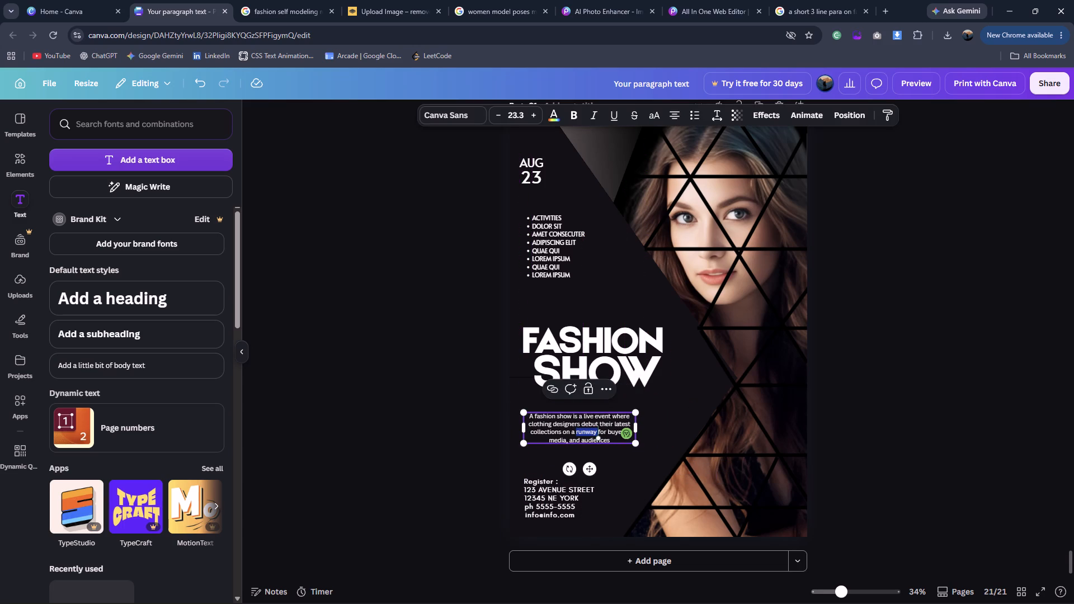
pyautogui.hotkey('ctrl', 'a')
pyautogui.click(468, 114)
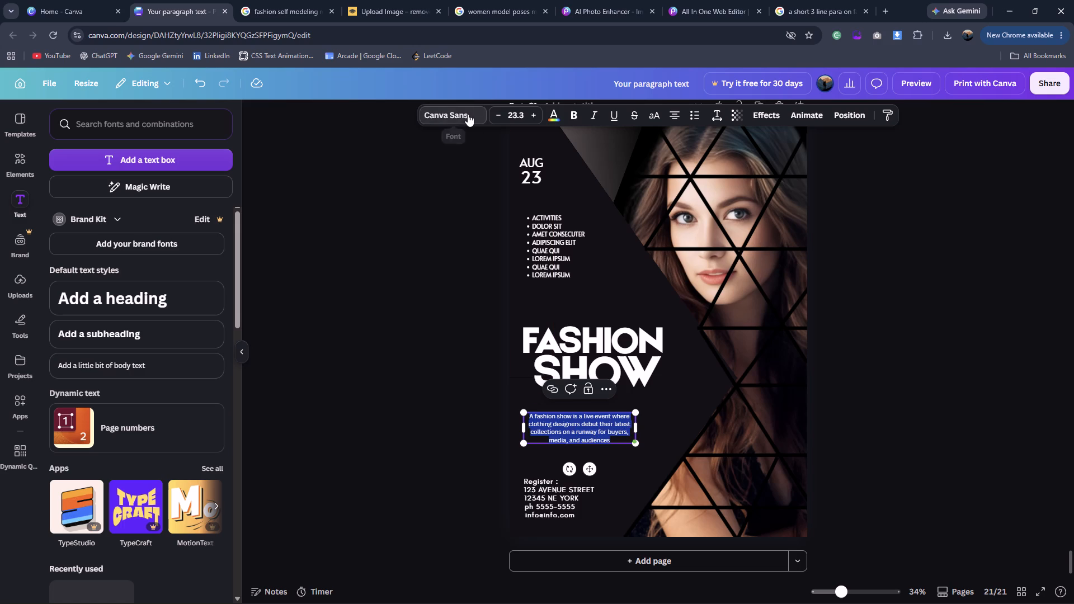
pyautogui.click(167, 333)
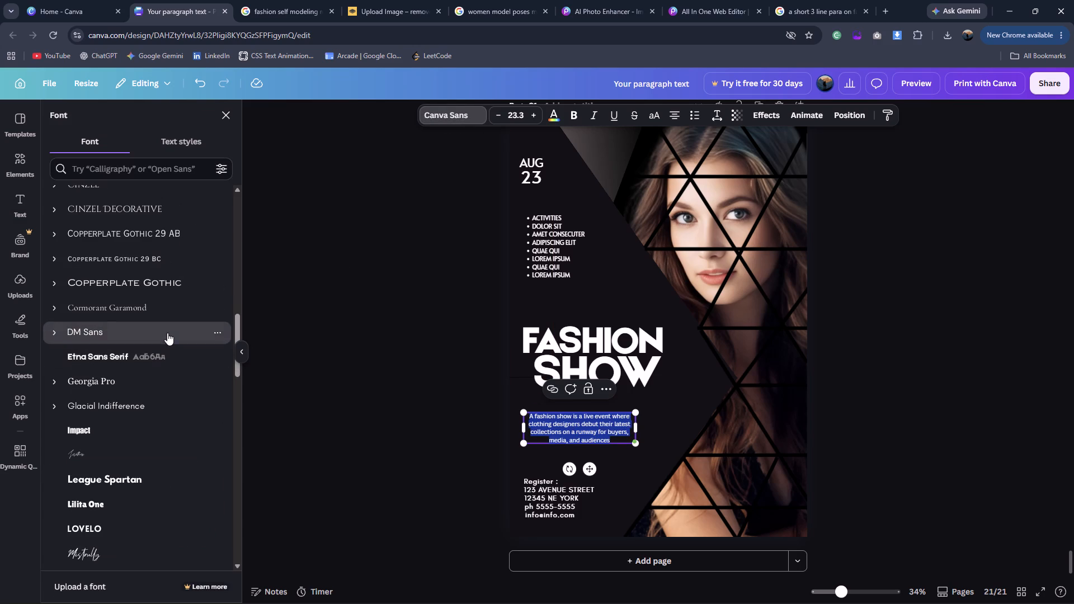
# Nudge the fashion show paragraph slightly left between the FASHION SHOW title and the Register lines, and leave it deselected.
pyautogui.click(422, 455)
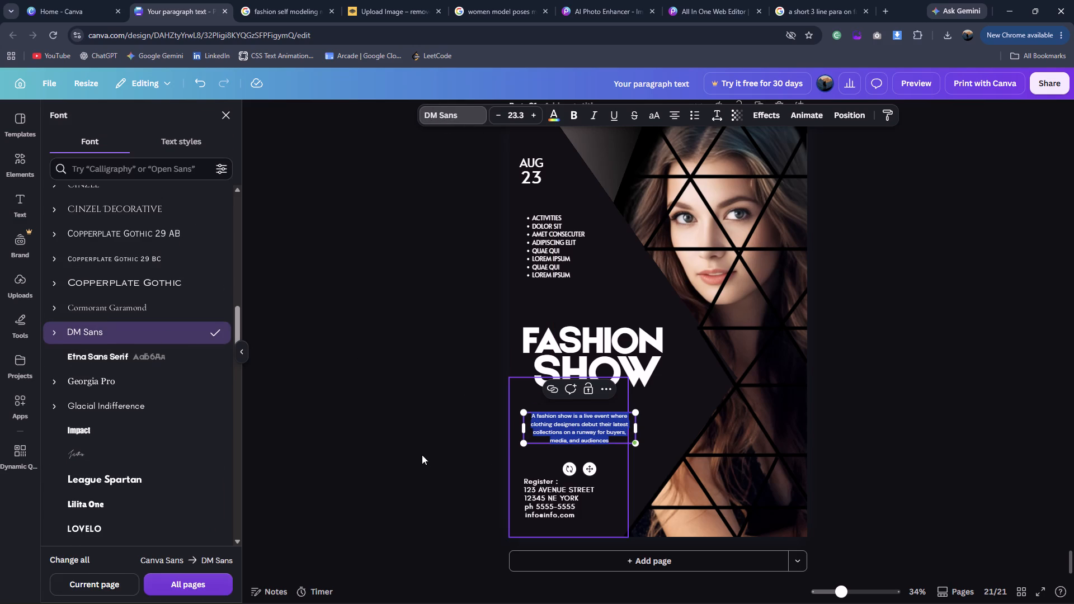
pyautogui.click(422, 455)
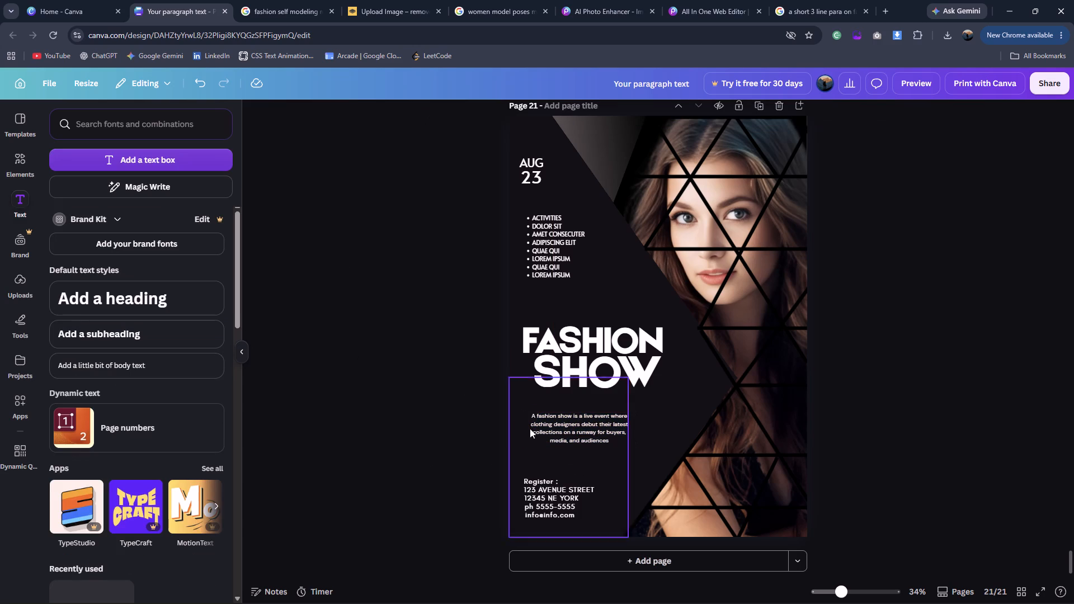
pyautogui.click(553, 426)
pyautogui.click(389, 426)
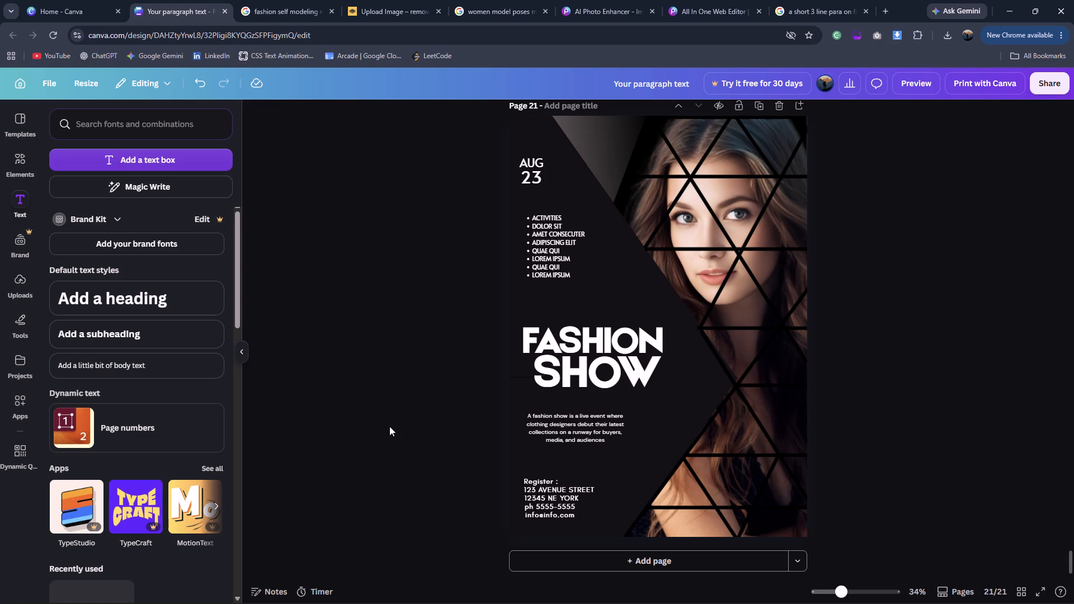
# Compare the page 21 poster with the reference fashion show poster in the Google image results.
pyautogui.scroll(-4, 547, 460)
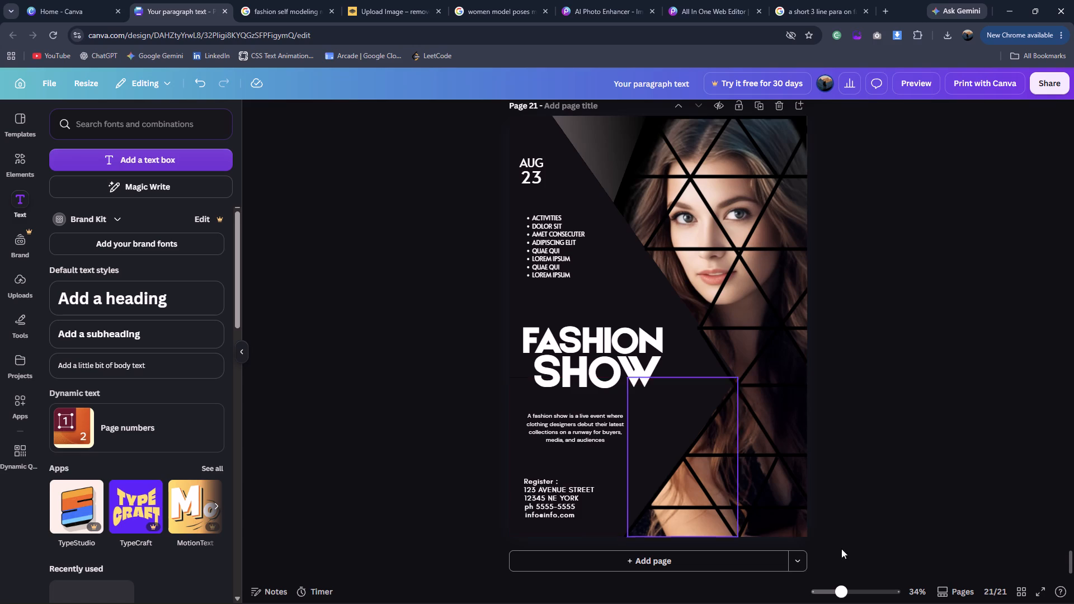
pyautogui.click(315, 3)
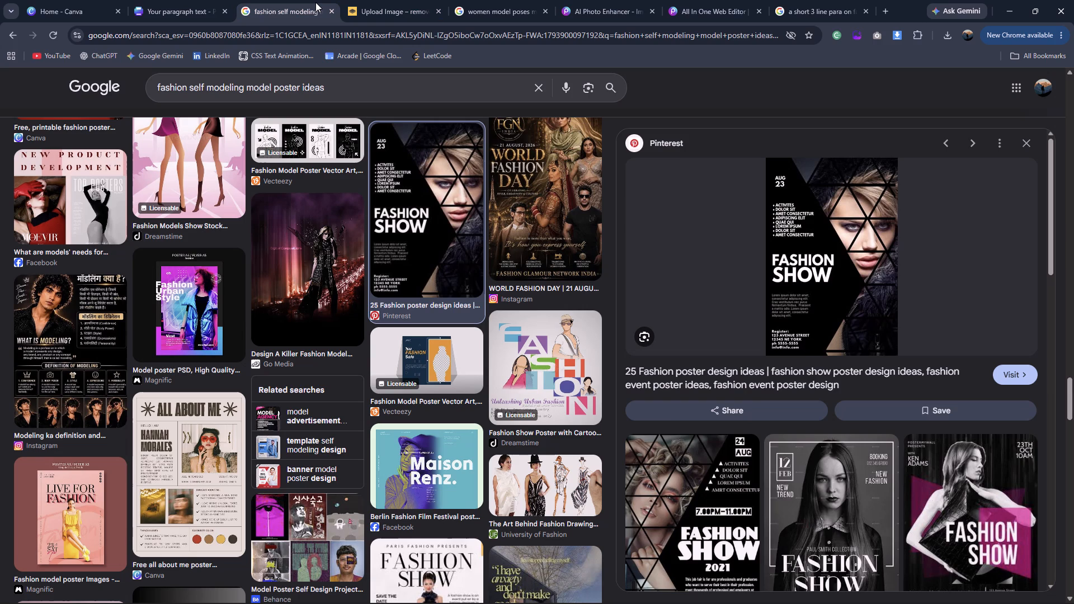
pyautogui.click(208, 0)
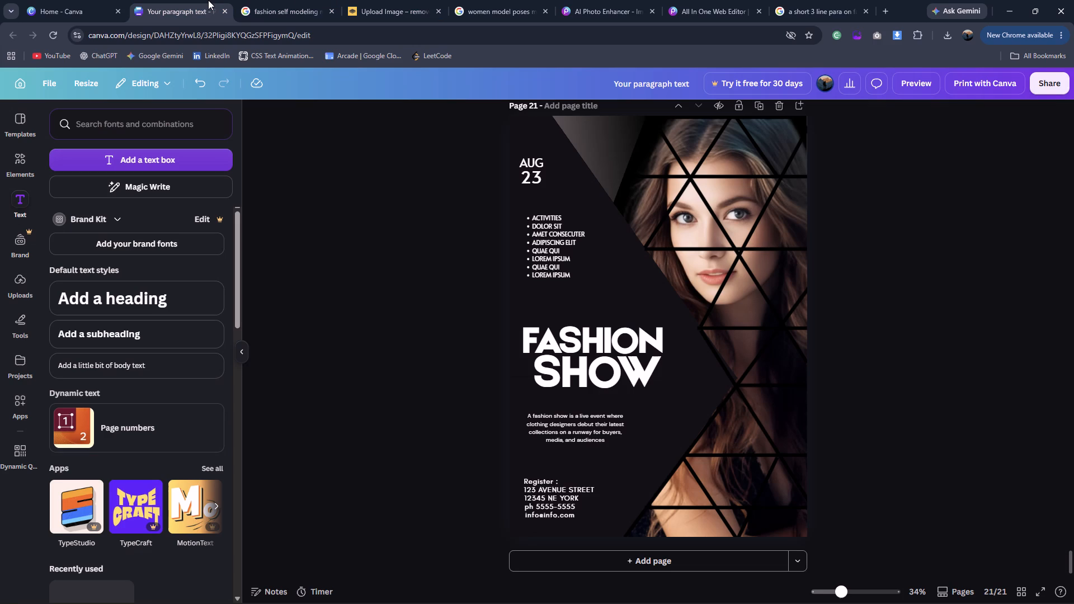
pyautogui.click(962, 290)
pyautogui.scroll(1, 962, 290)
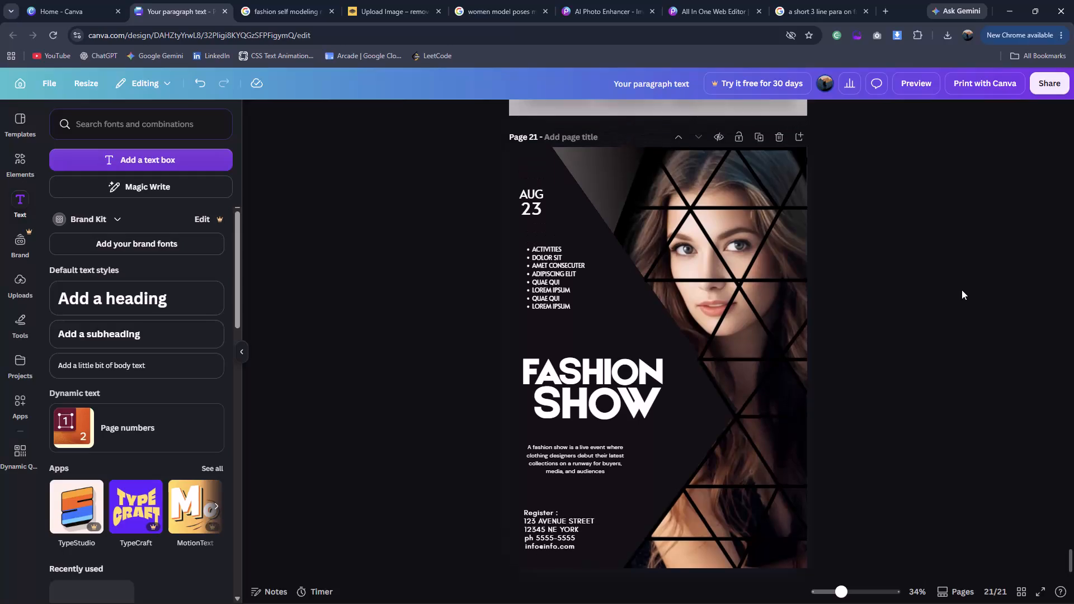
pyautogui.scroll(-3, 962, 290)
# Add a new blank page after the fashion show poster on page 21.
pyautogui.click(756, 578)
pyautogui.click(756, 561)
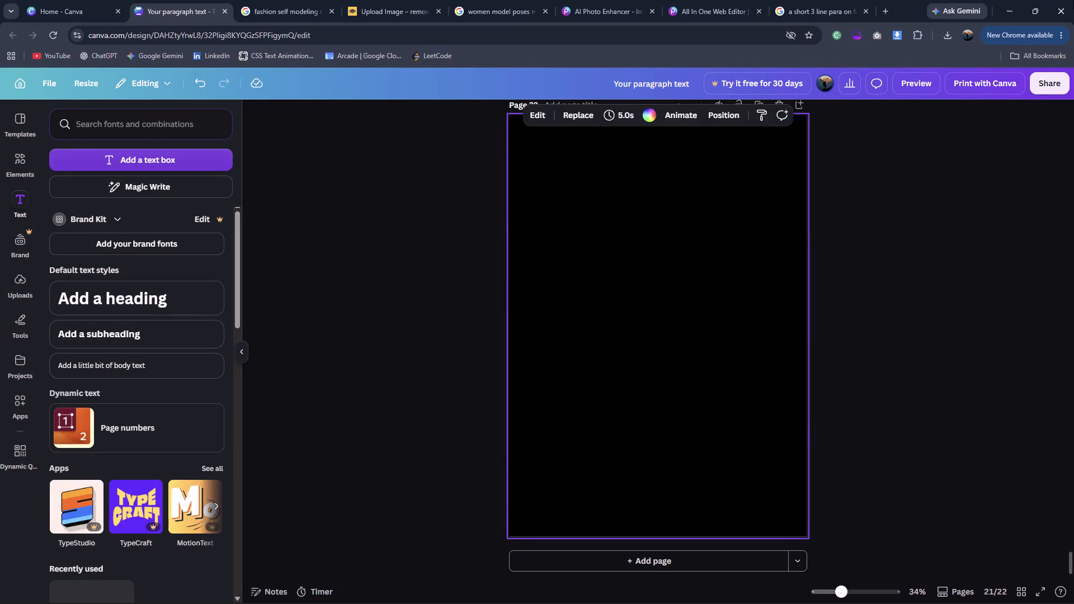
# Close the browser window holding the poster design, leaving no browser profile window open.
pyautogui.click(1073, 0)
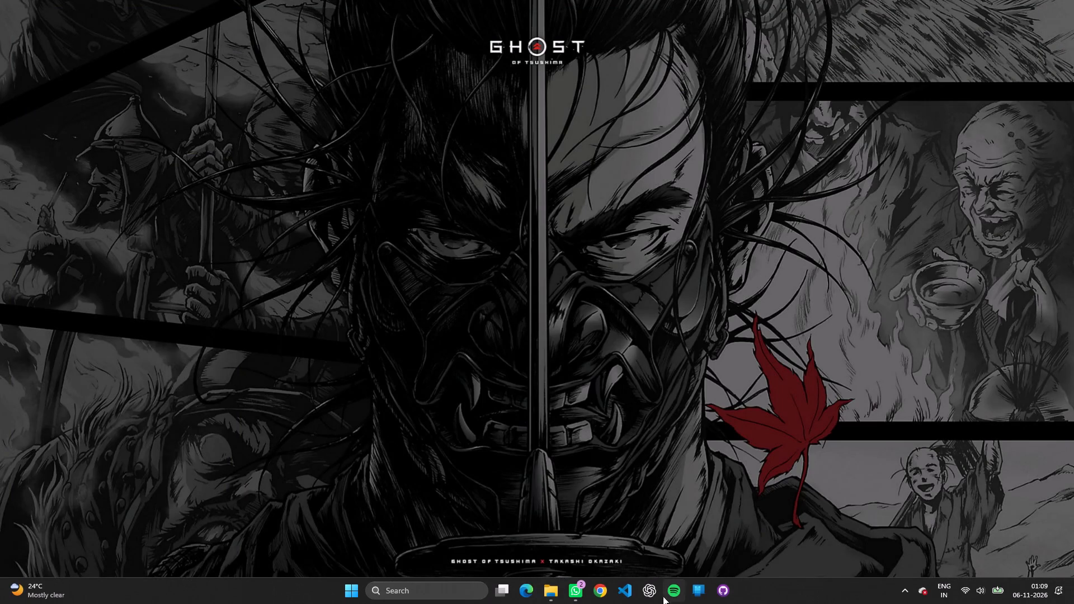
pyautogui.click(600, 587)
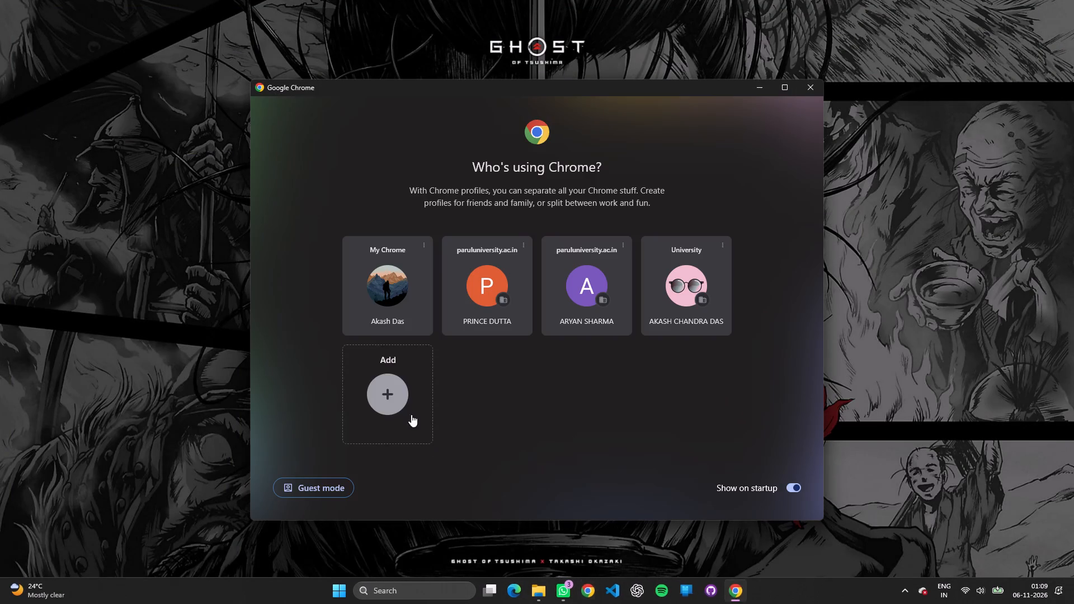
pyautogui.click(817, 82)
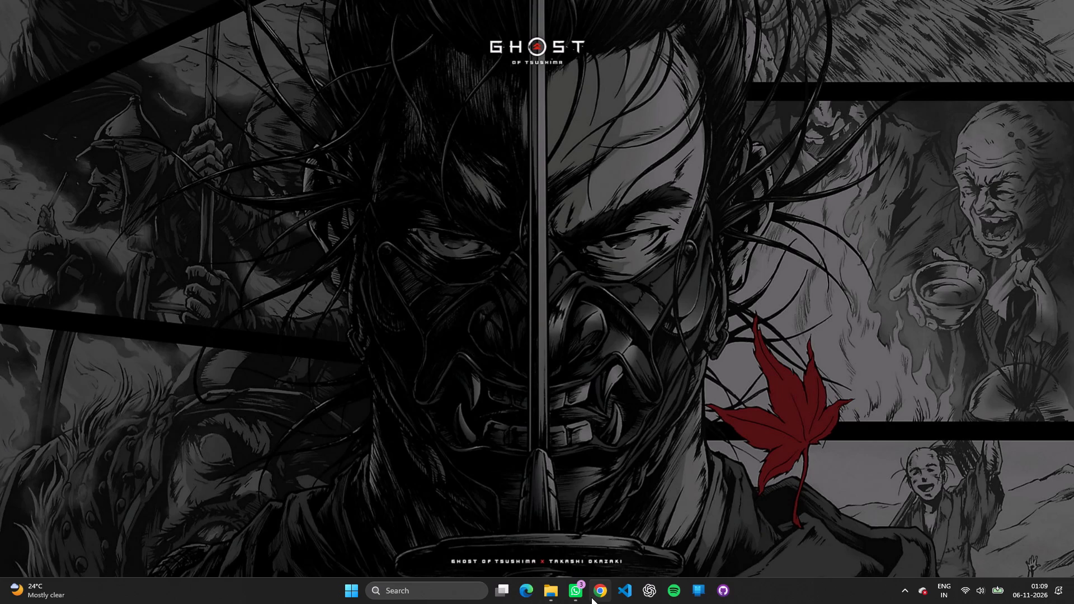
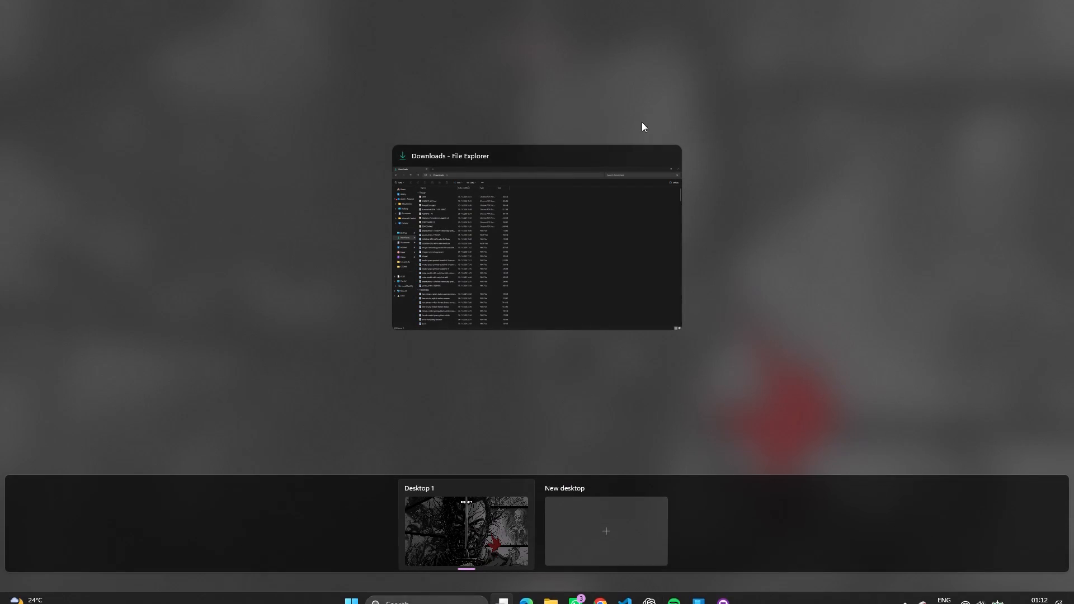
# Close the Downloads File Explorer window from the open-windows overview and return to the empty desktop.
pyautogui.click(665, 155)
pyautogui.click(629, 240)
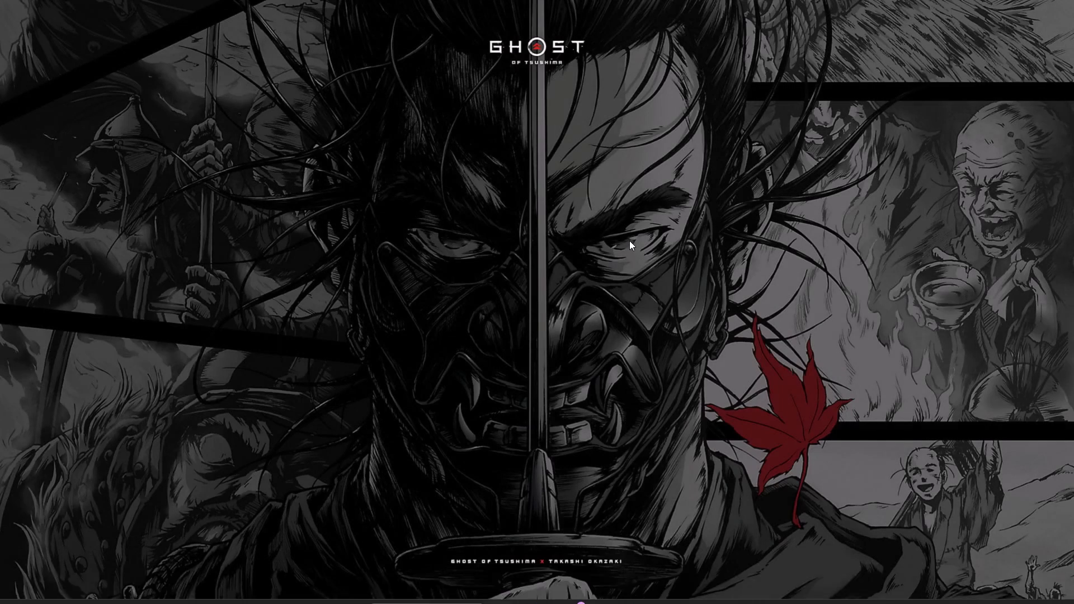
# Refresh the desktop.
pyautogui.rightClick(542, 478)
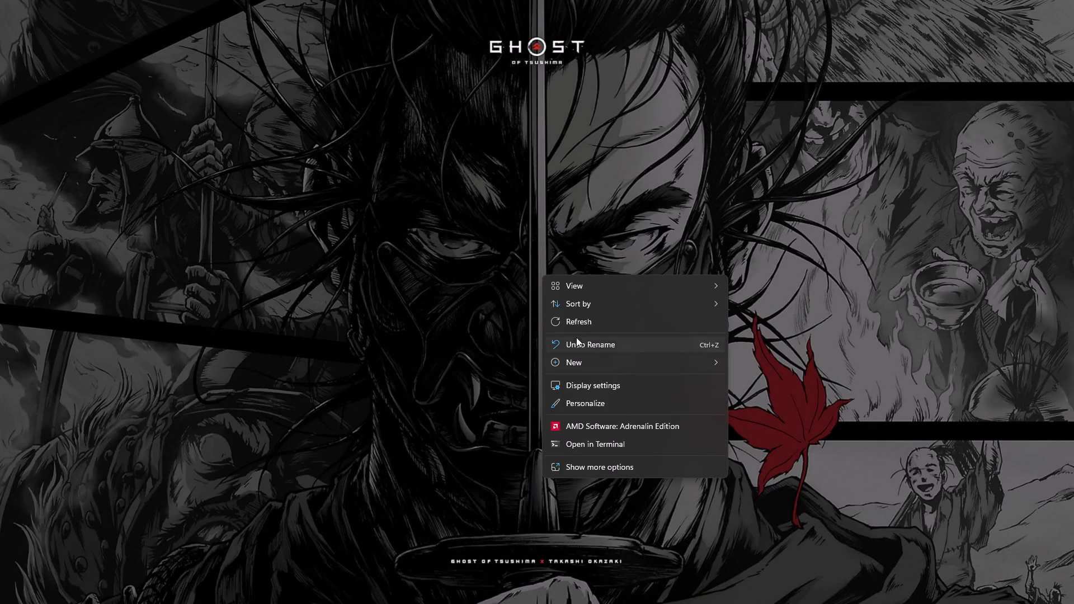
pyautogui.click(580, 319)
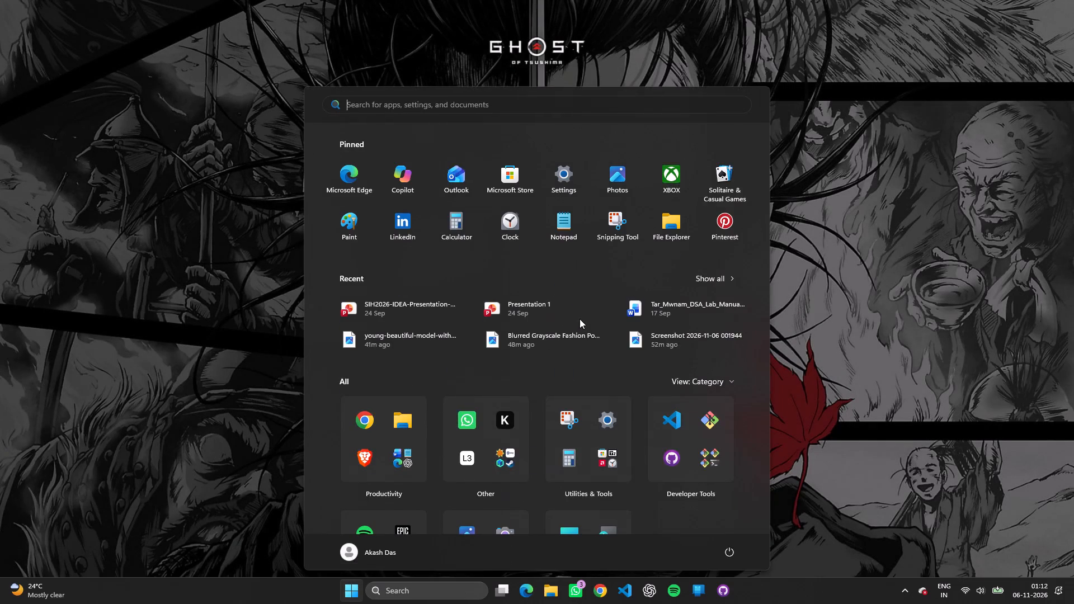
# Search the installed apps for "kuro" and launch the top match.
pyautogui.write('kuro')
pyautogui.press('Return')
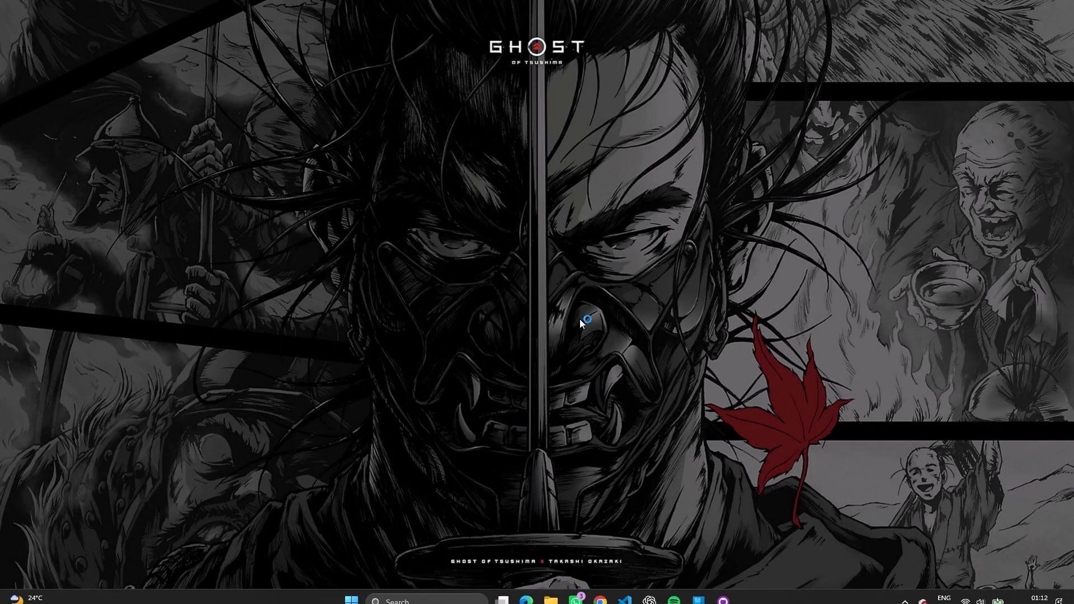